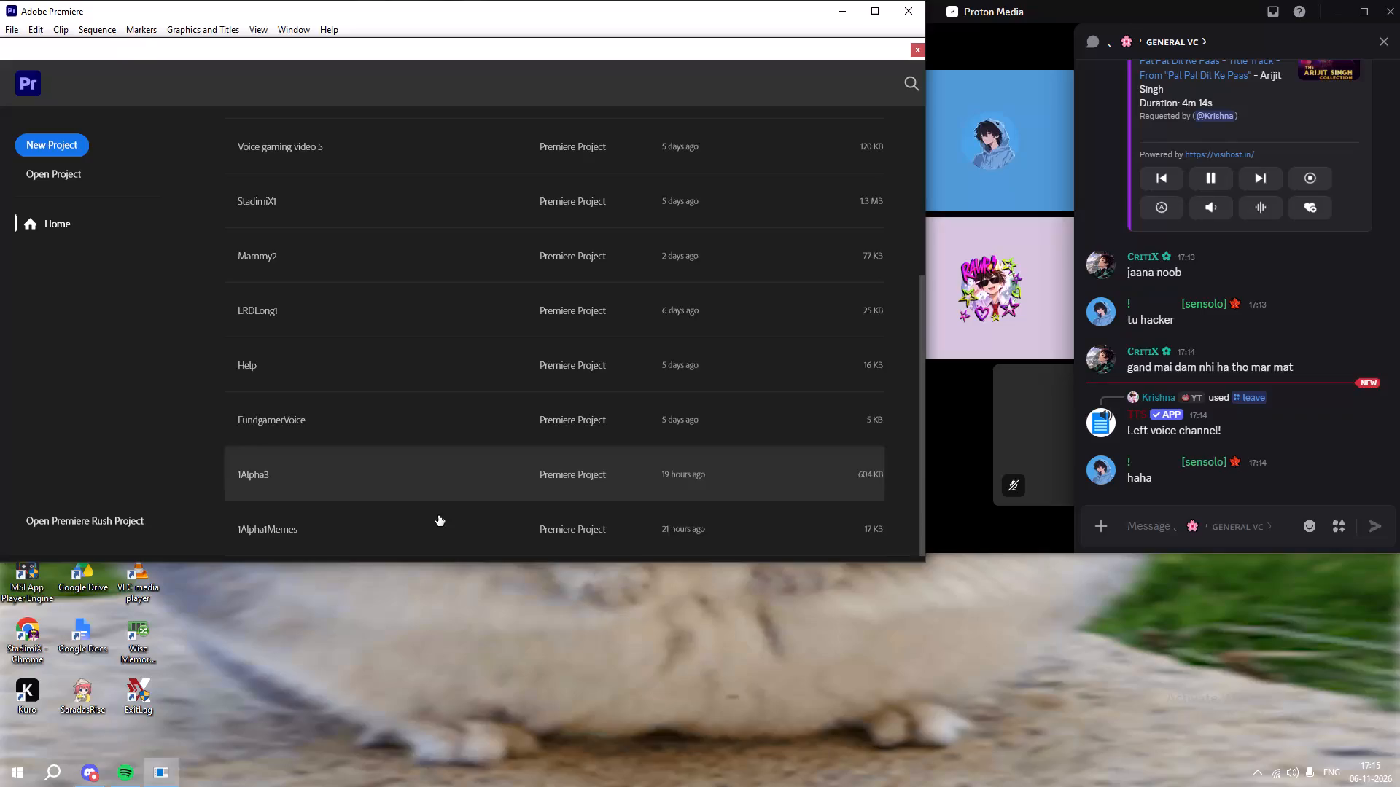
Open the recent Premiere project 1Alpha3.
click(451, 481)
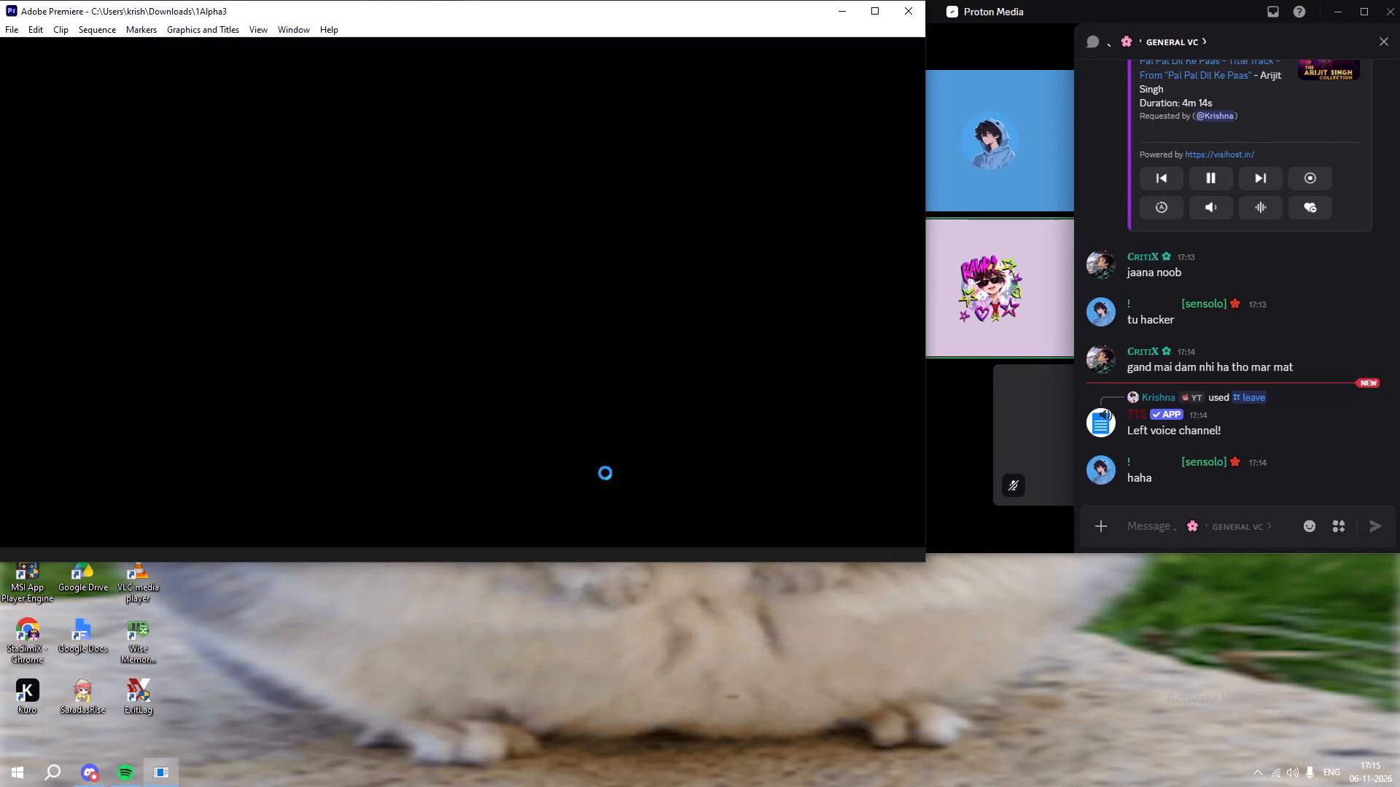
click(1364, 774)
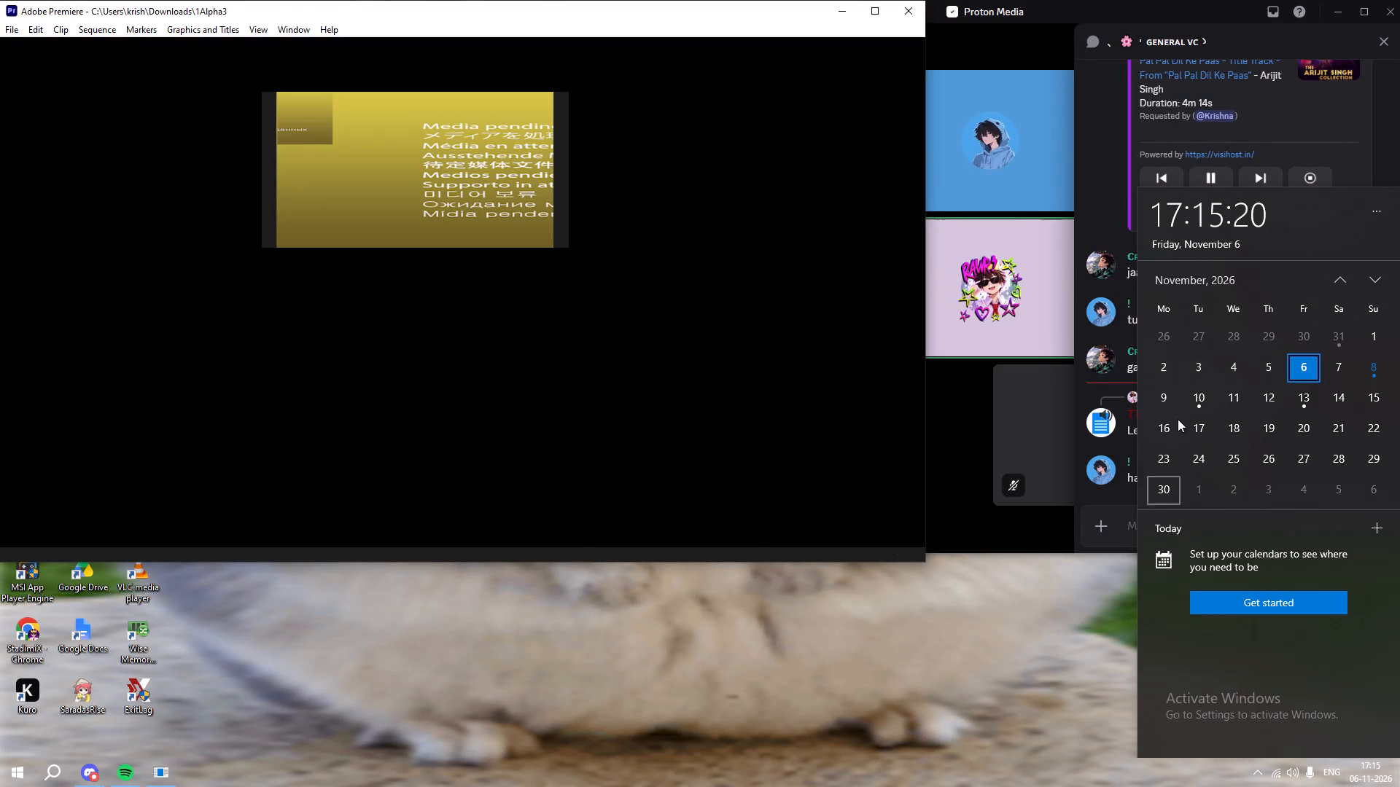
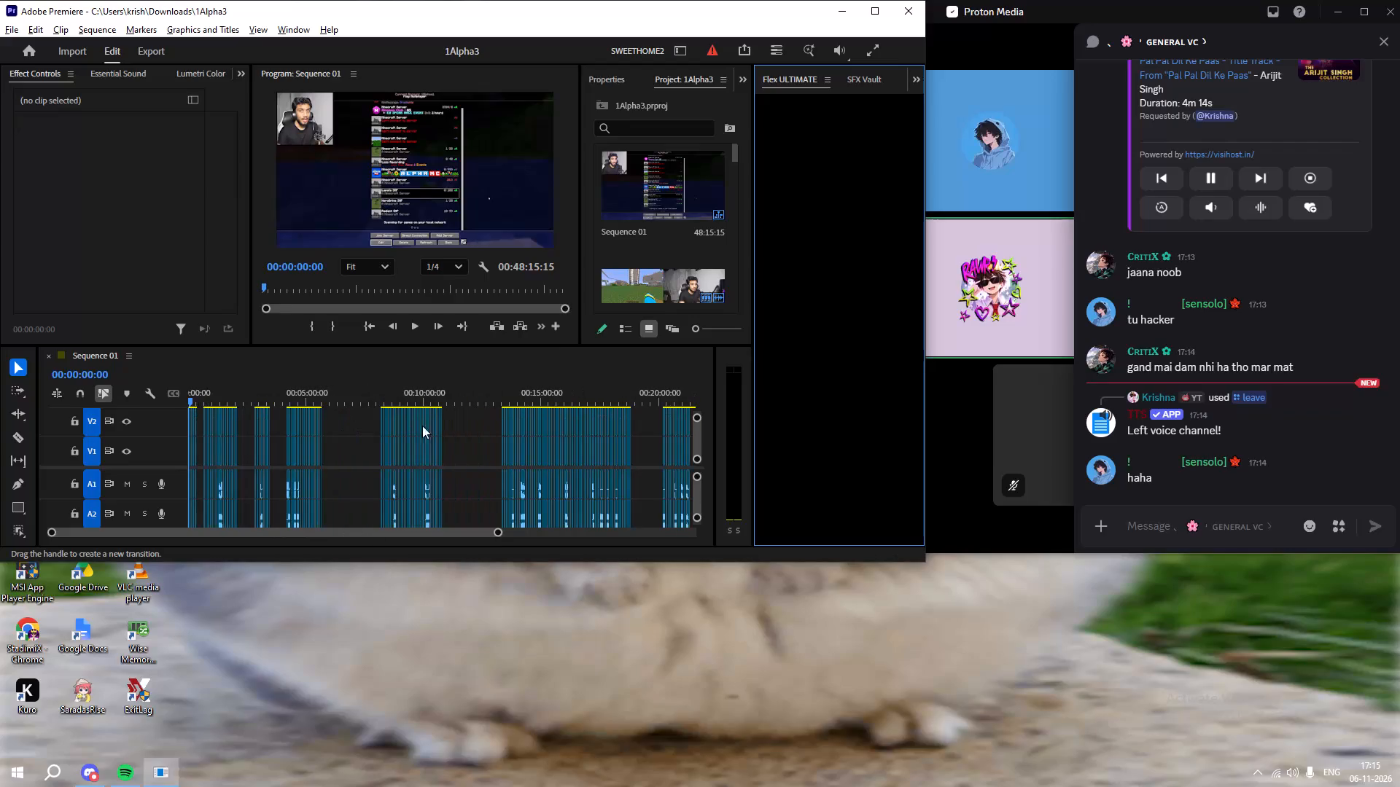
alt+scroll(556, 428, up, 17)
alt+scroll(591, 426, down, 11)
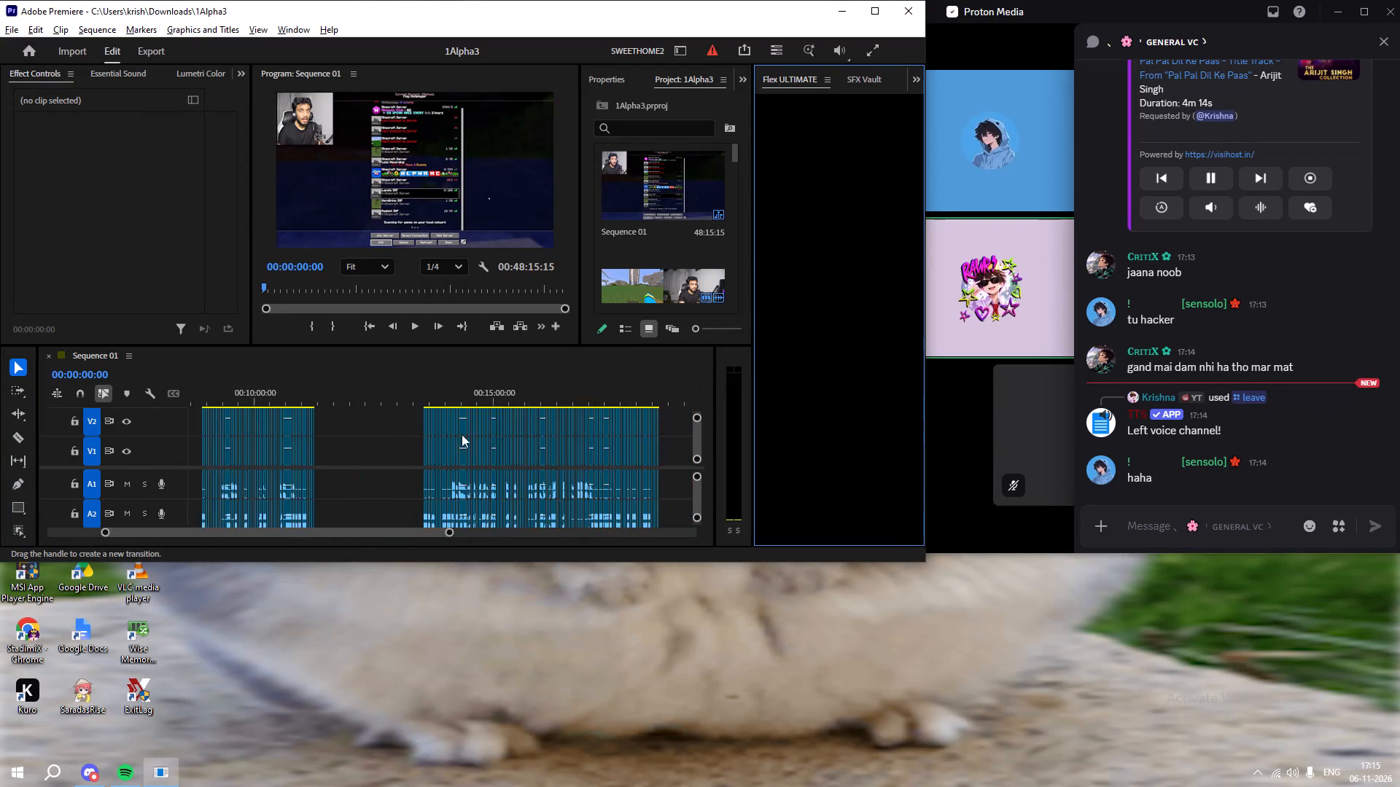
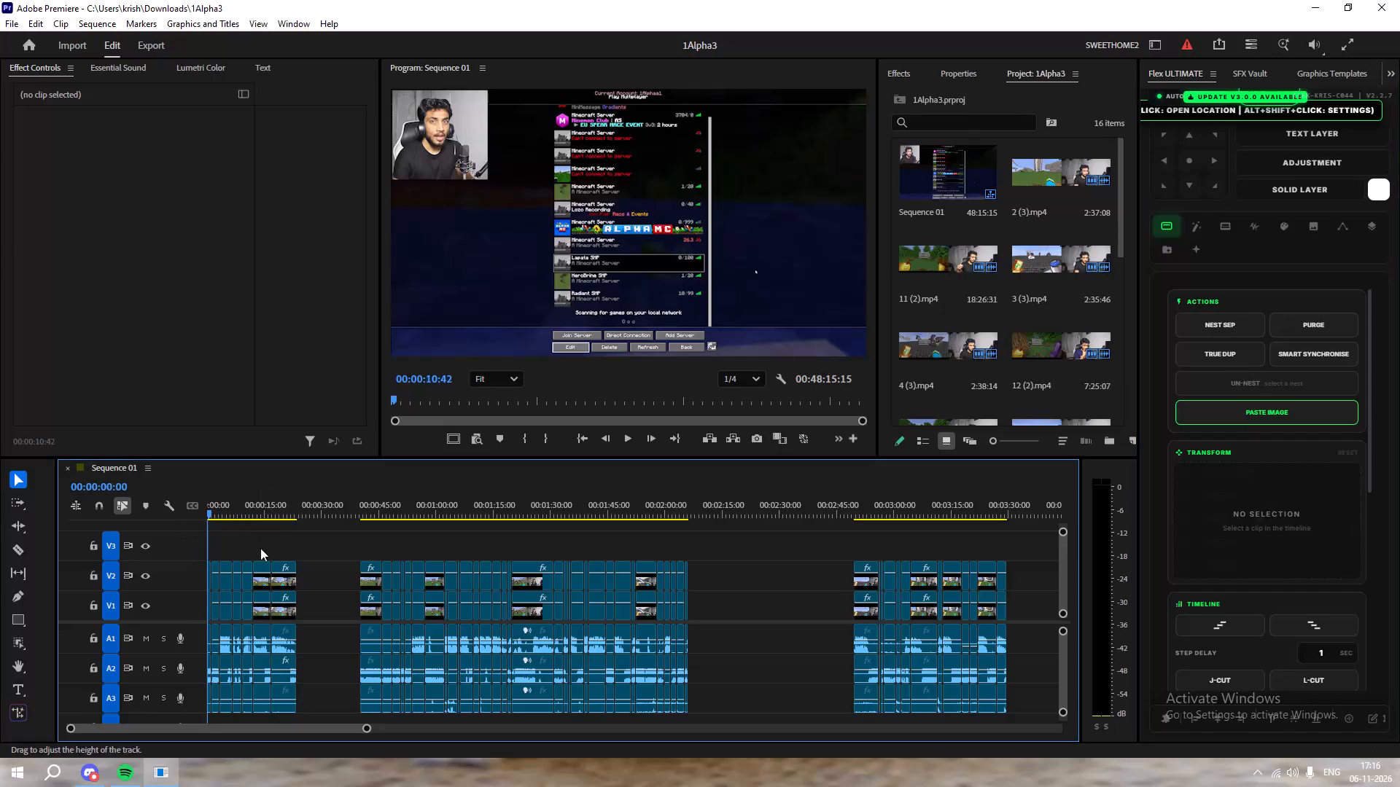
Play the opening seconds of Sequence 01 and return the playhead to the start.
key(space)
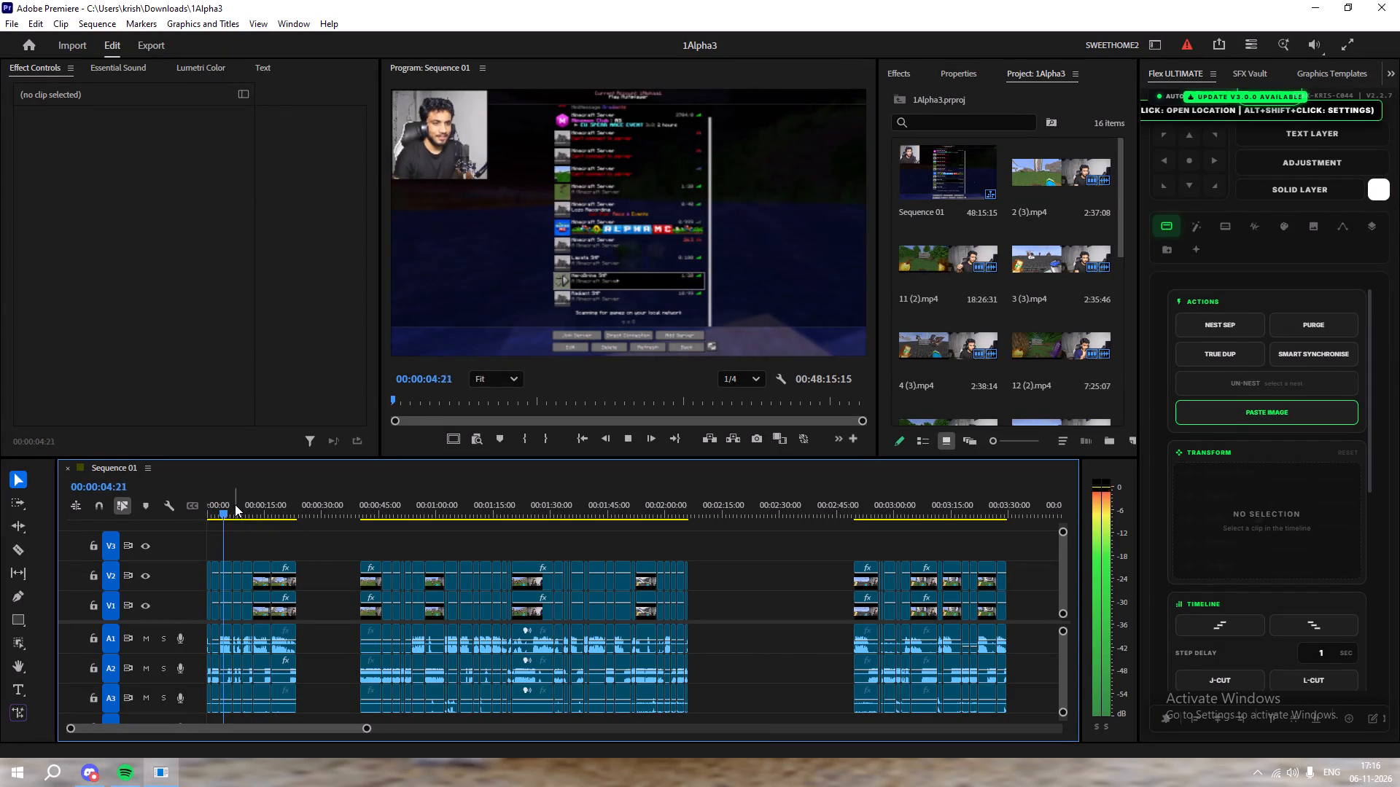
key(space)
alt+drag(239, 505, 123, 520)
Switch to File Explorer and open the "Bgm's pack monsunxvinayy" folder inside Music > BGM PP.
alt+click(41, 783)
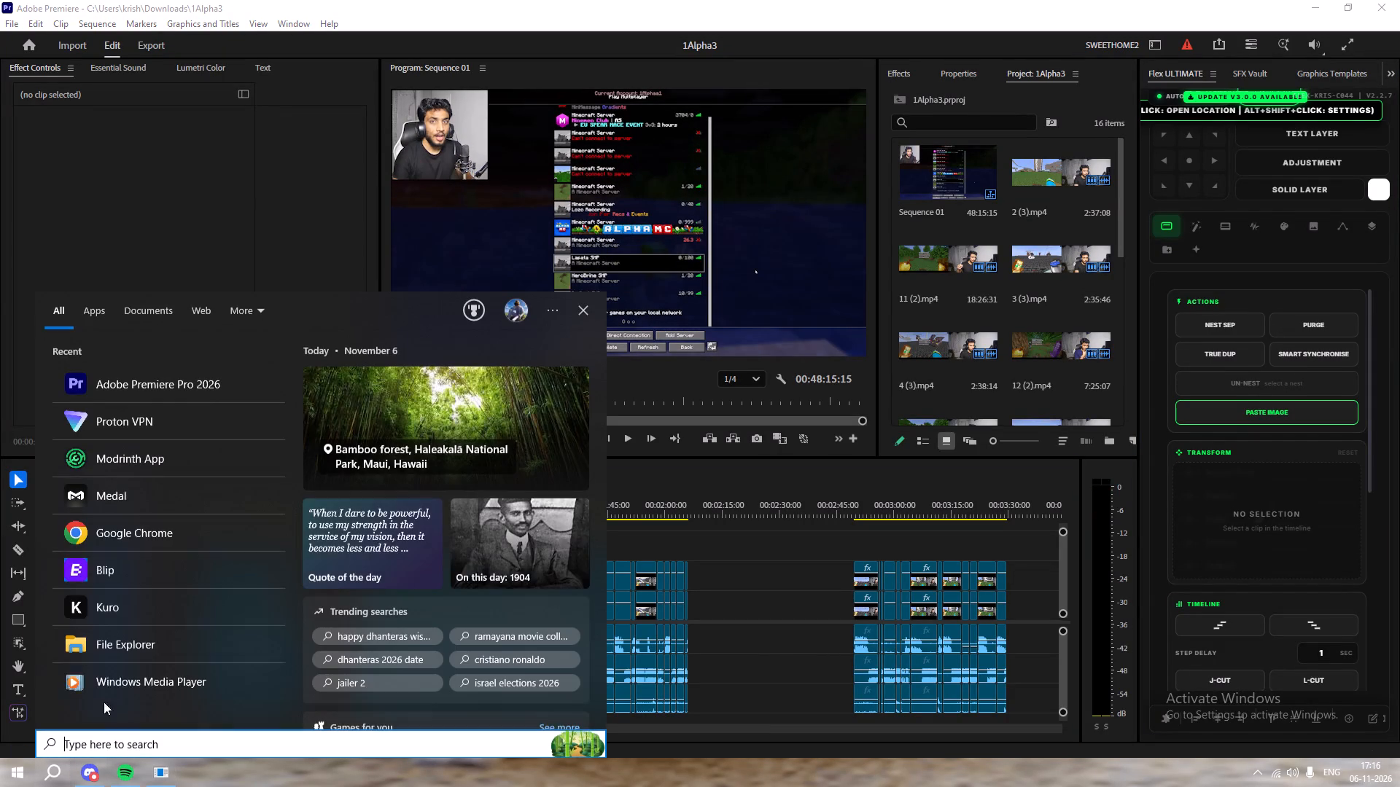
alt+click(194, 629)
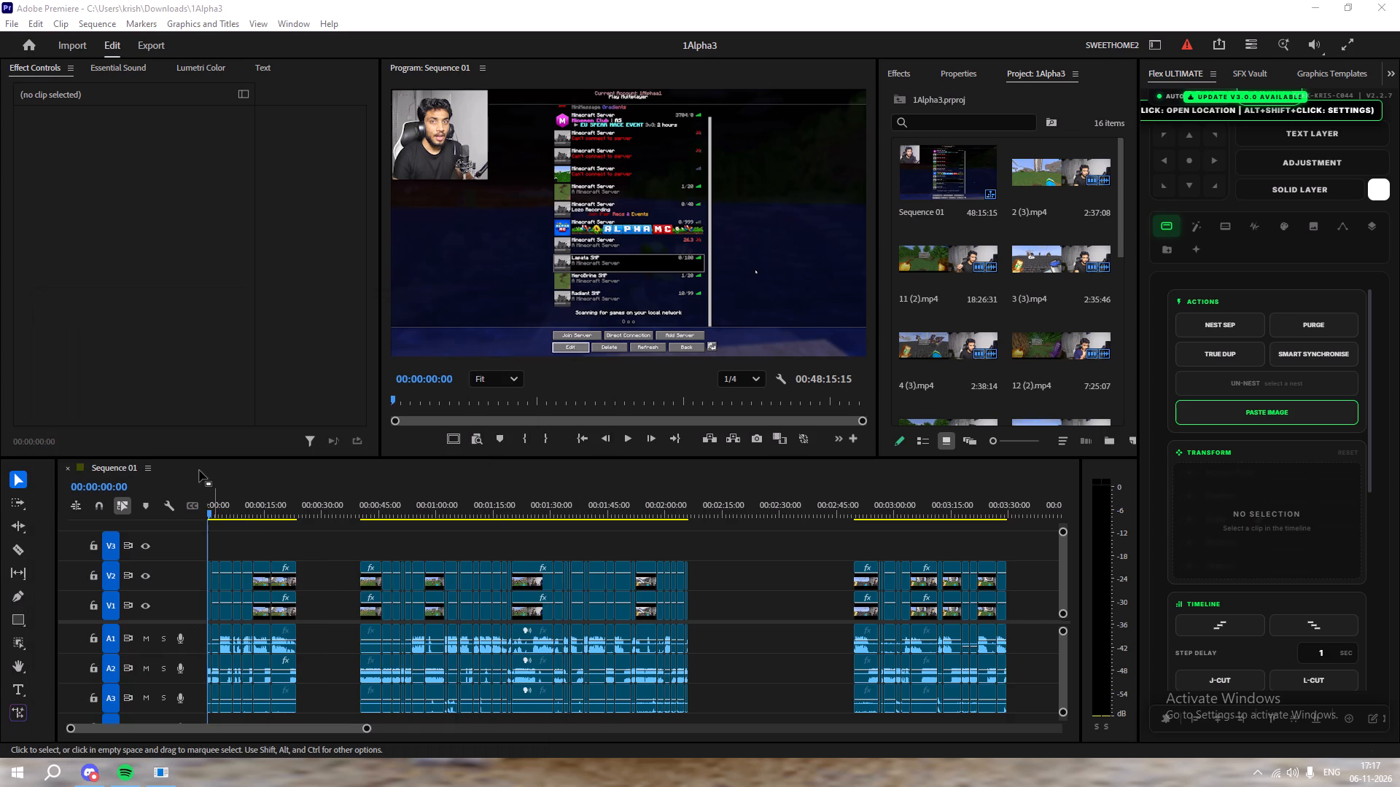
alt+scroll(116, 320, up, 7)
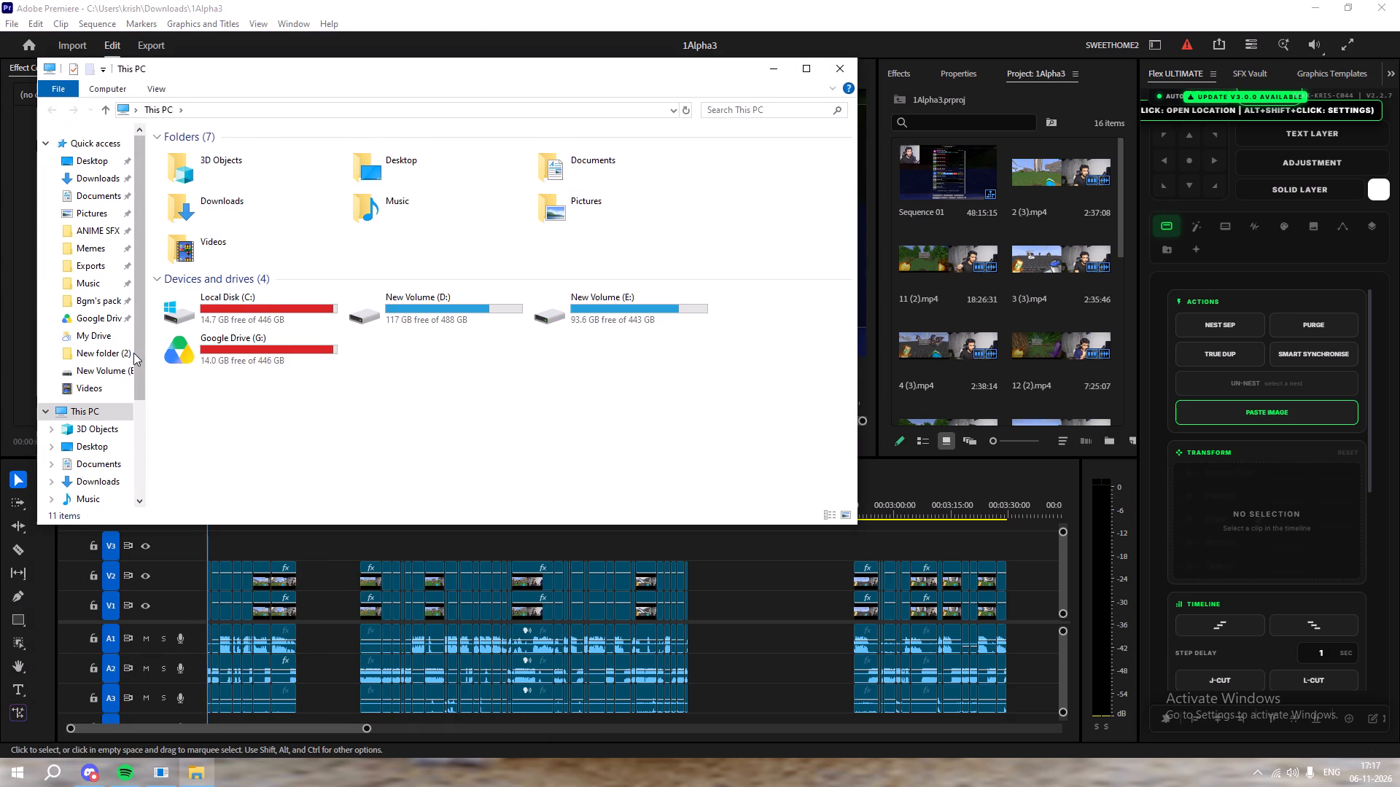
alt+click(115, 288)
alt+click(109, 259)
alt+click(109, 248)
alt+click(110, 272)
alt+click(109, 254)
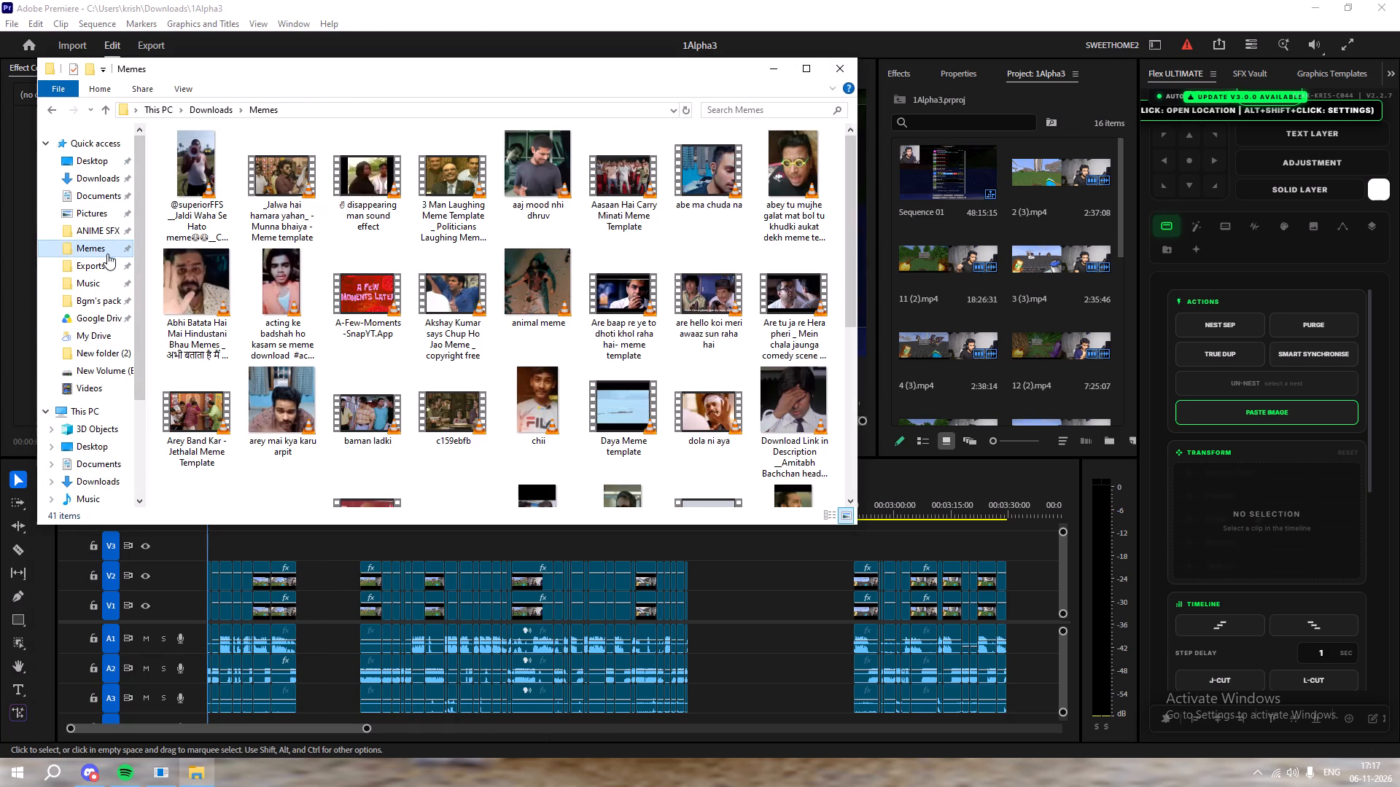
alt+click(99, 234)
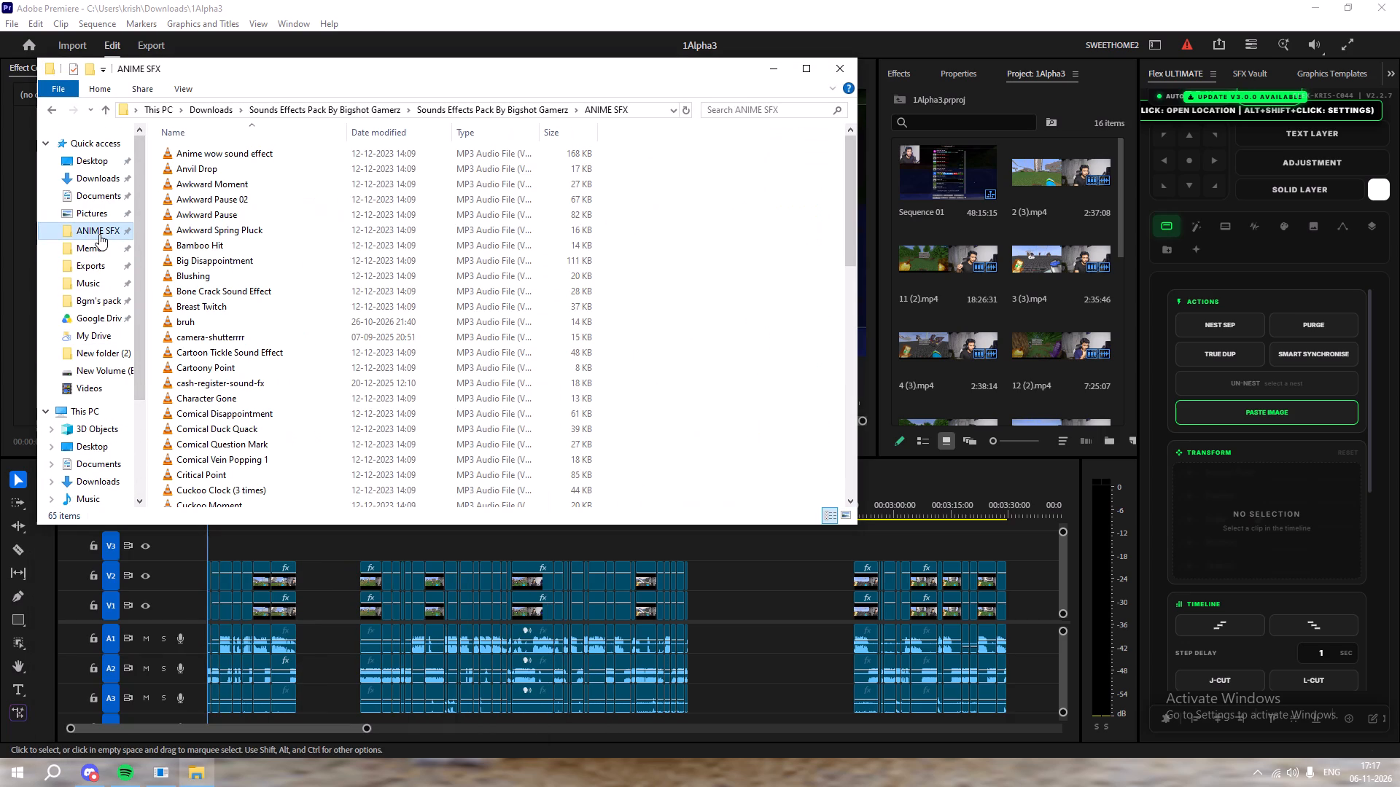
alt+click(116, 304)
alt+click(120, 281)
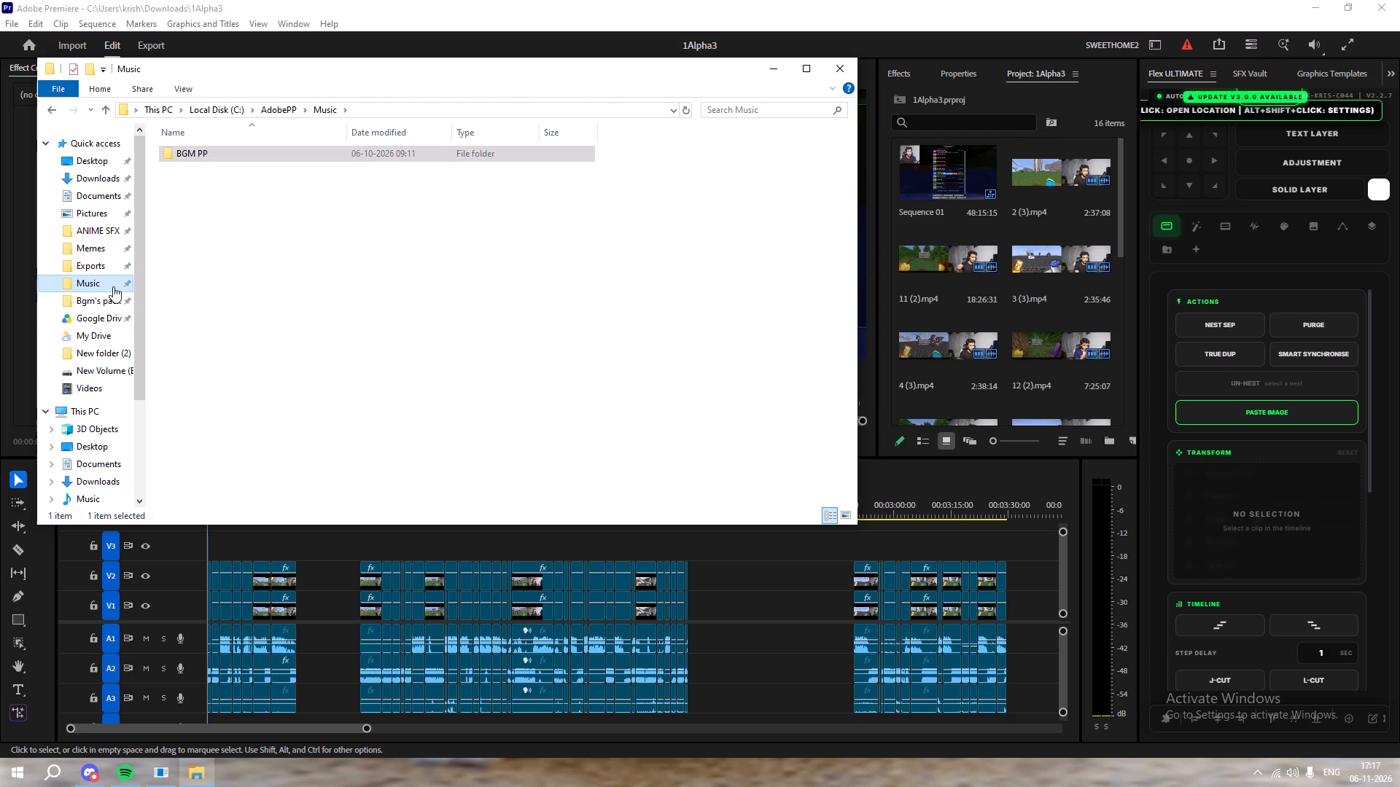
alt+double_click(310, 151)
alt+double_click(309, 154)
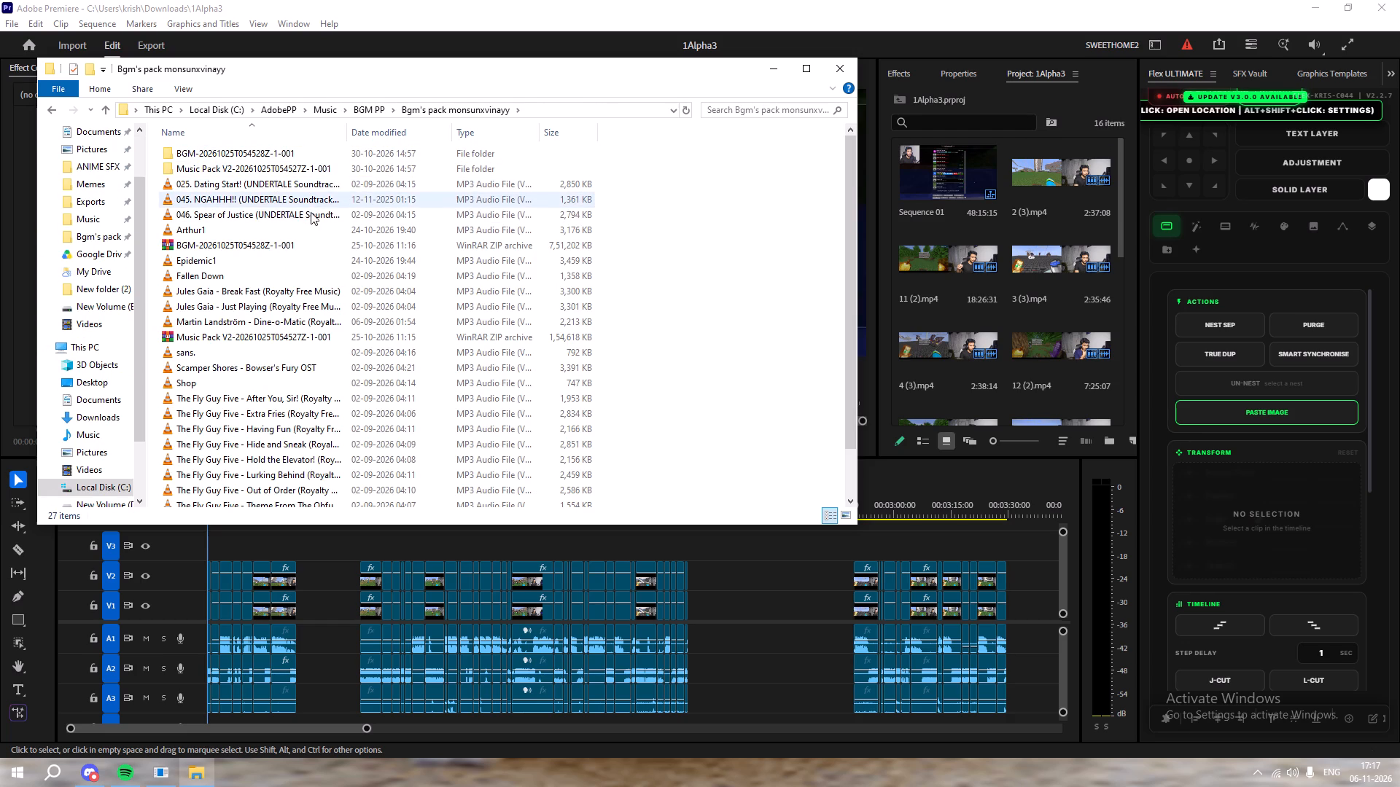
Audition the Undertale tracks 025. Dating Start!, 045. NGAHHH!! and 046. Spear of Justice in VLC.
alt+double_click(332, 184)
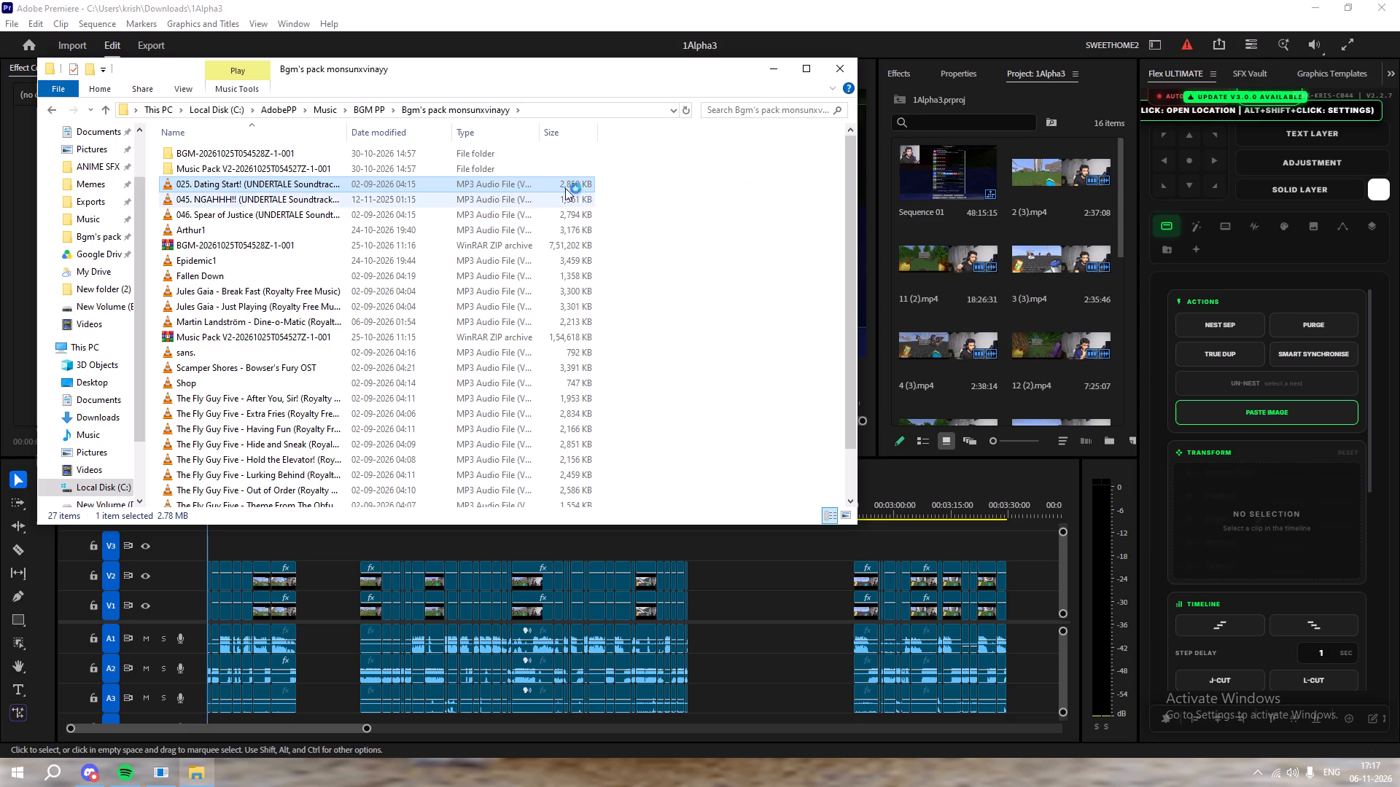
key(w)
key(w)
key(w)
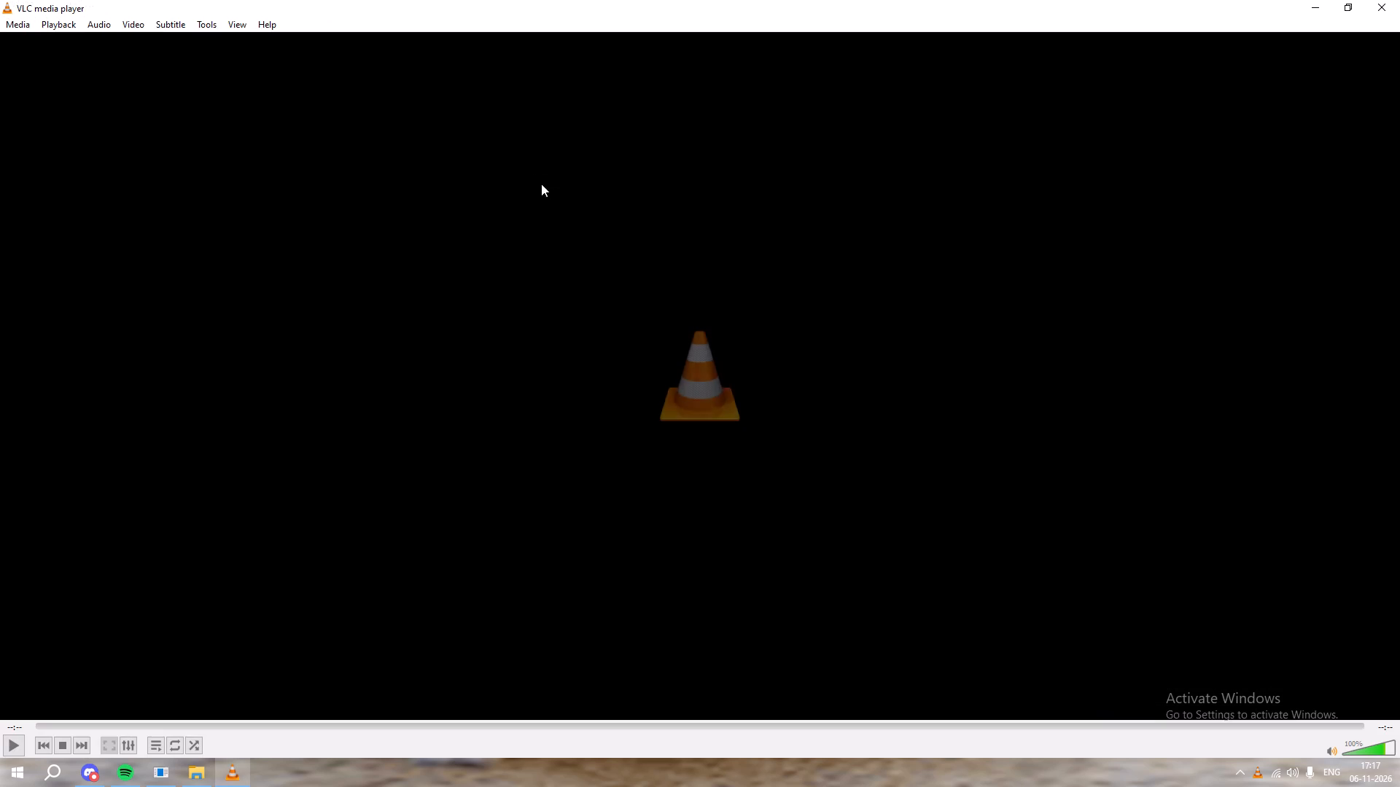
alt+click(1399, 0)
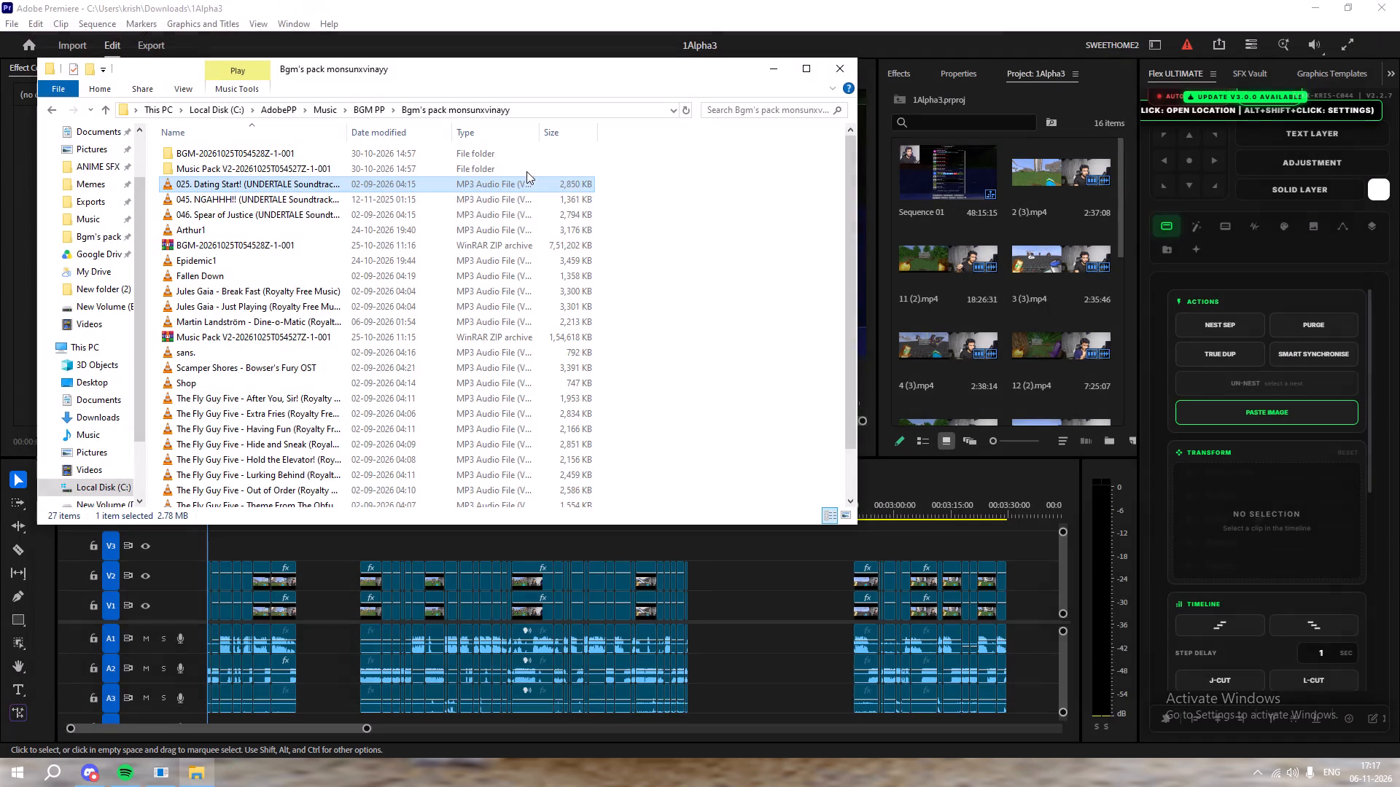
alt+double_click(260, 199)
alt+click(1399, 0)
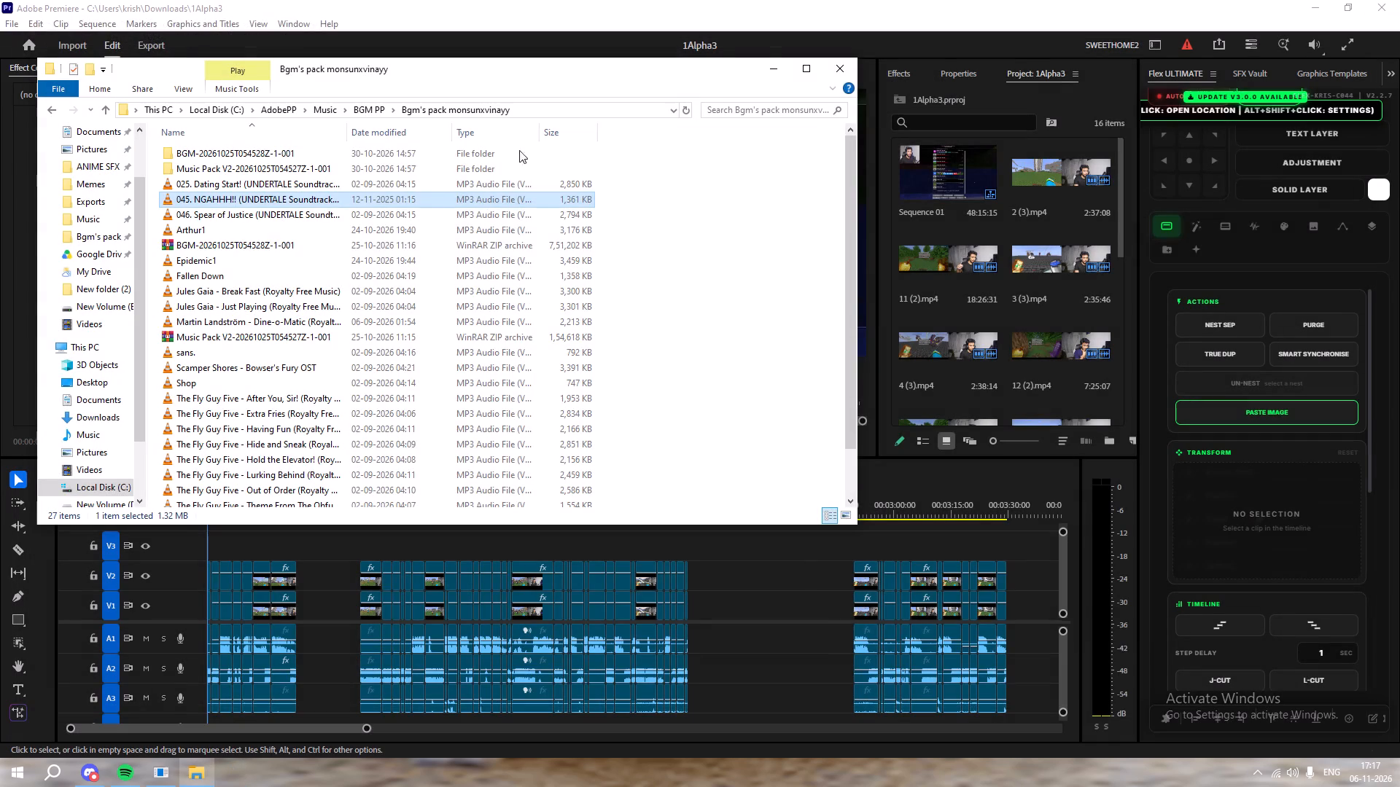
alt+double_click(295, 218)
alt+click(1399, 0)
key(w)
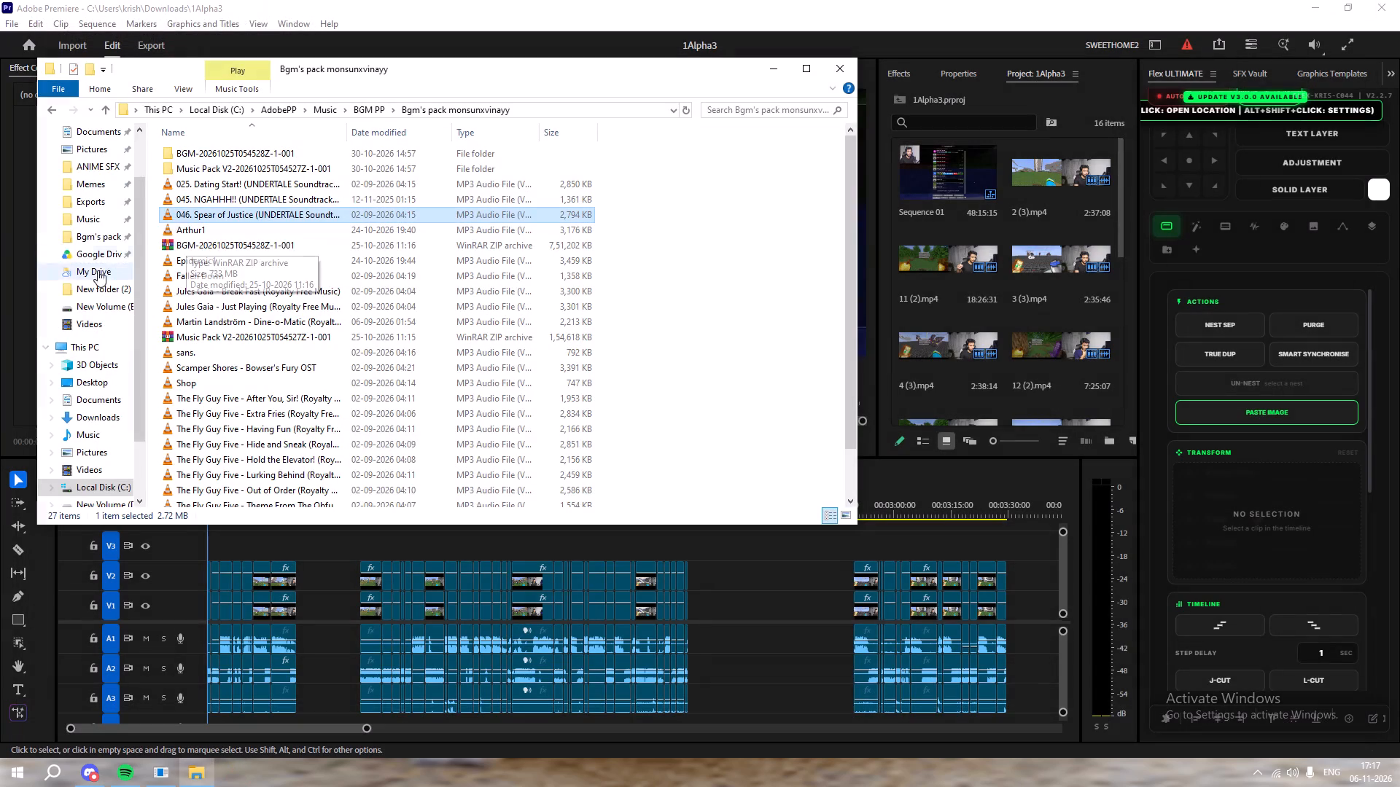
Audition the Arthur1 track in VLC and close the player.
alt+click(168, 225)
key(w)
key(w)
key(w)
key(w)
key(w)
key(w)
key(w)
key(w)
key(w)
key(w)
key(w)
key(w)
key(w)
key(w)
key(w)
key(w)
key(w)
key(w)
key(w)
key(w)
alt+click(168, 225)
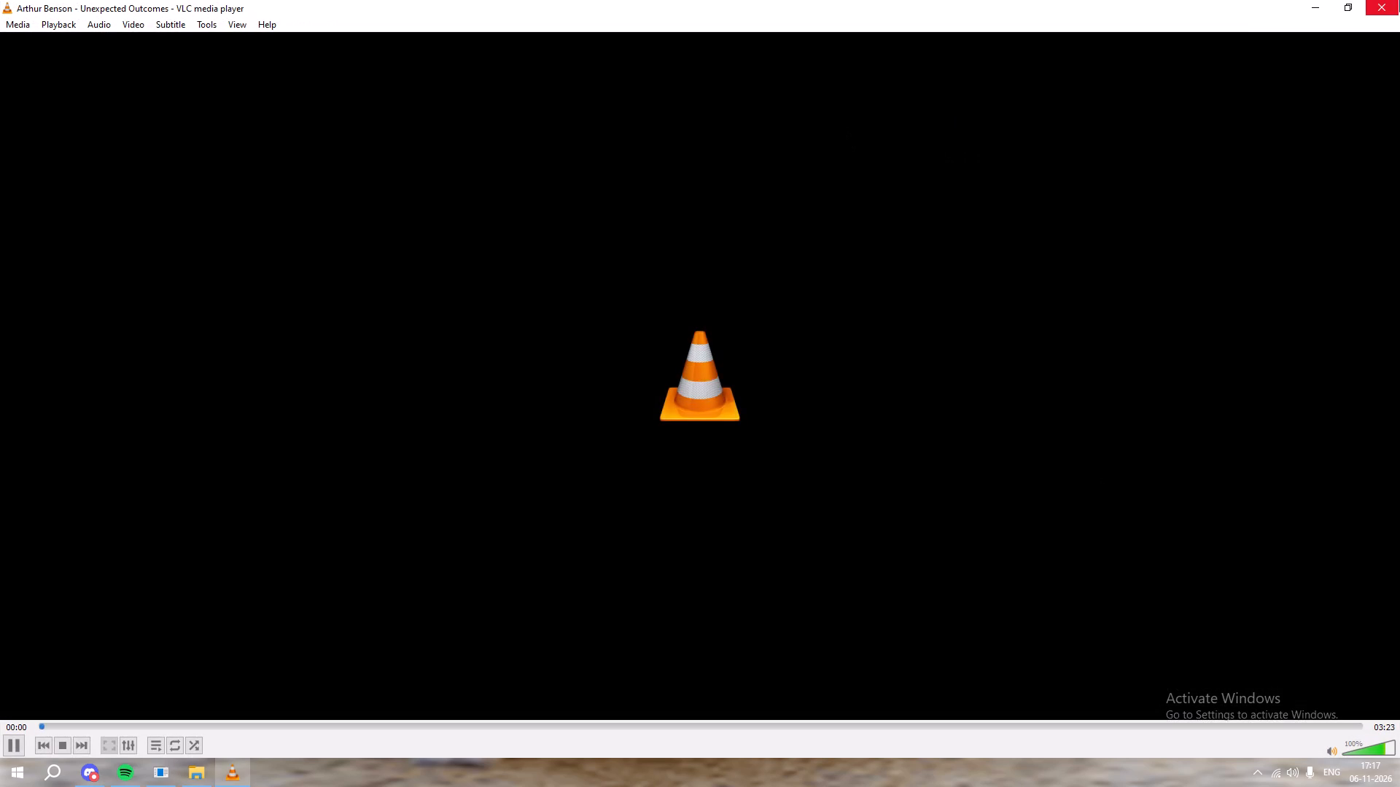
alt+click(1399, 0)
Audition the Epidemic1 track in VLC and close the player.
key(w)
key(w)
key(w)
key(w)
key(w)
key(w)
key(w)
key(w)
key(w)
key(w)
key(w)
key(w)
key(w)
key(w)
key(w)
key(w)
key(w)
key(w)
key(w)
key(w)
alt+double_click(249, 261)
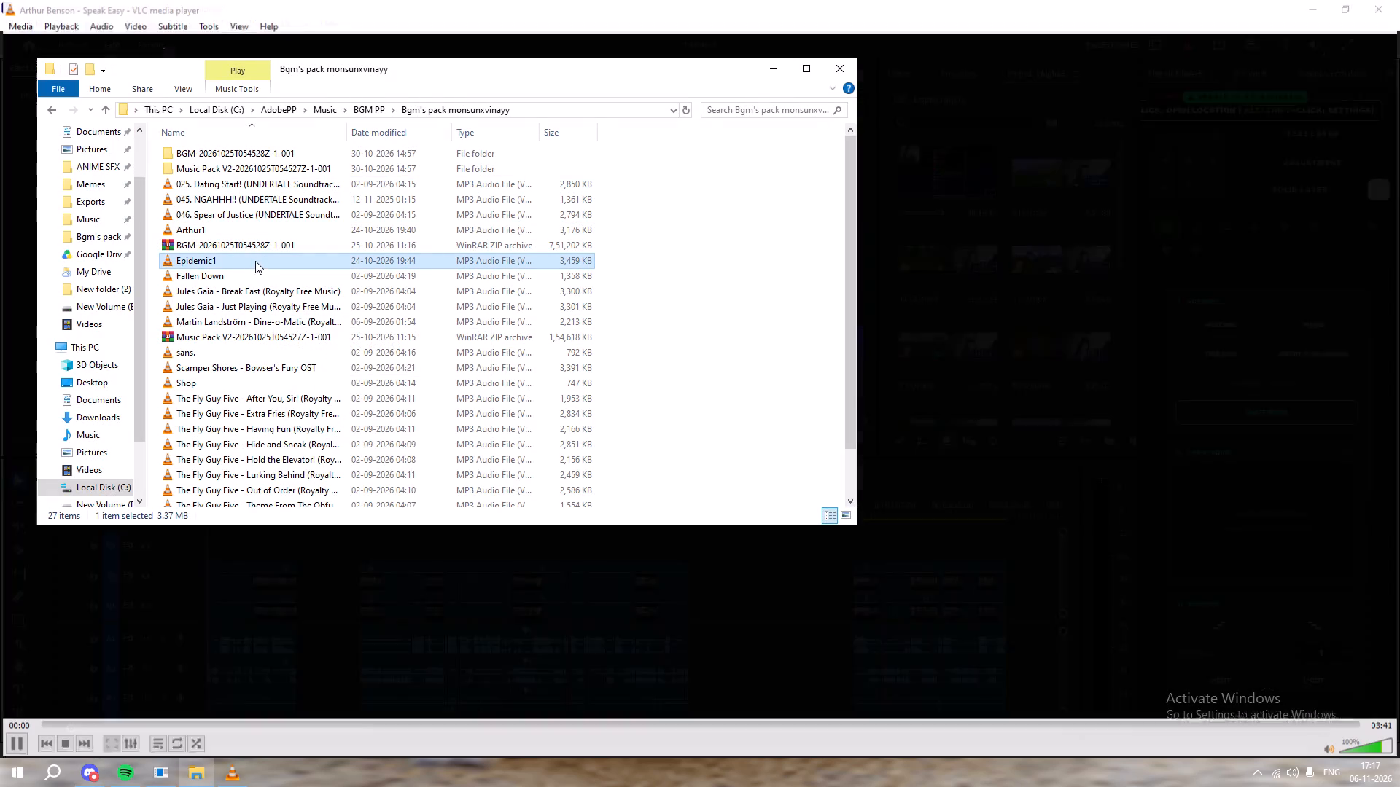
key(w)
key(w)
key(w)
key(w)
key(w)
key(w)
key(w)
key(w)
alt+click(1399, 0)
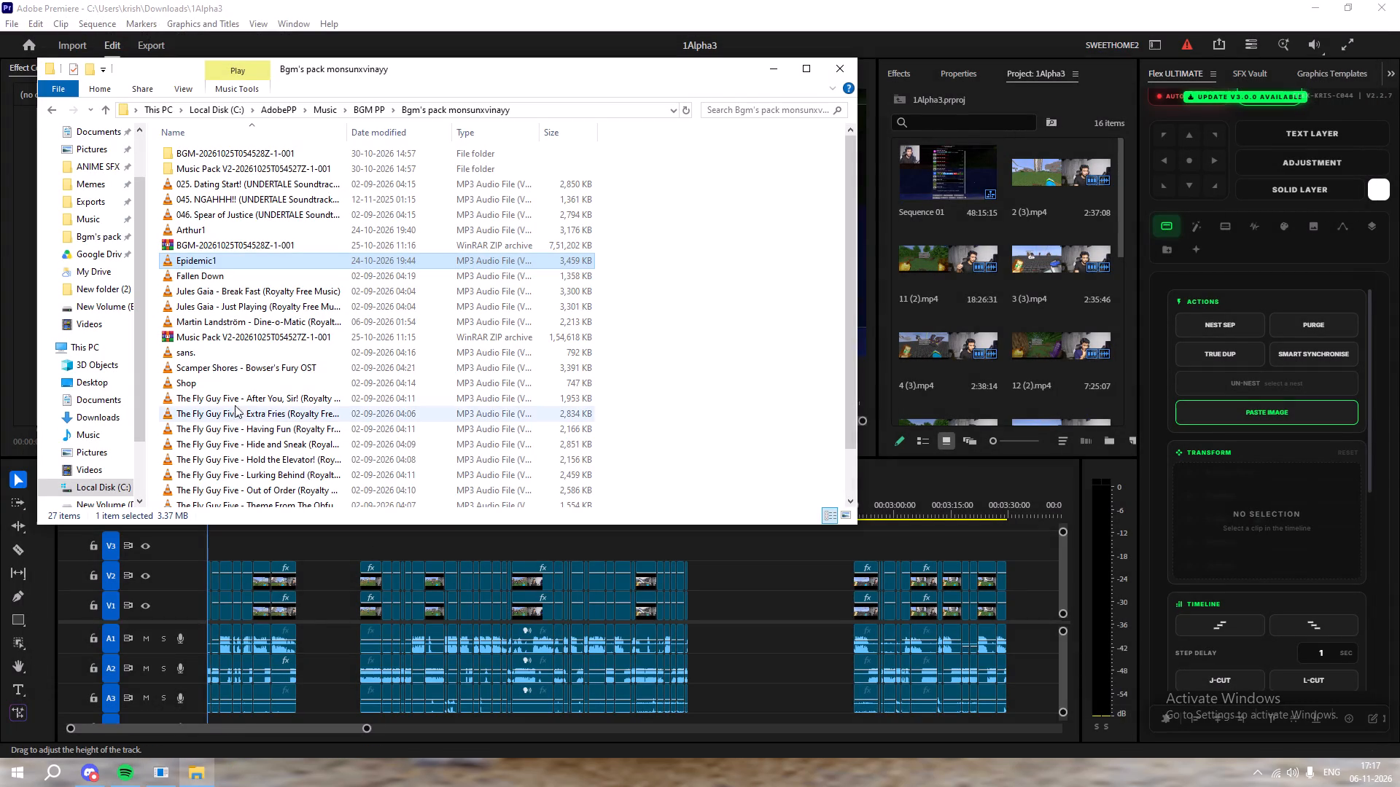
Audition the Fallen Down, Break Fast, Just Playing and Dine-o-Matic tracks one after another.
alt+double_click(271, 278)
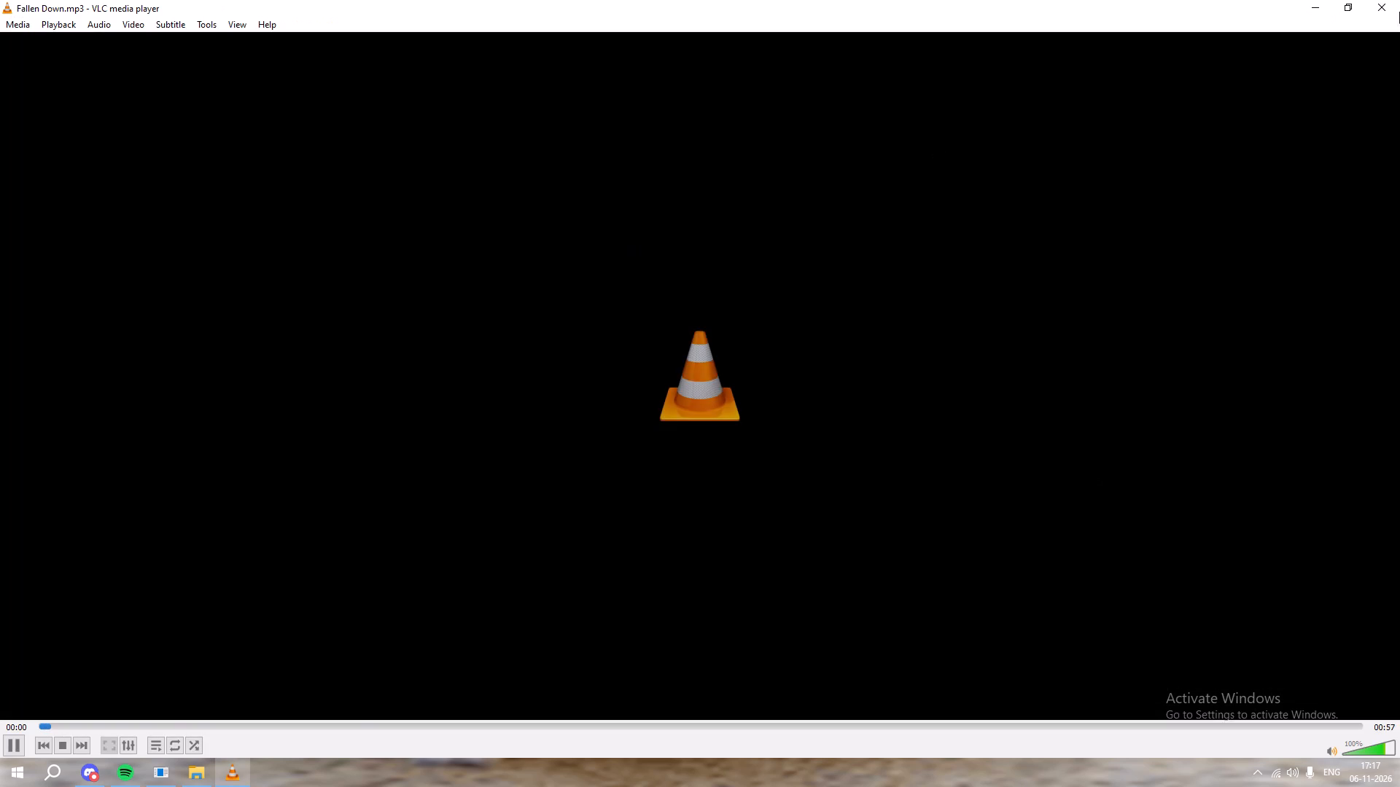
alt+click(1399, 6)
alt+double_click(308, 294)
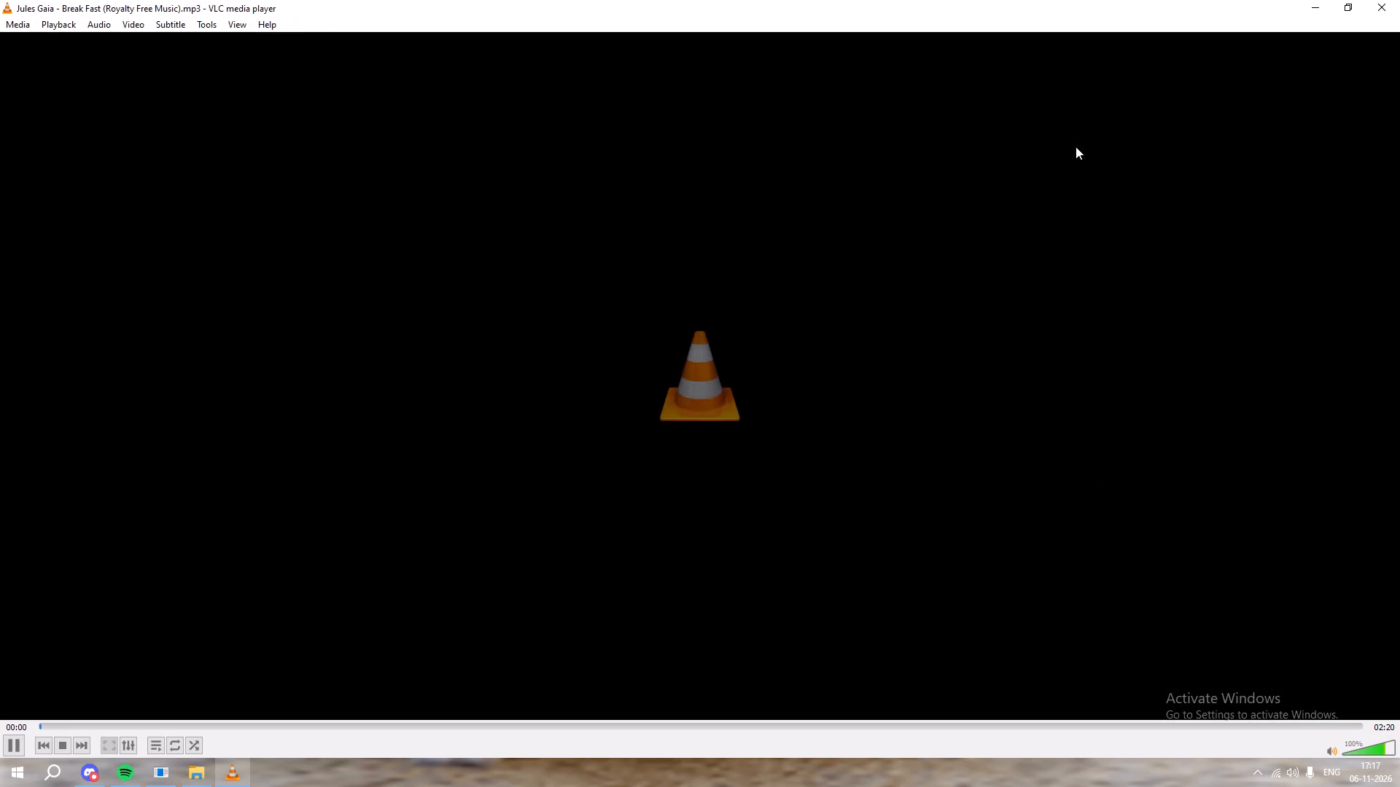
alt+click(1395, 0)
alt+double_click(281, 310)
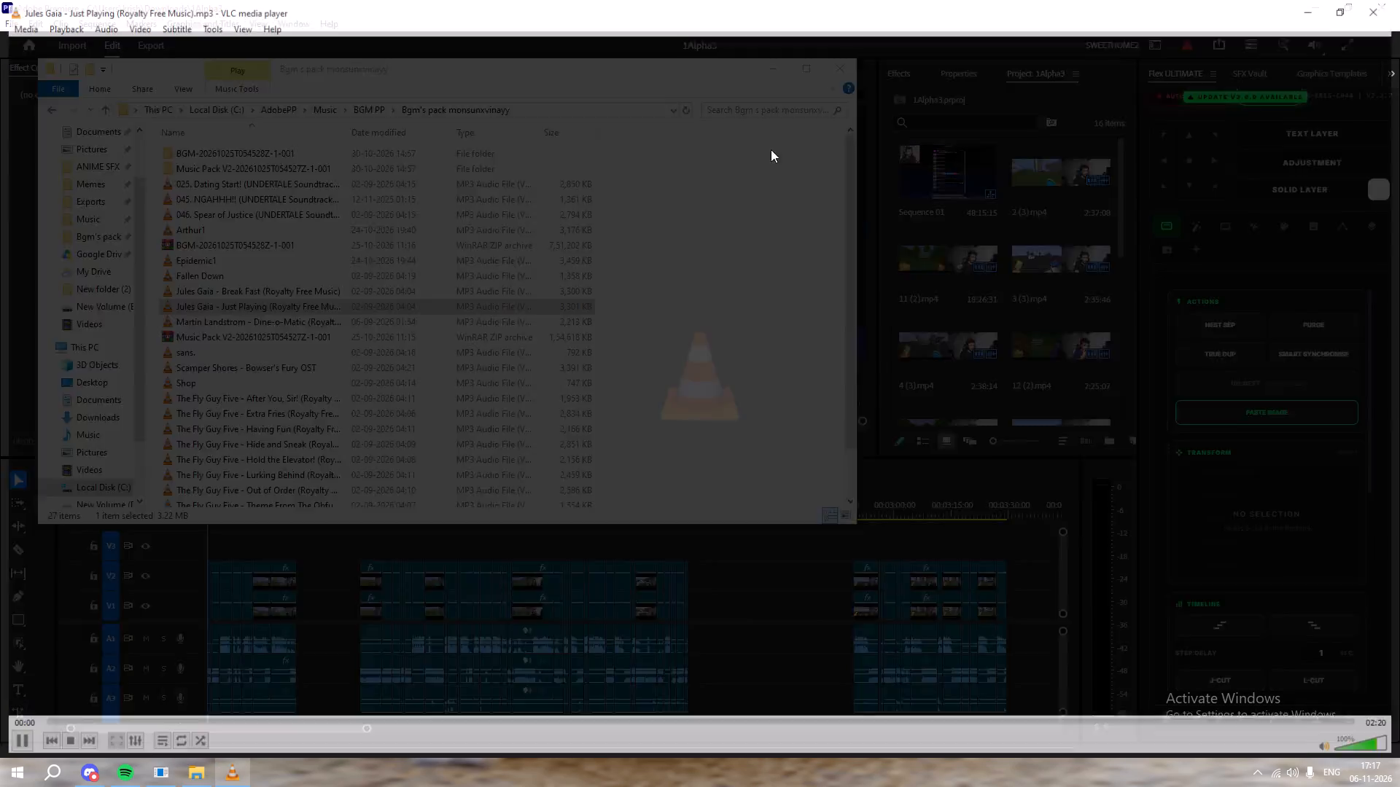
alt+click(1399, 0)
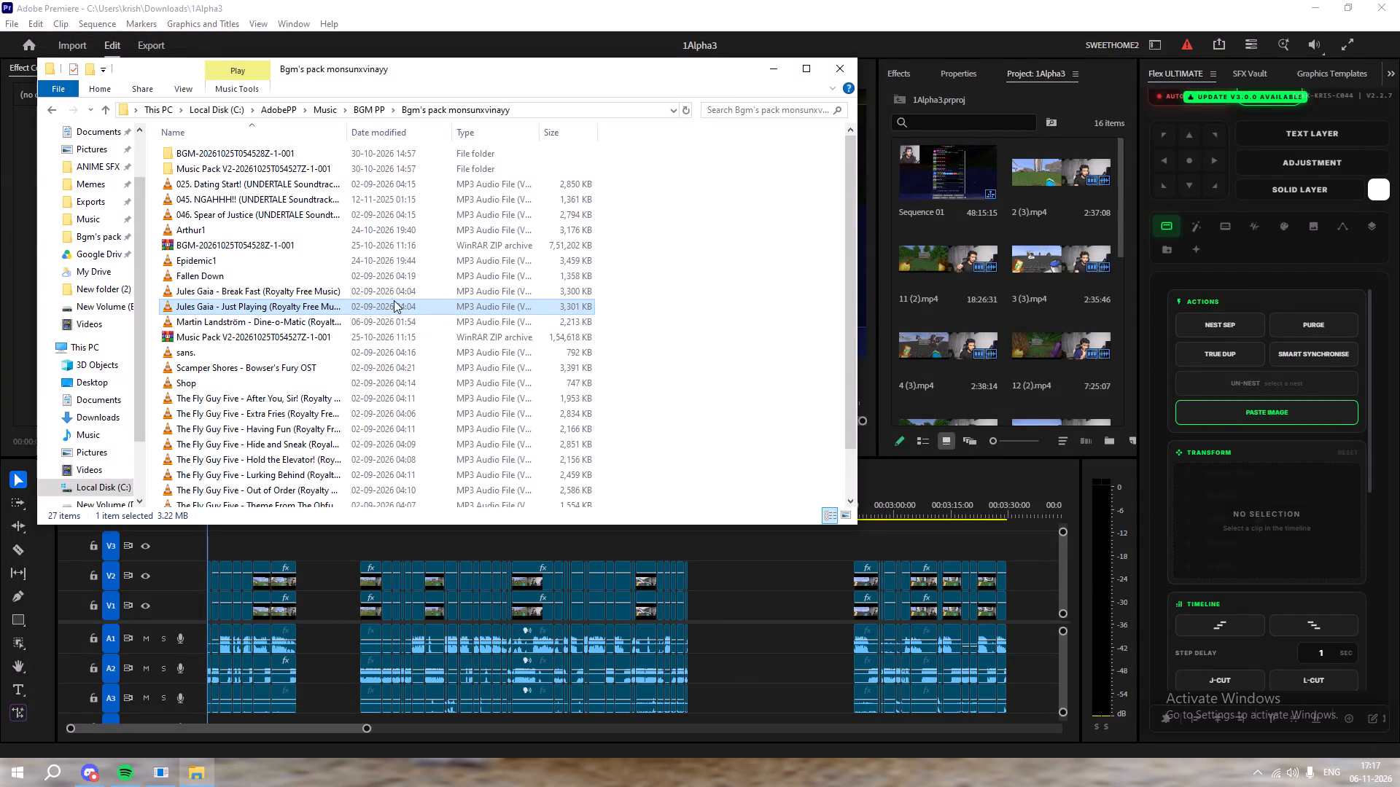
alt+double_click(307, 324)
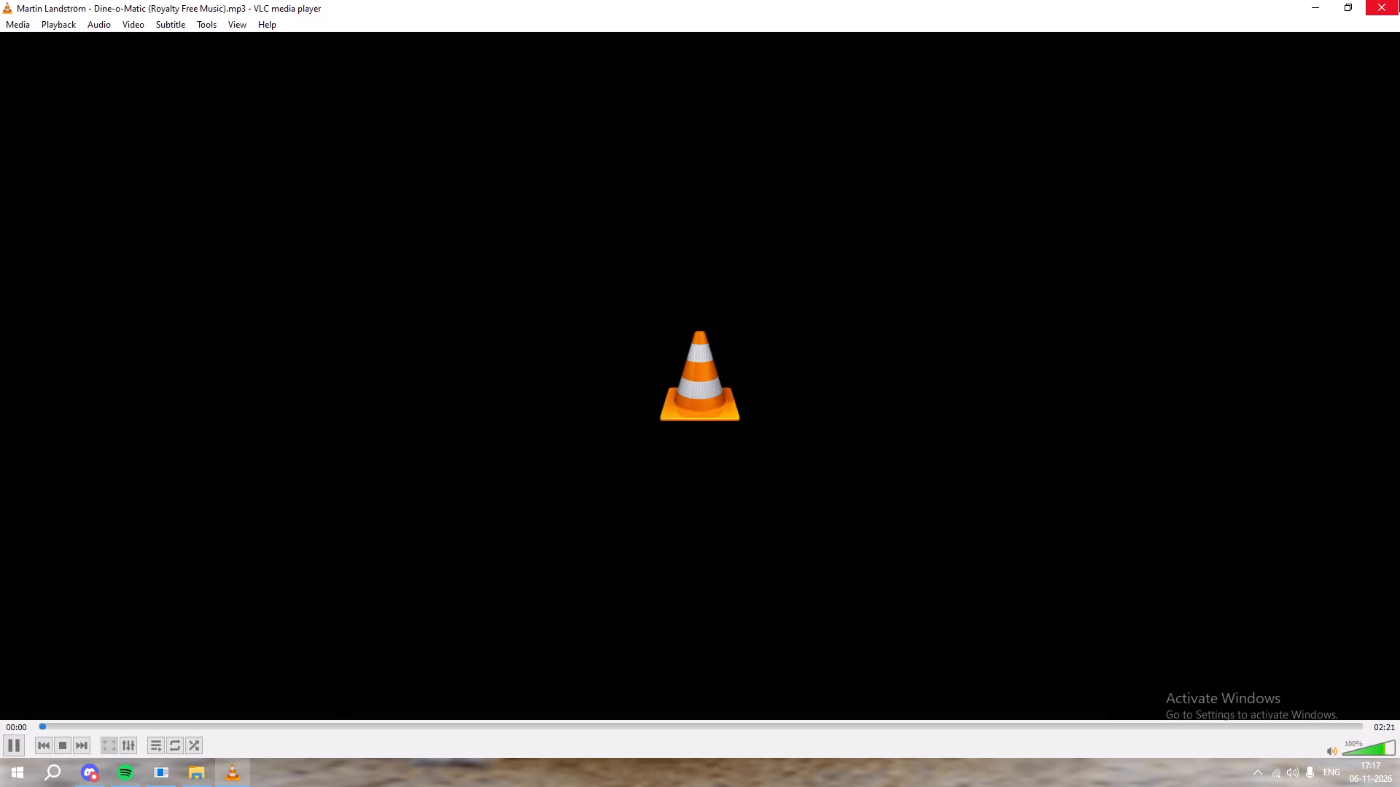
alt+click(1399, 0)
Audition the Scamper Shores, Shop and sans. tracks, closing the player after each one.
alt+double_click(272, 362)
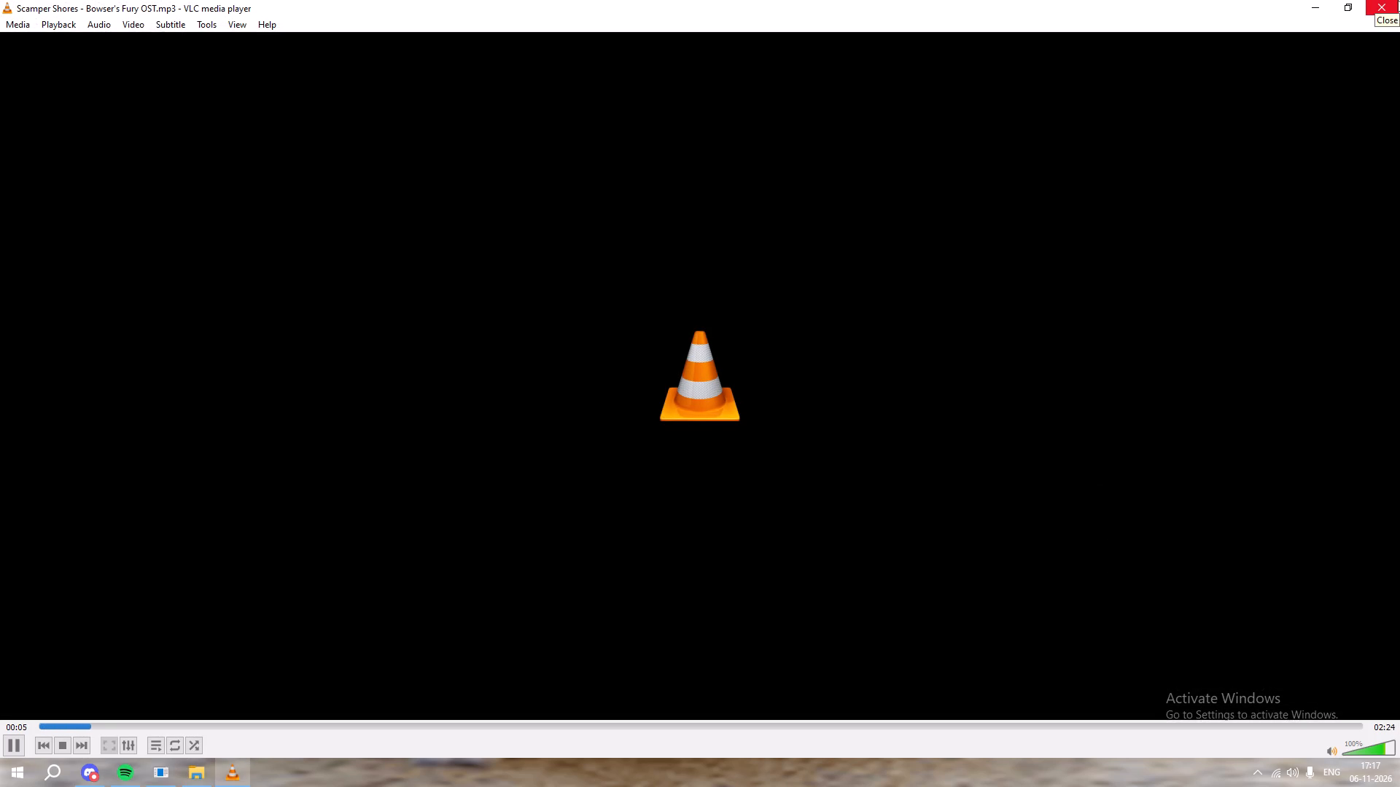
alt+click(1398, 0)
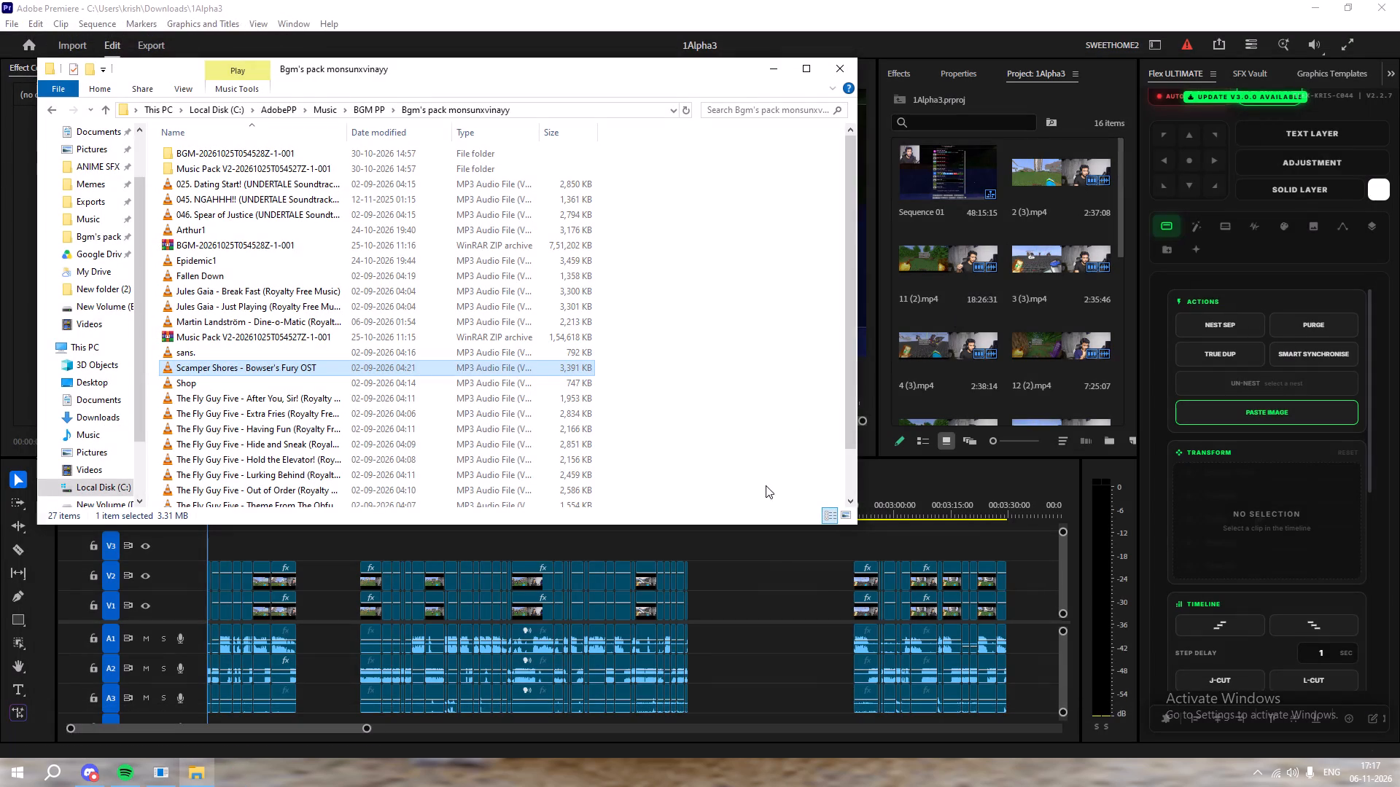
alt+double_click(242, 383)
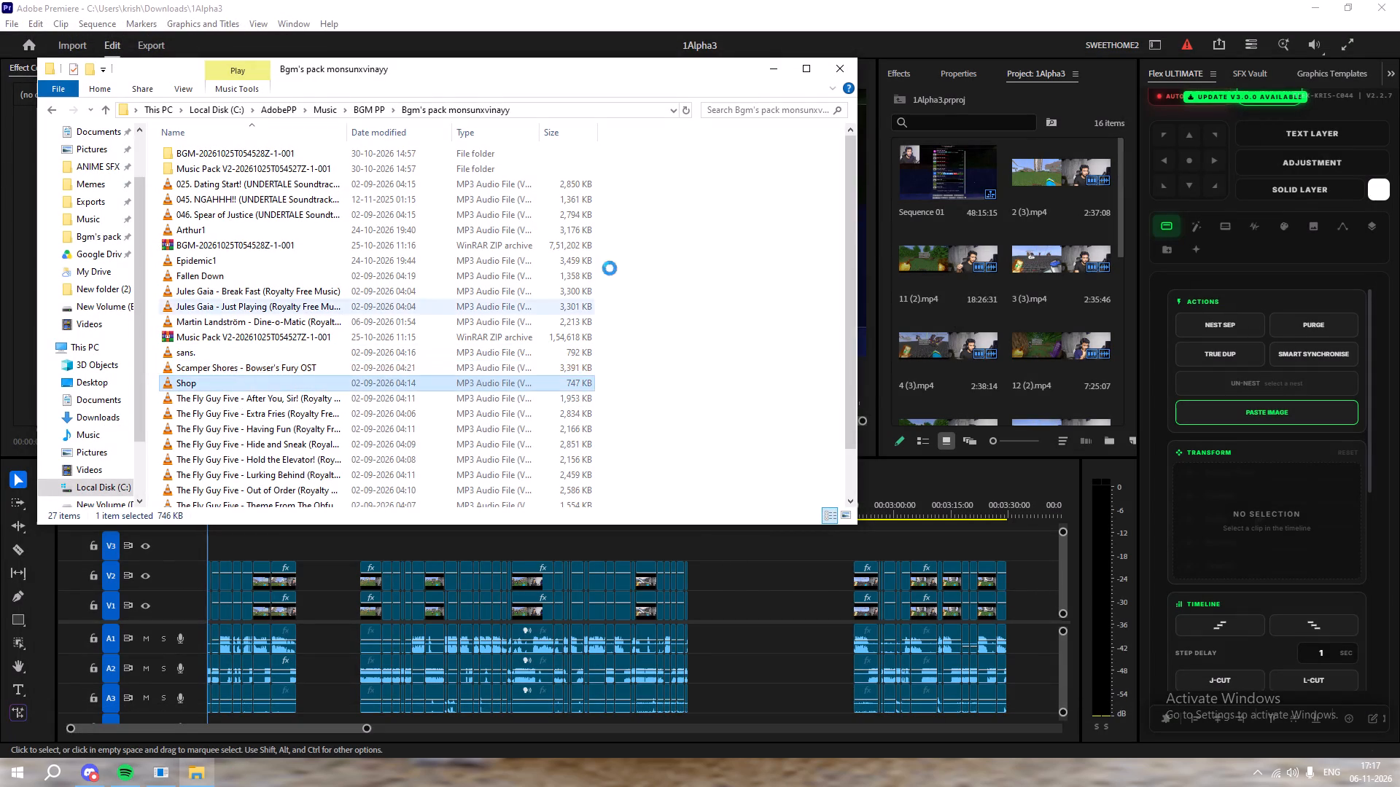
alt+click(1399, 0)
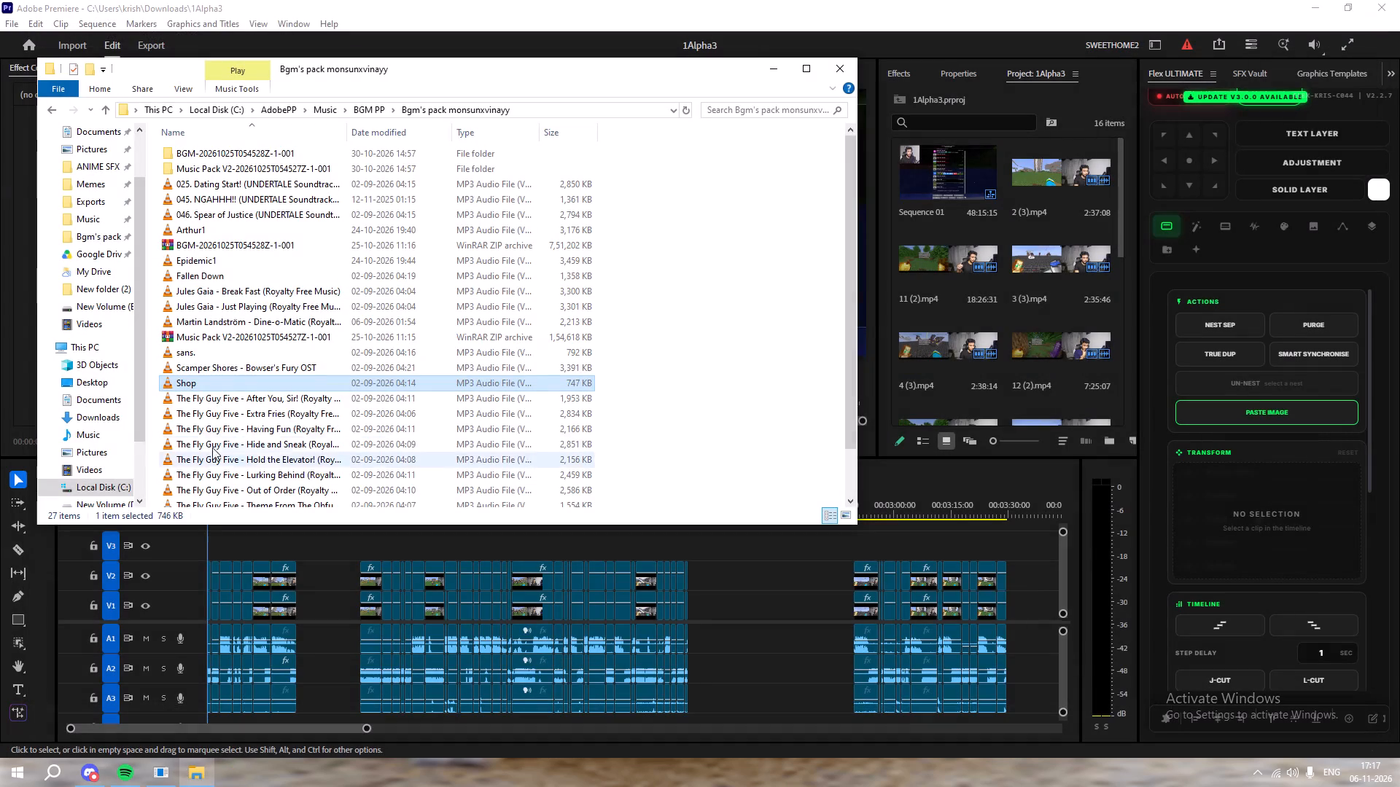
alt+double_click(225, 348)
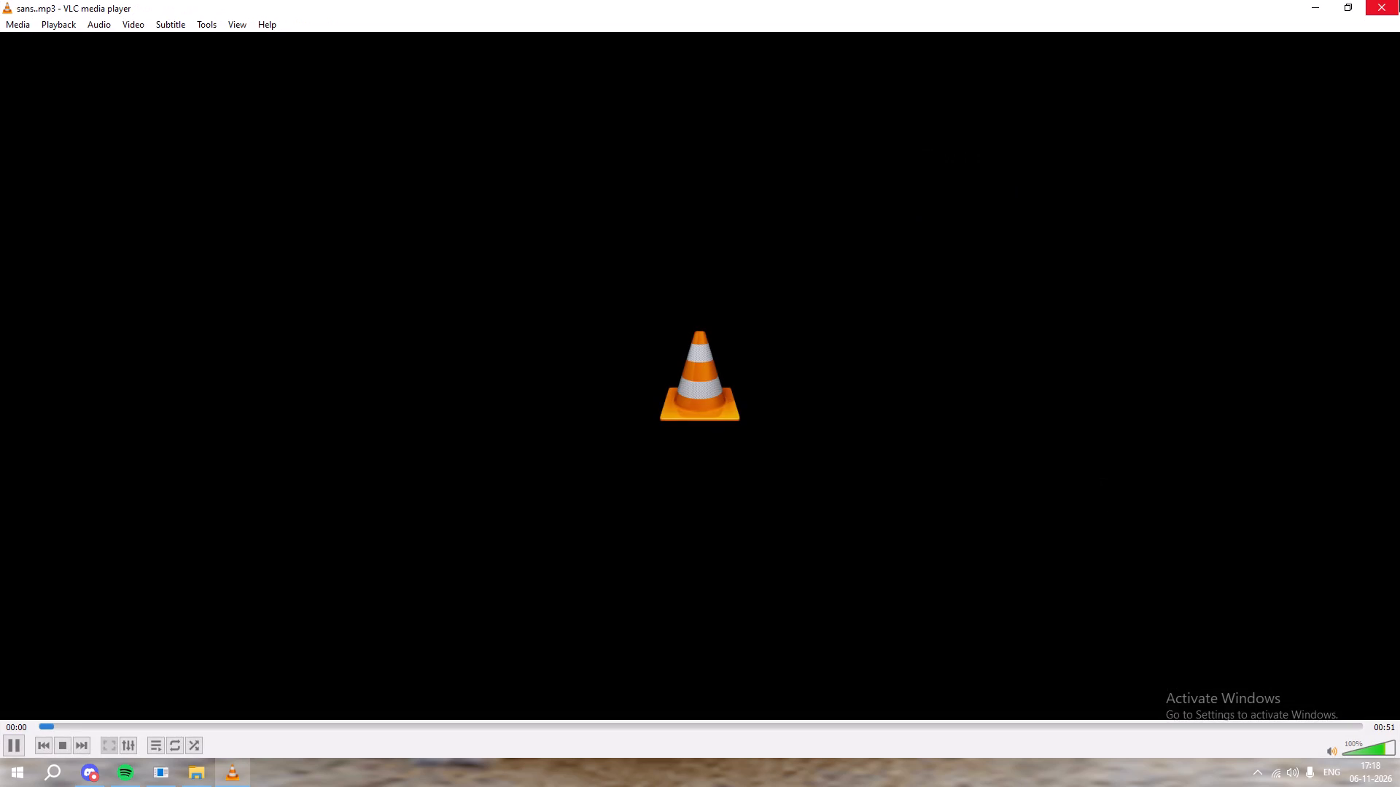
alt+click(1399, 0)
Add the sans. music file to the start of the sequence on audio track A4 and minimise File Explorer.
alt+drag(369, 353, 389, 361)
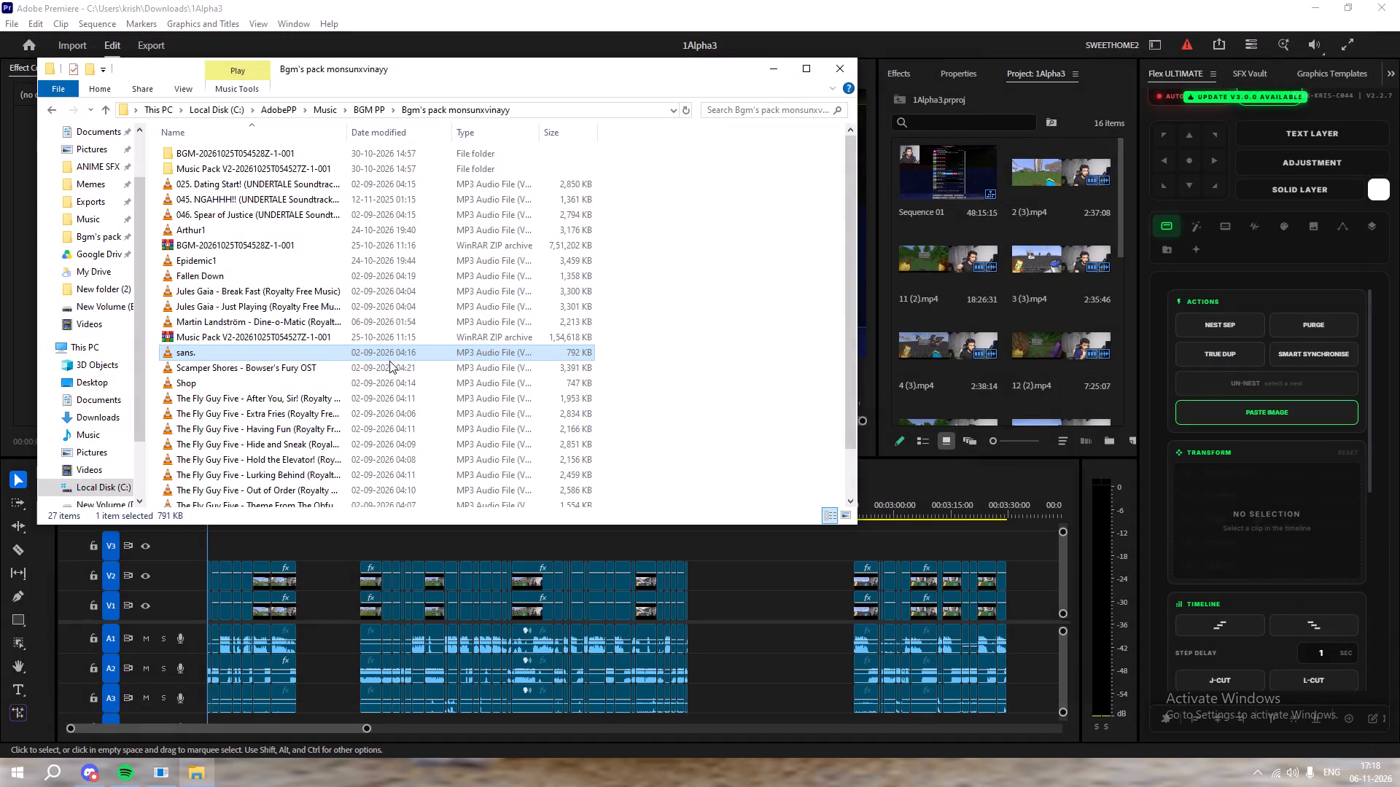
alt+drag(389, 361, 201, 721)
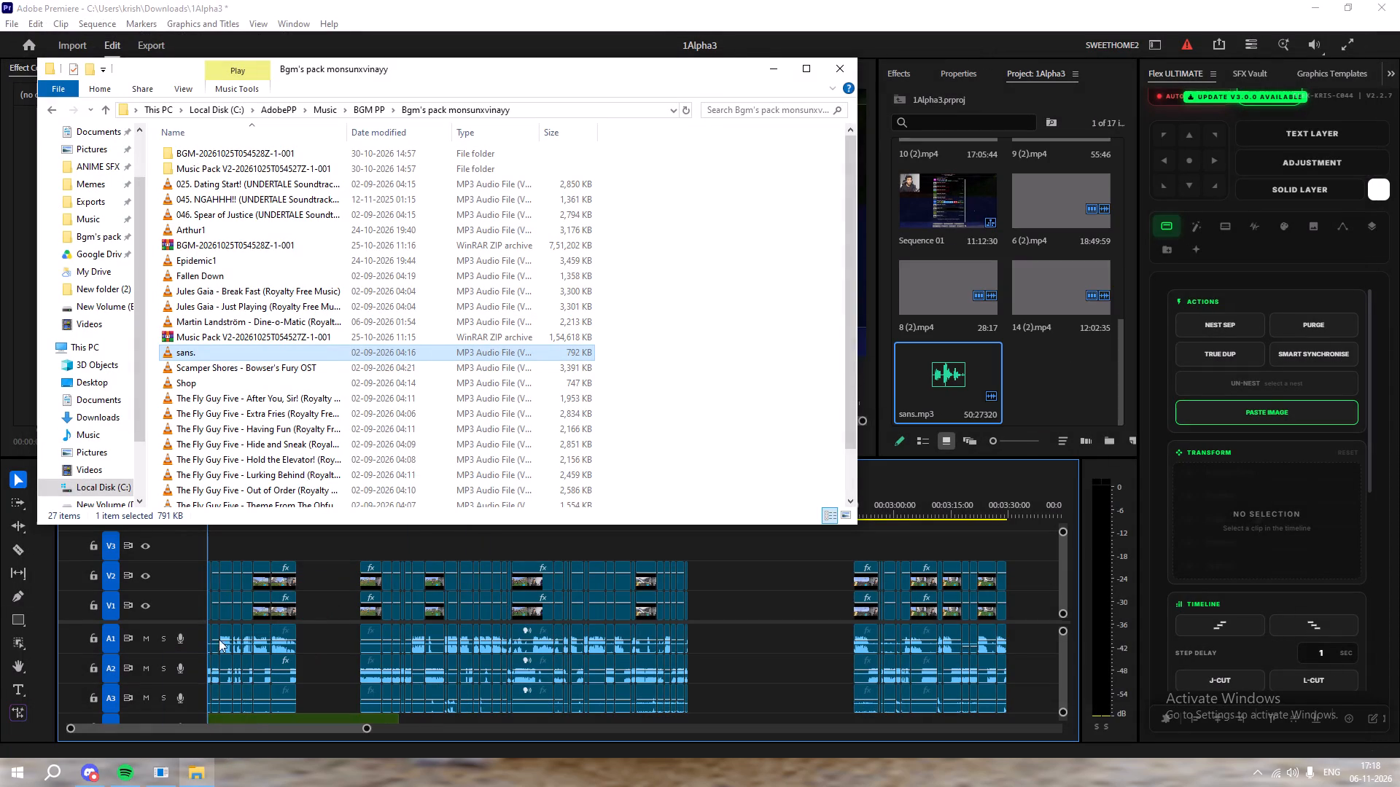
alt+click(766, 66)
Lower the volume of the sans. music clip on track A4 while playing the sequence from the start.
alt+scroll(274, 615, up, 14)
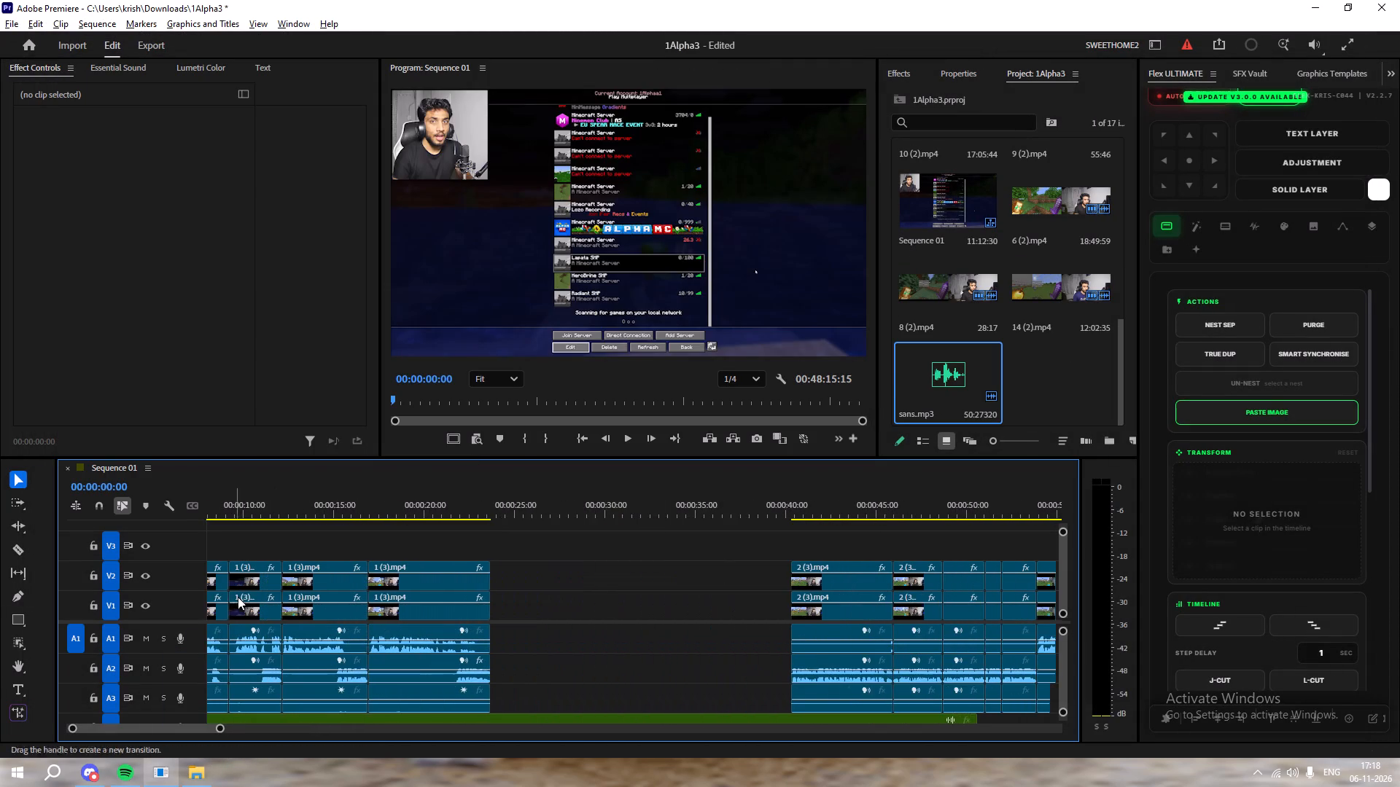
alt+scroll(238, 597, up, 4)
drag(135, 727, 0, 696)
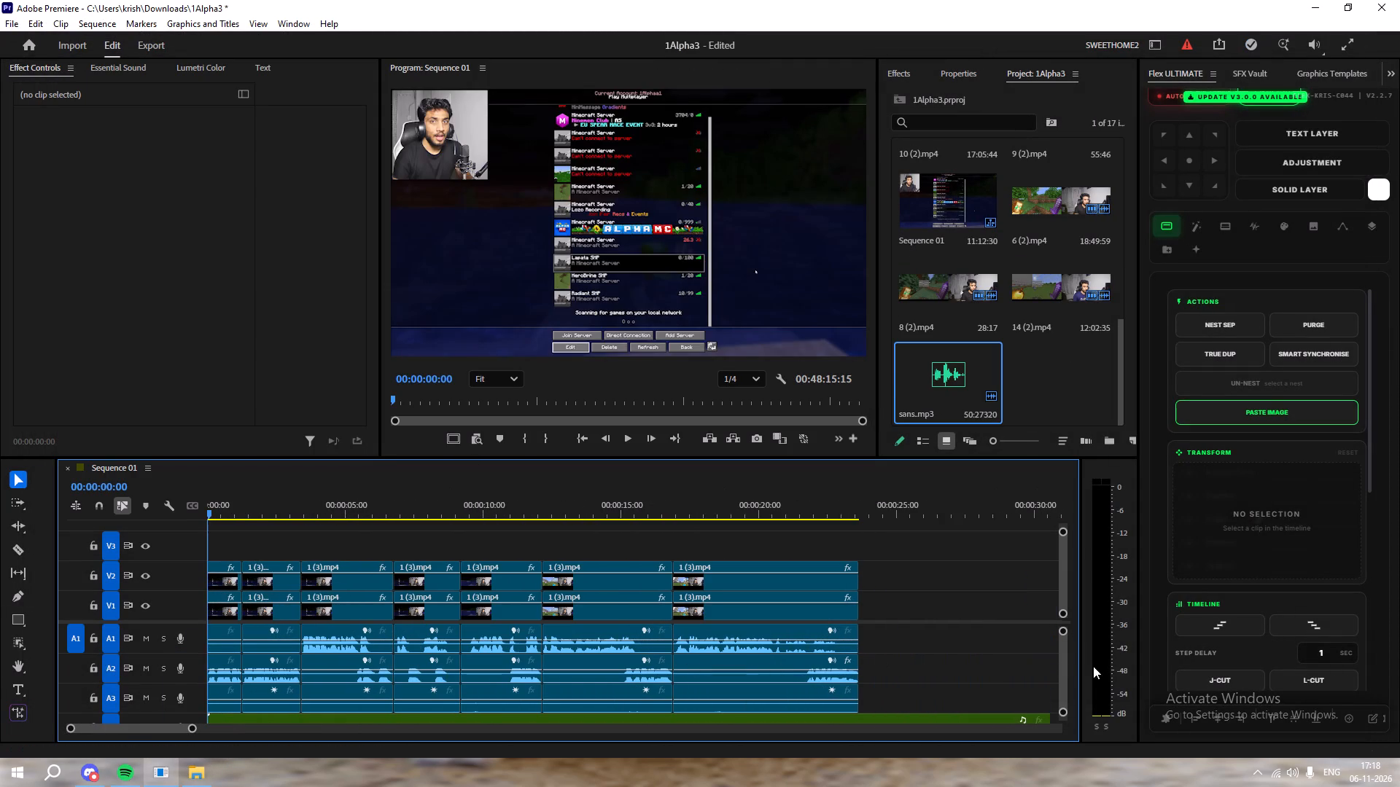
click(1065, 665)
key(space)
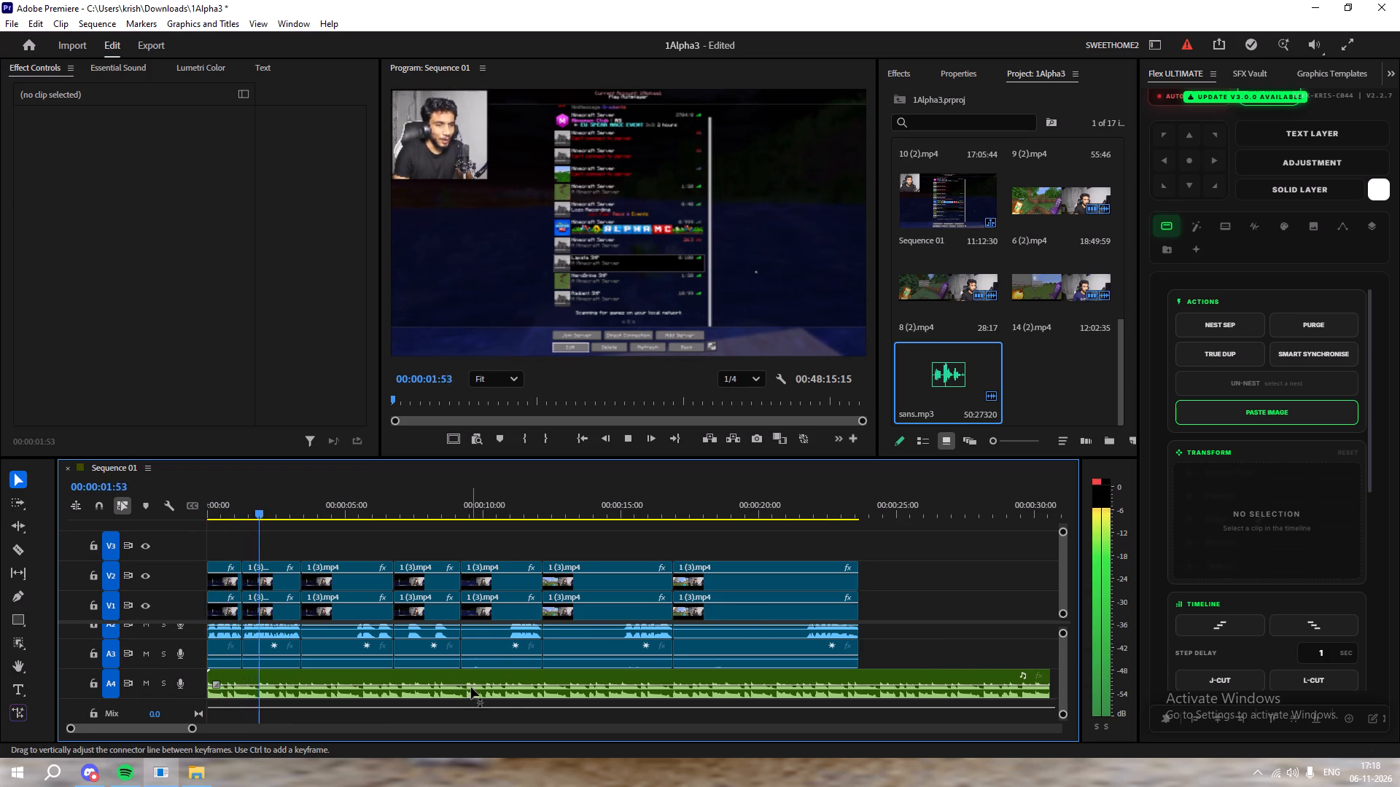
drag(472, 687, 481, 688)
click(429, 547)
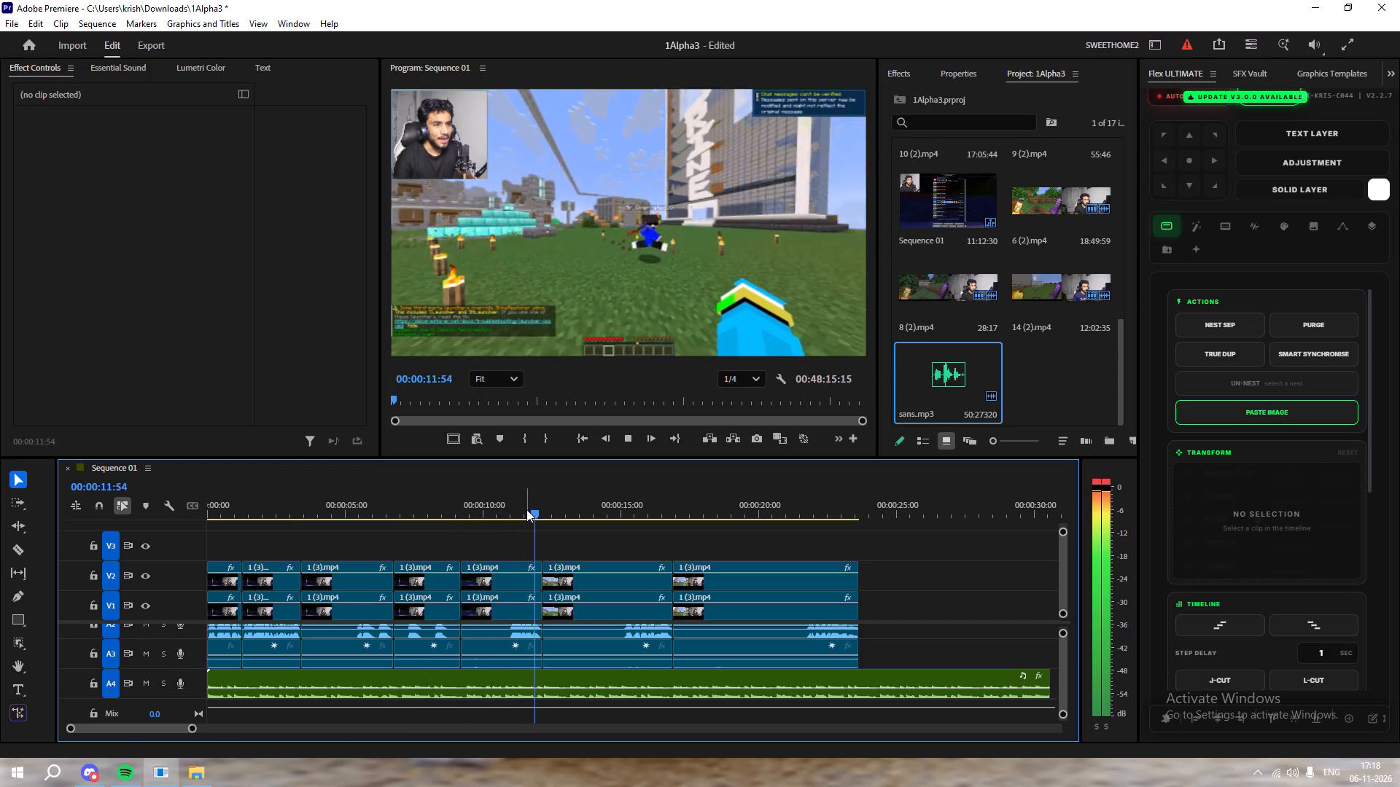
Replay the section around 8 seconds, before the server-joining cut, to check the music against the voice.
key(space)
drag(538, 509, 427, 543)
key(space)
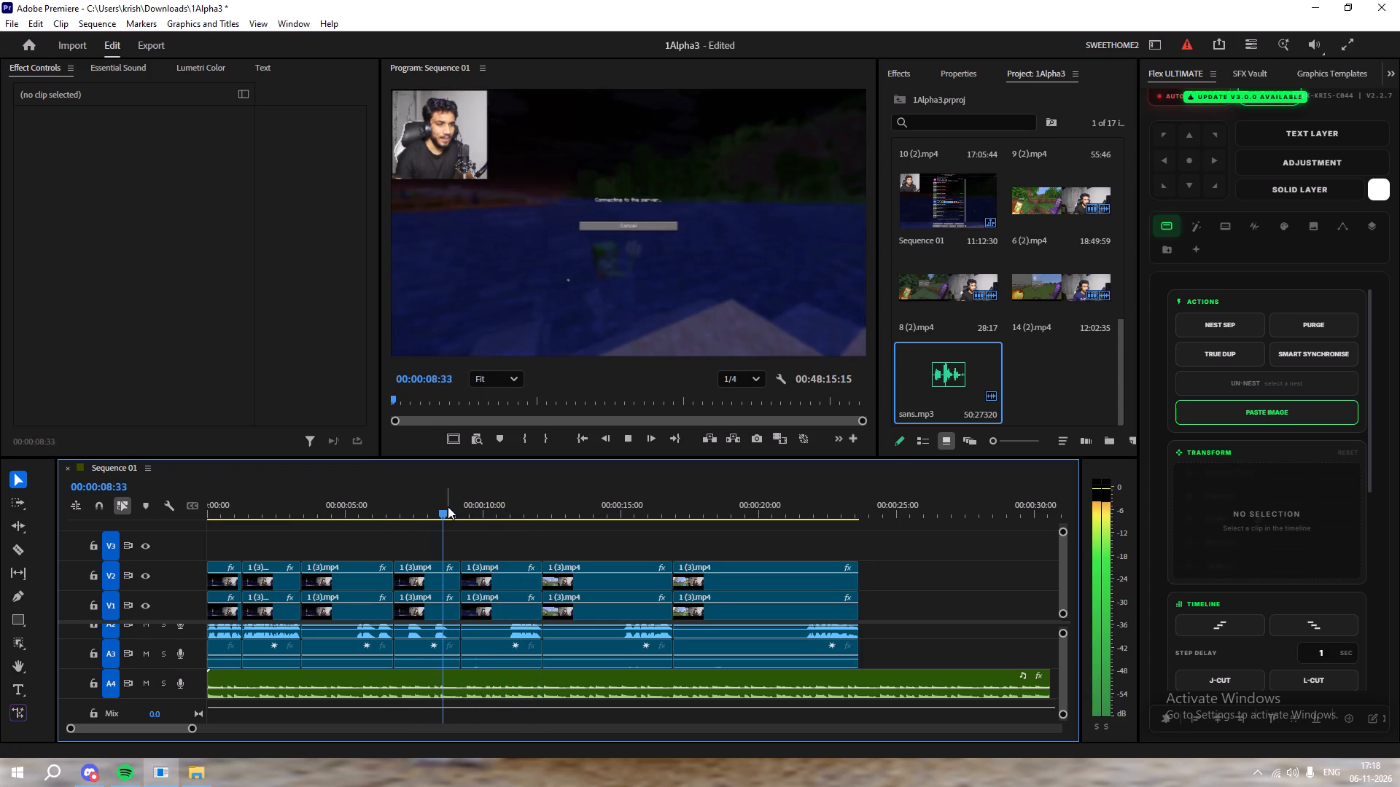
key(space)
drag(459, 516, 420, 534)
key(space)
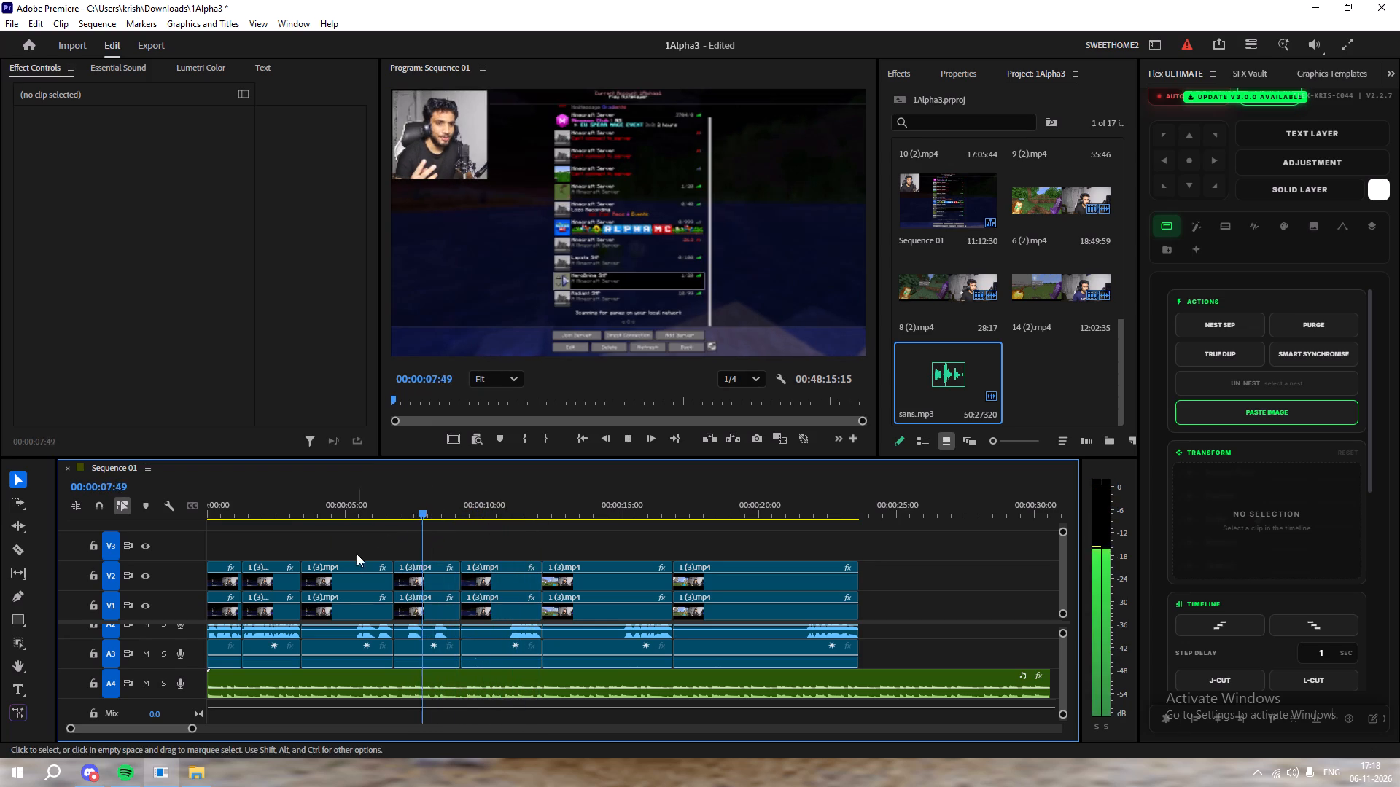
key(space)
key(space)
key(space)
key(space)
key(space)
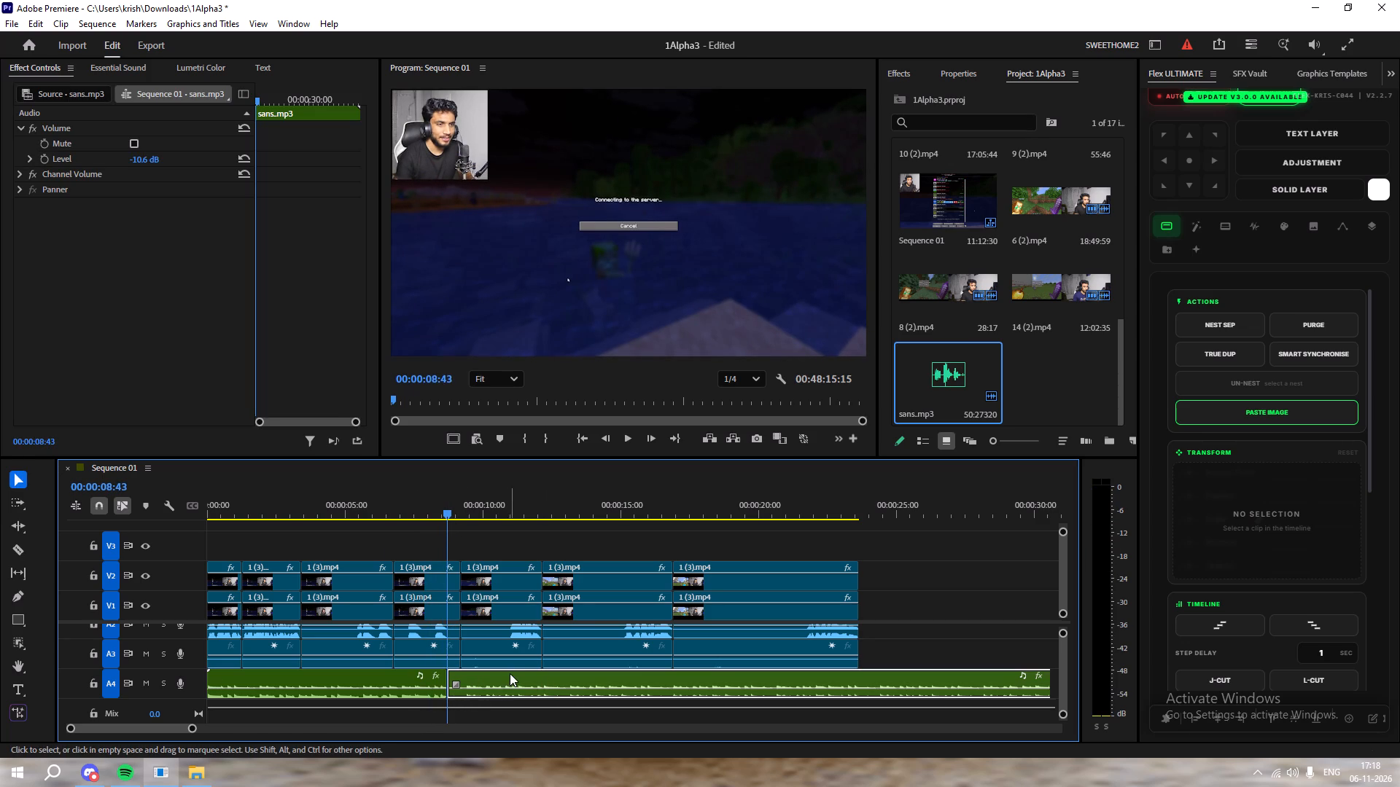
drag(510, 673, 923, 686)
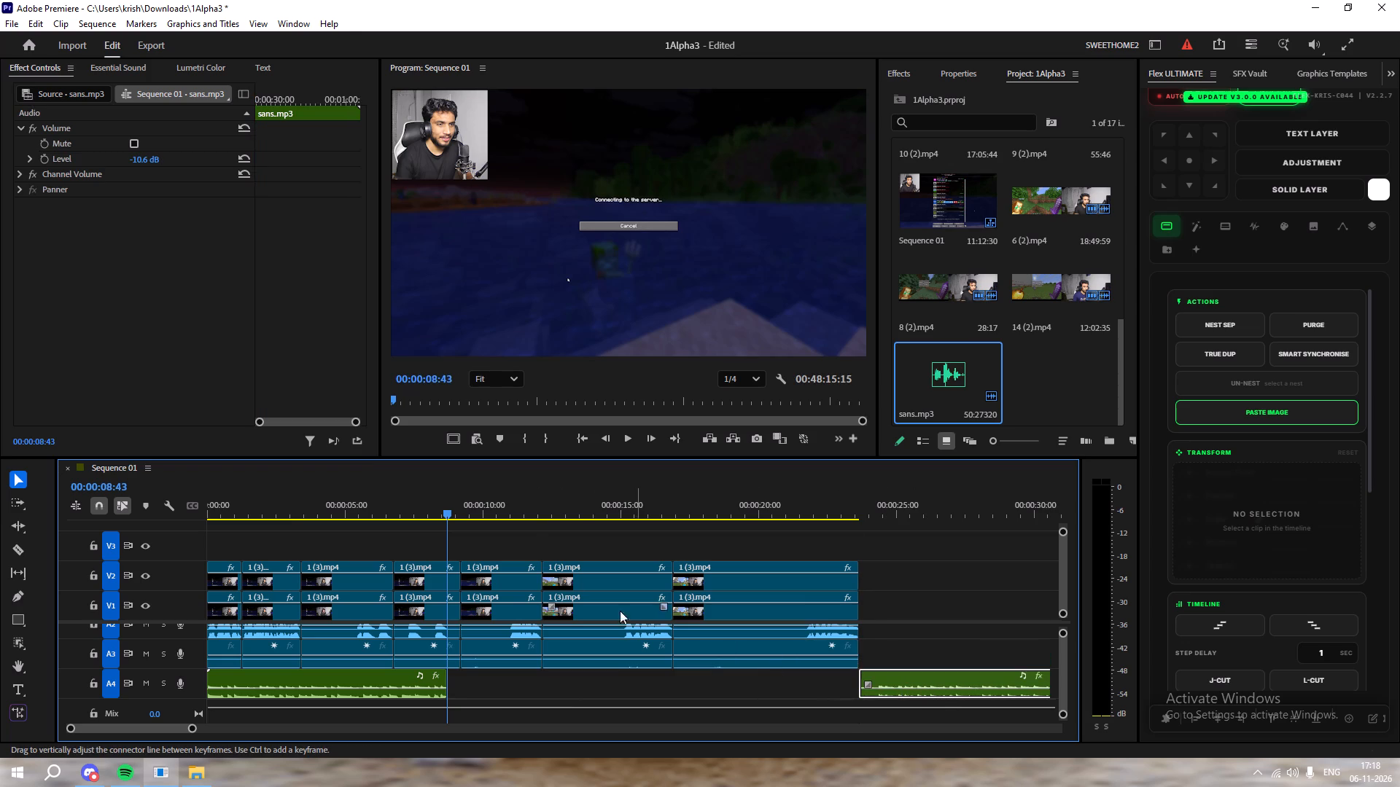
Search the SFX Vault for "rise" and import the riser_metallic sound to the timeline.
click(522, 530)
key(space)
key(space)
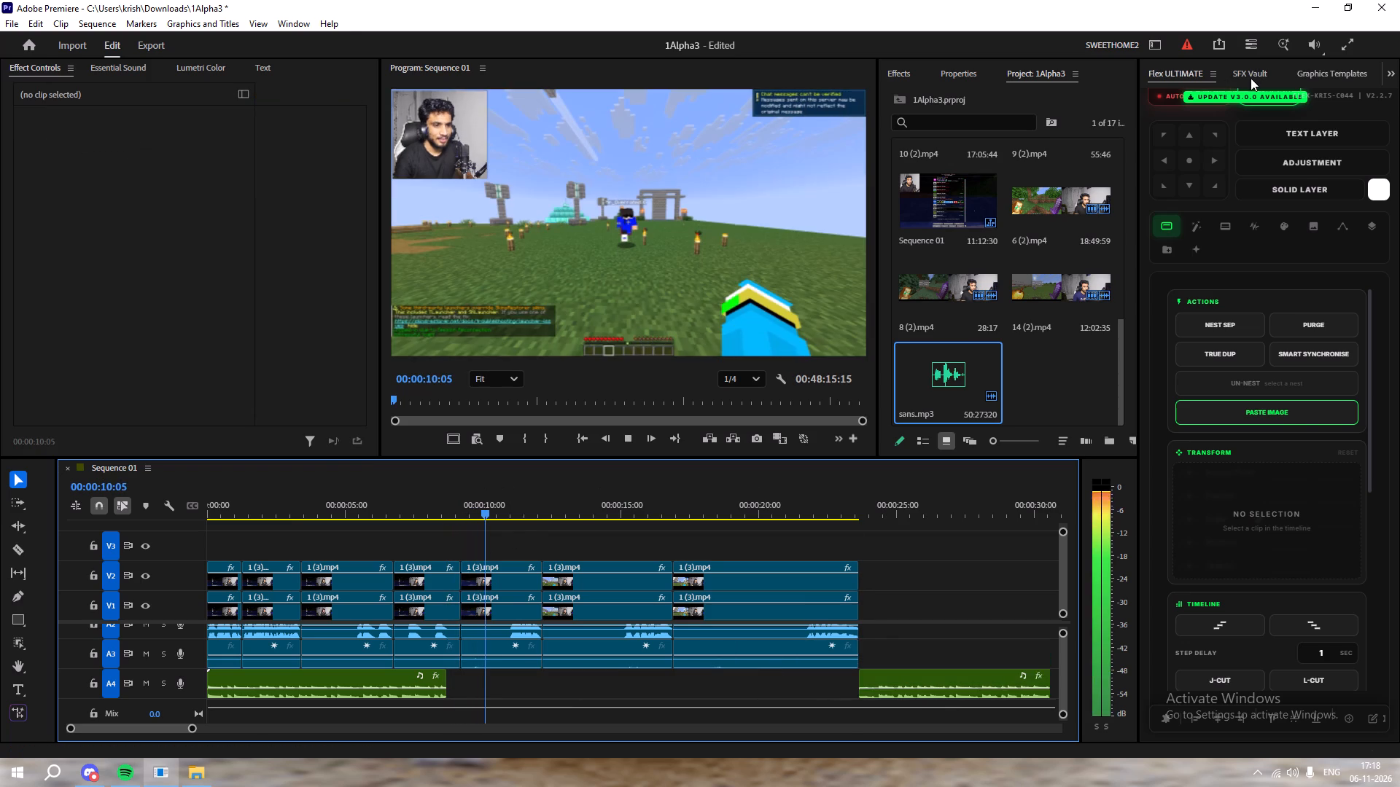
click(1251, 78)
click(1261, 114)
text(rise)
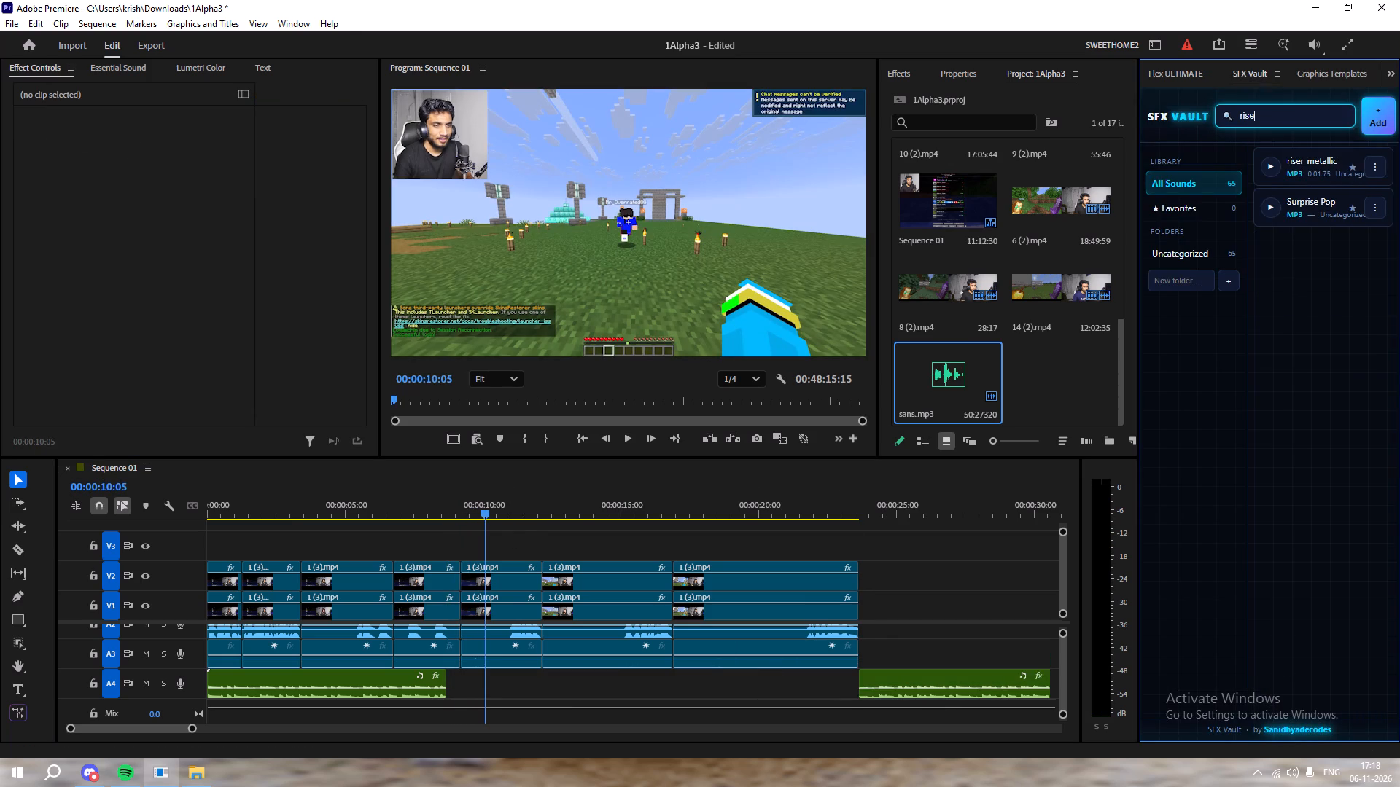
click(1303, 178)
click(1350, 697)
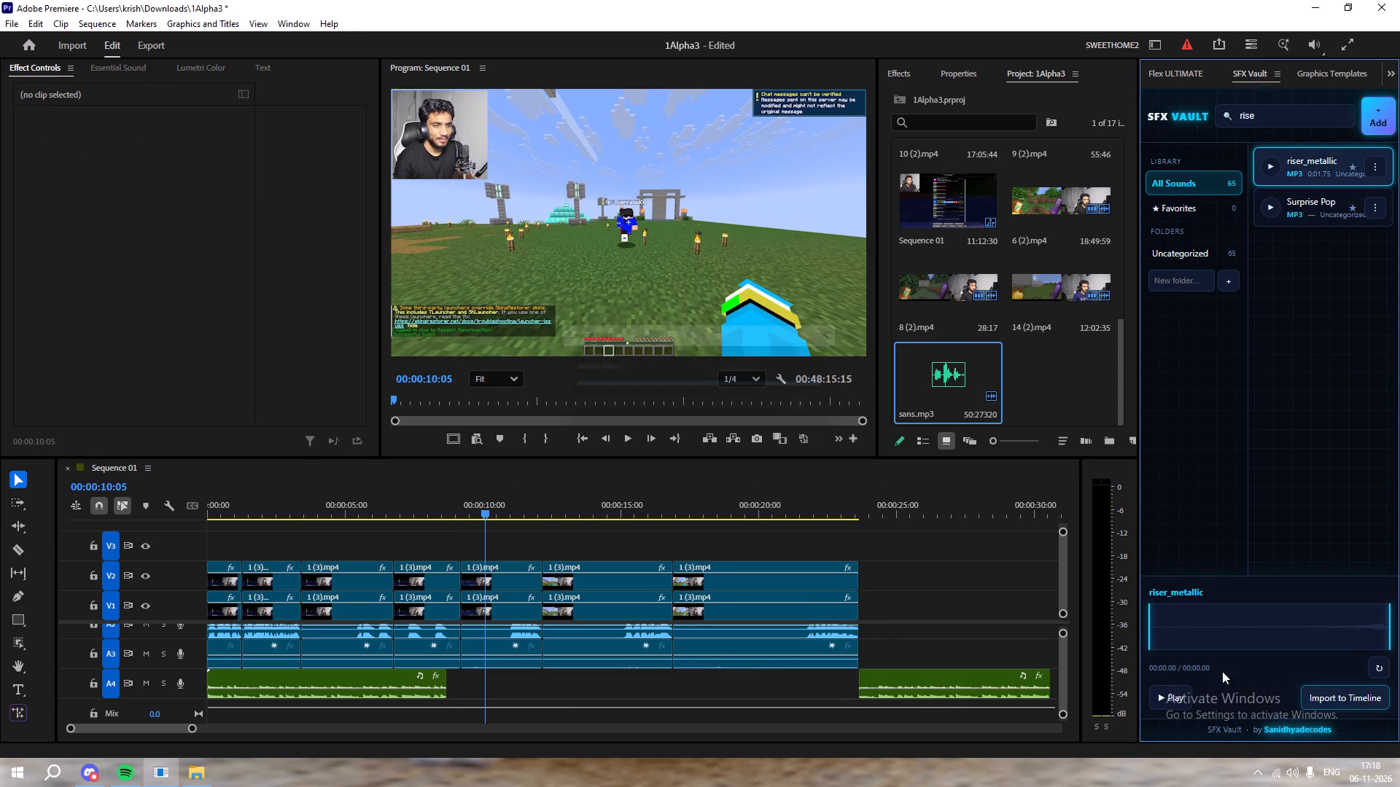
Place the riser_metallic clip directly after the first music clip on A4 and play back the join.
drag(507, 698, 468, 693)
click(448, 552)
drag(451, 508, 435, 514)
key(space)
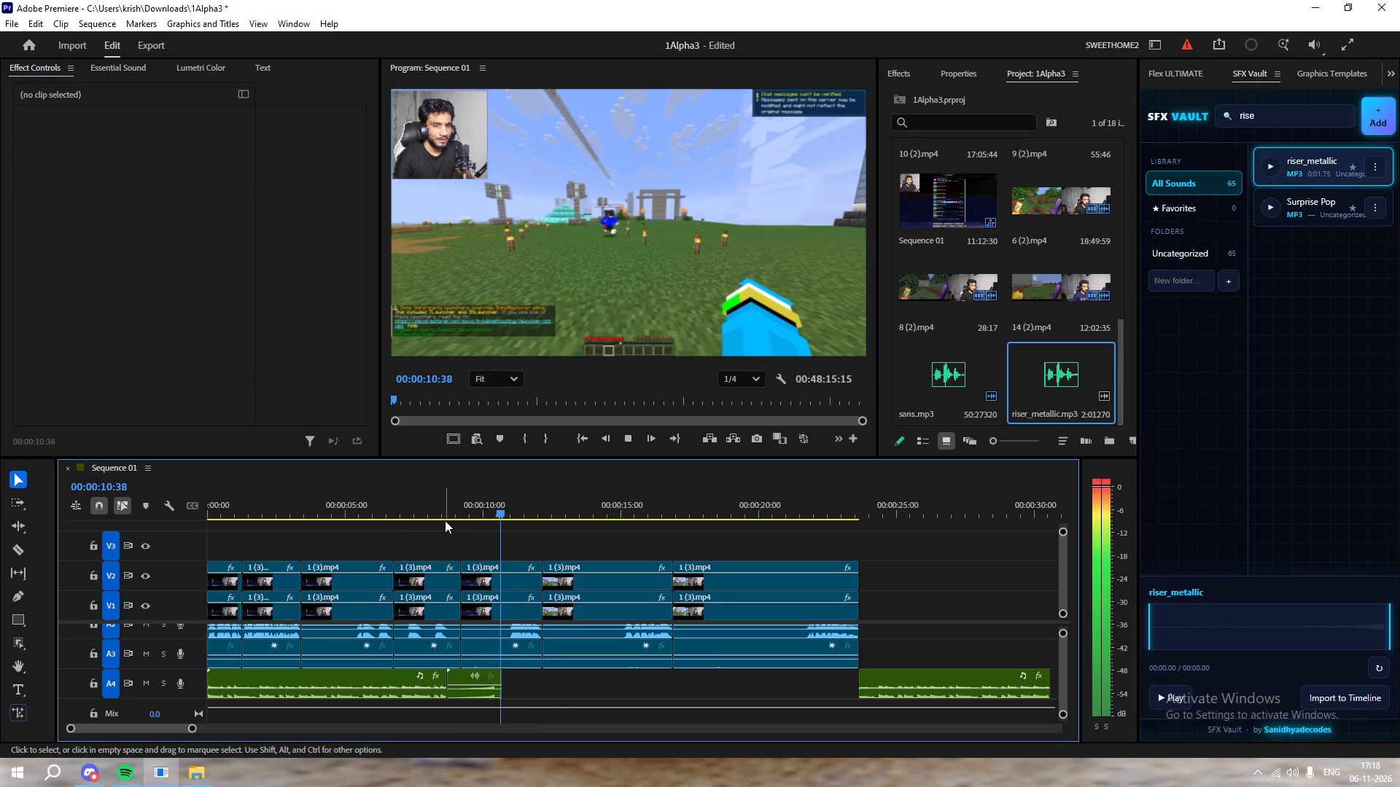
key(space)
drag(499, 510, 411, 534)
Add a new audio track A5 below the music track and save the project.
drag(467, 697, 462, 710)
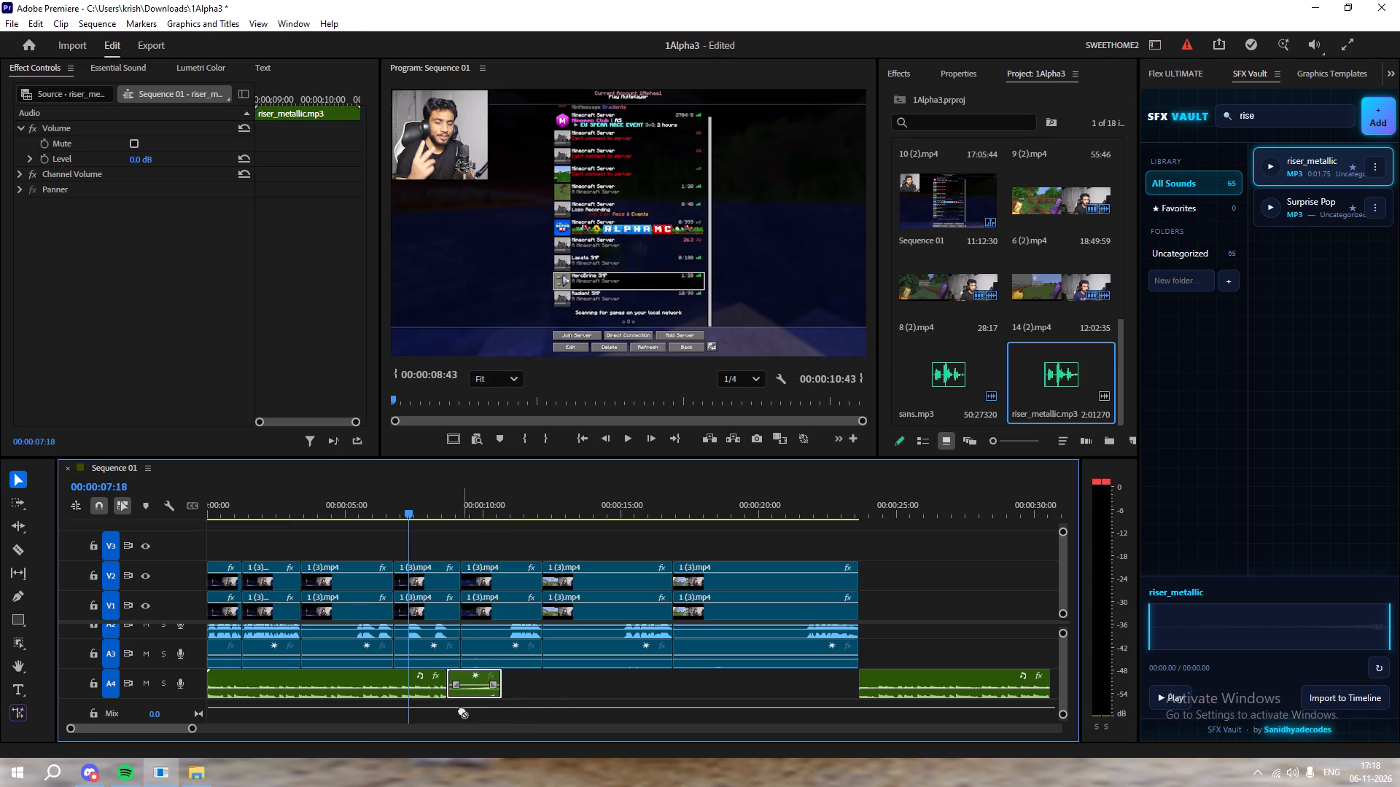
drag(462, 710, 462, 721)
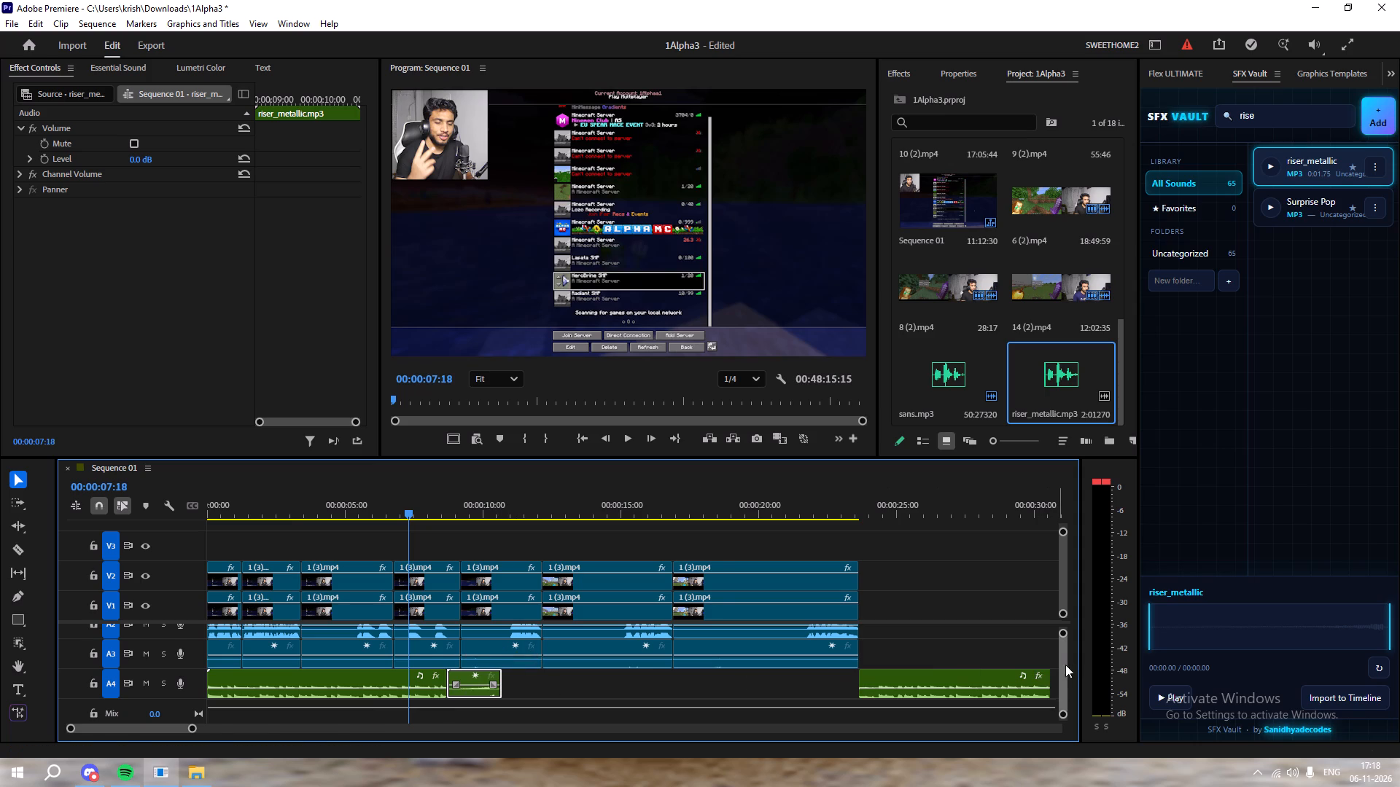
drag(1064, 667, 1064, 673)
right_click(112, 694)
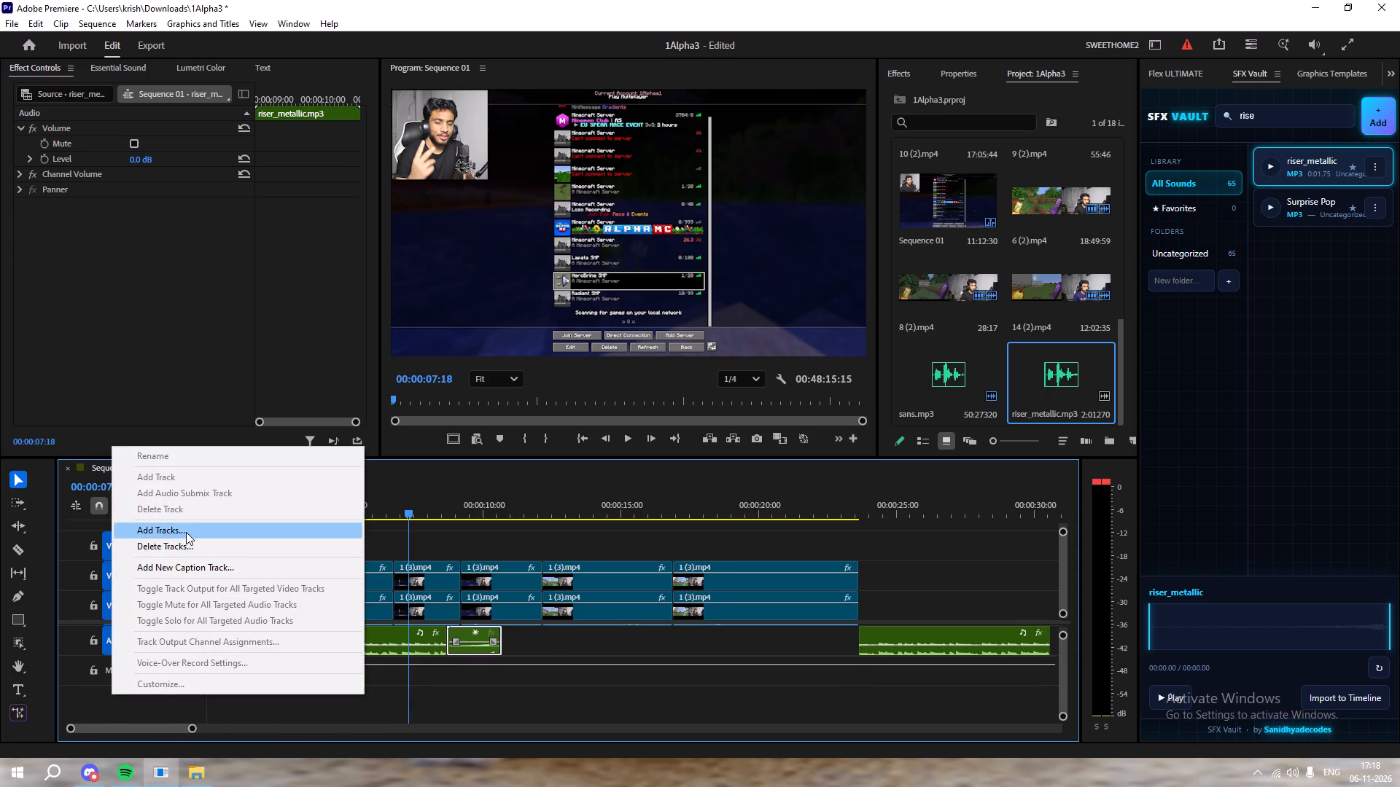
click(187, 532)
click(736, 531)
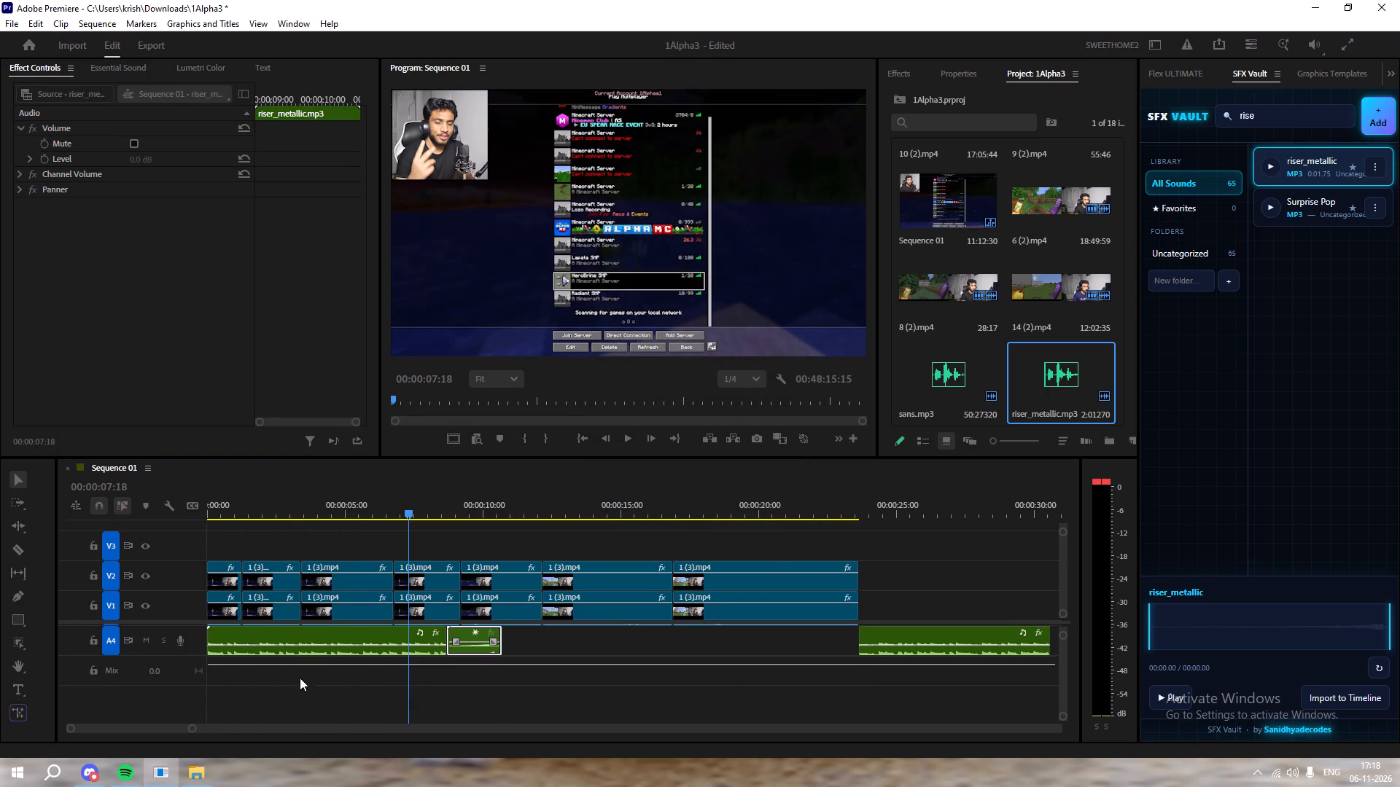
click(1061, 641)
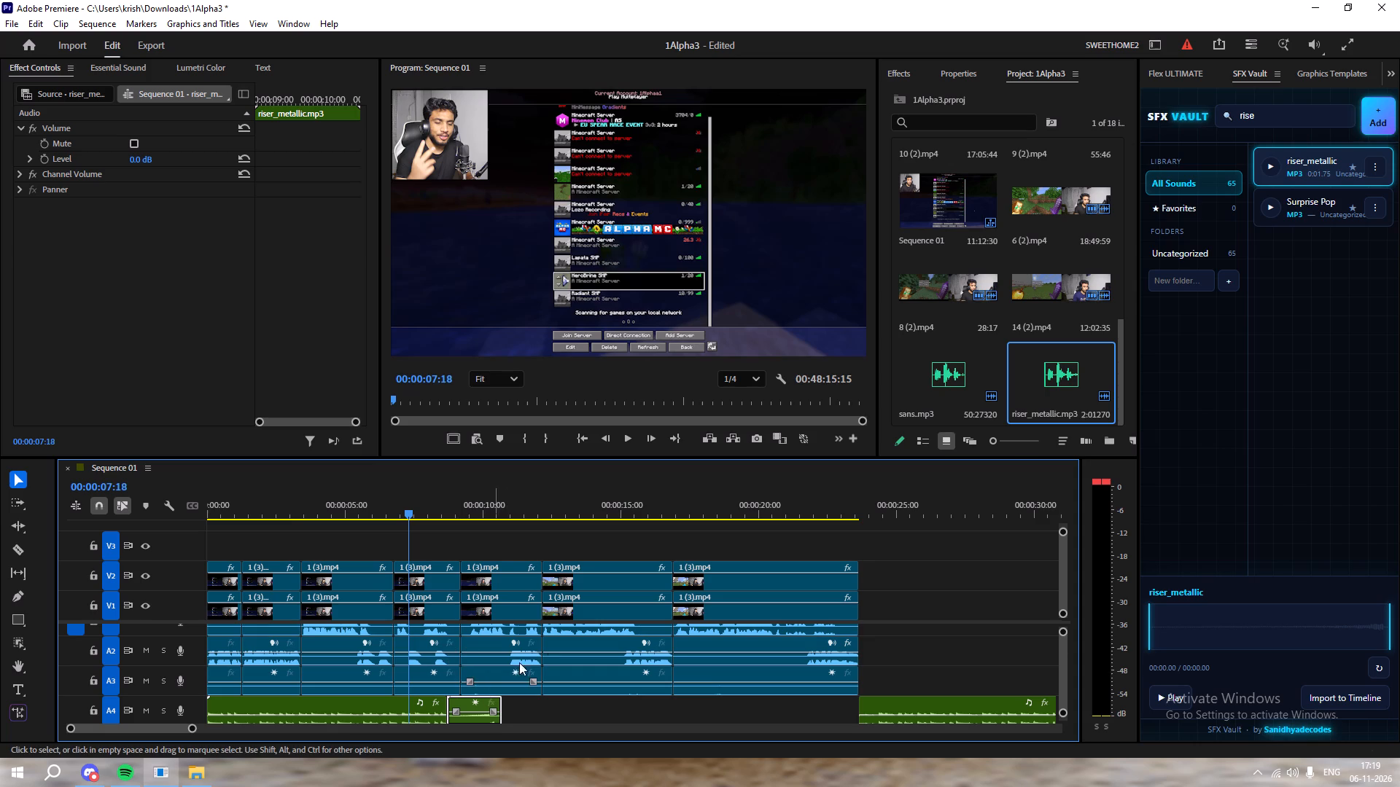
click(1062, 665)
key(ctrl+s)
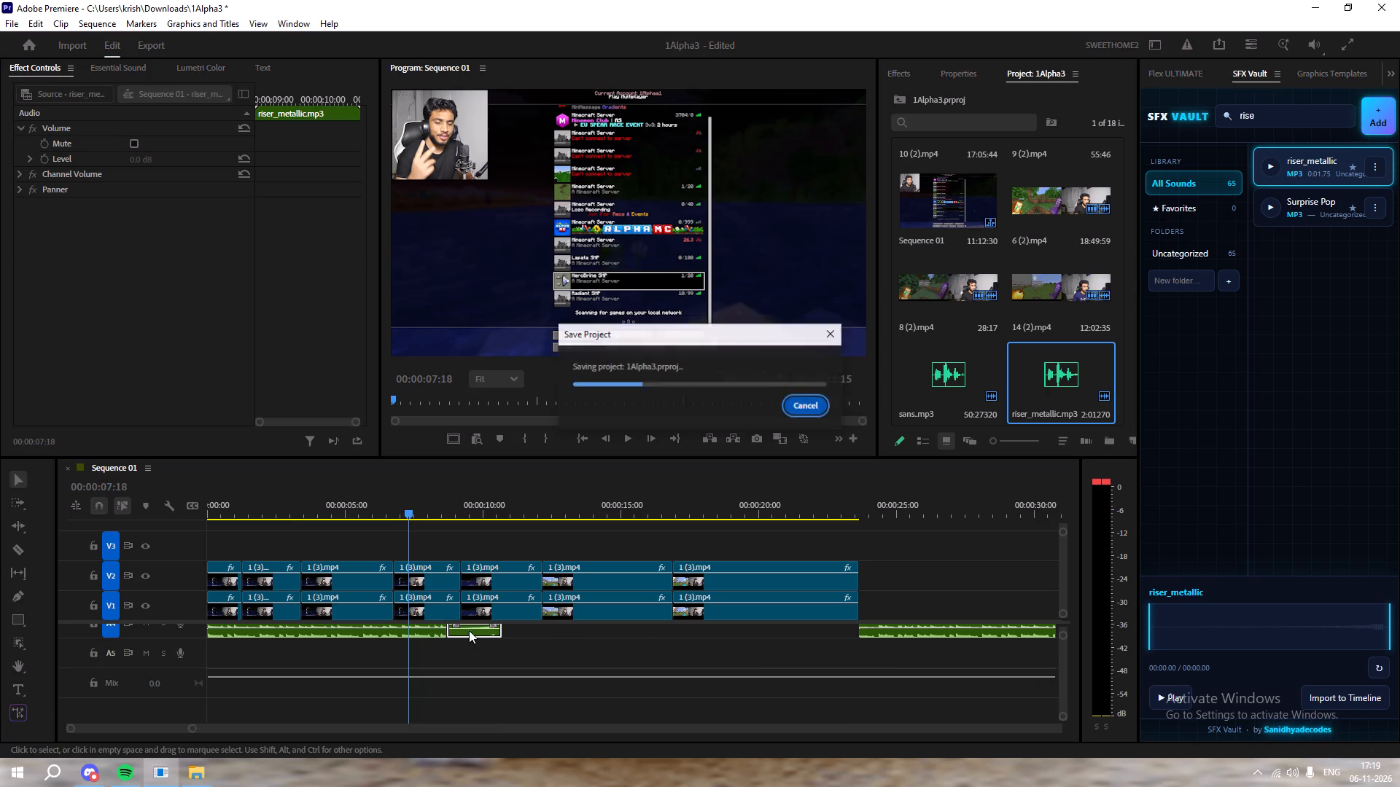
Move the riser_metallic clip onto track A5 starting at 00:00:07:18, overlapping the music's end, and play it back.
drag(473, 635, 435, 662)
key(space)
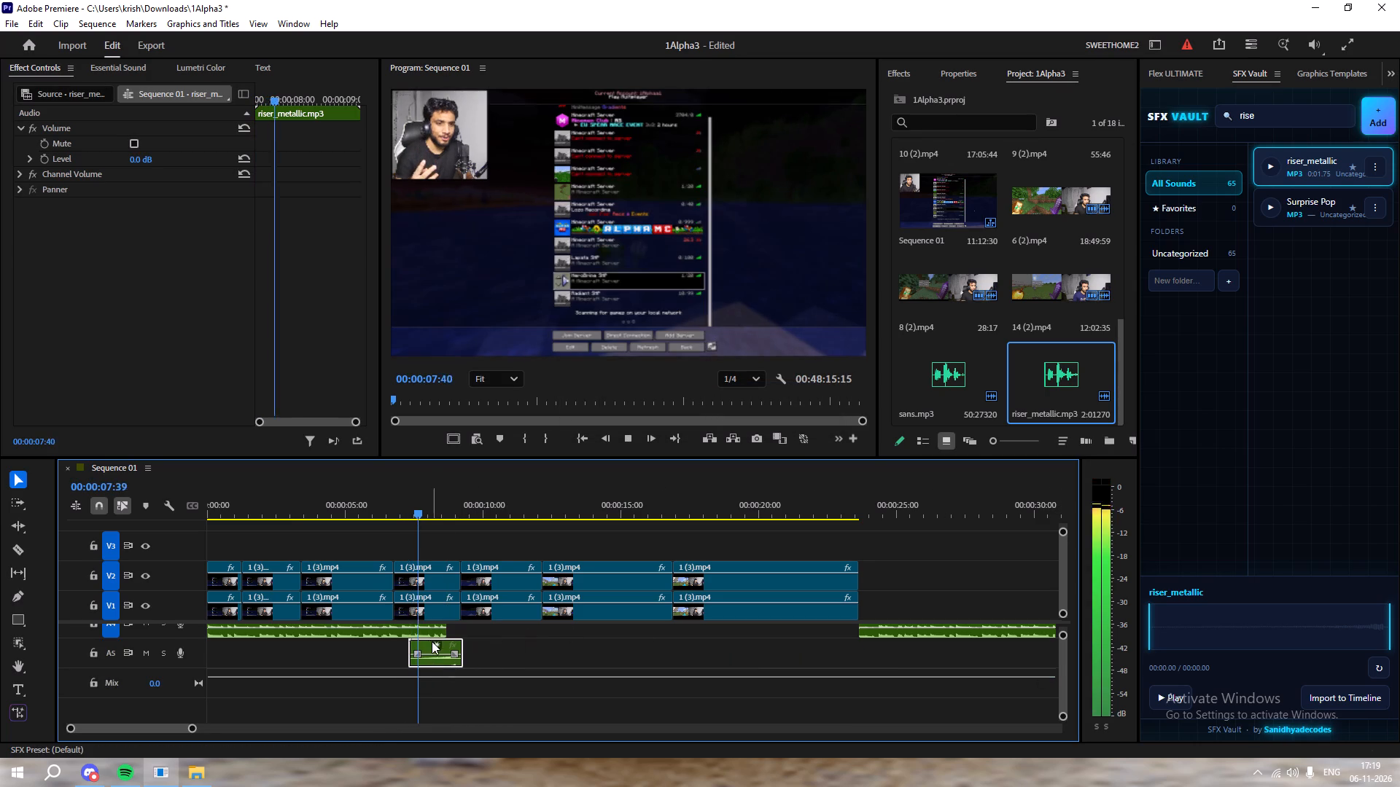
key(space)
Add a fade-out to the first music clip on A4, starting at about 6 seconds, and check it in playback.
drag(438, 626, 432, 626)
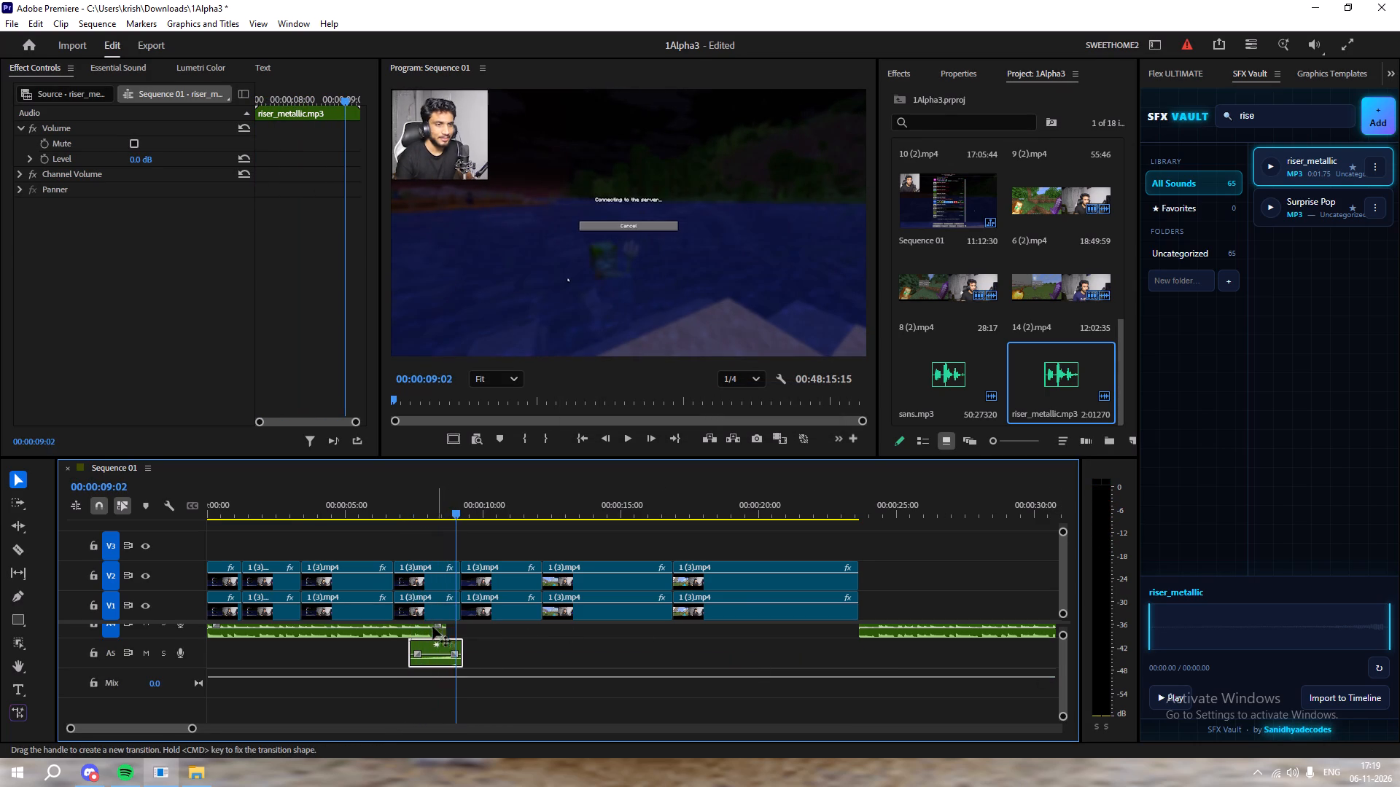
drag(432, 626, 408, 629)
click(397, 513)
key(space)
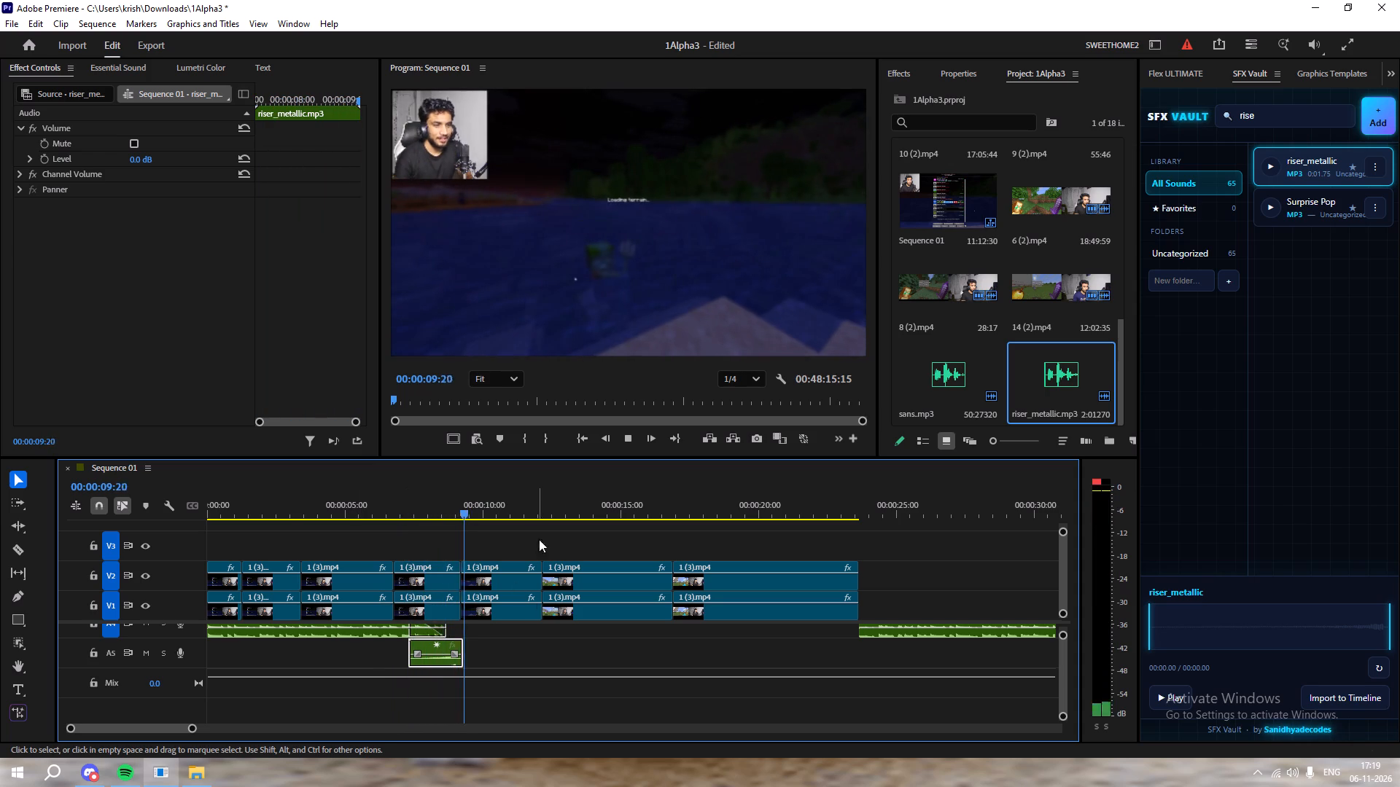
key(space)
drag(469, 505, 418, 538)
drag(411, 626, 407, 626)
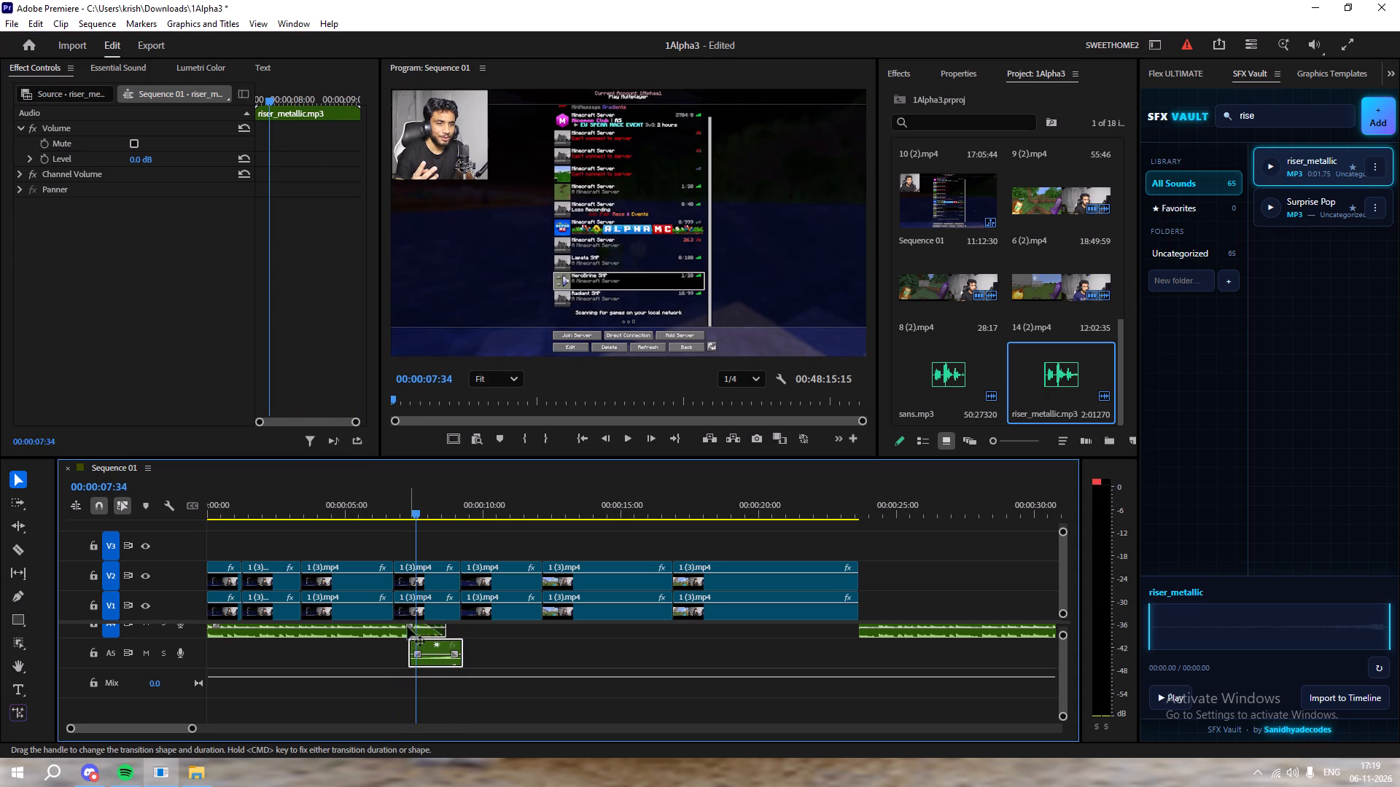
drag(407, 626, 378, 634)
click(390, 504)
key(space)
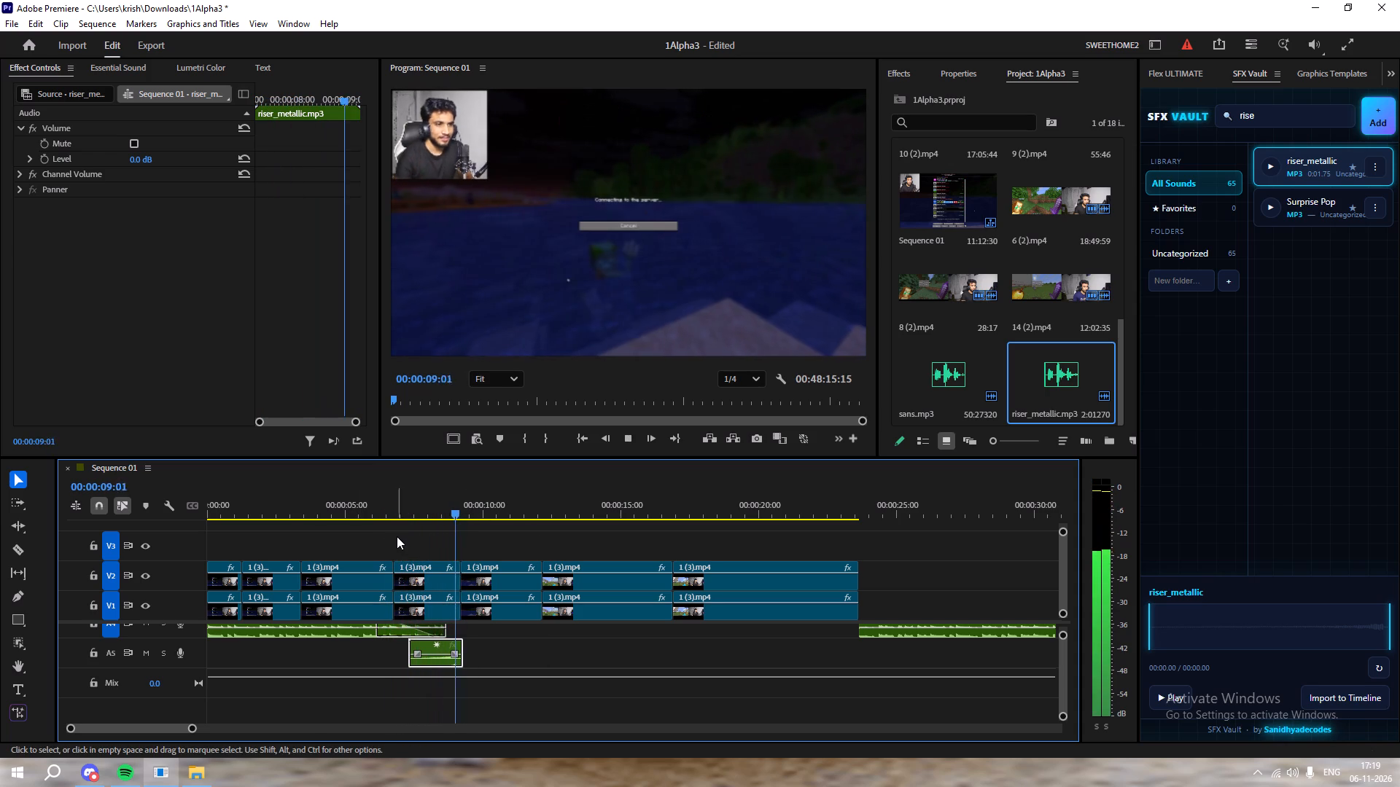
key(space)
Split the riser_metallic clip on A5 at 00:00:09:02 and delete the piece after the cut.
drag(481, 487, 474, 492)
drag(481, 501, 478, 501)
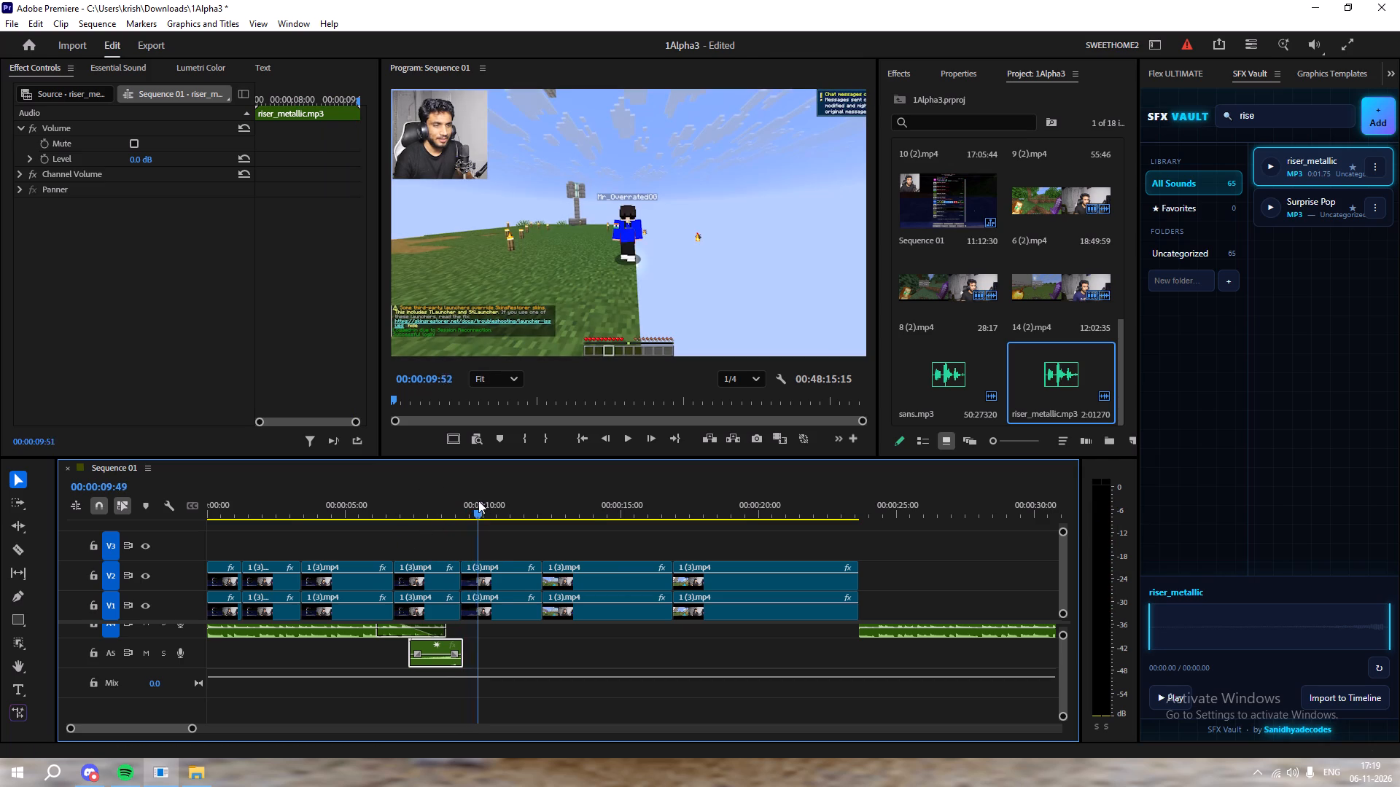
drag(478, 501, 467, 504)
alt+scroll(442, 545, up, 16)
drag(510, 514, 501, 513)
drag(527, 498, 502, 520)
key(c)
click(500, 665)
key(v)
click(518, 662)
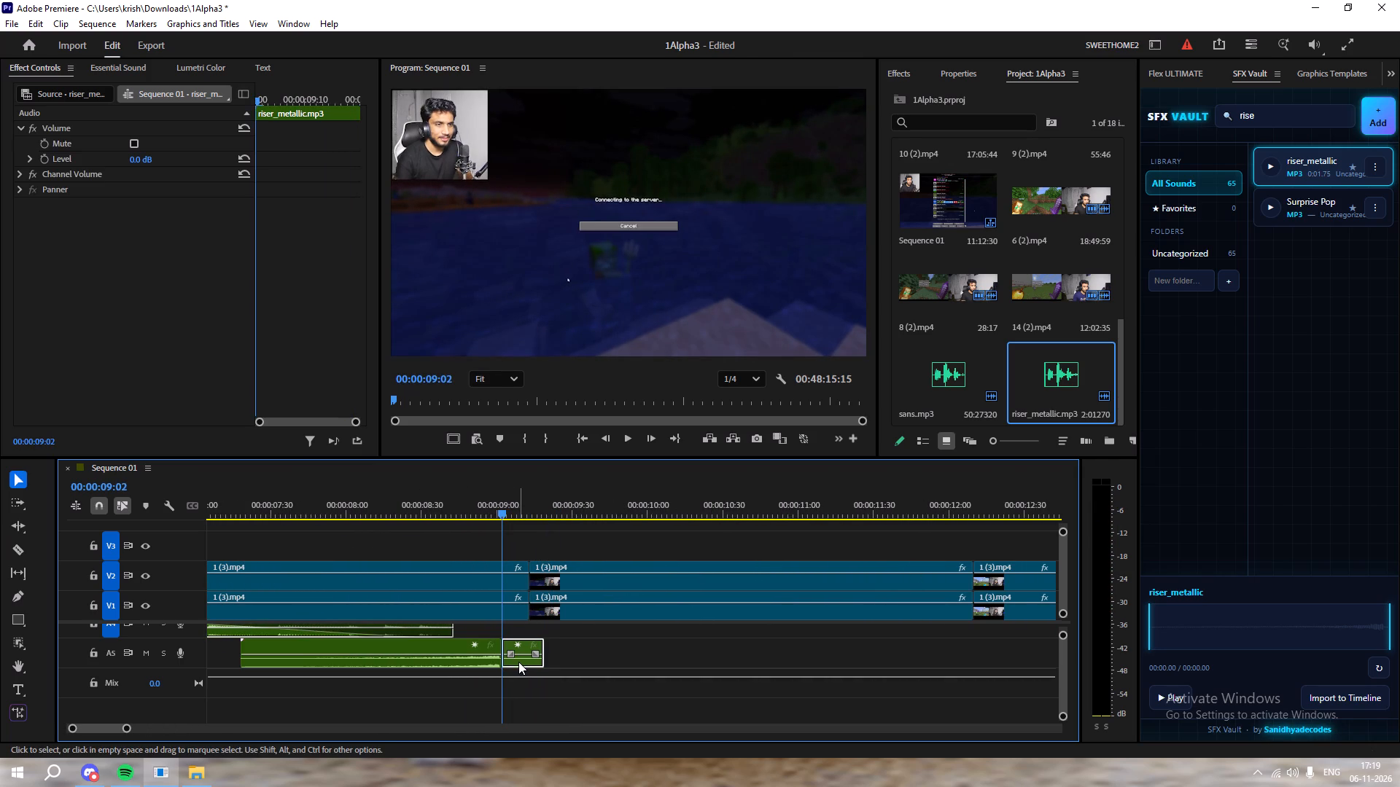
key(Delete)
Shift the trimmed riser on A5 later so it ends at about 00:00:09:47, as the terrain finishes loading, and replay it.
drag(447, 670, 487, 667)
drag(462, 665, 499, 665)
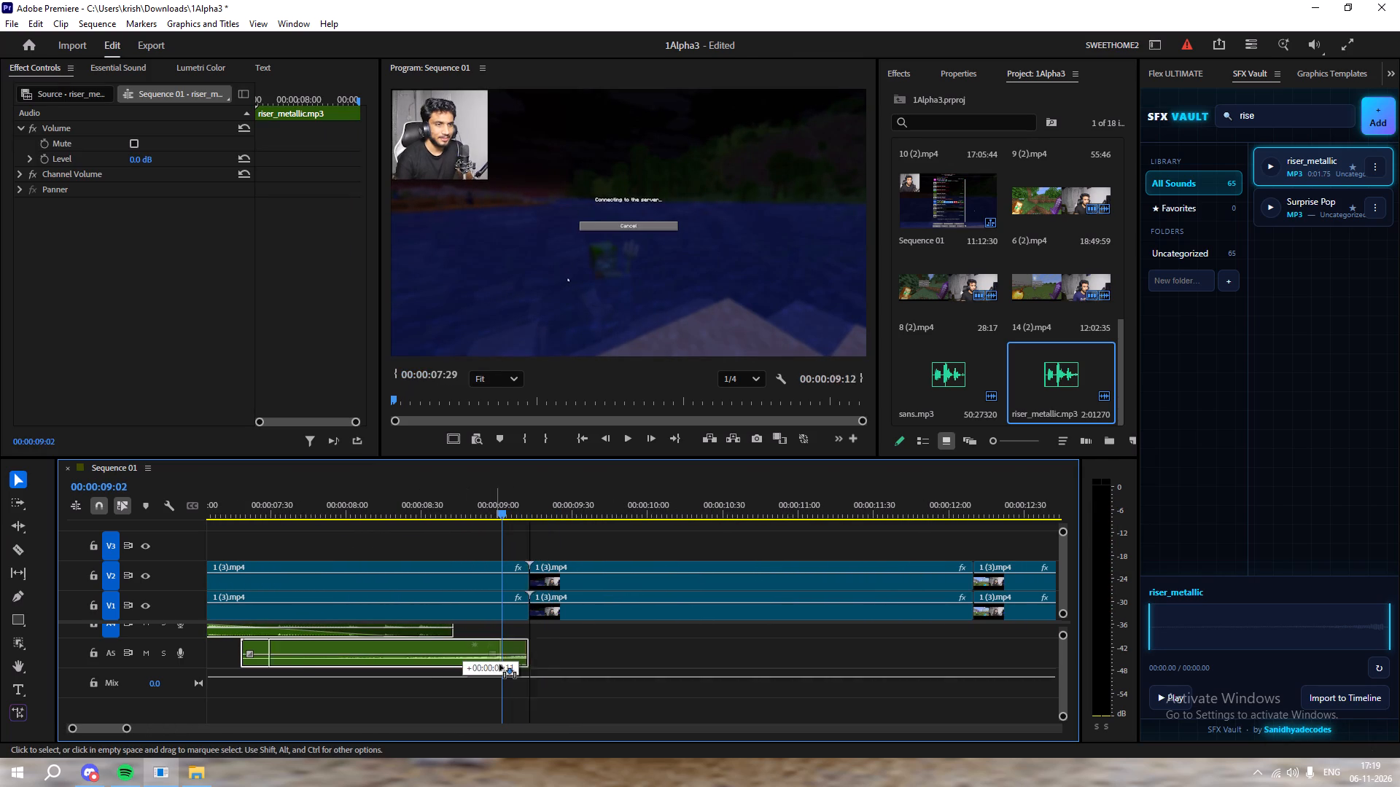
drag(499, 665, 524, 665)
drag(553, 486, 560, 491)
drag(548, 504, 591, 520)
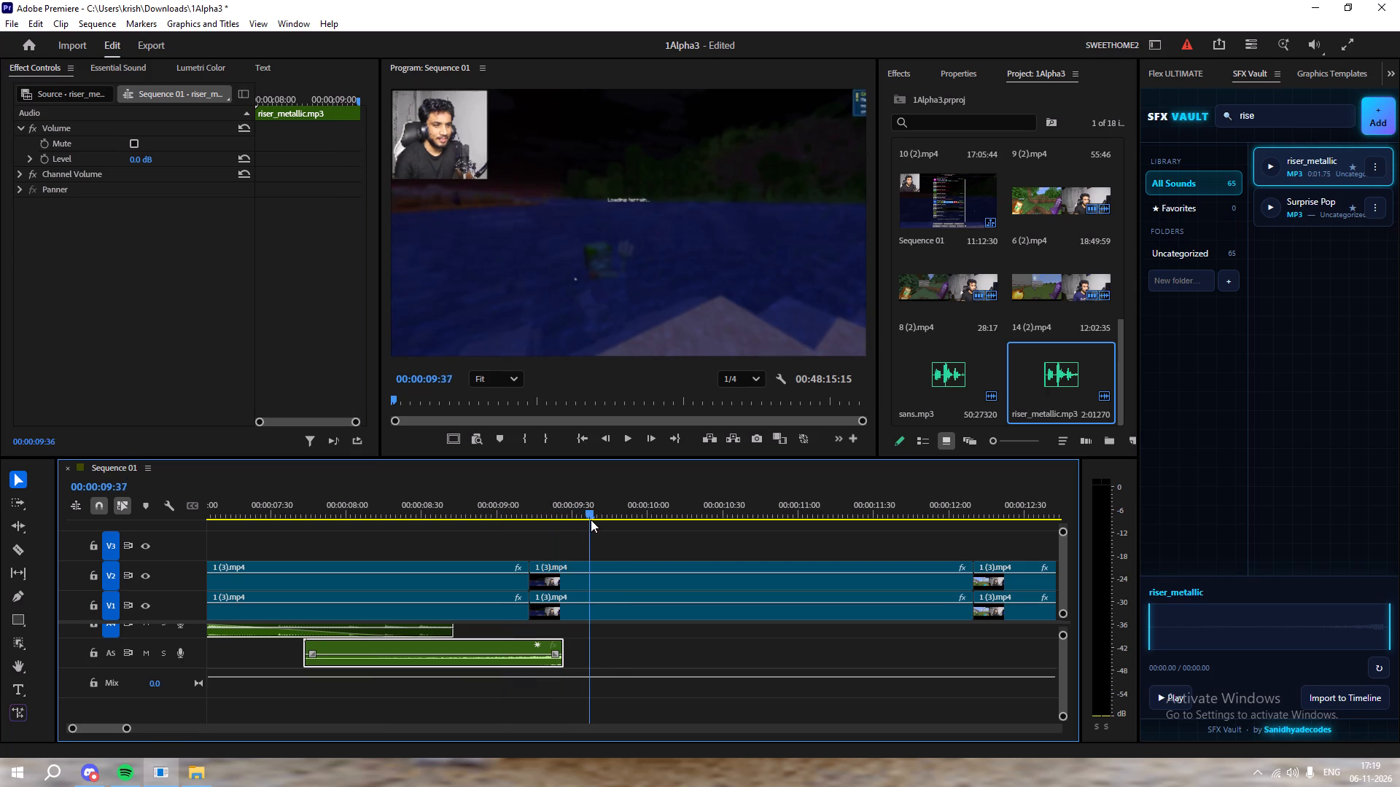
drag(591, 520, 616, 530)
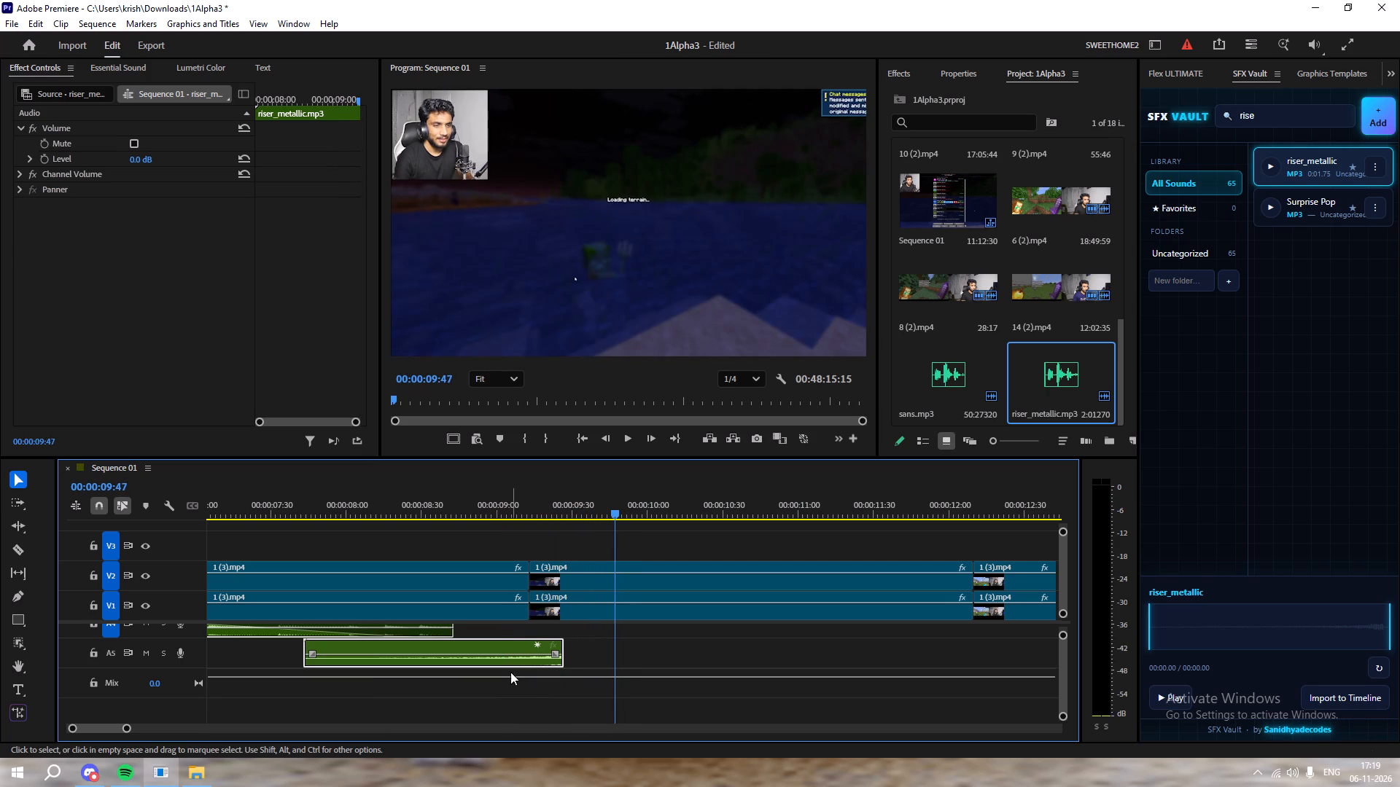
drag(518, 662, 583, 657)
drag(585, 663, 580, 664)
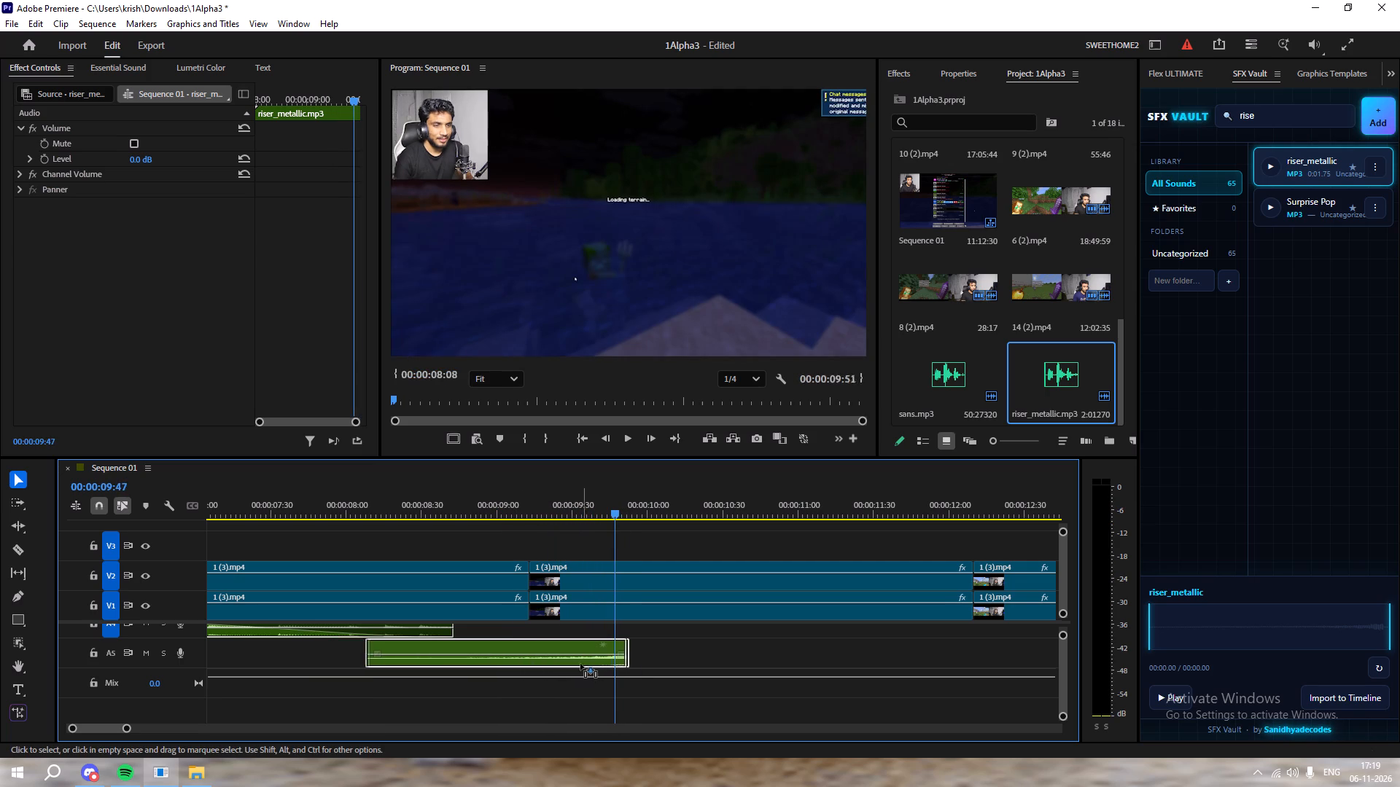
drag(580, 664, 576, 662)
alt+scroll(550, 634, down, 8)
drag(524, 510, 479, 509)
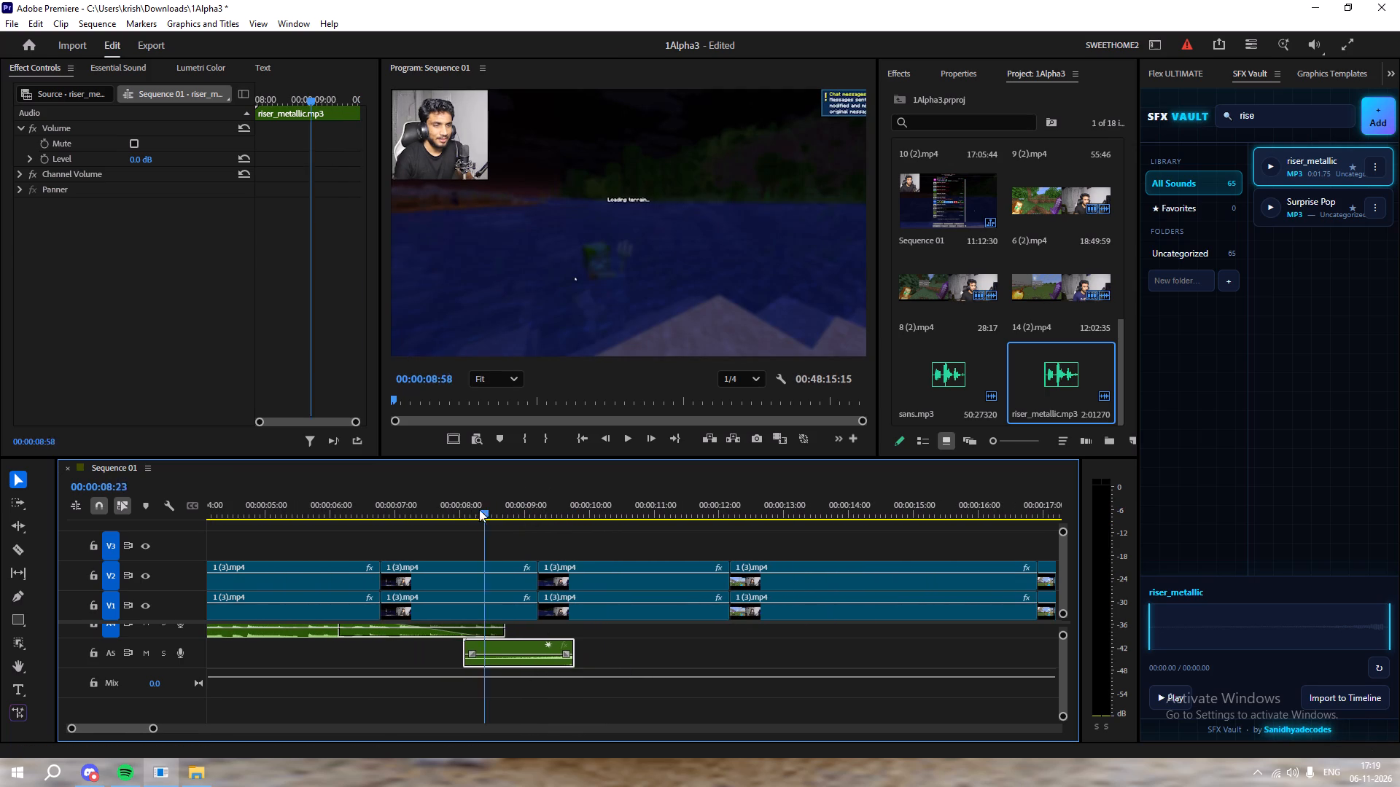
drag(479, 509, 462, 513)
key(space)
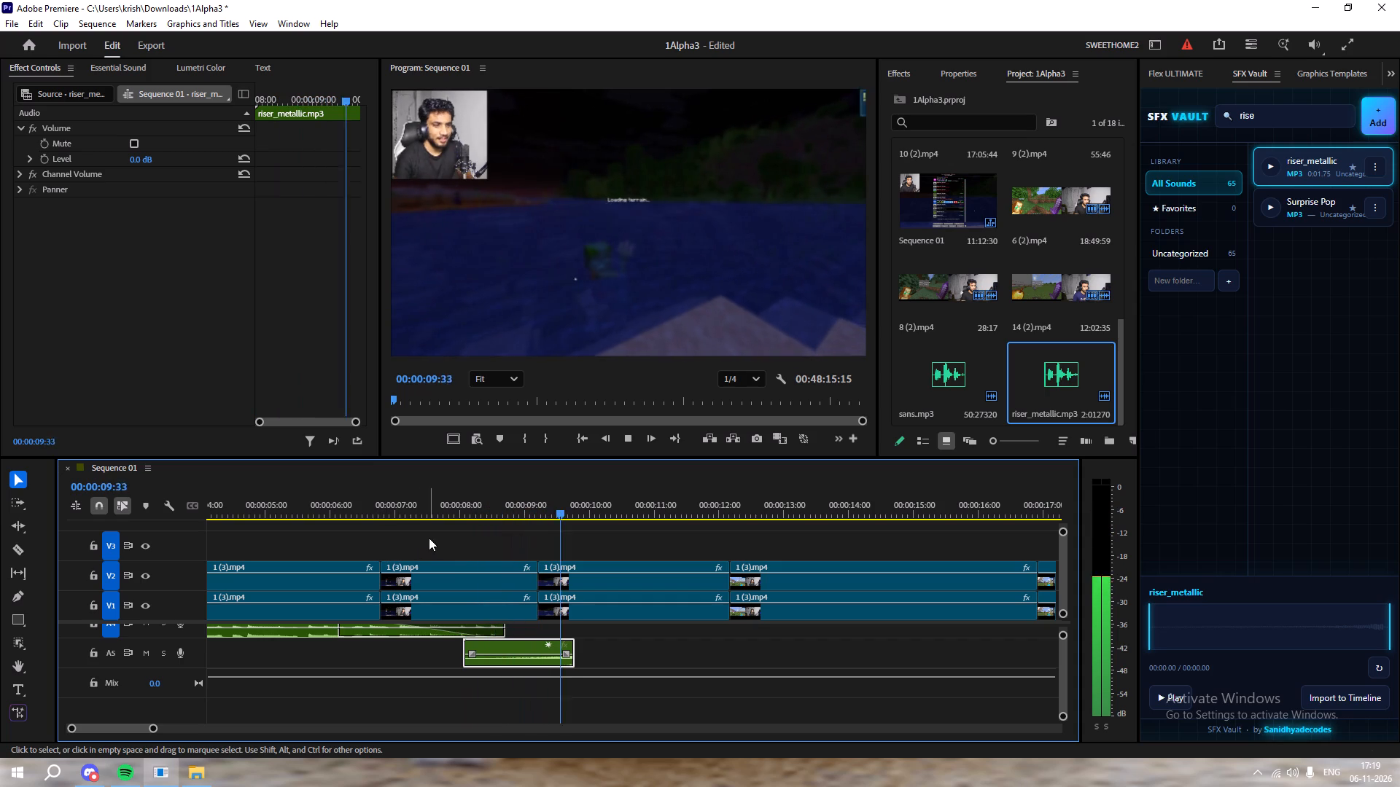
Move the second sans.mp3 clip on A4 back to start at the video cut at about 12 seconds.
alt+scroll(435, 539, down, 4)
alt+scroll(545, 573, down, 3)
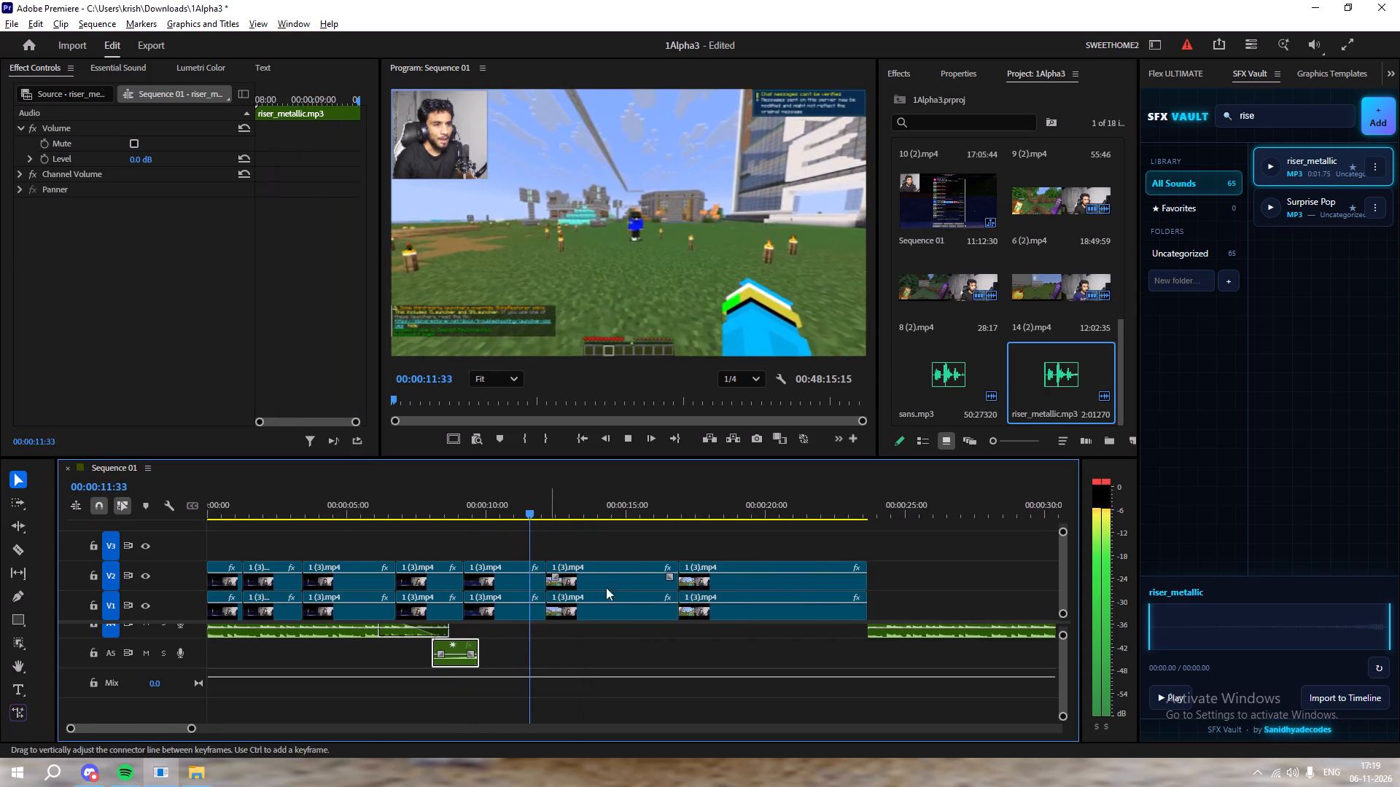
alt+scroll(606, 587, down, 2)
drag(852, 637, 846, 635)
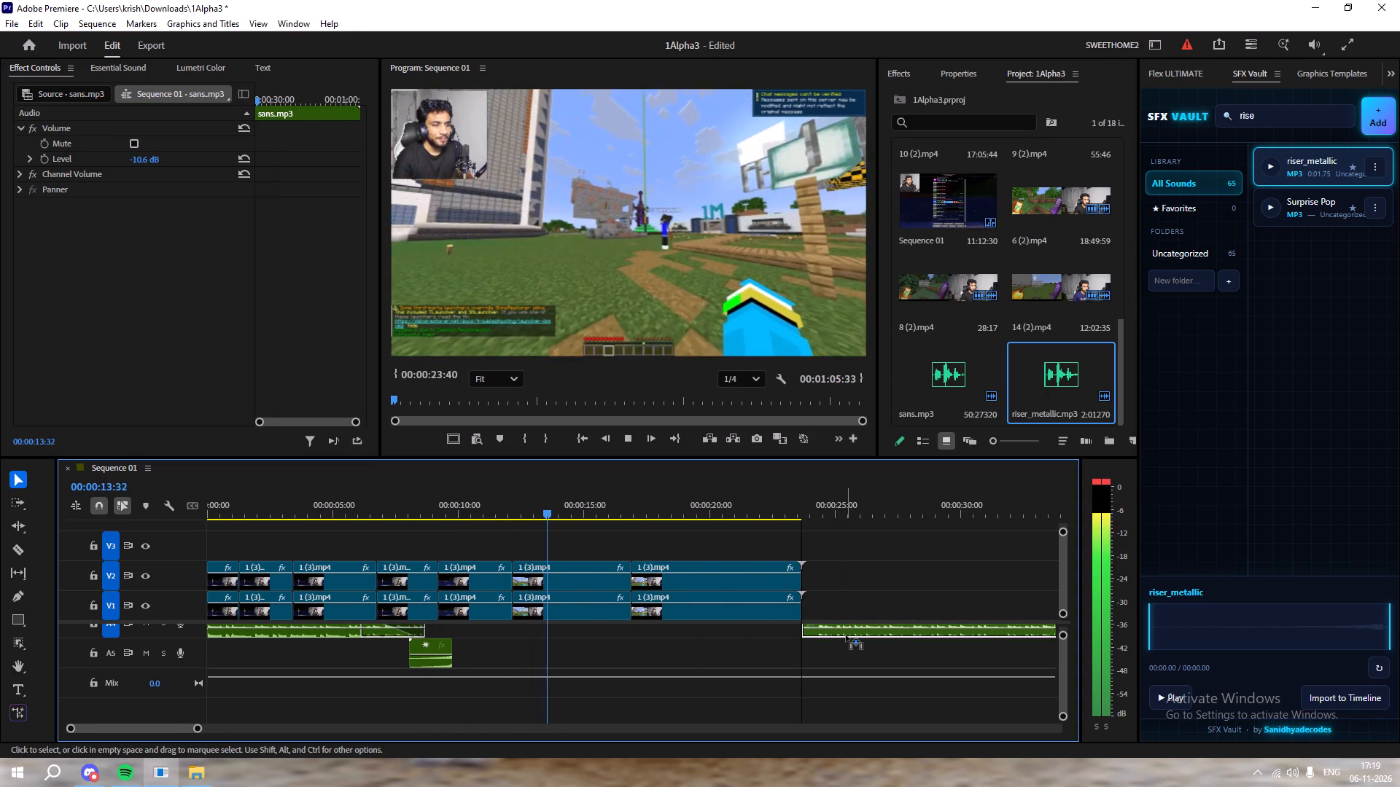
drag(846, 635, 563, 630)
Play the sequence from the riser and add a short fade-in at the start of the second music clip.
drag(472, 505, 444, 508)
key(space)
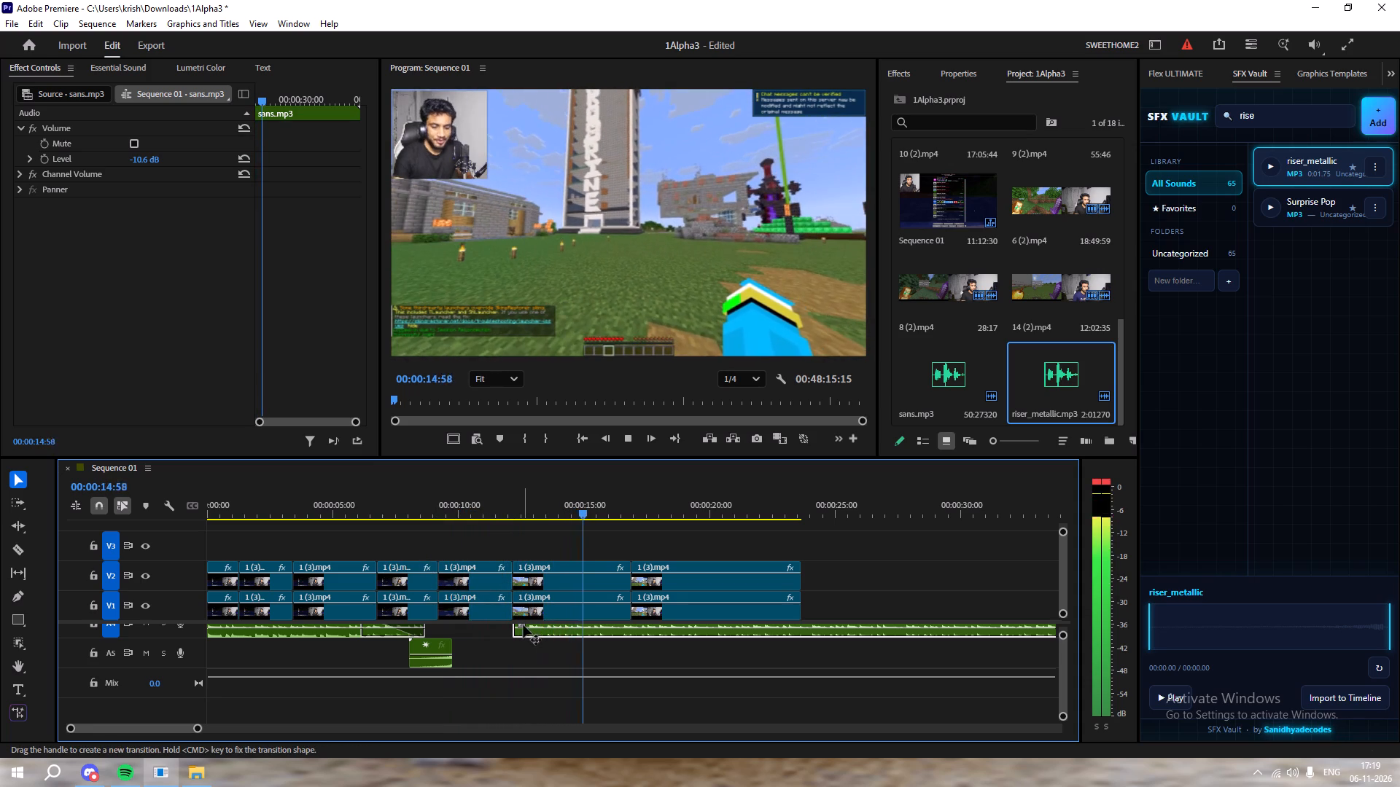
drag(523, 624, 532, 624)
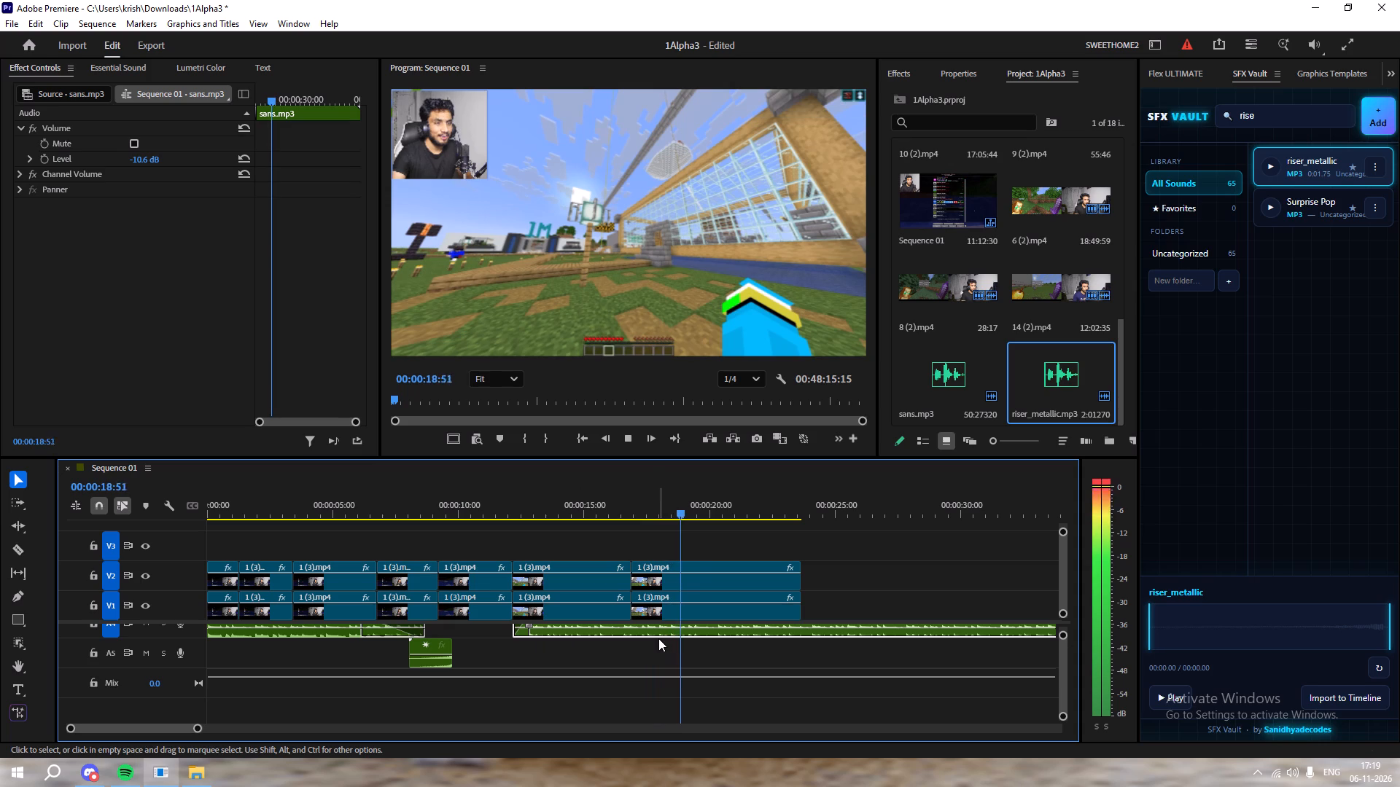
Split the second music clip on A4 at 00:00:20:33 and delete everything after the cut.
key(space)
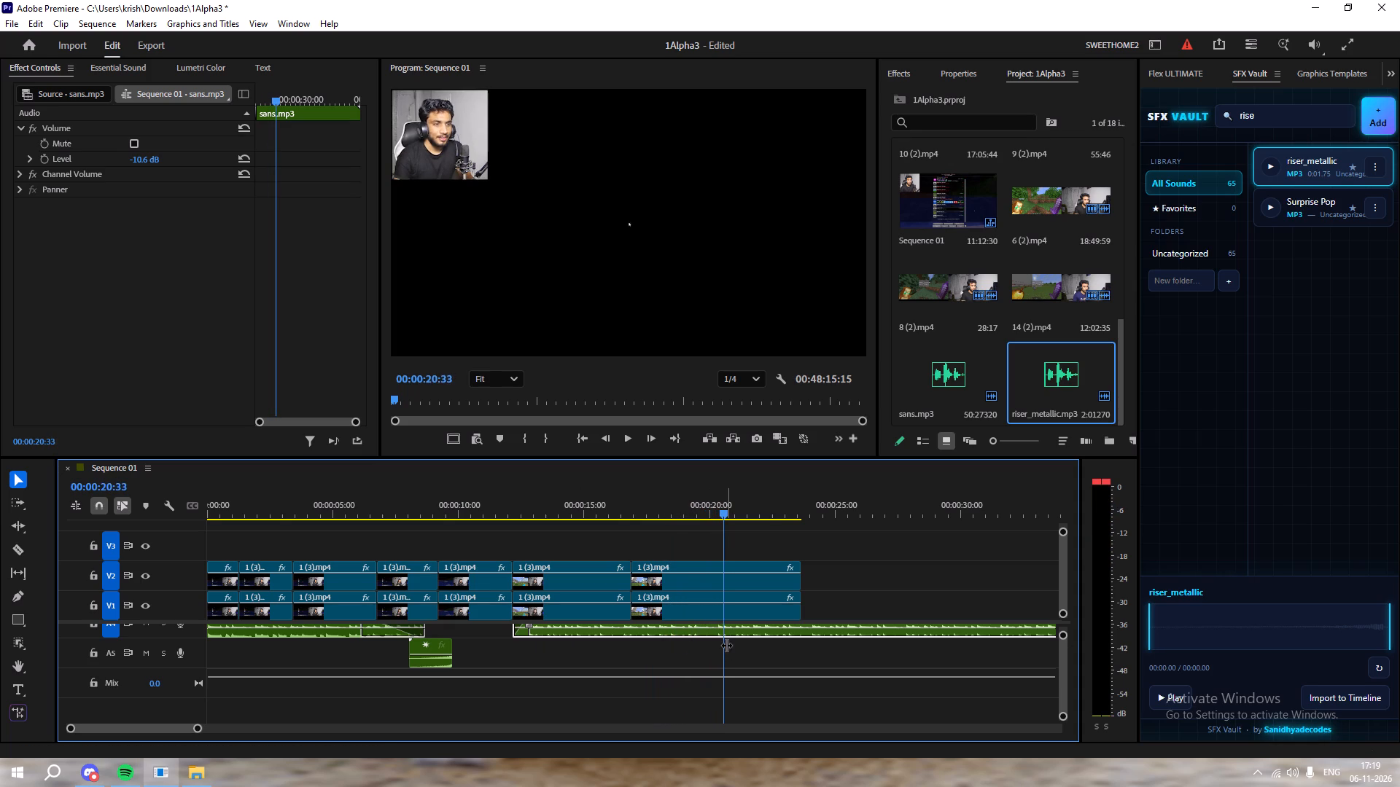
key(c)
click(726, 633)
key(v)
click(752, 635)
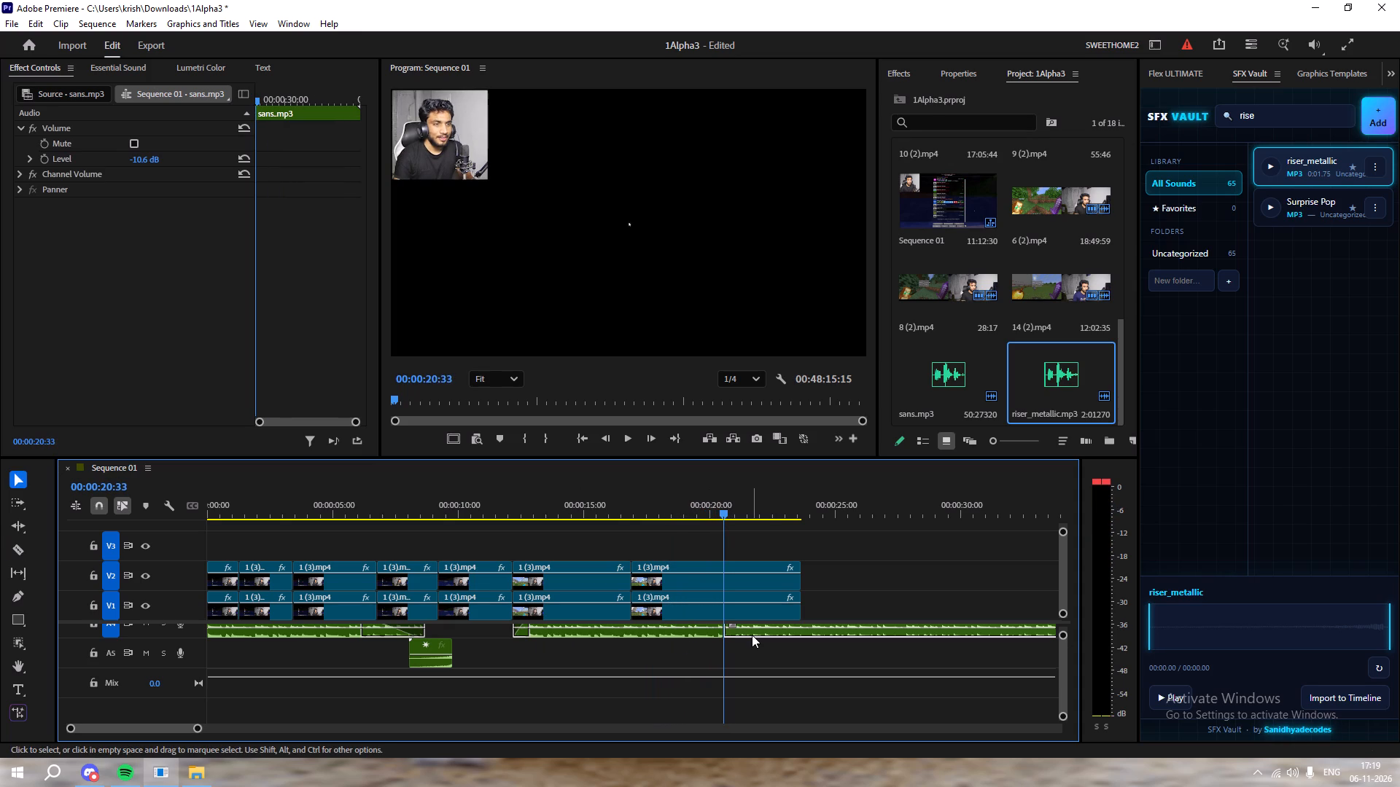
key(Delete)
Replay the end of the second music clip on A4, split it at 00:00:20:14 and delete the piece after the cut.
key(space)
key(space)
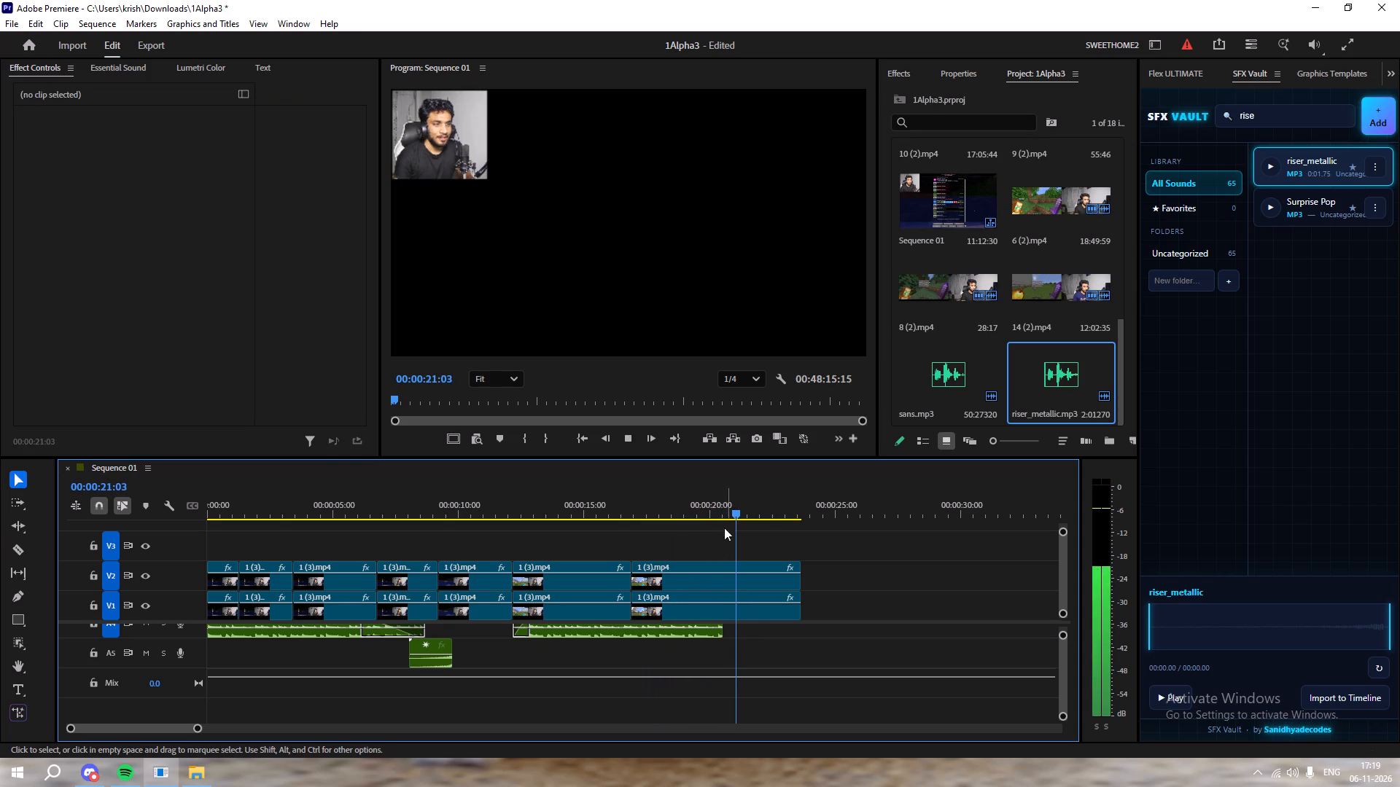
drag(724, 507, 683, 523)
key(space)
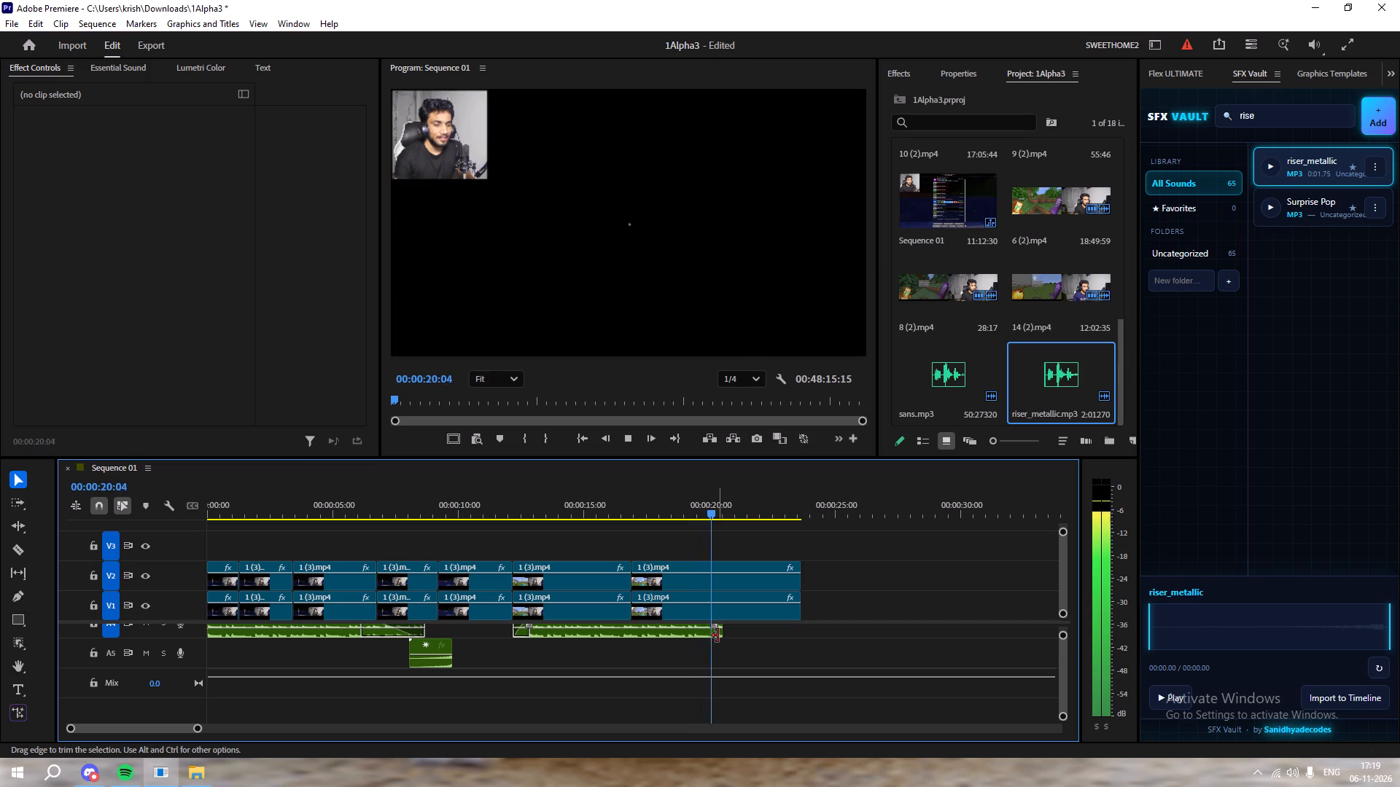
key(space)
key(c)
click(717, 635)
key(v)
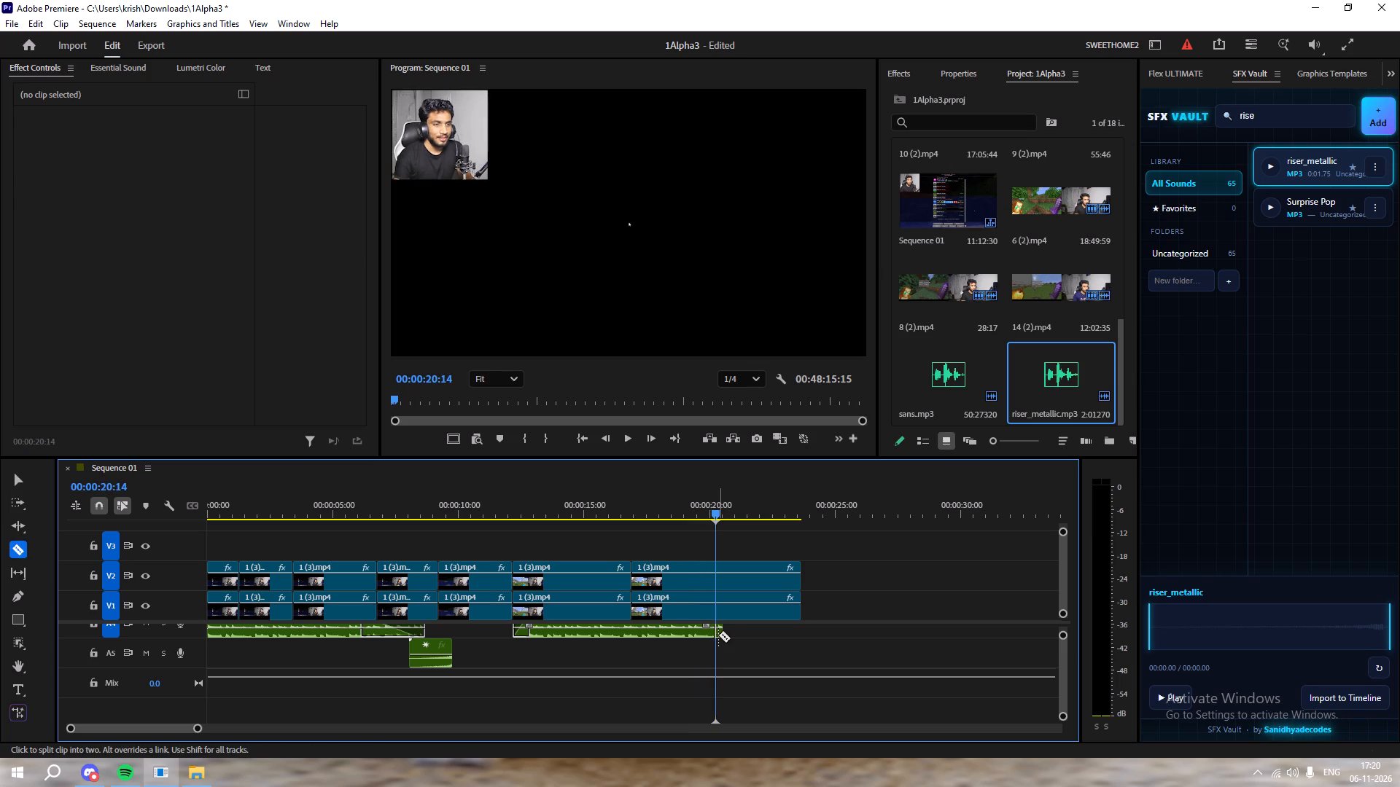
click(718, 635)
key(Delete)
Add a short fade-out at the end of the second music clip on A4 and play it back.
click(691, 500)
key(space)
key(space)
click(707, 626)
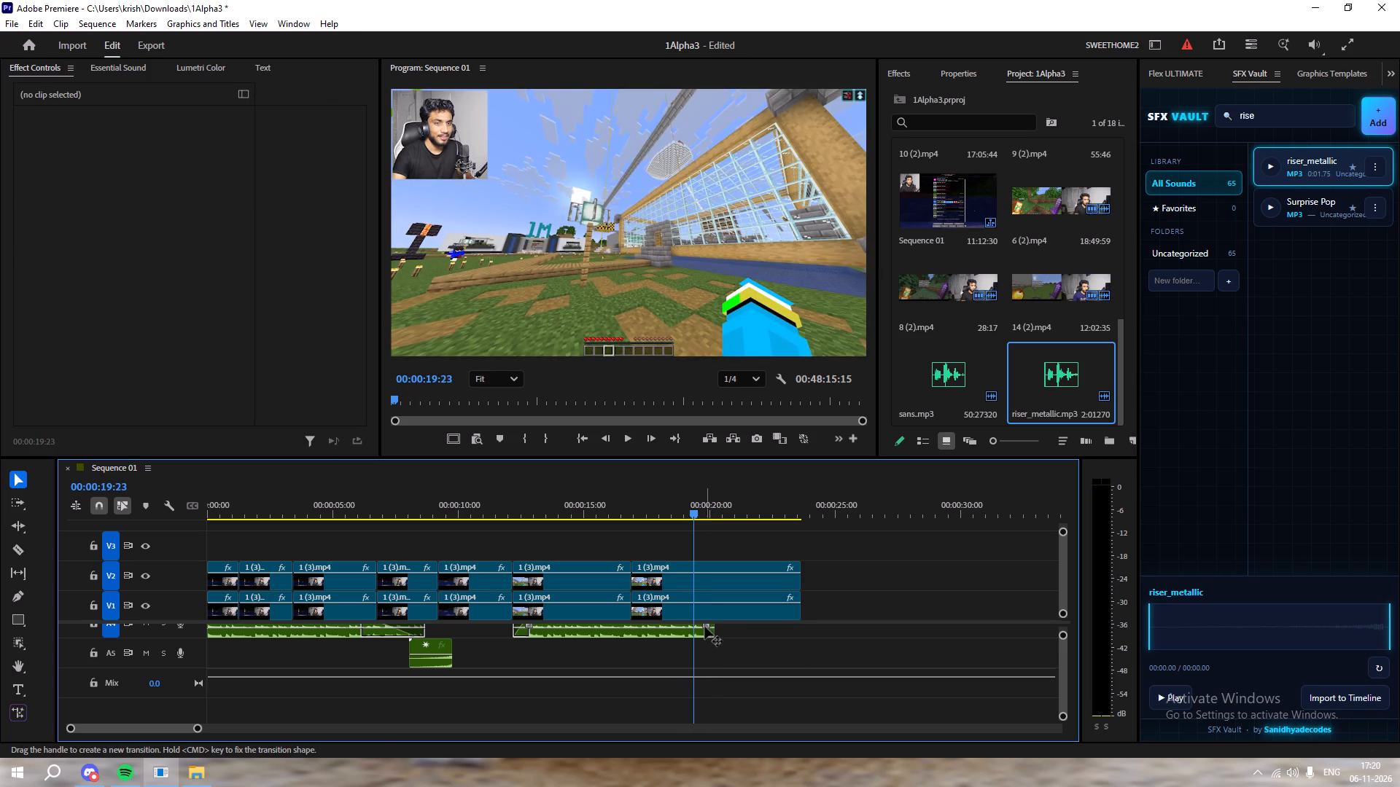
key(space)
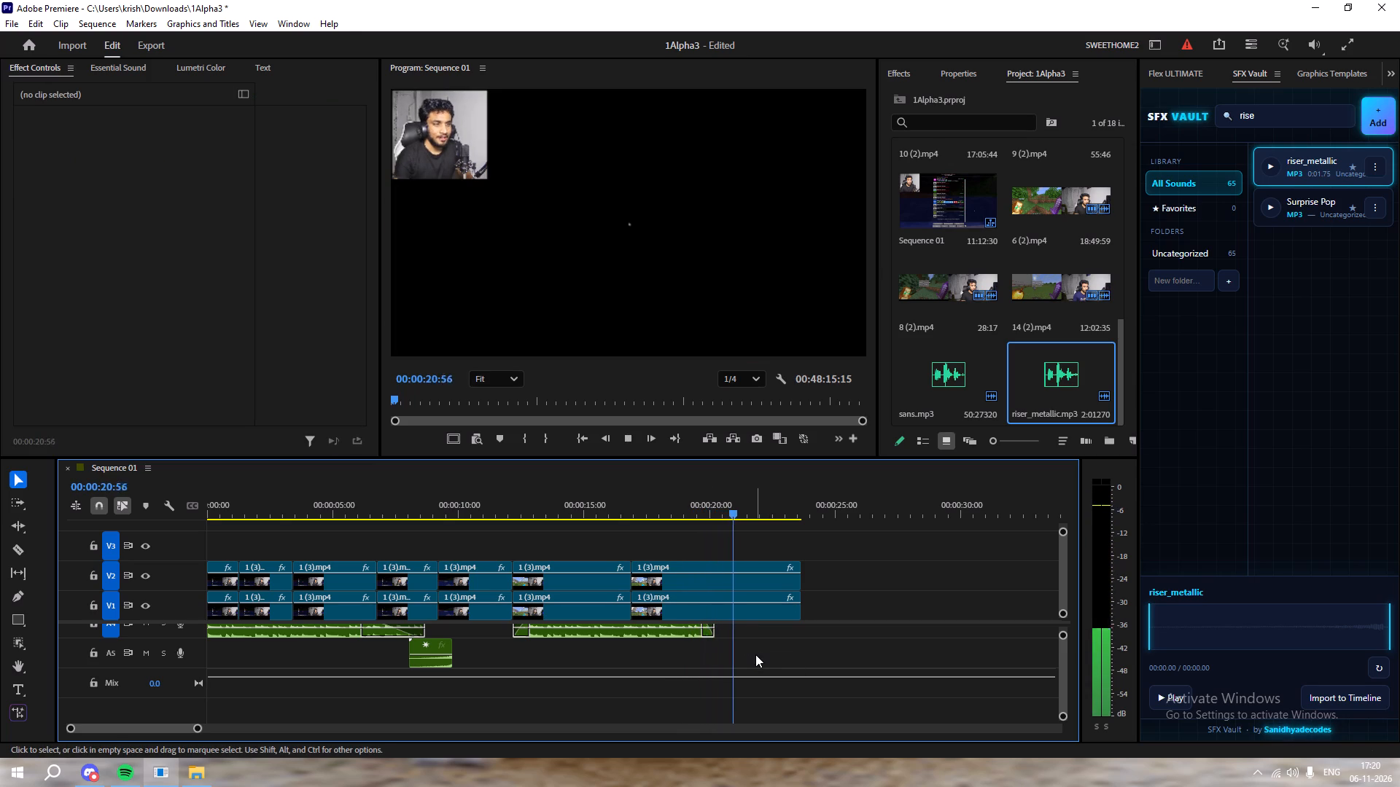
Preview the video section starting at about 40 seconds, and audition the Scamper Shores, Shop and sans. tracks from the music folder in File Explorer.
scroll(765, 649, down, 8)
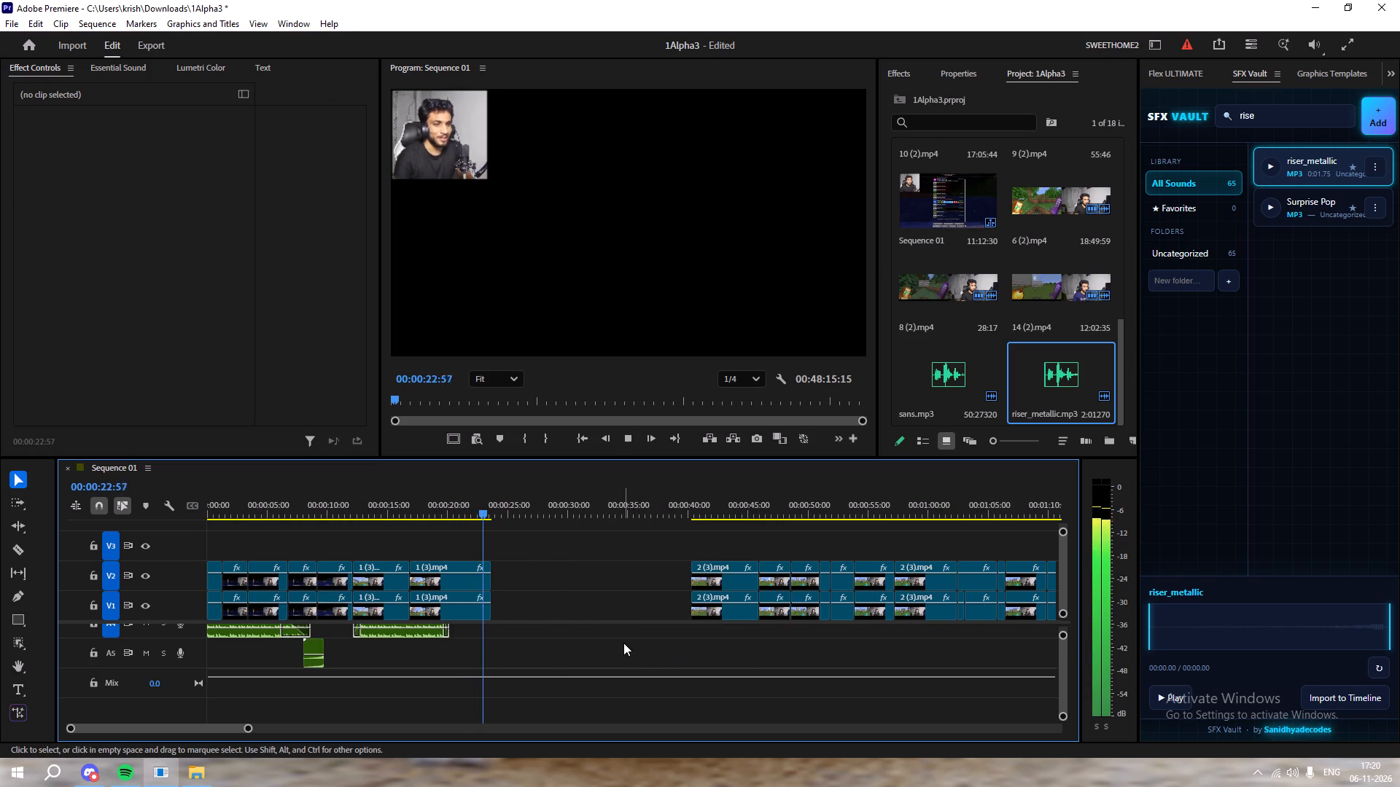
drag(574, 501, 691, 511)
key(space)
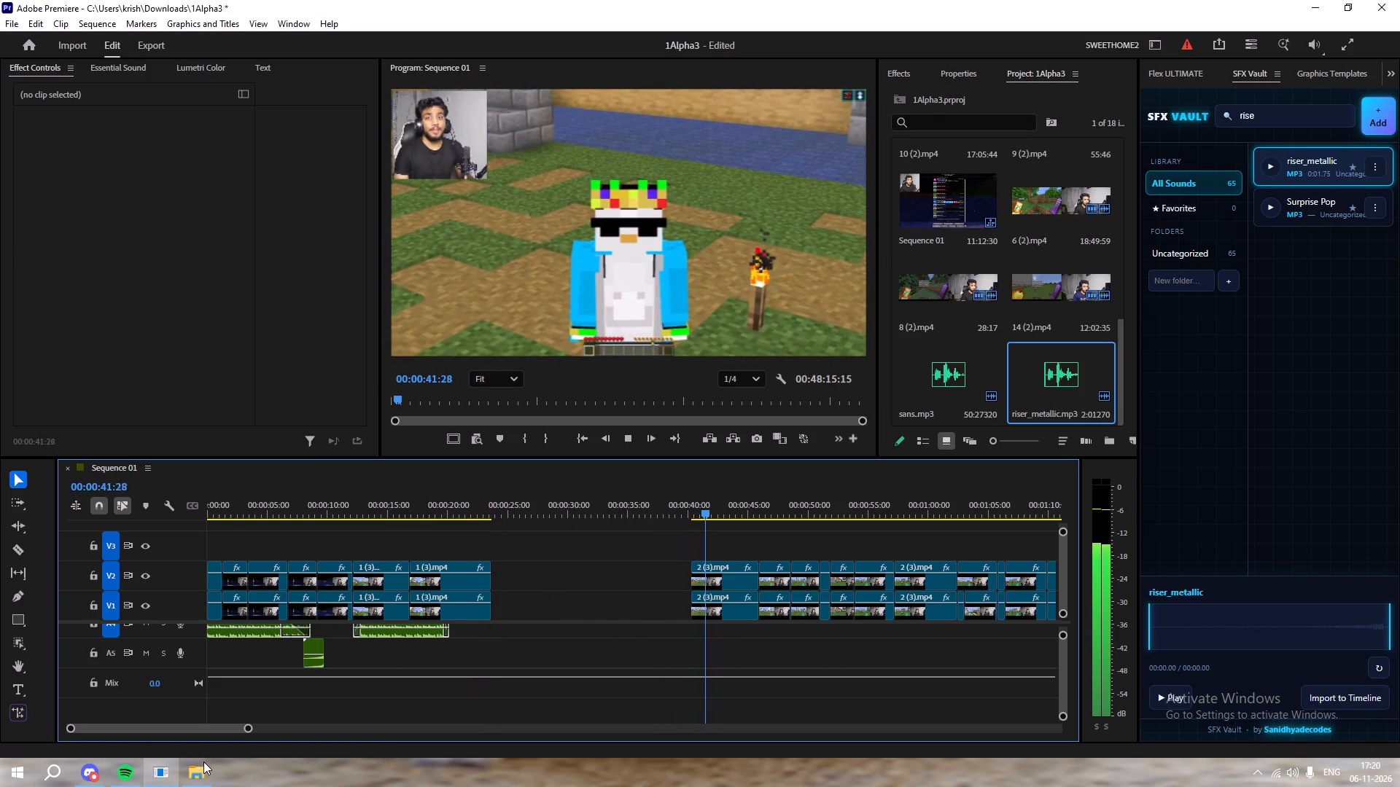
key(space)
click(206, 772)
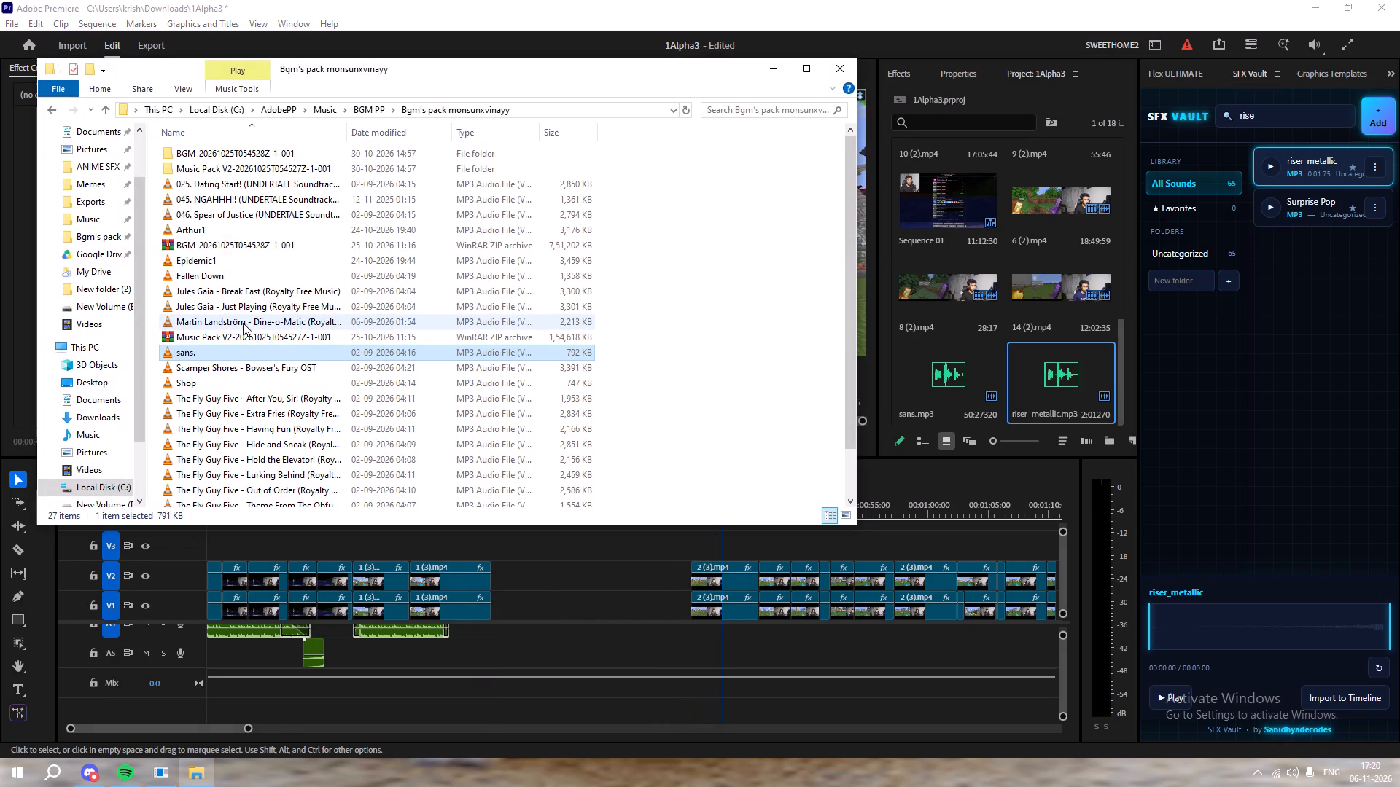
double_click(259, 374)
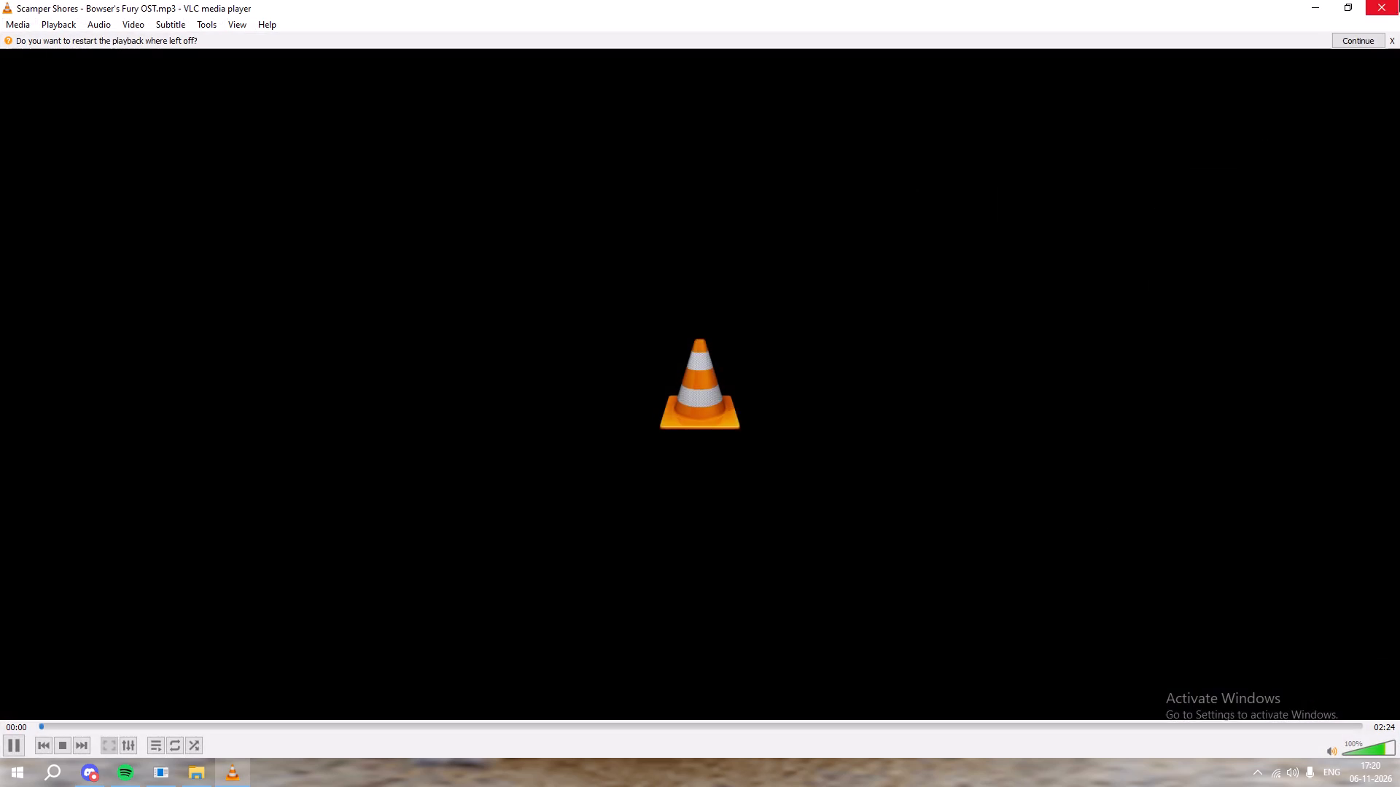
click(1395, 0)
double_click(290, 377)
click(1399, 0)
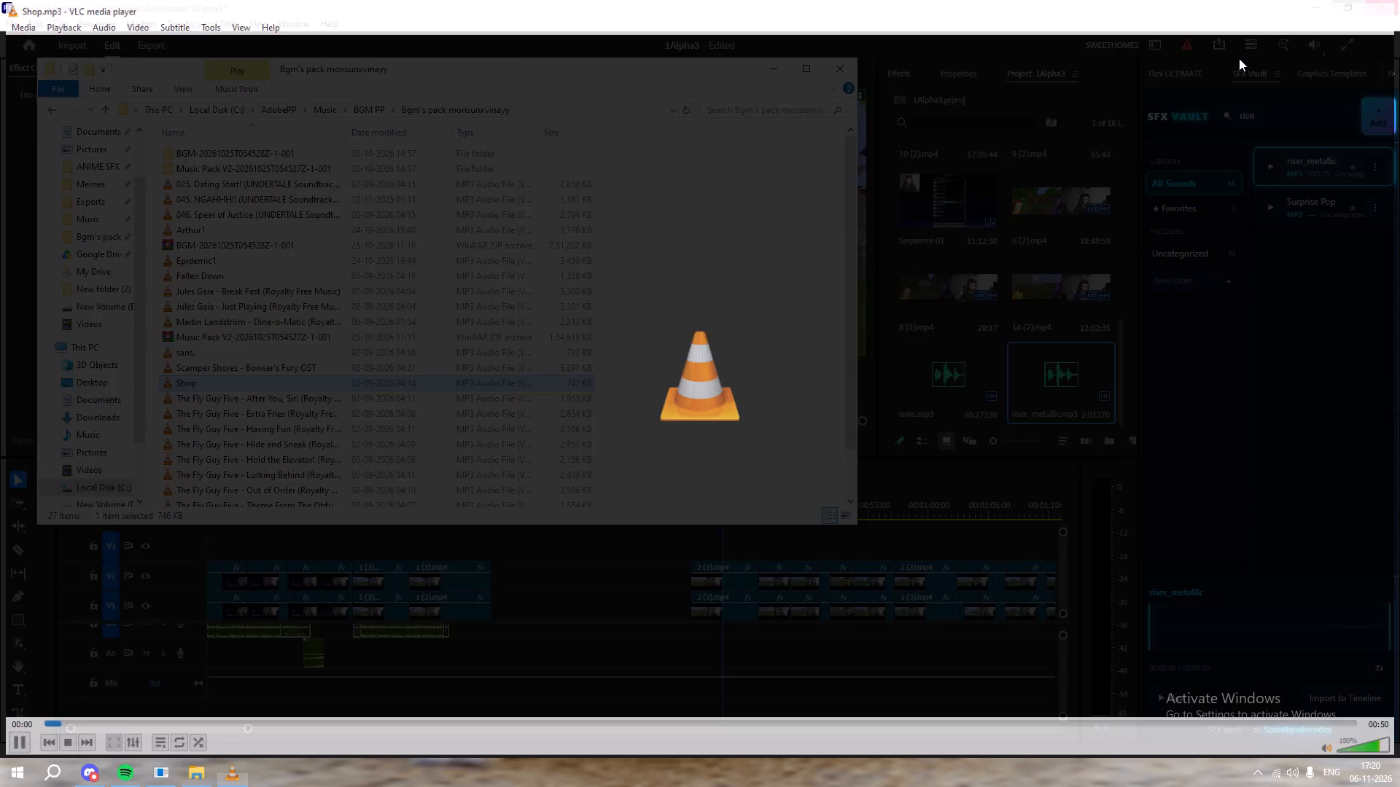
click(217, 364)
double_click(220, 358)
click(1399, 0)
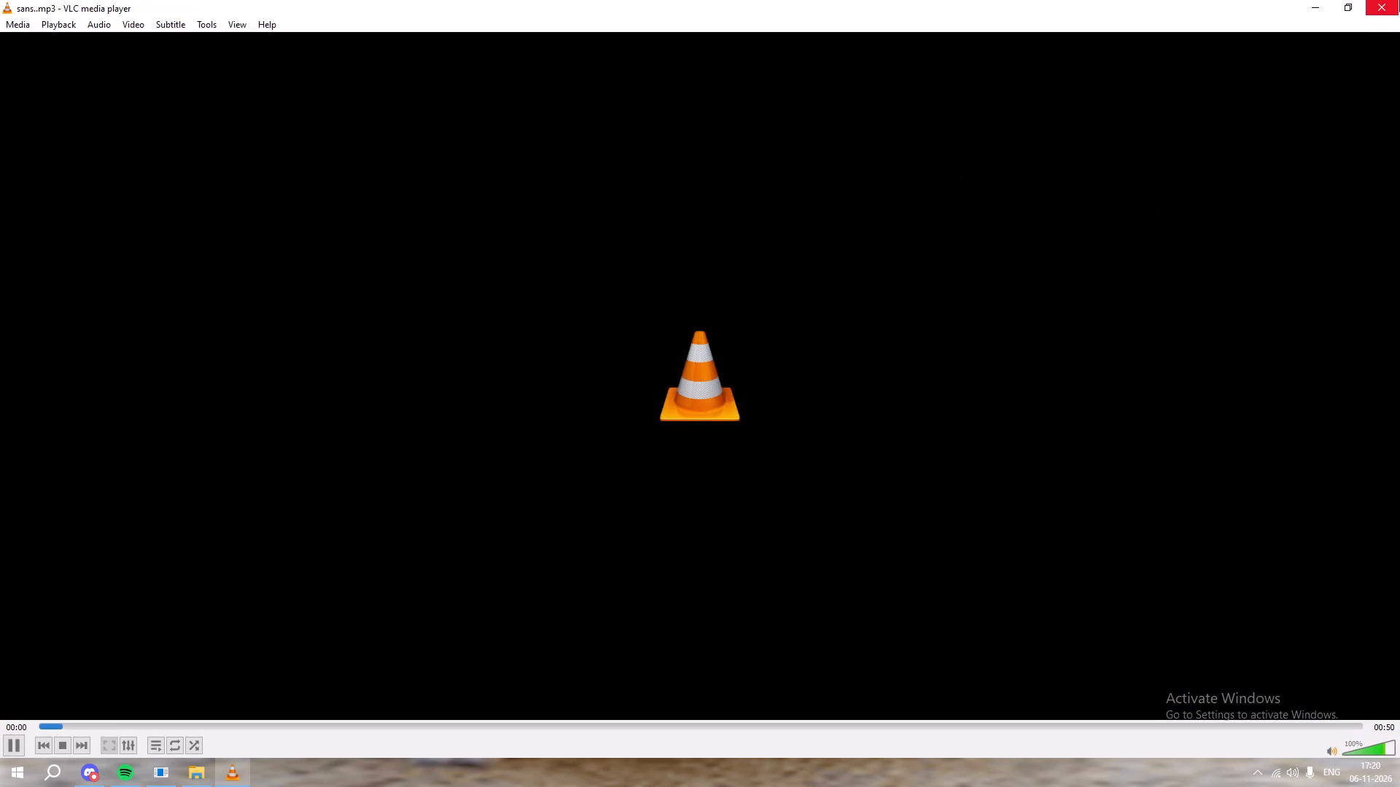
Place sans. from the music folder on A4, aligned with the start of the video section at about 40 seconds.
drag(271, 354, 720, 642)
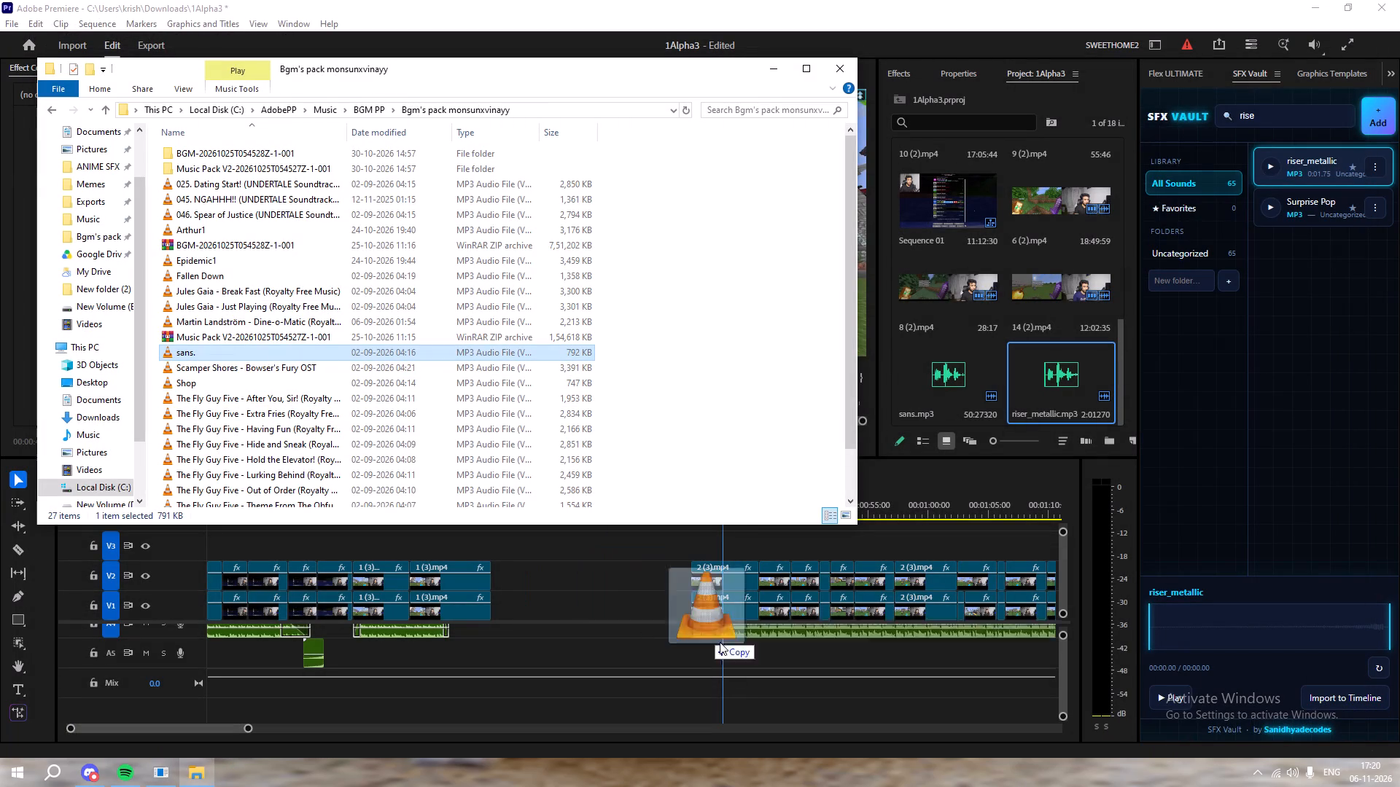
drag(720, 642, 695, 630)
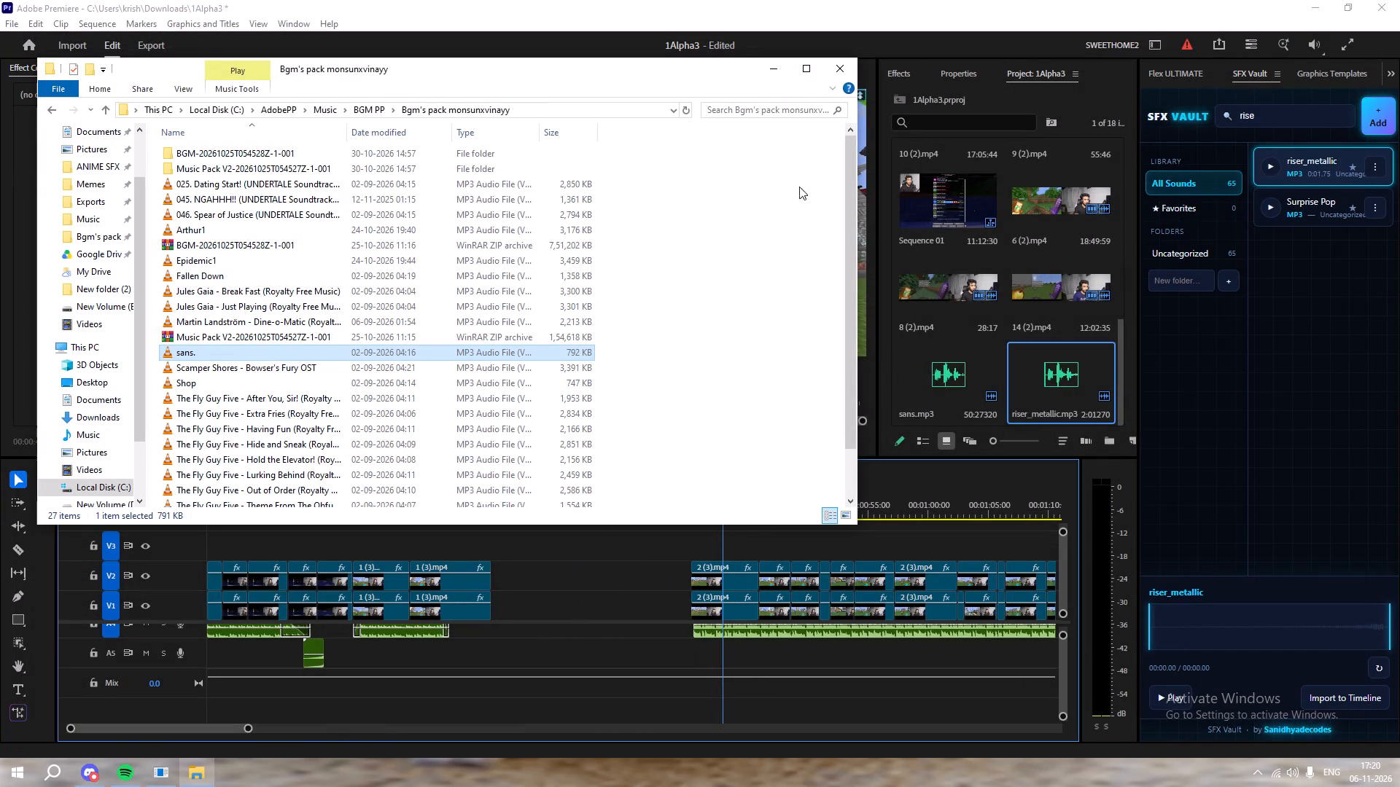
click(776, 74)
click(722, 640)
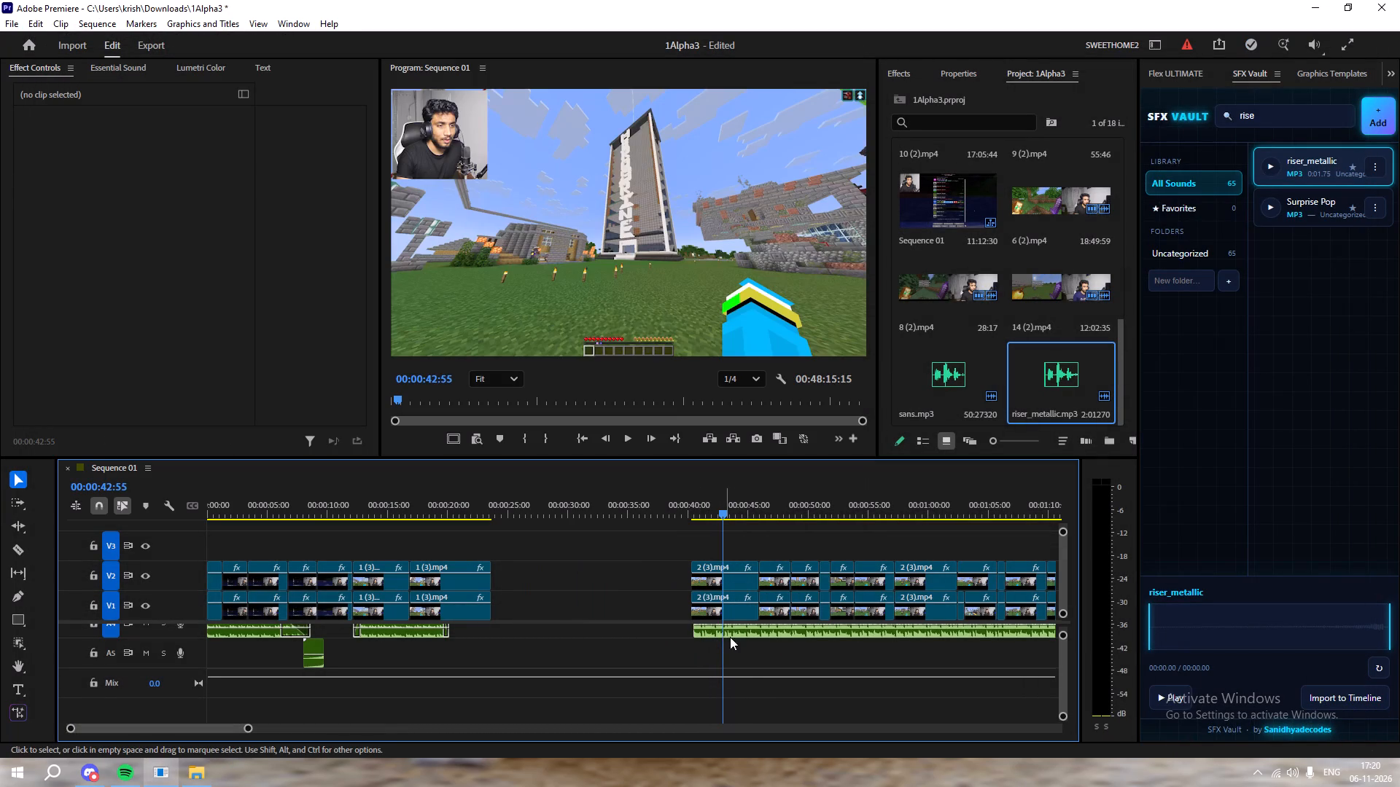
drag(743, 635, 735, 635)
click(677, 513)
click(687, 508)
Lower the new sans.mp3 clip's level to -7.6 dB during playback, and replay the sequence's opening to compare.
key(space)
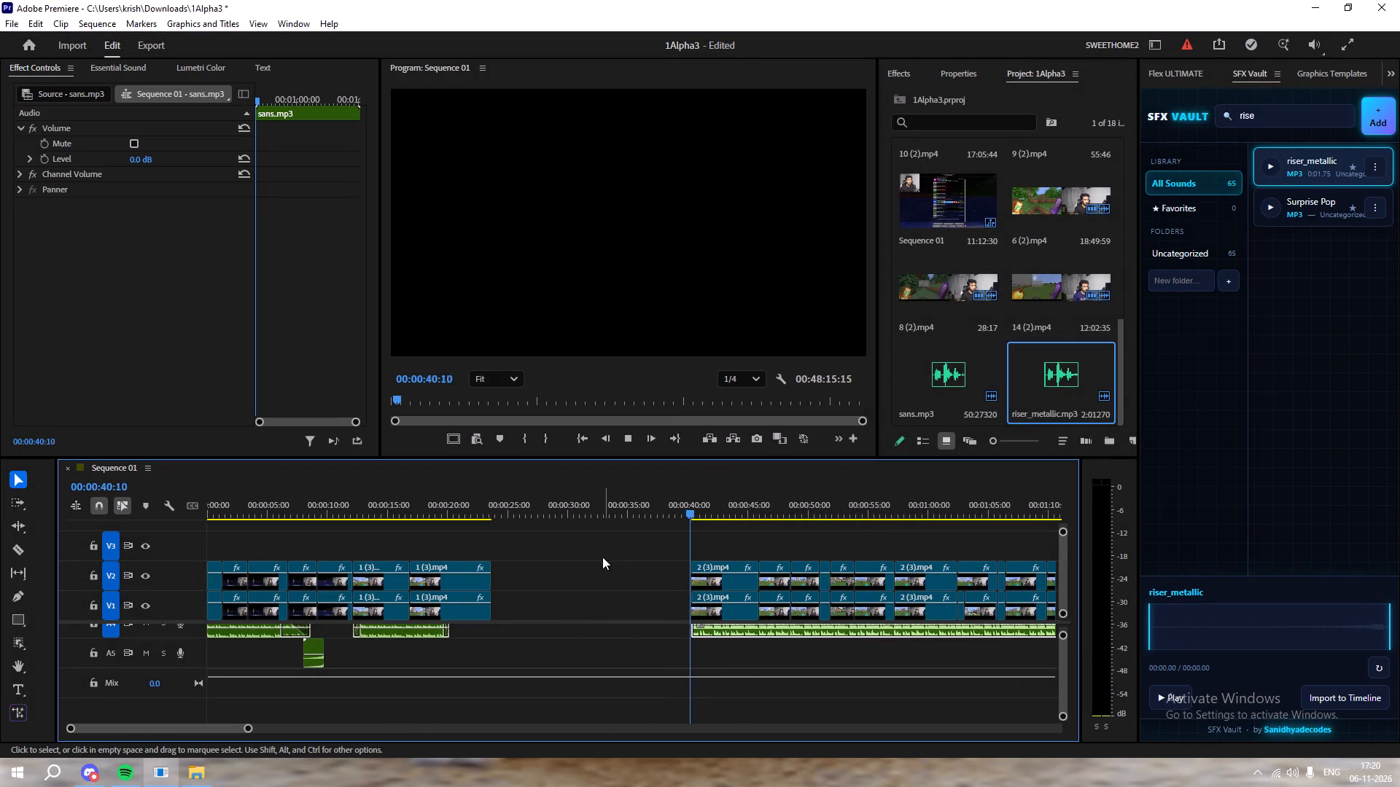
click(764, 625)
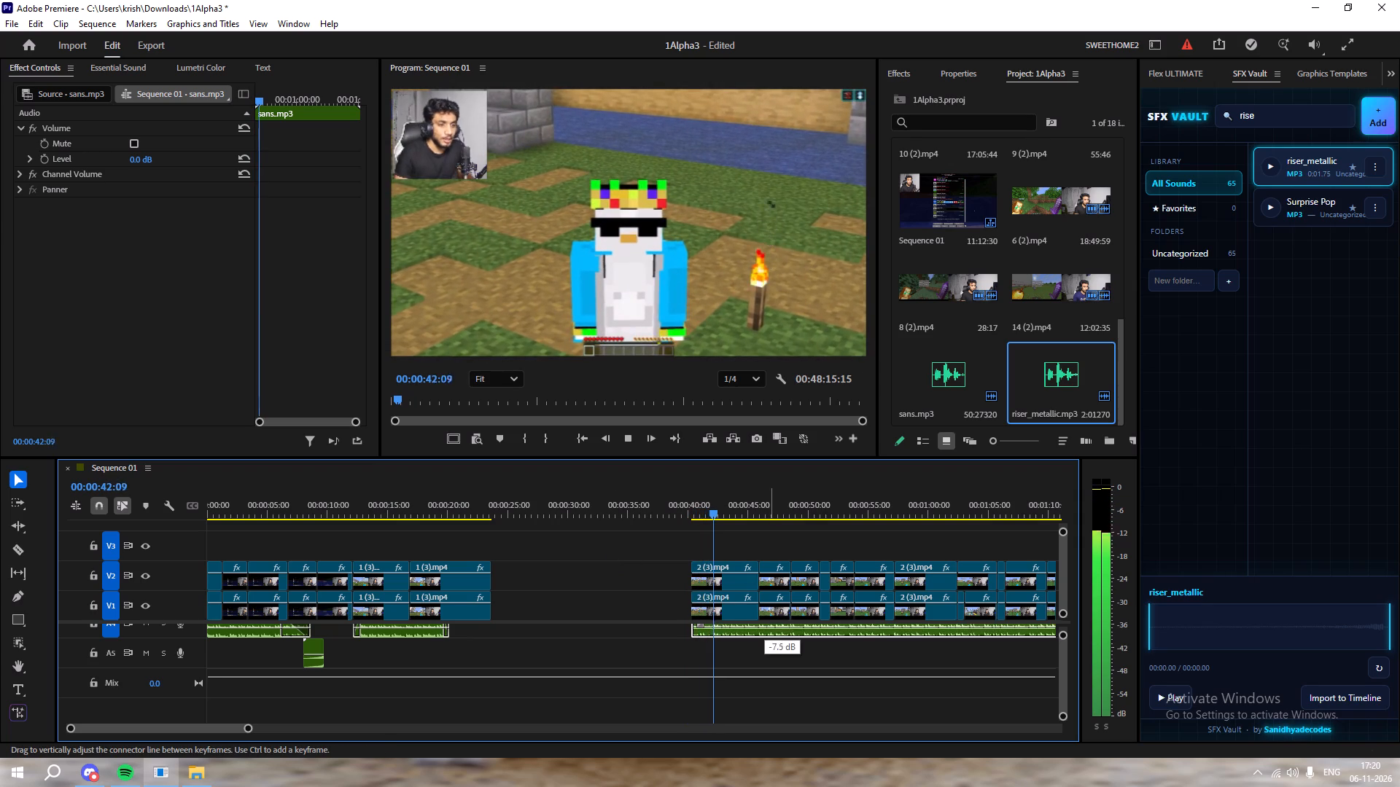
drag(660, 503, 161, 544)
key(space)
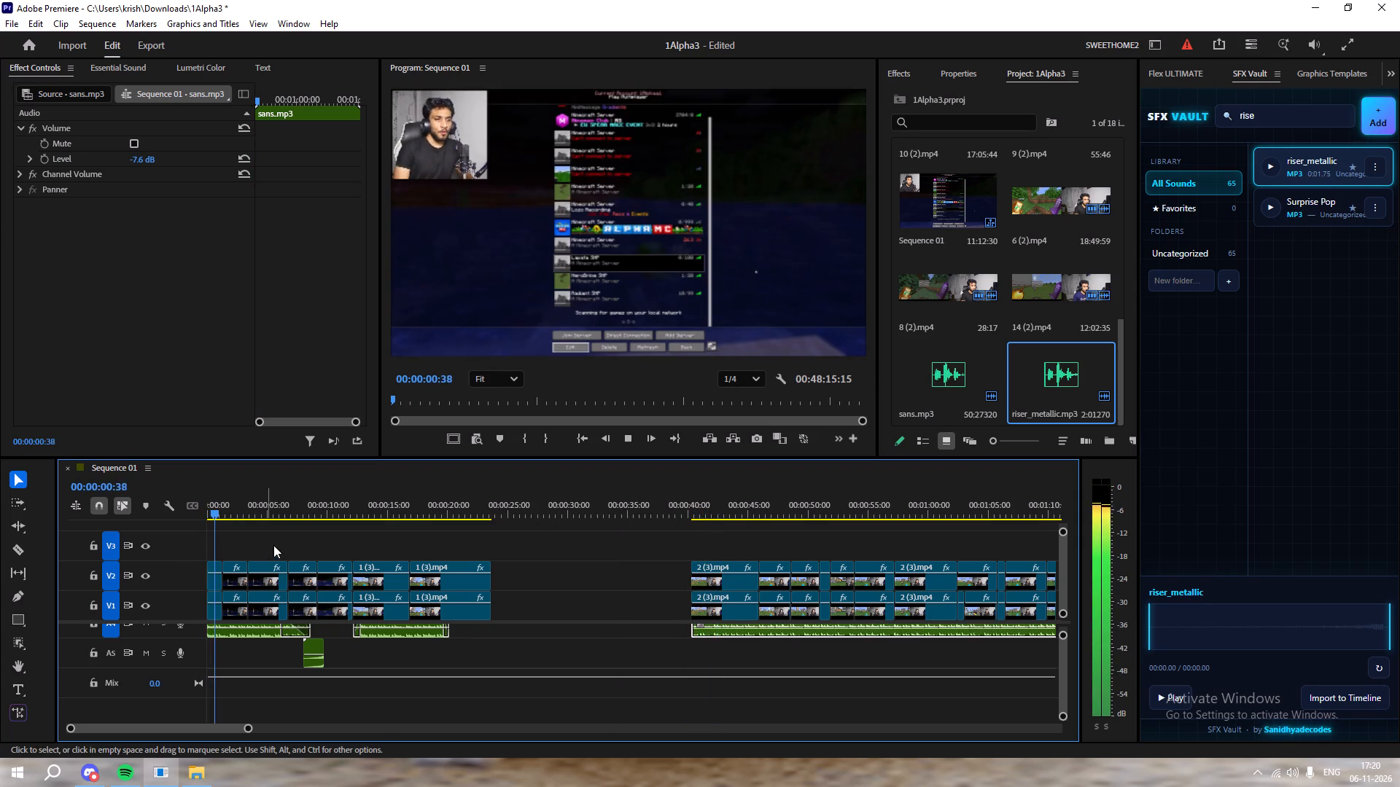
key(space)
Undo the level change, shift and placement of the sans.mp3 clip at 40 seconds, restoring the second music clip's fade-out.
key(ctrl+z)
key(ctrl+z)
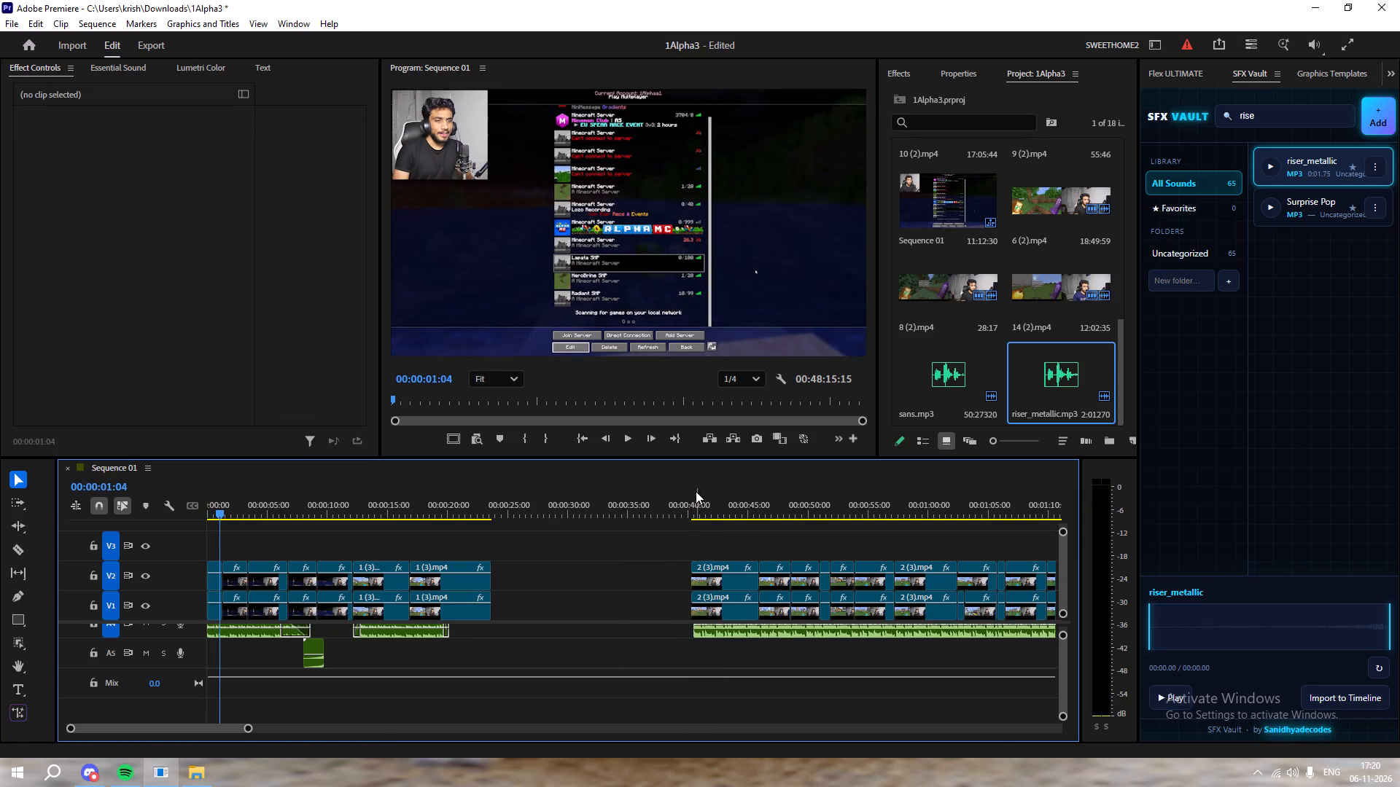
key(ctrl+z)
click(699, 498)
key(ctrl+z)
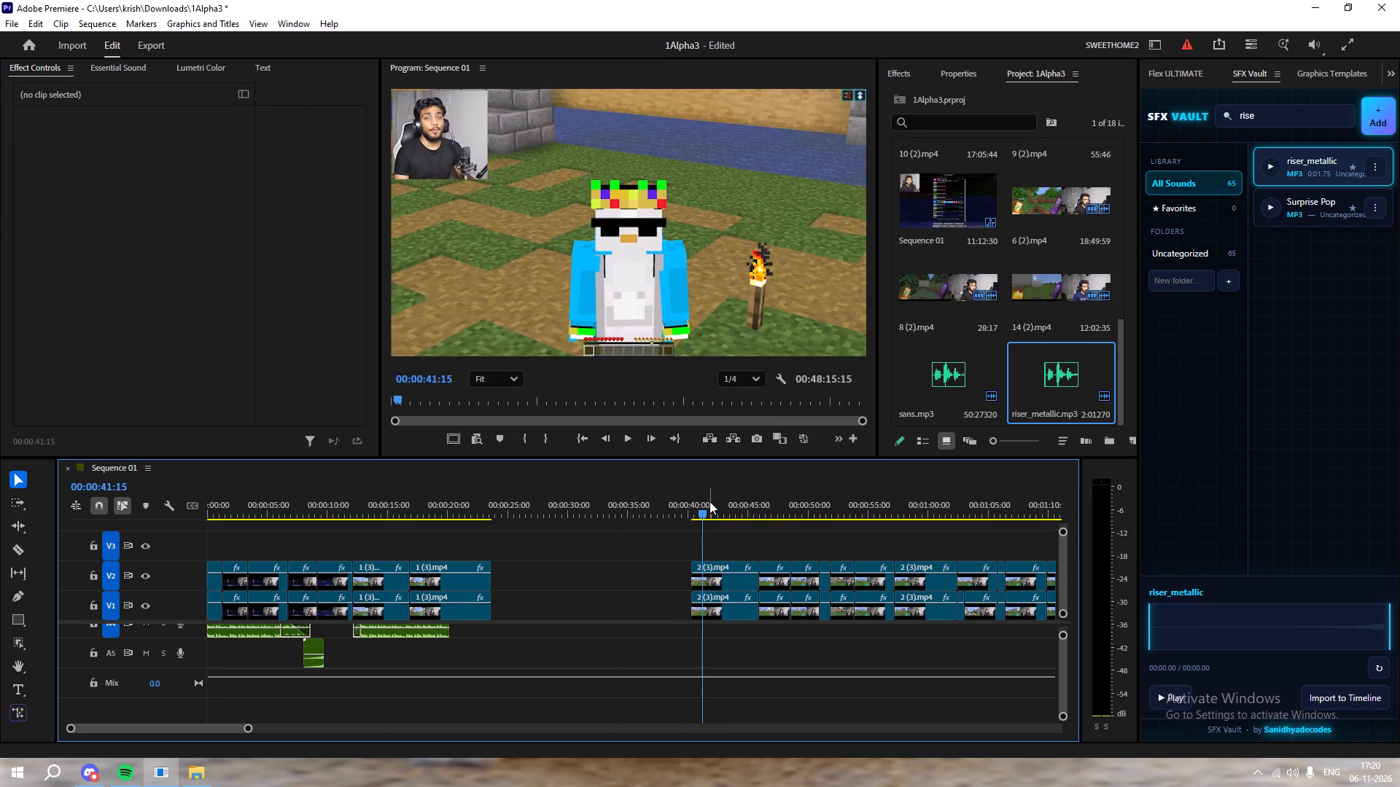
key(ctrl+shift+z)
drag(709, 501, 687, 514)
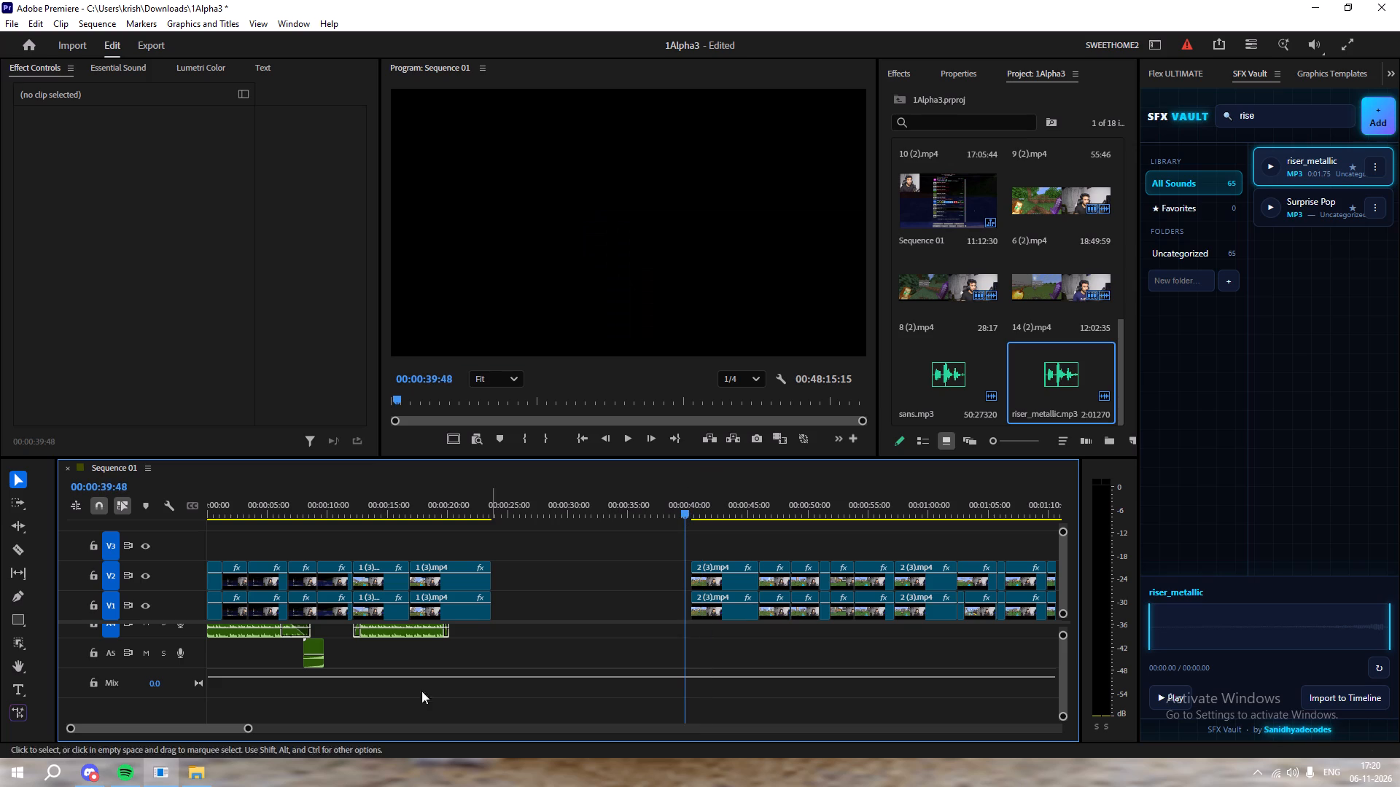
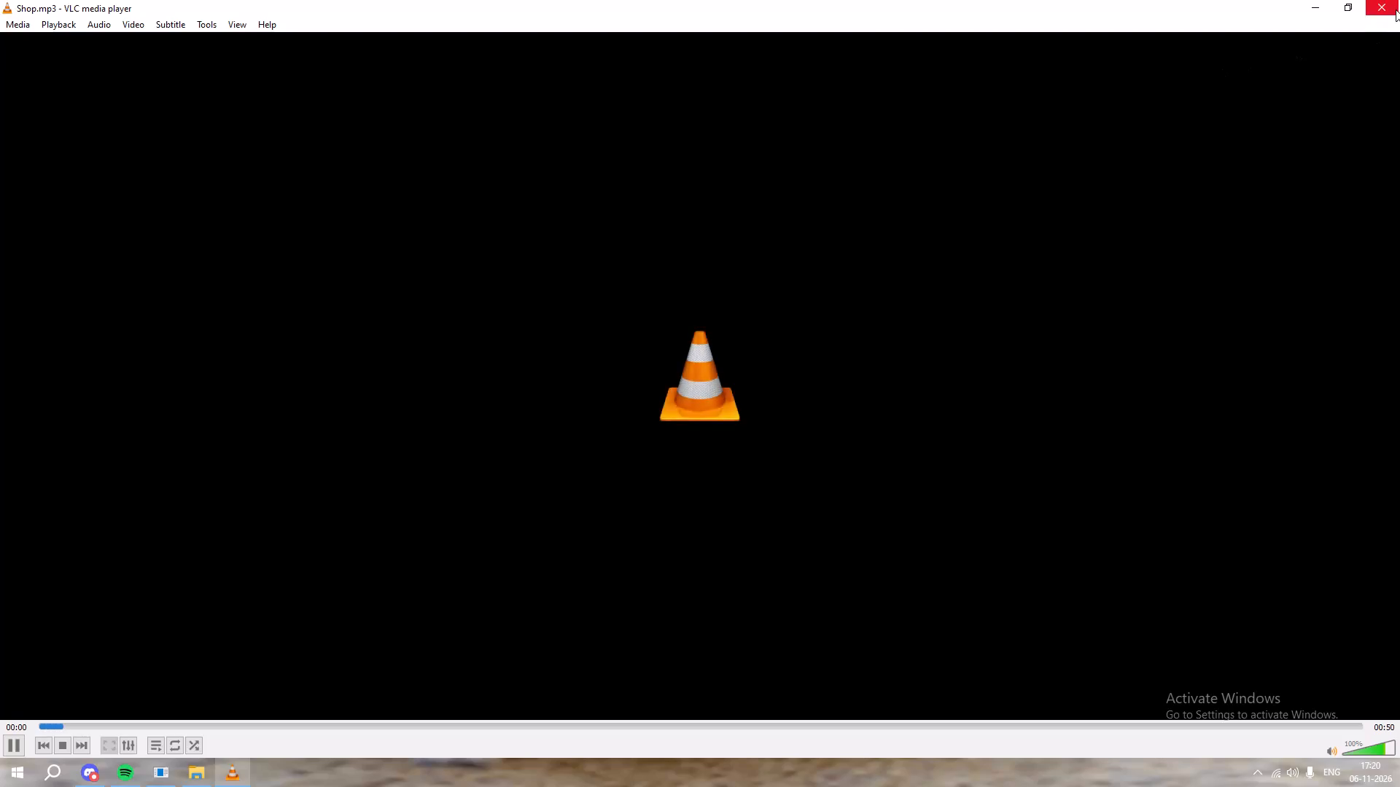
Audition Scamper Shores - Bowser's Fury OST and place it on A4, aligned with the start of the video section at about 40 seconds.
click(1396, 9)
click(220, 359)
double_click(216, 375)
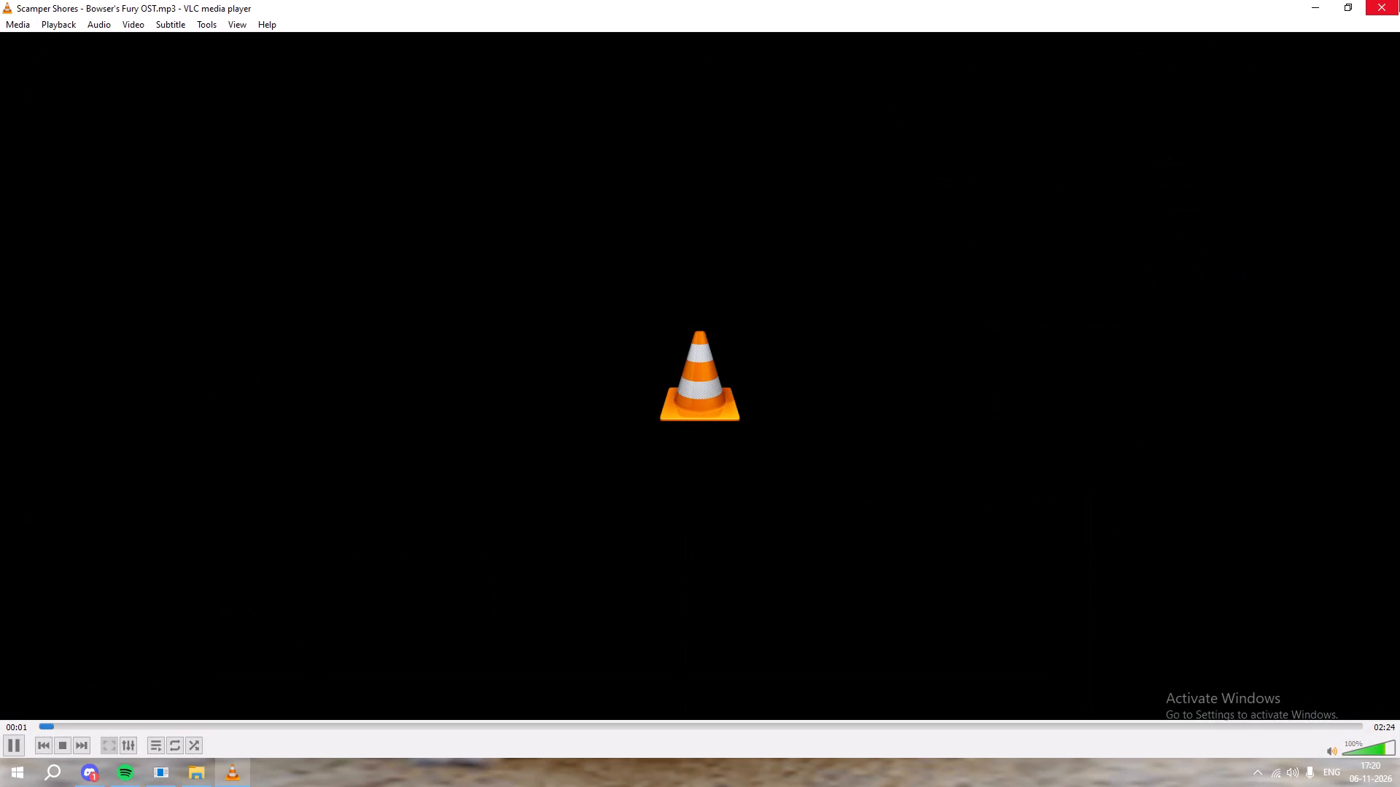
click(1399, 0)
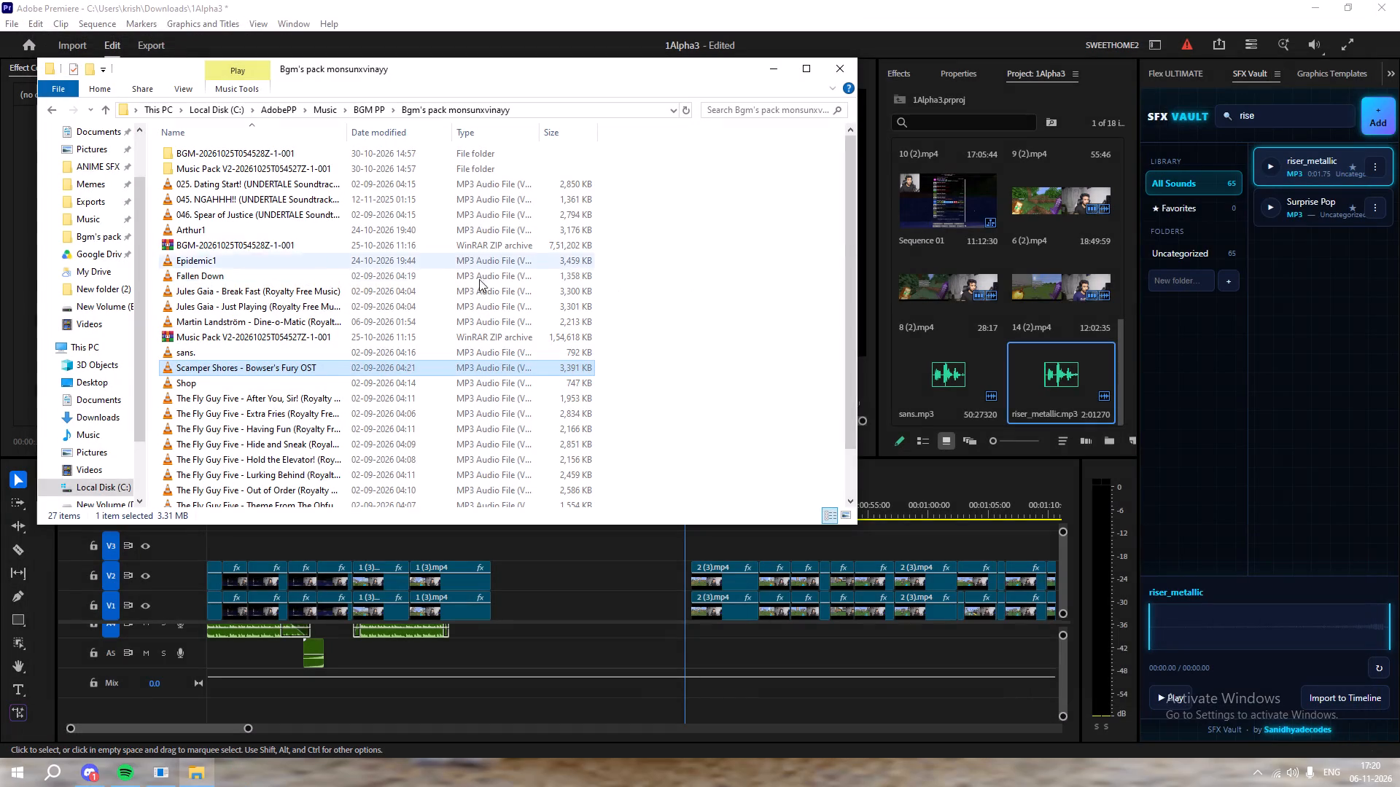
drag(324, 364, 696, 633)
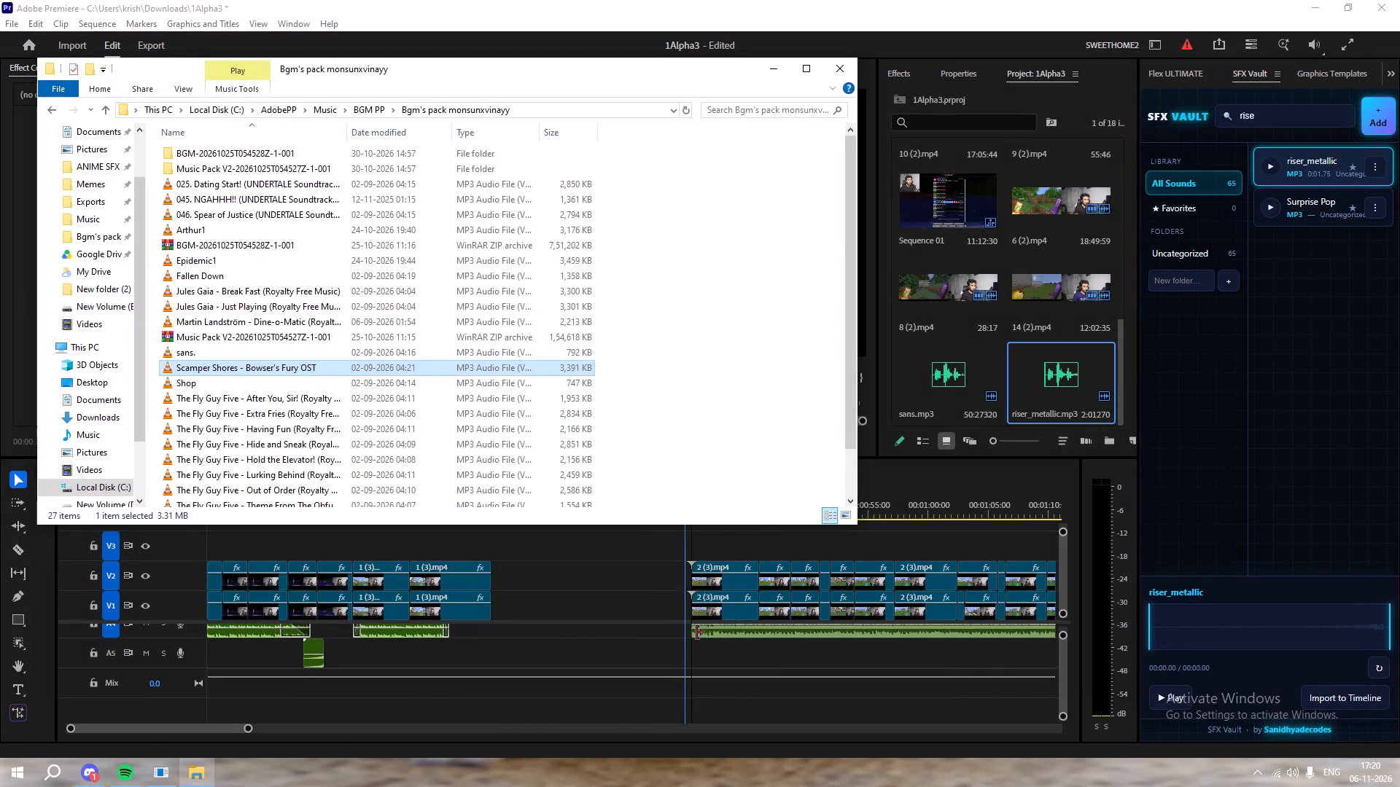
click(770, 78)
Play the section from about 40 seconds with the Scamper Shores music, checking how it fits and where it should end.
click(788, 625)
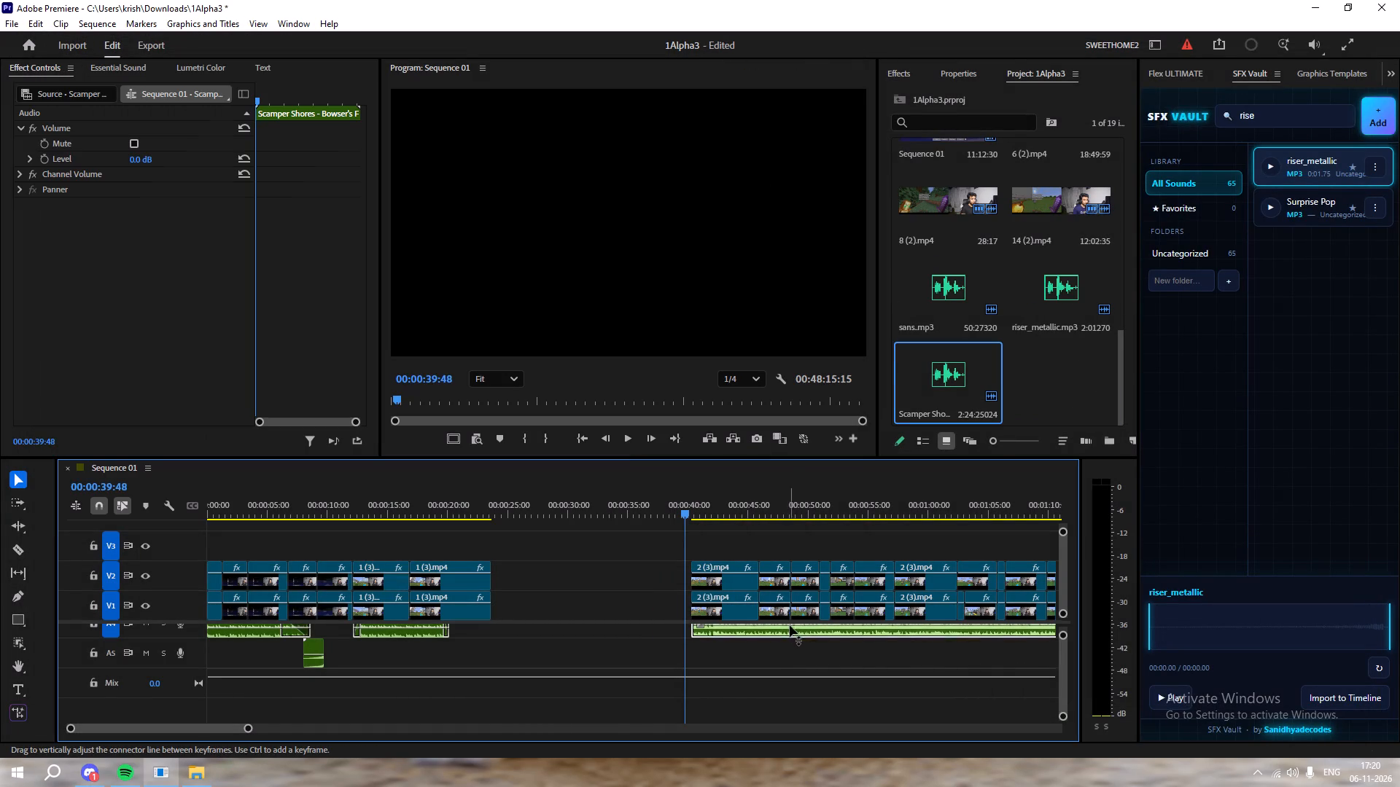
key(space)
click(748, 541)
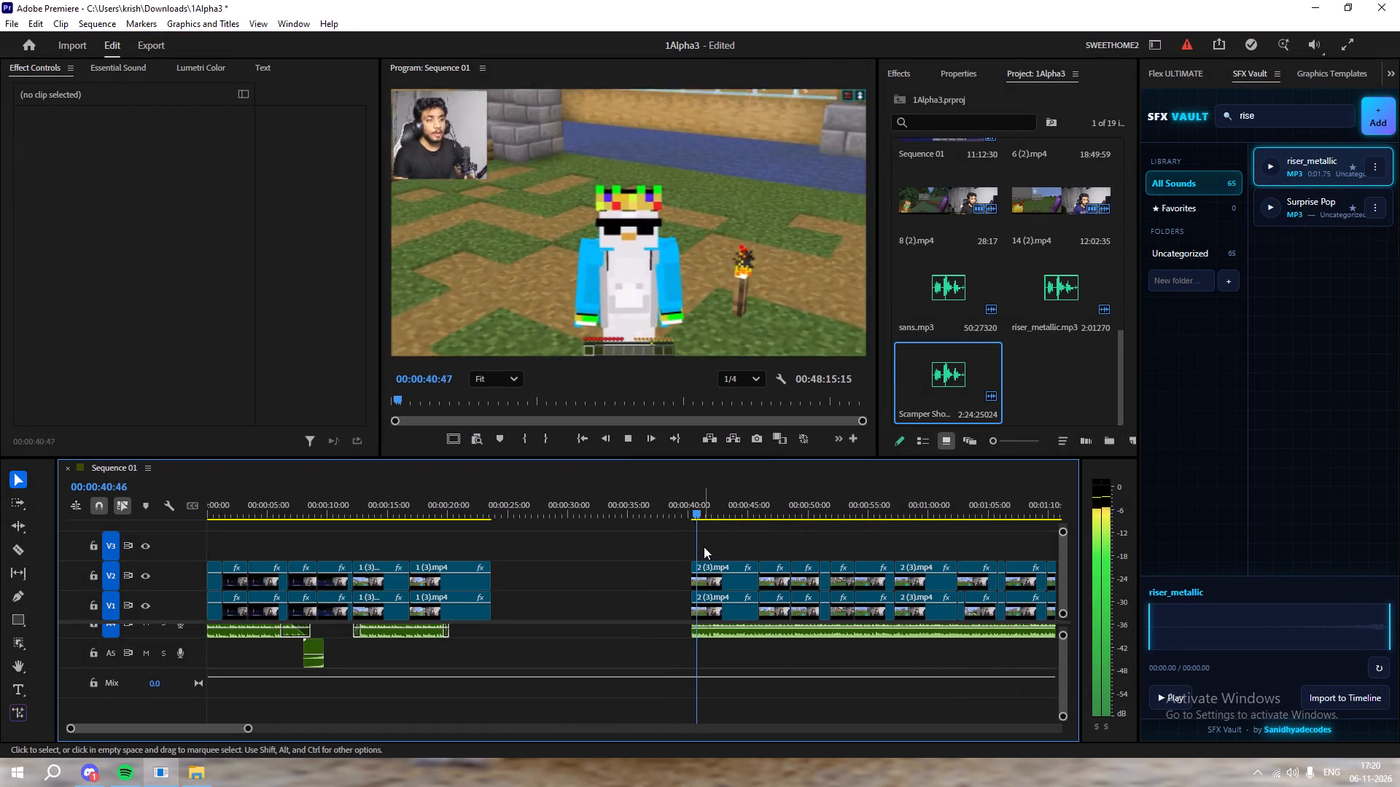
click(820, 626)
click(804, 549)
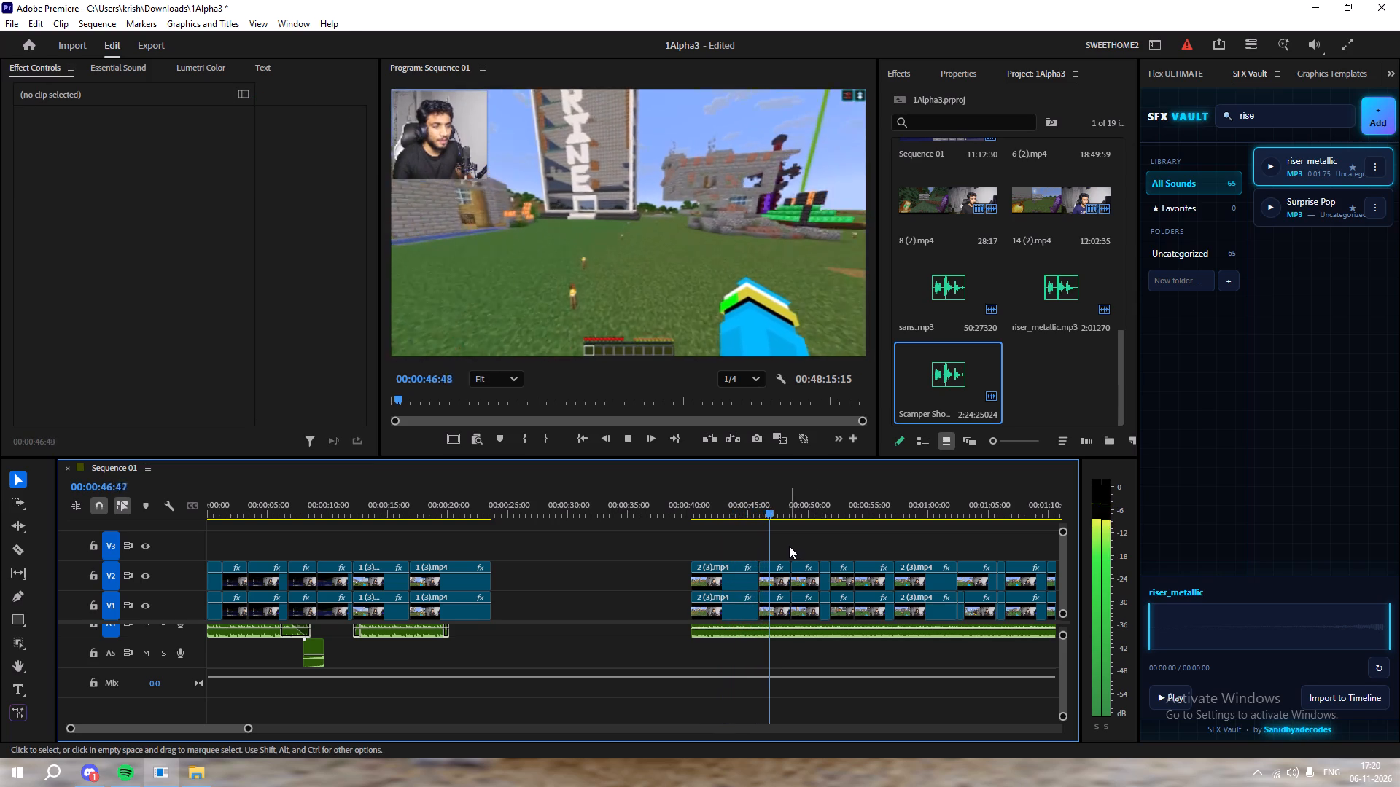
alt+scroll(788, 546, down, 4)
alt+scroll(756, 539, up, 3)
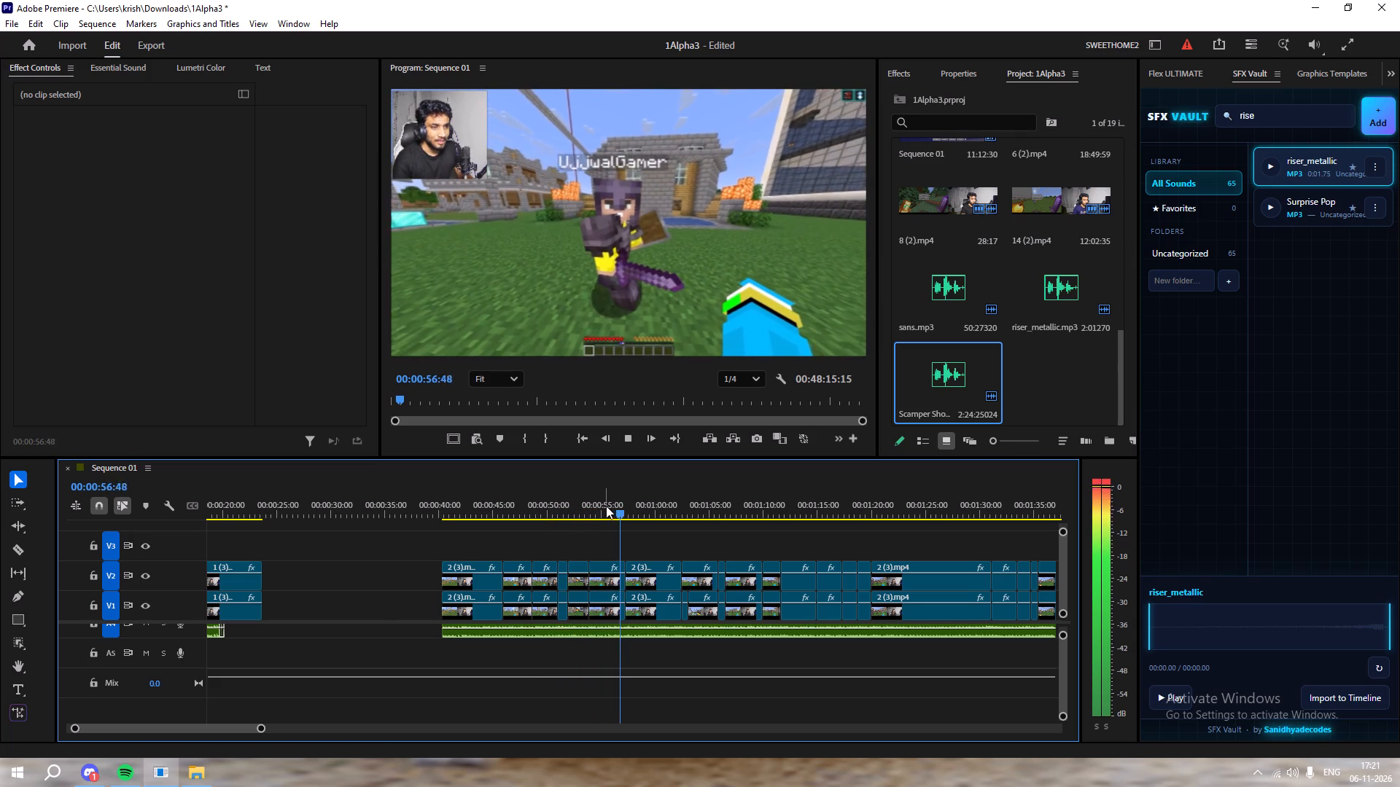
key(space)
key(space)
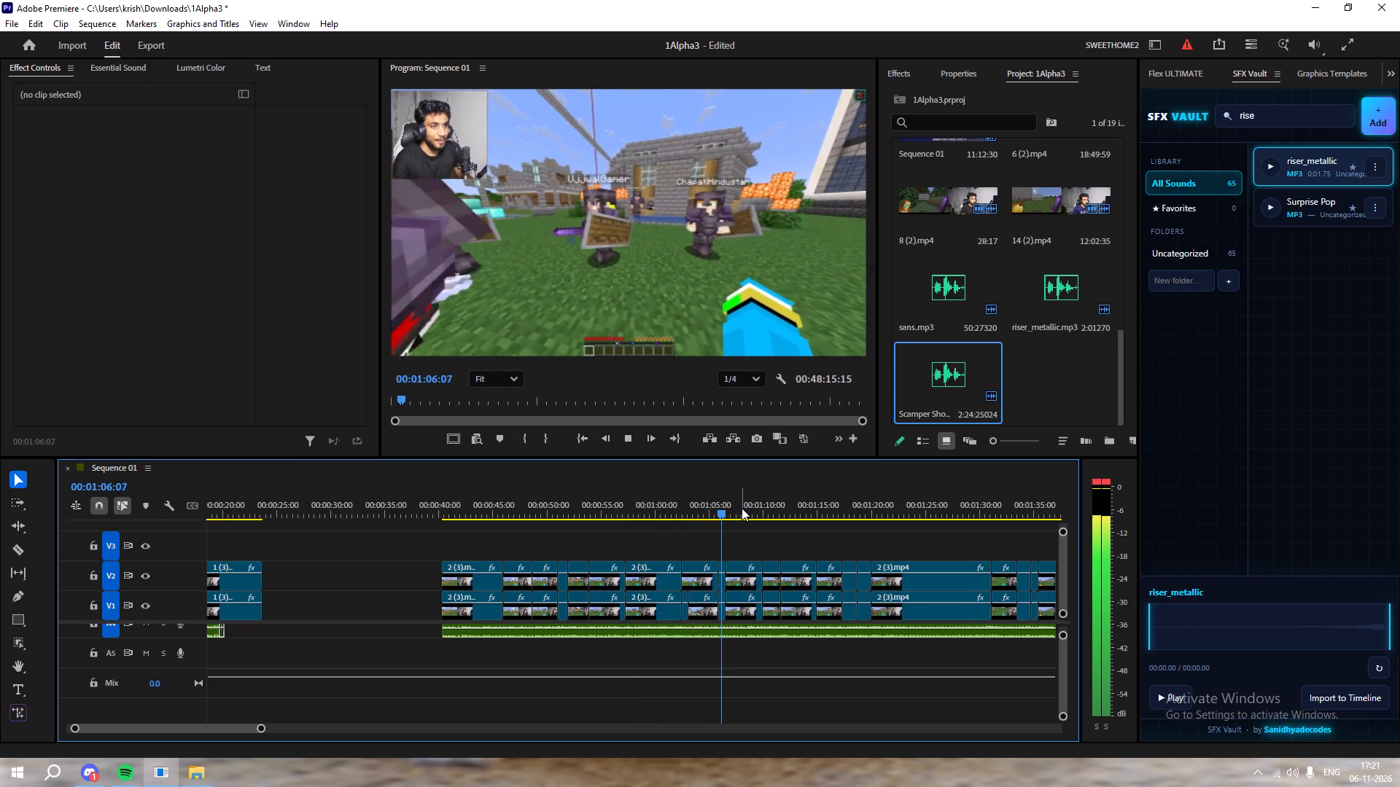
key(space)
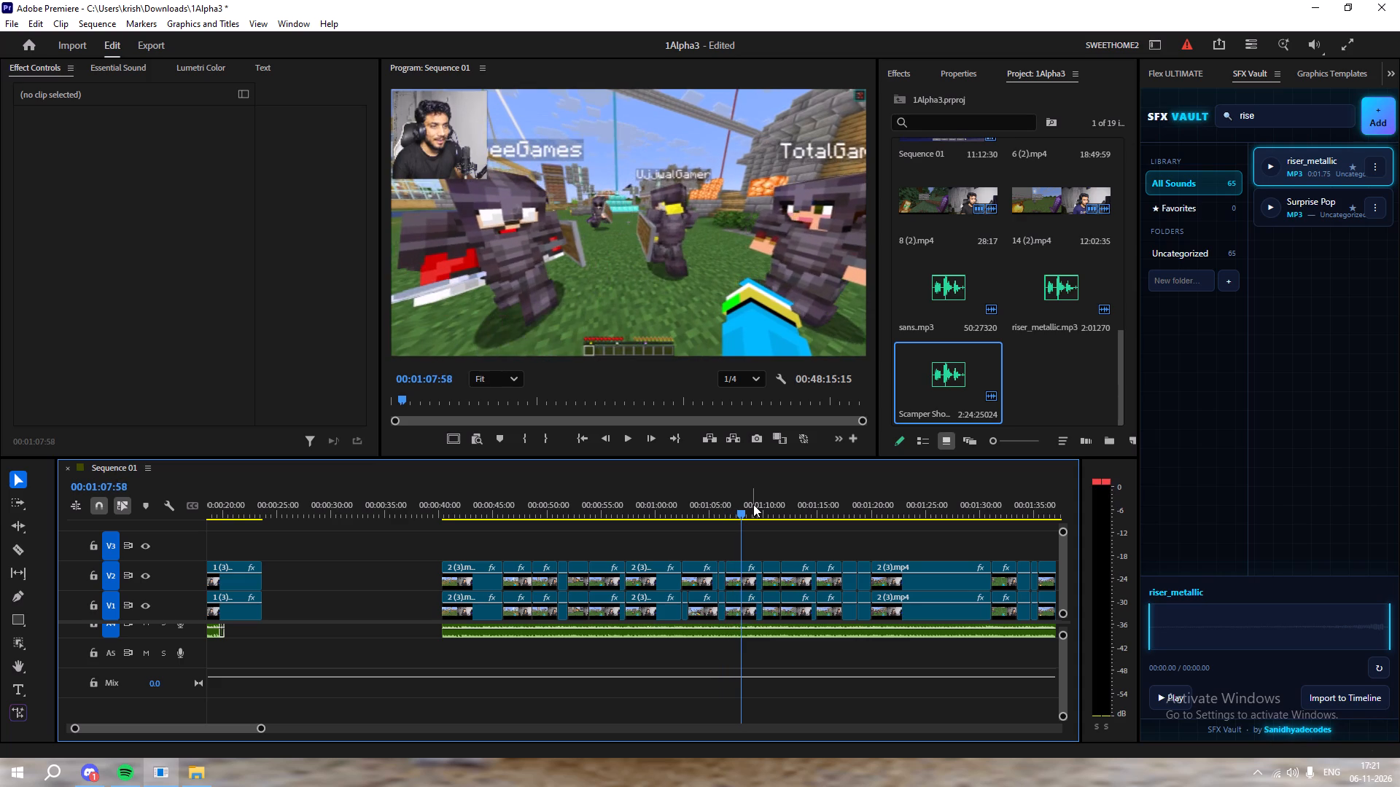
Replay from about 00:01:06 to find the end point, split the Scamper Shores clip at about 00:01:07:52 and delete the part after it.
drag(753, 504, 723, 524)
key(space)
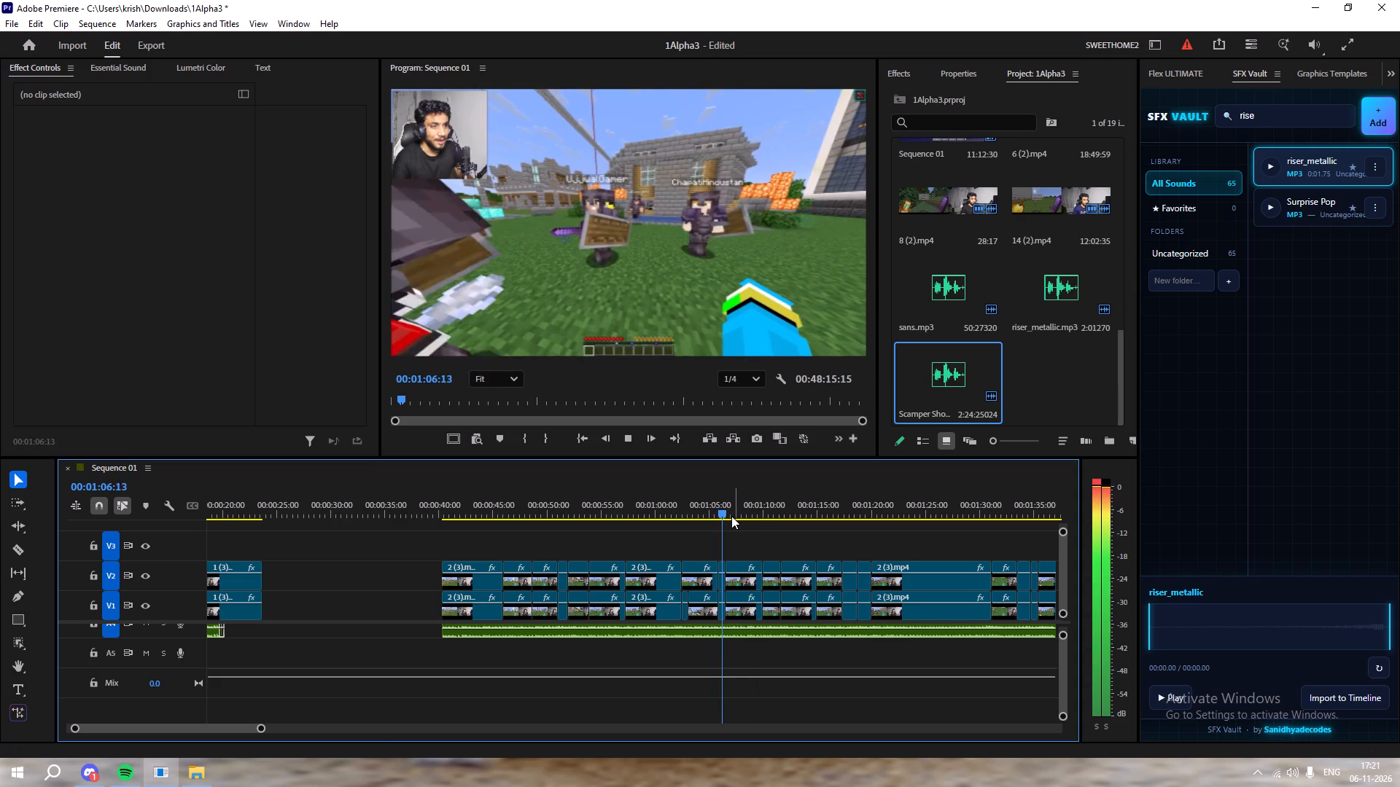
key(space)
key(space)
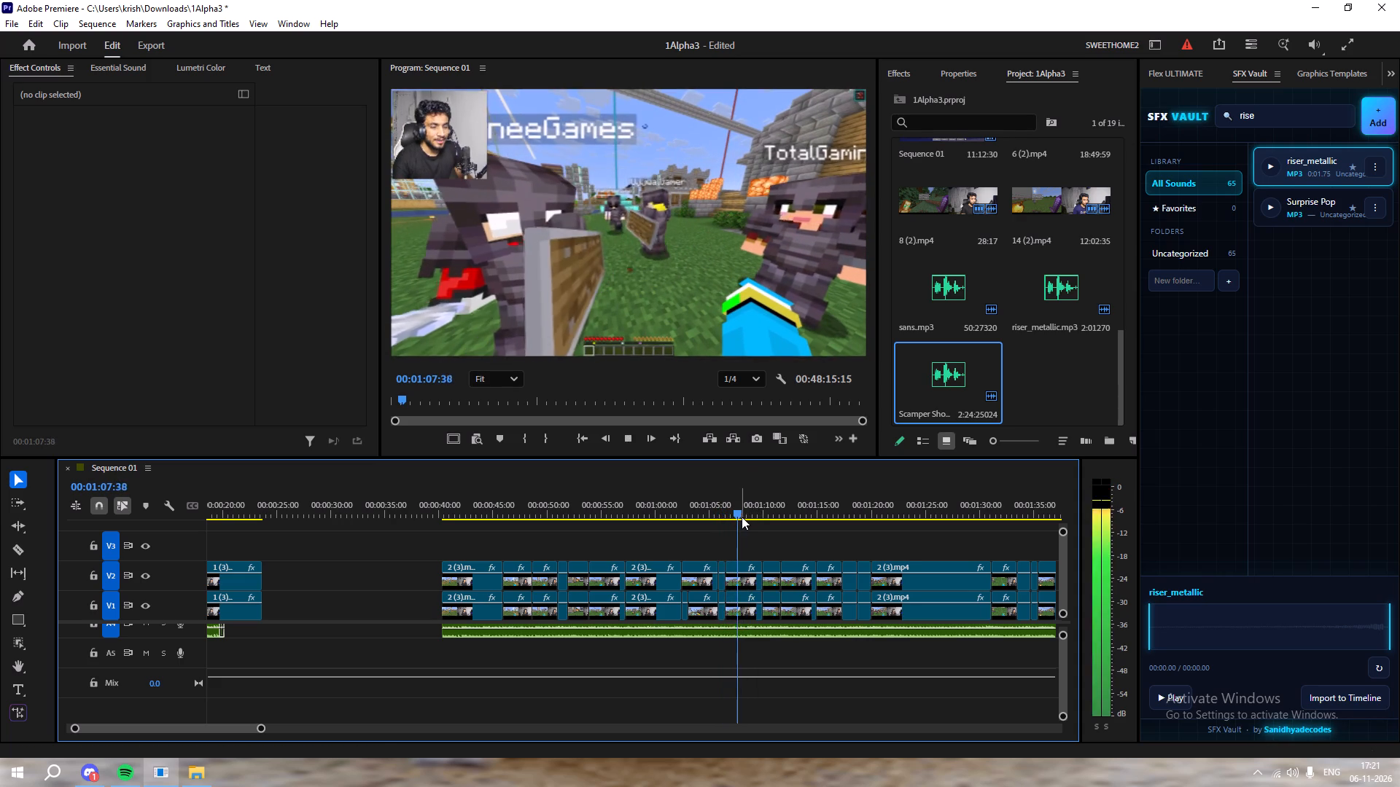
key(space)
key(c)
key(space)
key(space)
click(741, 630)
key(v)
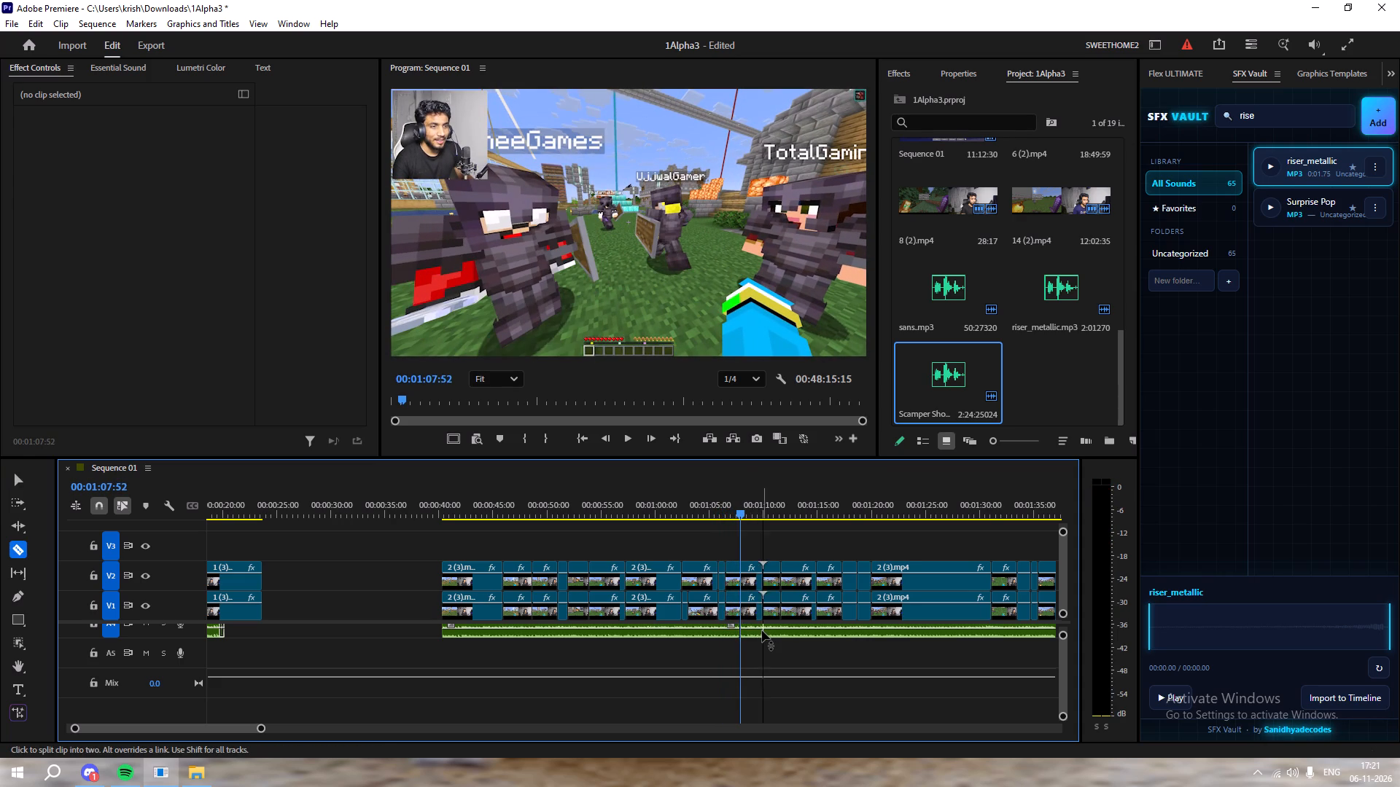
click(762, 630)
key(Delete)
Return the playhead to 00:01:02:00 and save the project.
drag(724, 506, 679, 510)
key(ctrl+s)
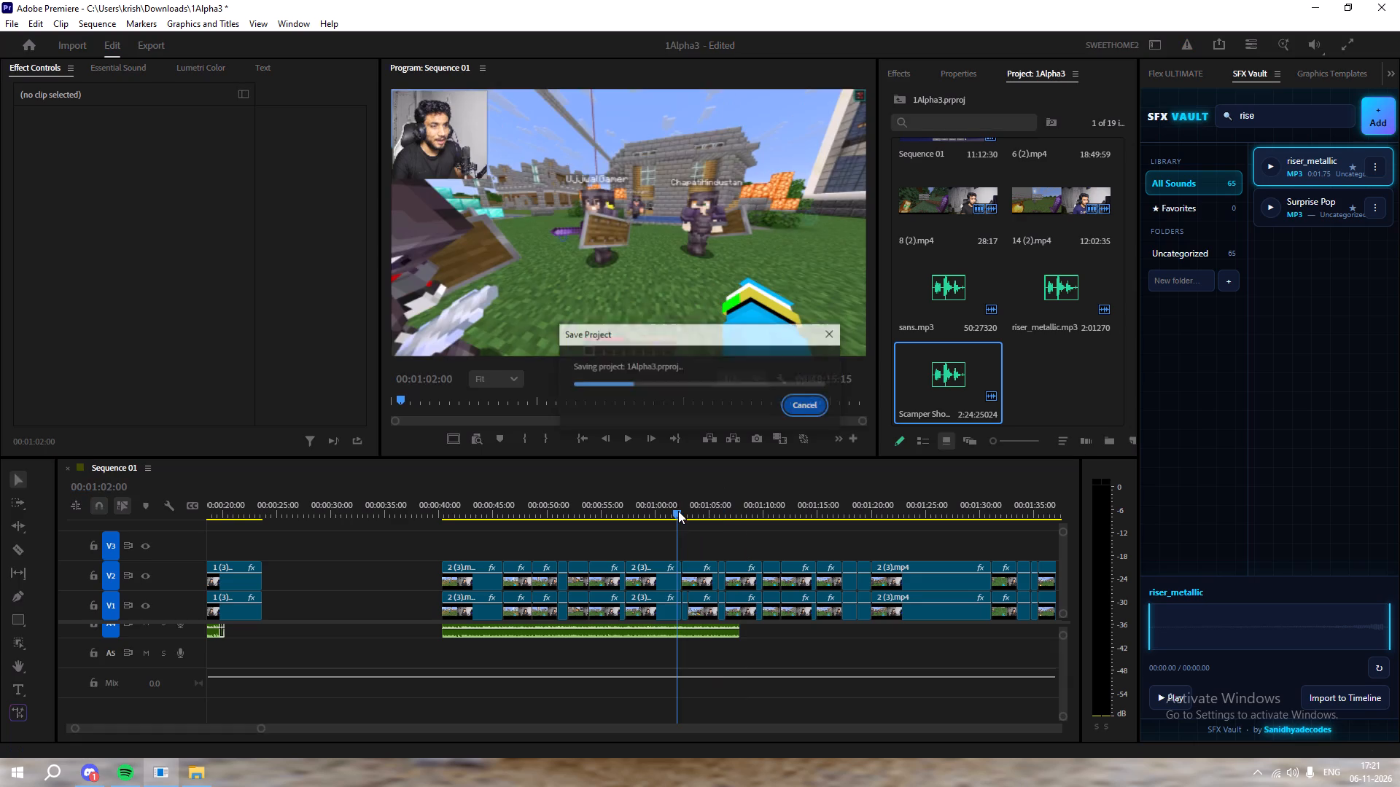
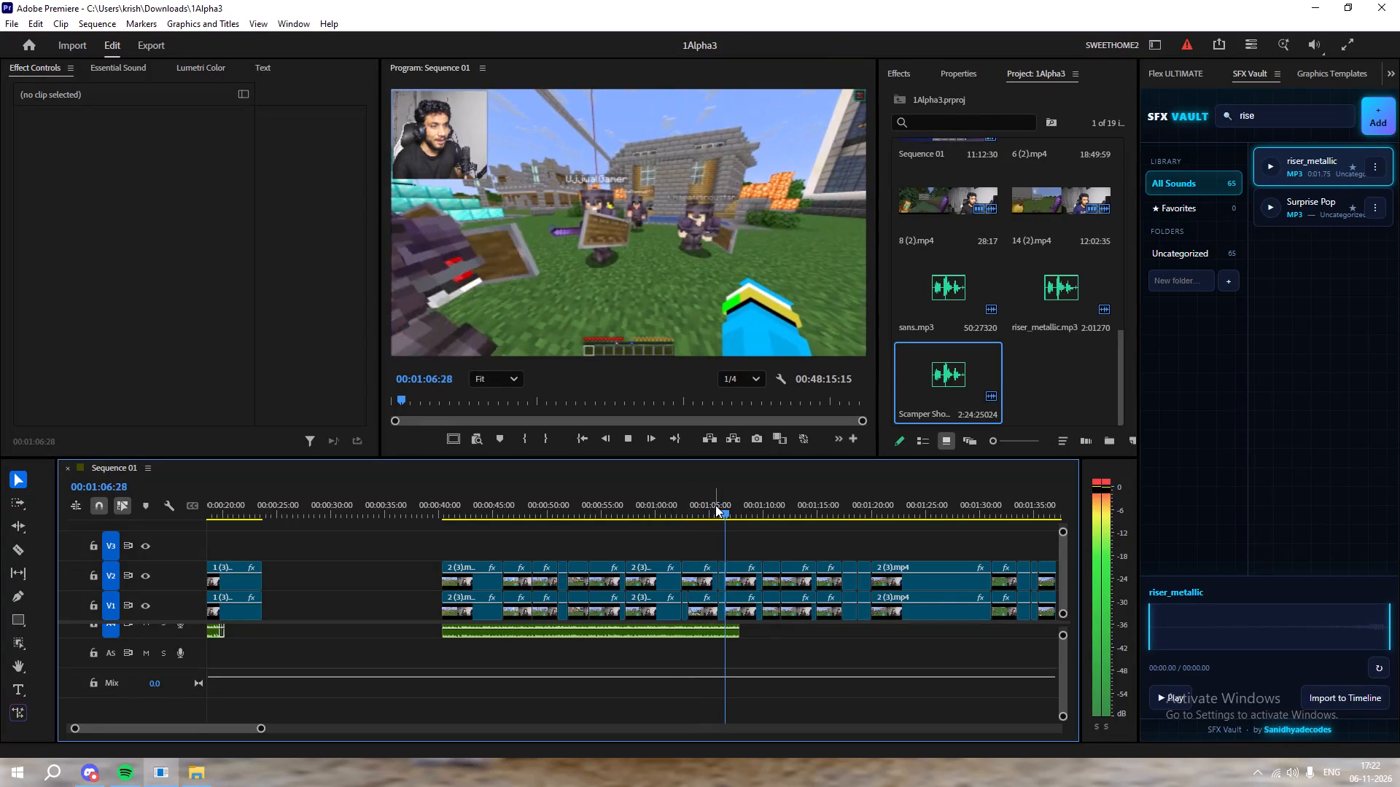
Play the sequence in short stretches from about 00:01:06 to 00:01:13, checking the footage around and after the Scamper Shores ending.
key(space)
key(space)
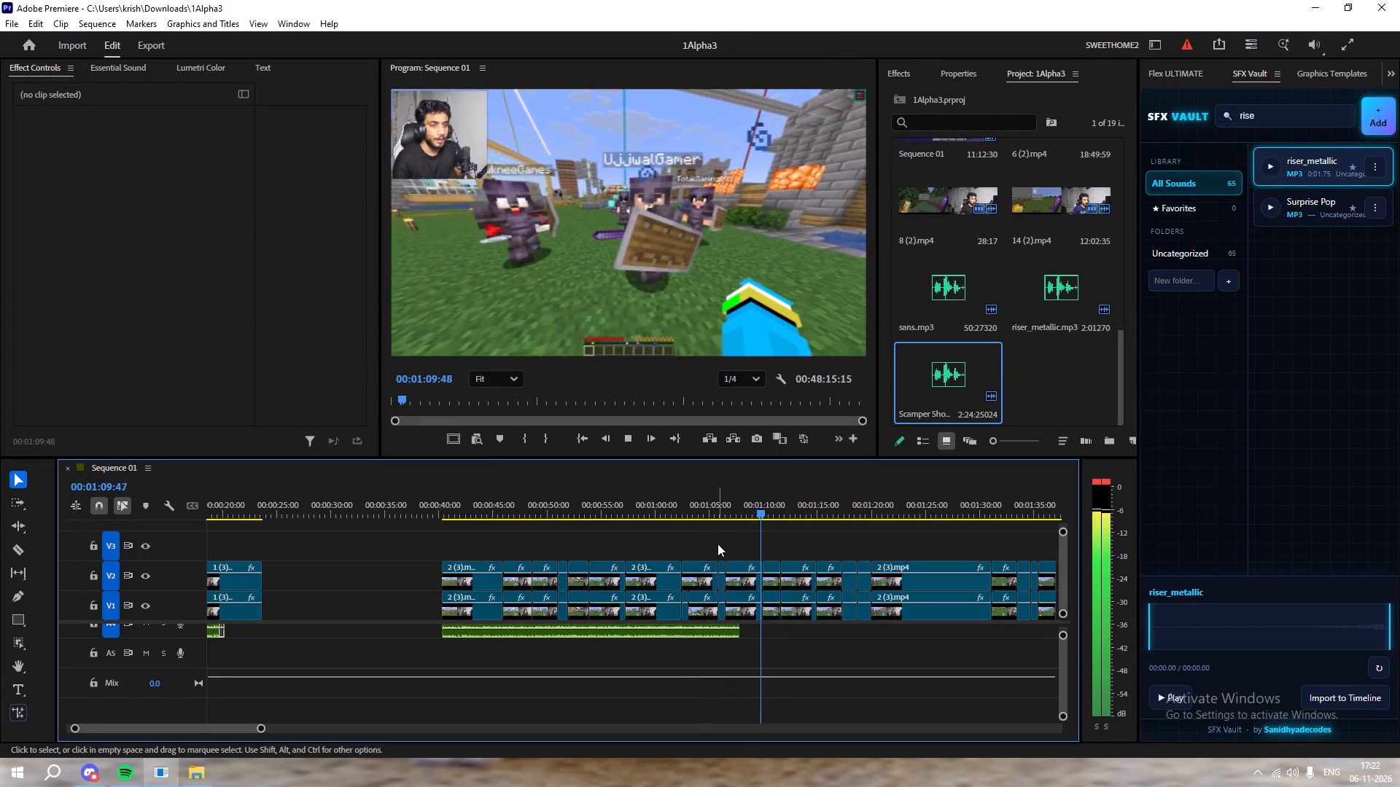
key(space)
key(space)
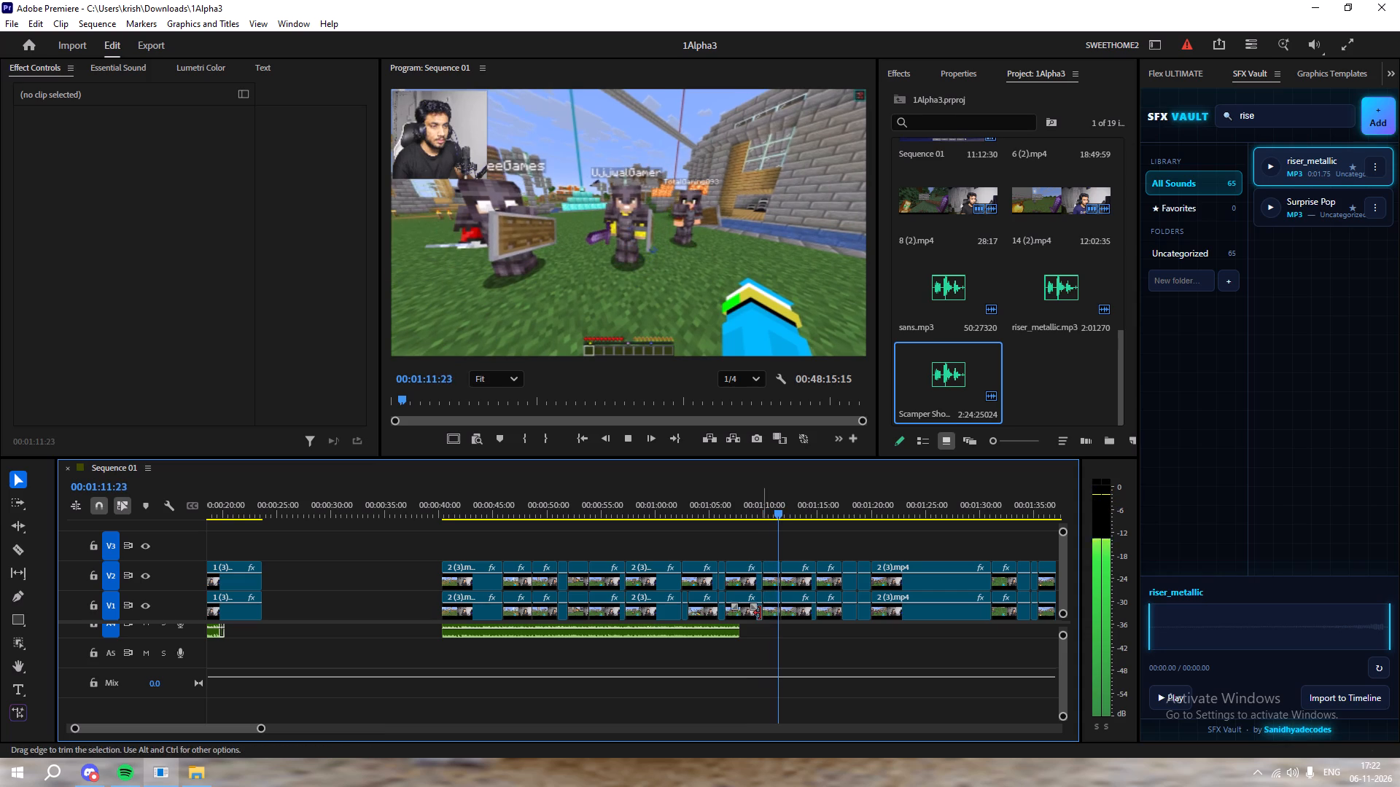
key(space)
key(space)
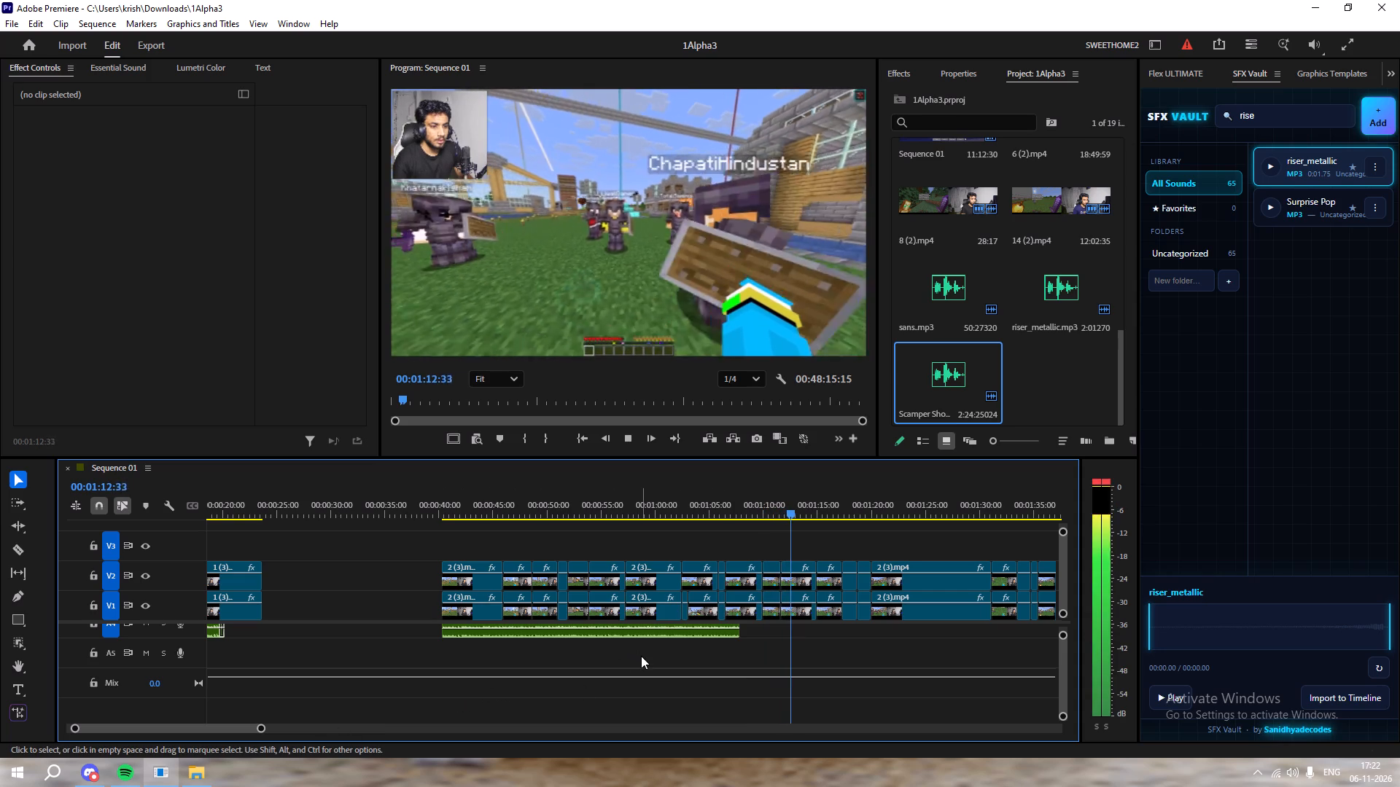
key(space)
In the BGM pack folder in File Explorer, audition The Fly Guy Five tracks After You, Sir!, Having Fun and Out of Order.
click(203, 771)
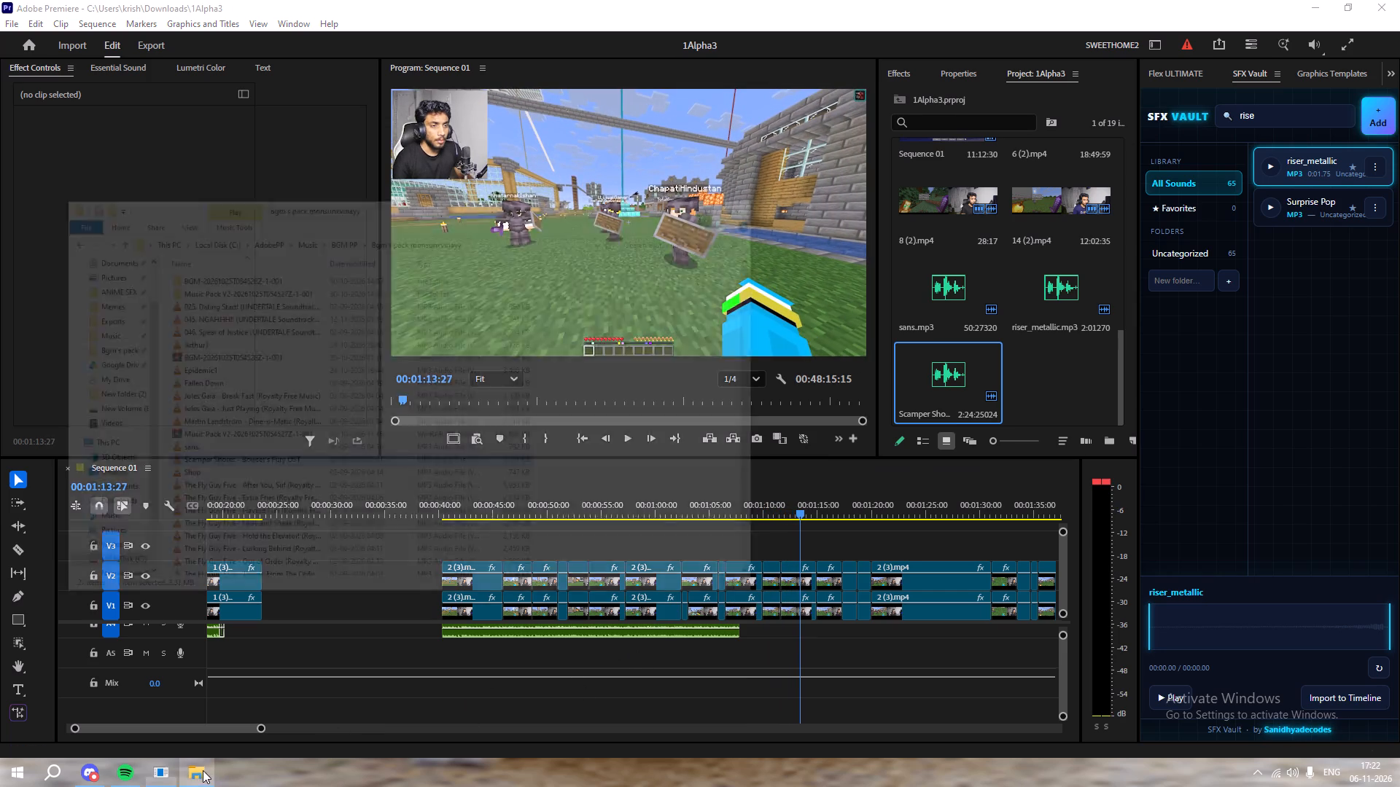
double_click(252, 400)
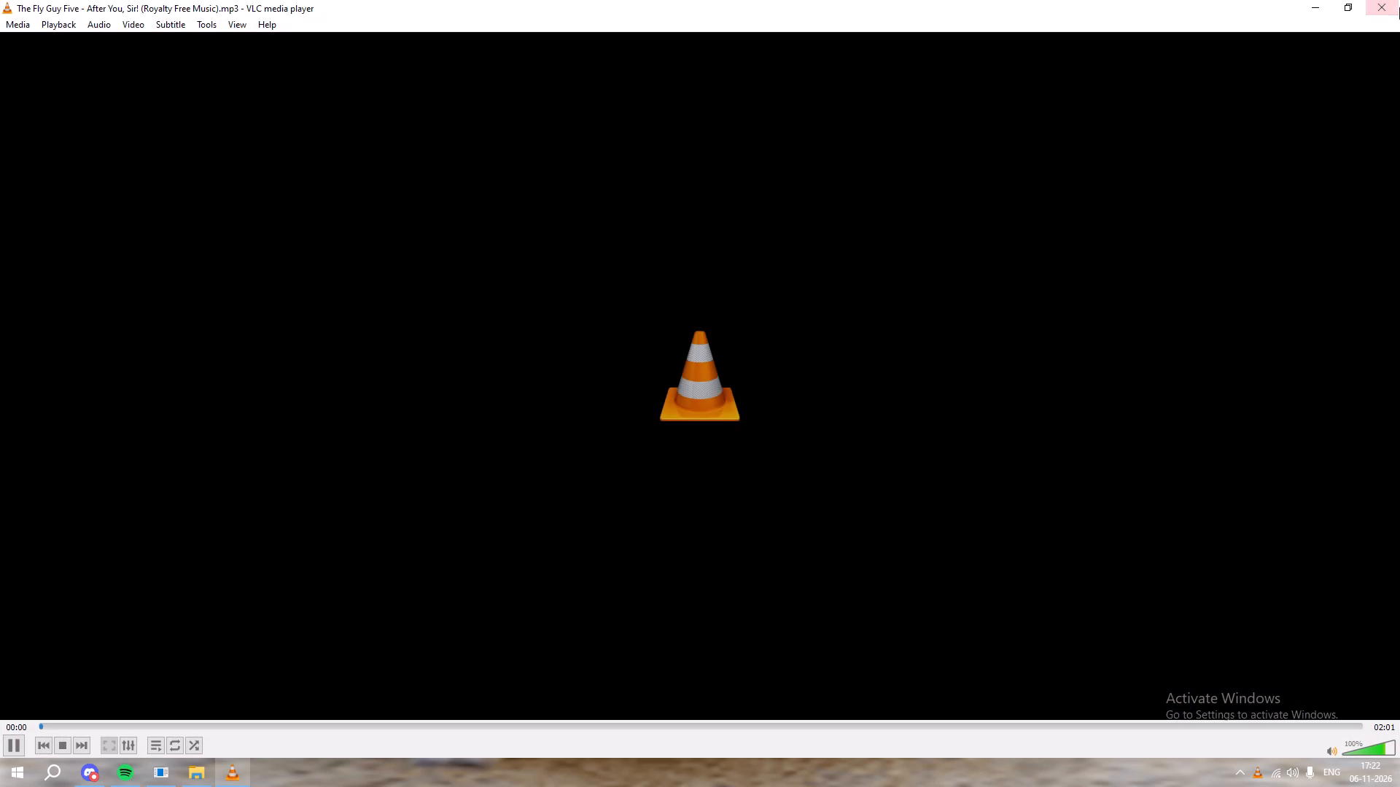
click(1399, 7)
double_click(291, 422)
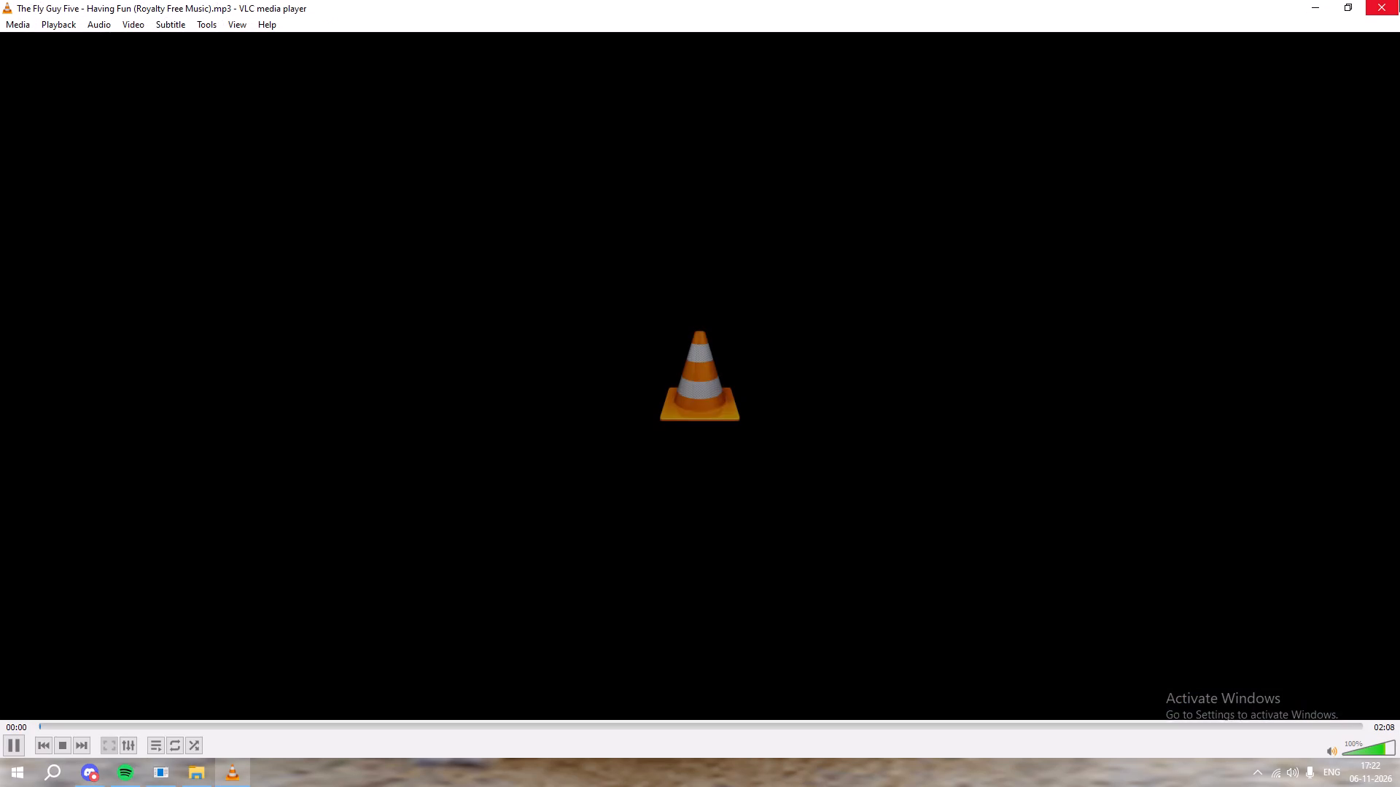
click(1399, 0)
scroll(244, 416, down, 2)
double_click(237, 432)
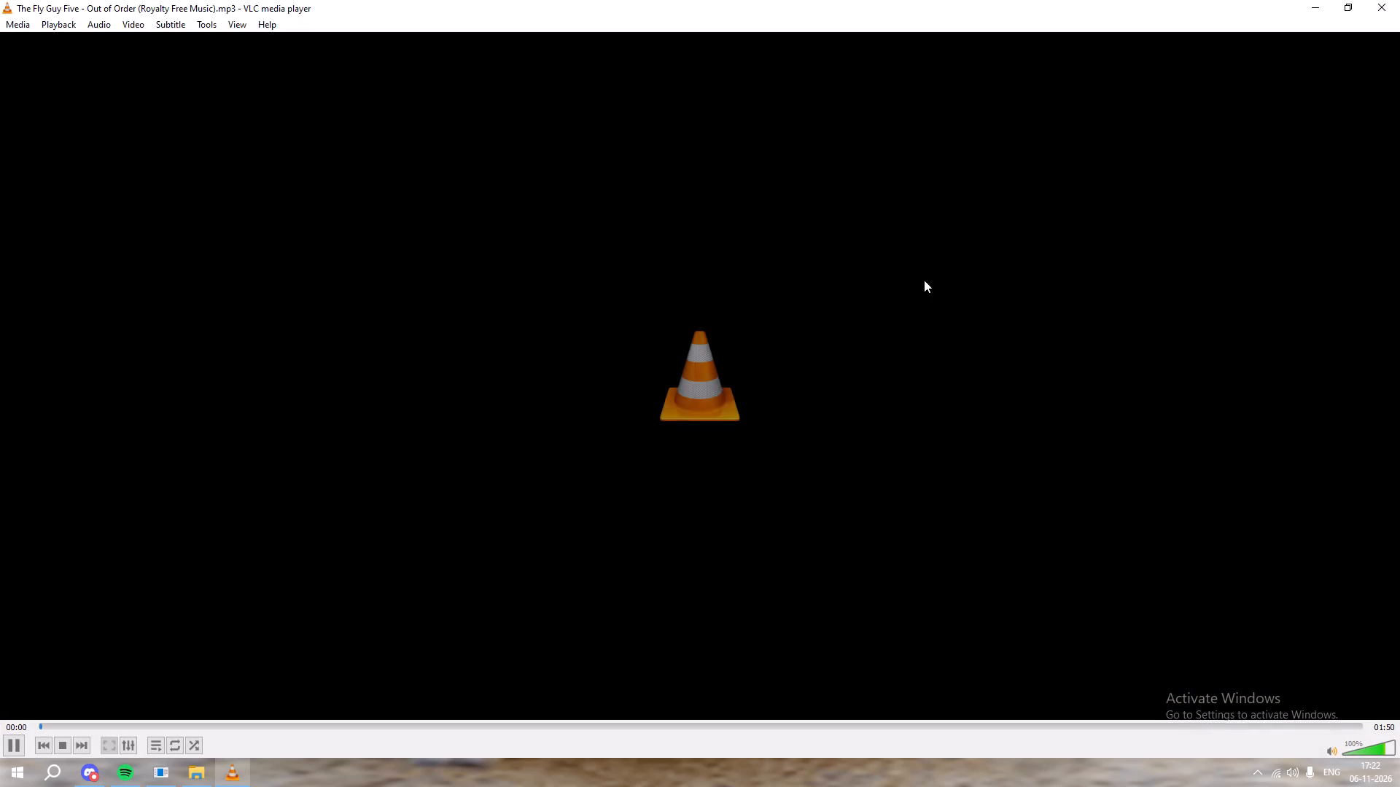
click(1399, 0)
Audition Theme of Super Mario 3D World, the Undertale OST Sans track and The Street Performer, and return to Premiere.
scroll(424, 412, down, 6)
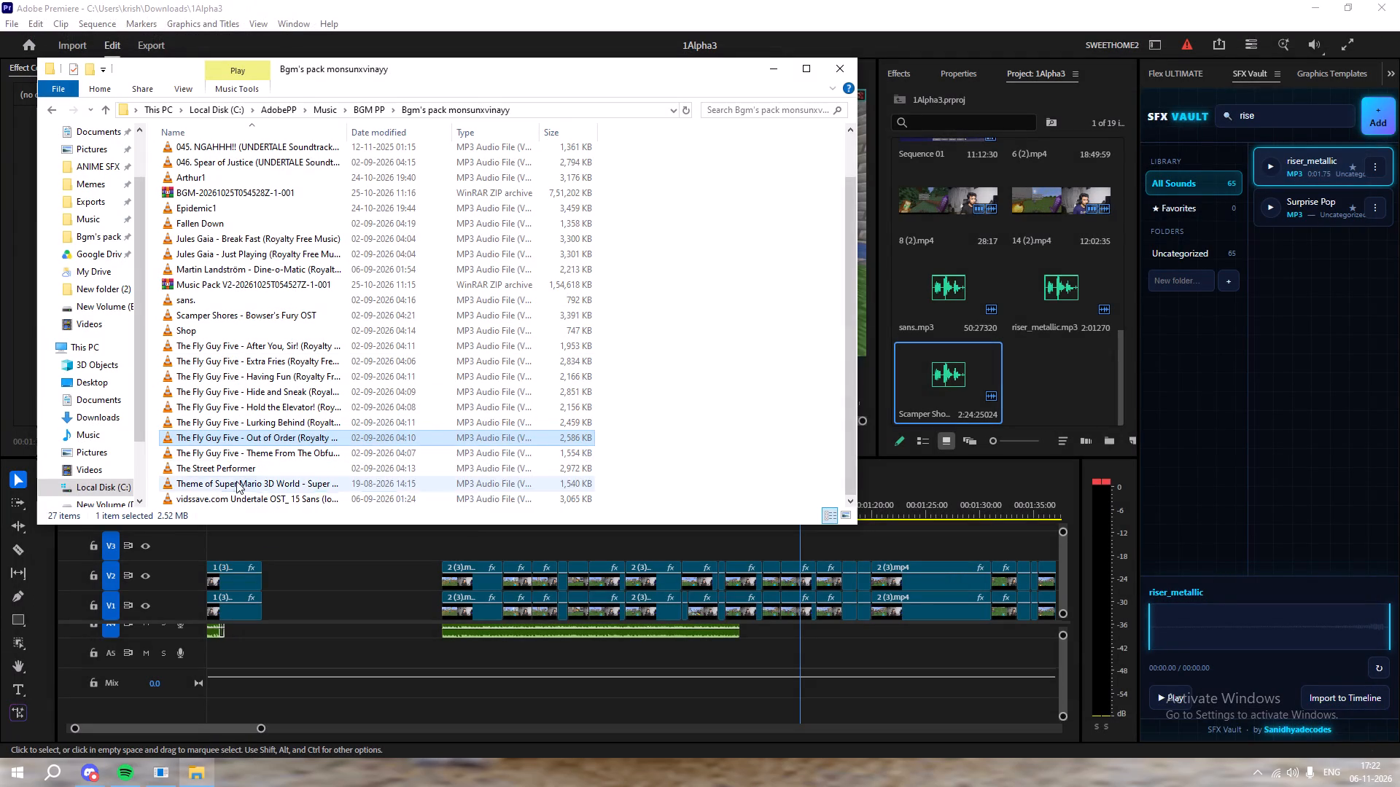
double_click(236, 481)
click(1399, 0)
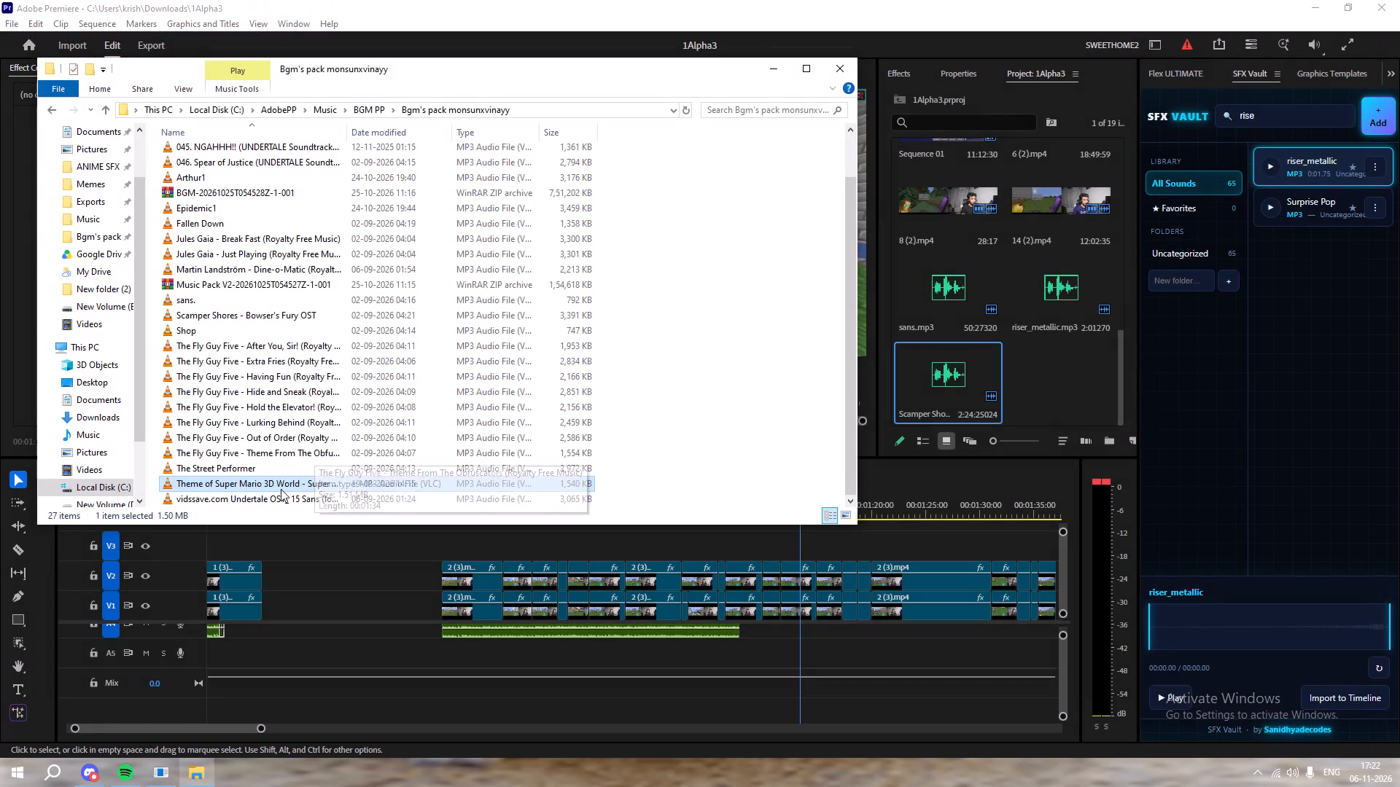
click(281, 489)
double_click(282, 496)
click(1399, 0)
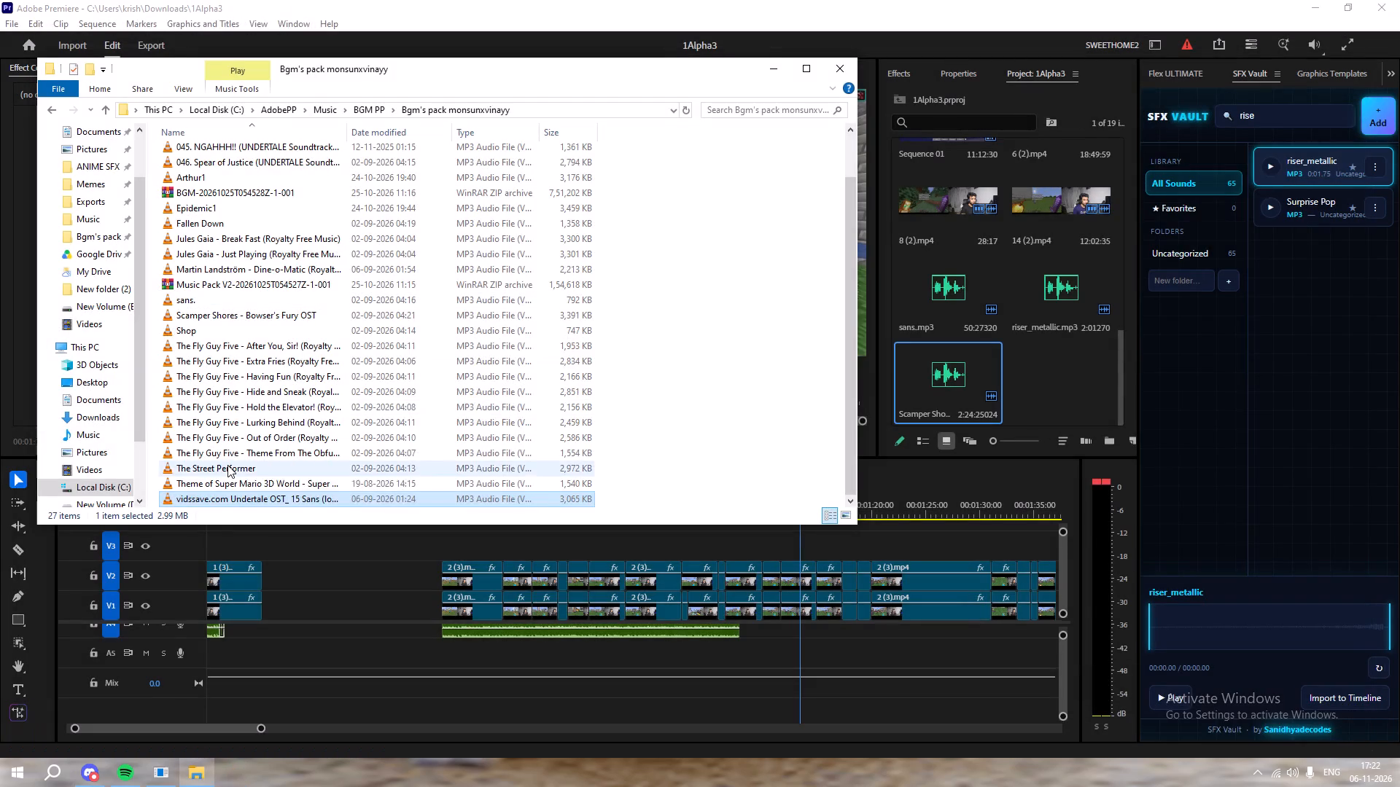
double_click(228, 465)
click(1399, 0)
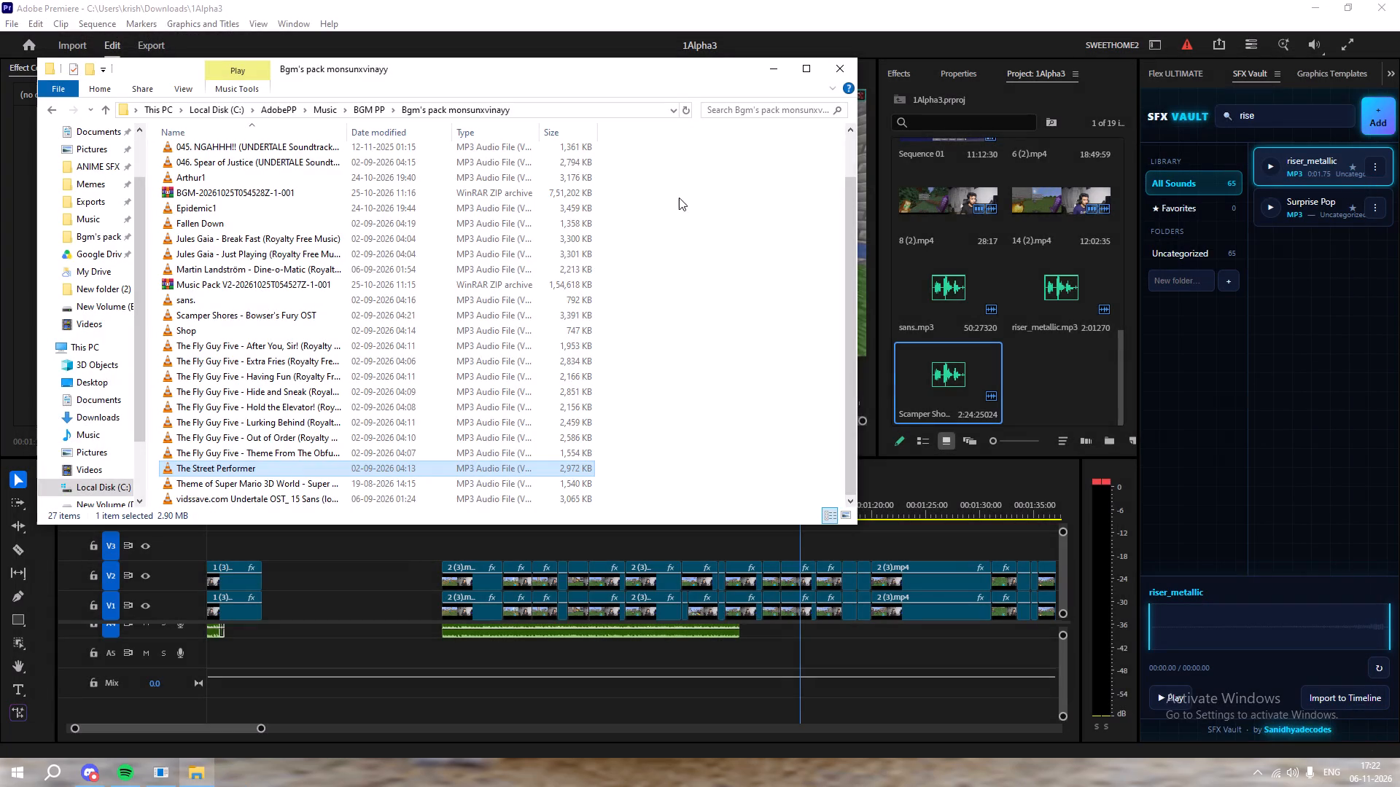
click(783, 67)
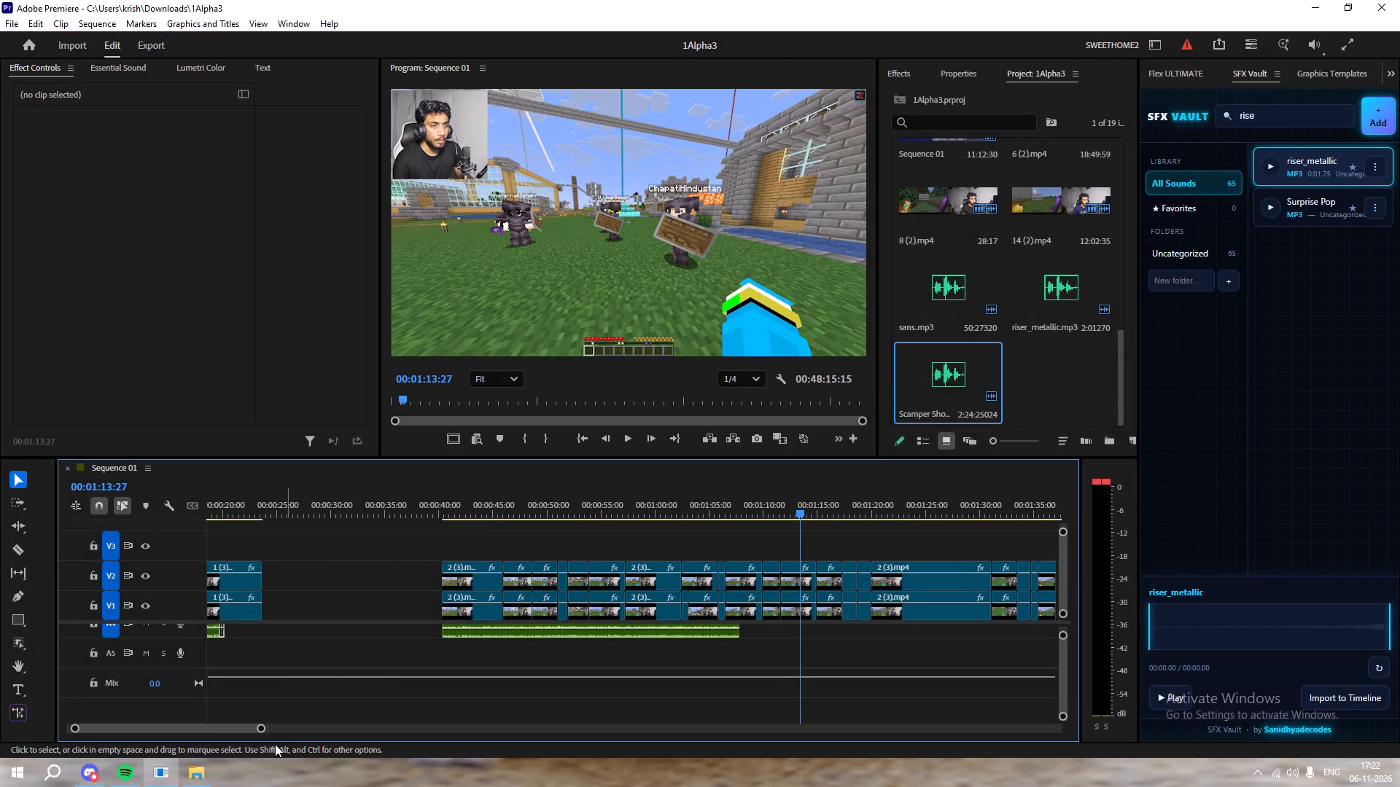
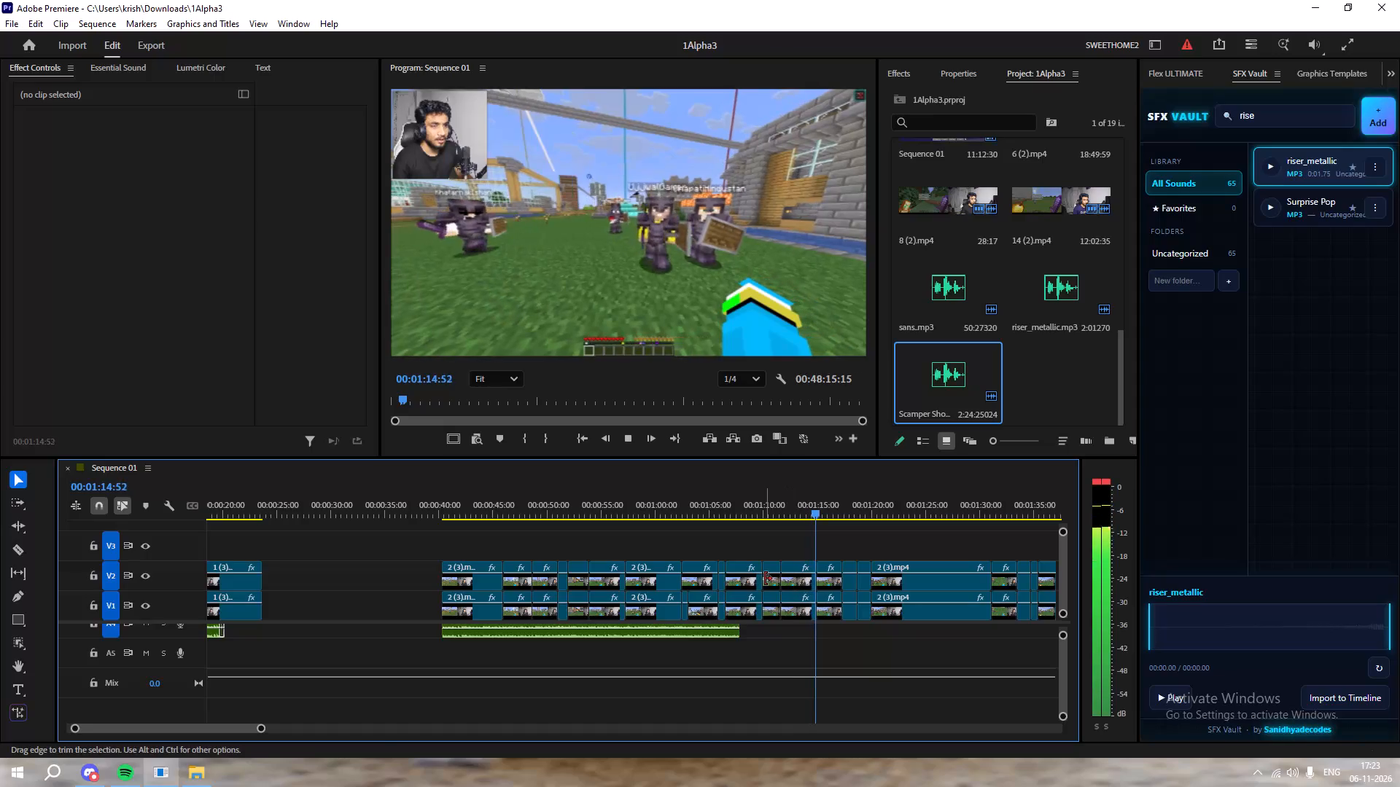
Stop playback, switch to Google Chrome with the StadimiX profile and open the Epidemic Sound music search page.
key(space)
click(50, 770)
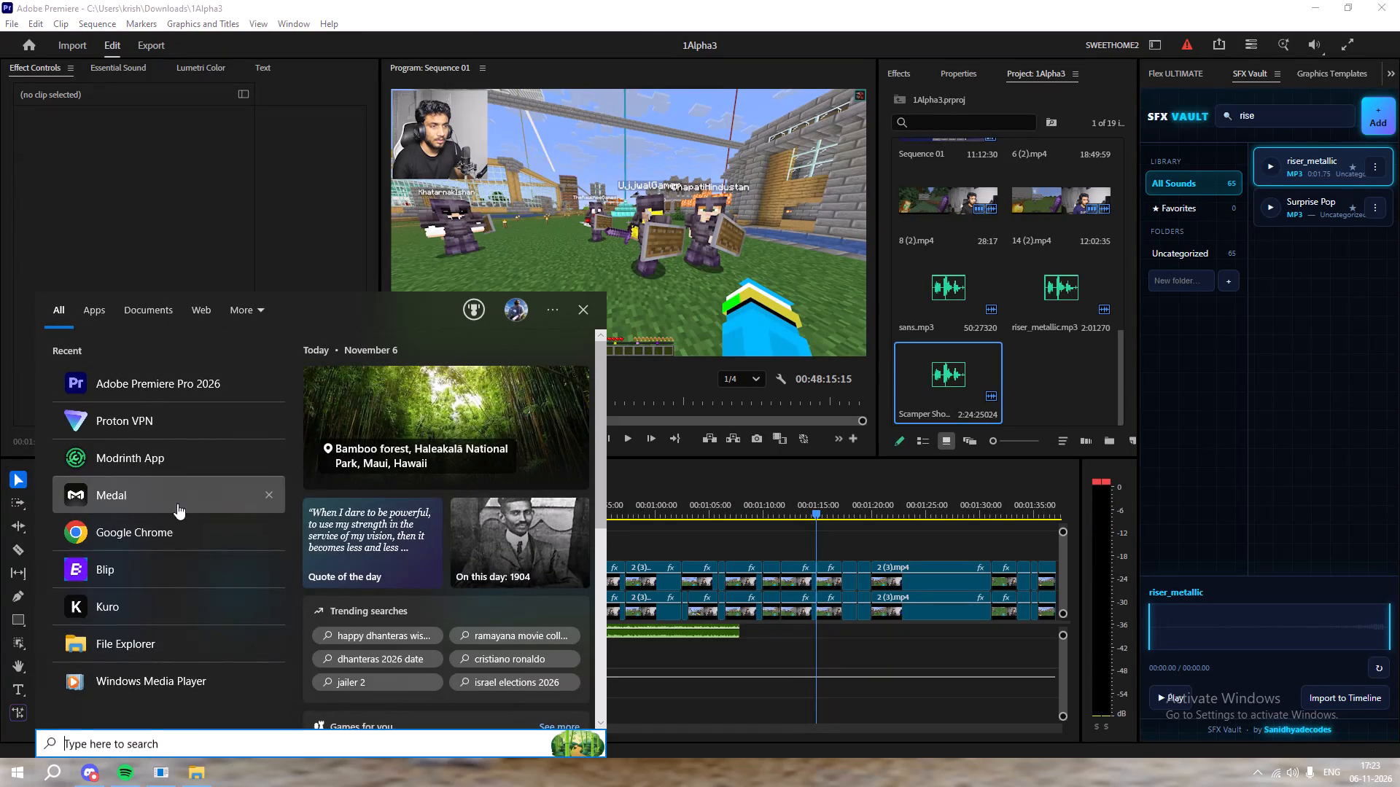
click(170, 533)
click(880, 501)
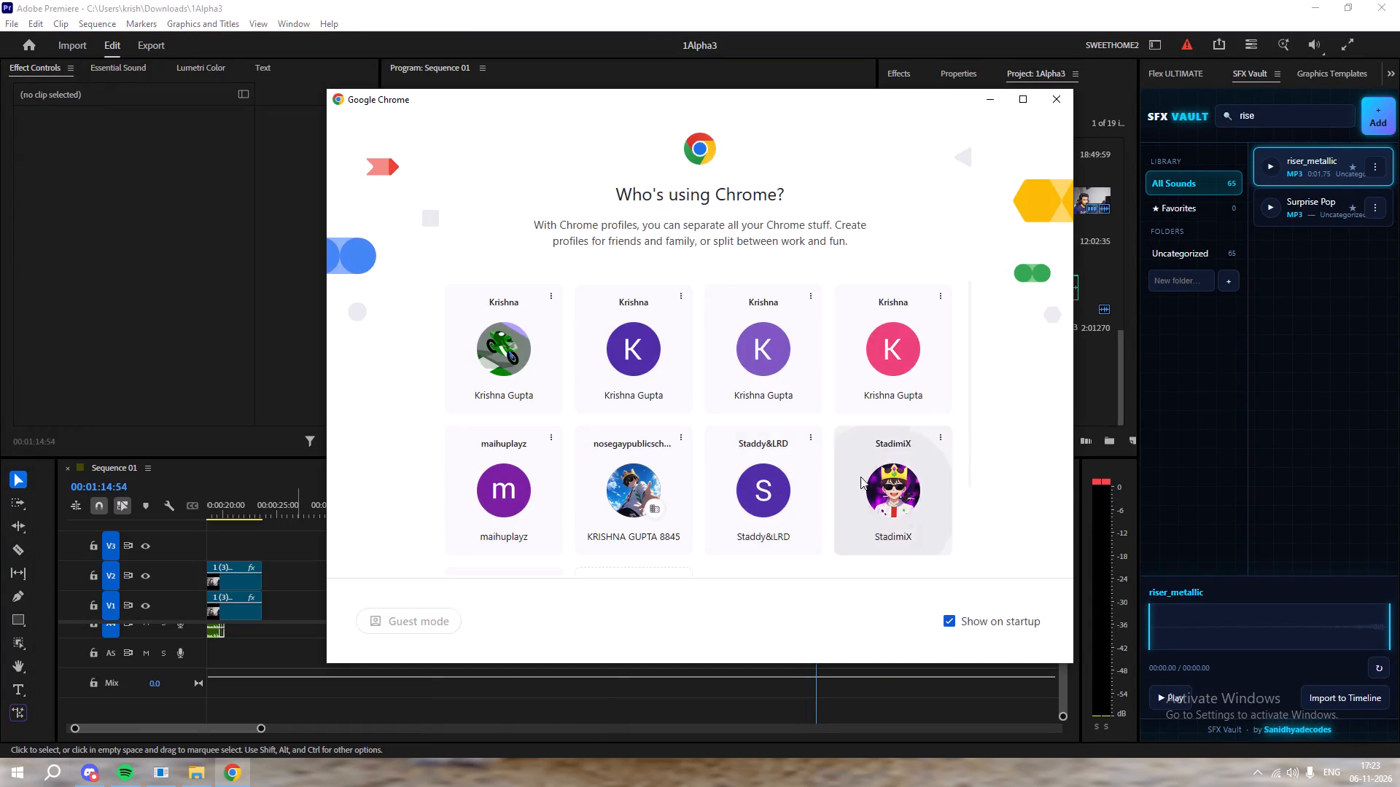
click(606, 44)
text(epidemic)
key(Return)
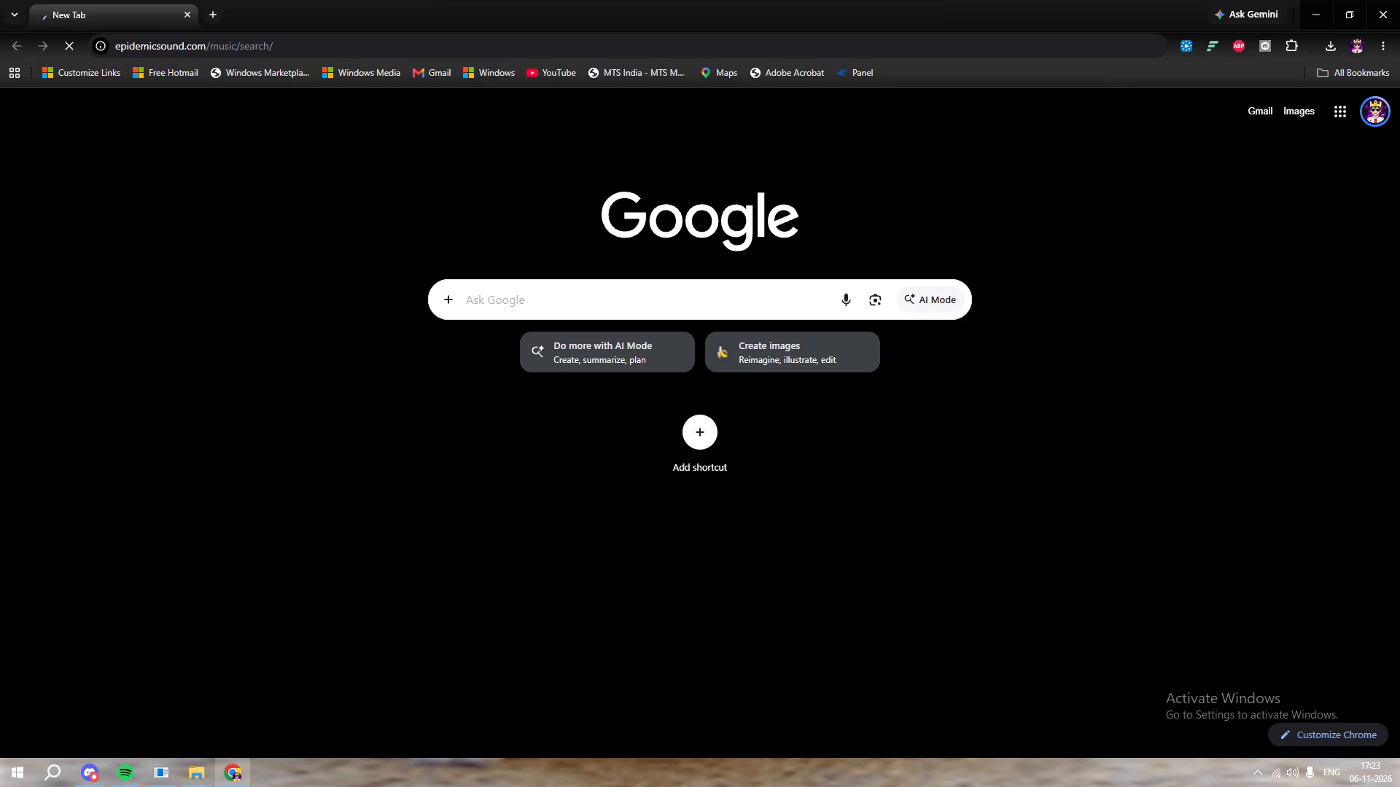
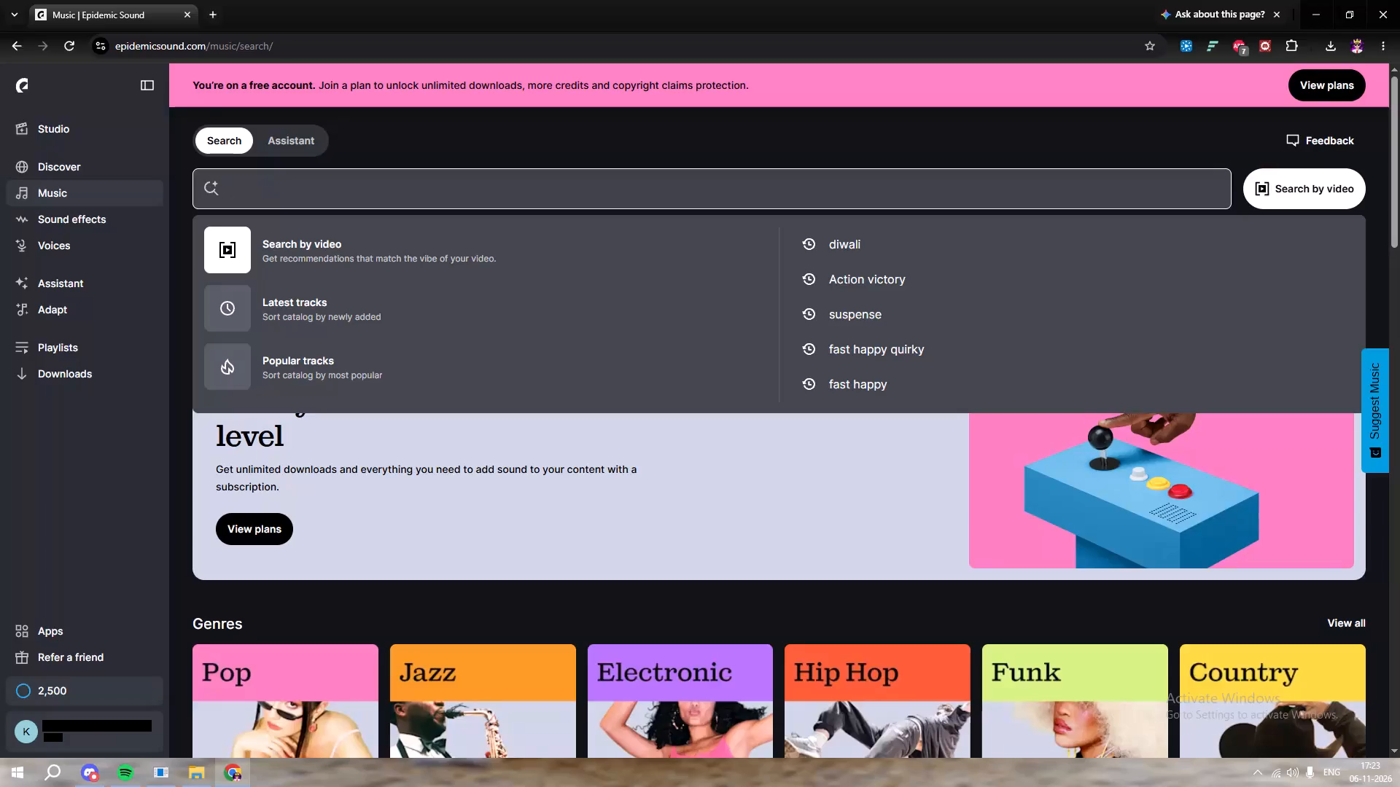
Search the music catalog for "dark horror" and preview Dark Sorcerers, Don't Look, Beast by Beast and Come Closer.
text(dark horror)
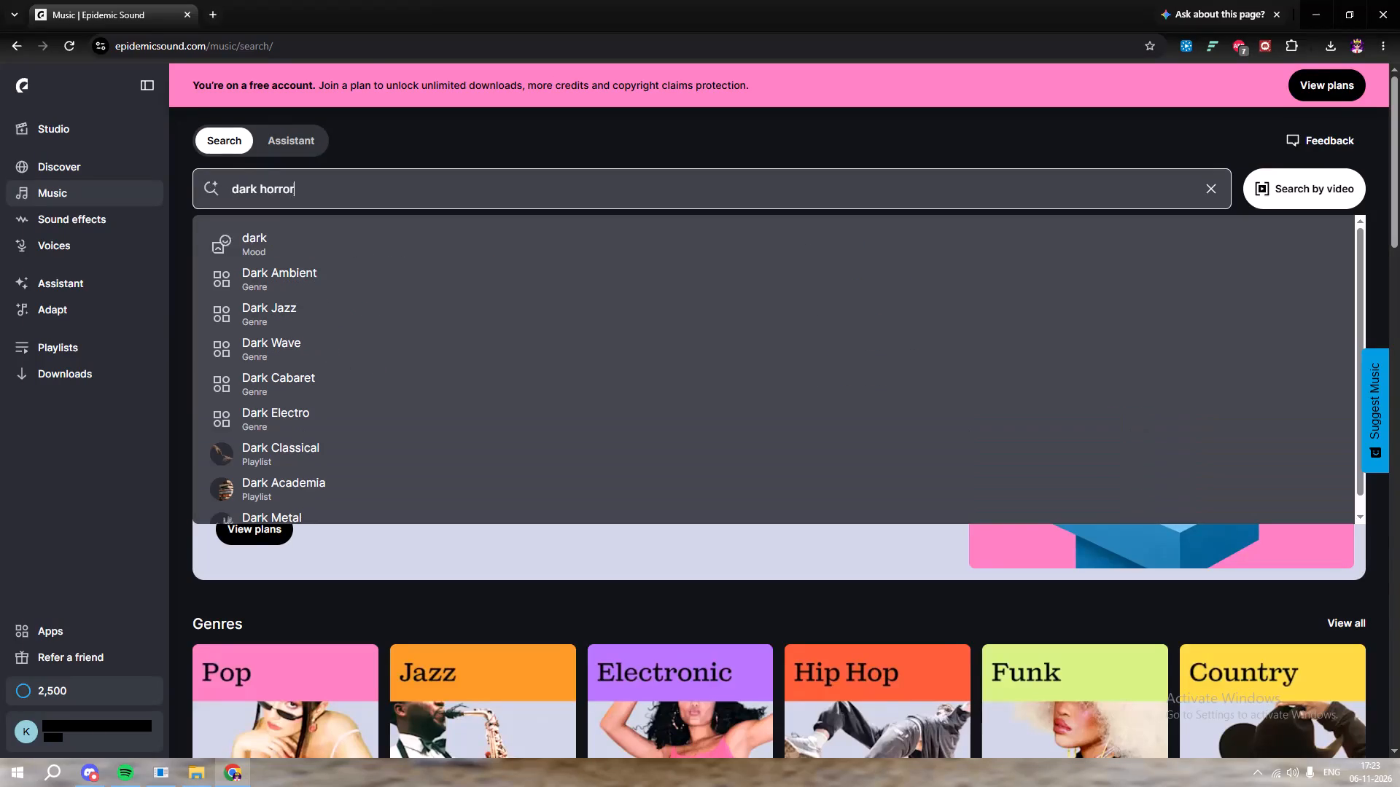
key(Return)
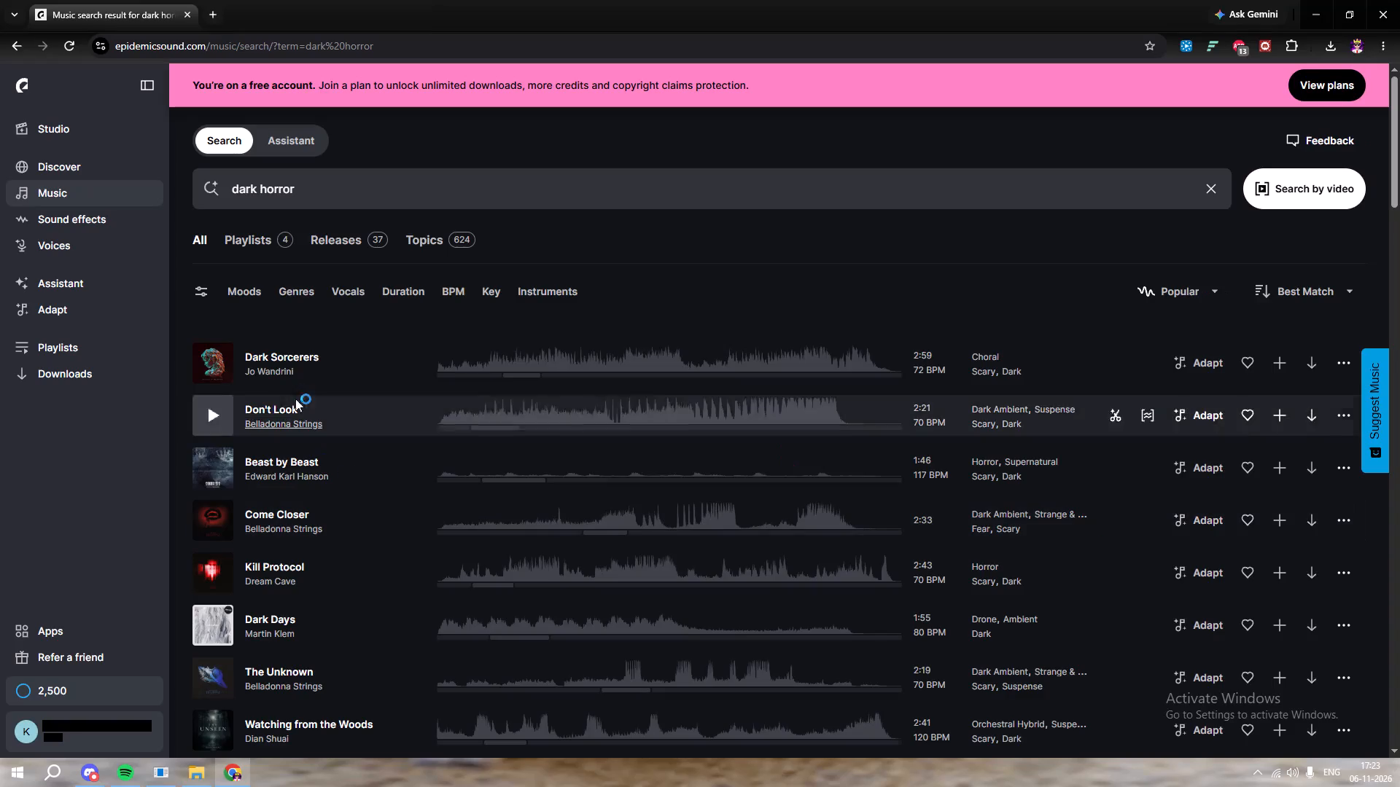
click(211, 362)
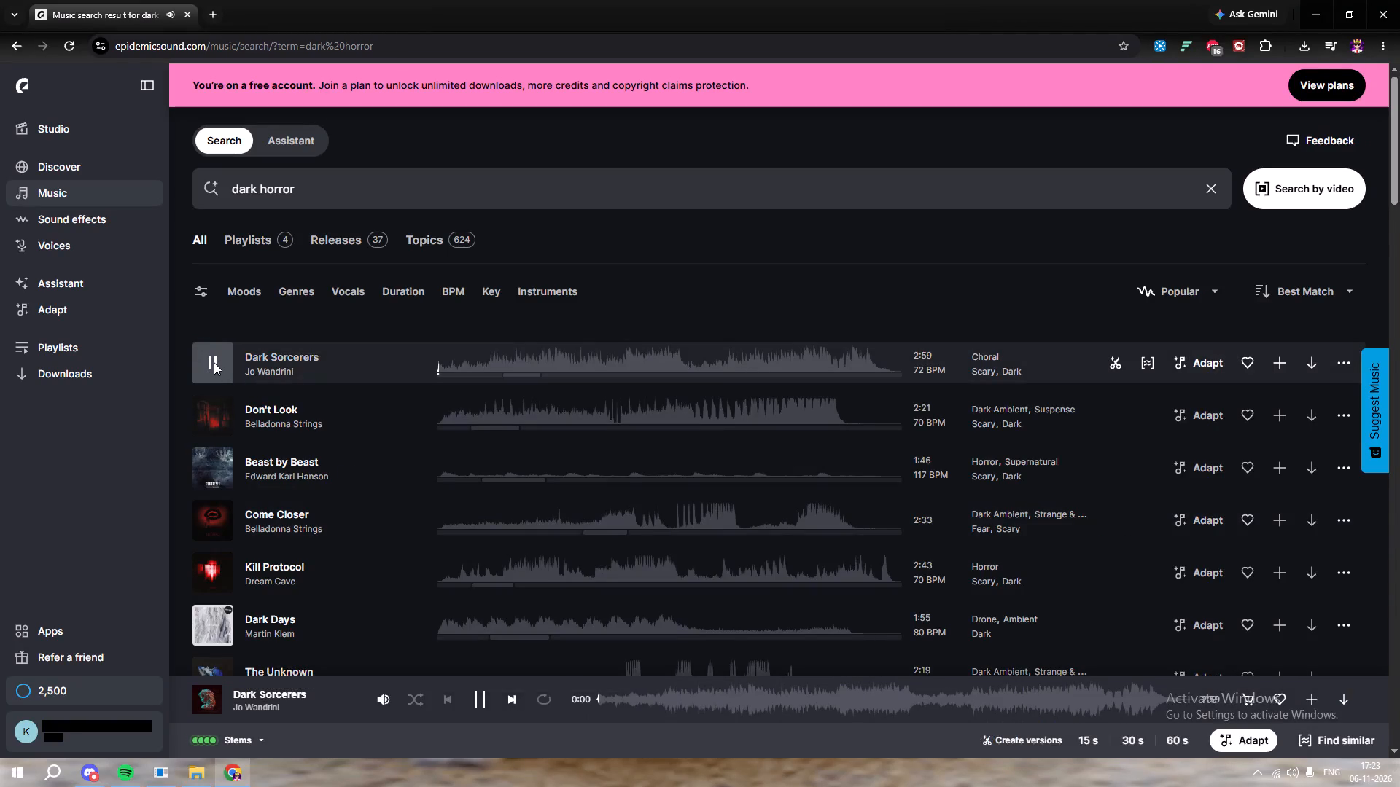
click(219, 418)
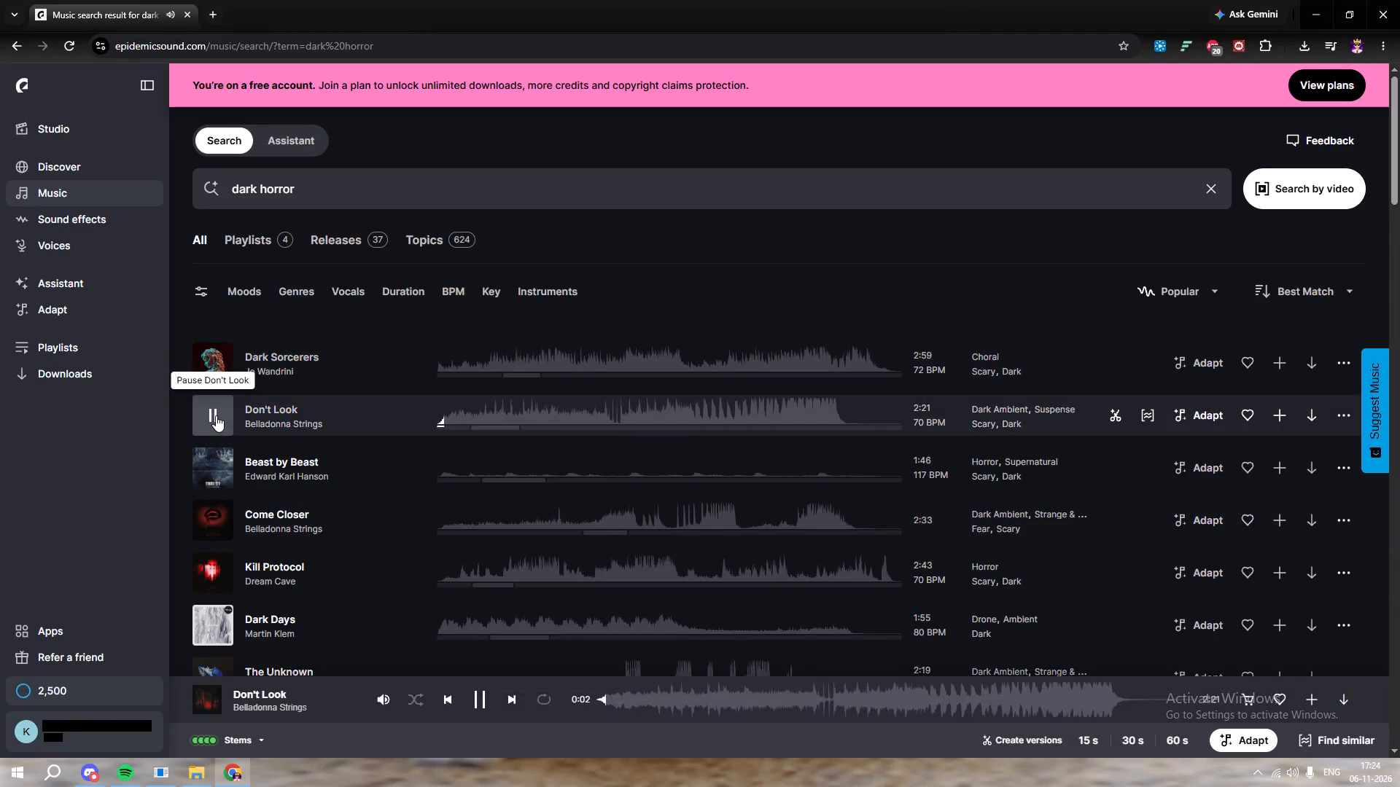
click(219, 465)
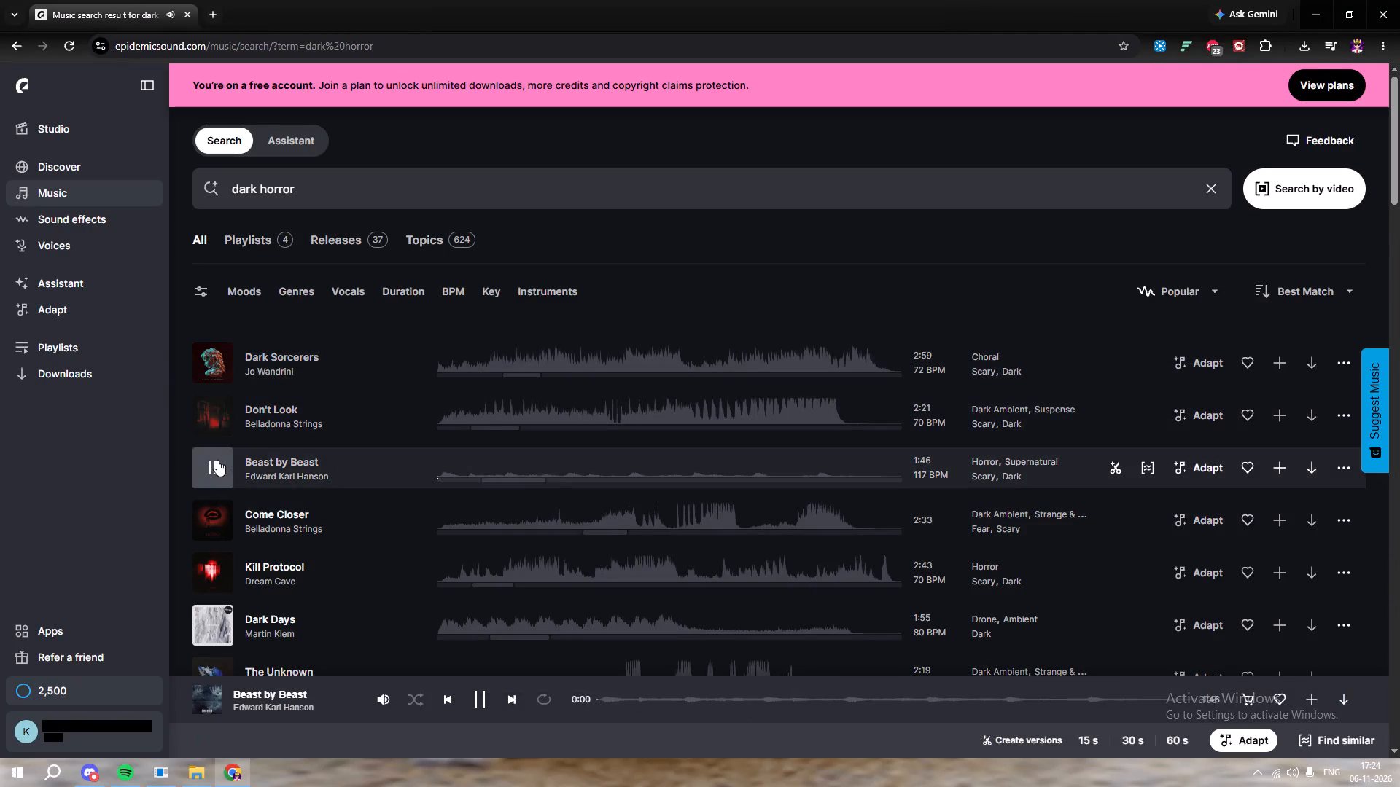
click(219, 520)
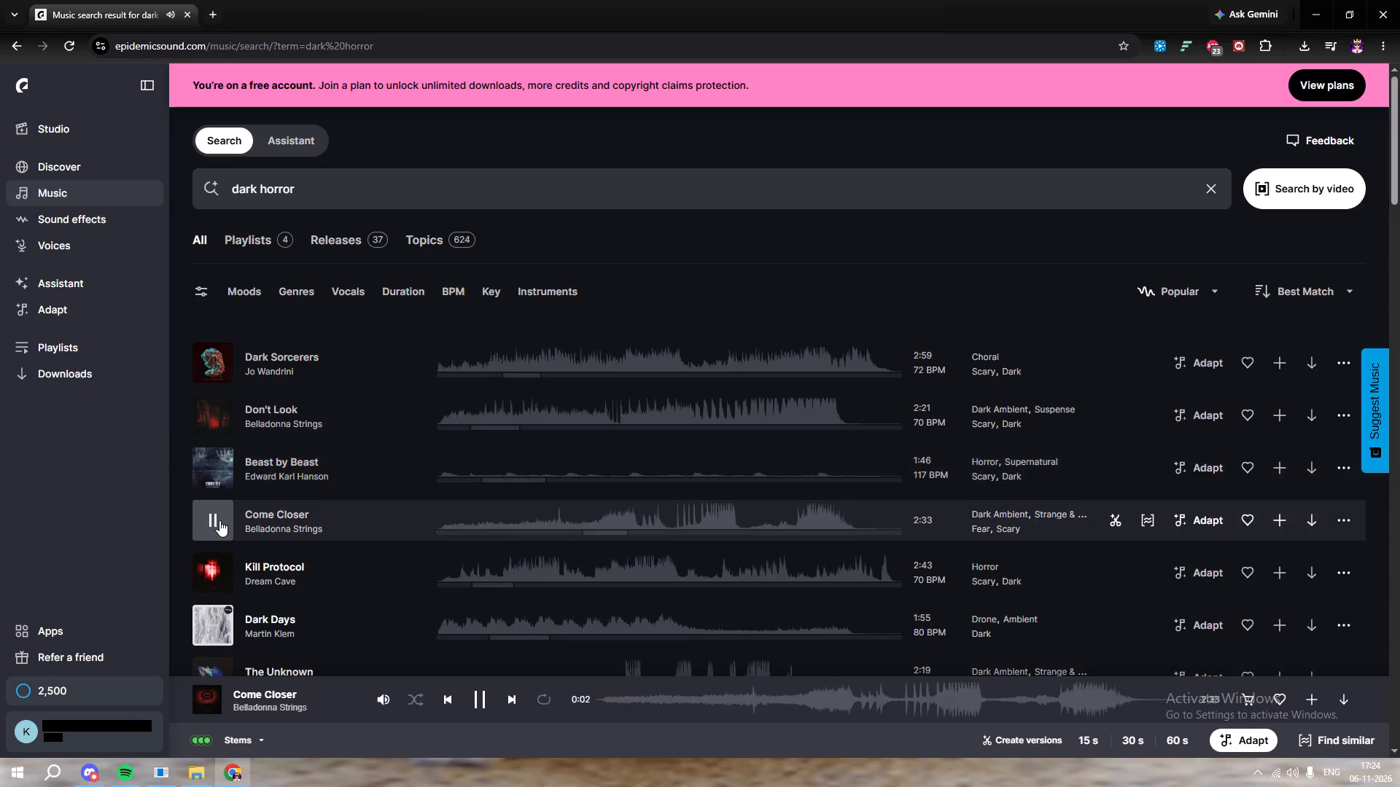
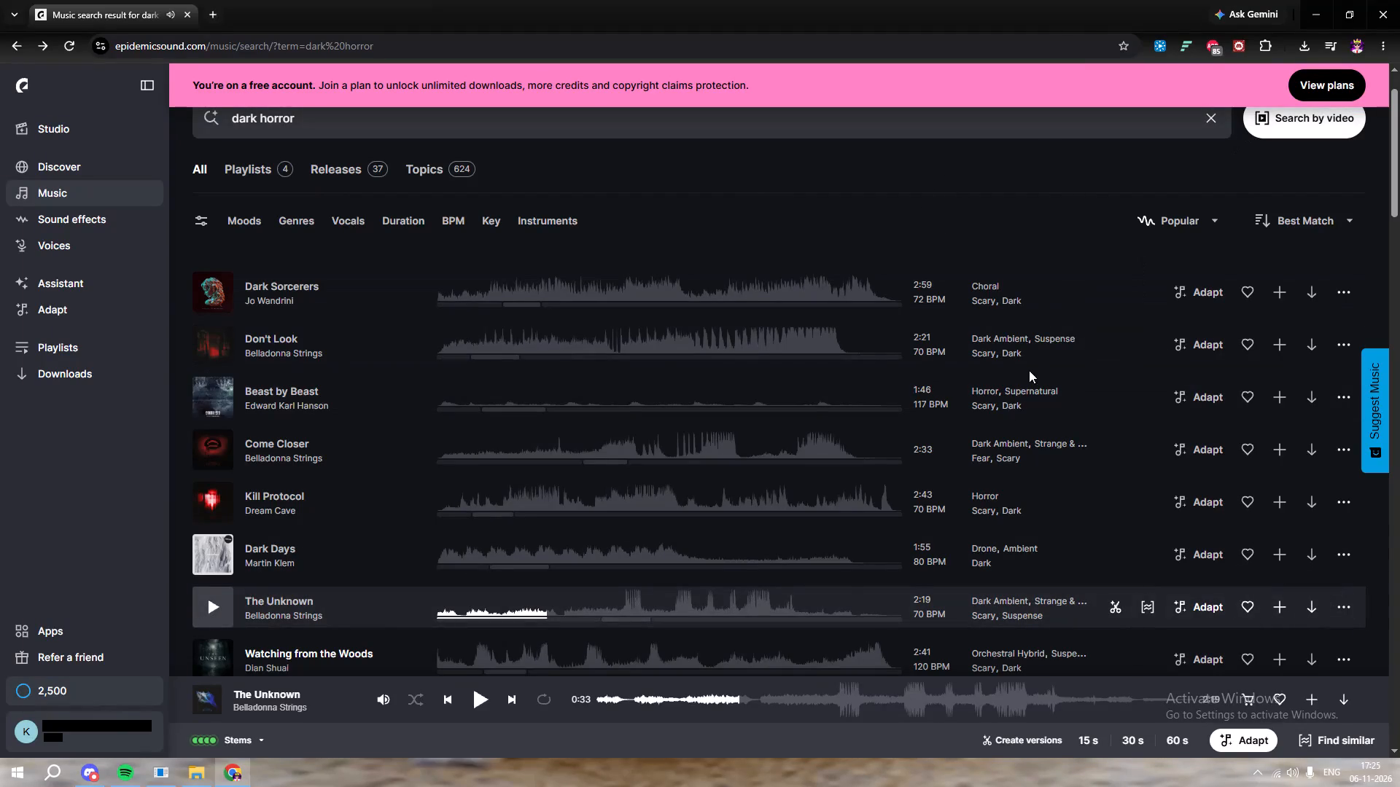
Open the browser's developer tools on the network log and resume playback of The Unknown by Belladonna Strings.
key(F12)
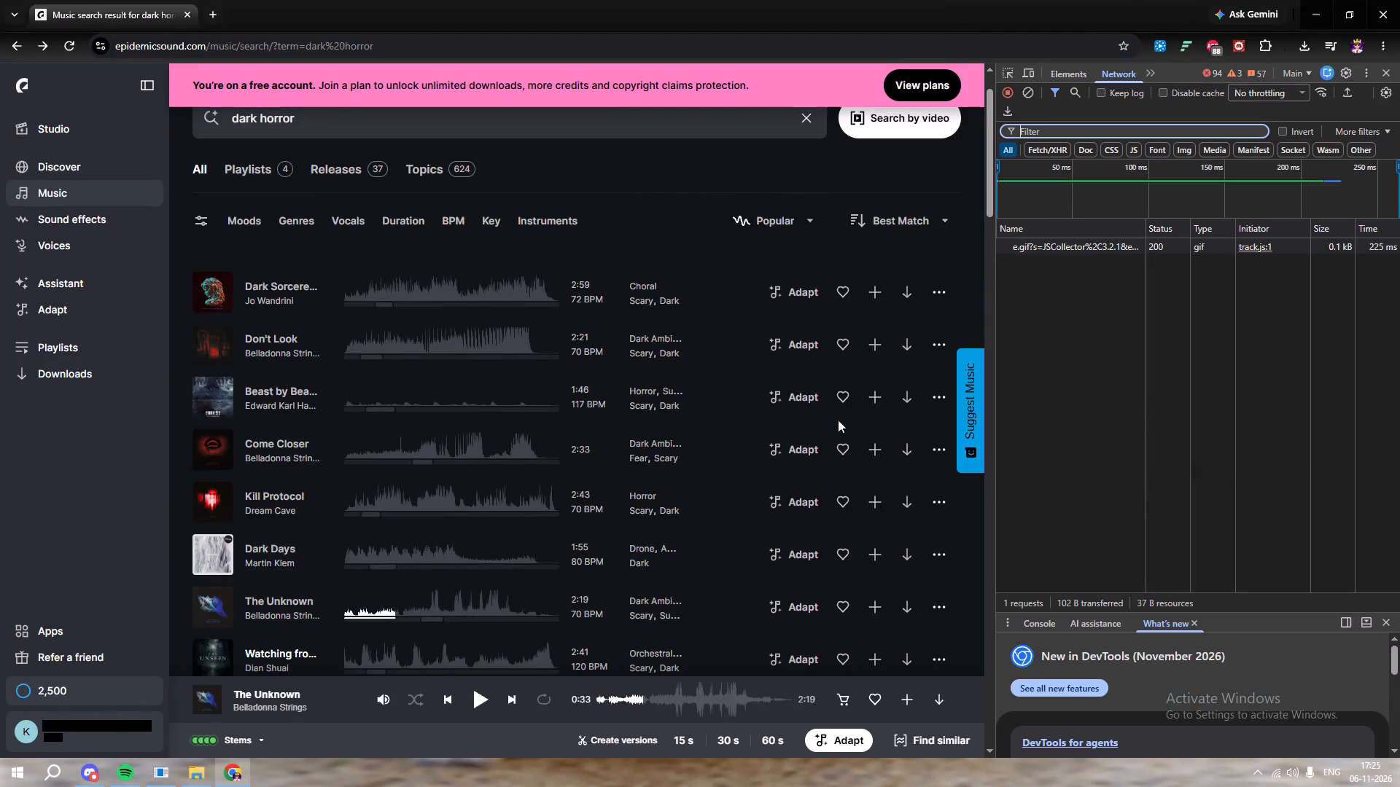
click(217, 609)
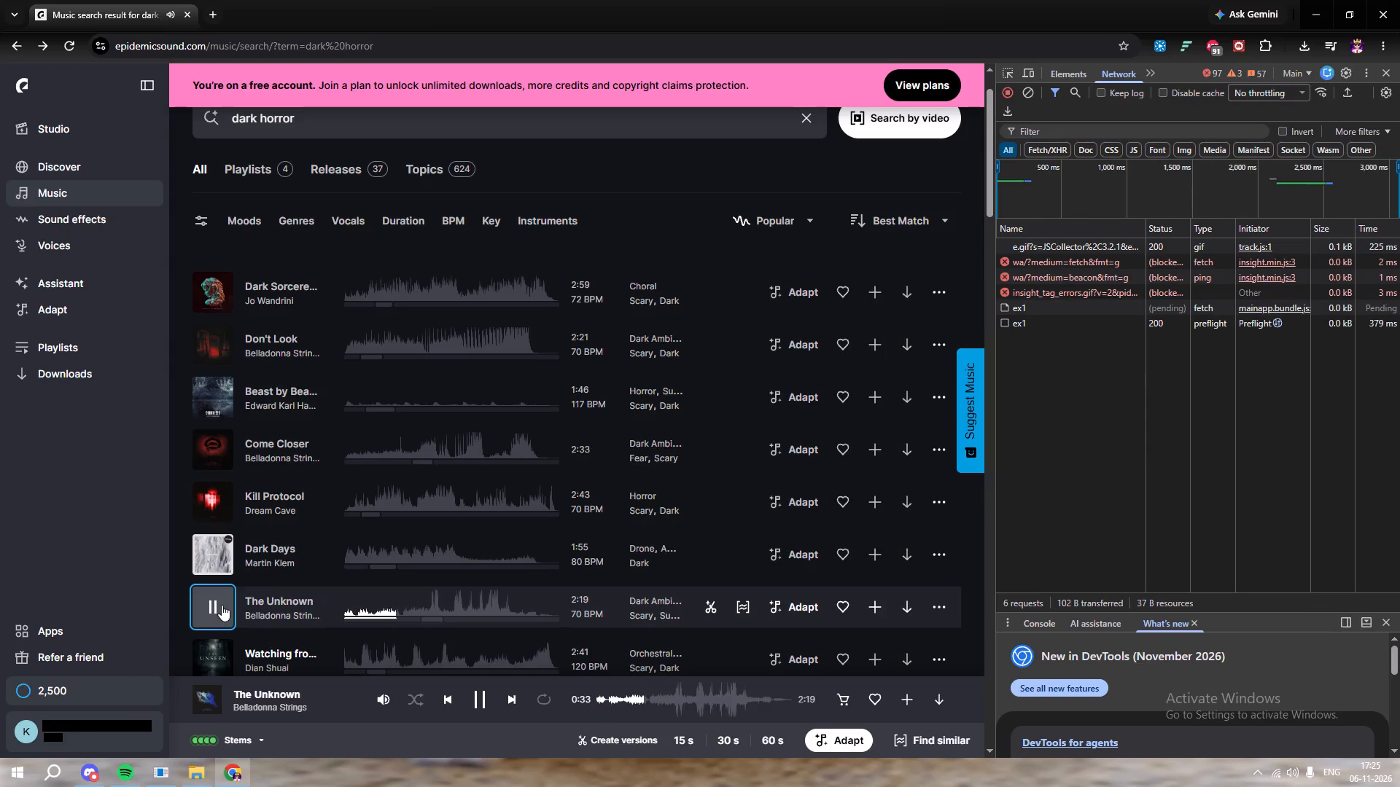
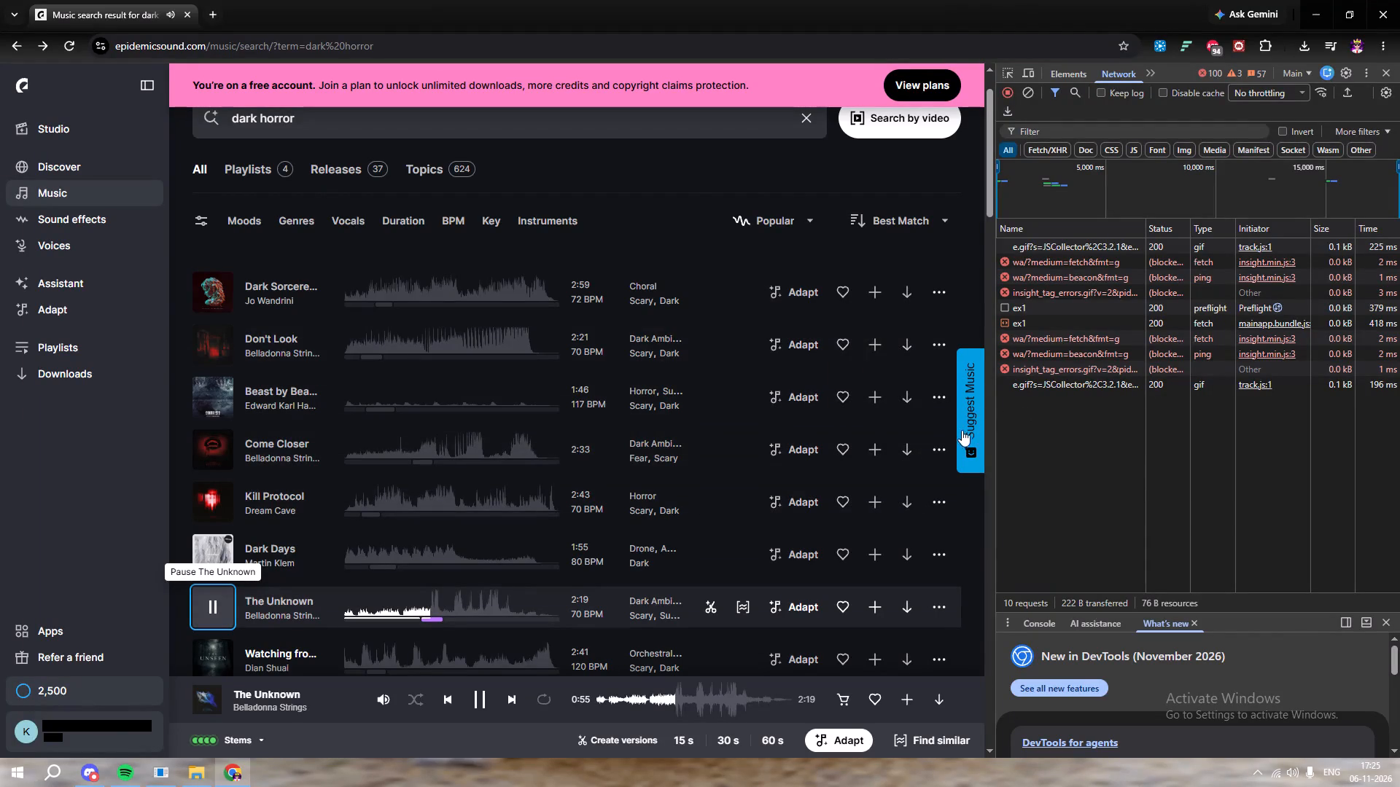
Pause playback of The Unknown by Belladonna Strings in the dark horror search results.
click(211, 607)
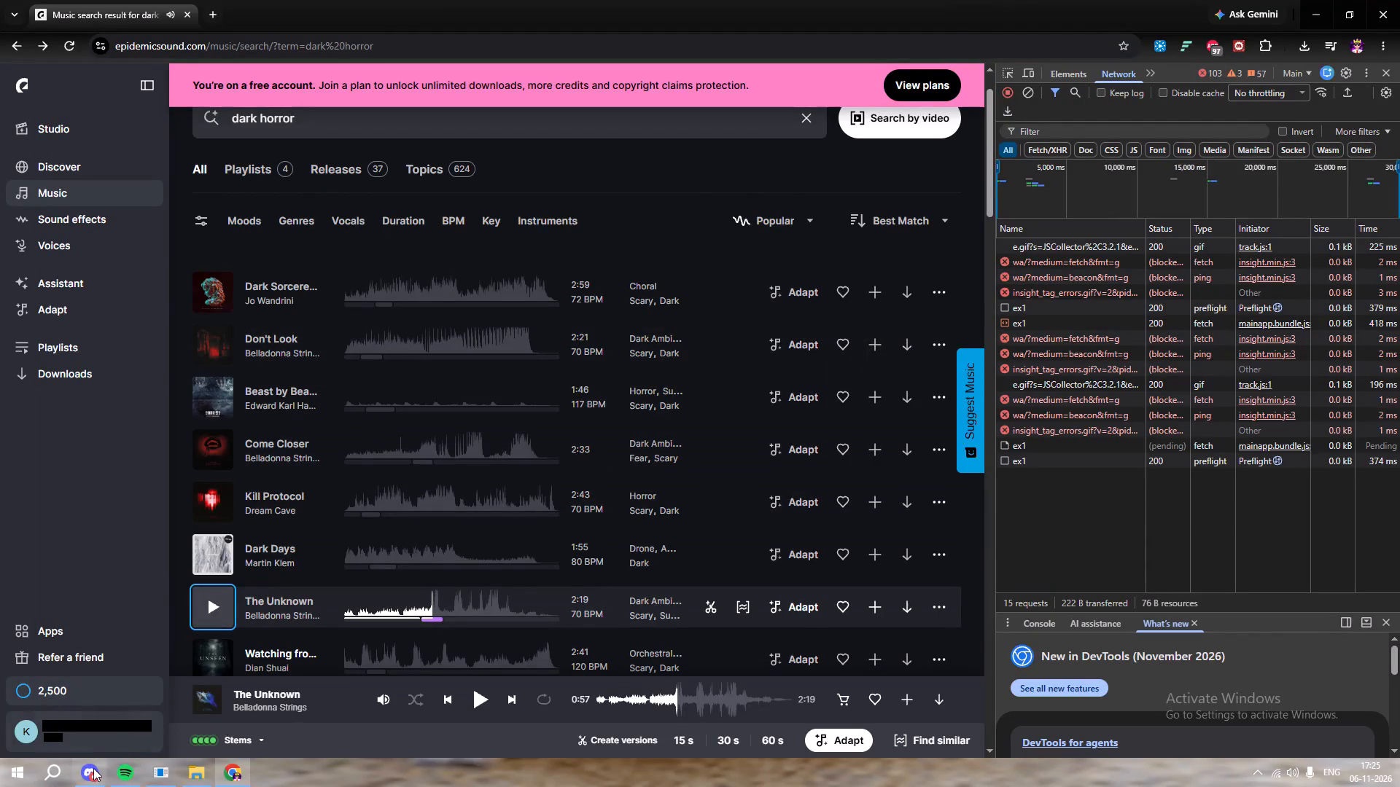
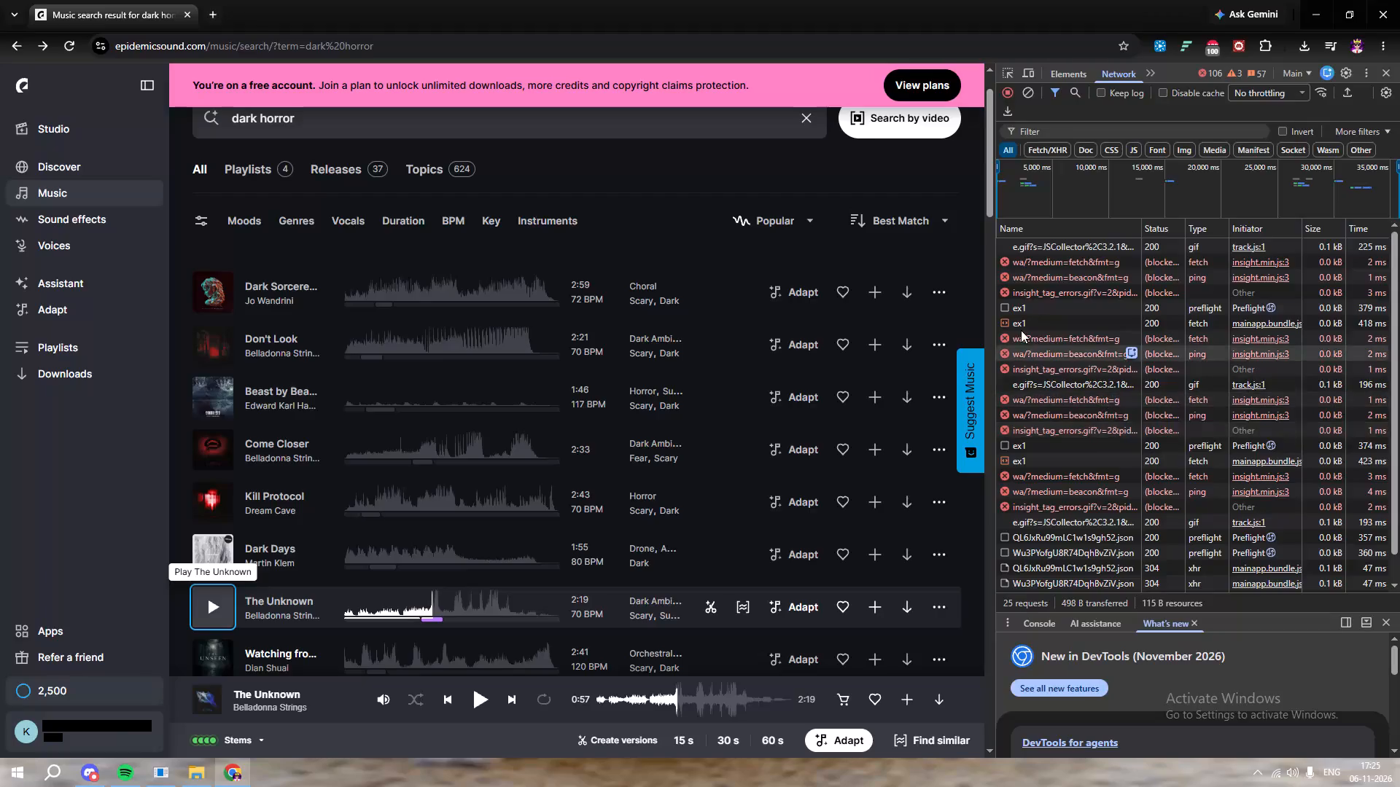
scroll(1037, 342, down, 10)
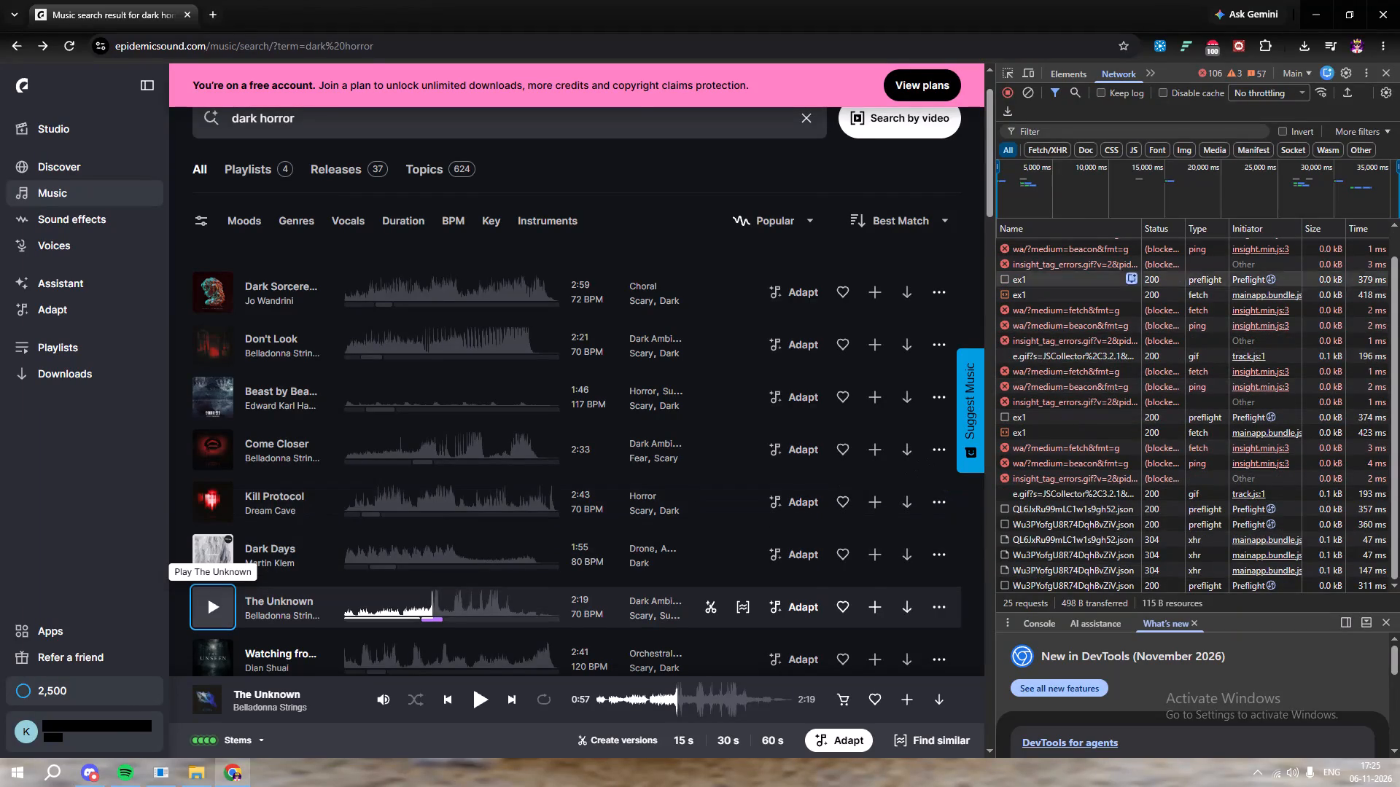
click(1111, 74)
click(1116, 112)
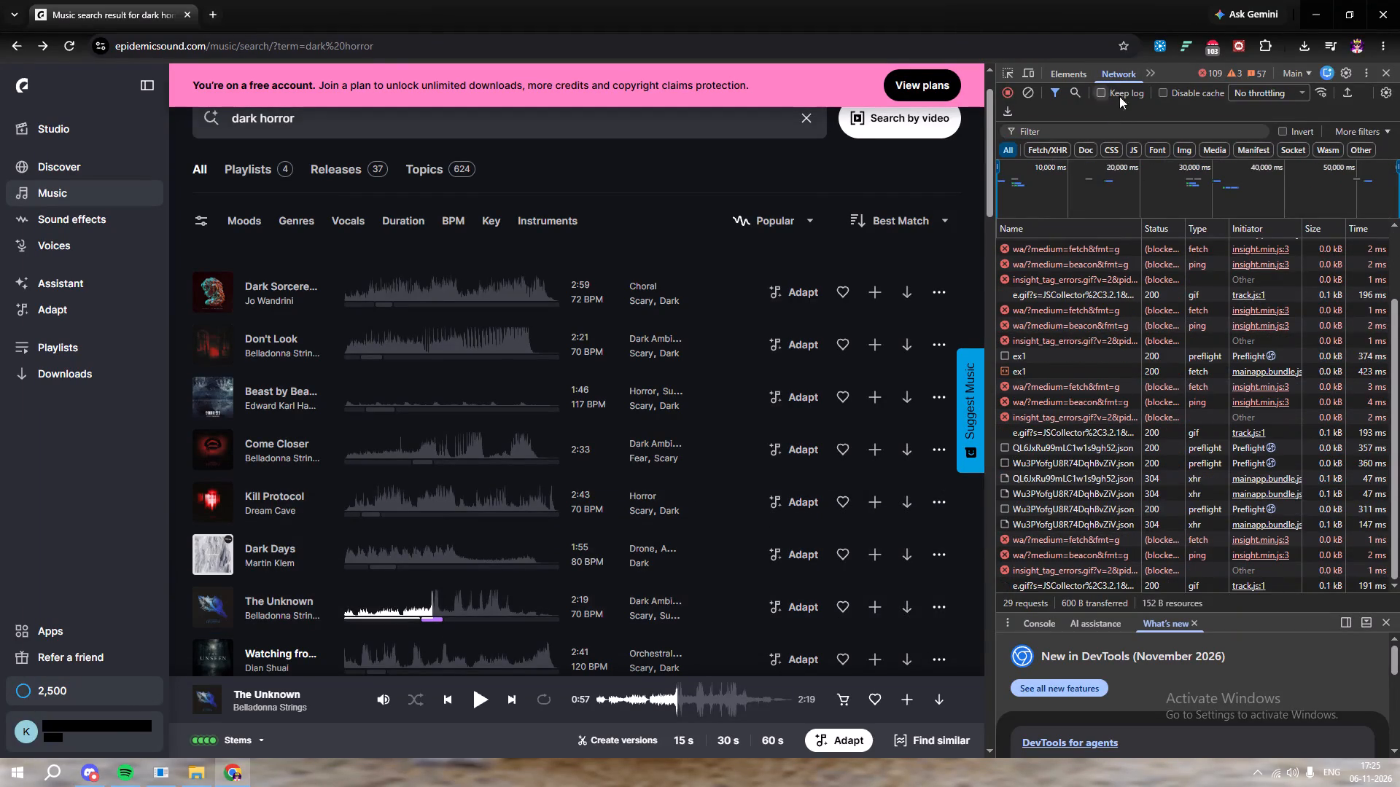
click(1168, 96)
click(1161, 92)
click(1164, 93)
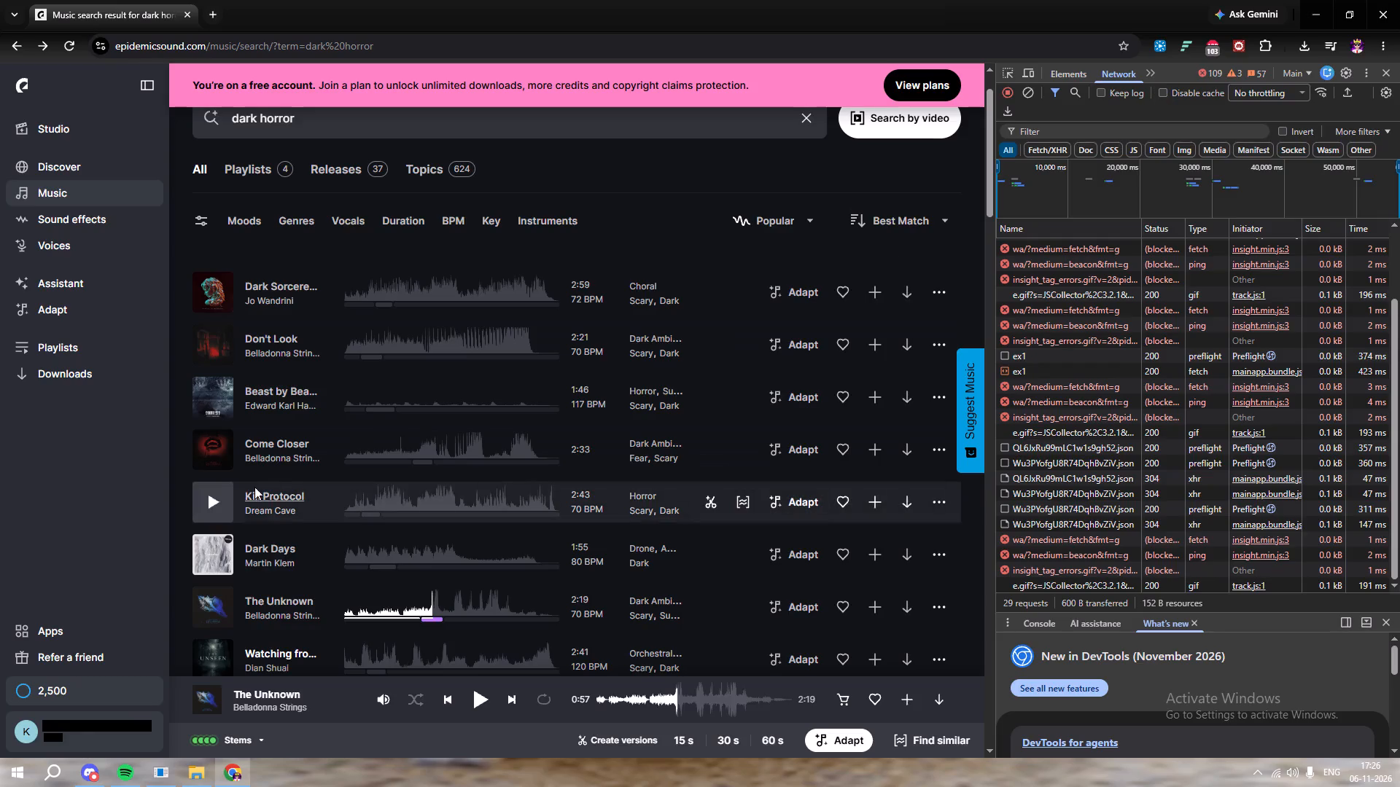
Resume playback of The Unknown and check the latest network log entries for its audio file request.
click(217, 610)
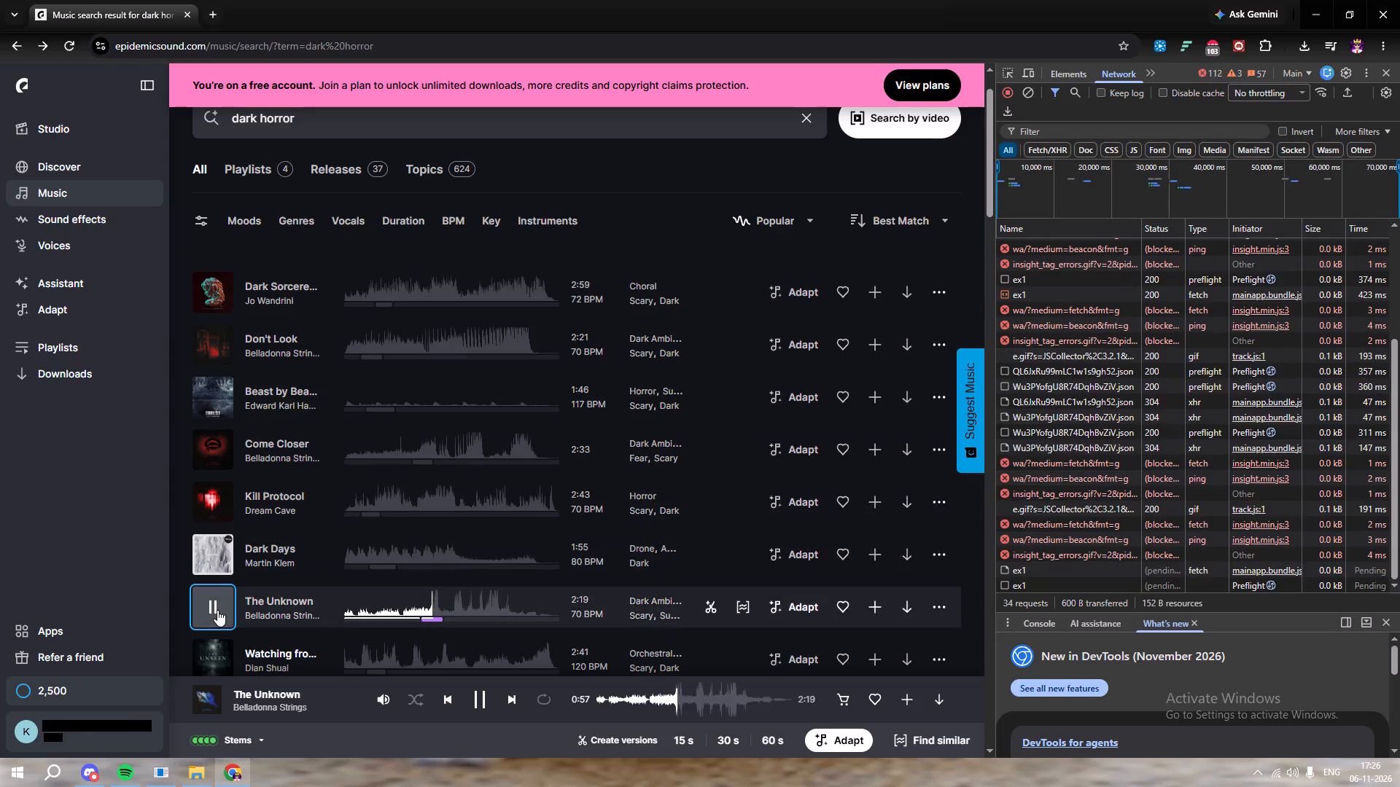
scroll(1112, 540, down, 4)
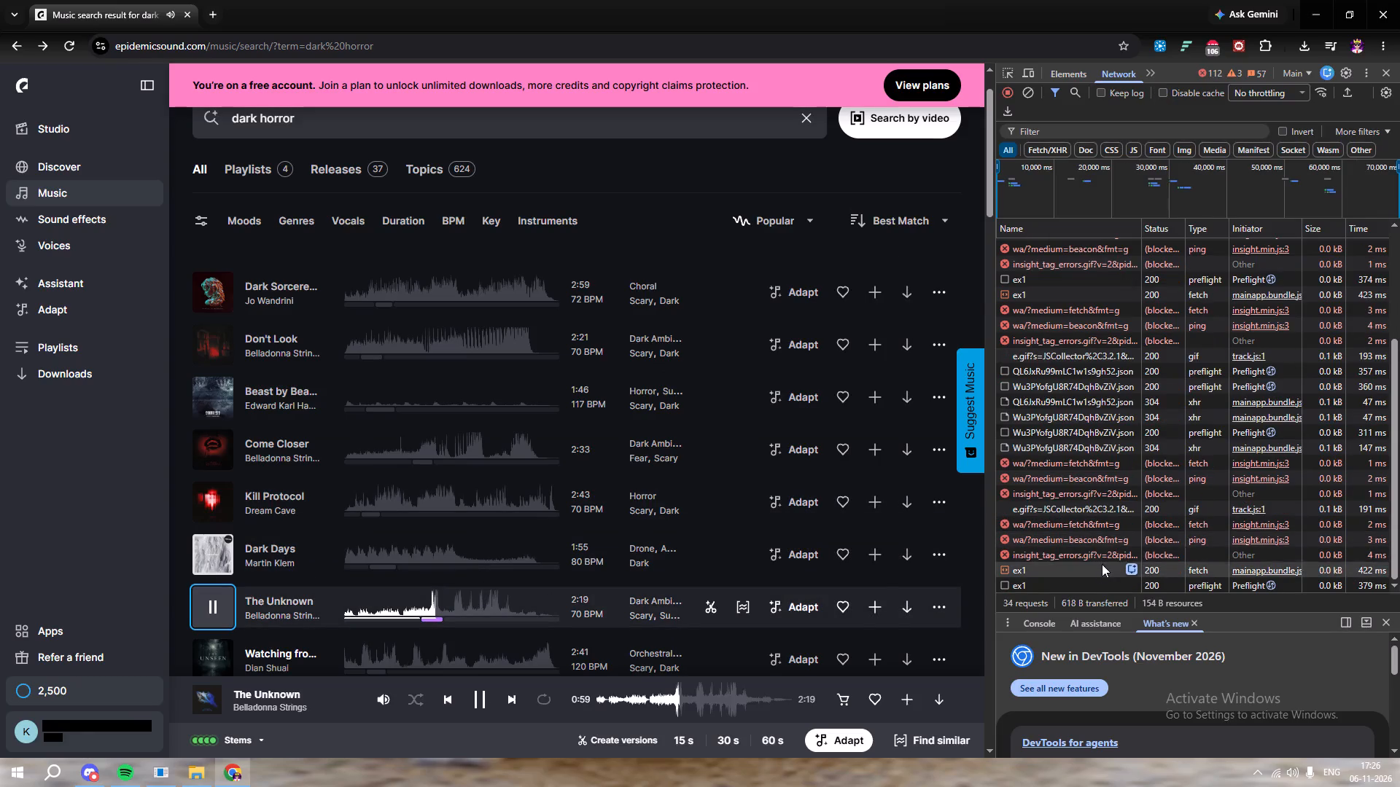
scroll(1102, 561, up, 5)
scroll(1100, 547, down, 3)
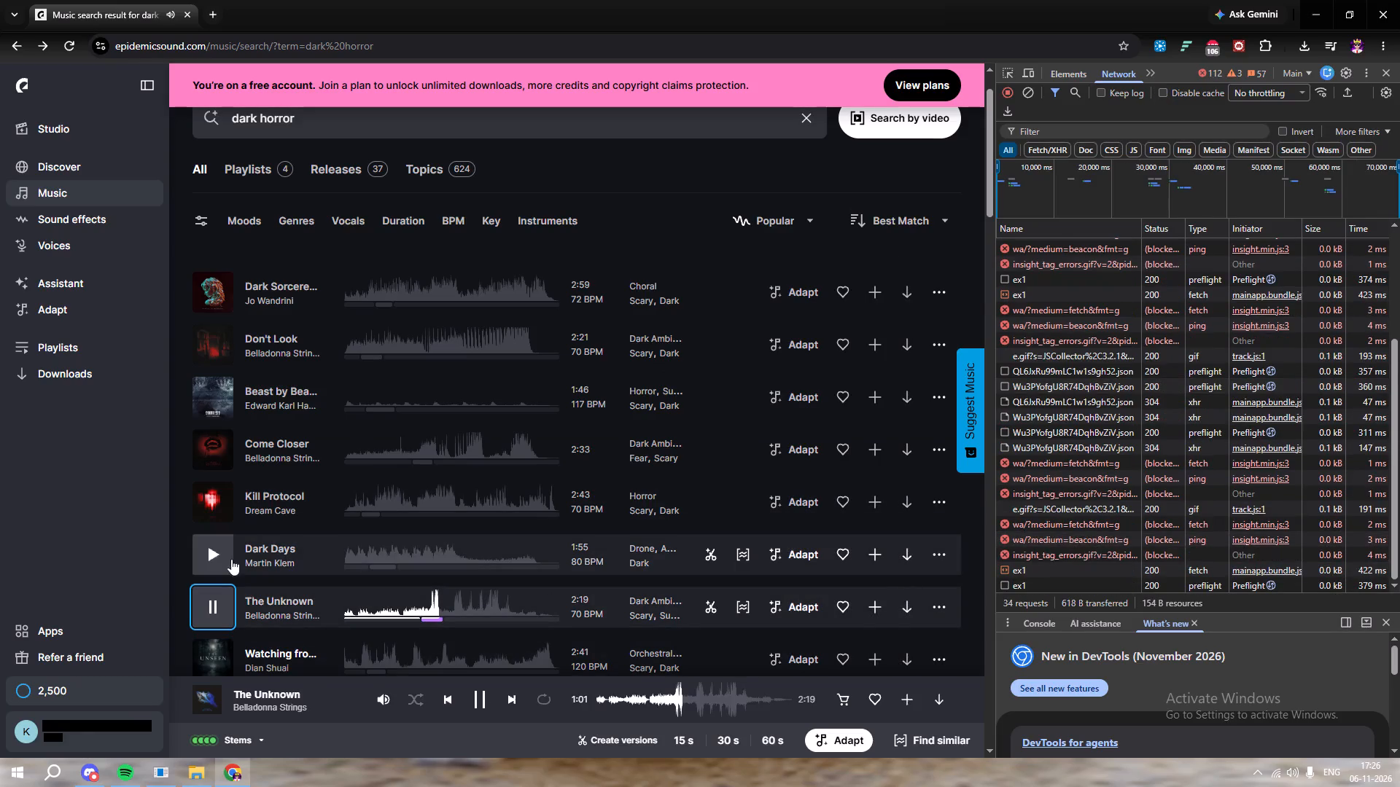
Switch playback to Dark Days and back to The Unknown to log the track's media request, pausing it once captured.
click(215, 554)
scroll(1150, 518, down, 1)
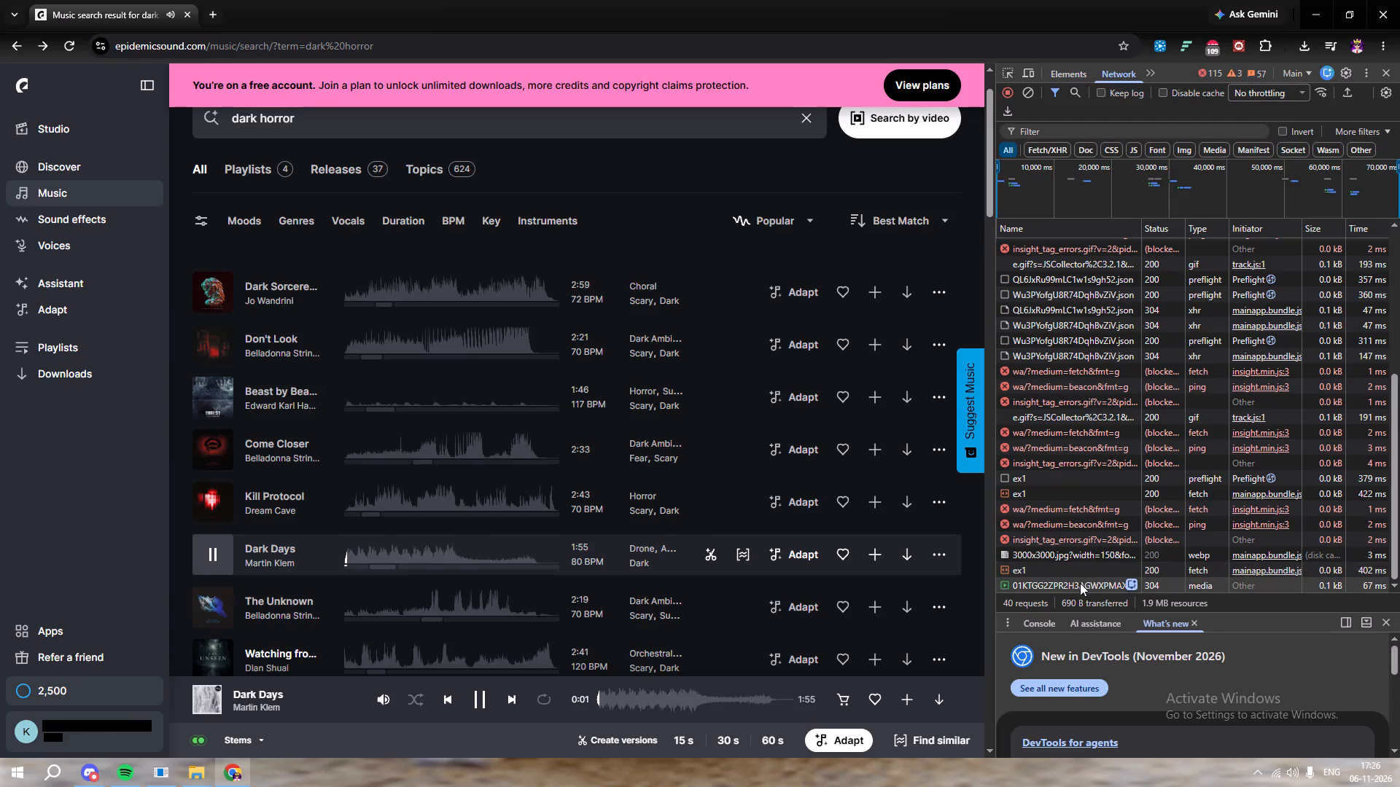
click(217, 611)
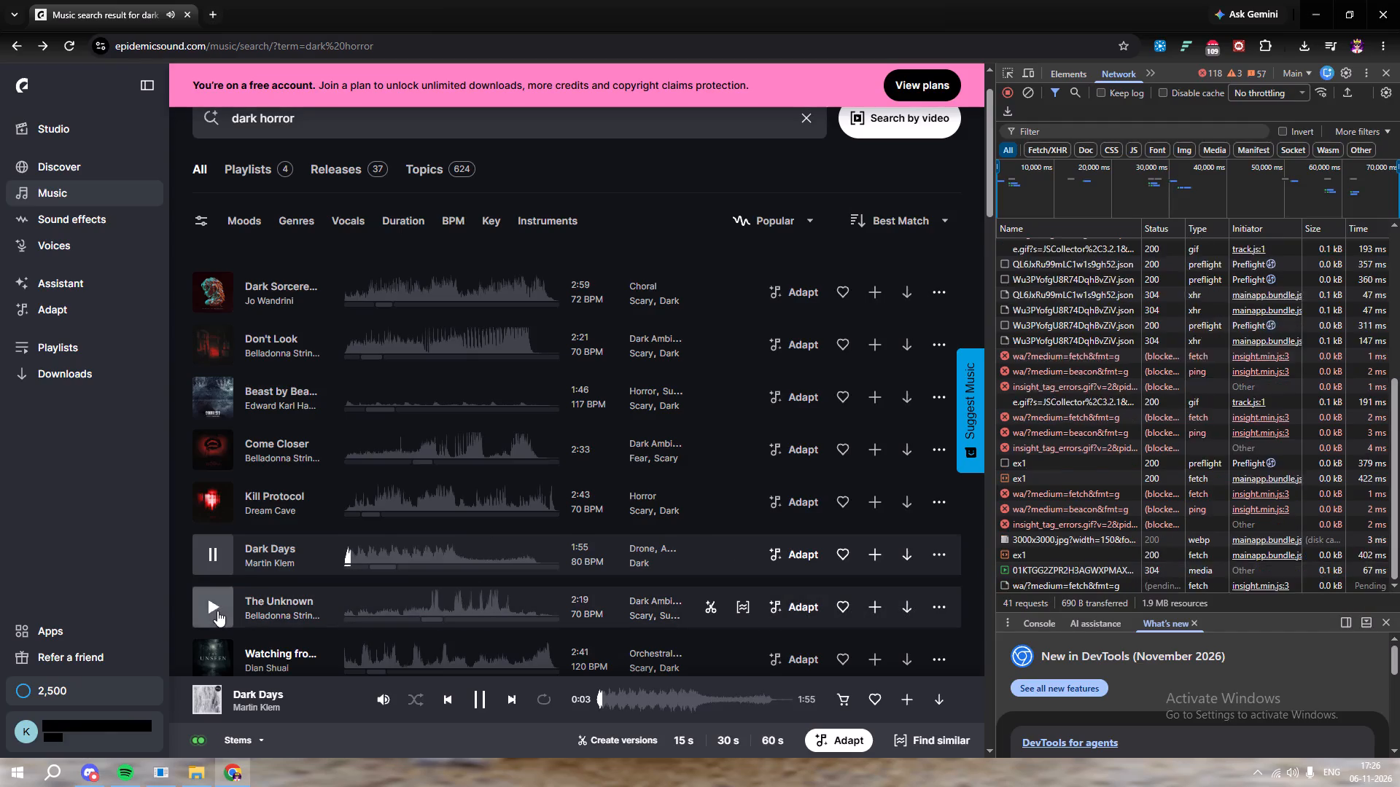
click(218, 609)
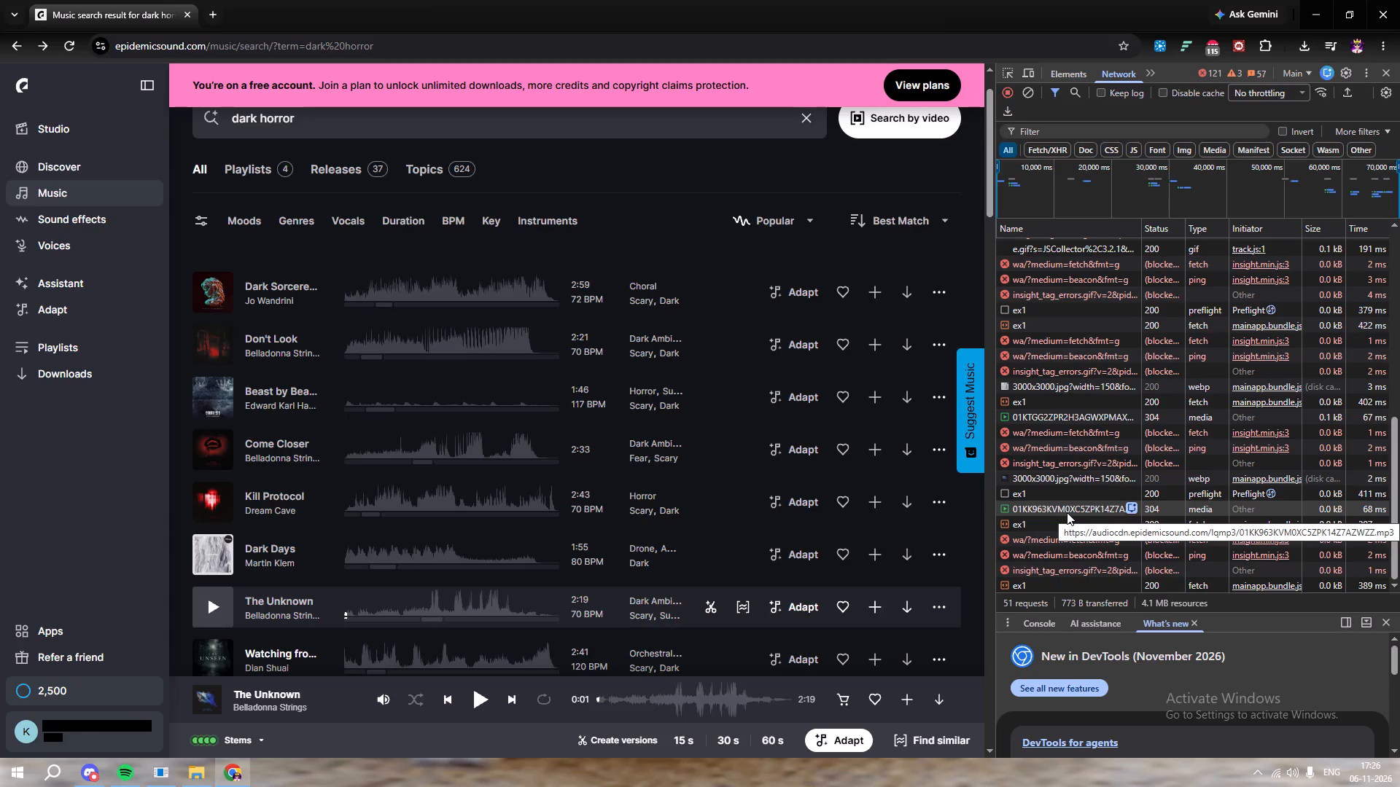
Open The Unknown's MP3 media request from the network log in its own tab, pausing playback and showing the audio player's additional options.
double_click(1067, 512)
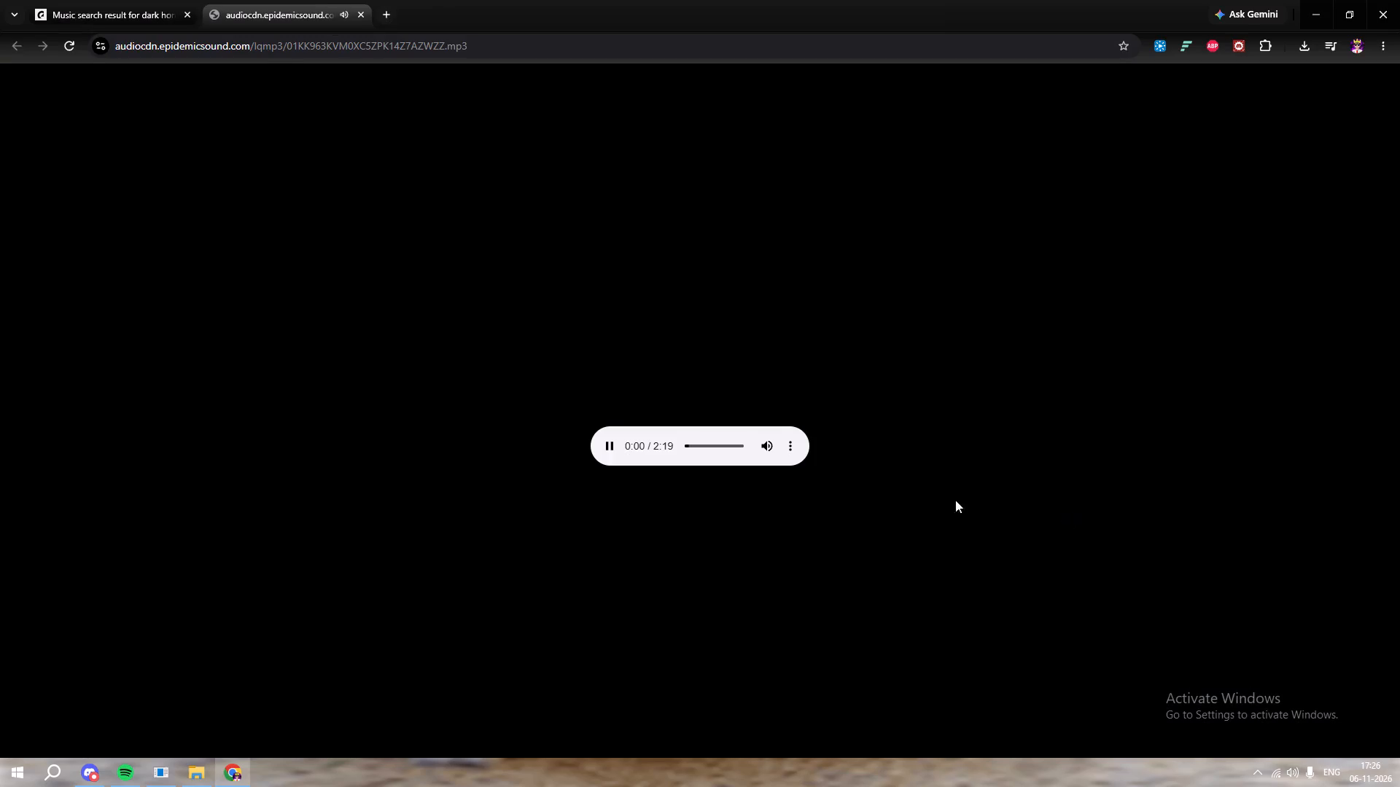
click(612, 443)
click(791, 439)
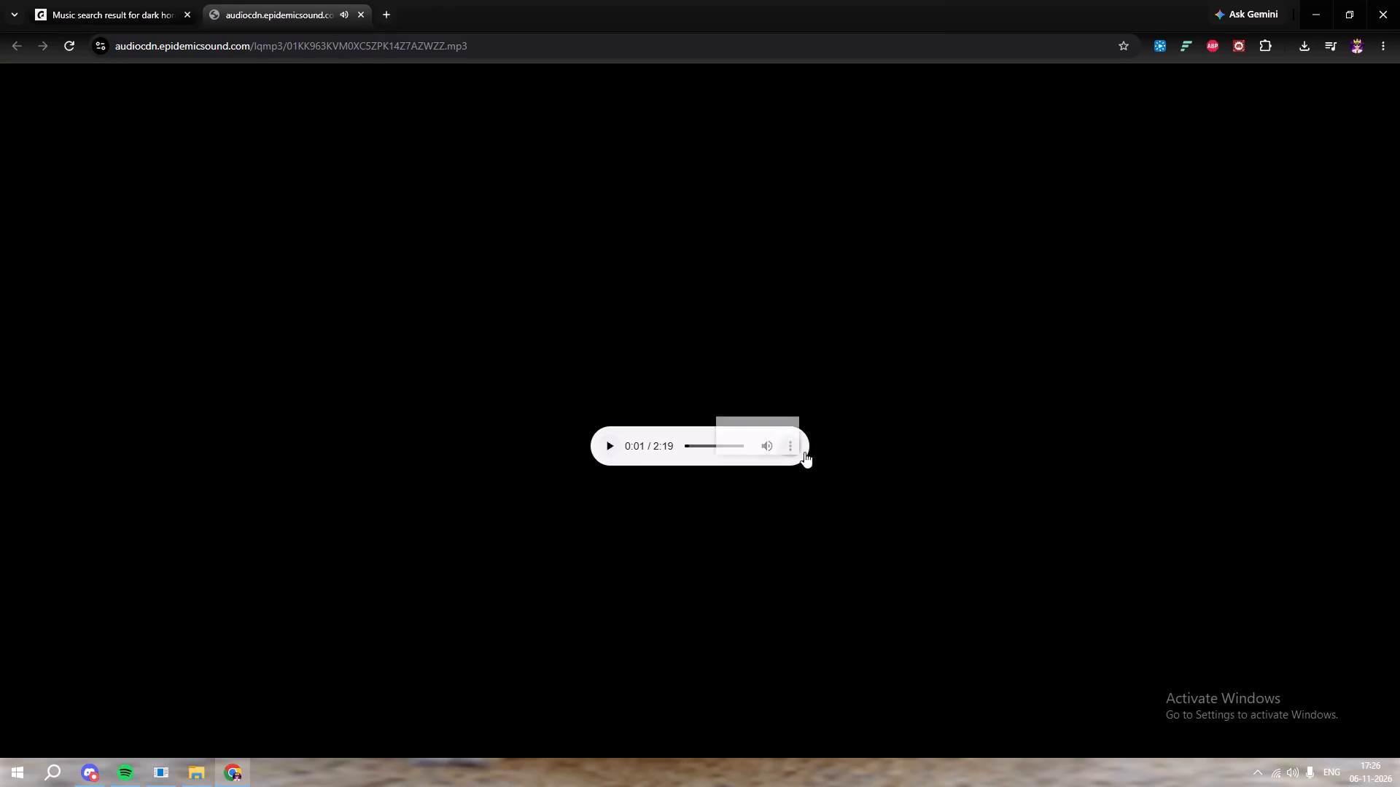
Download The Unknown's MP3 to the Downloads folder through Free Download Manager, keeping the suggested file name, and close the download manager.
click(768, 410)
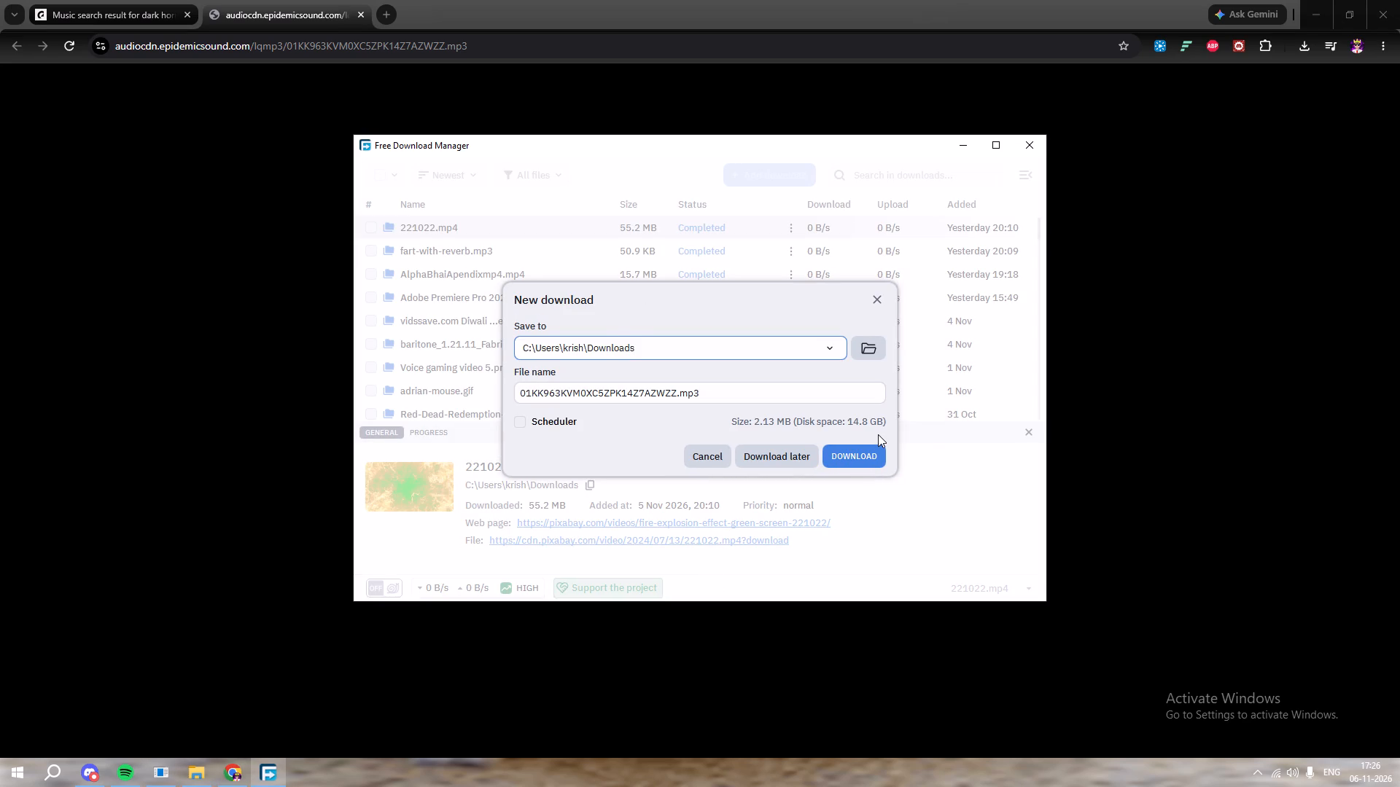
click(840, 450)
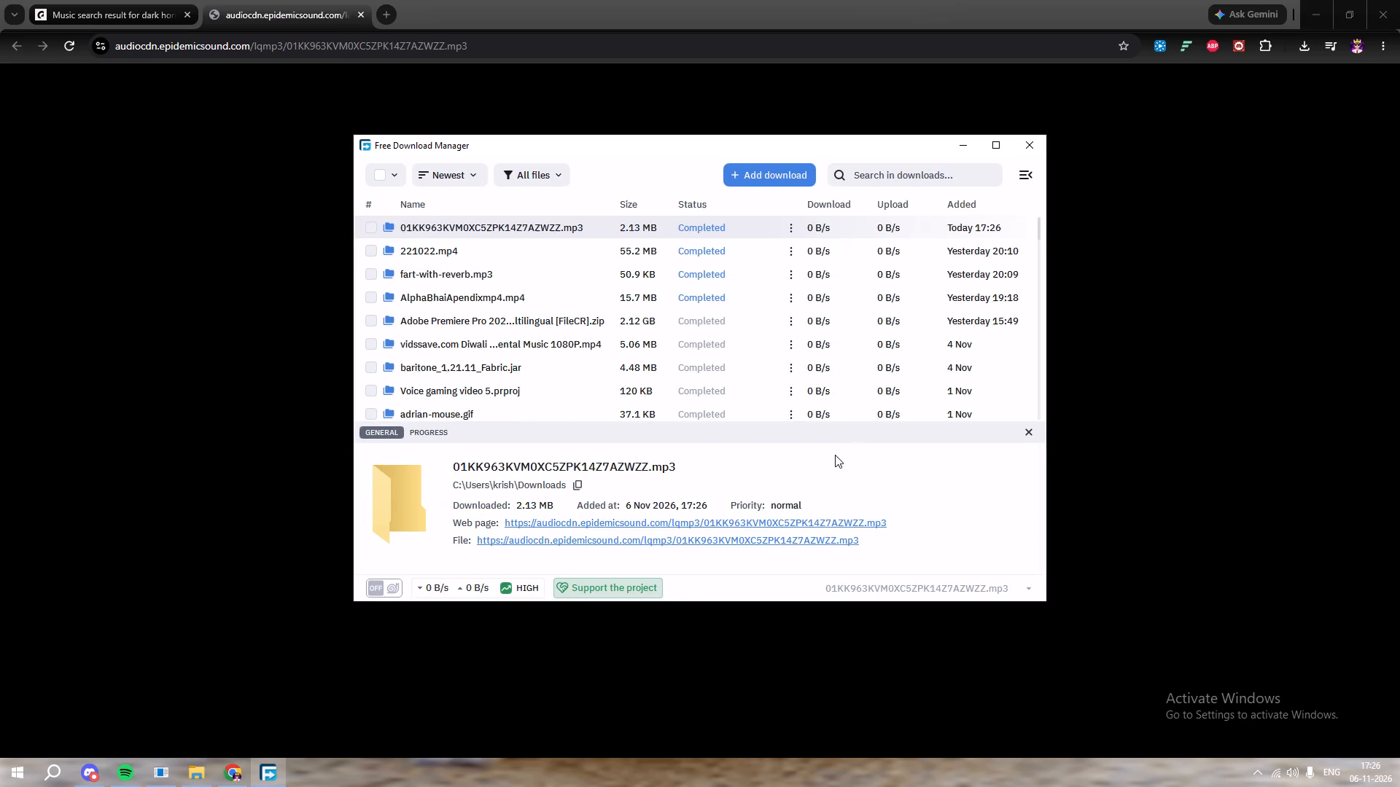
click(1036, 143)
Close the MP3 file's browser tab to return to the "dark horror" music search results.
click(39, 770)
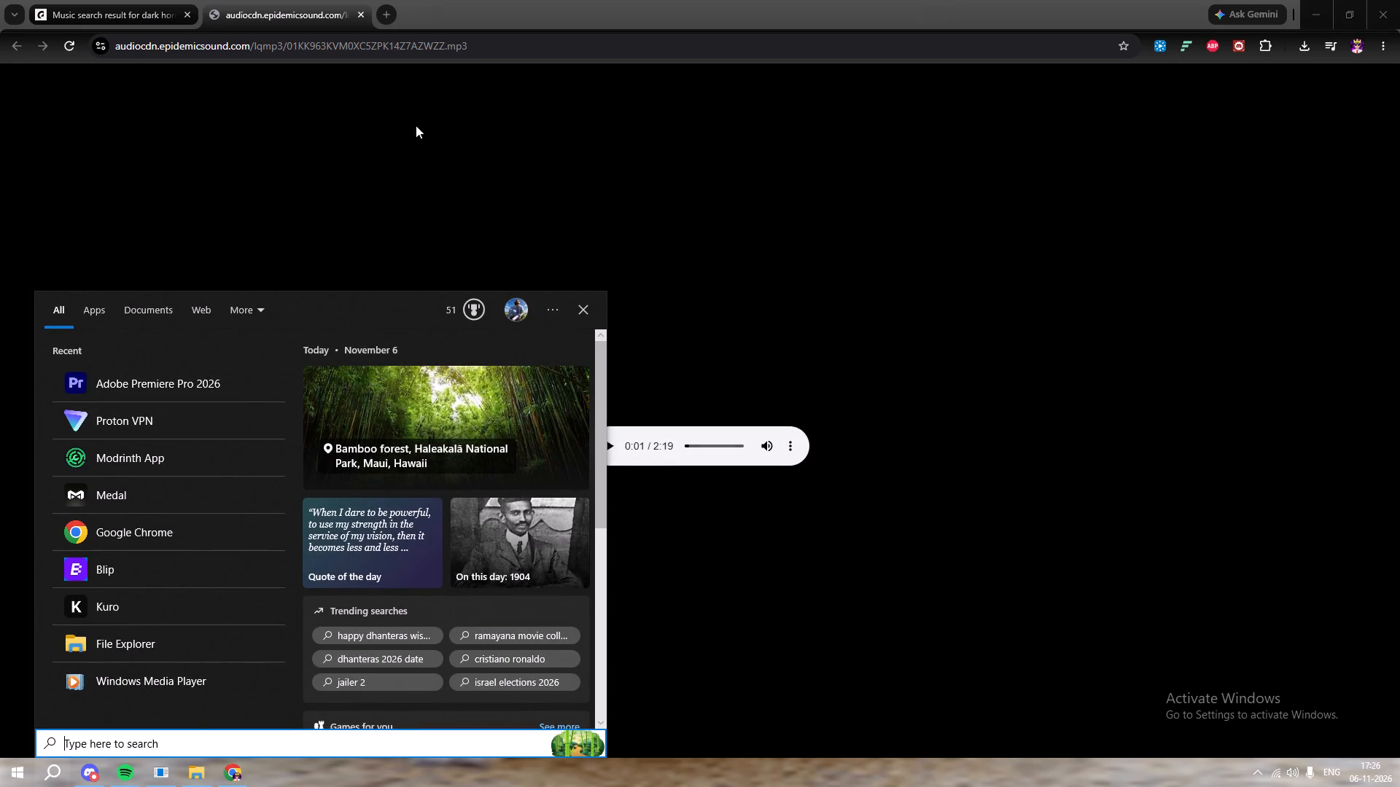
click(382, 101)
click(358, 12)
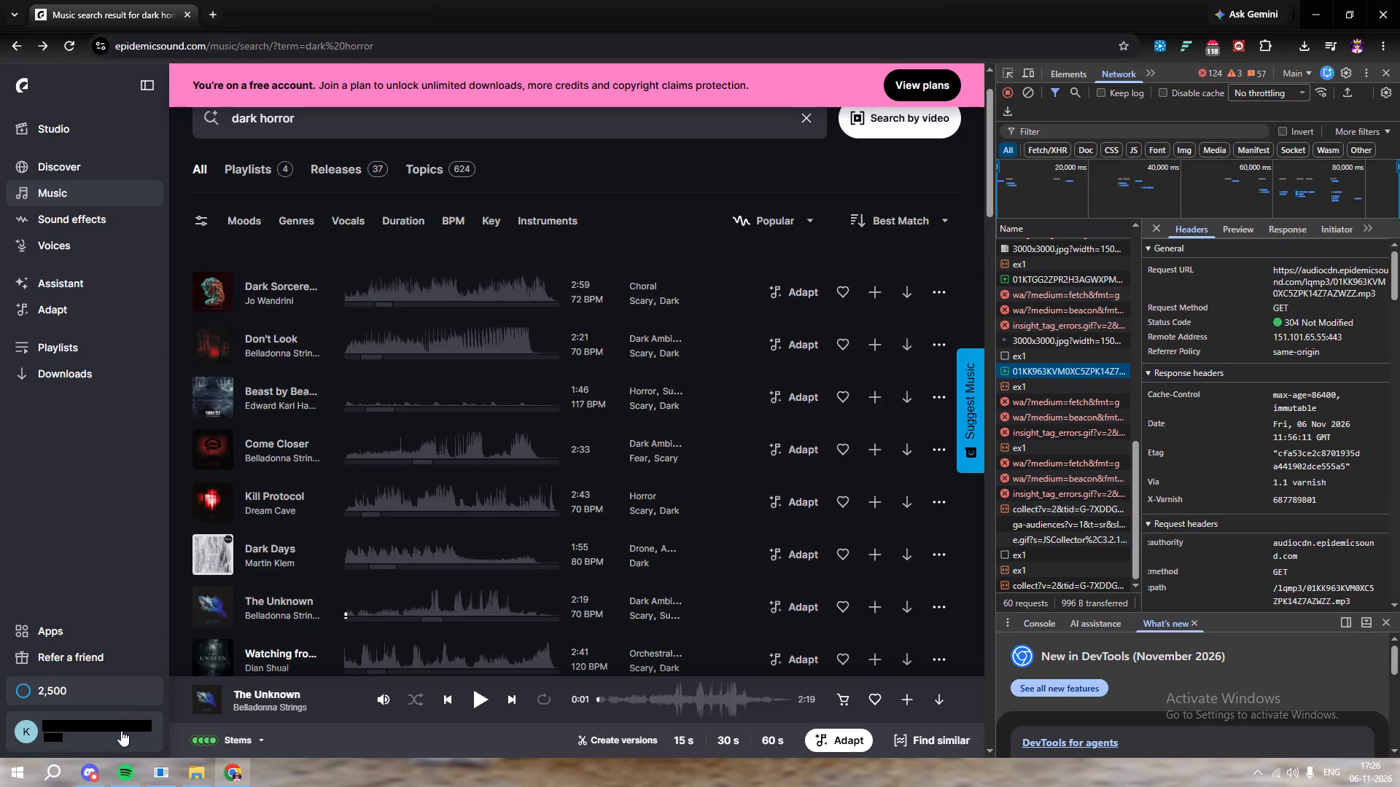
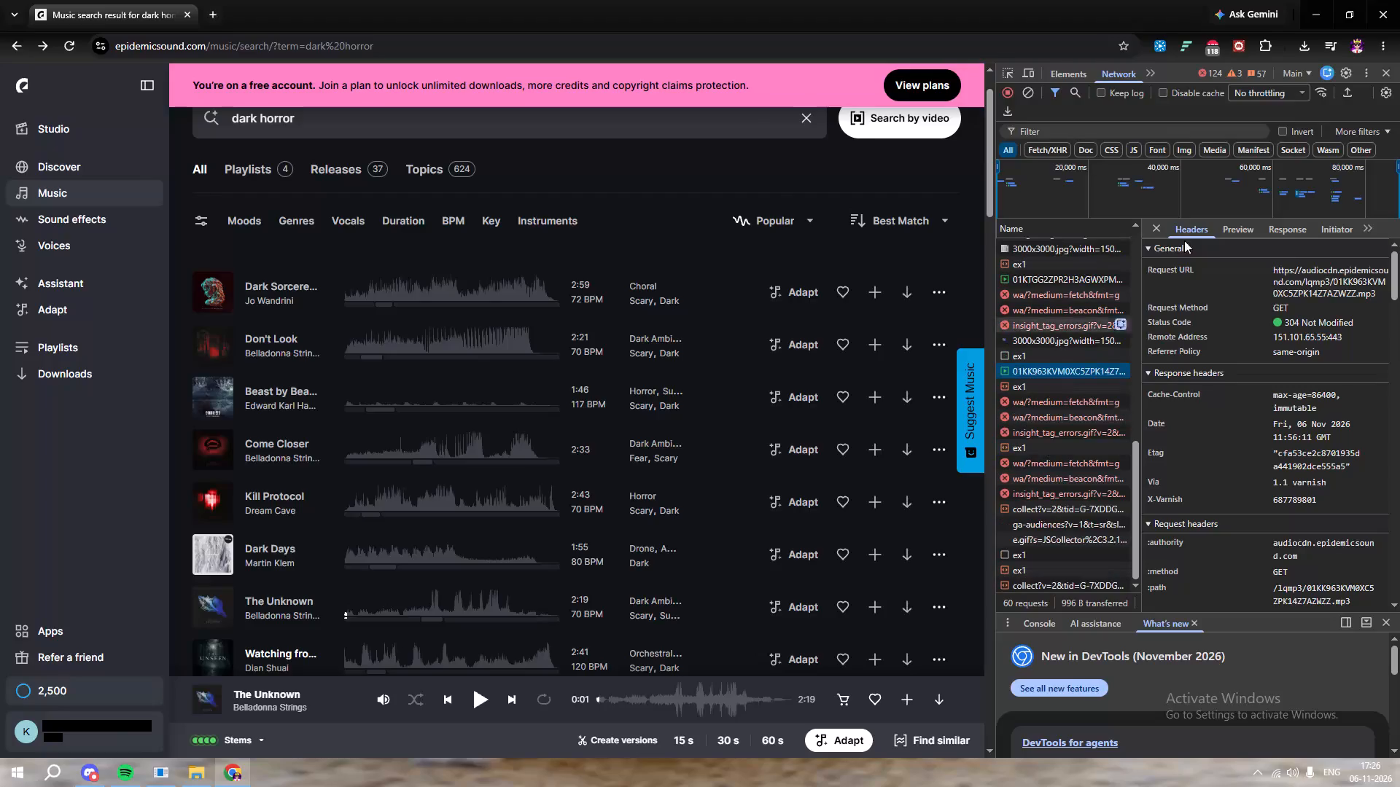
Switch from the browser back to Adobe Premiere, with the 1Alpha3 project's Sequence 01 open.
click(166, 771)
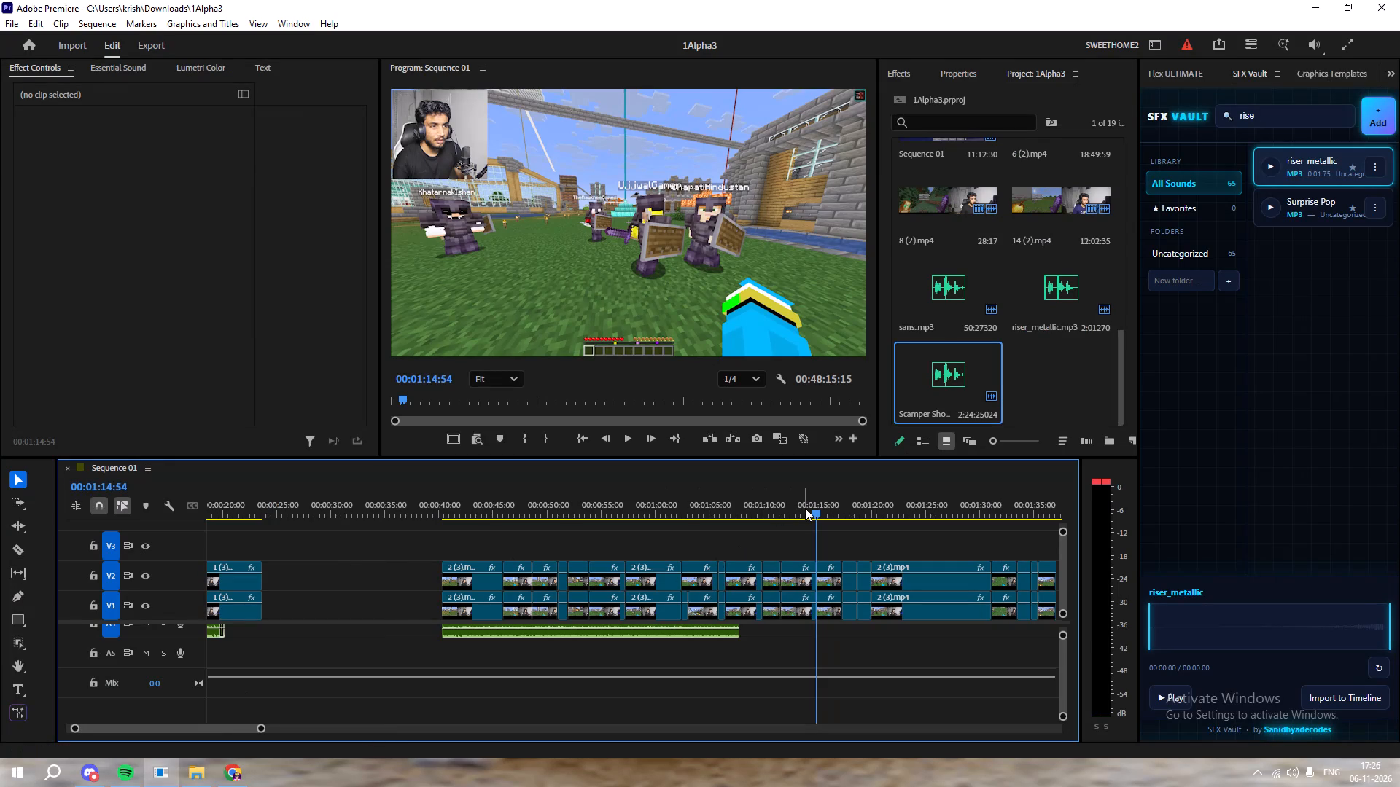
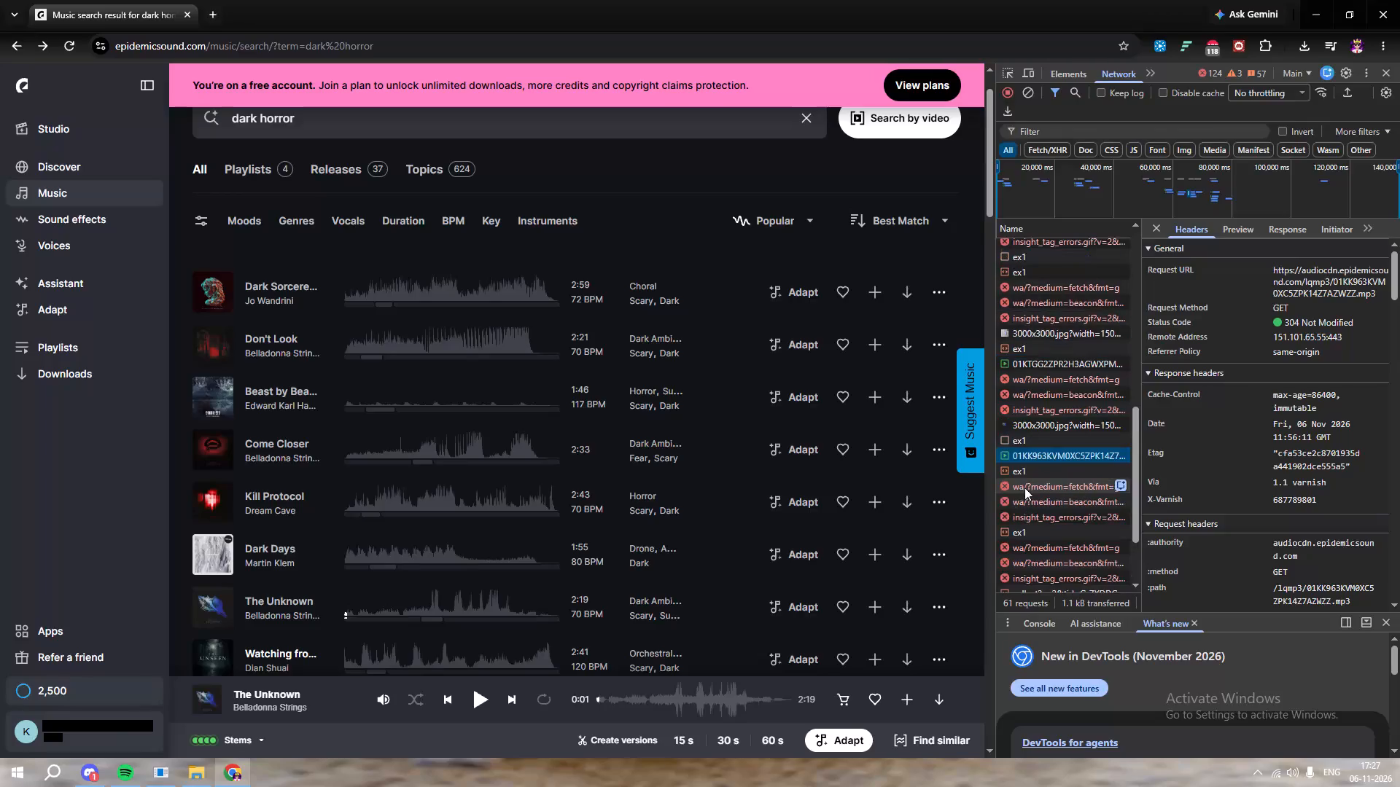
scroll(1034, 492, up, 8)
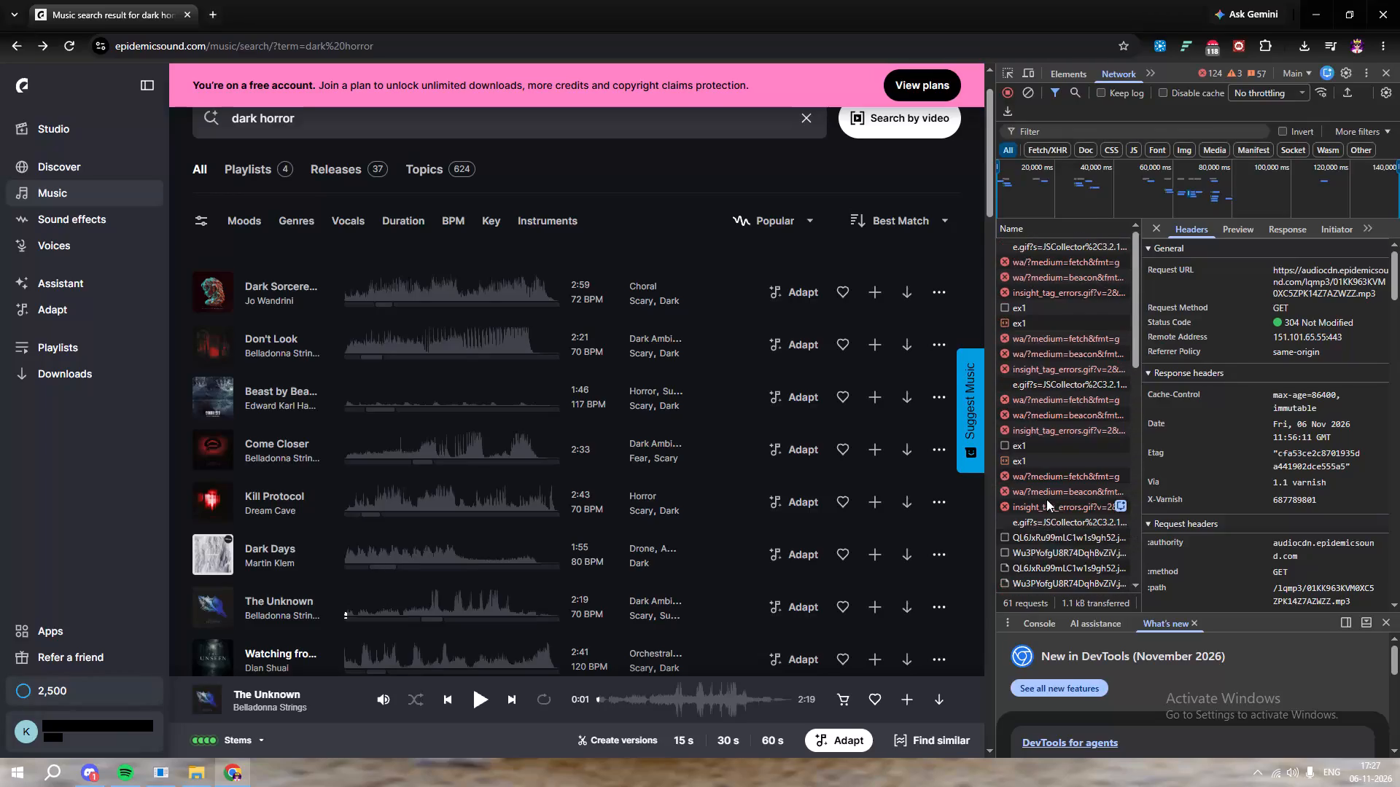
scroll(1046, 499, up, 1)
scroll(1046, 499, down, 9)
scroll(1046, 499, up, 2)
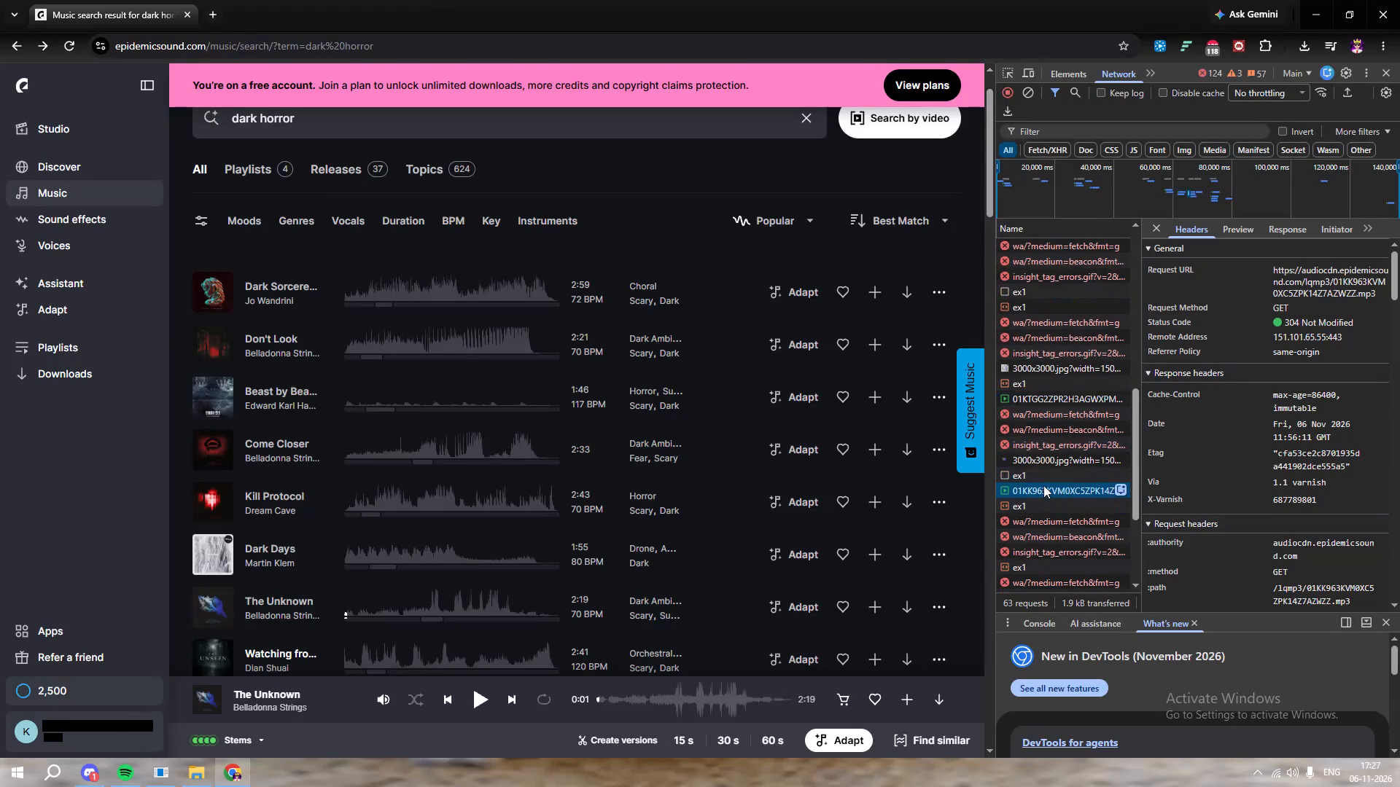
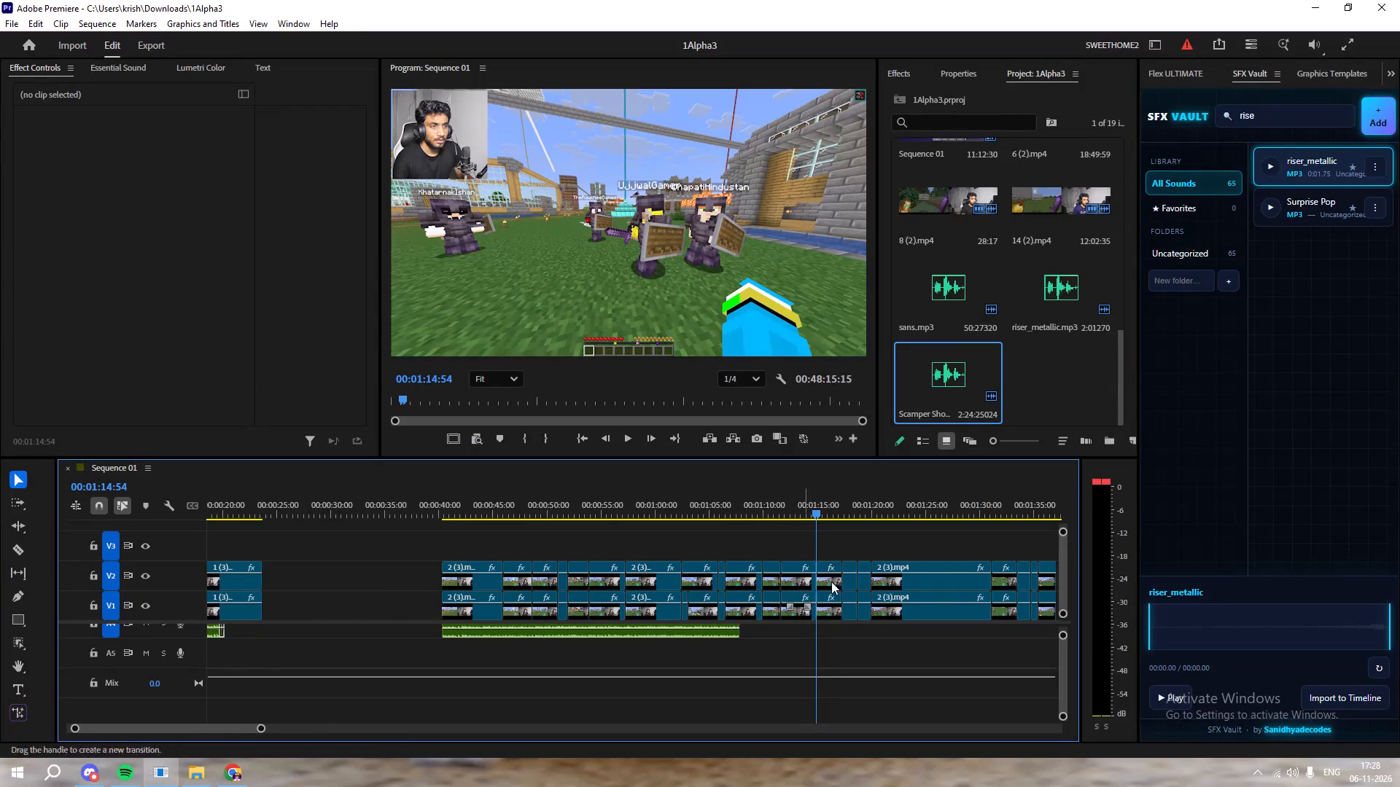
Import the newly downloaded MP3 whose name starts with 01KK963KV from the Downloads folder into the 1Alpha3 project.
double_click(1044, 379)
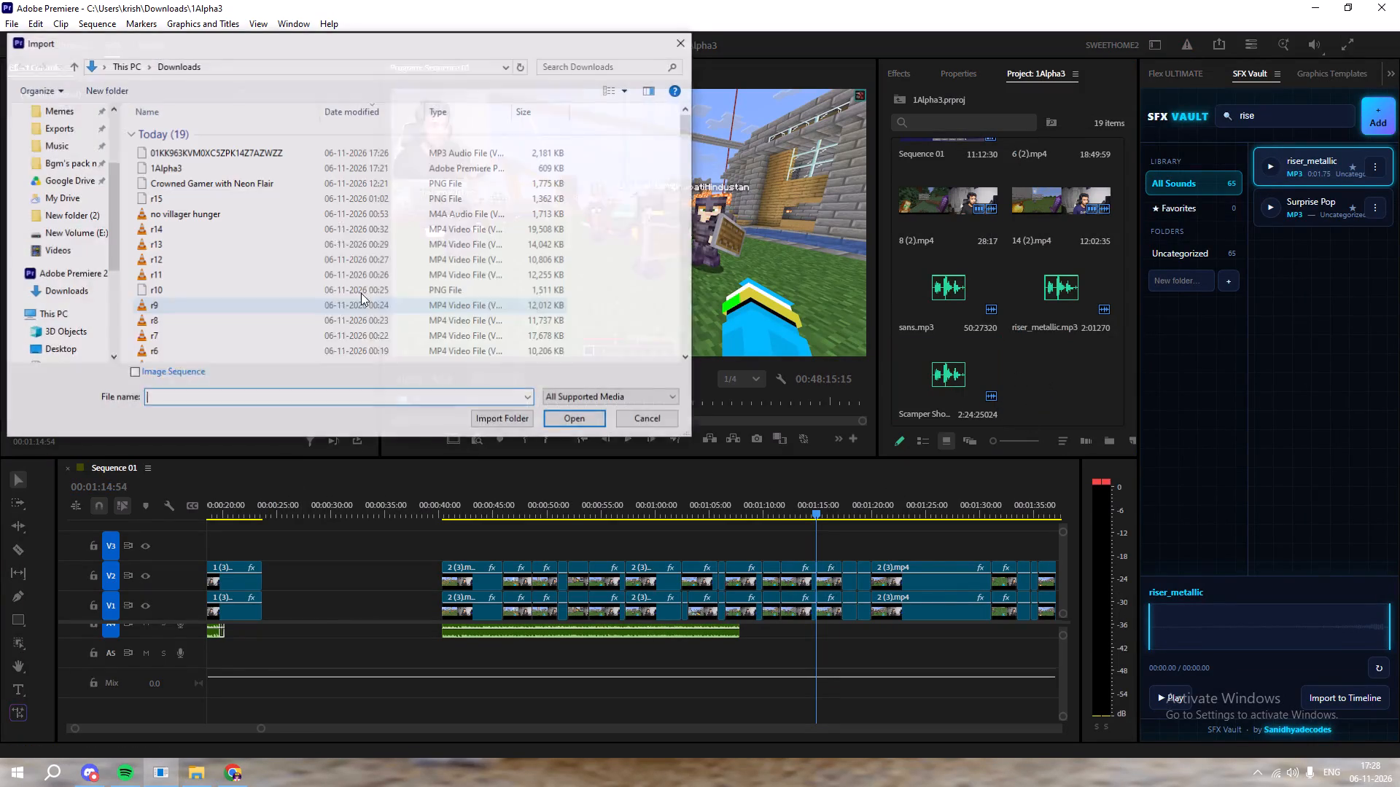
double_click(221, 157)
drag(1007, 368, 1009, 387)
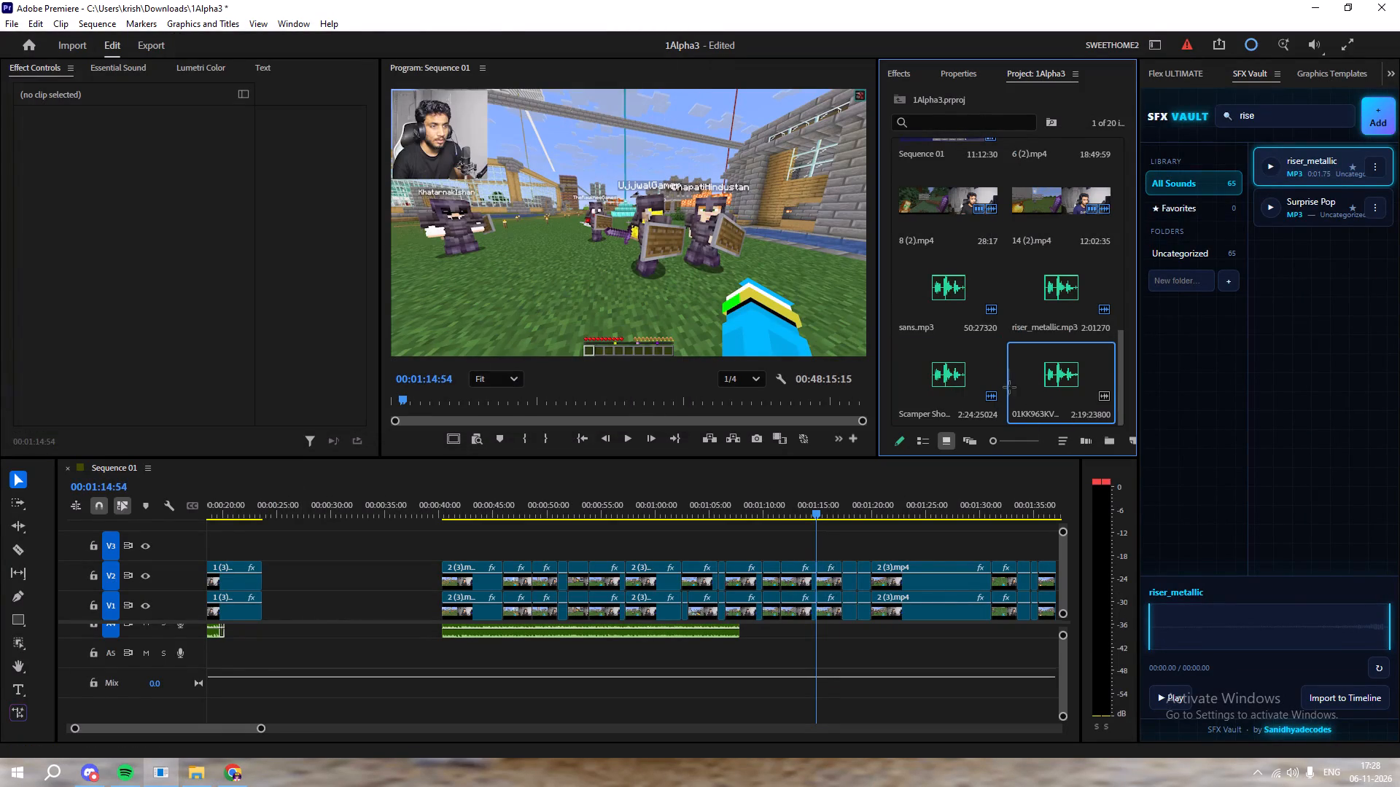
Place the imported 01KK963KV… MP3 on track A4 at about 00:01:11, after the existing music, and close the Source monitor.
drag(1009, 387, 1011, 394)
drag(1091, 364, 831, 637)
drag(1043, 360, 782, 635)
drag(779, 498, 735, 528)
key(space)
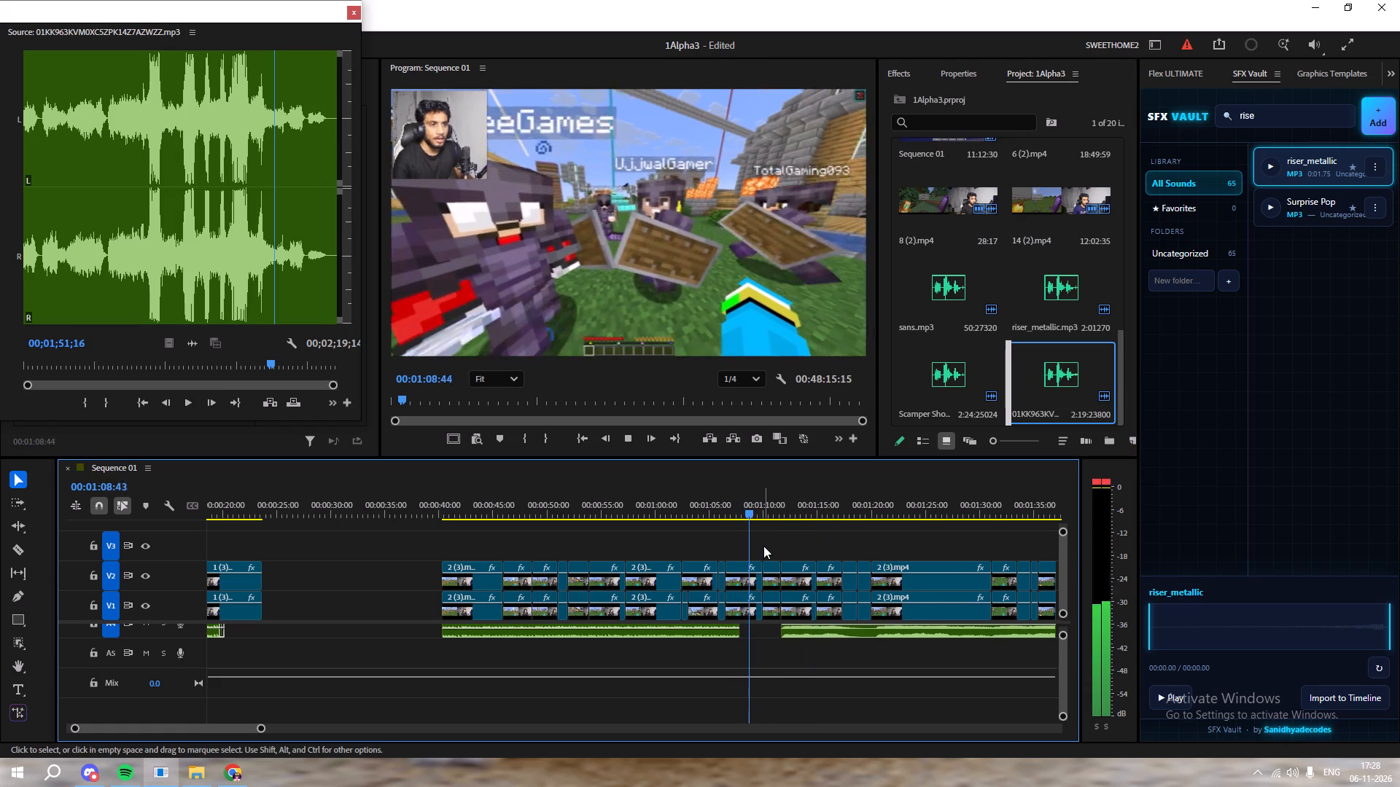
click(358, 17)
key(space)
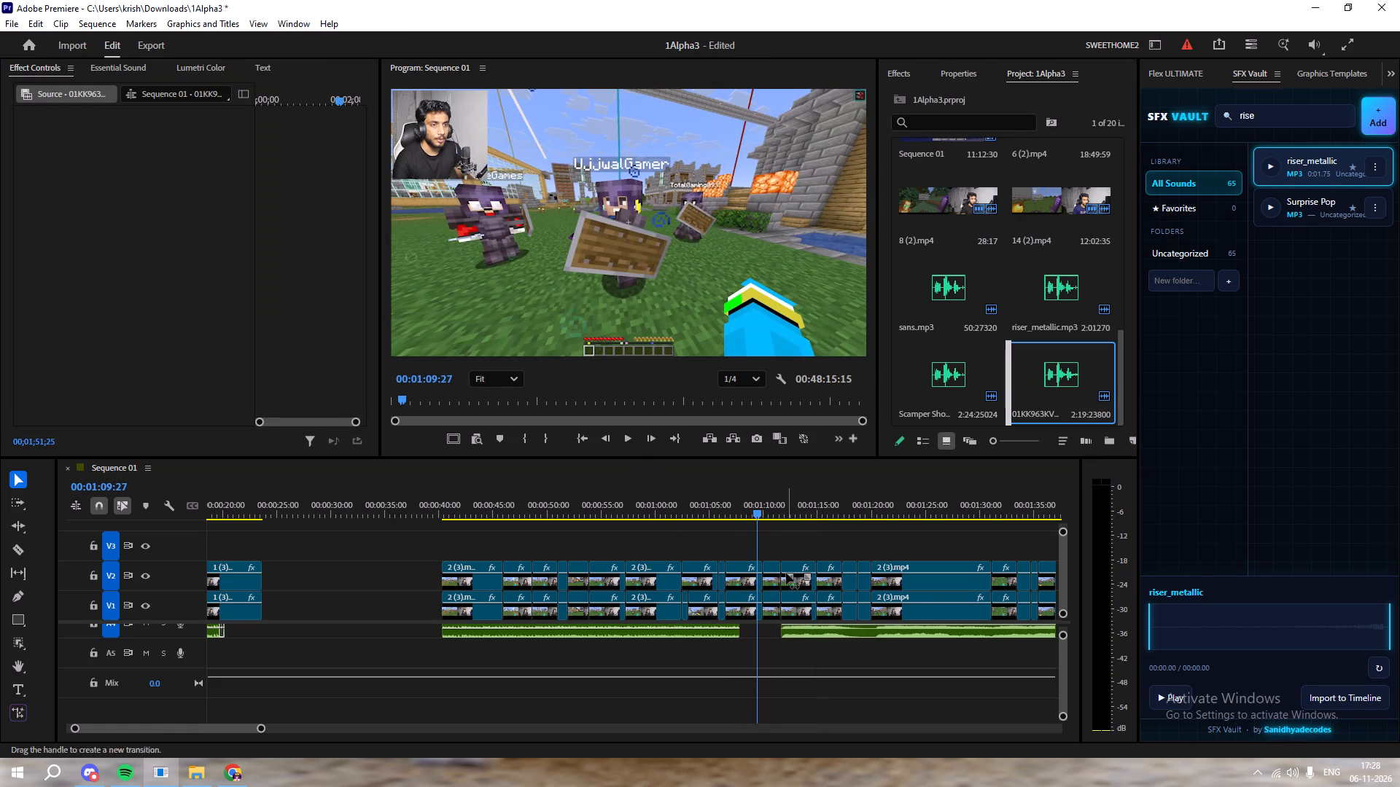
Move the new music clip on A4 earlier so it starts at about 00:01:10, and save the project.
key(space)
drag(763, 511, 739, 514)
drag(814, 640, 780, 637)
drag(800, 632, 777, 633)
click(762, 526)
key(space)
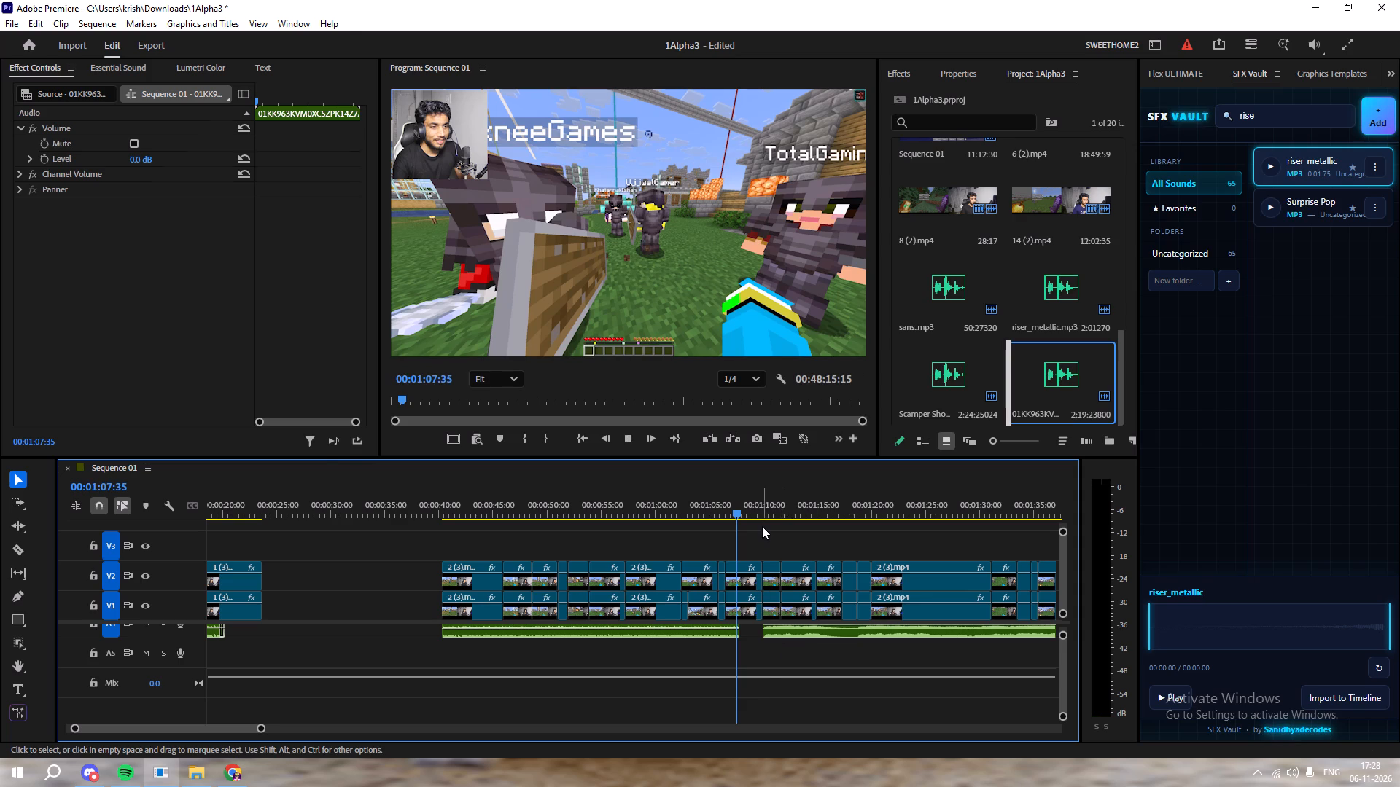
key(space)
key(ctrl+s)
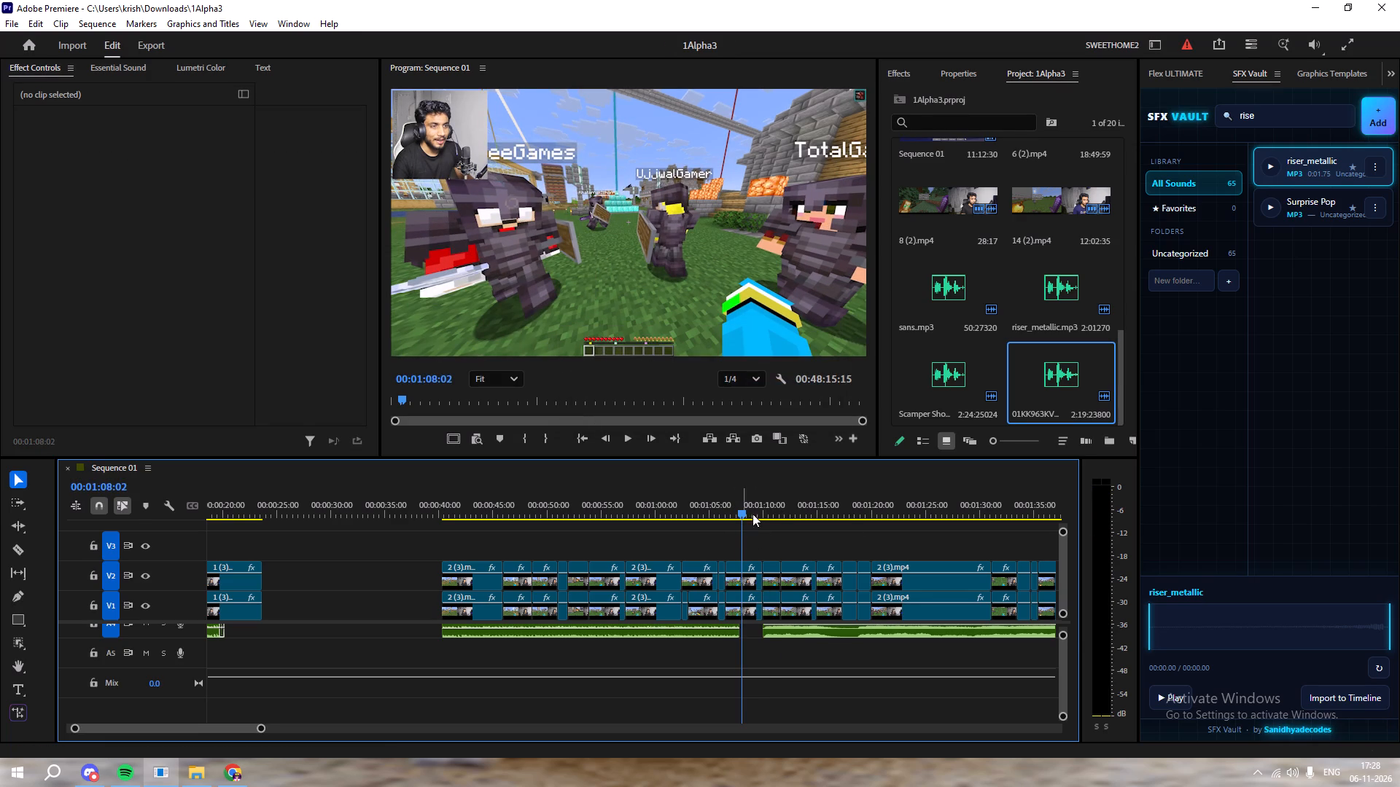
Fit all audio tracks in the timeline view and preview the sequence from about 00:01:03.
drag(1064, 647, 1064, 640)
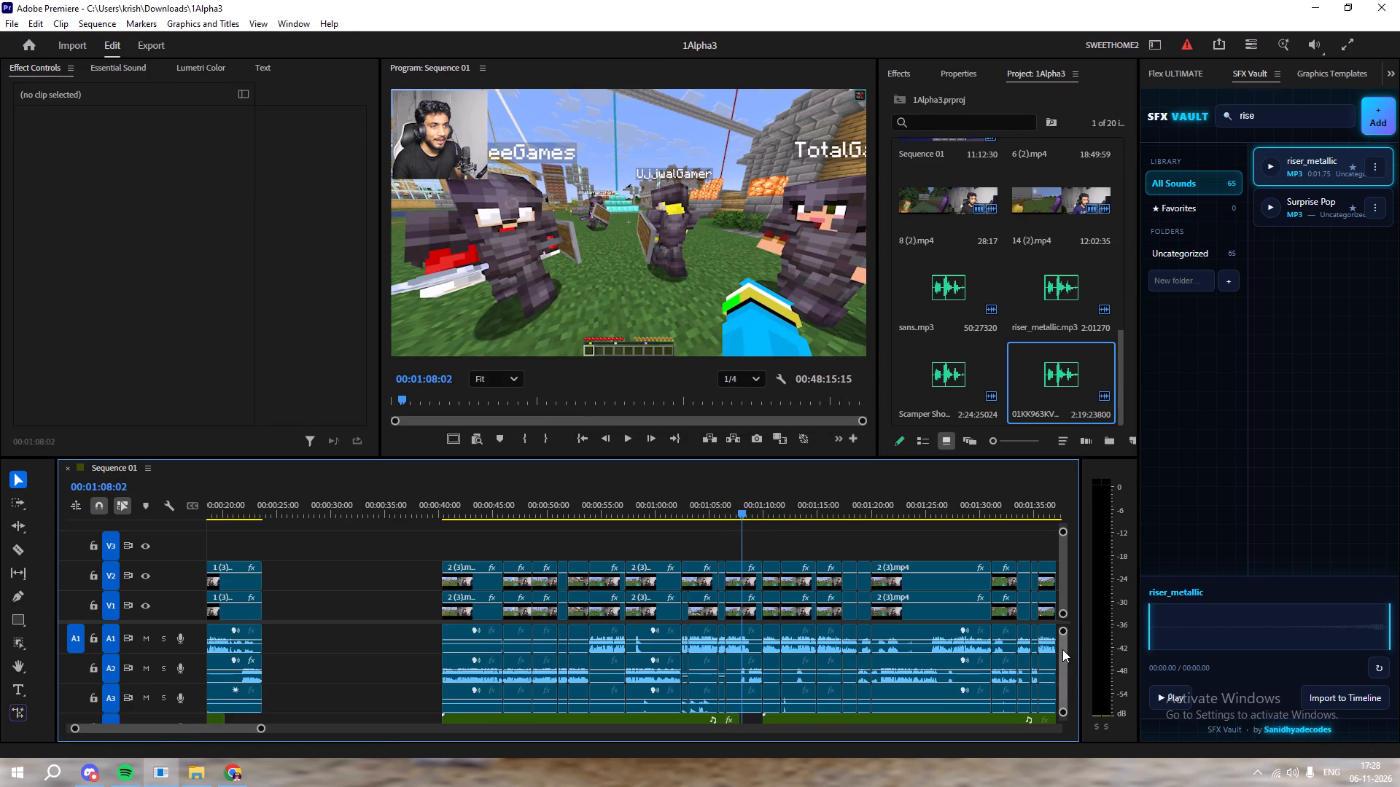
double_click(1062, 649)
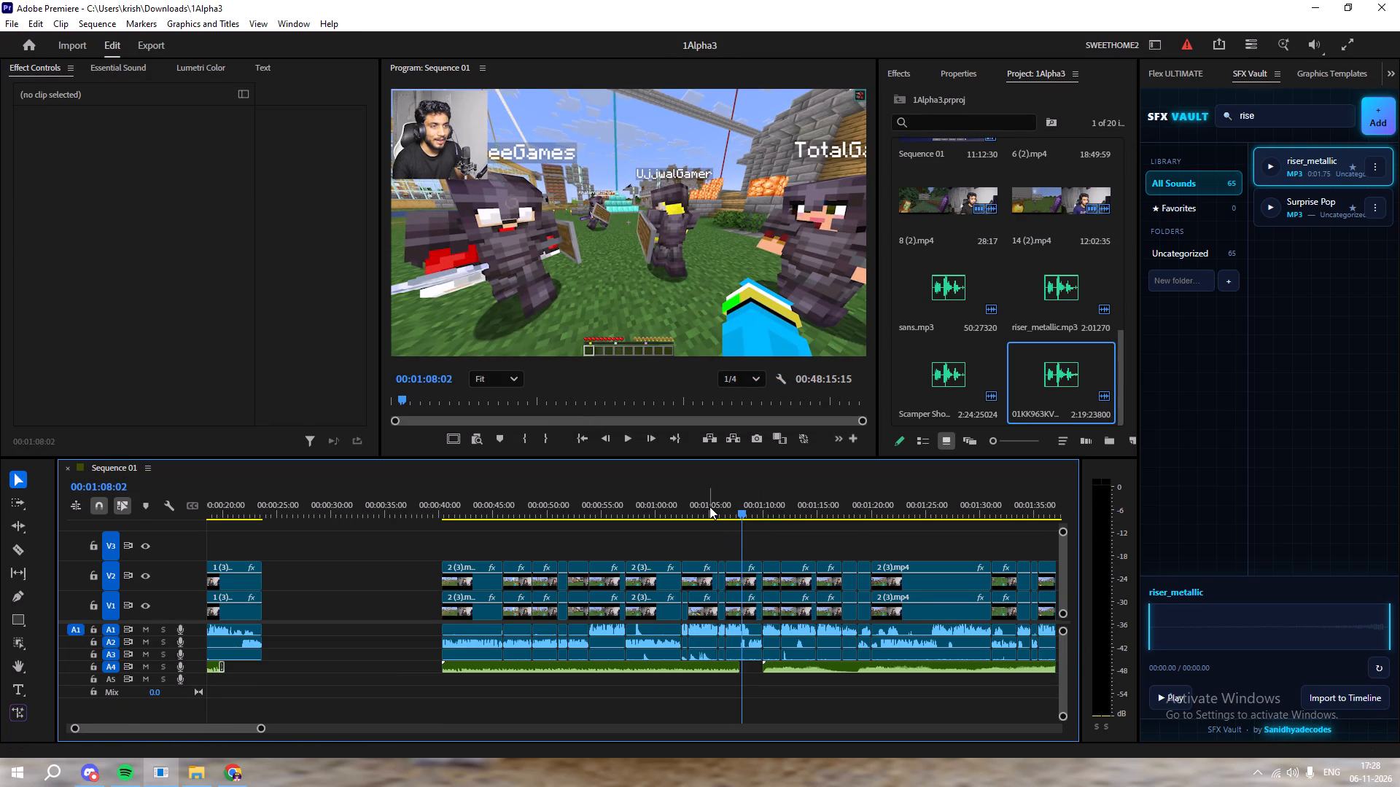
drag(711, 505, 688, 517)
key(space)
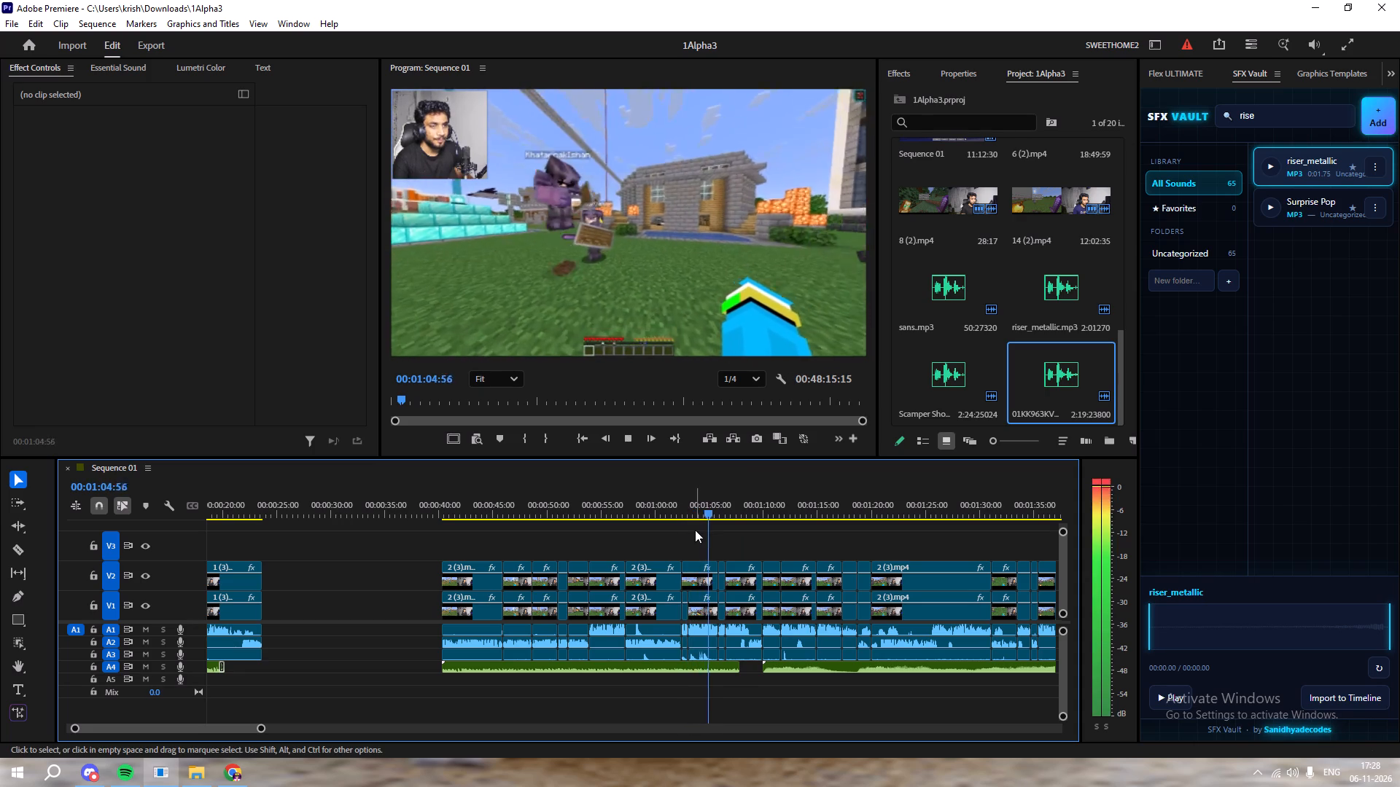
key(space)
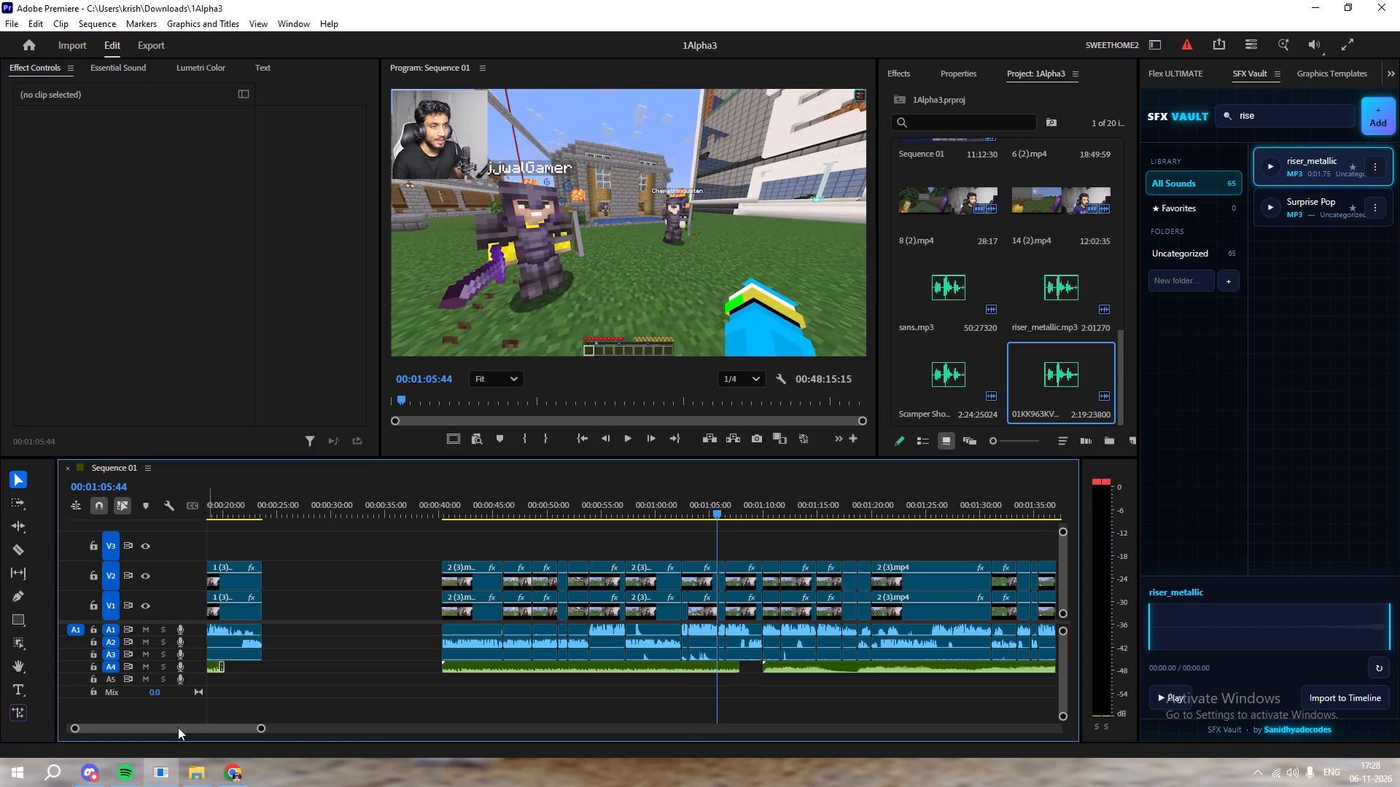
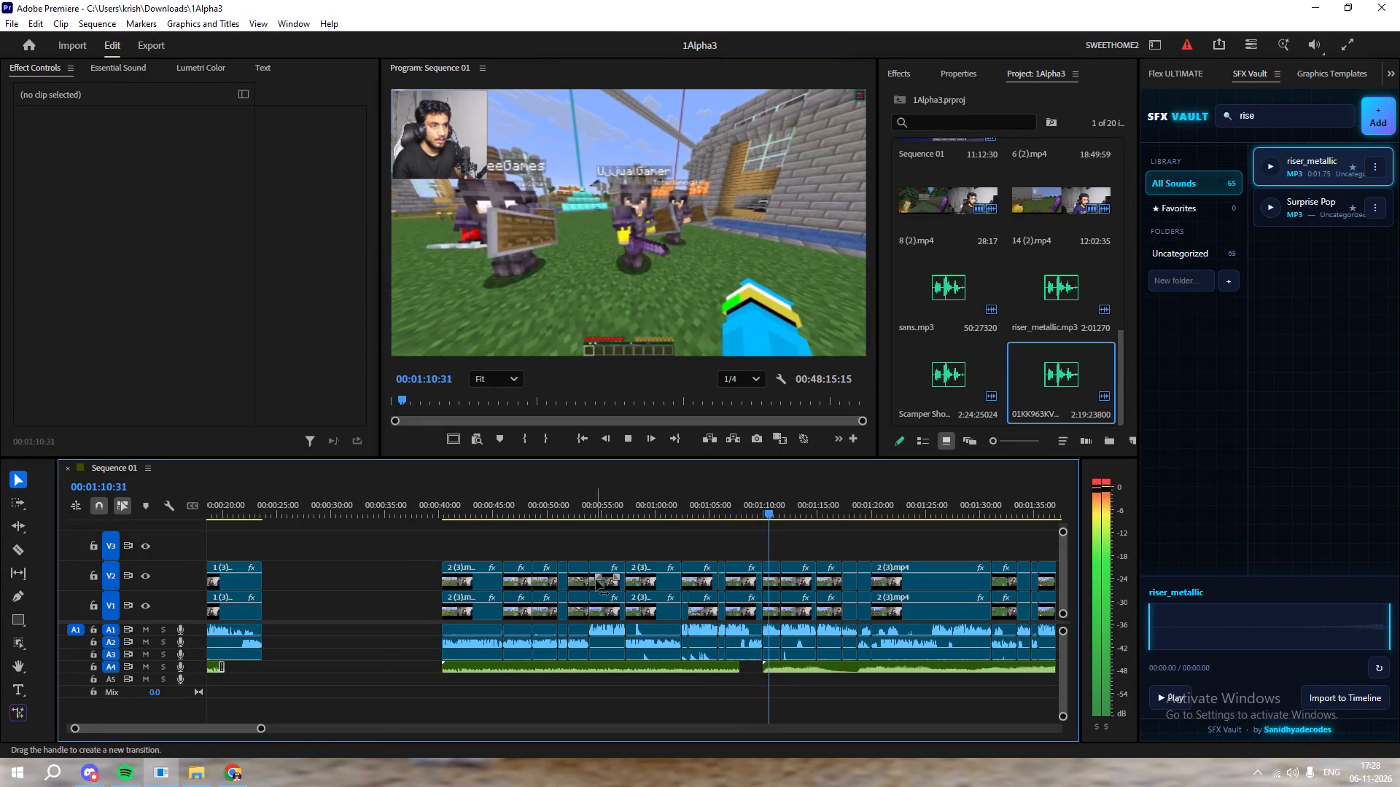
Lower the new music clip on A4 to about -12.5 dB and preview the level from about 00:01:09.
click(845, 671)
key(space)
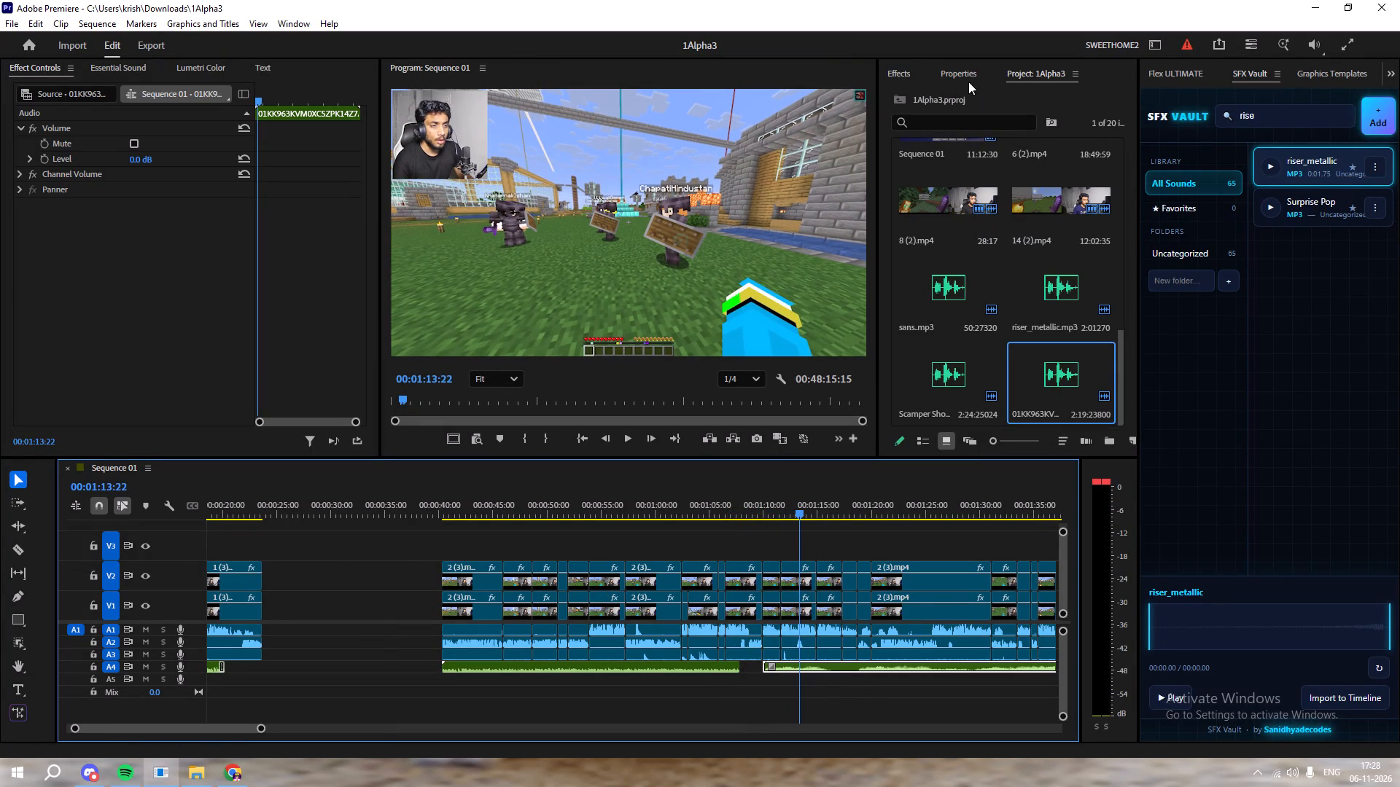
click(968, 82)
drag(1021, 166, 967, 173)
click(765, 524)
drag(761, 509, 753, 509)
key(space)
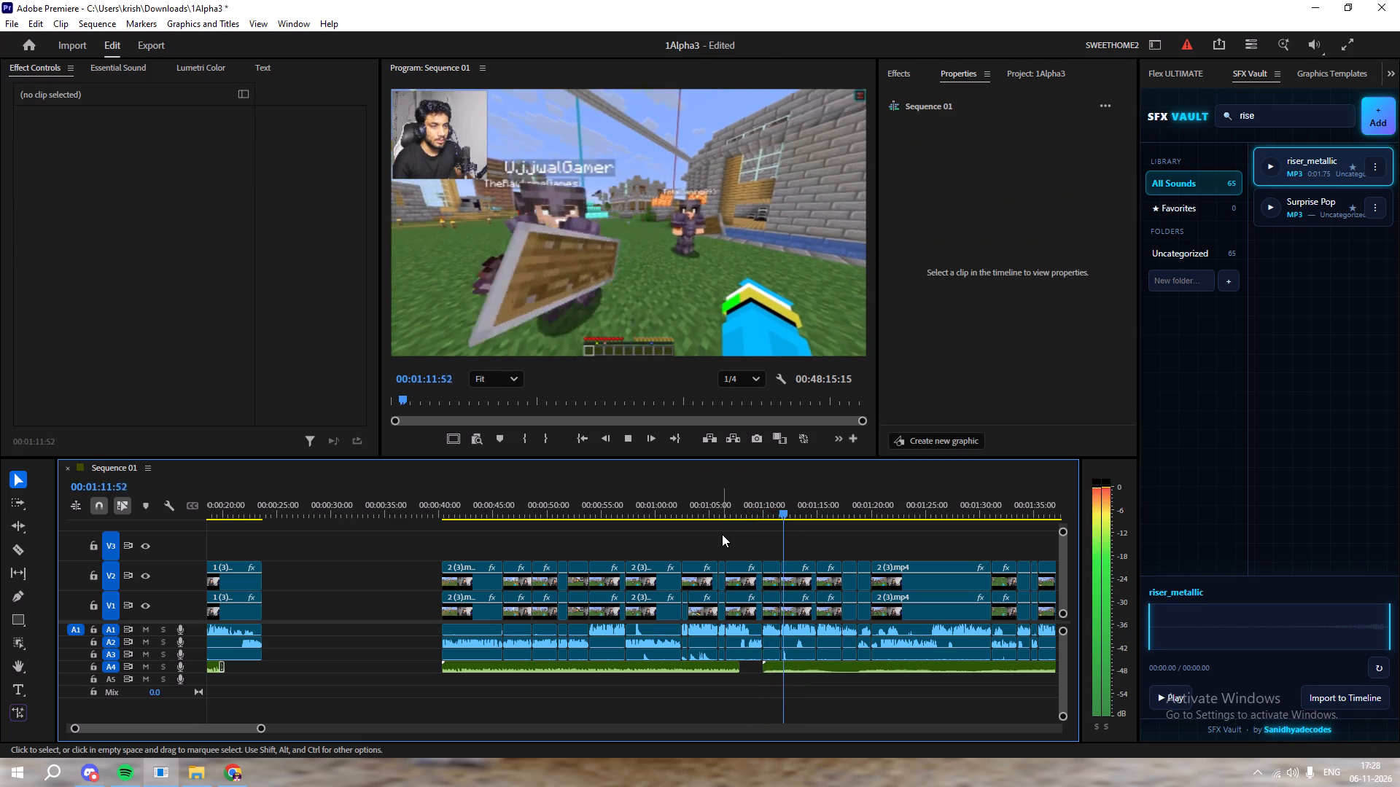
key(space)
Raise the volume of the new music clip on A4 slightly and save the project.
click(817, 673)
drag(965, 173, 979, 172)
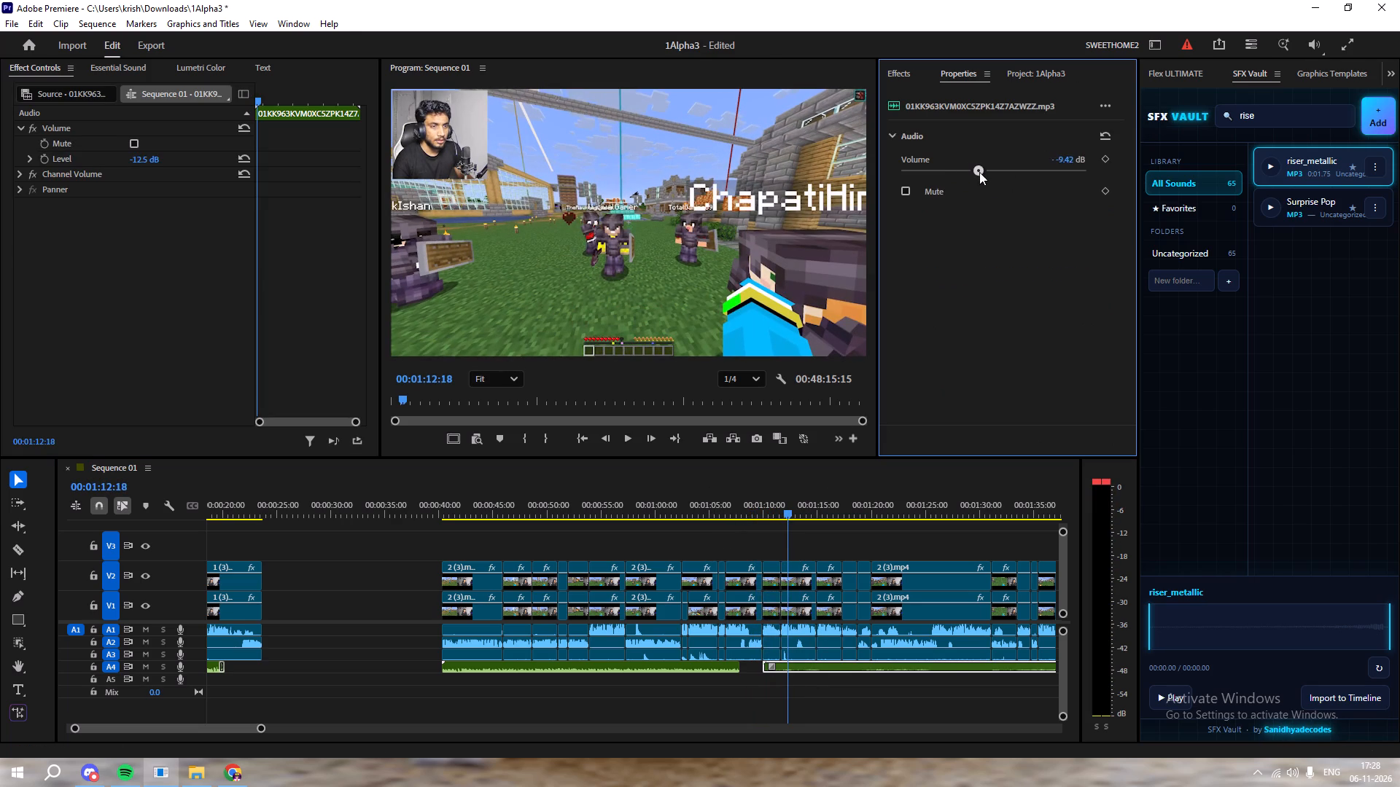
drag(979, 172, 987, 171)
click(987, 171)
click(761, 522)
key(ctrl+s)
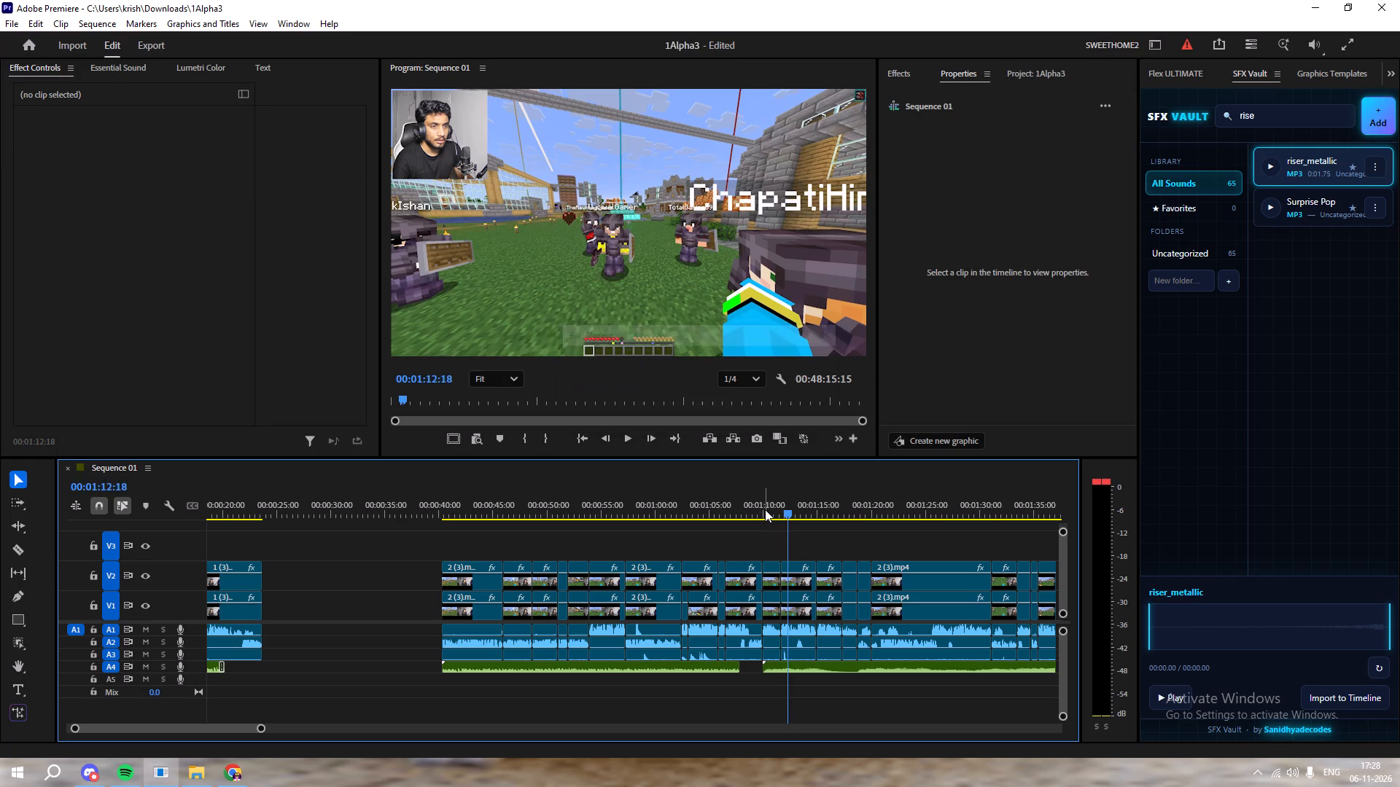
Play the sequence from about 00:01:10 to check the new music clip's level.
click(765, 509)
key(space)
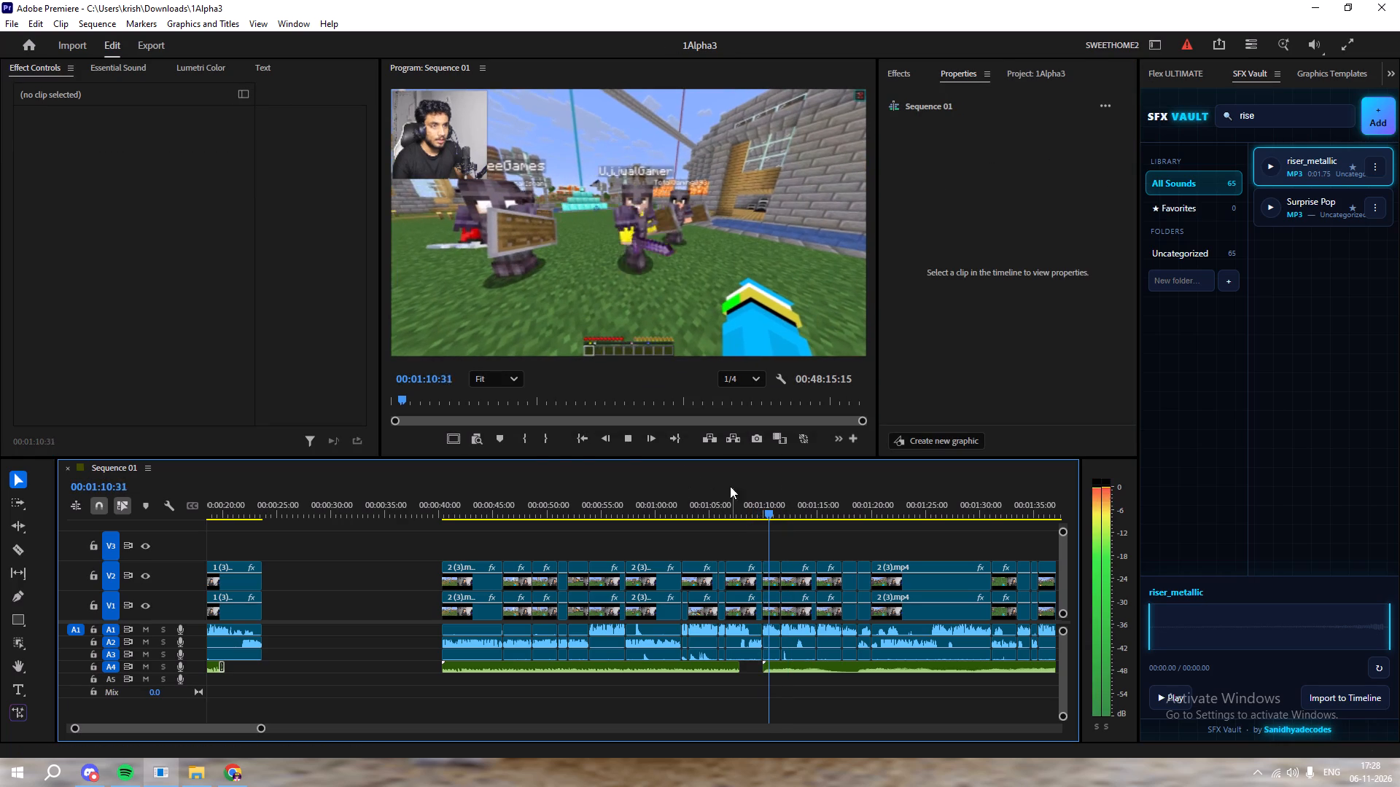
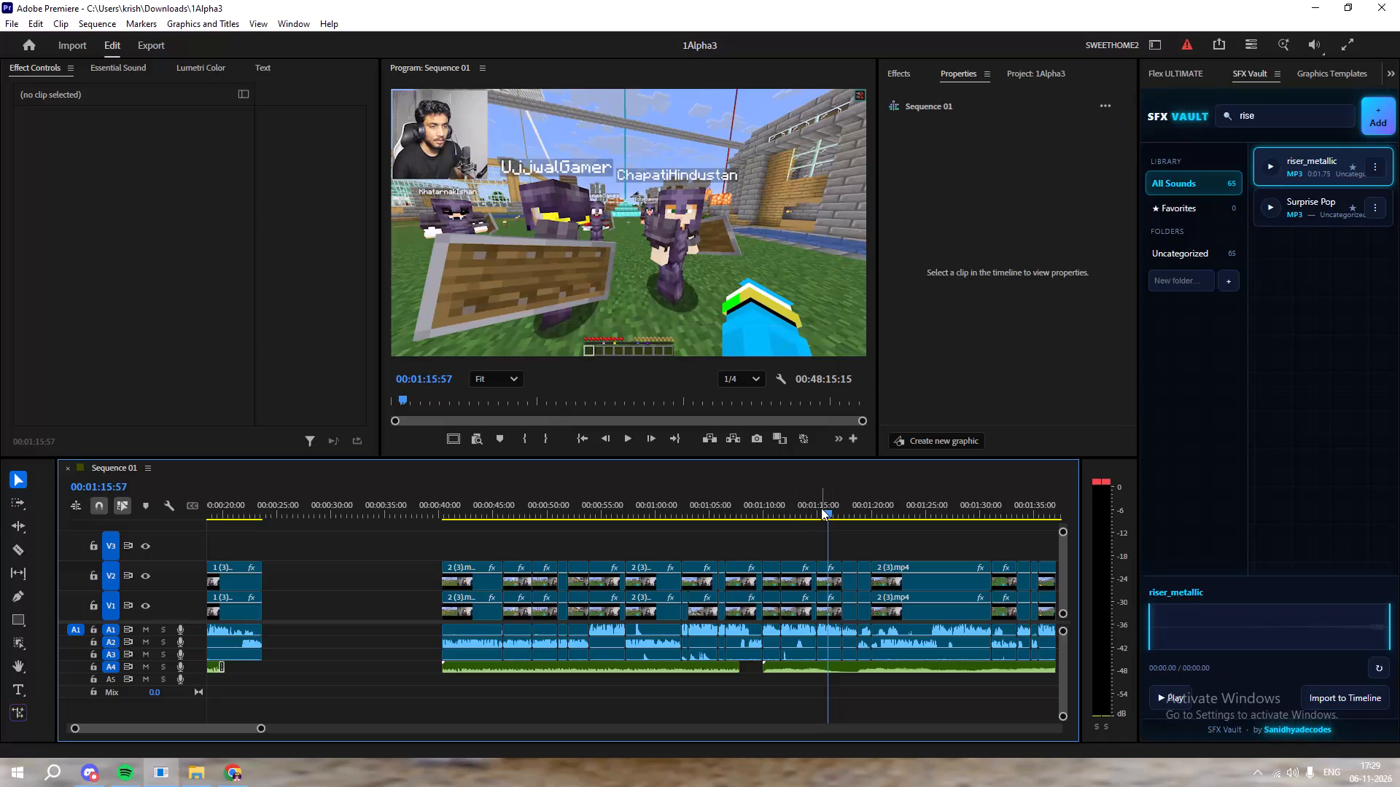
Play the sequence from about 00:01:16 to about 00:01:22 to check the music level under the voices.
key(space)
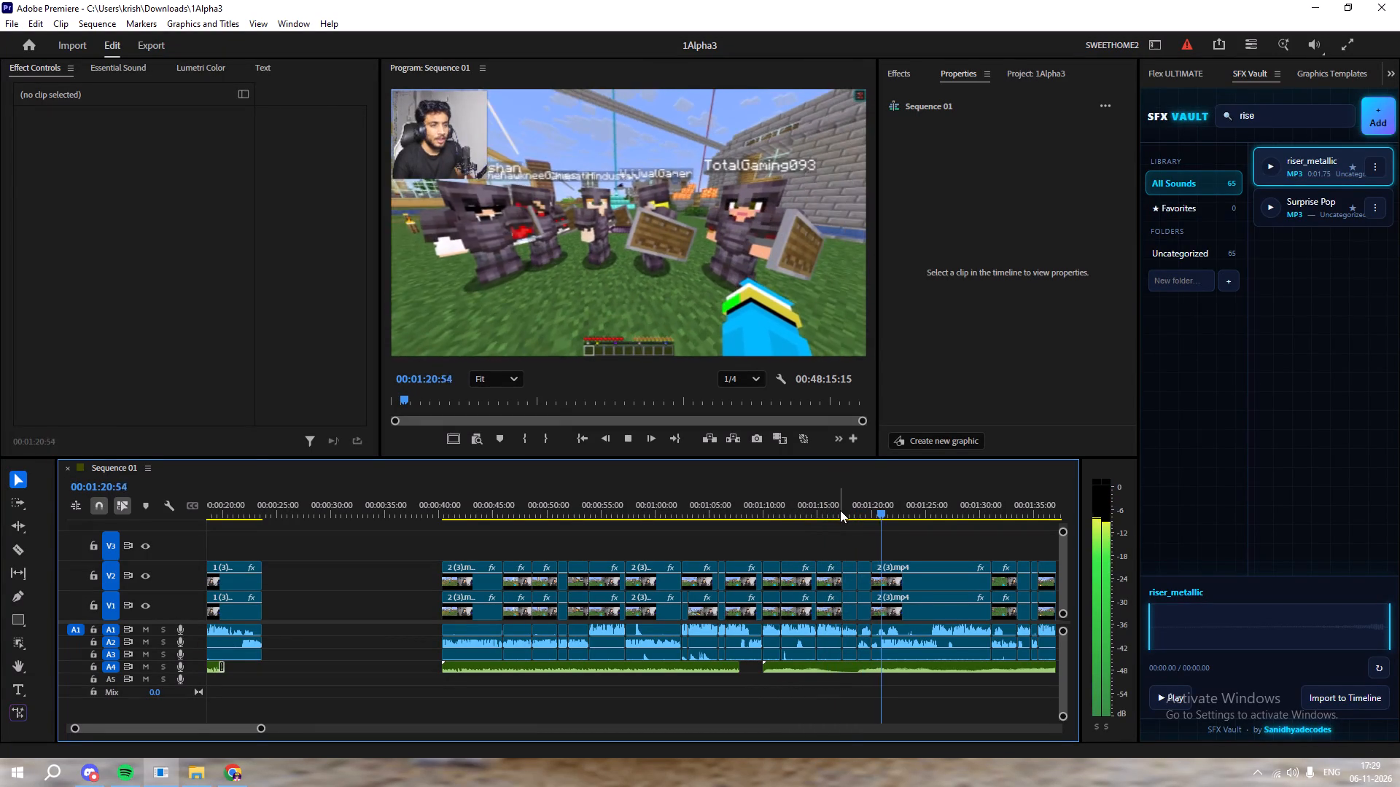
key(space)
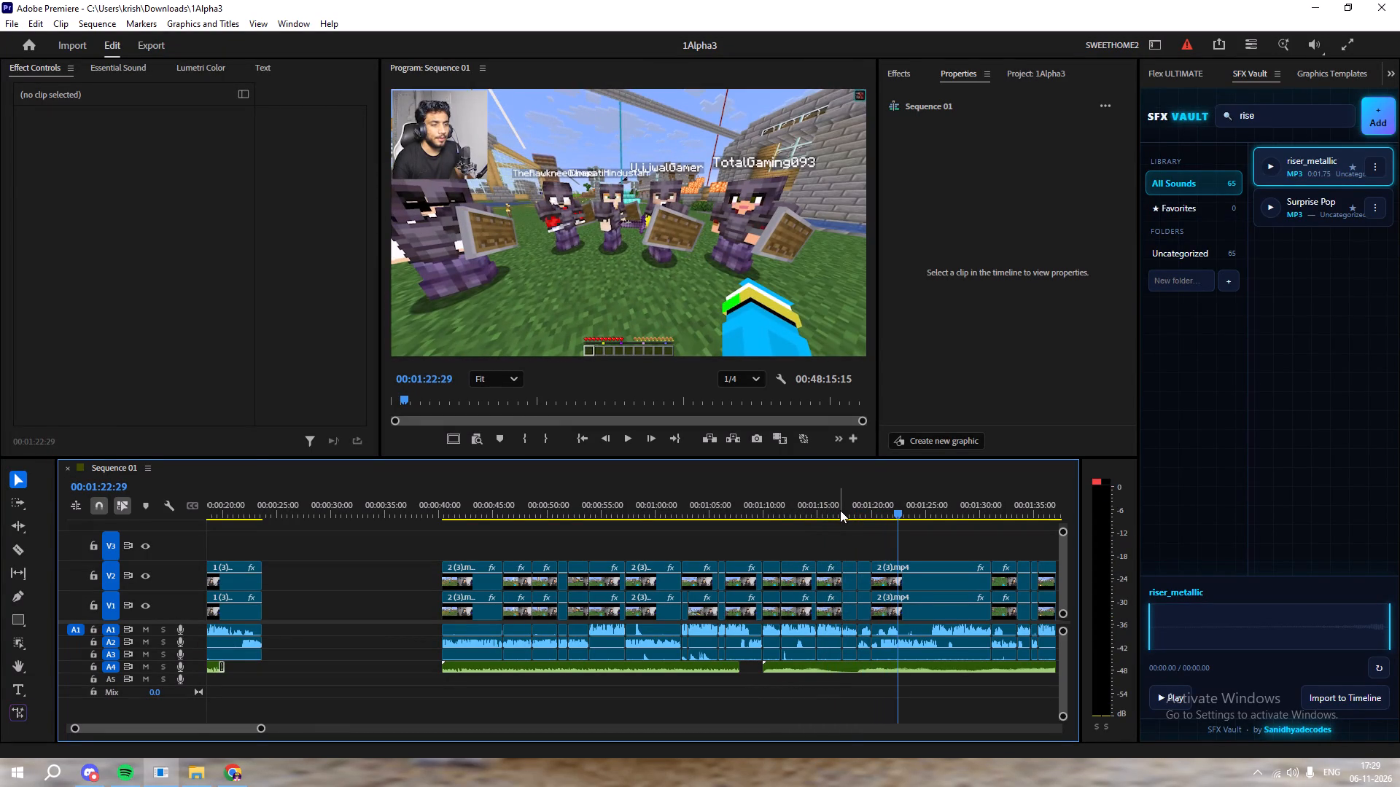
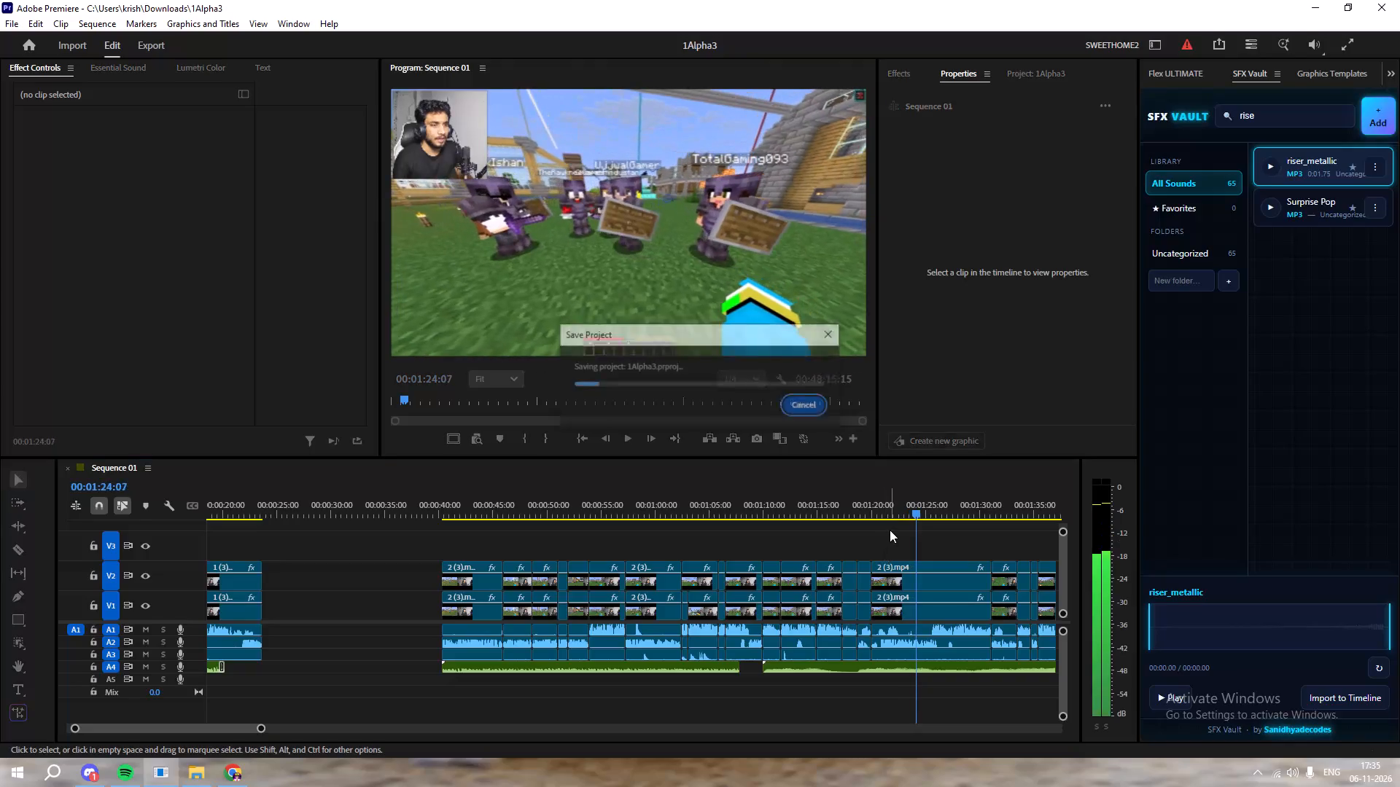
Play the sequence from 00:01:24:07 to about 00:01:32 to find where the A4 music should end.
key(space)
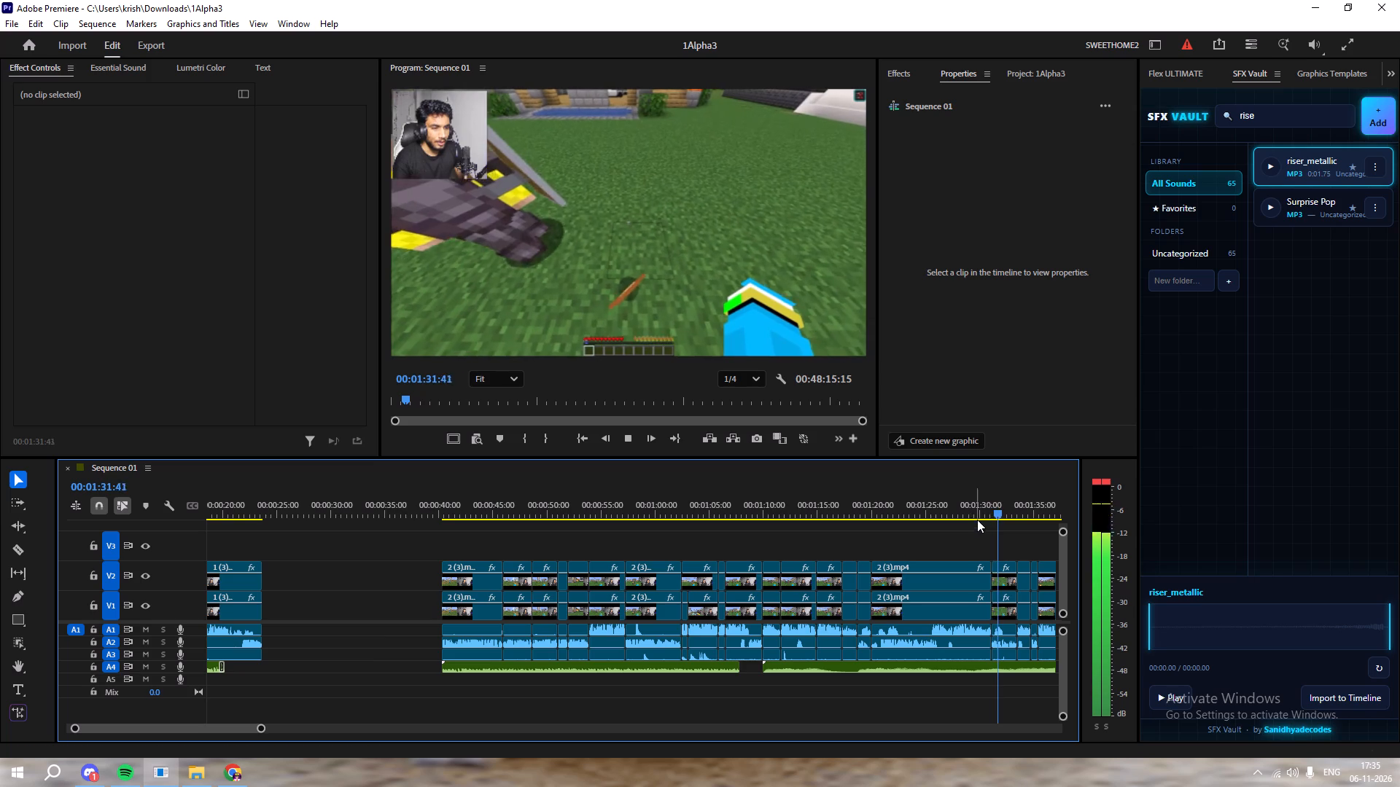
alt+scroll(965, 538, down, 3)
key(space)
Split the A4 music clip at the video cut near 00:01:31 and delete the portion after it.
alt+scroll(954, 528, up, 10)
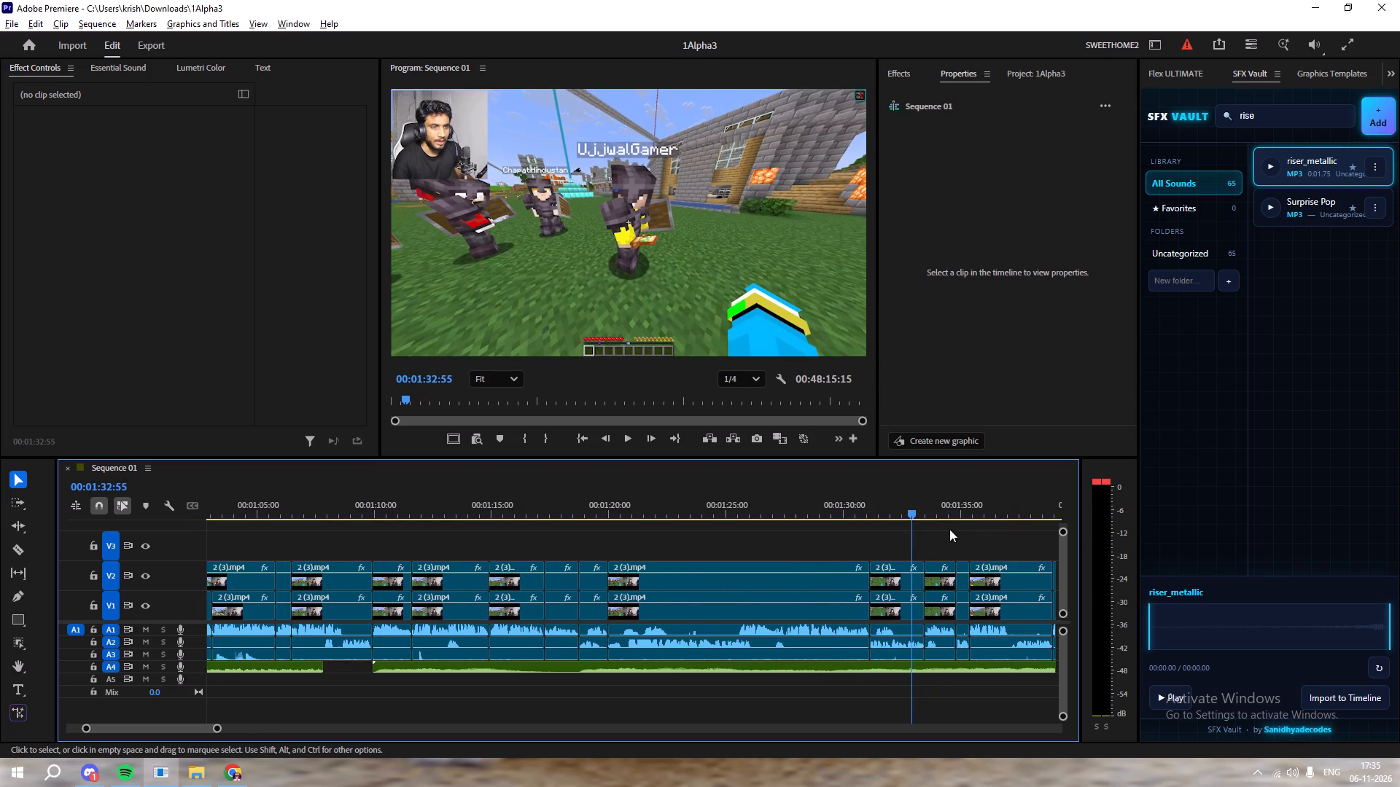
drag(895, 508, 856, 528)
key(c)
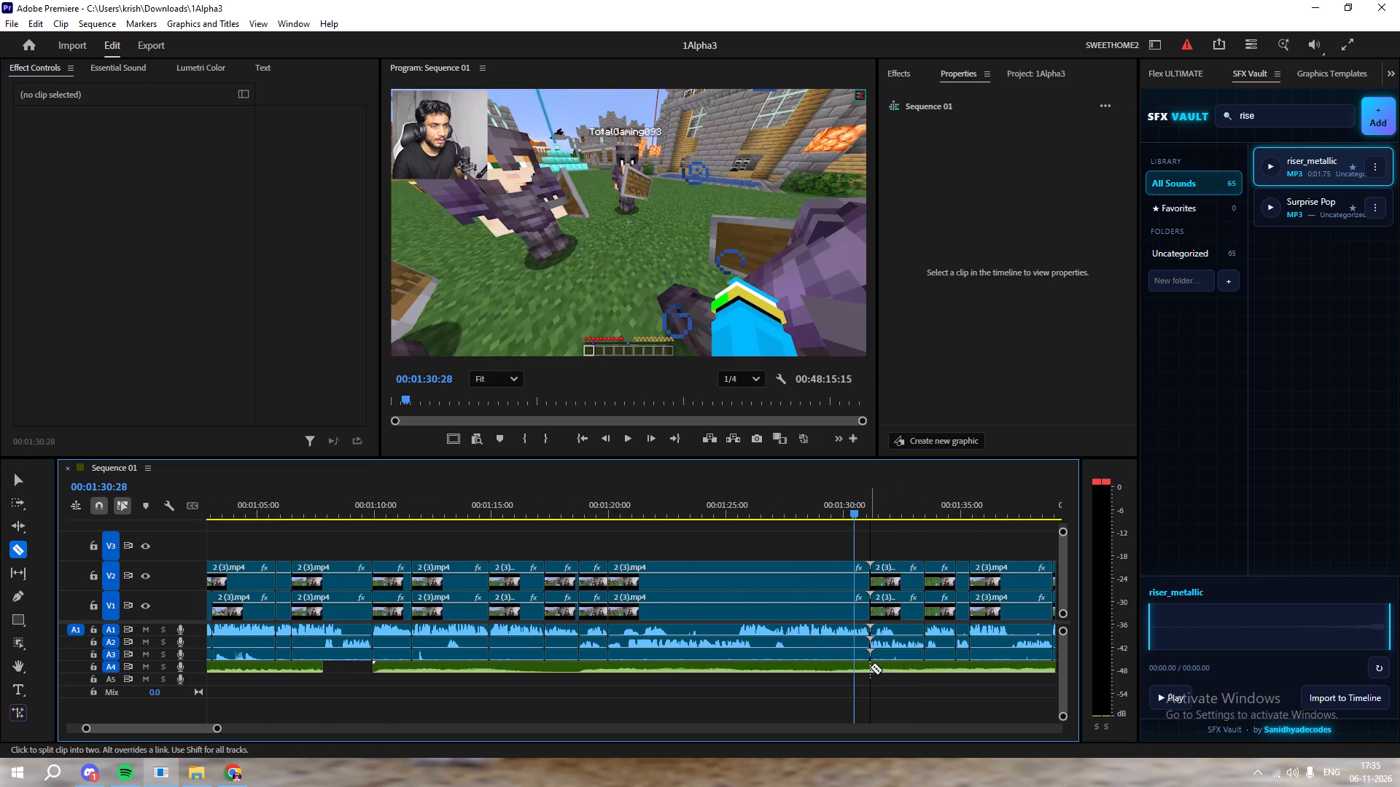
click(870, 667)
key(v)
click(899, 667)
key(Delete)
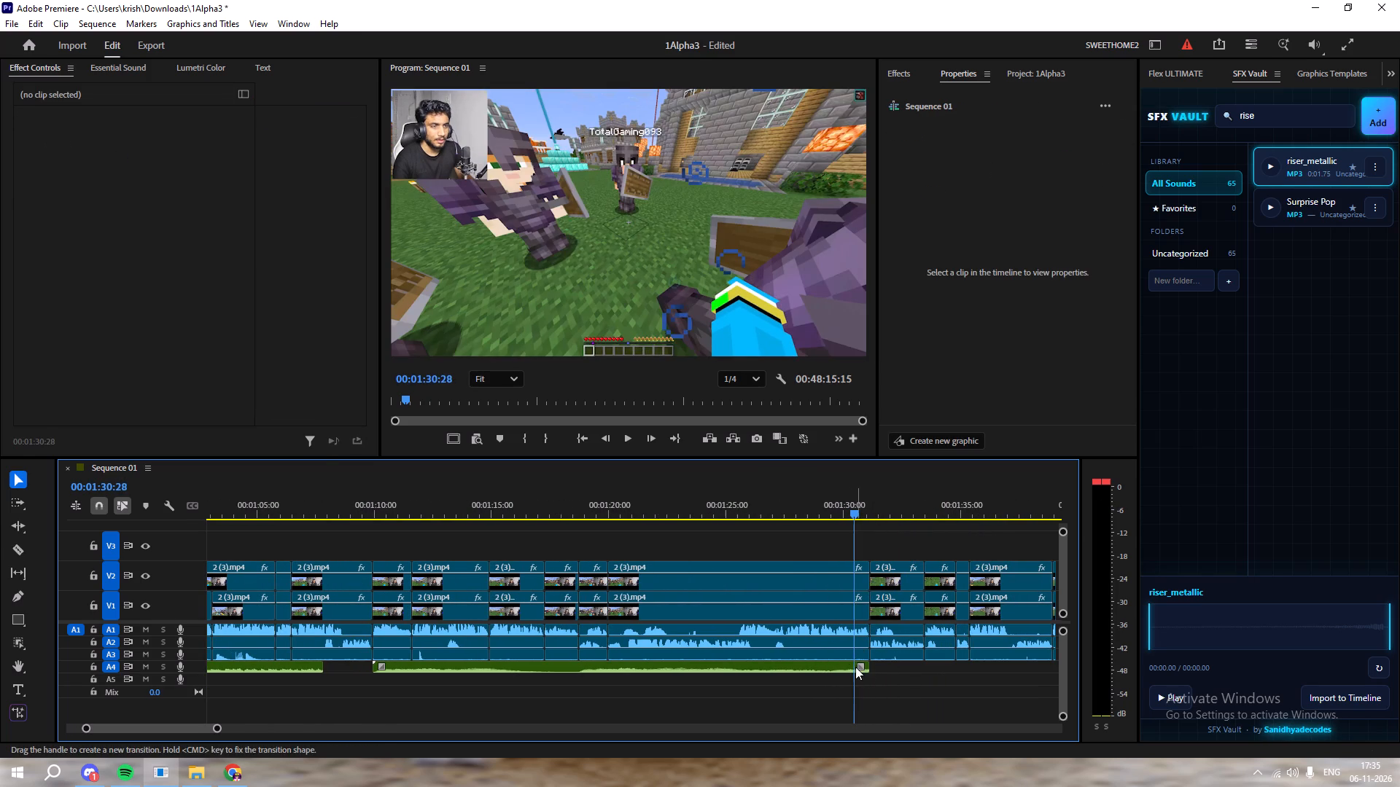
Add a short fade-out at the end of the trimmed A4 music clip and play through the ending.
click(858, 665)
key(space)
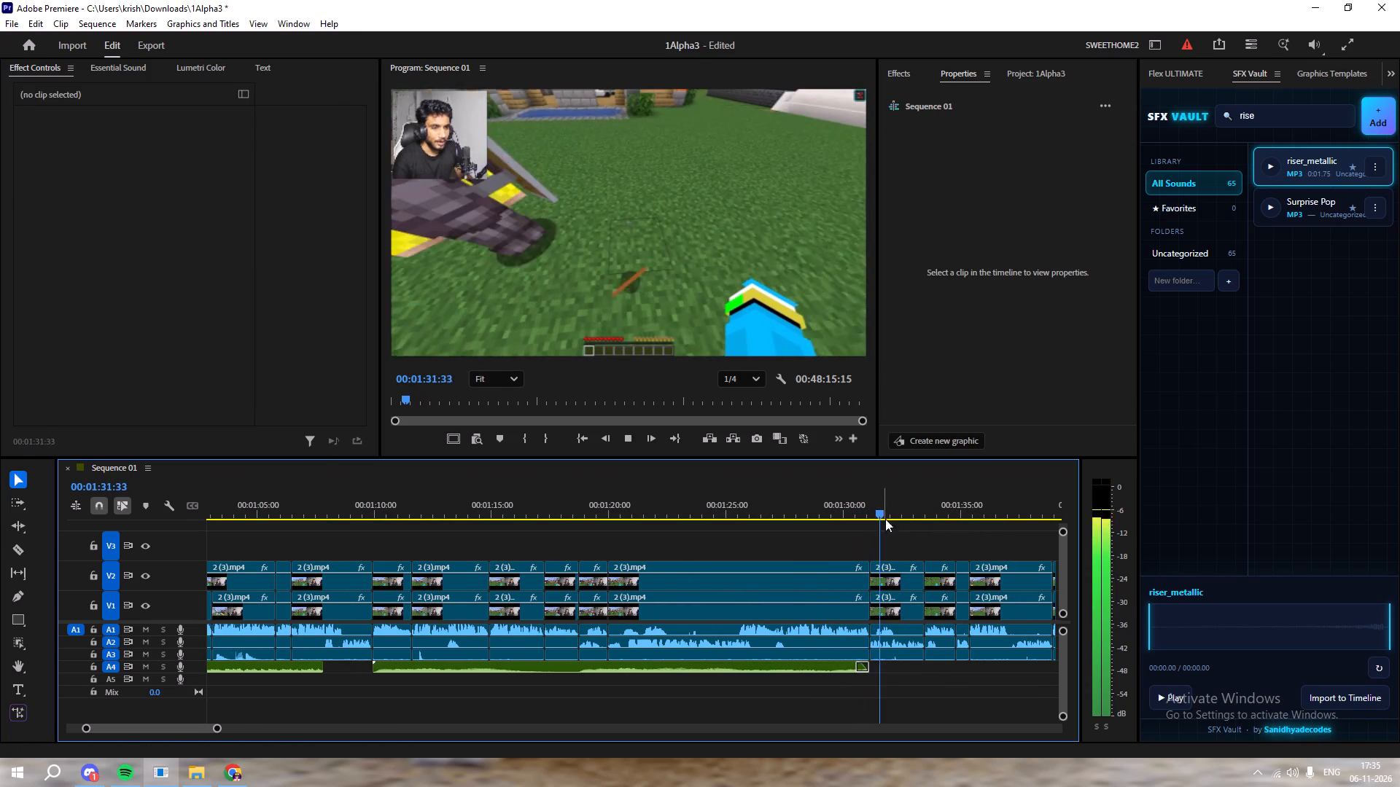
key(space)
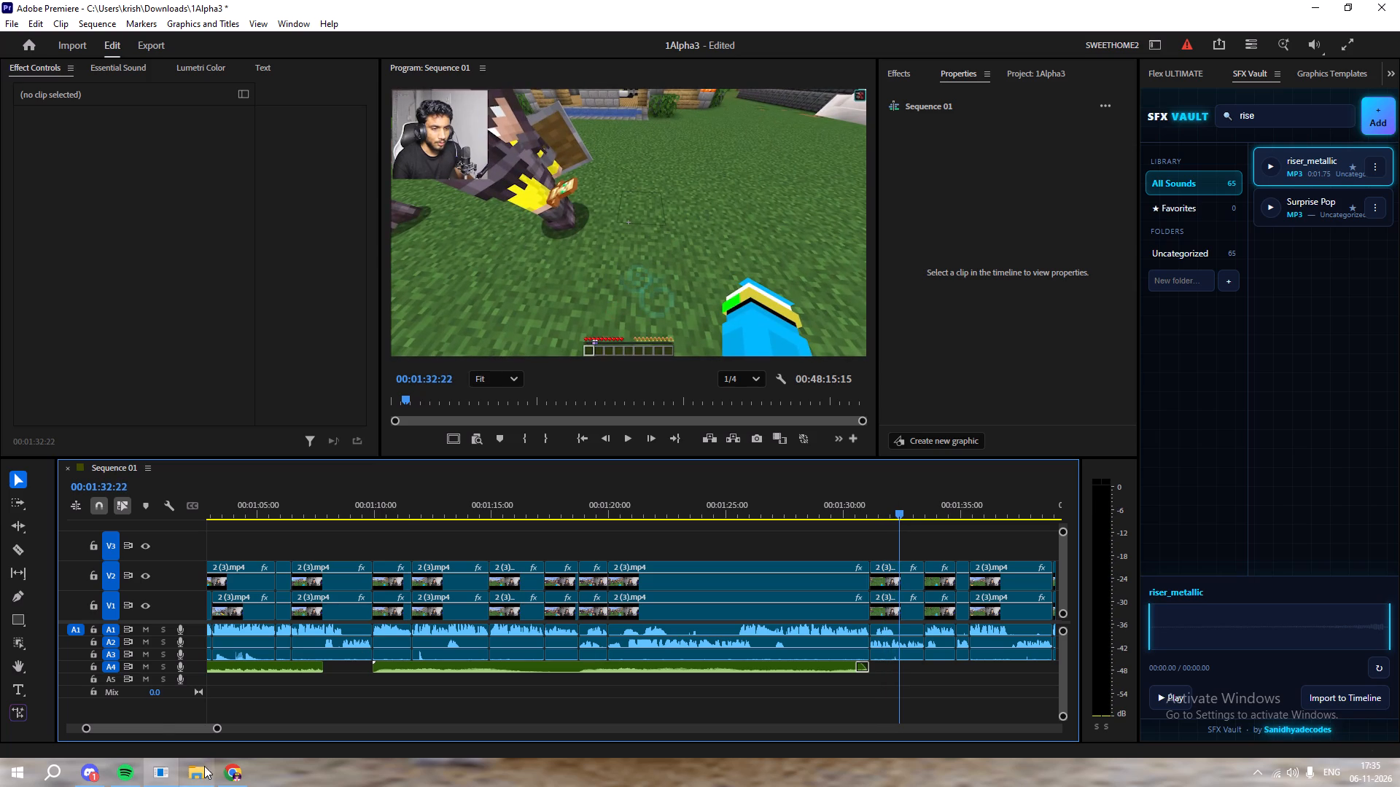
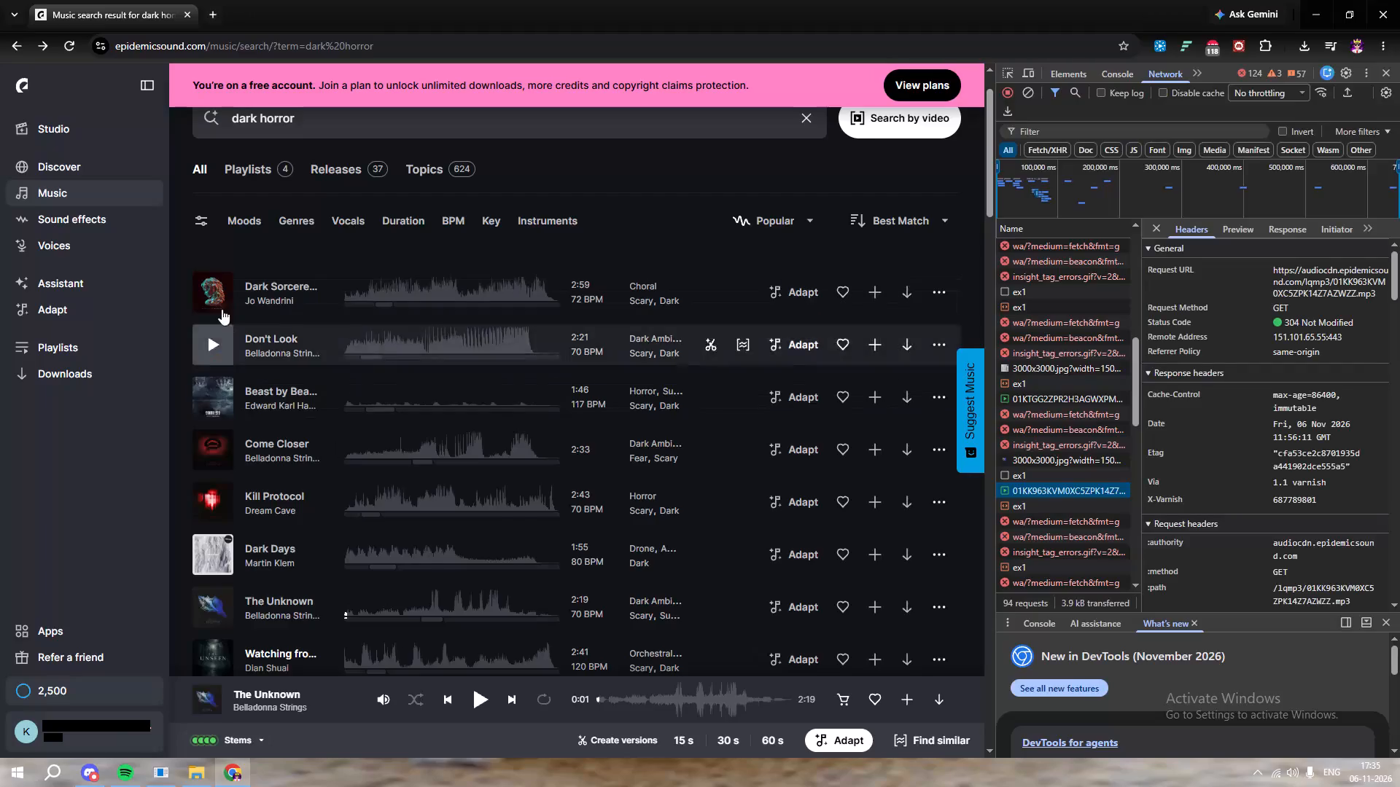
Preview dark horror tracks on Epidemic Sound, including Dark Sorcerers, Don't Look, Beast by Beast, The Unknown and Lord of the Dark.
click(214, 294)
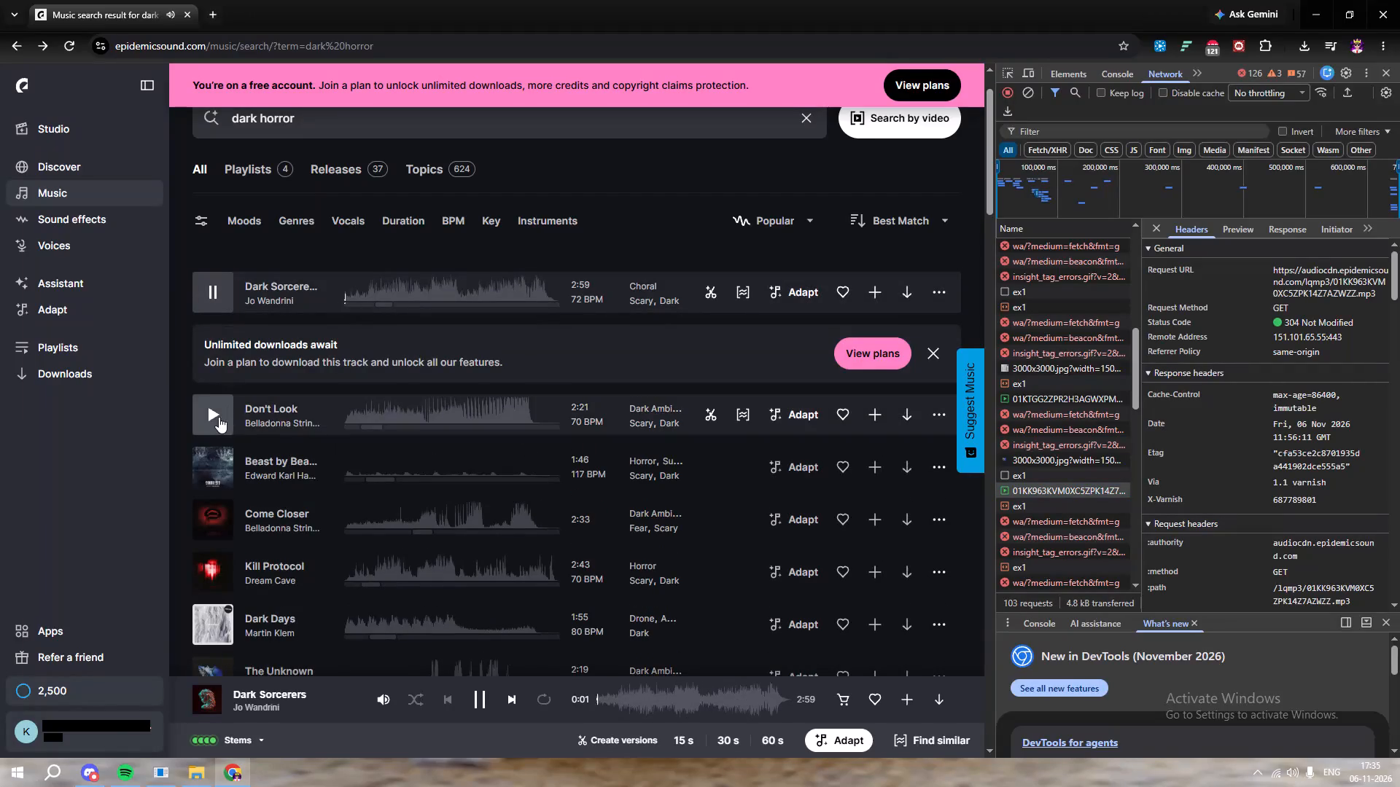
click(222, 423)
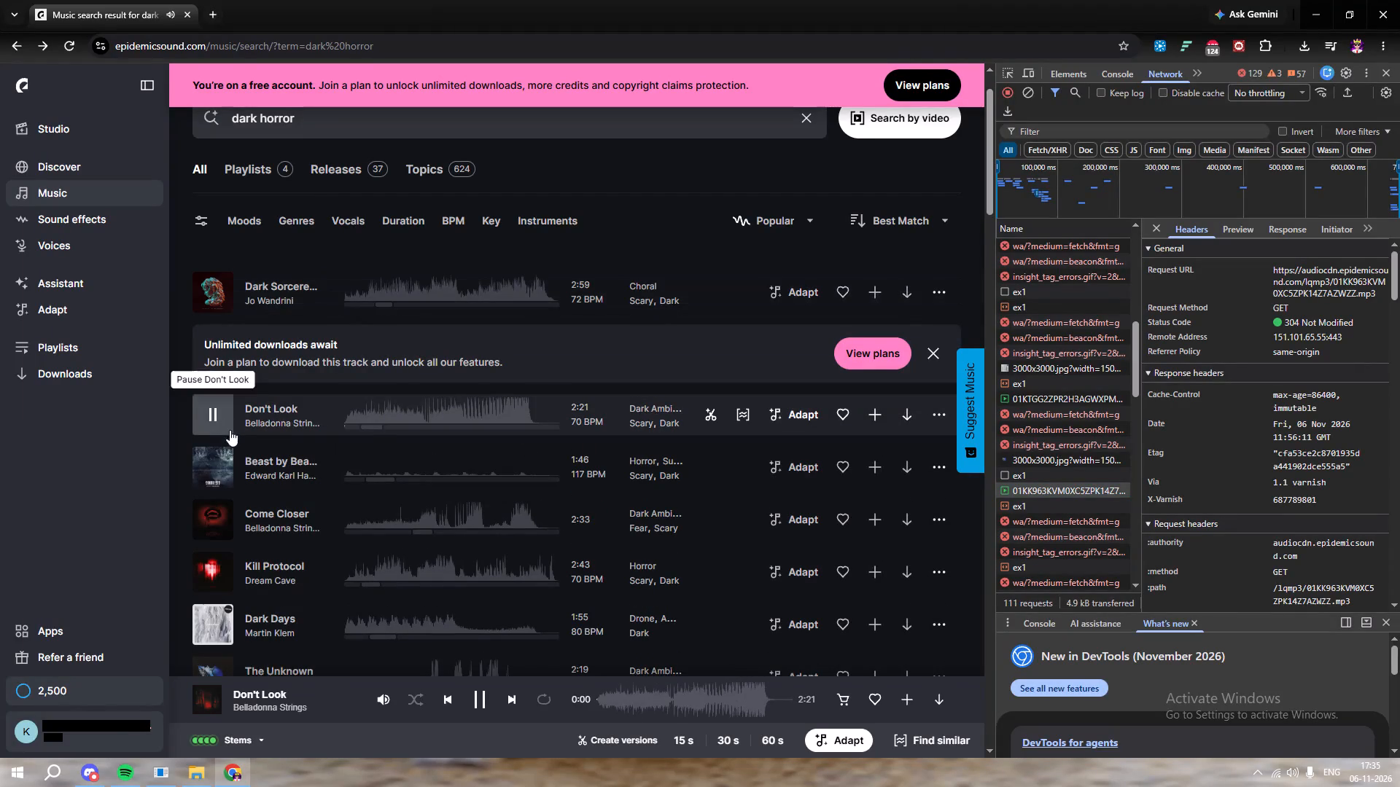
click(360, 405)
click(214, 471)
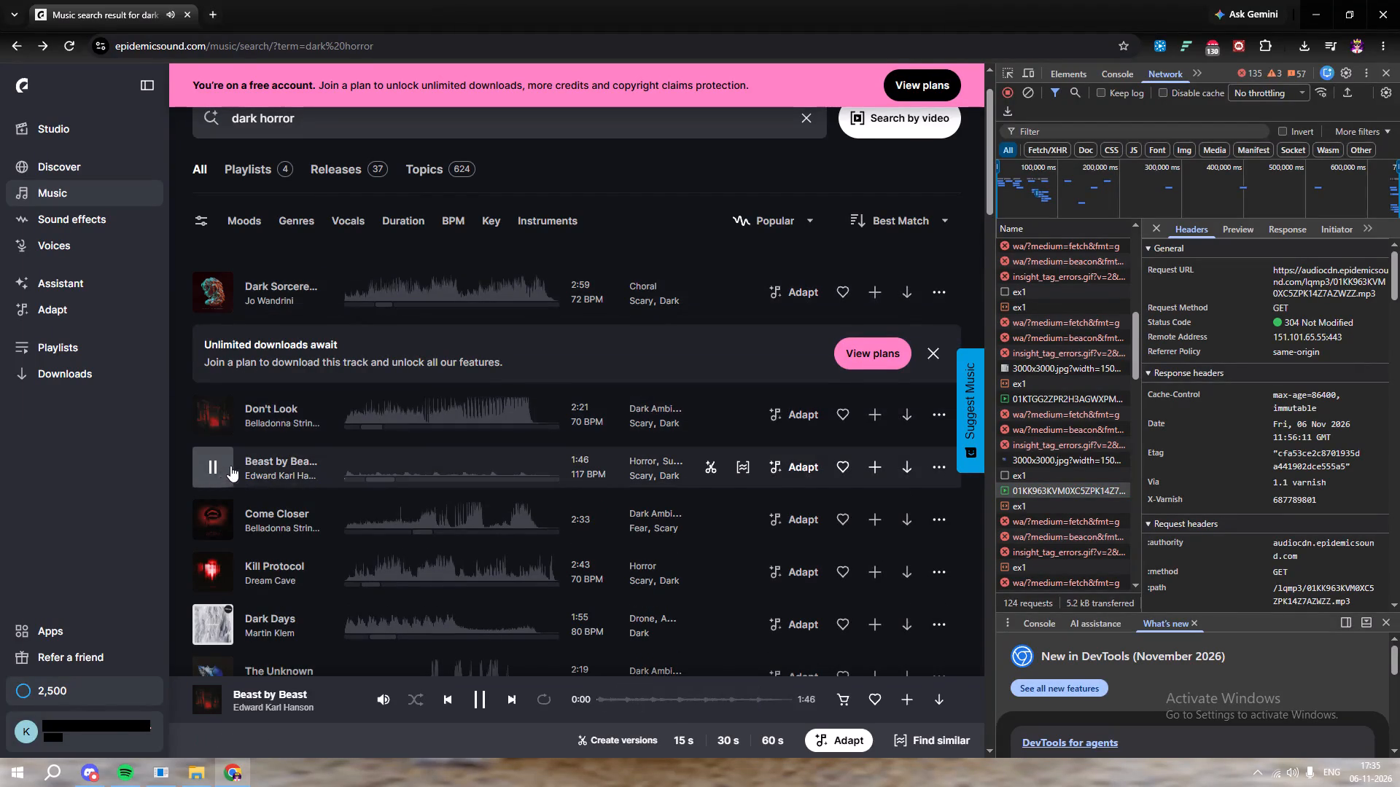
scroll(230, 466, down, 3)
click(215, 509)
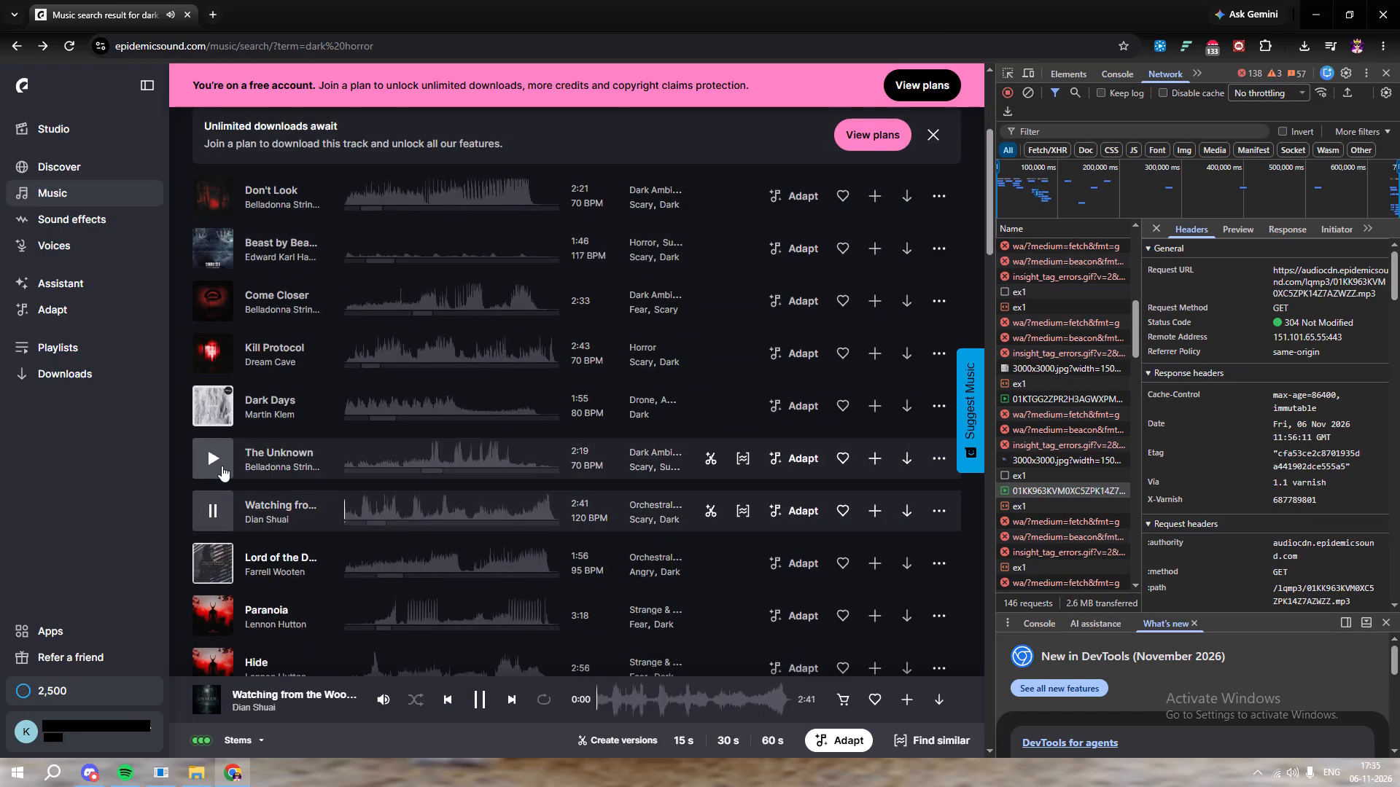
click(215, 466)
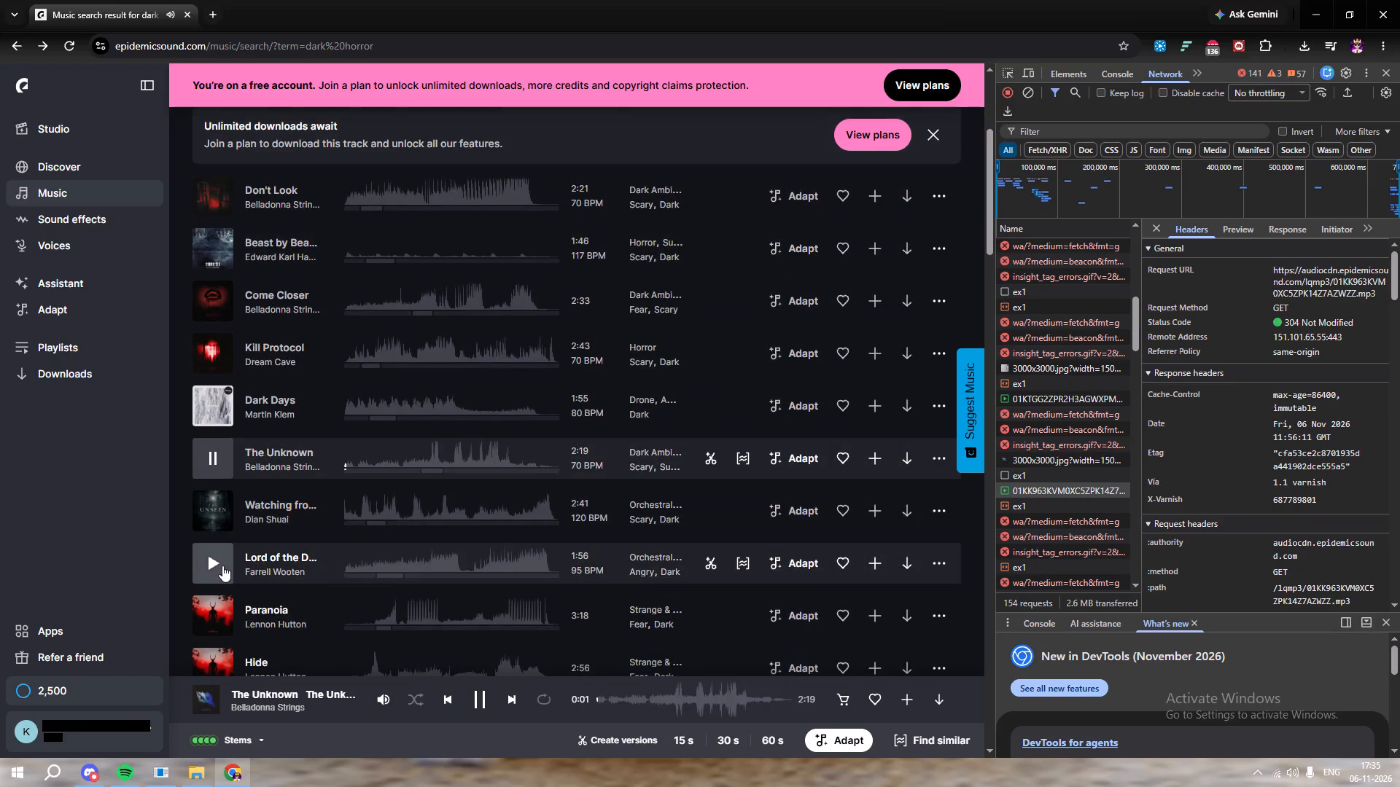
click(222, 562)
scroll(230, 546, down, 2)
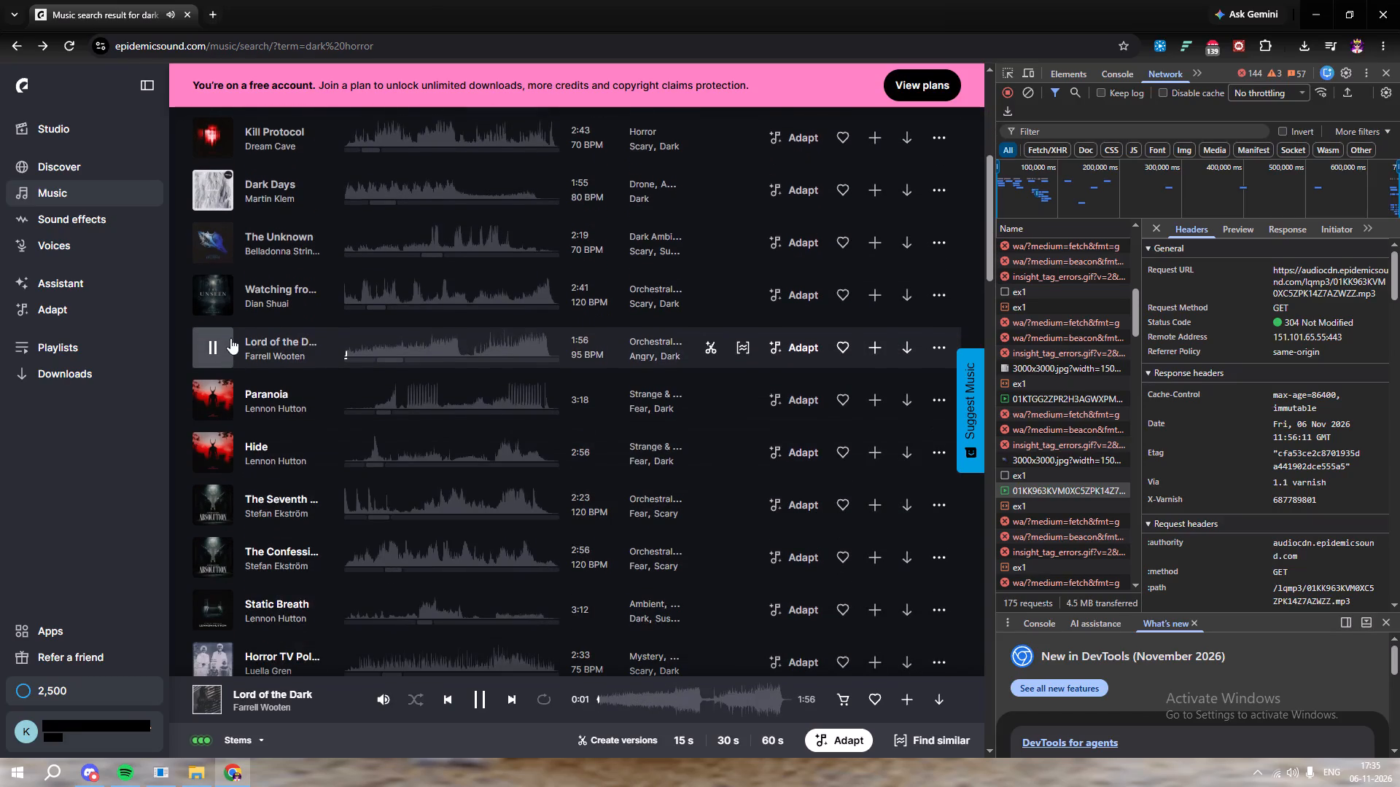
Look through the network requests logged during playback, open a 3000x3000.jpg request, and return to the results to pause Lord of the Dark.
scroll(1037, 474, down, 2)
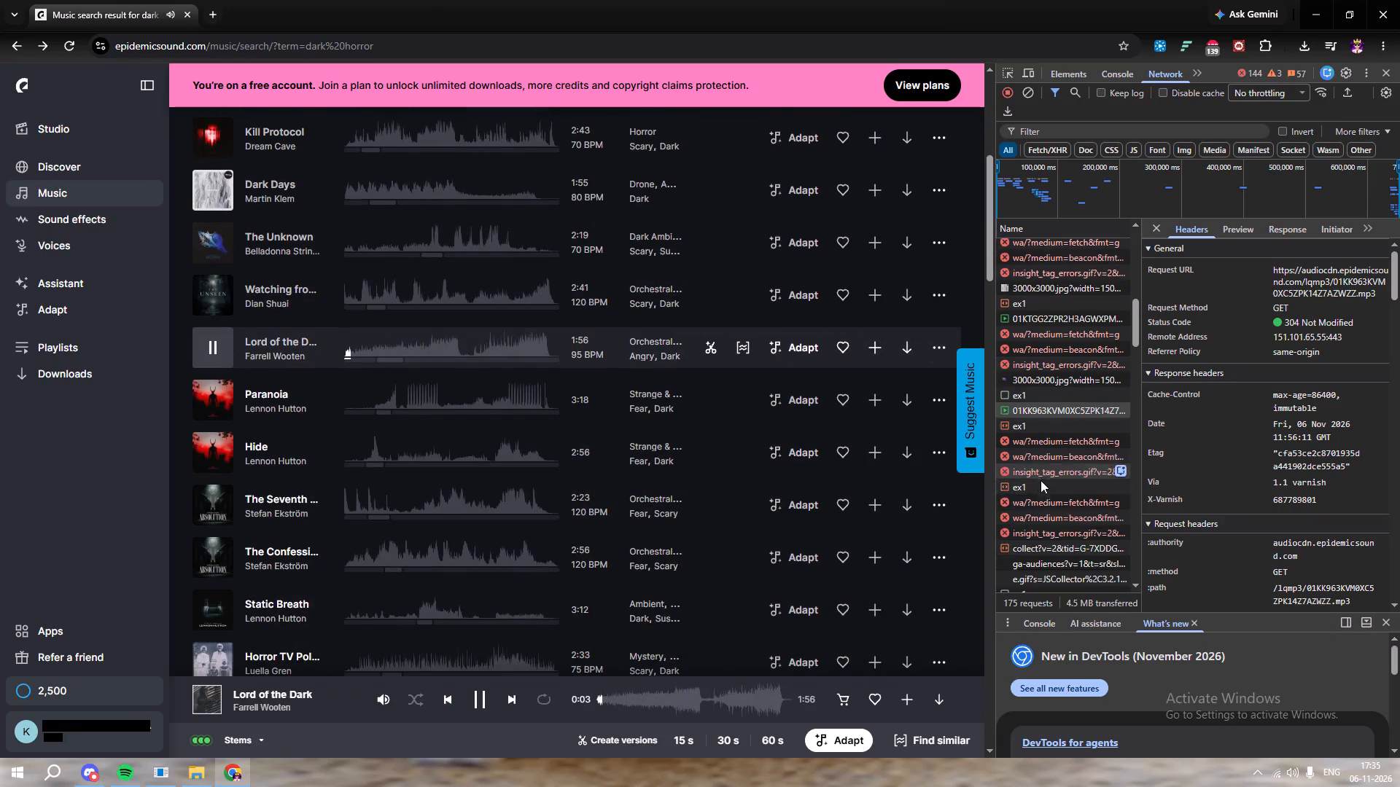
scroll(1067, 523, down, 20)
scroll(1067, 523, down, 16)
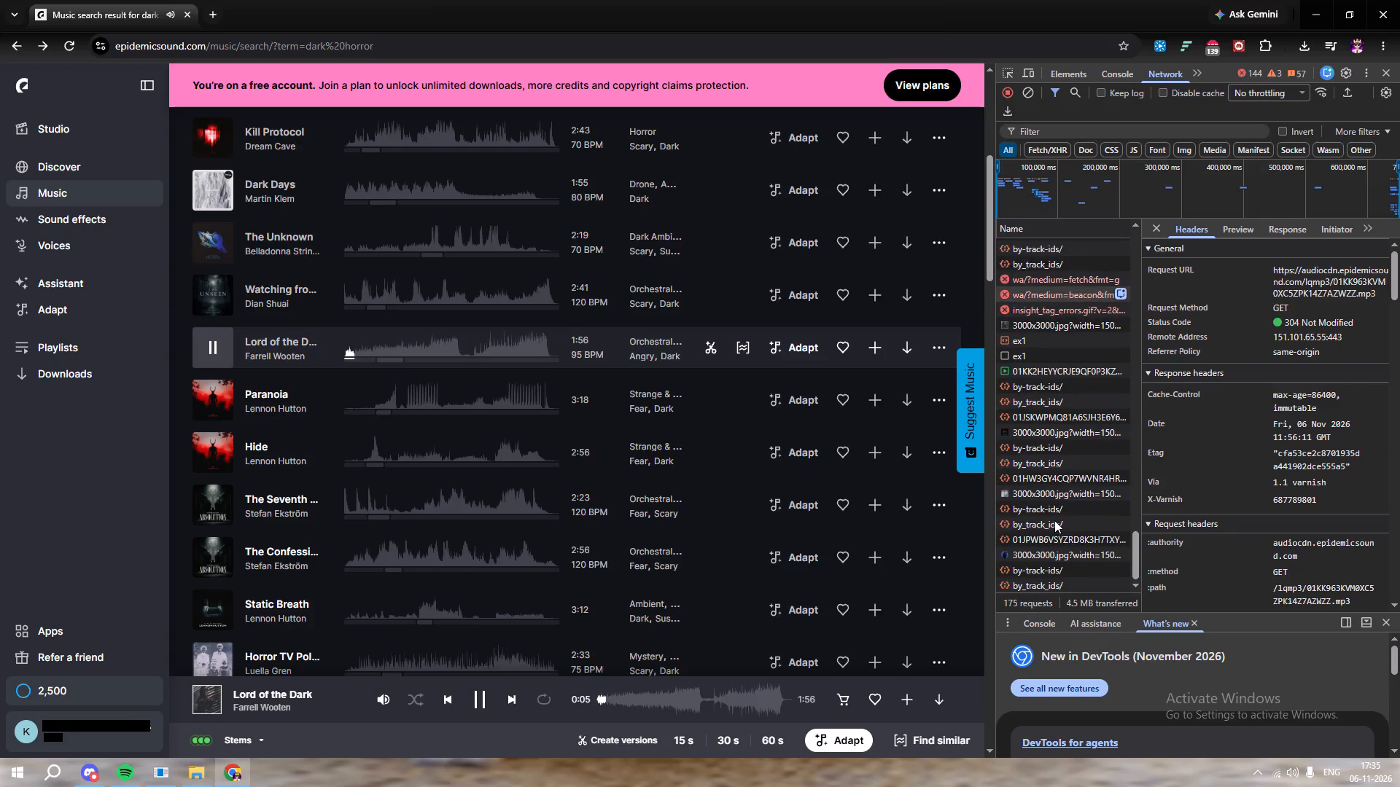
double_click(1041, 374)
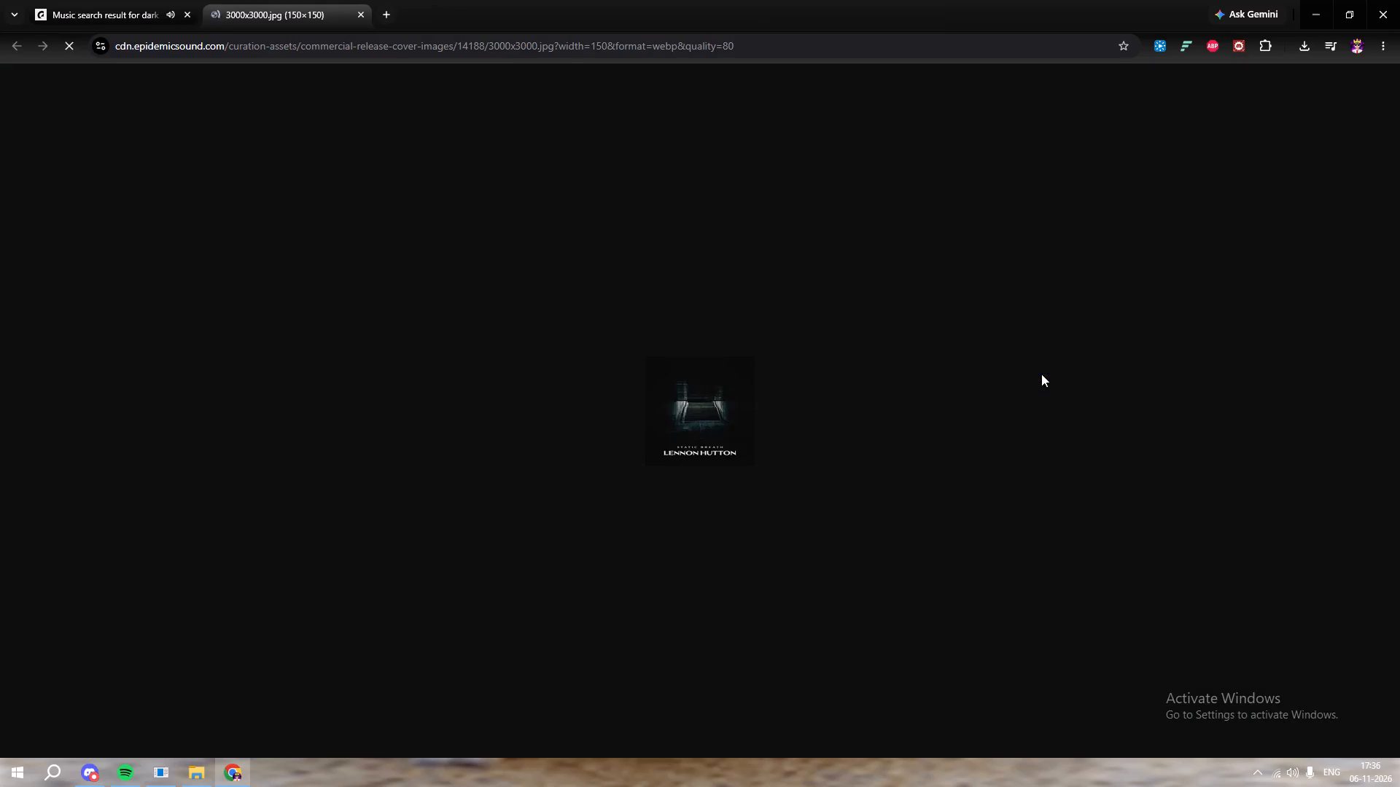
click(128, 0)
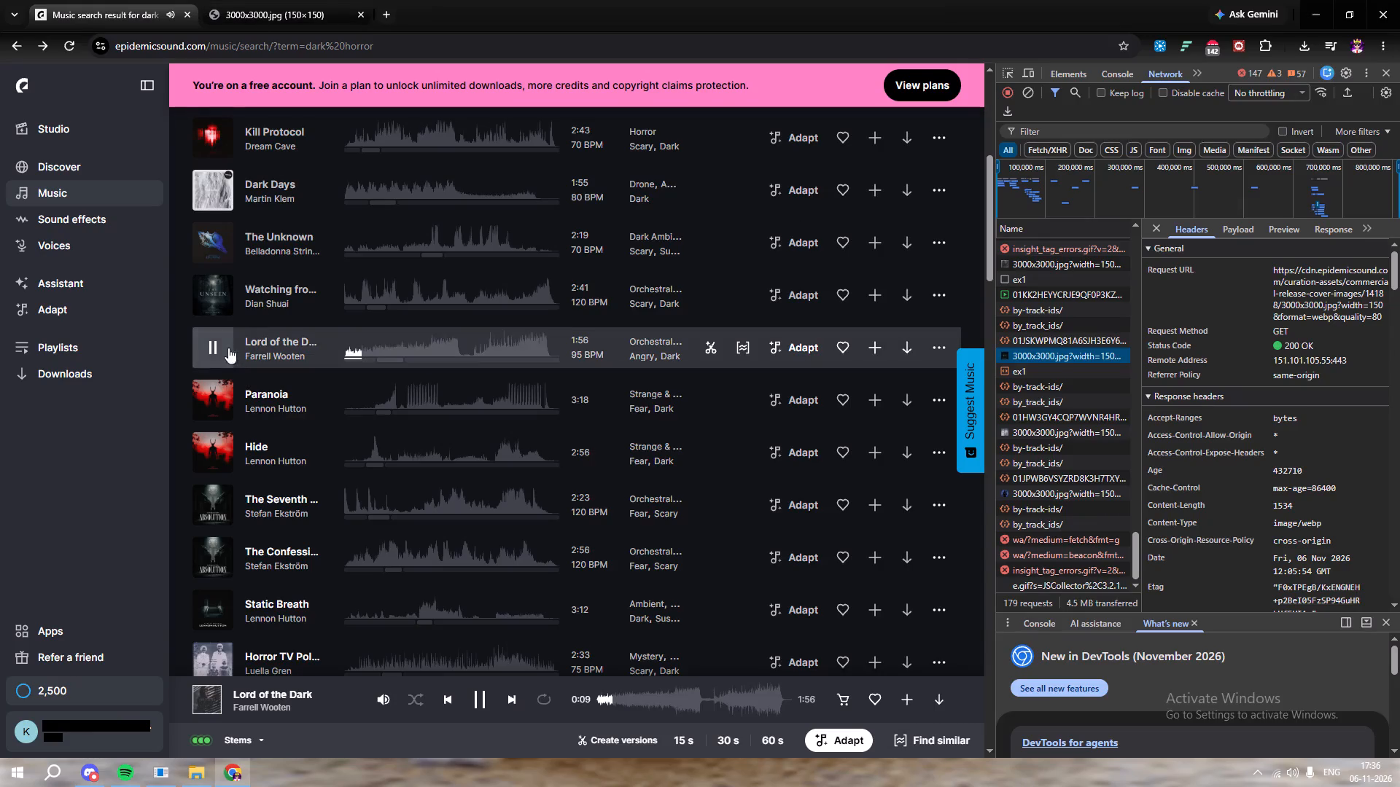
click(210, 352)
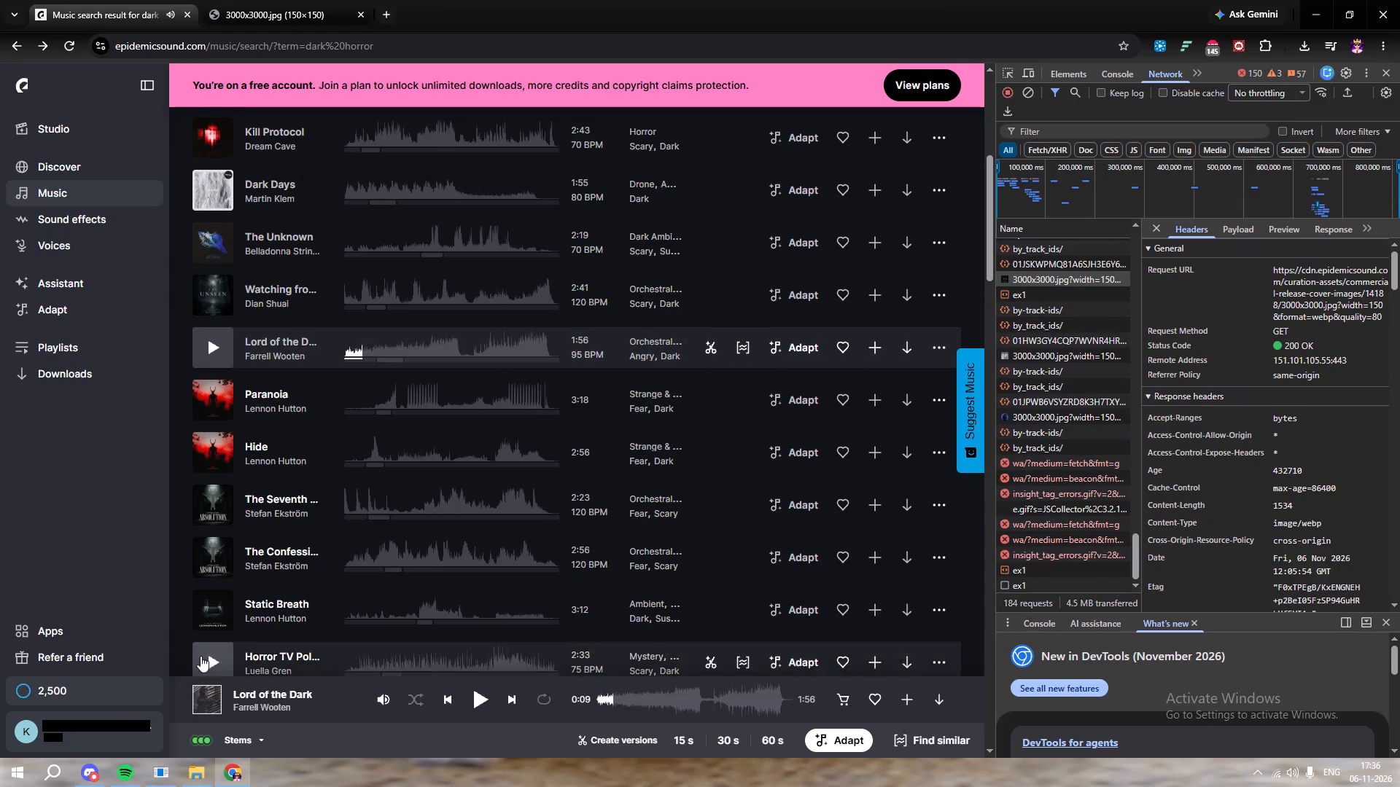
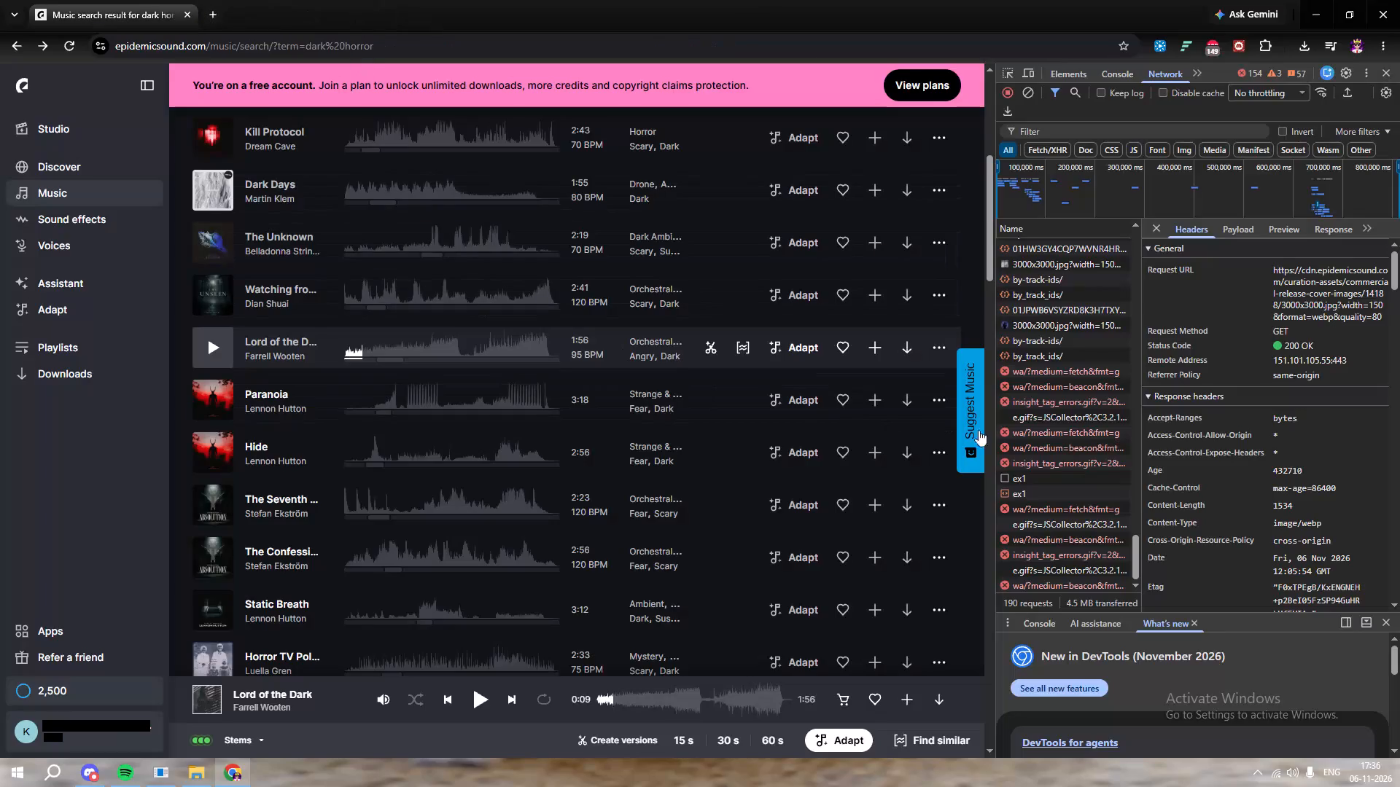
Open the Lord of the Dark track's MP3 request from the network log in its own tab and download the audio file.
scroll(1064, 443, down, 8)
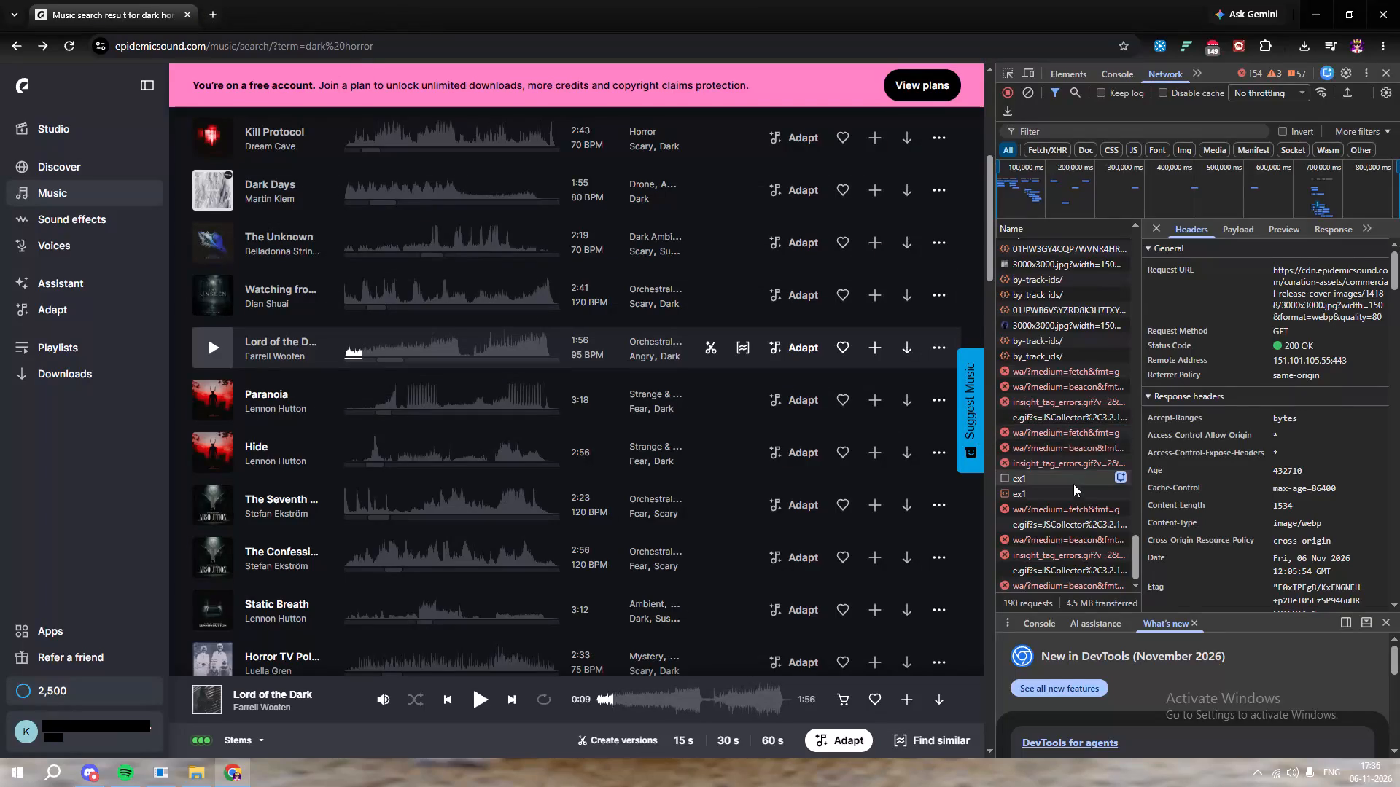
scroll(1073, 482, up, 4)
double_click(1046, 415)
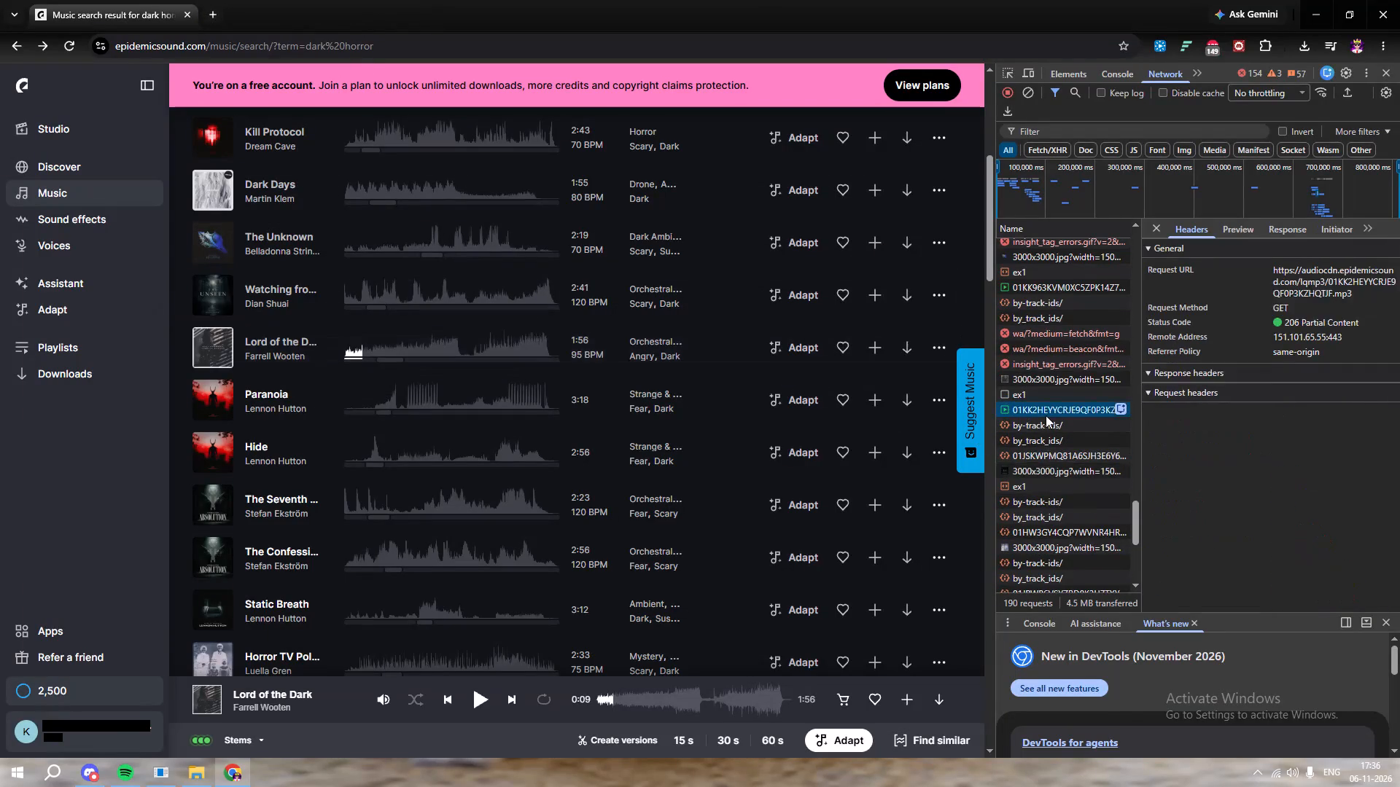
click(610, 445)
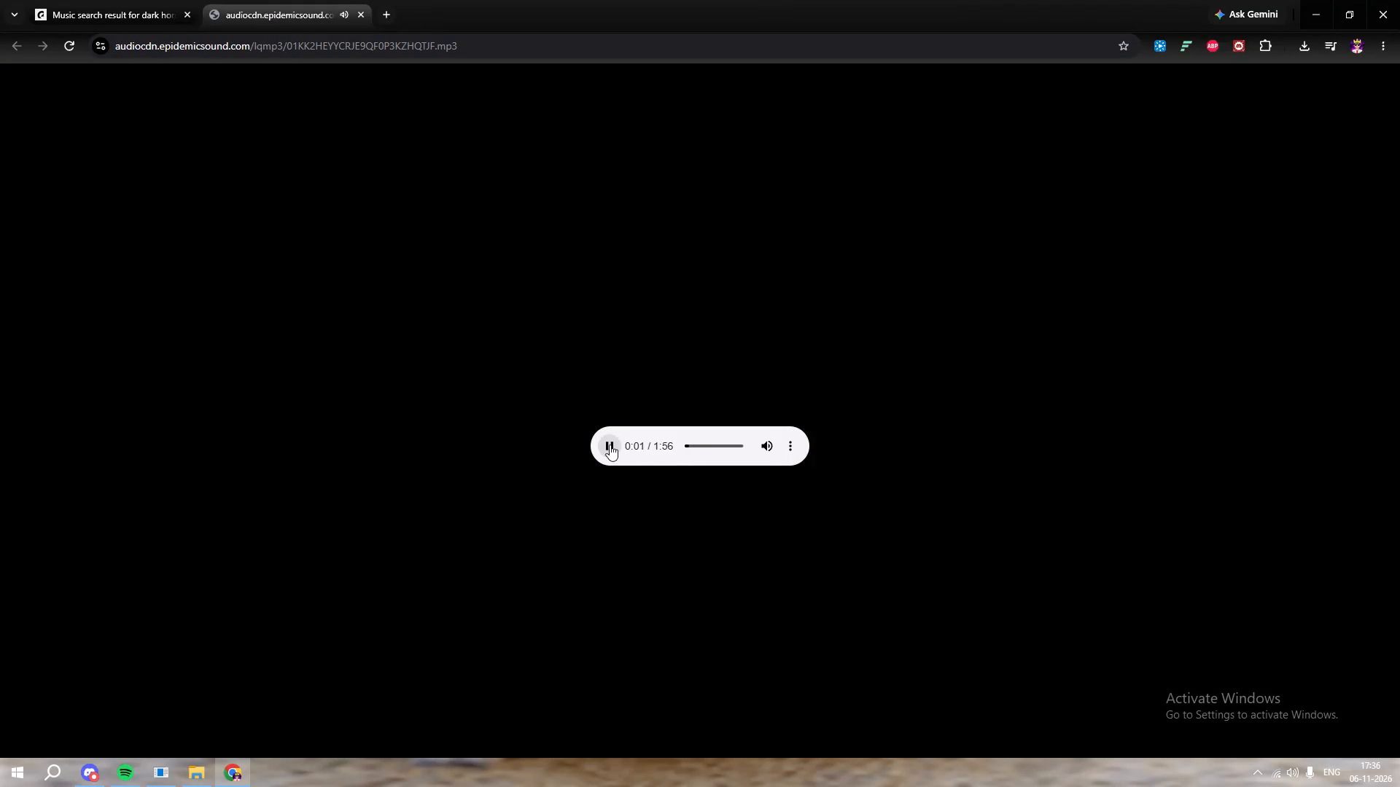
click(796, 448)
click(742, 404)
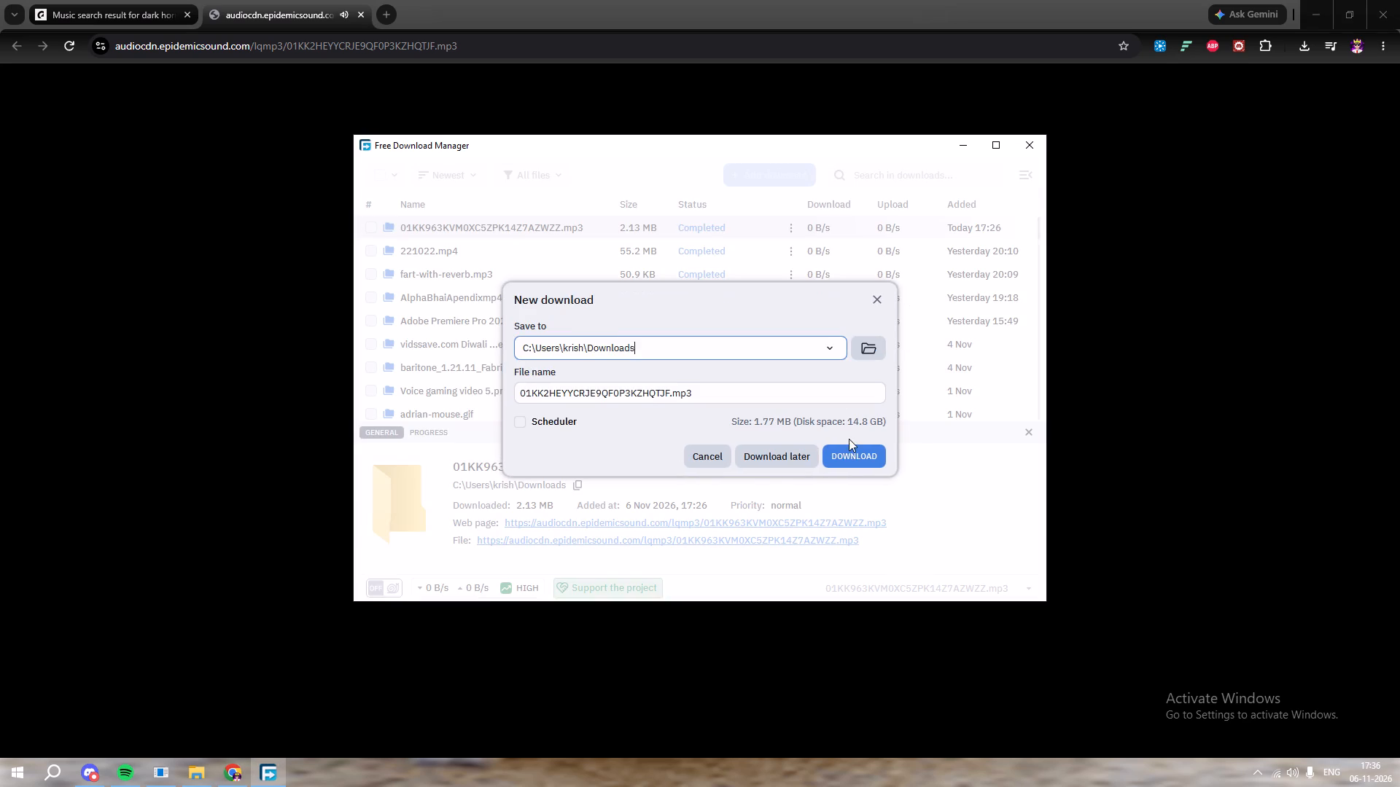
Start the download of 01KK2HEYYCRJE9QF0P3KZHQTJF.mp3 into the Downloads folder.
click(844, 451)
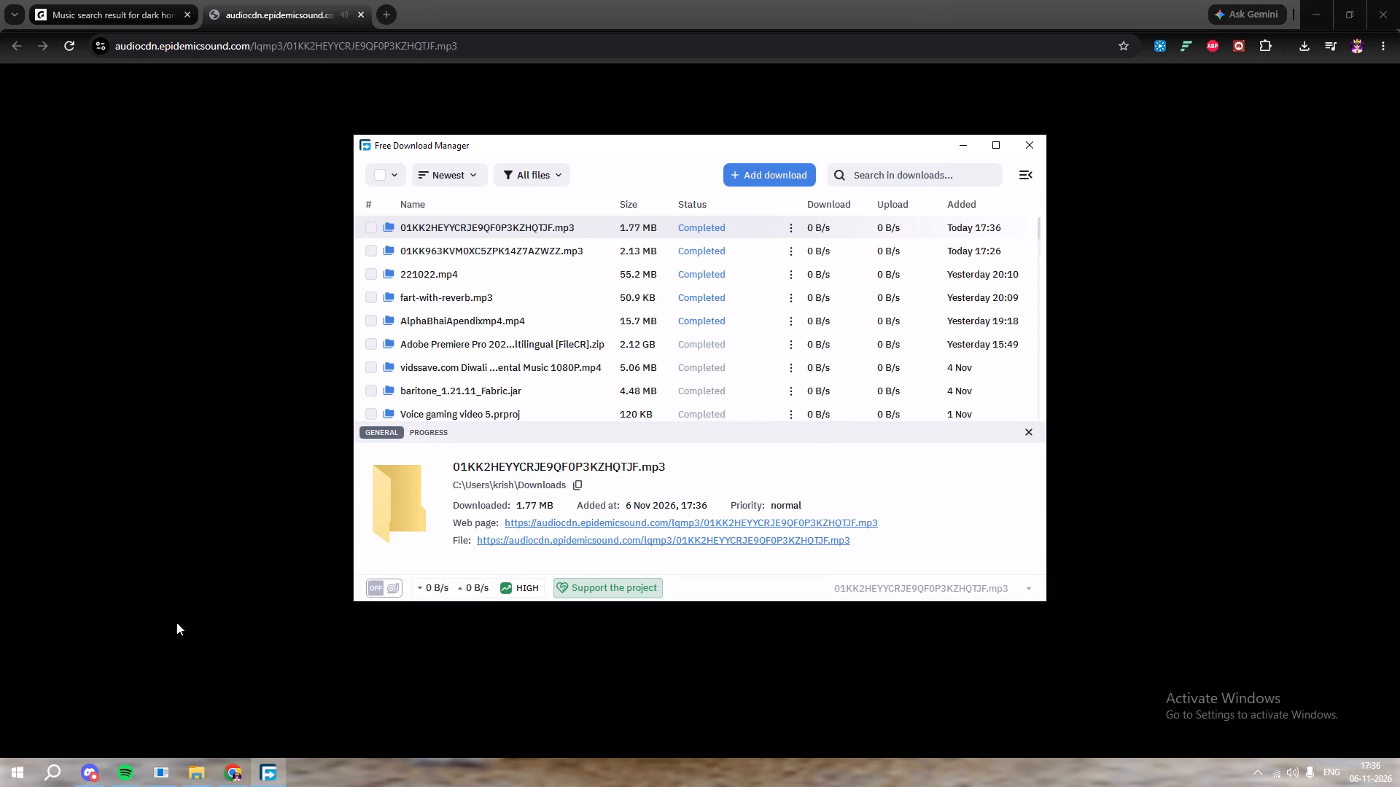
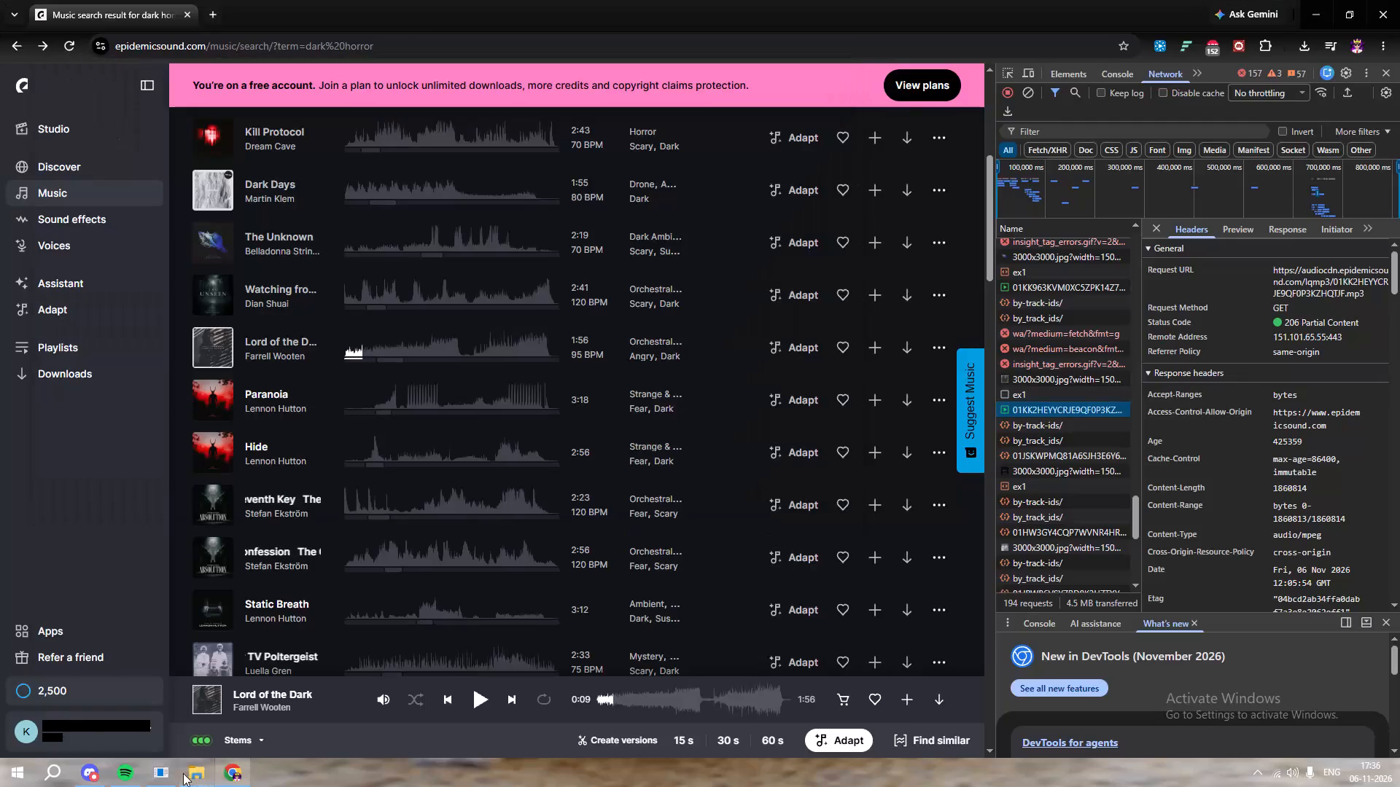
Switch to Premiere and import 01KK2HEYYCRJE9QF0P3KZHQTJF.mp3 from the Downloads folder into the 1Alpha3 project.
click(171, 775)
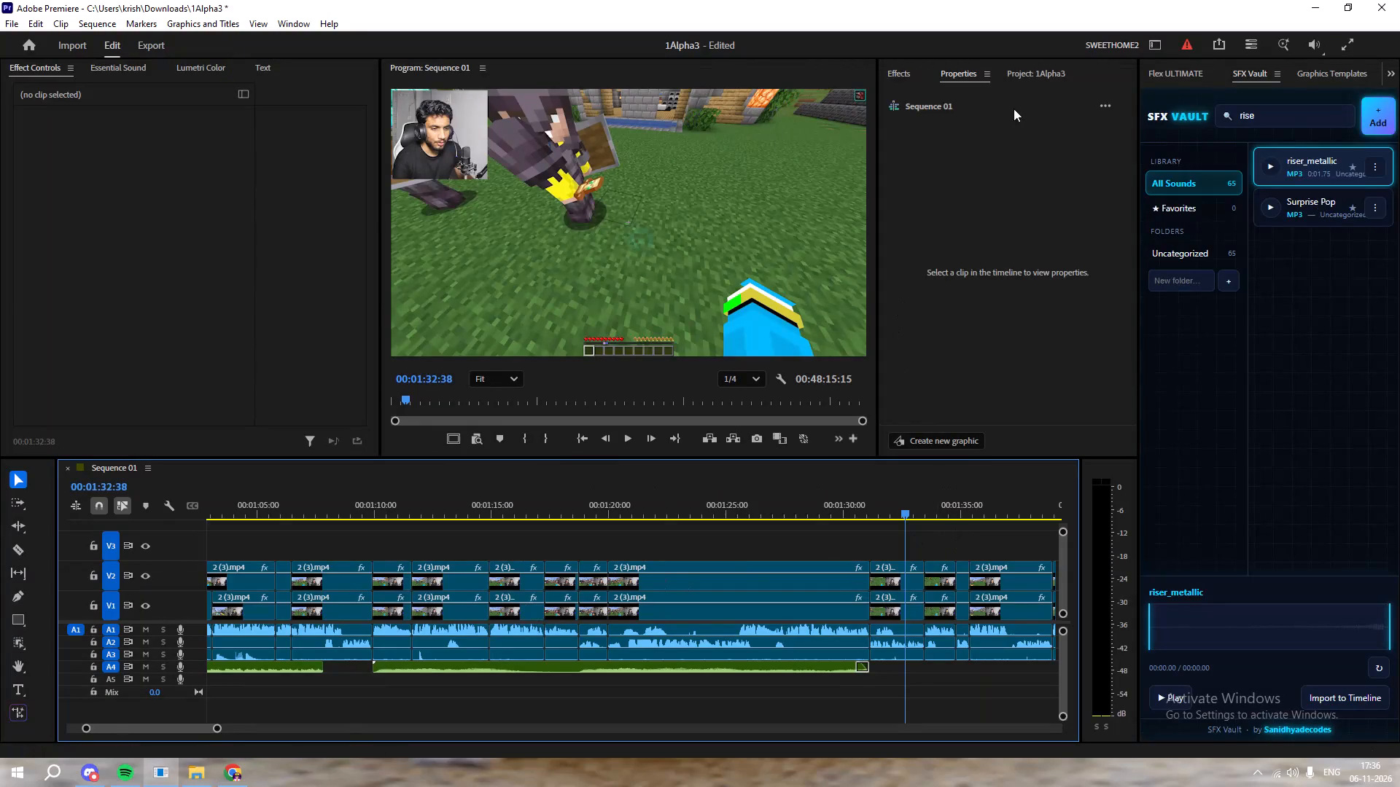
click(907, 82)
click(1049, 77)
click(1054, 367)
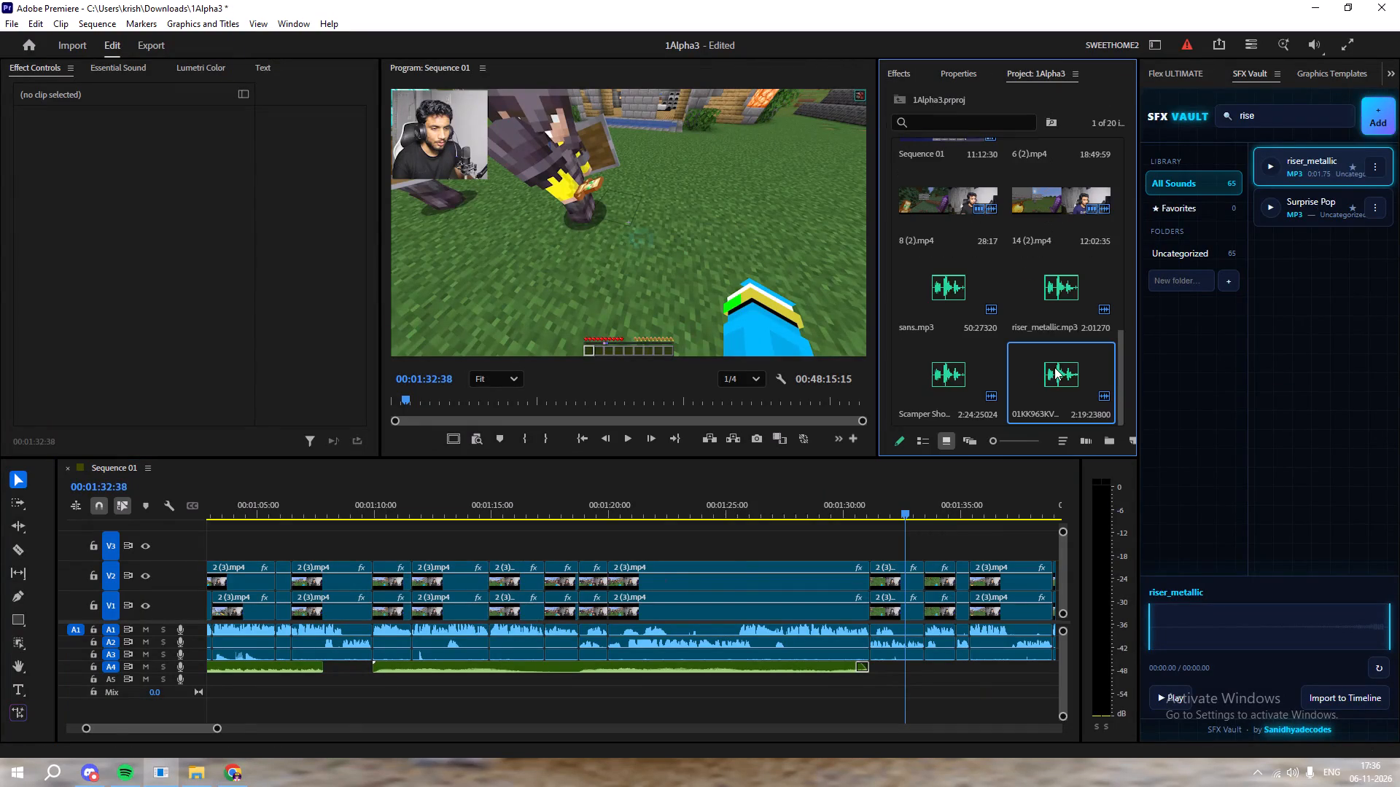
double_click(1001, 422)
scroll(215, 204, up, 2)
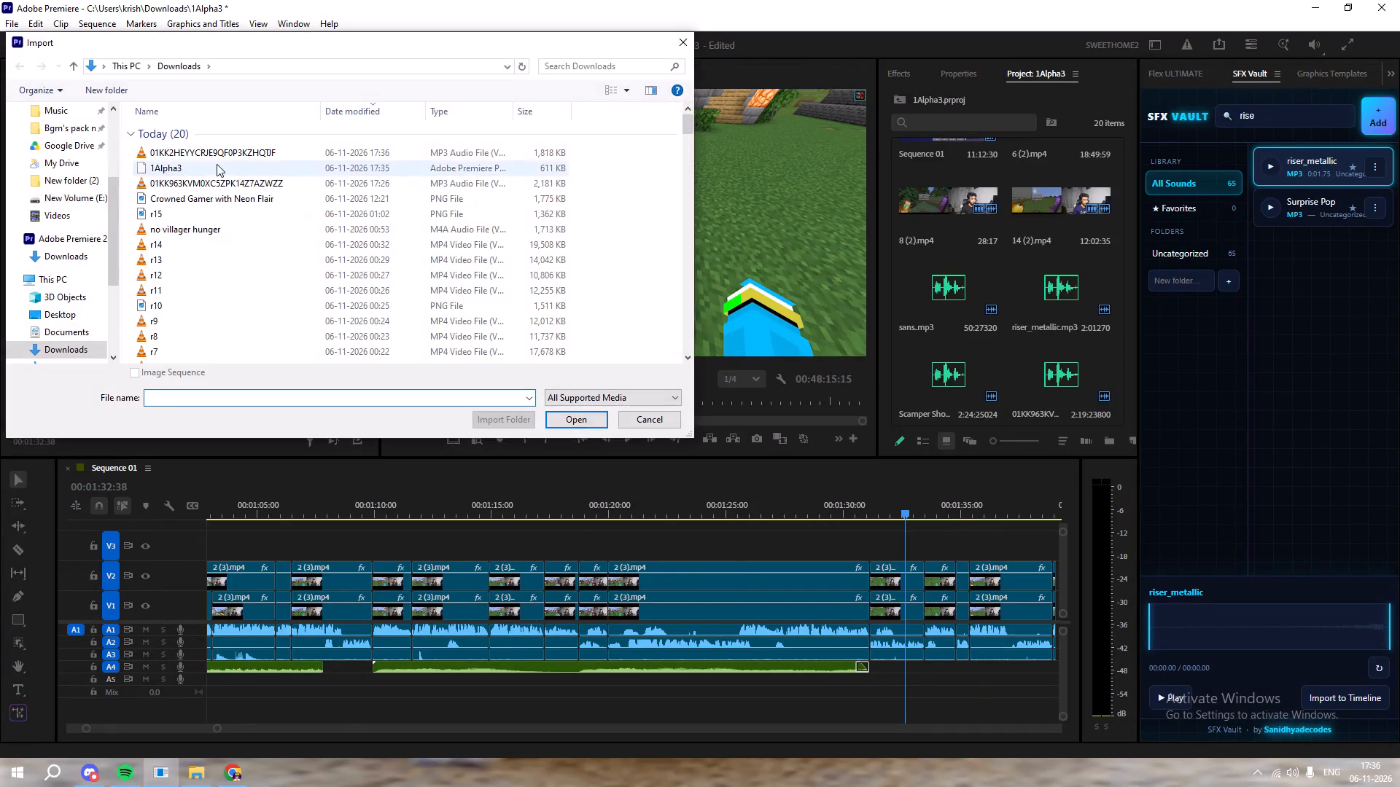
double_click(223, 157)
Place the newly imported music on track A4 directly after the existing music clip, at about 00:01:31.
drag(919, 369, 874, 668)
Cut the new A4 music clip at about 00:01:31:45, where its waveform rises, and delete the quiet opening piece.
scroll(884, 674, up, 20)
scroll(884, 674, up, 1)
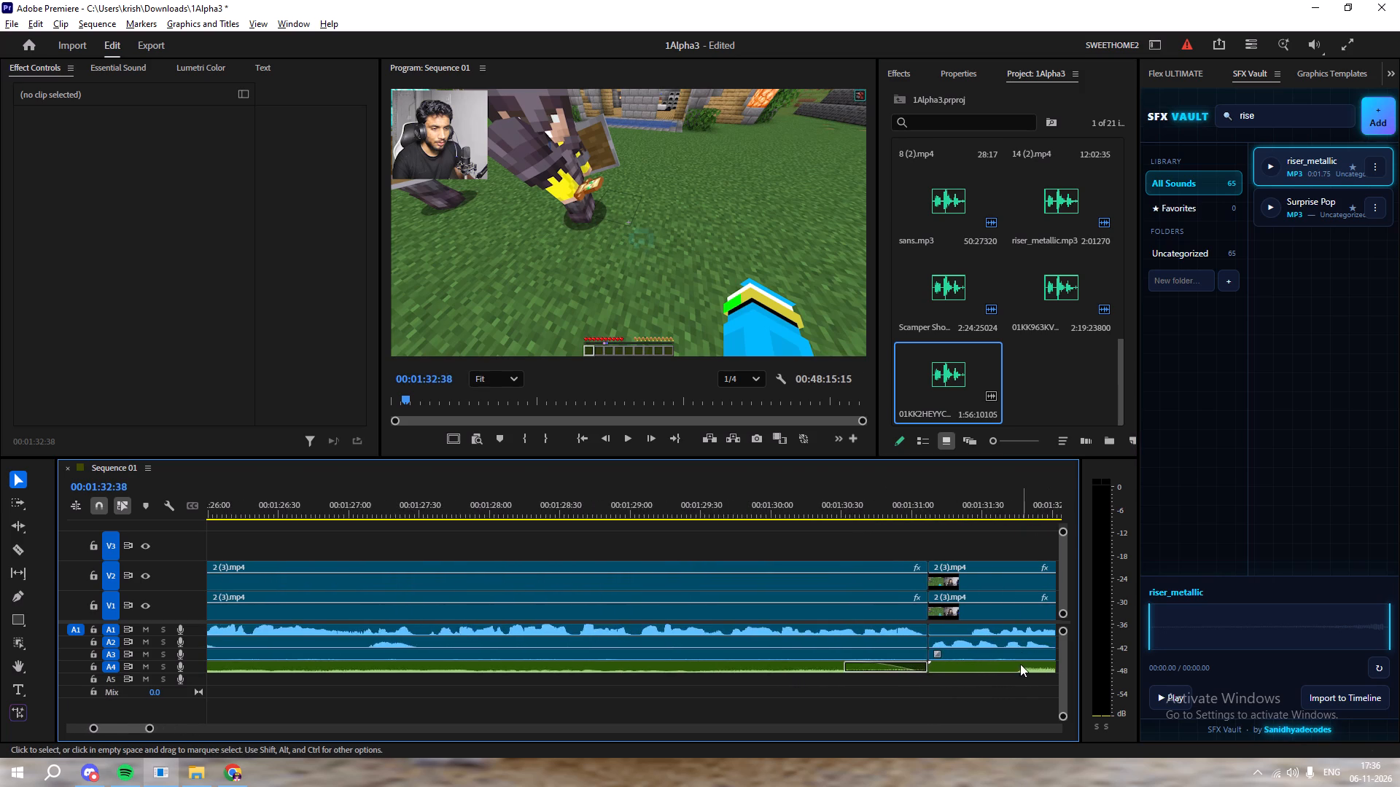
scroll(1020, 664, up, 3)
key(c)
click(1018, 666)
key(v)
click(994, 670)
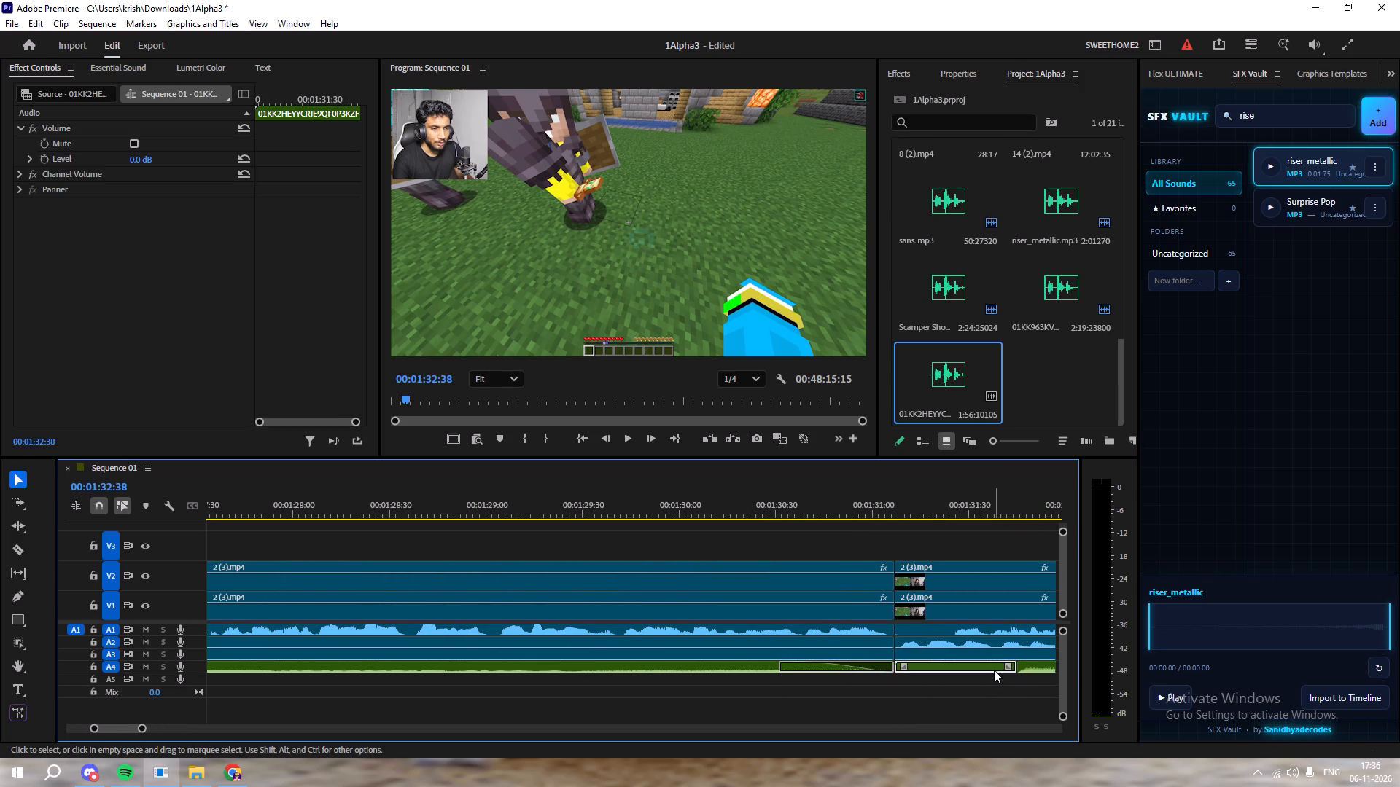
key(Delete)
Move the remaining new music clip earlier on A4 so it starts right at the end of the previous music clip.
drag(1041, 669, 925, 661)
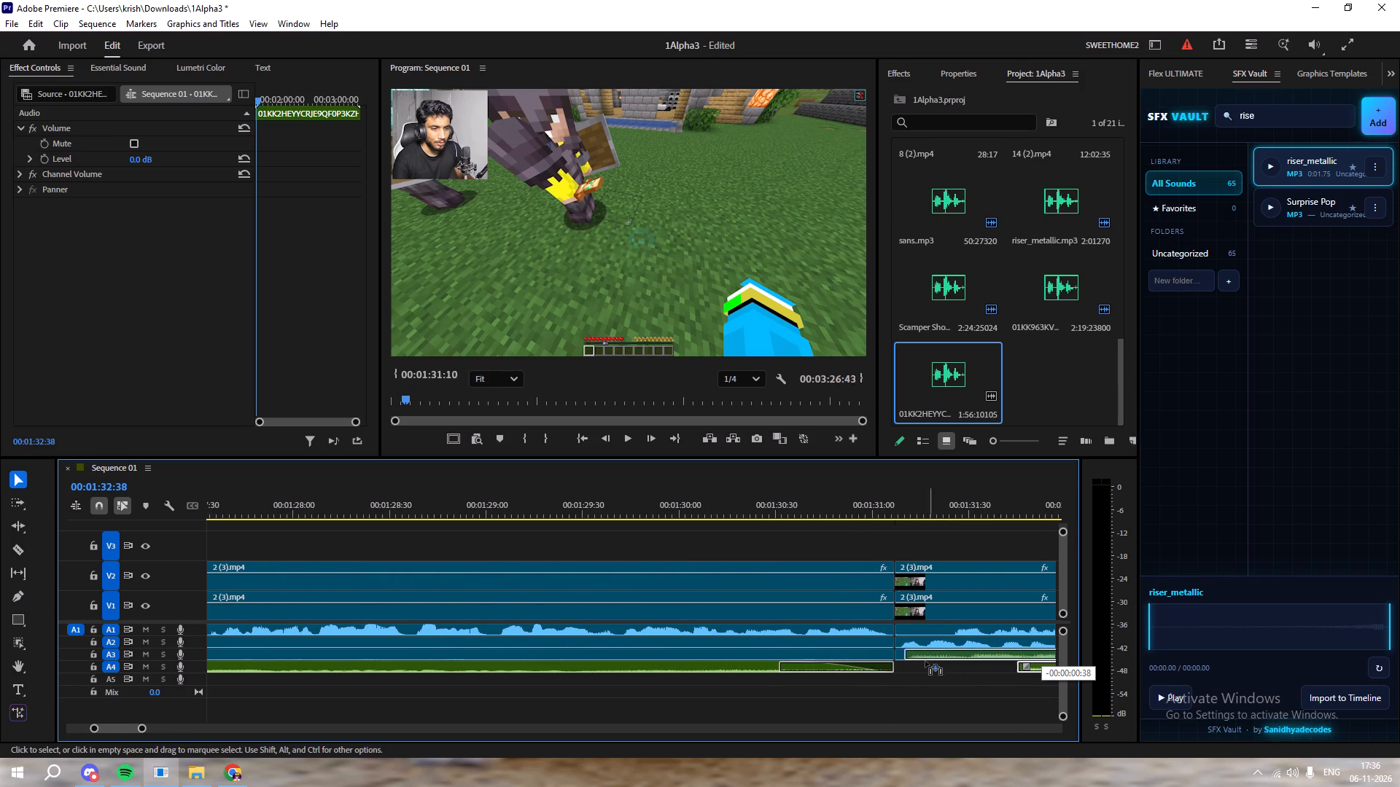
drag(925, 661, 922, 667)
Add a short fade-in to the start of the new music clip on A4.
drag(903, 664, 937, 664)
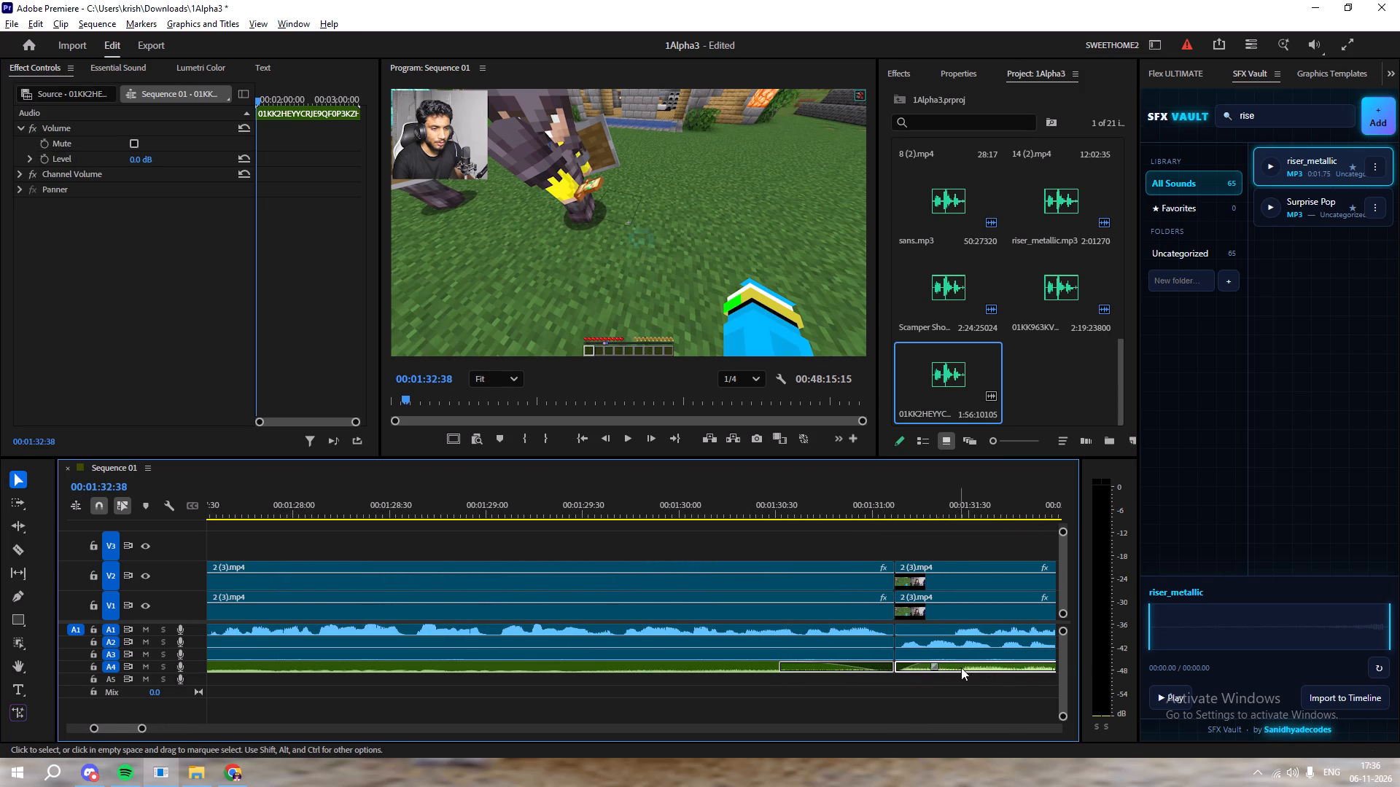
Check the previous music clip's volume for reference and lower the new A4 music clip's volume to -6.09 dB.
alt+scroll(962, 668, down, 10)
click(883, 667)
click(959, 72)
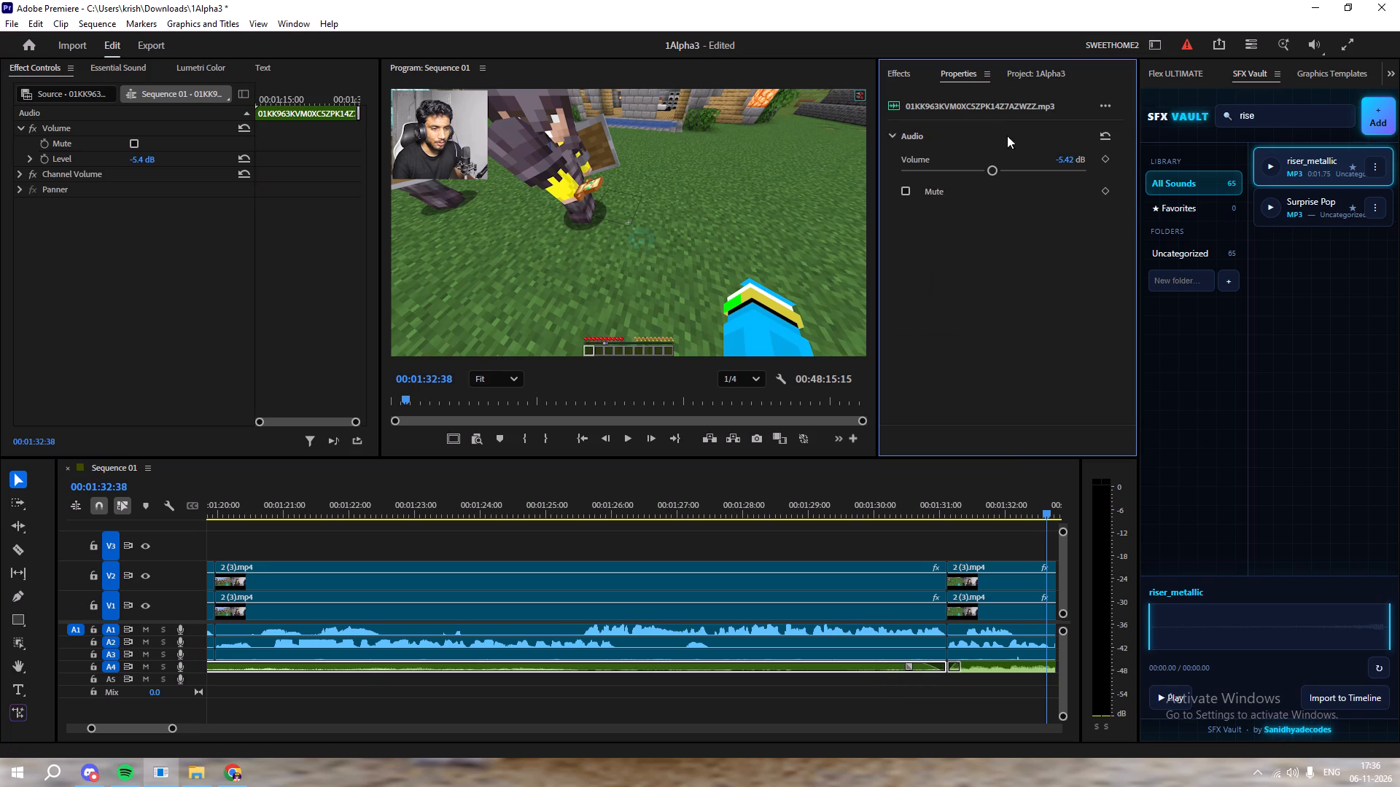
click(992, 662)
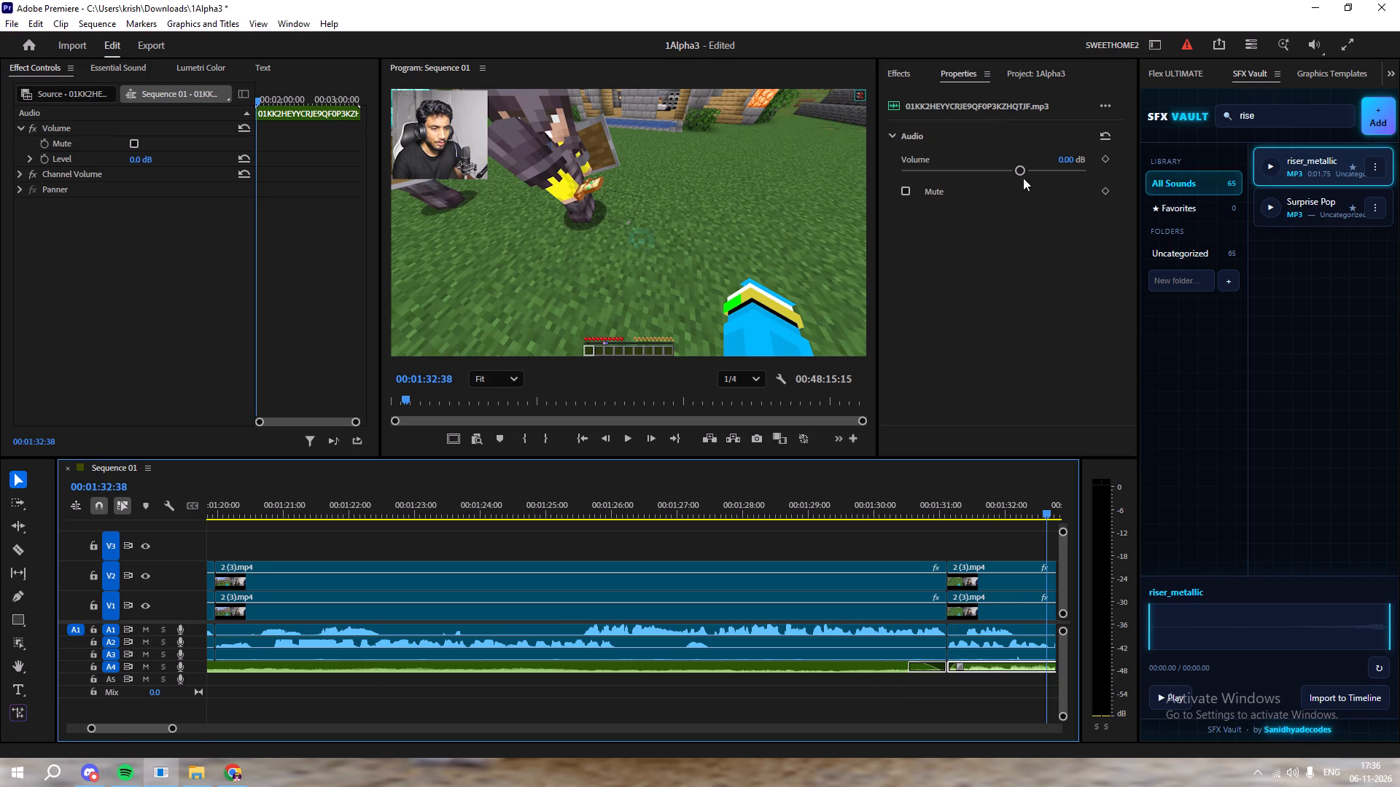
drag(1016, 171, 992, 173)
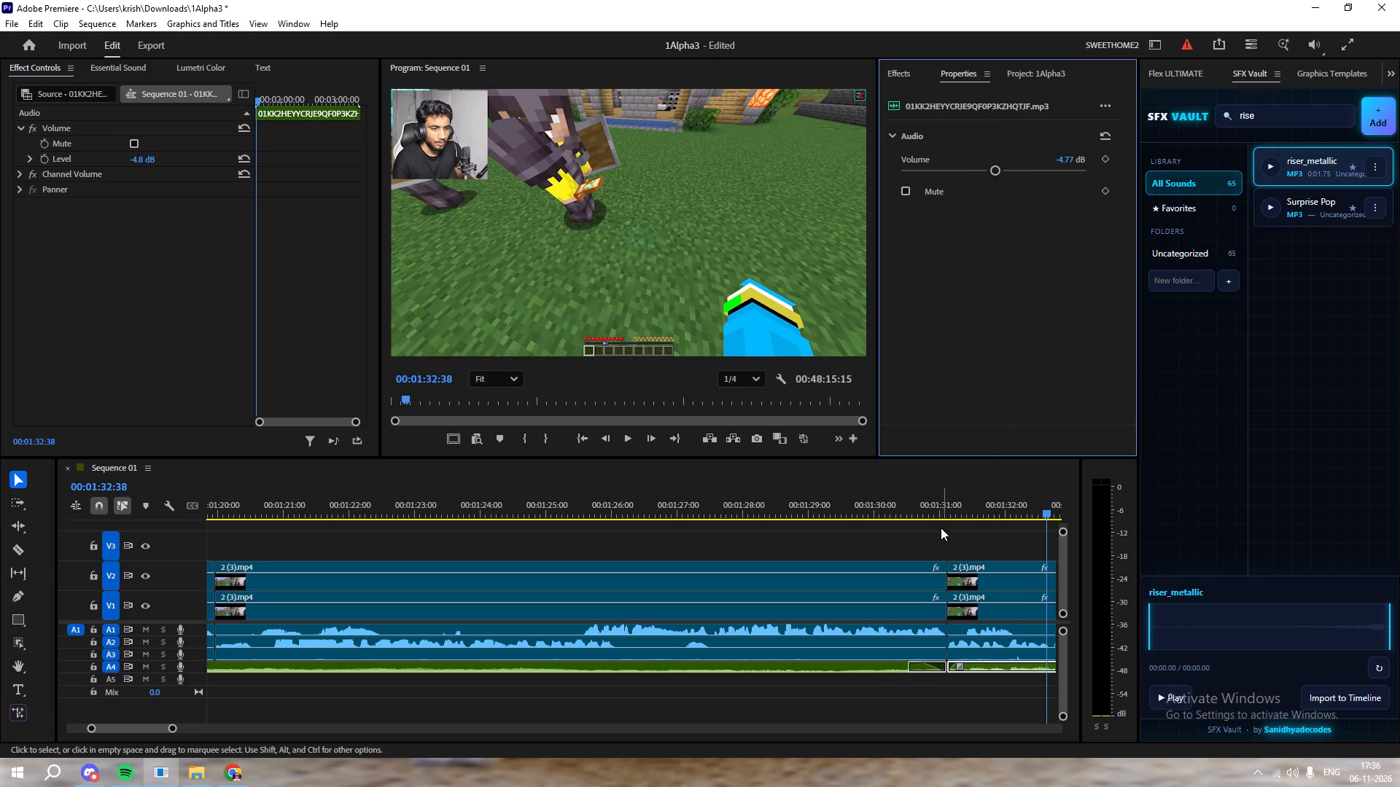
click(995, 170)
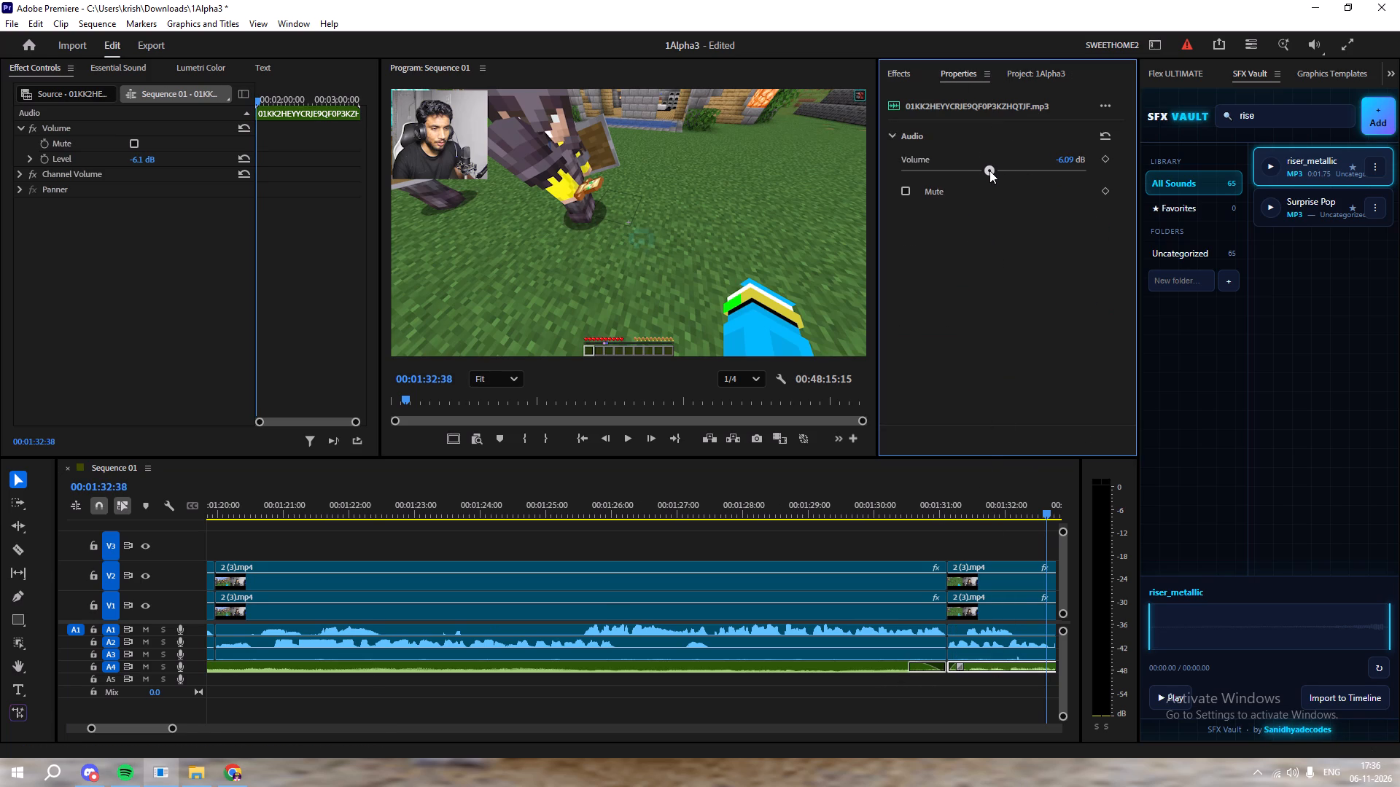
click(1000, 539)
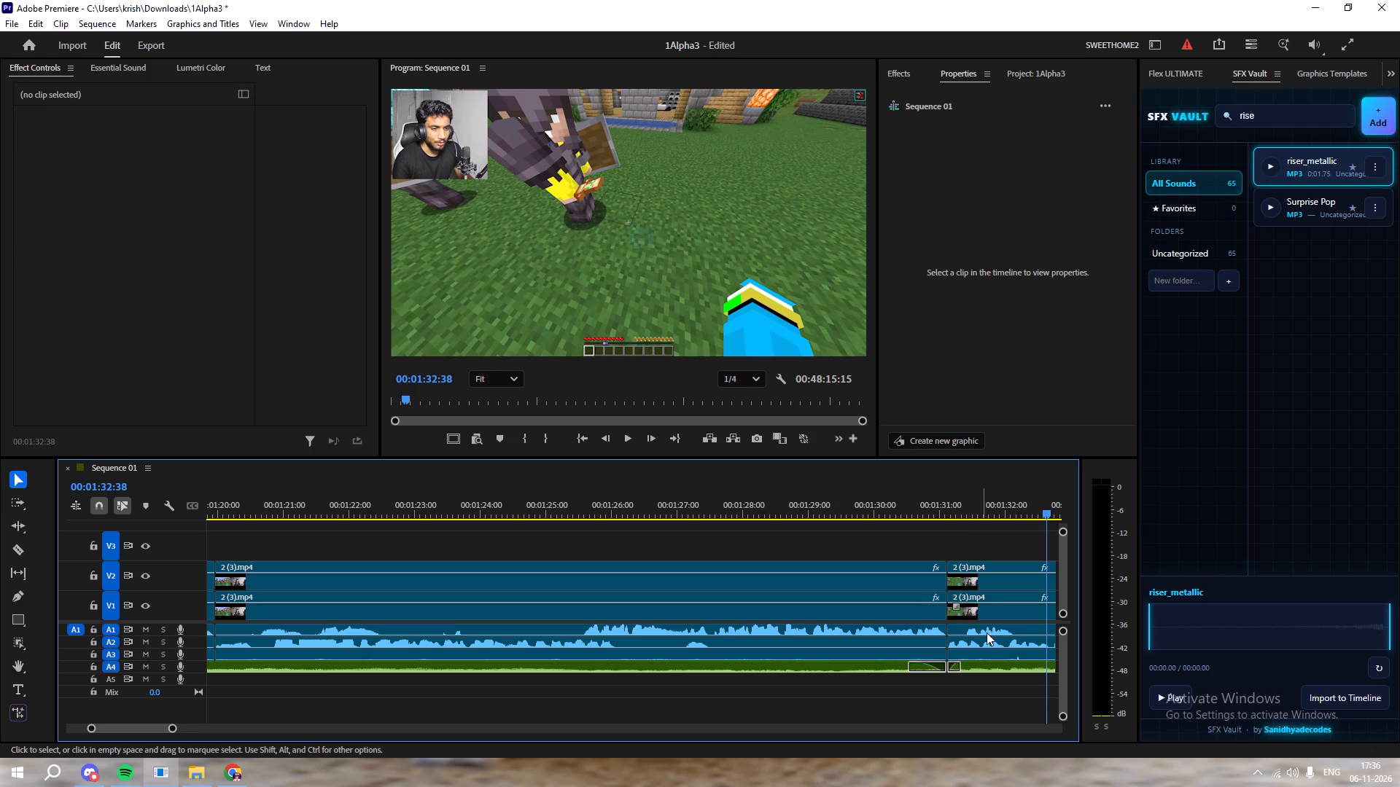
Position the playhead at 00:01:30:47, just before the transition between the two music clips.
click(962, 666)
scroll(933, 540, down, 4)
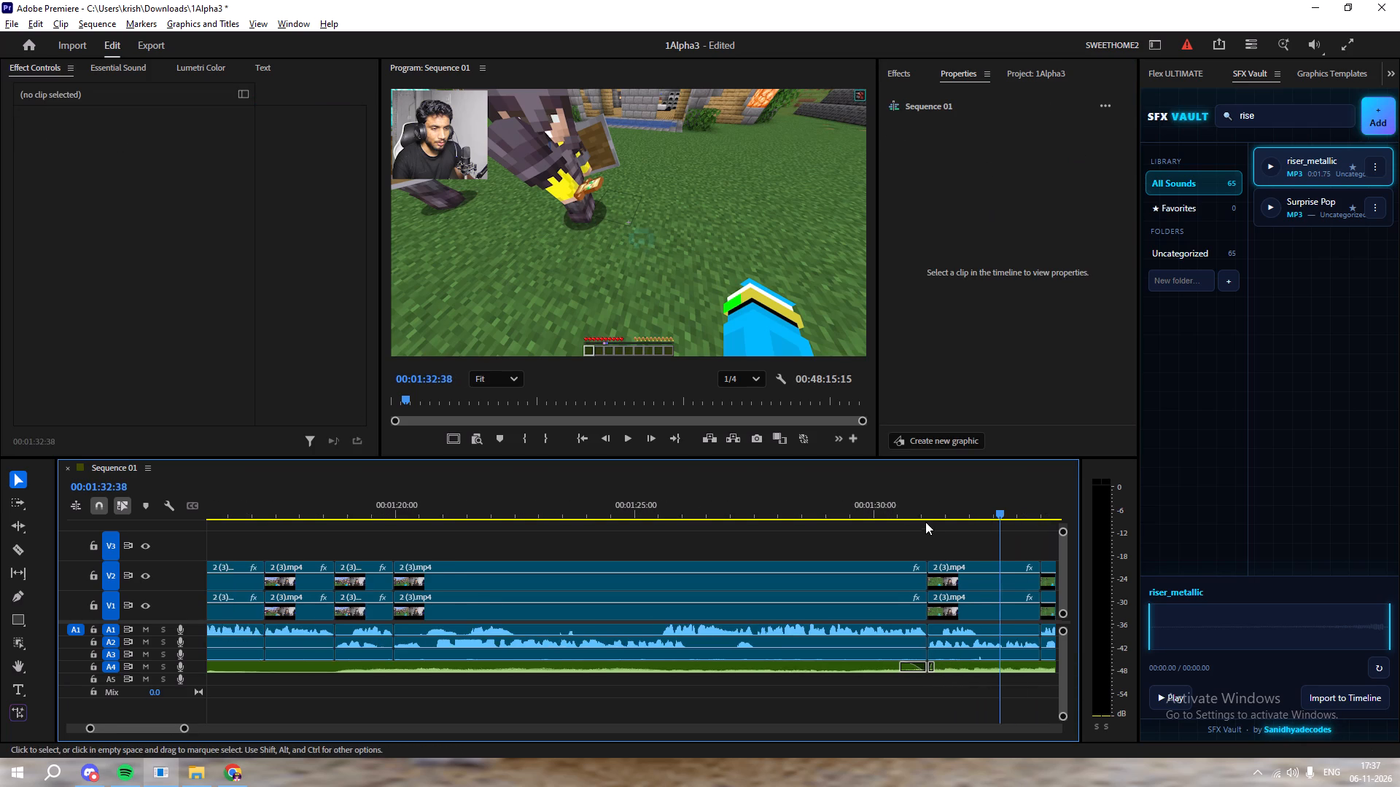
scroll(925, 522, down, 2)
drag(927, 508, 912, 514)
click(915, 512)
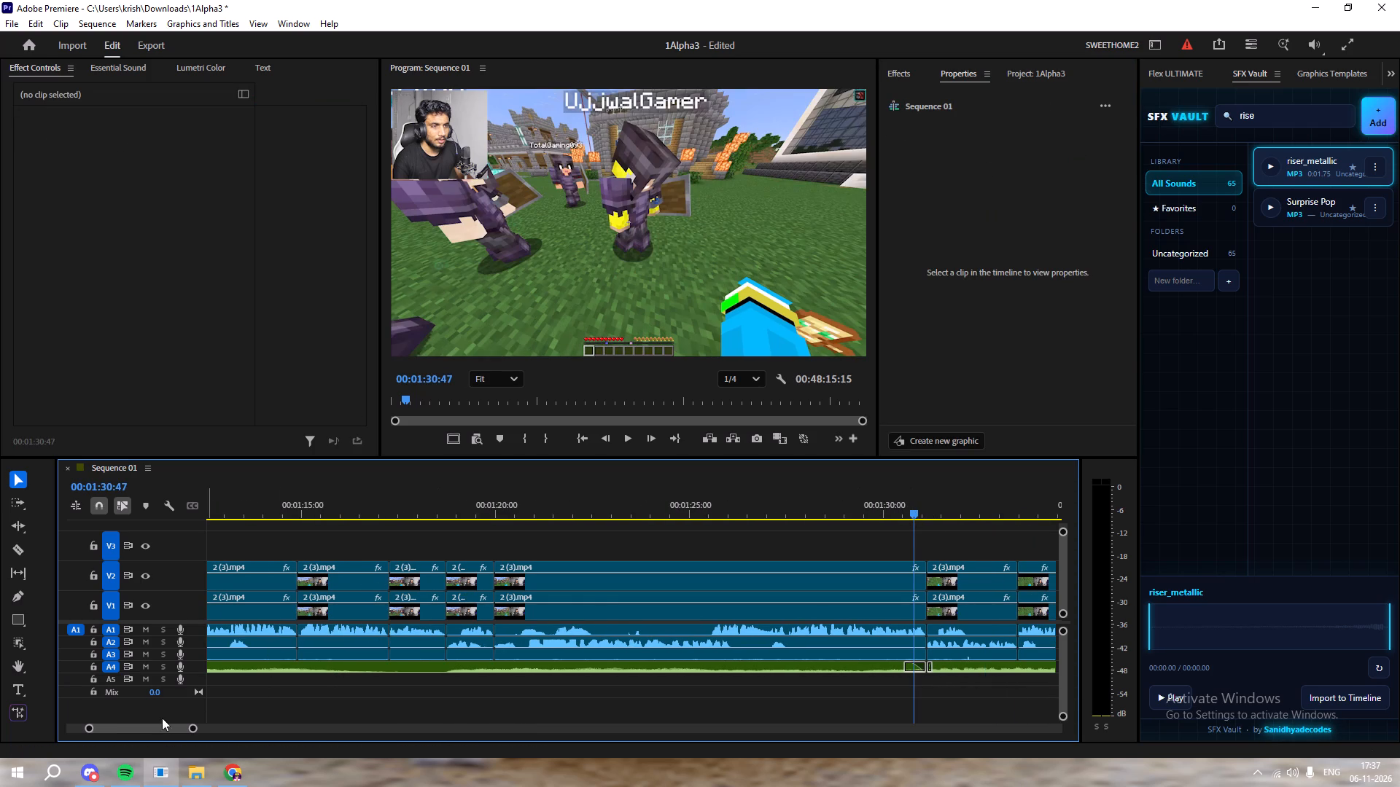
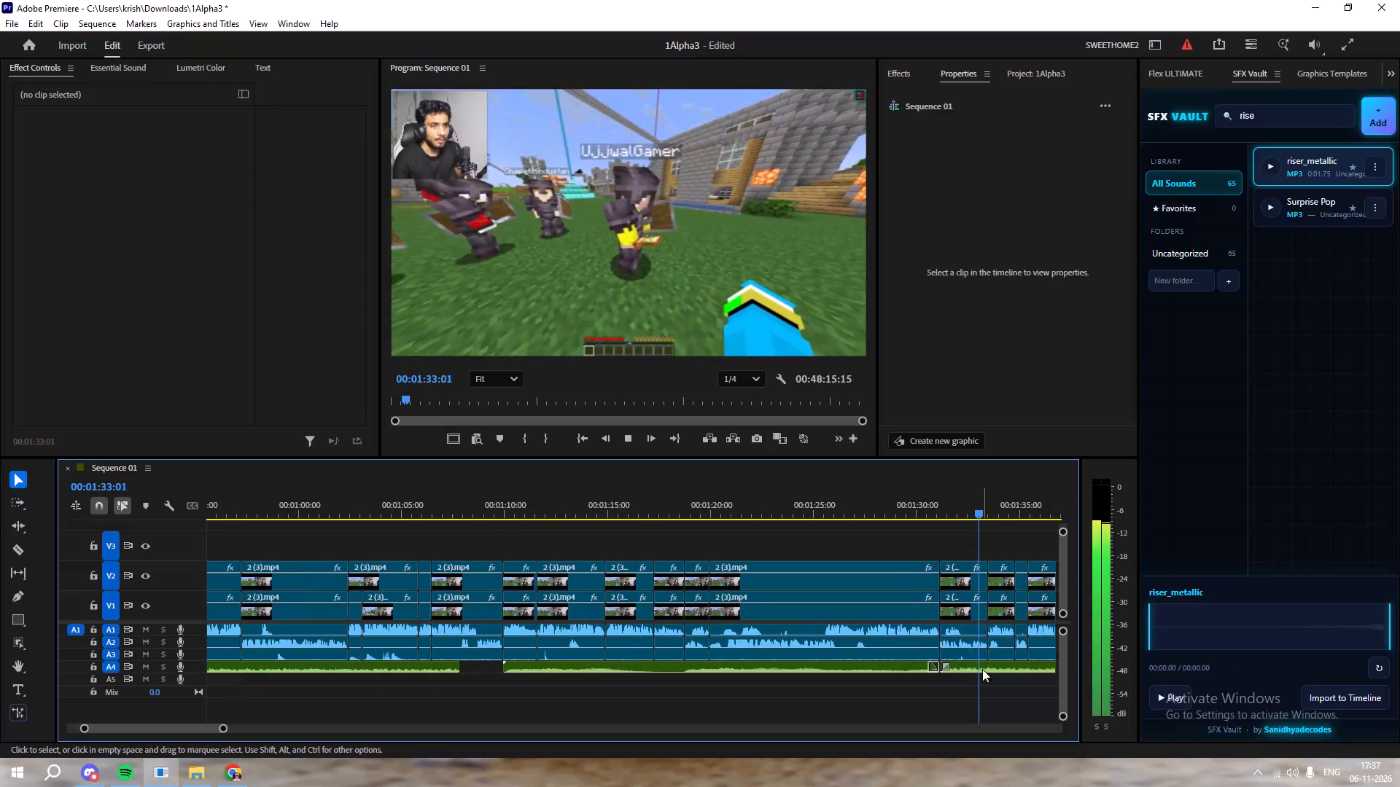
Lower the second music clip's volume on A4 to -10.46 dB and save the project.
click(982, 669)
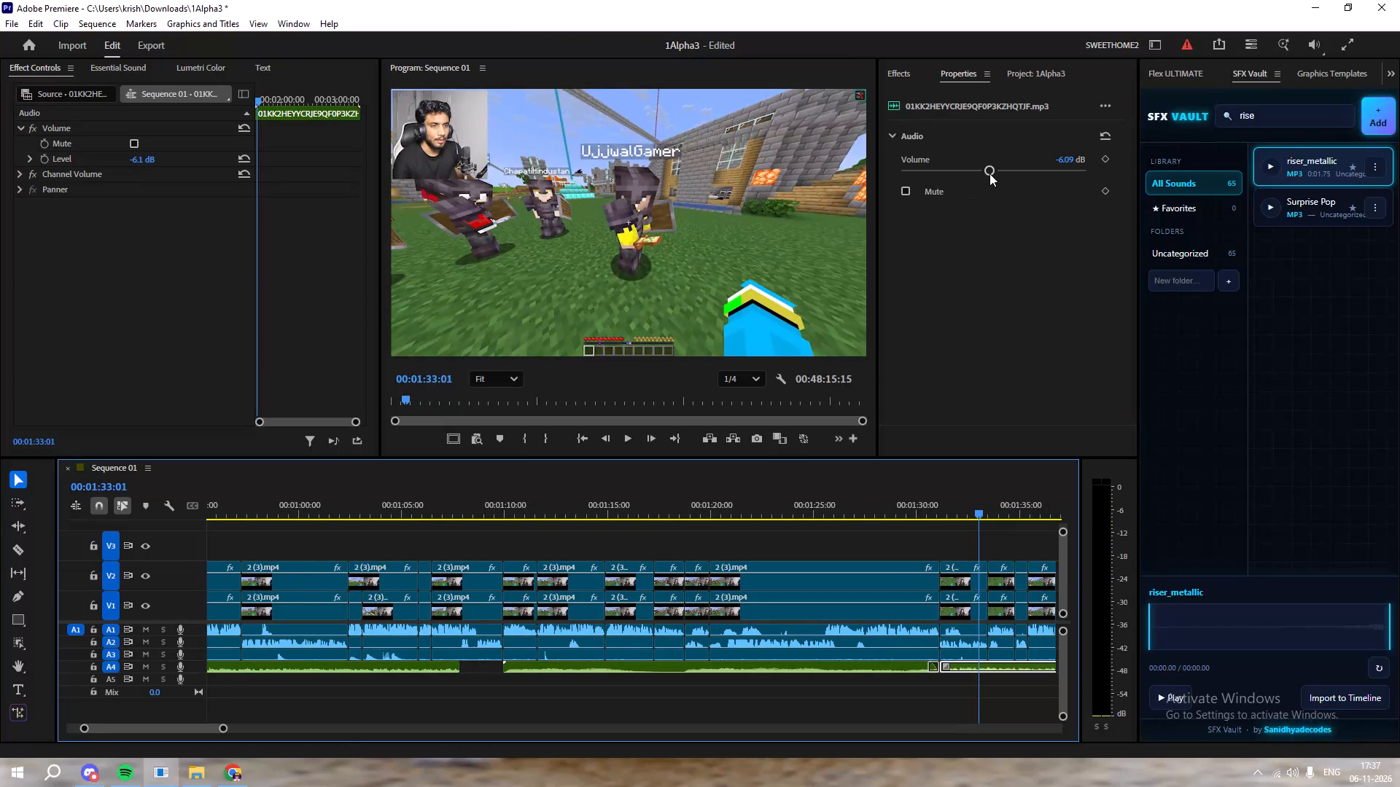
drag(987, 172, 971, 173)
click(960, 517)
key(ctrl+s)
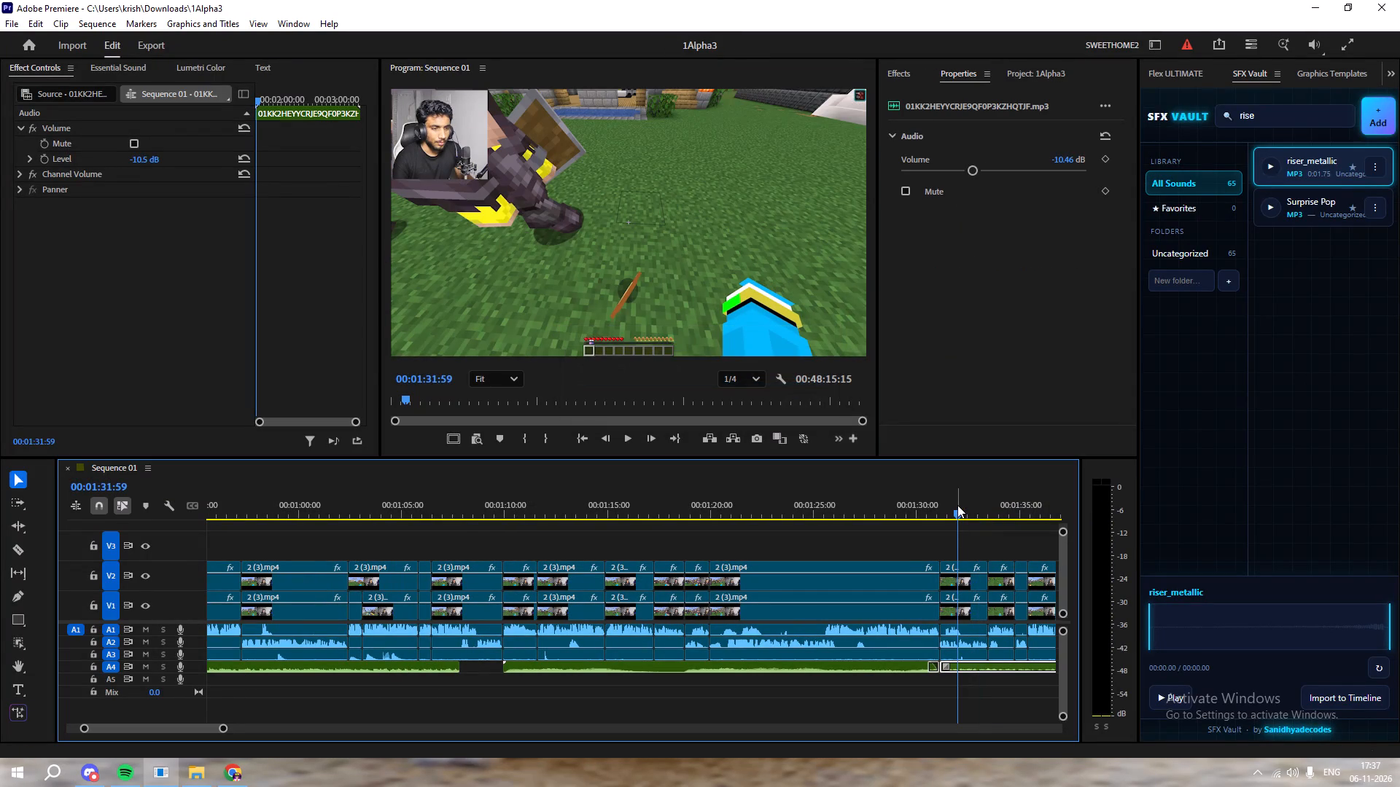
Play back the transition between the two A4 music clips from about 00:01:30 to 00:01:36 to check the music level.
drag(955, 525, 919, 530)
key(space)
key(space)
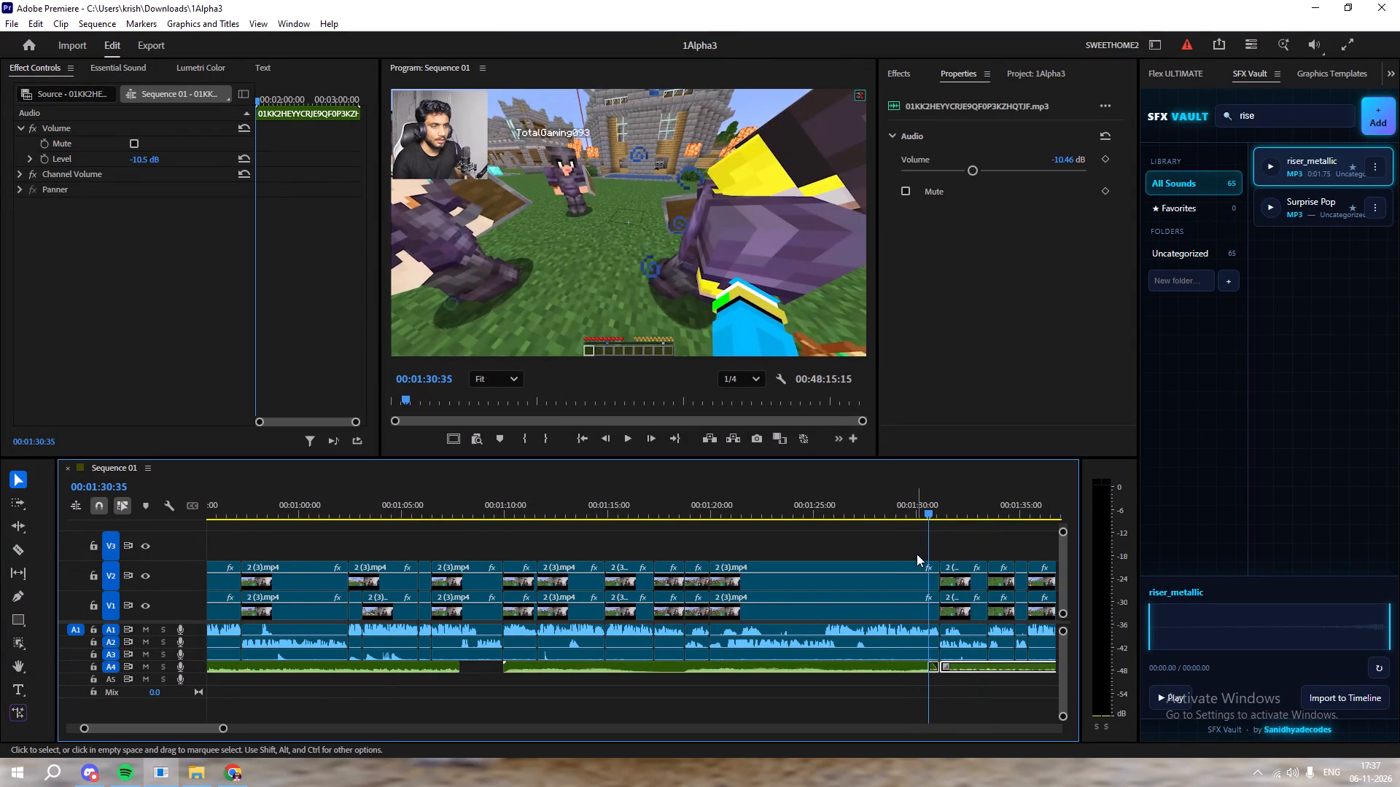
key(space)
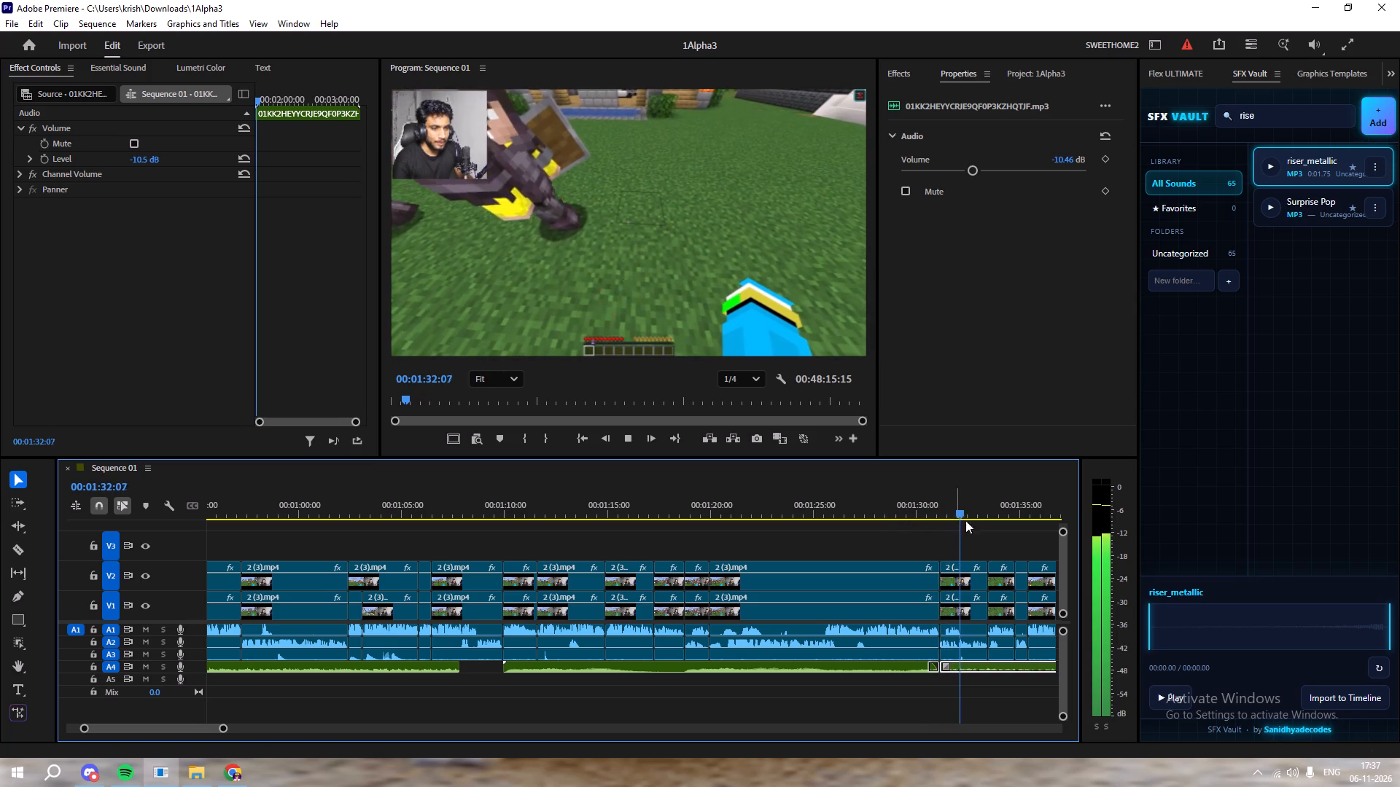
key(space)
key(space)
key(space)
key(space)
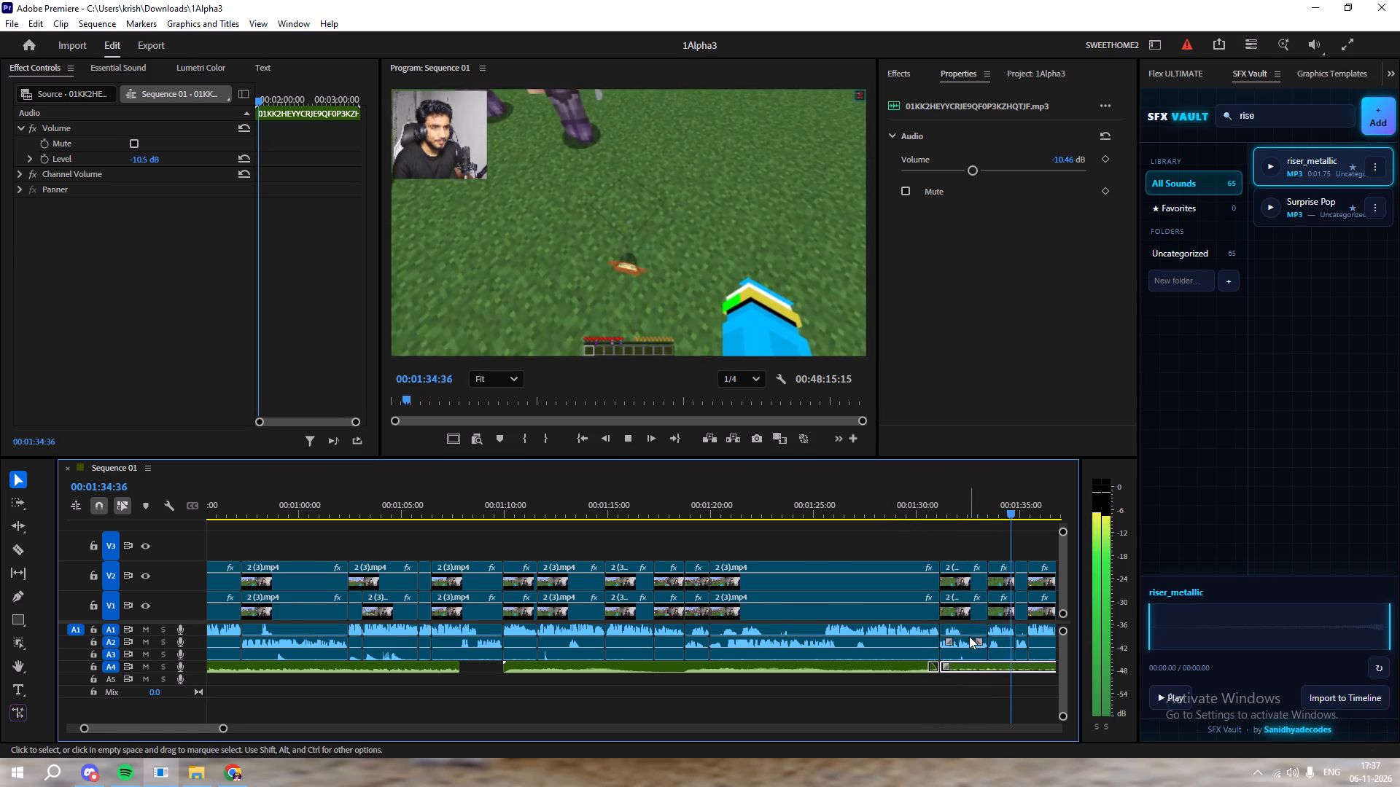
key(space)
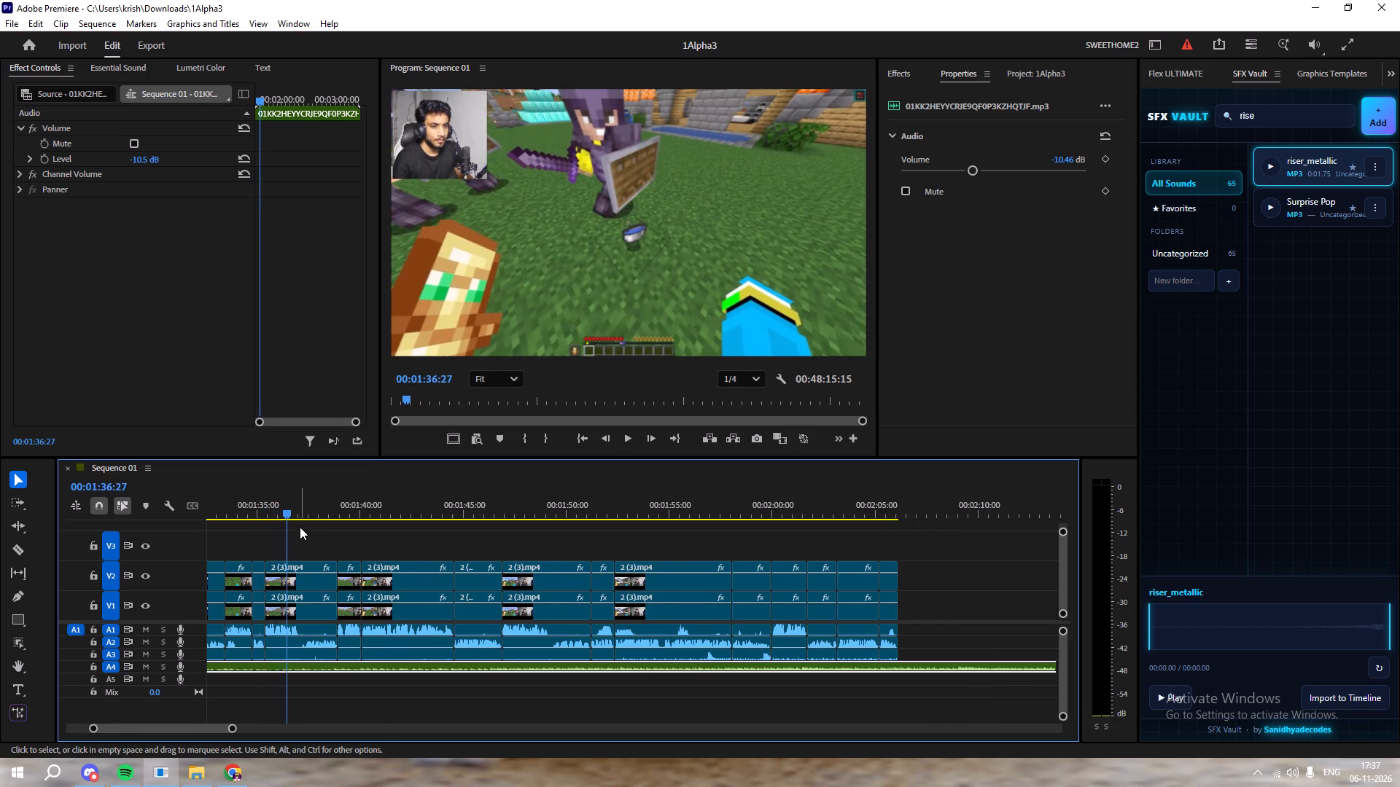
Replay short passages just after the music transition, between about 00:01:30 and 00:01:34, listening to the mix closely.
drag(292, 502, 350, 535)
alt+scroll(379, 538, up, 8)
key(space)
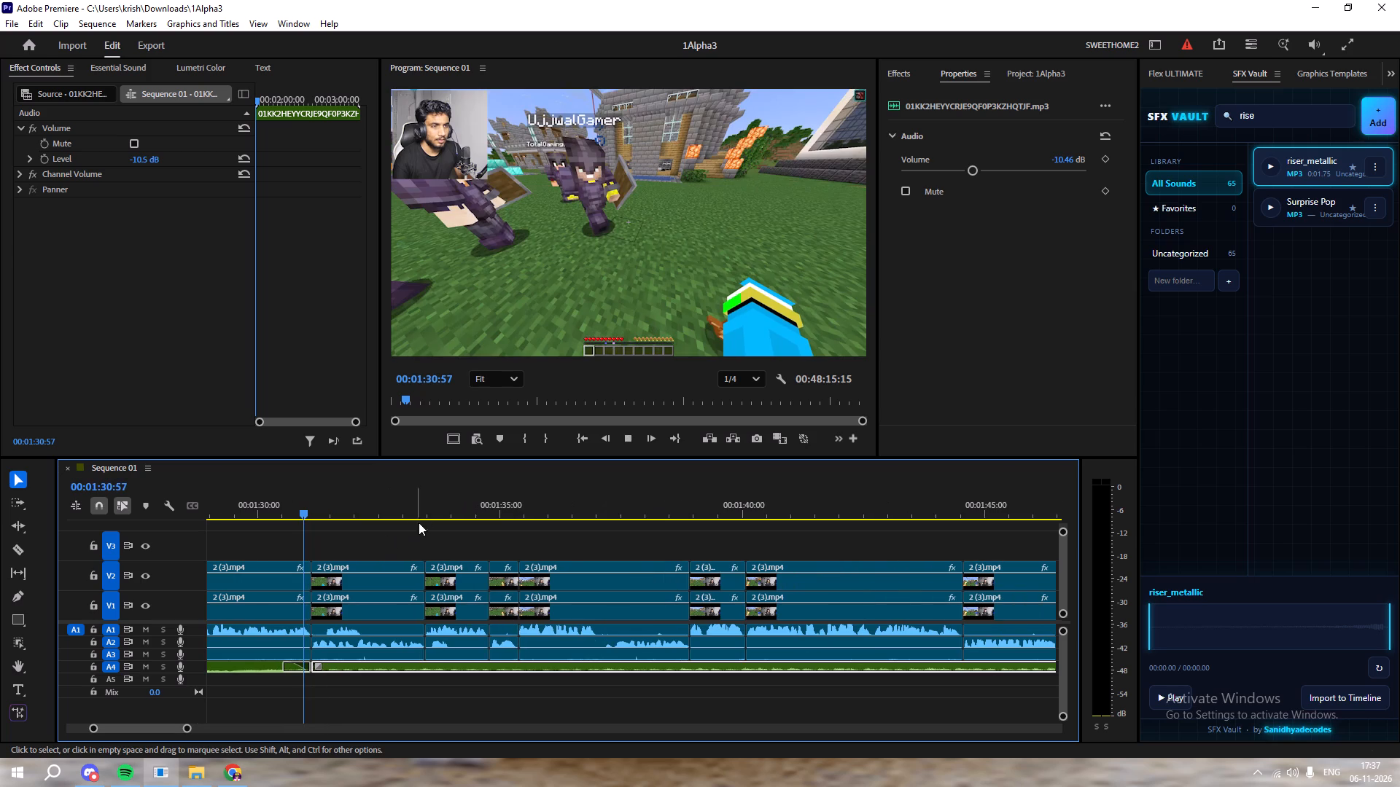
click(424, 514)
key(space)
key(space)
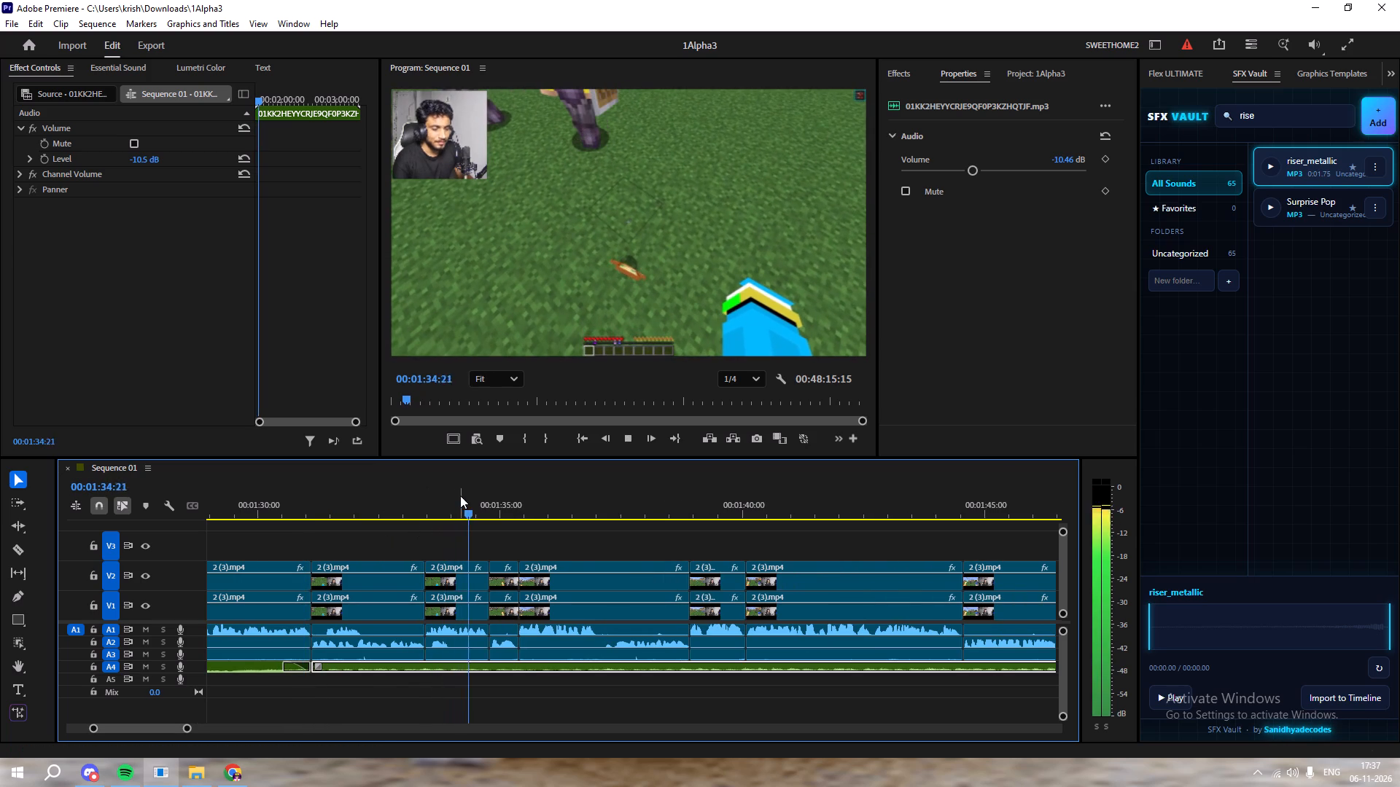
drag(460, 496, 399, 532)
drag(397, 499, 388, 508)
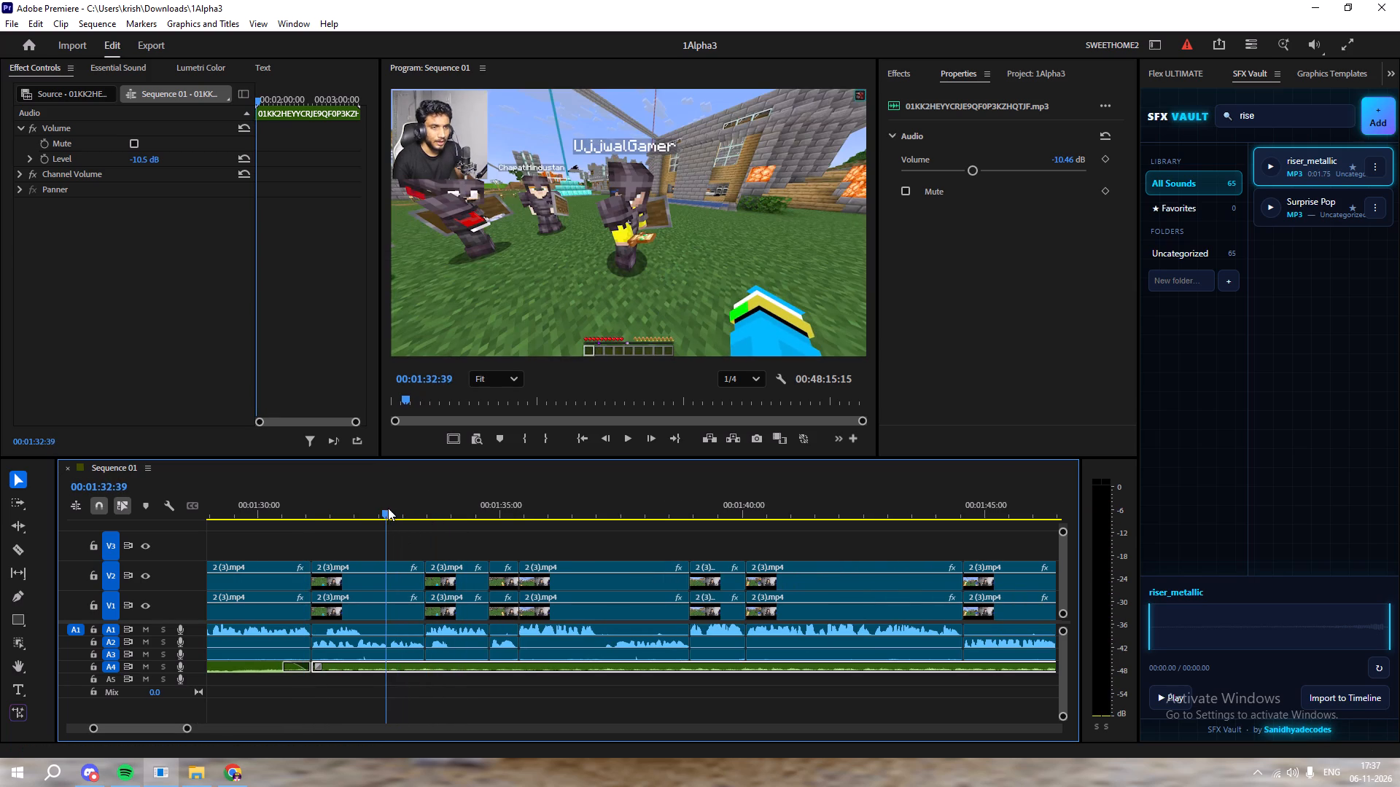
drag(388, 508, 389, 508)
key(space)
key(space)
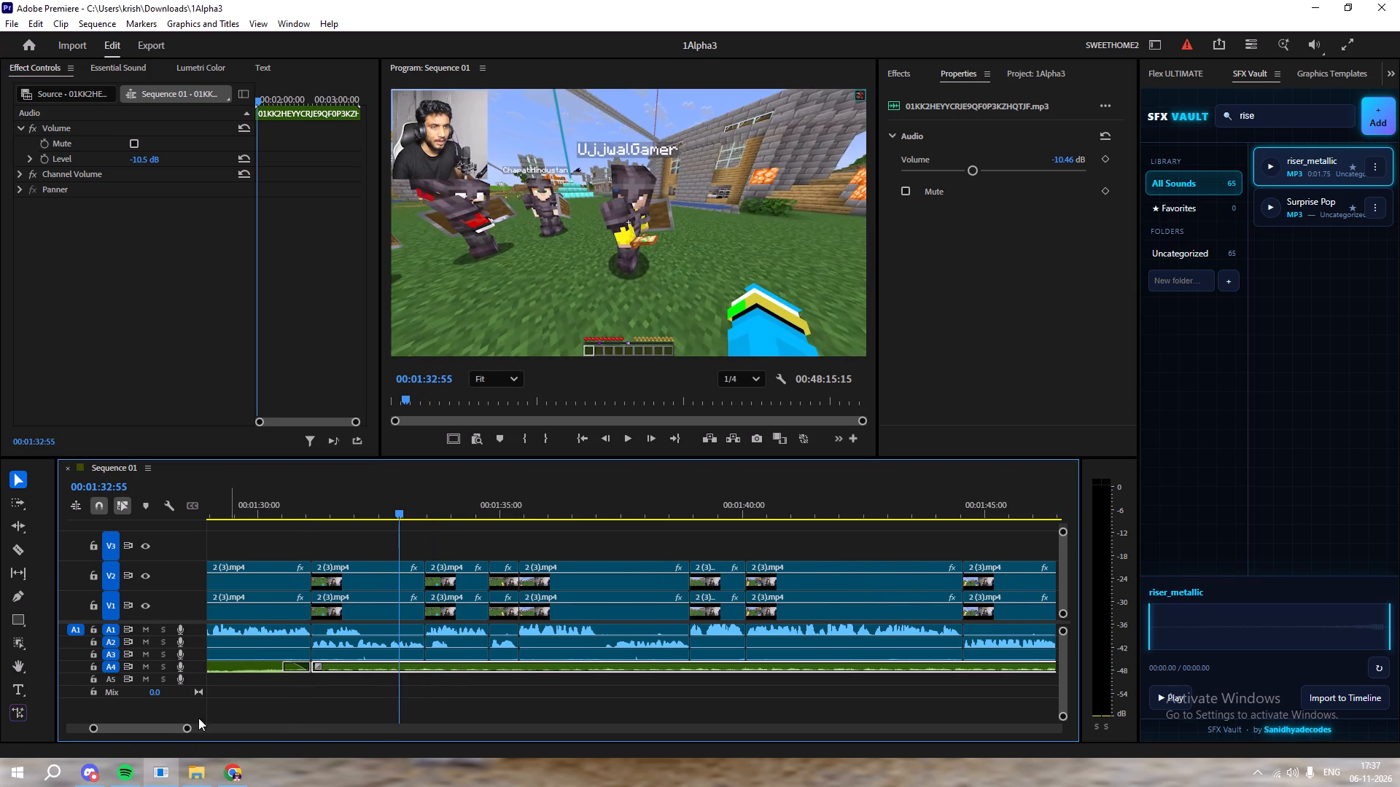
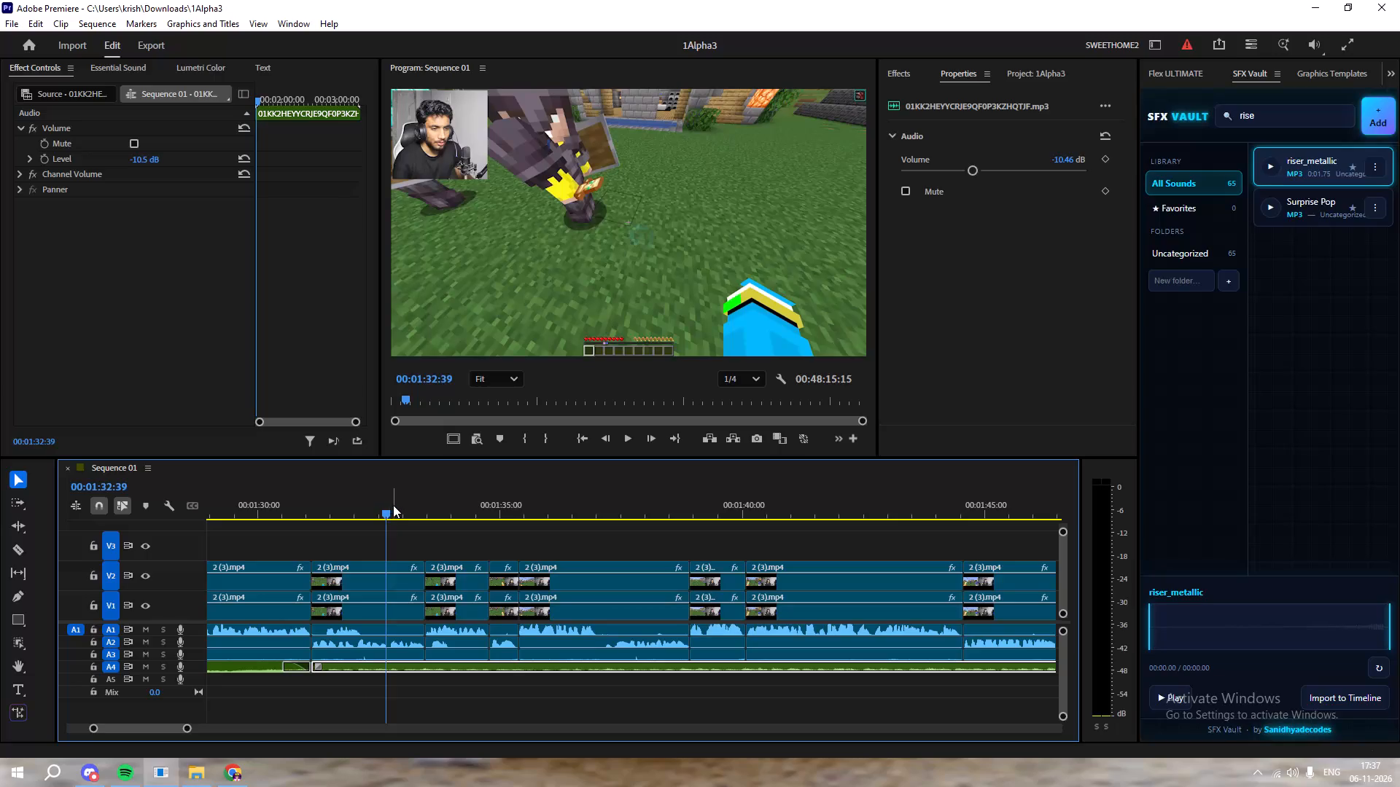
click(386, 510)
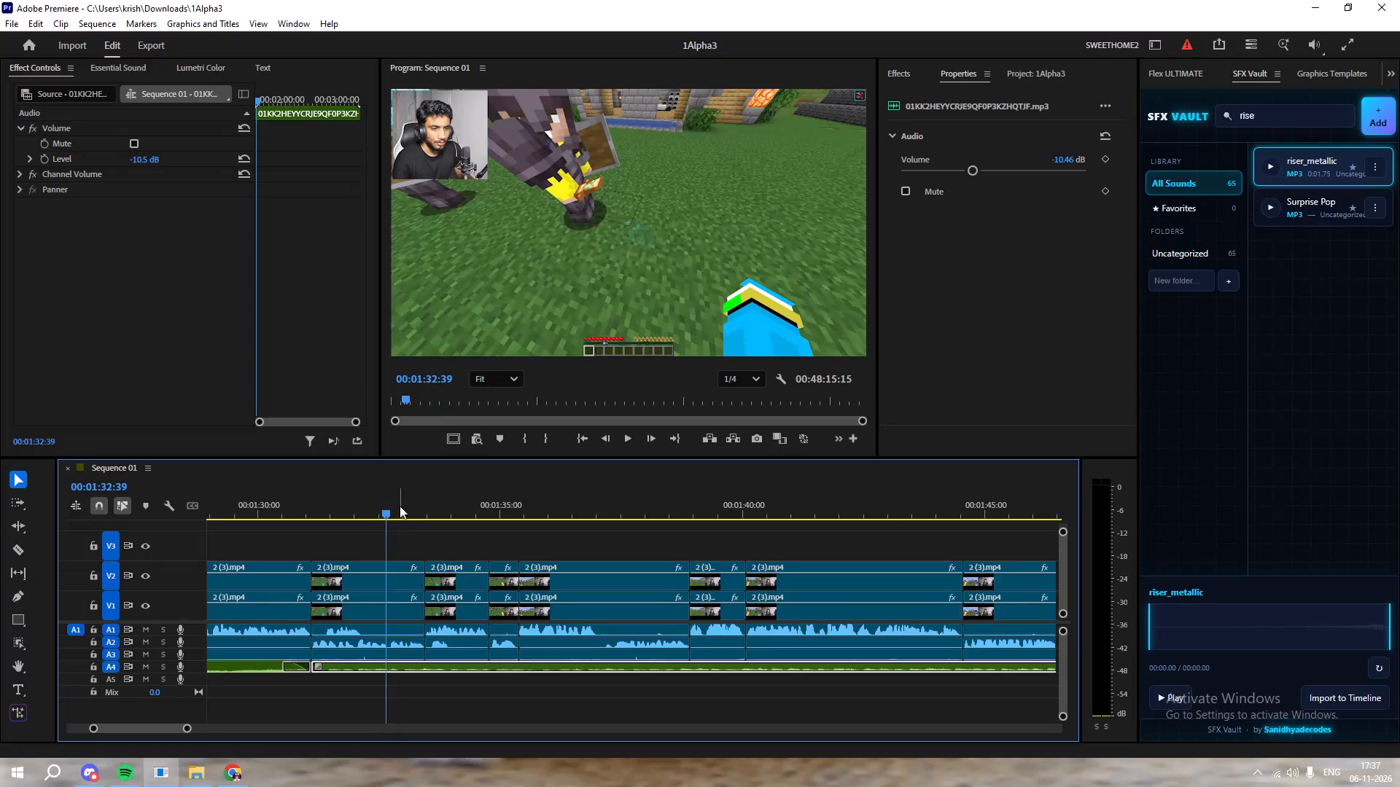
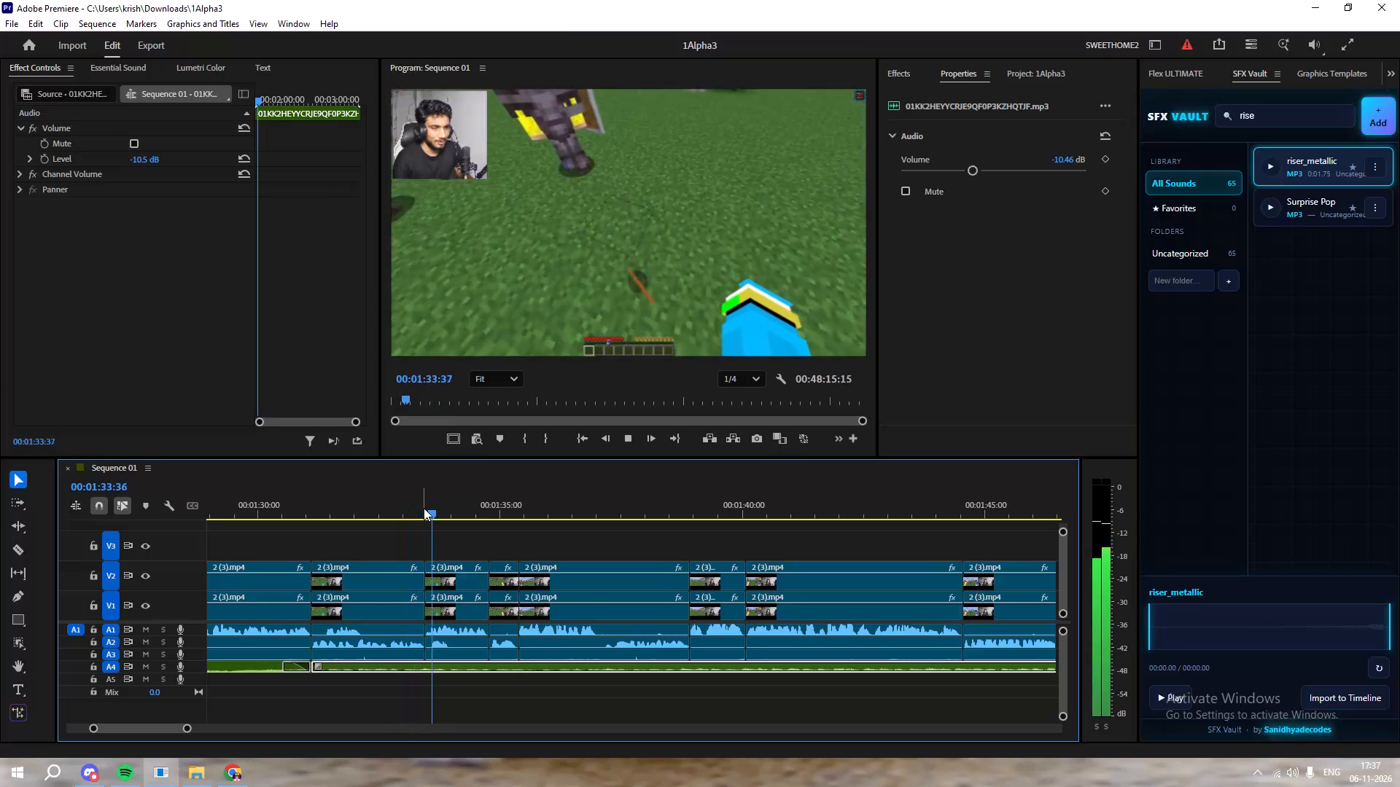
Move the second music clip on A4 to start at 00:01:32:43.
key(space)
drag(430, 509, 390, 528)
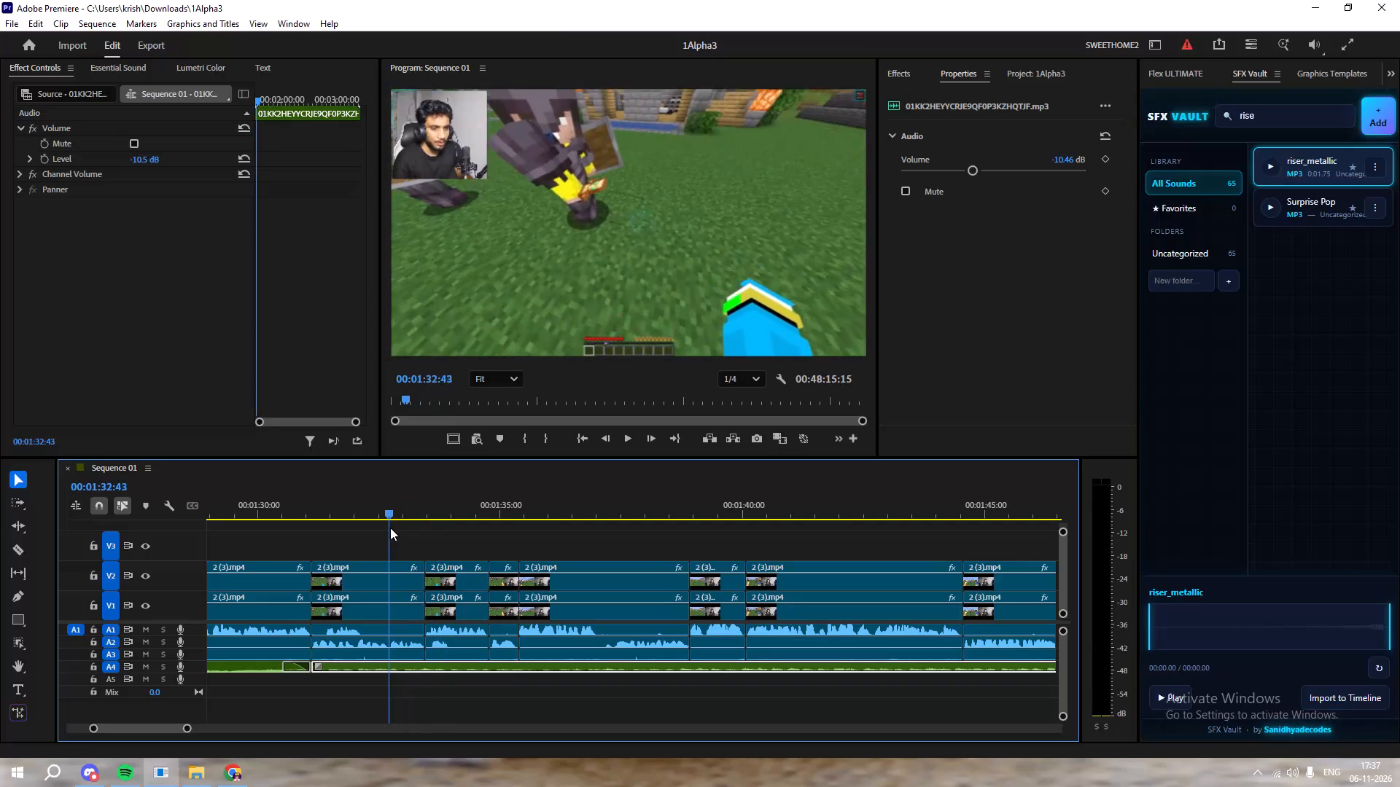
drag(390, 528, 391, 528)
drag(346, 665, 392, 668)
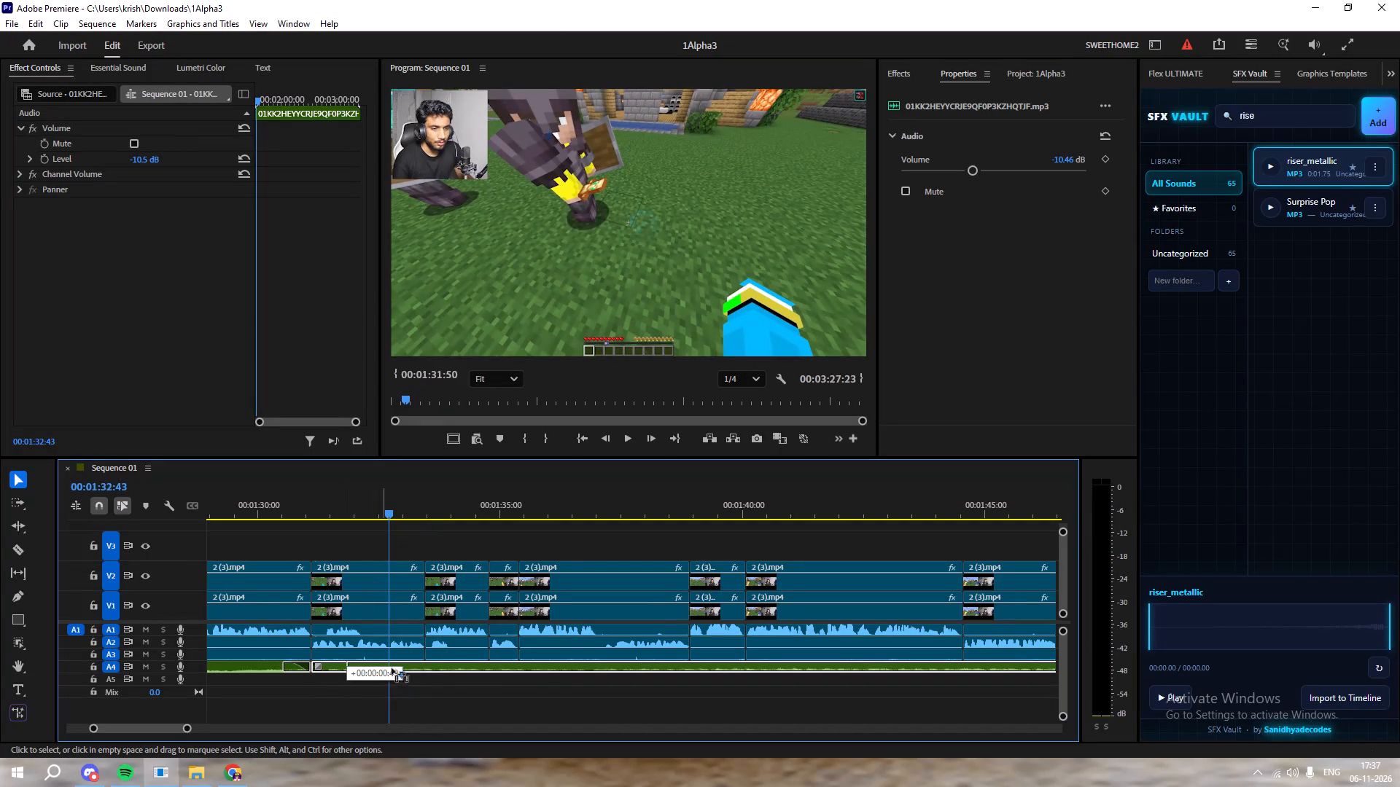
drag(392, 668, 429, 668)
Extend the end of the preceding music clip on A4 by about 51 frames and play back the transition.
drag(310, 665, 354, 668)
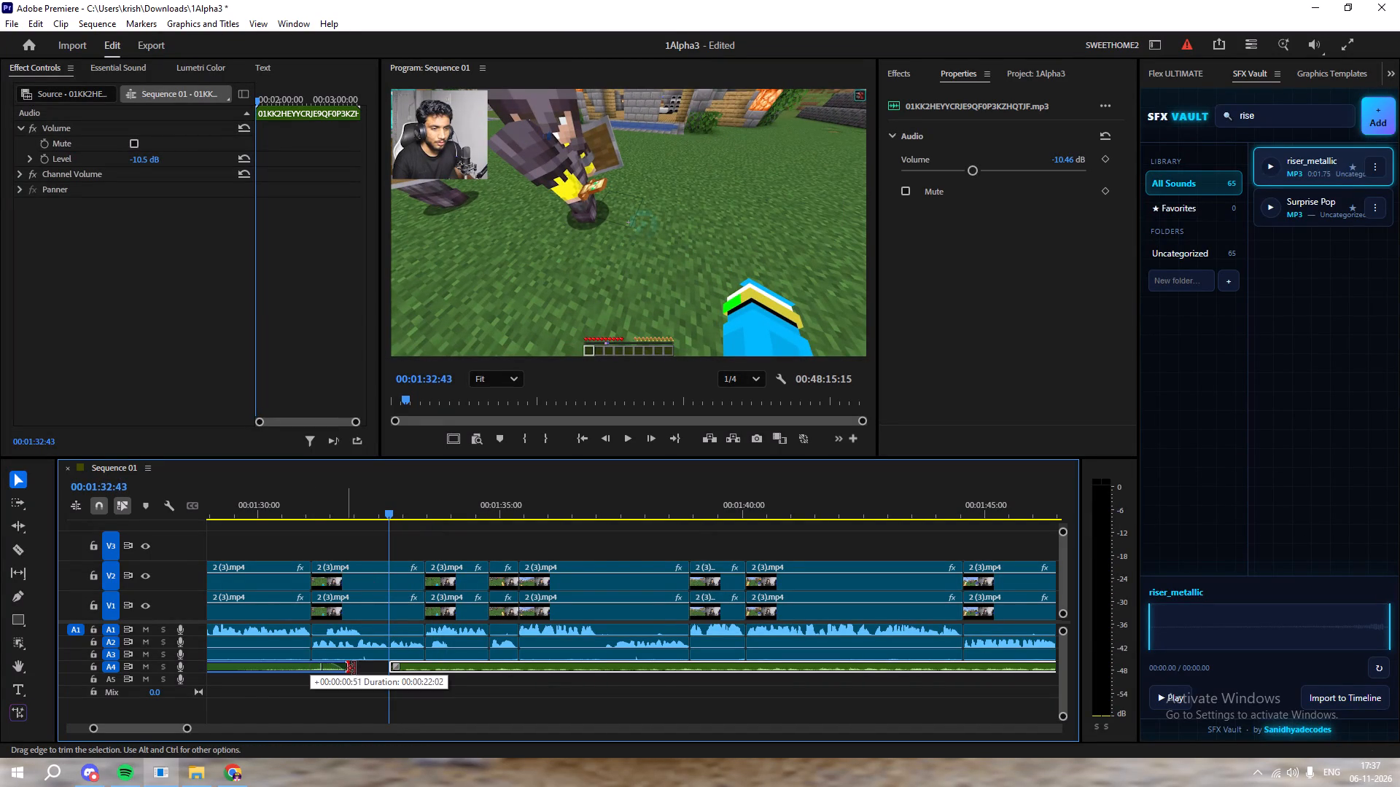
drag(354, 668, 354, 667)
drag(341, 471, 330, 471)
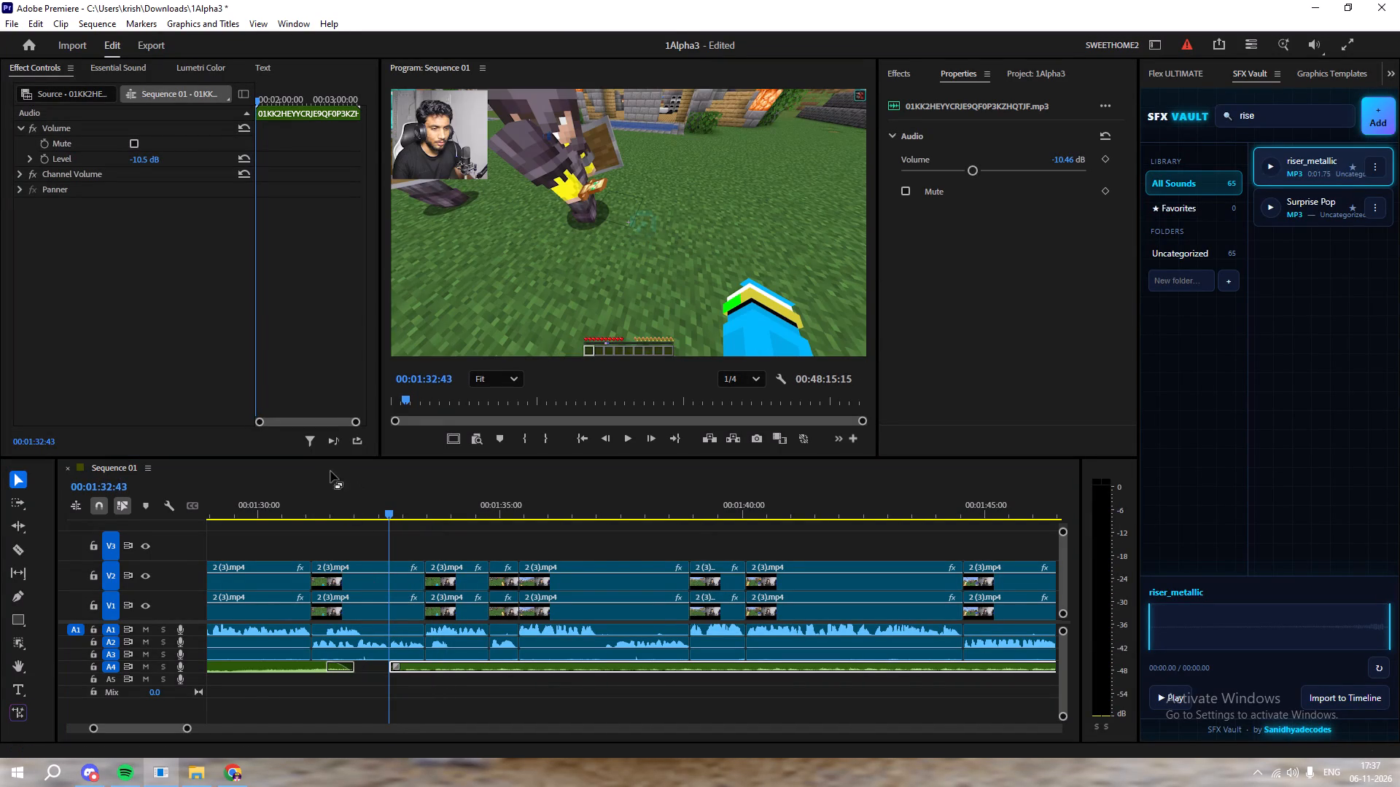
drag(330, 471, 308, 485)
drag(306, 489, 279, 501)
key(space)
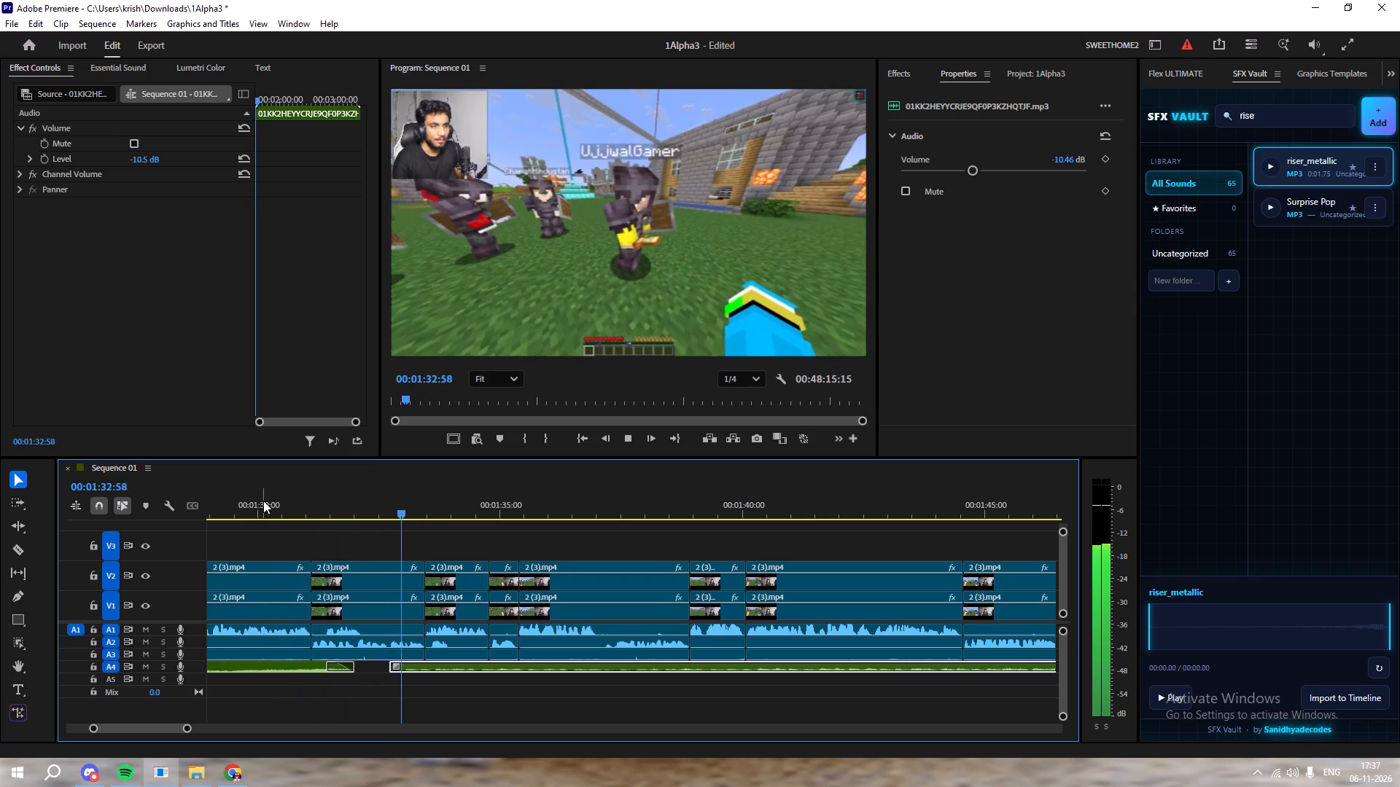
key(space)
key(space)
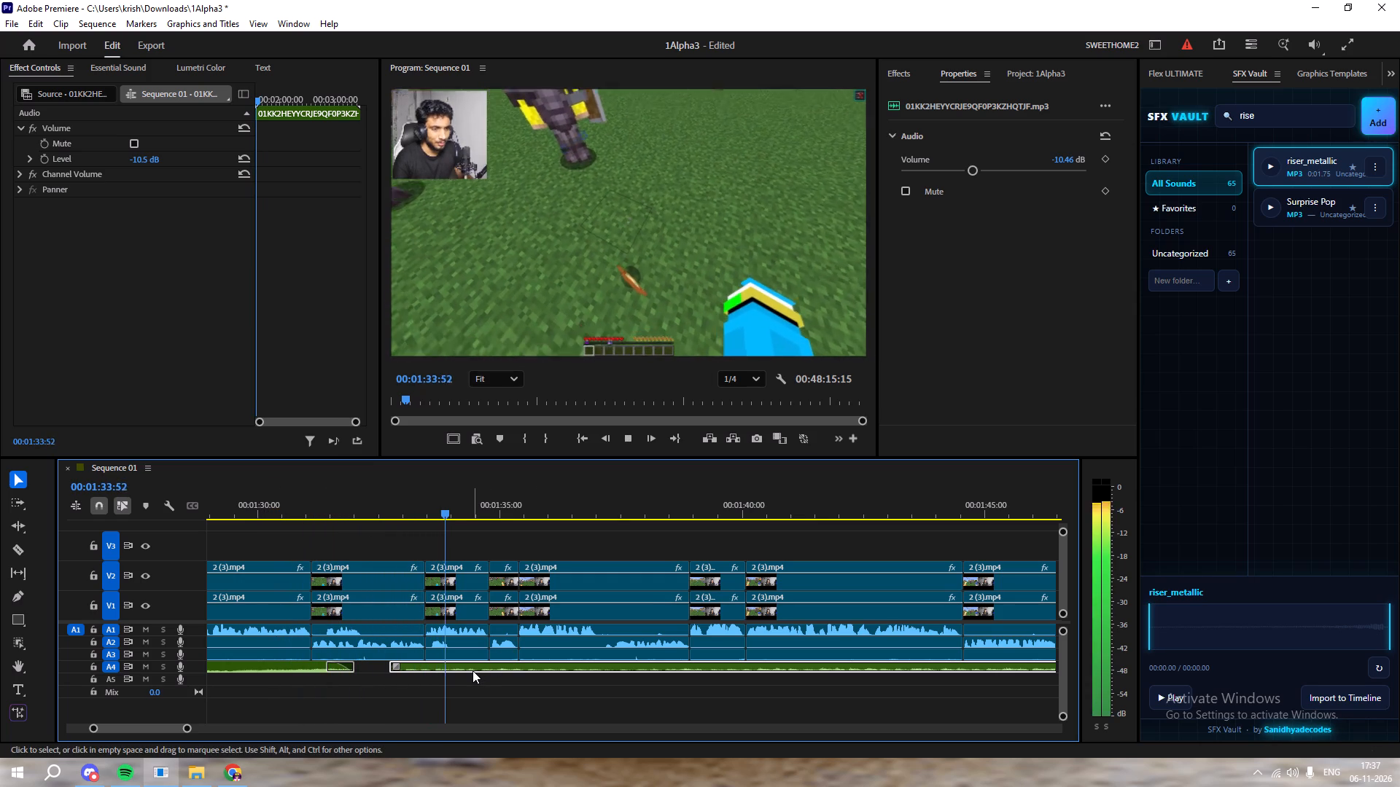
Move the second music clip on A4 to start at the video cut just before 00:01:35:00 and save the project.
key(space)
drag(472, 670, 575, 667)
click(508, 569)
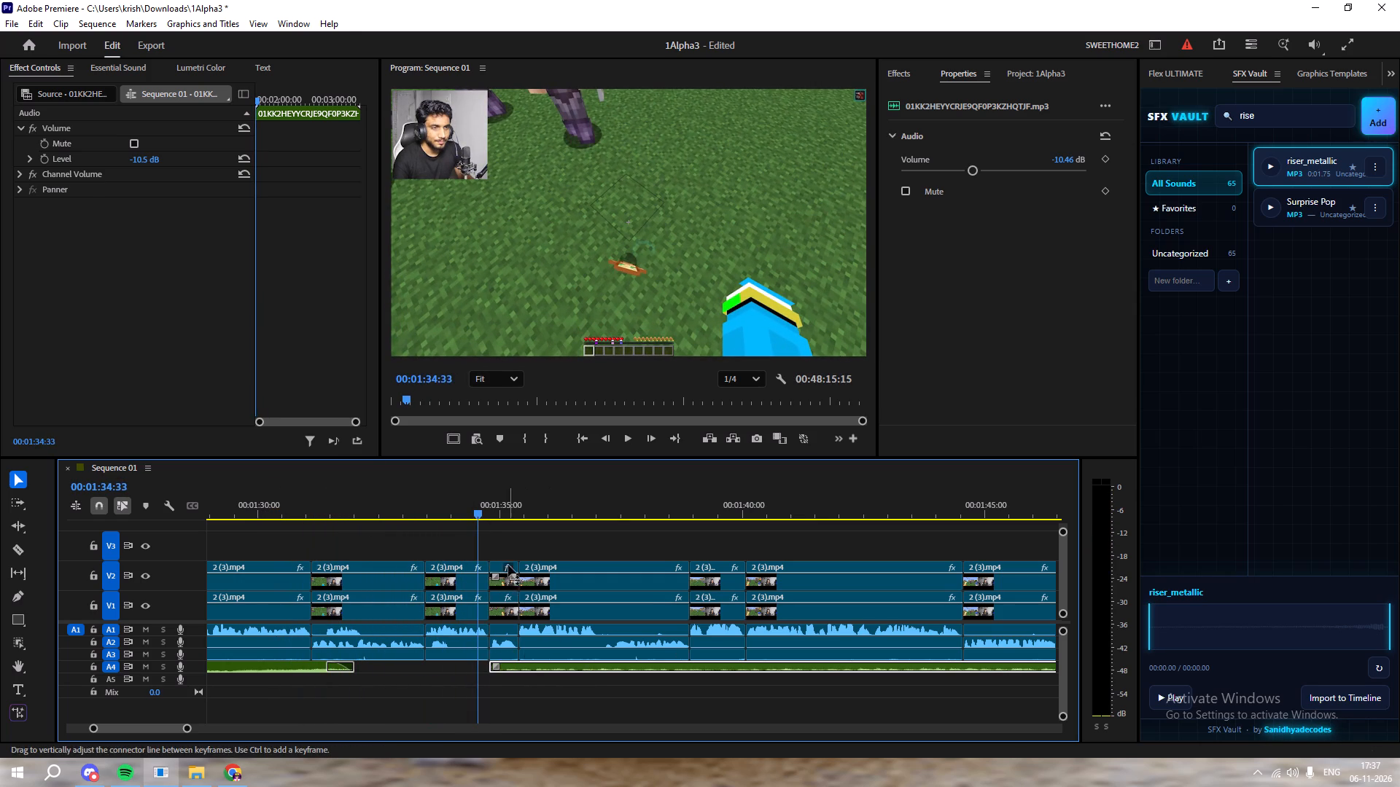
click(512, 545)
key(ctrl+s)
Play back the gap between the two music clips and slightly lengthen the fade-in on the second one.
drag(456, 509, 385, 511)
key(space)
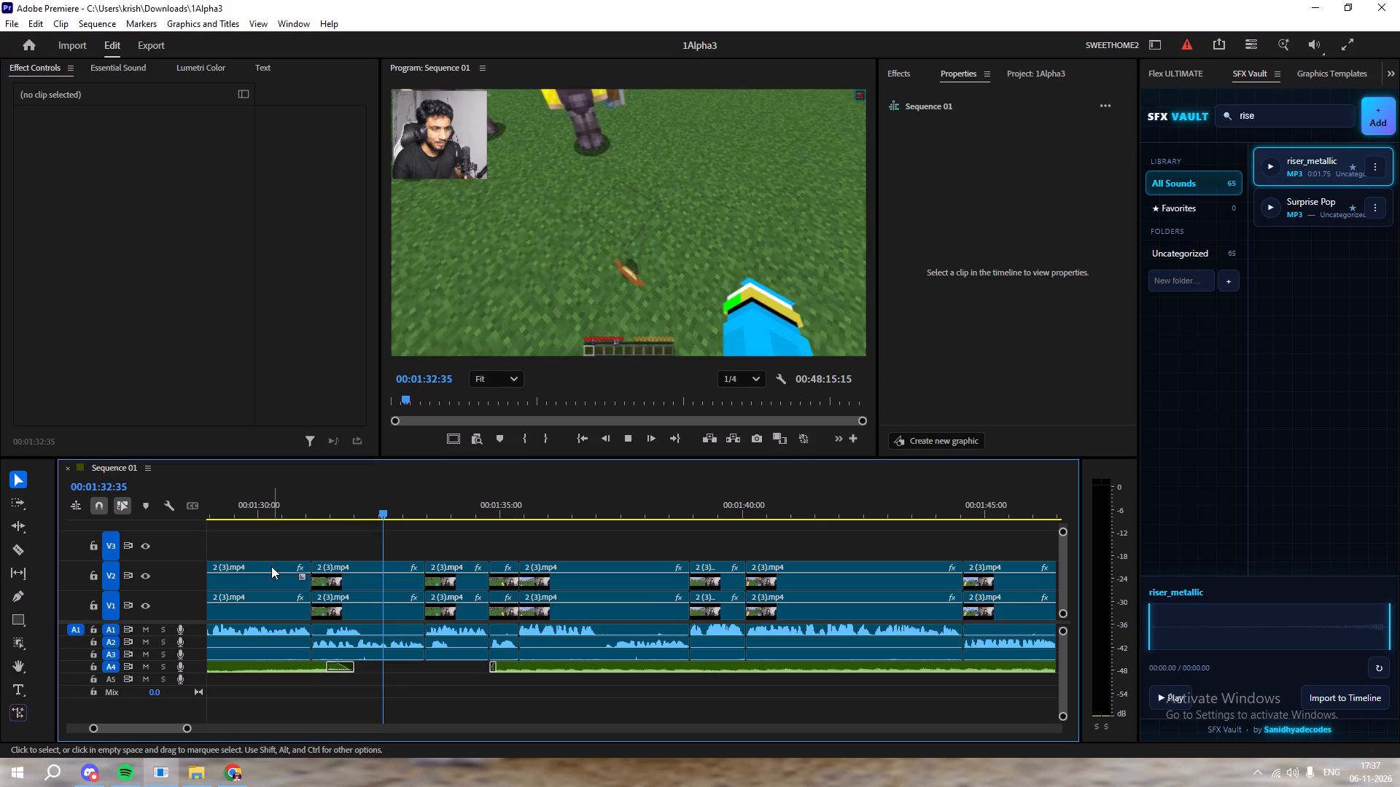
drag(371, 523, 276, 526)
drag(303, 505, 259, 512)
key(space)
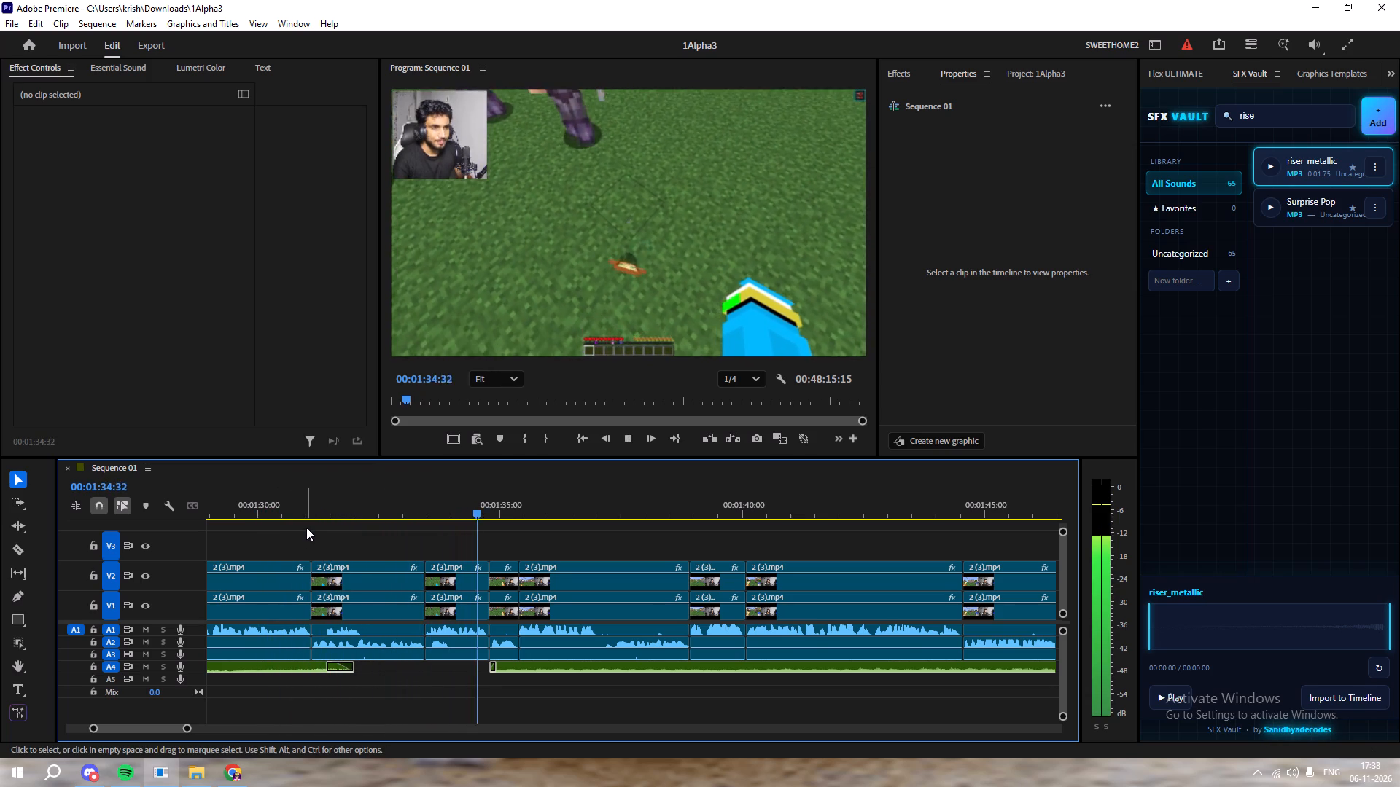
drag(499, 665, 502, 665)
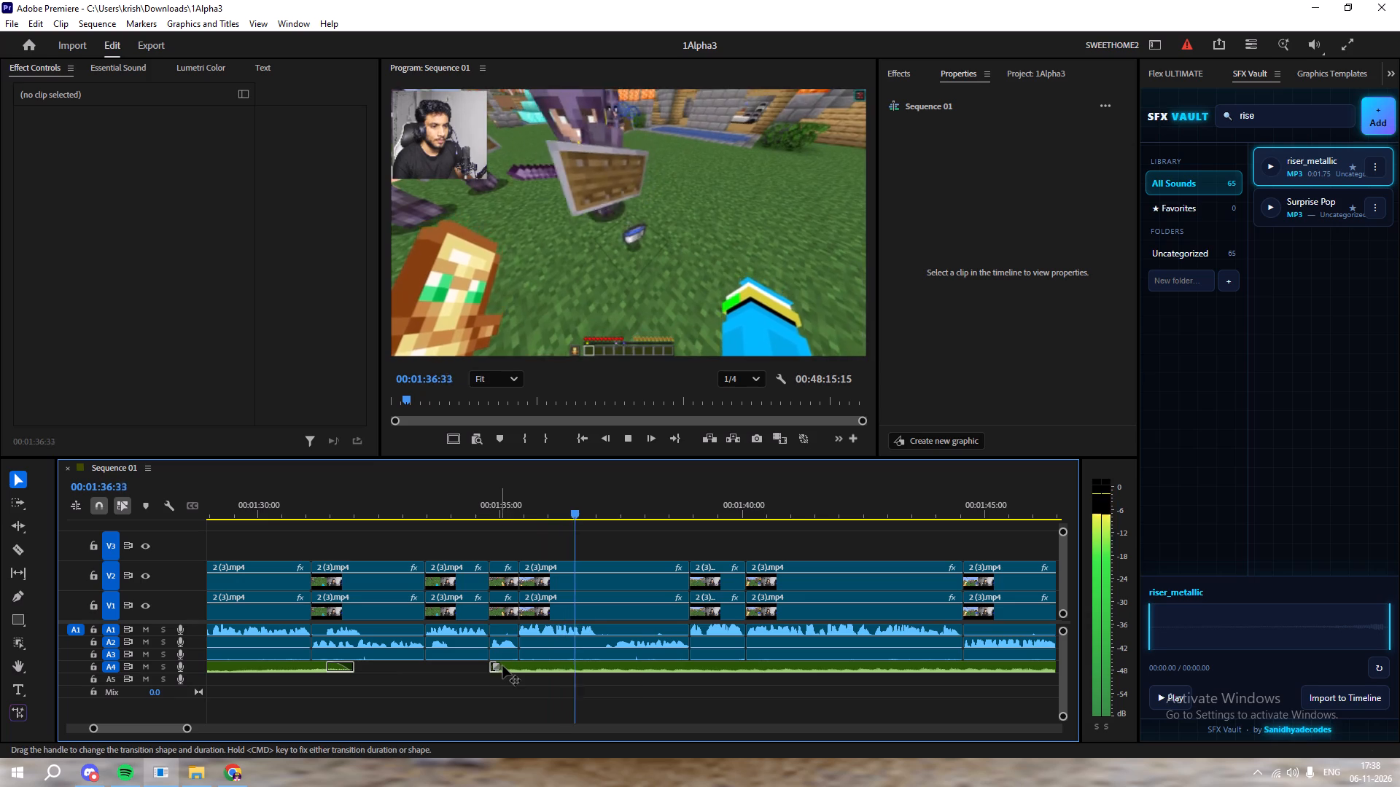
drag(502, 665, 508, 665)
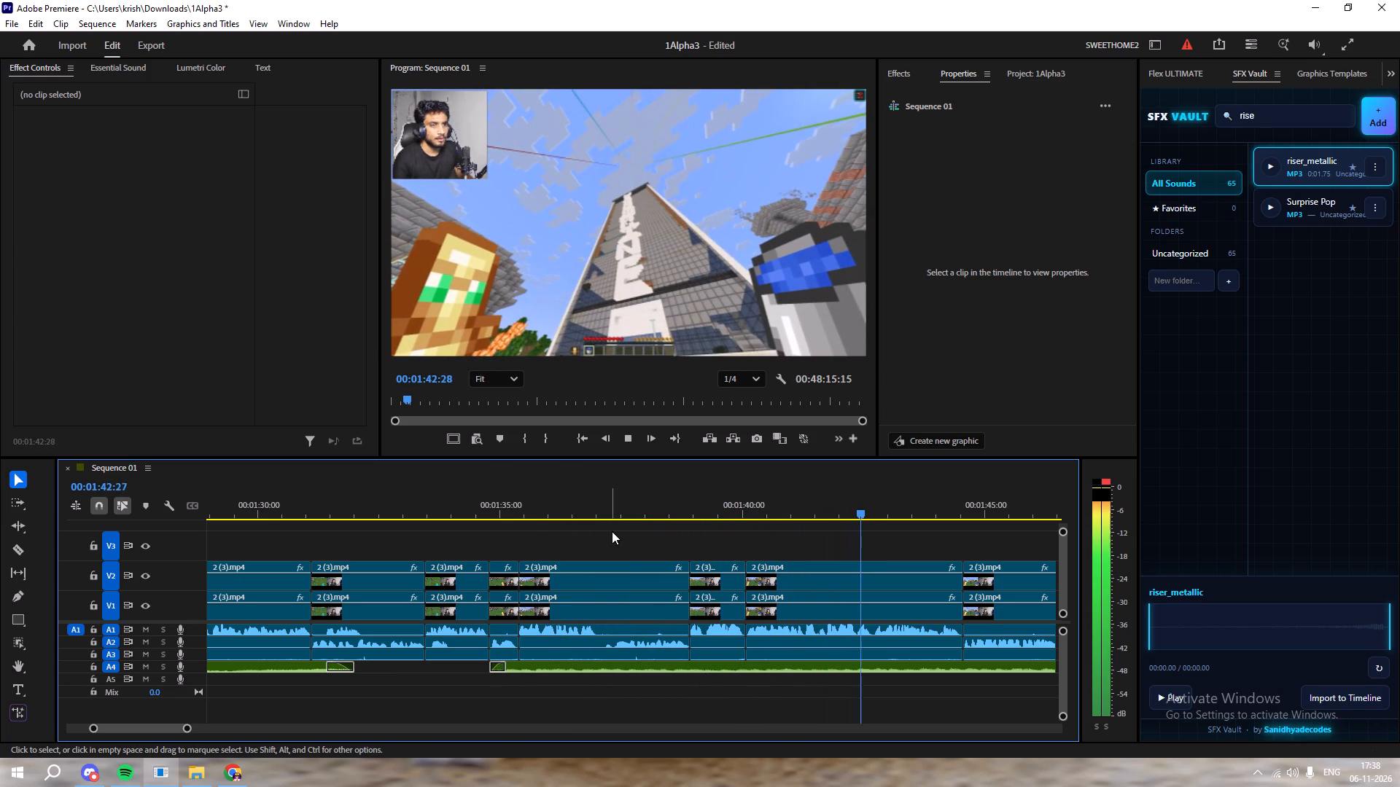
Find the music's stopping point by playback and split the second music clip on A4 at 00:01:42:44.
key(space)
key(c)
key(space)
key(space)
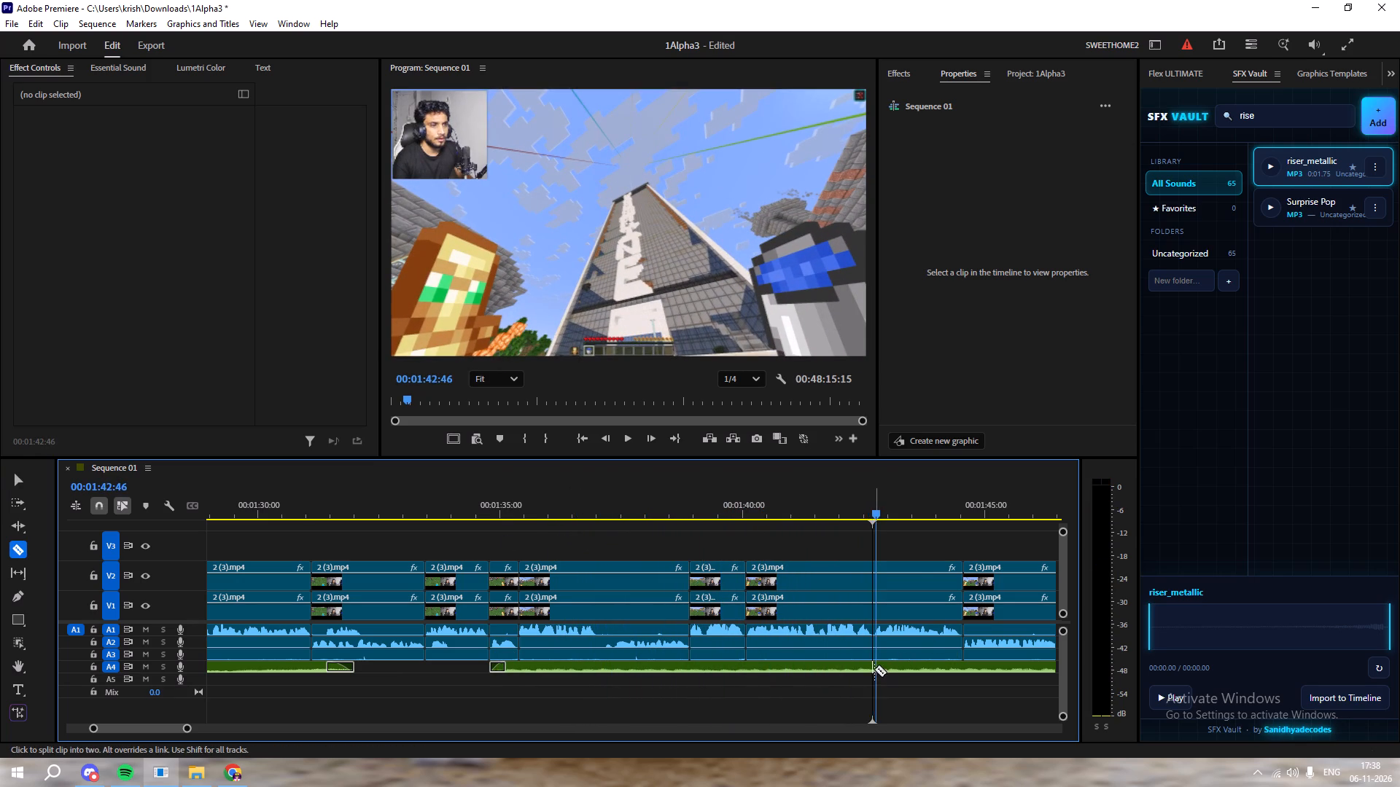
click(875, 520)
click(880, 511)
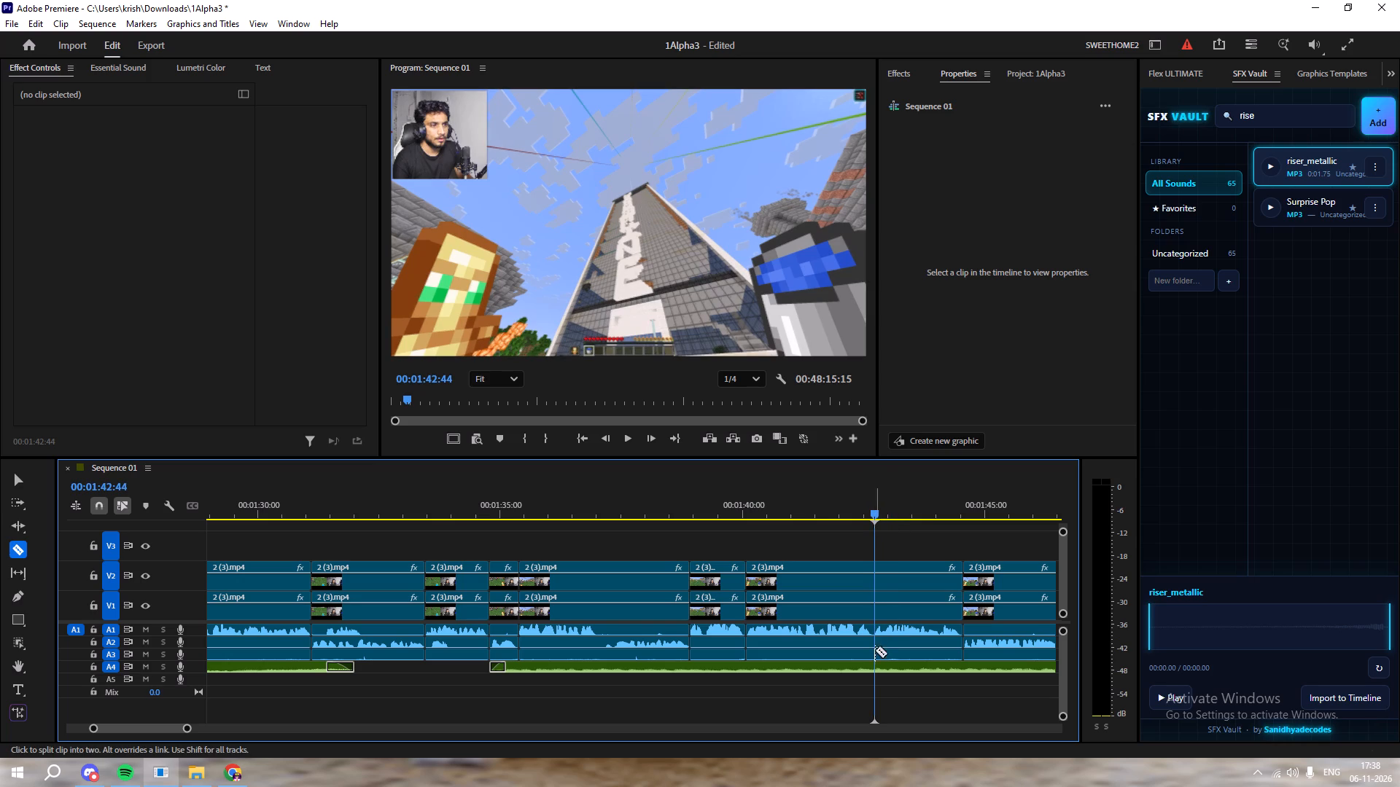
click(875, 667)
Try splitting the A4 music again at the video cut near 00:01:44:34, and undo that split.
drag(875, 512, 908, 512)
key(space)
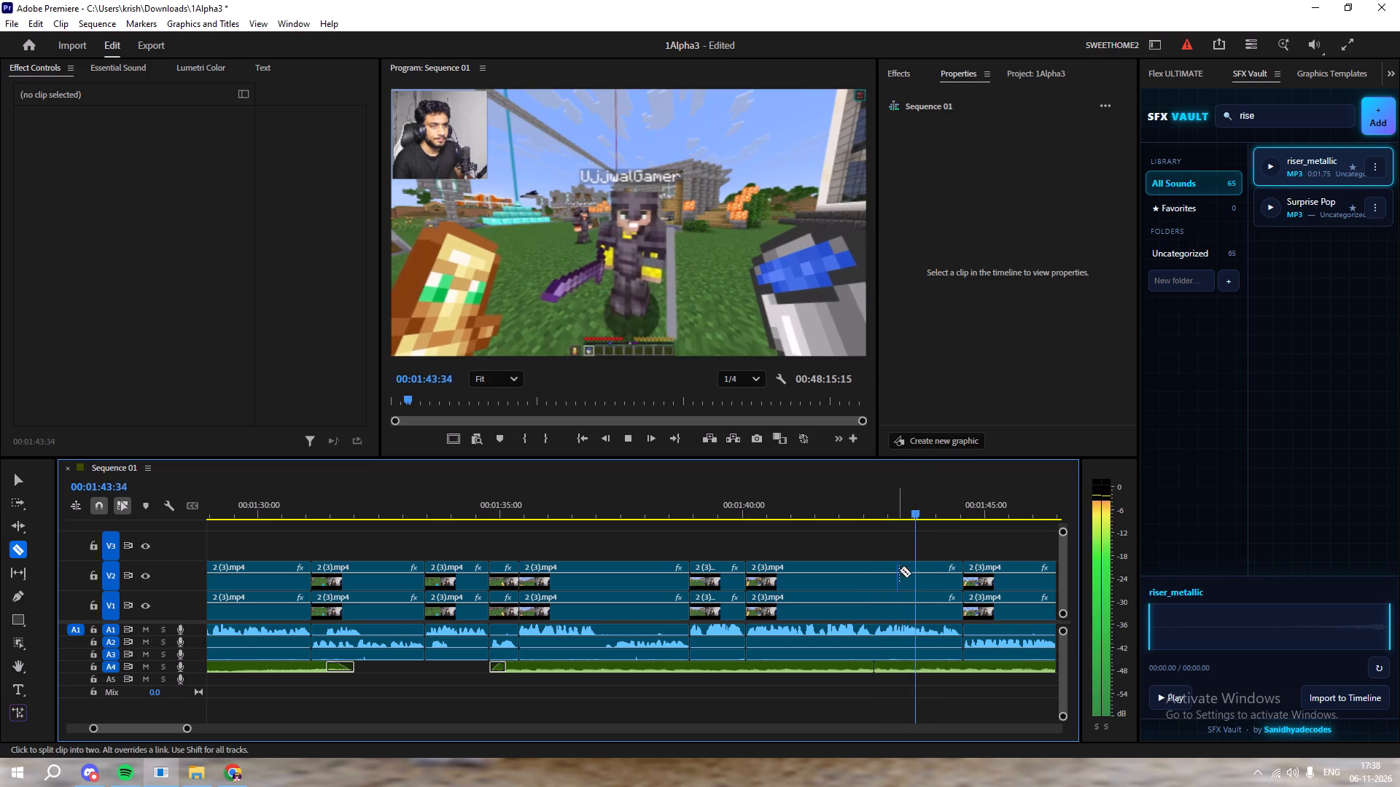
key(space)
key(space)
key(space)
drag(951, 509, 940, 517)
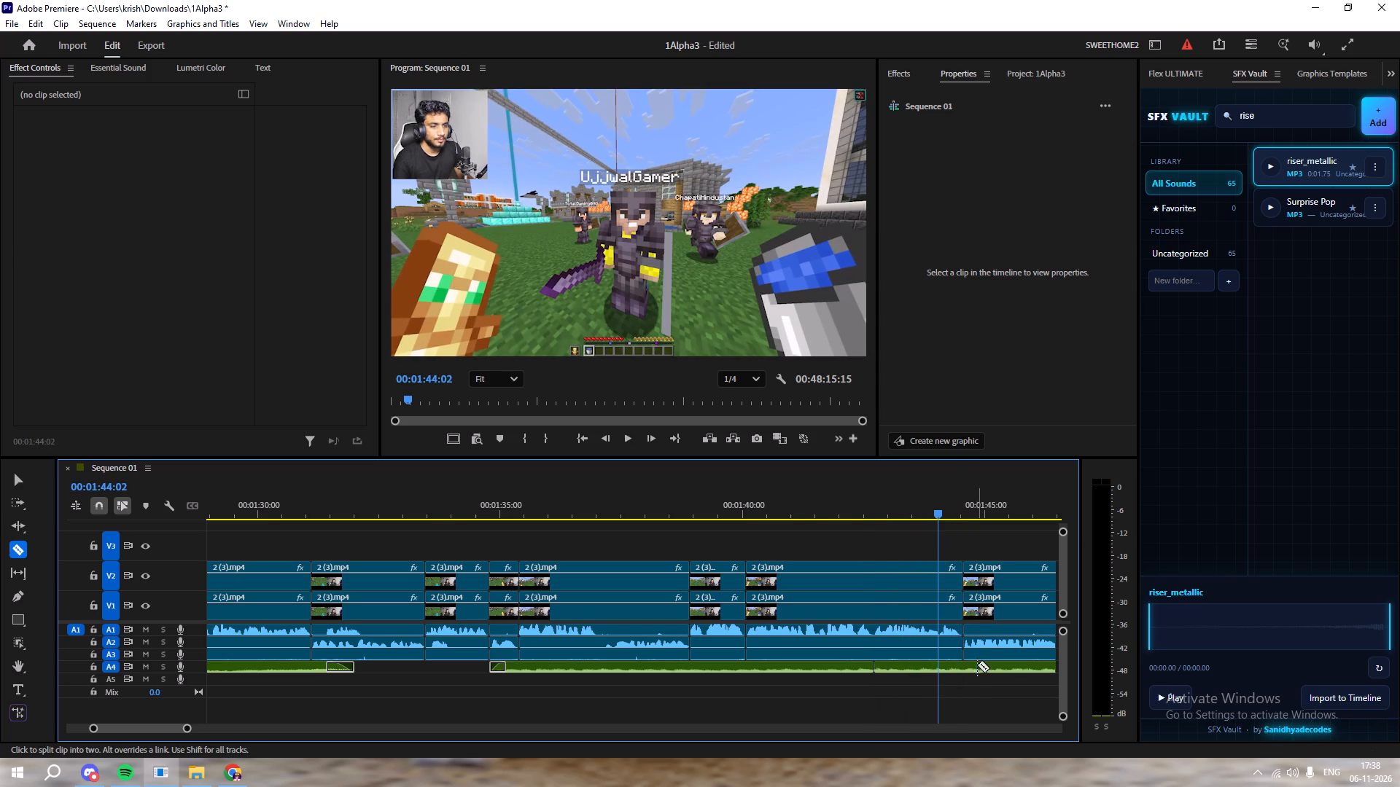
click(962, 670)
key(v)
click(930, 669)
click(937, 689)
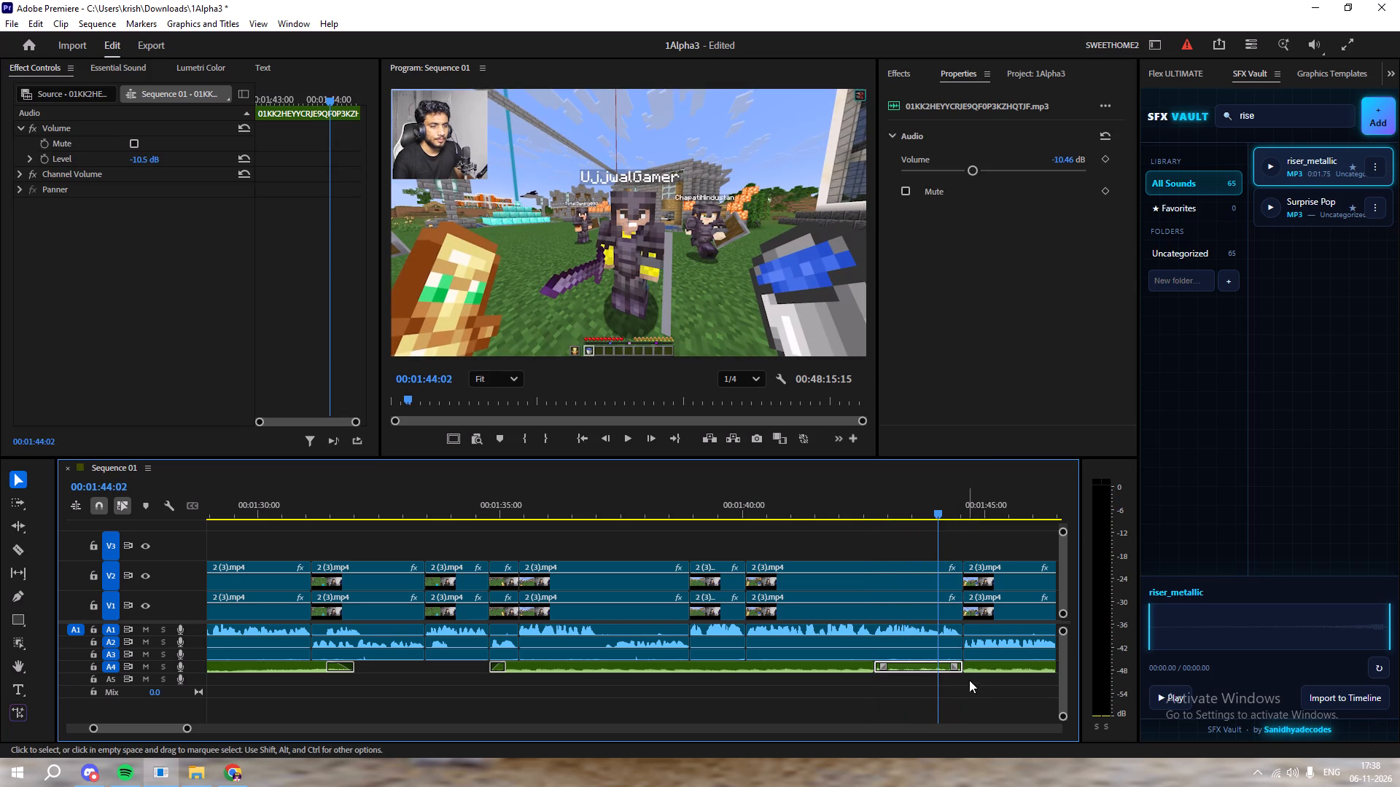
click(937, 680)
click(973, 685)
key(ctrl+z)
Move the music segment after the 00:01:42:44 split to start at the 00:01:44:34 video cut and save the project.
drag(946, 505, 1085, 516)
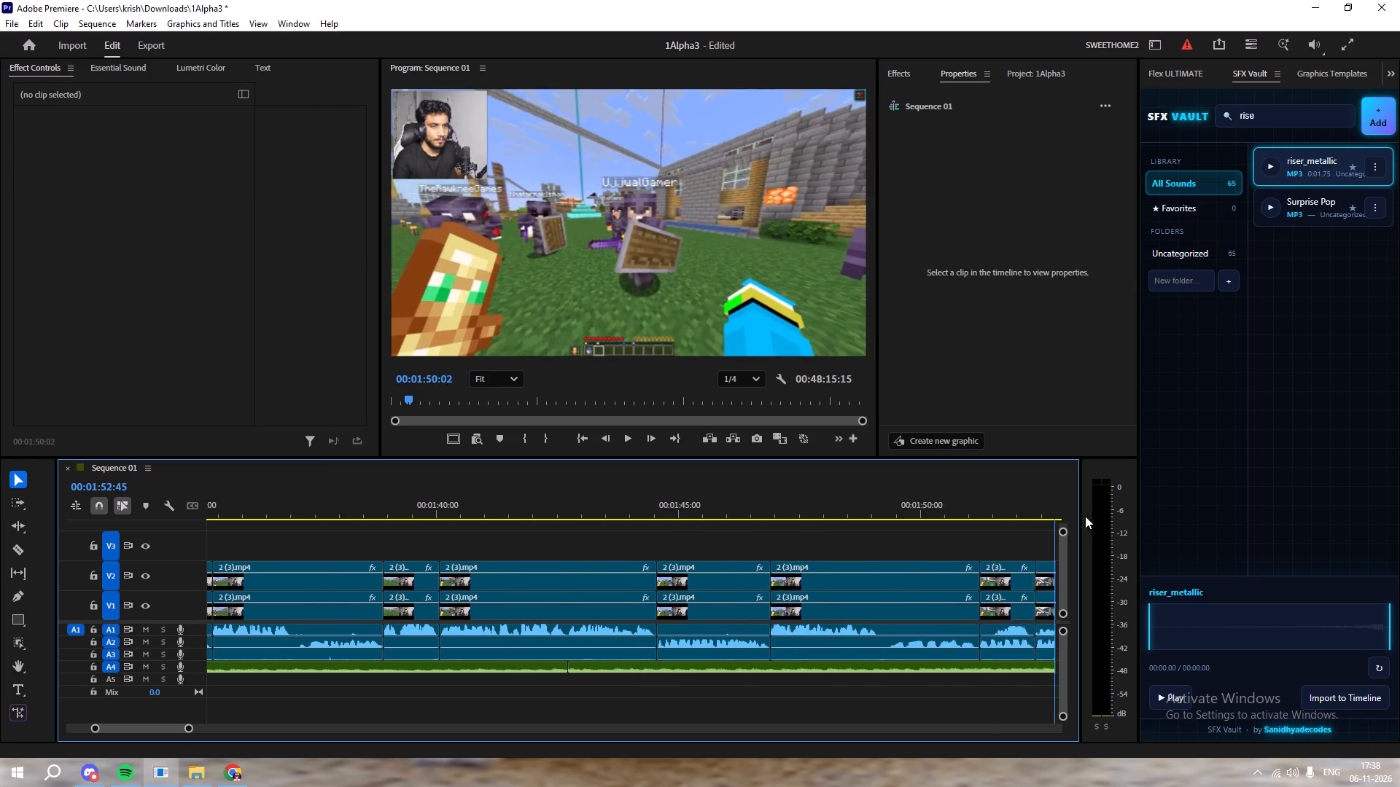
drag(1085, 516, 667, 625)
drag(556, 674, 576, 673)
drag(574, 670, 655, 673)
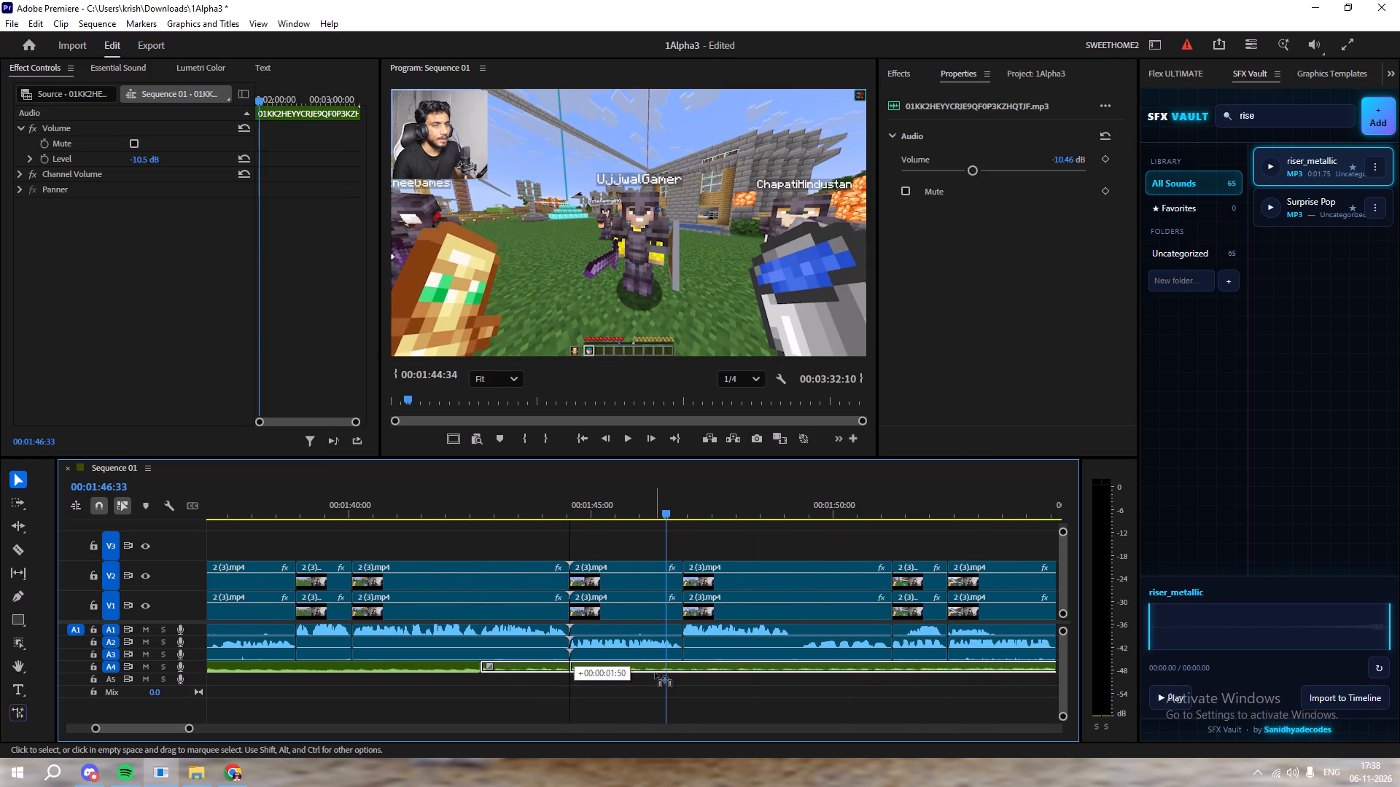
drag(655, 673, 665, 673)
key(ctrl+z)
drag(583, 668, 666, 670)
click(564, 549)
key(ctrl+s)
Add a short fade-out to the music ending at 00:01:42:44 and a fade-in to the segment following the gap.
drag(561, 505, 448, 539)
key(space)
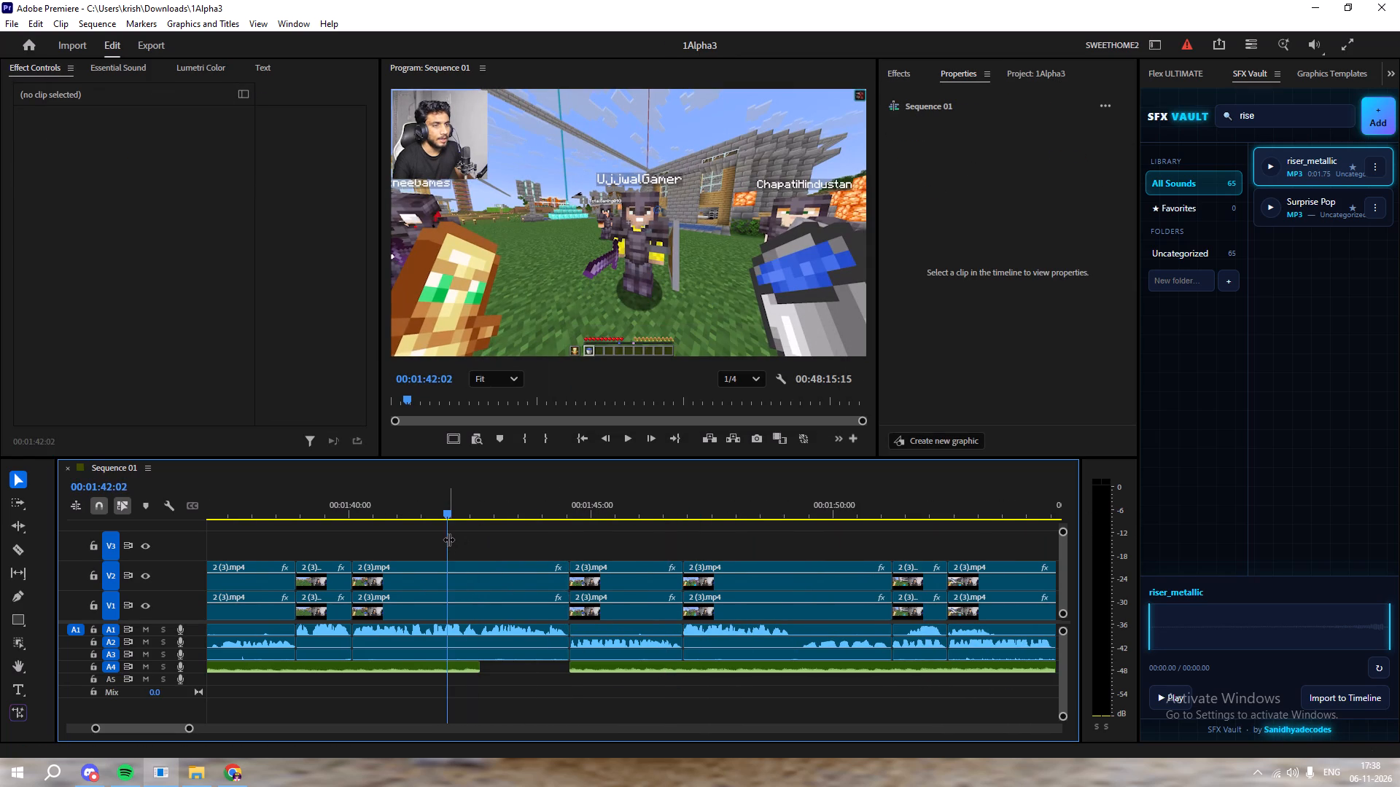
drag(470, 665, 460, 664)
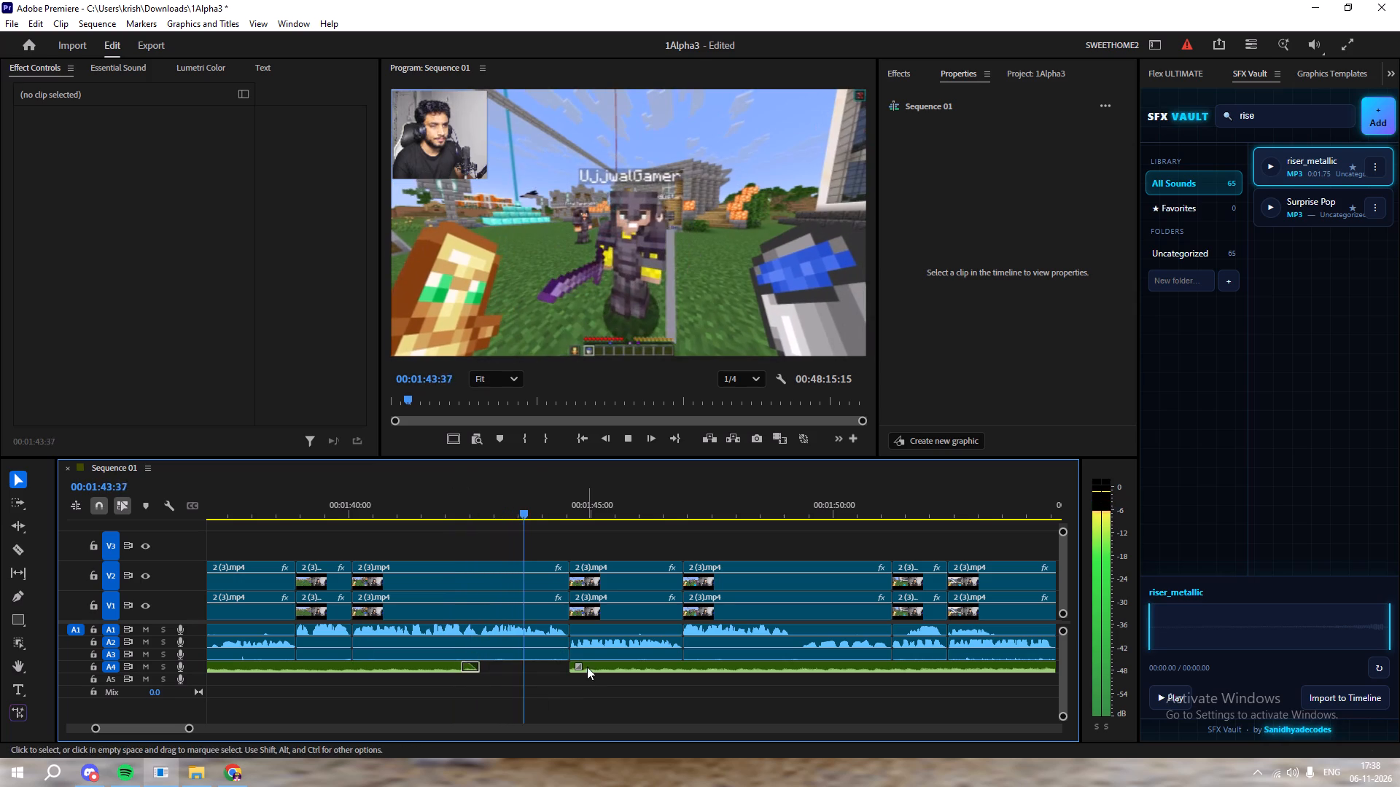
click(581, 667)
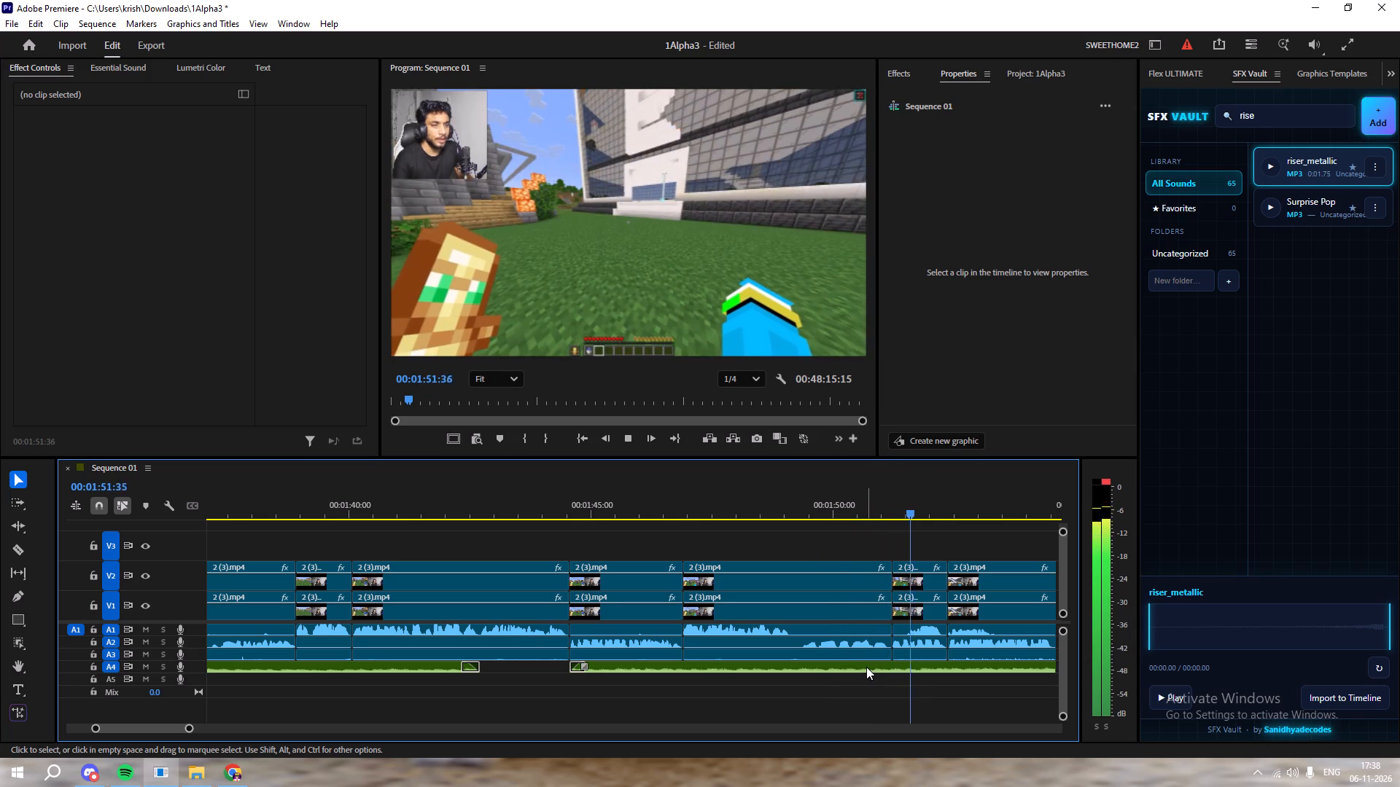
Listen to the music segment starting at 00:01:44:34 on A4, delete it, save the project and play back the section.
alt+scroll(866, 663, down, 4)
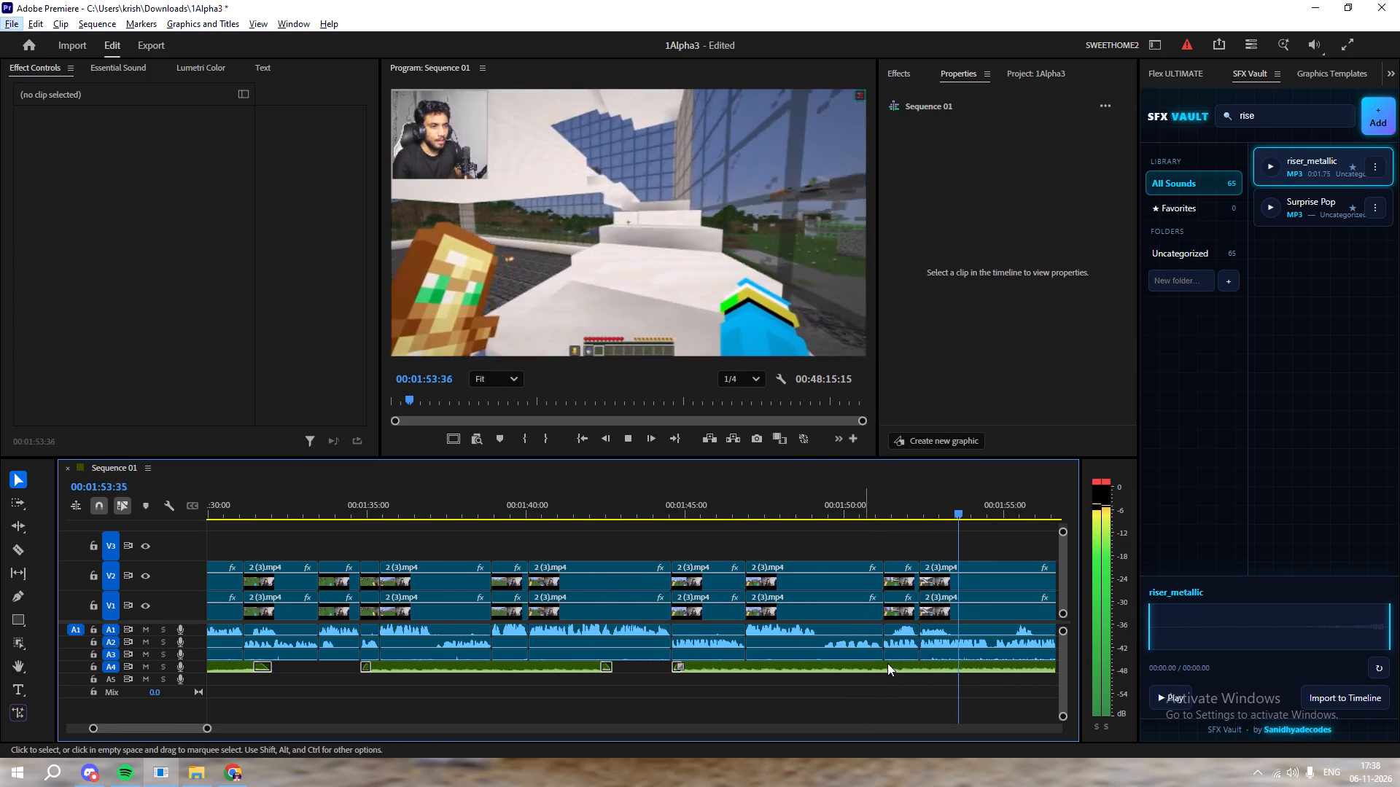
alt+scroll(919, 666, down, 3)
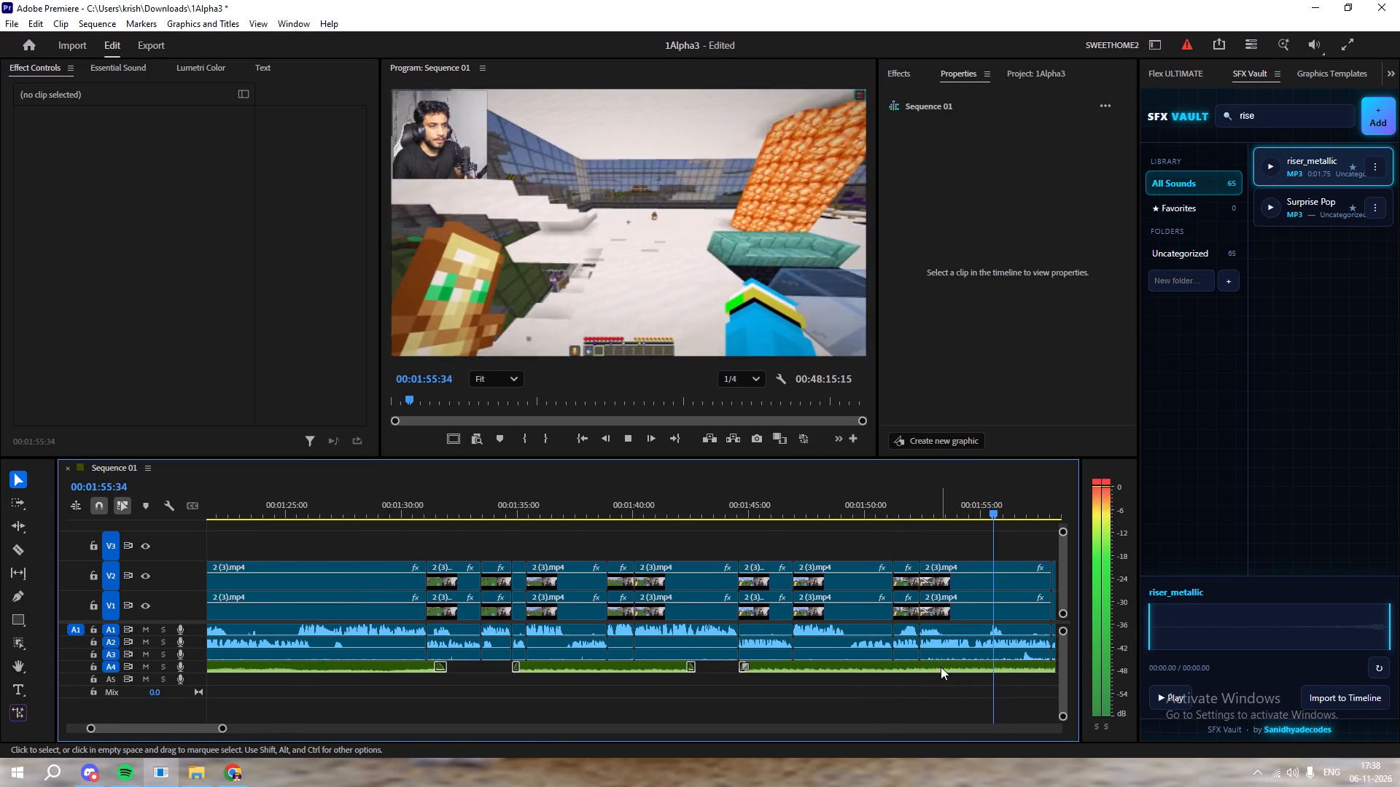
key(space)
drag(892, 509, 768, 533)
key(space)
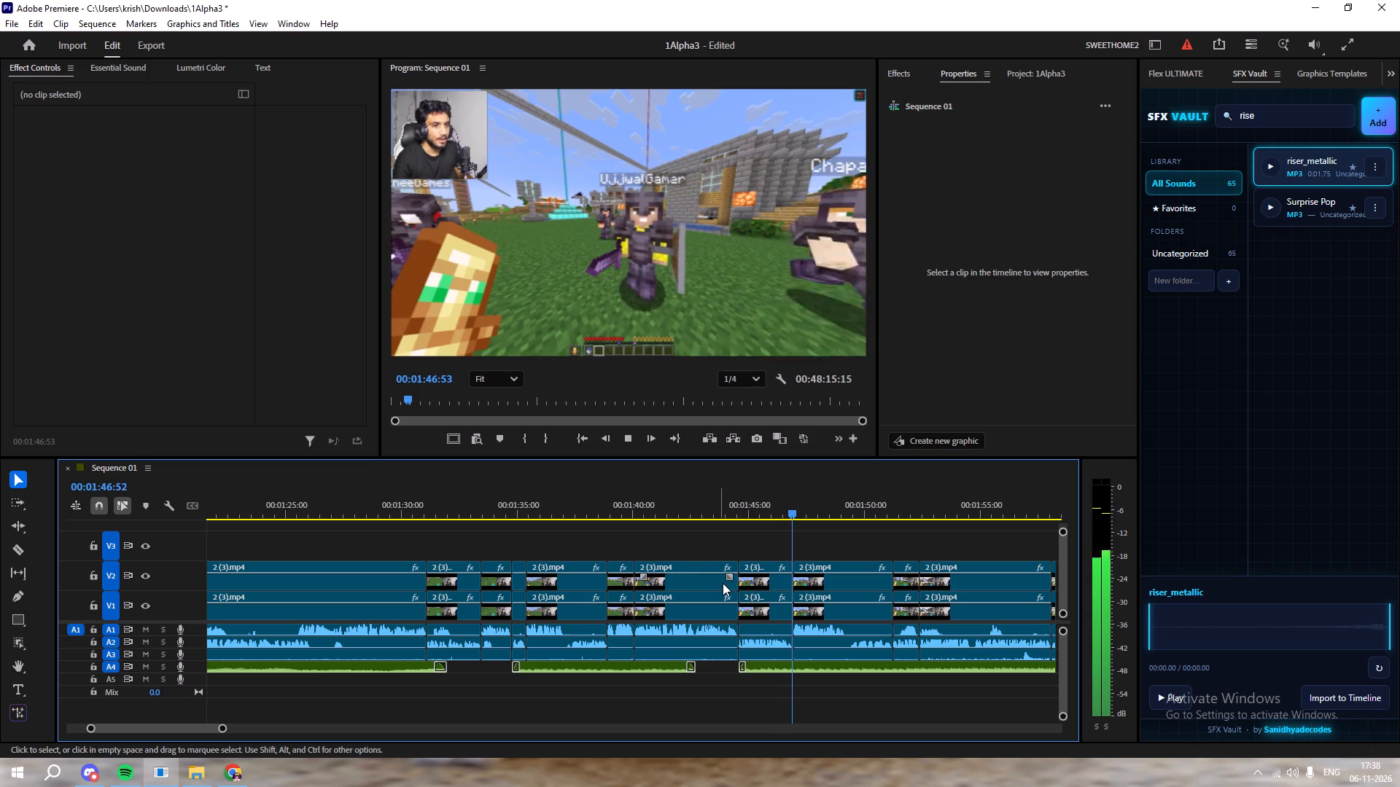
key(space)
click(797, 665)
key(Delete)
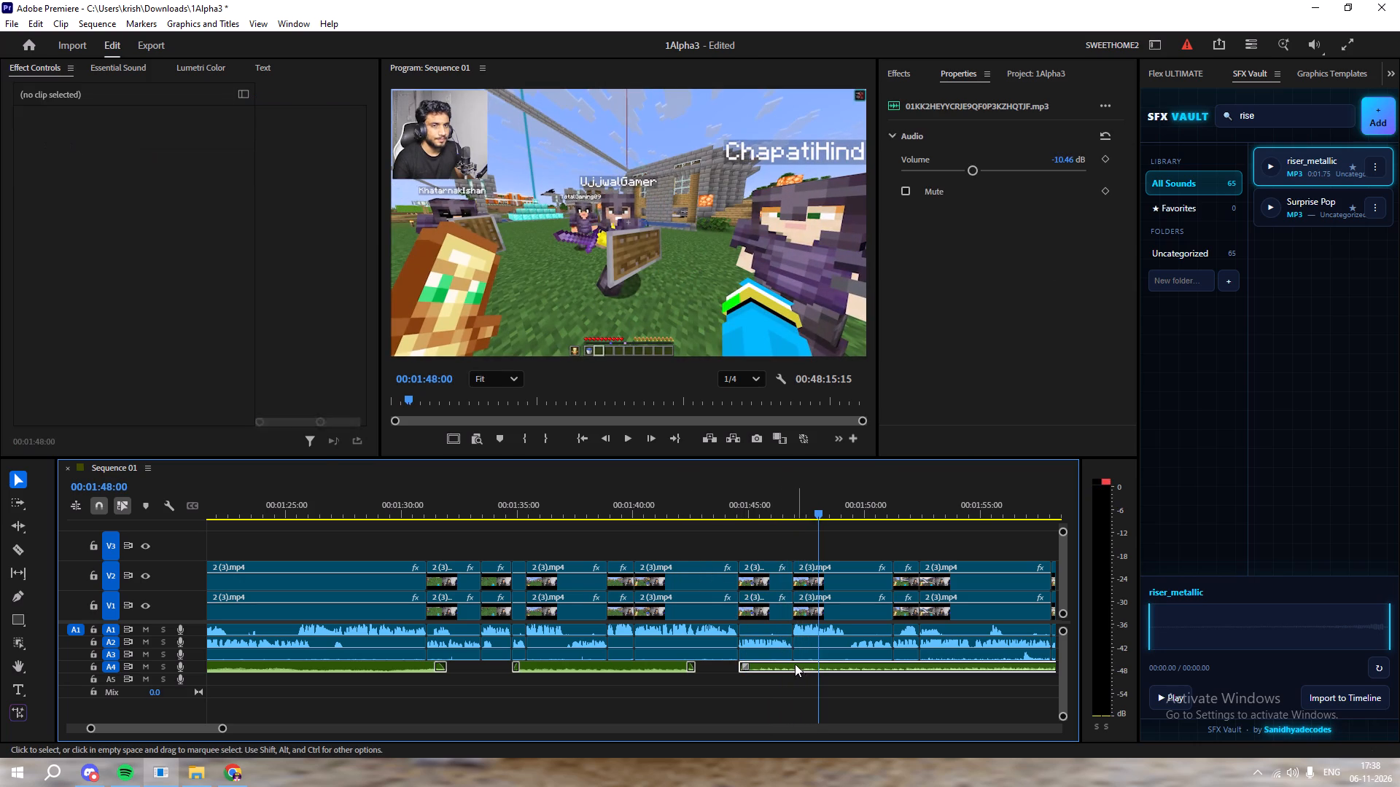
drag(740, 510, 720, 527)
key(space)
key(ctrl+s)
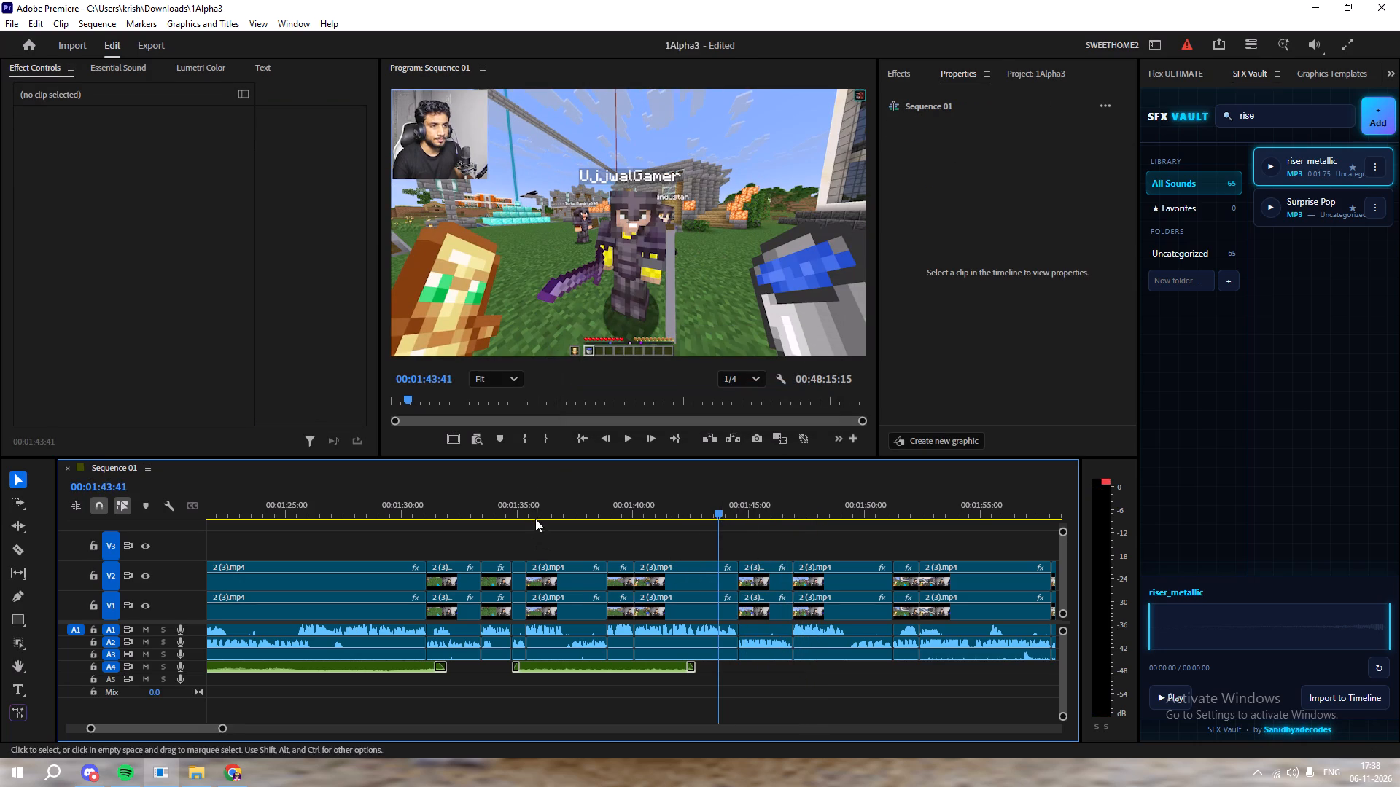
drag(523, 509, 464, 519)
key(space)
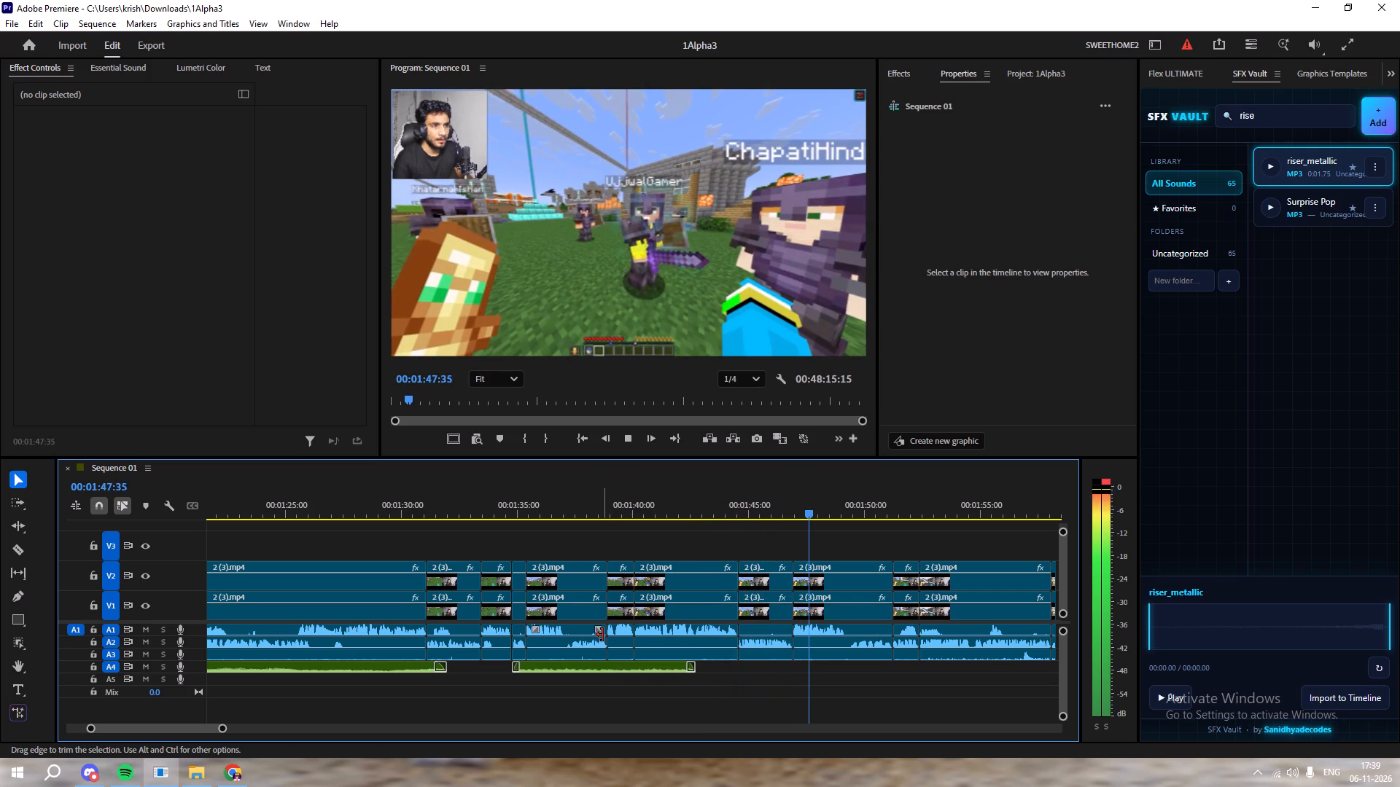
key(space)
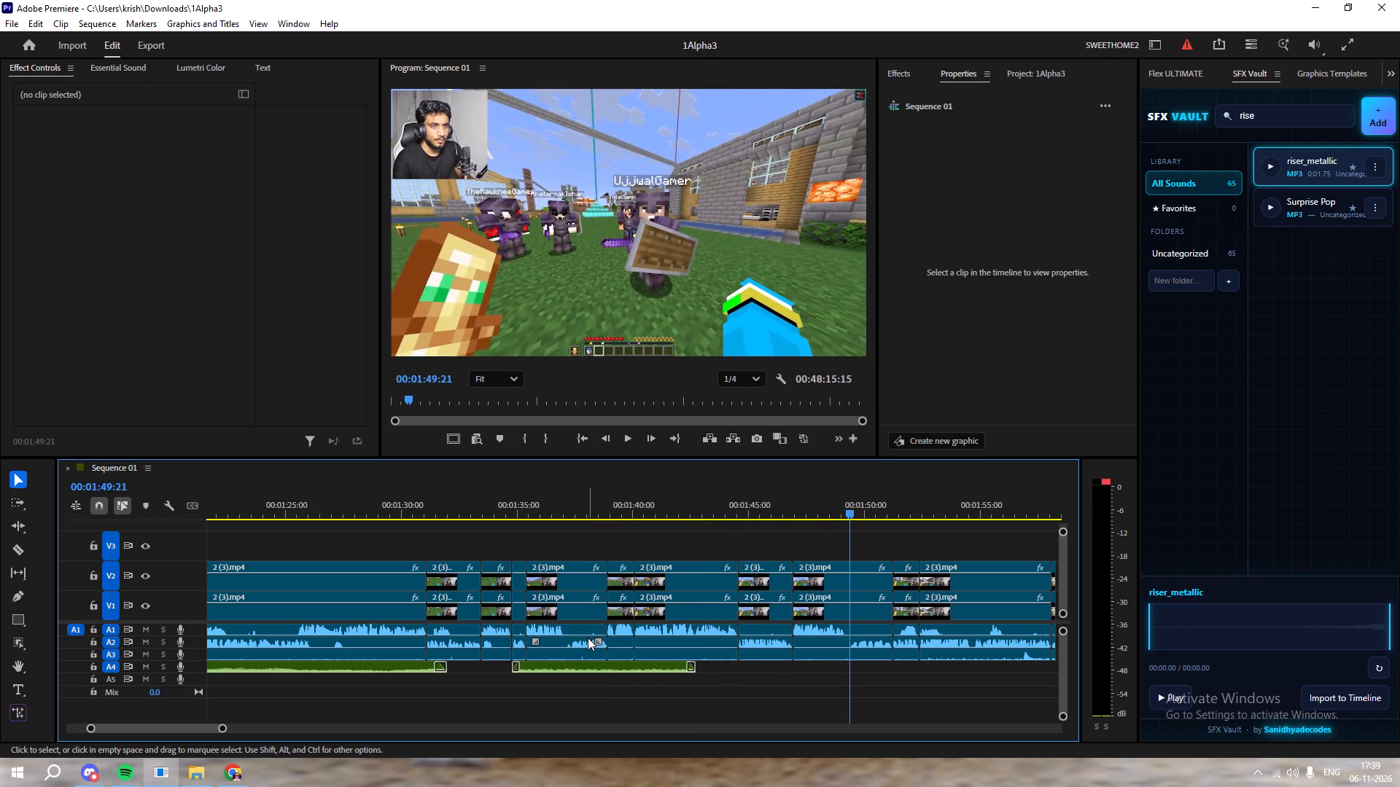
Play the Extra Fries (Royalty Free Music) MP3 from the file folder in VLC, and close the player.
click(203, 778)
click(204, 768)
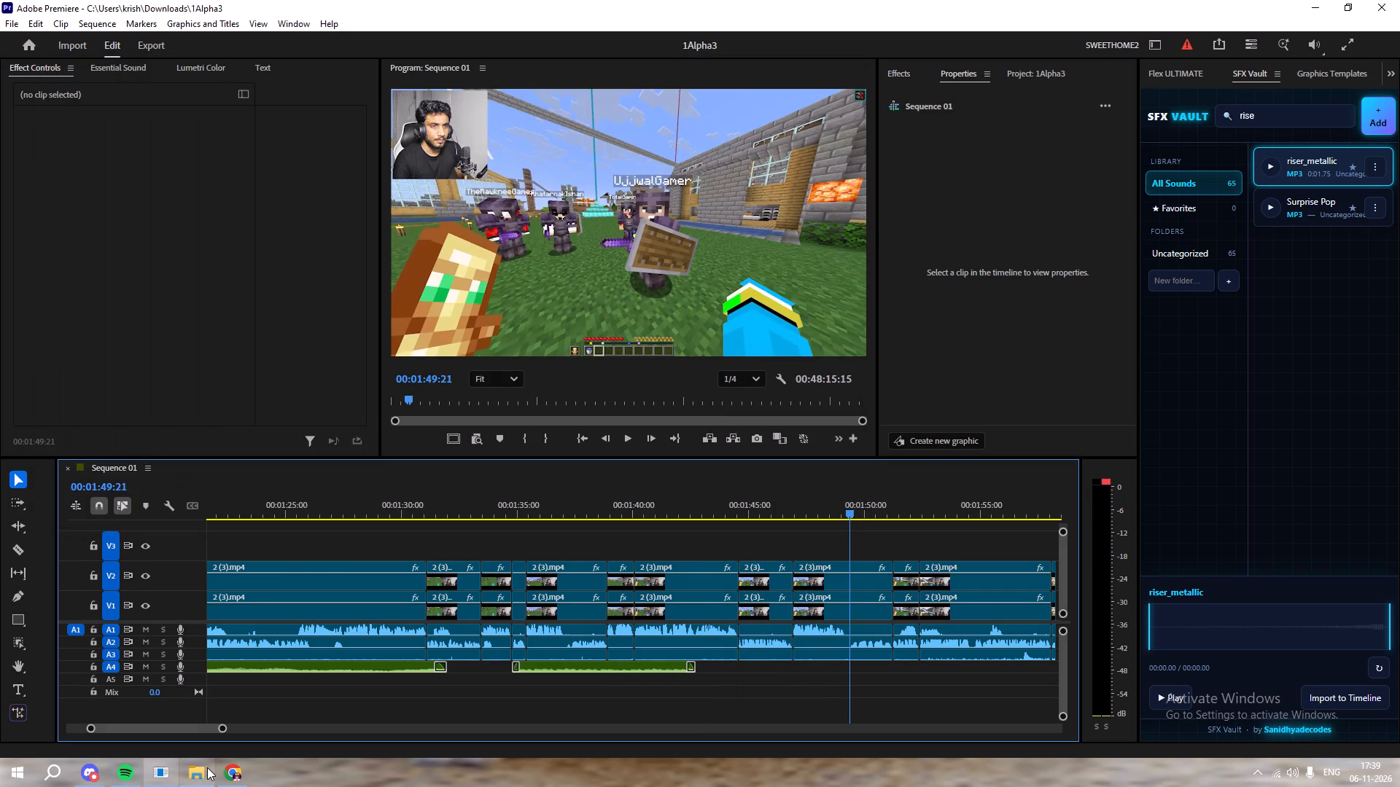
click(207, 767)
double_click(227, 354)
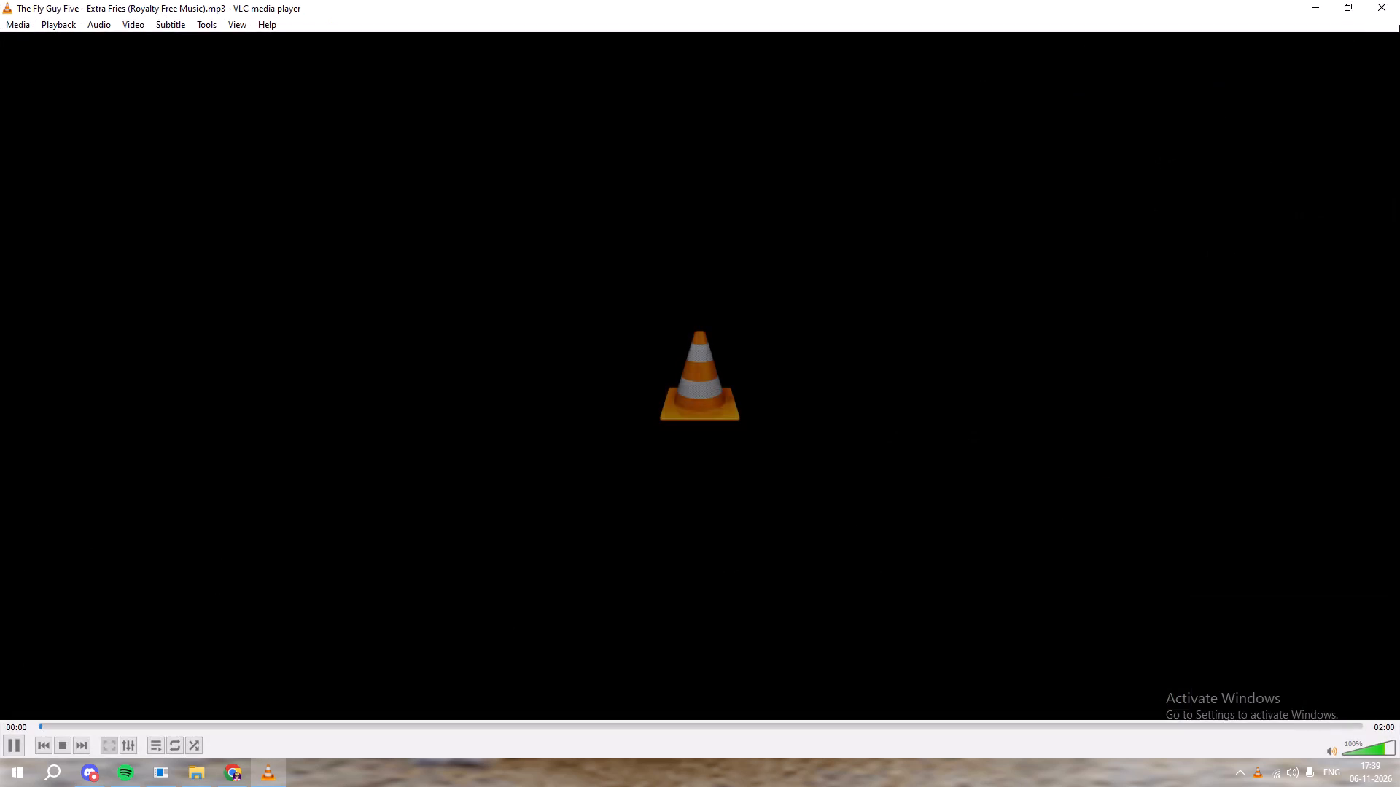
click(1399, 7)
click(777, 70)
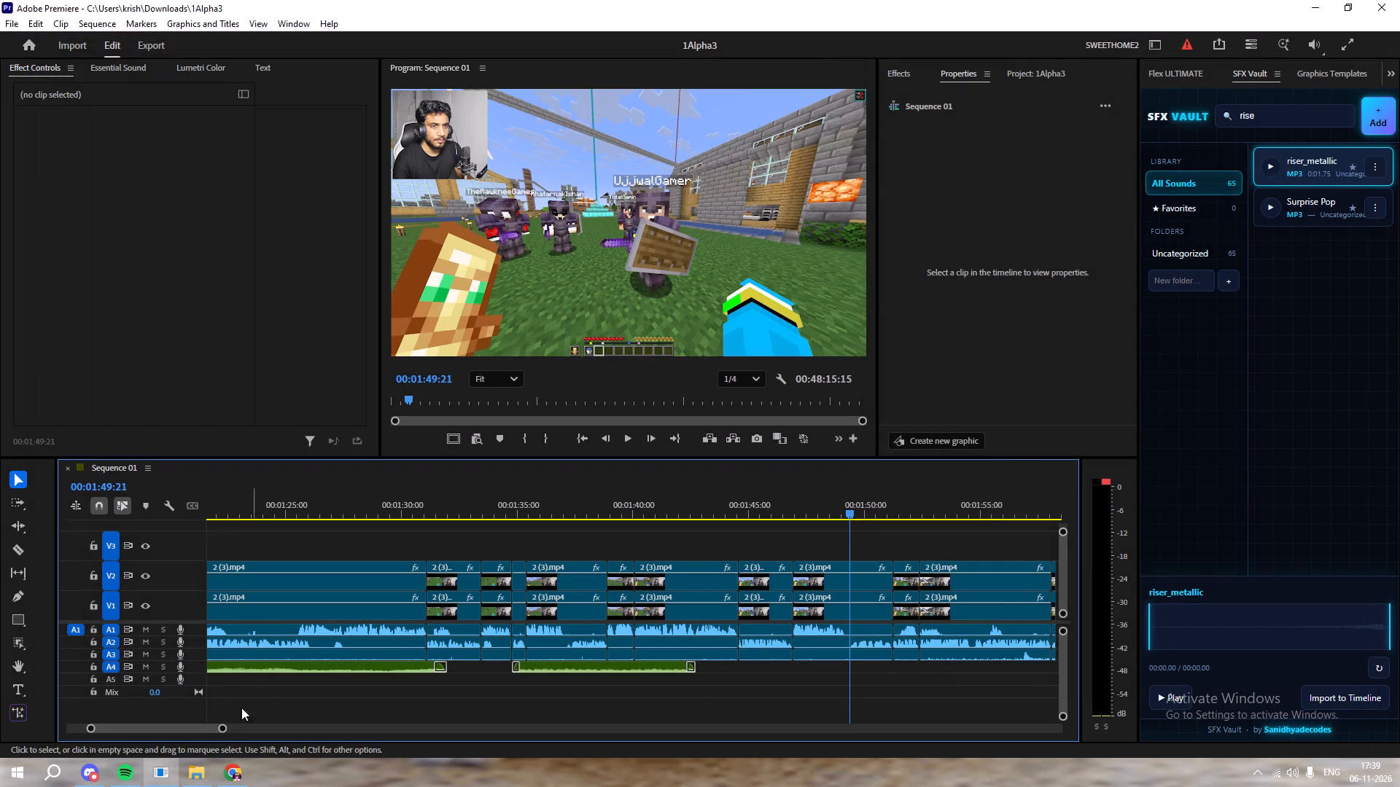
Switch to Epidemic Sound in Chrome and search its music for "happy action calm".
click(238, 786)
scroll(383, 238, up, 15)
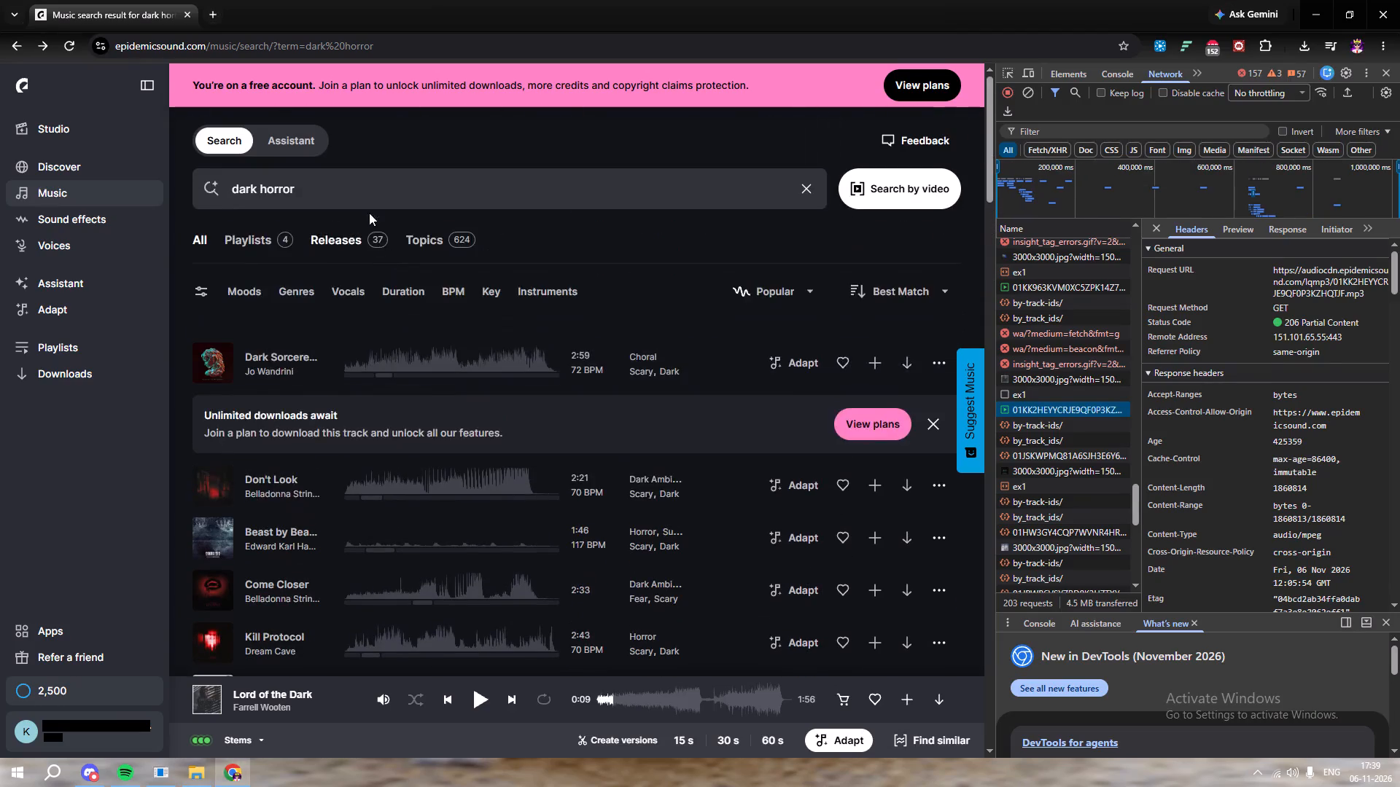
click(370, 175)
key(BackSpace)
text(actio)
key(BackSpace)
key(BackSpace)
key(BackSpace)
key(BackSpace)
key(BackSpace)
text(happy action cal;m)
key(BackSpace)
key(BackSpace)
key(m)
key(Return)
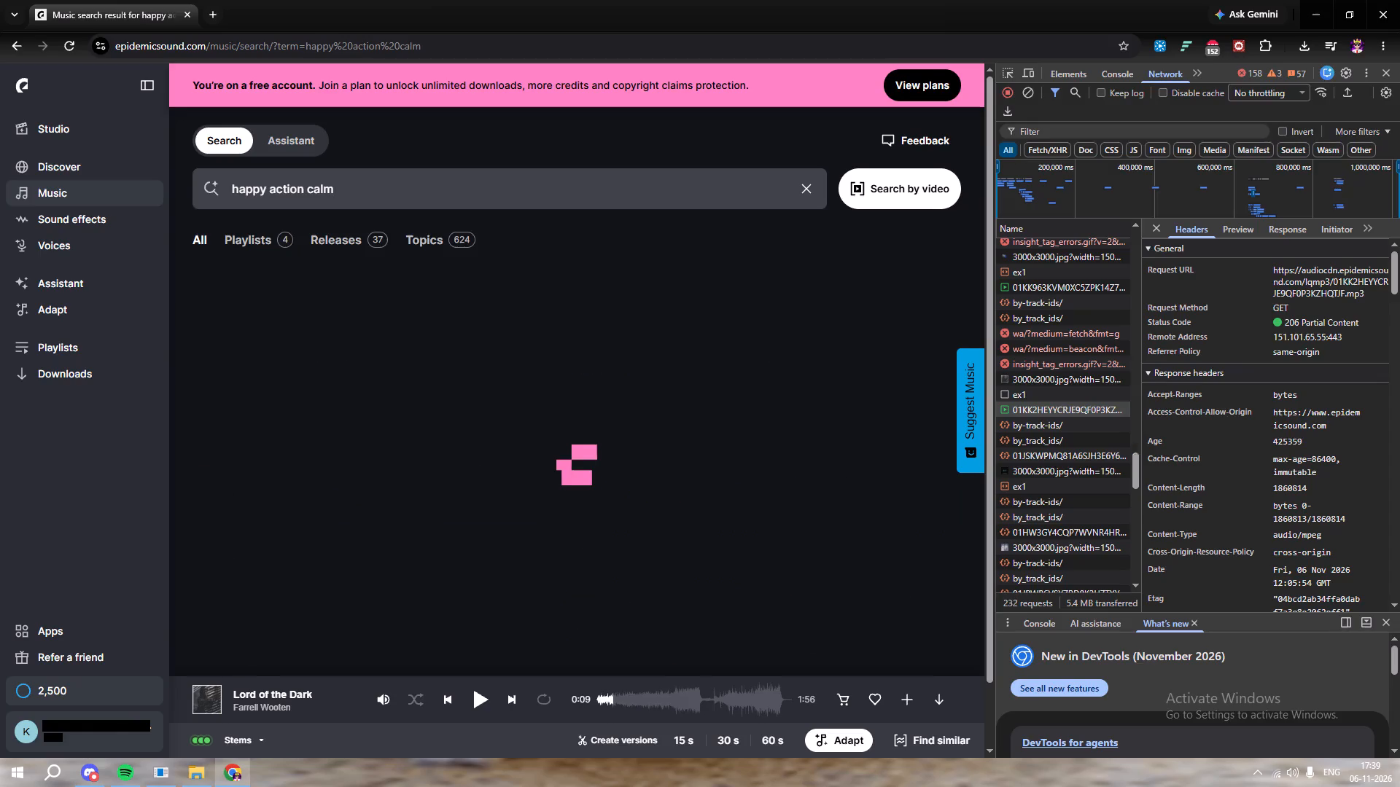
Preview the first six search results in order, from I Choose You through 211, and dismiss the unlimited downloads offer.
click(222, 361)
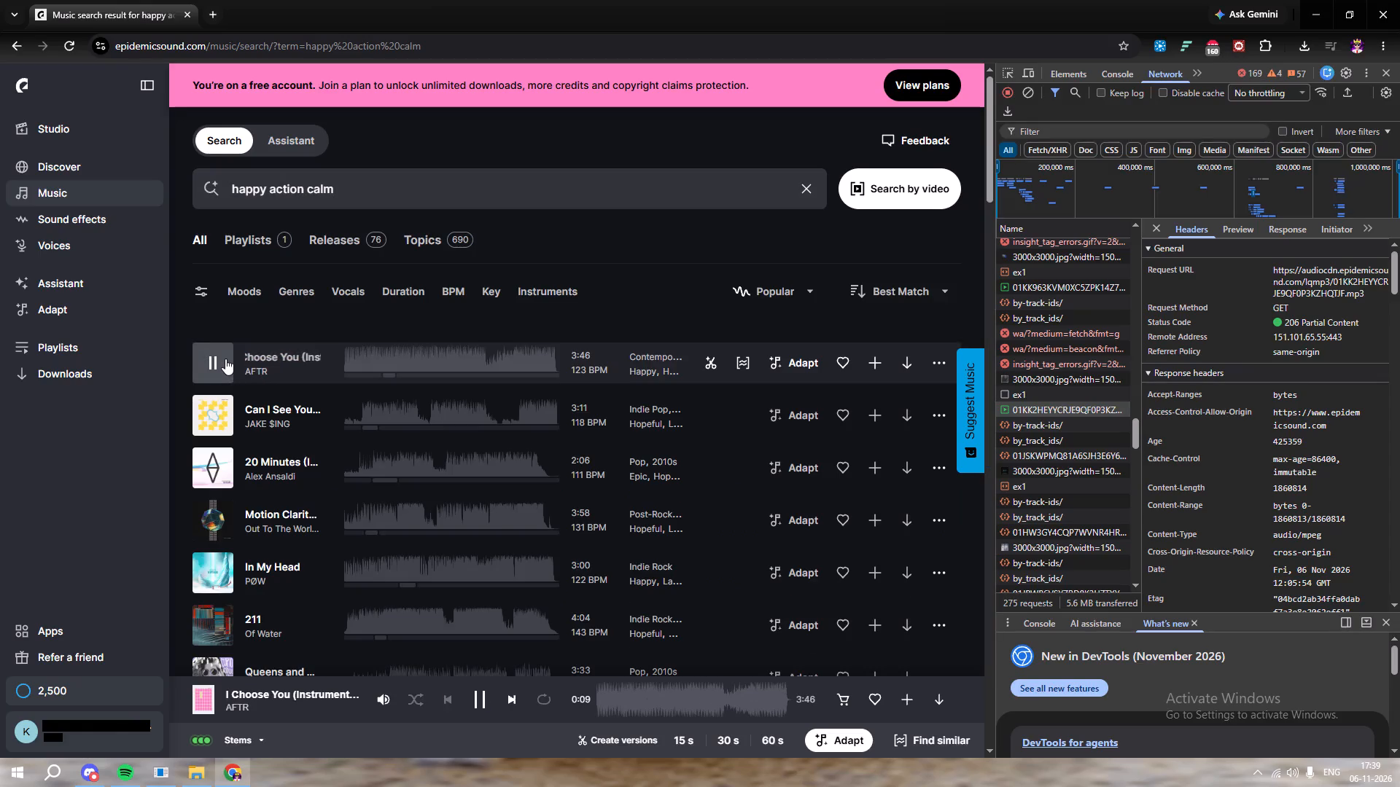
click(212, 412)
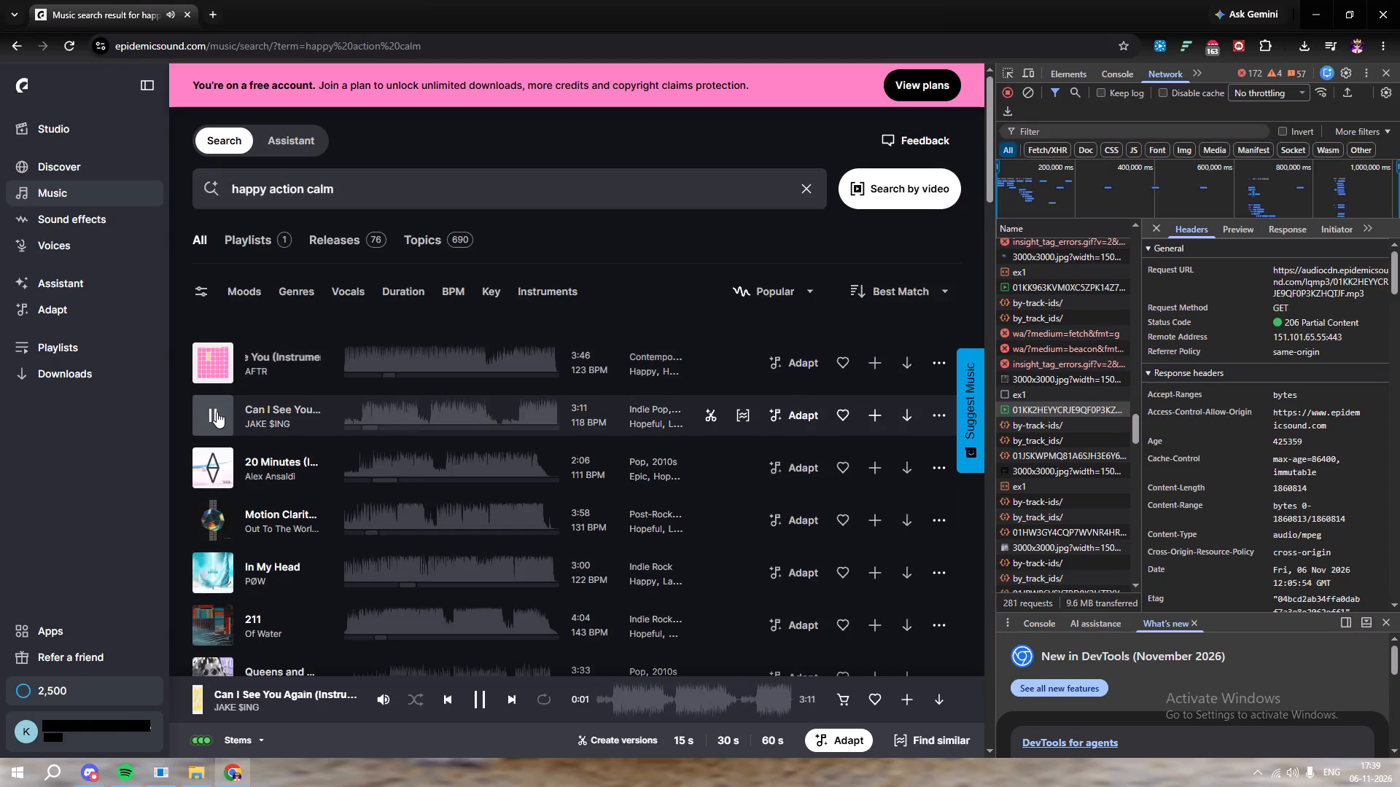
click(215, 471)
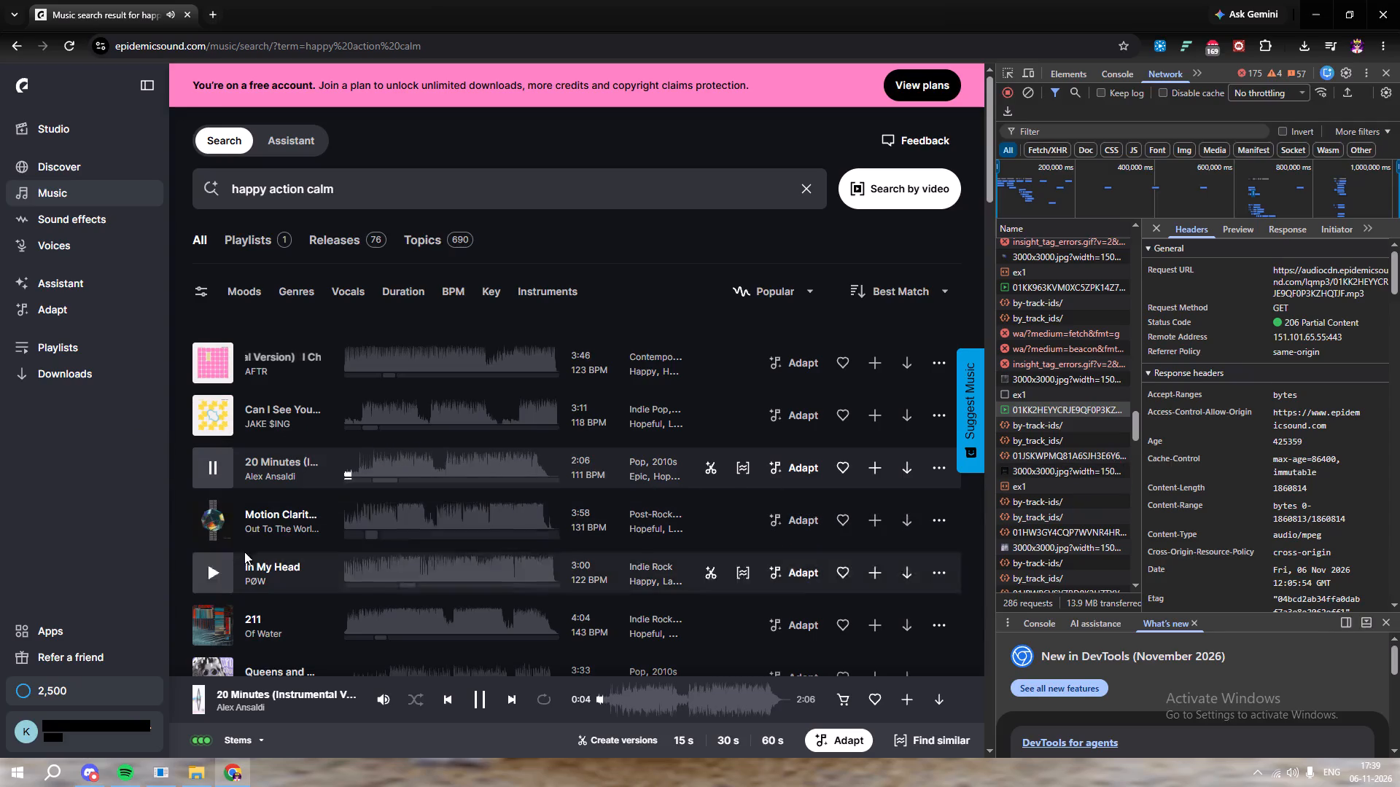
click(207, 516)
click(212, 571)
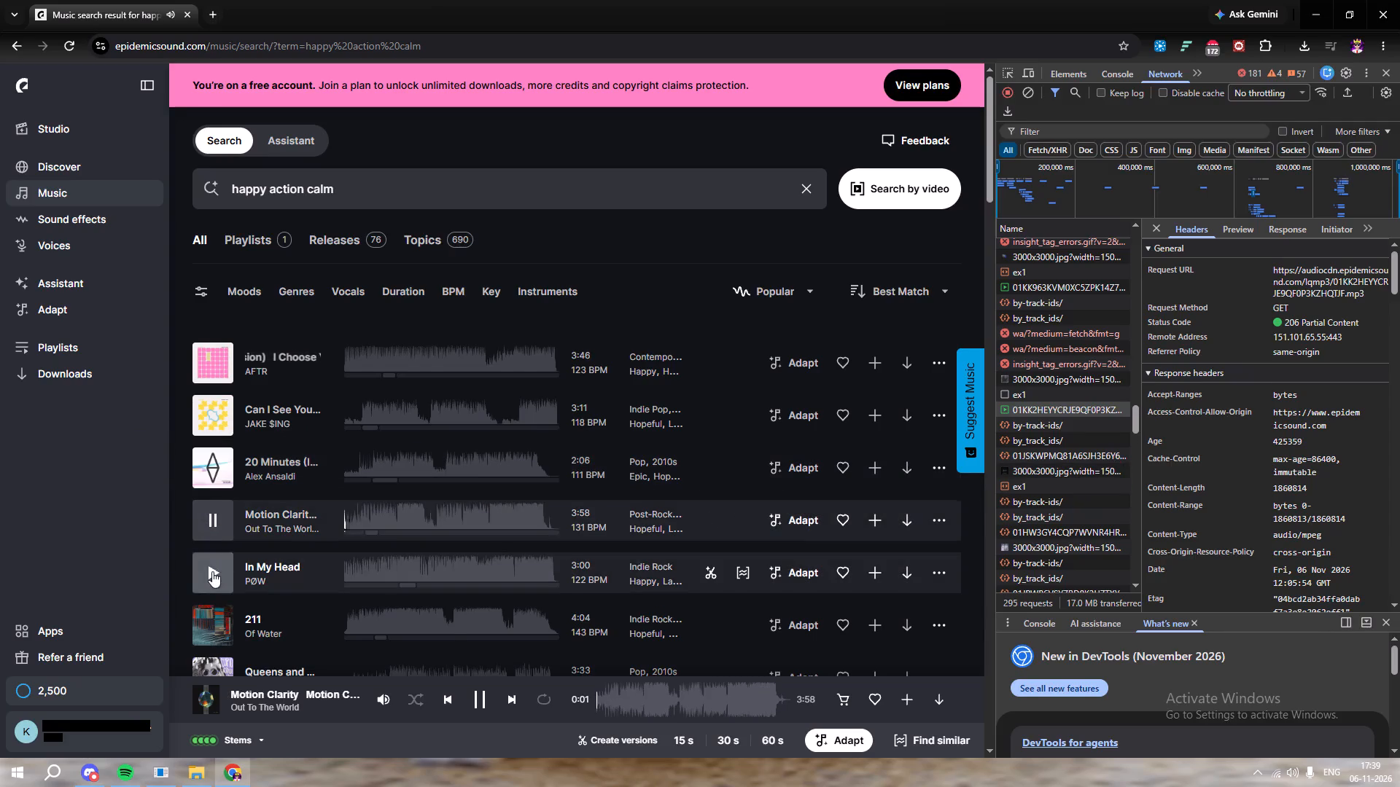
scroll(236, 554, down, 2)
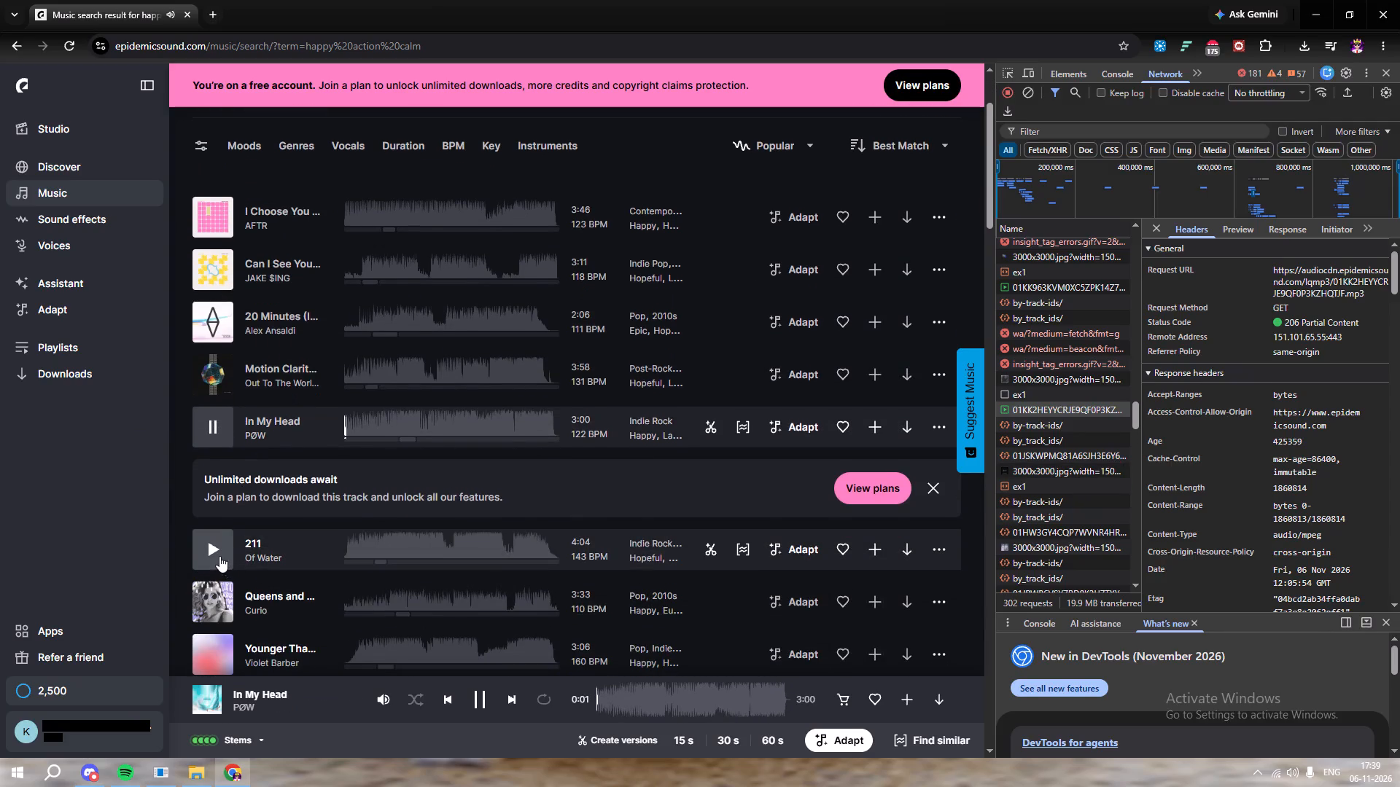
click(218, 555)
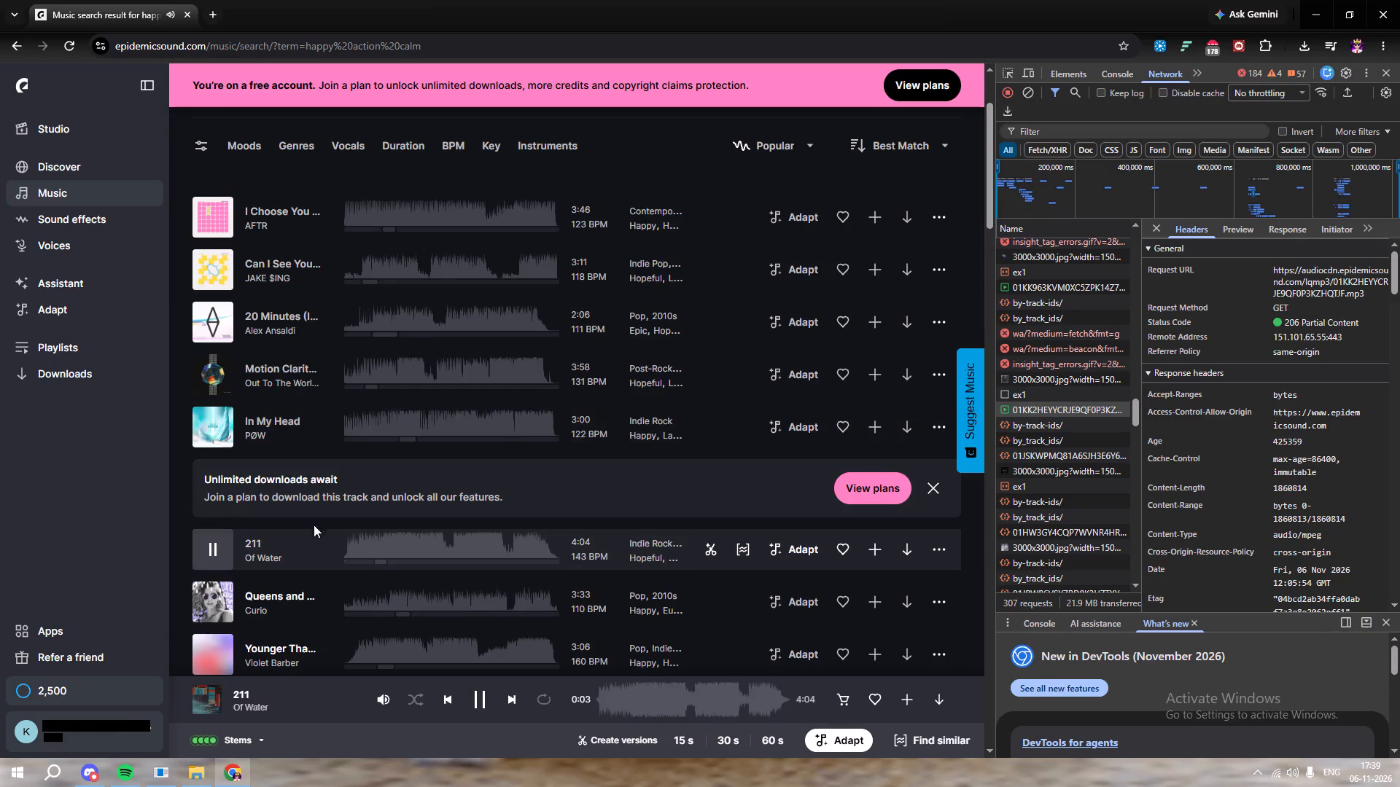
click(940, 488)
Continue previewing the following results in order, from Curio's track after 211 through Emelie by Mondays.
scroll(405, 518, down, 1)
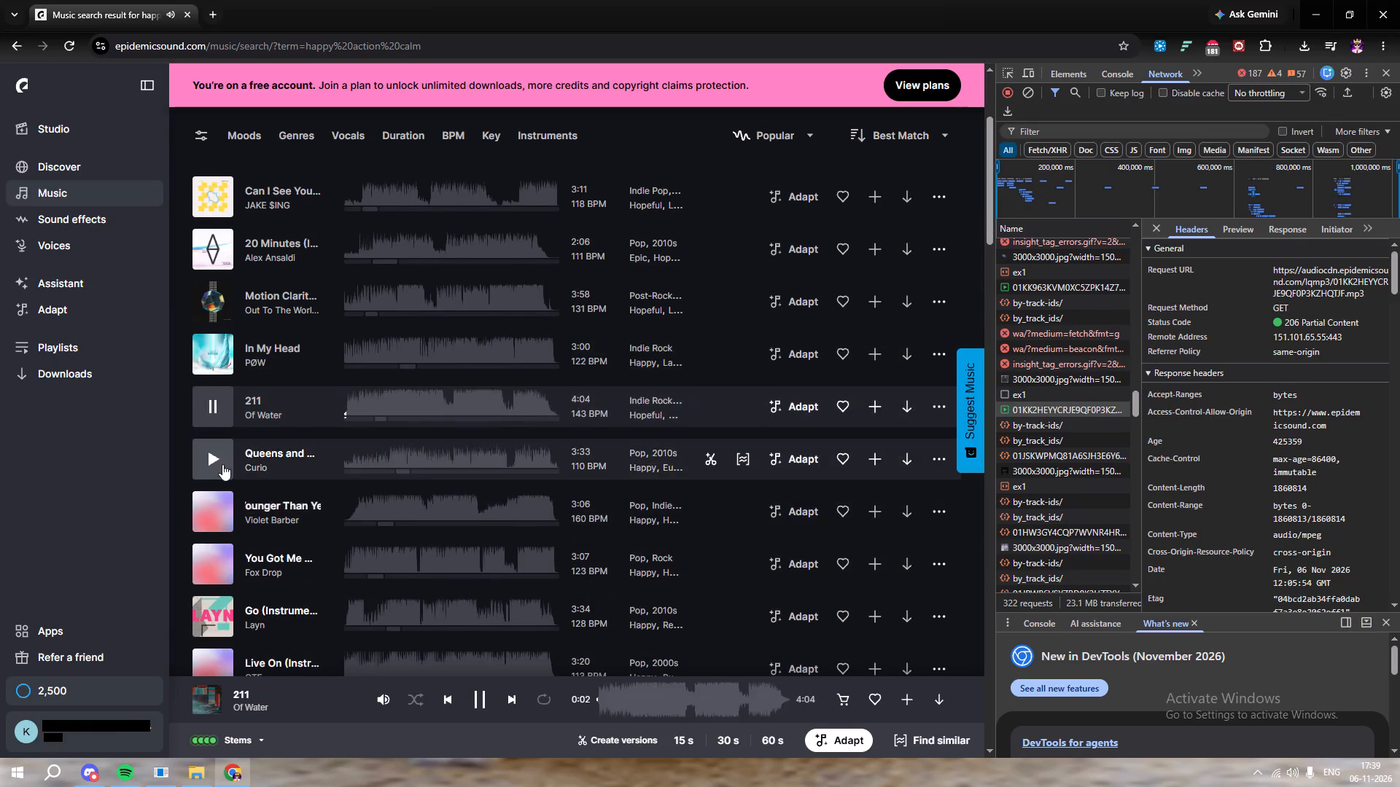
click(217, 461)
click(217, 510)
scroll(260, 496, down, 2)
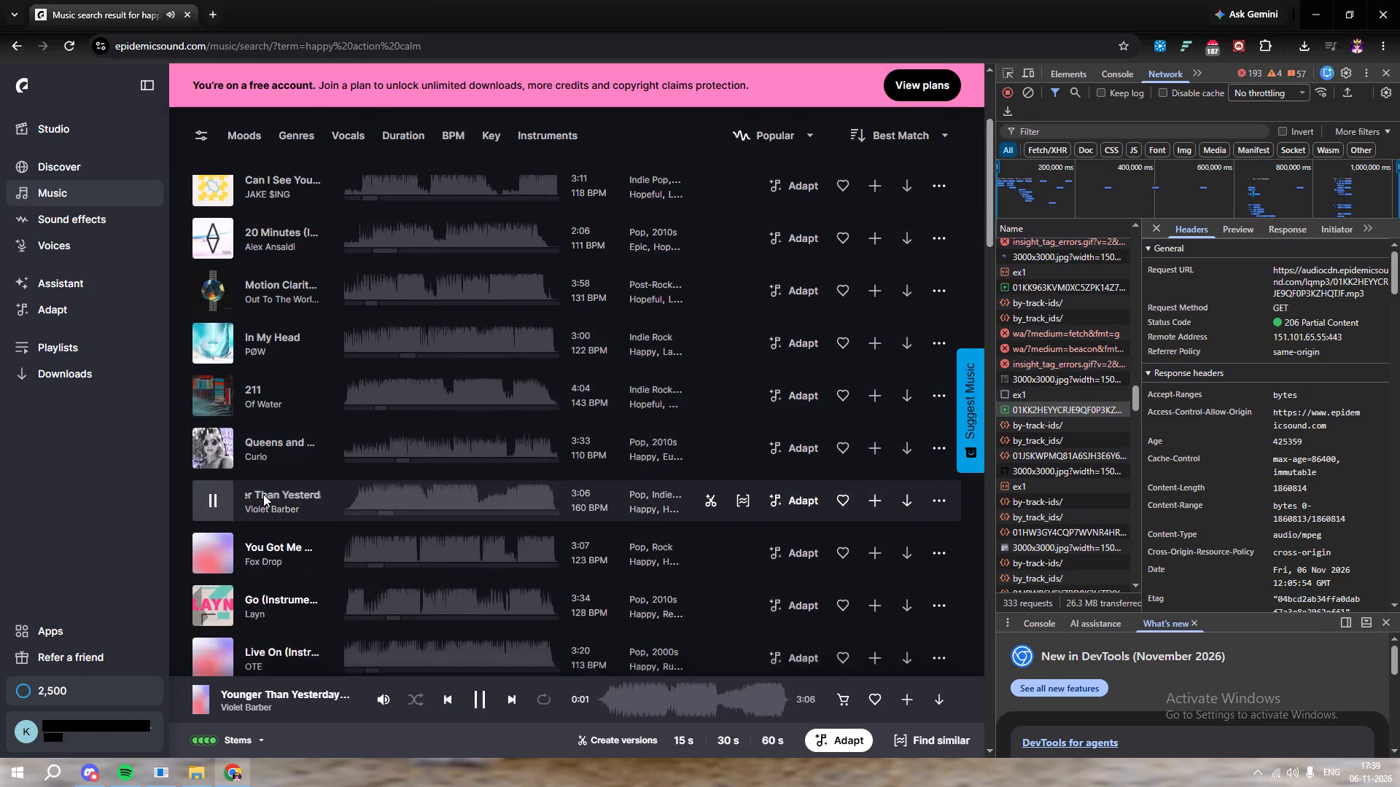
click(214, 423)
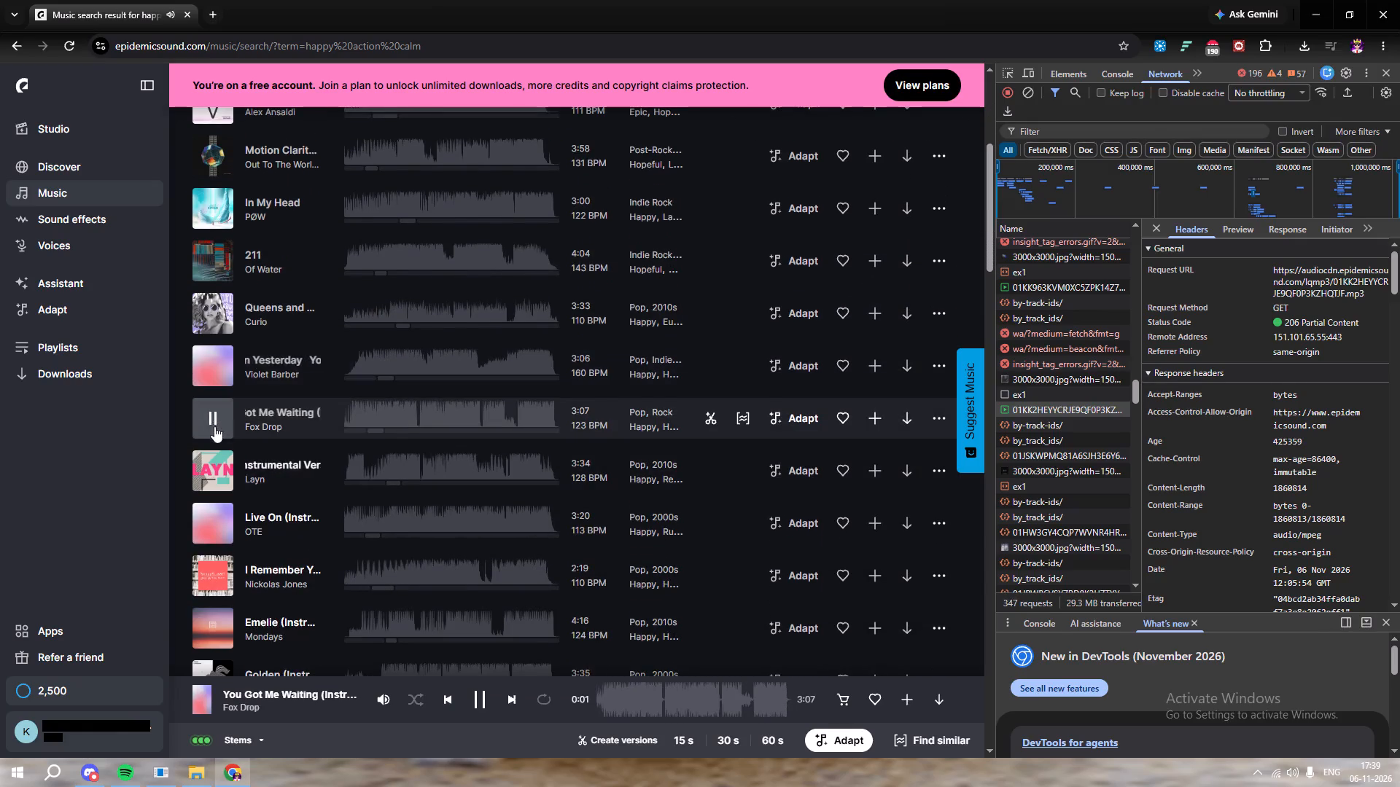
click(217, 472)
scroll(226, 498, down, 1)
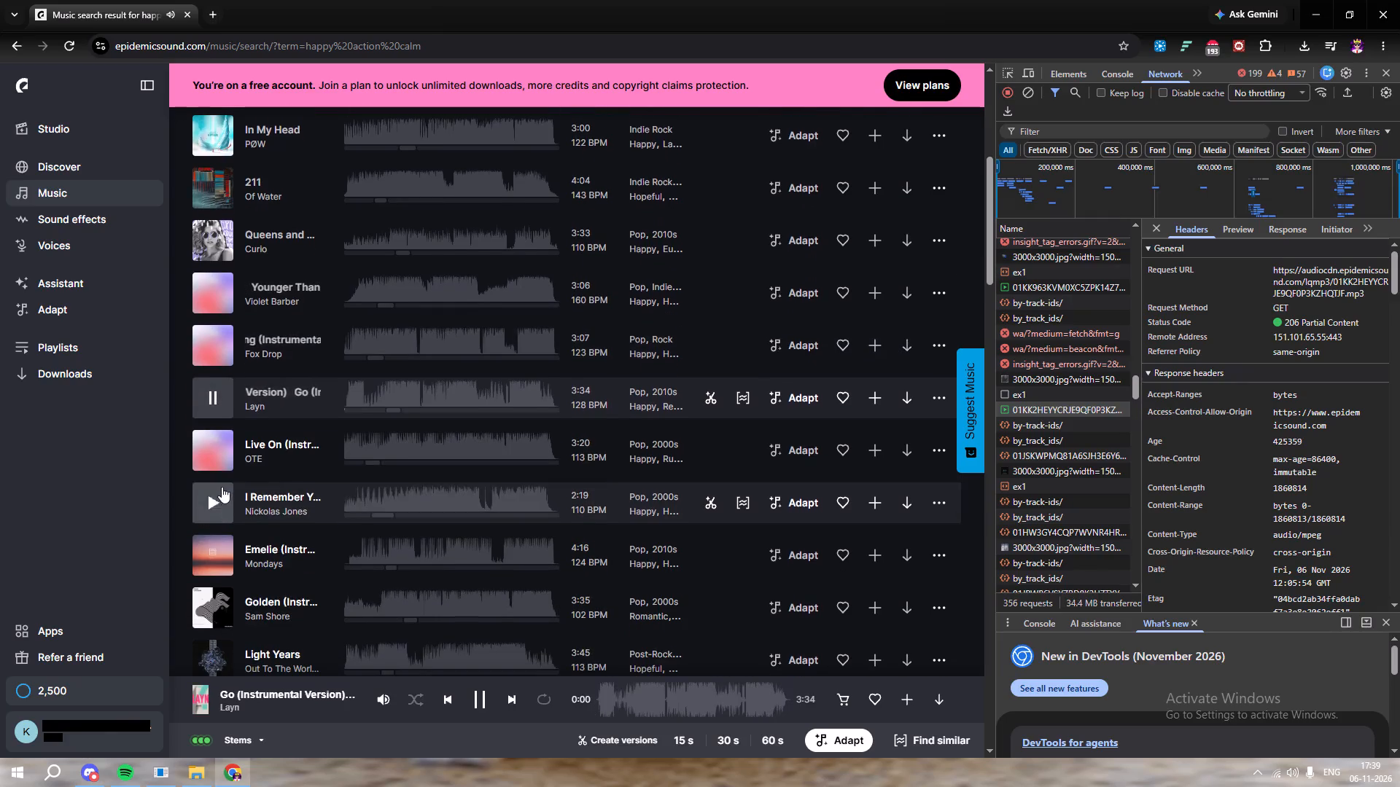
click(215, 449)
scroll(221, 479, down, 1)
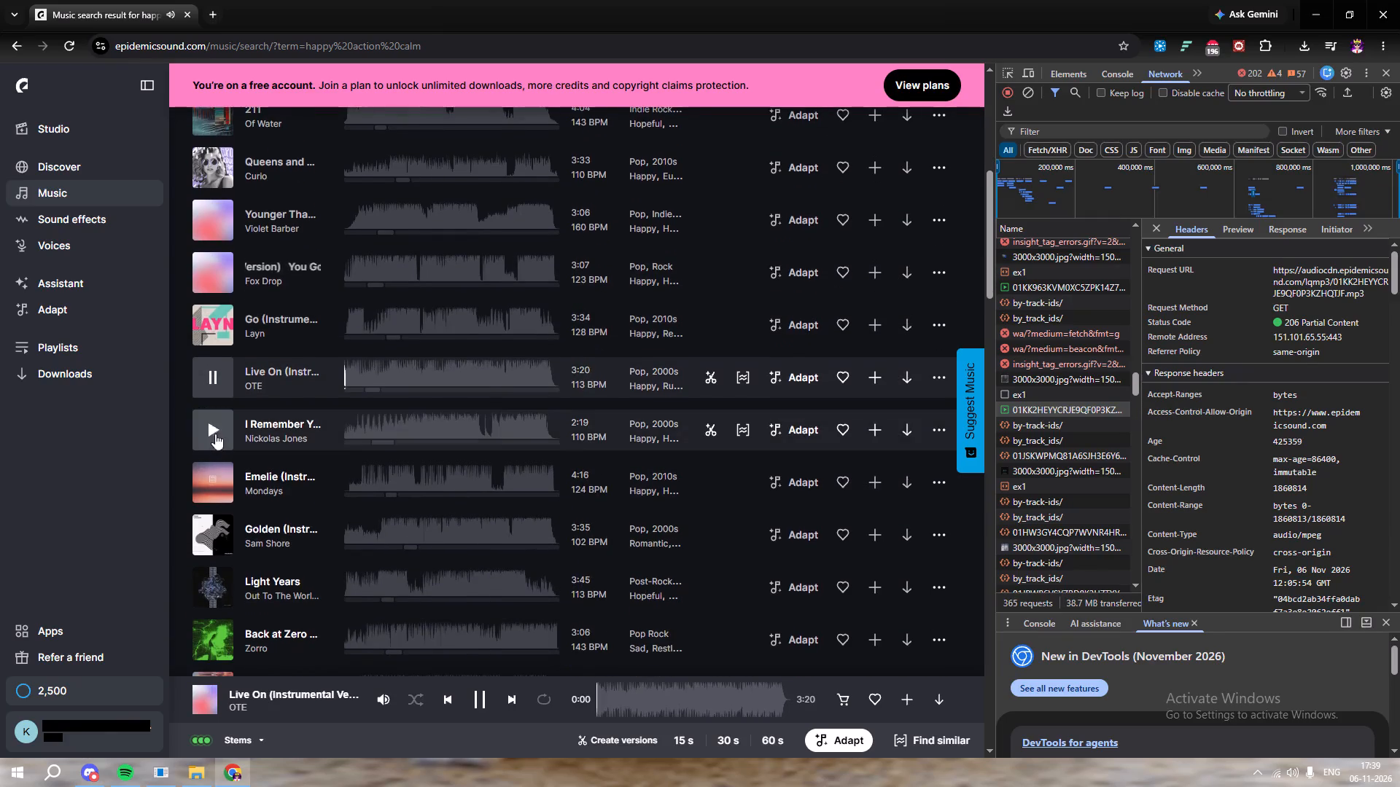
click(215, 434)
click(211, 484)
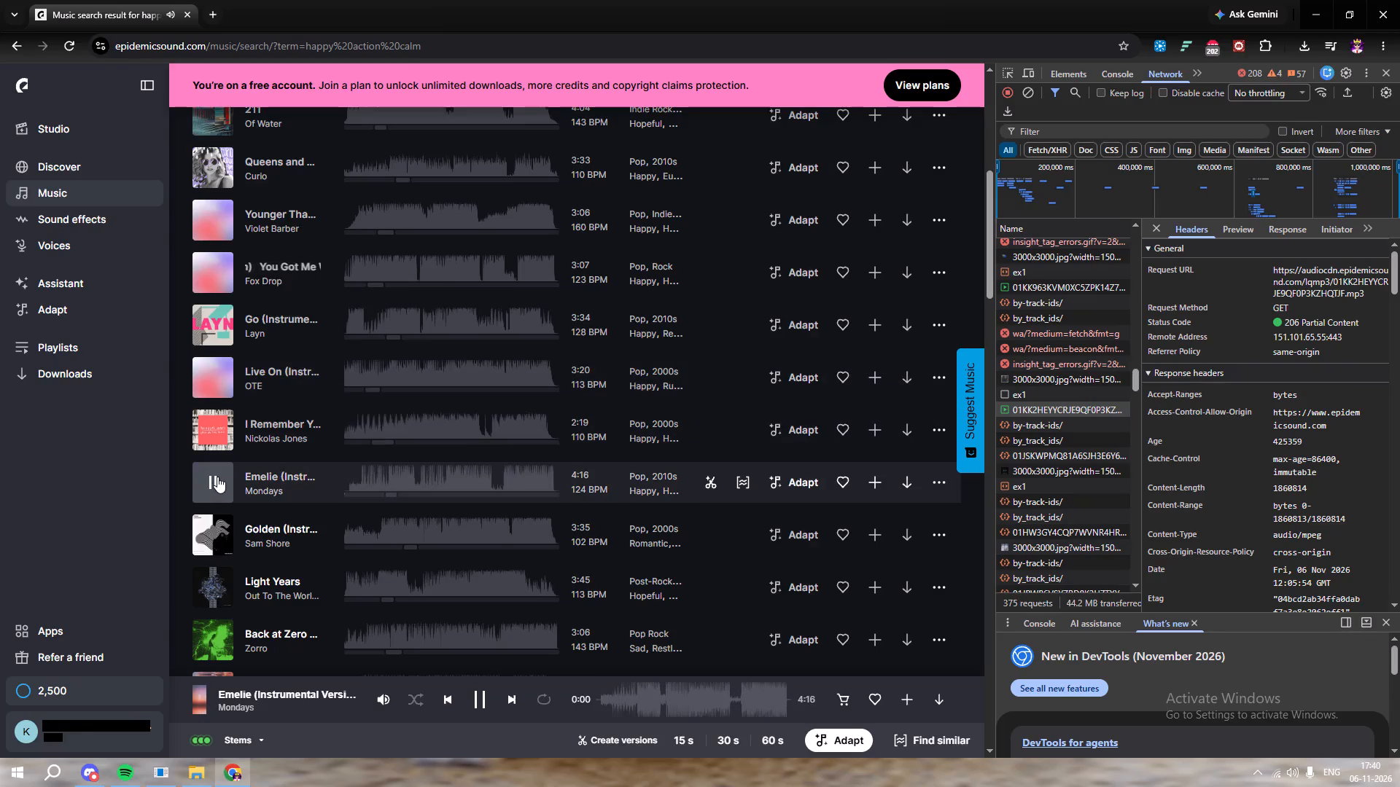
Change the Epidemic Sound music search to "action calm".
scroll(217, 477, up, 12)
drag(269, 187, 234, 196)
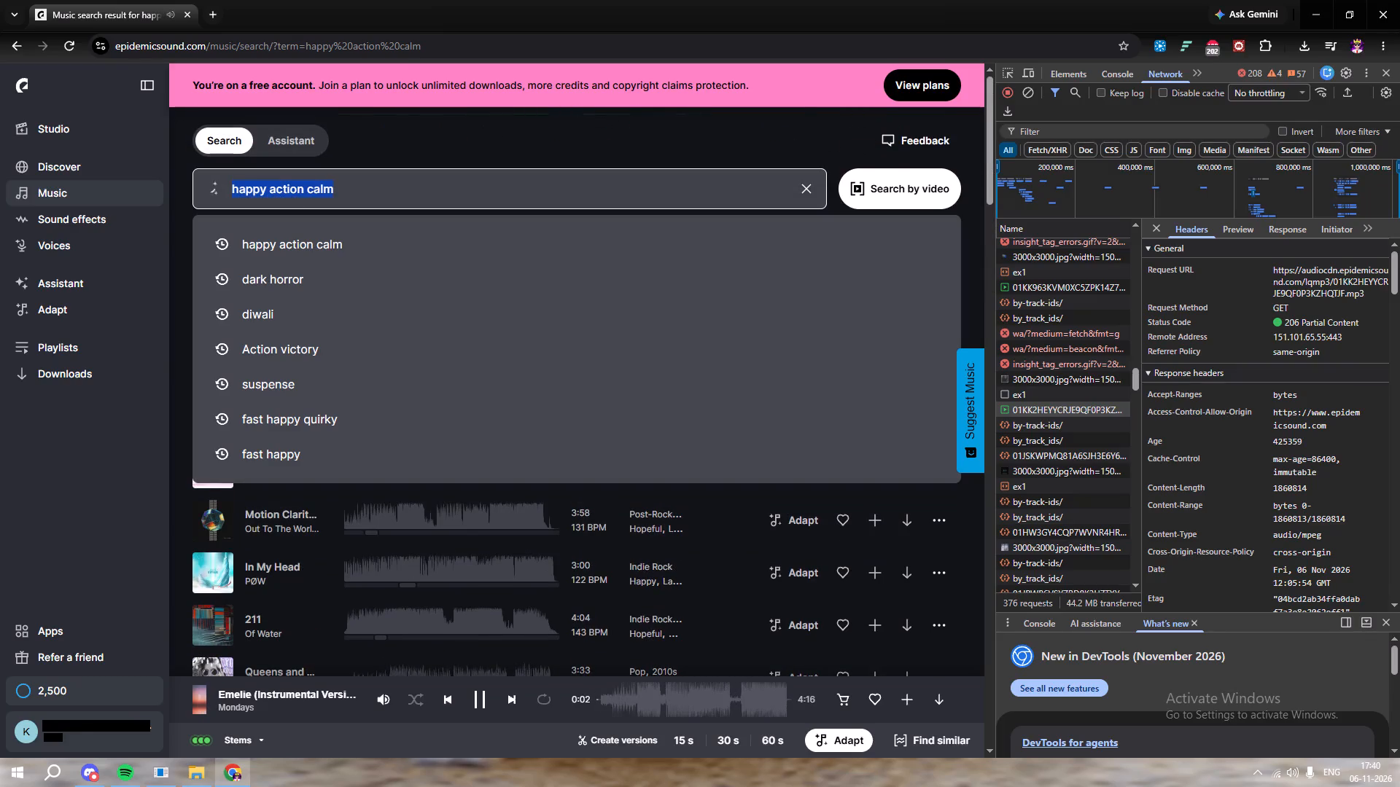
double_click(271, 189)
click(266, 188)
key(BackSpace)
key(BackSpace)
key(BackSpace)
key(BackSpace)
key(BackSpace)
key(BackSpace)
key(BackSpace)
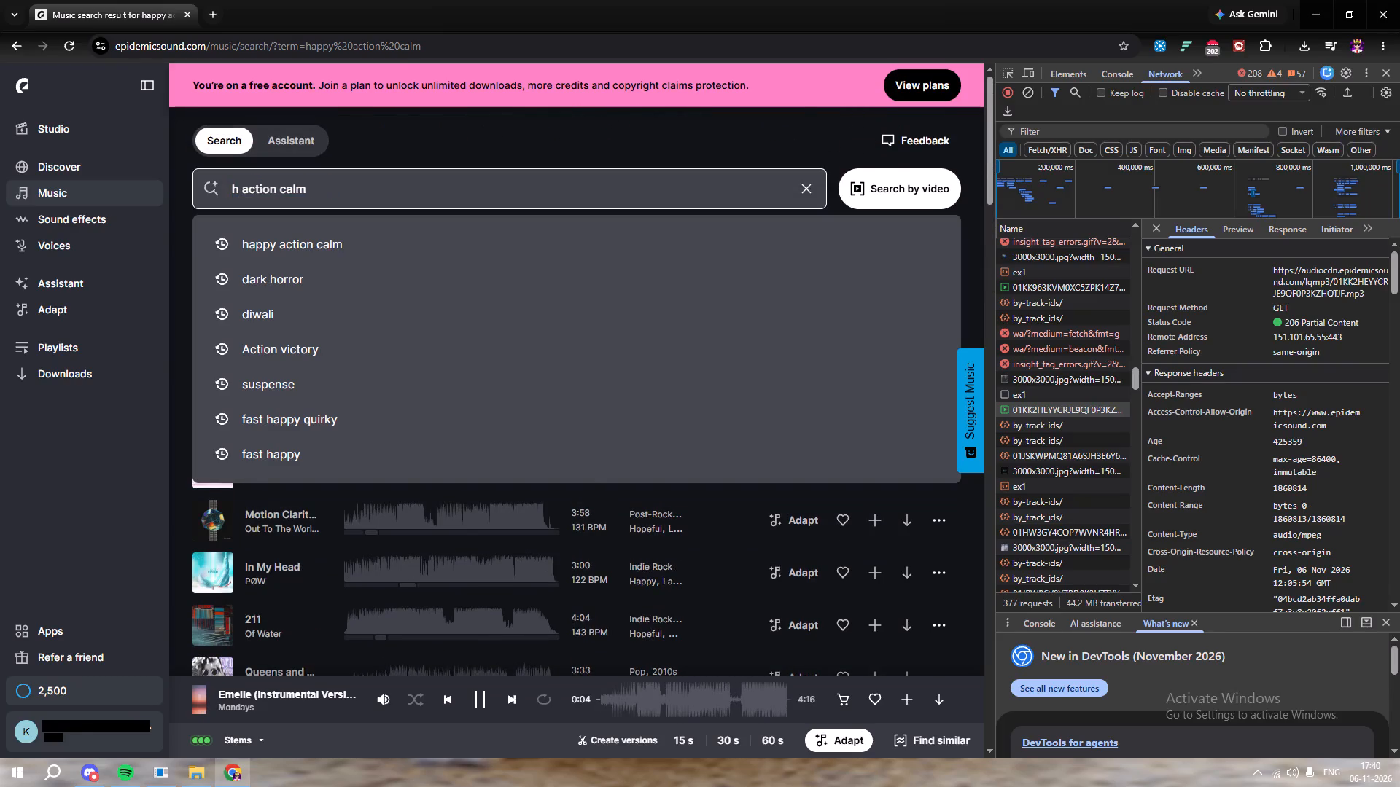
key(Return)
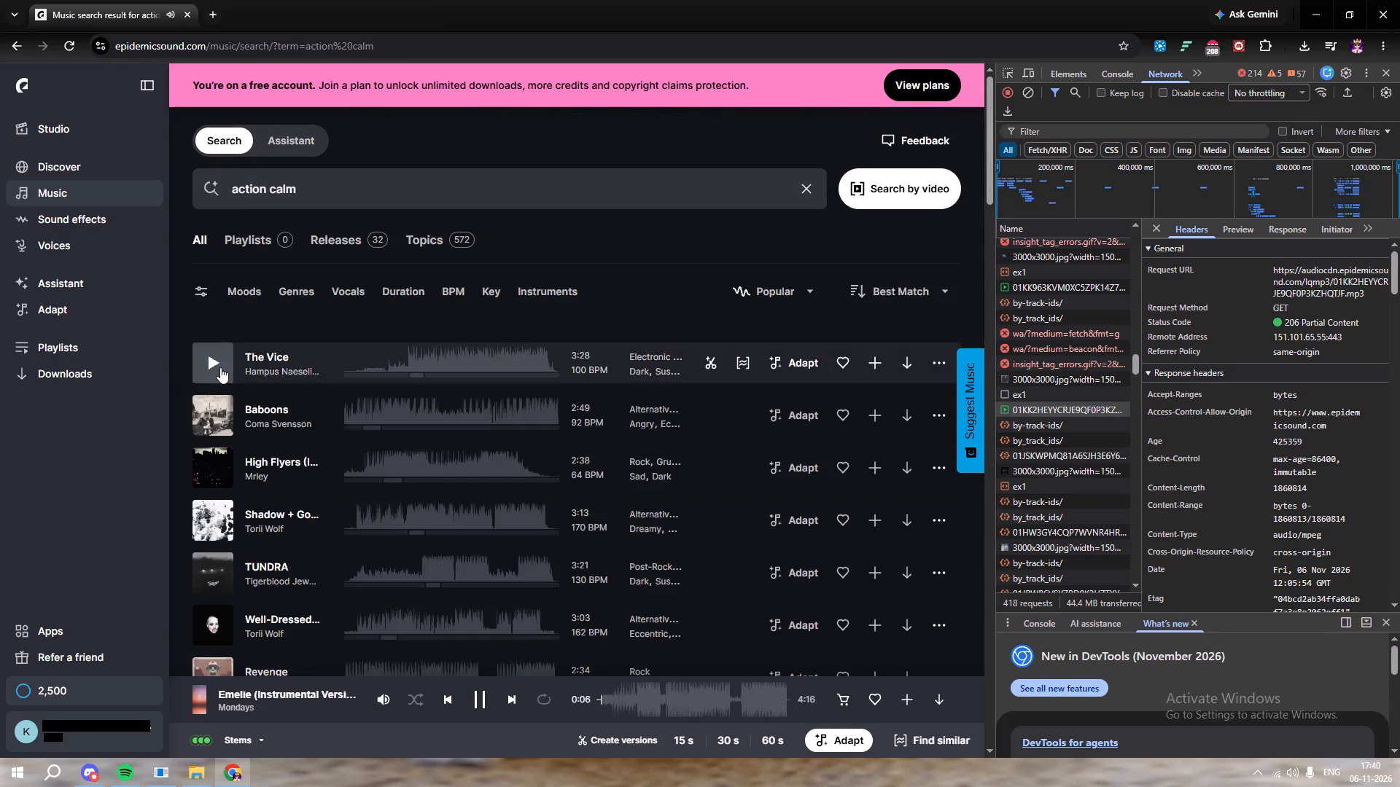
Preview the "action calm" tracks in order, from The Vice down to Well-Dressed Lie, skipping ahead within The Vice.
click(219, 365)
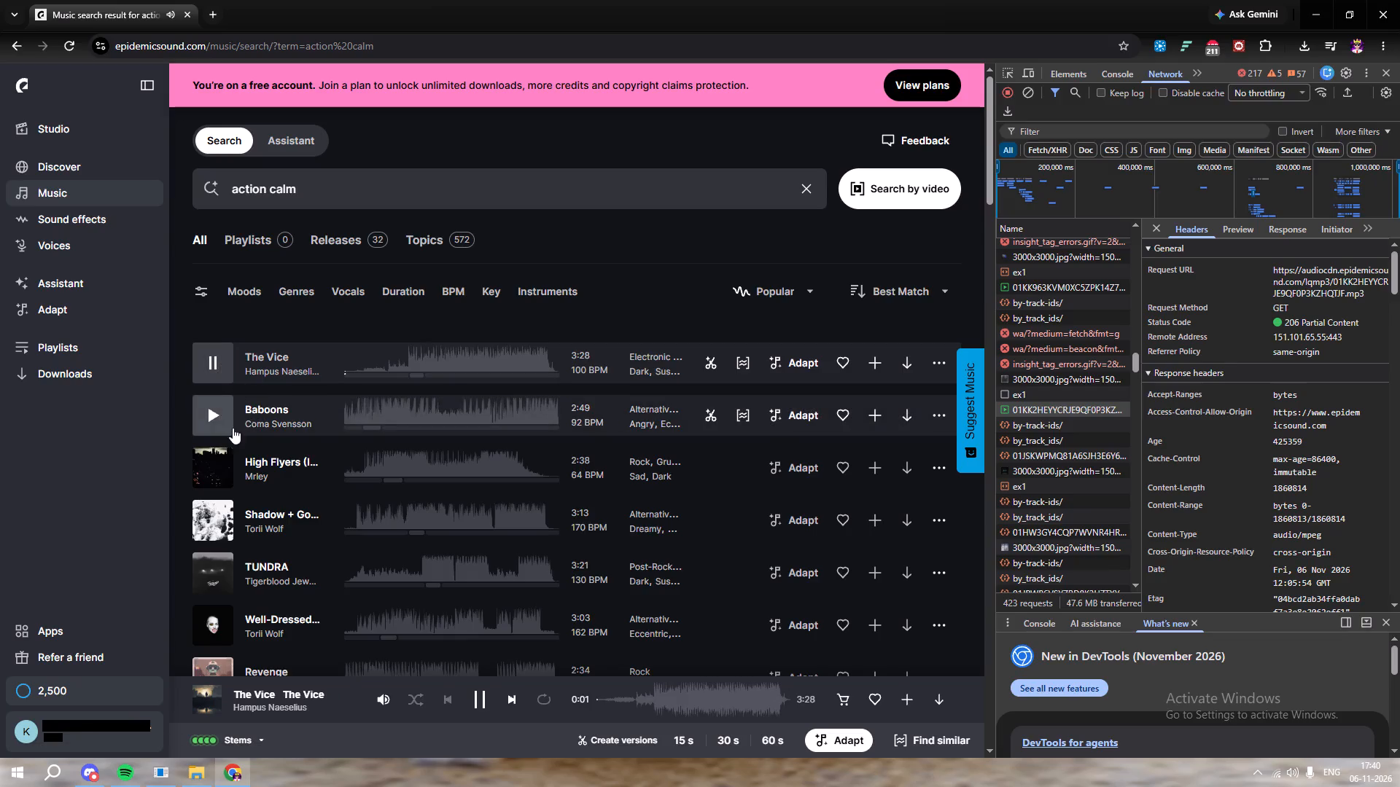
click(381, 369)
click(394, 365)
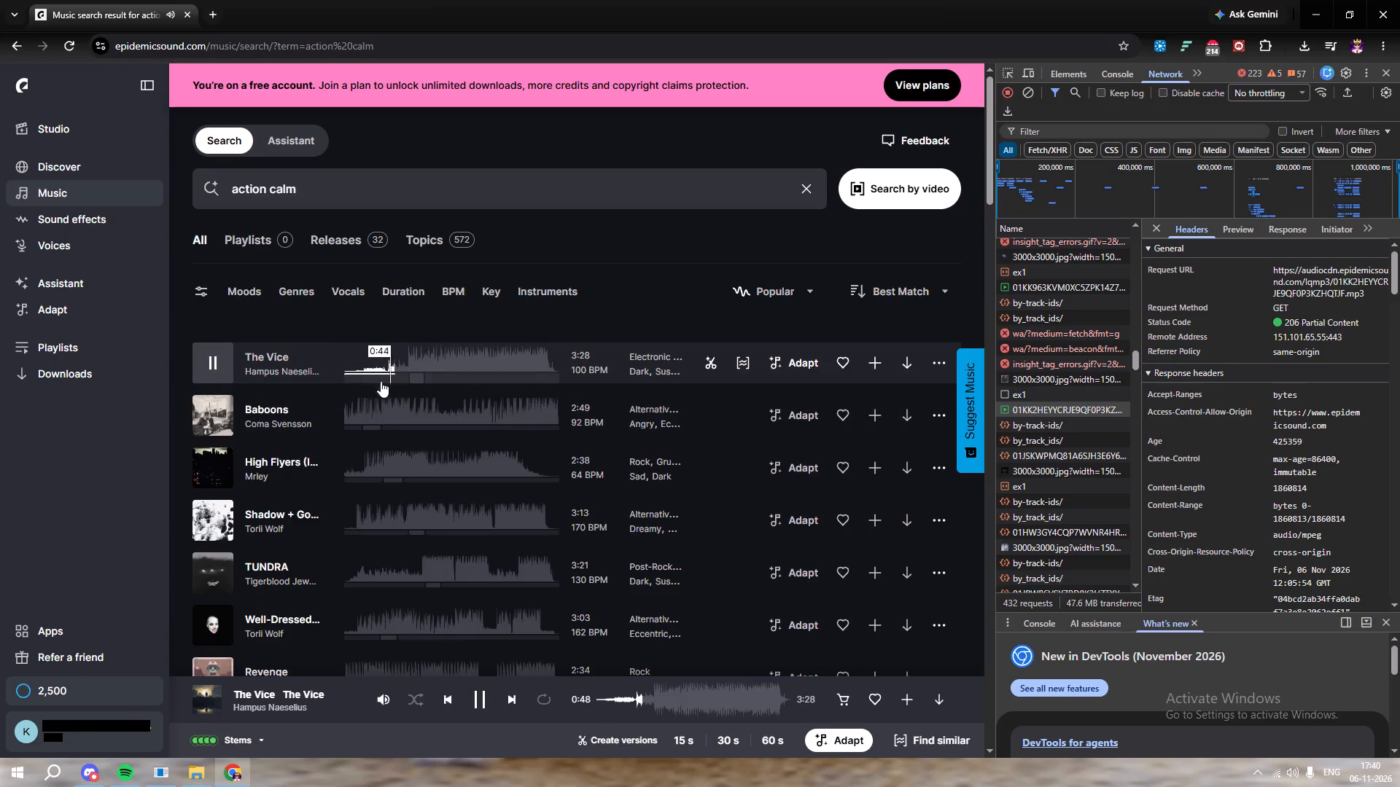
click(219, 419)
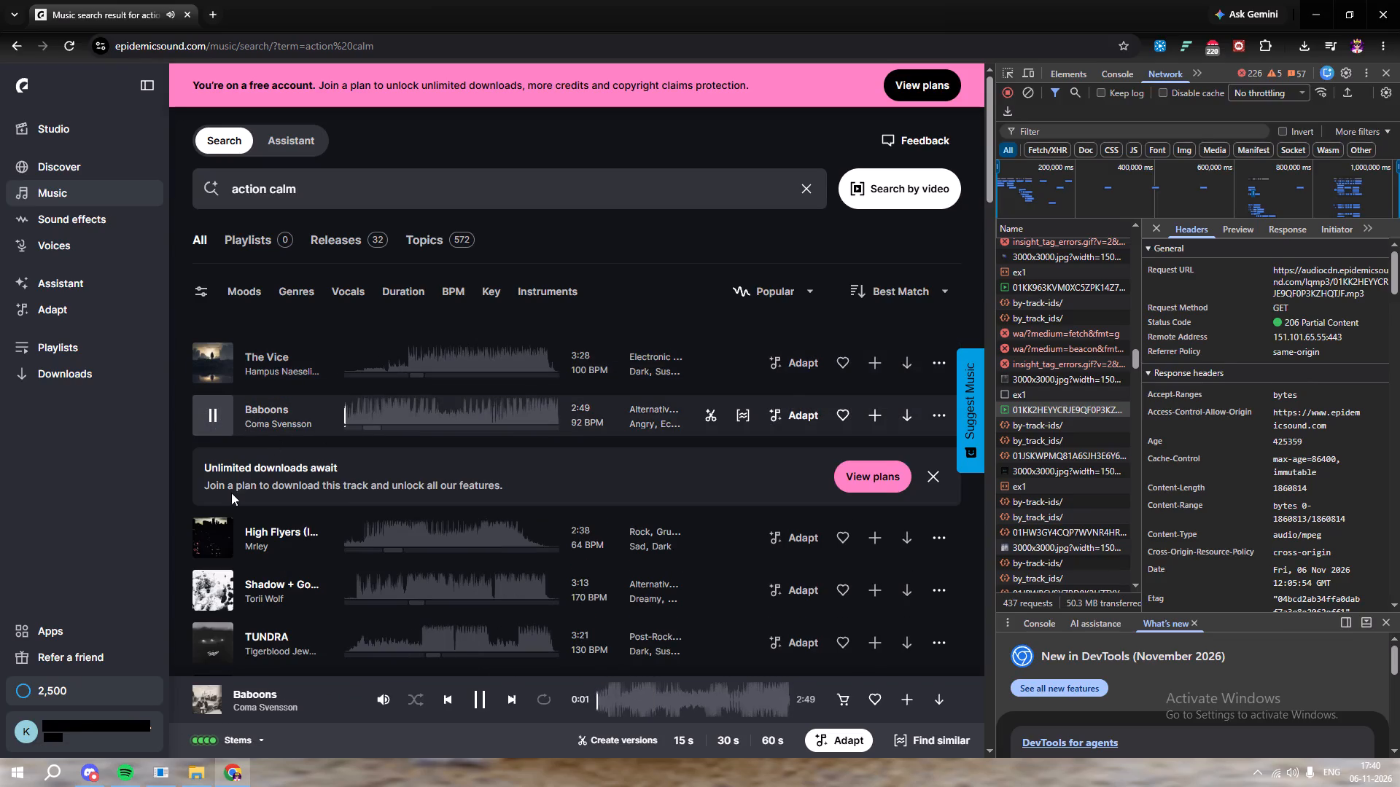
click(214, 536)
scroll(220, 498, down, 3)
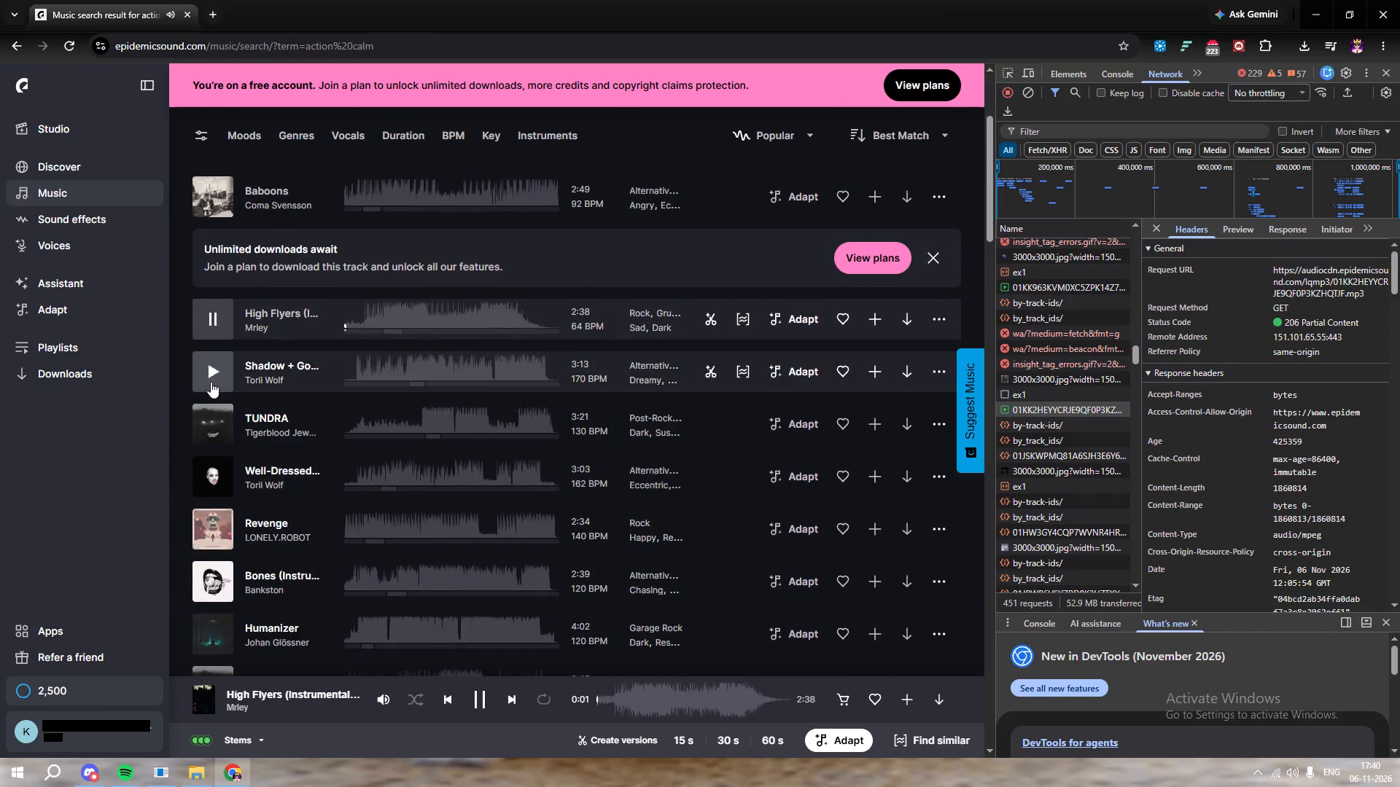
click(212, 373)
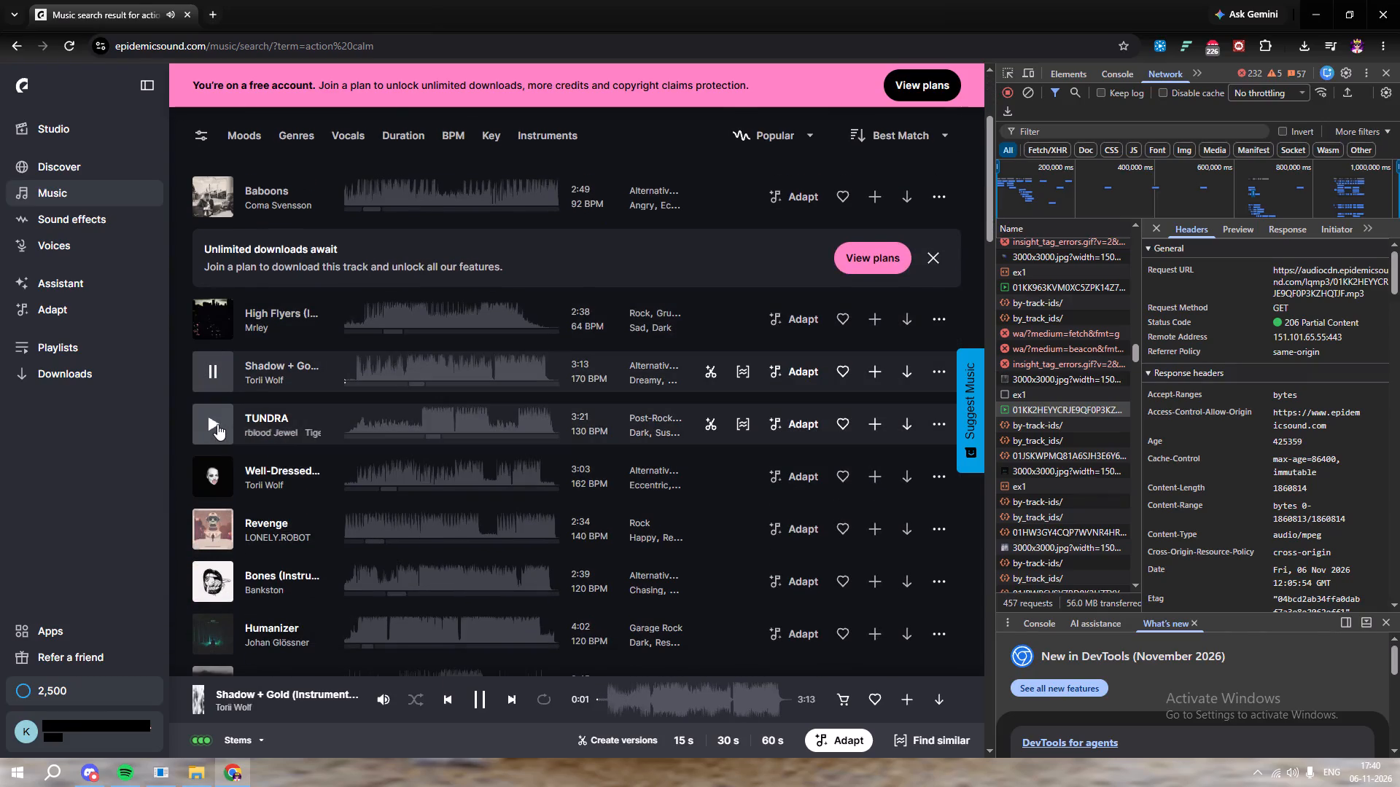
click(217, 424)
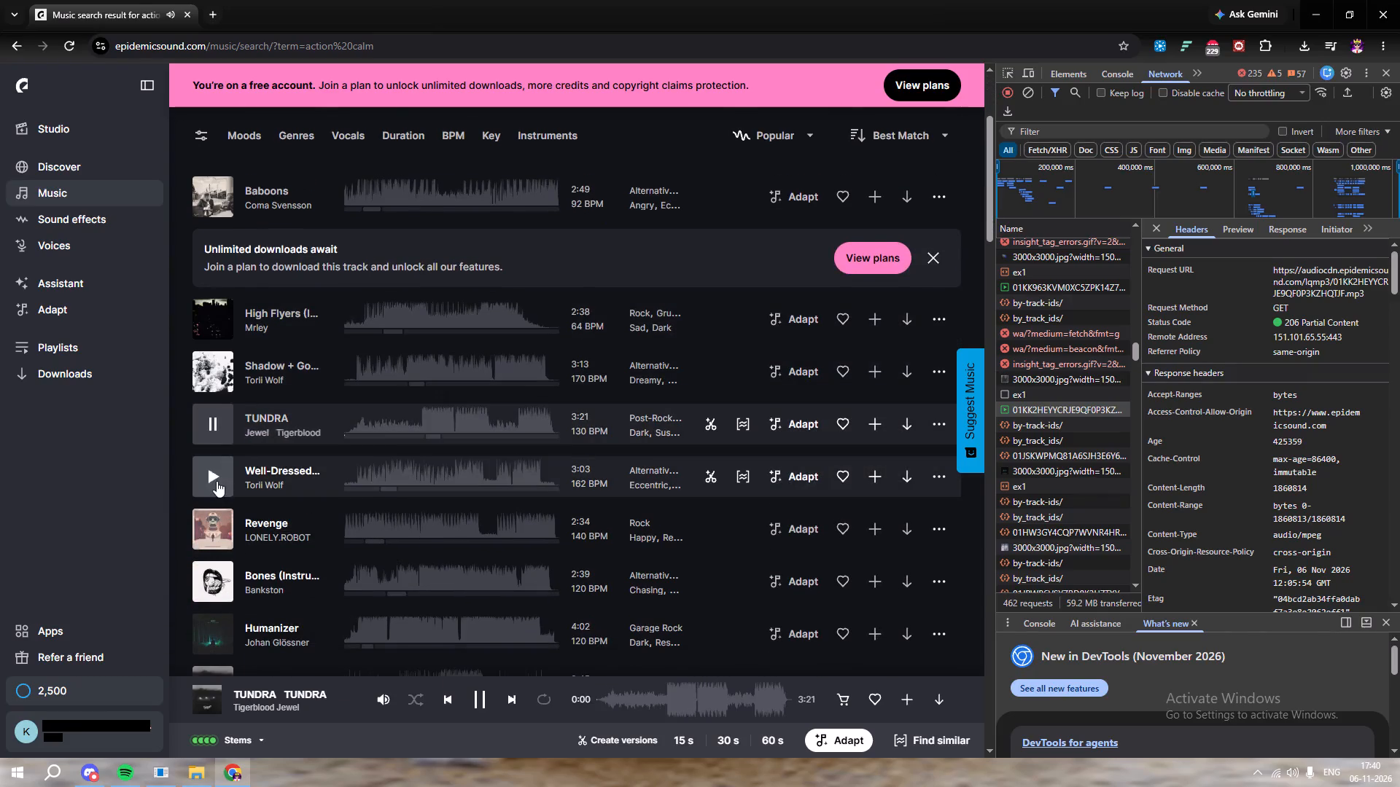
click(217, 481)
scroll(223, 477, down, 2)
scroll(215, 402, up, 7)
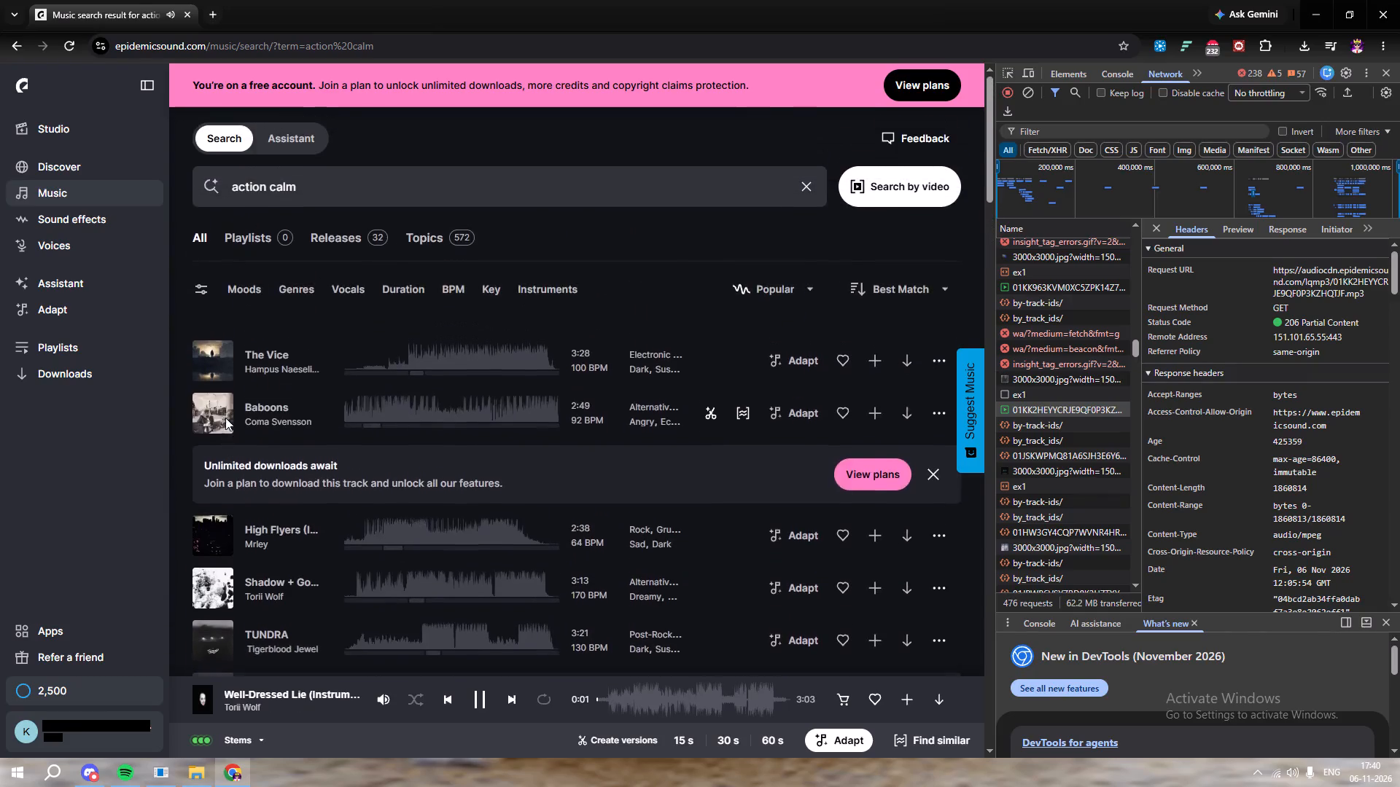
scroll(221, 421, down, 3)
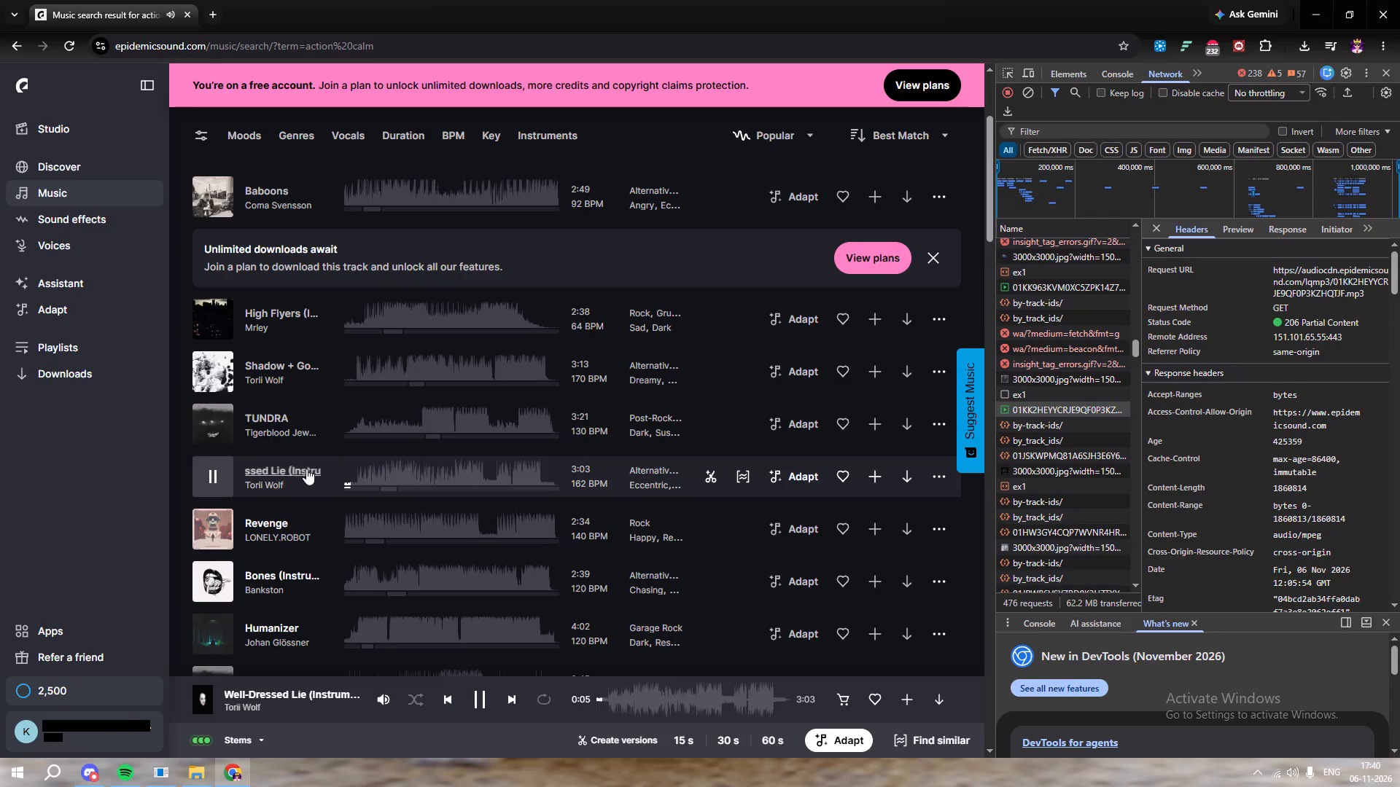
Find the MP3 request of the playing Well-Dressed Lie track in the network log and open it in its own tab.
scroll(1037, 477, down, 13)
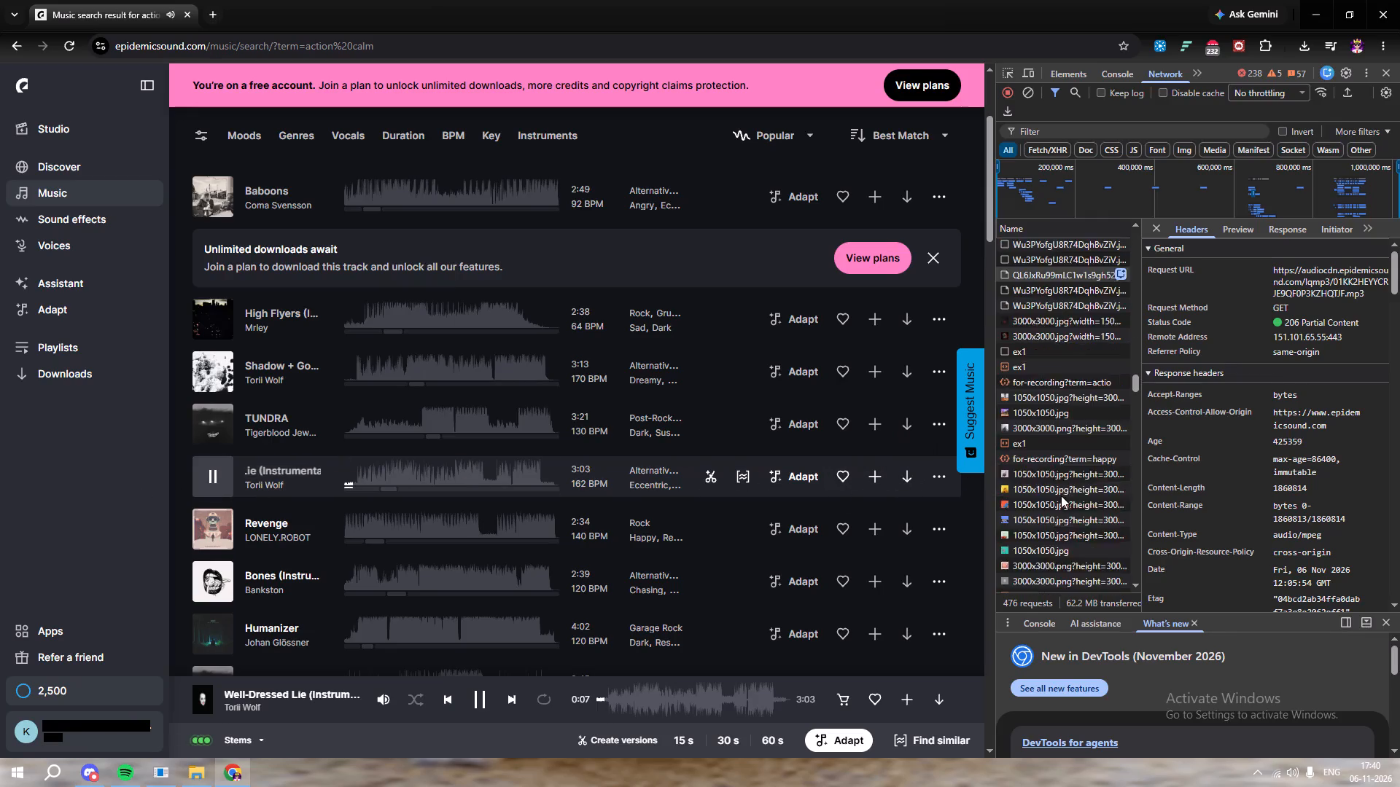
scroll(1061, 496, down, 5)
drag(1136, 404, 1129, 617)
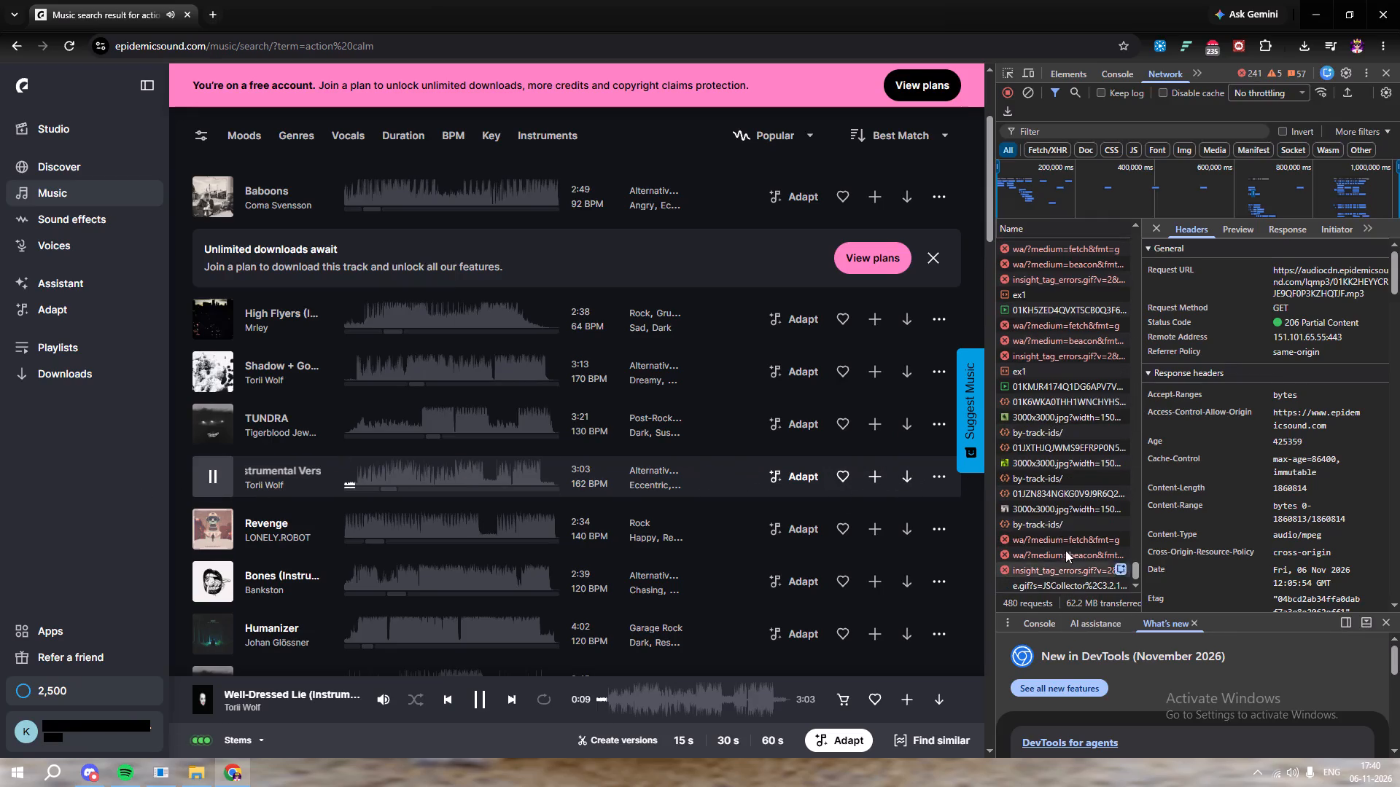
scroll(1059, 522, down, 2)
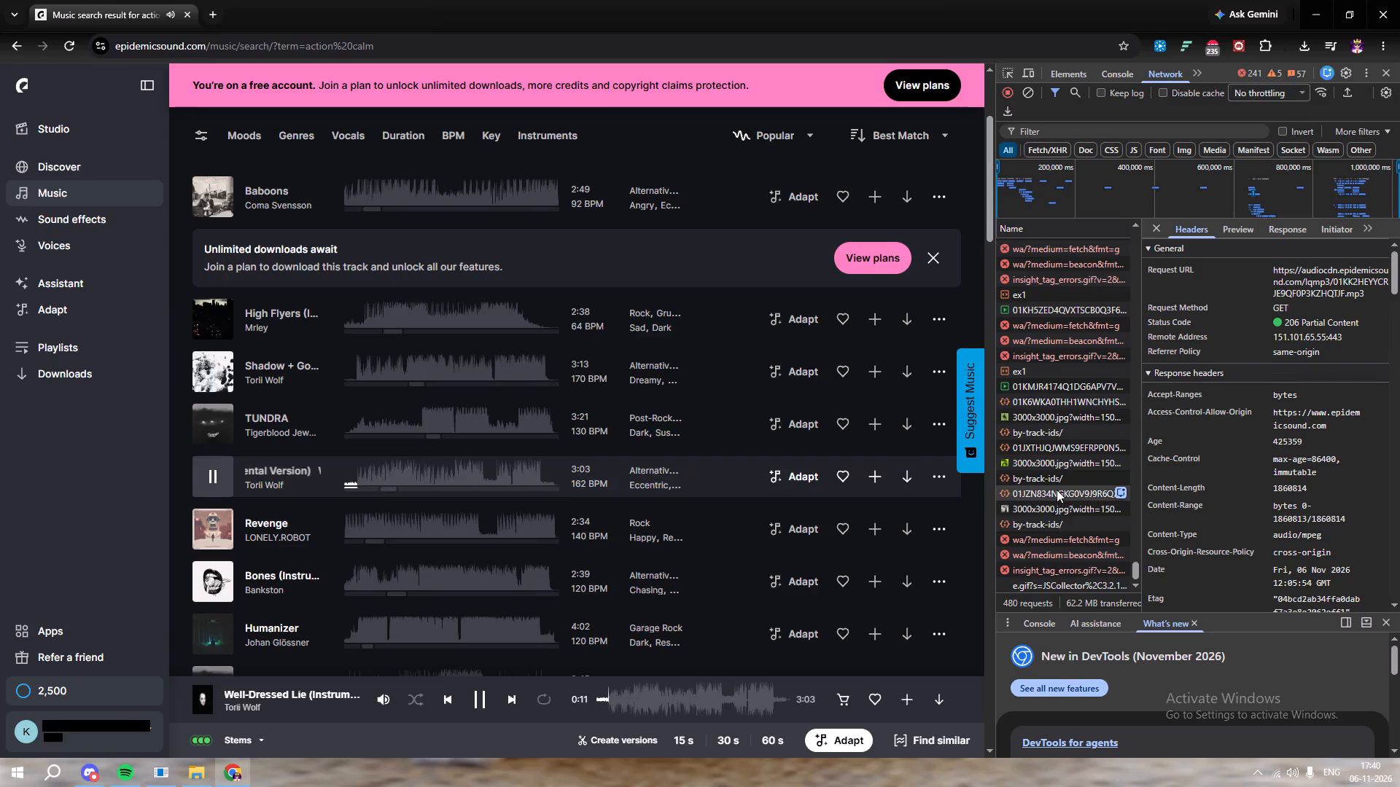
double_click(1057, 385)
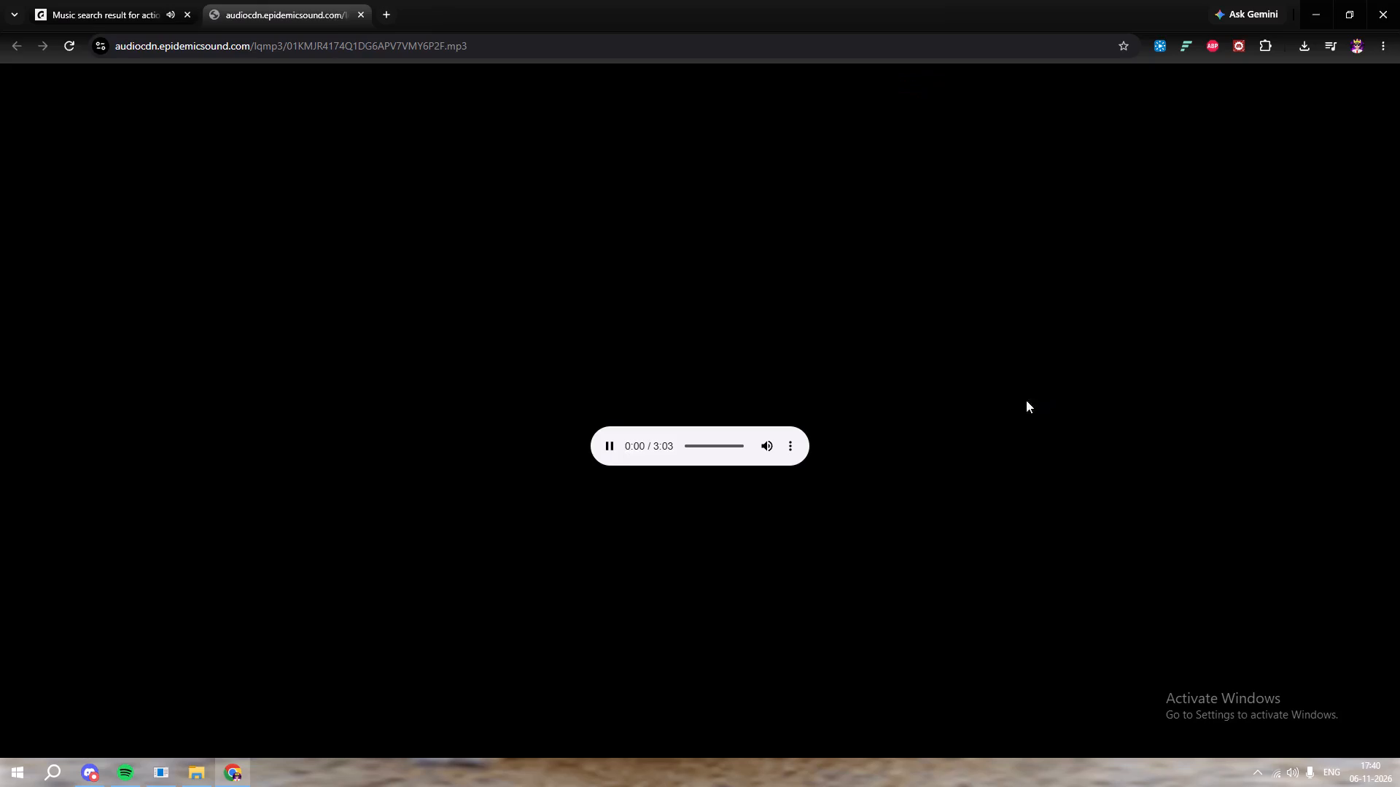
Download the opened MP3 through Free Download Manager, pause the Well-Dressed Lie preview and check the download.
click(610, 445)
click(610, 445)
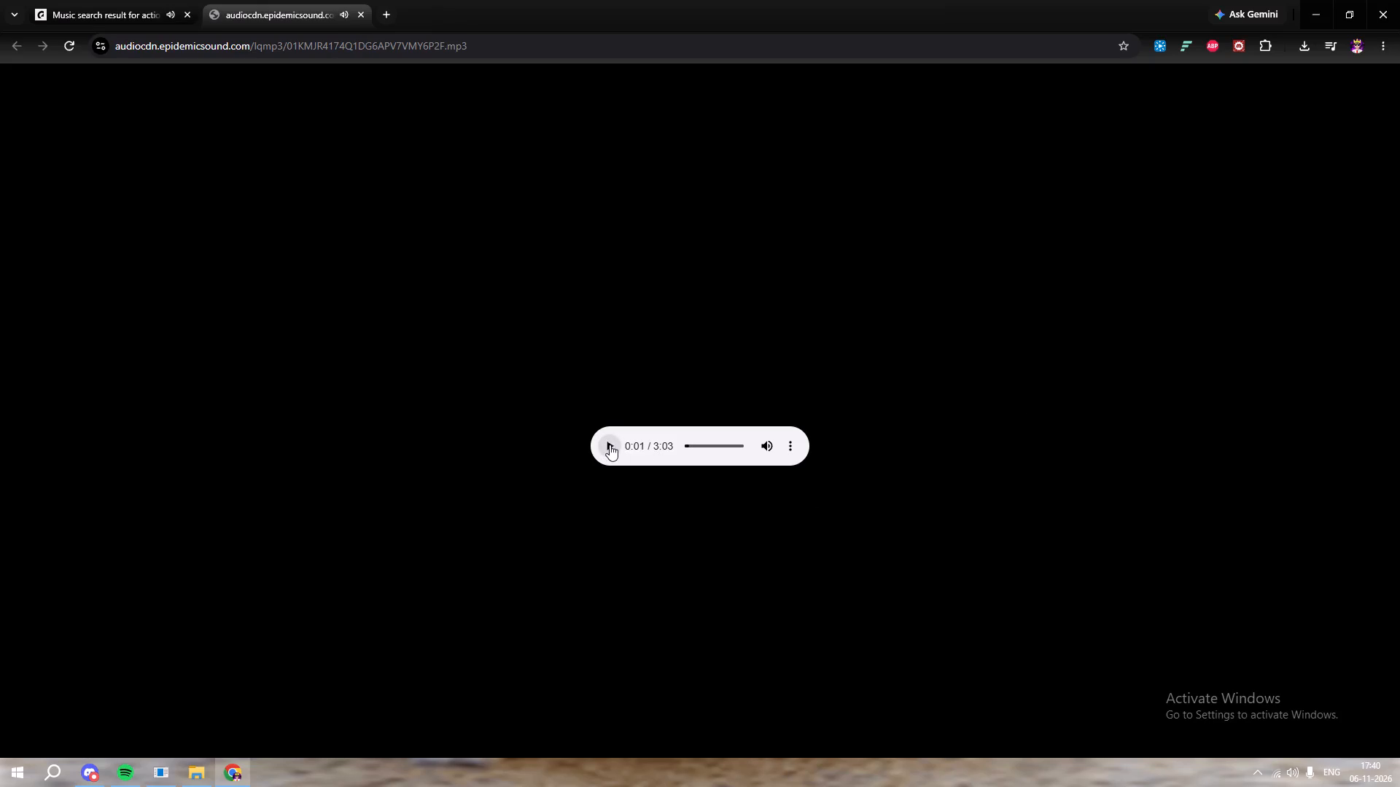
click(610, 445)
click(795, 445)
click(736, 410)
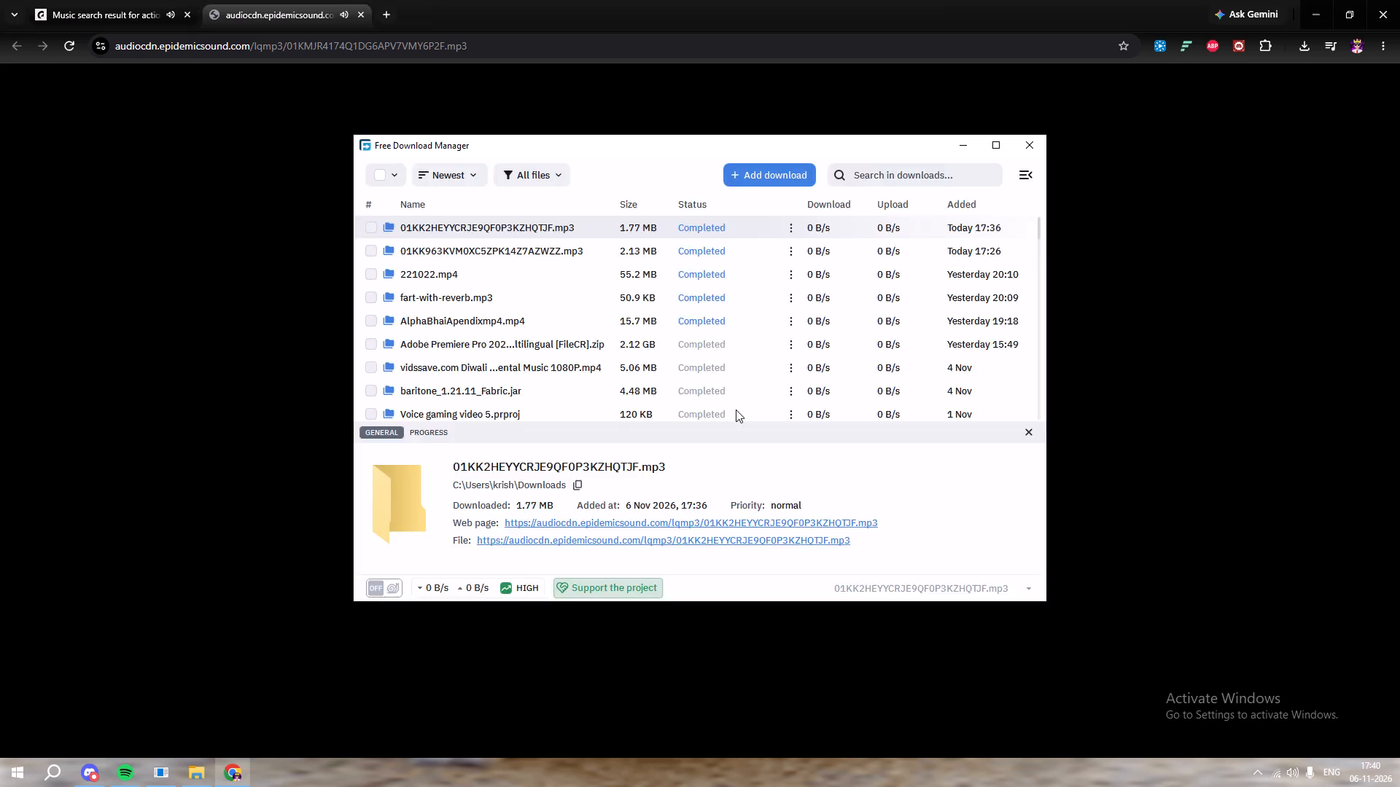
click(874, 449)
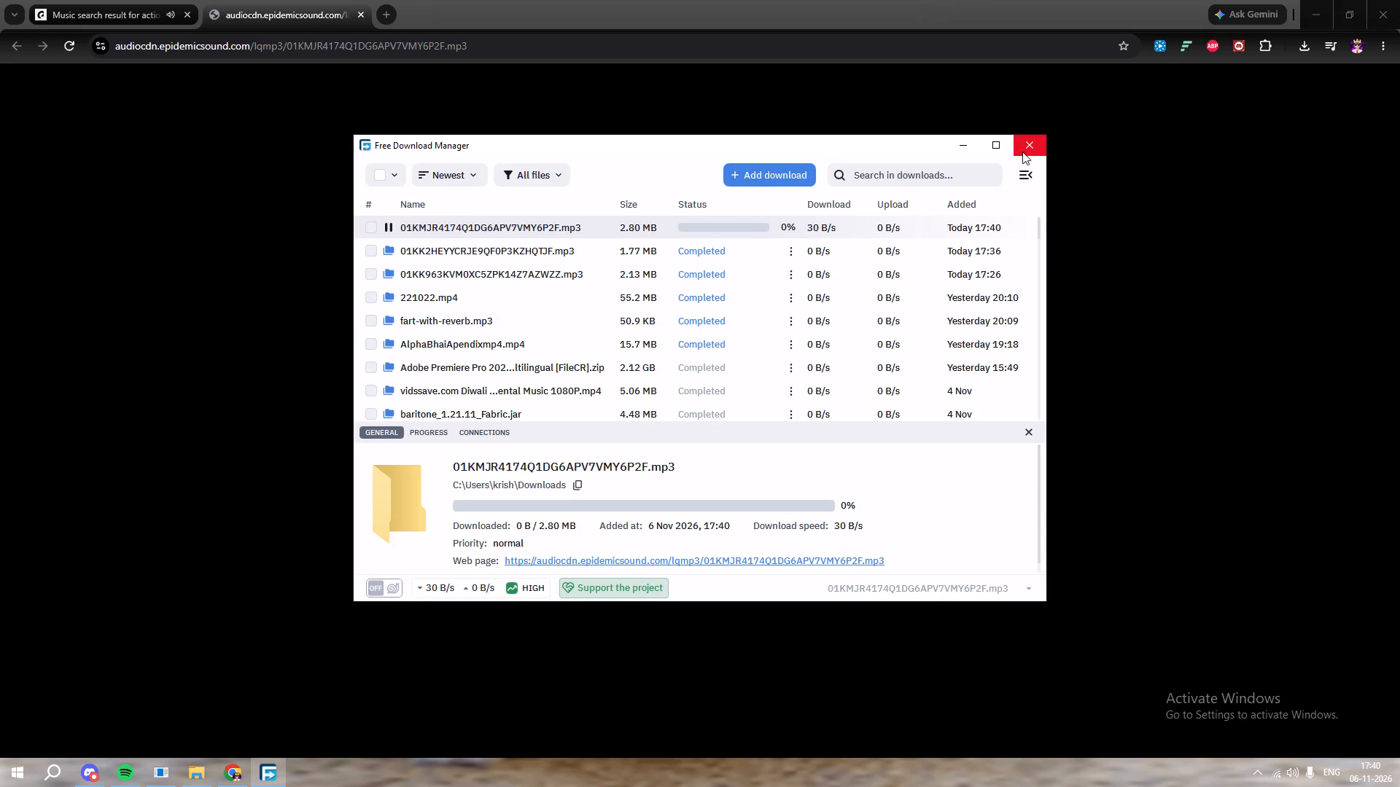
click(133, 0)
click(209, 473)
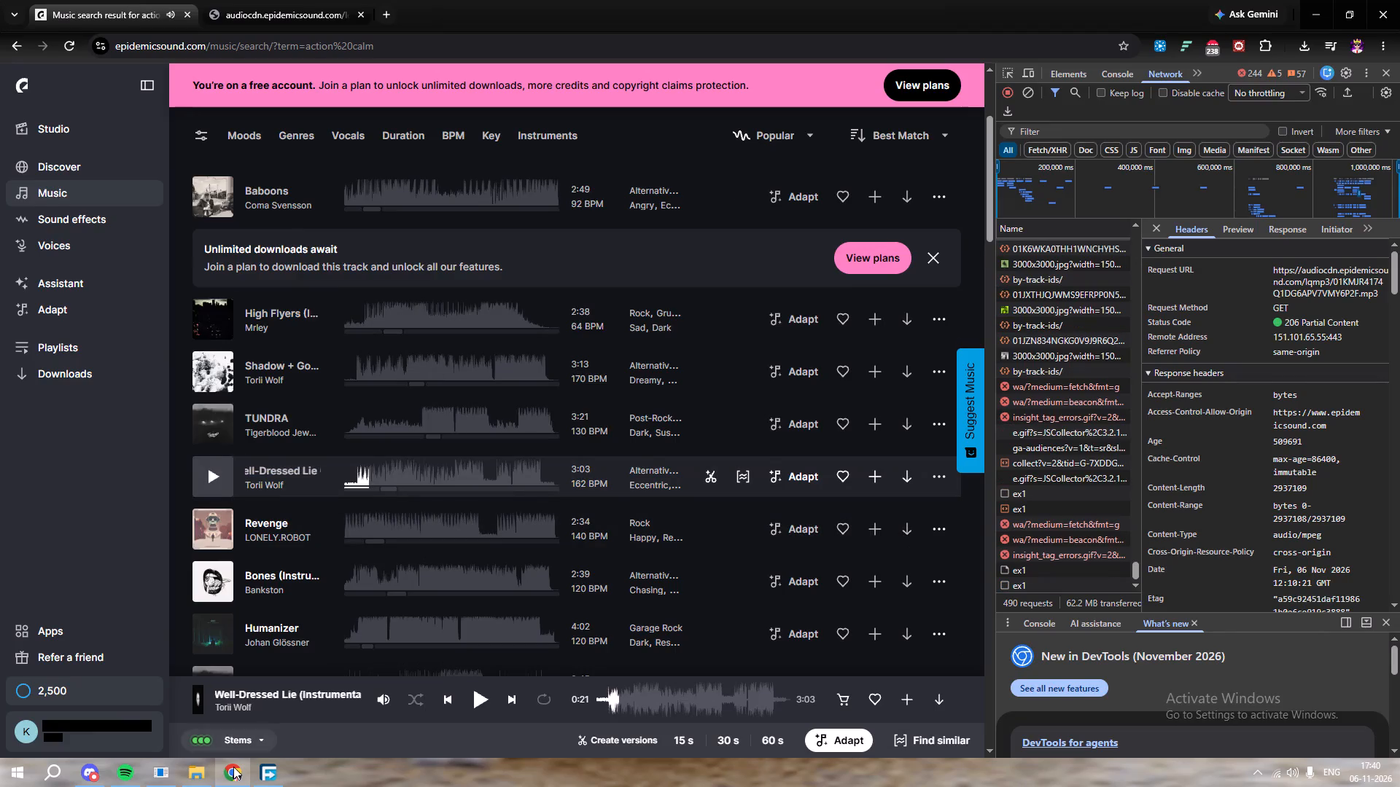
click(257, 777)
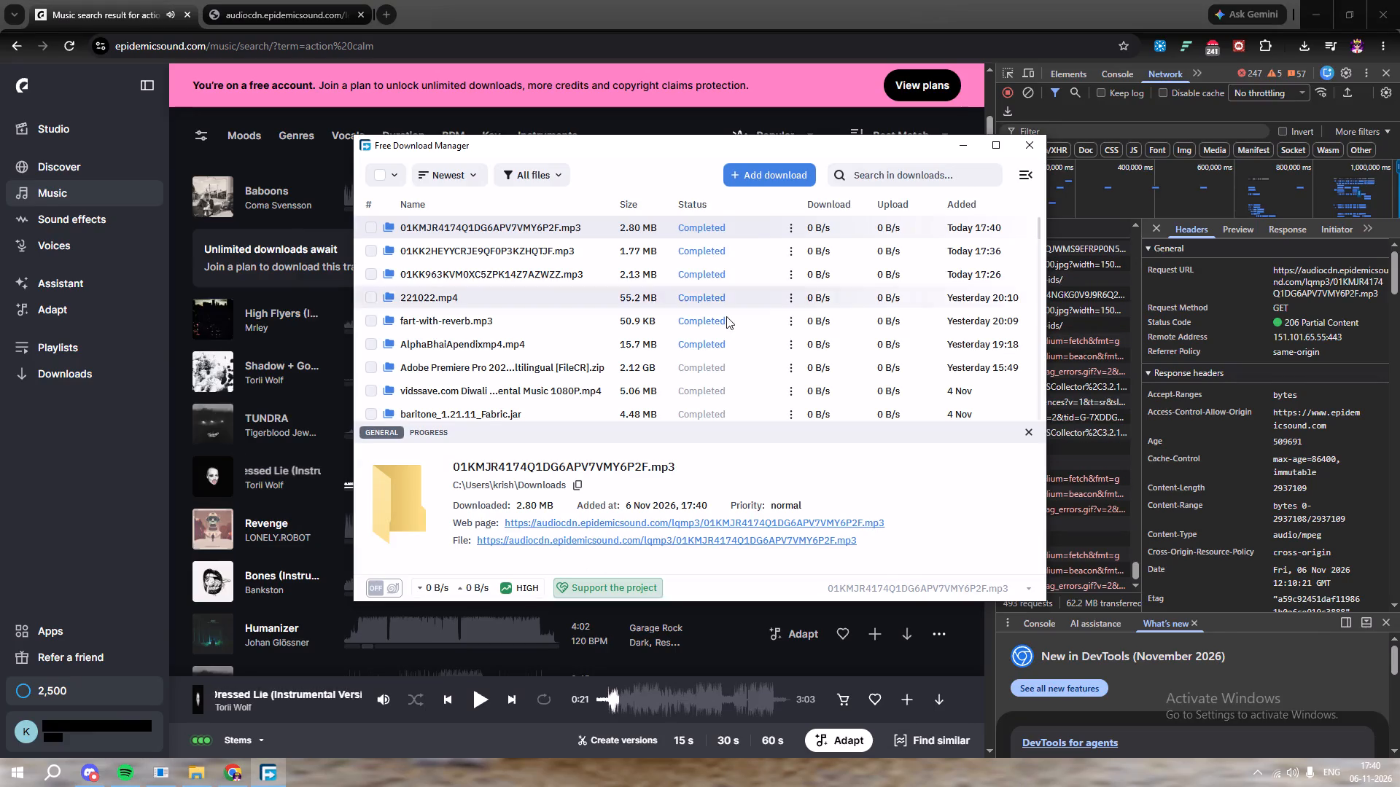
Switch back to Premiere and import 01KMJR4174Q1DG6APV7VMY6P2F.mp3 from Downloads into the project.
click(163, 770)
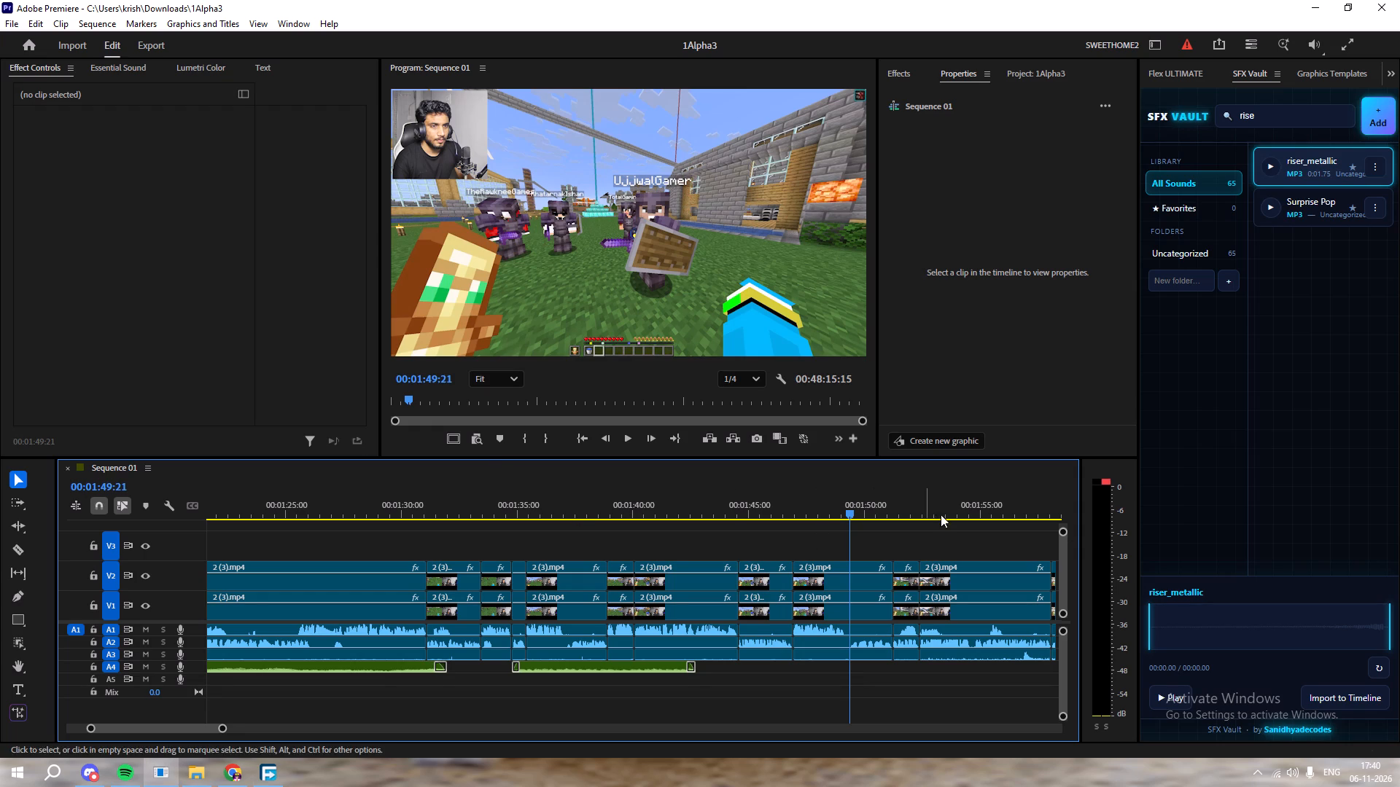
click(1032, 60)
double_click(1039, 411)
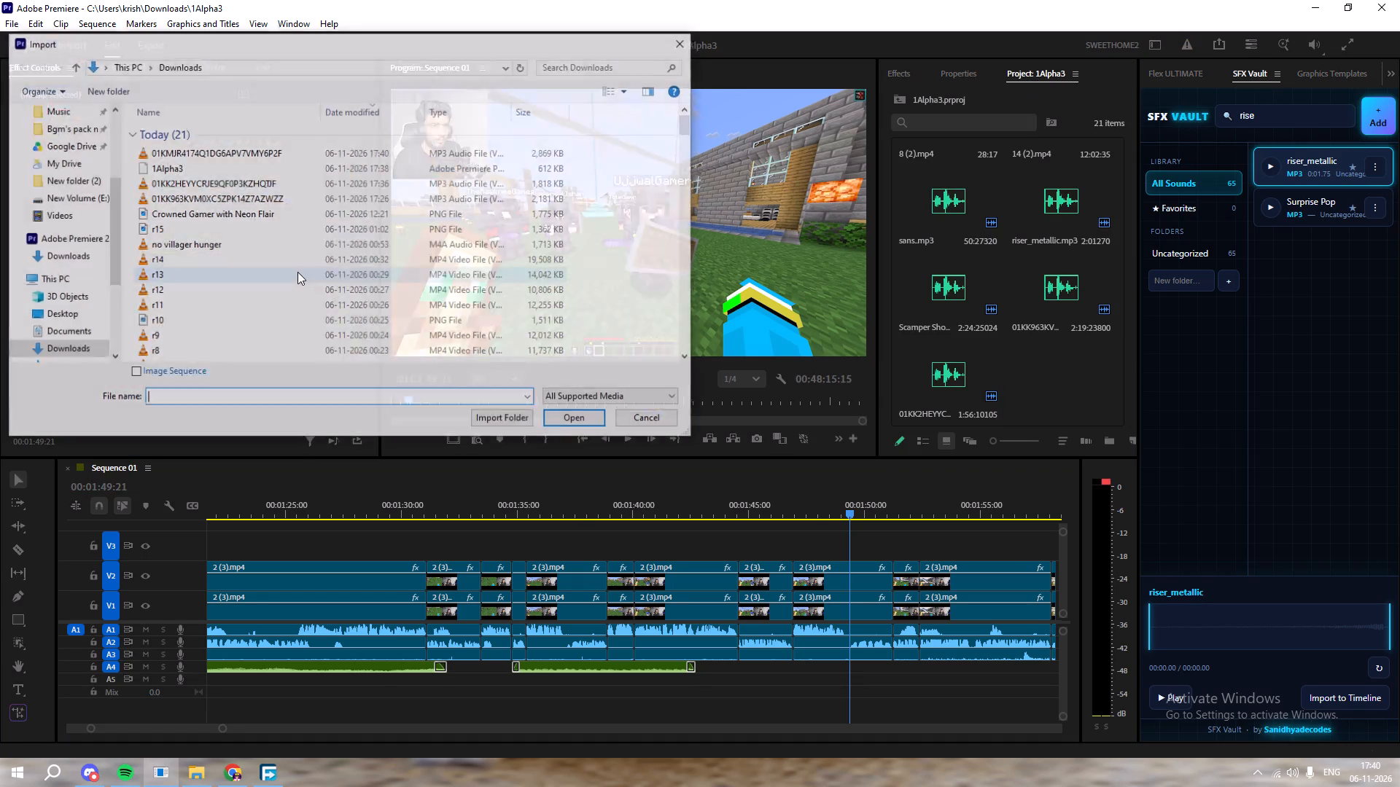
scroll(263, 216, up, 3)
double_click(271, 150)
Place the imported music on track A4, starting at the playhead at 00:01:49:21.
drag(1038, 383, 882, 669)
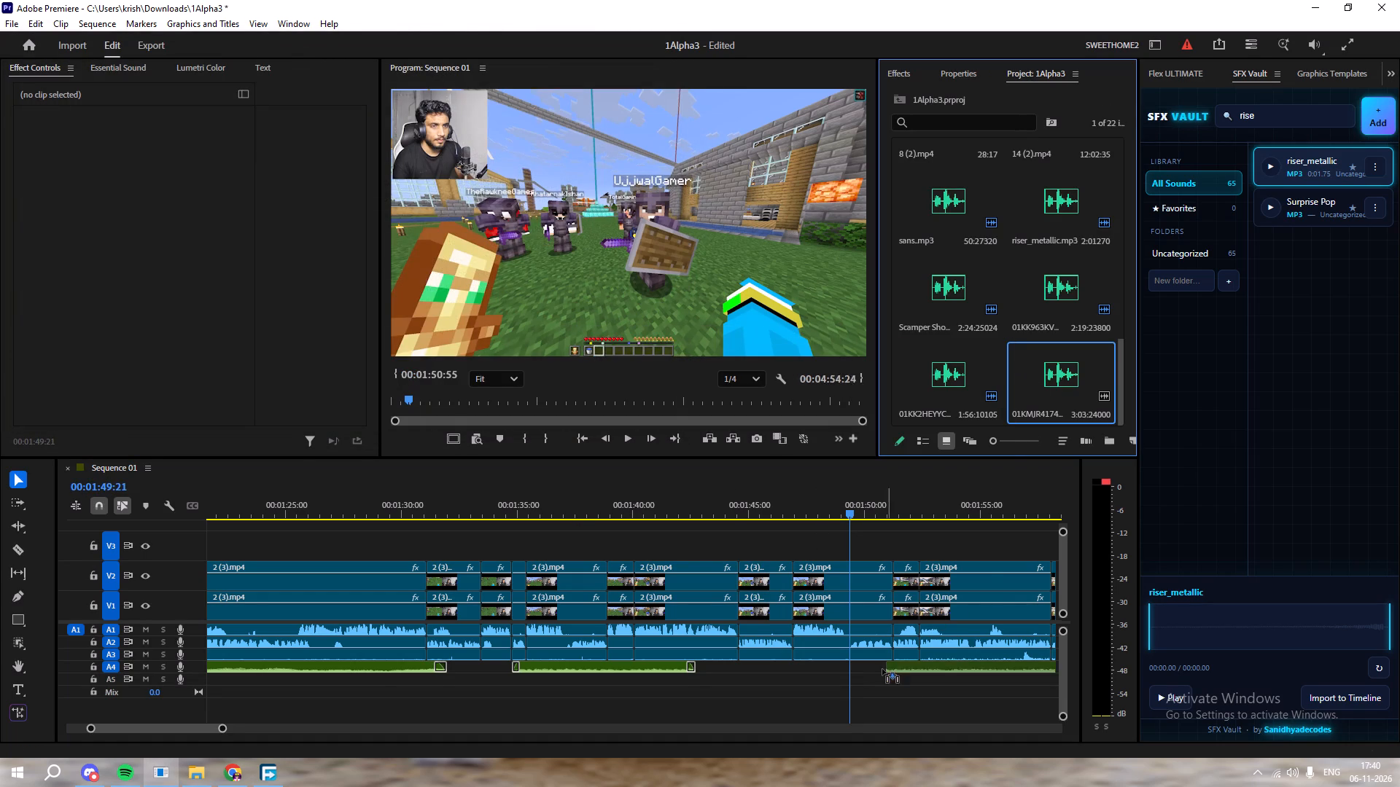
drag(882, 669, 850, 674)
drag(874, 681, 874, 670)
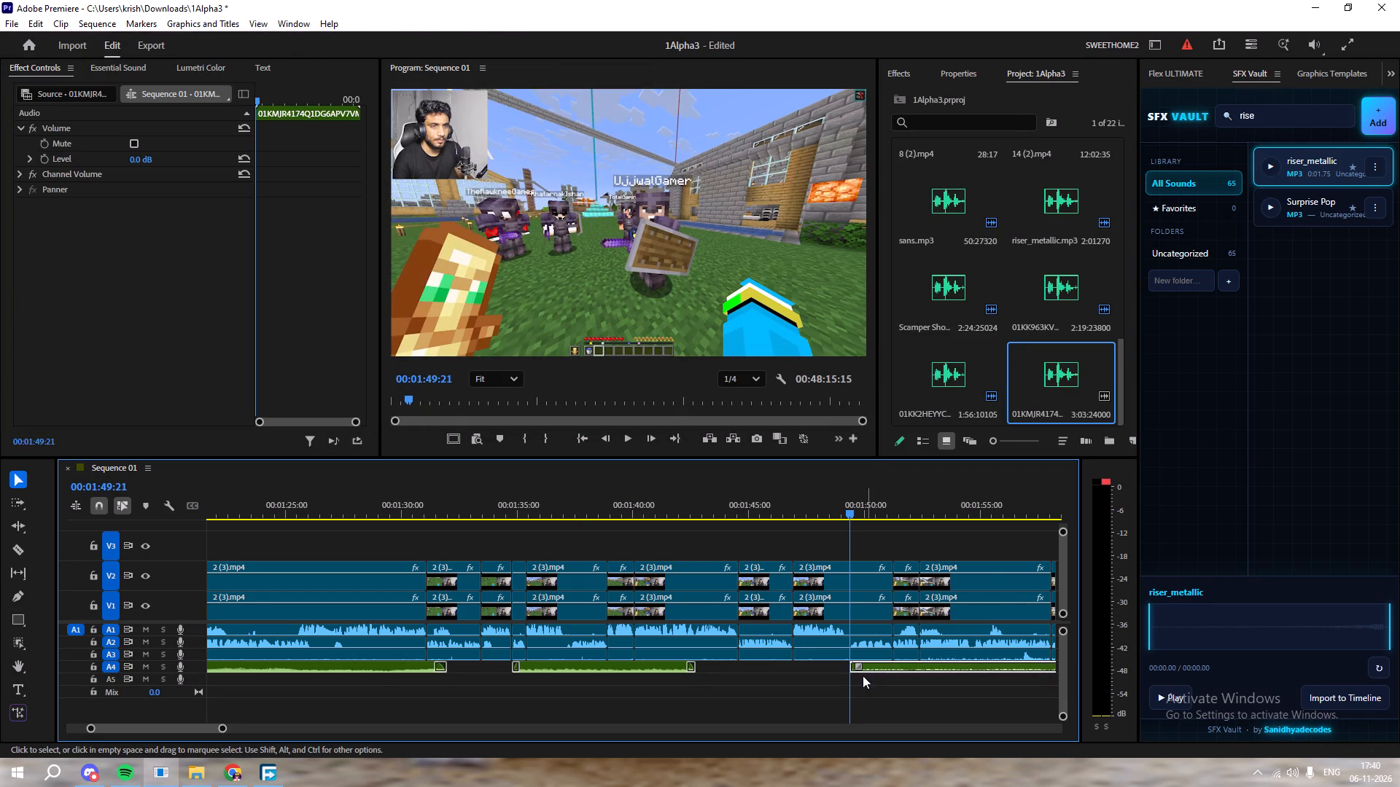
Add a short fade-in to the start of the new A4 music and play back from just before it.
drag(862, 666, 871, 667)
click(829, 498)
key(space)
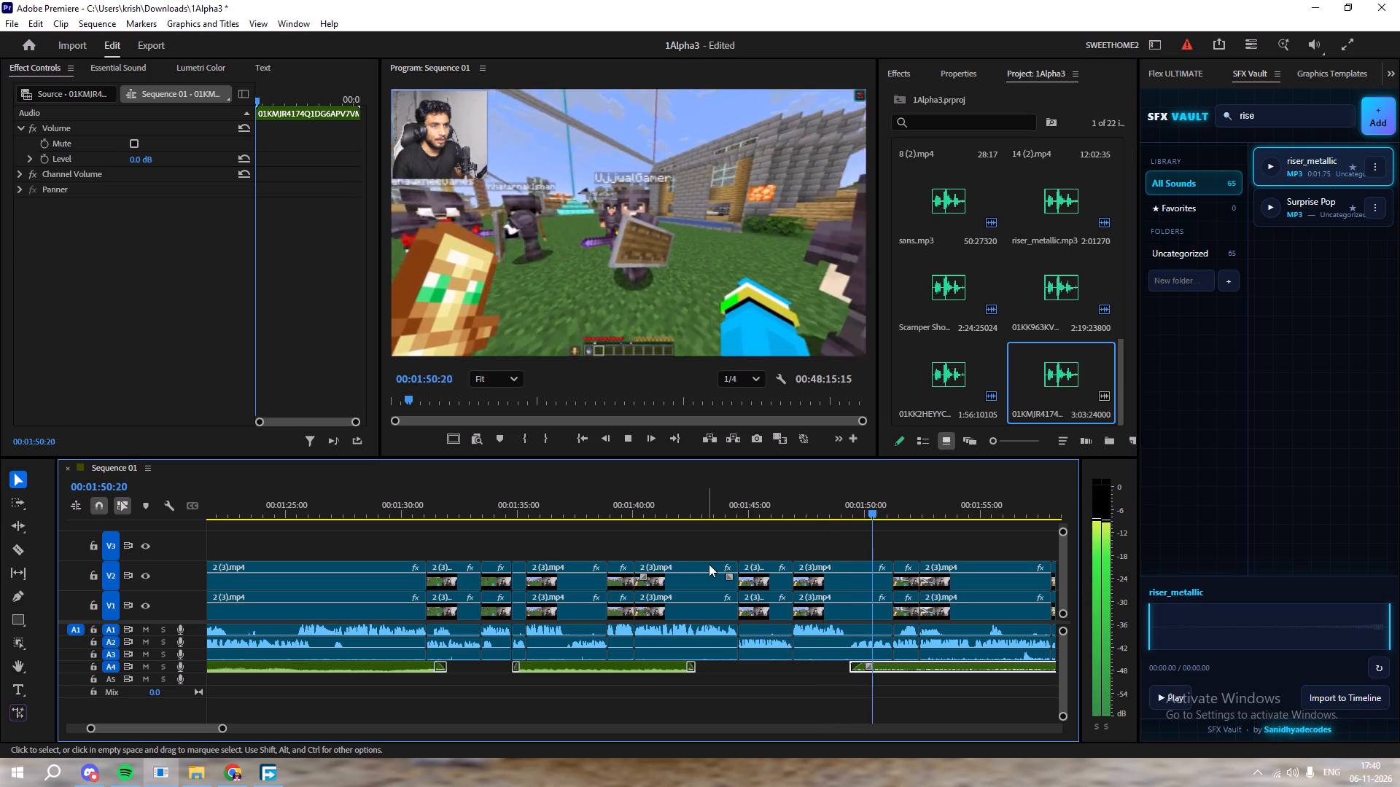
Set the new music clip's volume to -1.96 dB, deselect it and keep listening to the section.
click(962, 66)
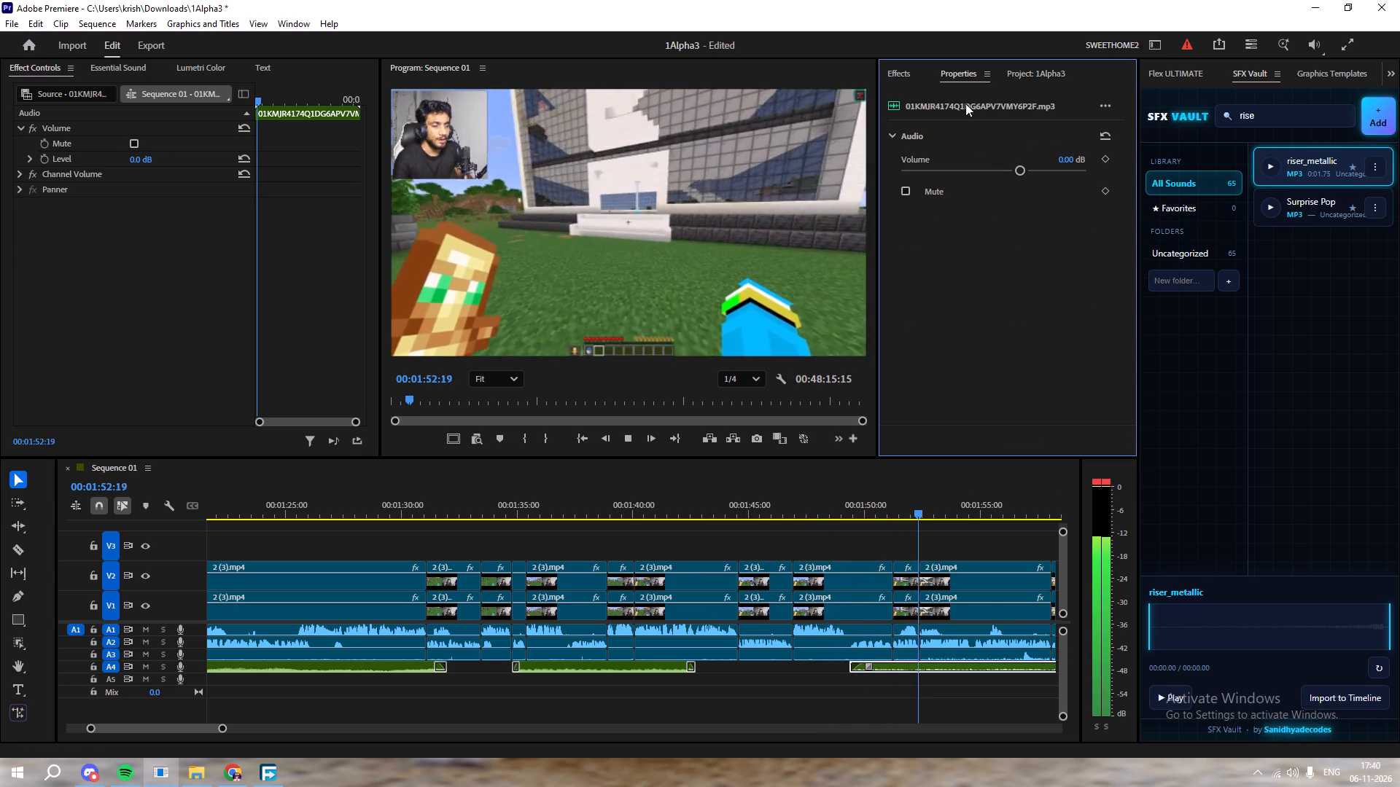
drag(1021, 167, 1010, 169)
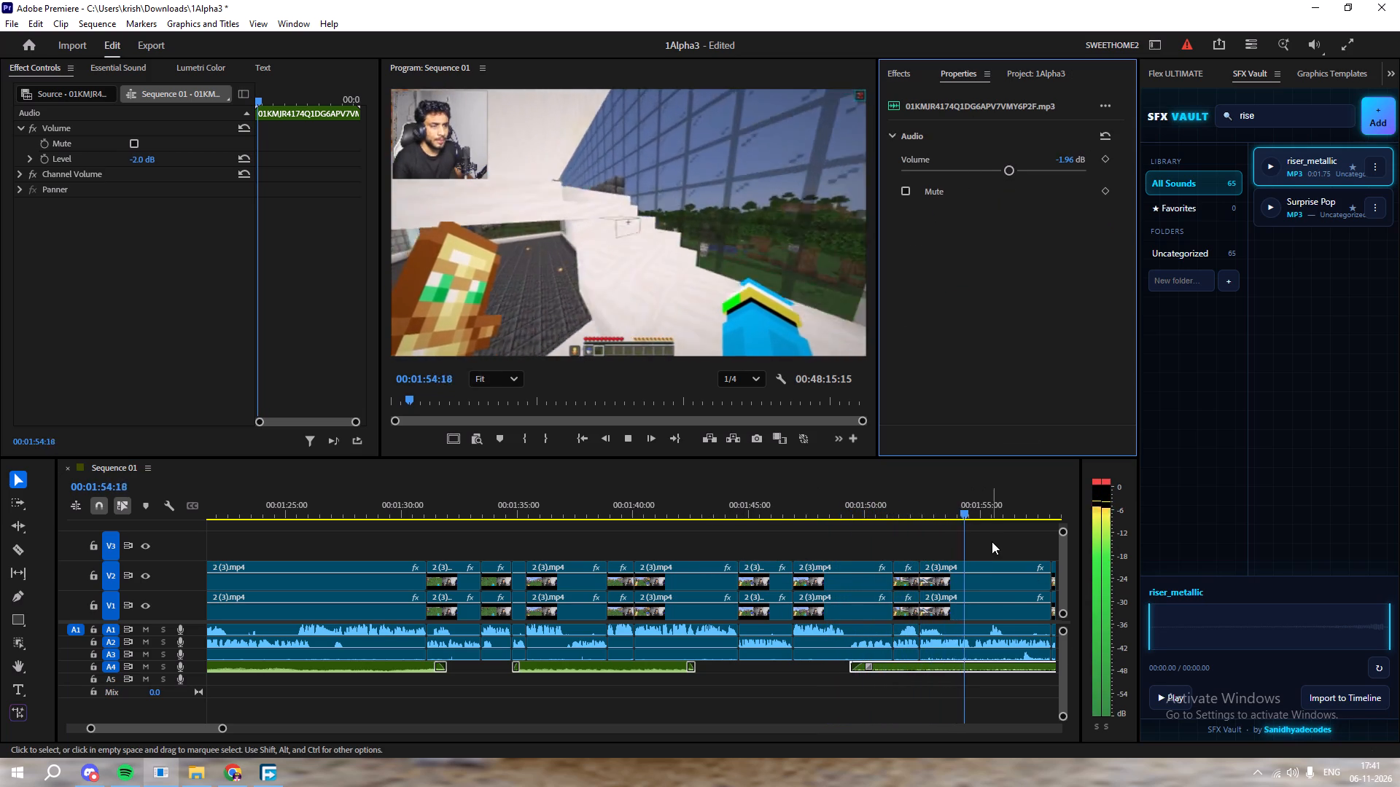
click(992, 541)
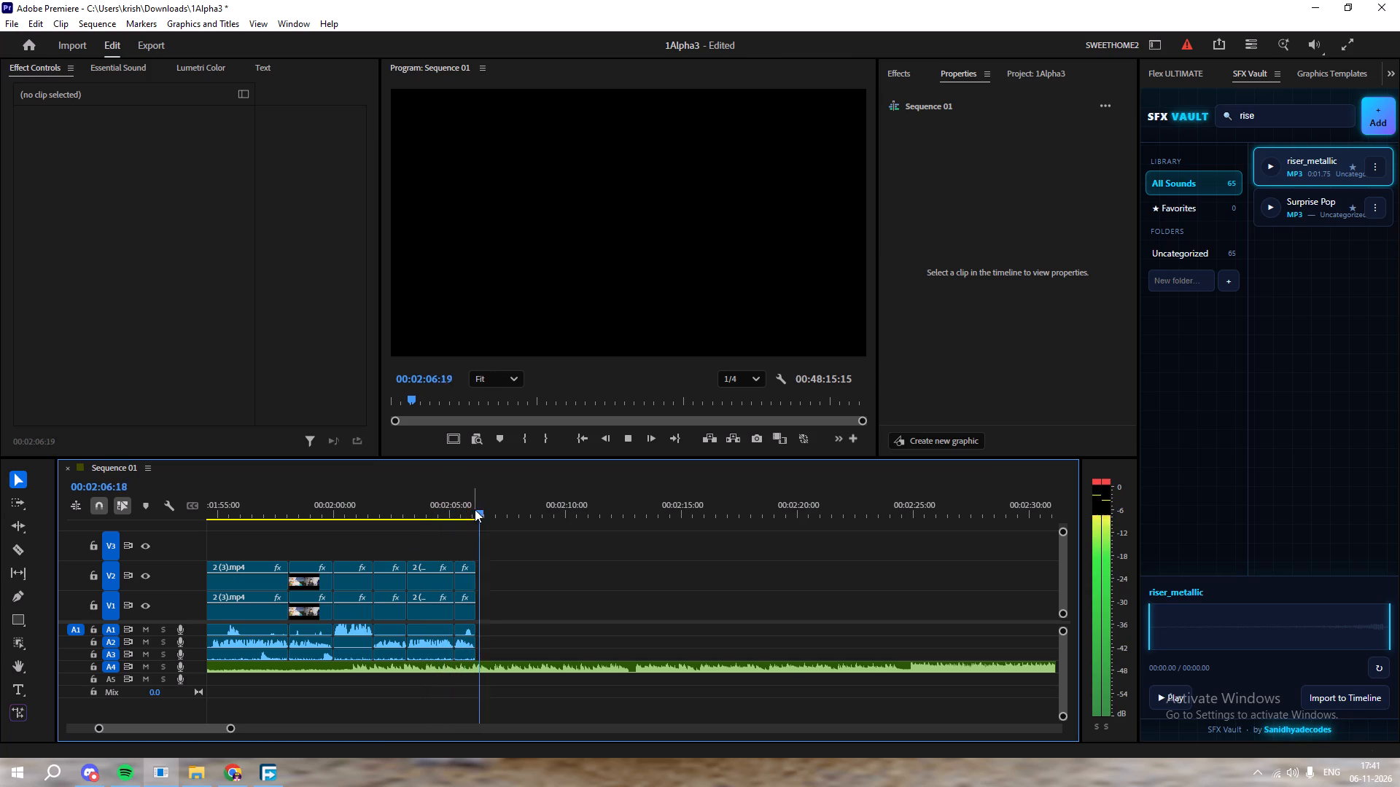
Review the sequence around the gap after the current clips and replay the section's final seconds with the A4 music.
alt+scroll(503, 539, down, 11)
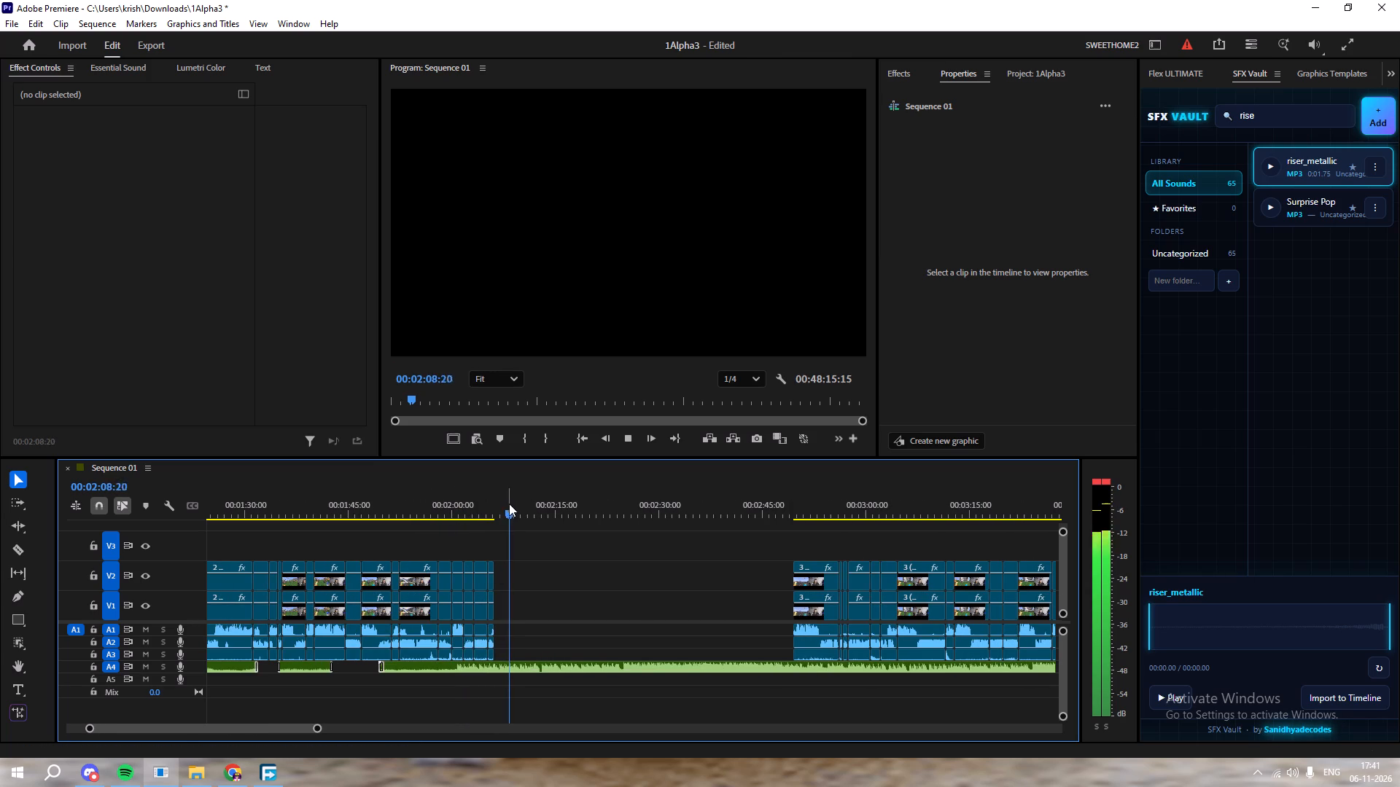
drag(557, 501, 796, 513)
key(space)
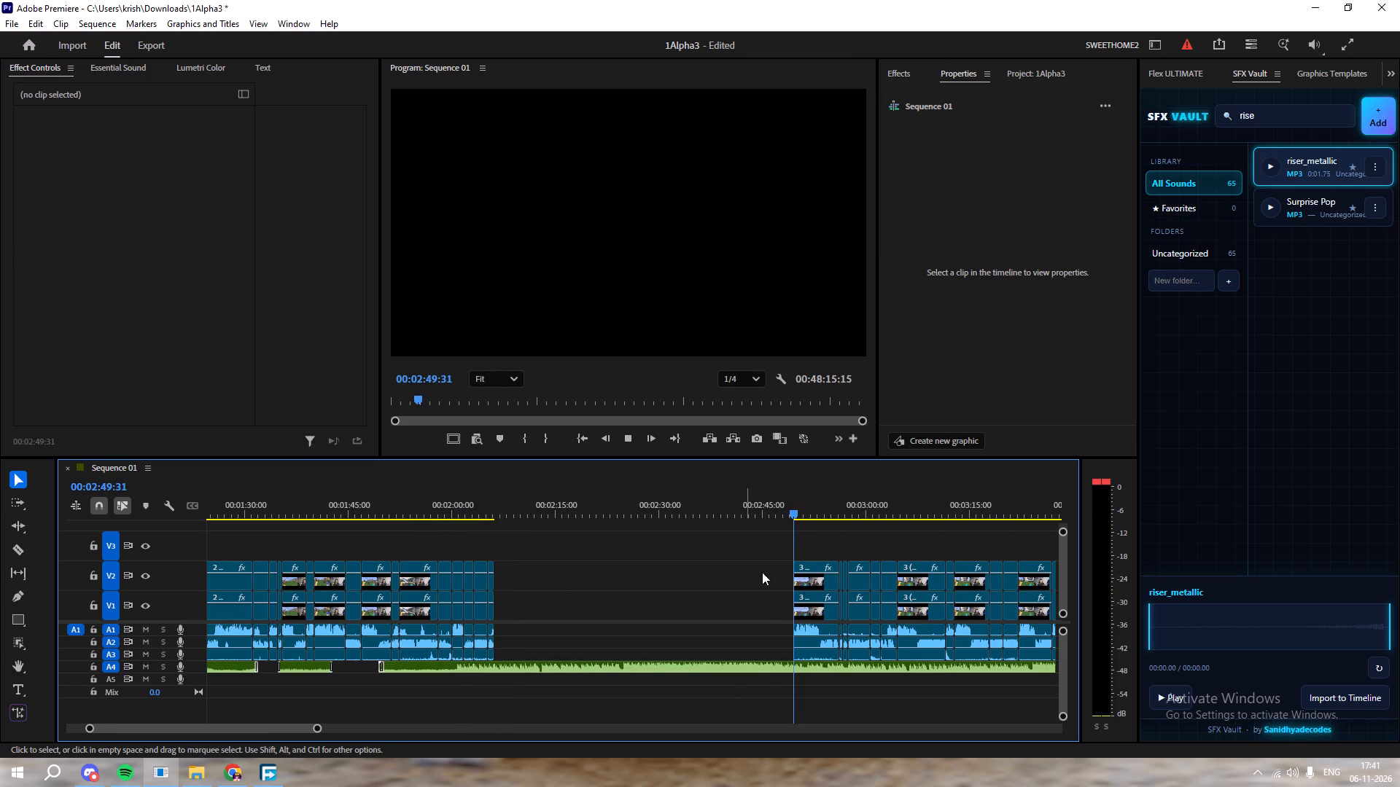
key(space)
drag(796, 510, 734, 536)
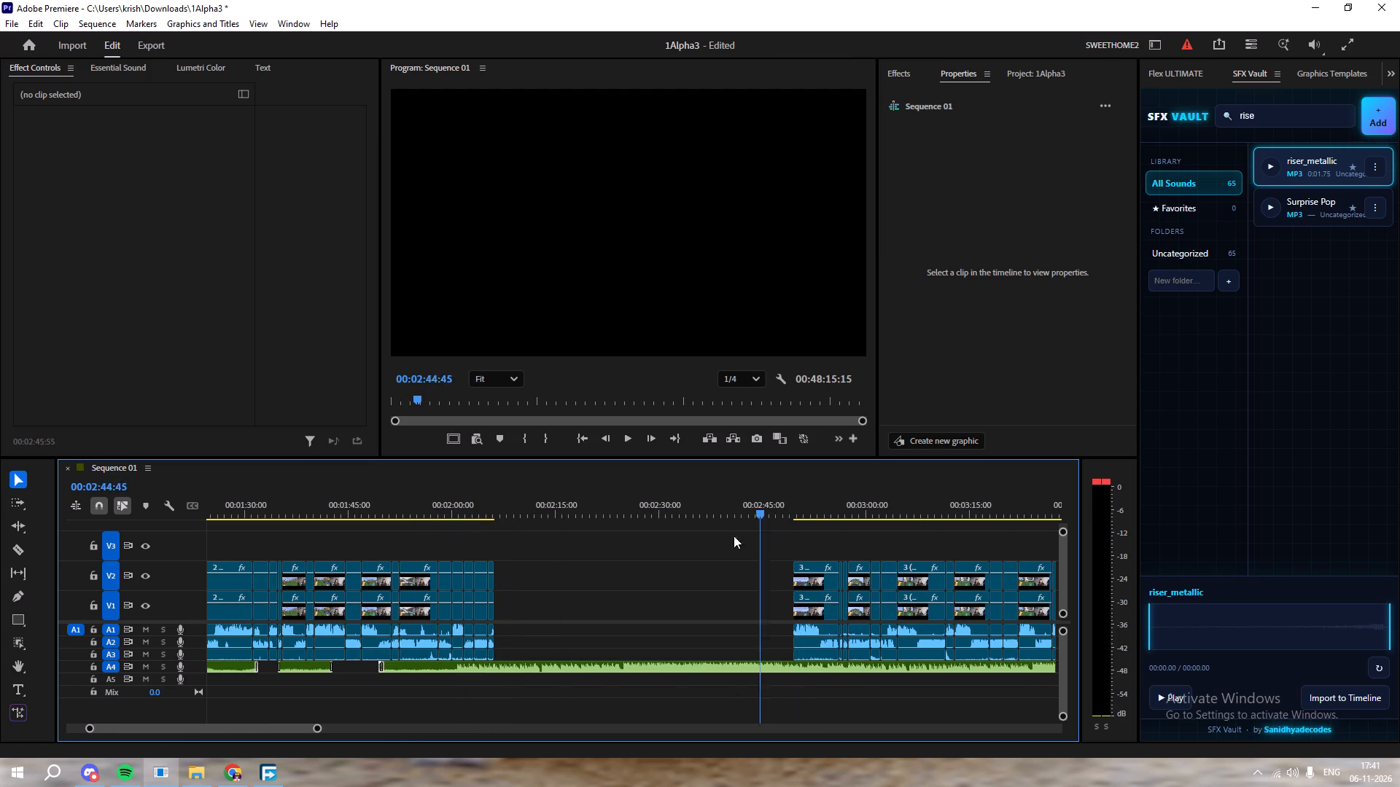
drag(734, 536, 465, 583)
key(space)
alt+scroll(467, 578, up, 14)
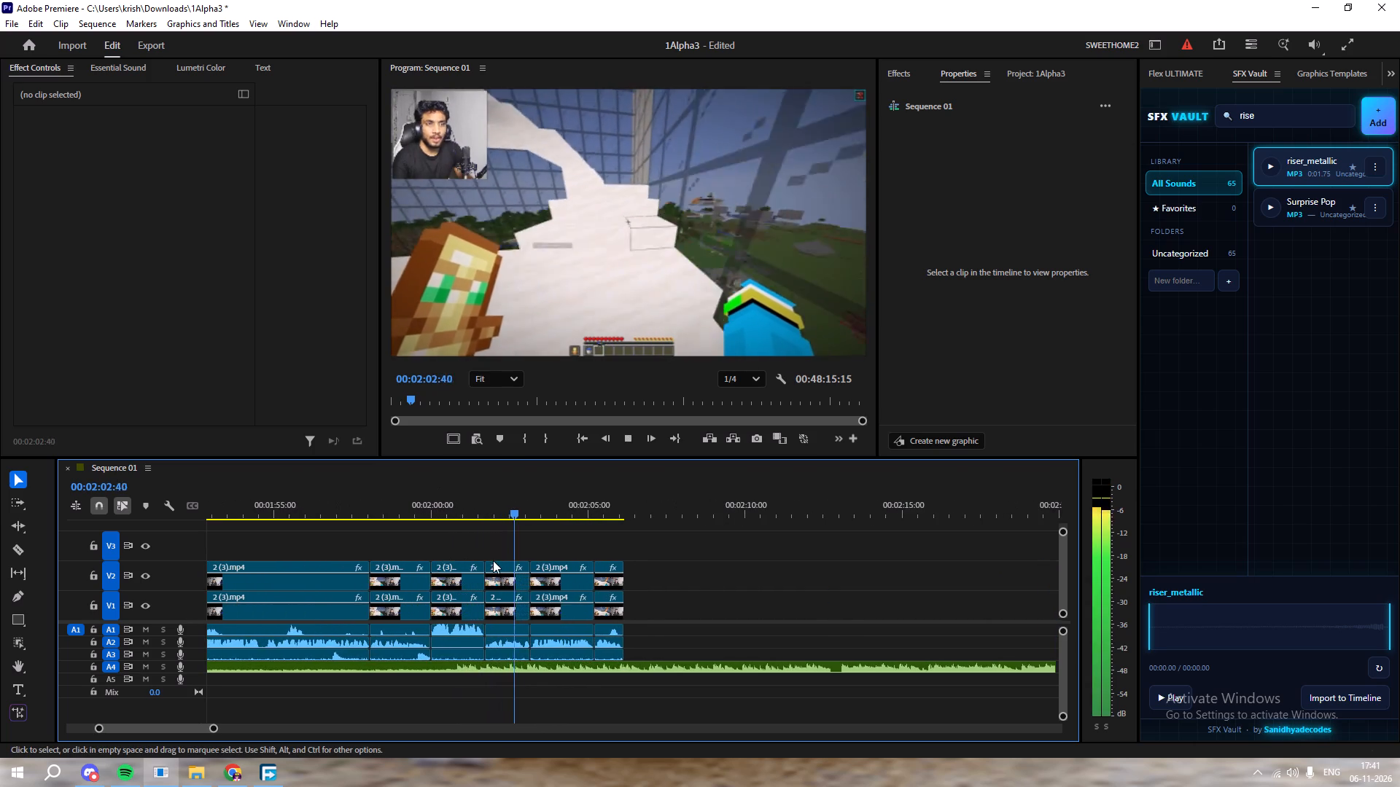
alt+scroll(525, 559, down, 8)
scroll(538, 558, up, 3)
alt+scroll(577, 559, up, 7)
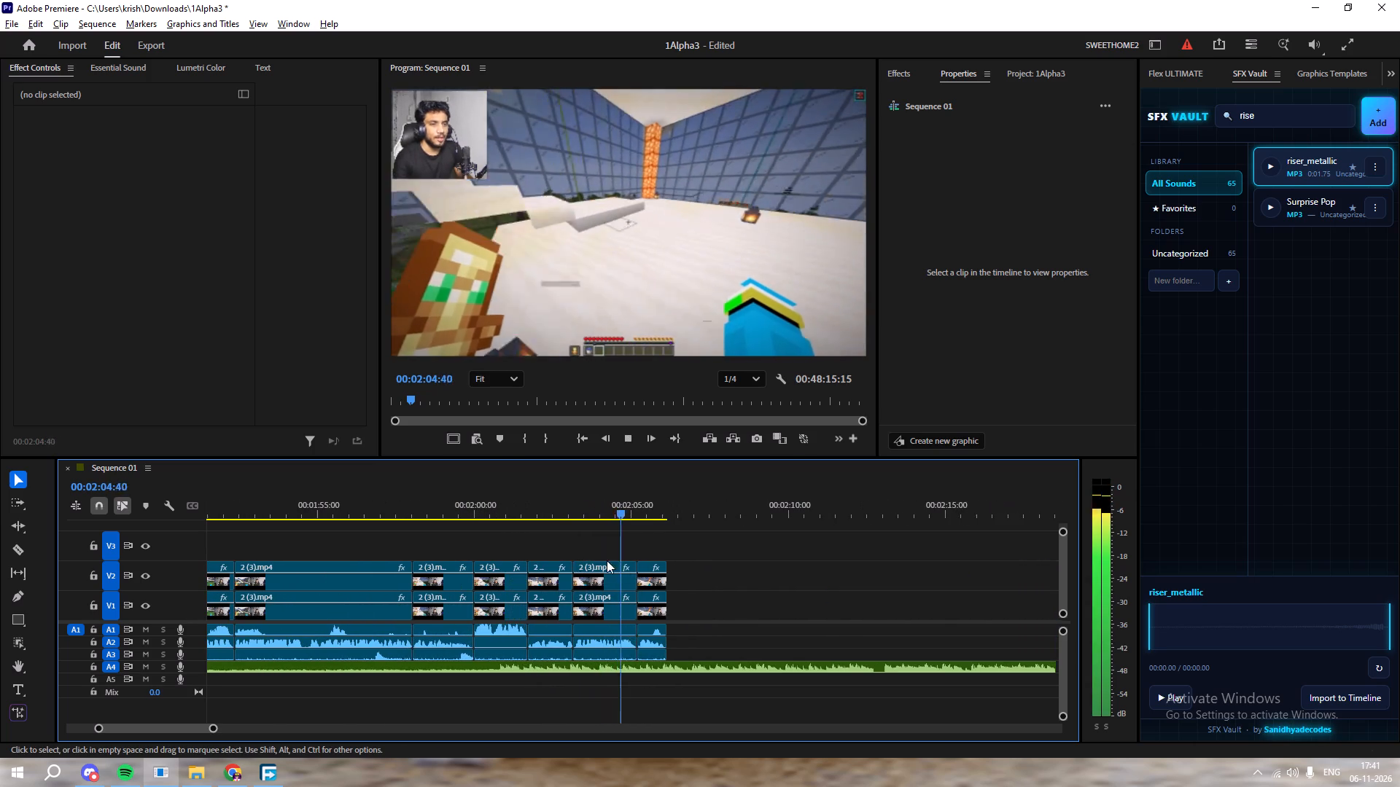
scroll(627, 565, up, 1)
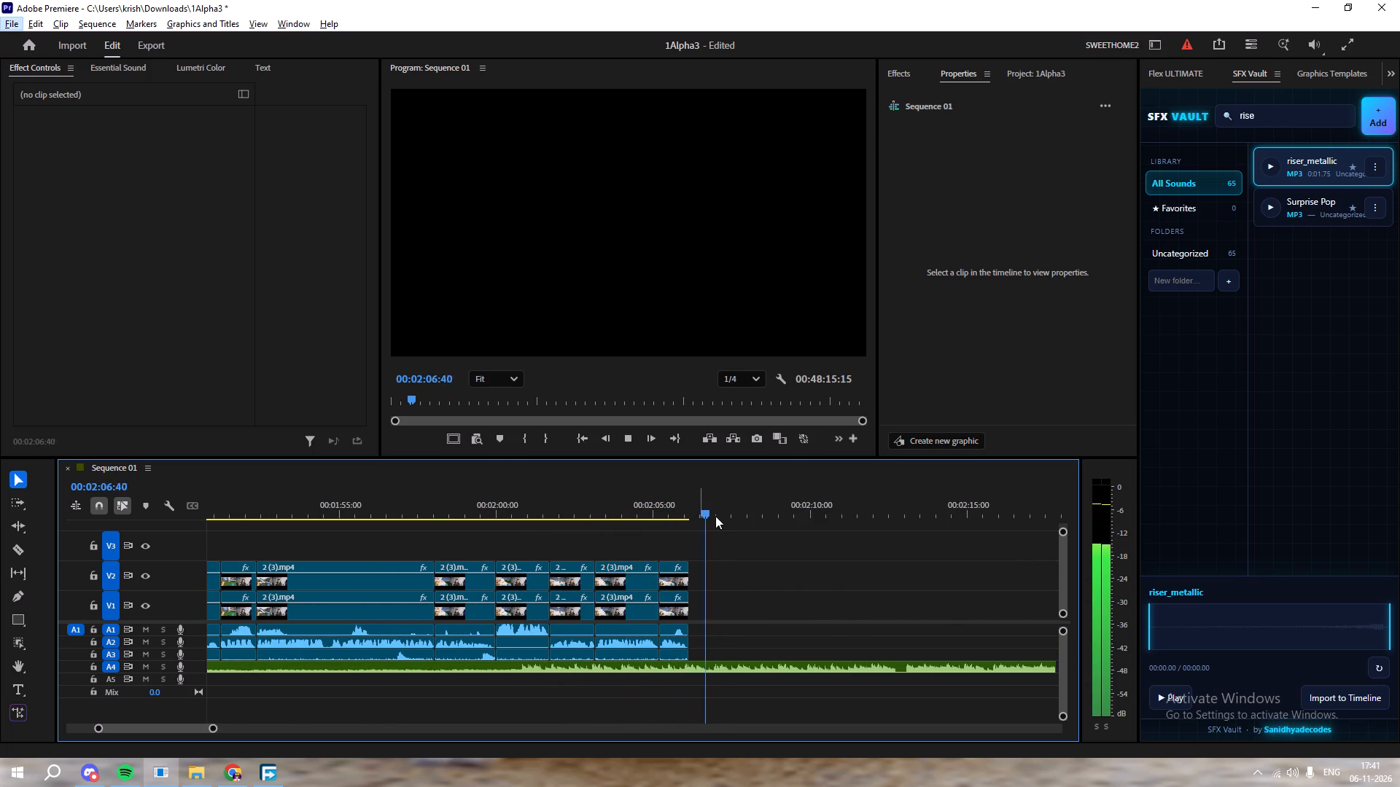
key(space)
Cut the A4 music where the section's last video clip ends and delete the part that runs past it.
drag(716, 505, 673, 524)
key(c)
click(690, 672)
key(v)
click(725, 665)
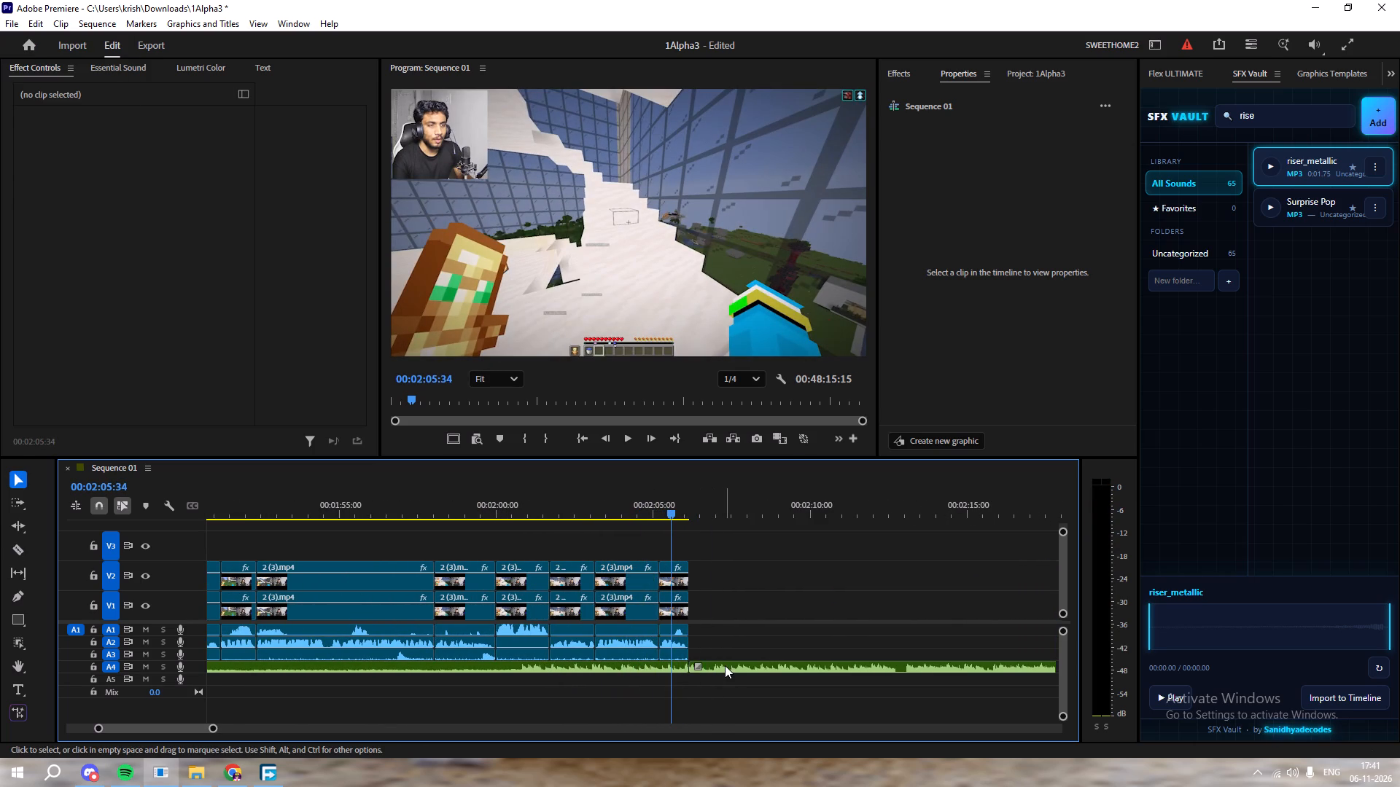
key(Delete)
Add a short fade-out to the end of the trimmed A4 music and play back the section's ending.
drag(677, 665, 650, 659)
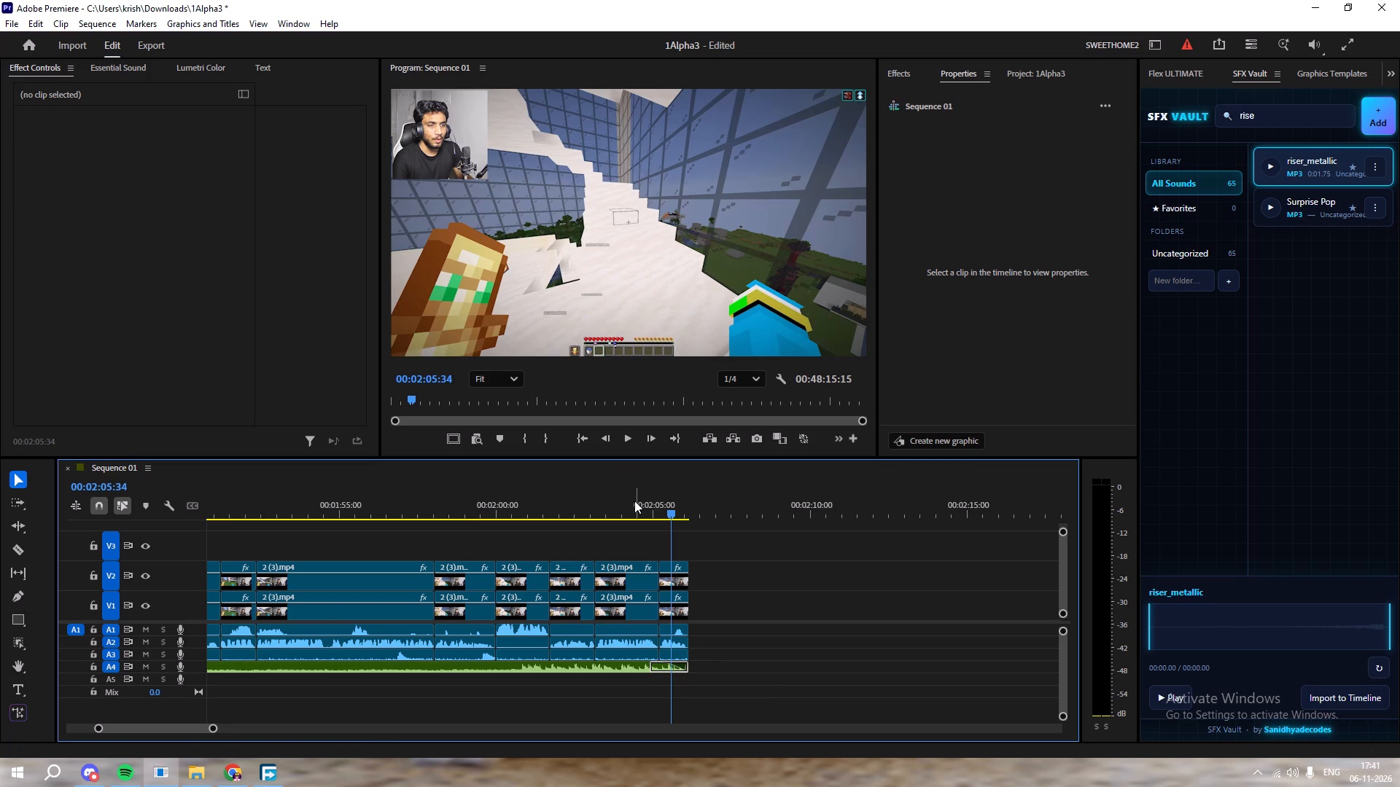
drag(634, 498, 618, 501)
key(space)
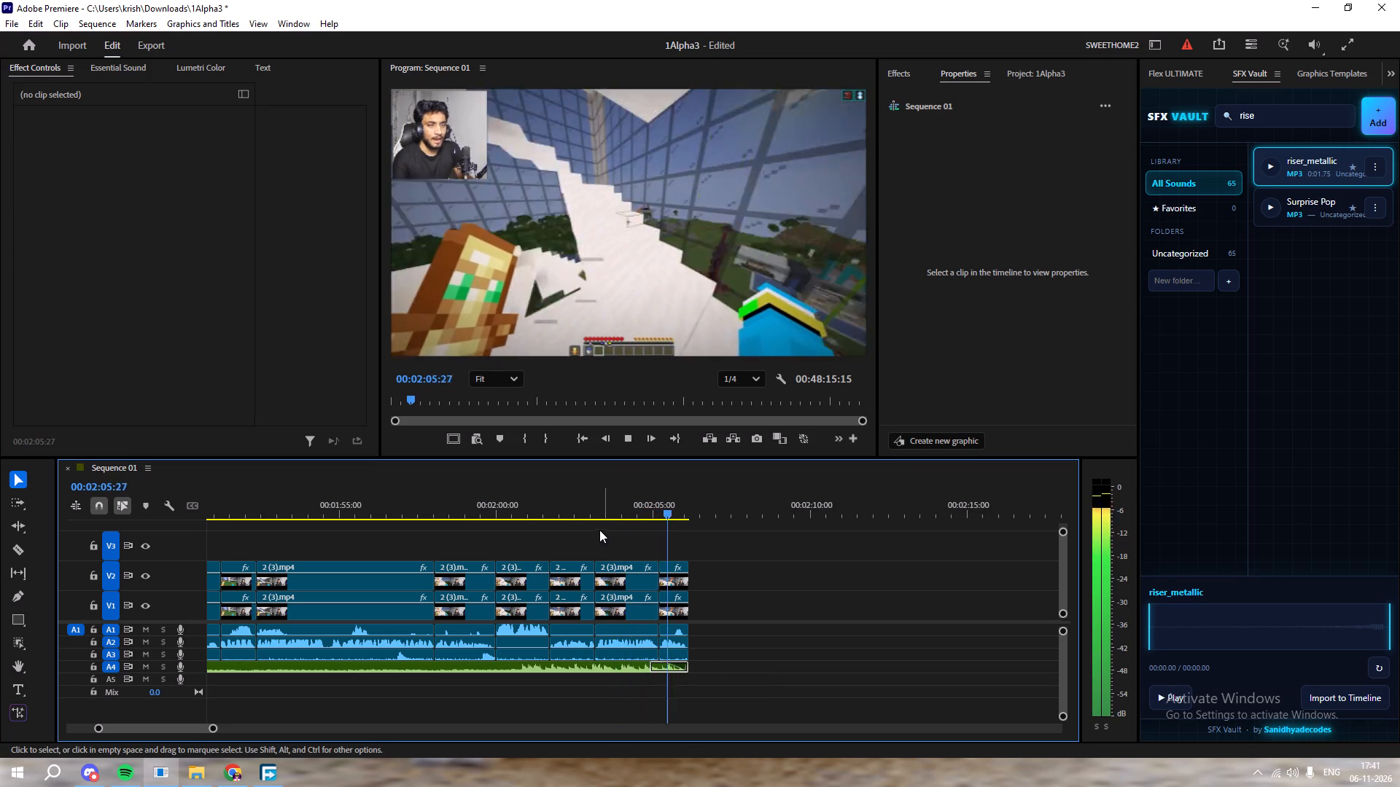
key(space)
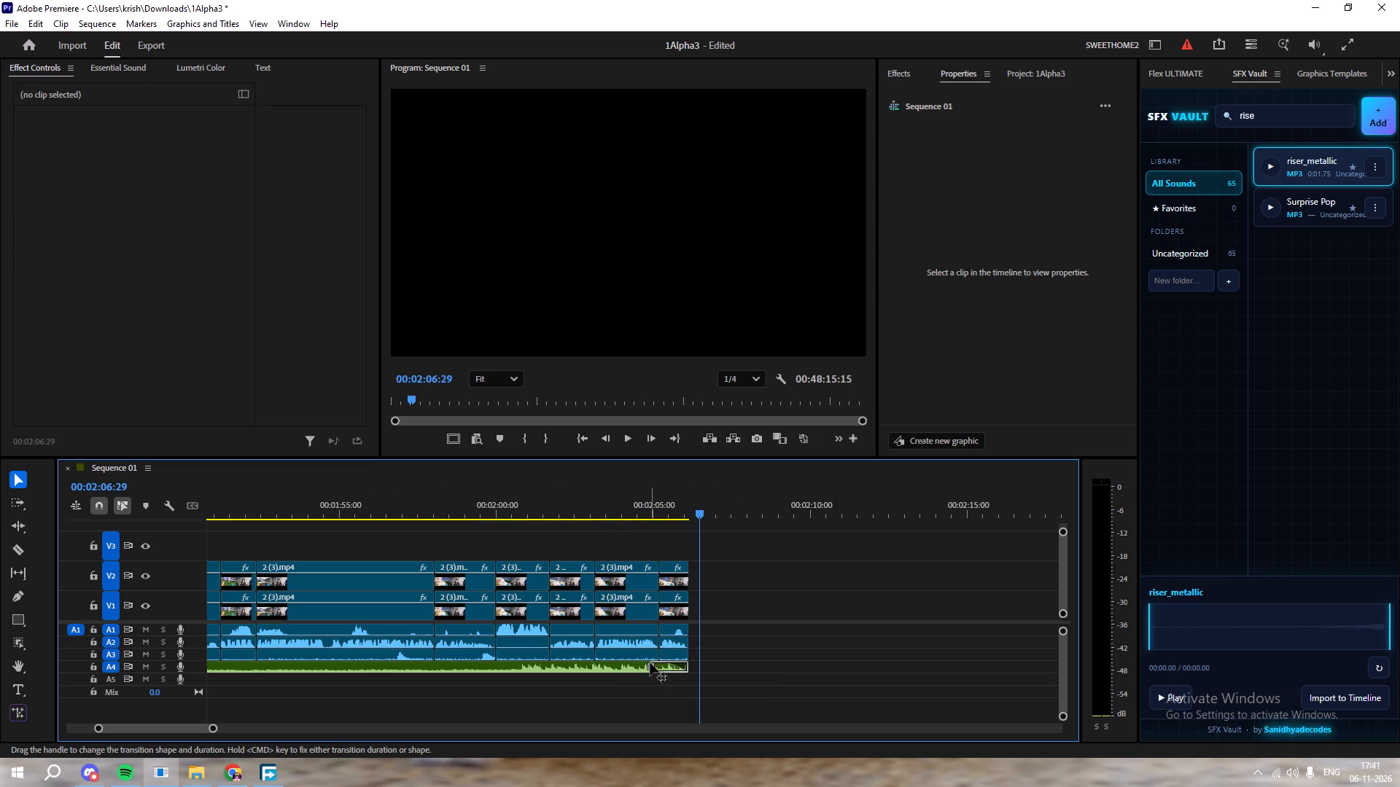
Shorten the A4 music's fade-out slightly and save the project.
drag(652, 668, 661, 668)
key(ctrl+s)
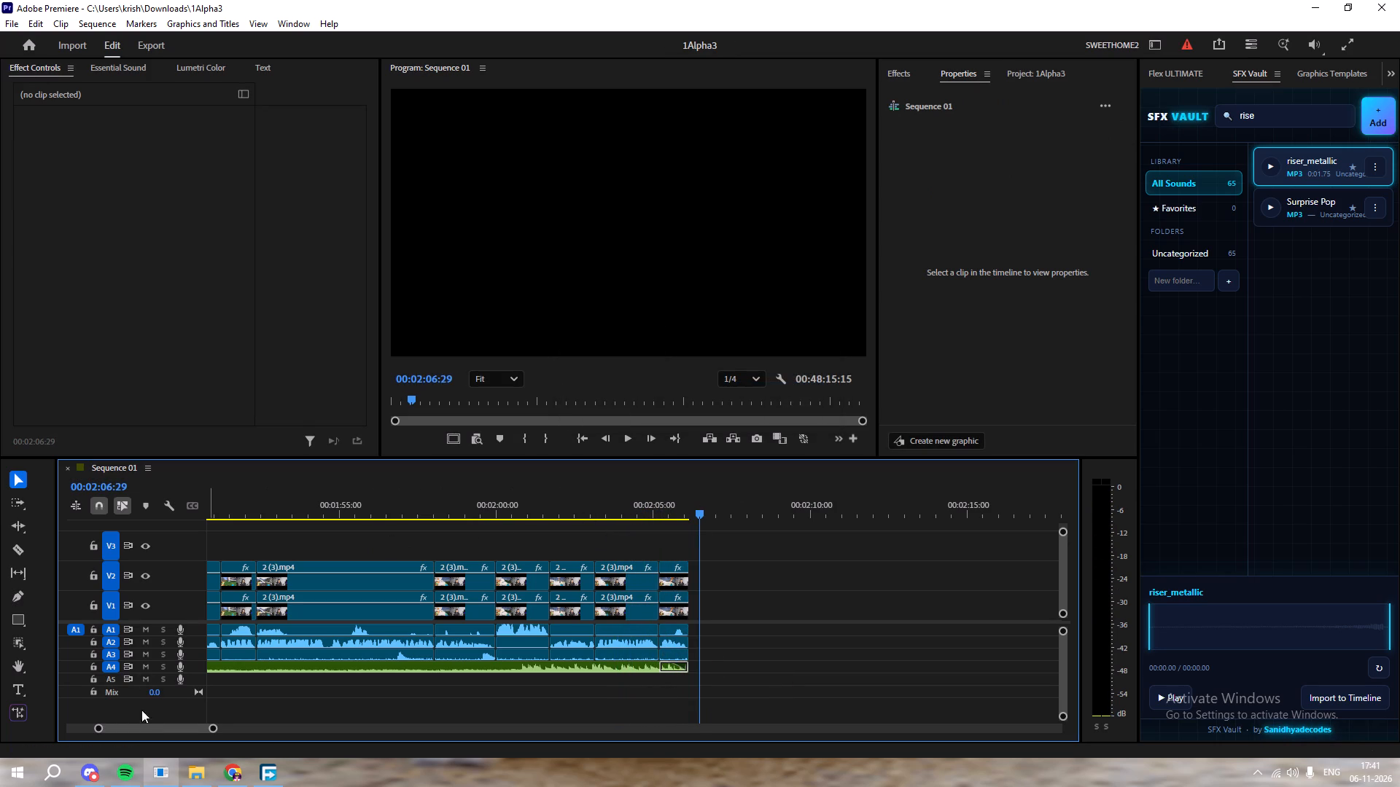
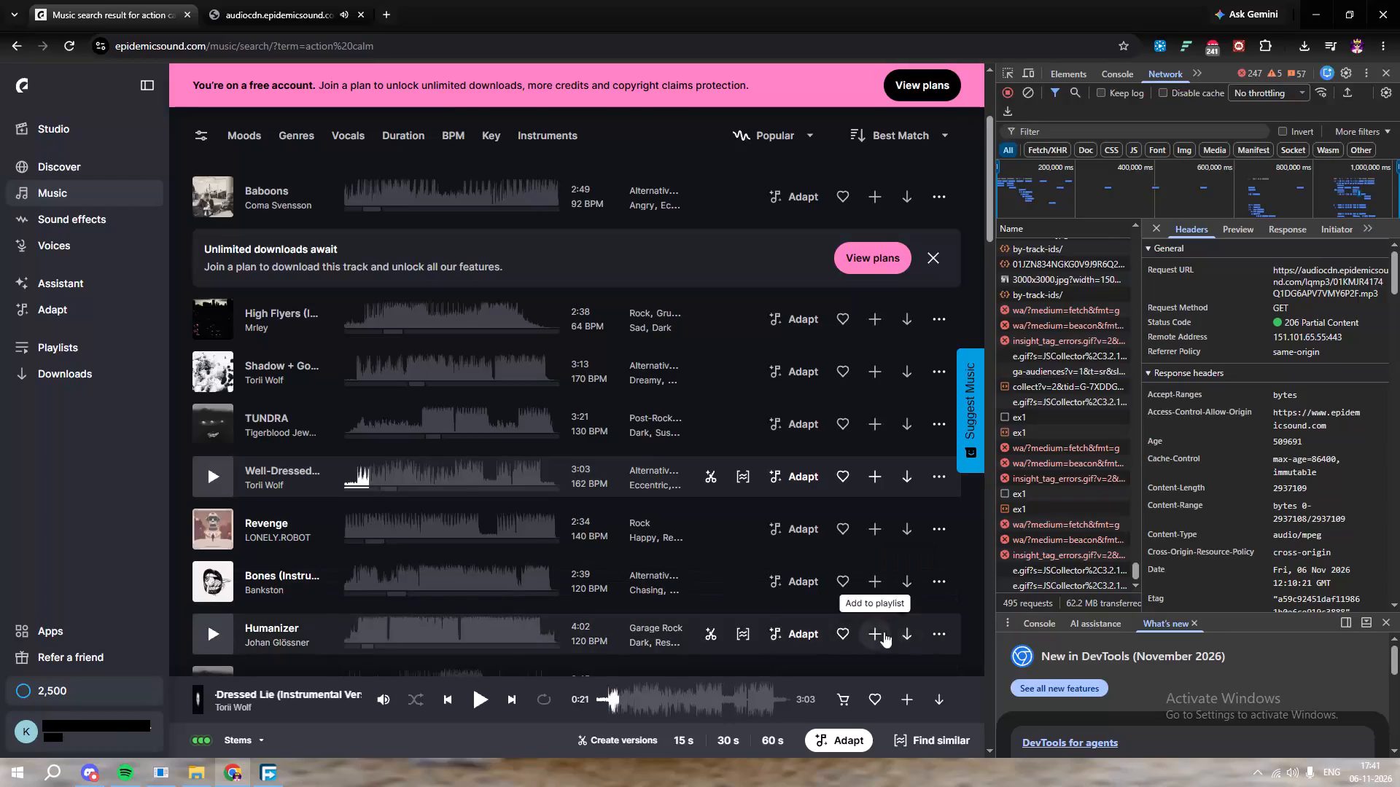
Review the Premiere timeline at about 00:02:04:14 and return to the Epidemic Sound search results in Chrome.
click(278, 0)
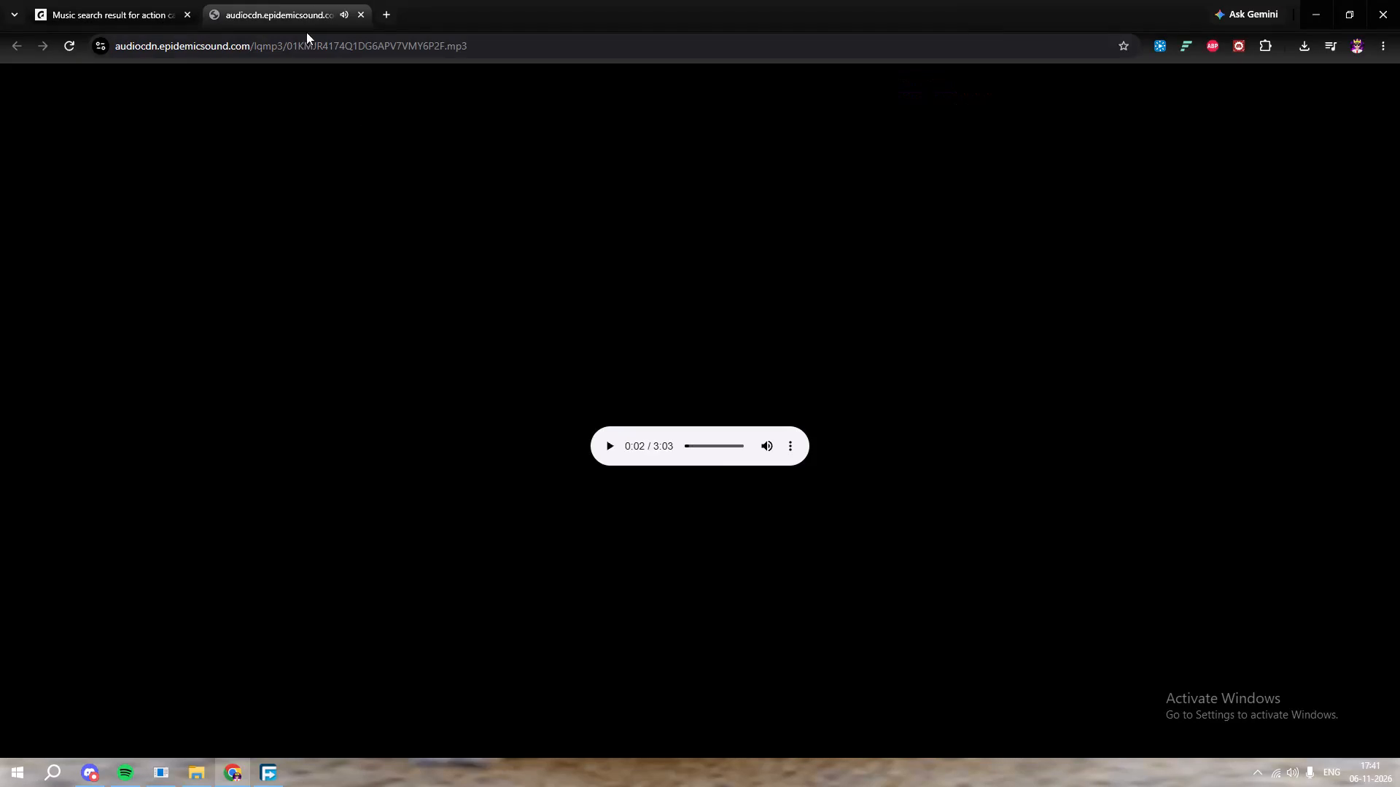
click(129, 0)
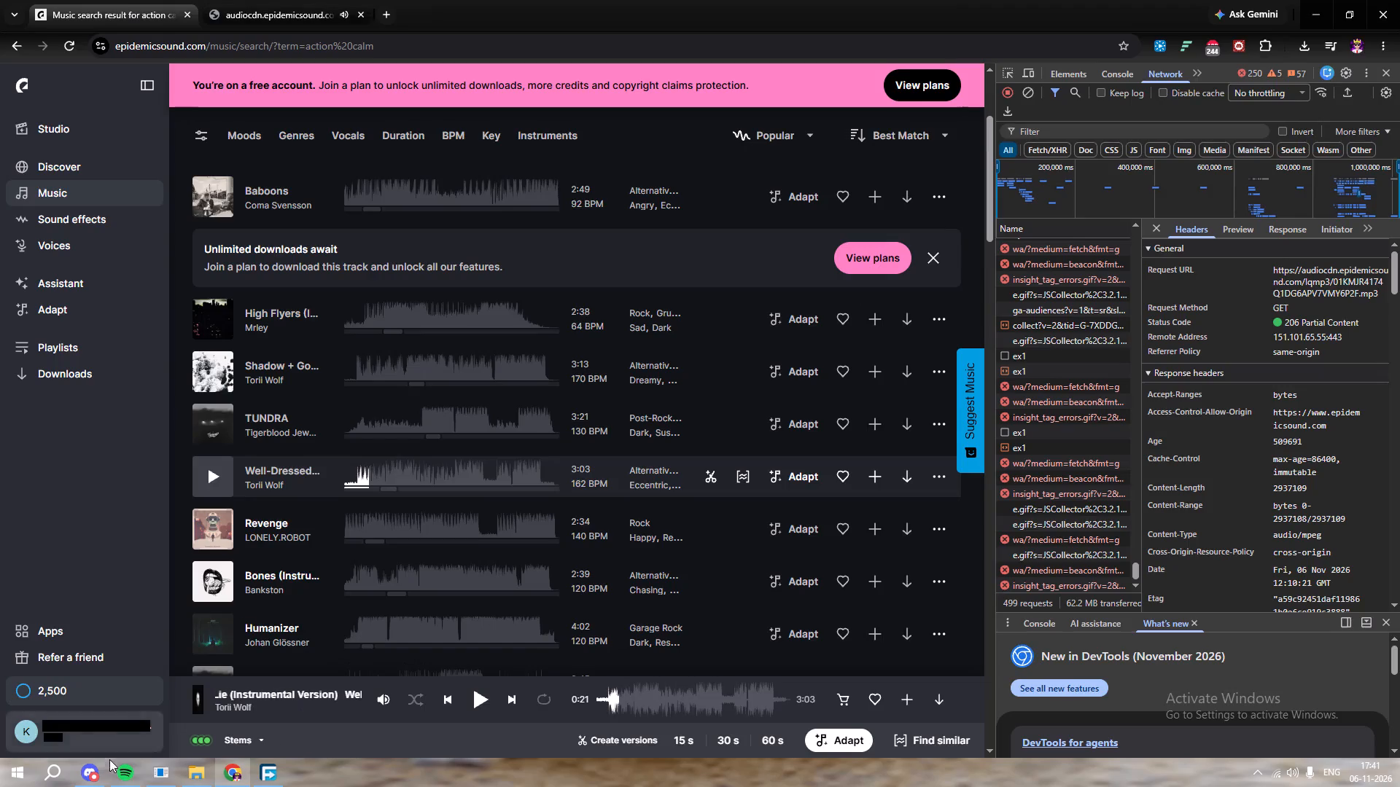
click(163, 770)
drag(655, 506, 631, 514)
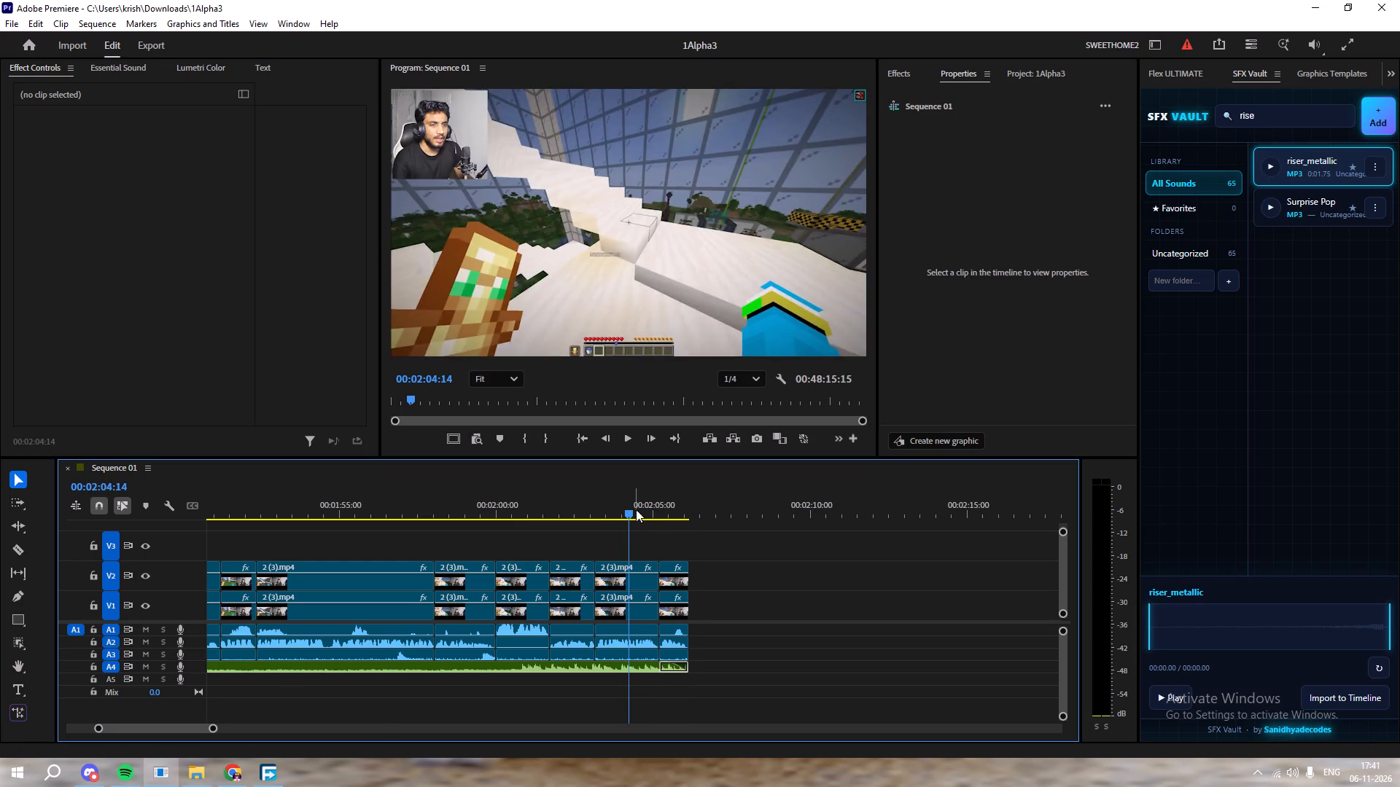
click(226, 778)
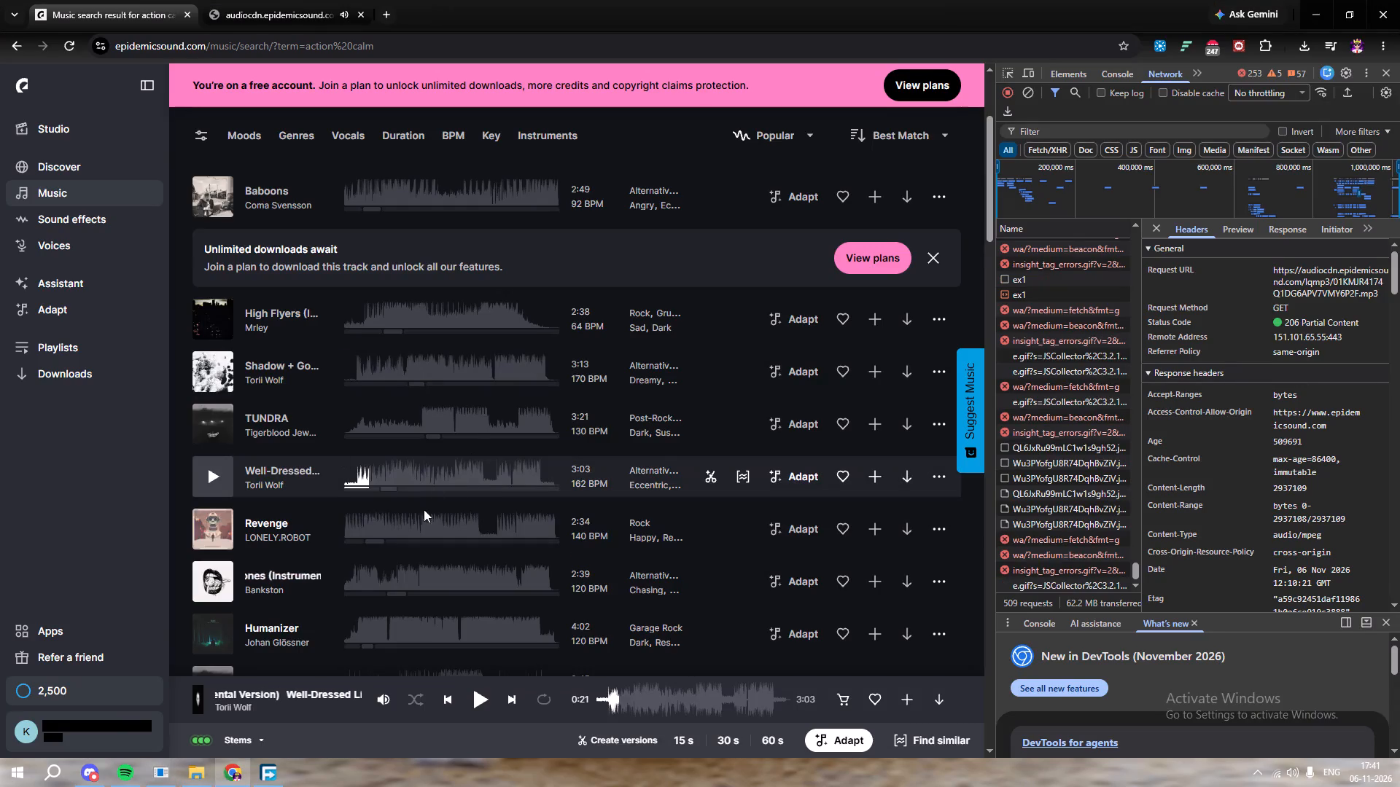
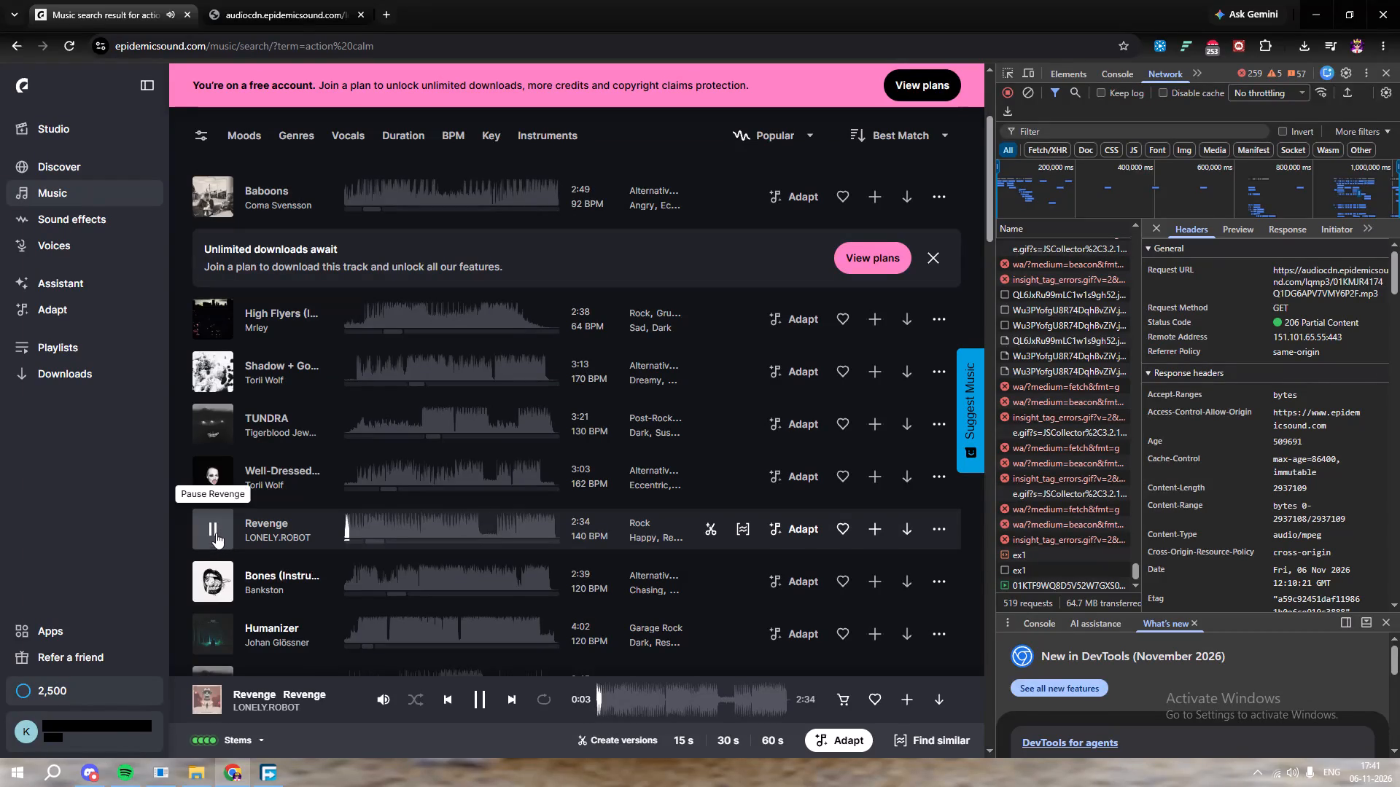
Preview the action calm music results Bones, Humanizer, VOID, Agents and Clever, replay Bones (Instrumental Version) for comparison, and pause it.
click(209, 584)
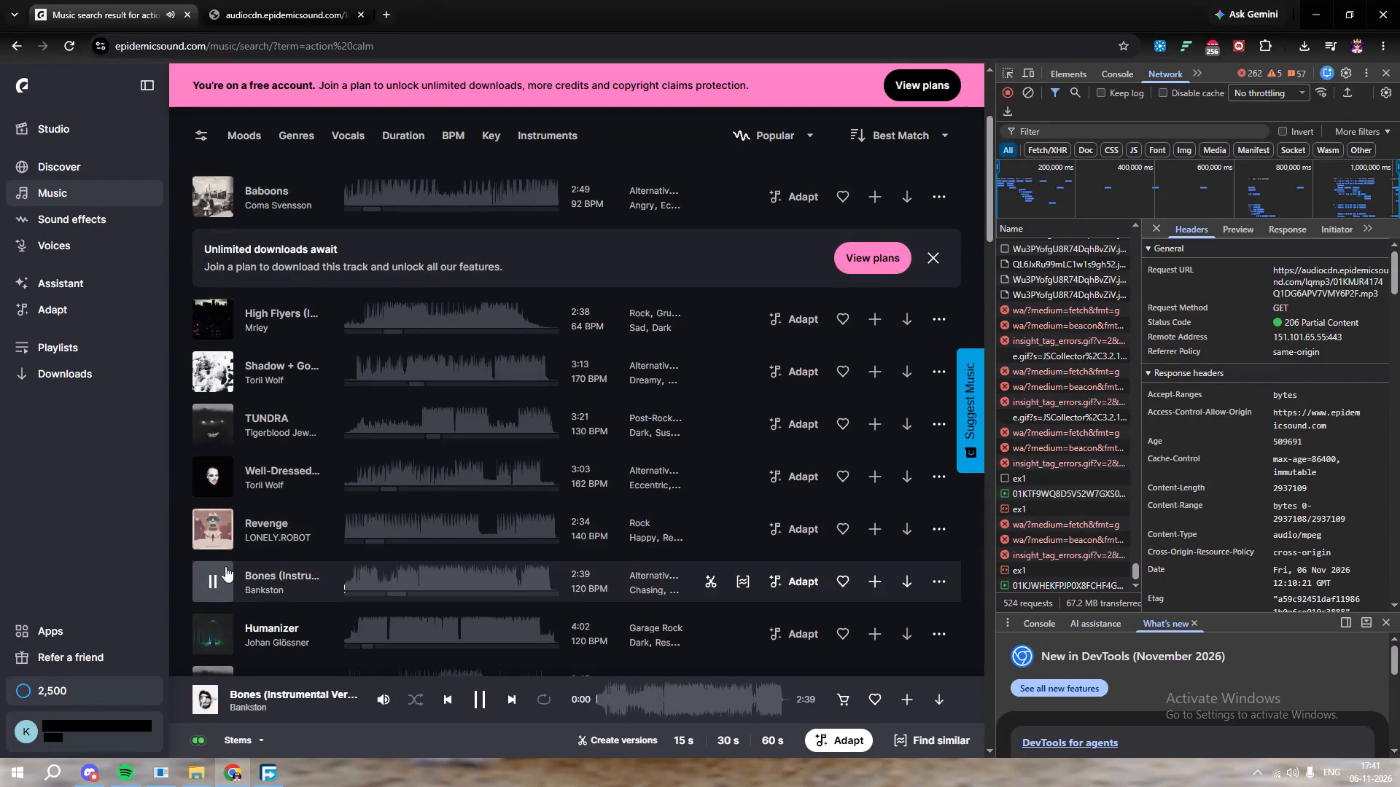
click(212, 636)
scroll(293, 571, down, 2)
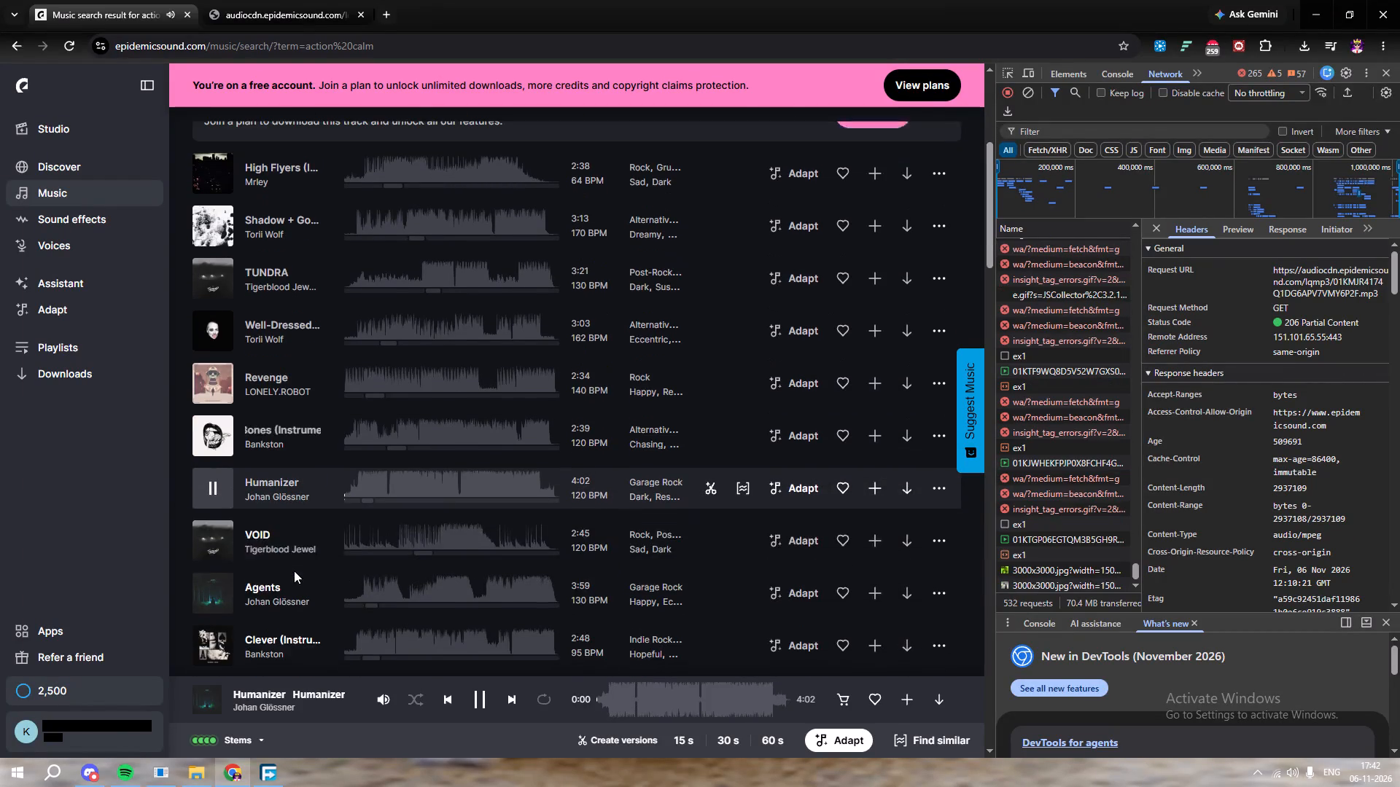
click(216, 539)
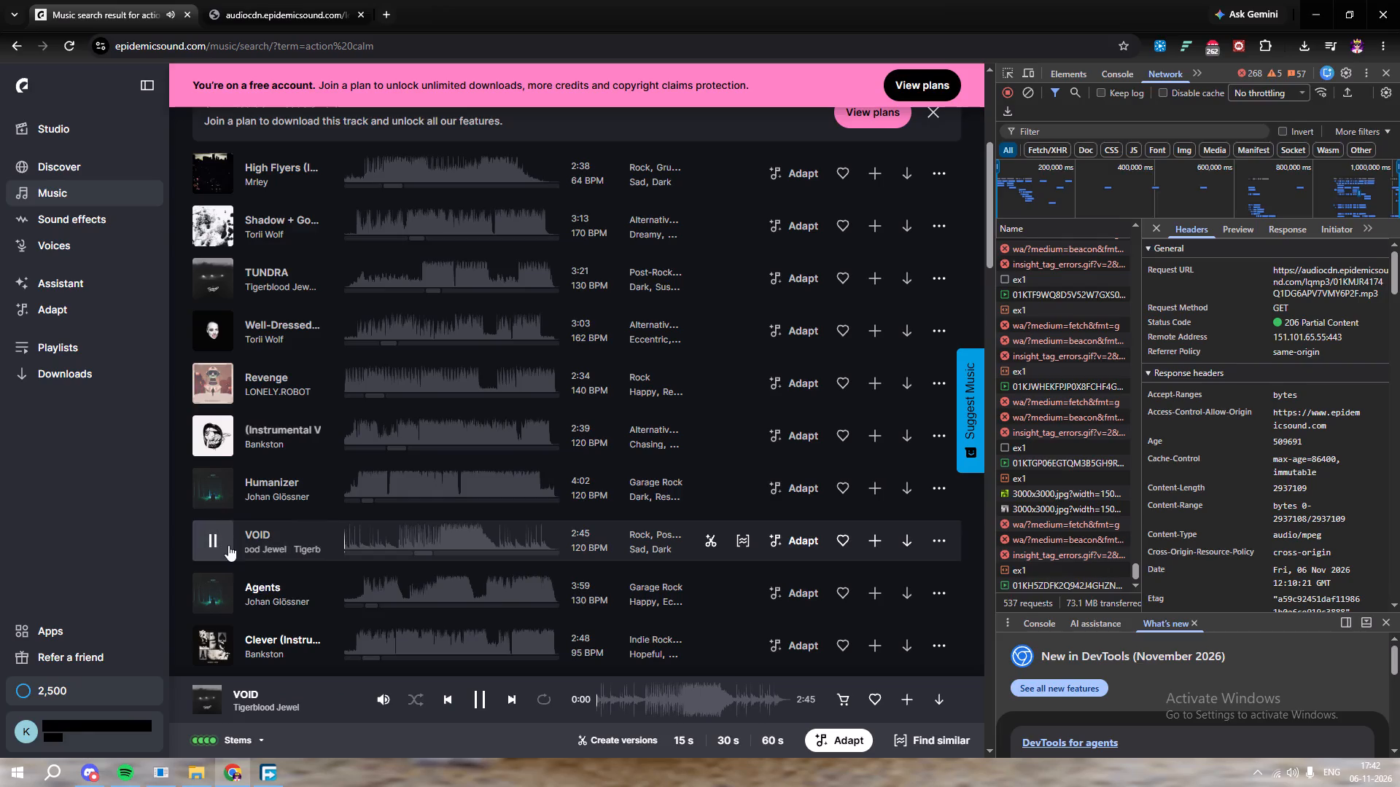
click(216, 589)
click(219, 641)
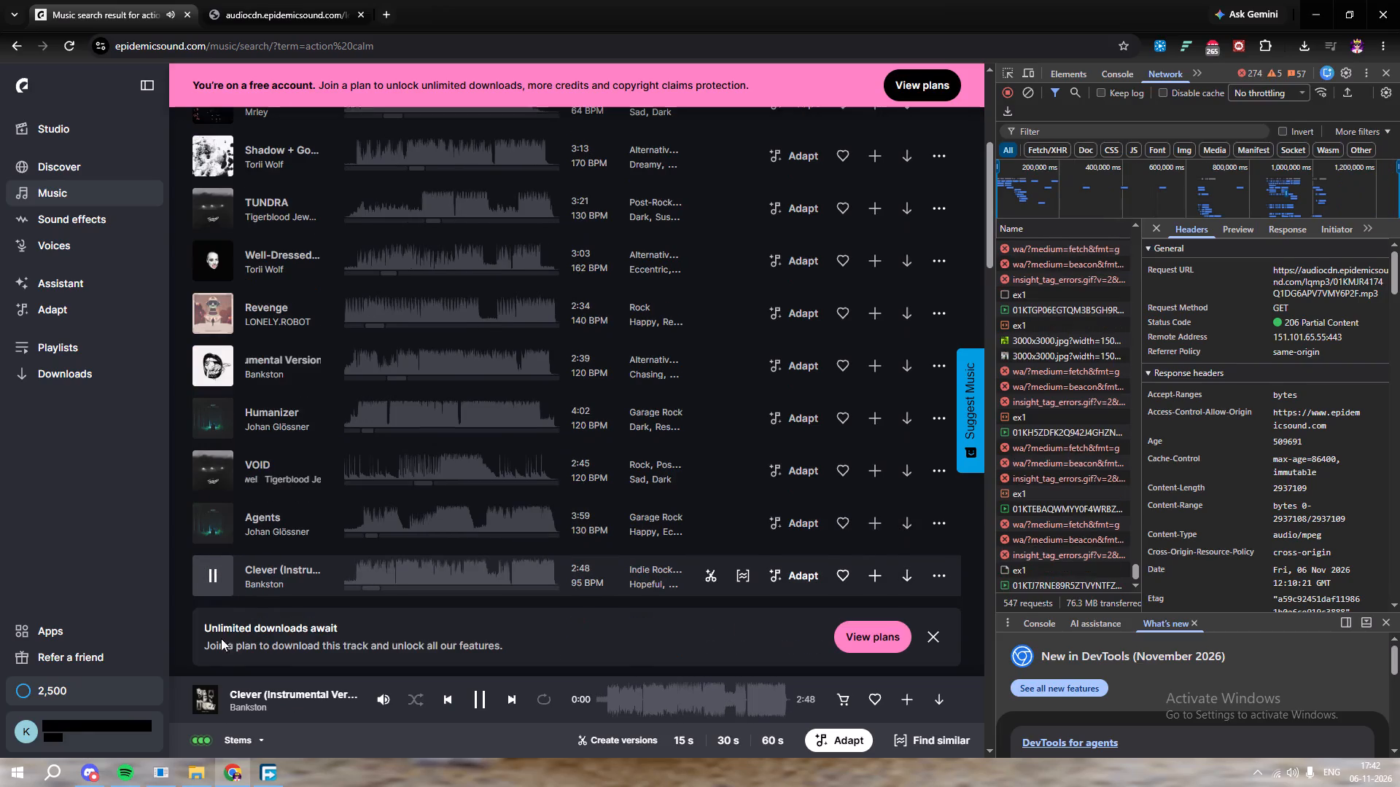
scroll(240, 526, up, 1)
click(222, 421)
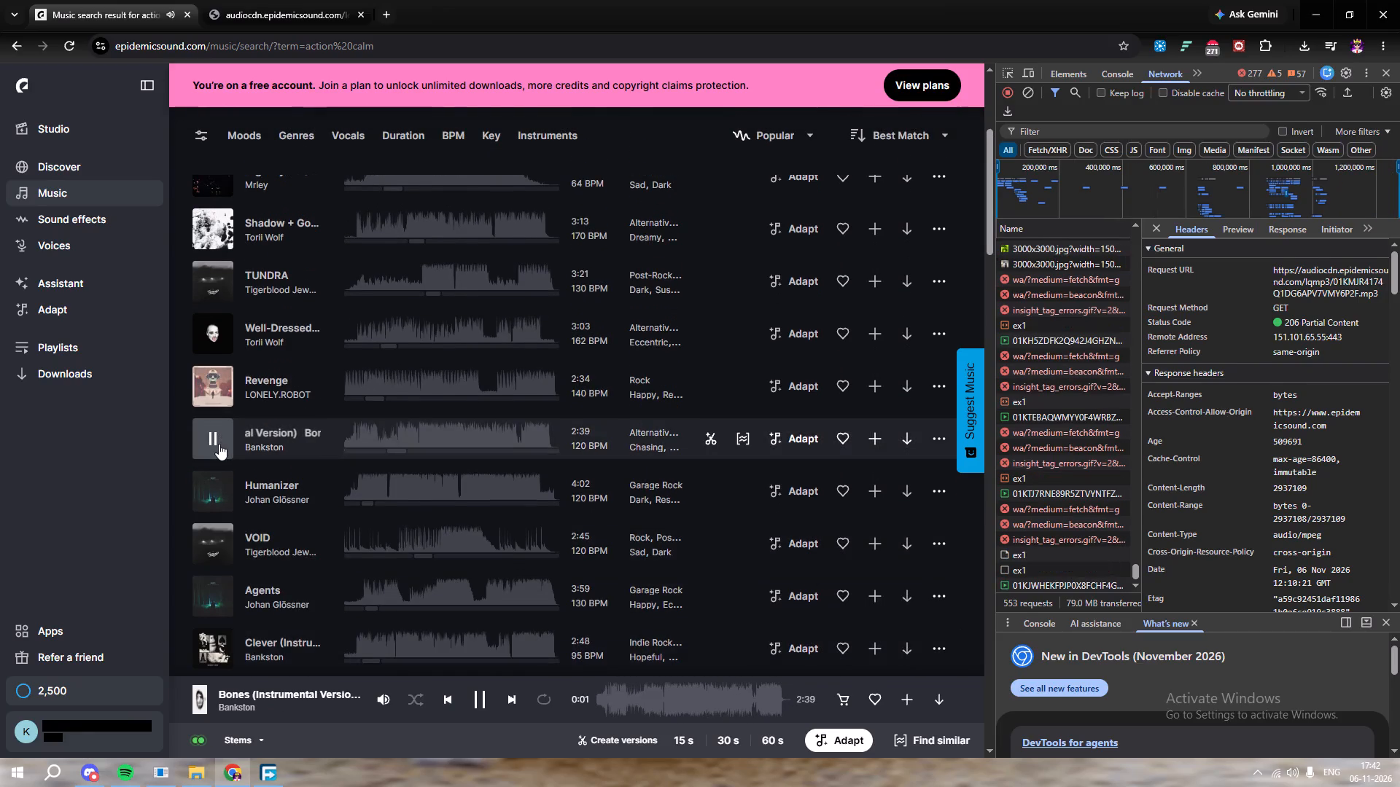
click(219, 444)
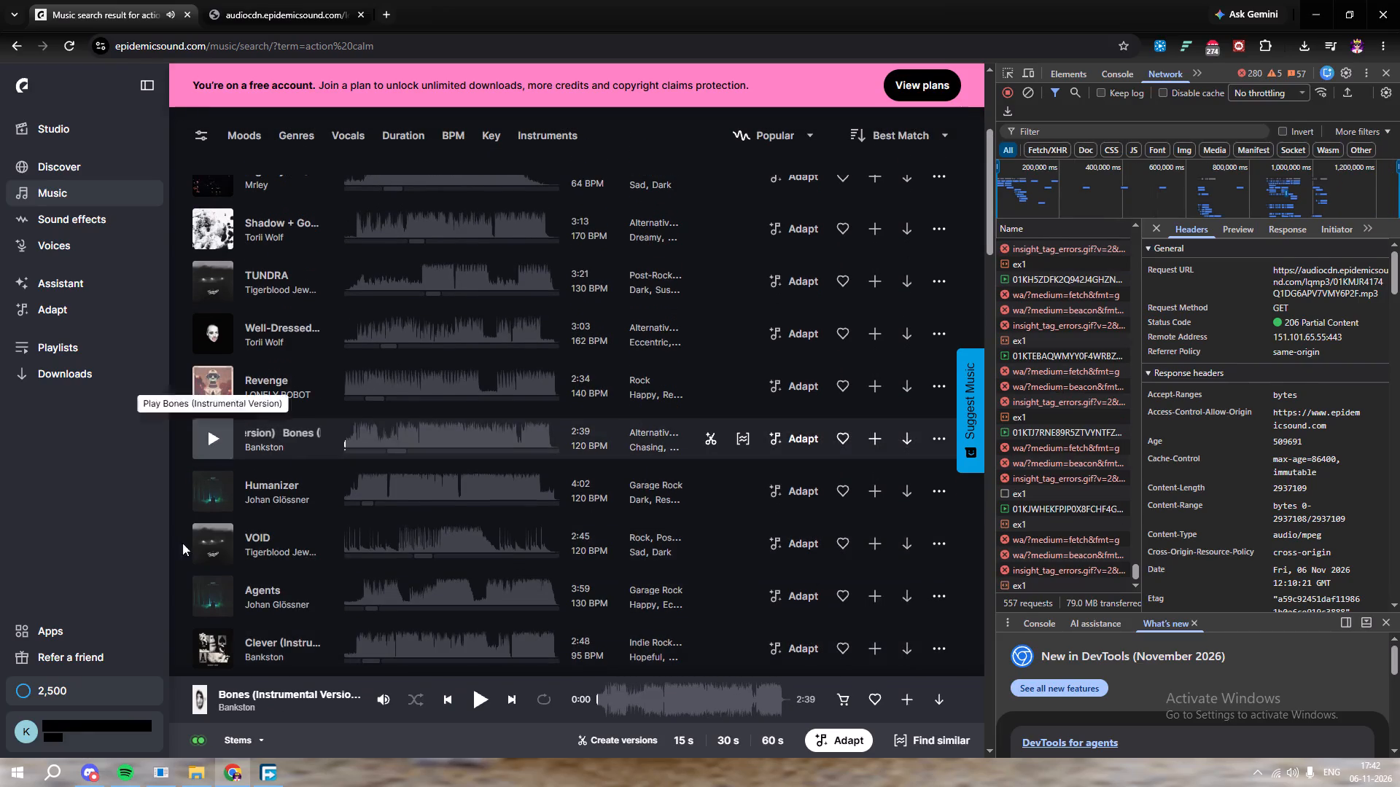
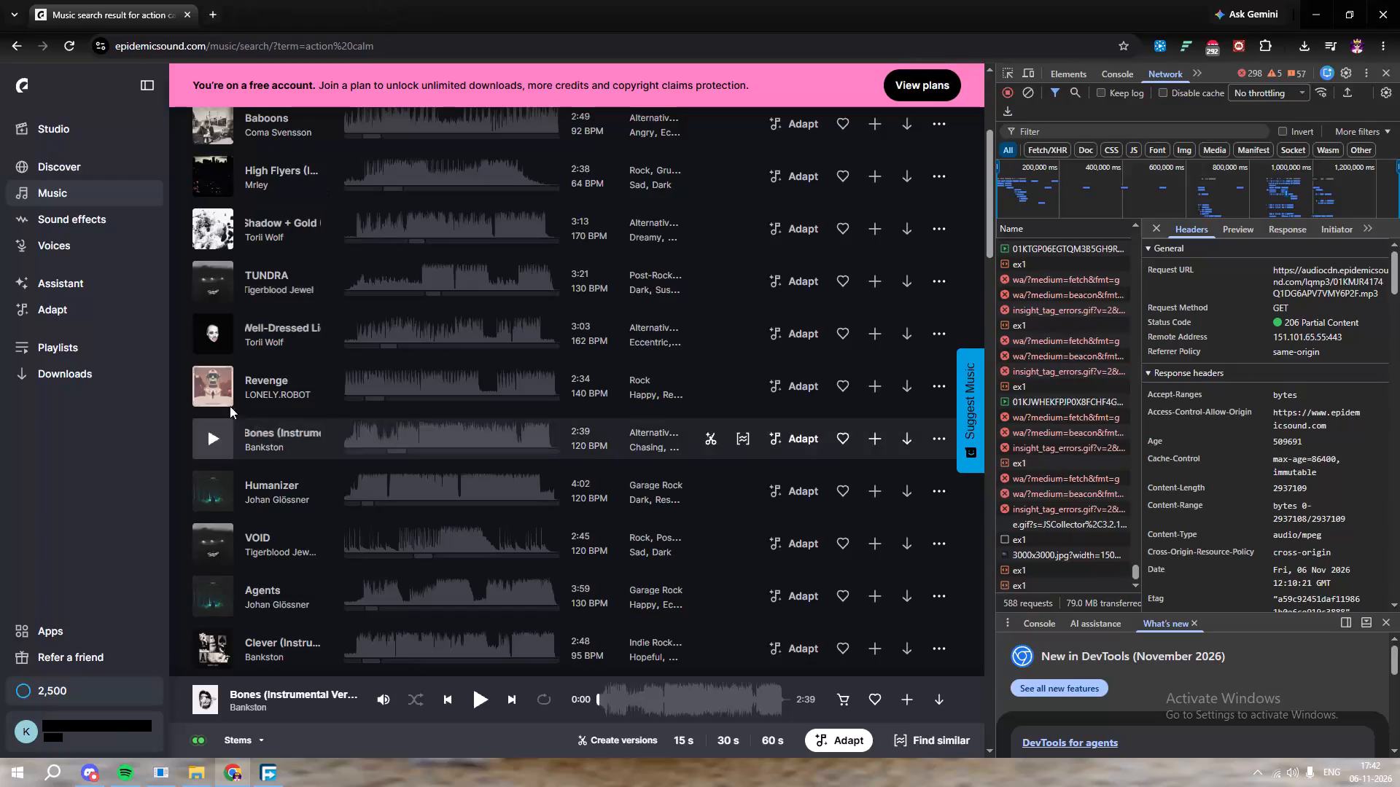
Play the track Revenge by LONELY.ROBOT and open its MP3 request from the network log in a new tab.
click(212, 385)
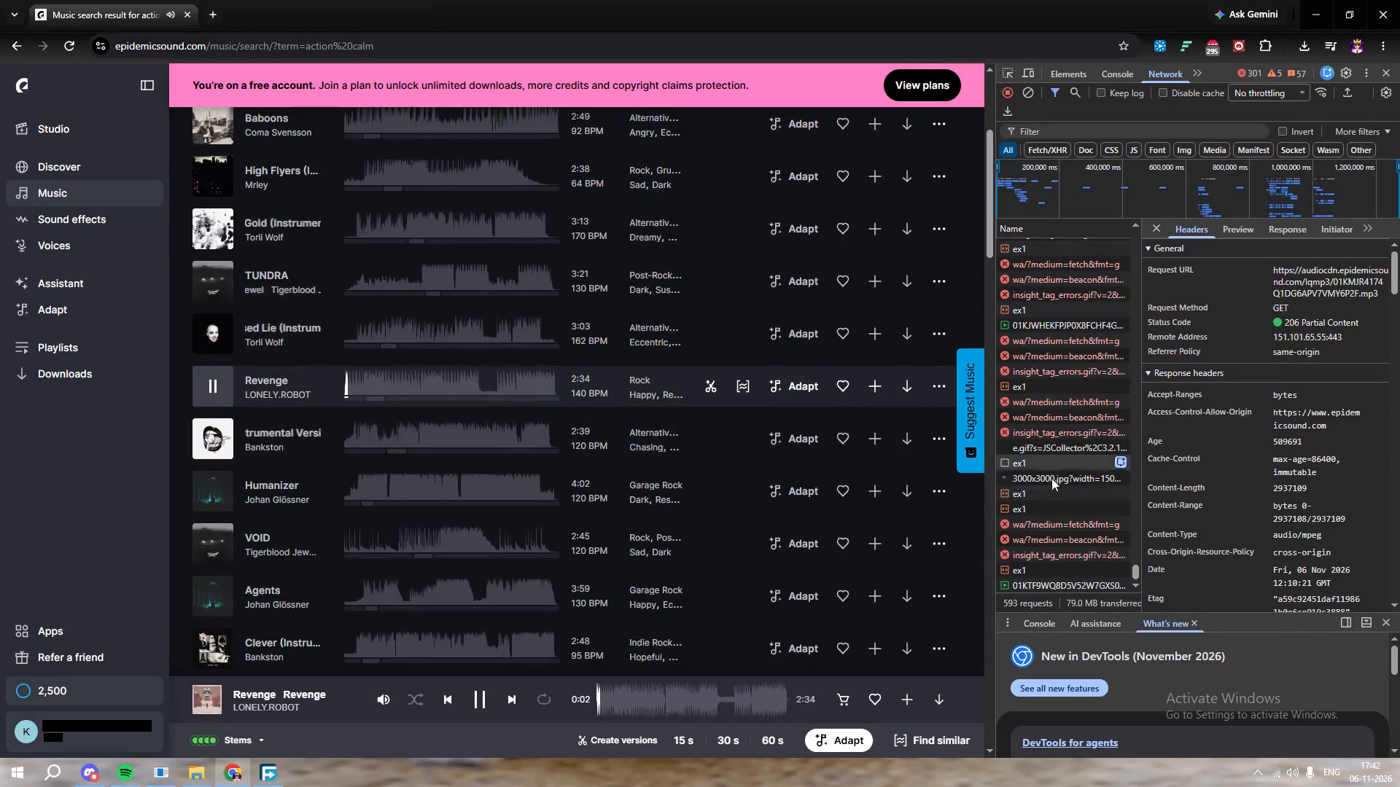
scroll(1066, 520, down, 9)
double_click(1054, 584)
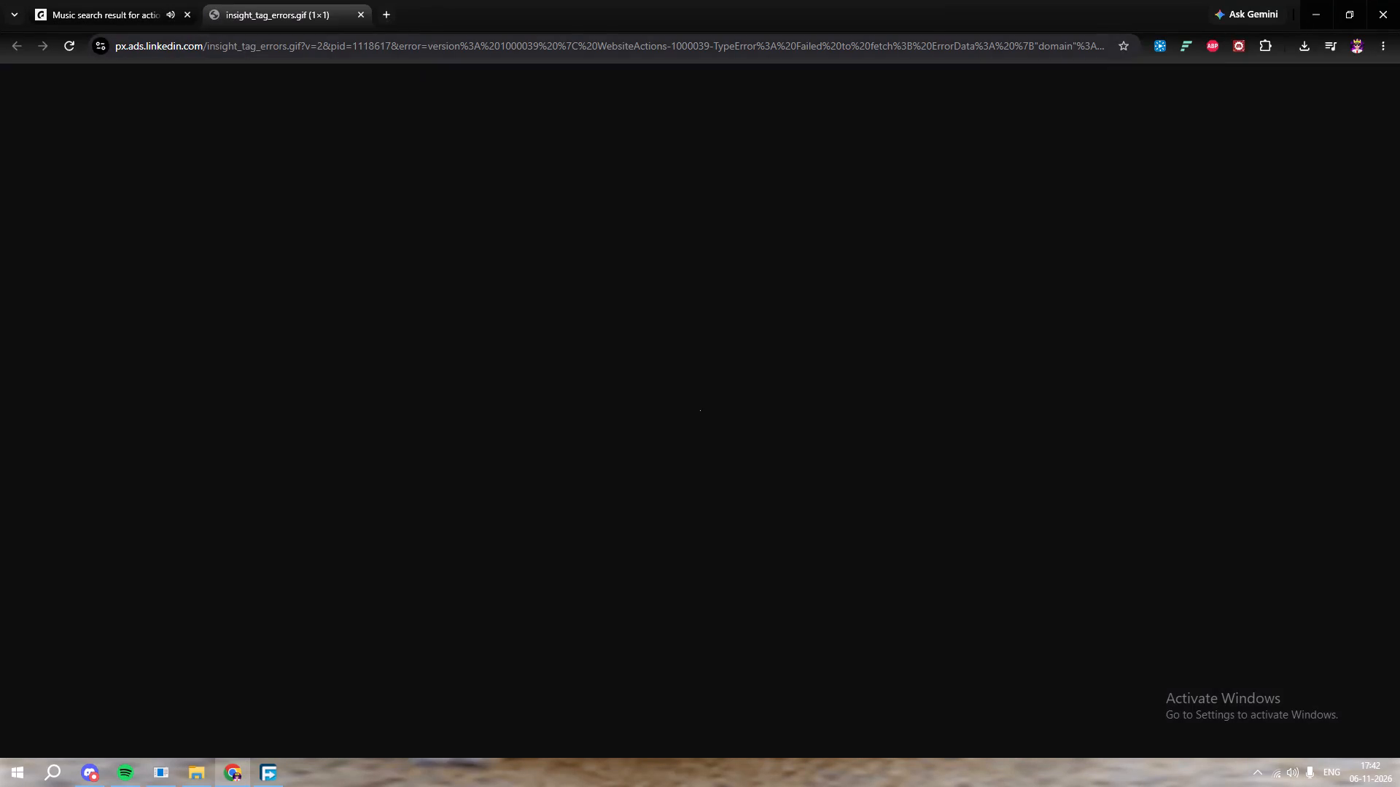
click(362, 10)
double_click(1046, 467)
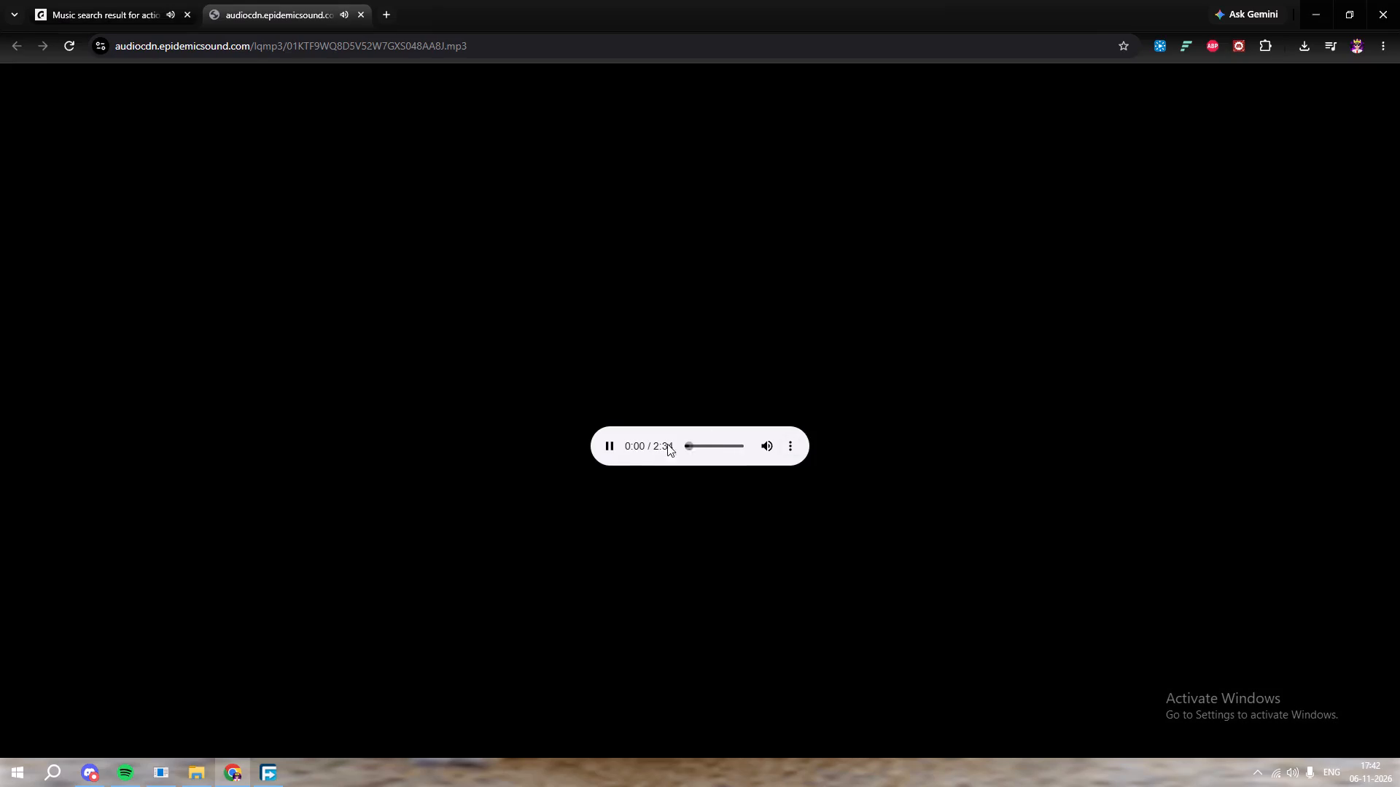
Pause the track on both pages and download 01KTF9WQ8D5V52W7GXS048AA8J.mp3 through Free Download Manager.
click(154, 0)
click(209, 390)
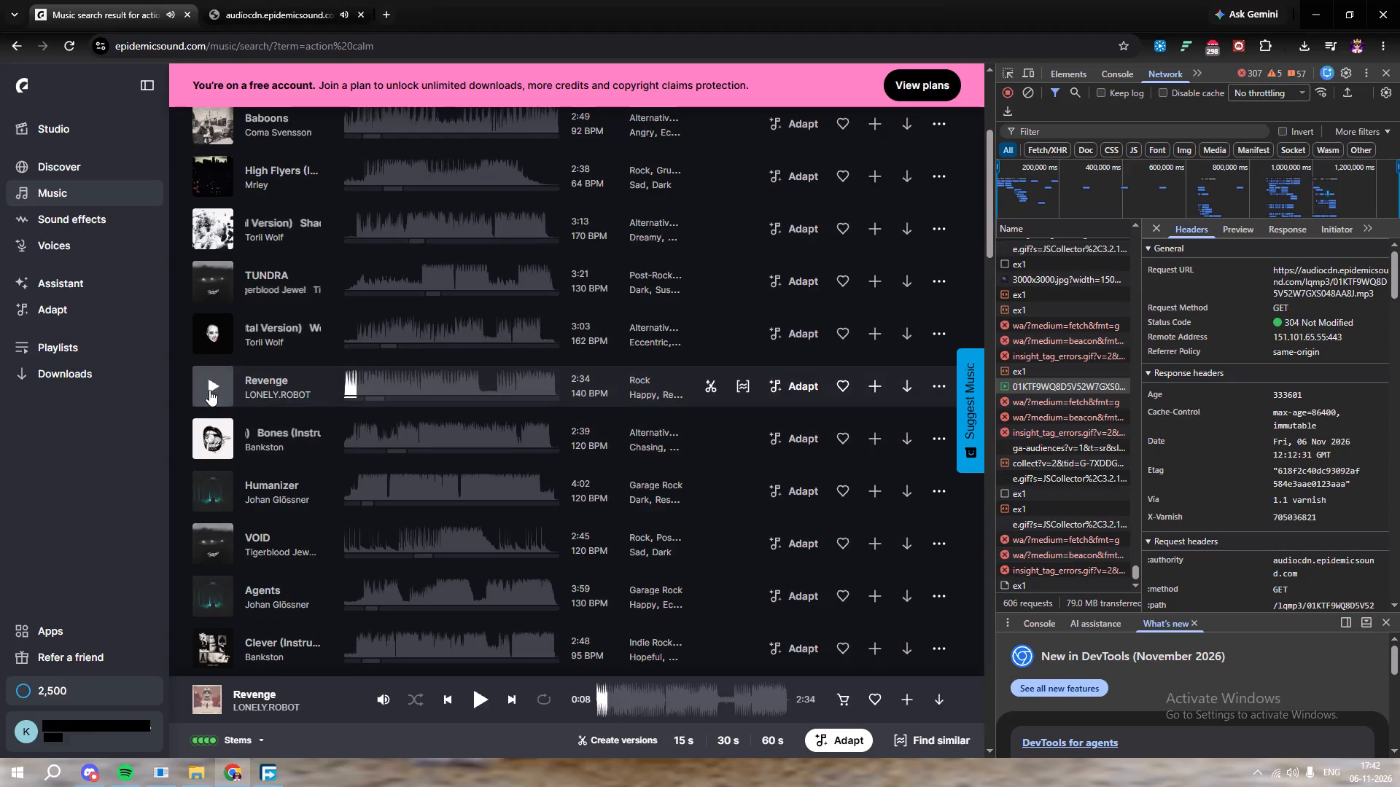
click(268, 17)
click(609, 451)
click(793, 448)
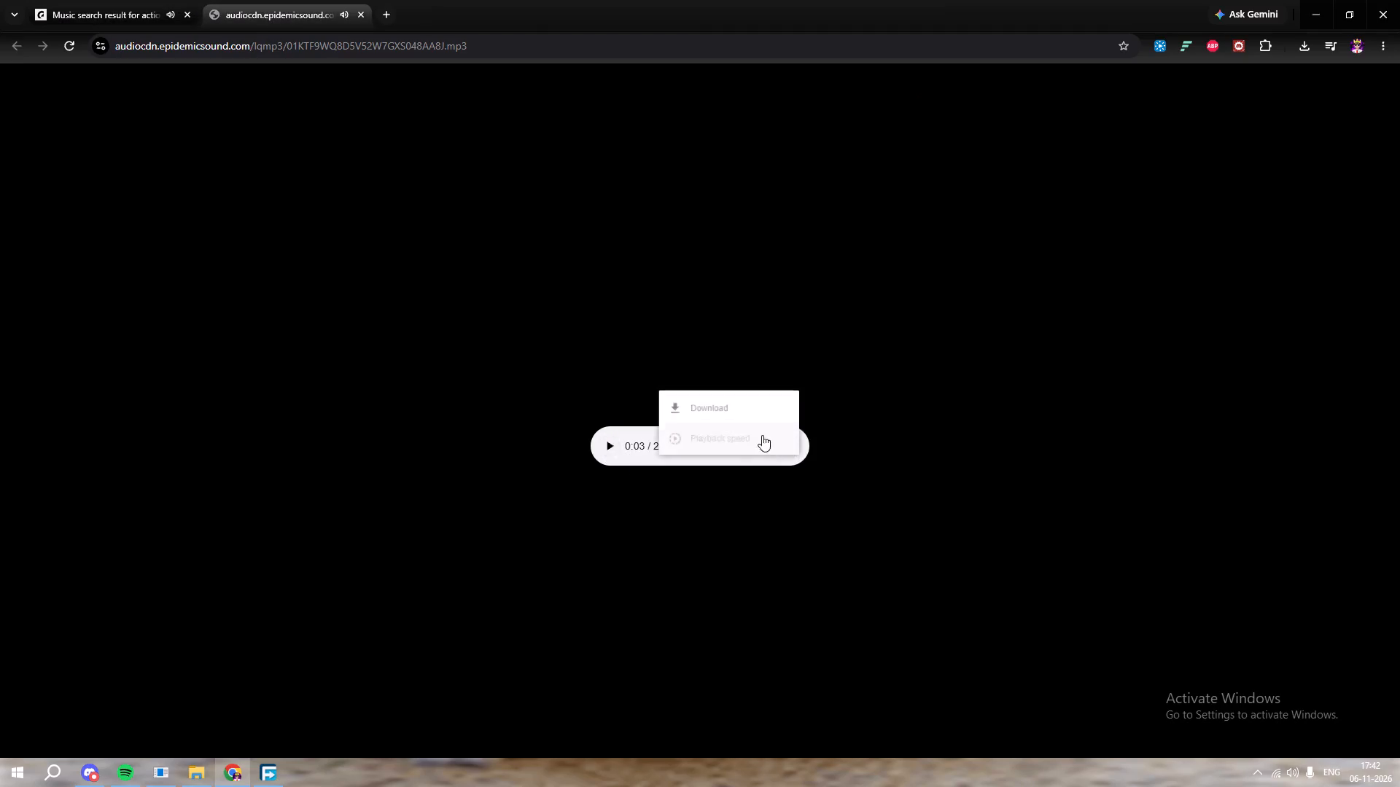
click(730, 402)
click(836, 456)
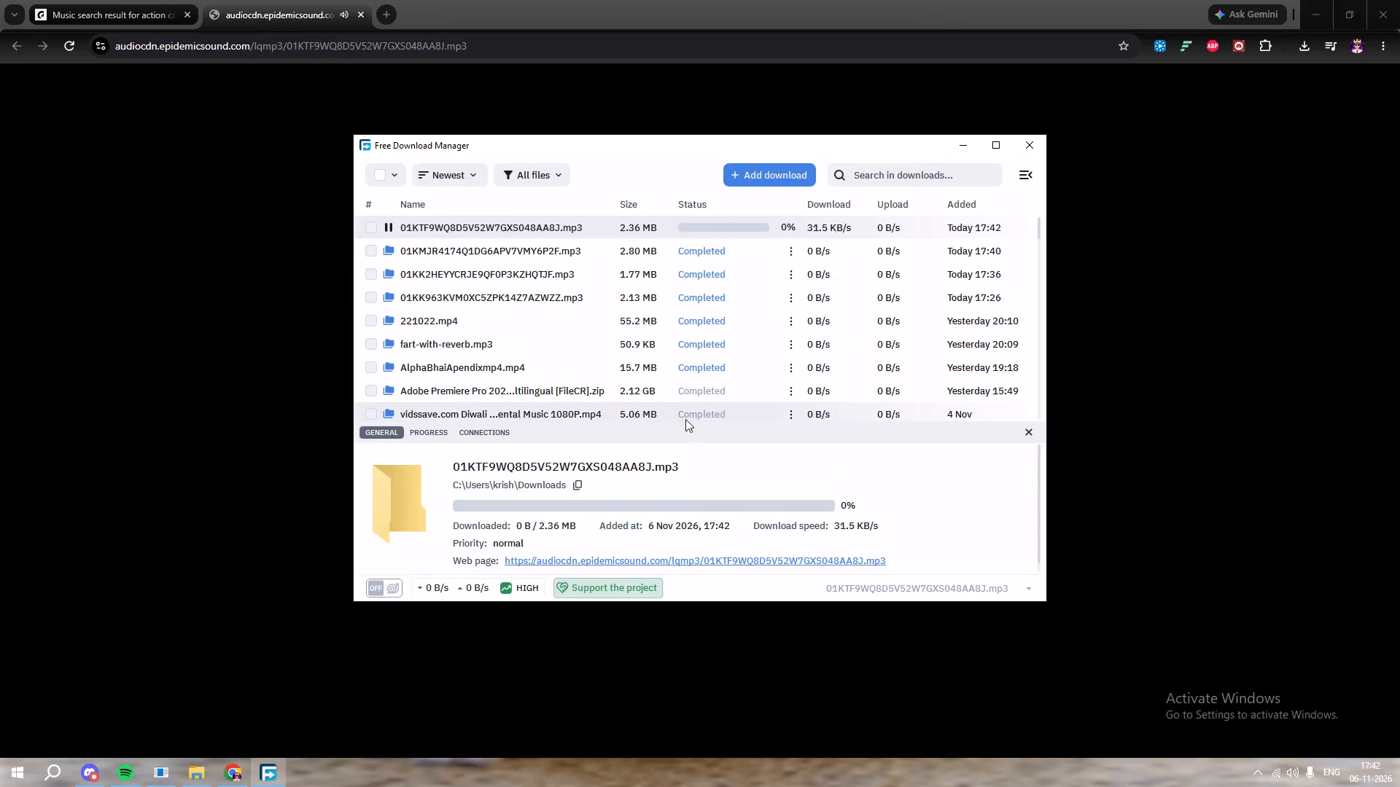
Switch back to Premiere and move the playhead to 00:02:50:29, near the start of the 3 (3).mp4 section.
click(963, 144)
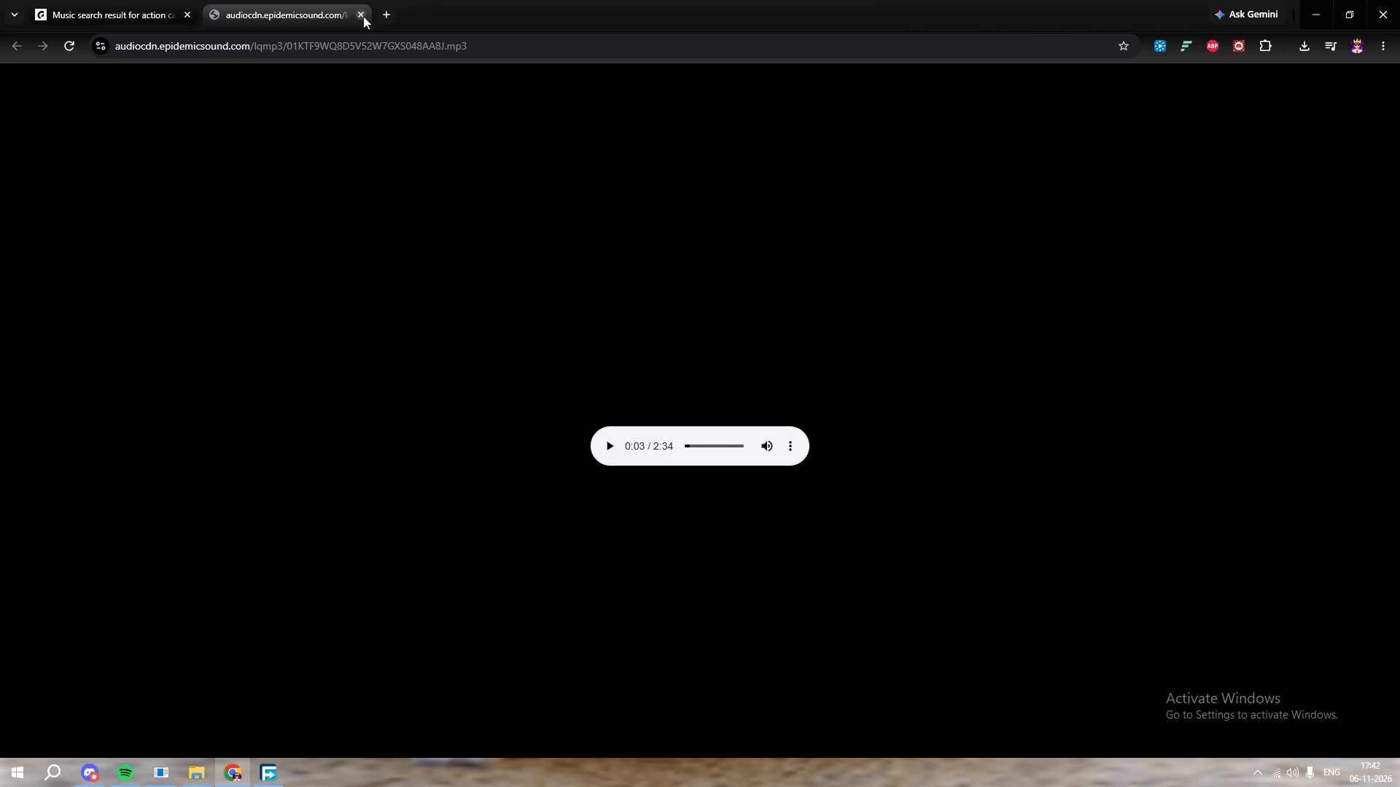
click(162, 771)
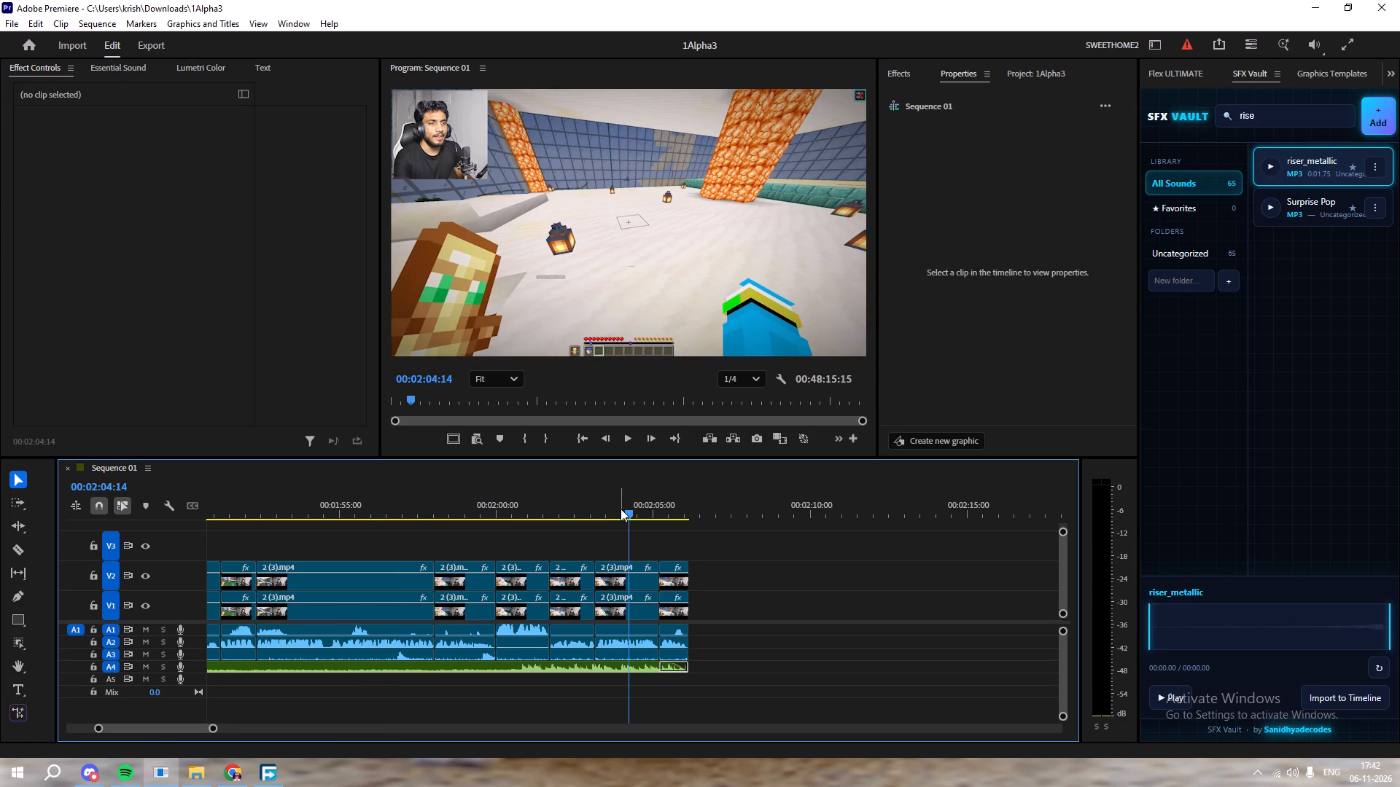
drag(621, 508, 679, 516)
alt+scroll(770, 555, down, 11)
drag(756, 504, 1181, 510)
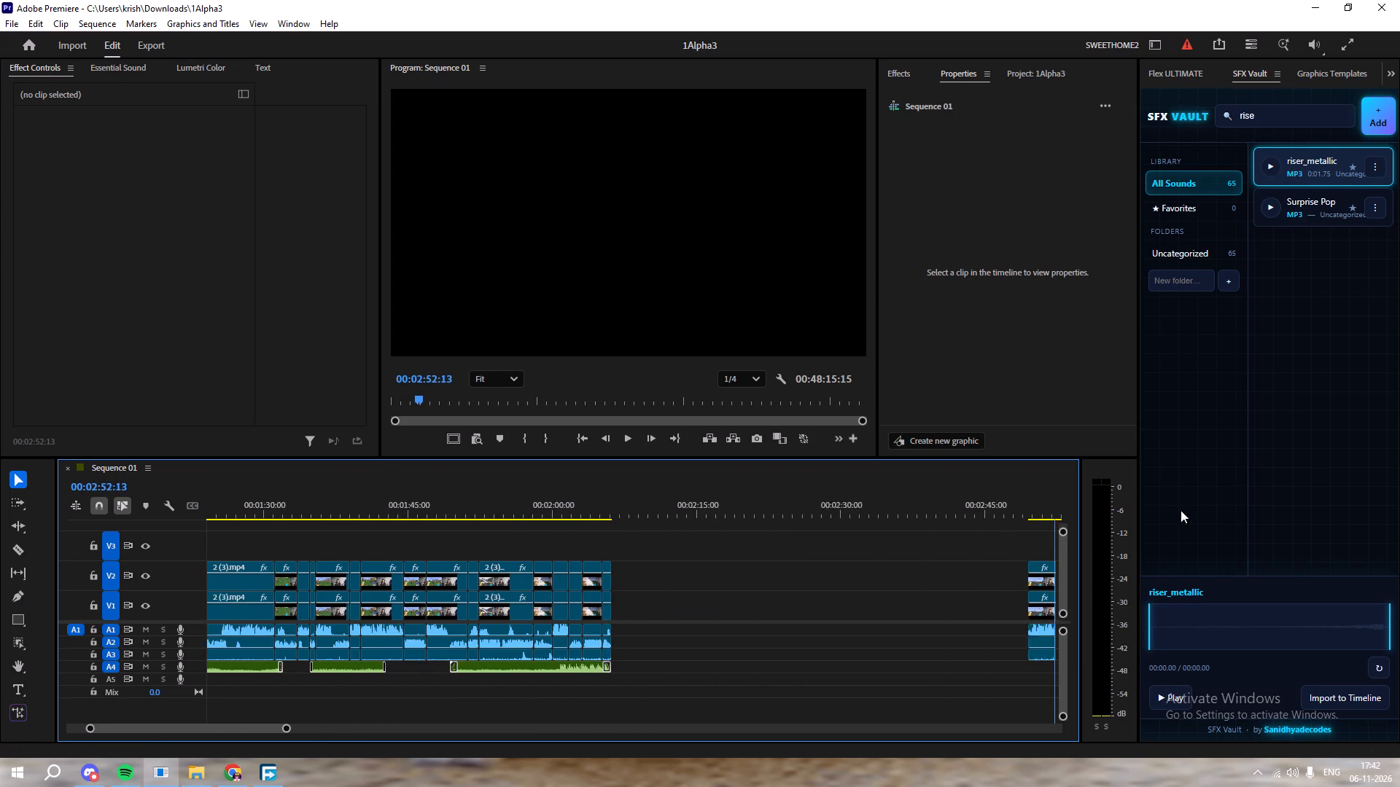
drag(1181, 510, 559, 612)
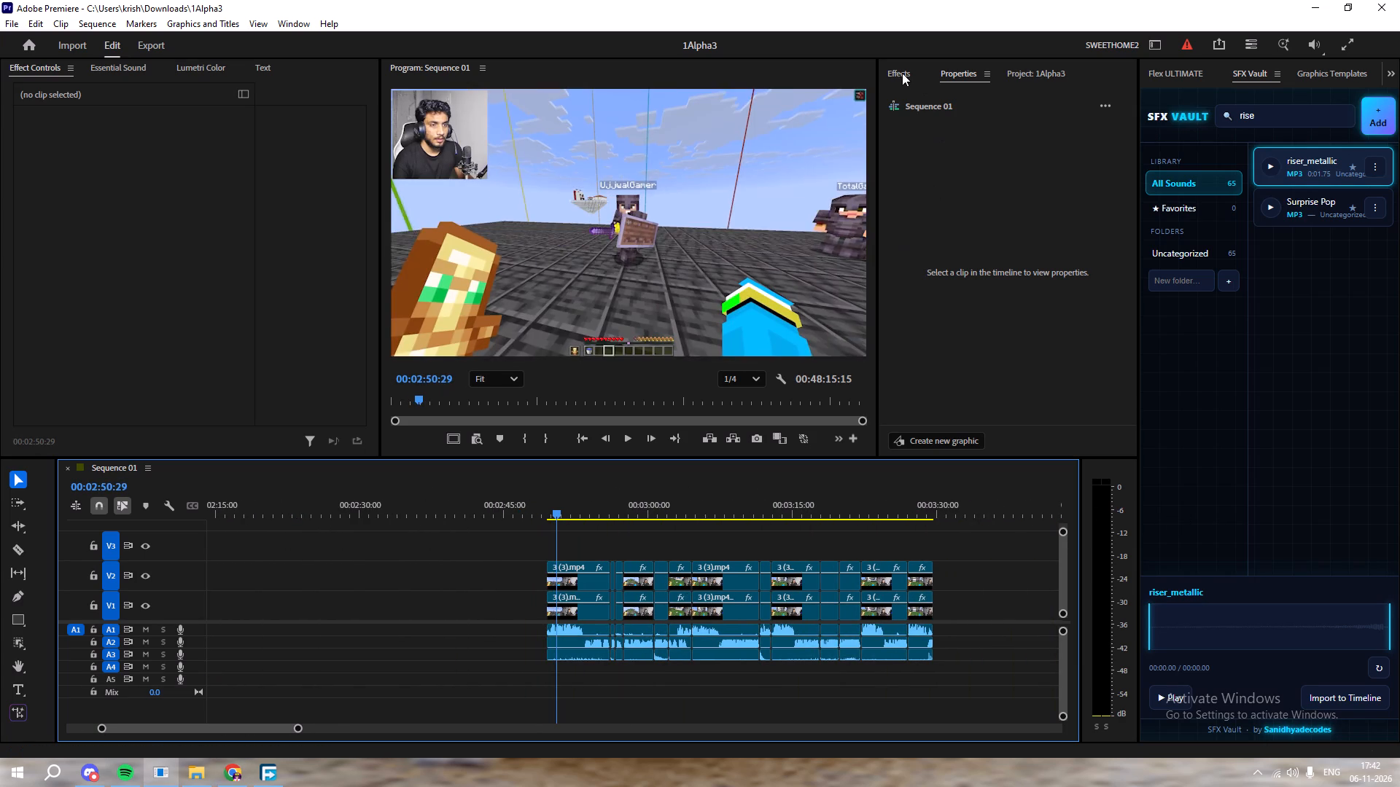
Import 01KTF9WQ8D5V52W7GXS048AA8J.mp3 from Downloads into the project.
click(1092, 68)
click(1046, 70)
scroll(1070, 384, down, 3)
double_click(1000, 424)
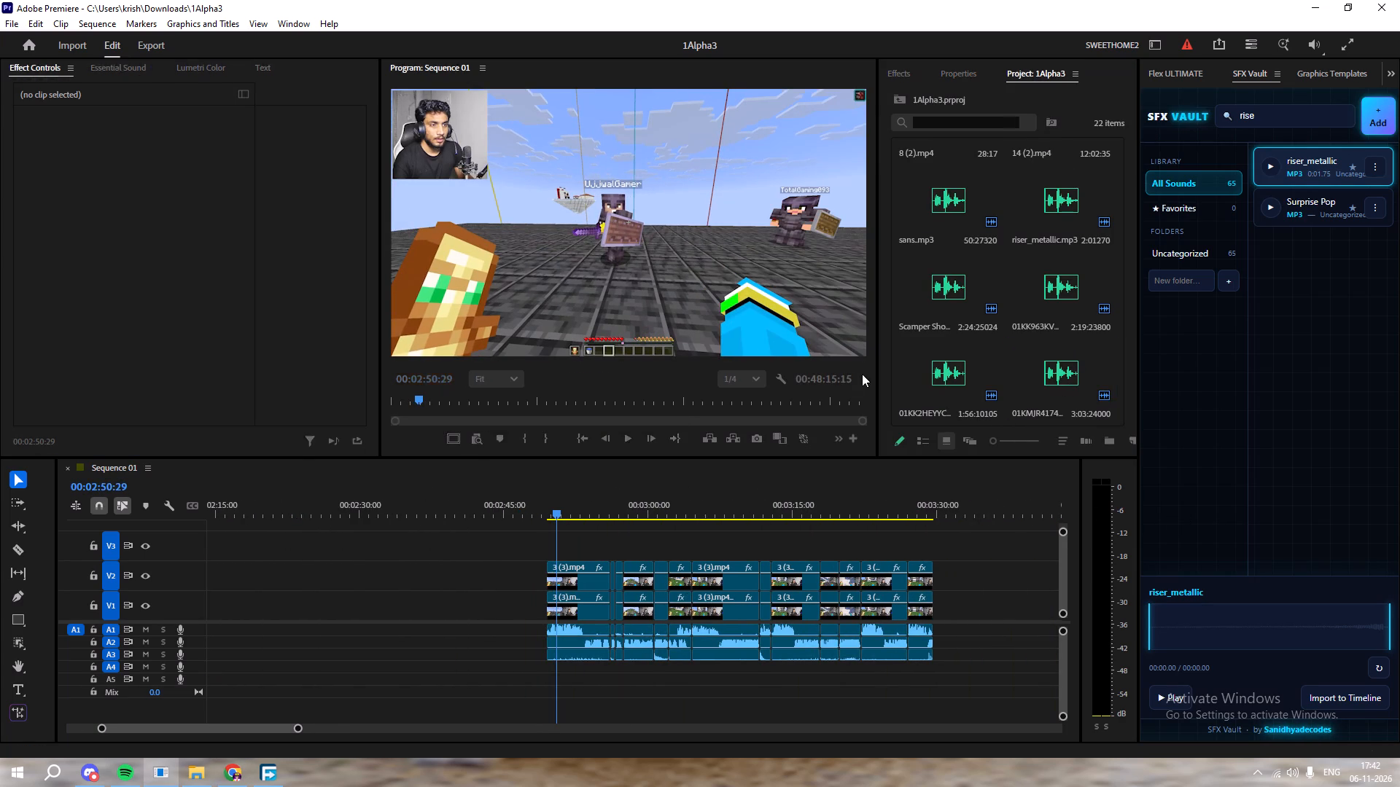
double_click(241, 153)
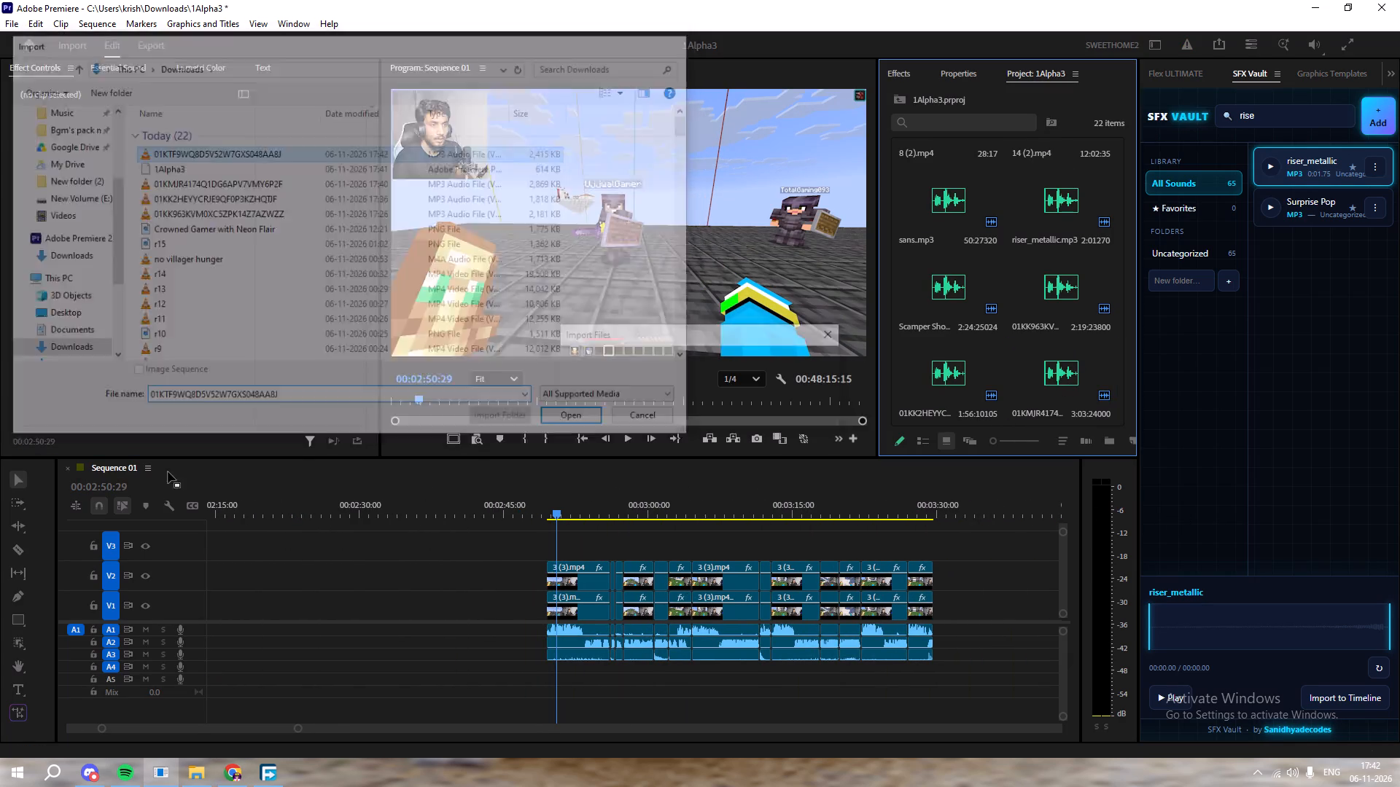
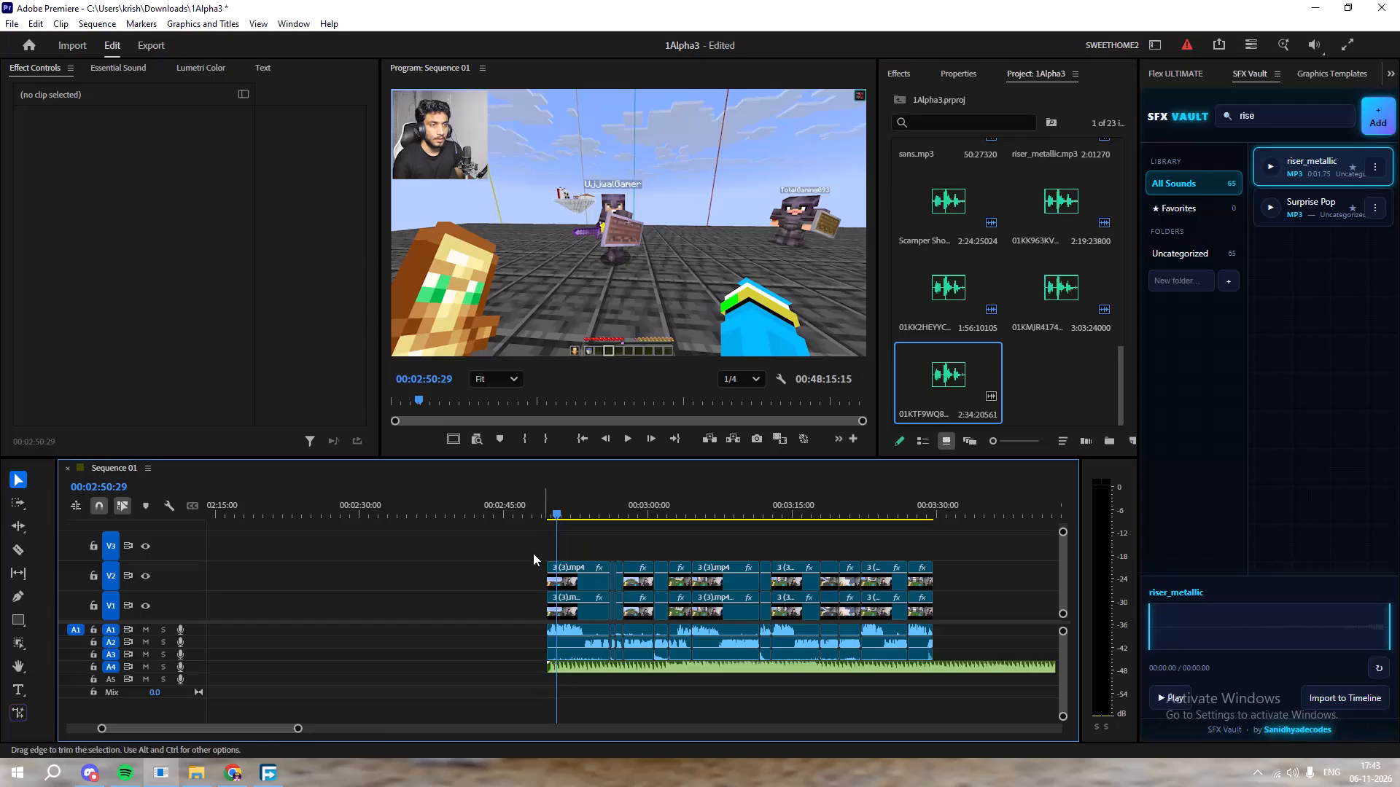
Play back the opening of the 3 (3).mp4 section with the music on A4, starting from 00:02:48:49.
click(551, 501)
key(space)
drag(553, 506, 542, 510)
click(558, 663)
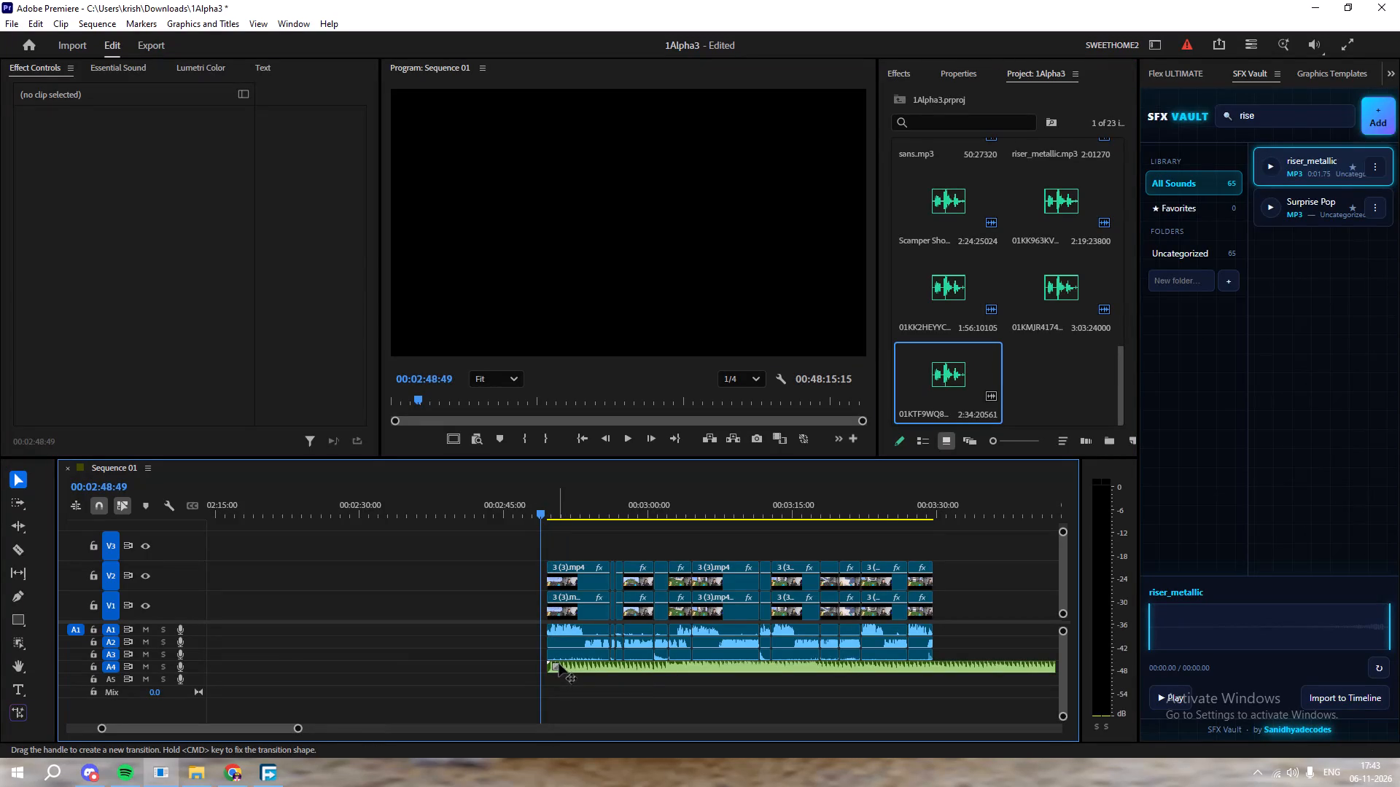
key(space)
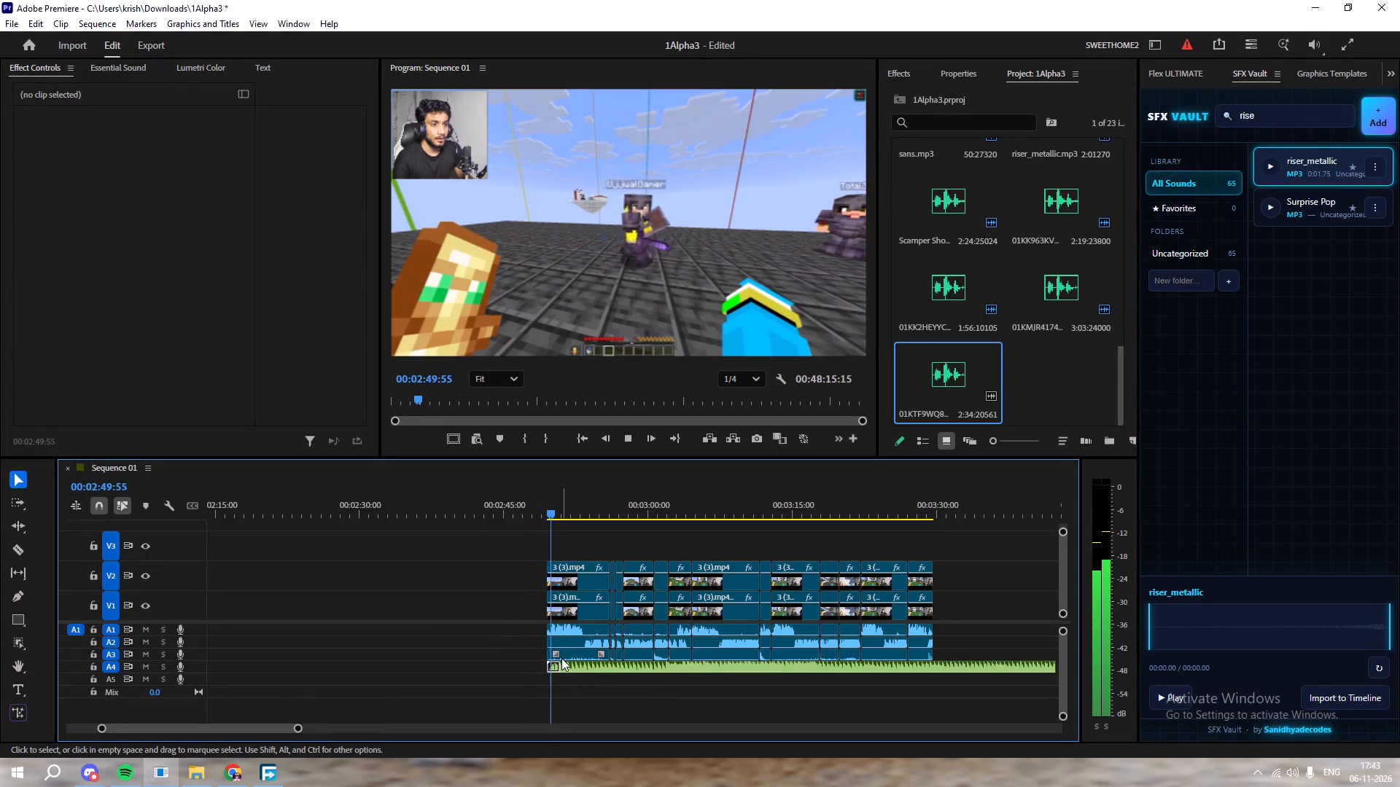
key(space)
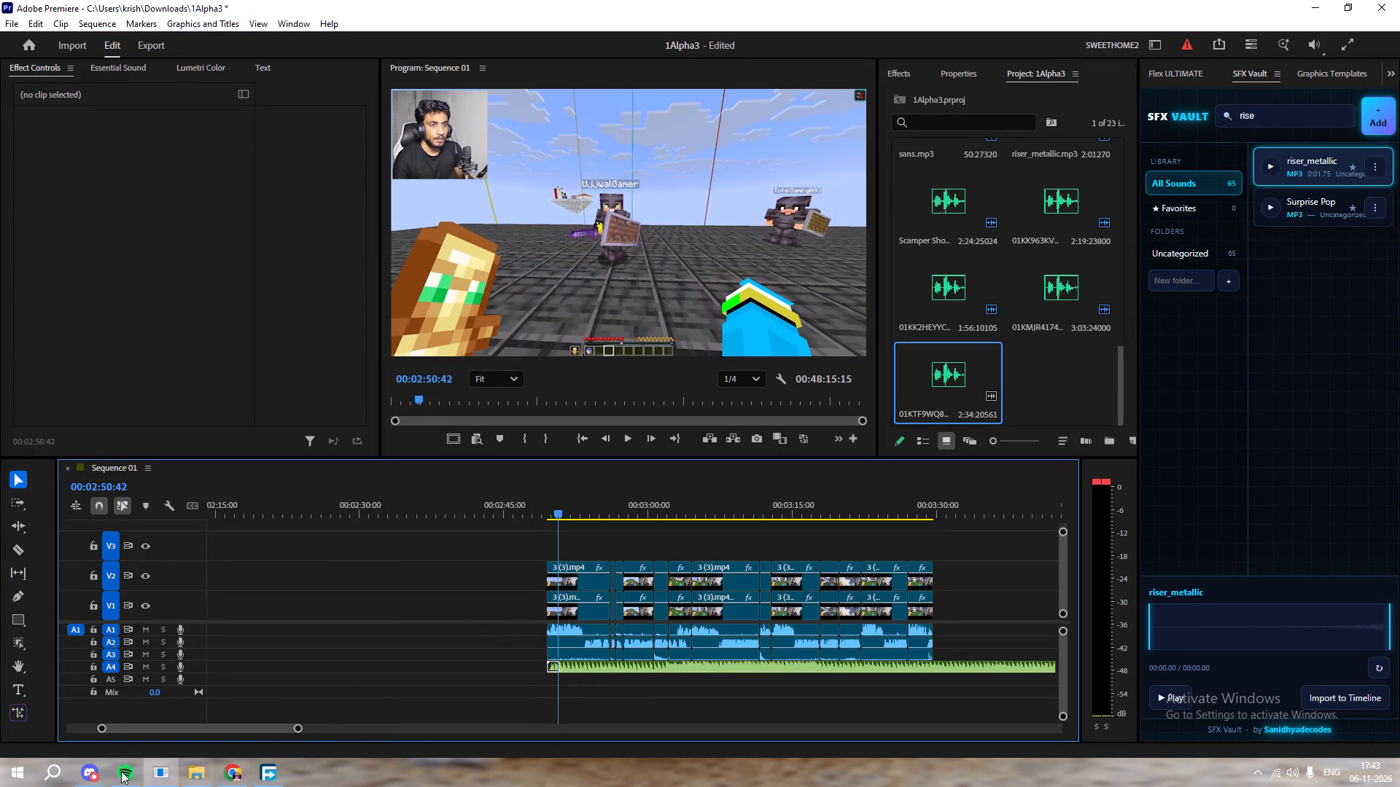
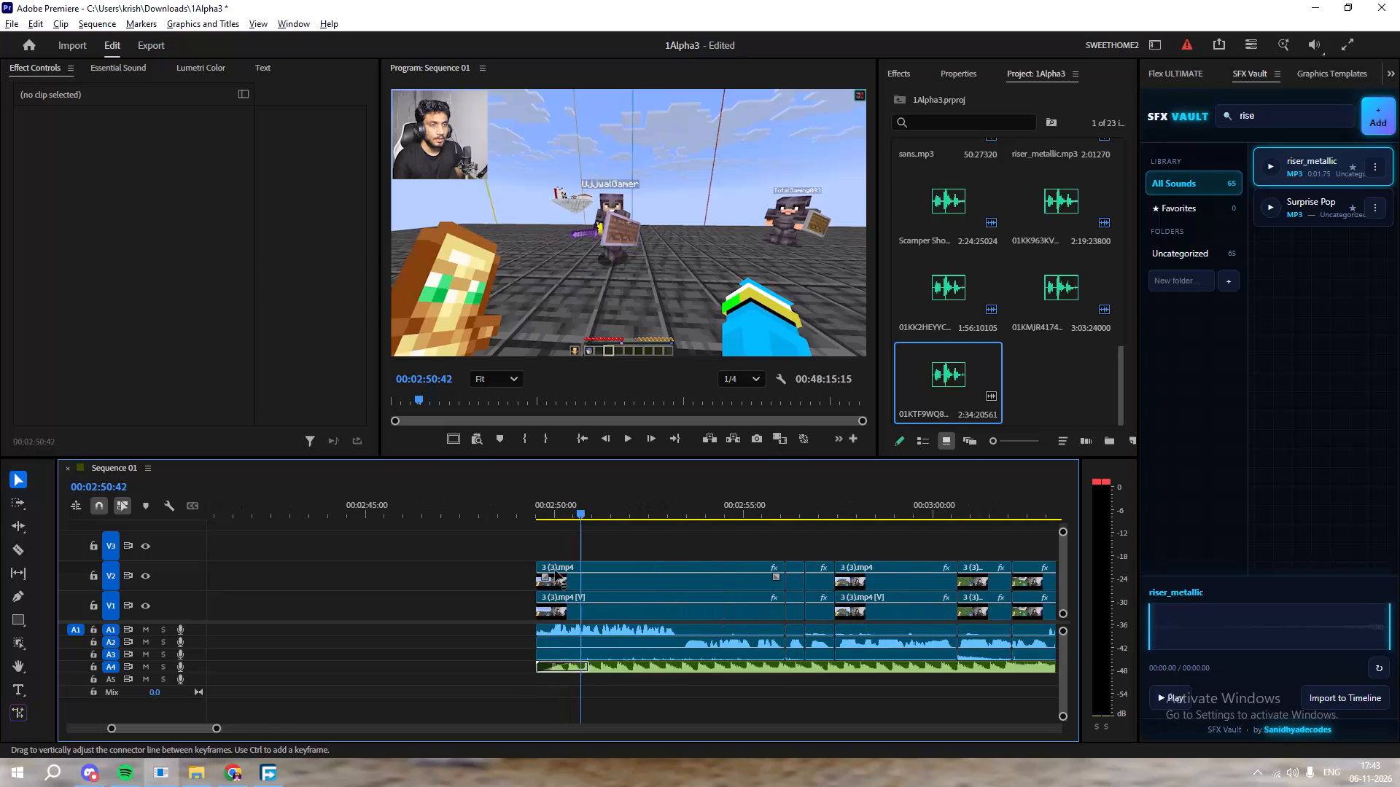
Play back the first second or so of the 3 (3).mp4 section with the A4 music from the section's start.
drag(543, 509, 542, 509)
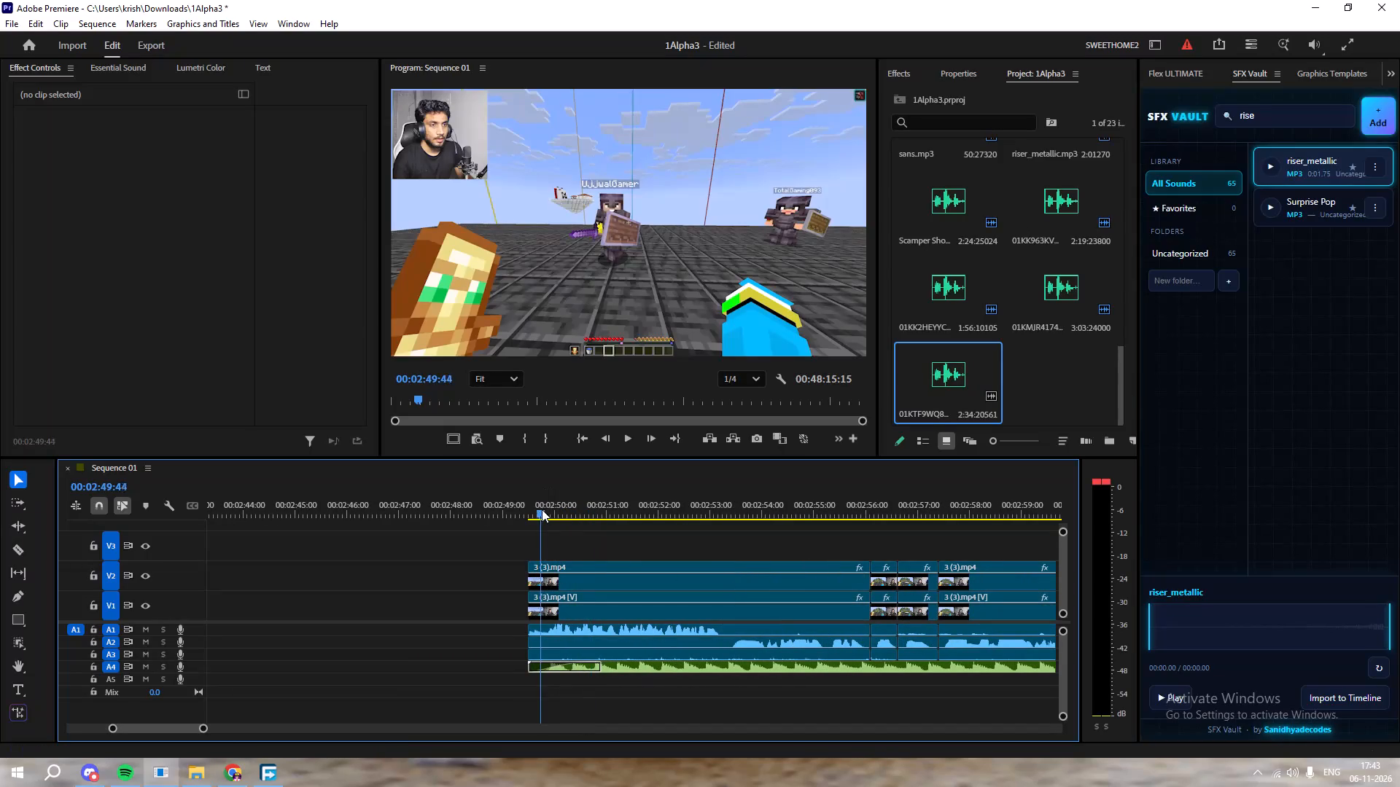
drag(542, 509, 529, 514)
key(space)
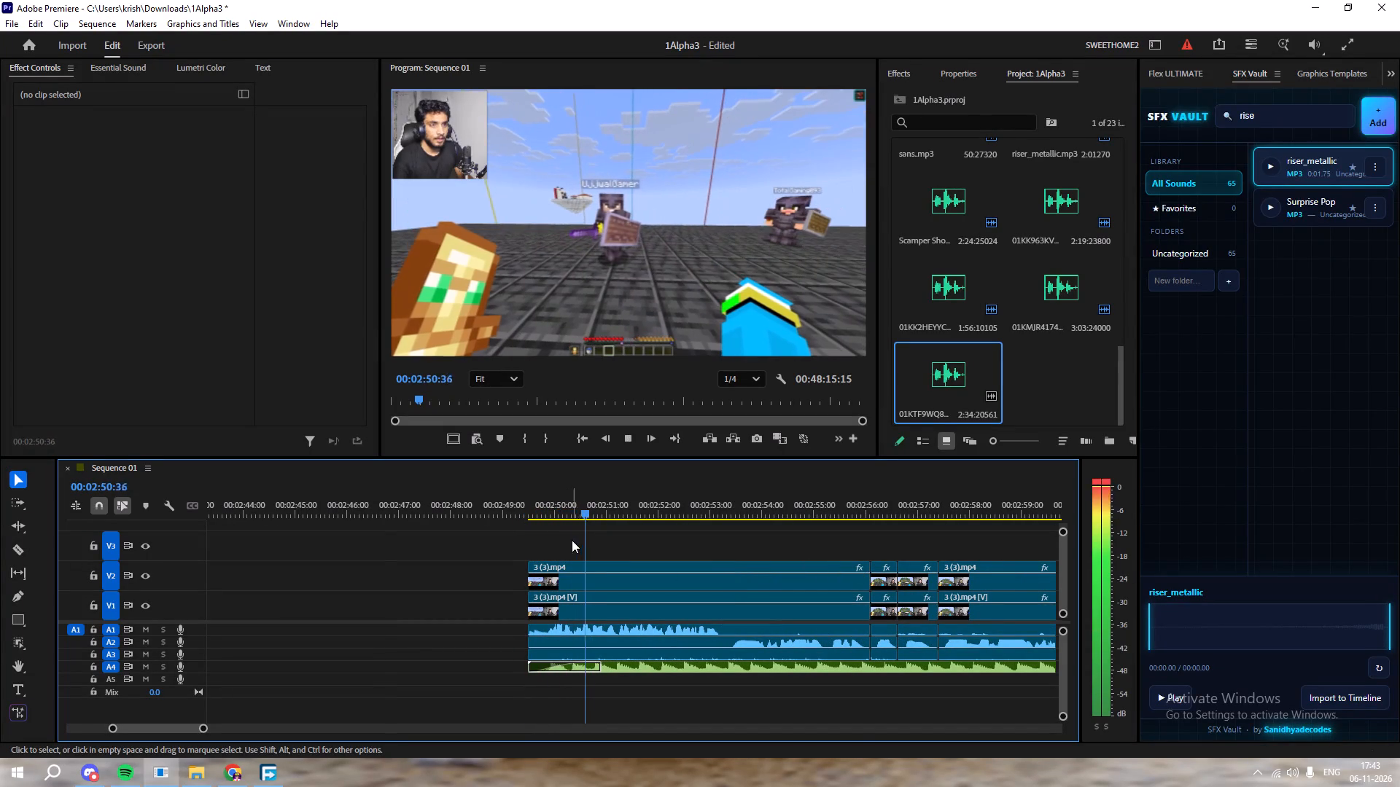
key(space)
Cut the A4 music clip just after its start and delete the short opening piece along with its Constant Power fade.
key(c)
click(544, 666)
key(v)
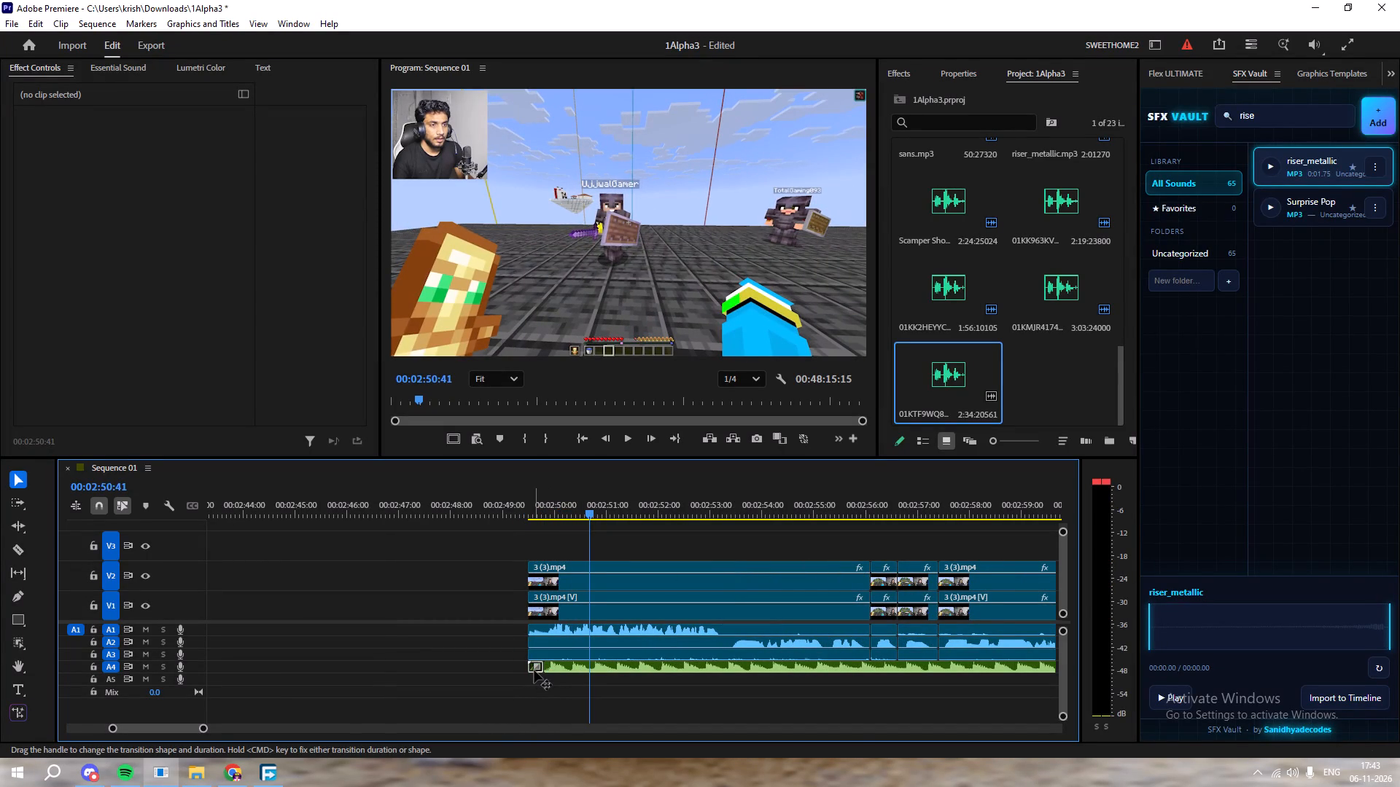
key(Delete)
click(535, 670)
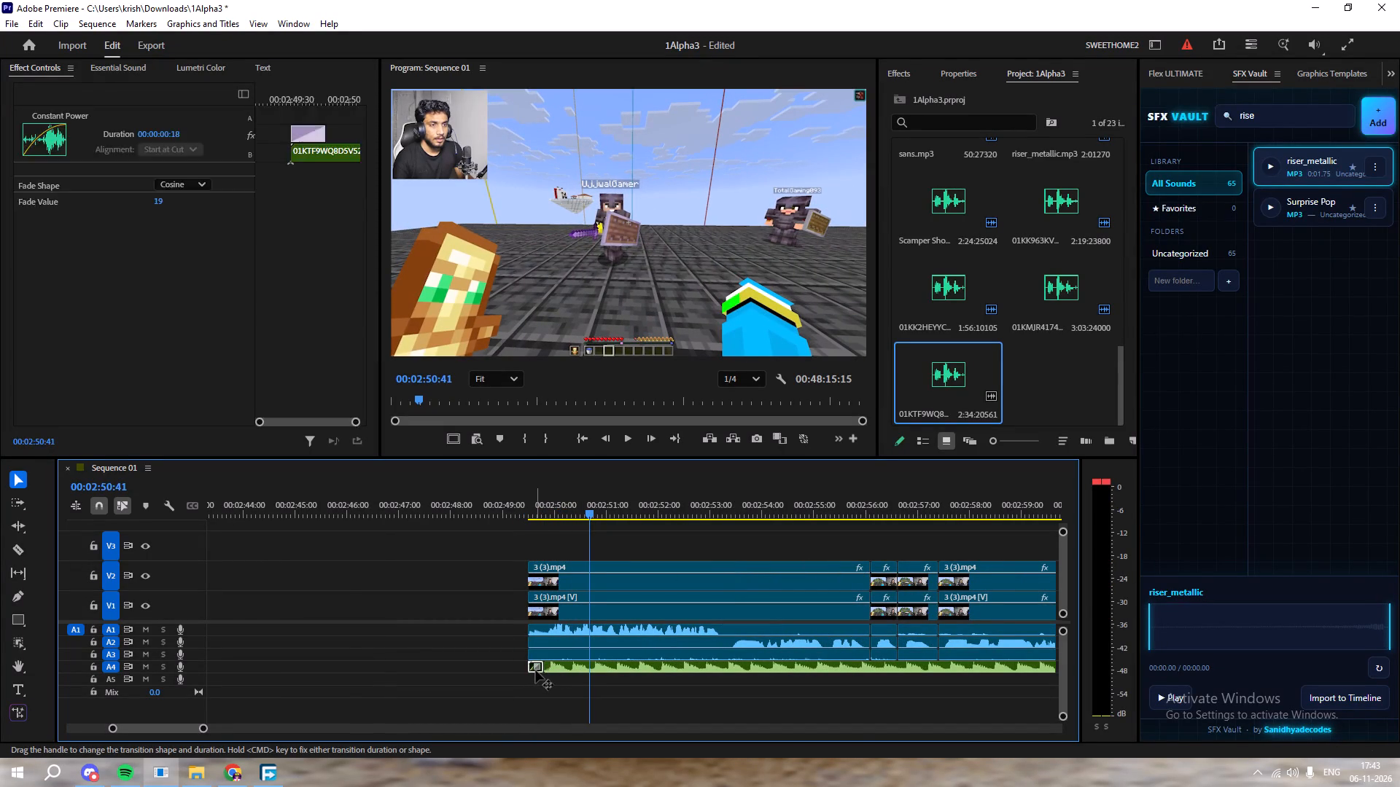
key(Delete)
double_click(540, 667)
key(Delete)
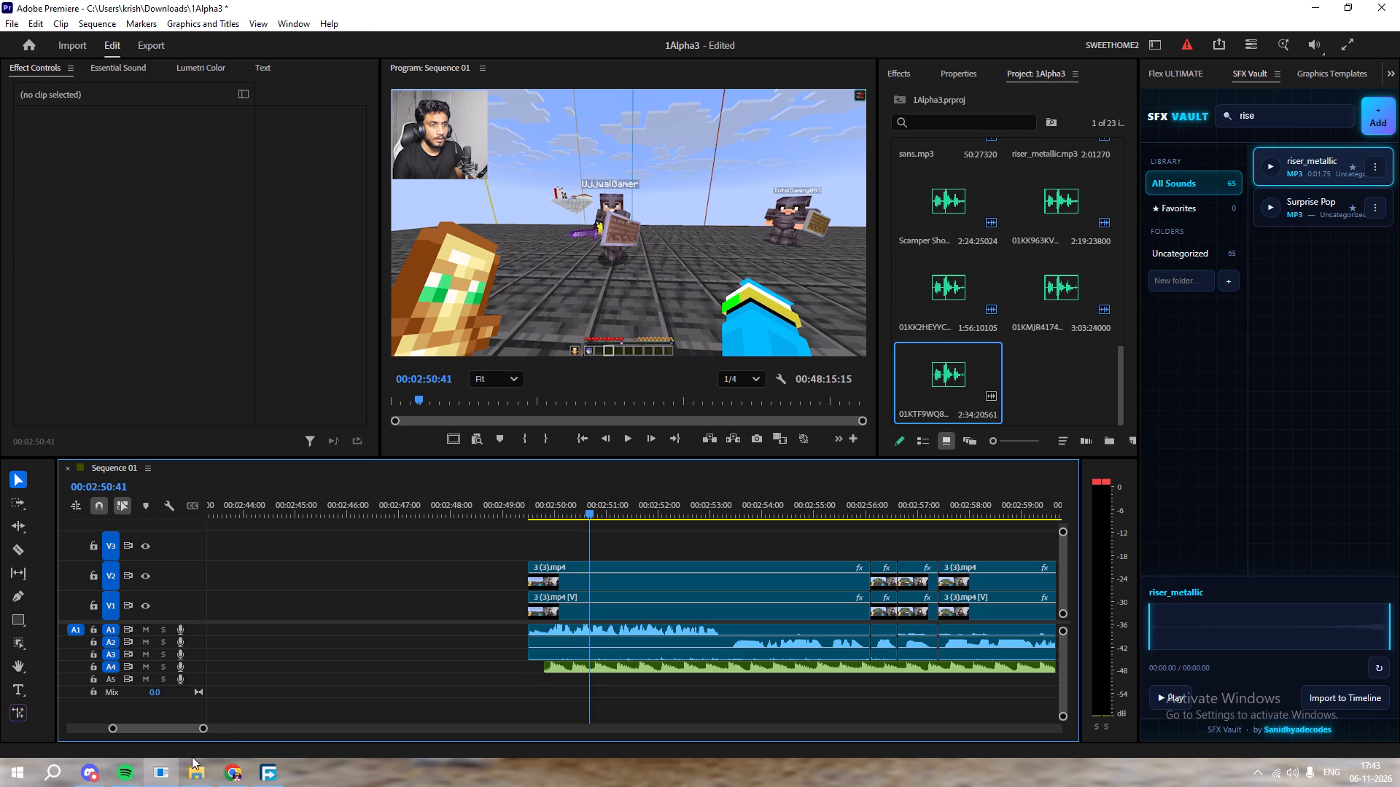
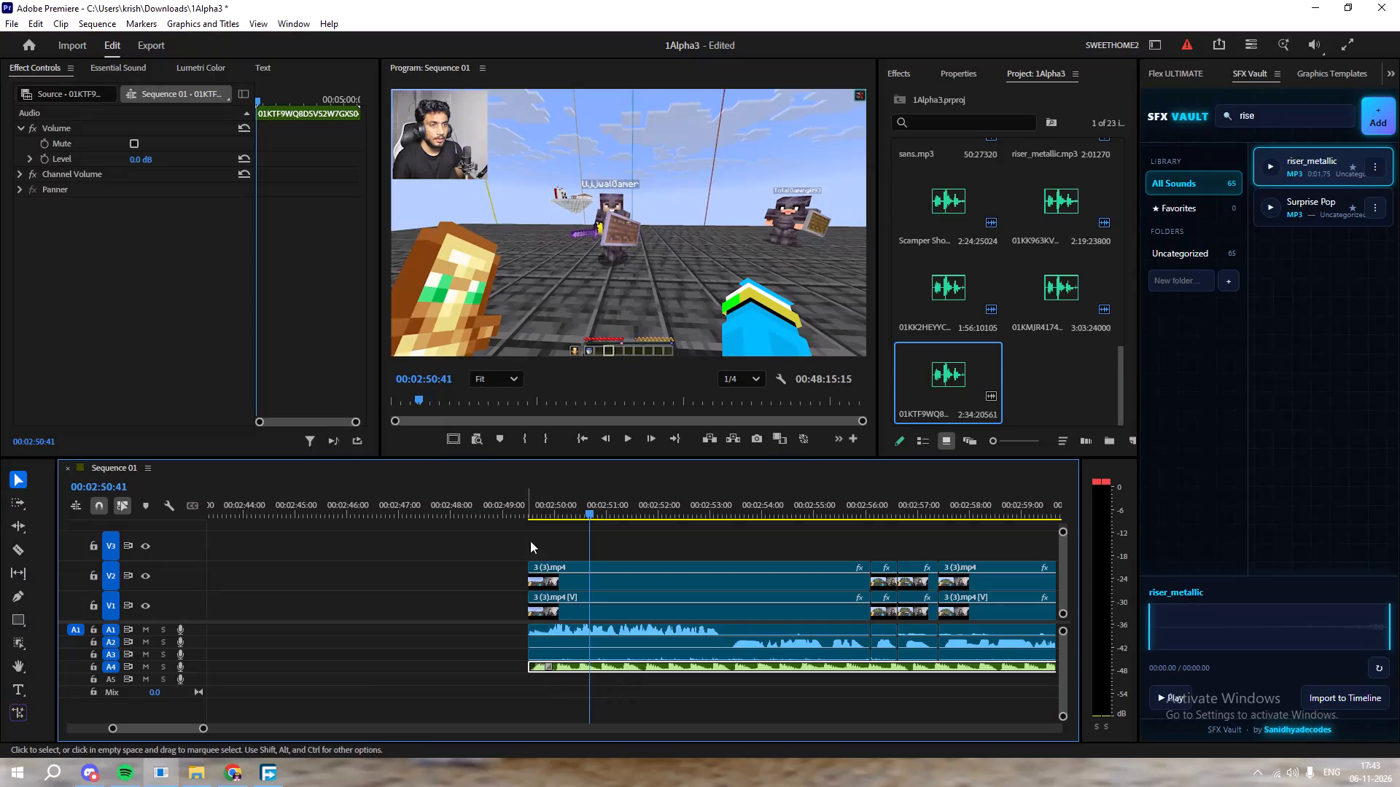
Play the section from its start and lower the A4 music clip's volume to -9.42 dB.
click(533, 520)
drag(531, 498, 520, 505)
key(space)
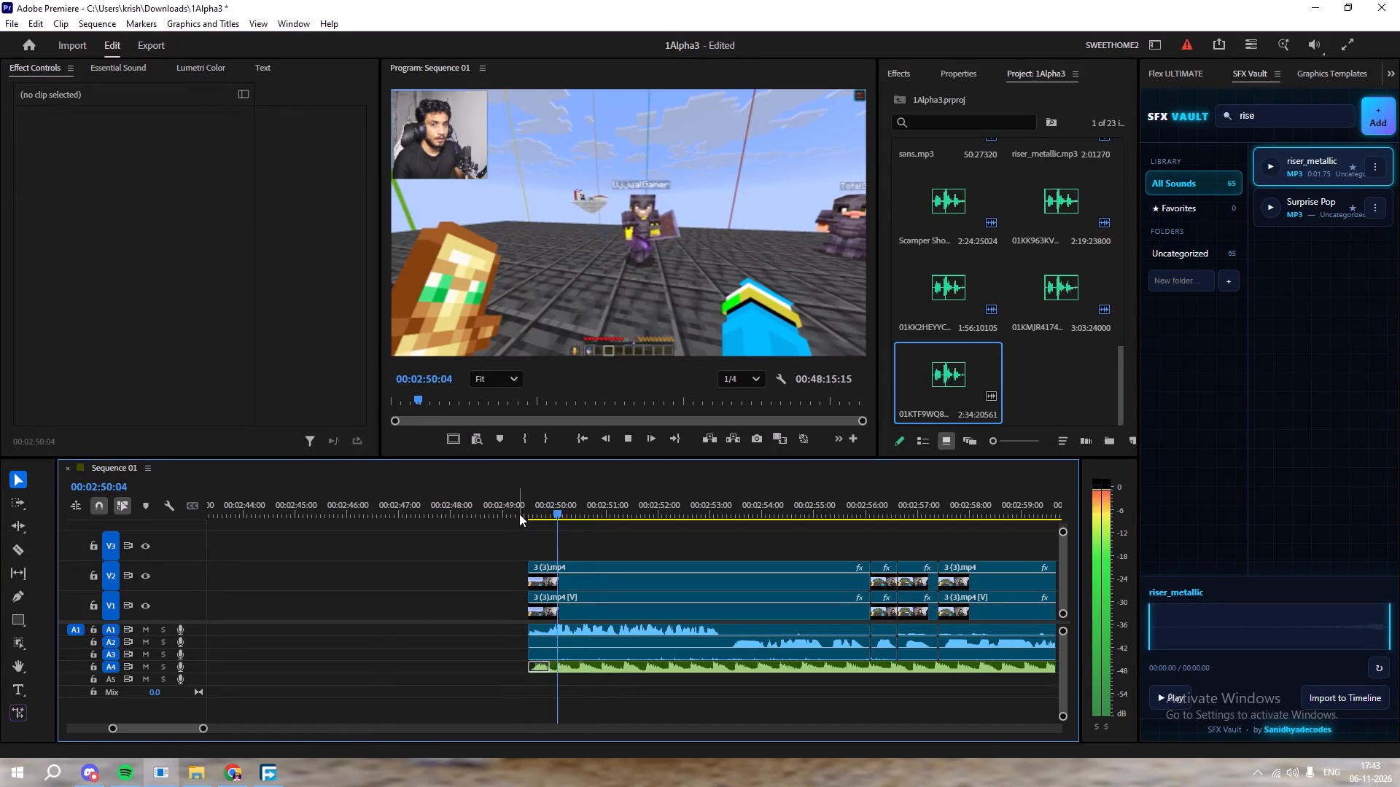
alt+scroll(515, 529, down, 7)
click(665, 670)
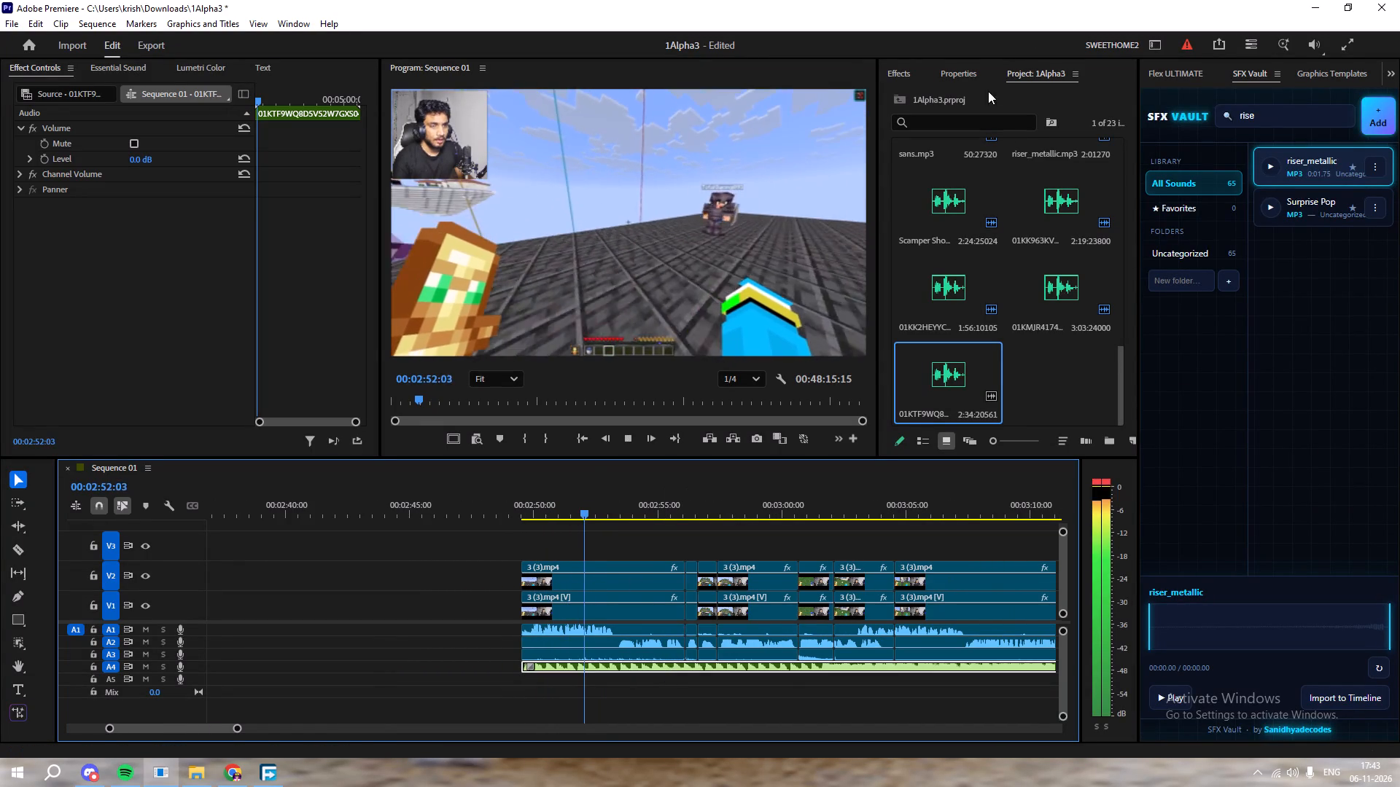
click(953, 76)
drag(1018, 170, 976, 175)
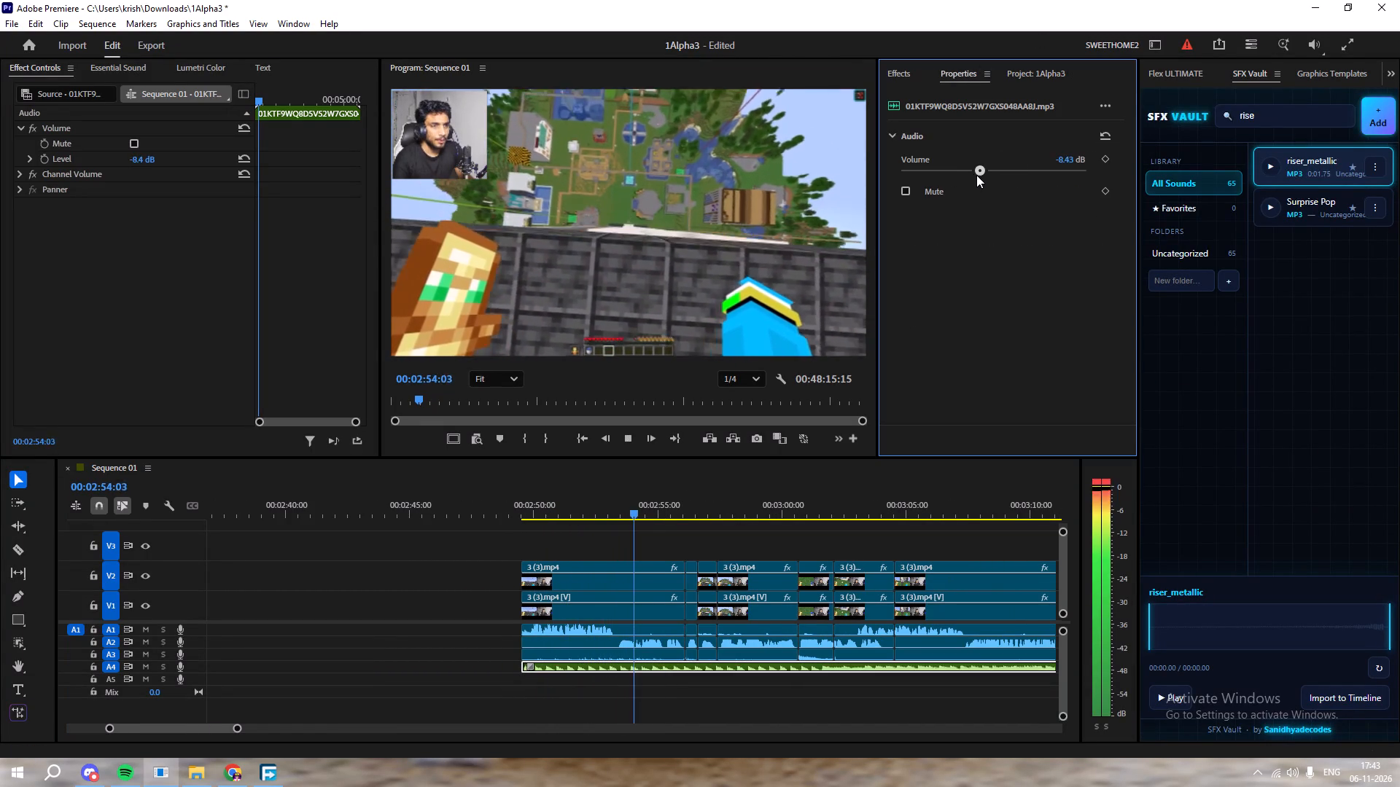
drag(976, 175, 974, 174)
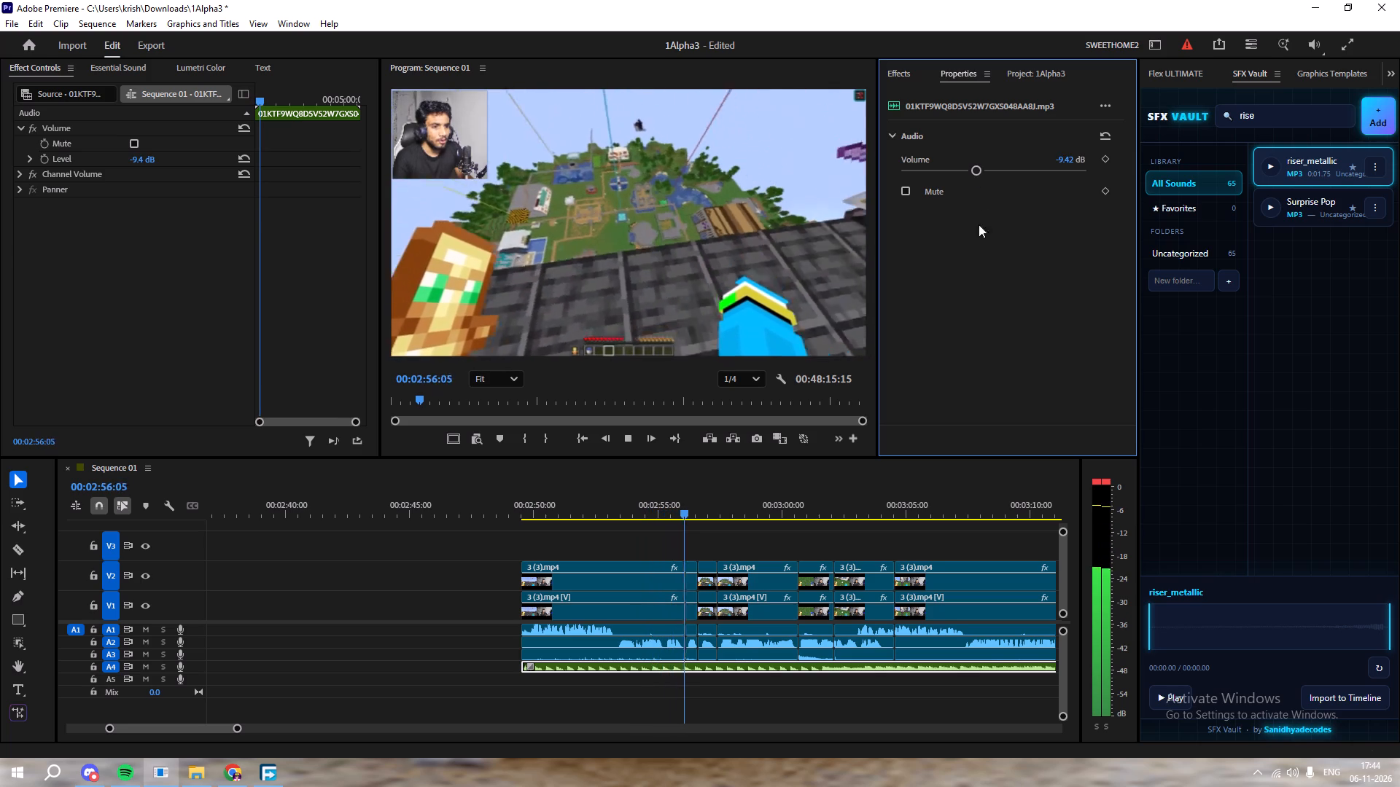
Listen to the music against the section's audio through to about 00:03:08.
click(744, 526)
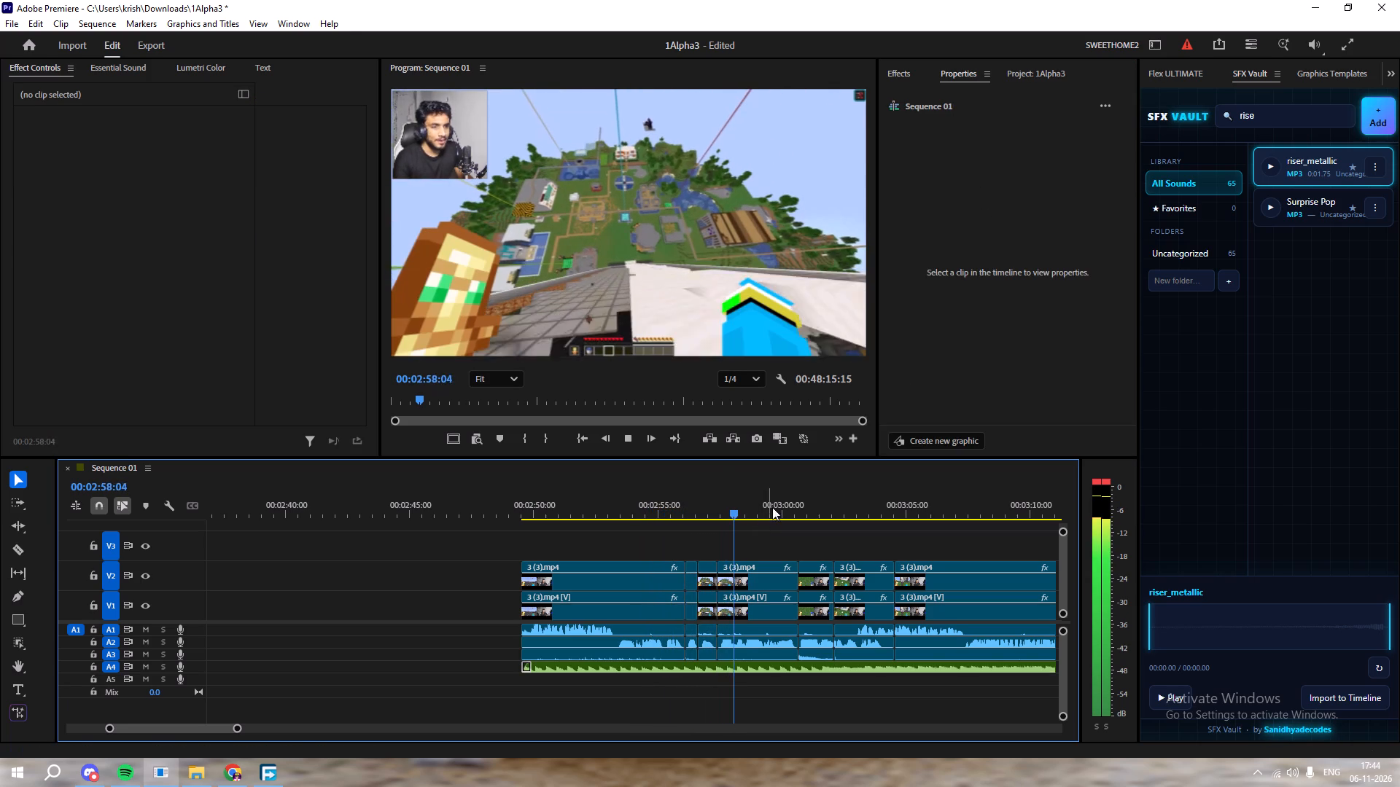
key(space)
key(space)
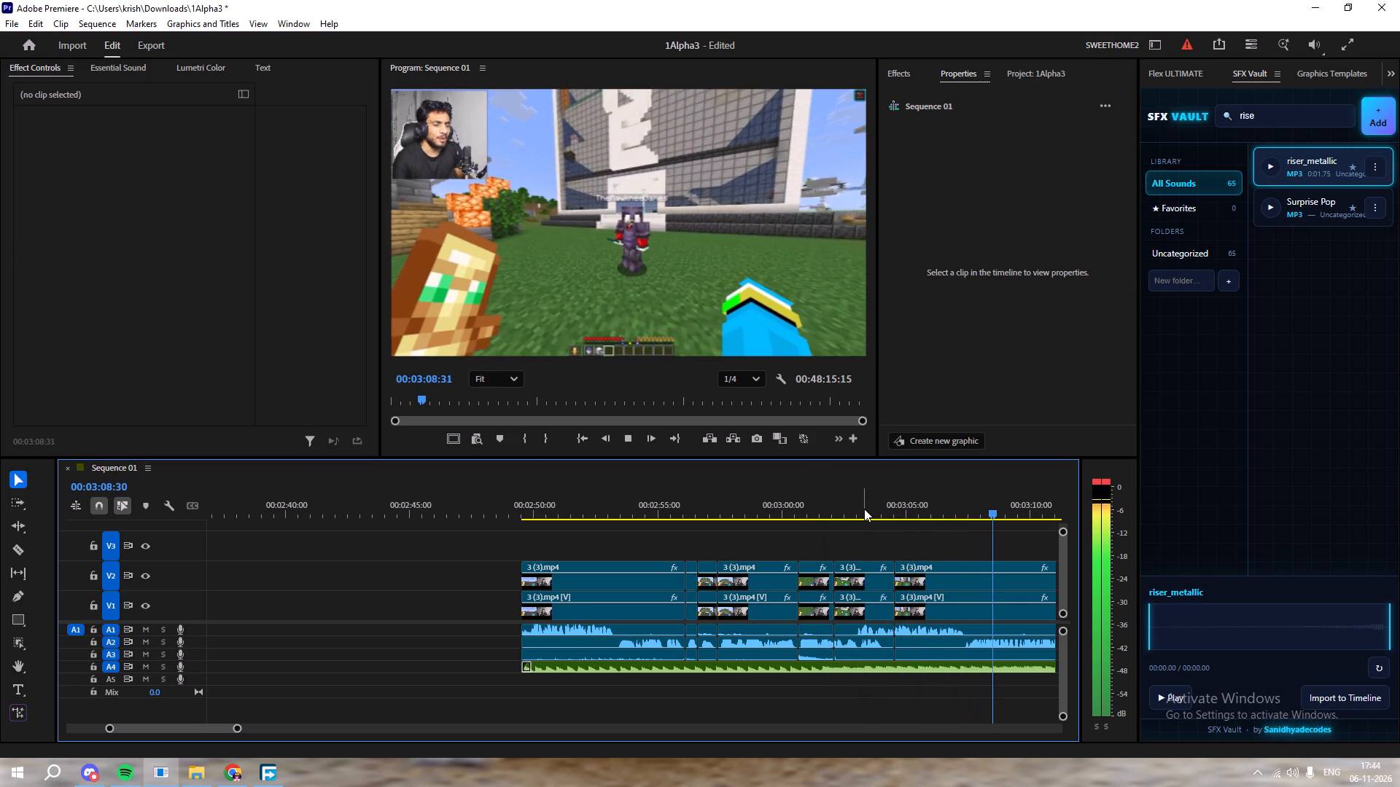
key(space)
Cut the A4 music clip at about 00:02:52:55 and delete the piece before the cut.
drag(864, 509, 608, 560)
key(c)
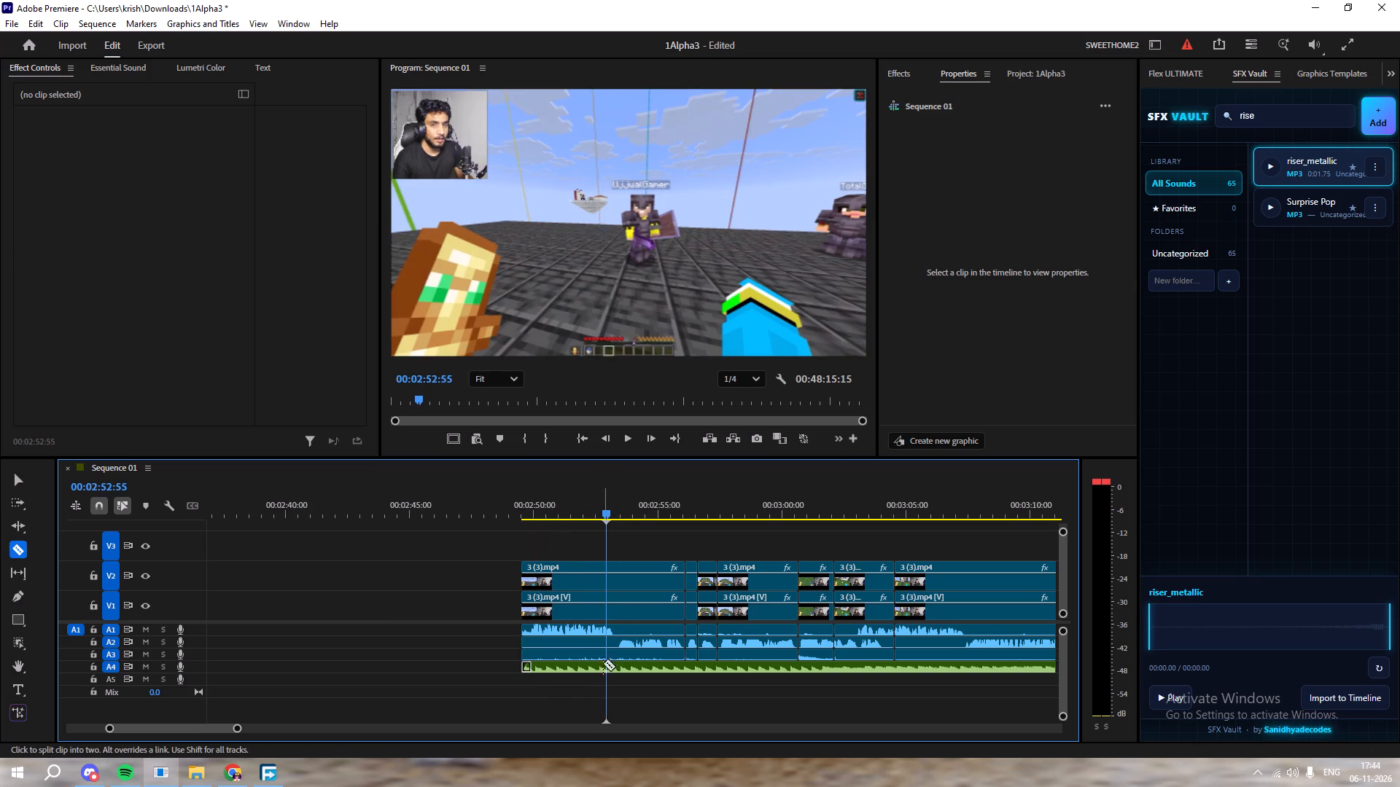
click(601, 670)
key(v)
click(561, 665)
key(Delete)
Move the remaining A4 music clip back to start with the 3 (3).mp4 section, keeping it on A4.
drag(664, 667, 558, 659)
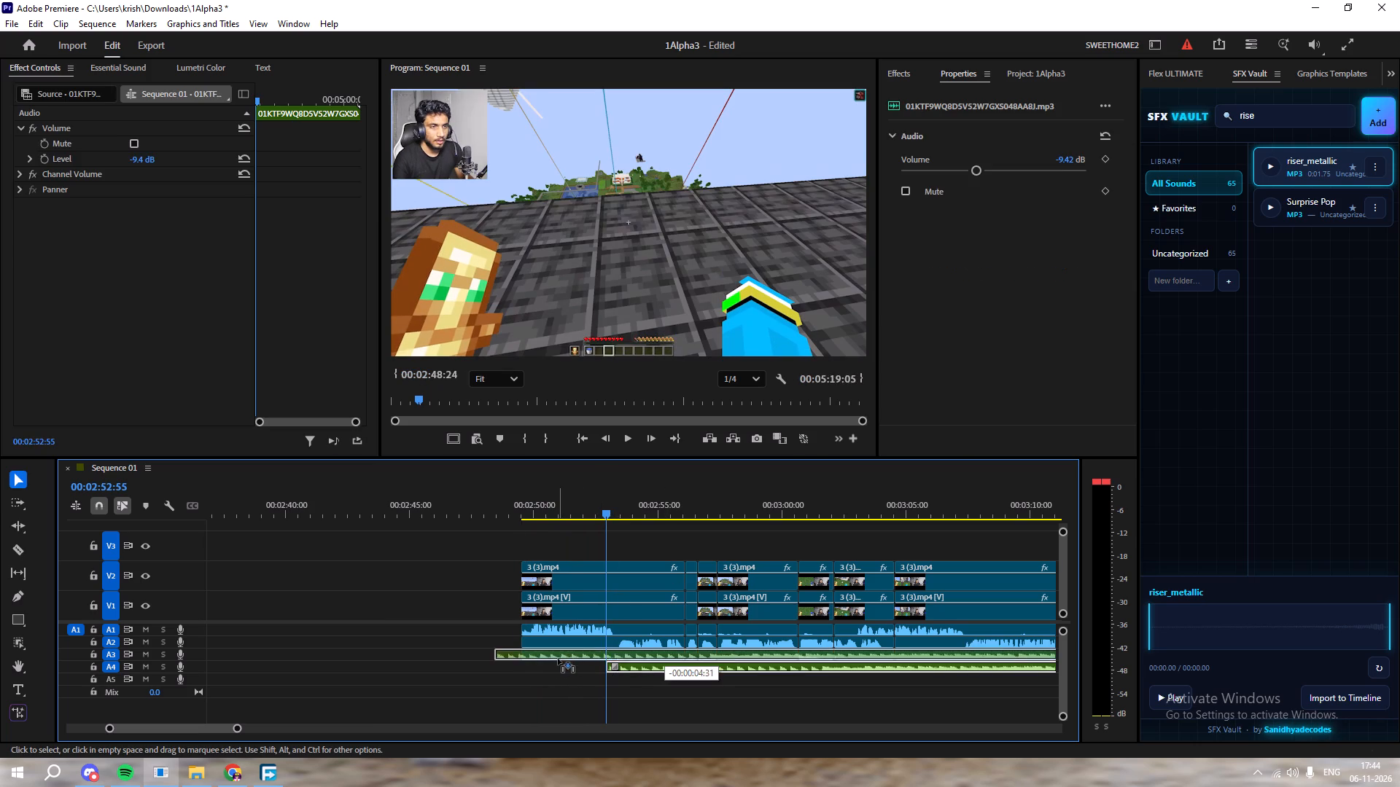
drag(558, 659, 585, 668)
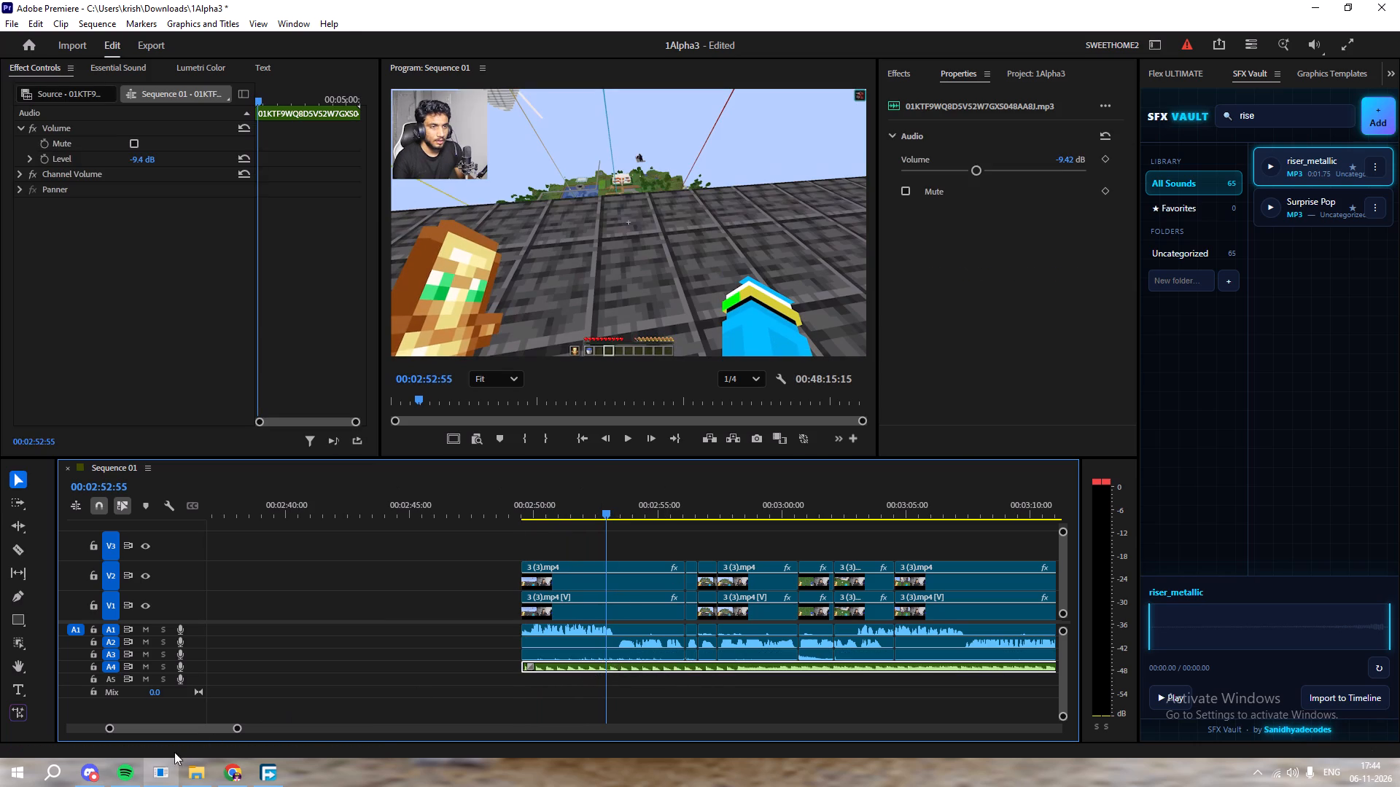
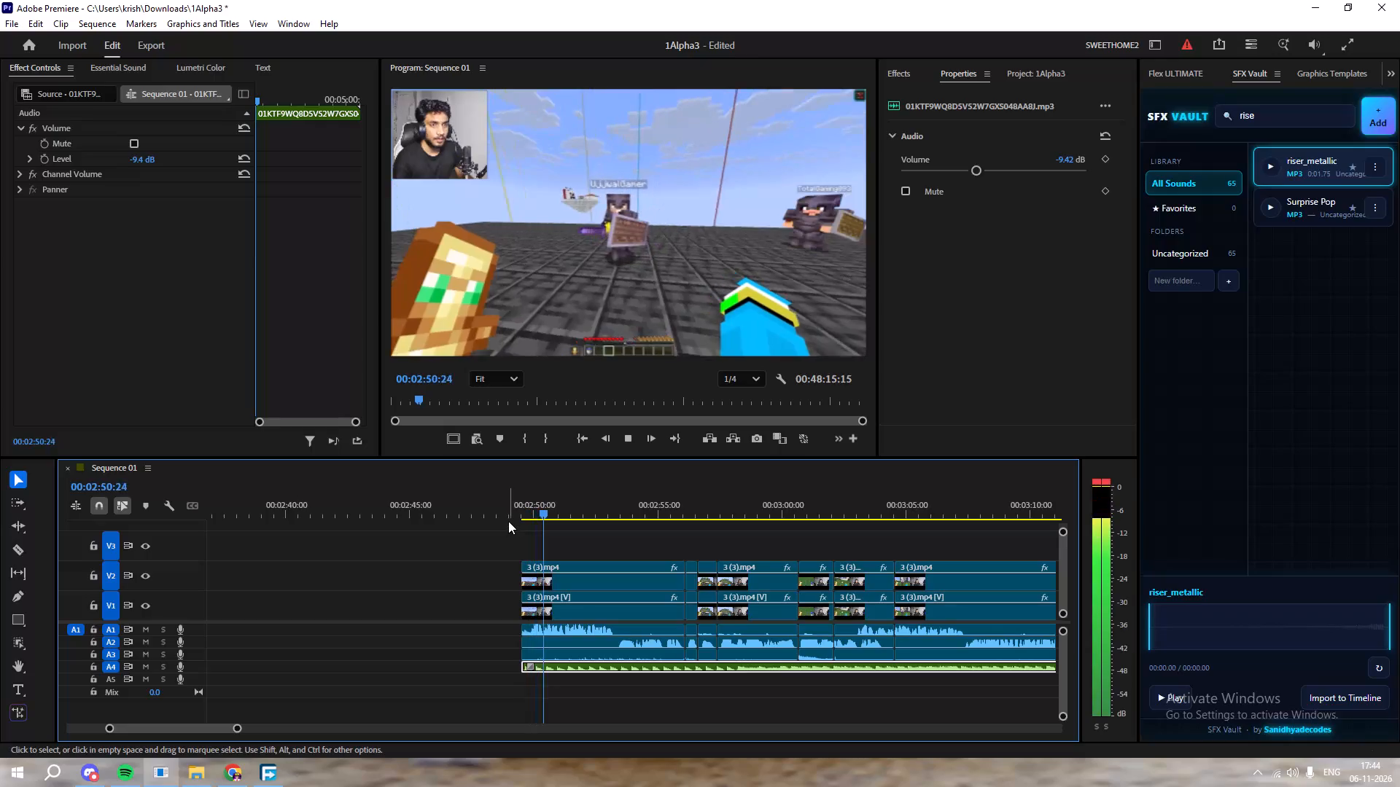
Cut the A4 music clip again at about 00:02:50:32 and delete the short piece before the cut.
alt+scroll(498, 541, up, 4)
alt+scroll(626, 544, down, 1)
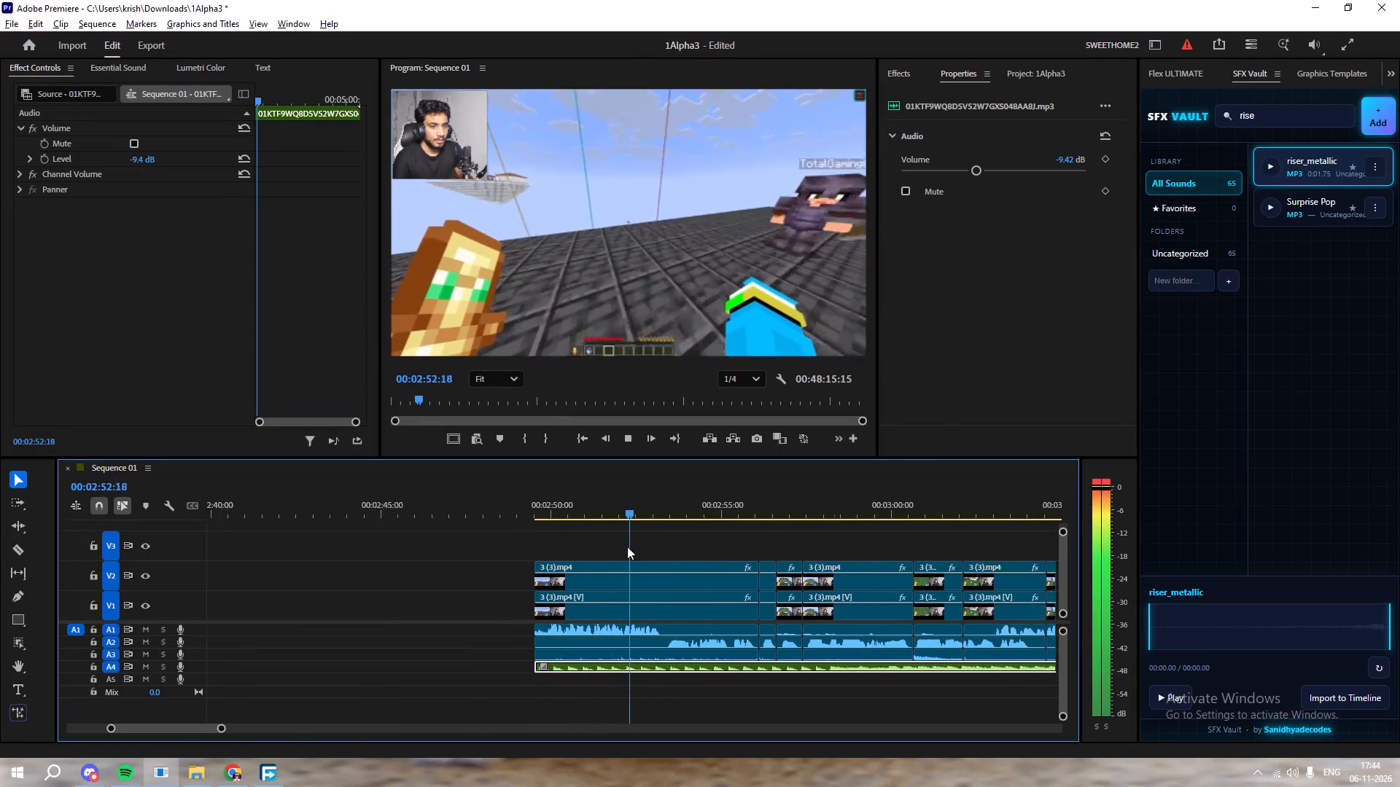
alt+scroll(627, 547, down, 4)
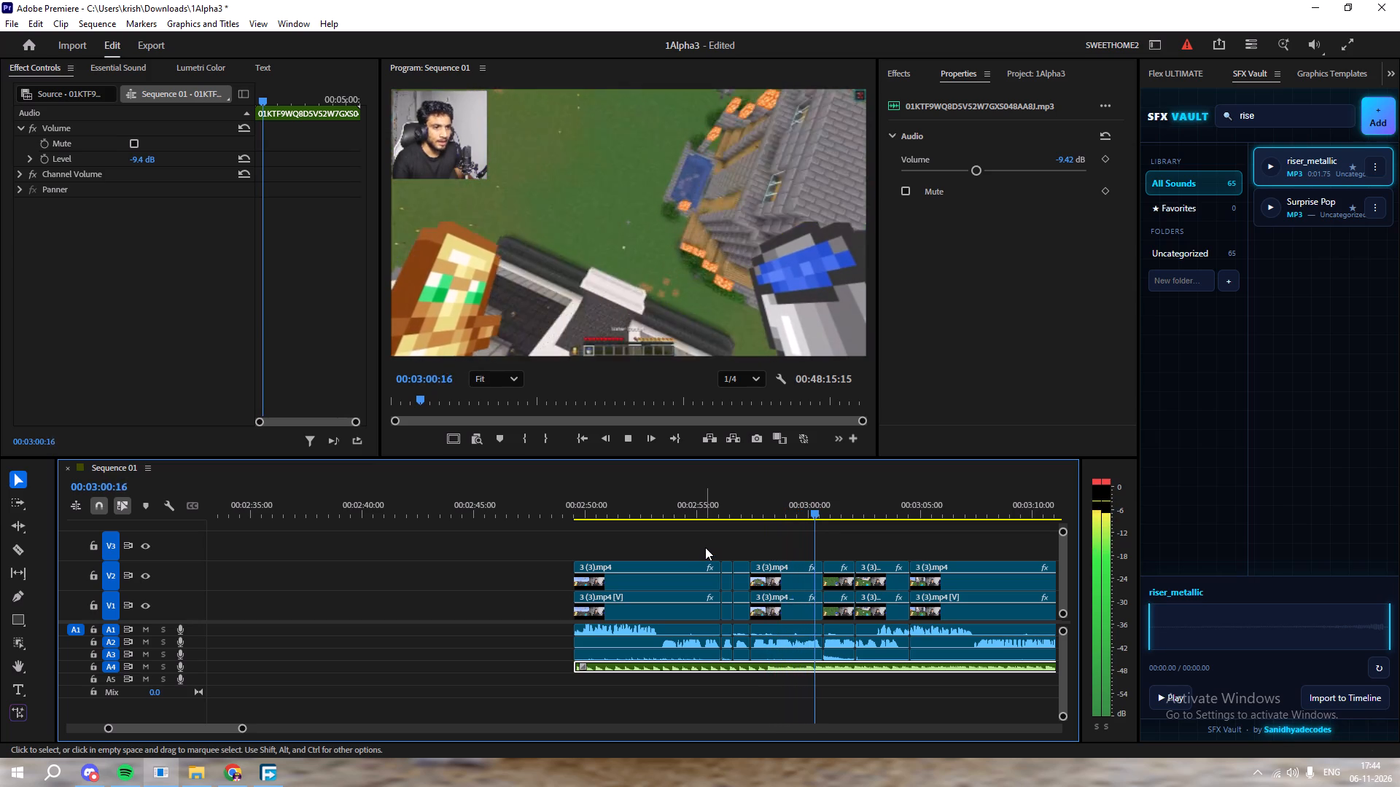
key(space)
drag(833, 515, 616, 571)
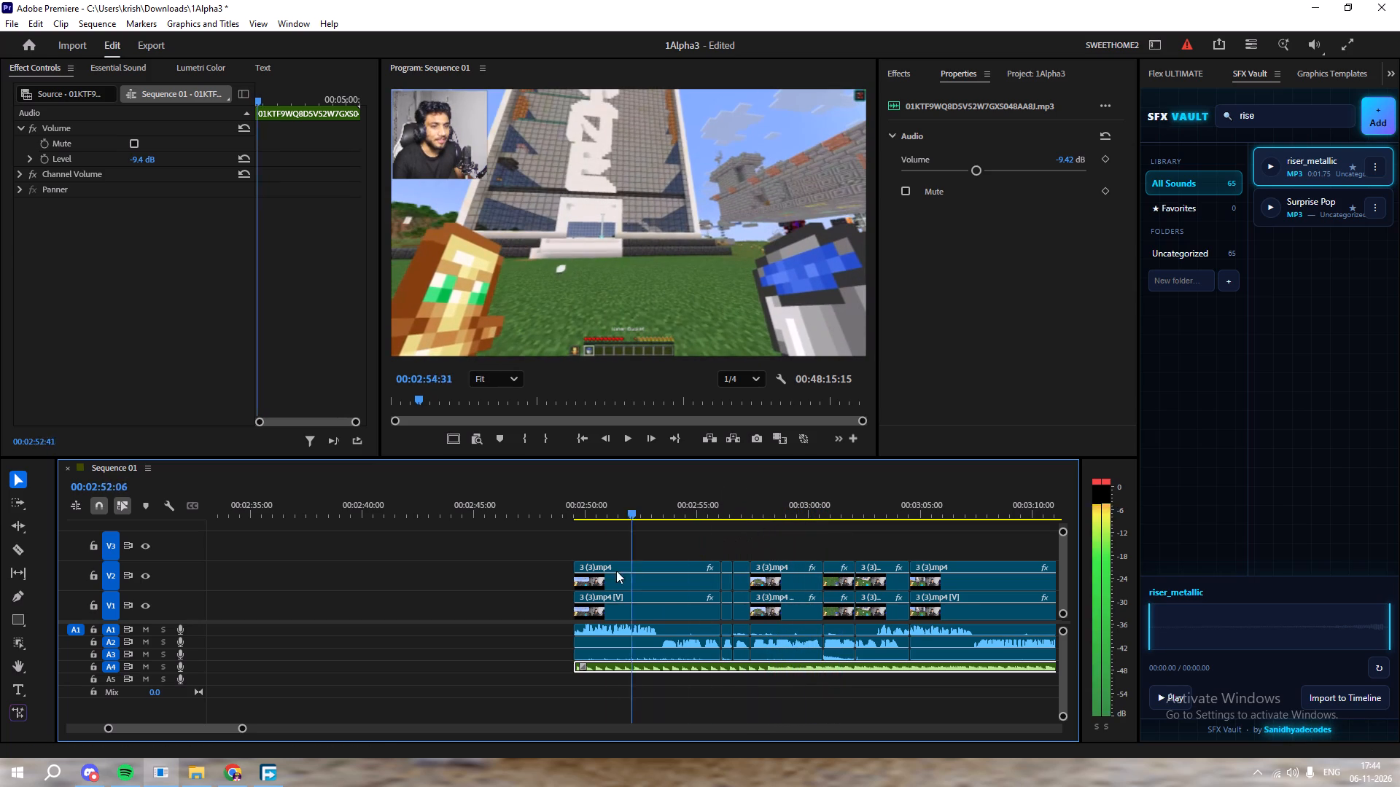
drag(616, 571, 599, 588)
key(c)
click(598, 669)
key(v)
click(585, 669)
key(Delete)
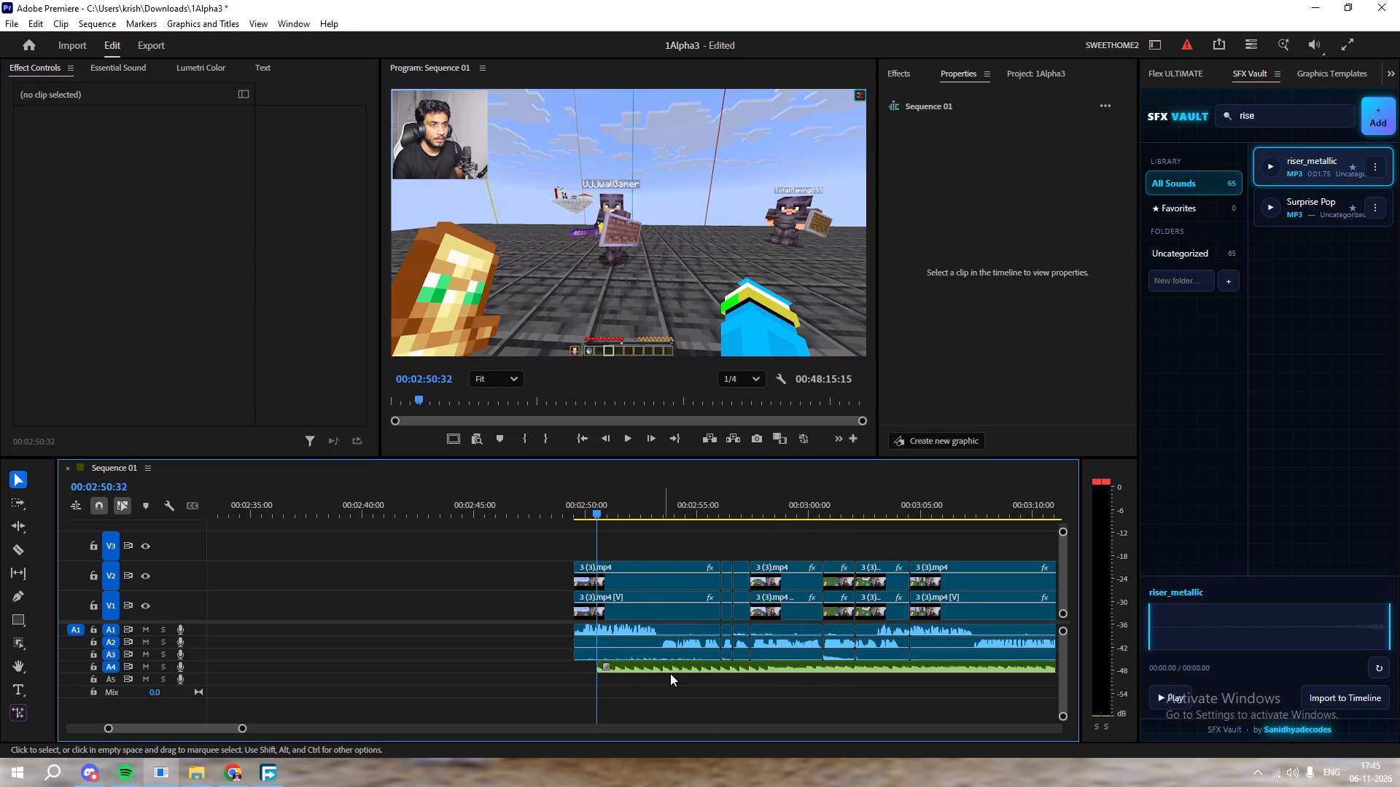
Move the remaining A4 music clip back to the start of the 3 (3).mp4 section and set the playhead at about 00:02:49:22.
drag(669, 668, 647, 668)
click(578, 506)
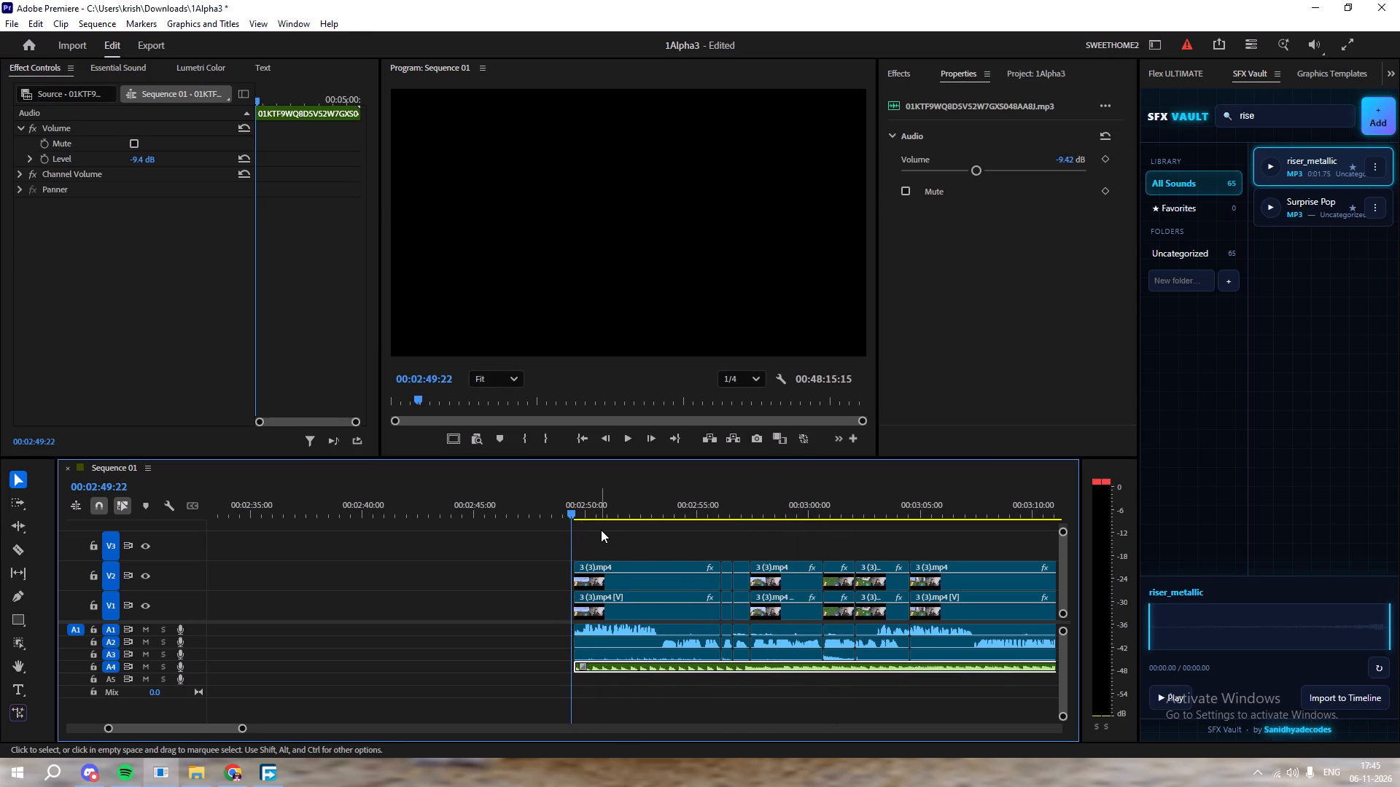
click(601, 530)
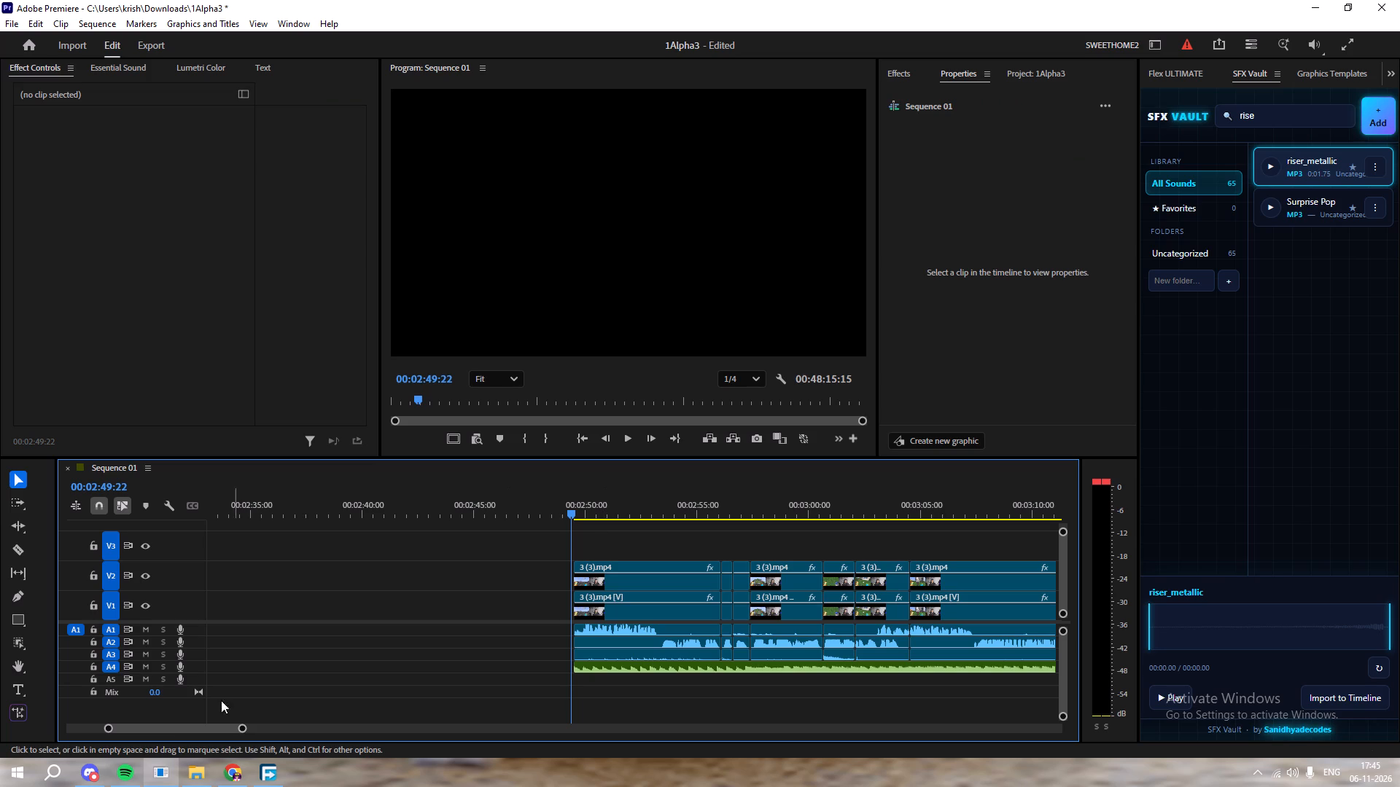
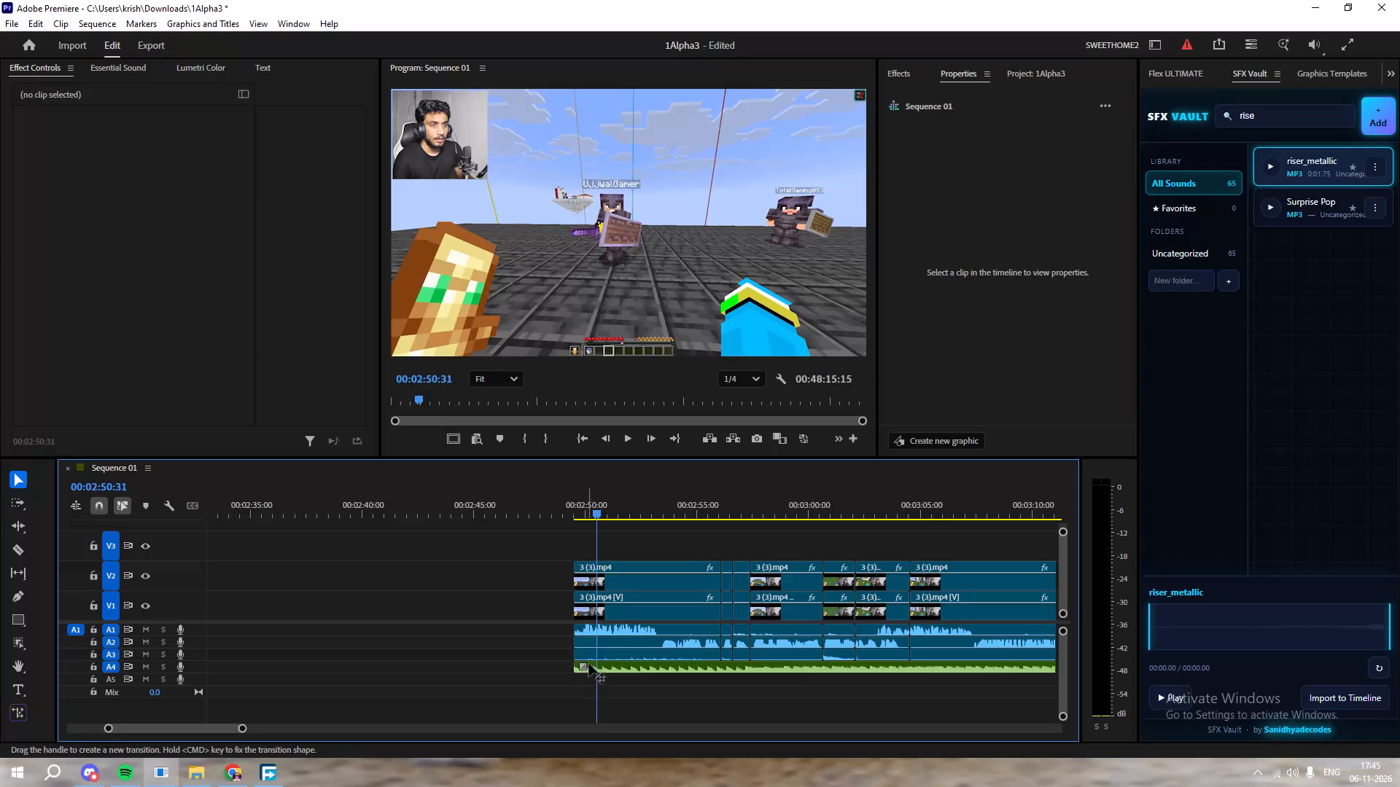
Play the sequence from about 00:02:49:12, just before the 3 (3).mp4 section, to check how the A4 music opens.
drag(580, 508, 569, 512)
key(space)
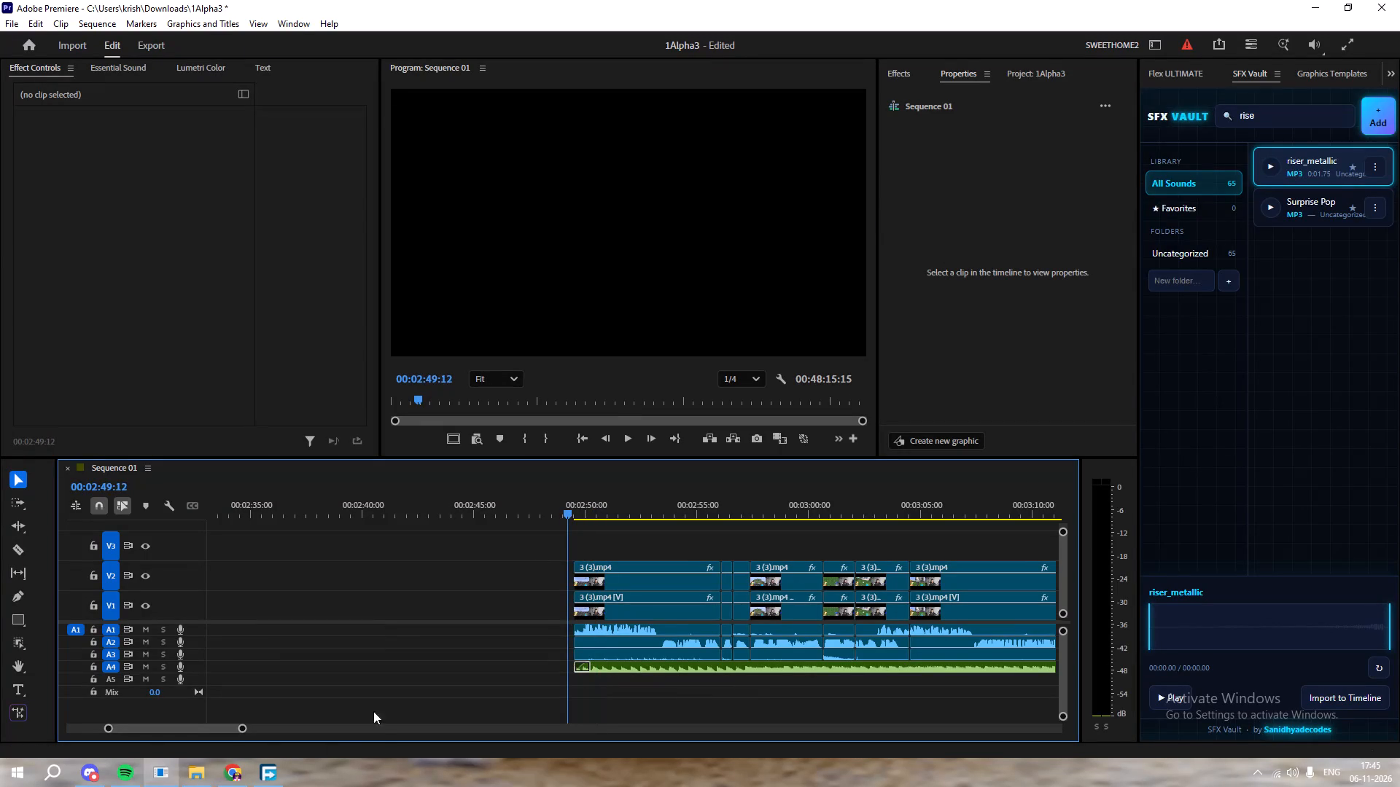
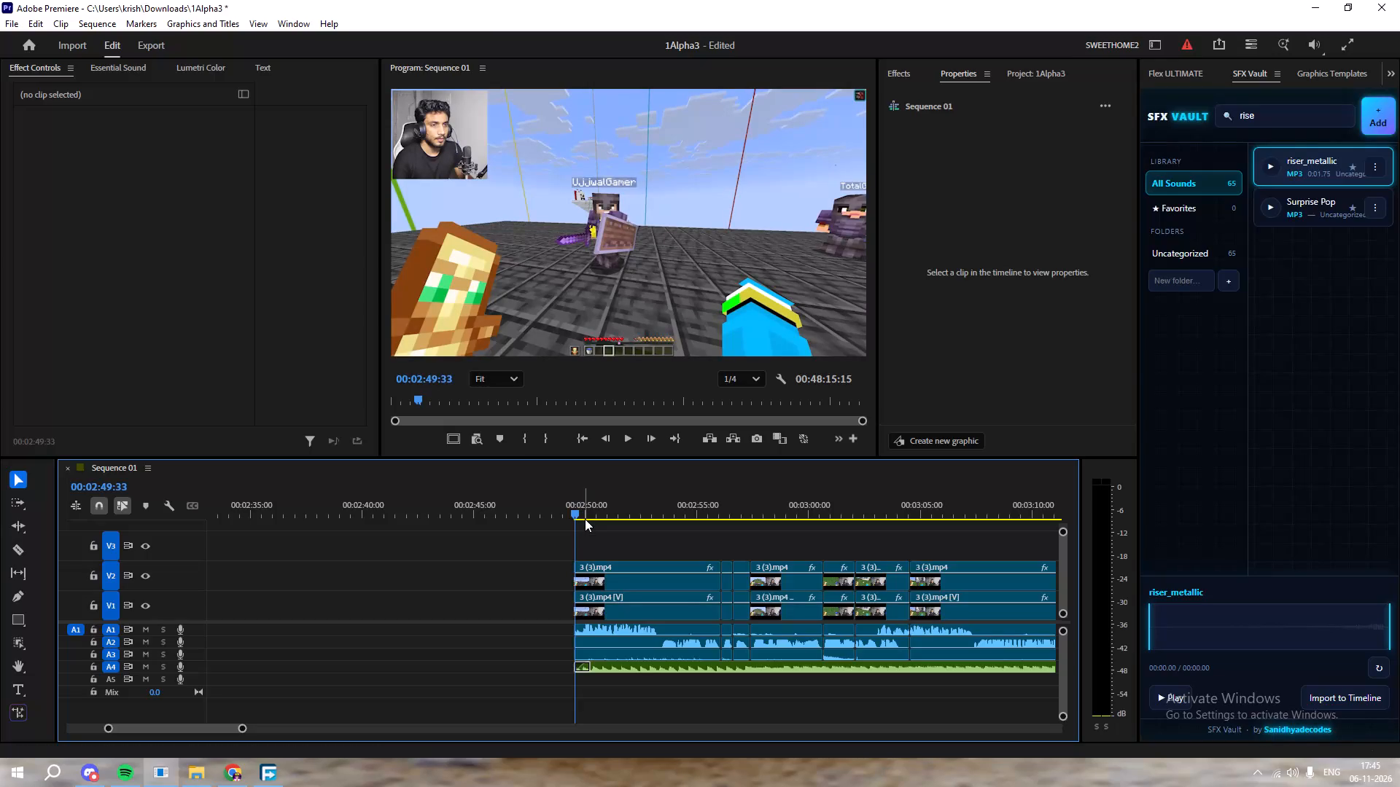
Turn on track targeting for audio track A5 in Sequence 01.
click(108, 682)
click(108, 679)
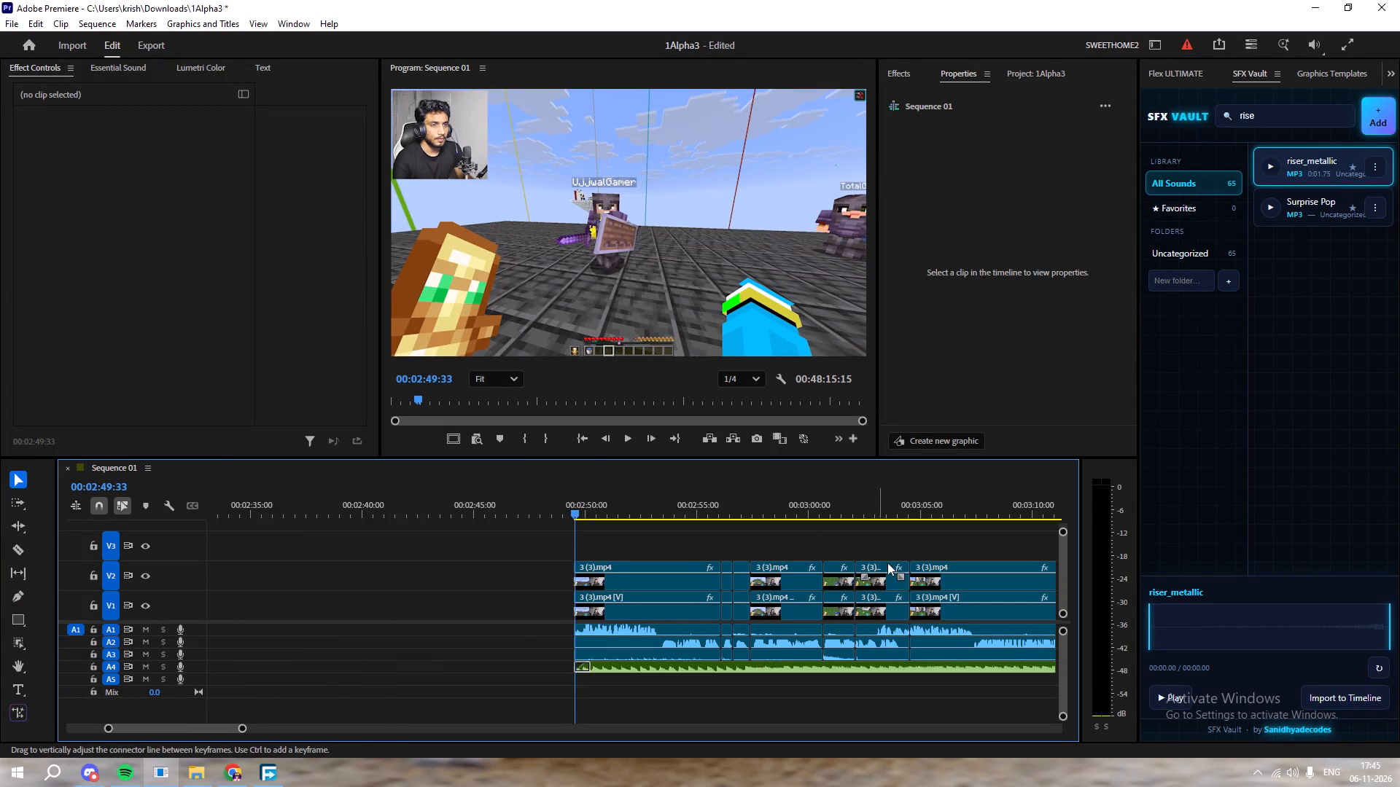
Play the sequence from 00:02:49:33, the start of the 3 (3).mp4 section, to check how the A4 music opens.
key(space)
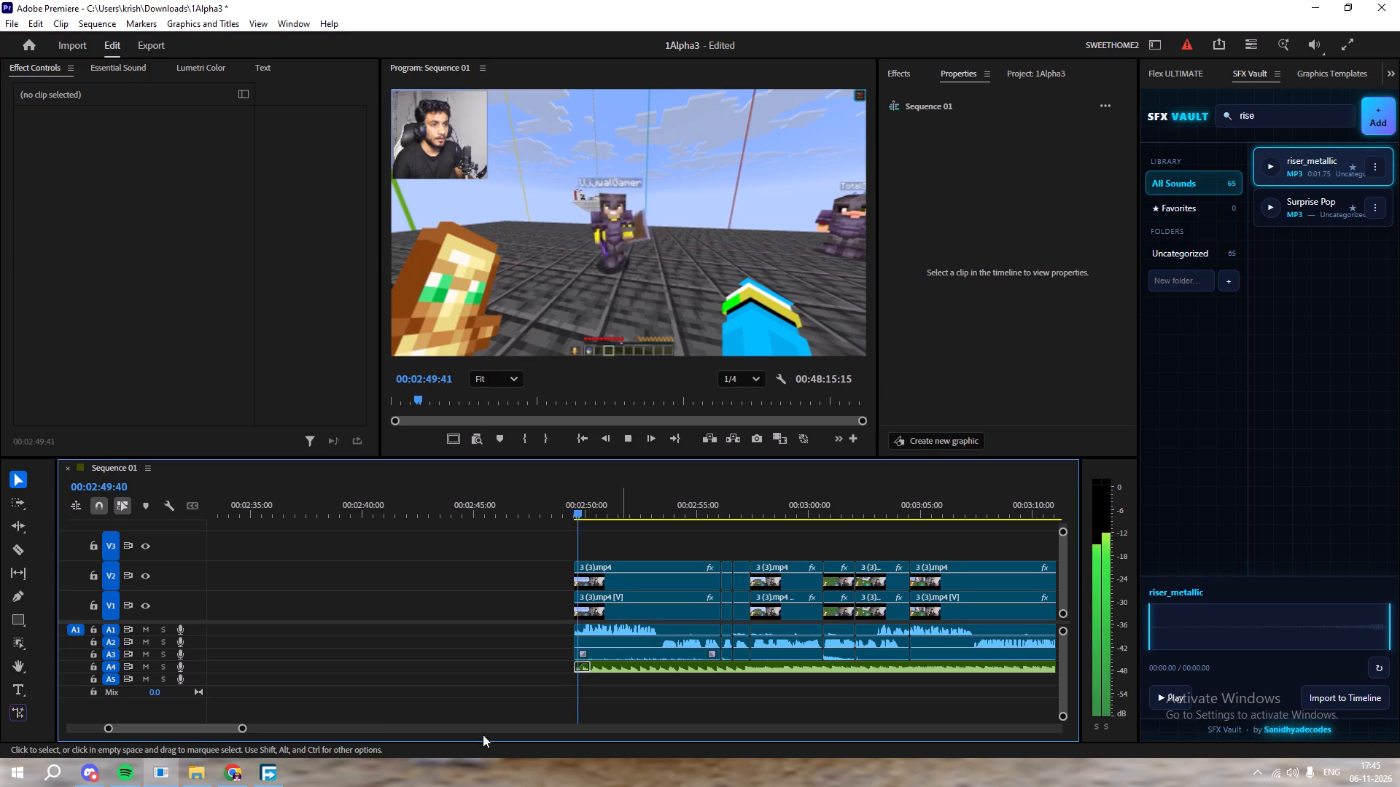
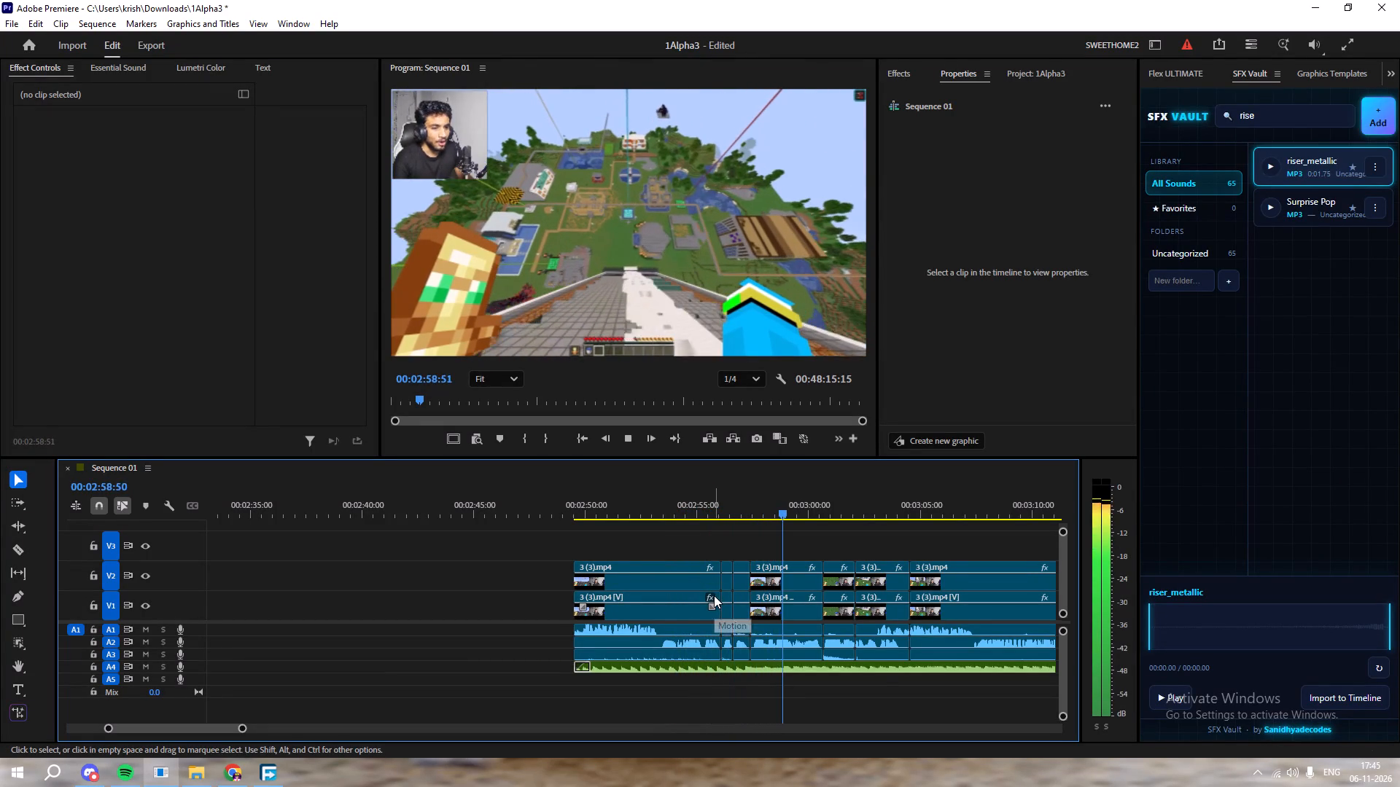
Find the moment at 00:02:58:53 by ear and split the A4 music clip there with the Razor.
key(space)
scroll(879, 684, up, 20)
scroll(879, 684, up, 2)
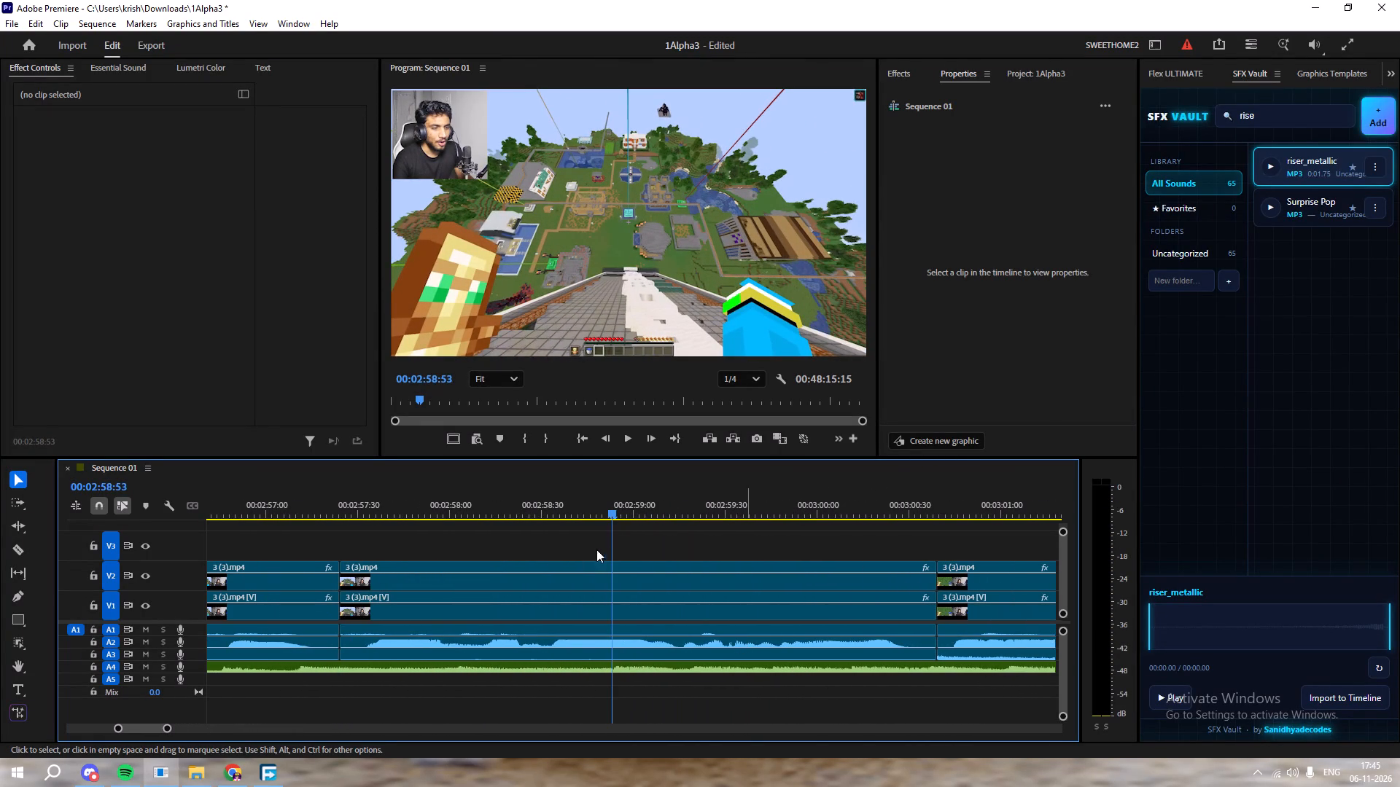
drag(615, 508, 591, 516)
key(space)
key(space)
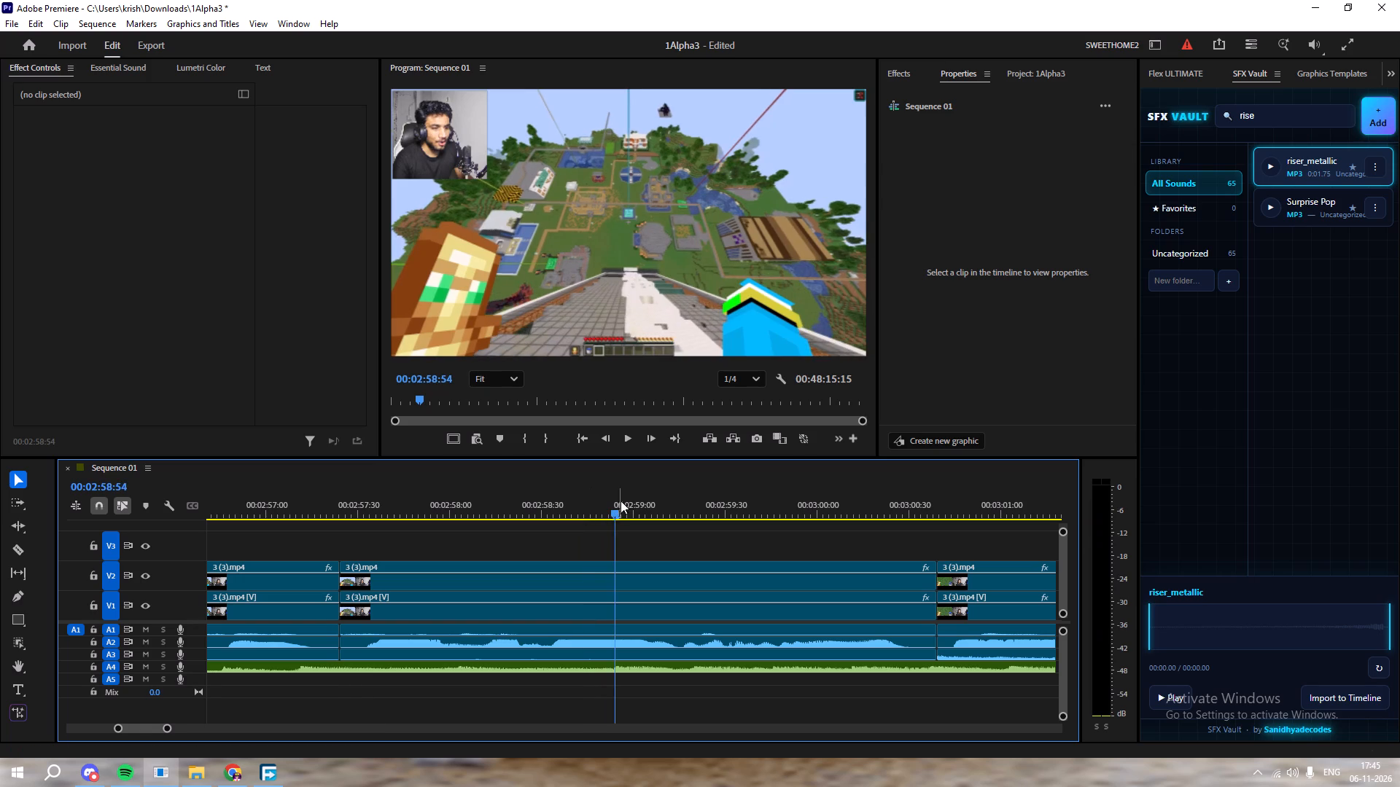
key(space)
key(space)
drag(641, 504, 612, 517)
key(c)
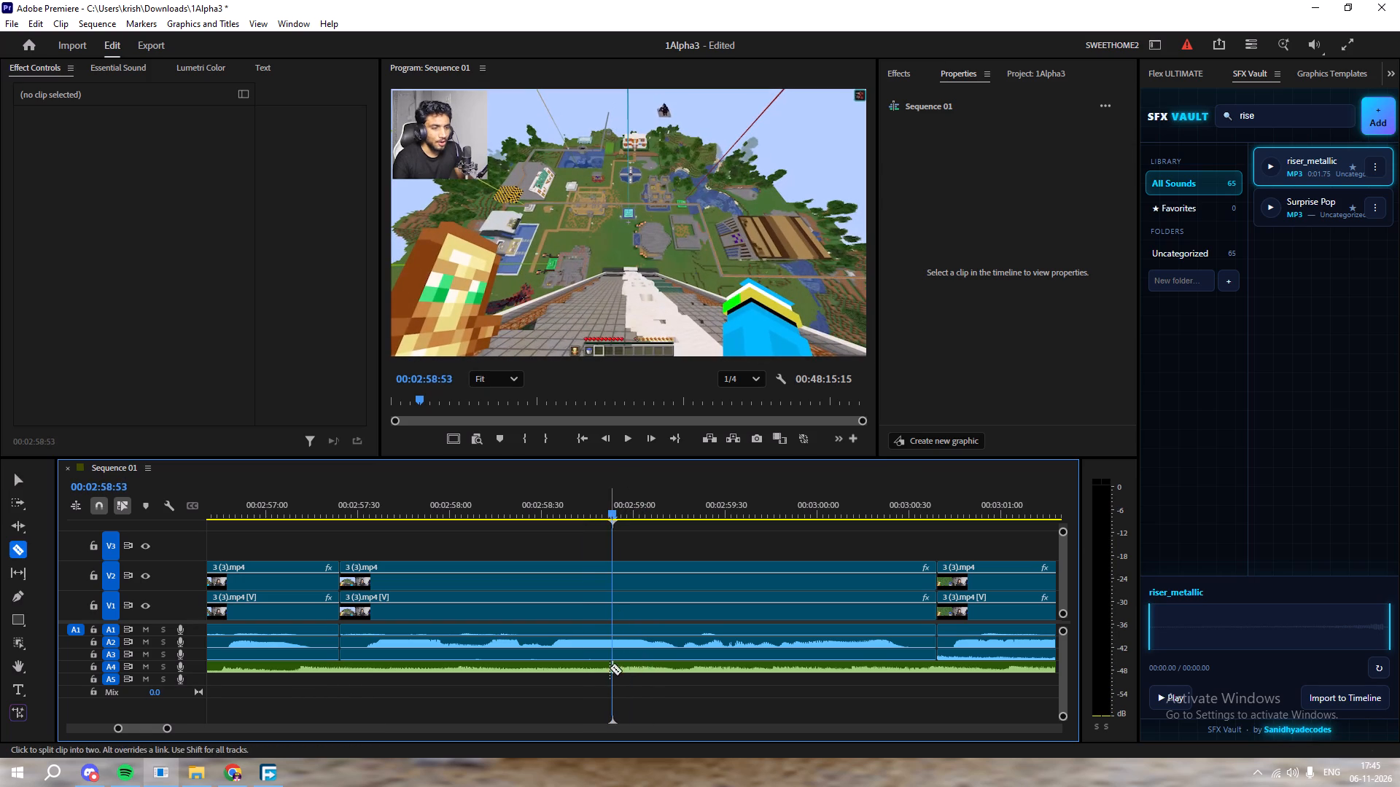
click(610, 667)
Add a short fade-out to the end of the A4 music before the 00:02:58:53 cut, and play past it.
key(v)
drag(606, 663, 589, 665)
key(space)
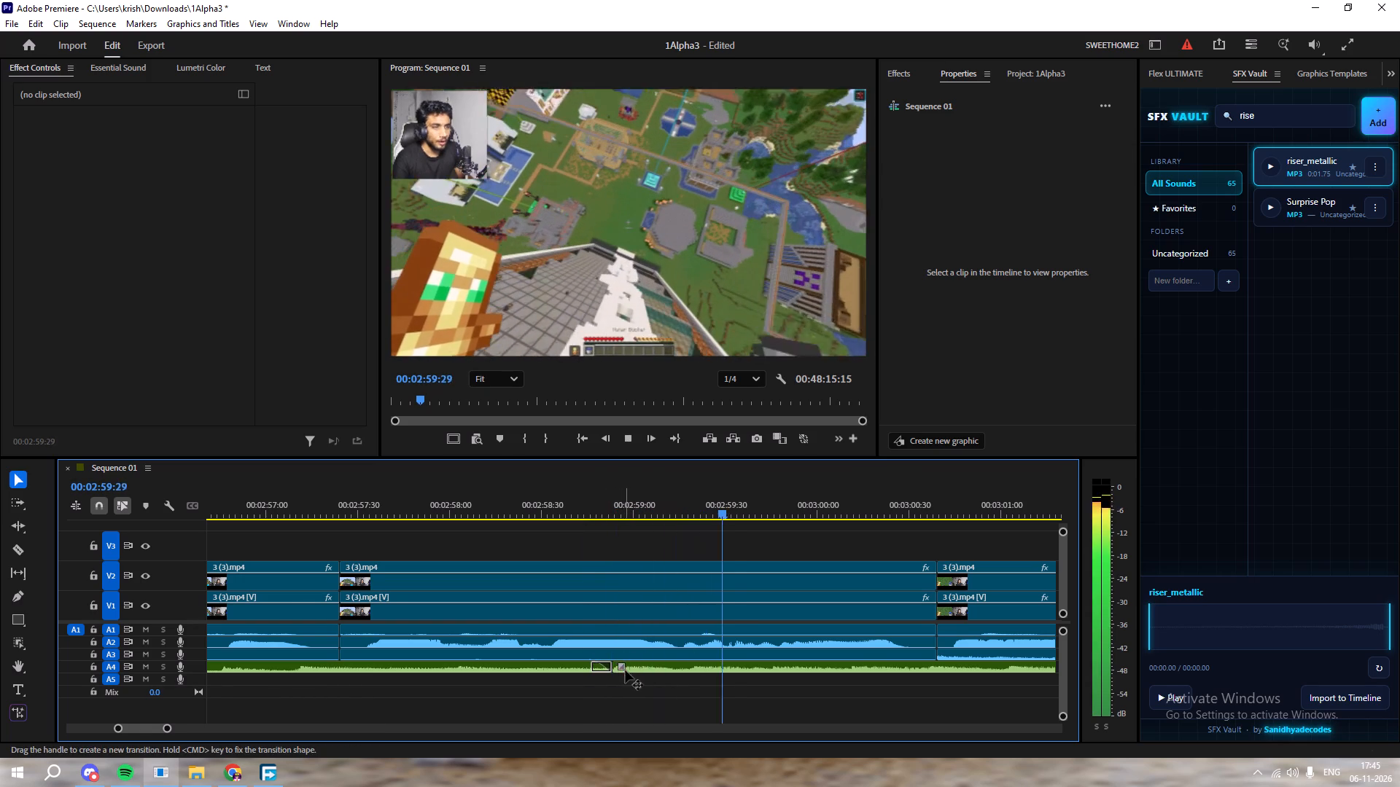
key(space)
Move the second part of the A4 music so it starts at 00:03:00:41, the 3 (3).mp4 cut, leaving a silent gap.
alt+scroll(652, 674, down, 14)
key(space)
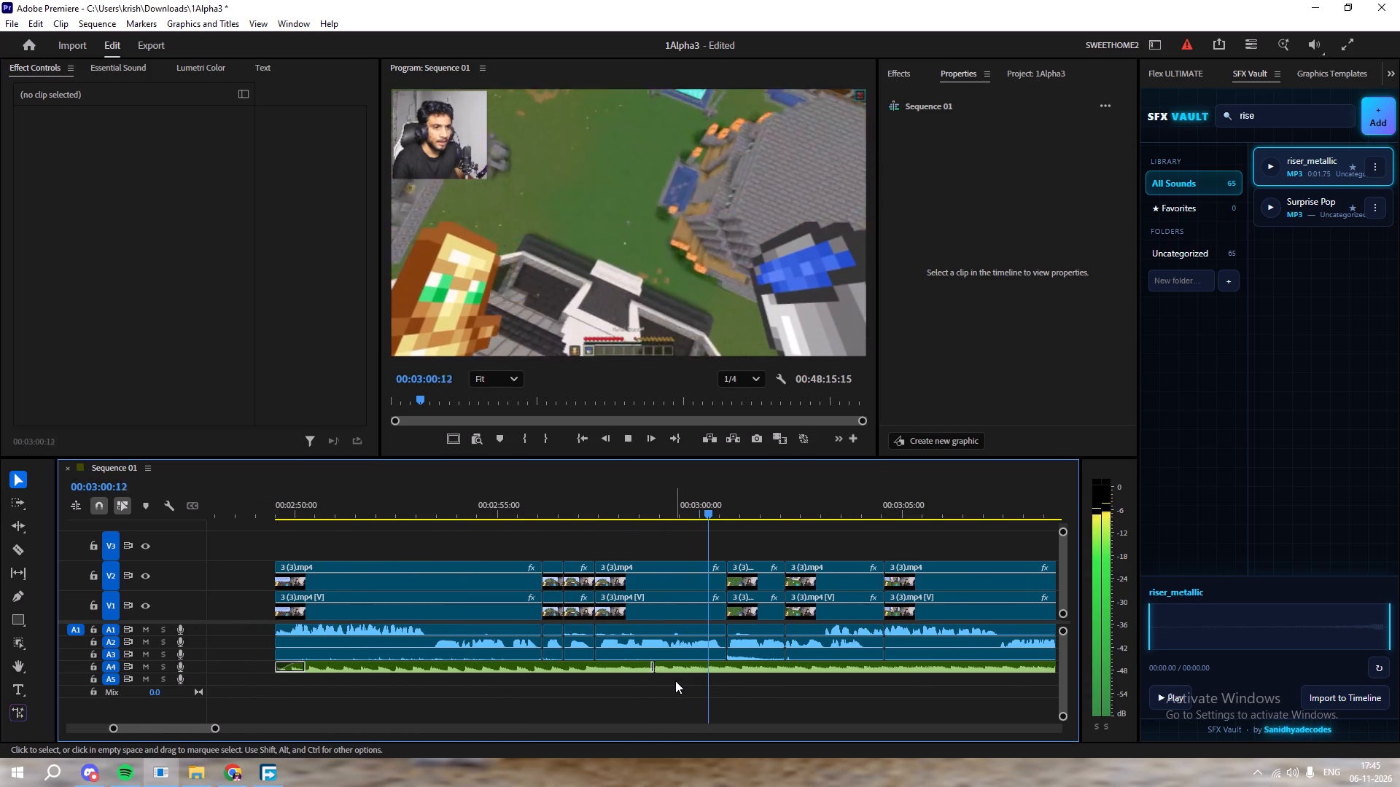
key(space)
drag(749, 506, 725, 514)
key(space)
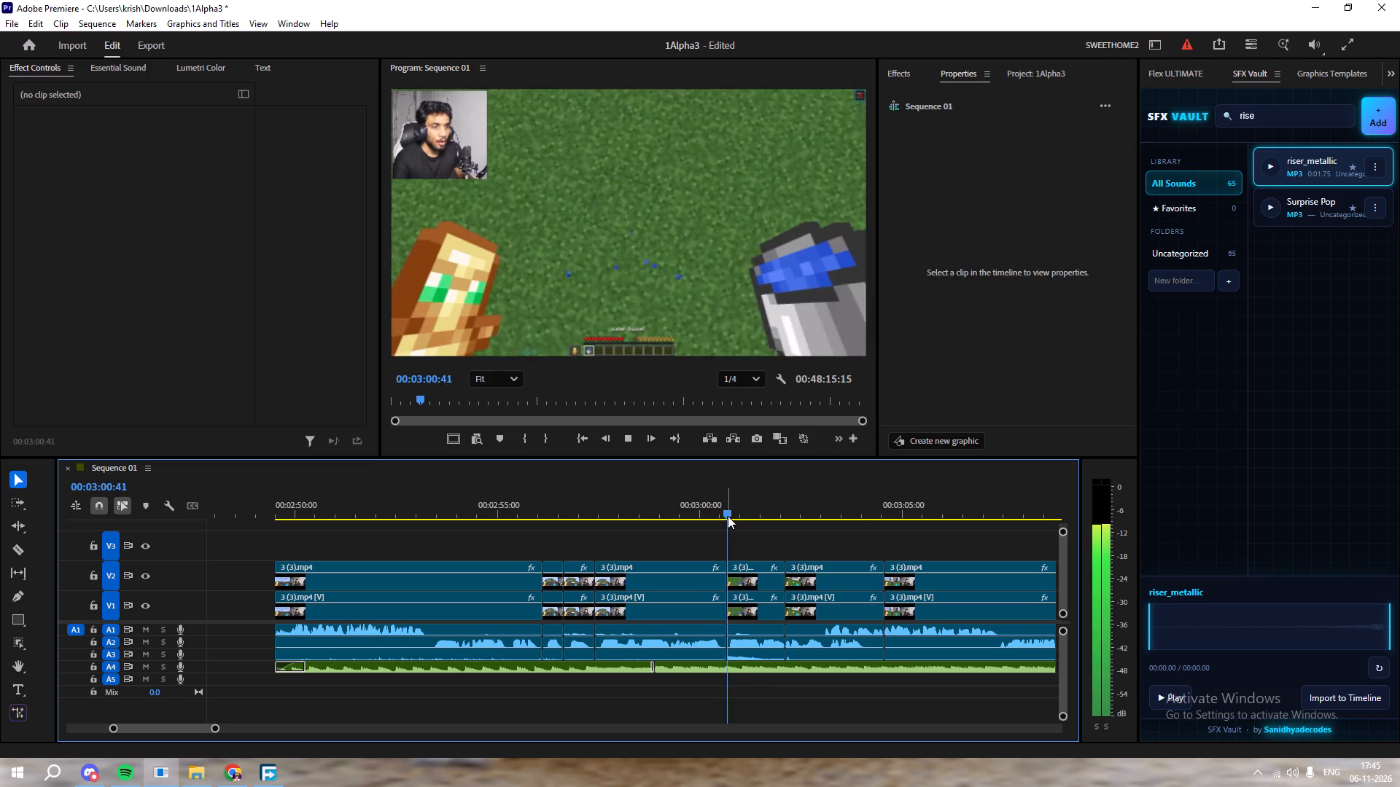
key(space)
drag(678, 668, 747, 670)
click(680, 523)
drag(685, 502, 594, 521)
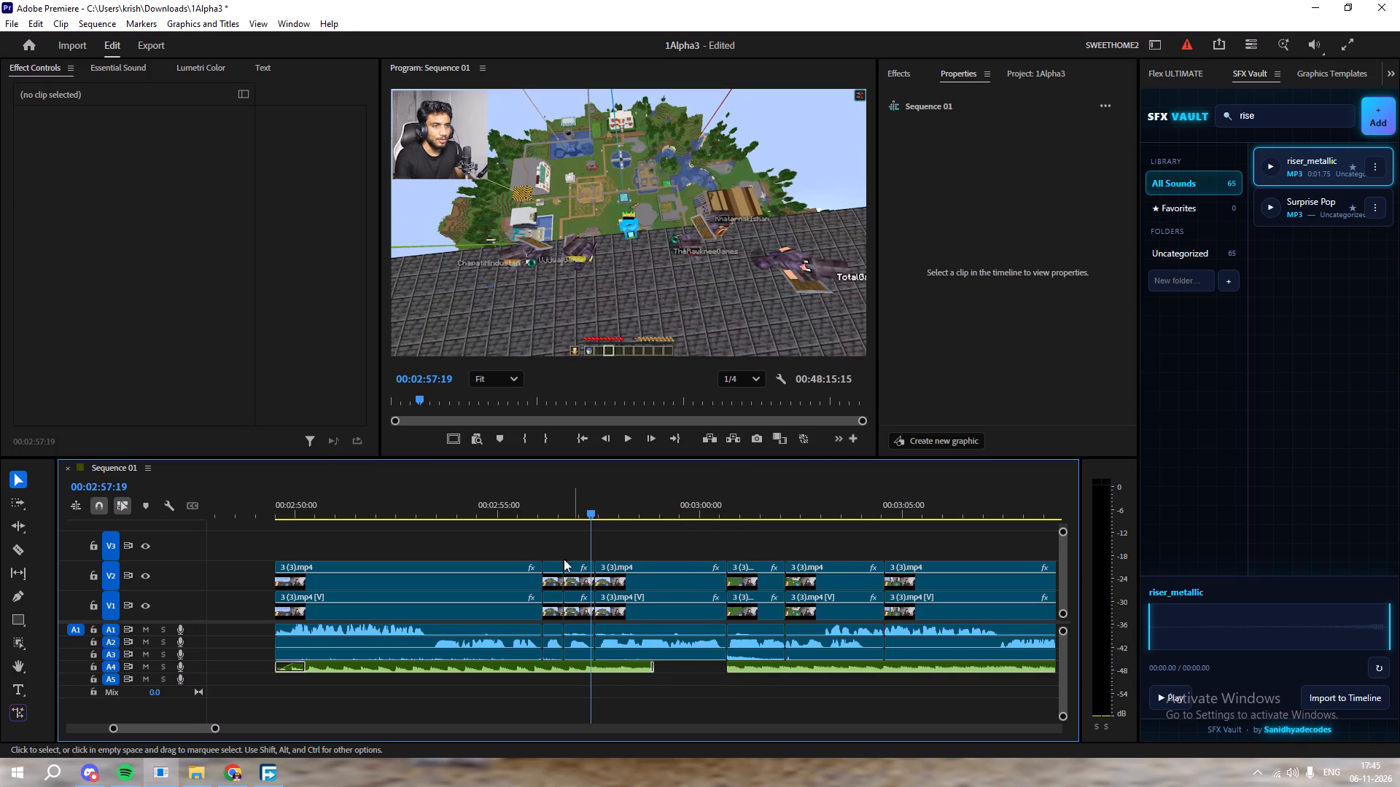
alt+scroll(602, 614, down, 9)
Switch to Chrome, briefly preview the track Revenge by LONELY.ROBOT on Epidemic Sound, and minimize the browser.
click(237, 781)
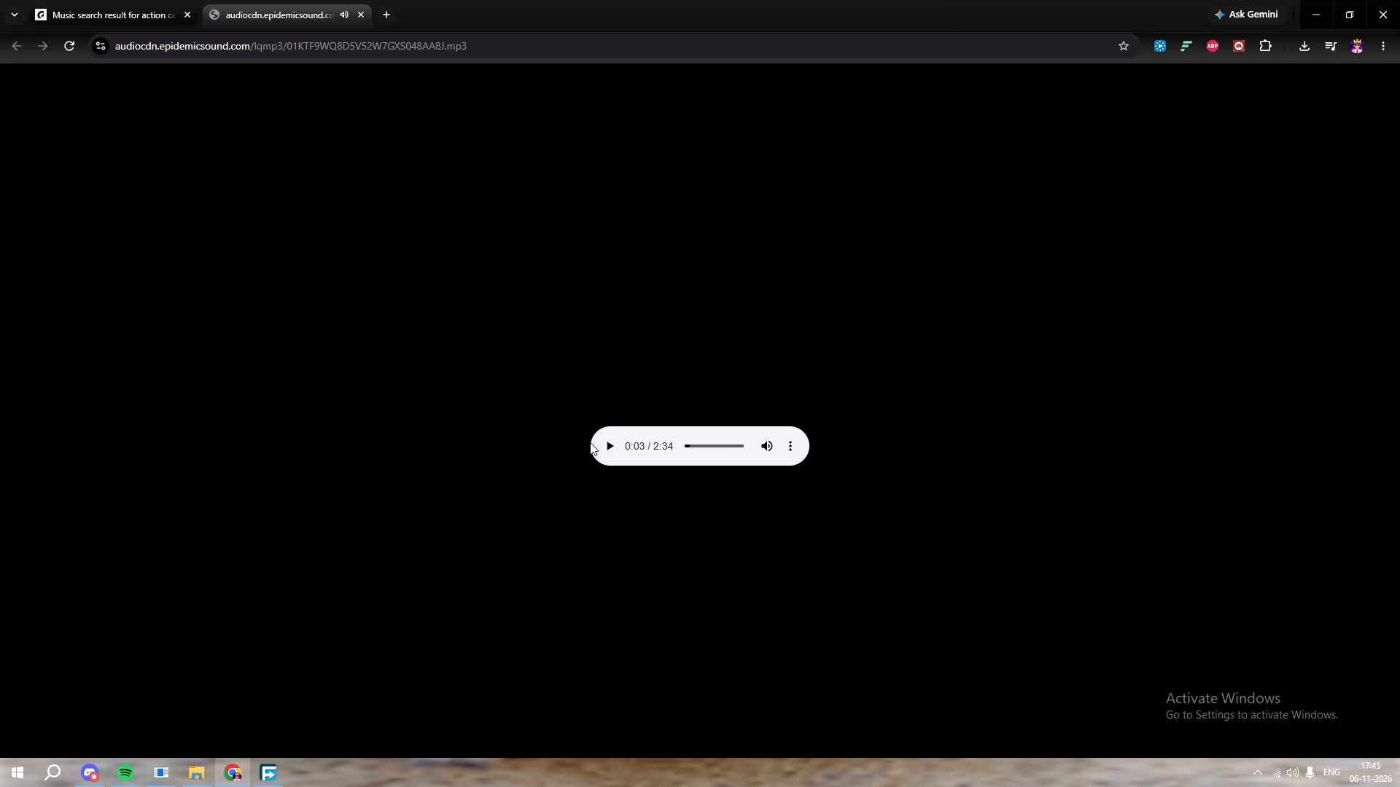
click(146, 0)
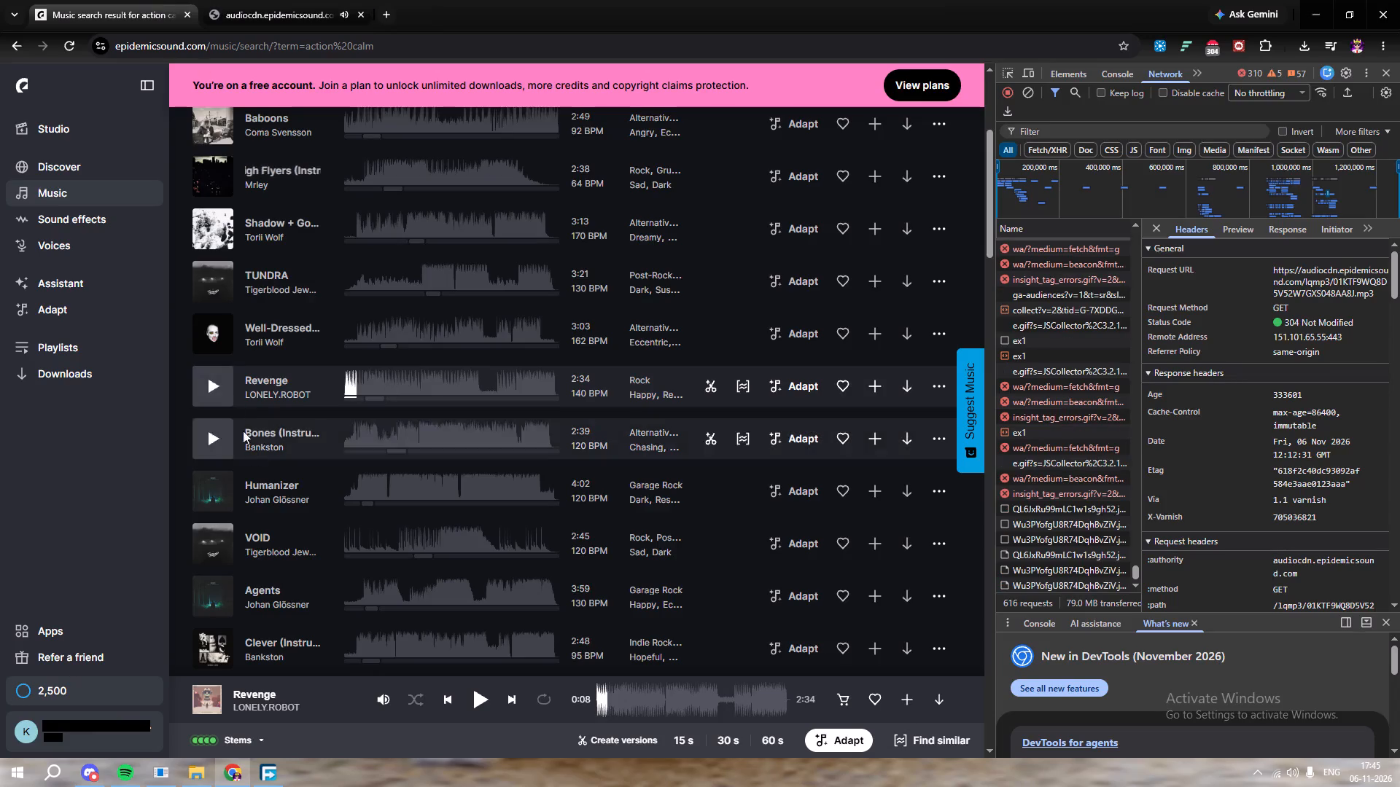
double_click(218, 386)
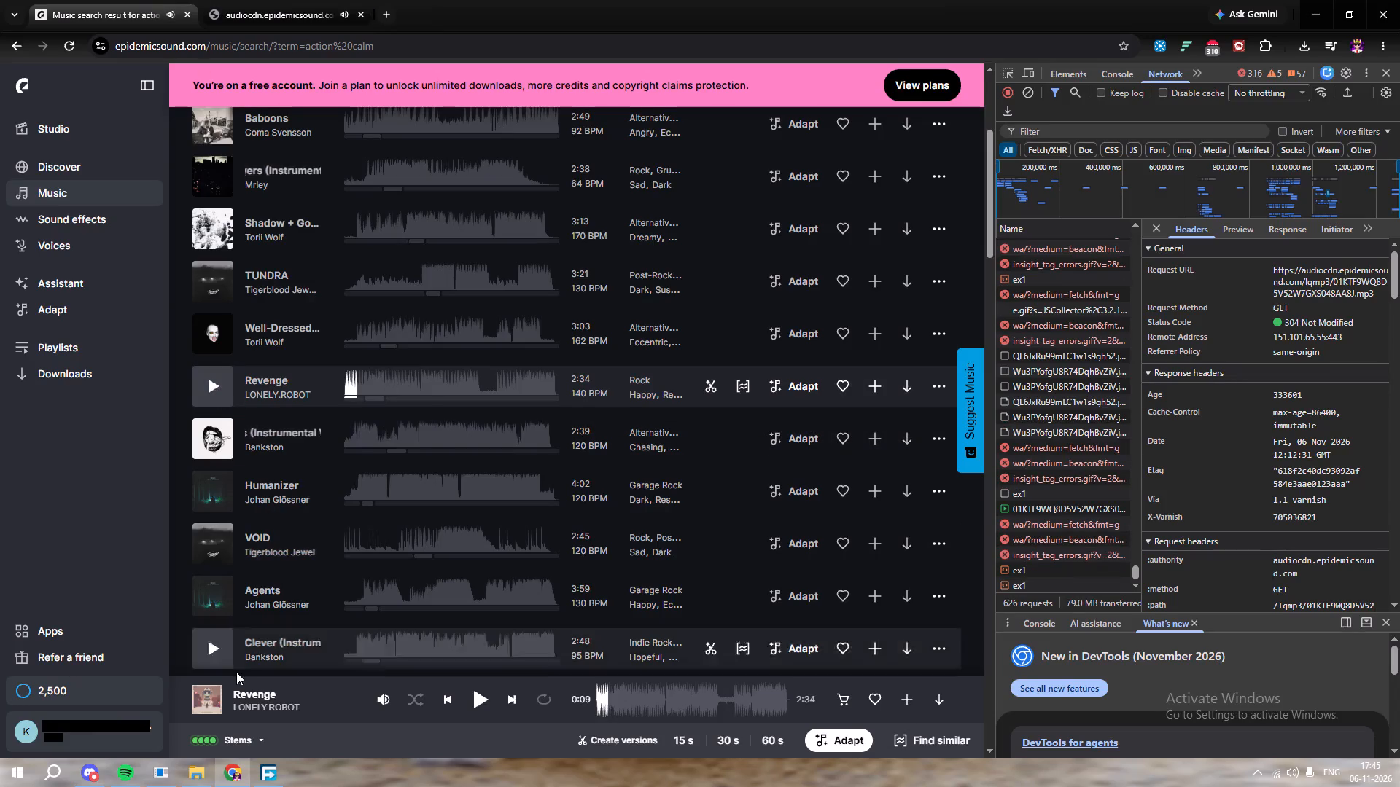
click(1315, 11)
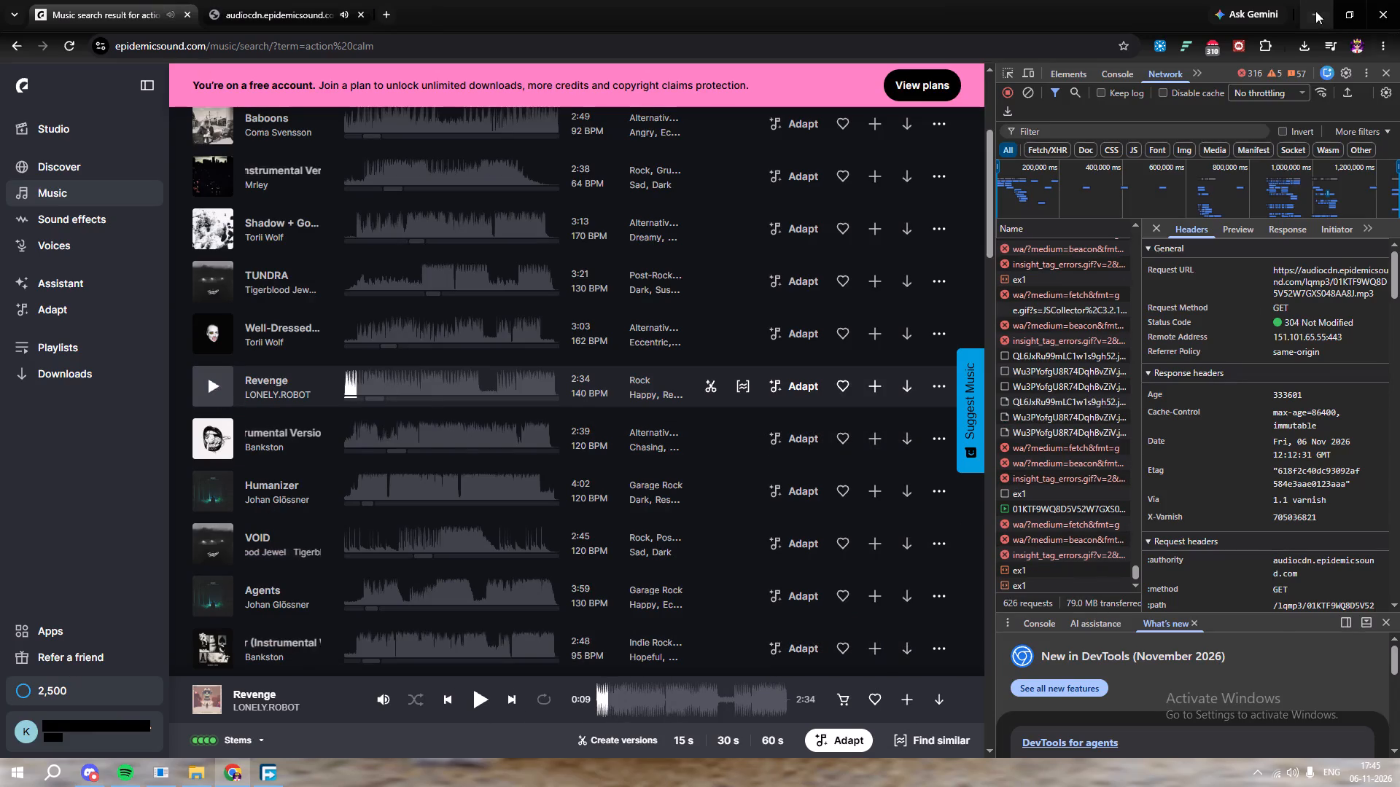
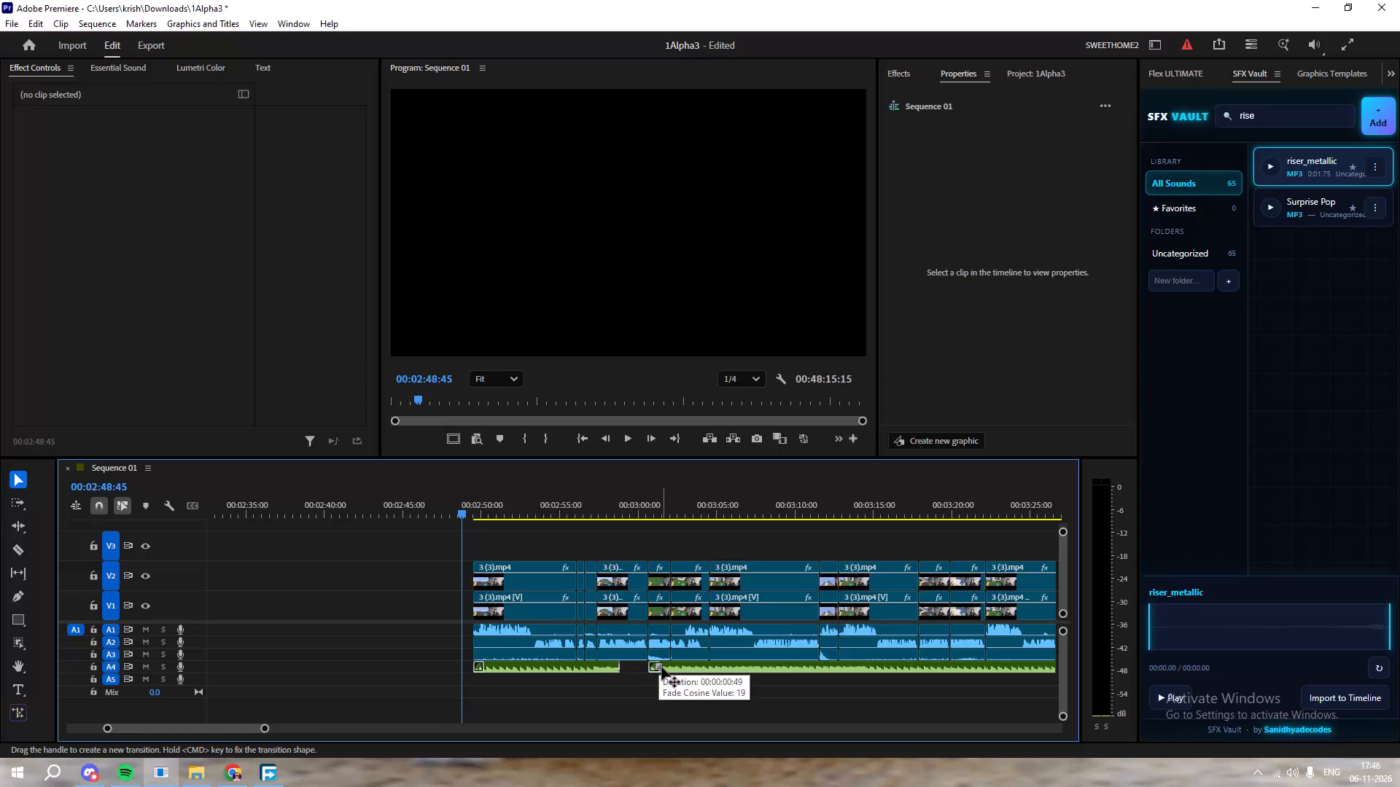
Add a short fade-in to the start of the second A4 music part at 00:03:00:41, and play through it from 00:02:48:45.
click(661, 667)
key(space)
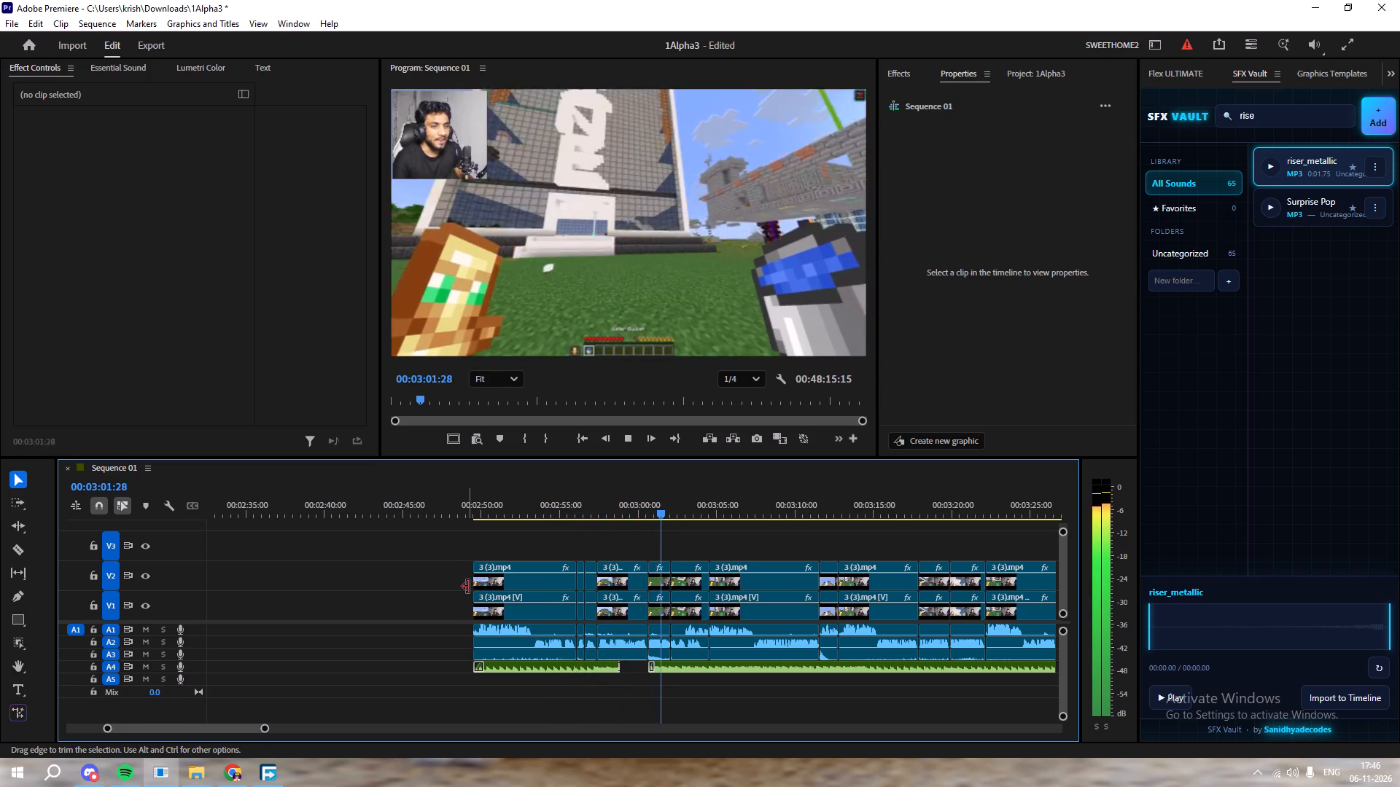
alt+scroll(665, 586, up, 11)
key(space)
Bring up the Effects list, scrub around the music gap, and replay from about 00:02:50 to 00:03:02:54 to check the A4 fades.
drag(633, 502, 577, 514)
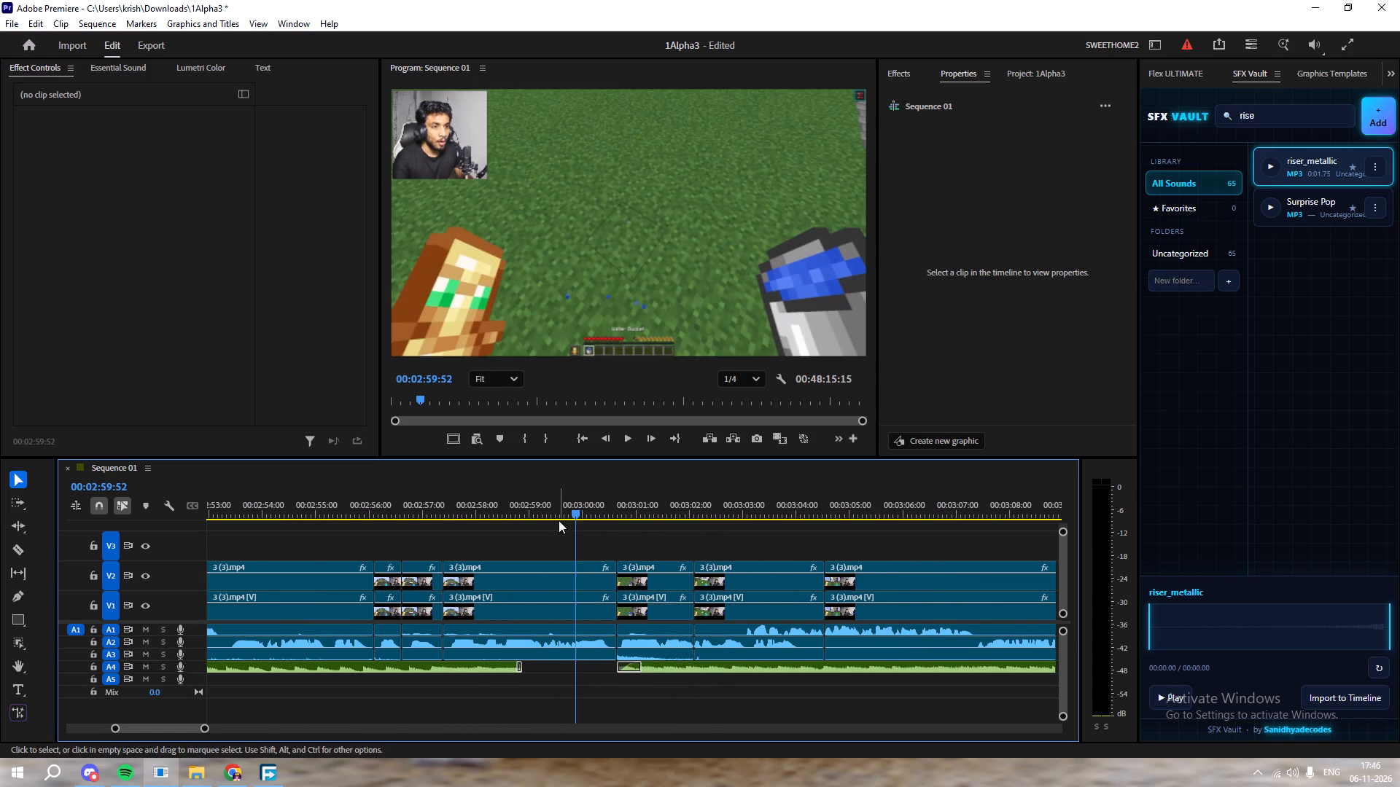
click(900, 69)
drag(513, 498, 168, 517)
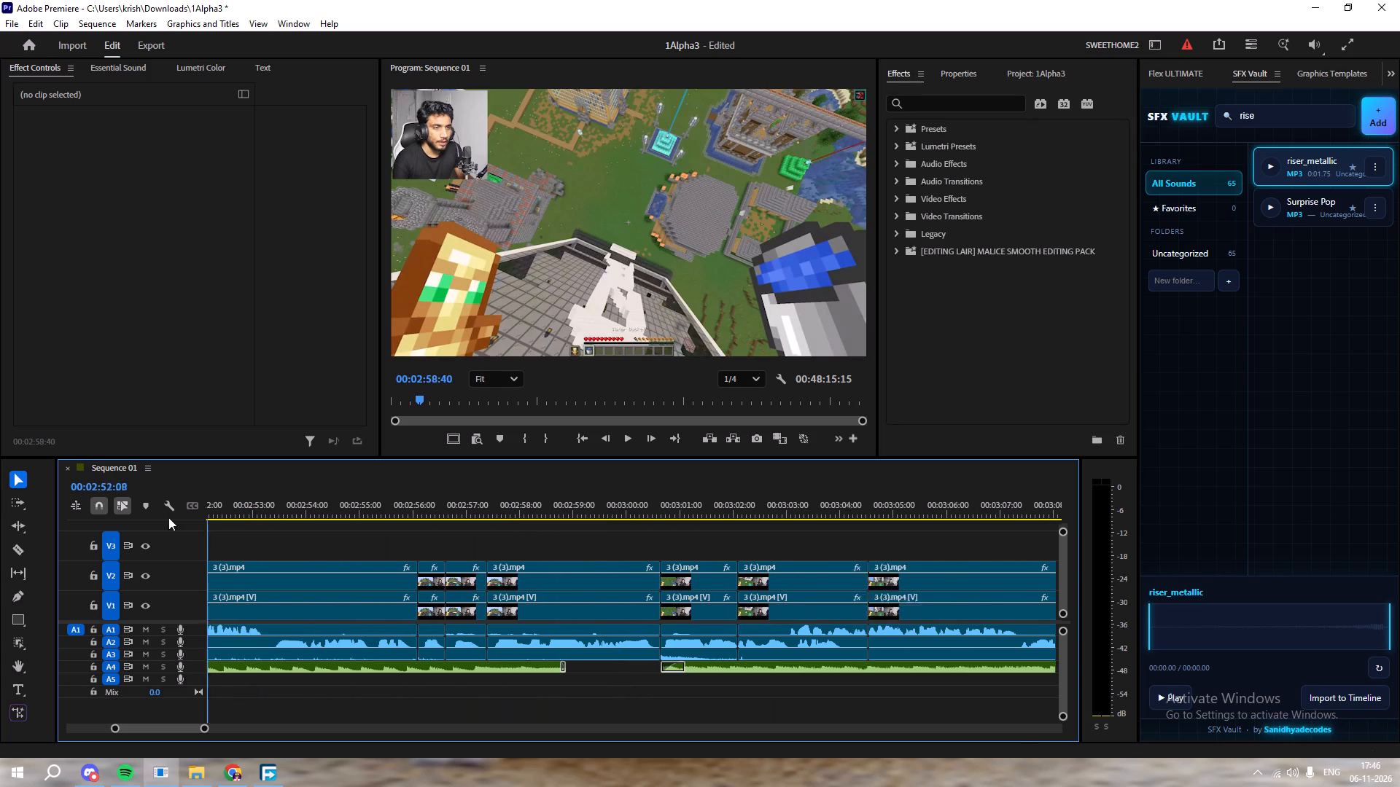
drag(168, 517, 368, 533)
alt+scroll(366, 533, down, 9)
drag(347, 498, 316, 509)
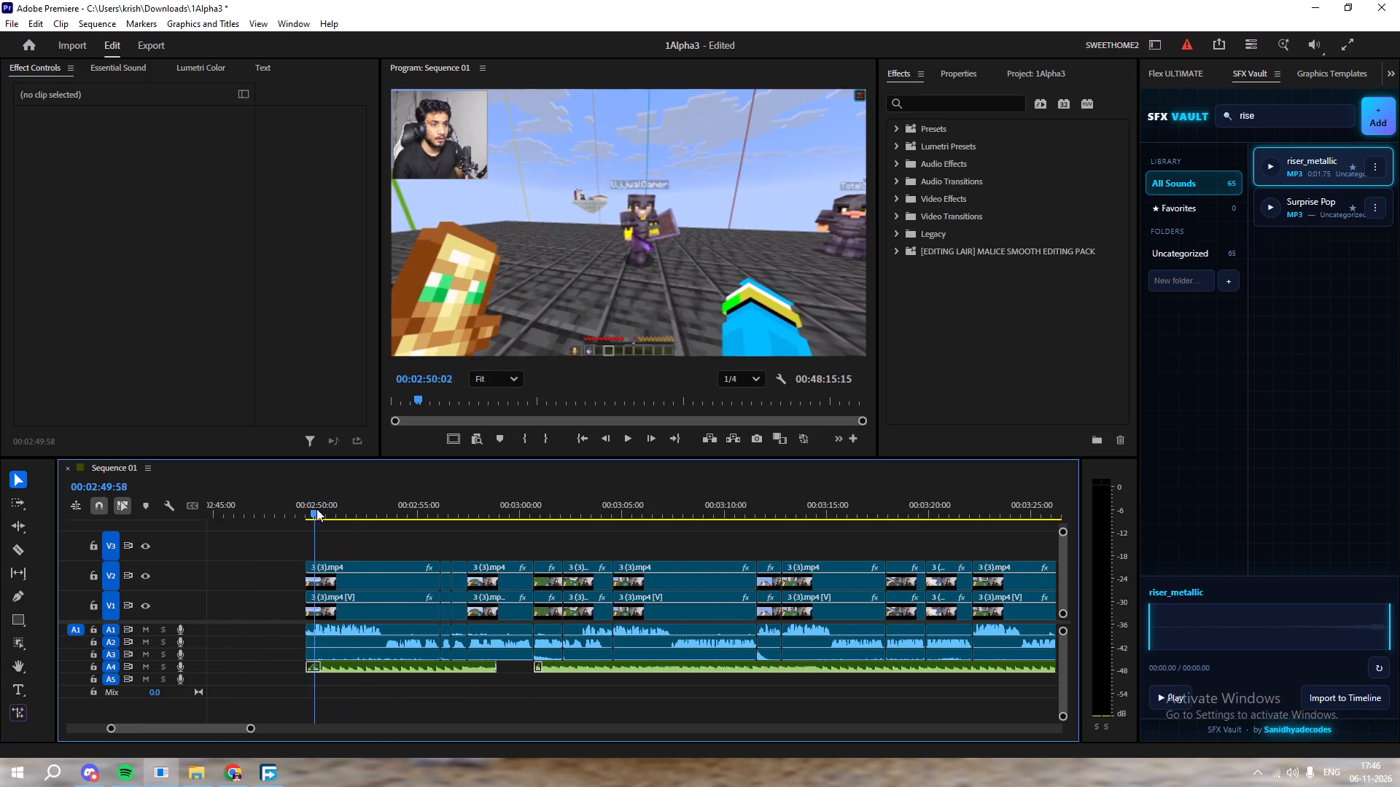
drag(316, 509, 308, 512)
key(space)
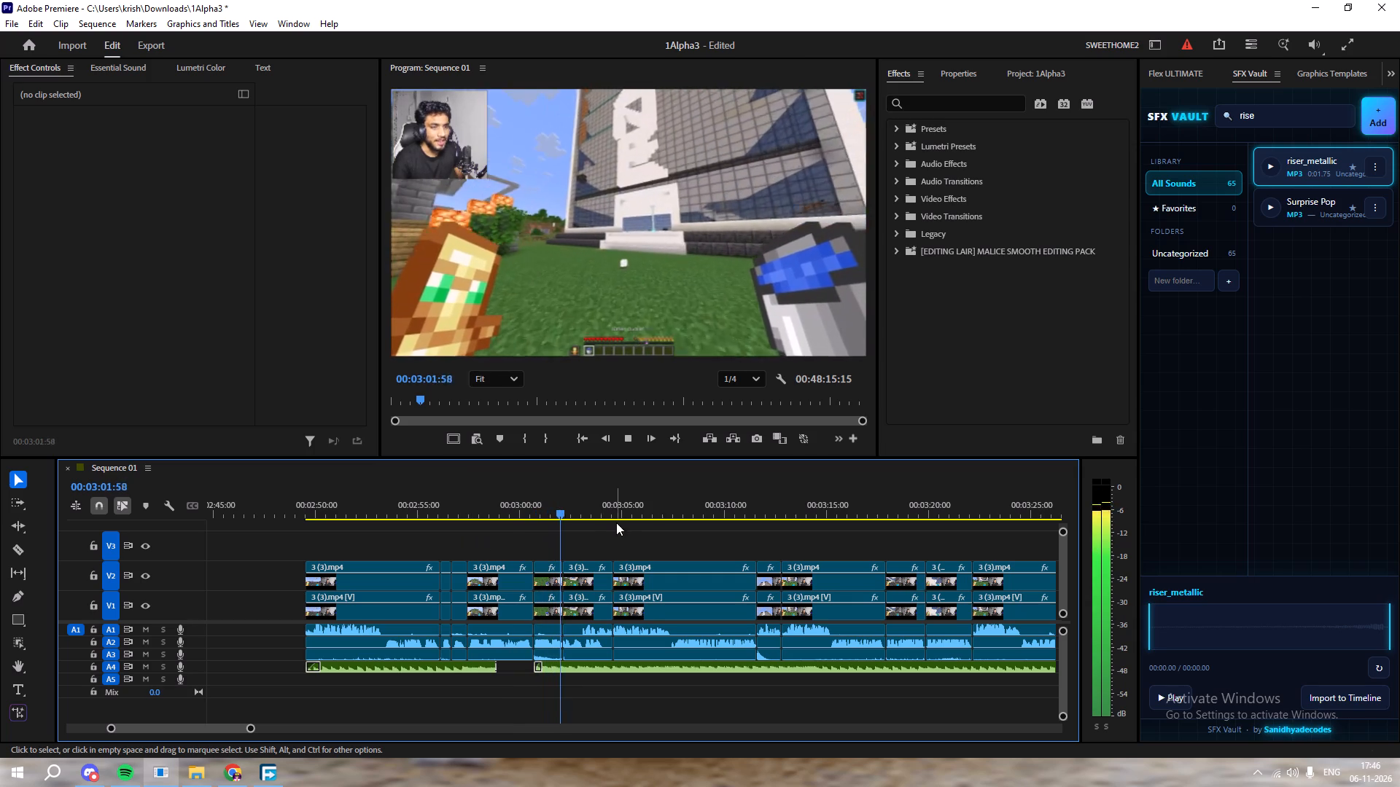
key(space)
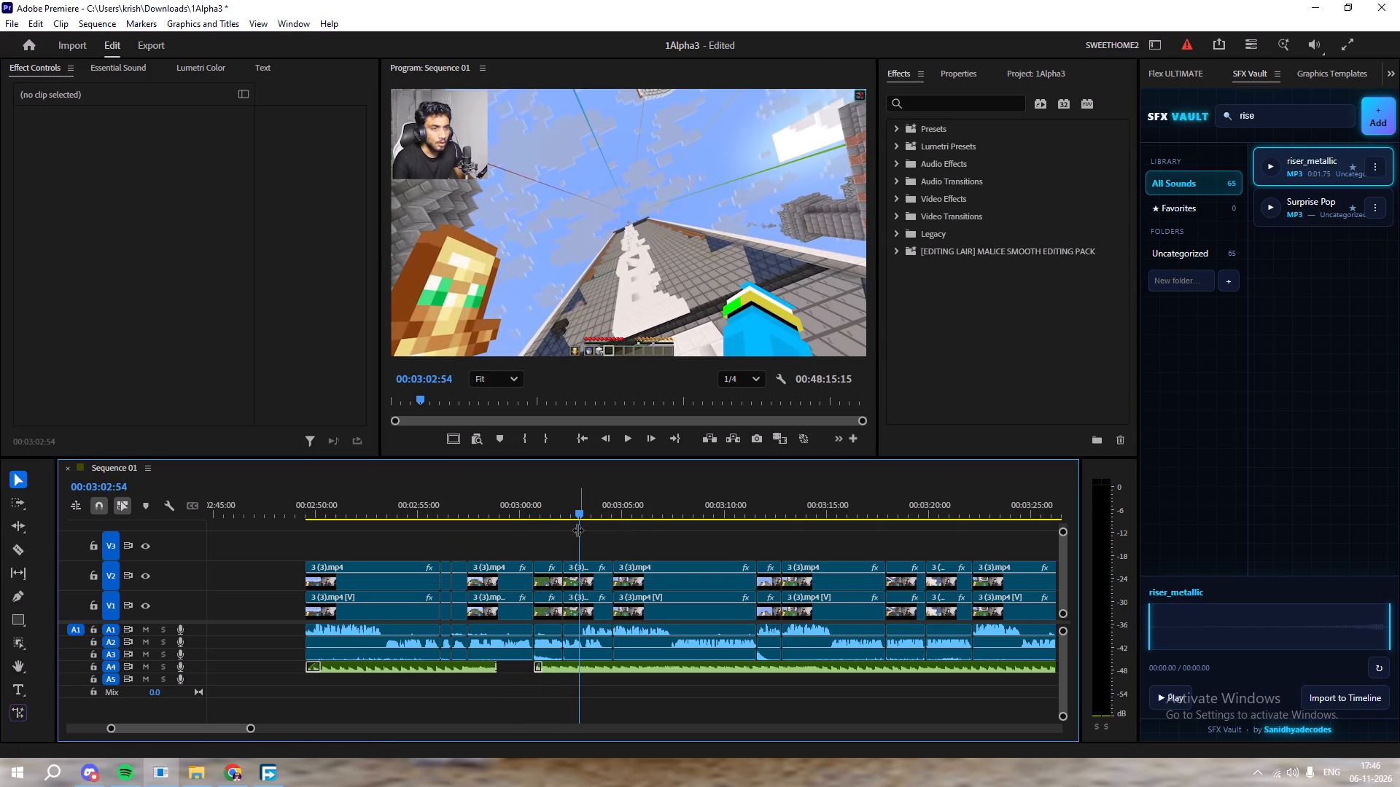
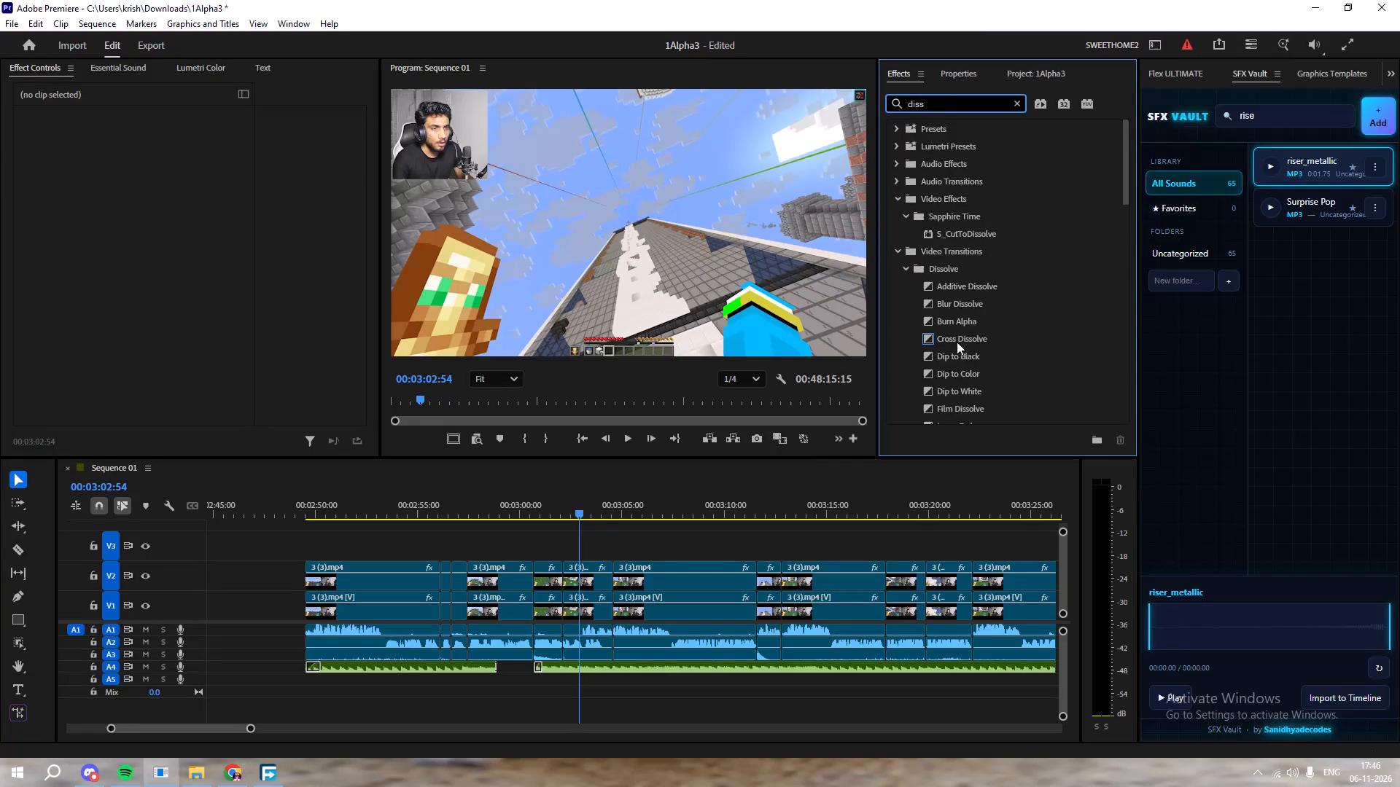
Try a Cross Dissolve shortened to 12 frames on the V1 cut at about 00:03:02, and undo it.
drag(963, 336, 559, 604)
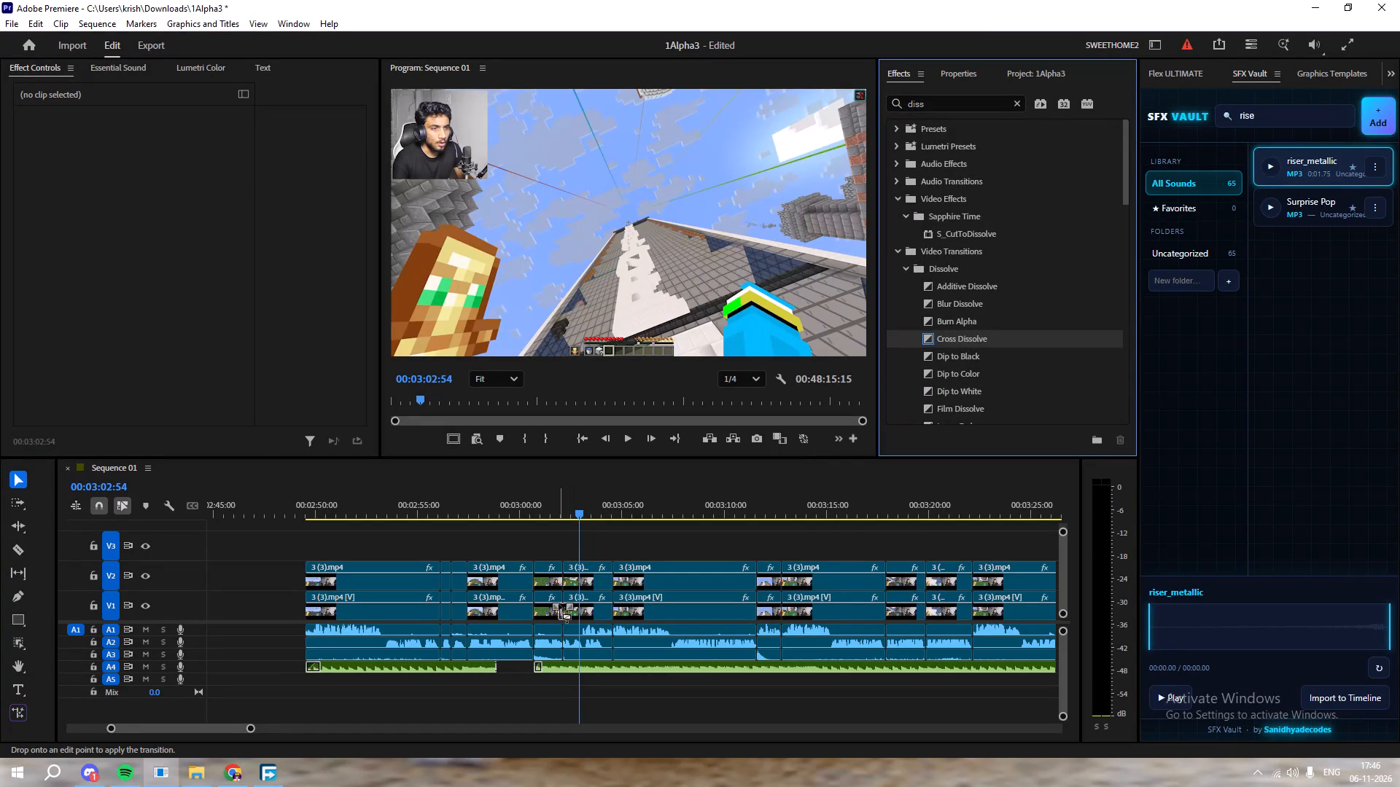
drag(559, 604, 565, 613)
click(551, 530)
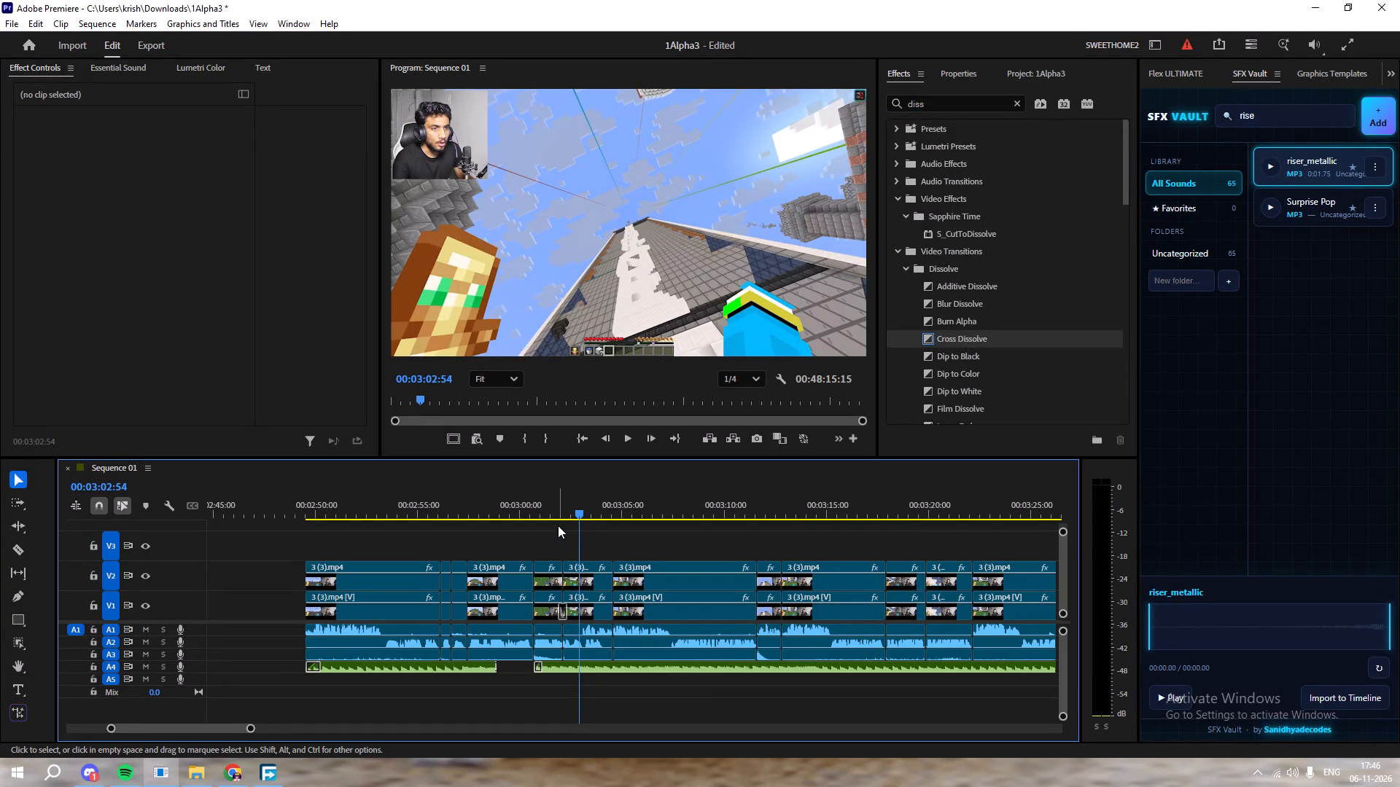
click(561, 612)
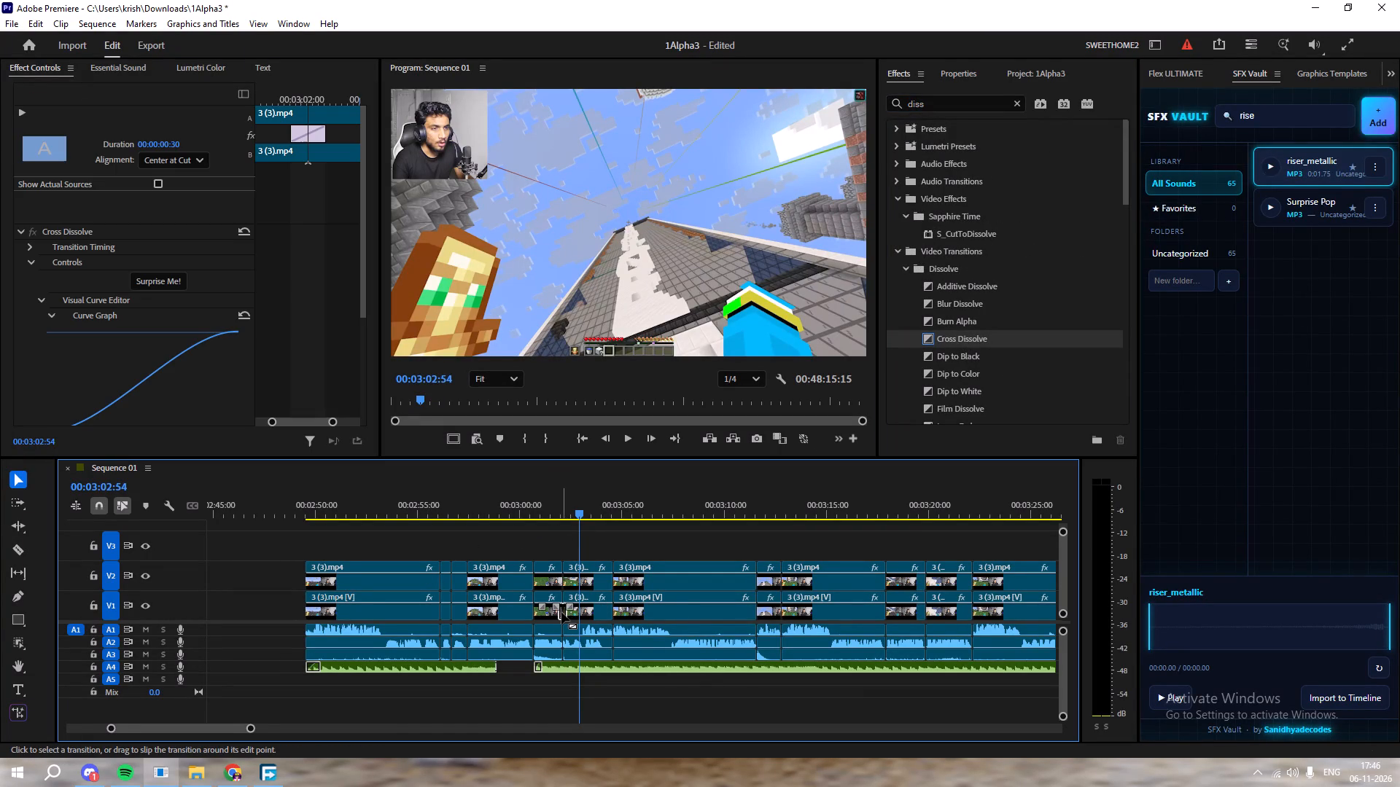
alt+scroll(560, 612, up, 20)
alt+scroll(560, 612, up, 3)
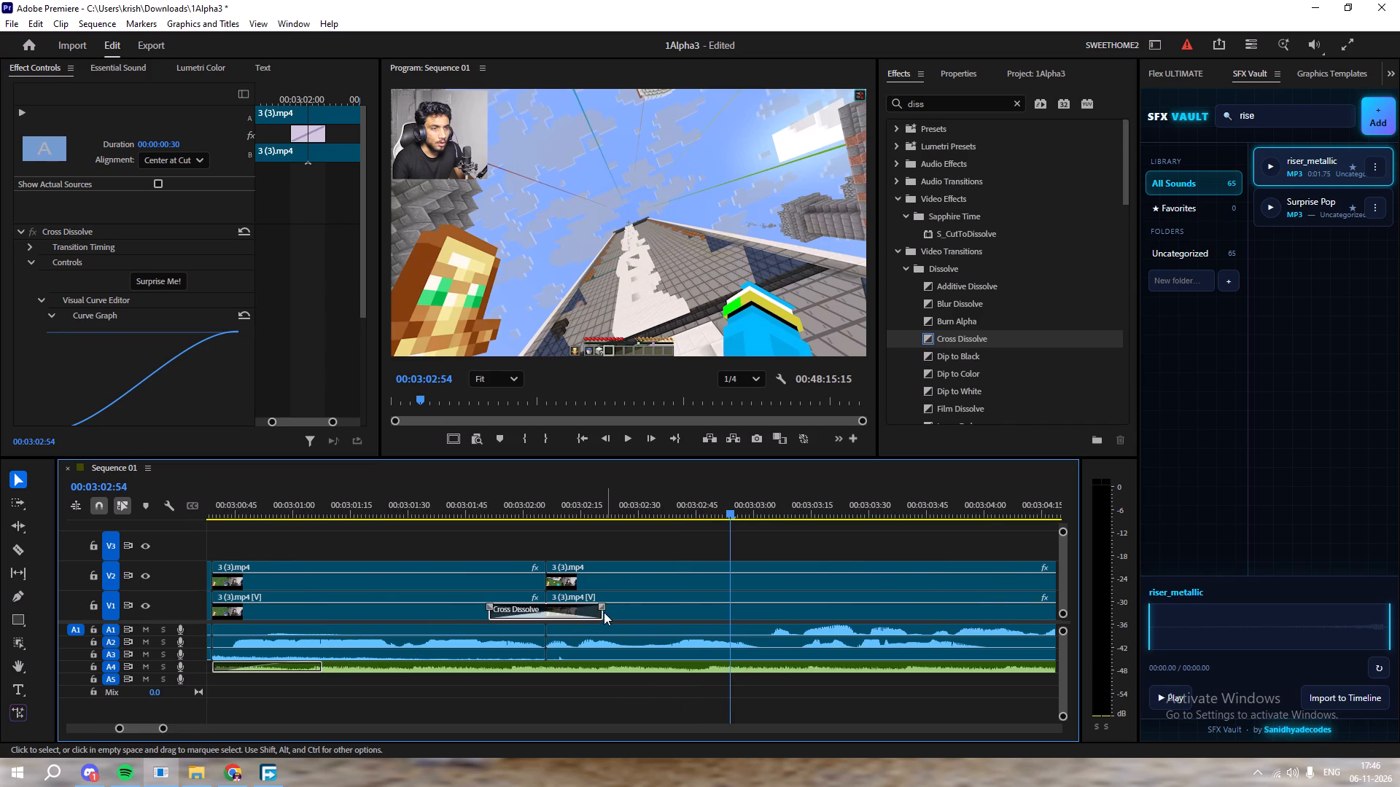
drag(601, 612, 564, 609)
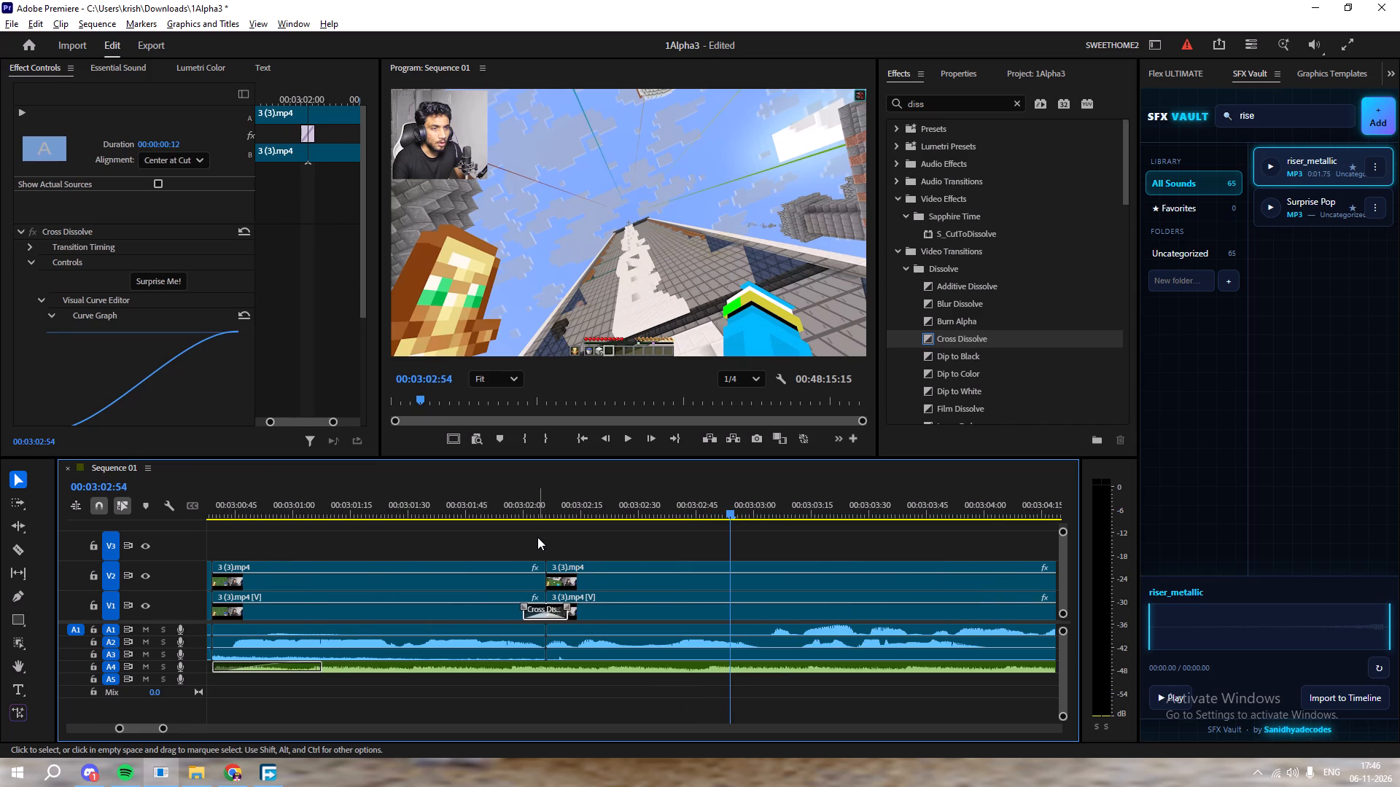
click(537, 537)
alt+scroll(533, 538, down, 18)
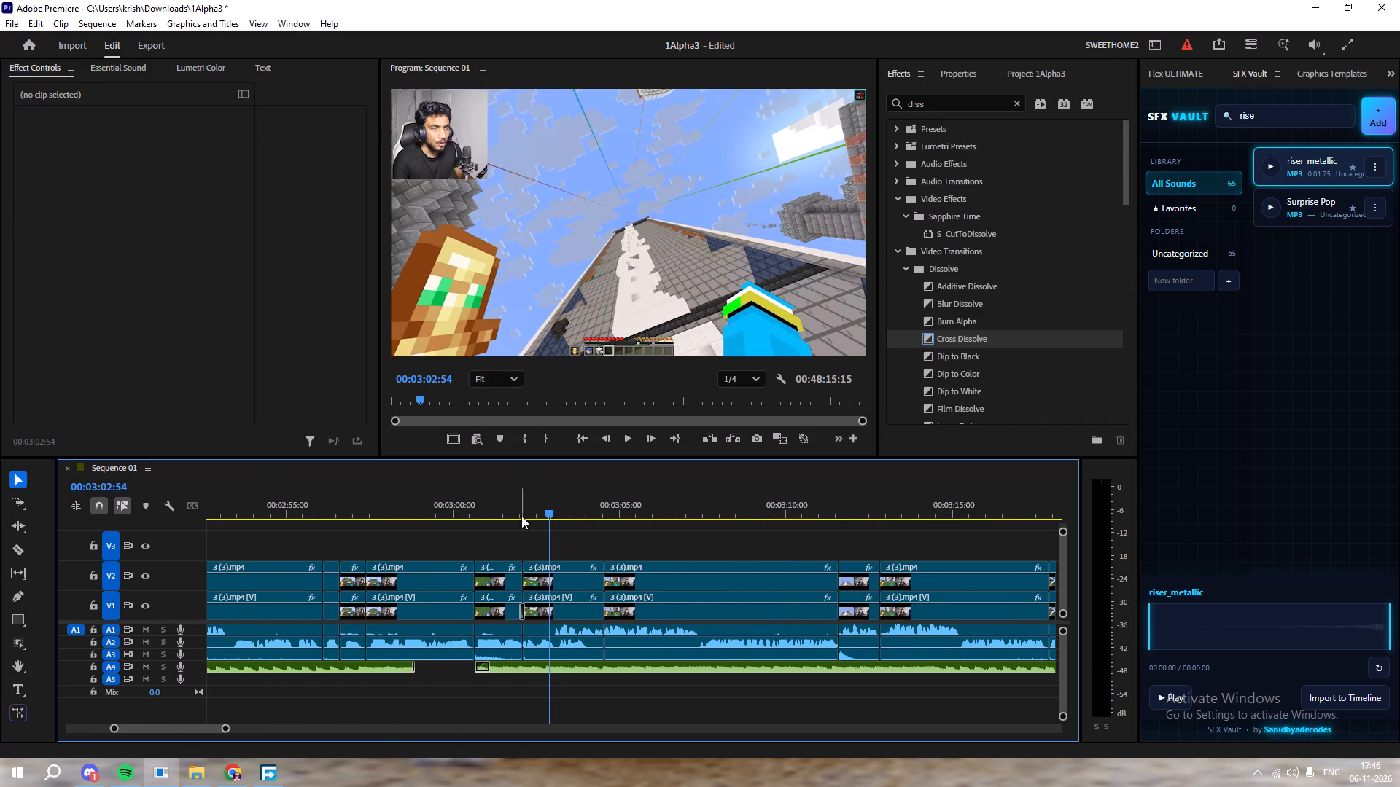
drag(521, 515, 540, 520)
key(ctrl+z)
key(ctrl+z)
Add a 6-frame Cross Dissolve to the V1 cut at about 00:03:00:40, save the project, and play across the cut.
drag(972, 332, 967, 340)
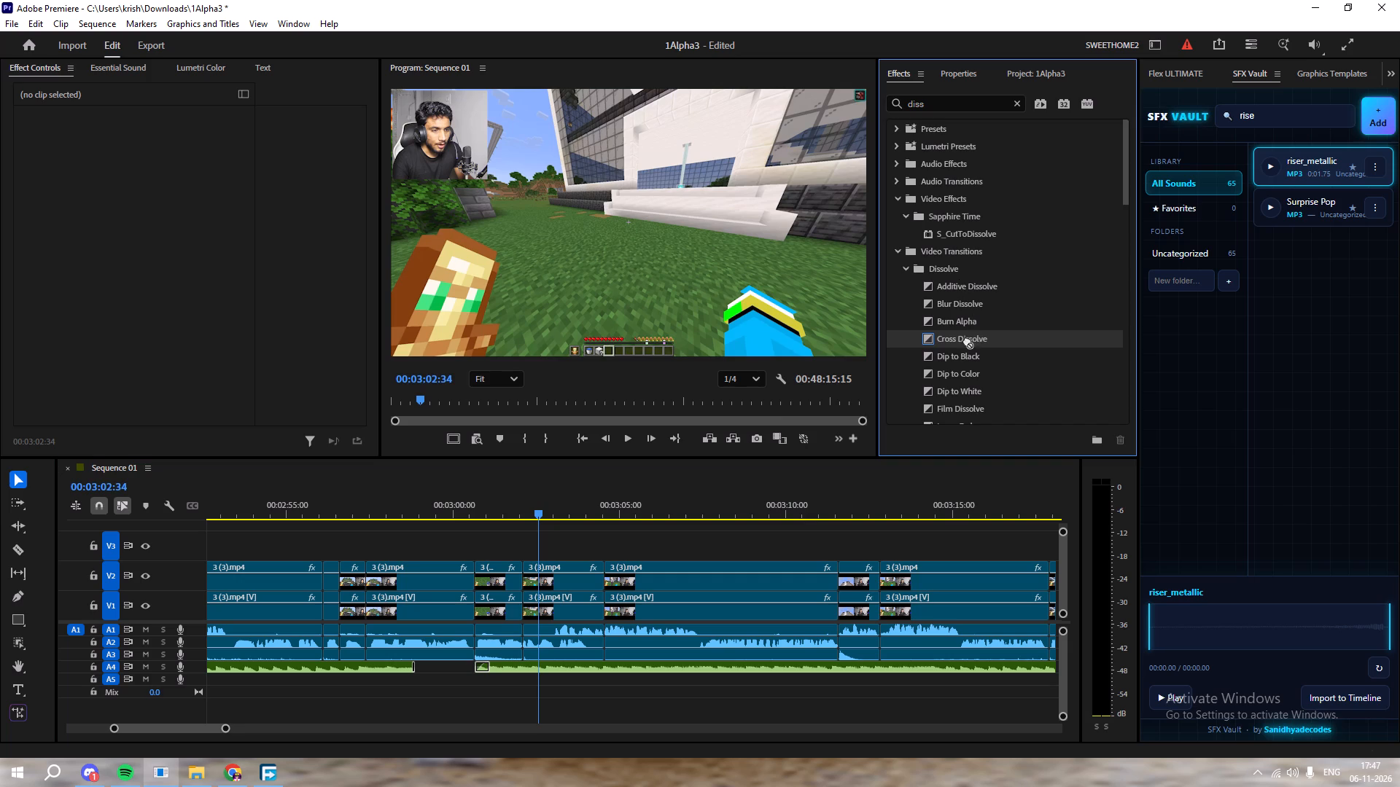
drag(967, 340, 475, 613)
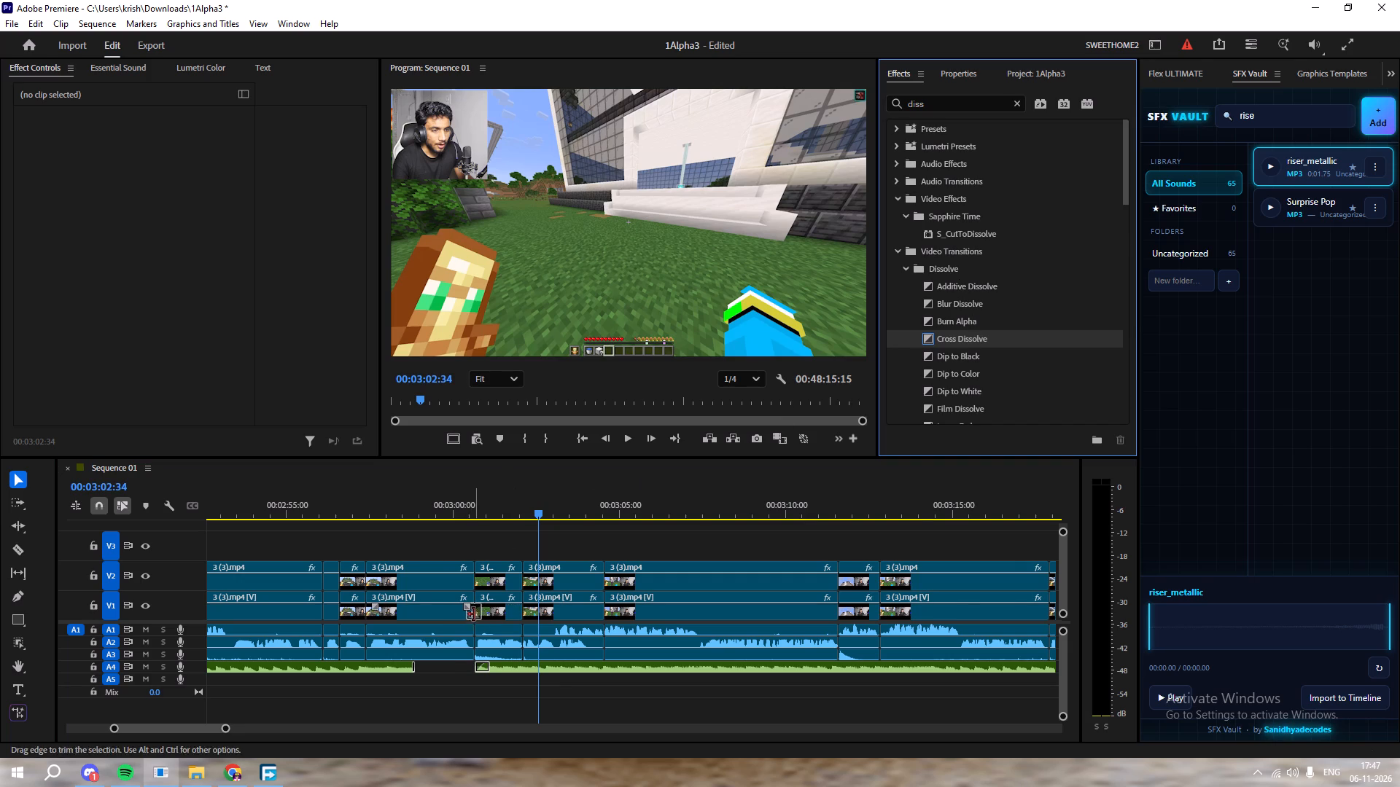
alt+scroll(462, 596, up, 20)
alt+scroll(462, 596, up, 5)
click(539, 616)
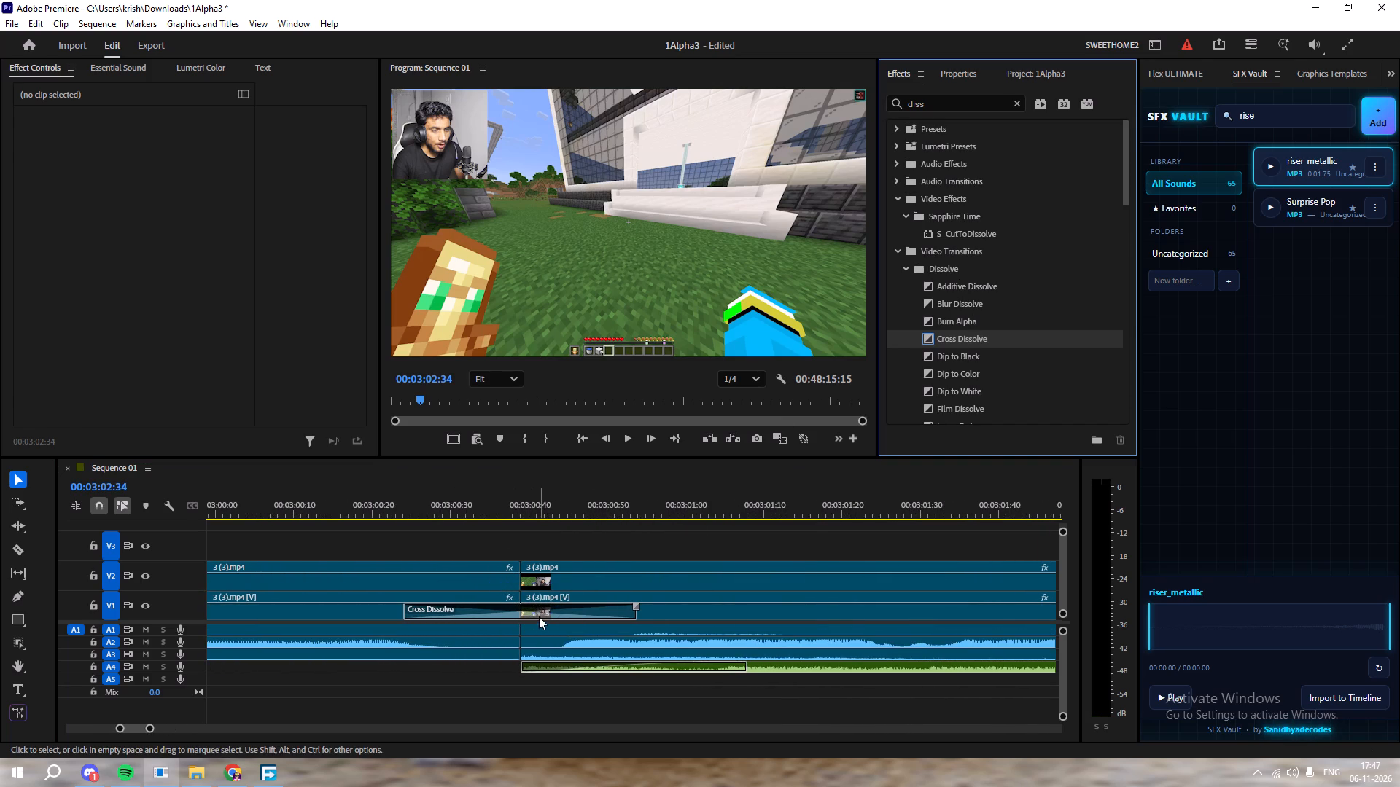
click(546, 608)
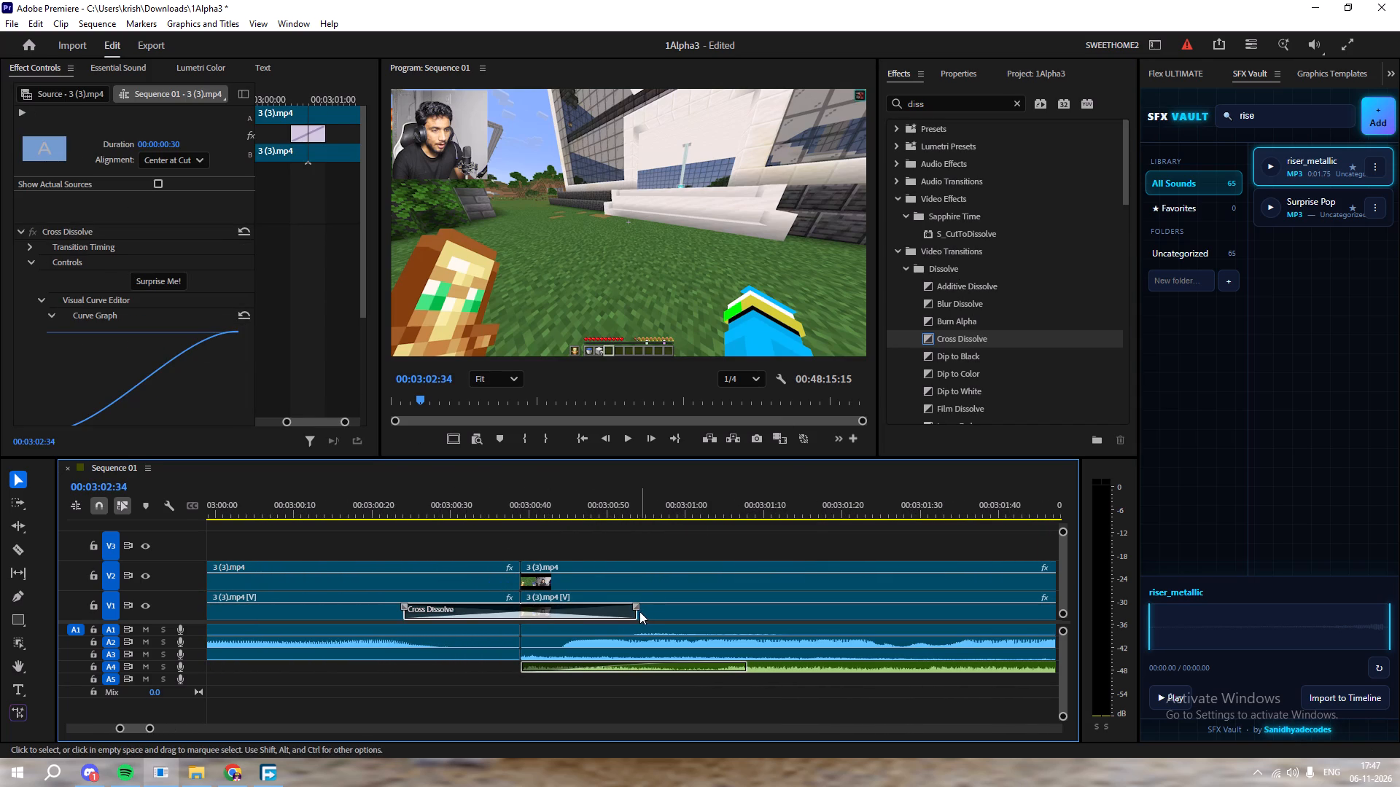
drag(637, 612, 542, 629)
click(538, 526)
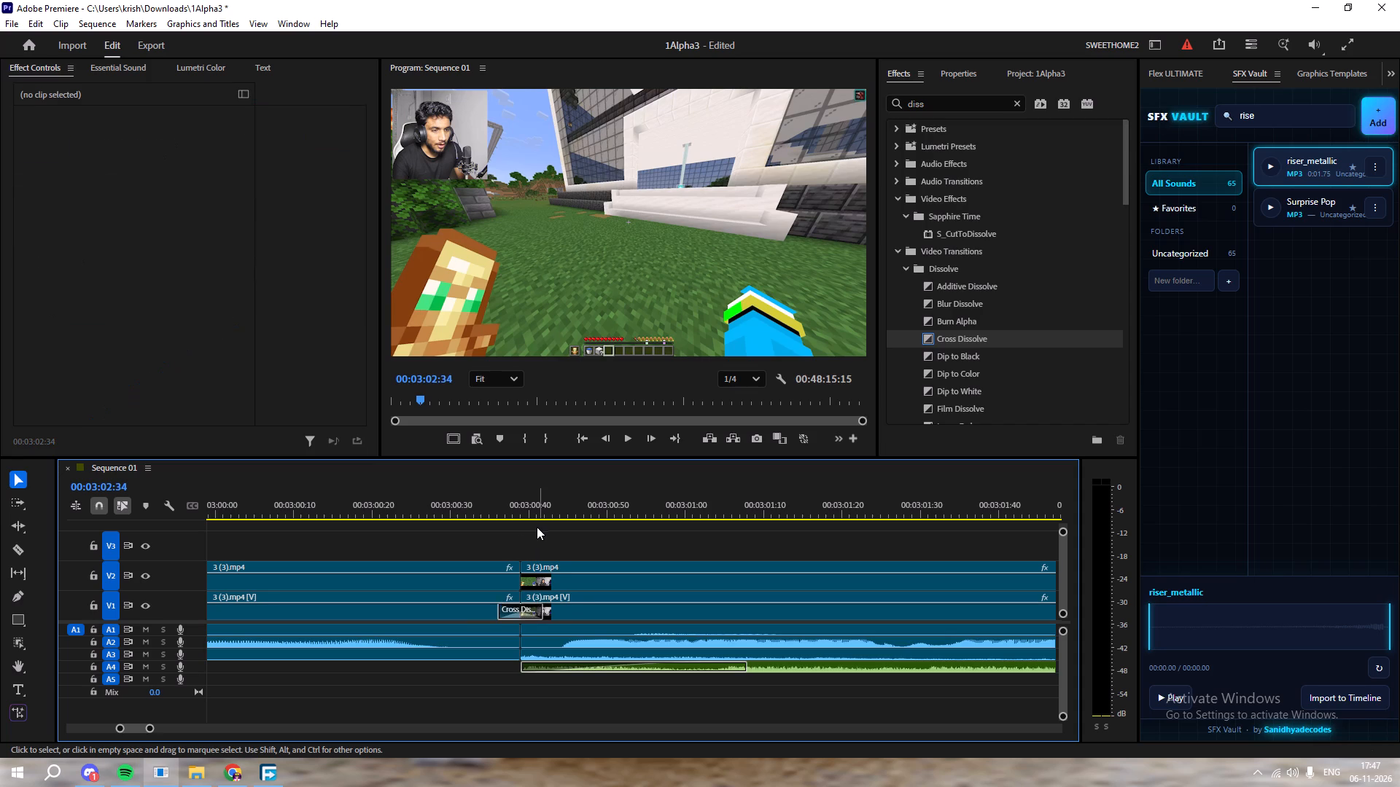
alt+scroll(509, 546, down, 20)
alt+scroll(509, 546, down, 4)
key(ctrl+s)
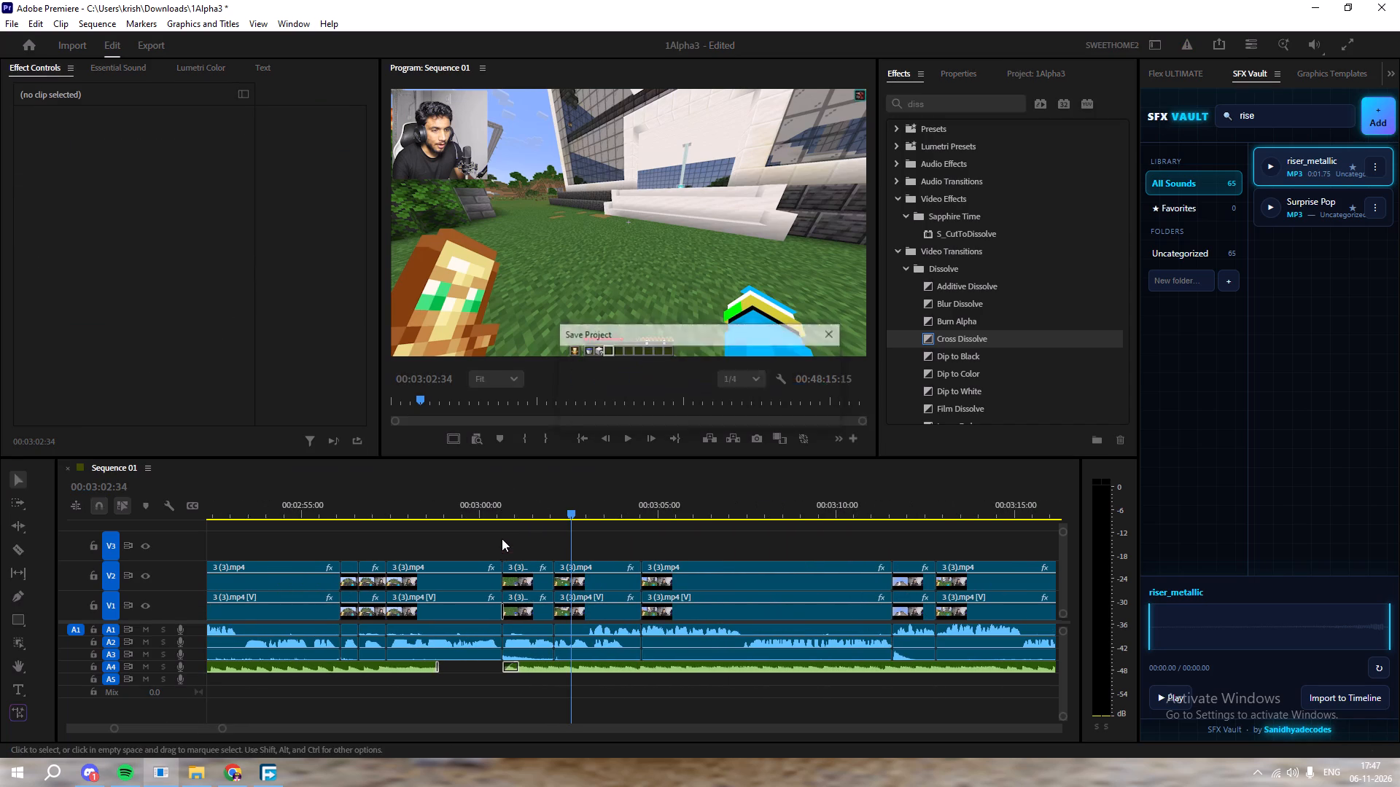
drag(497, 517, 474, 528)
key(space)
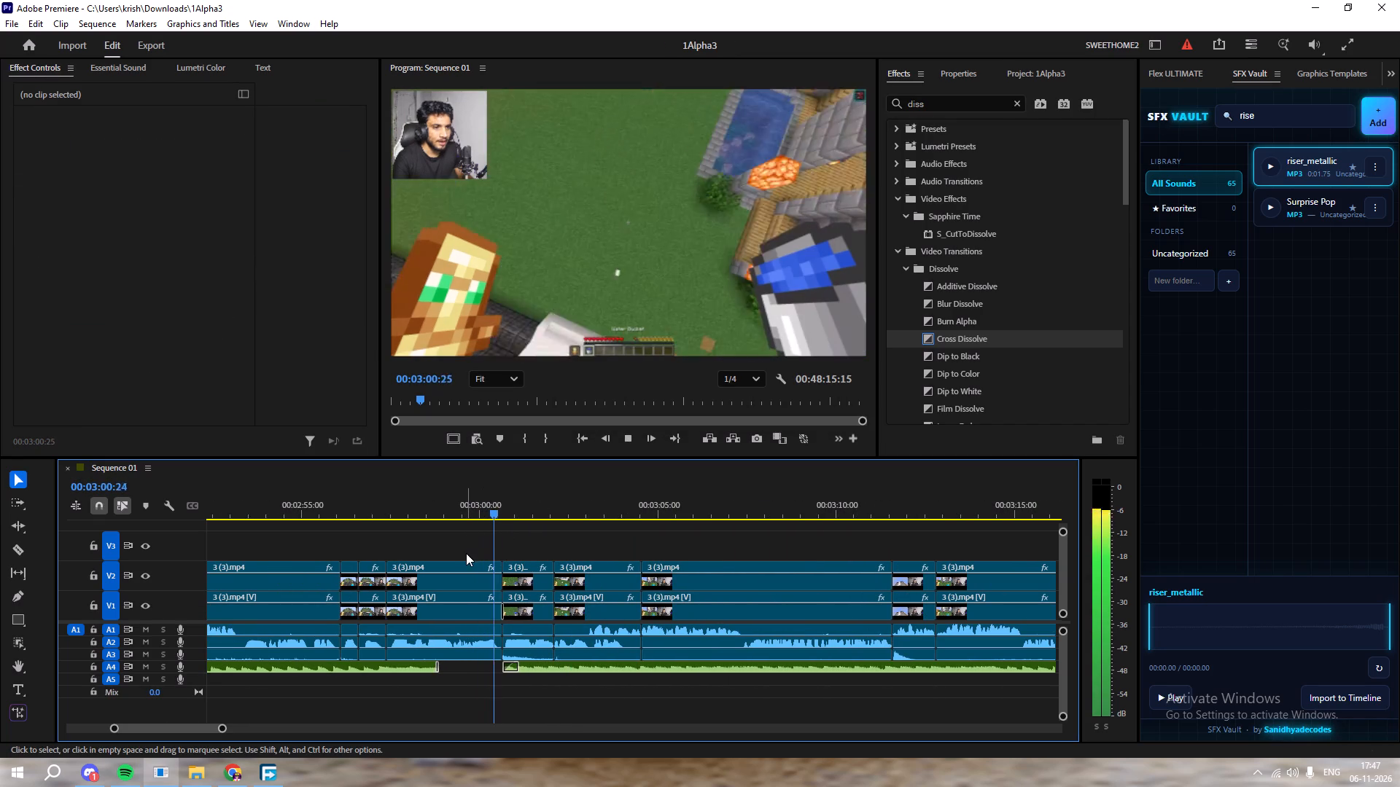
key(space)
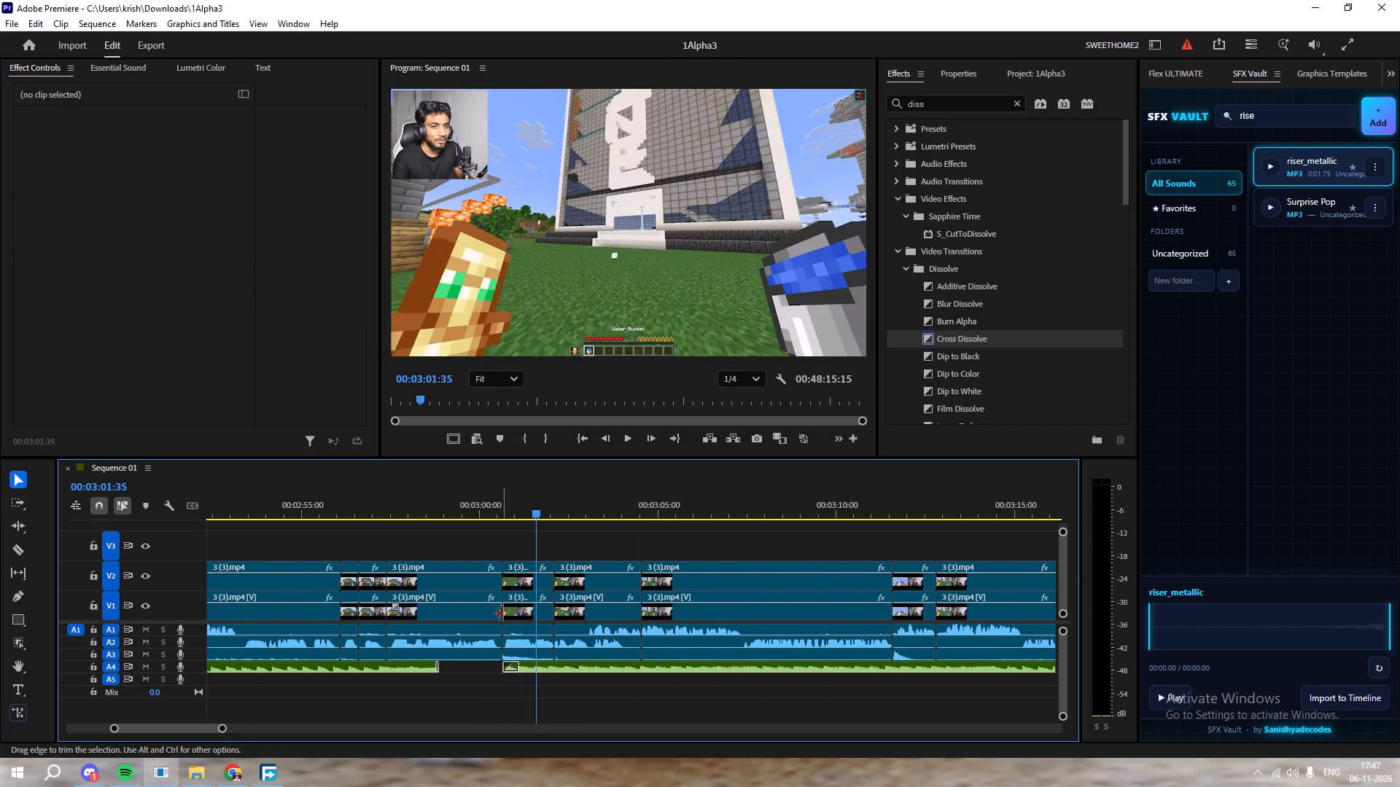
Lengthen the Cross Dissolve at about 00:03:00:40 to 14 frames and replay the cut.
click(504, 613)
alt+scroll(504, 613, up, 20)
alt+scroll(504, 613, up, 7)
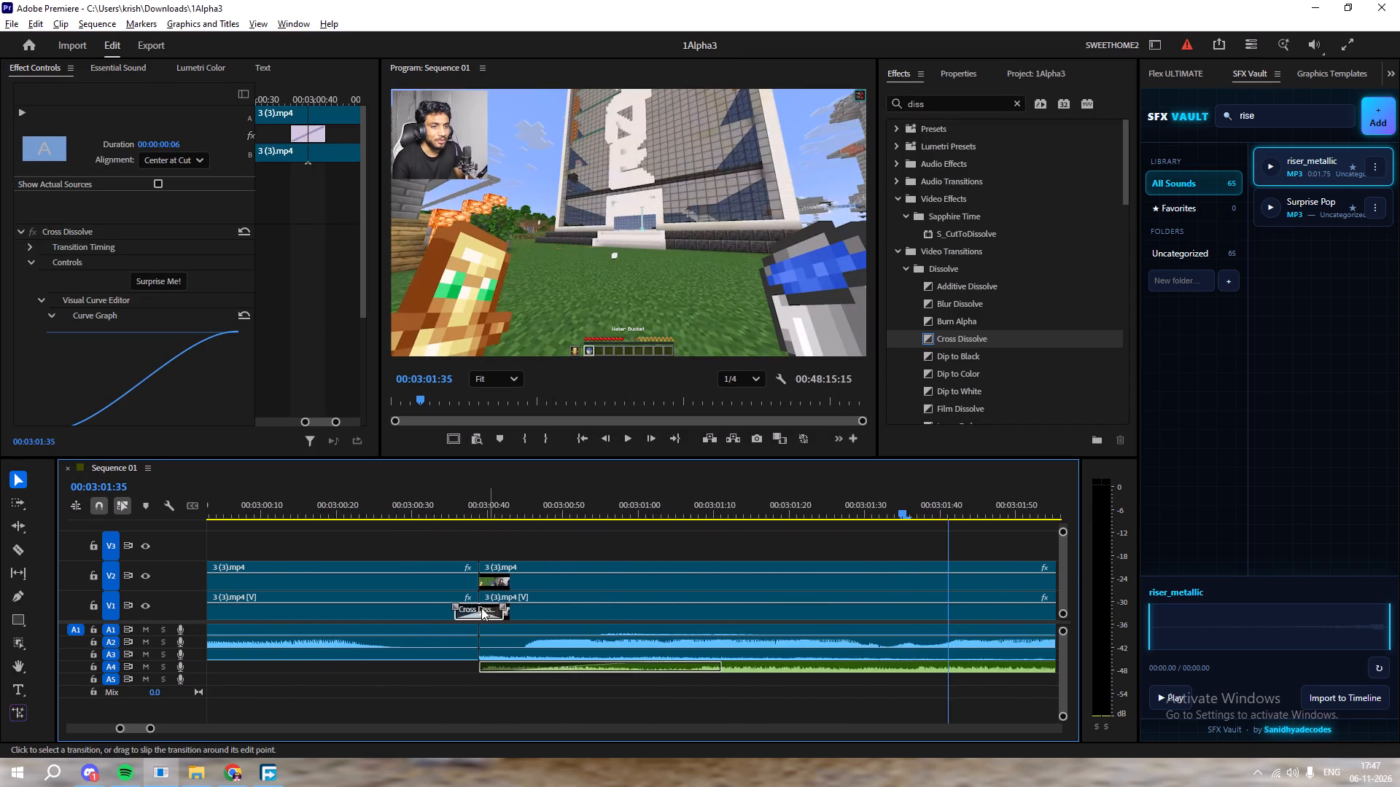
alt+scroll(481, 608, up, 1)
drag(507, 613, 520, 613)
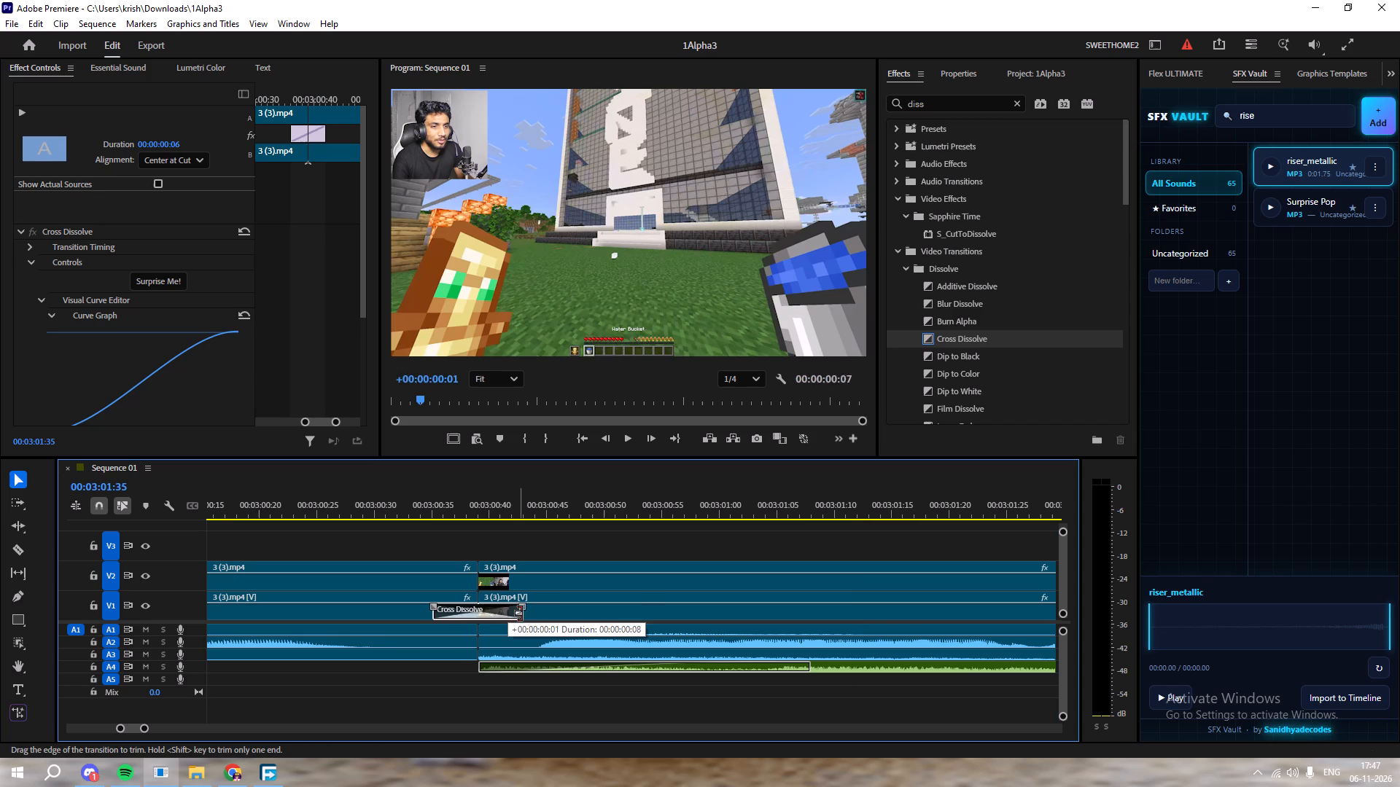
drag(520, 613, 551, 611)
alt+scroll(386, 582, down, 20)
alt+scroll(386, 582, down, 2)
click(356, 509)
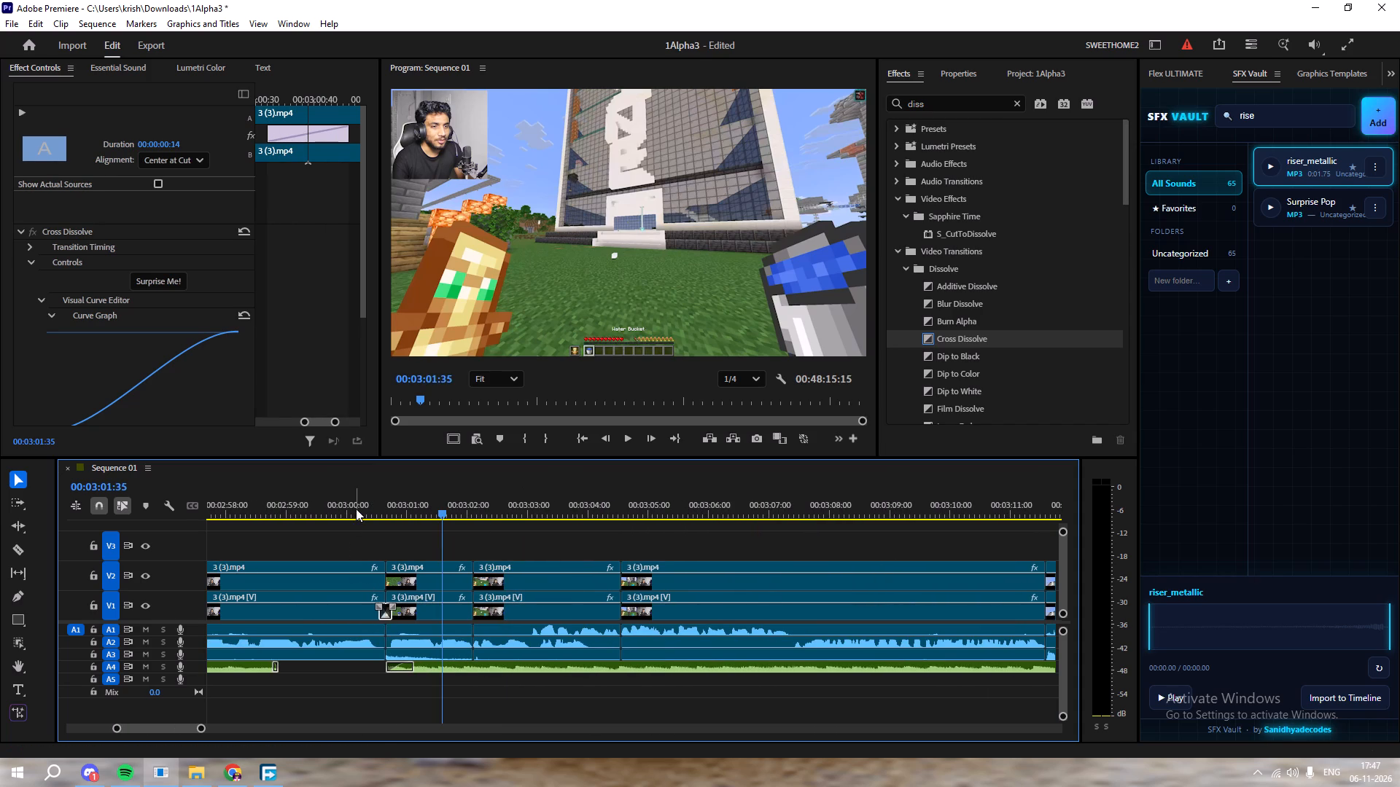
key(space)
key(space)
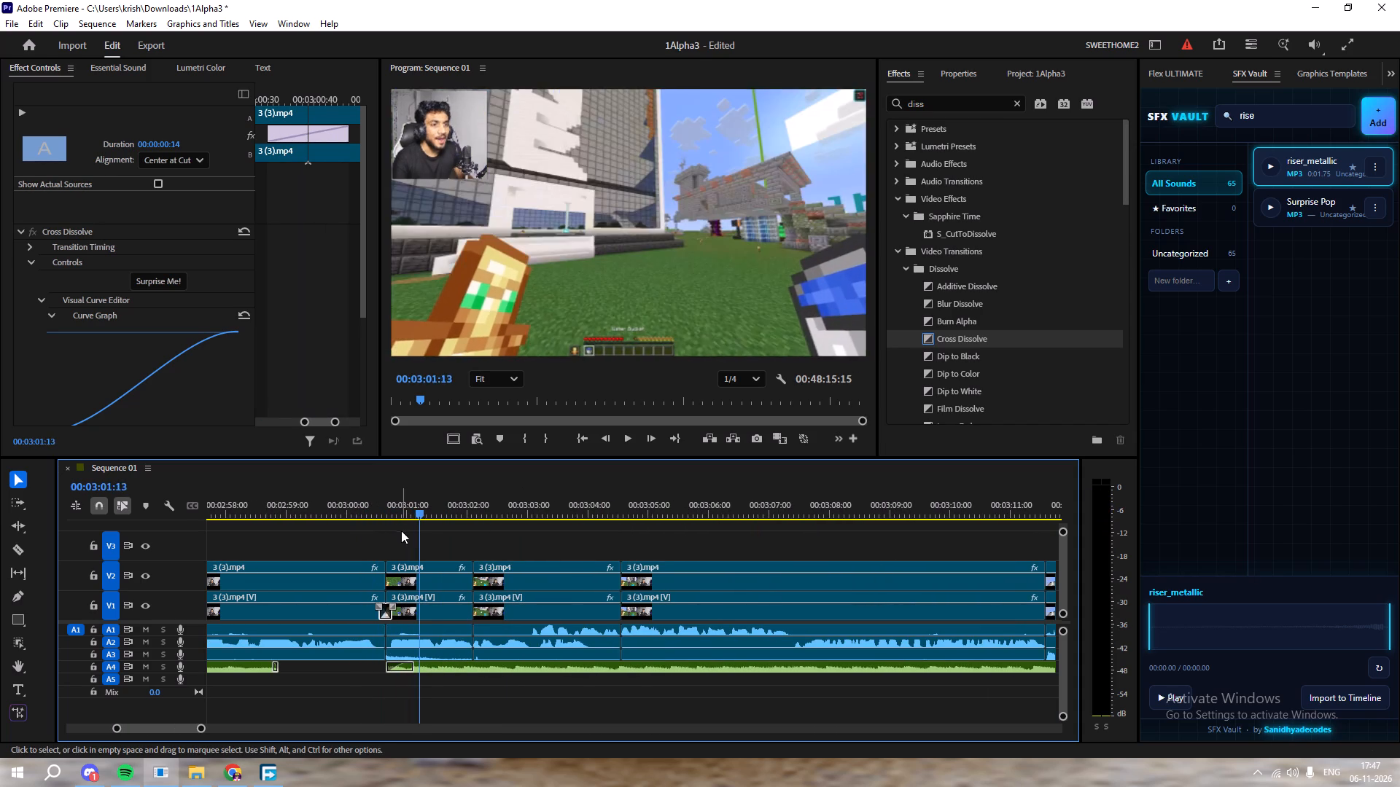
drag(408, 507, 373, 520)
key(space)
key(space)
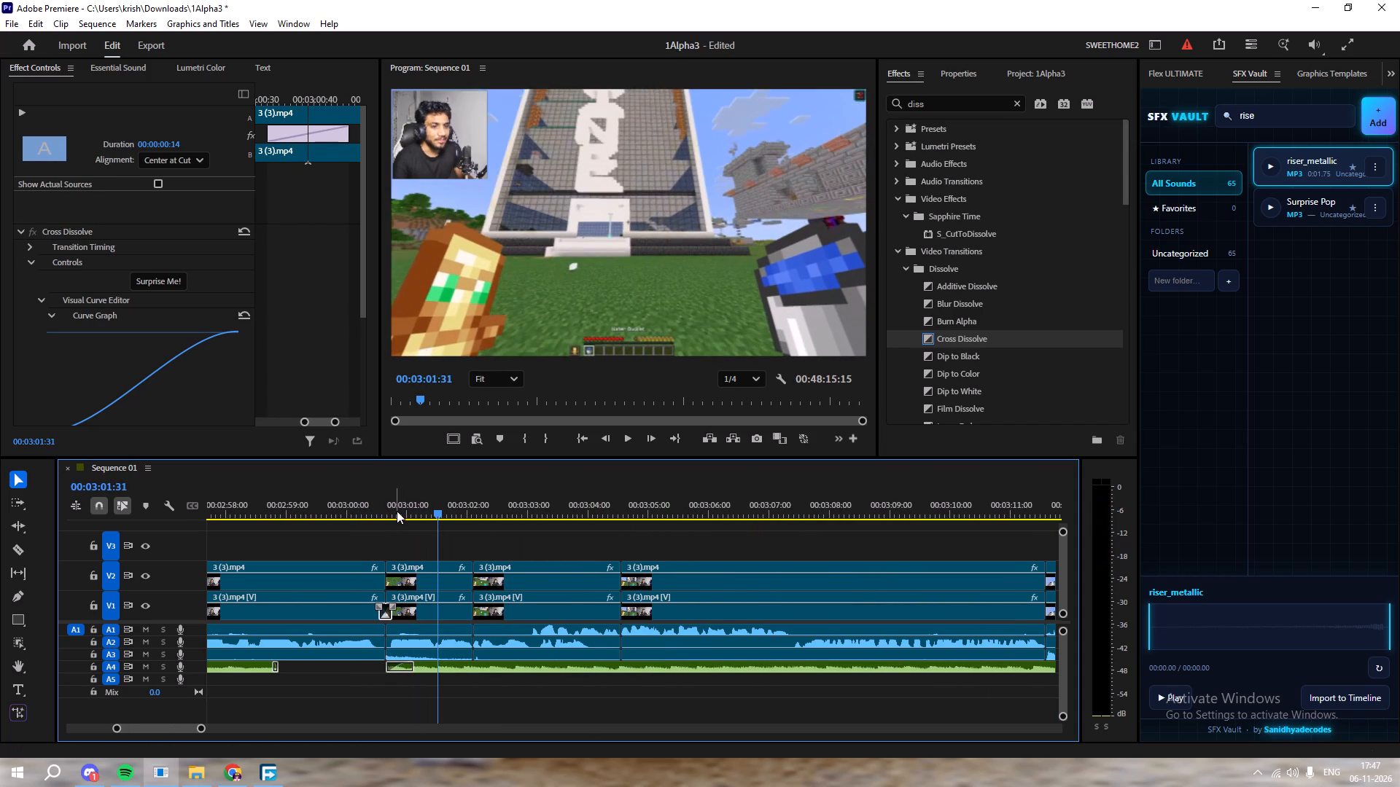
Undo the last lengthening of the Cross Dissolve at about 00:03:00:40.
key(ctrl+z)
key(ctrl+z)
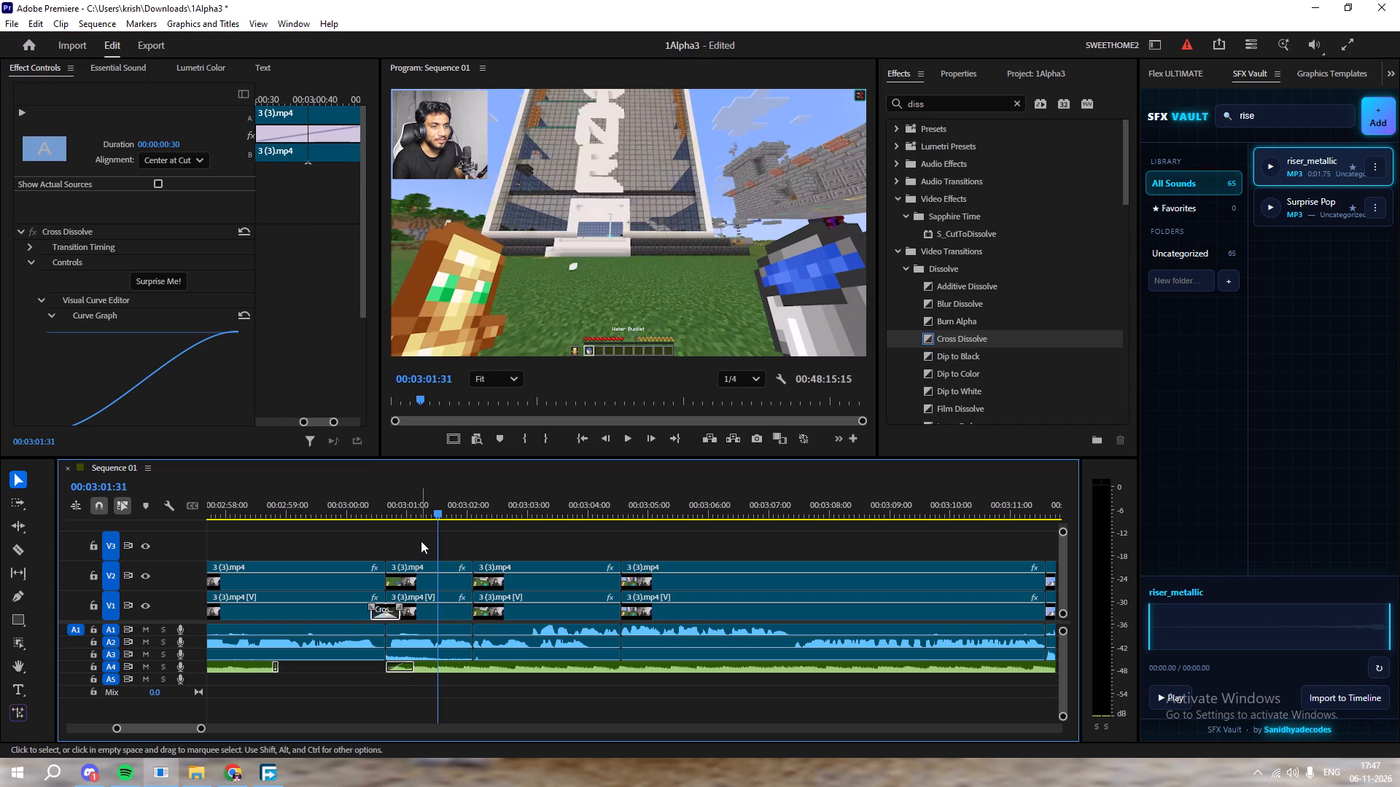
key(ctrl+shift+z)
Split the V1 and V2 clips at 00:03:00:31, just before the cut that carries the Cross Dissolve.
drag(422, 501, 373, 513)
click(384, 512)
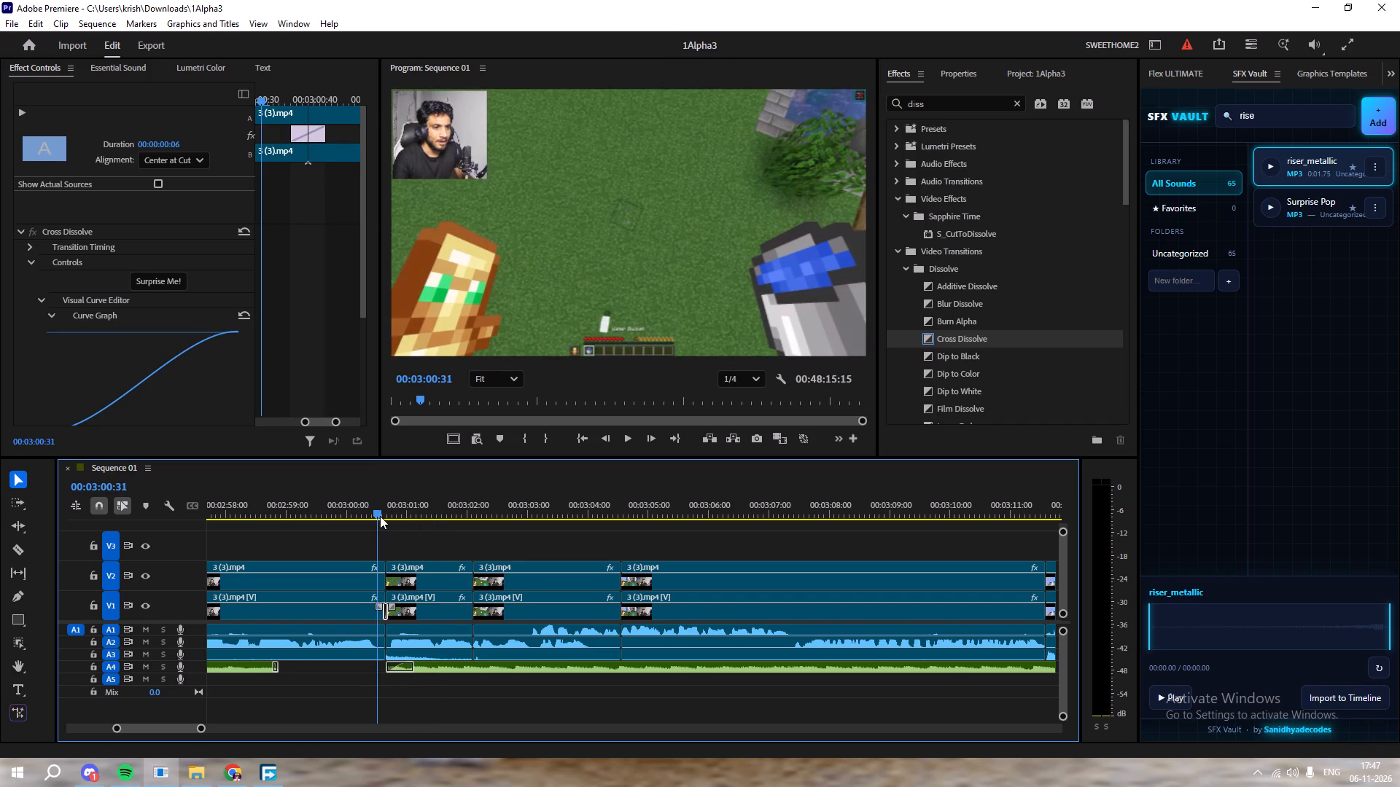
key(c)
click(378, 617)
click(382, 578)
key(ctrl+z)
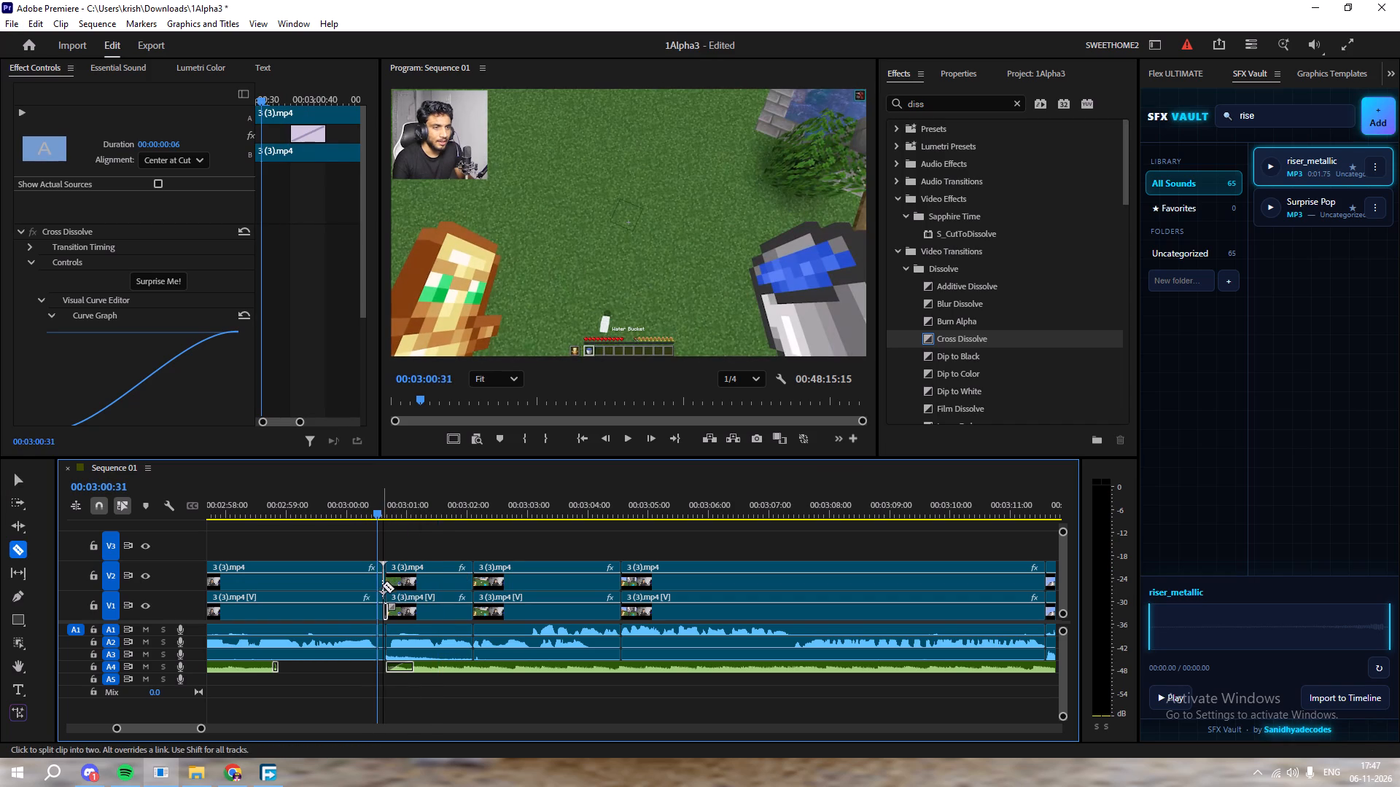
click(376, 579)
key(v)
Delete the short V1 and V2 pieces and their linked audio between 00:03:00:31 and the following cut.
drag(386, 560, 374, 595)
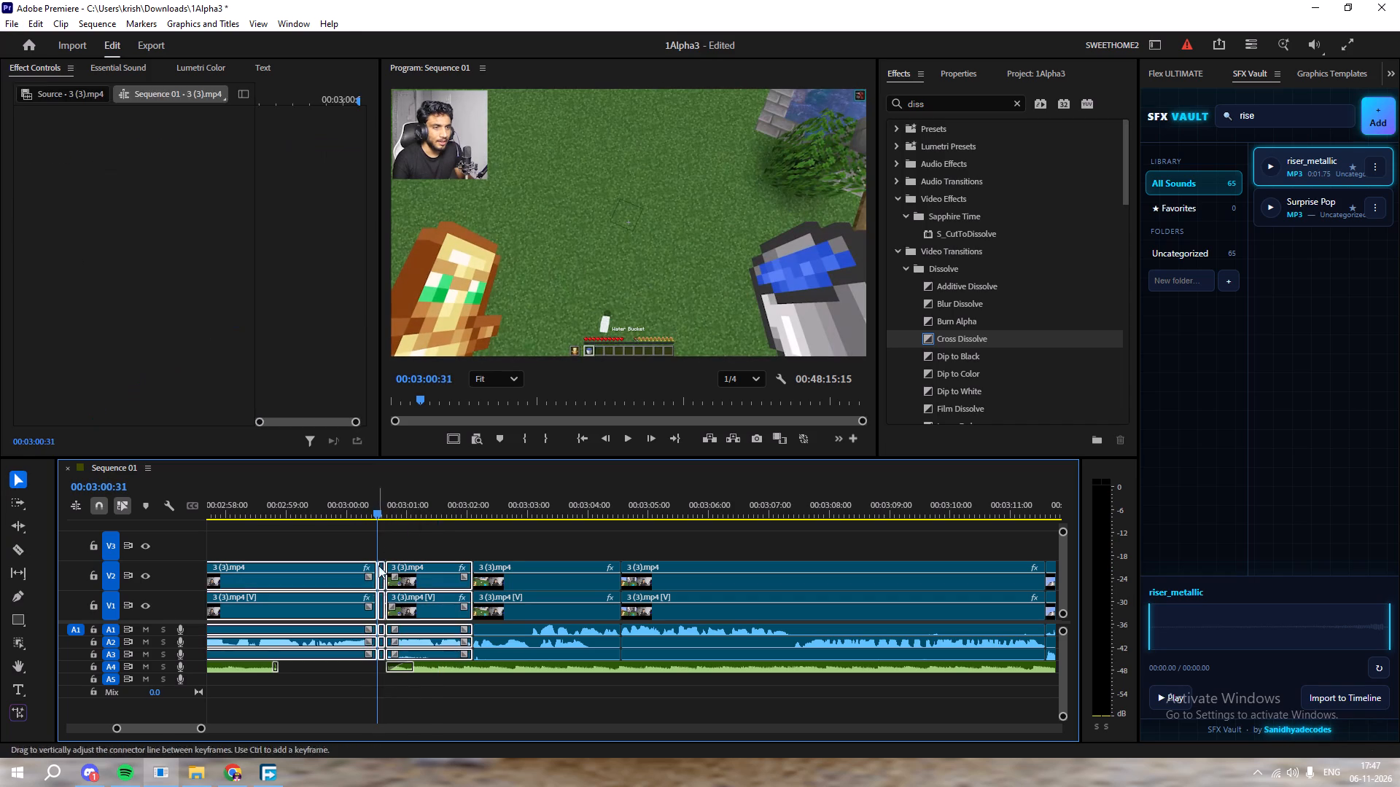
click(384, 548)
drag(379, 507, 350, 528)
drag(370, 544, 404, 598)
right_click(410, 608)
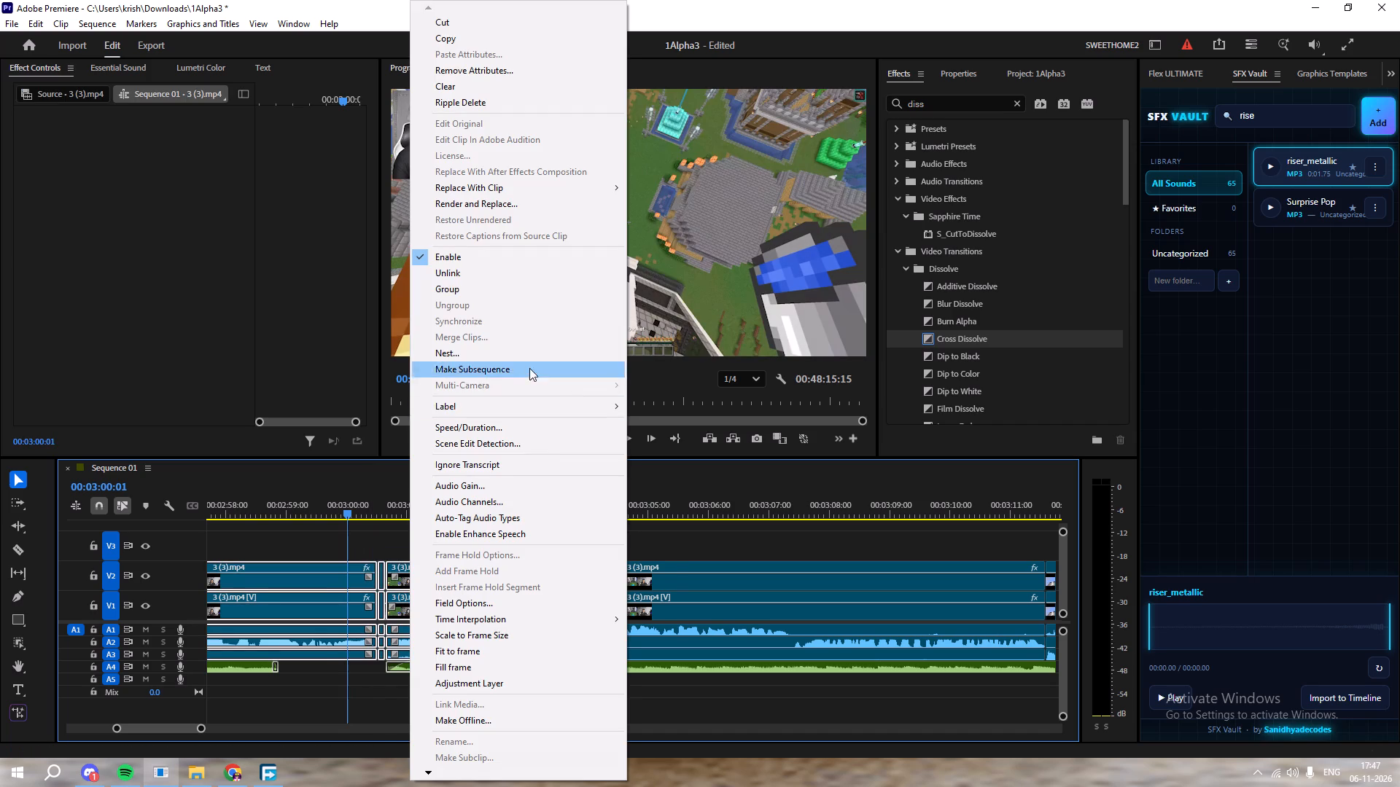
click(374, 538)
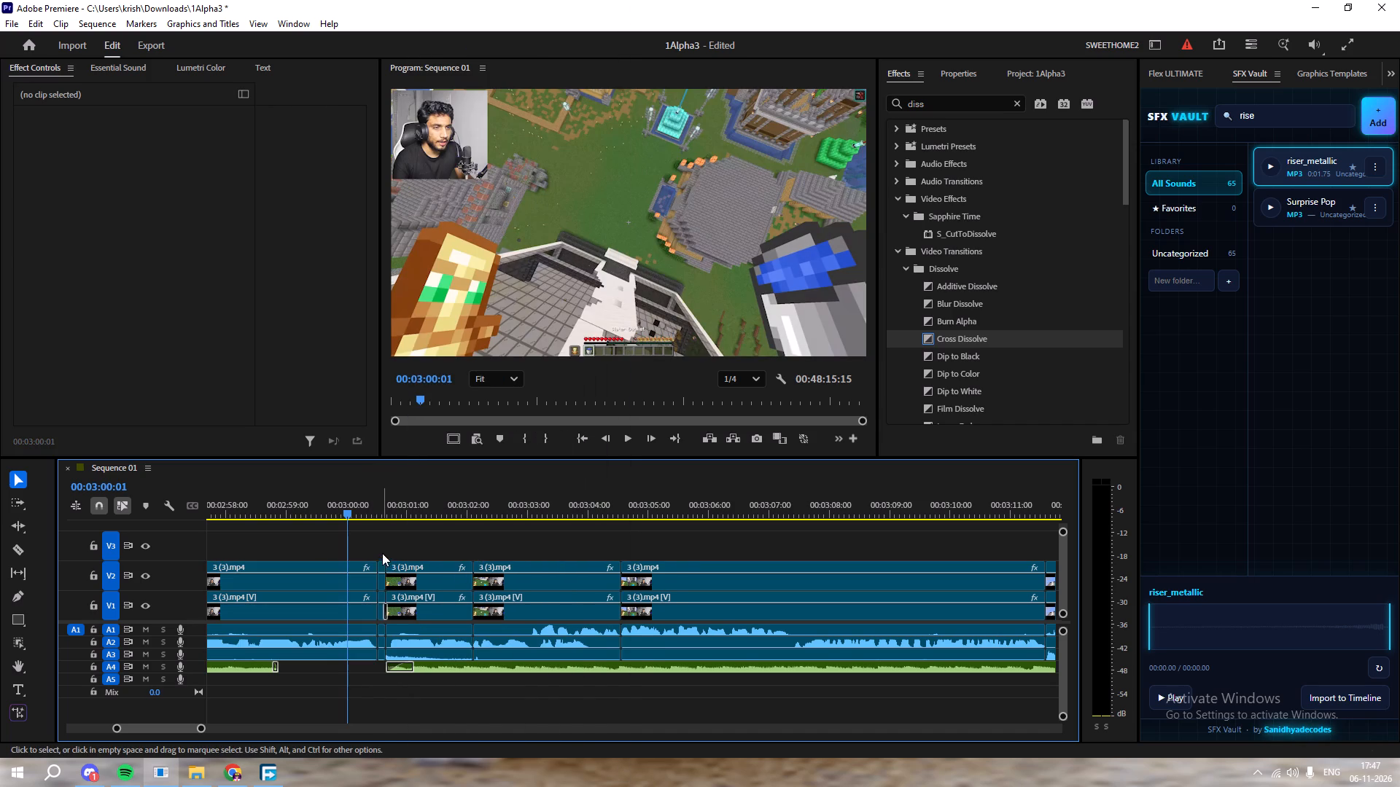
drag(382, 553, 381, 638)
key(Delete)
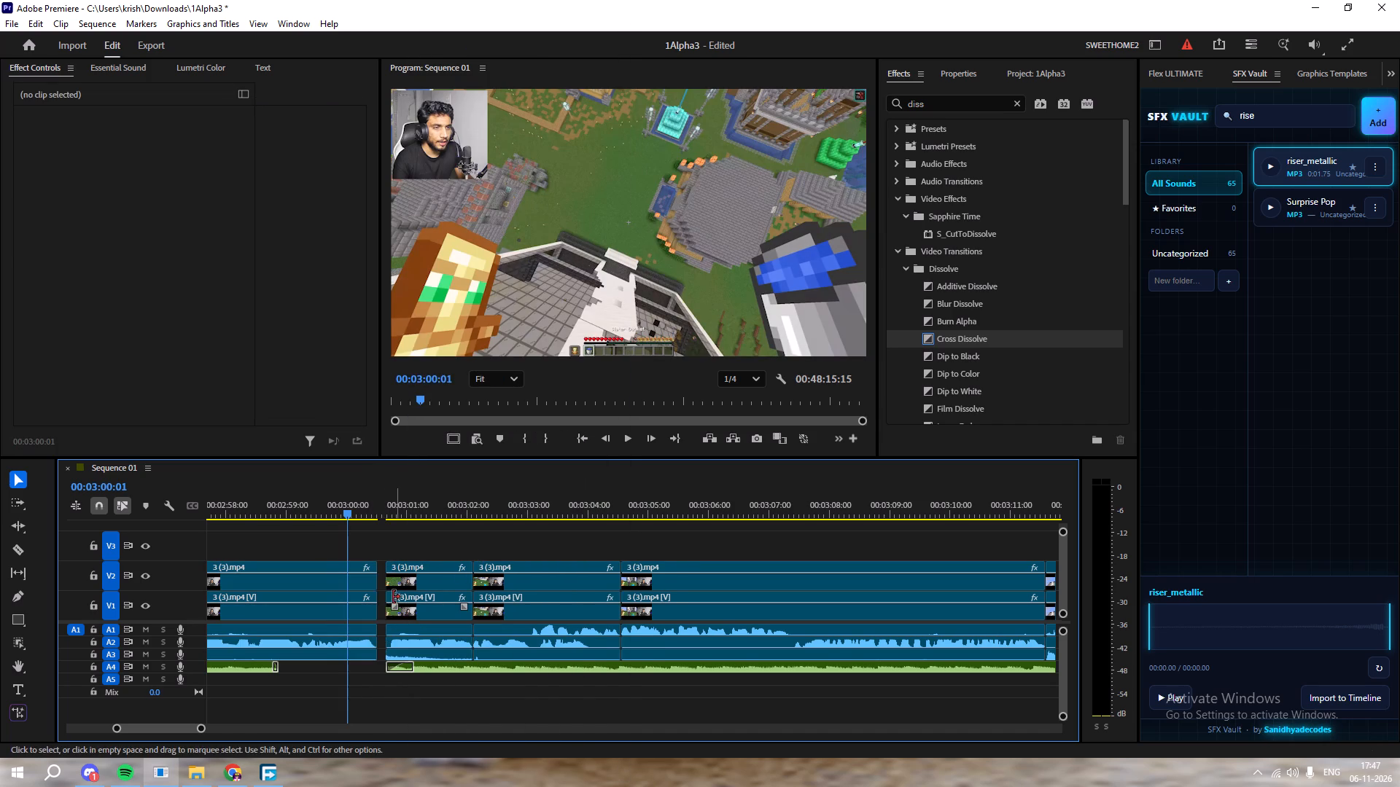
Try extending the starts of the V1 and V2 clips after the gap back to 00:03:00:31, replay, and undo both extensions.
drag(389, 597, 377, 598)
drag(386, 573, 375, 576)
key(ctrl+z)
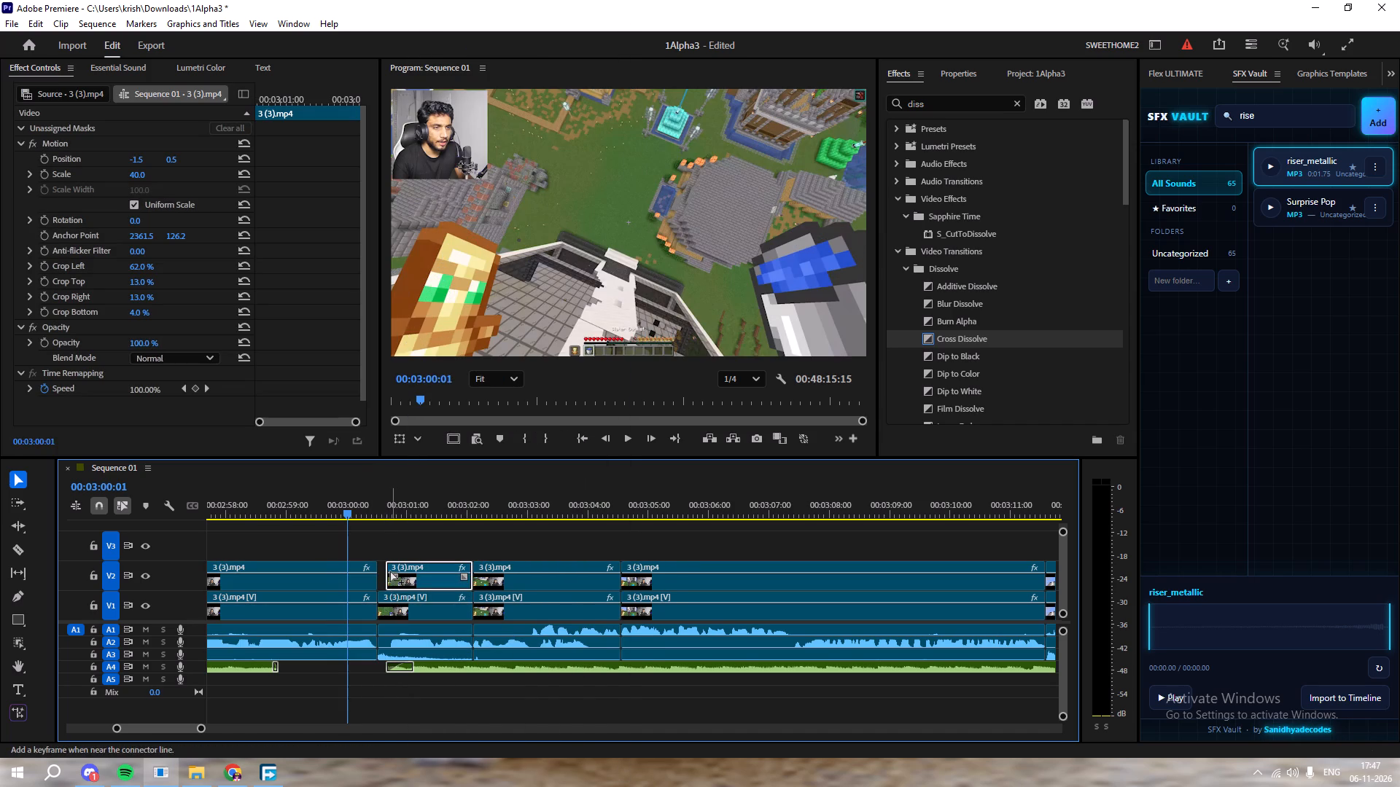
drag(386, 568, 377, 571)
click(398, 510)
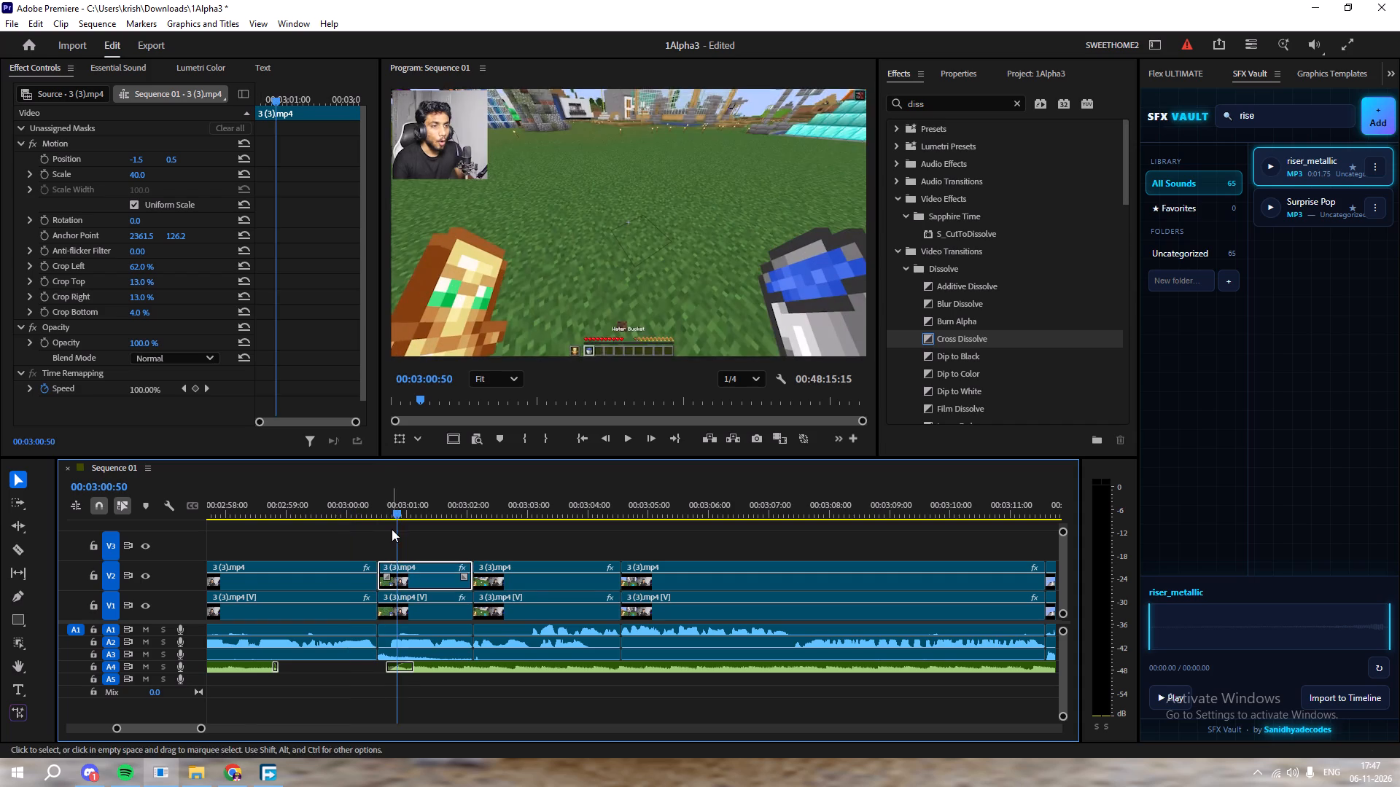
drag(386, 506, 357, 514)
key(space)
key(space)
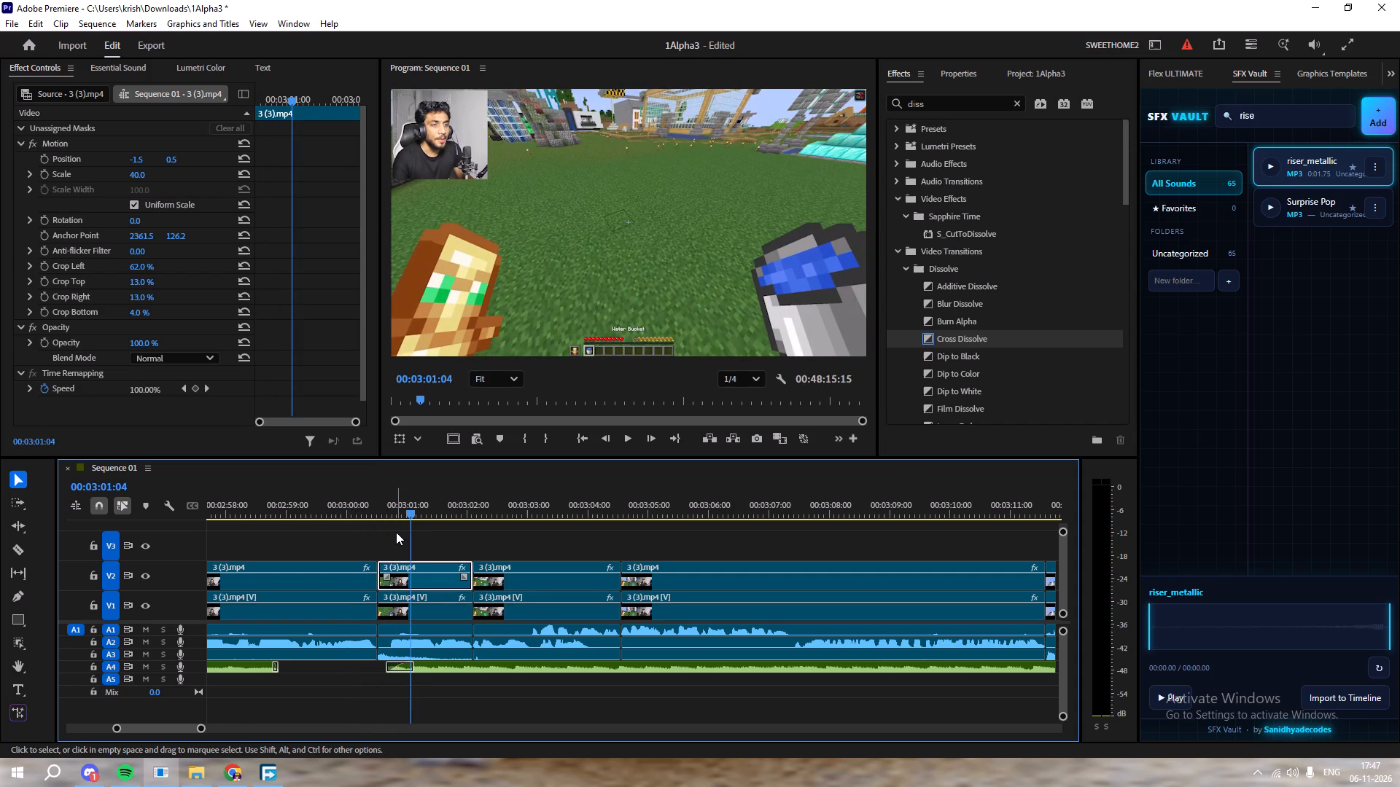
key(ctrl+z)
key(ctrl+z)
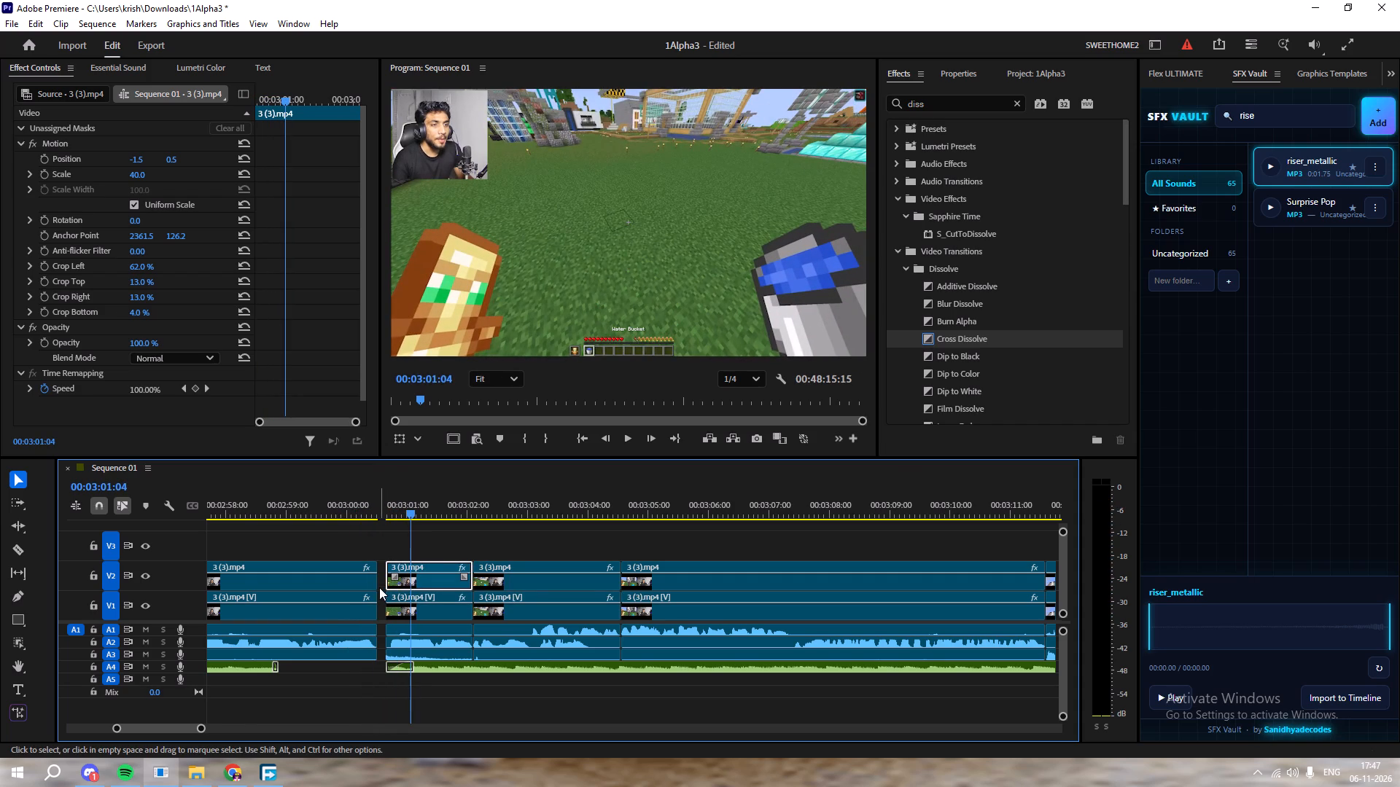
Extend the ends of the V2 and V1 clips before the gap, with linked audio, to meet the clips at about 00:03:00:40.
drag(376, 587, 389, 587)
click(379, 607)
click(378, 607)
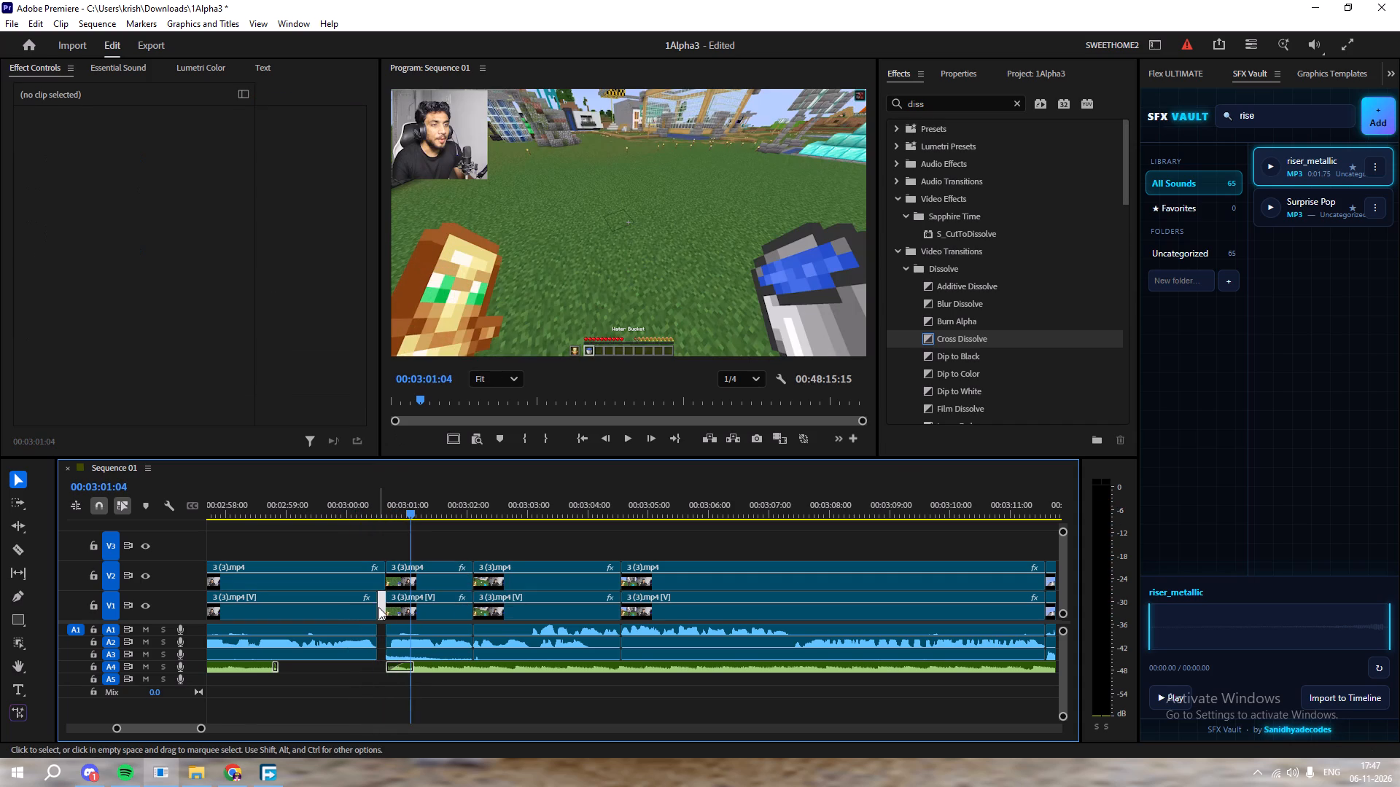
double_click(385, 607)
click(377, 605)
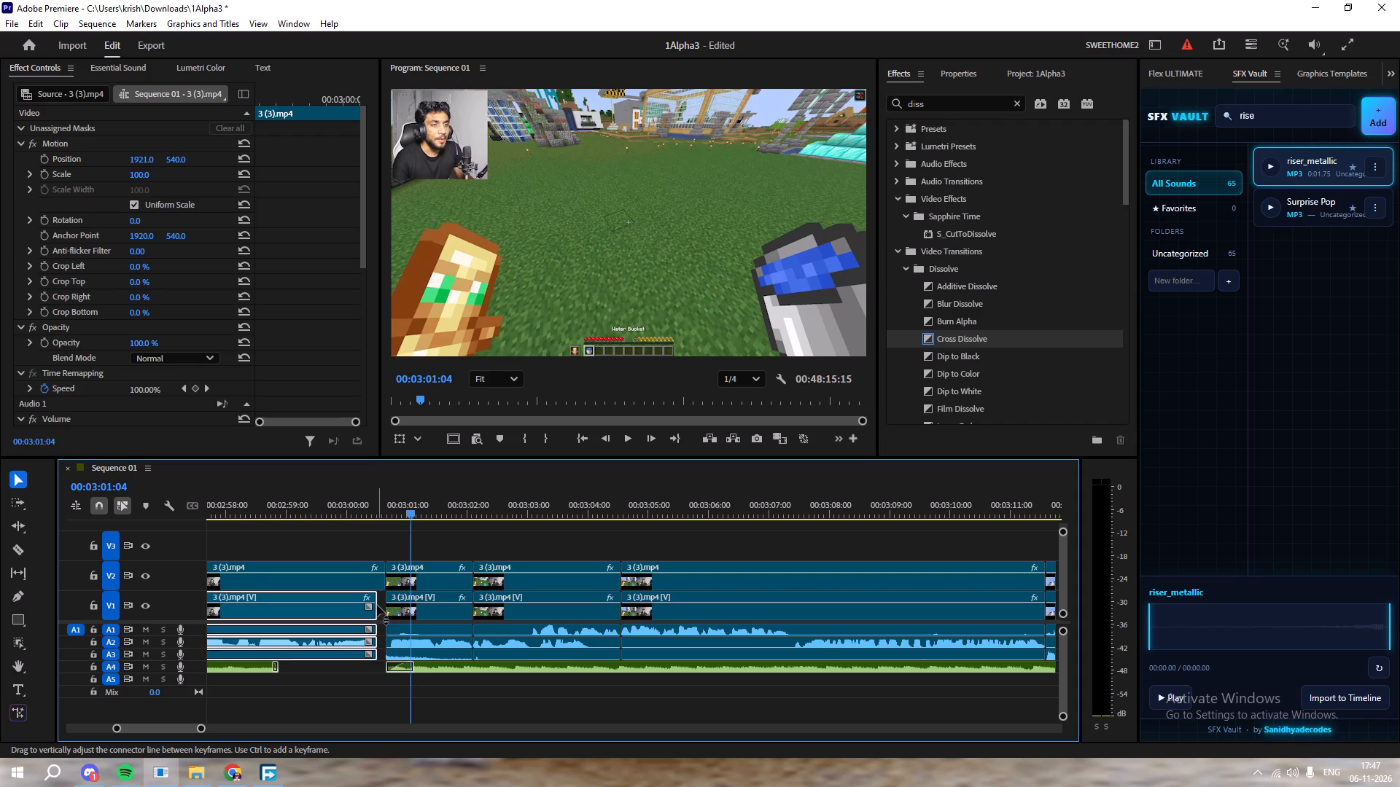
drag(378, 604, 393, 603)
Play across the cut from just before 00:03:00:00, and scrub frame by frame up to 00:03:00:37 to examine it.
click(364, 547)
drag(367, 511, 331, 524)
key(space)
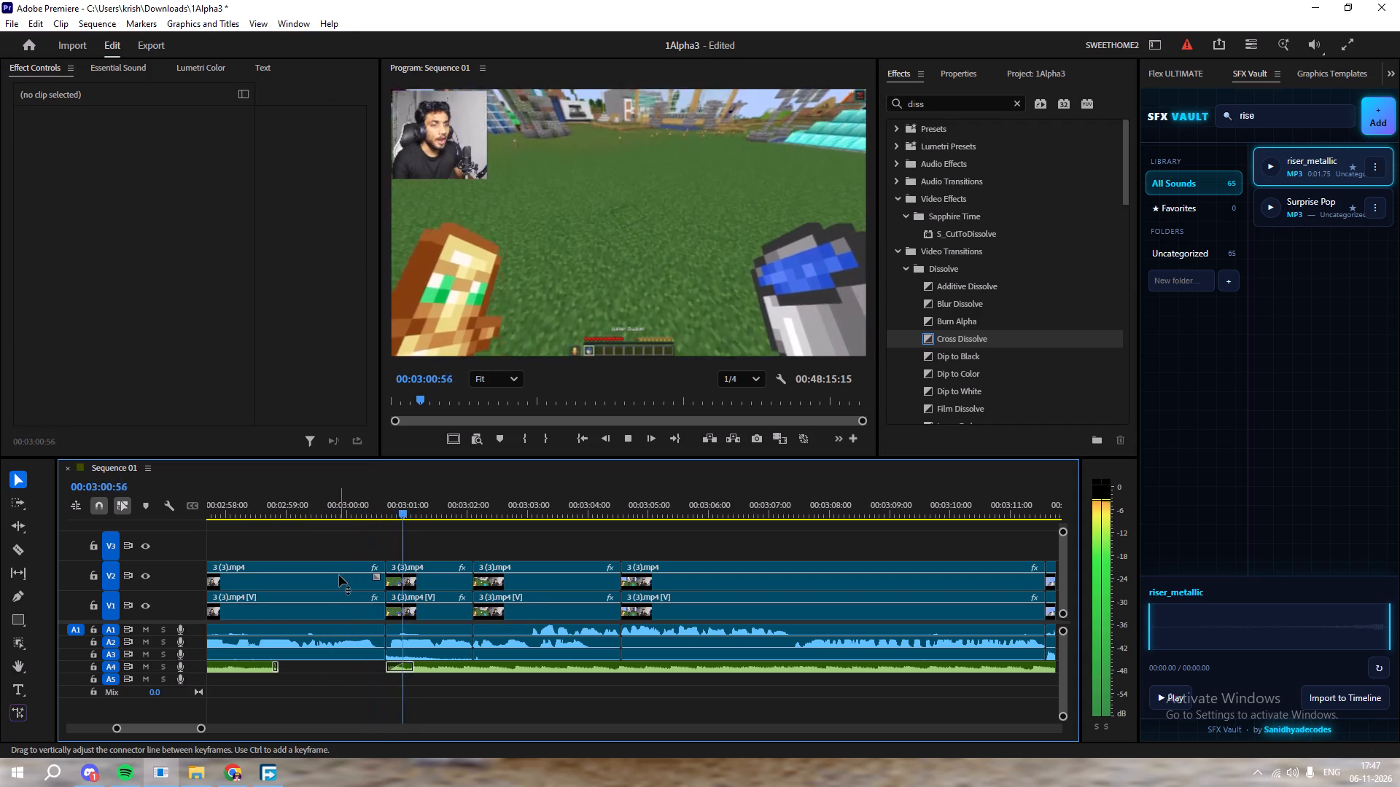
key(space)
drag(400, 506, 381, 528)
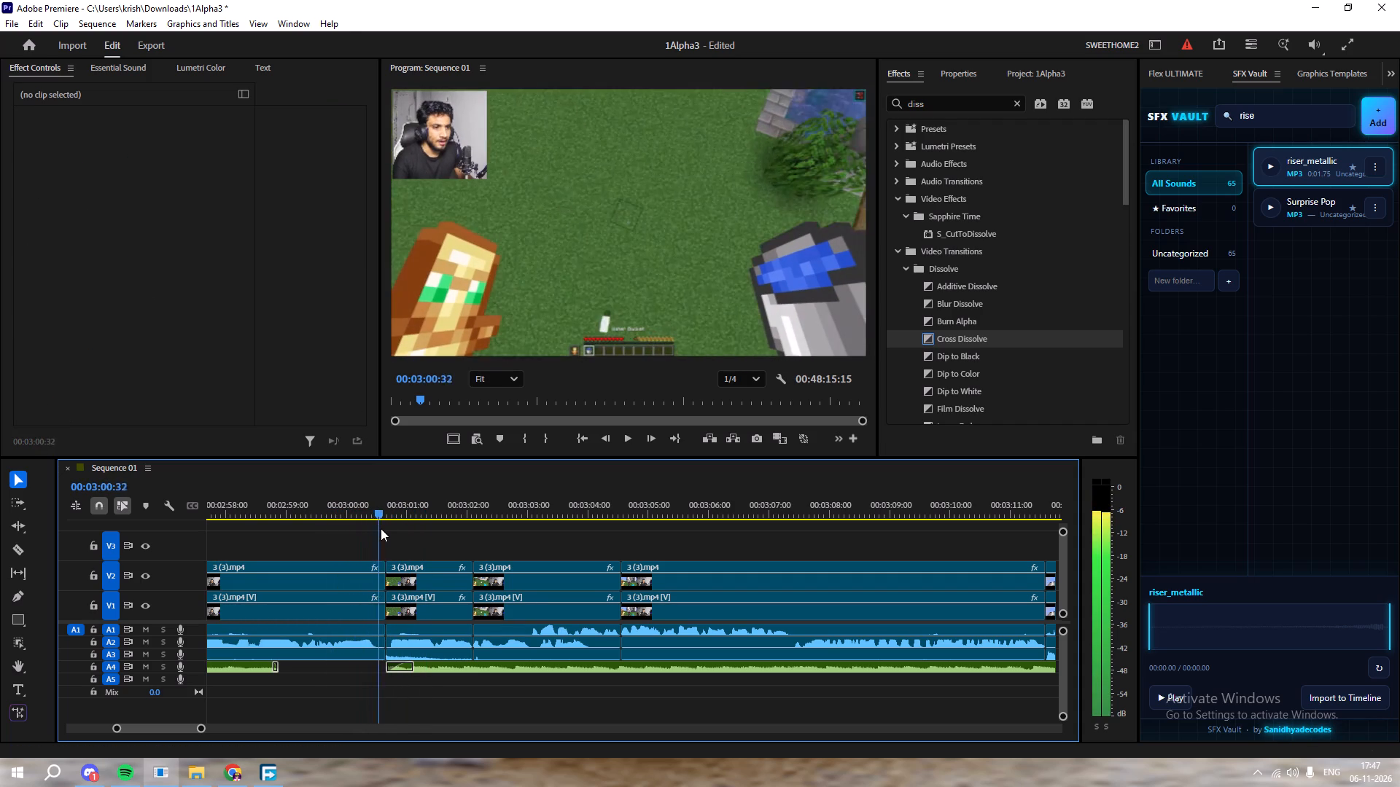
drag(381, 528, 385, 533)
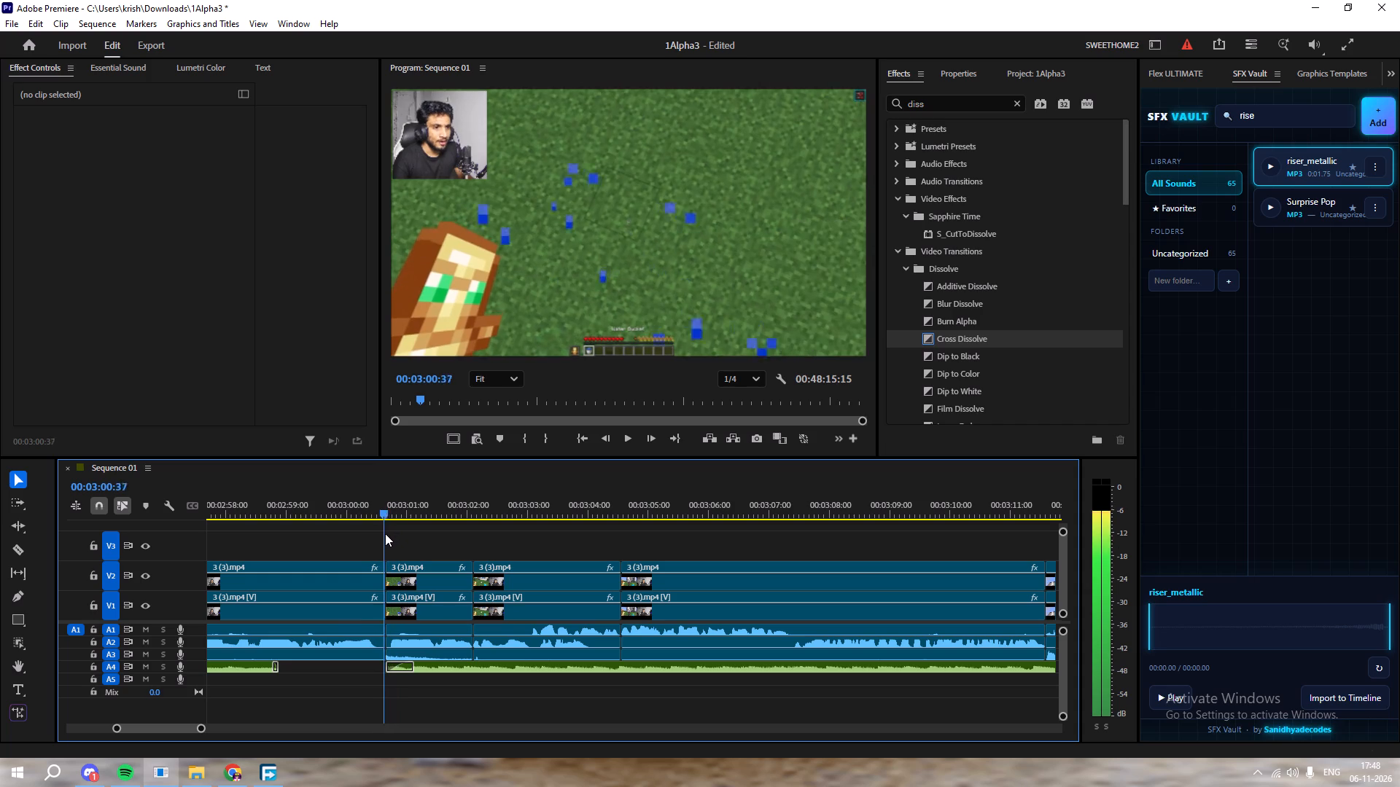
Scrub and replay the cut at about 00:03:00:37, starting from just before 00:03:00:00, to examine how it plays.
drag(385, 533, 388, 535)
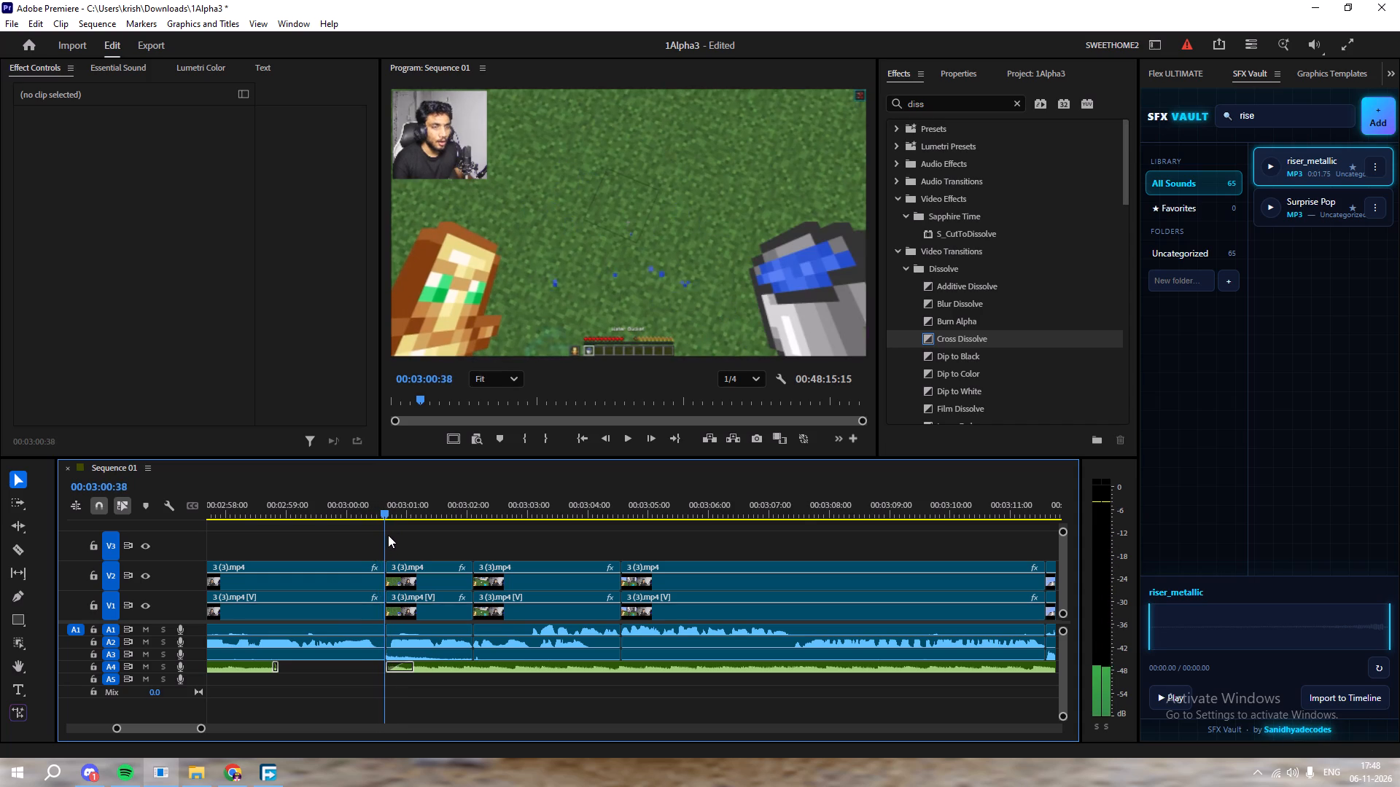
drag(388, 535, 385, 536)
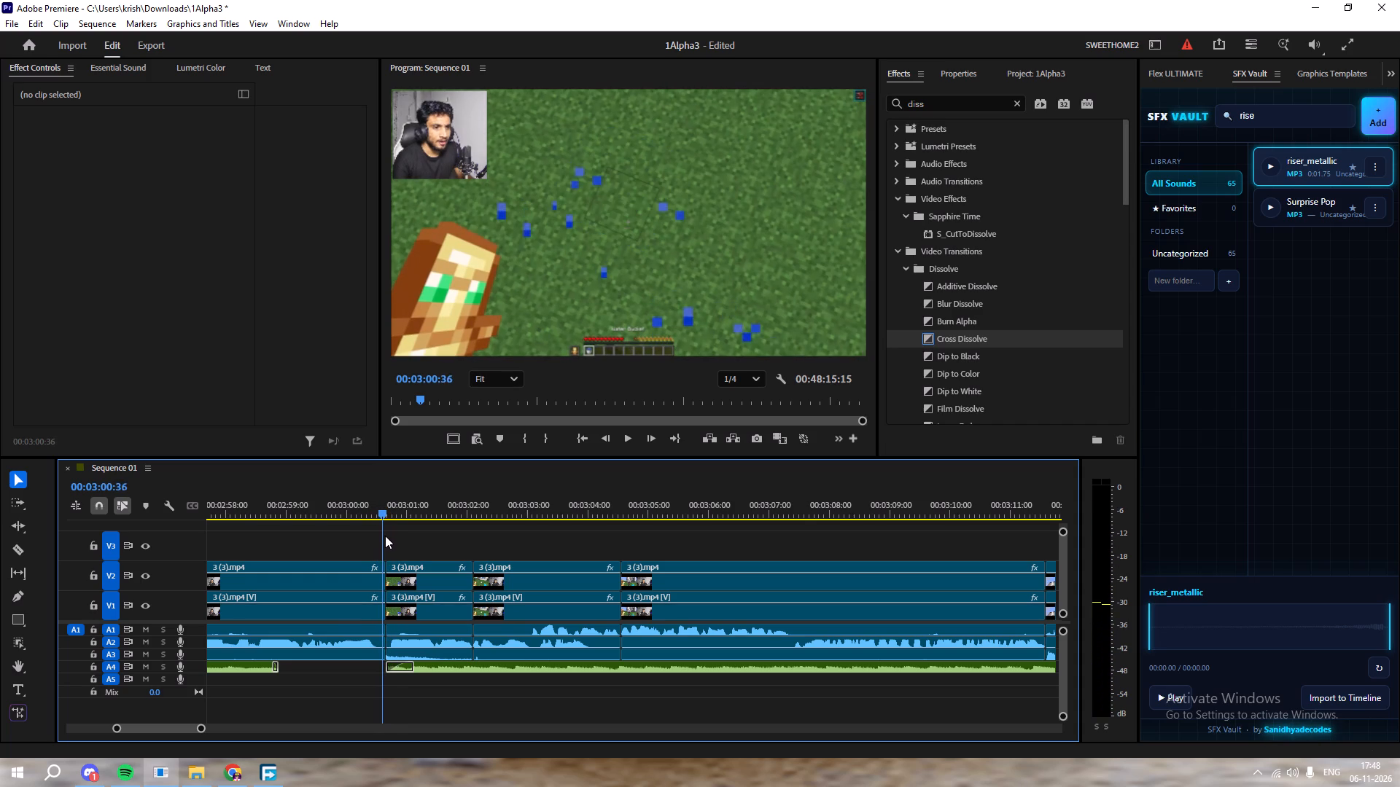
drag(385, 536, 360, 541)
key(space)
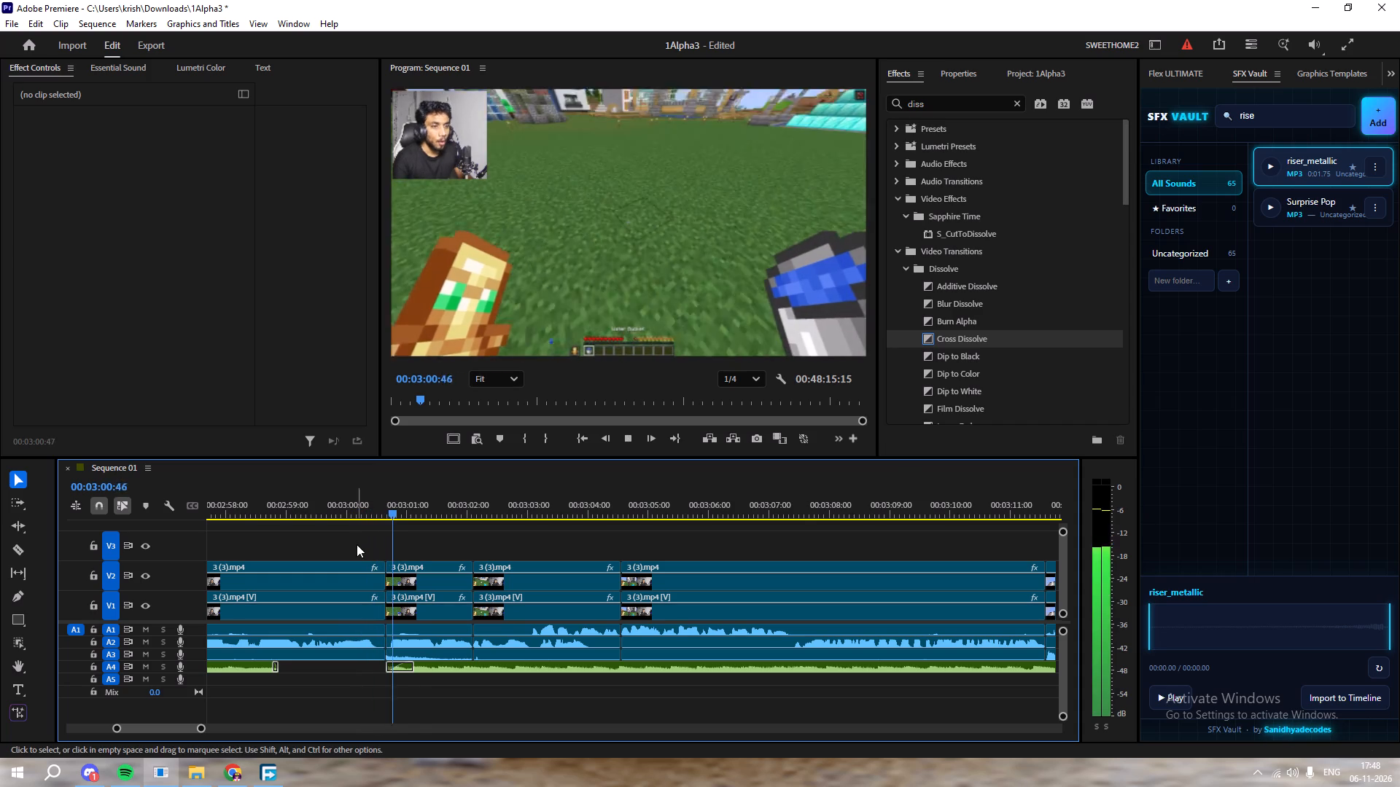
key(space)
drag(386, 491, 342, 503)
key(space)
alt+scroll(345, 545, down, 5)
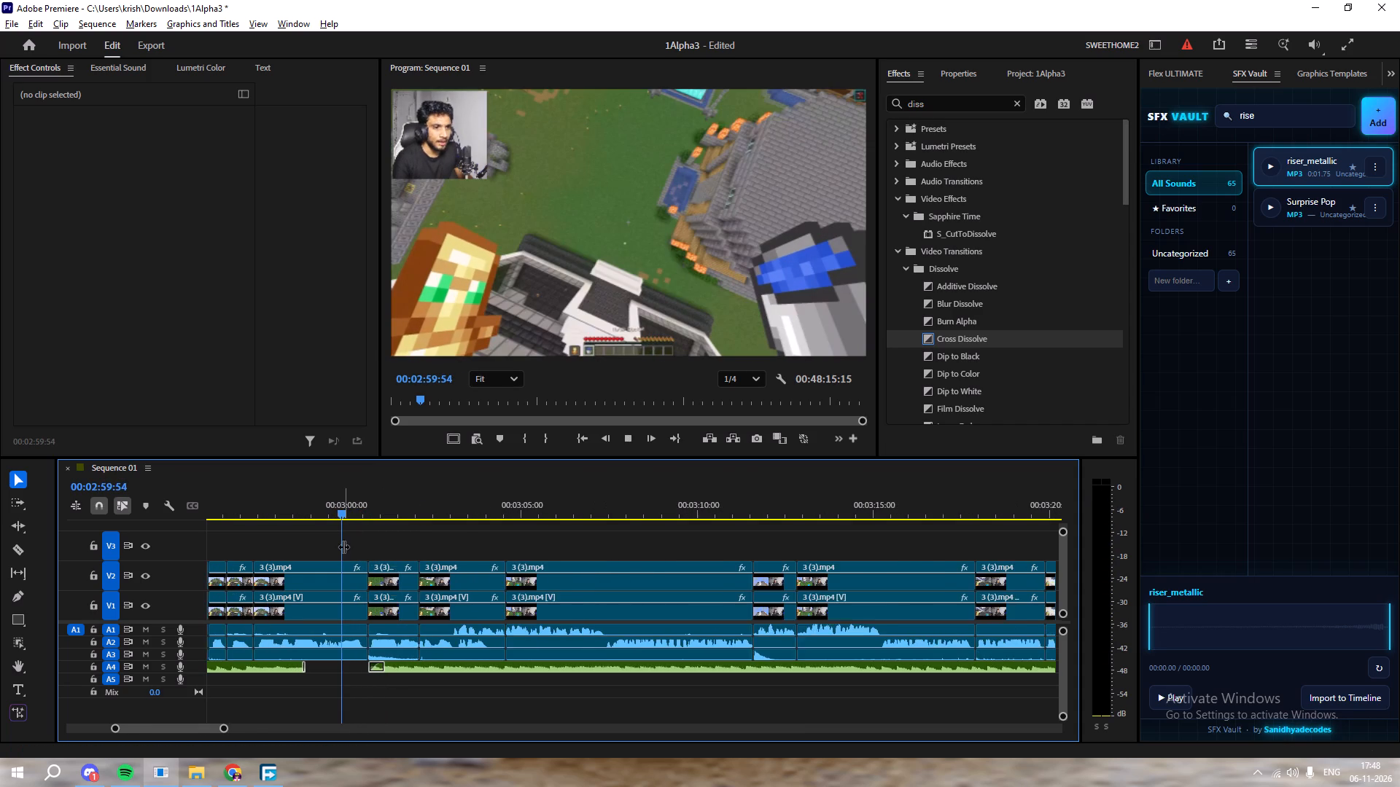
alt+scroll(343, 547, down, 5)
key(space)
Mark In at 00:02:59:43 and Out at 00:03:02:02 around the cut, and render that range.
drag(352, 501, 339, 507)
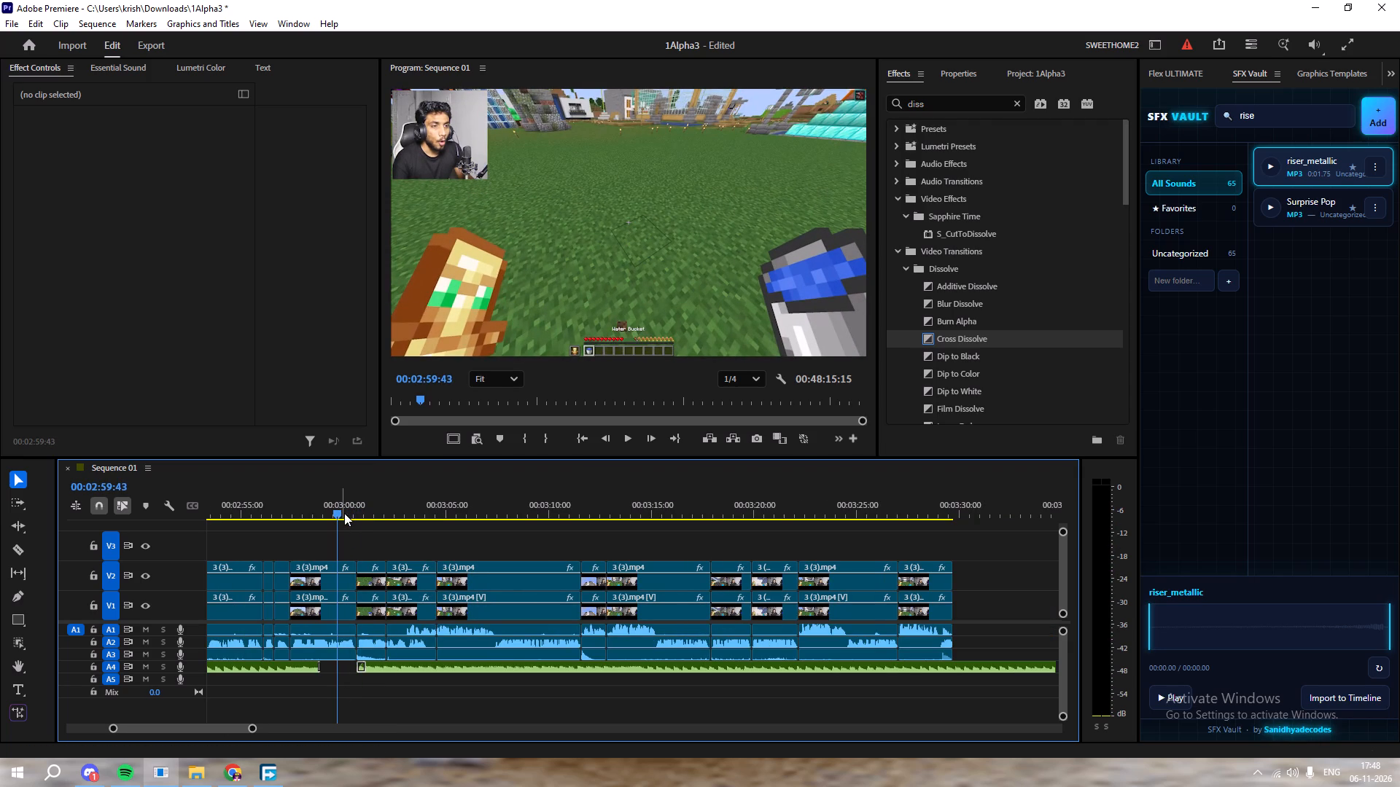
key(i)
click(387, 512)
key(o)
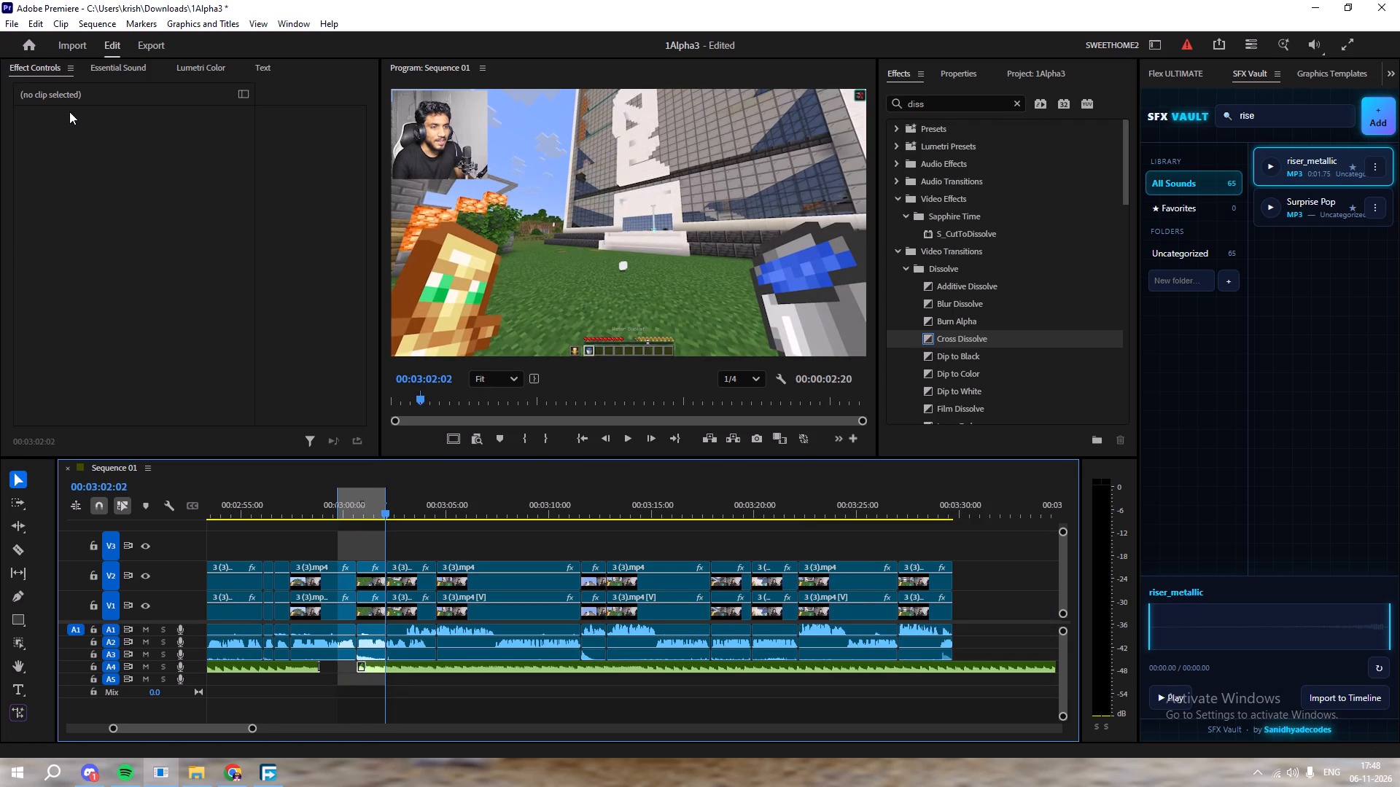
click(97, 14)
click(96, 20)
click(113, 79)
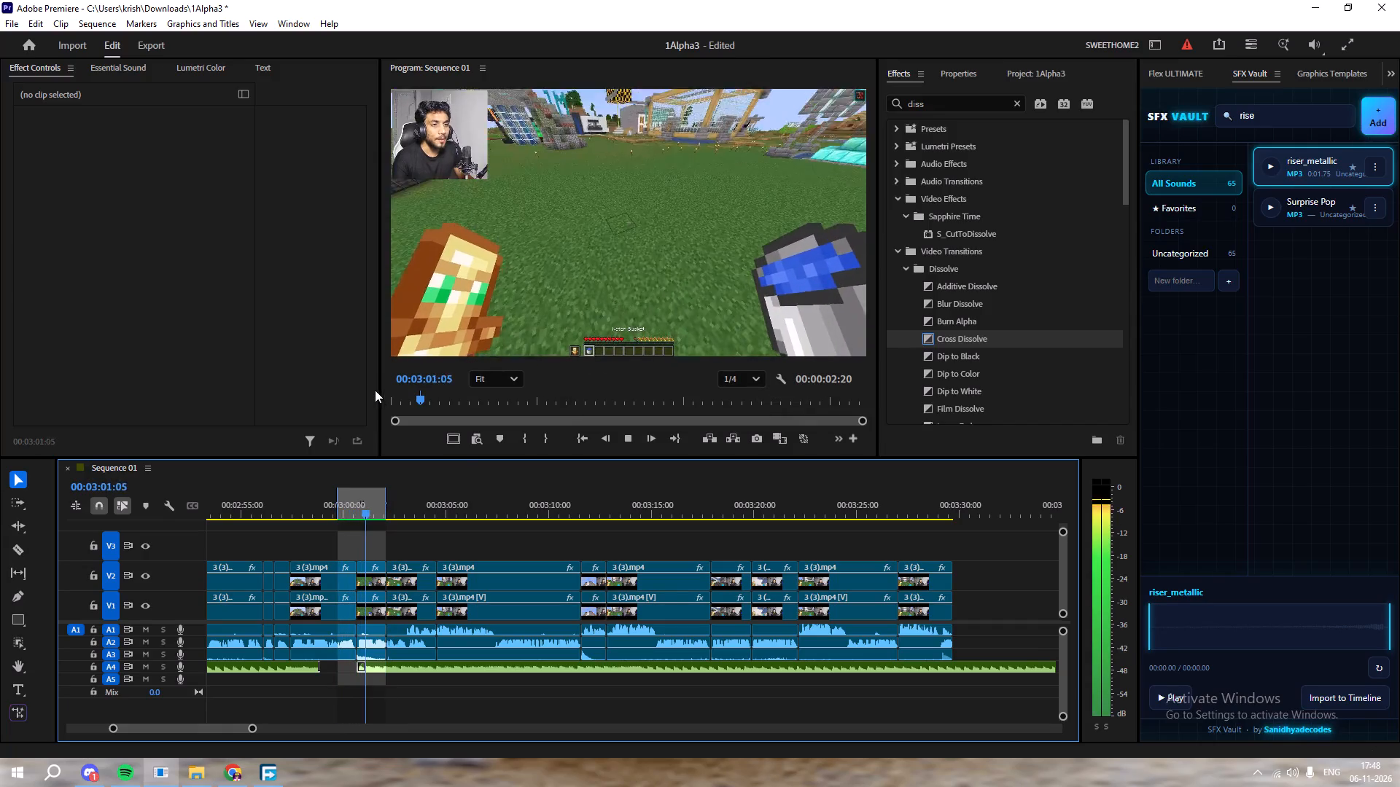
key(space)
Clear the sequence's In and Out points.
drag(371, 508, 350, 514)
right_click(366, 501)
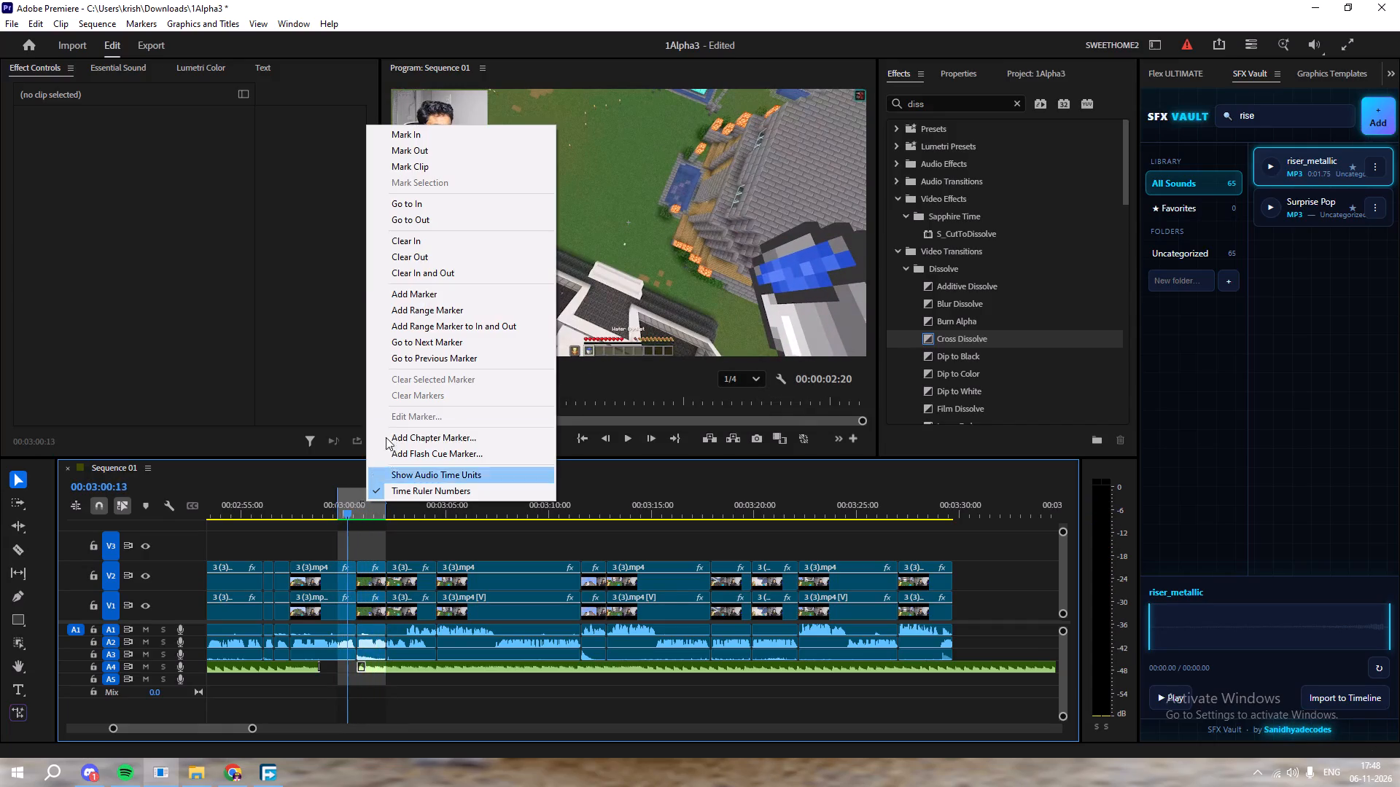
click(426, 275)
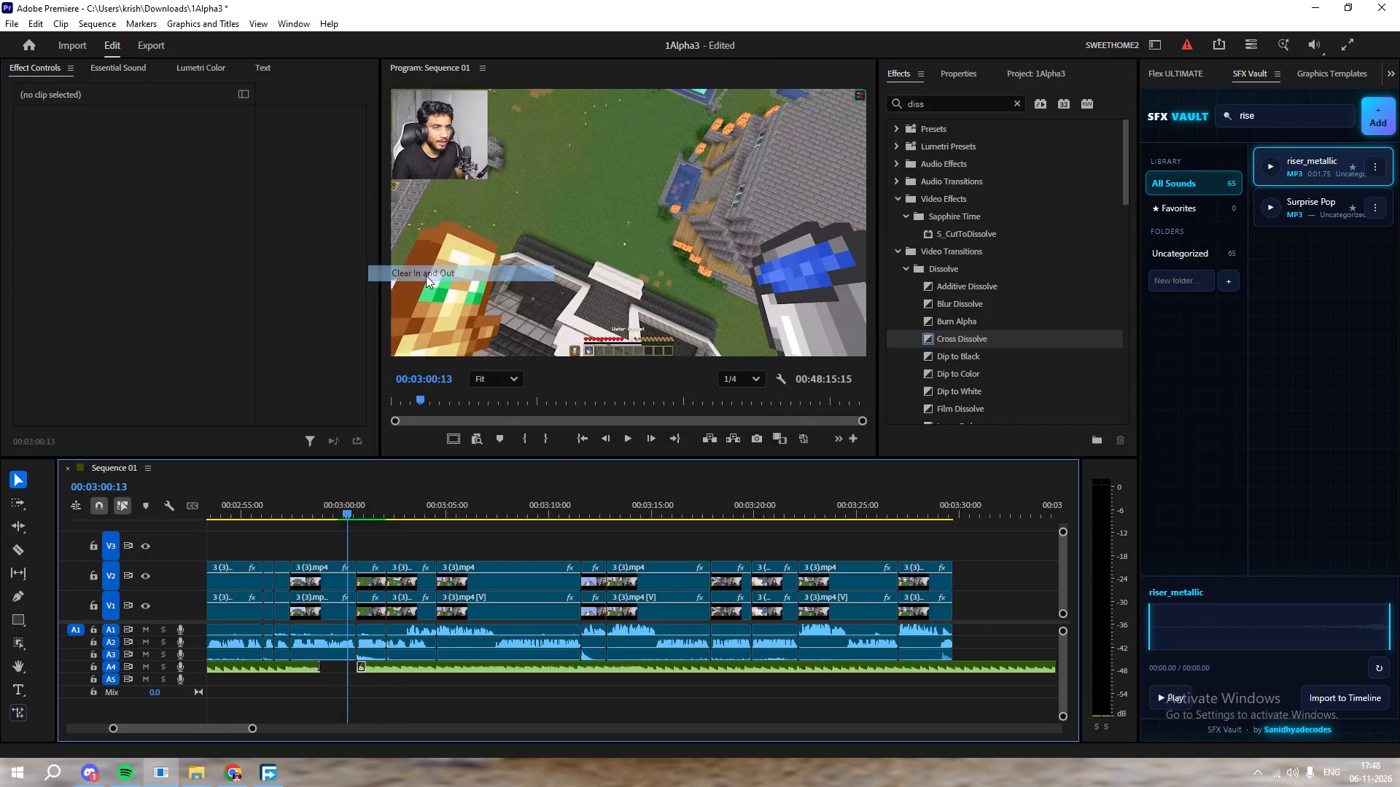
In Chrome, search Google for "water bucket clutch sfx" and download the Minecraft WaterBucket MP3 from Myinstants to the Downloads folder.
click(230, 769)
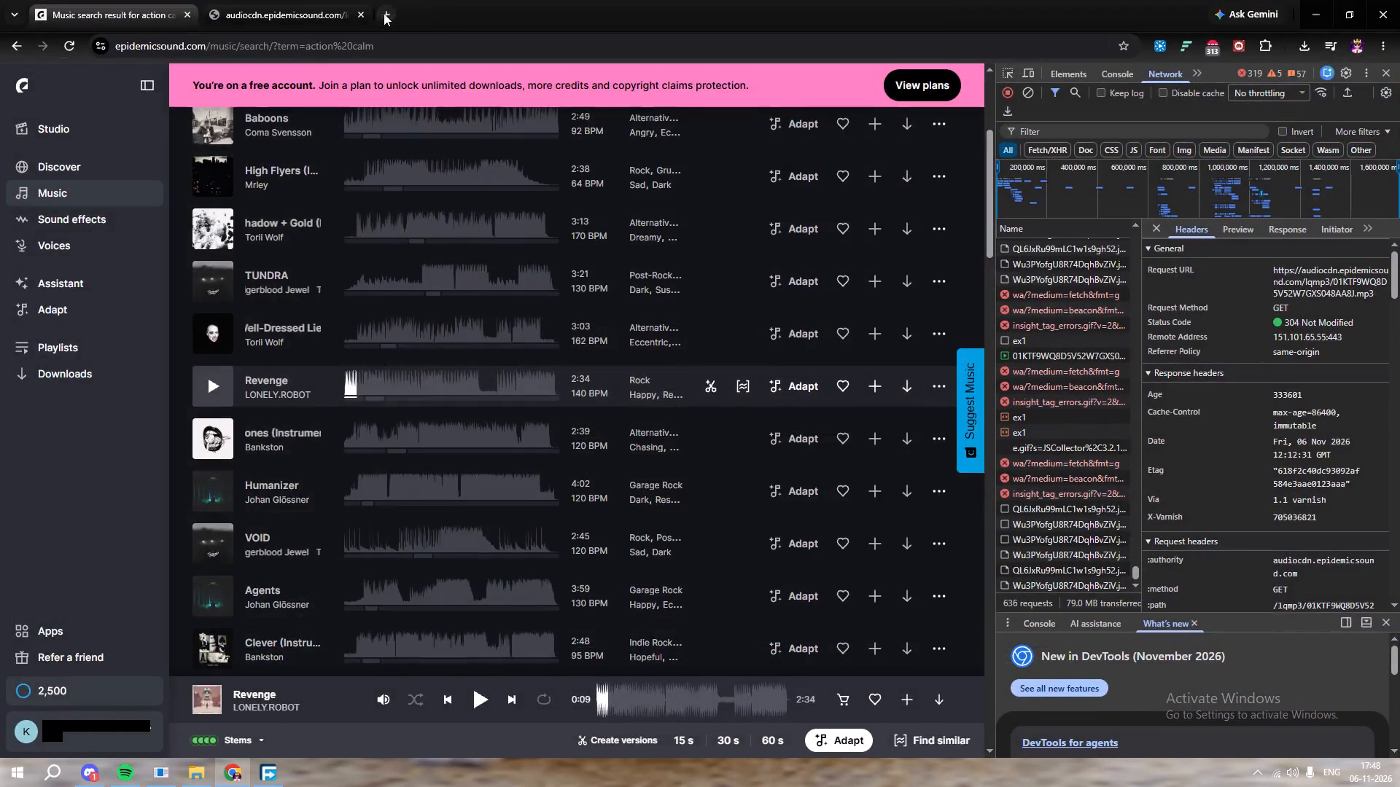
click(383, 17)
click(385, 49)
text(water bucket clutch sfx)
key(Return)
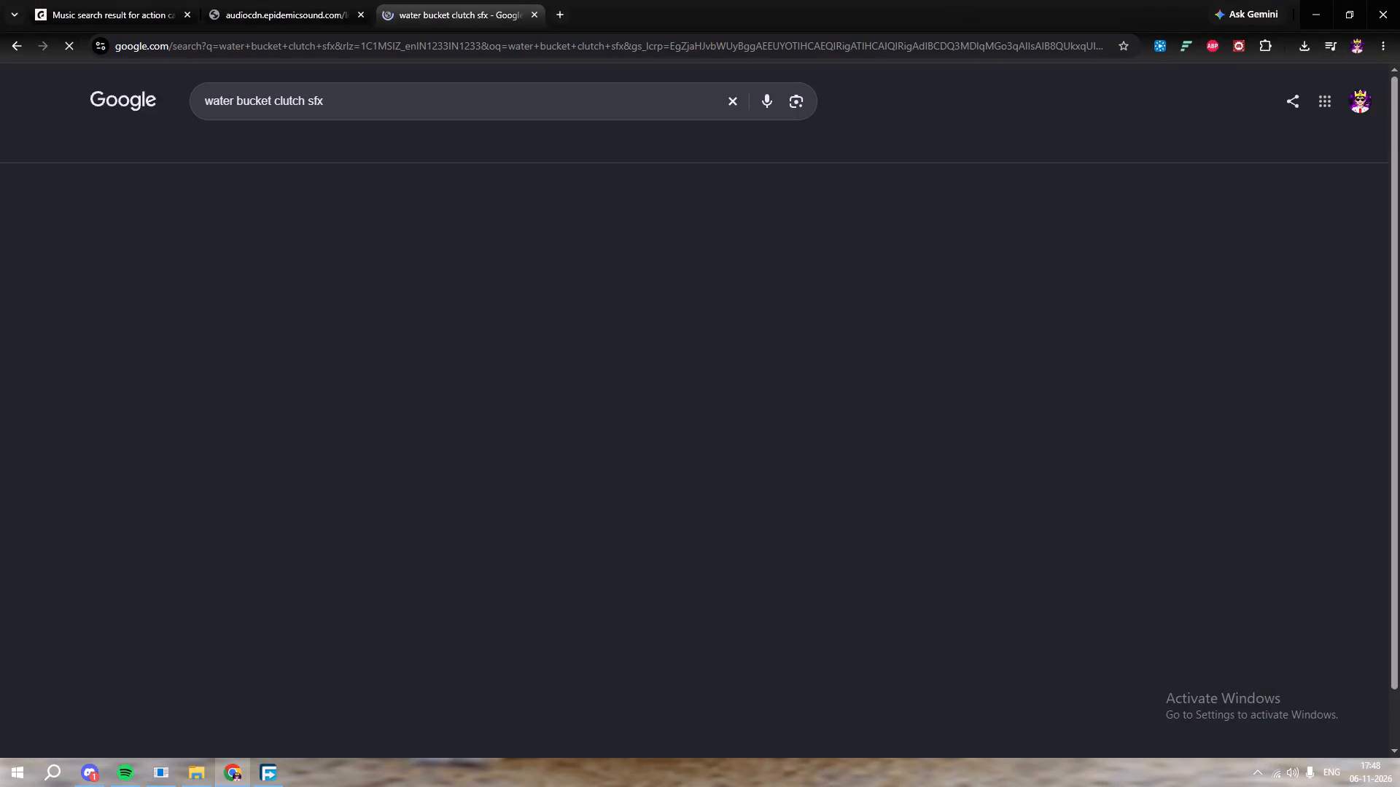
scroll(268, 281, down, 4)
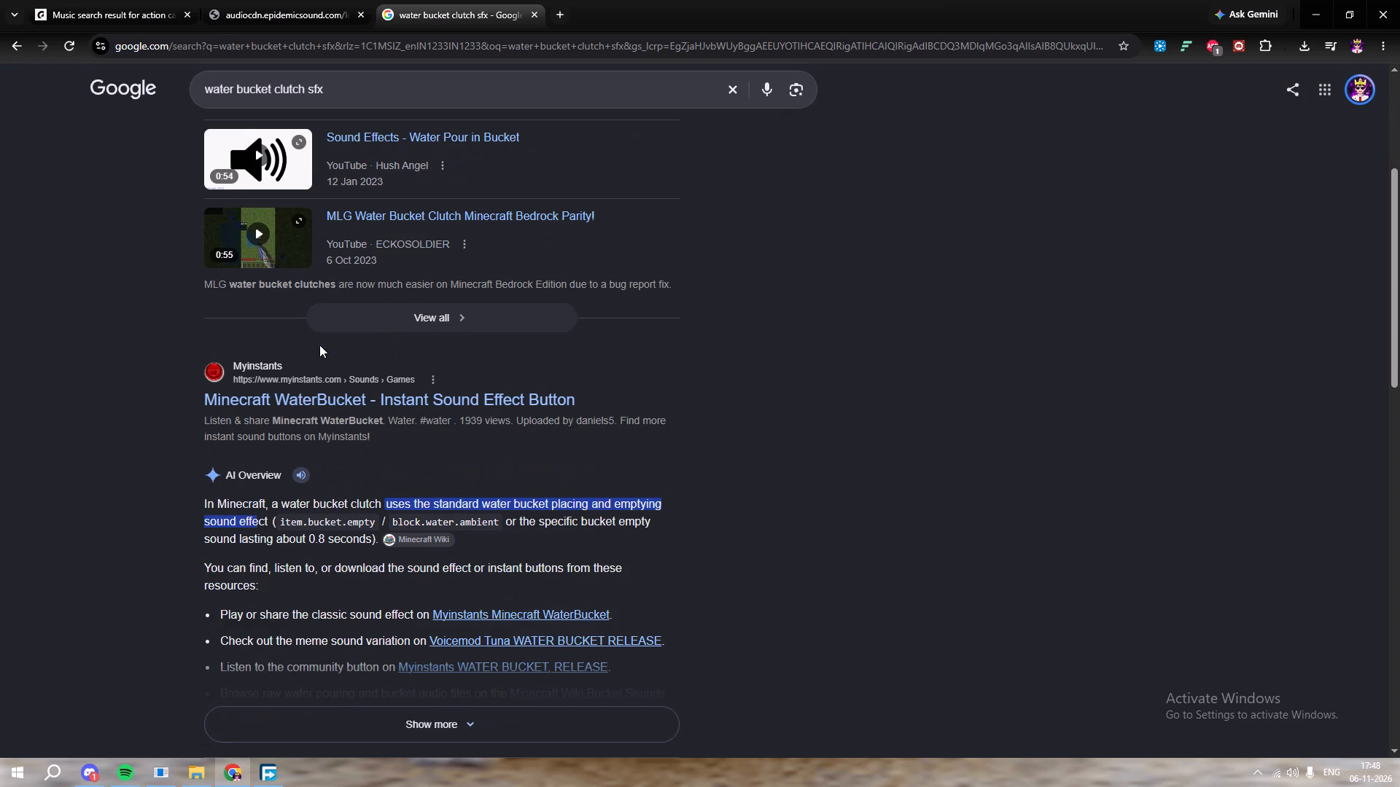
click(308, 381)
click(607, 375)
click(695, 361)
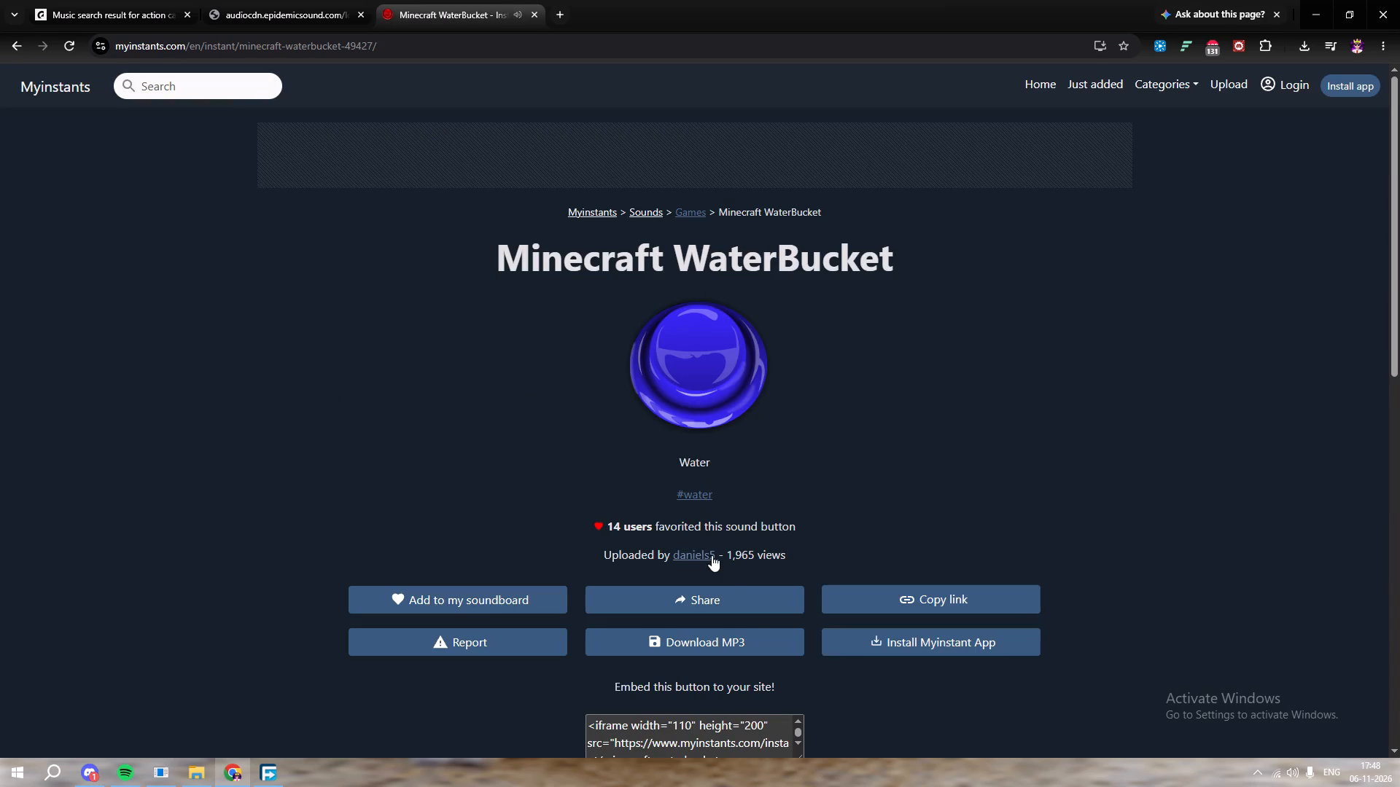
click(740, 630)
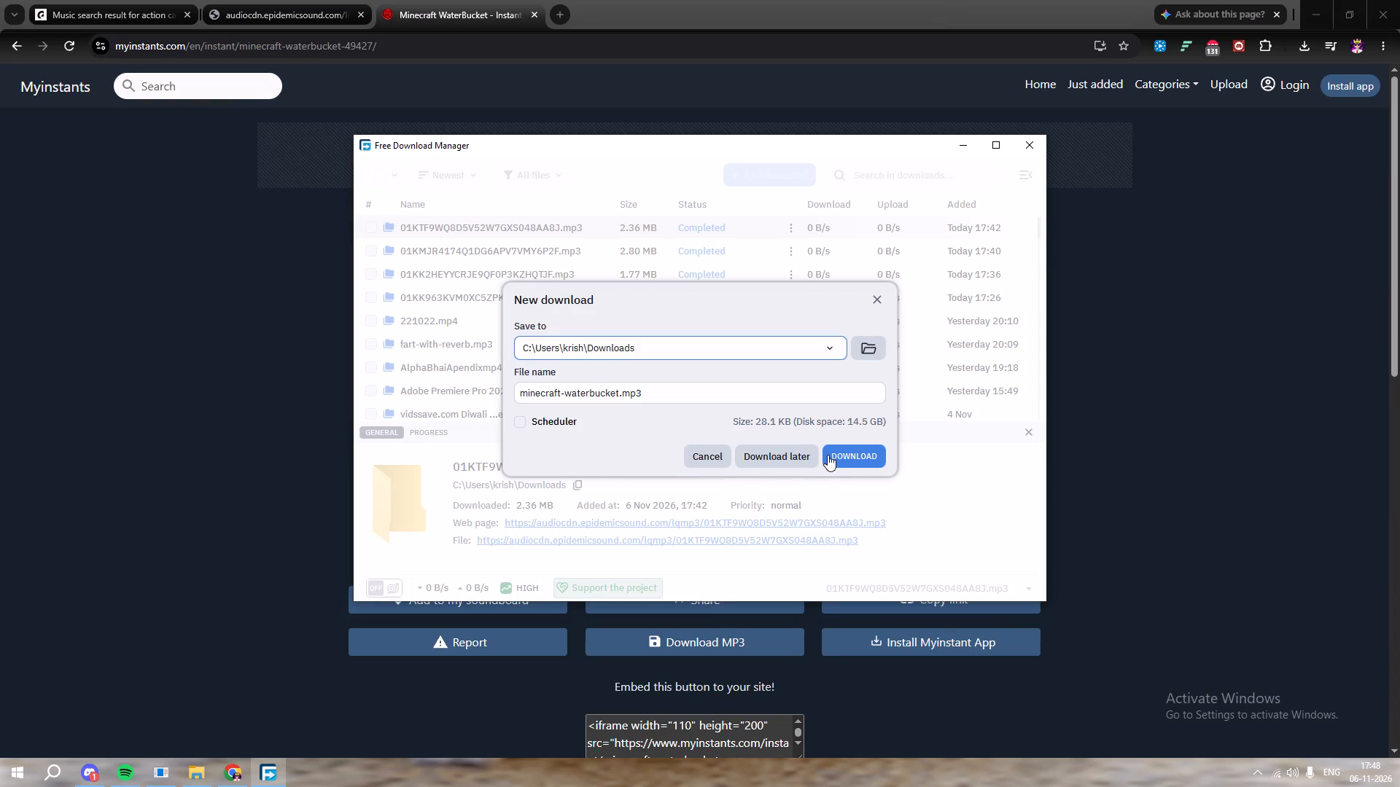
click(831, 455)
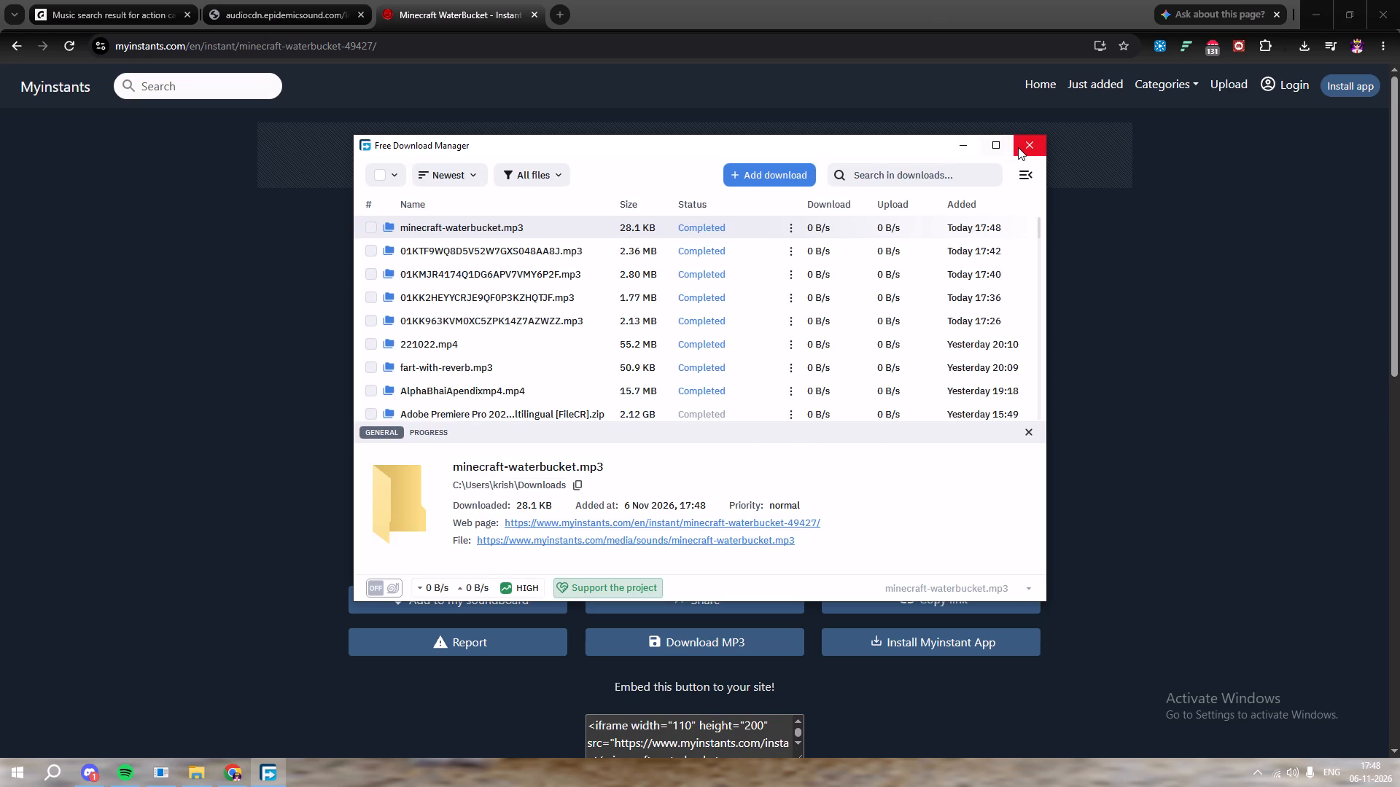
click(1018, 147)
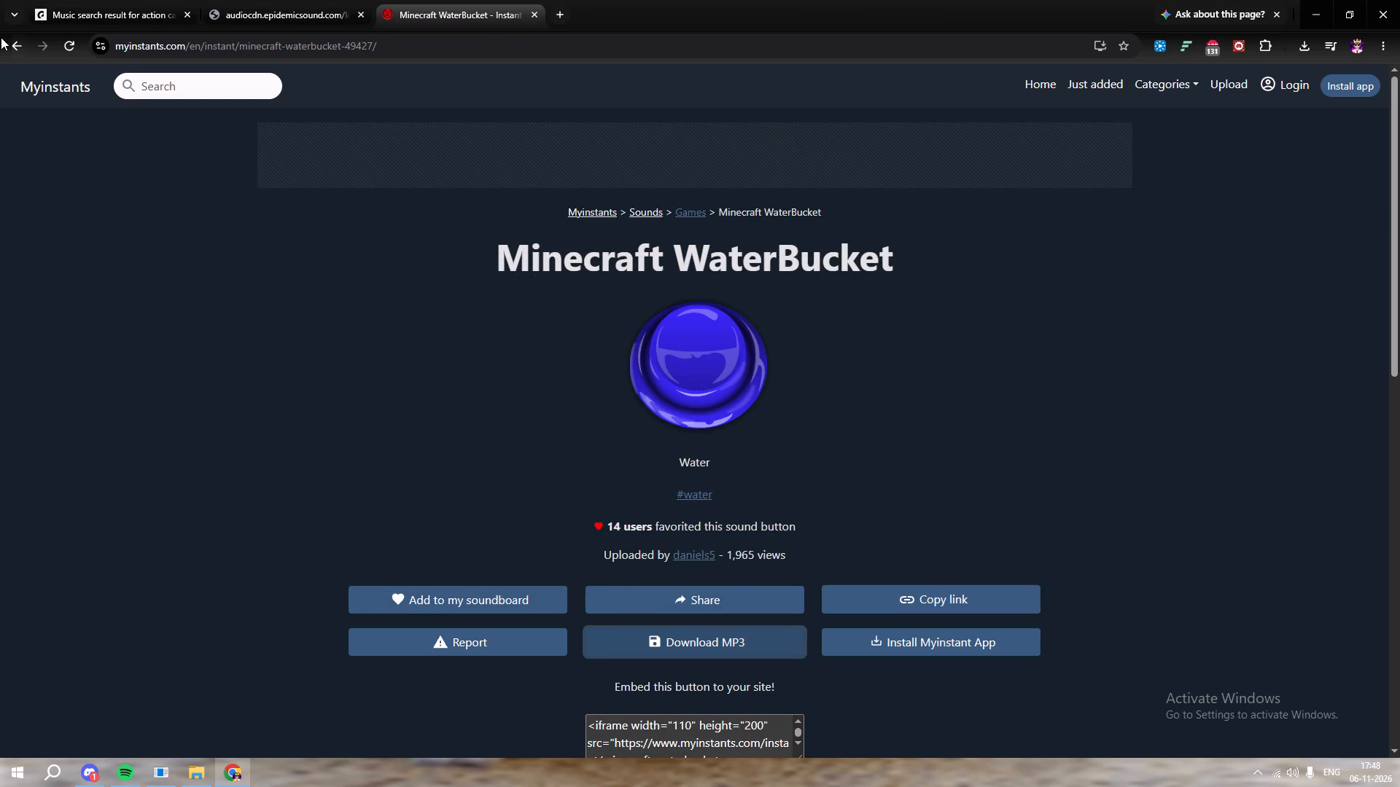
Return to the search results, try the Myinstants "WATER BUCKET, RELEASE" sound, and close the search tab.
click(24, 59)
click(20, 51)
scroll(104, 322, down, 7)
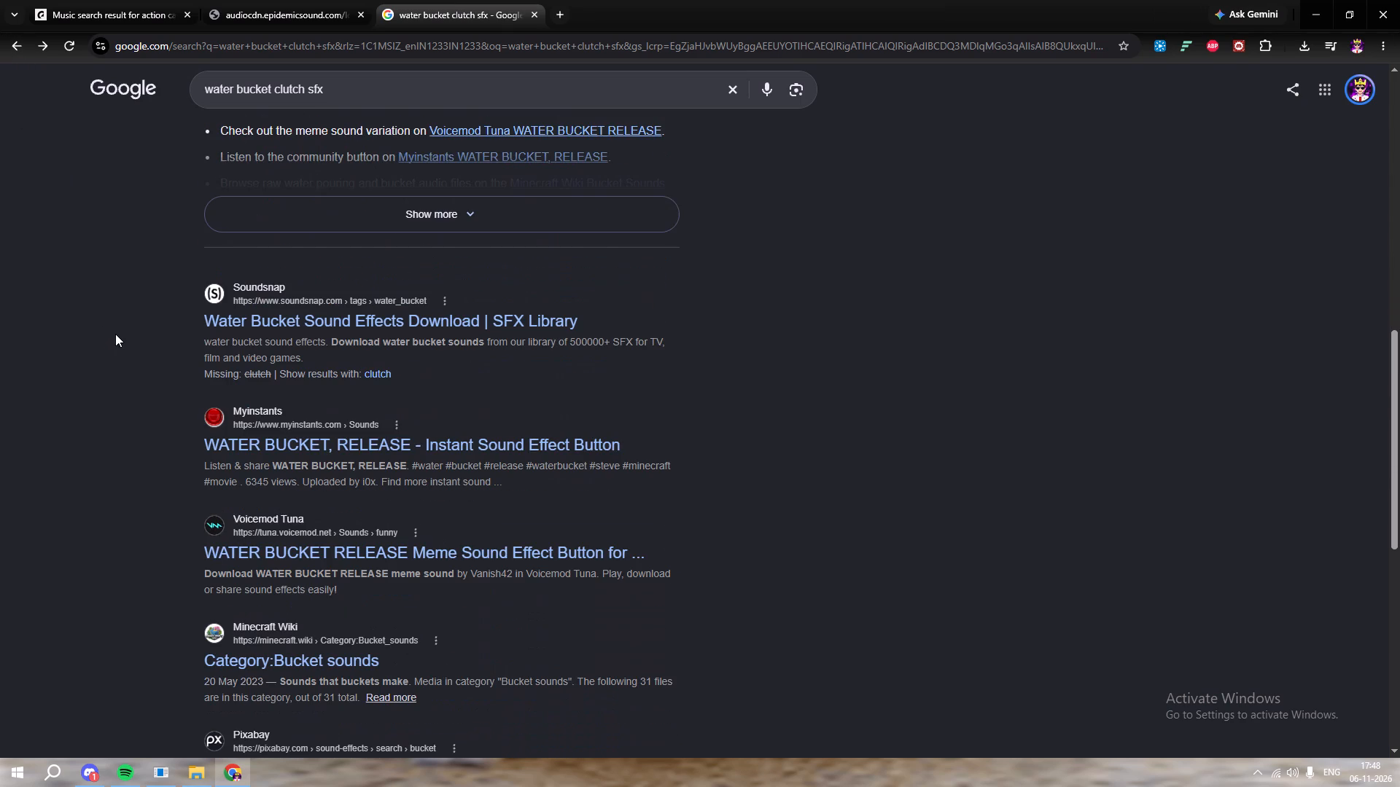
click(298, 441)
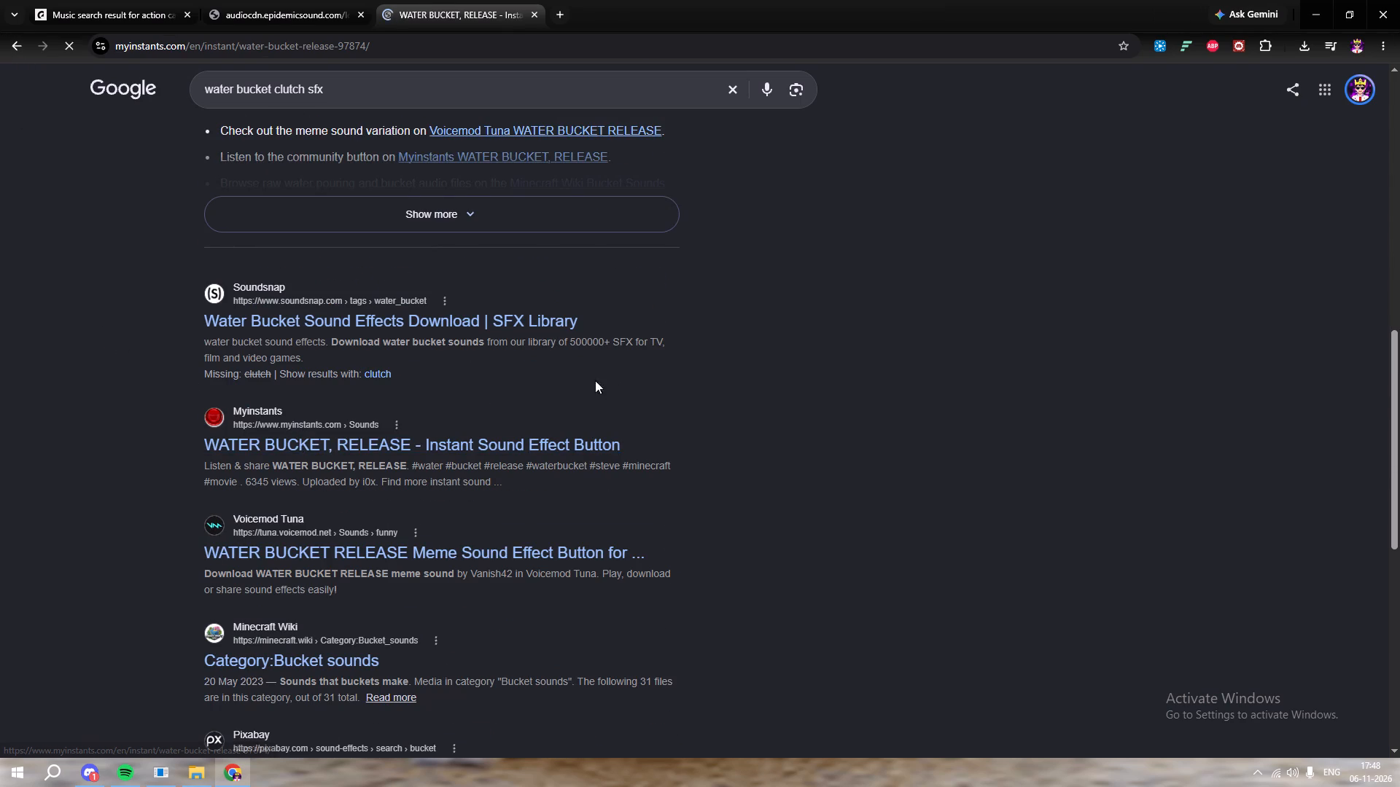
click(672, 413)
click(17, 41)
click(260, 318)
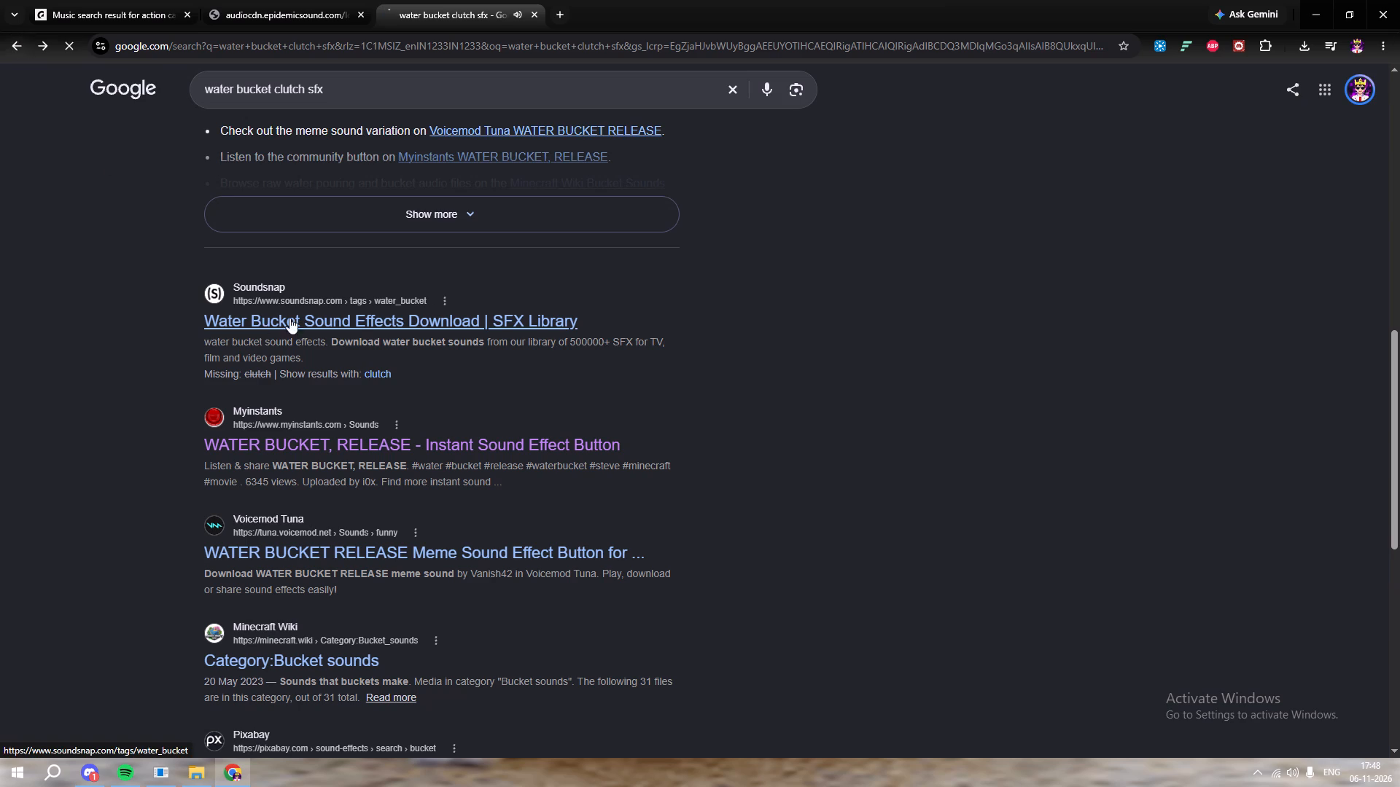
click(536, 13)
click(117, 0)
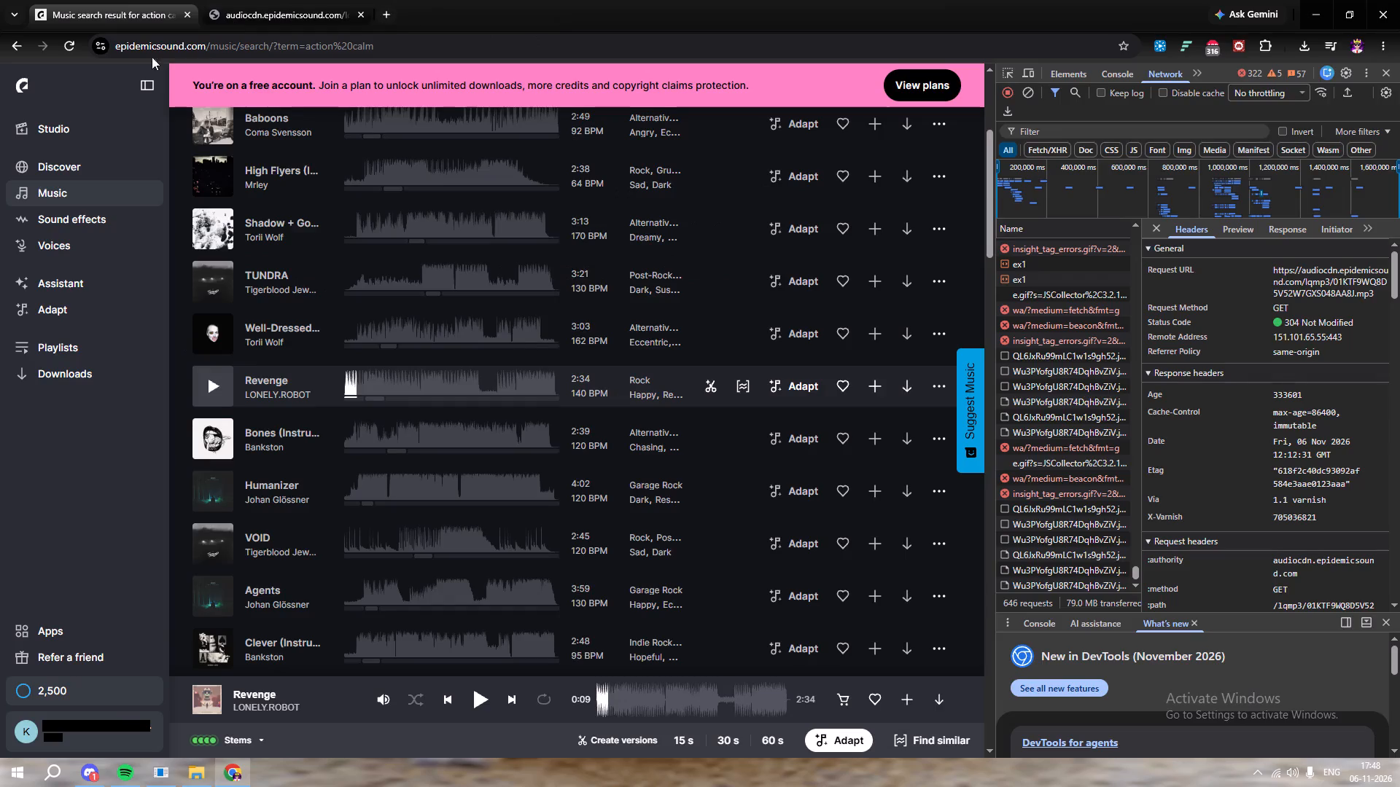
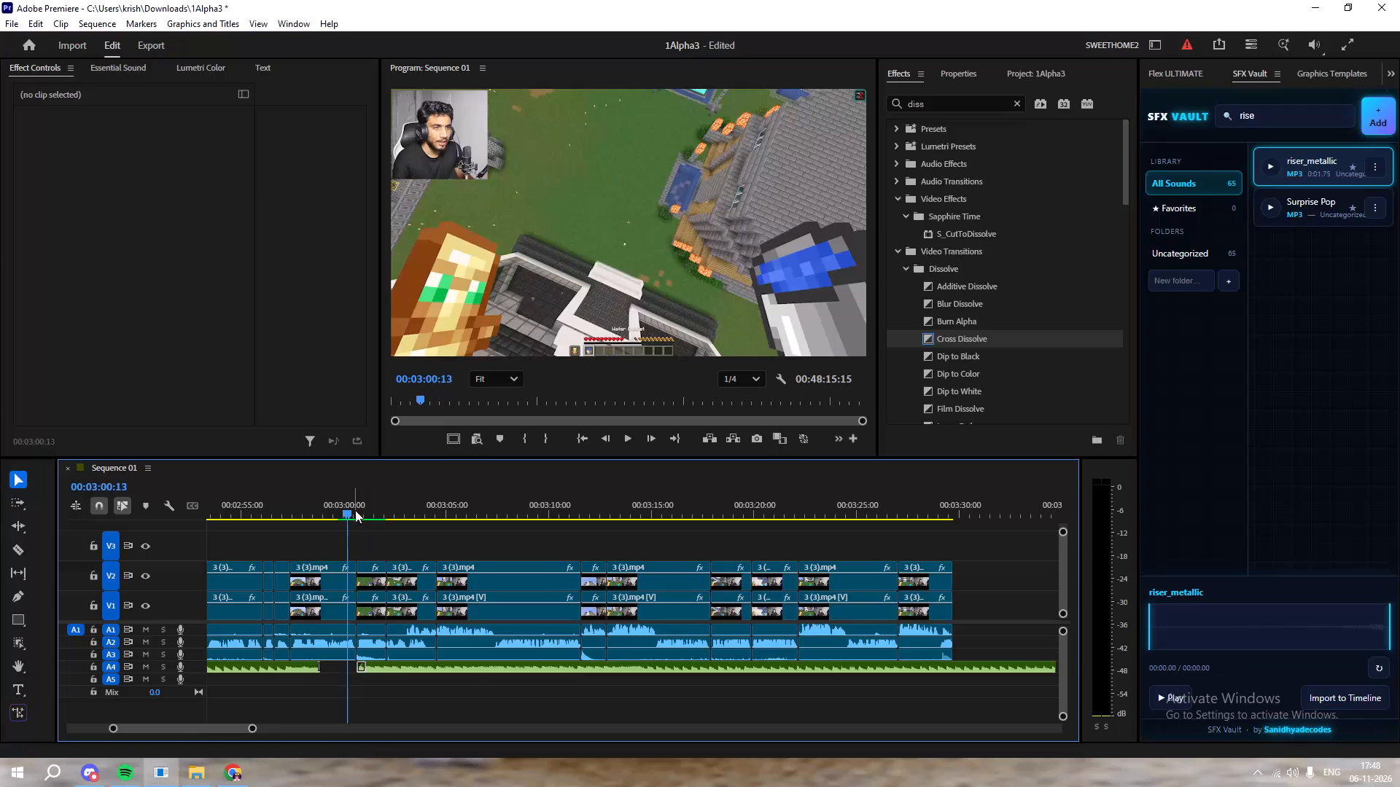
Unlink the clip just before the 00:03:00 cut, raise its A3 audio volume to 3.99 dB, and play across the cut.
click(337, 653)
click(945, 74)
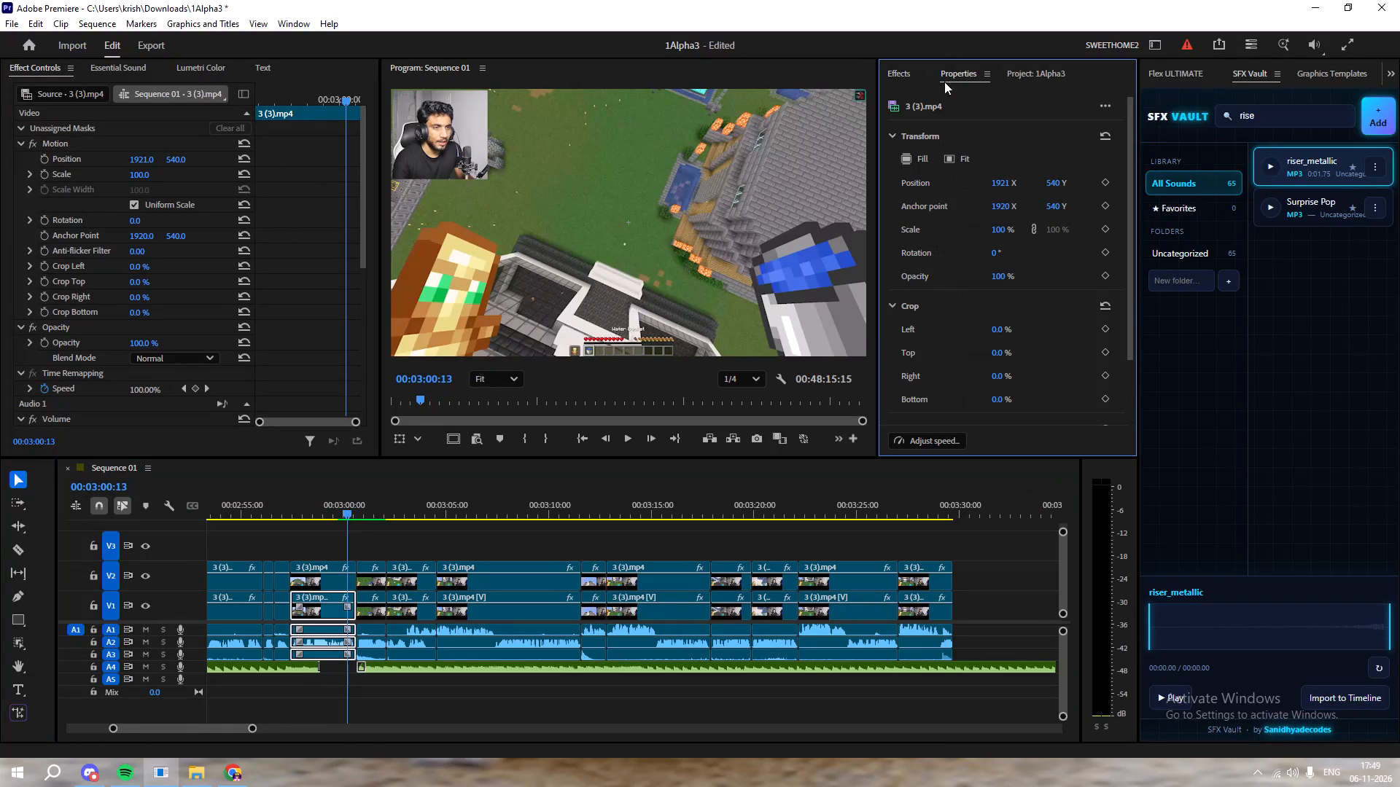
right_click(323, 657)
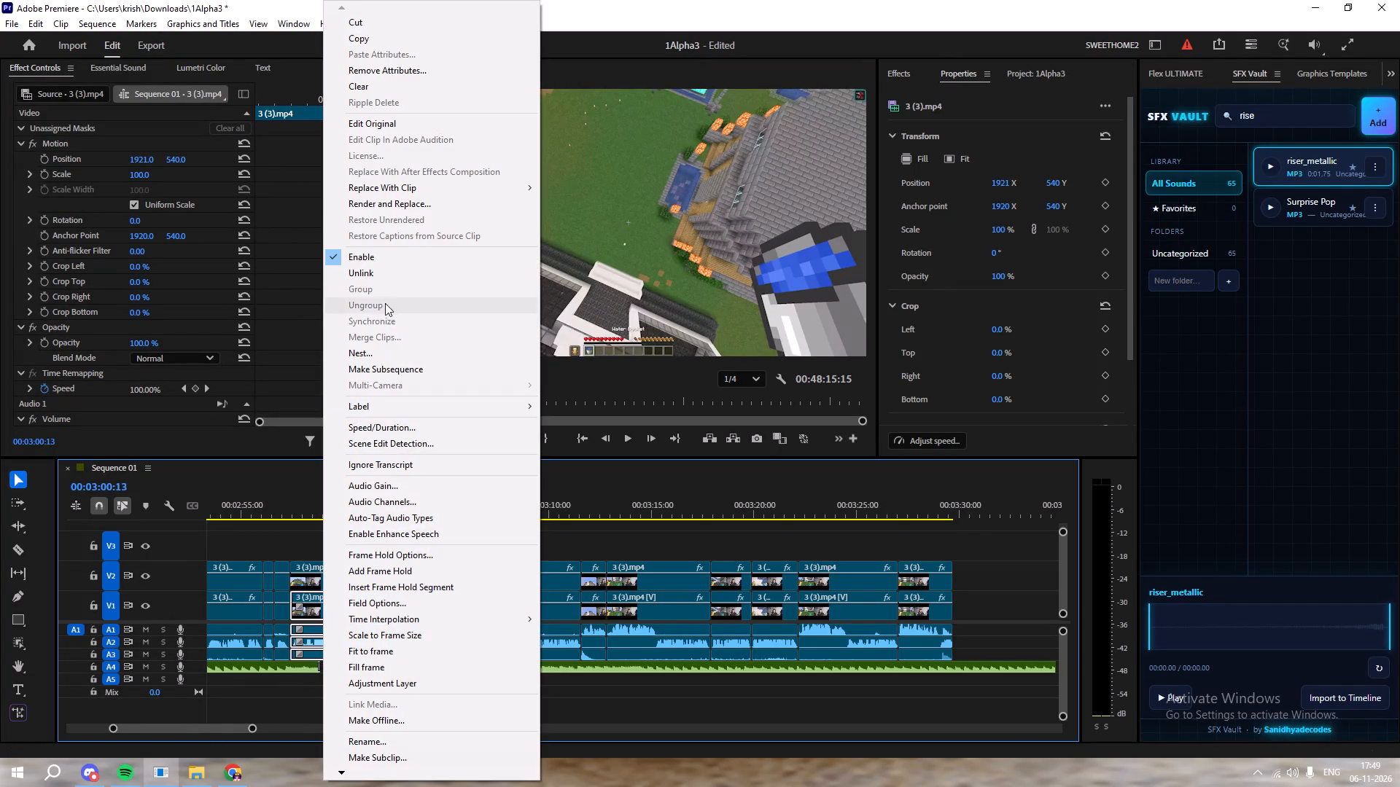
click(394, 279)
click(327, 651)
drag(1019, 169, 1041, 177)
drag(364, 508, 320, 533)
key(space)
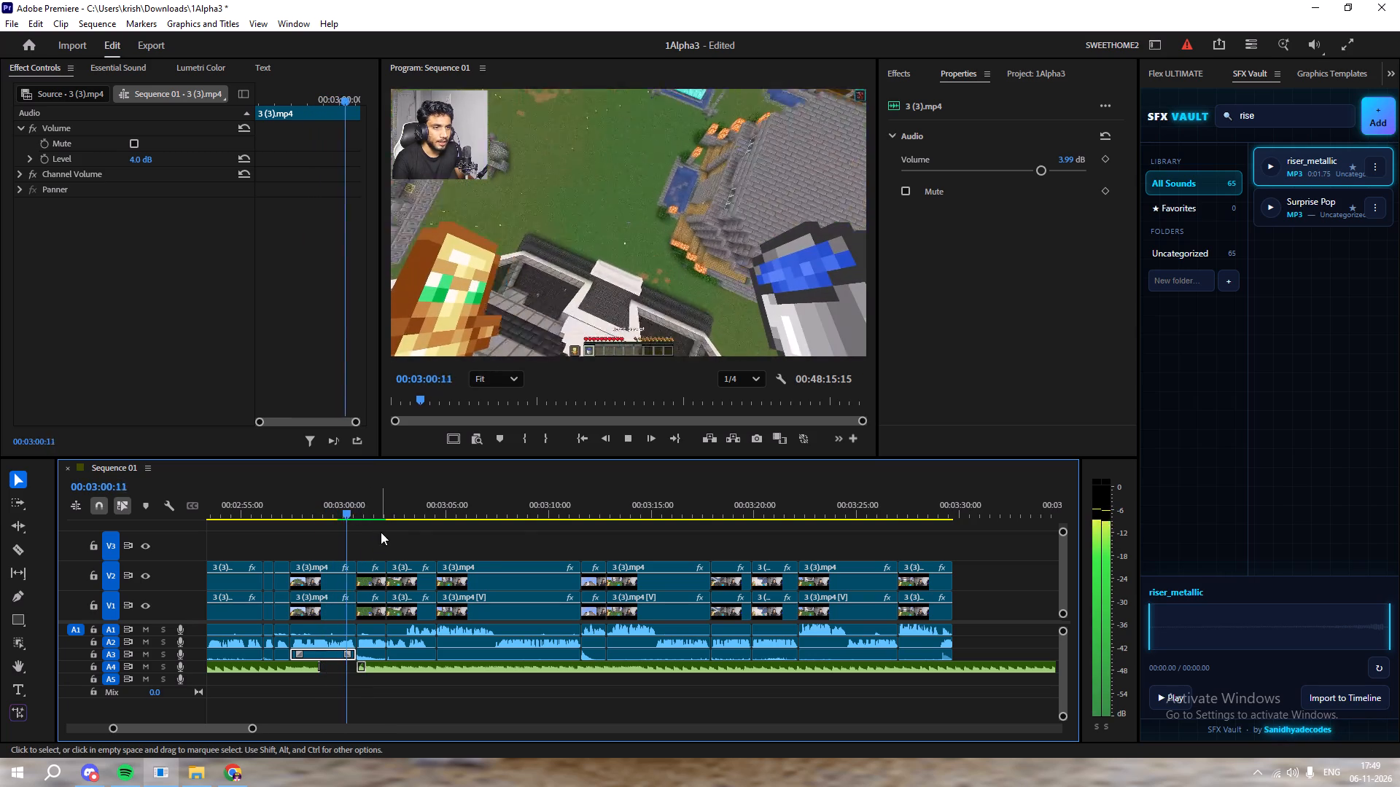
key(space)
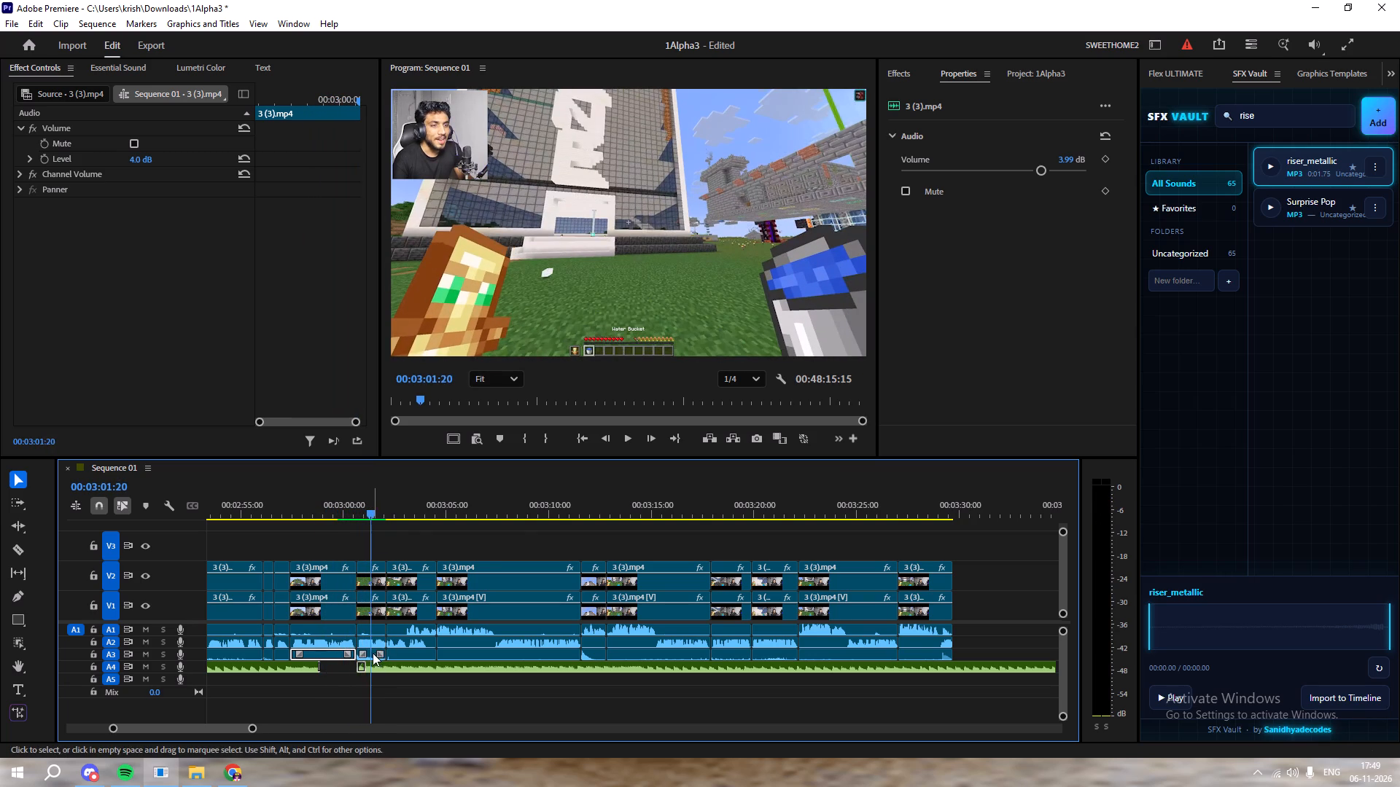
Trim the end of the unlinked A3 audio before the cut back to about 00:02:59:50.
drag(353, 656, 346, 656)
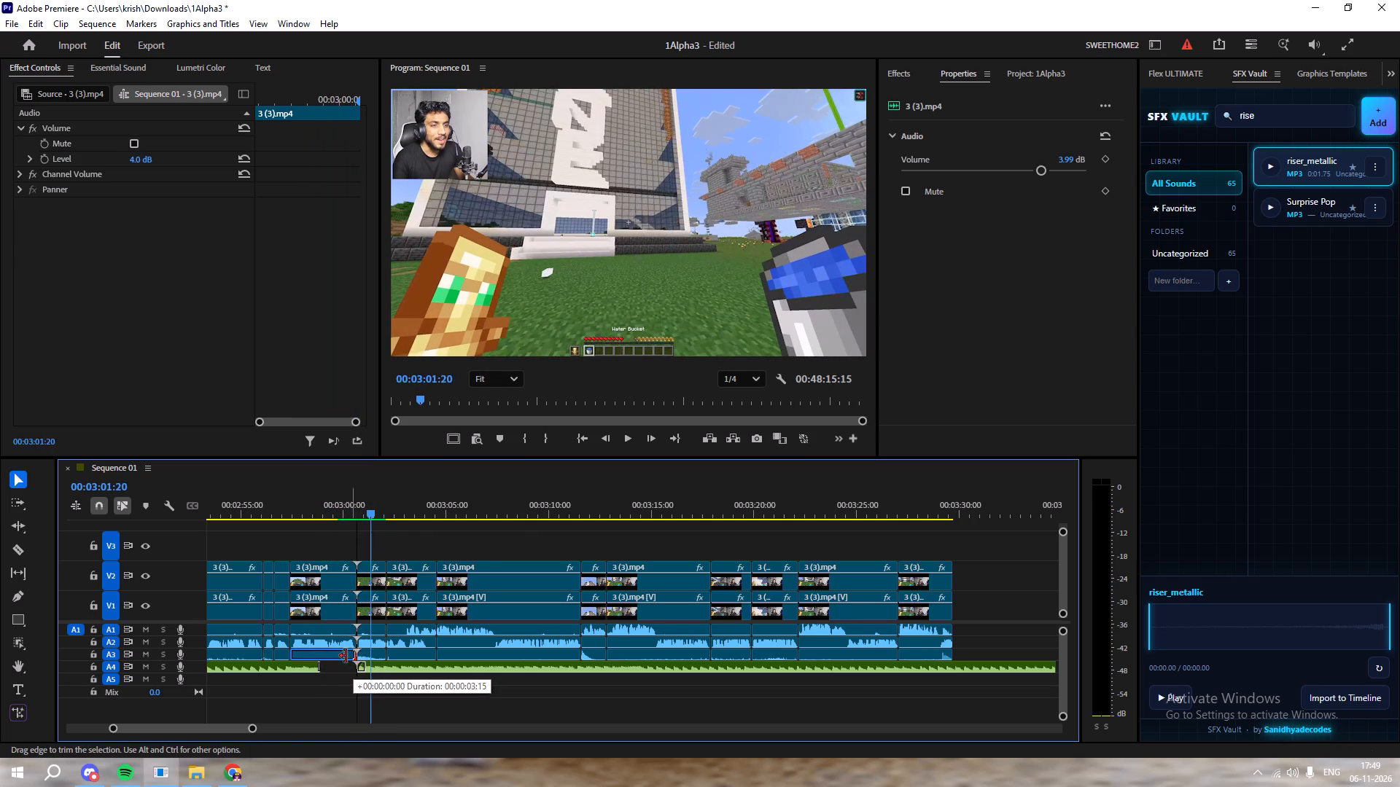
drag(346, 656, 337, 659)
drag(357, 656, 344, 657)
Unlink the short landing clip after the cut, extend its A3 audio start back to the trimmed audio's end, and play it.
right_click(365, 655)
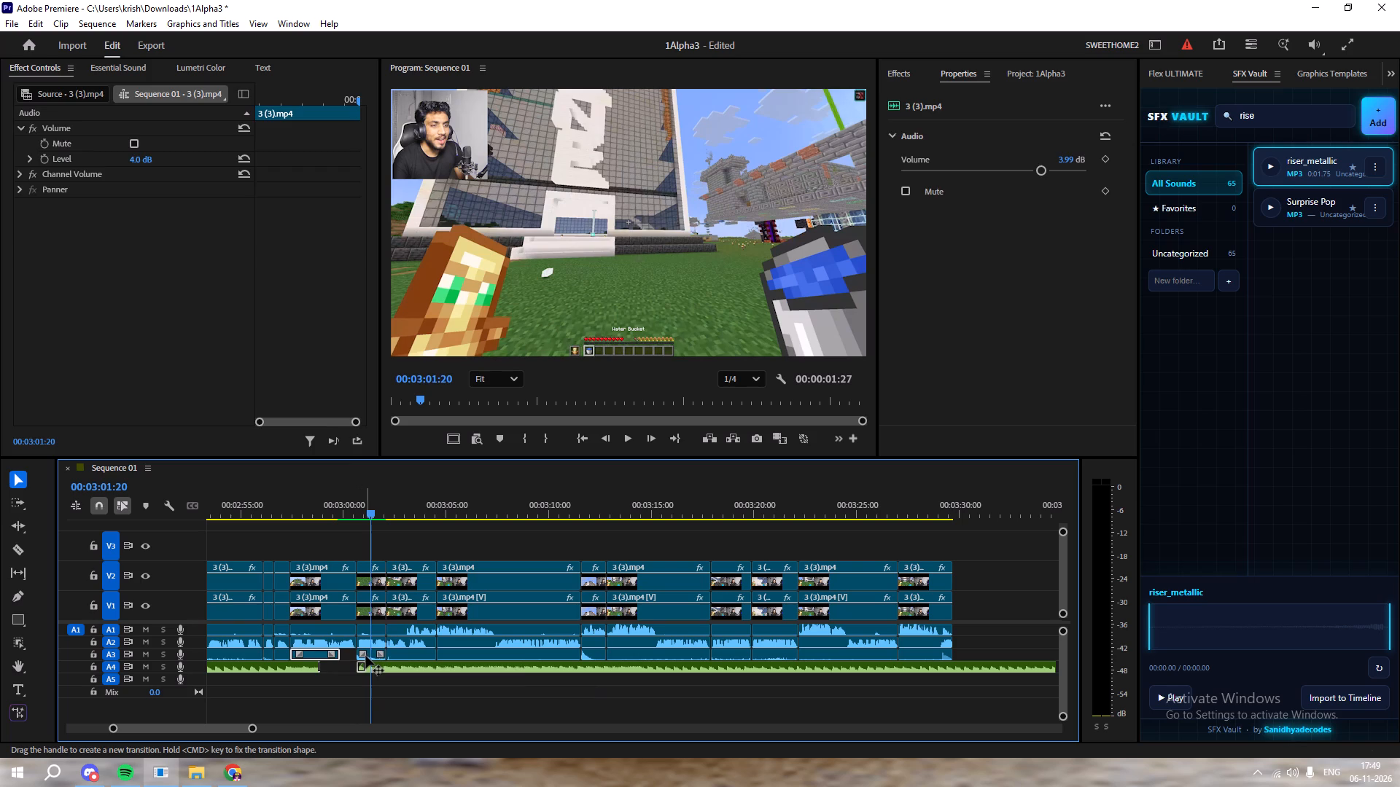
right_click(369, 650)
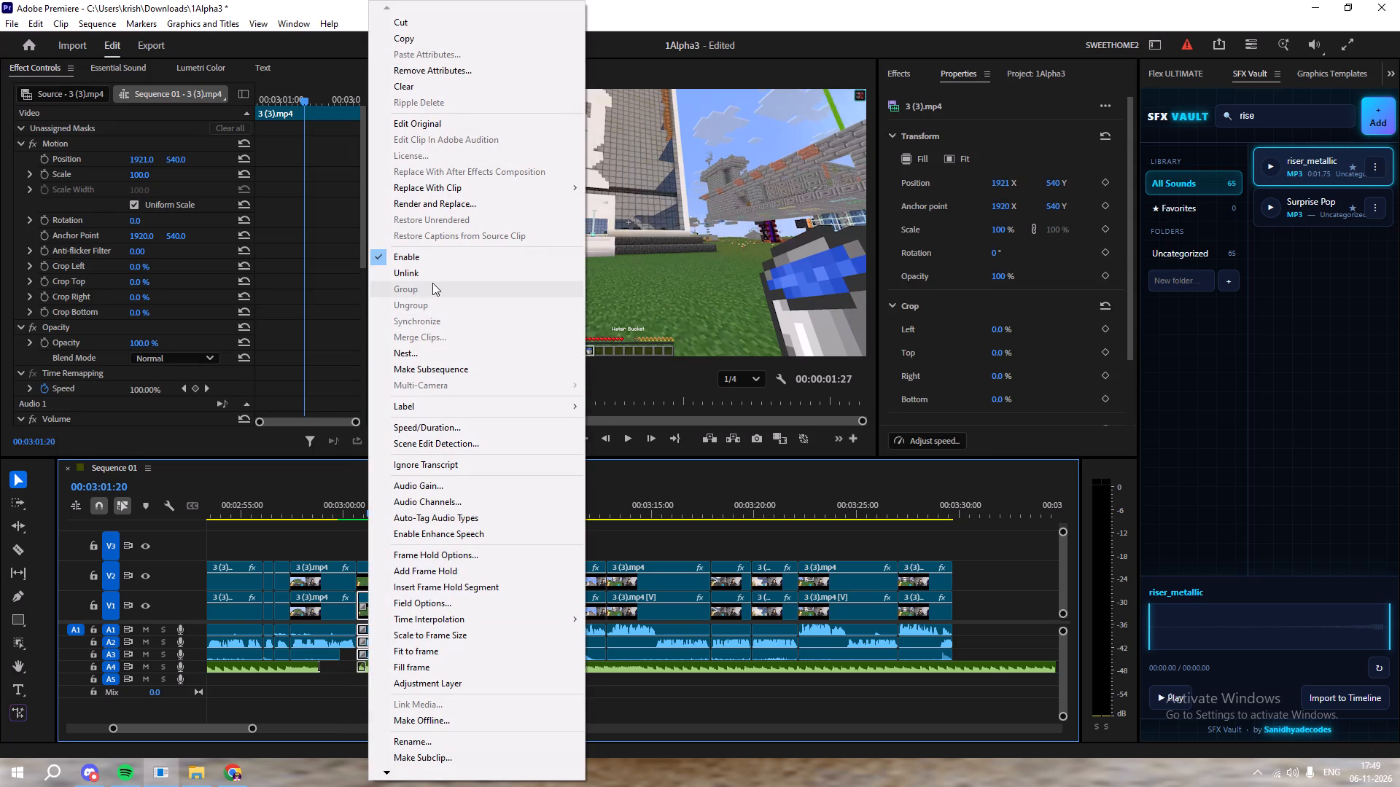
click(437, 277)
drag(356, 653, 337, 659)
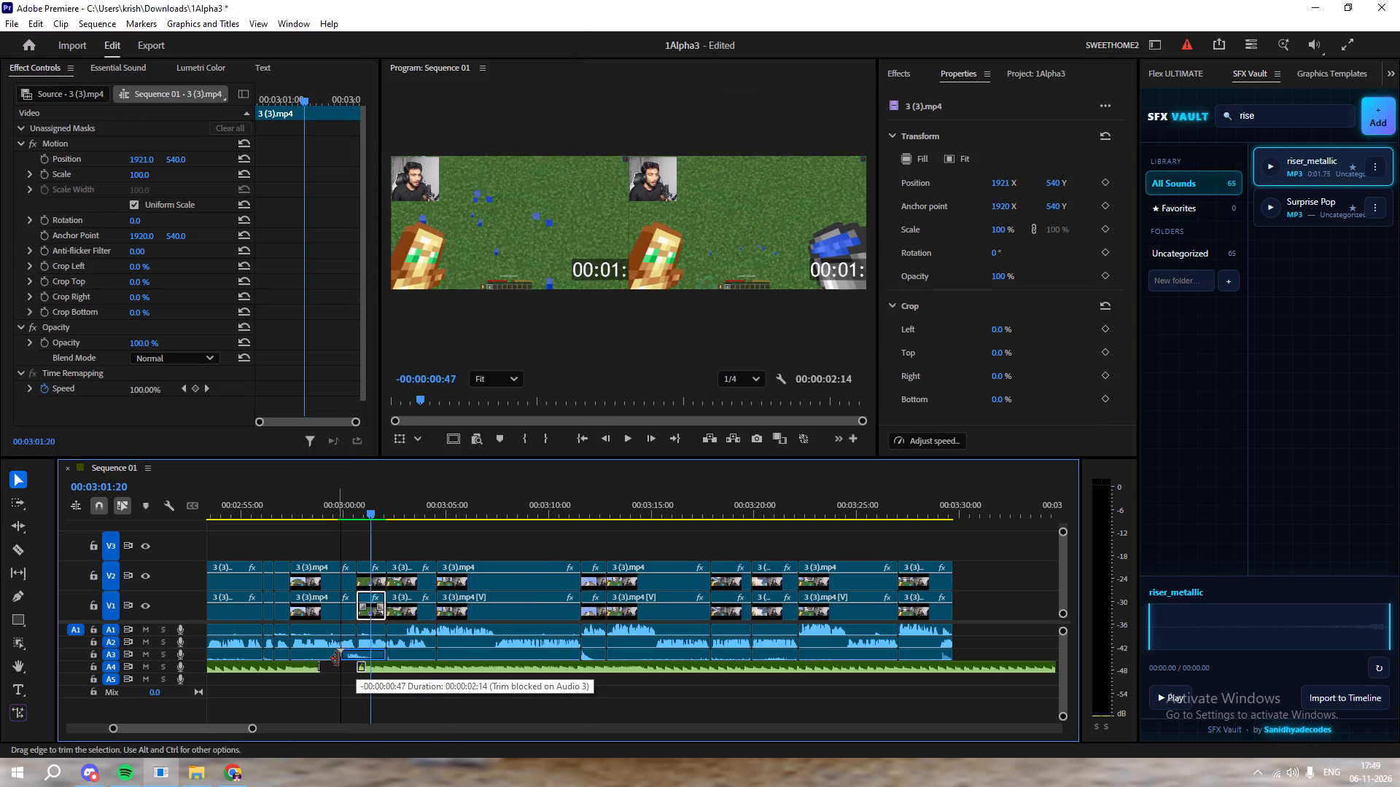
drag(337, 659, 343, 659)
click(344, 542)
drag(342, 503, 327, 514)
key(space)
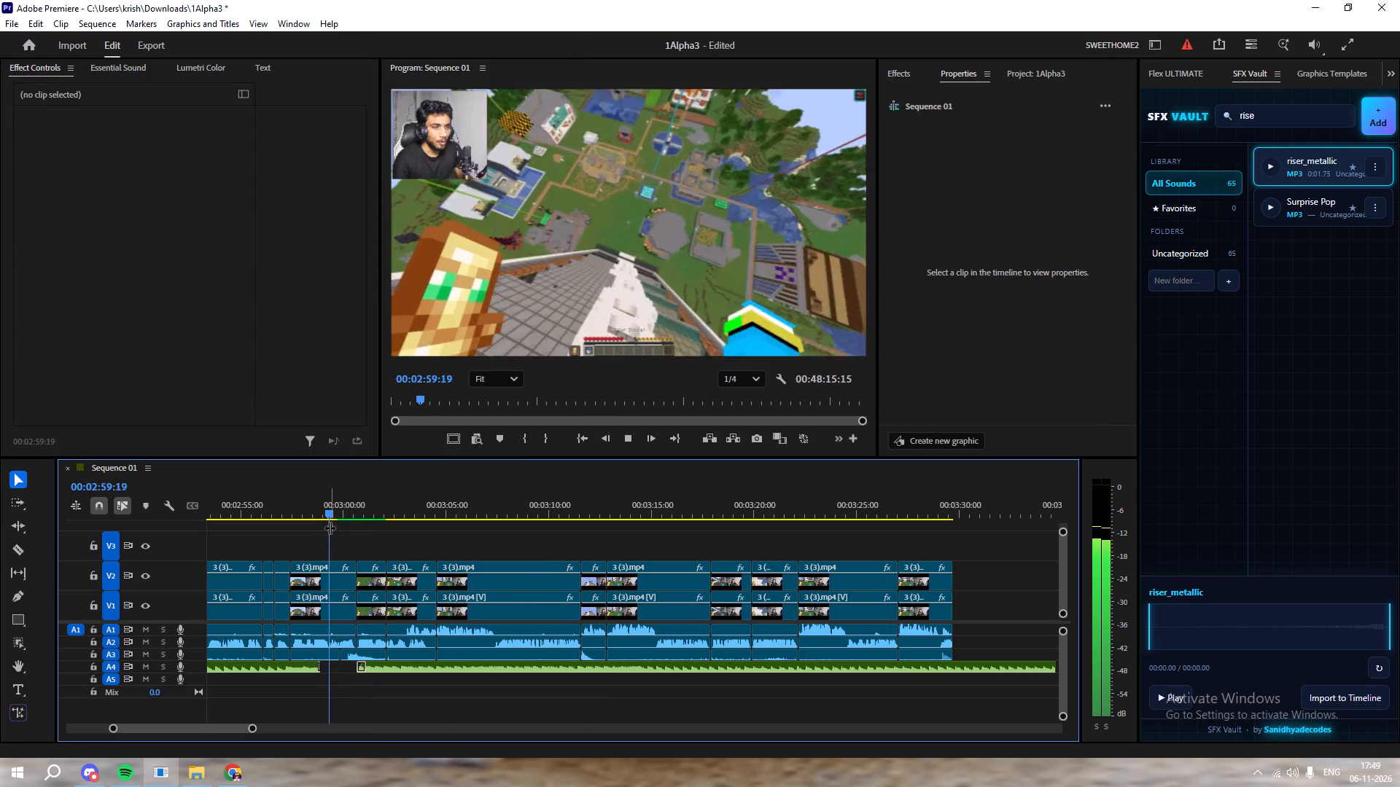
key(space)
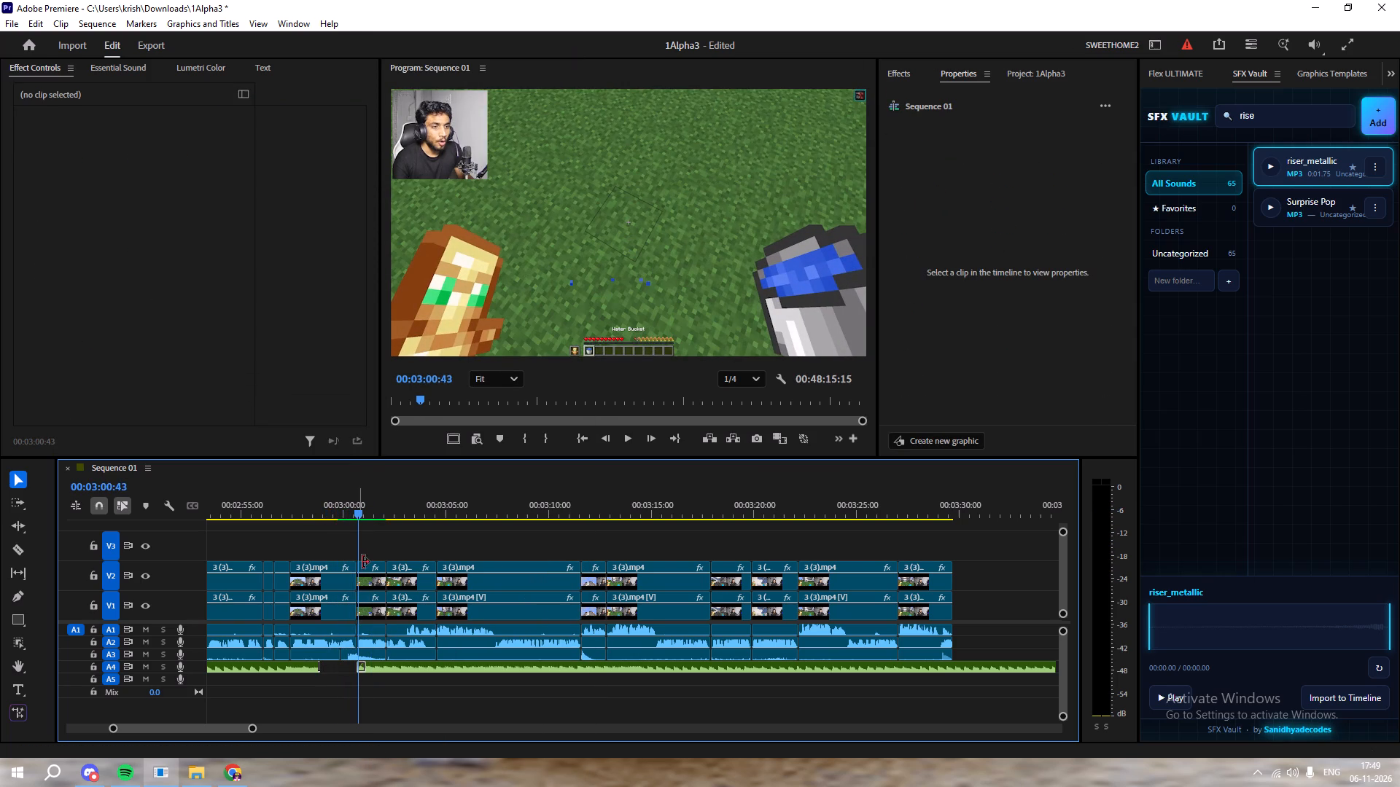
Move the landing clip's A3 audio down to A5, slide it about 10 frames later, and save the project.
alt+scroll(314, 627, up, 16)
key(space)
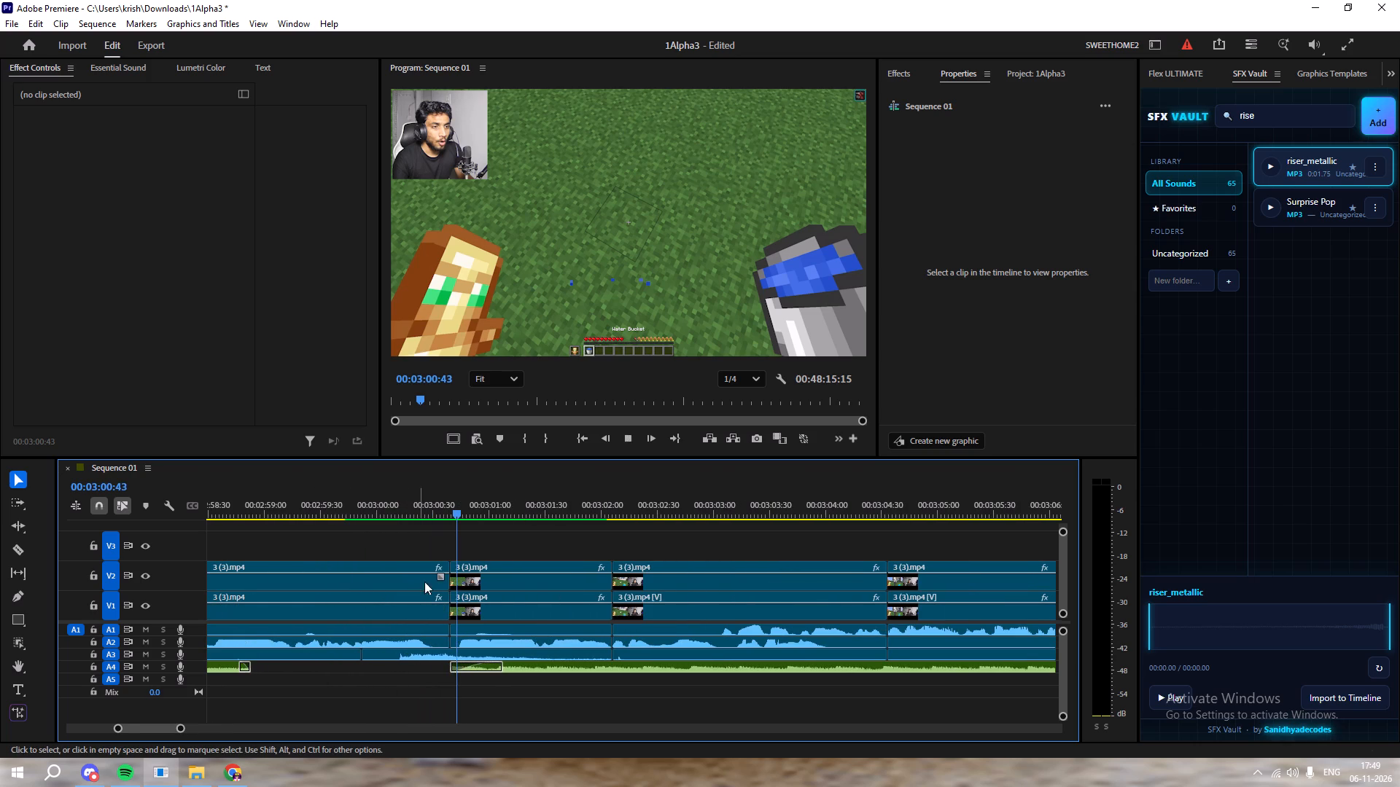
key(space)
key(space)
key(space)
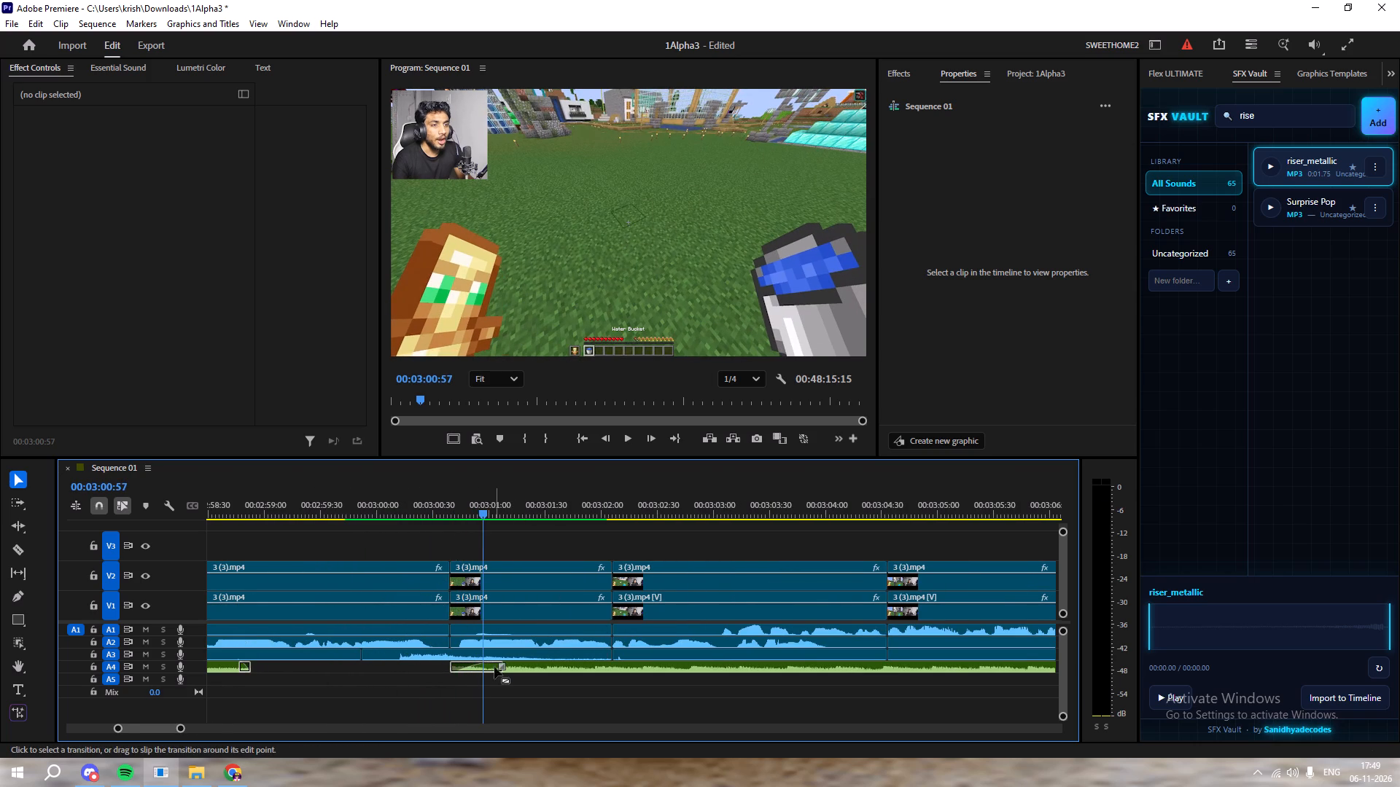
drag(466, 654, 465, 685)
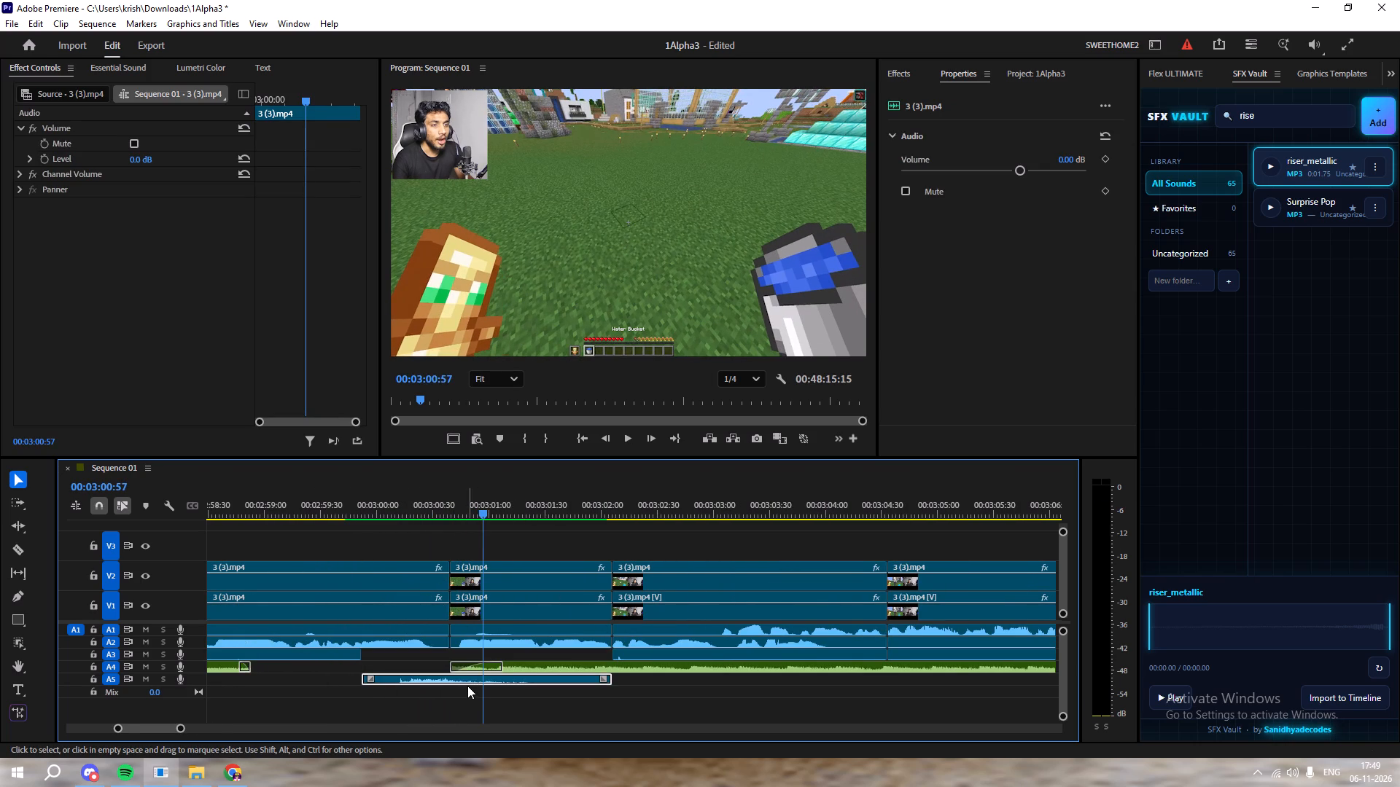
drag(467, 684, 486, 682)
click(446, 552)
key(ctrl+s)
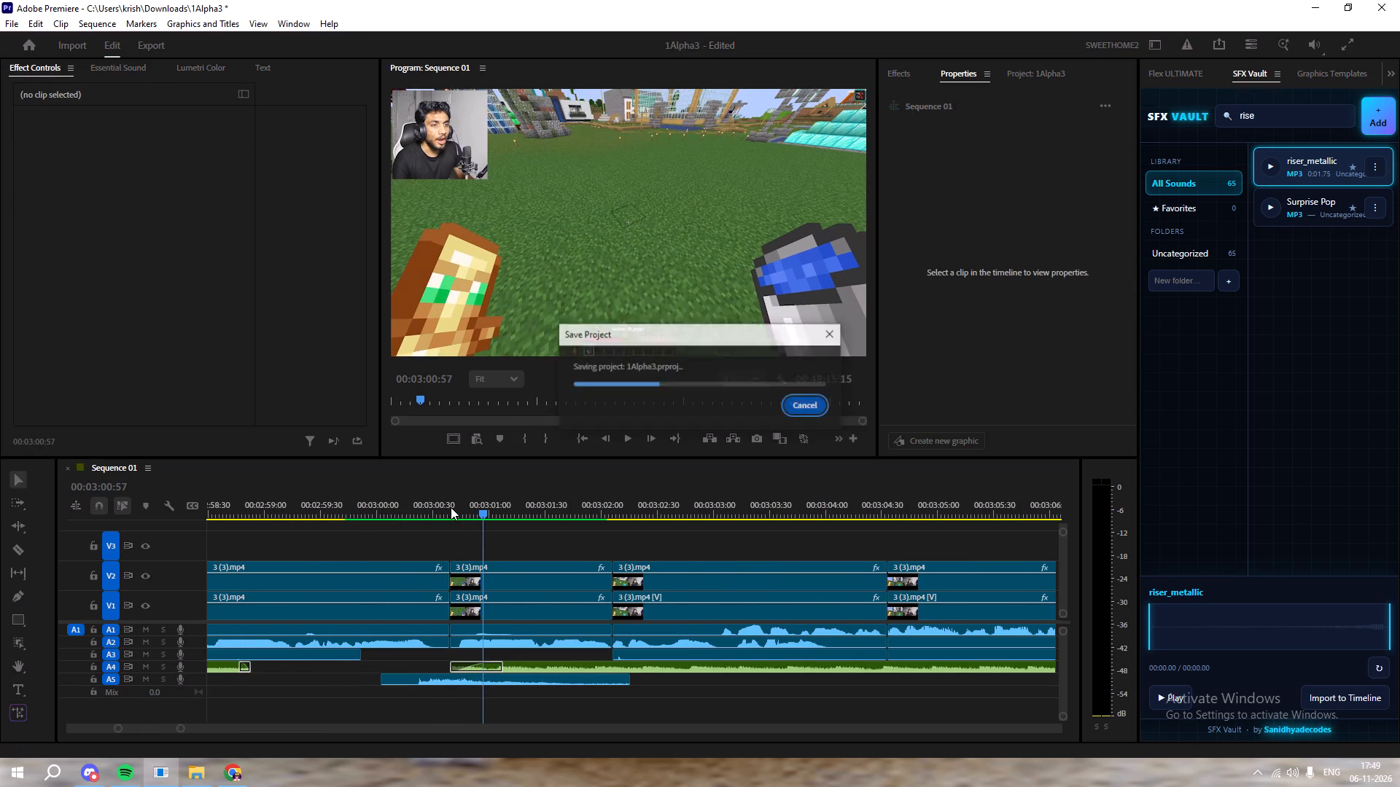
Play the landing, and slide its A5 audio about 10 more frames later, starting at 00:03:00:12.
drag(454, 501, 365, 527)
key(space)
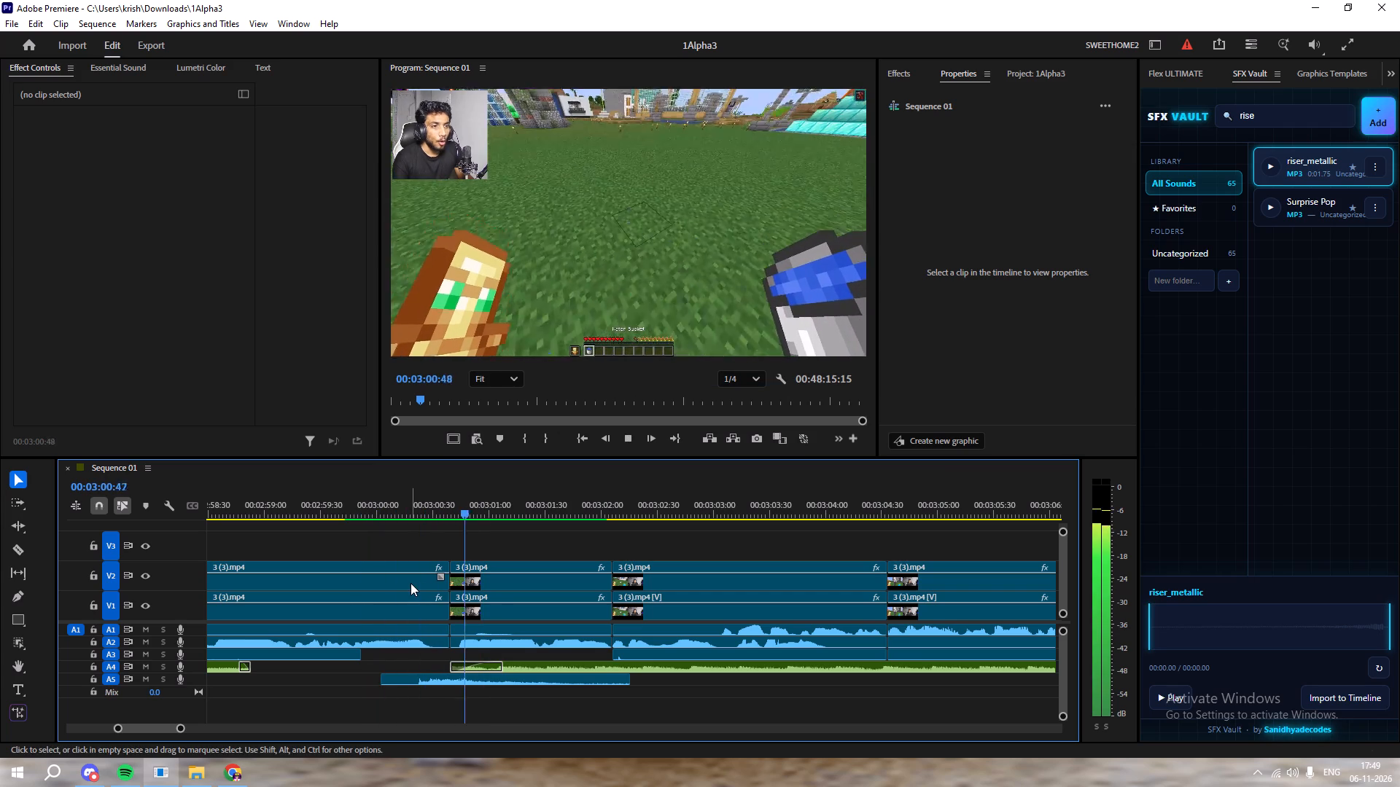
key(space)
drag(512, 684, 530, 684)
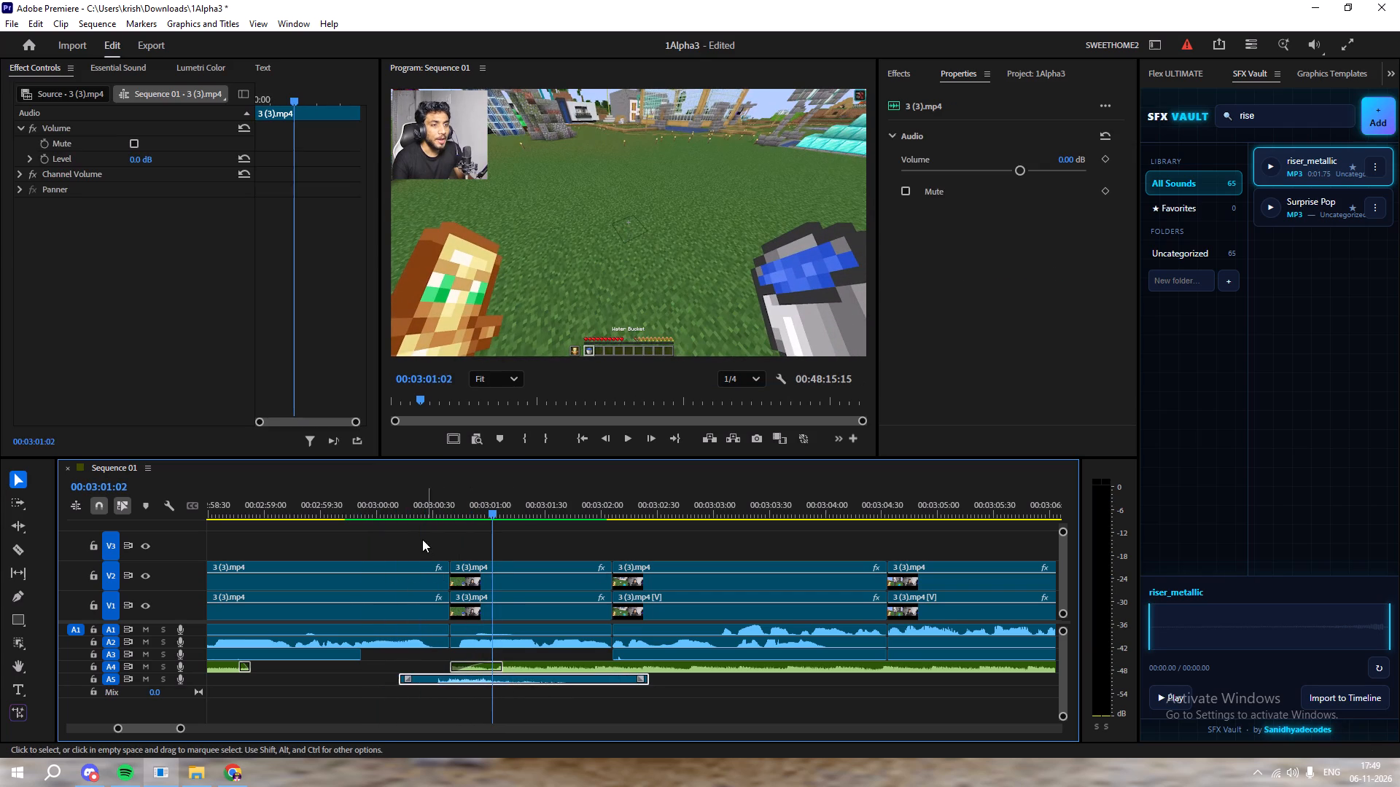
Replay the landing around 00:03:00 several times to check the audio timing, and save the project.
click(421, 539)
drag(427, 508, 389, 515)
key(space)
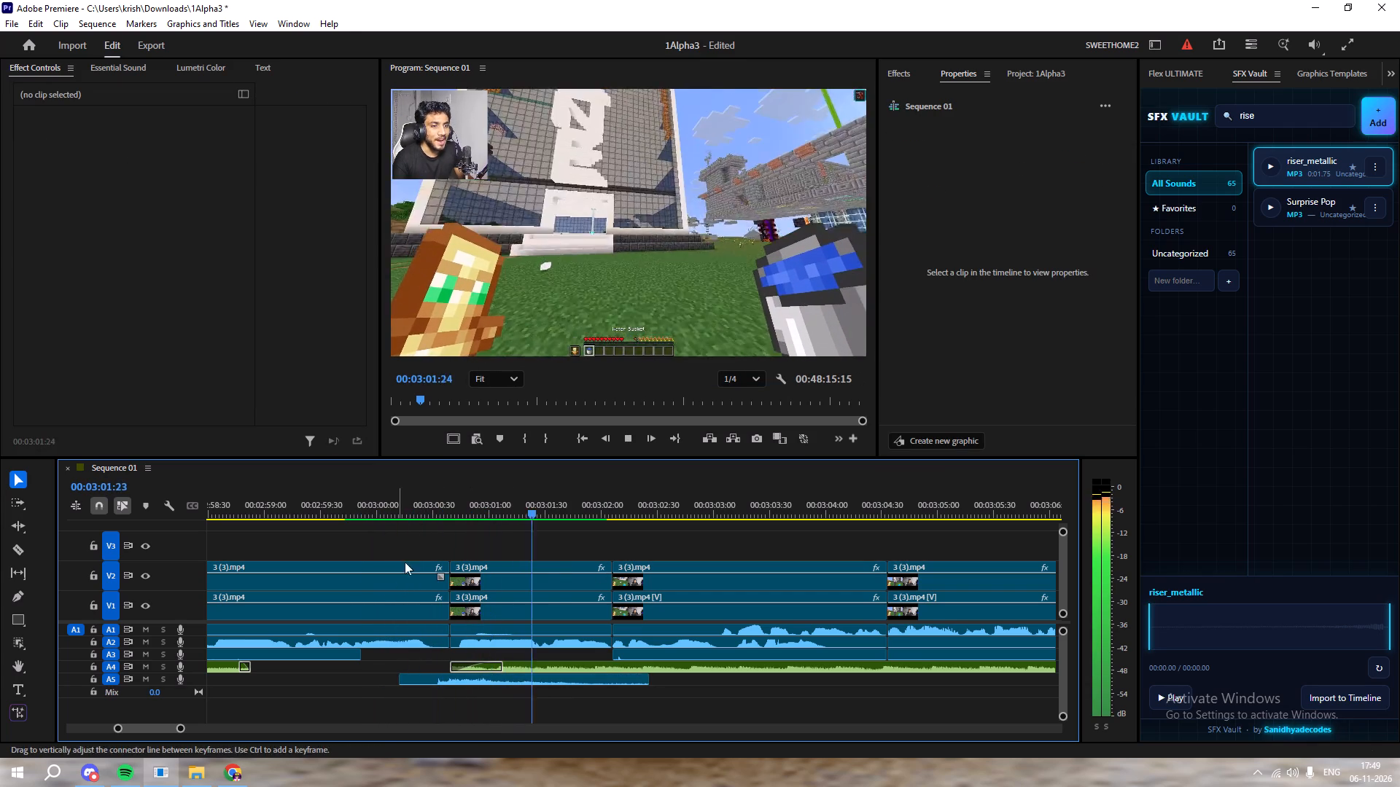
key(space)
drag(455, 491, 338, 528)
key(space)
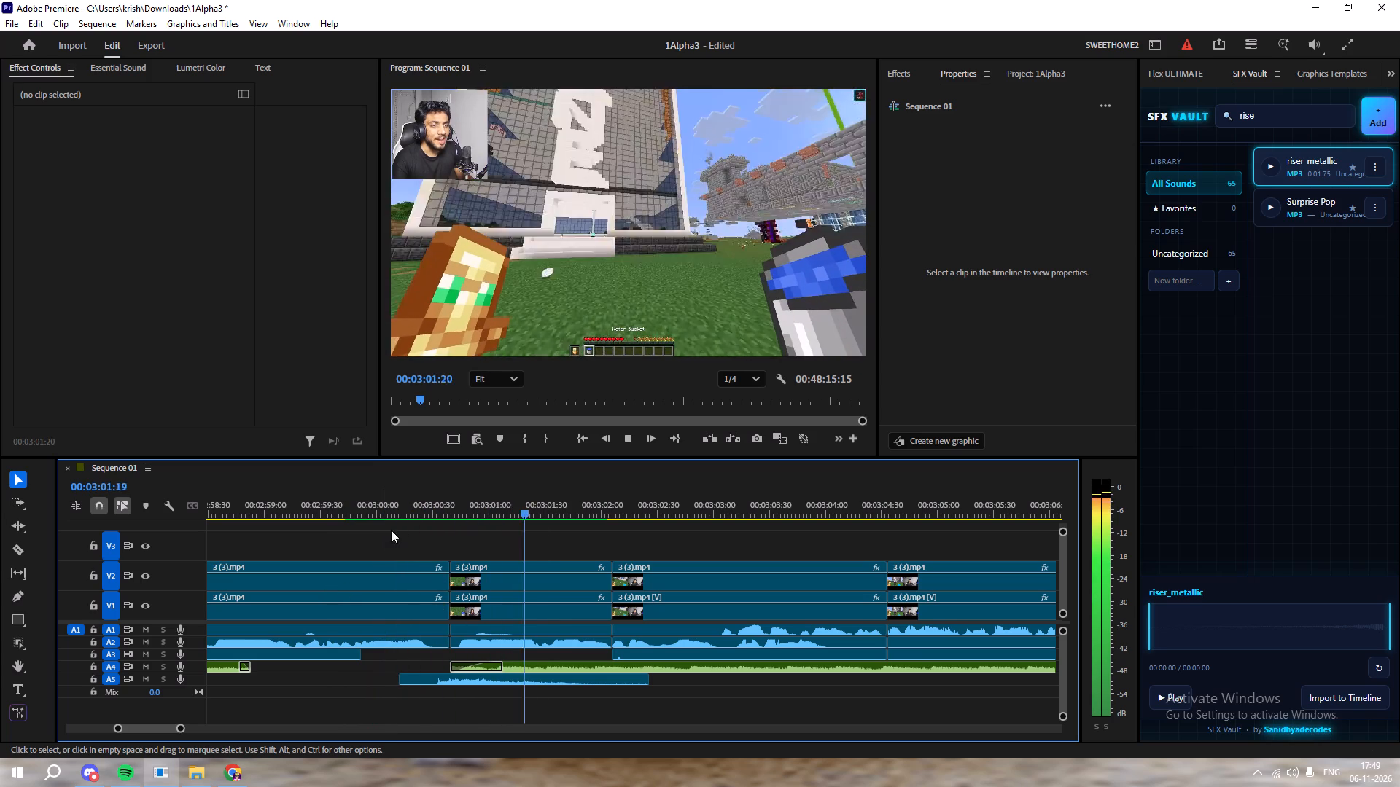
key(space)
drag(459, 485, 406, 495)
click(399, 504)
key(space)
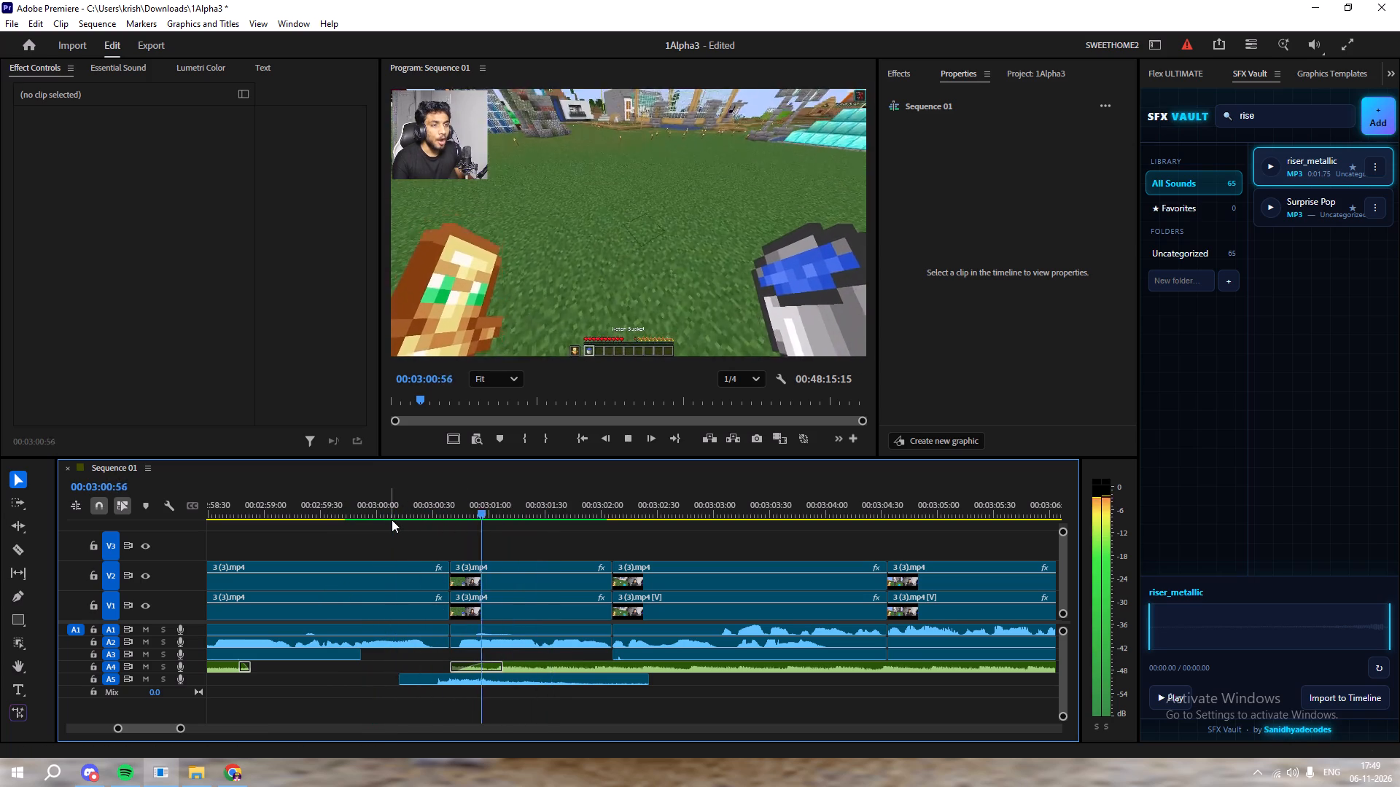
alt+scroll(537, 544, down, 11)
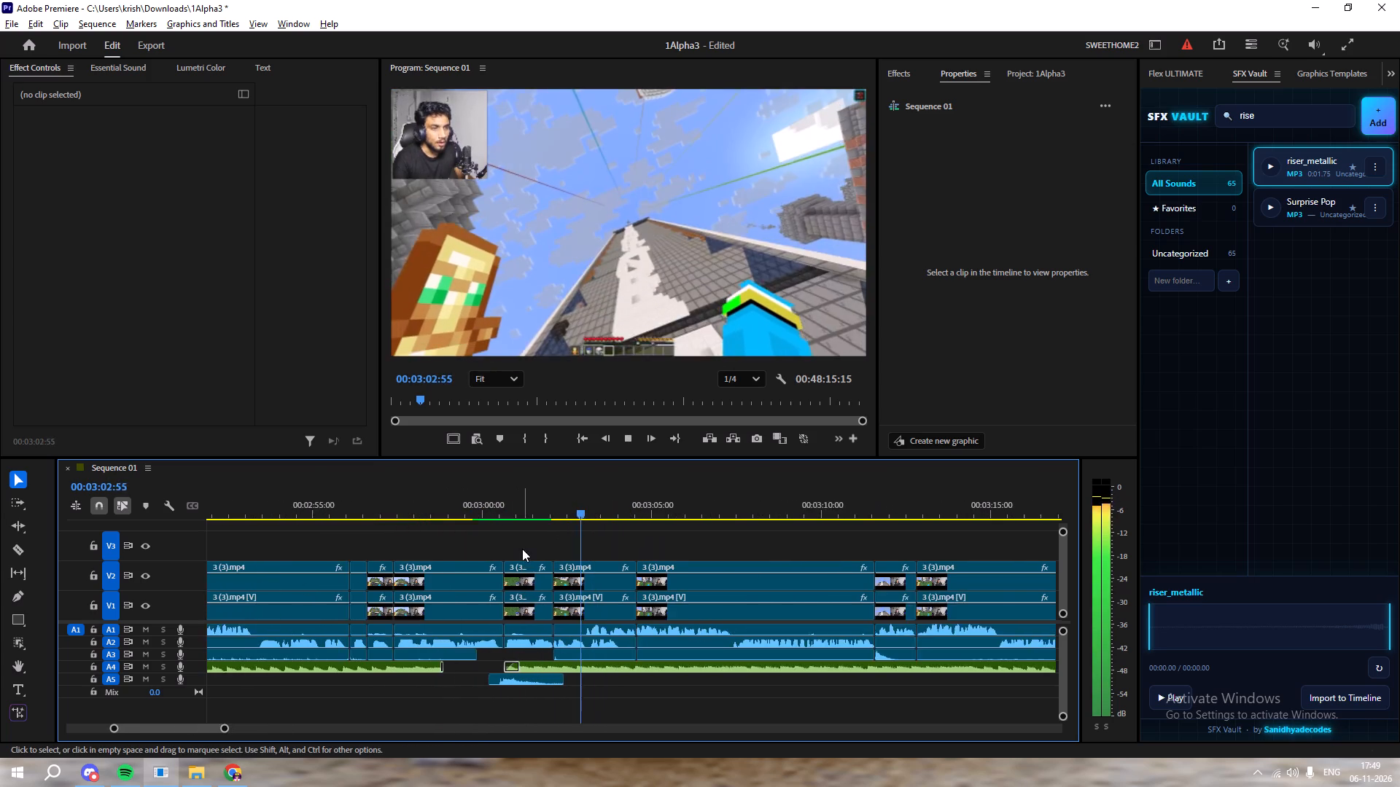
alt+scroll(522, 549, down, 5)
key(ctrl+s)
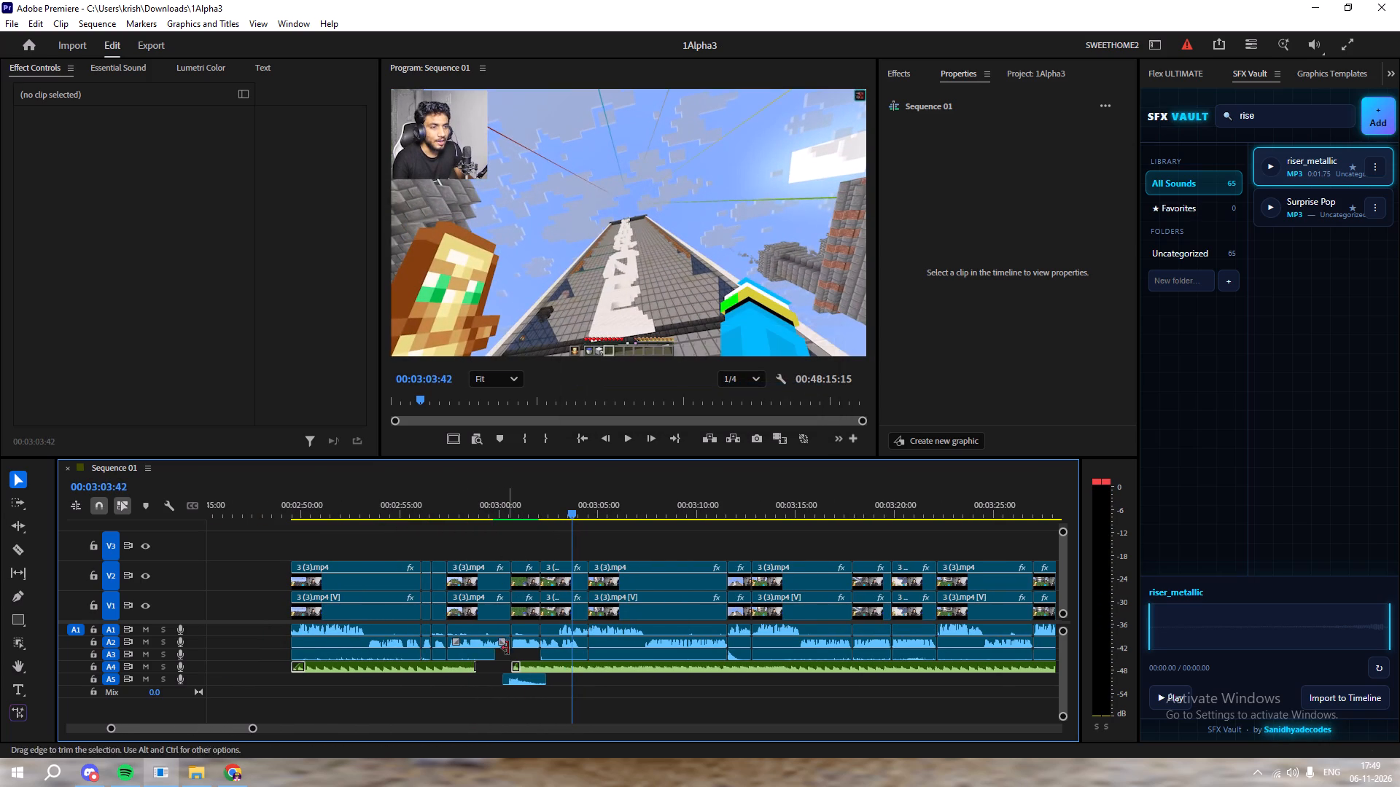
Move the landing audio from A5 back up to A3, keeping its start at 00:03:00:12.
drag(531, 683, 532, 667)
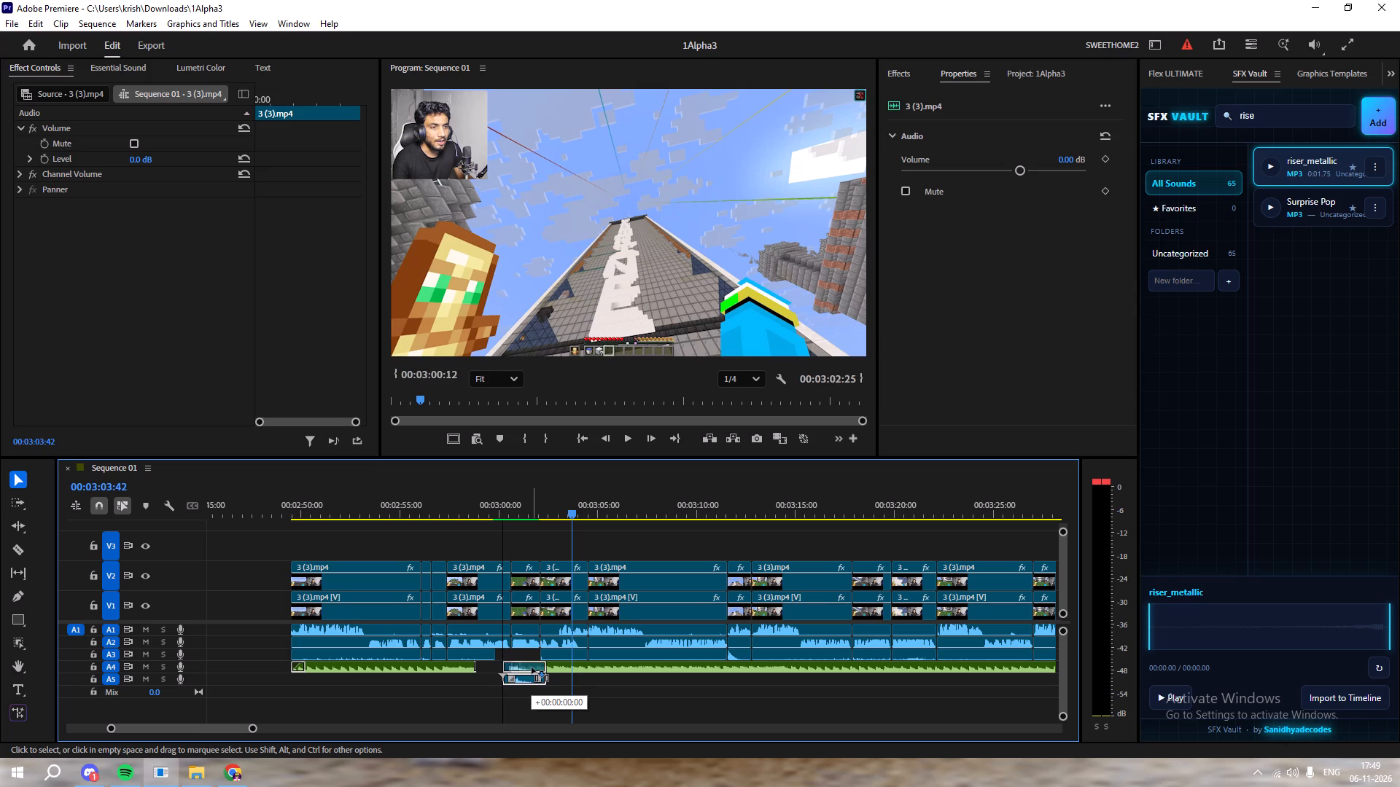
drag(532, 667, 532, 657)
click(476, 534)
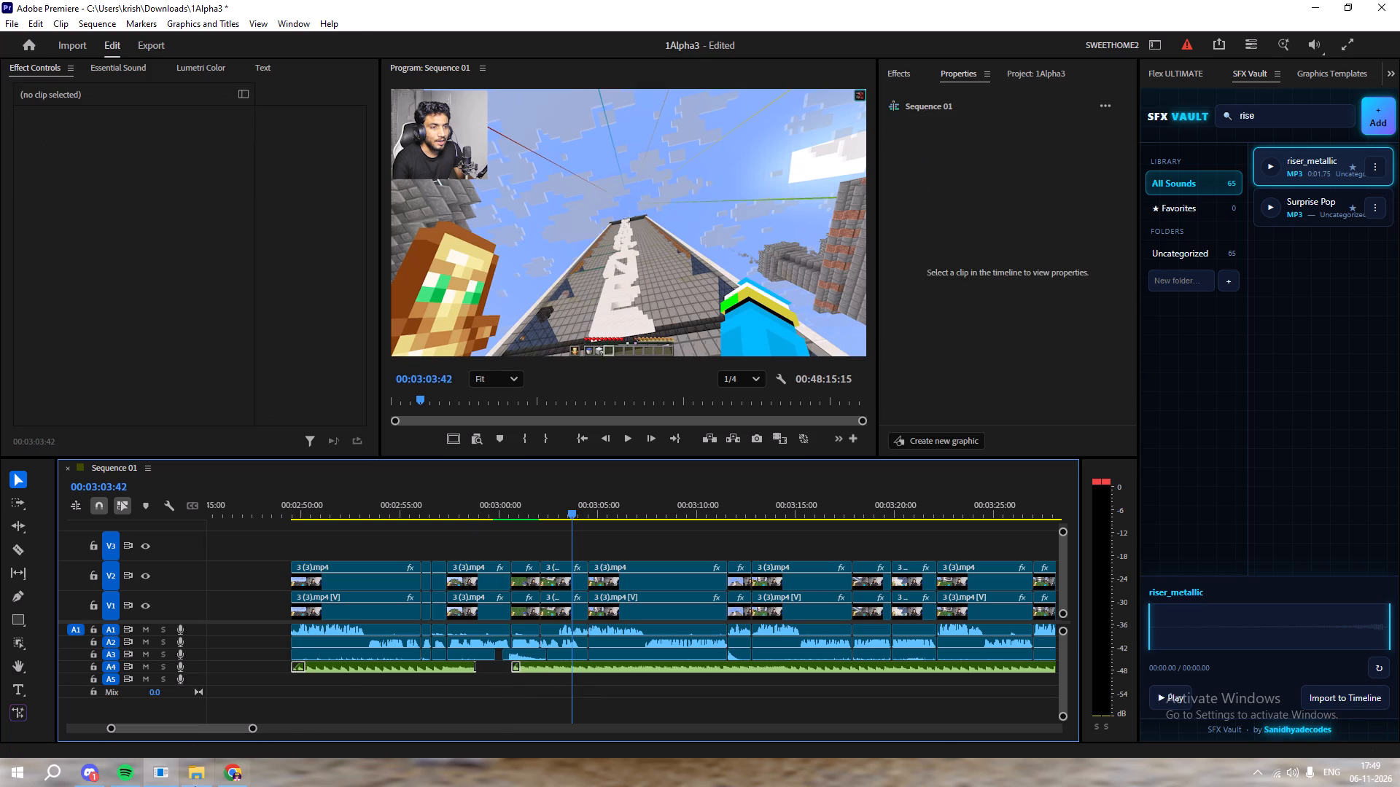
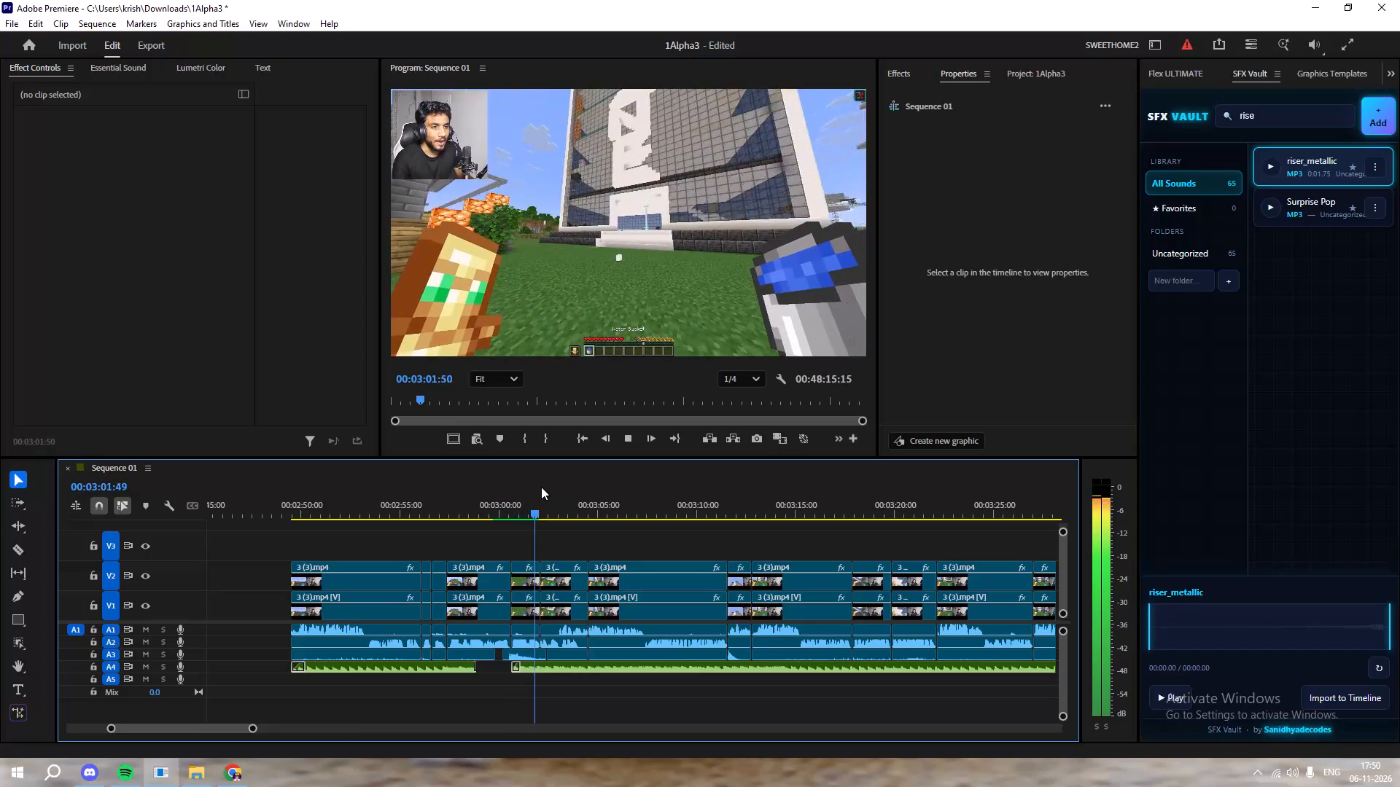
Replay the section from the water bucket landing to about 00:03:05 to check how the music and game audio sound together.
key(space)
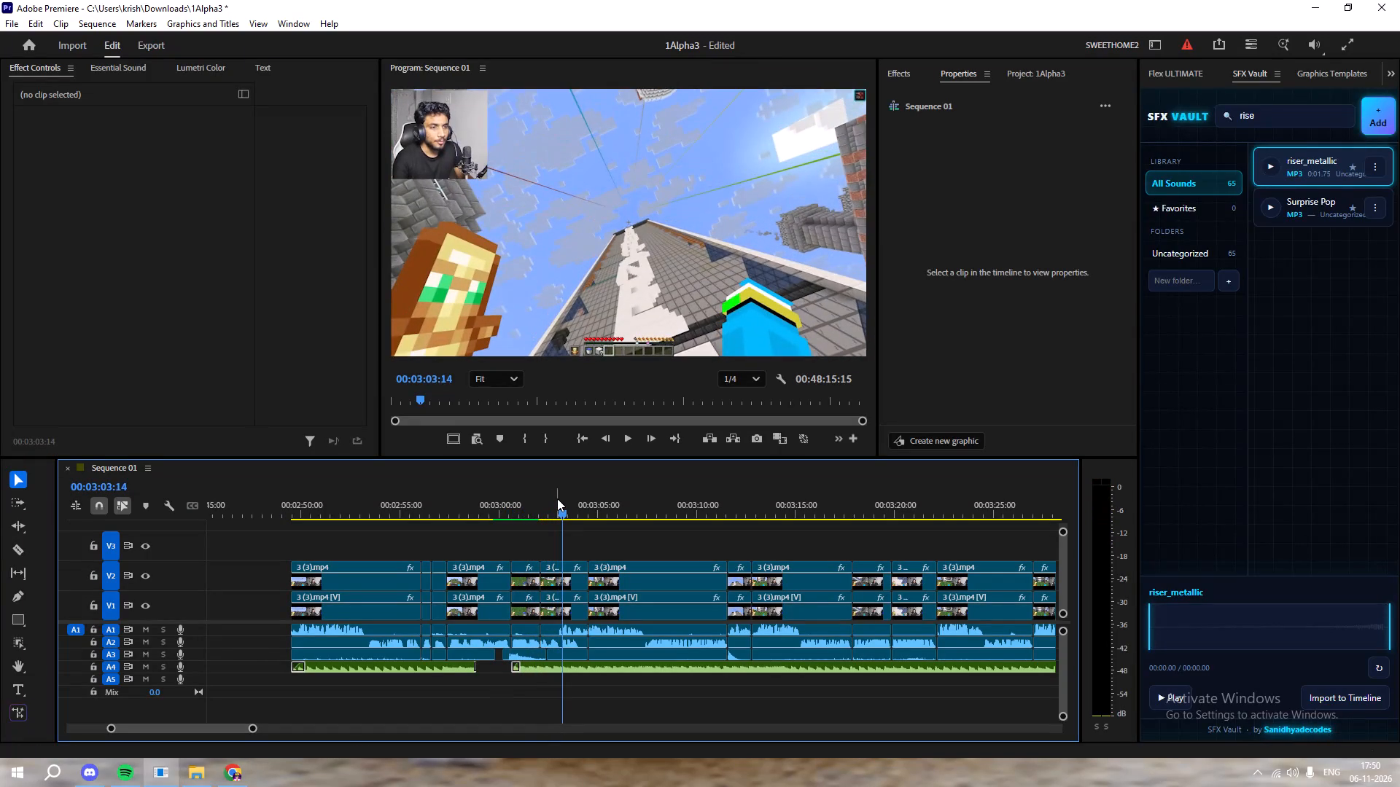
key(space)
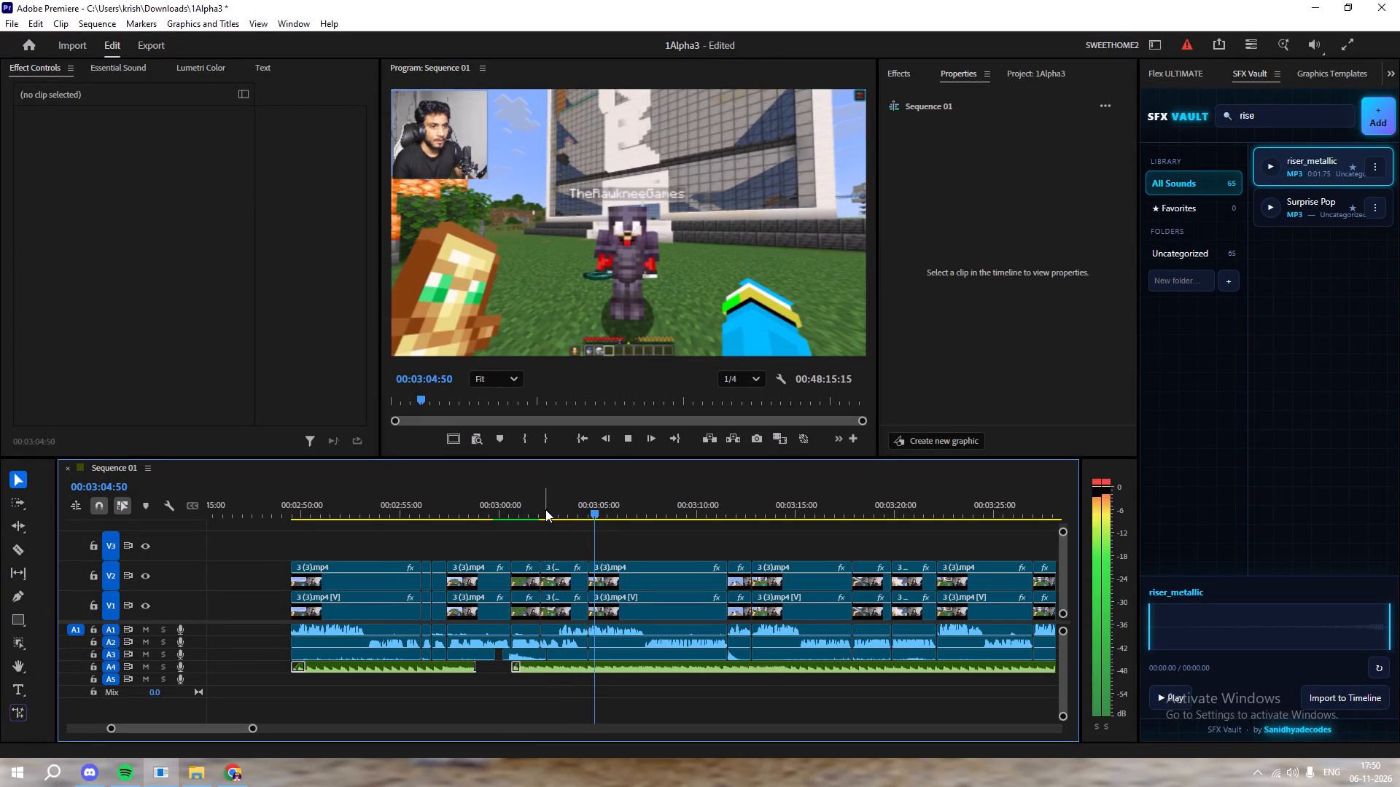
key(space)
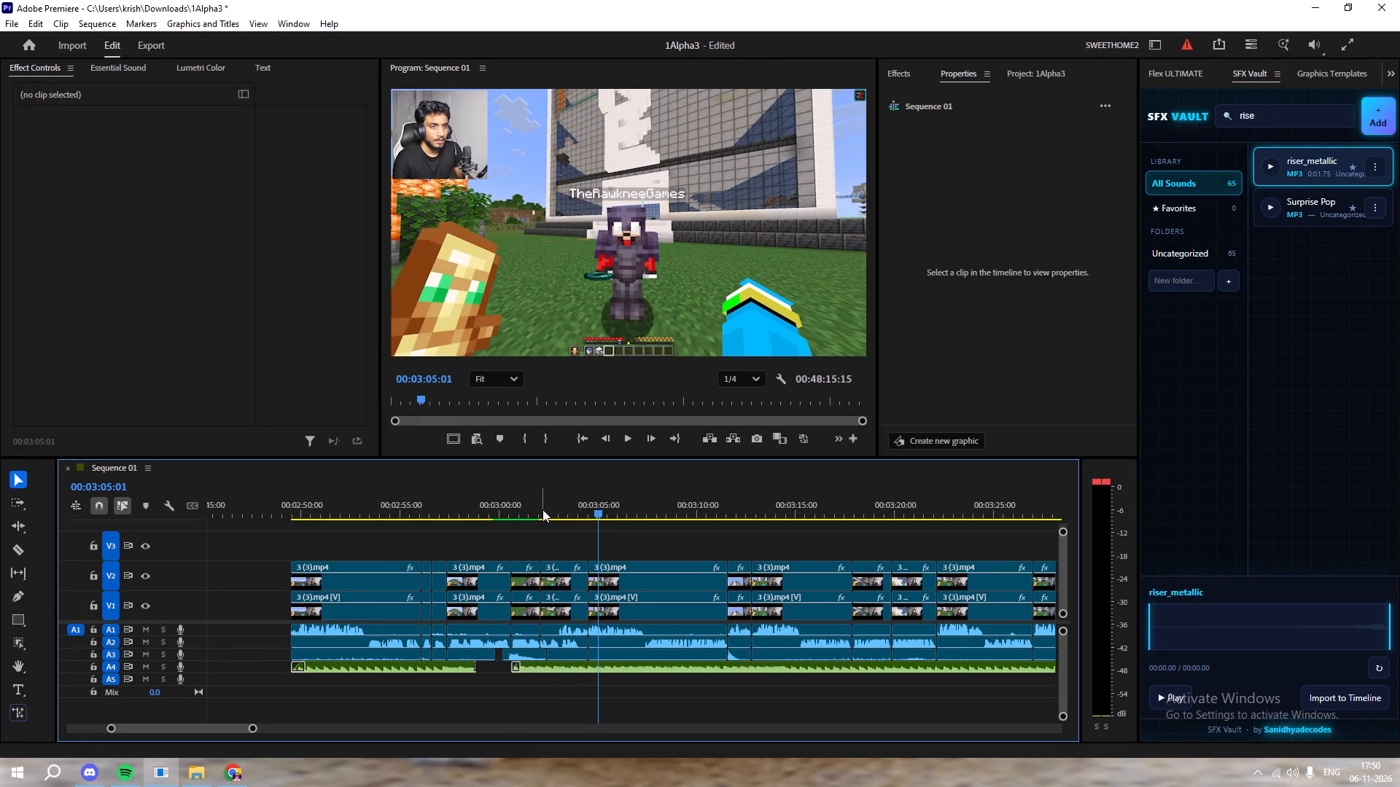
key(space)
drag(615, 493, 492, 525)
key(space)
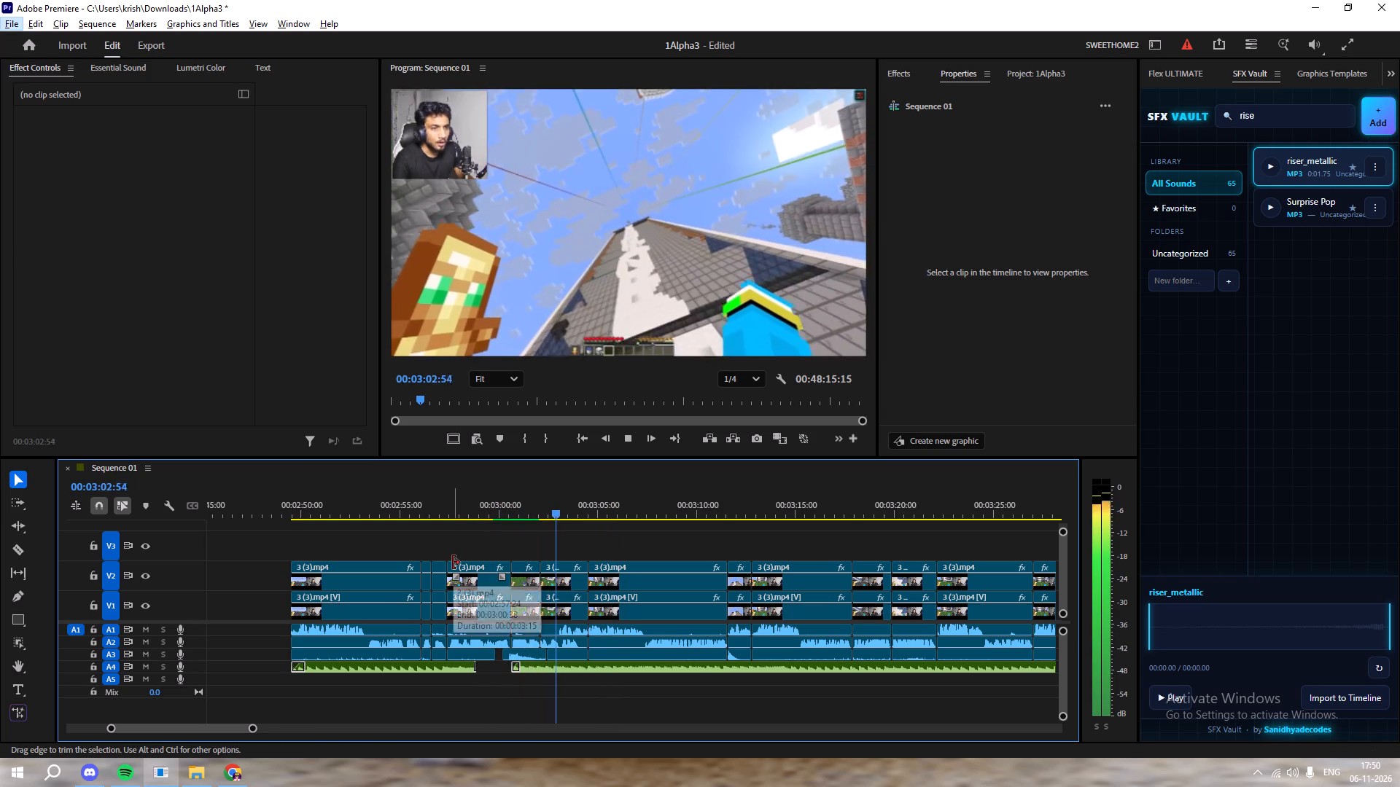
key(space)
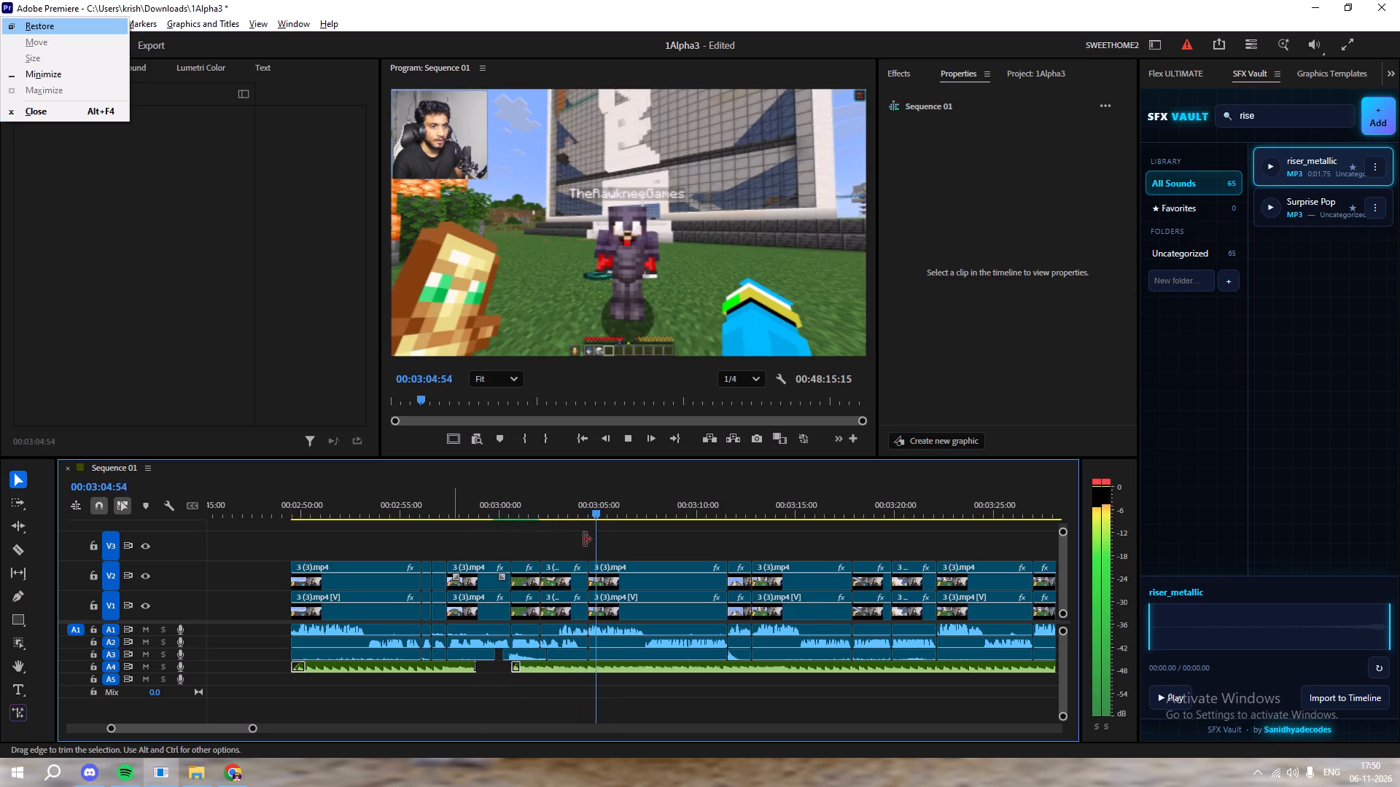
click(564, 549)
drag(592, 497, 529, 522)
key(space)
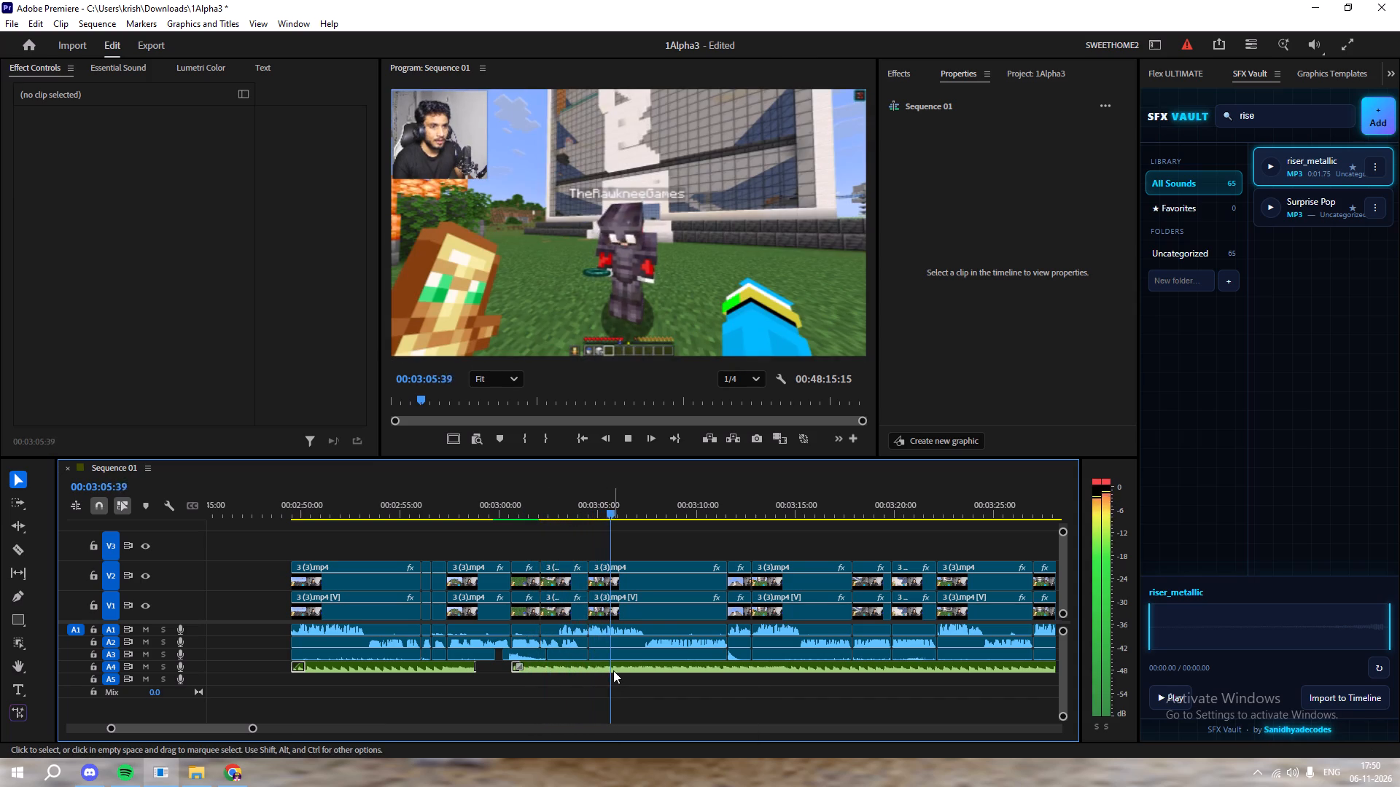
Lower the volume of the A4 music clip that starts at the landing to about -20.6 dB, and return to 00:03:00:40.
click(613, 670)
drag(973, 169, 943, 182)
drag(599, 503, 514, 528)
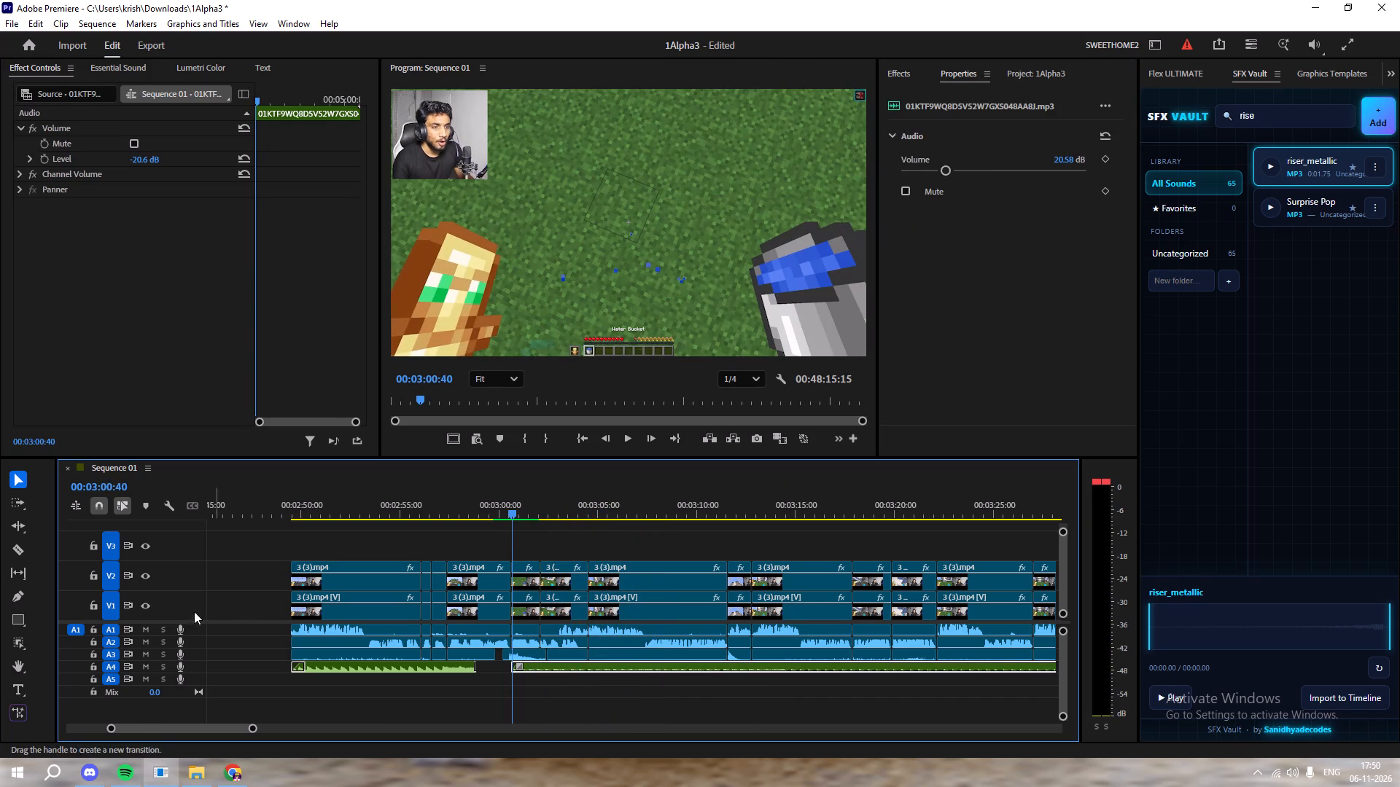
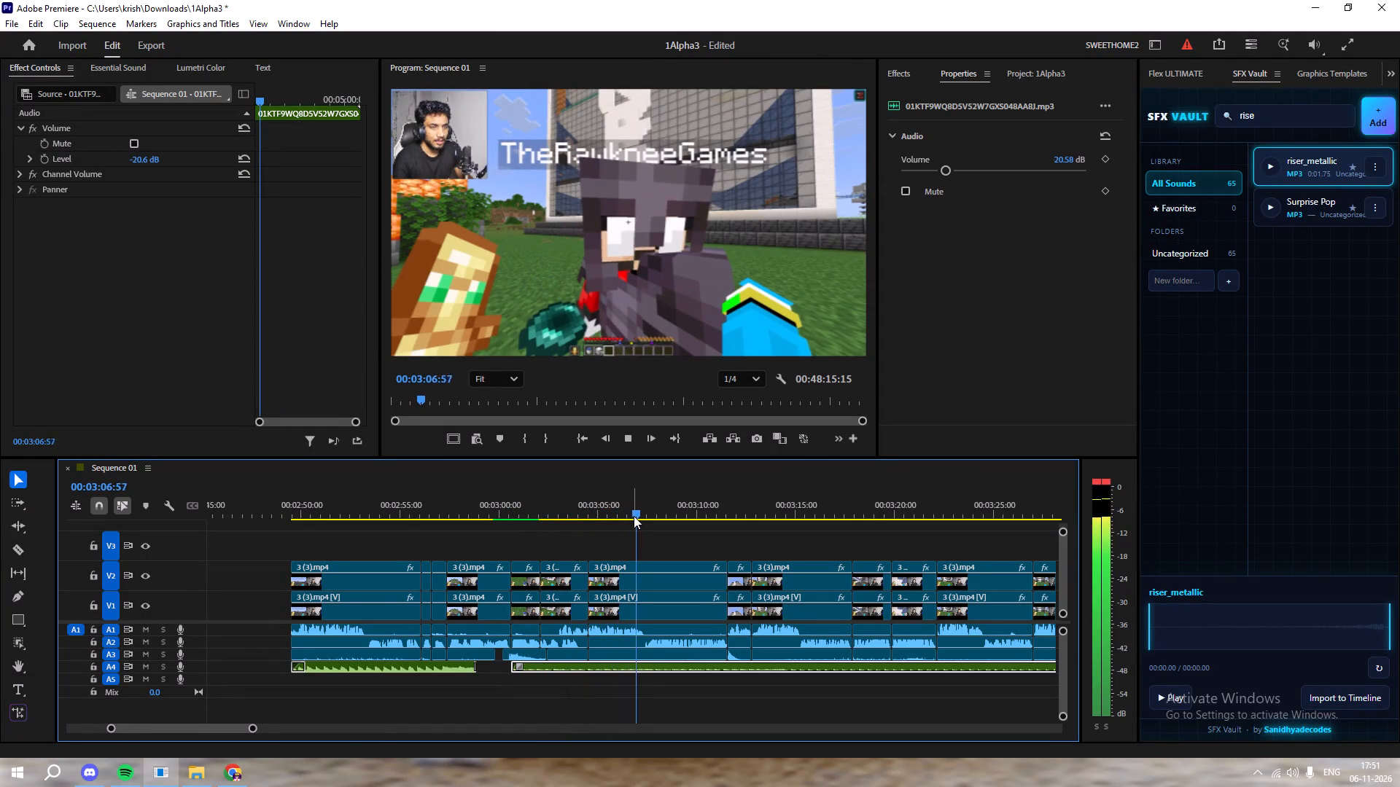
Find the cut point by playback and split the A4 music clip at 00:03:07:17.
key(space)
key(space)
key(space)
key(space)
key(space)
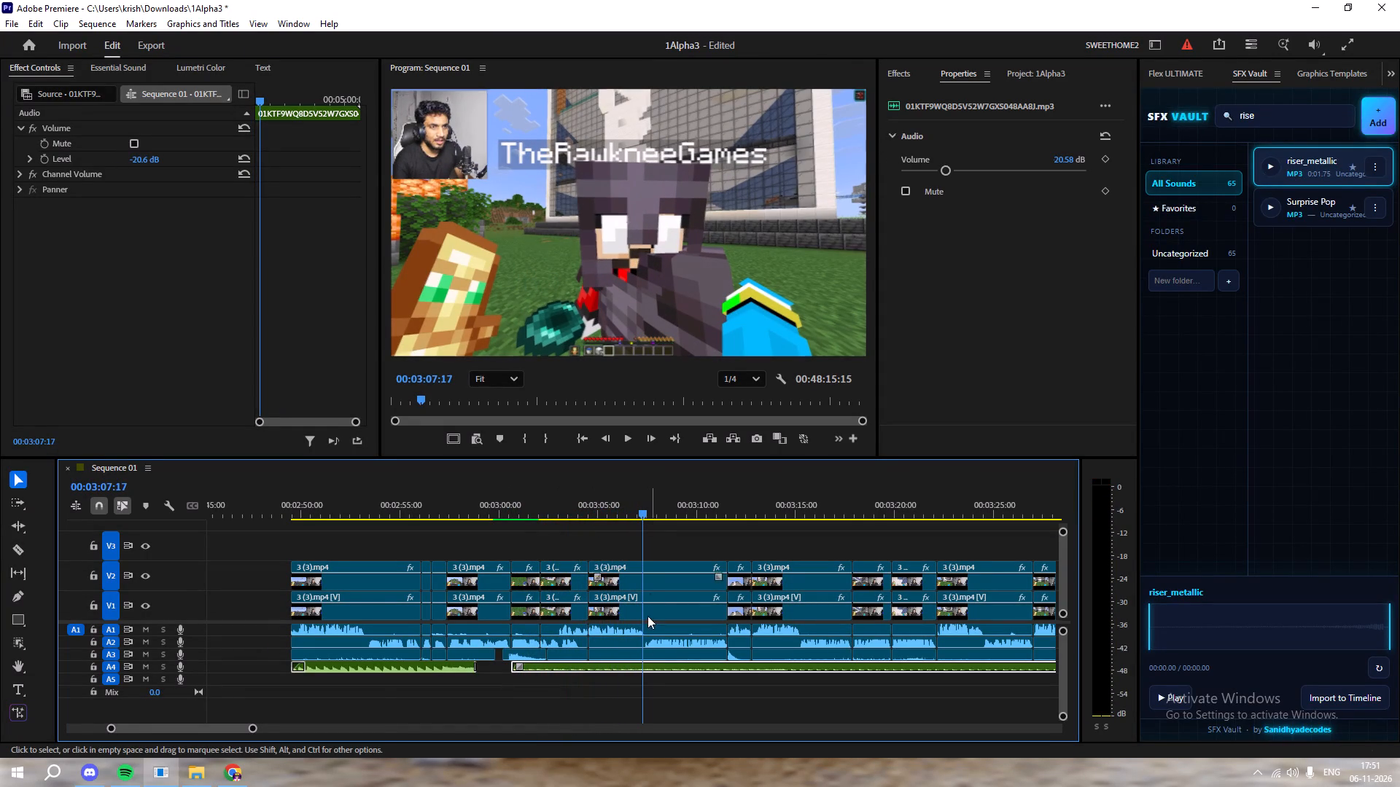
key(c)
click(642, 667)
key(v)
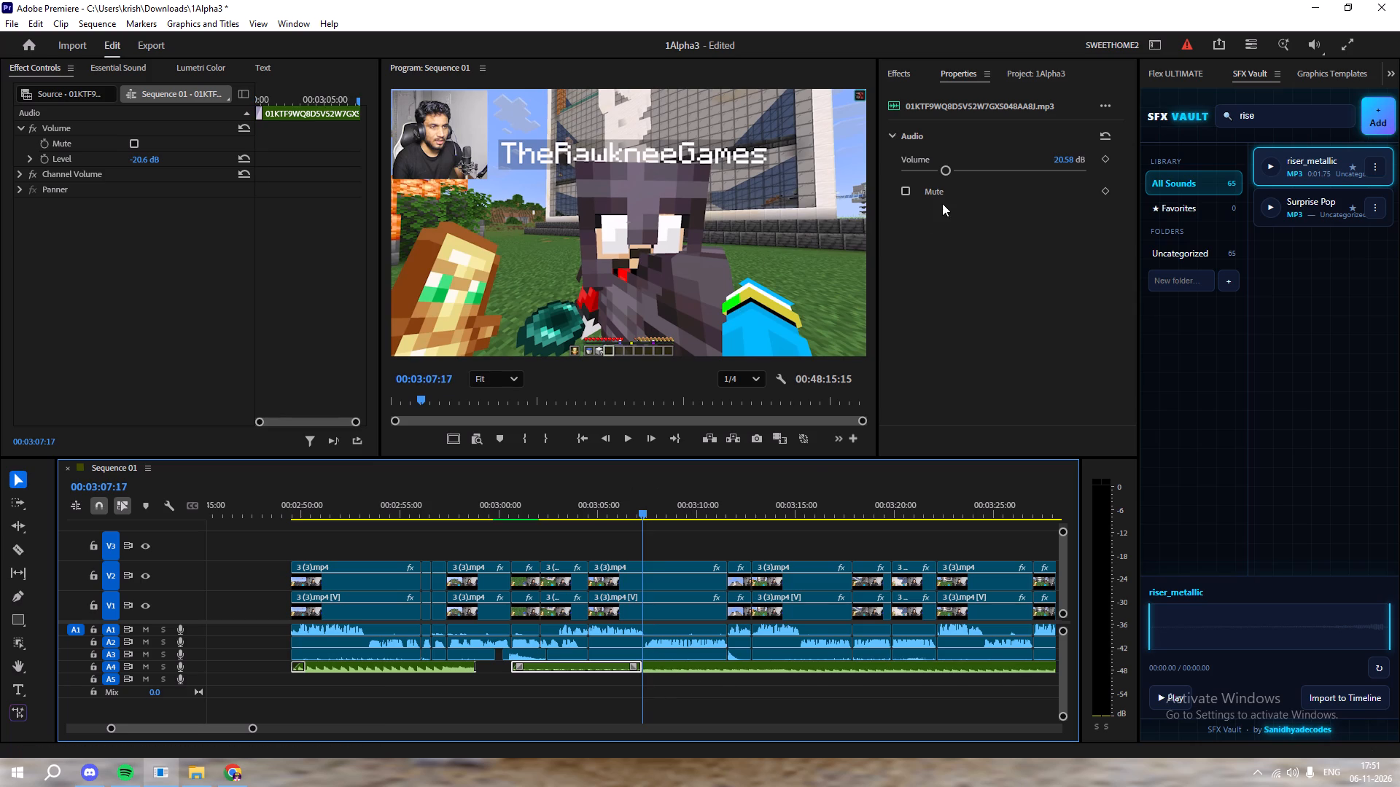
Raise the volume of the A4 music segment before the cut to about -14.2 dB.
drag(950, 171, 965, 175)
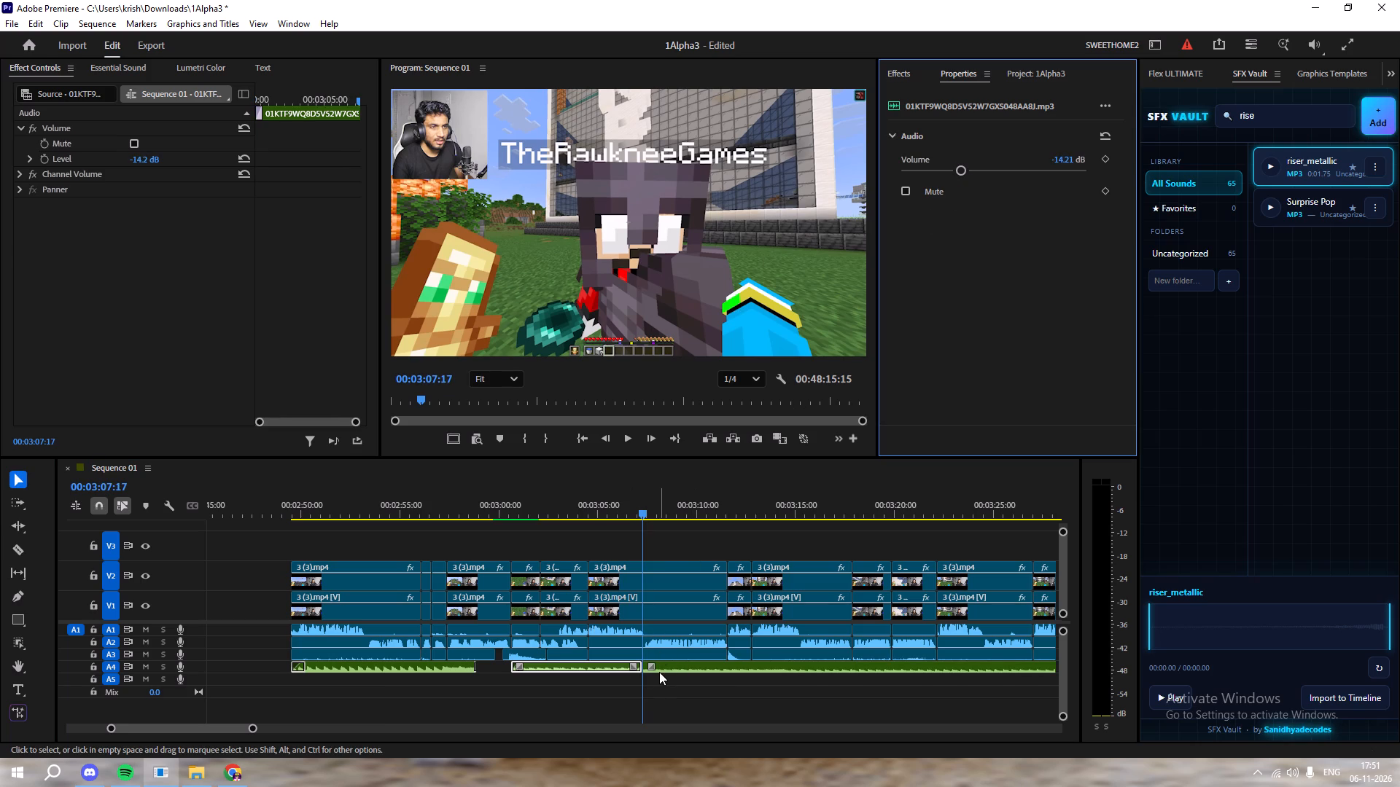
Delete the A4 music segment after 00:03:07:17 and save the project.
click(659, 672)
key(Delete)
key(ctrl+s)
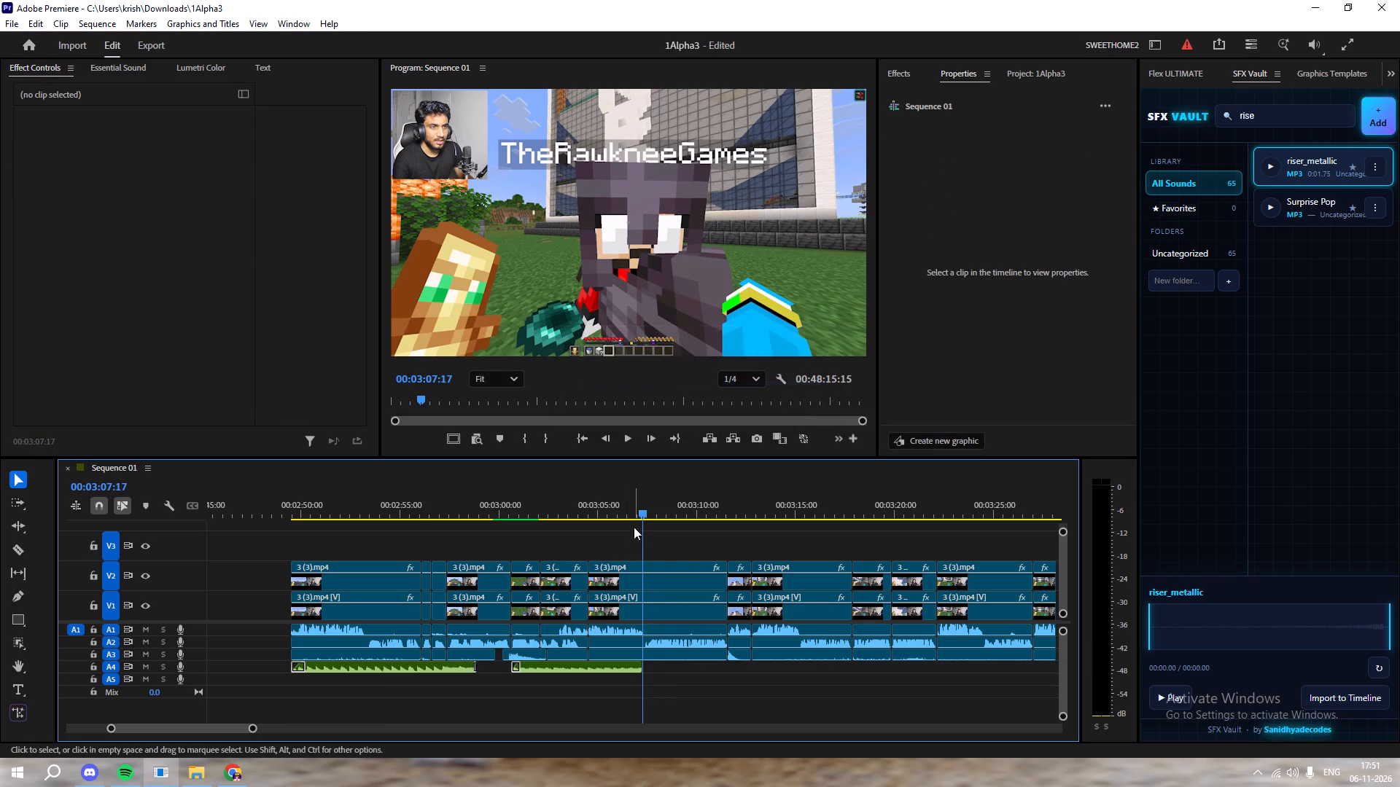
Add a short fade-out to the shortened A4 music clip's end while playing across it to about 00:03:13.
click(631, 505)
key(space)
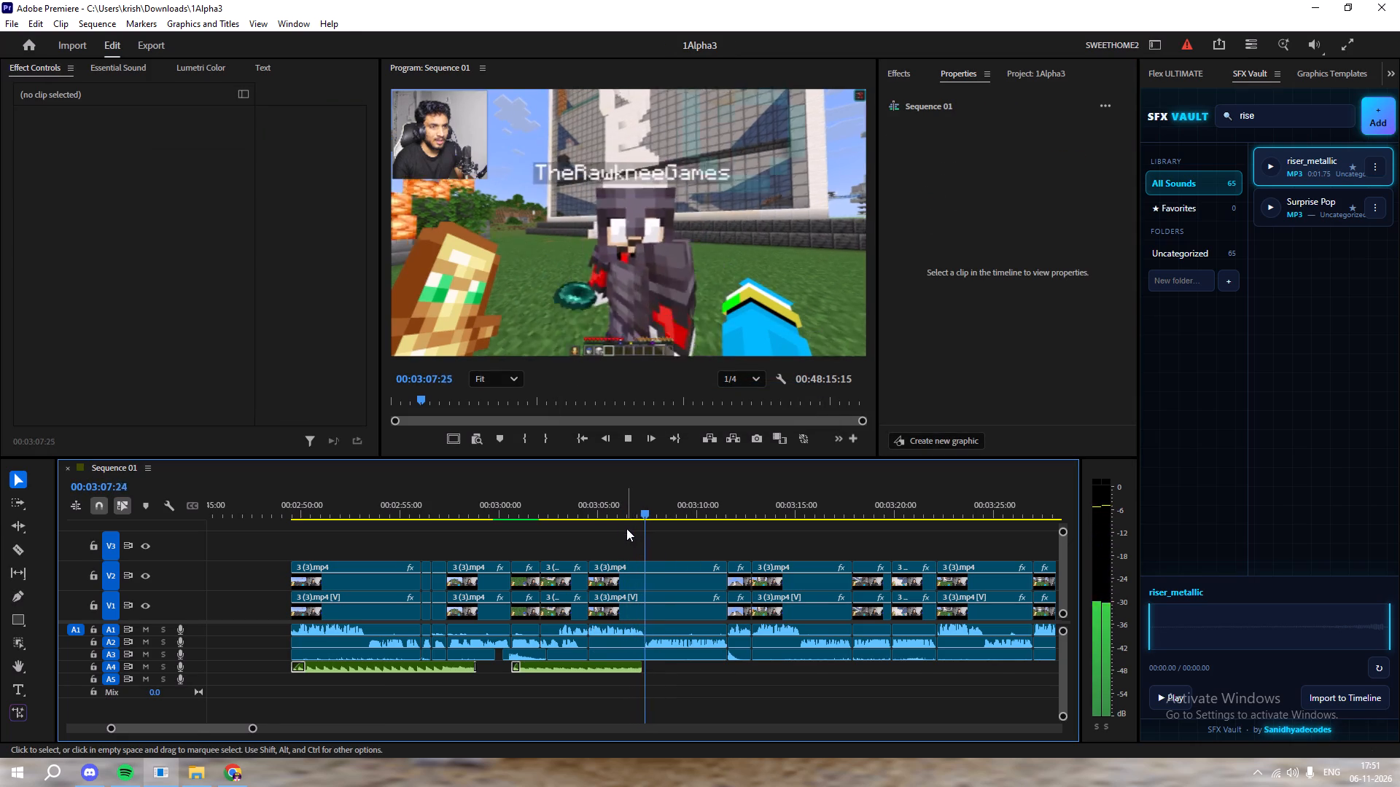
click(633, 667)
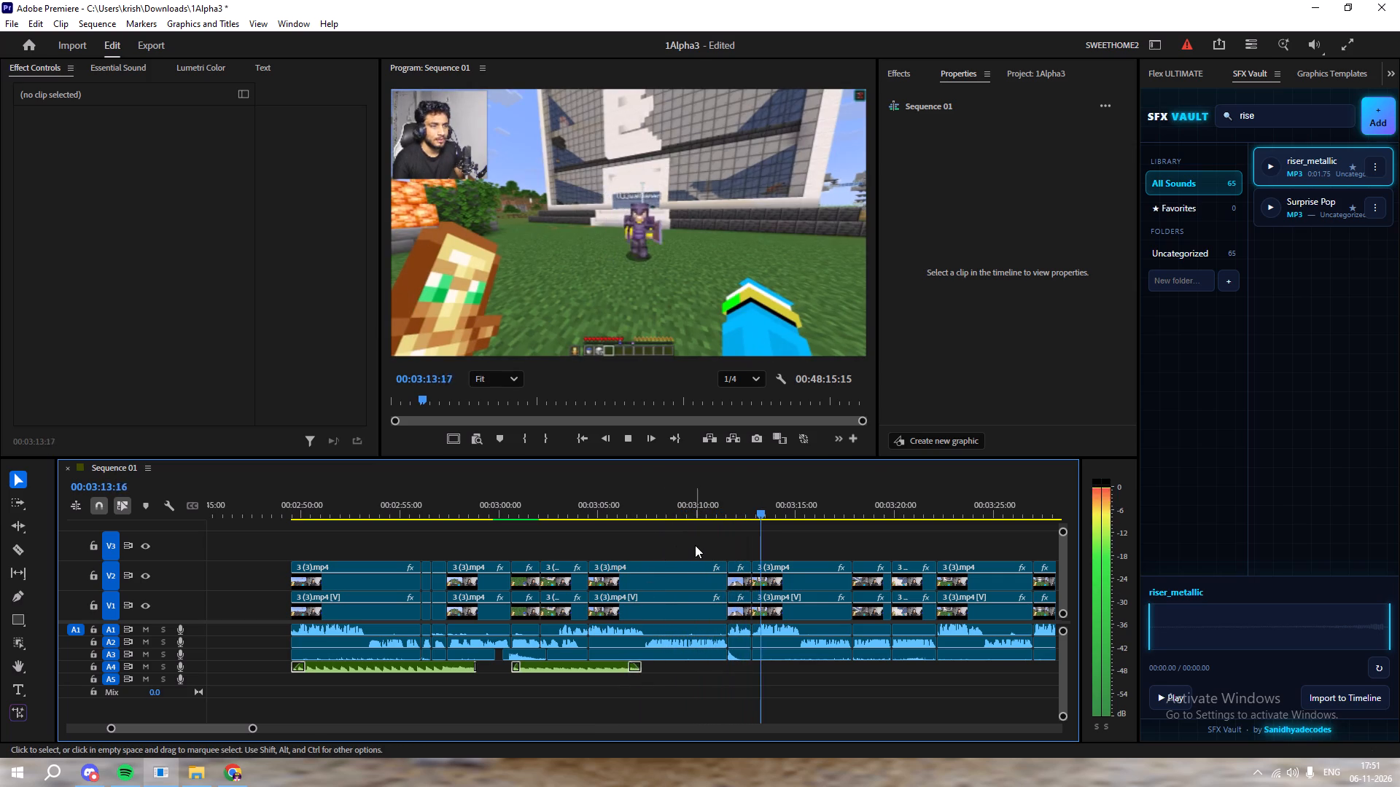
key(space)
Switch to Chrome and search Epidemic Sound's music for "funny sad".
click(219, 778)
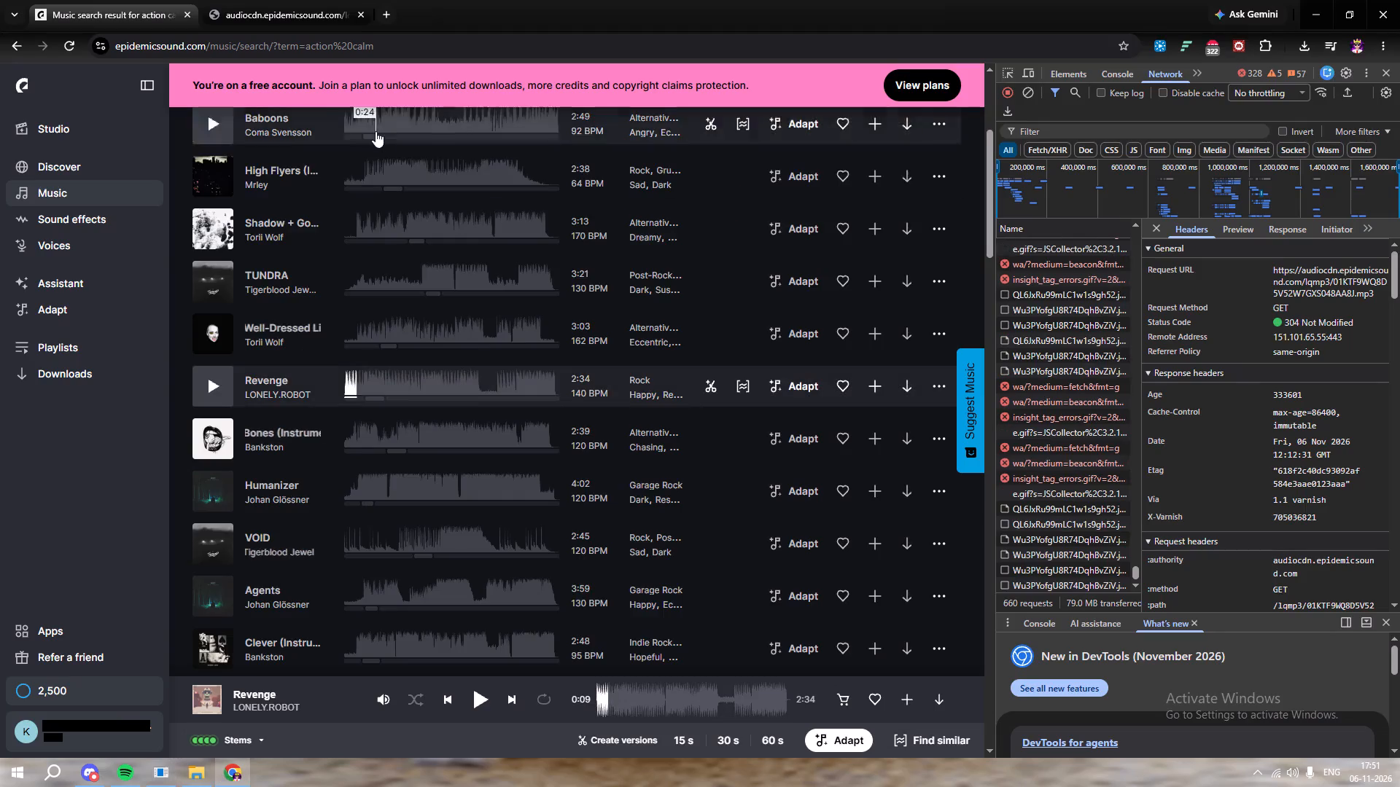
scroll(462, 192, up, 13)
click(497, 188)
text(funny sad)
key(Return)
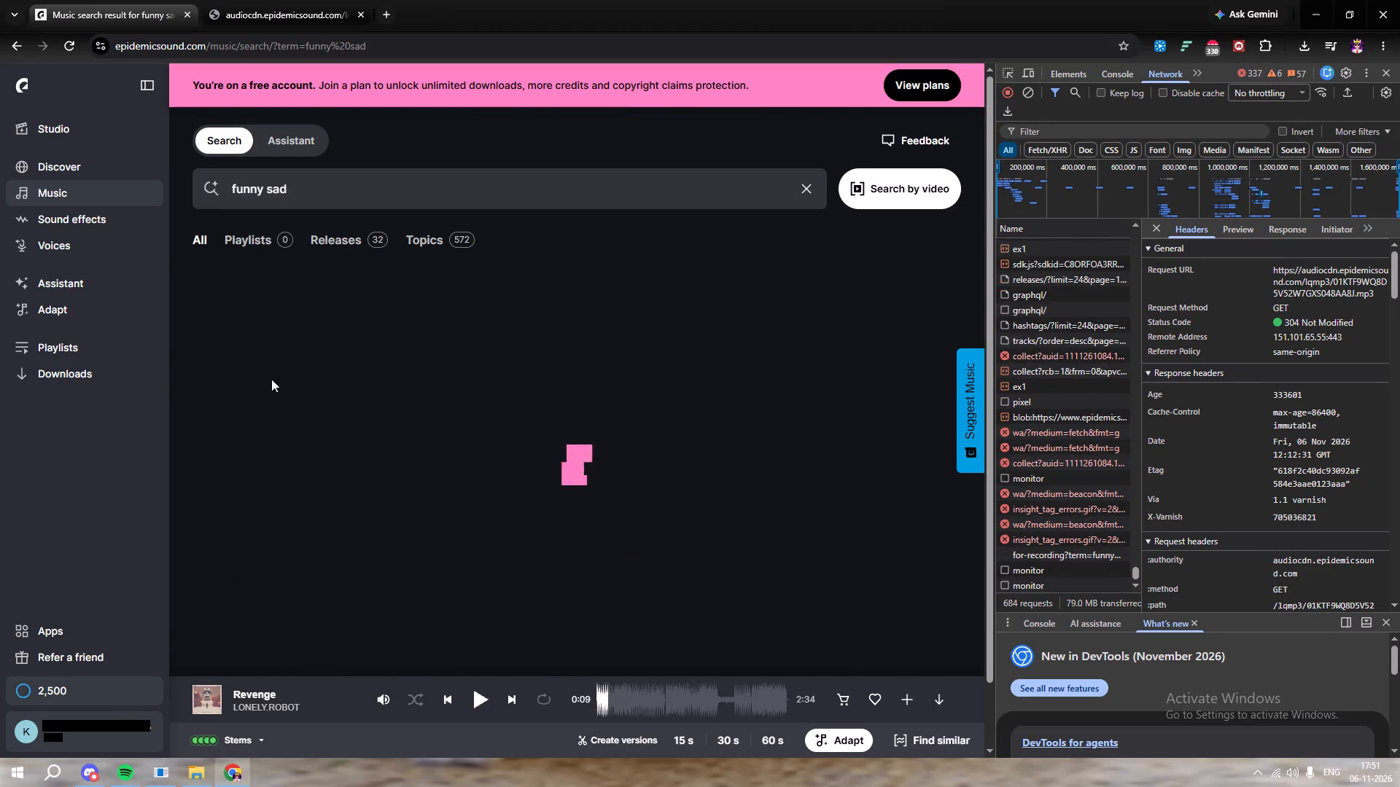
Preview the first four tracks in the results, ending on Throw in the Towel by Mike Franklyn.
click(213, 370)
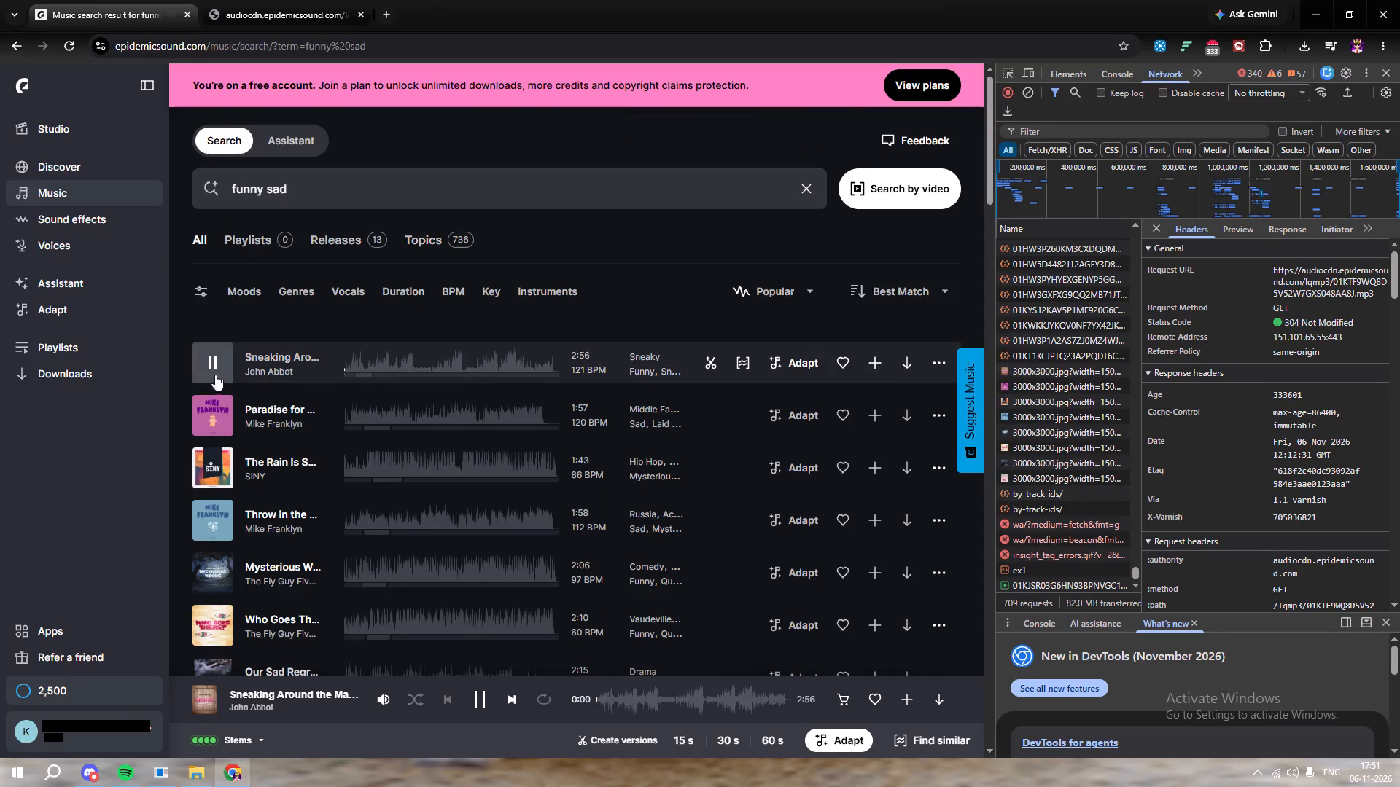
click(214, 412)
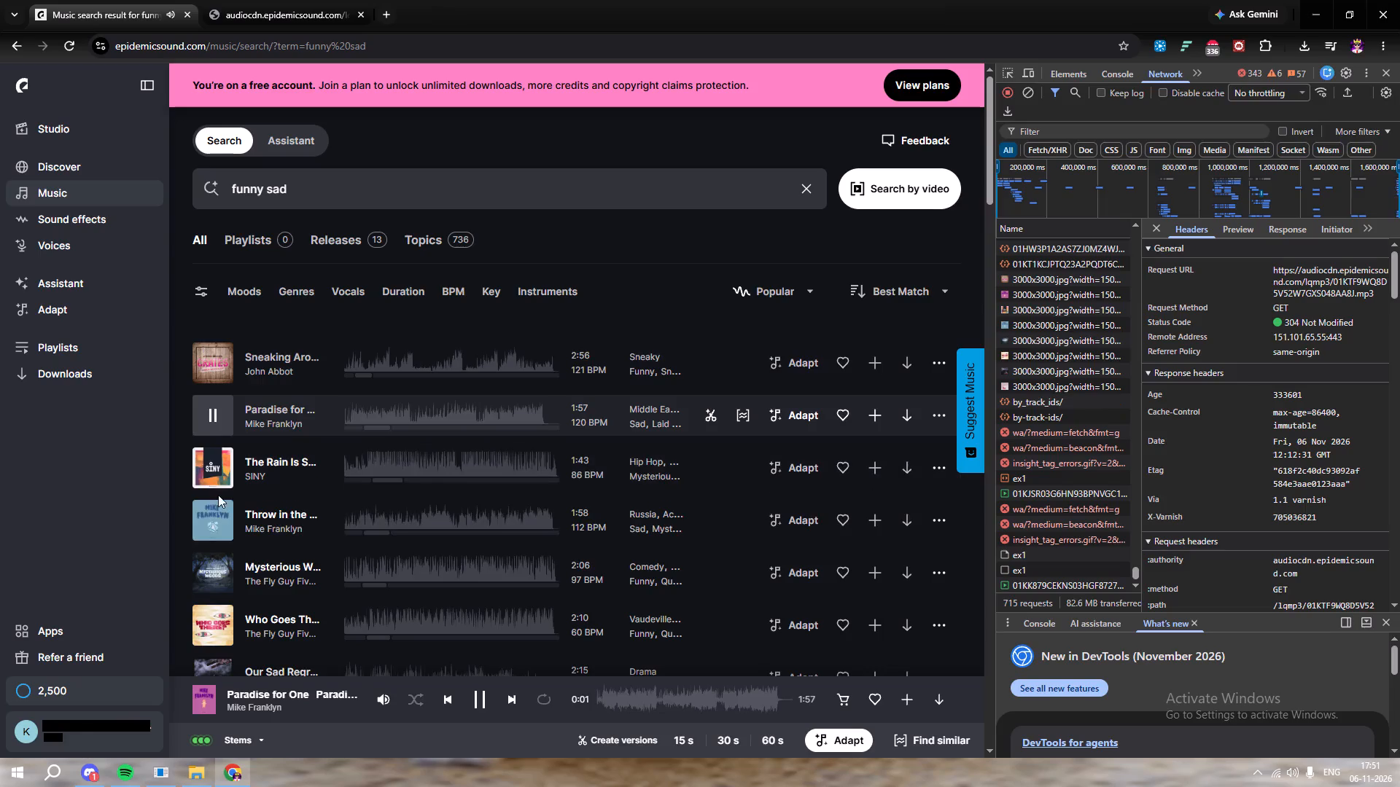
click(217, 467)
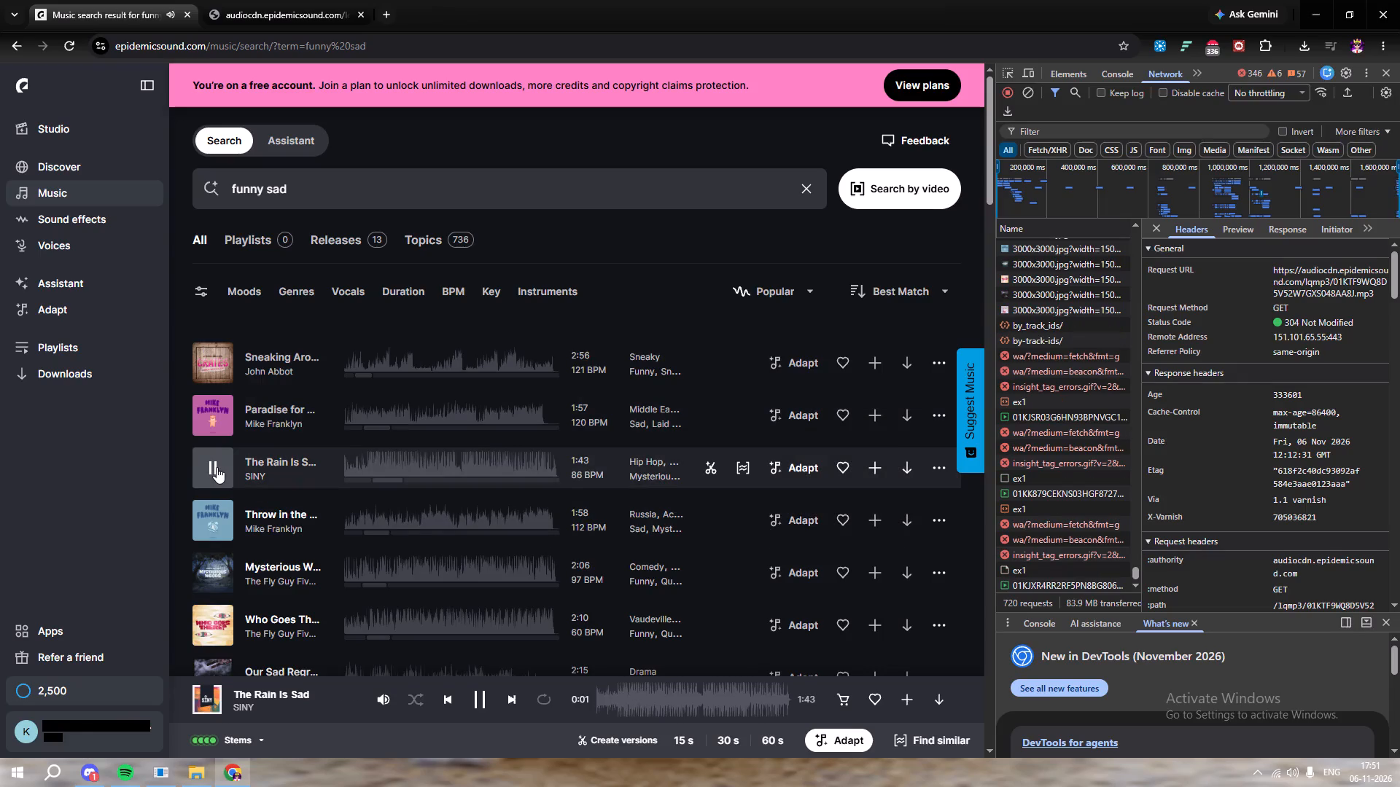
click(216, 522)
scroll(219, 522, down, 1)
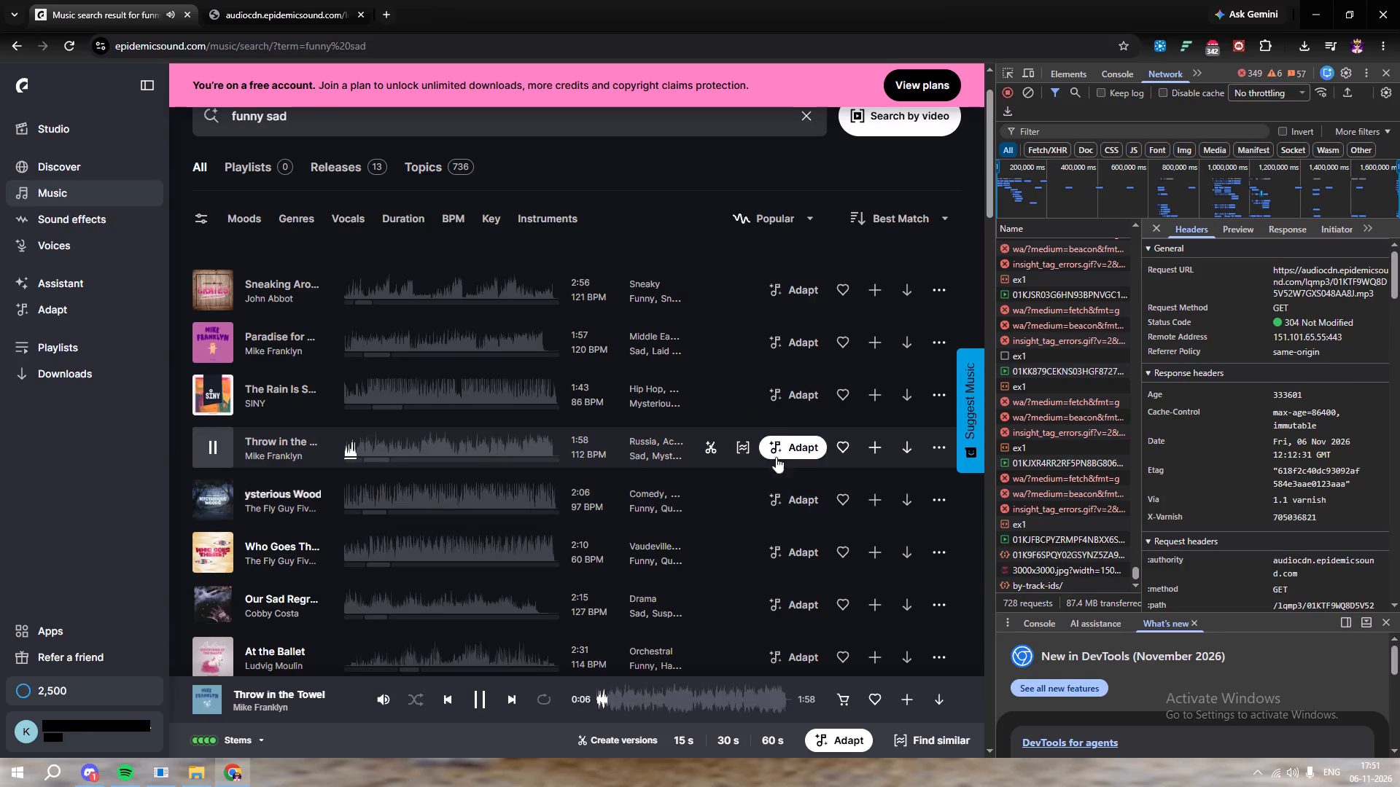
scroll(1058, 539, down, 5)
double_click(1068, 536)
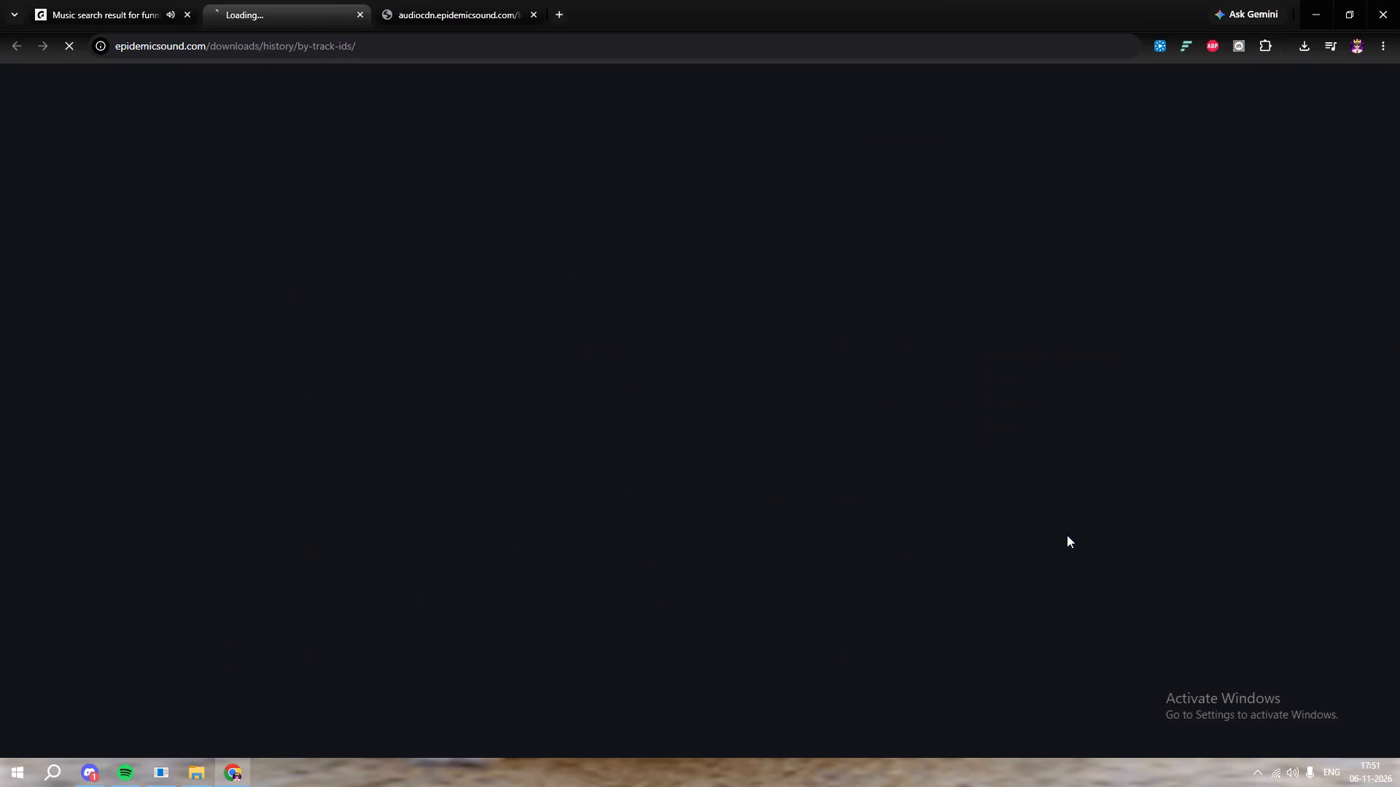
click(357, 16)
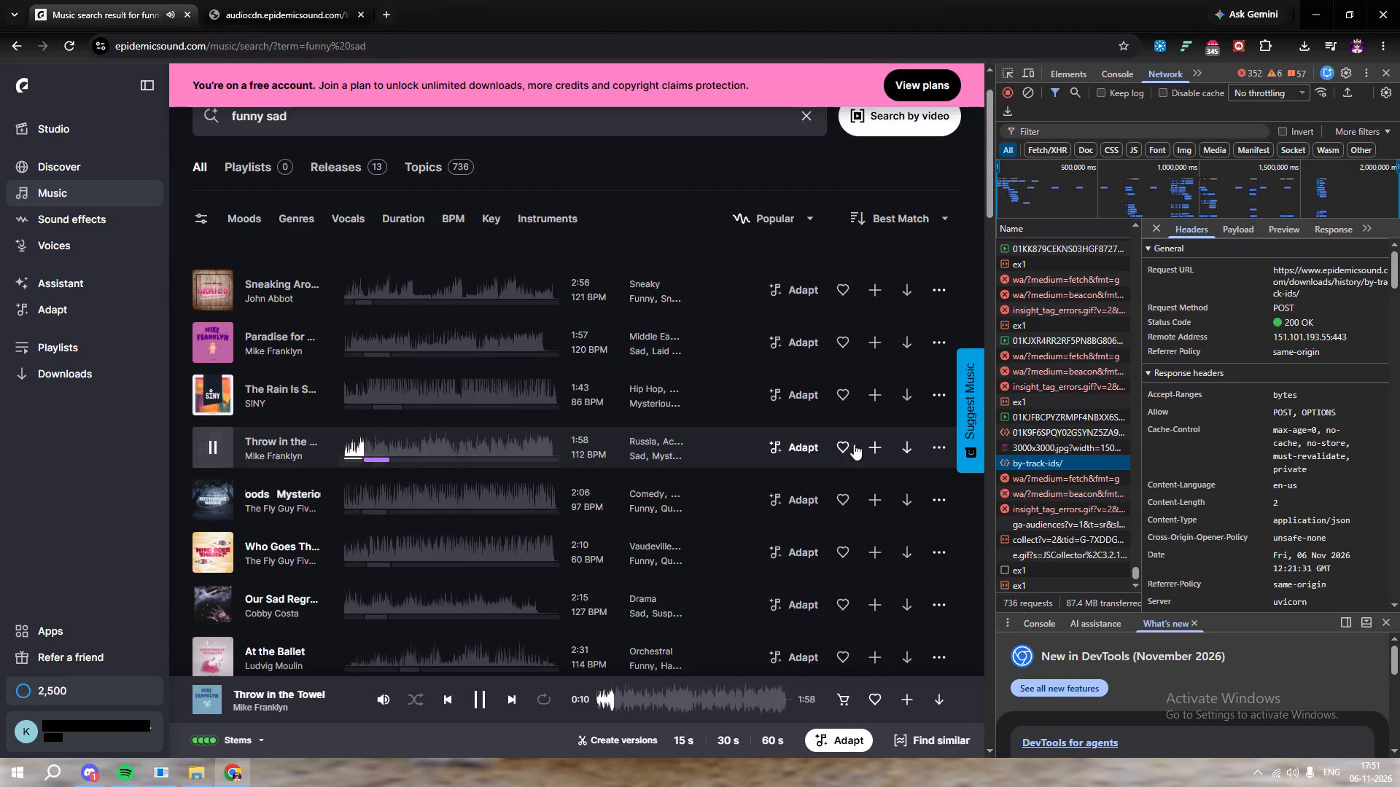
Open the MP3 request for Throw in the Towel in its own tab and pause playback in both tabs.
double_click(1052, 416)
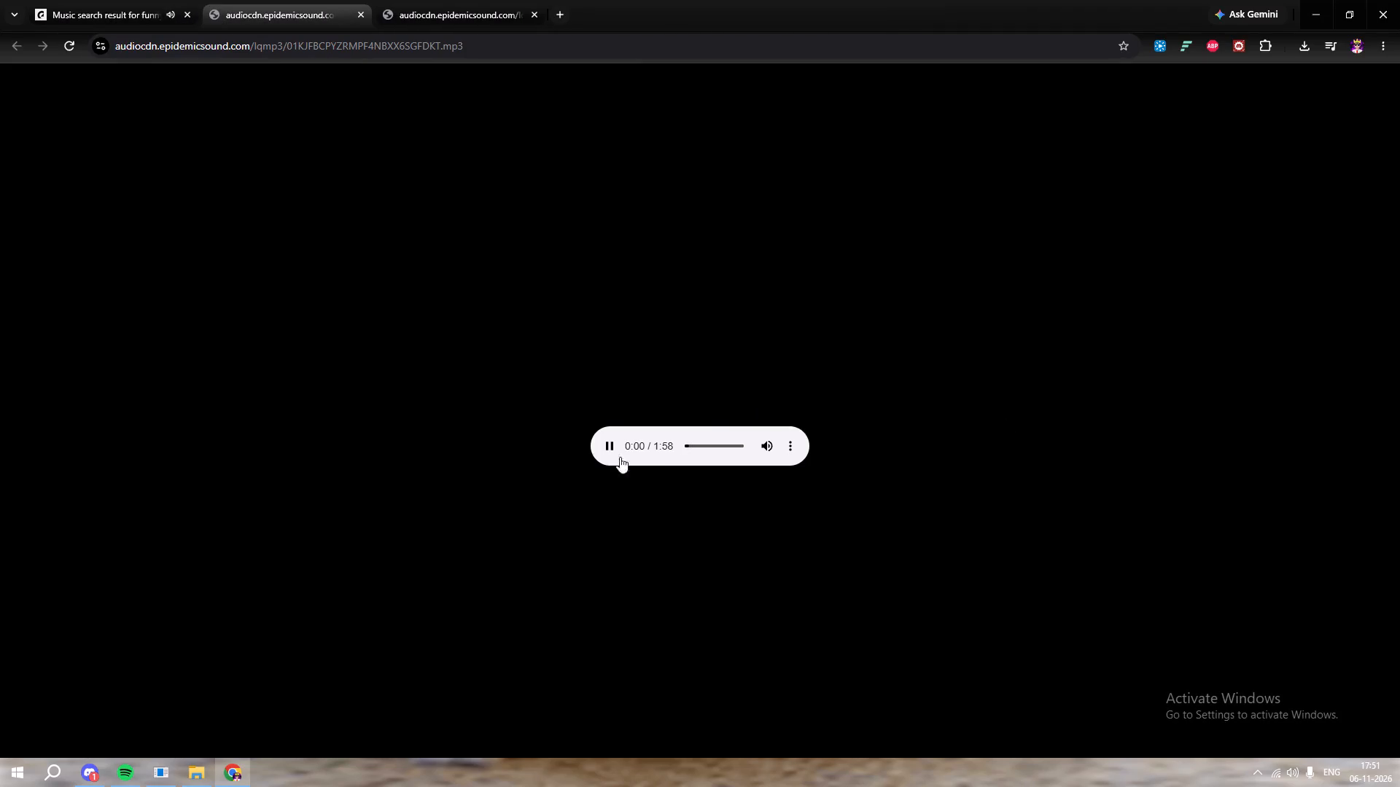
click(120, 0)
click(486, 697)
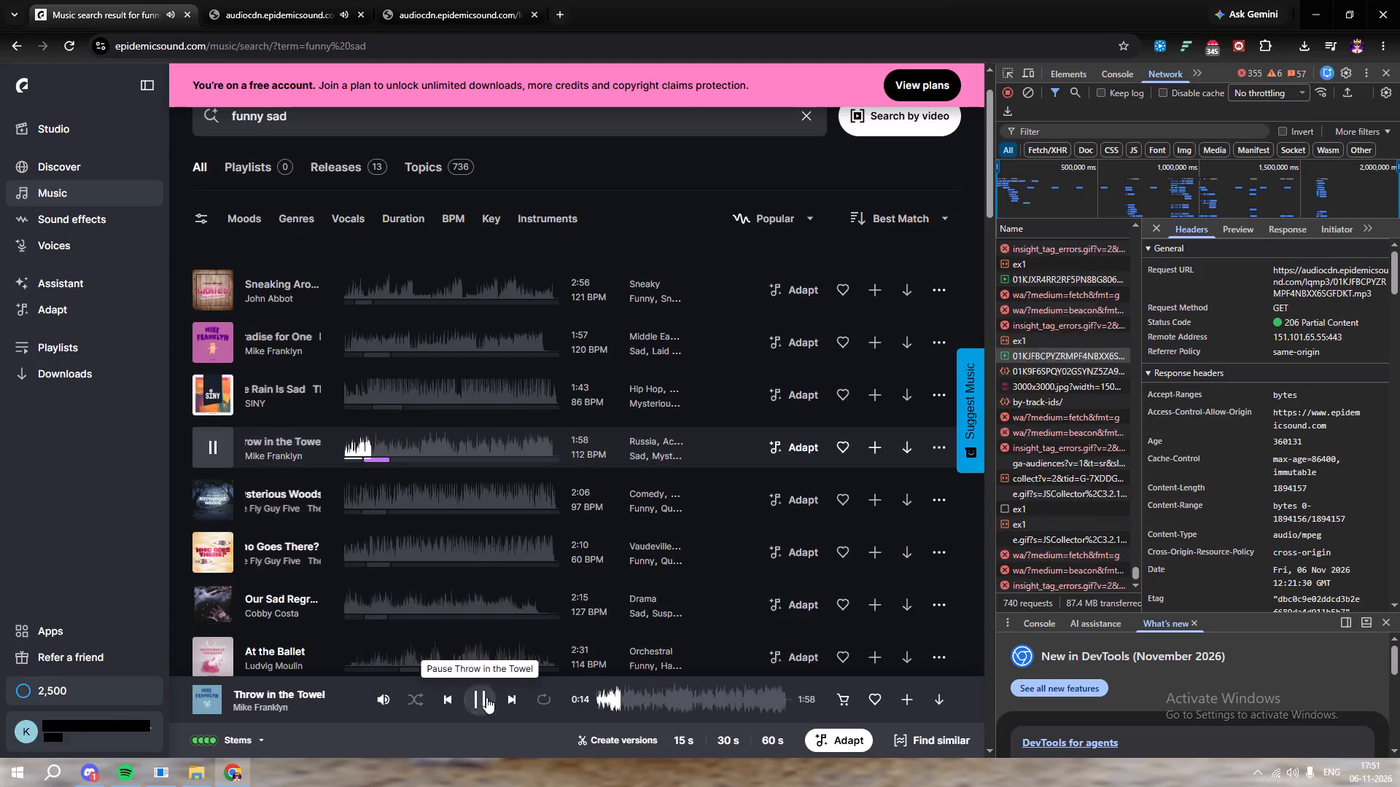
click(274, 2)
click(609, 449)
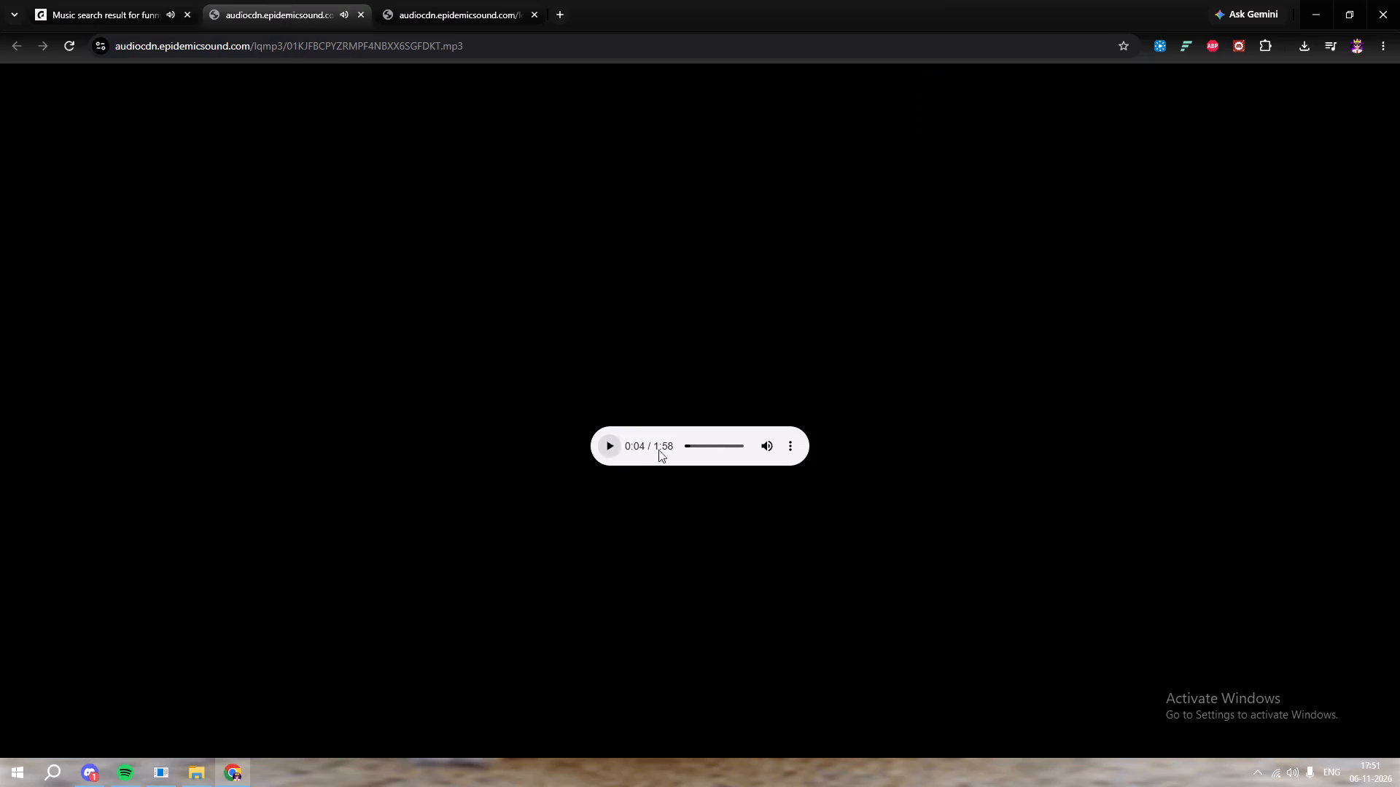
Download the opened track's MP3 through Free Download Manager.
click(789, 447)
click(733, 415)
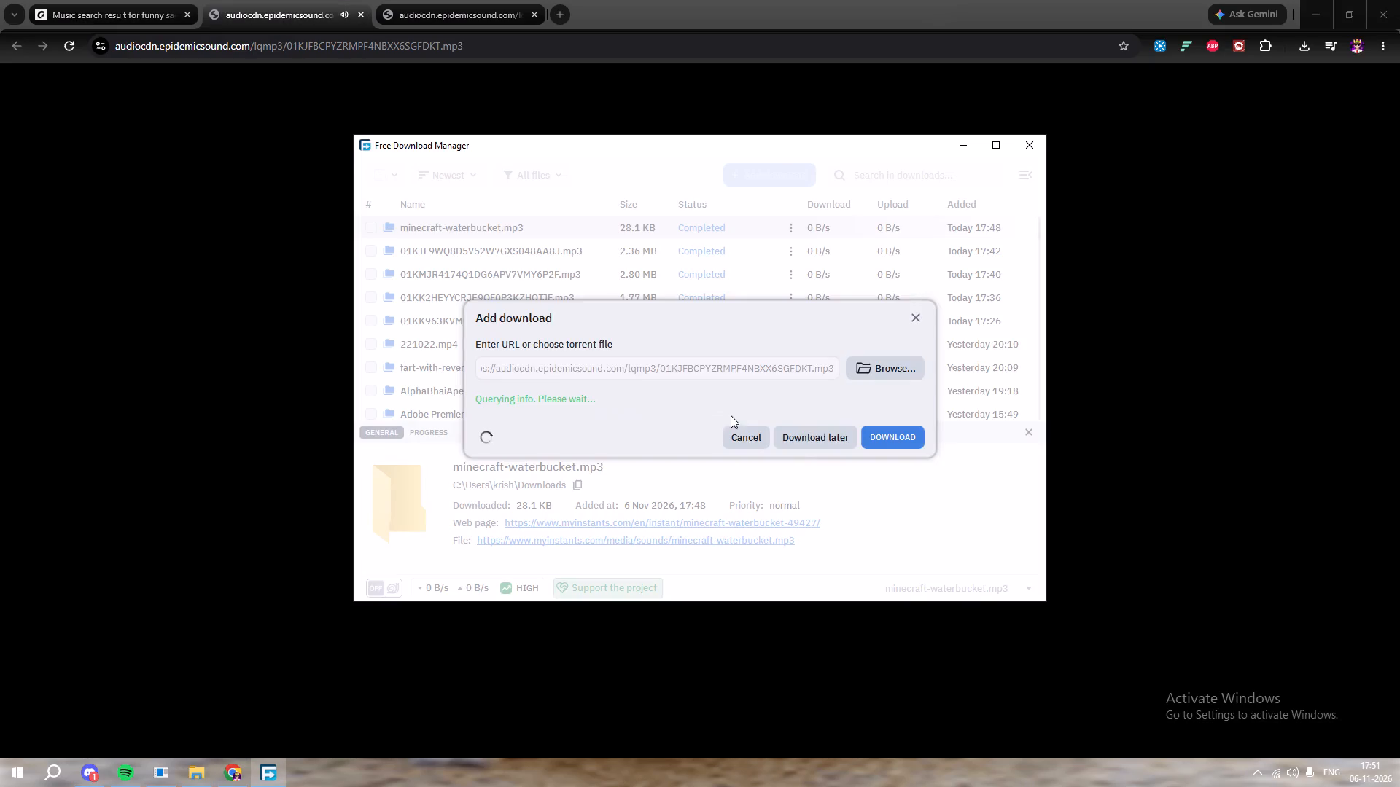
click(856, 456)
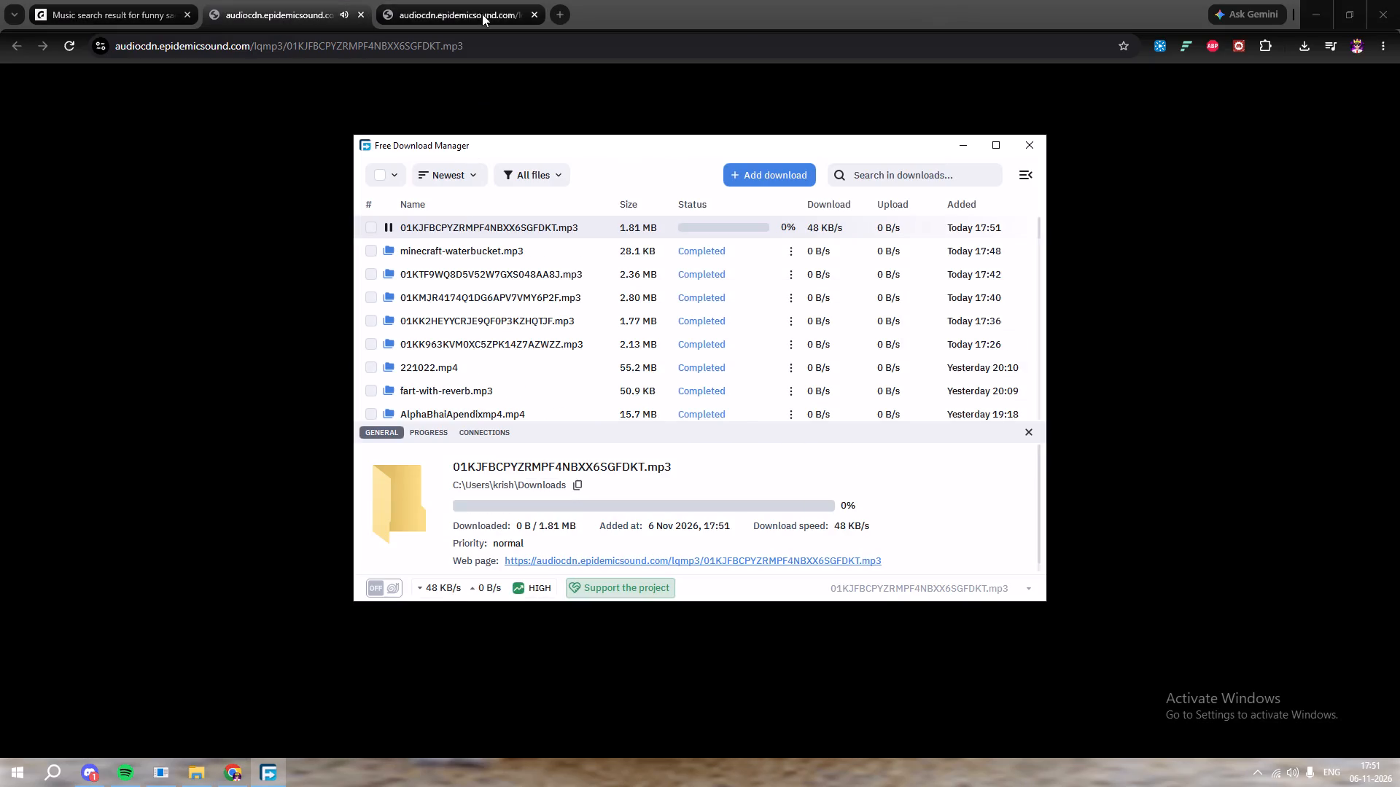
Close both MP3 tabs and return to the Epidemic Sound search results.
click(482, 14)
click(532, 11)
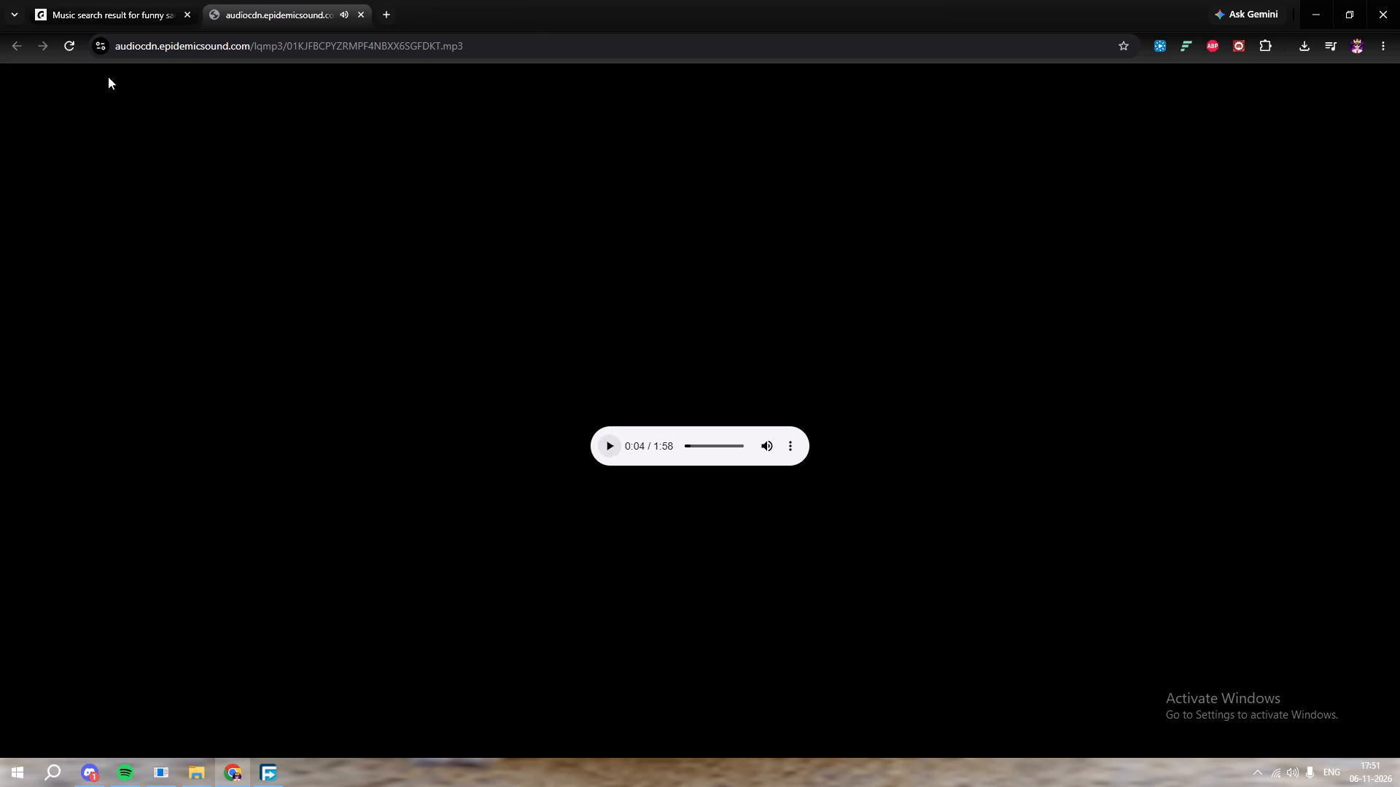
click(73, 0)
click(363, 16)
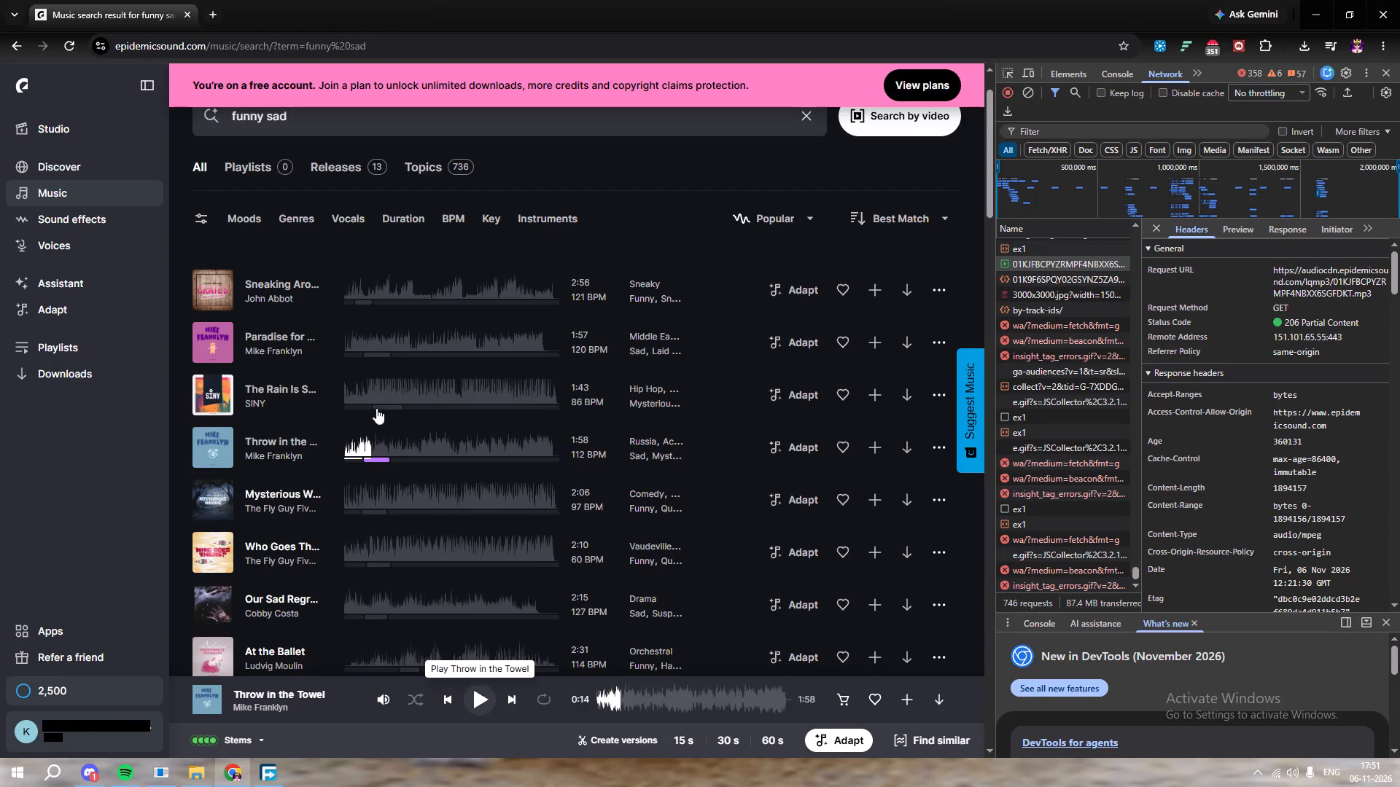
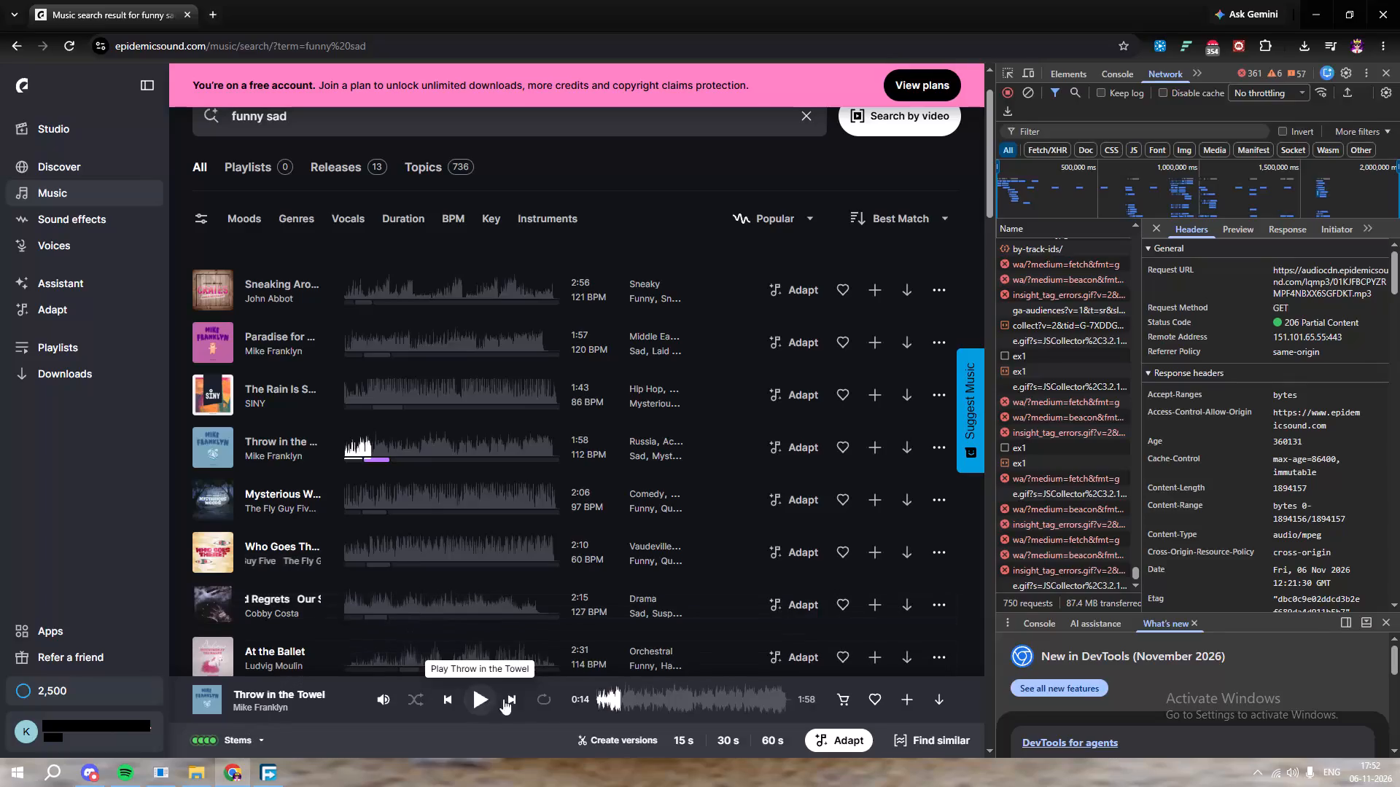
Switch to Premiere and import the newly downloaded track 01KJFBCPYZRMPF4NBXX6SGFDKT from Downloads into the project.
click(174, 773)
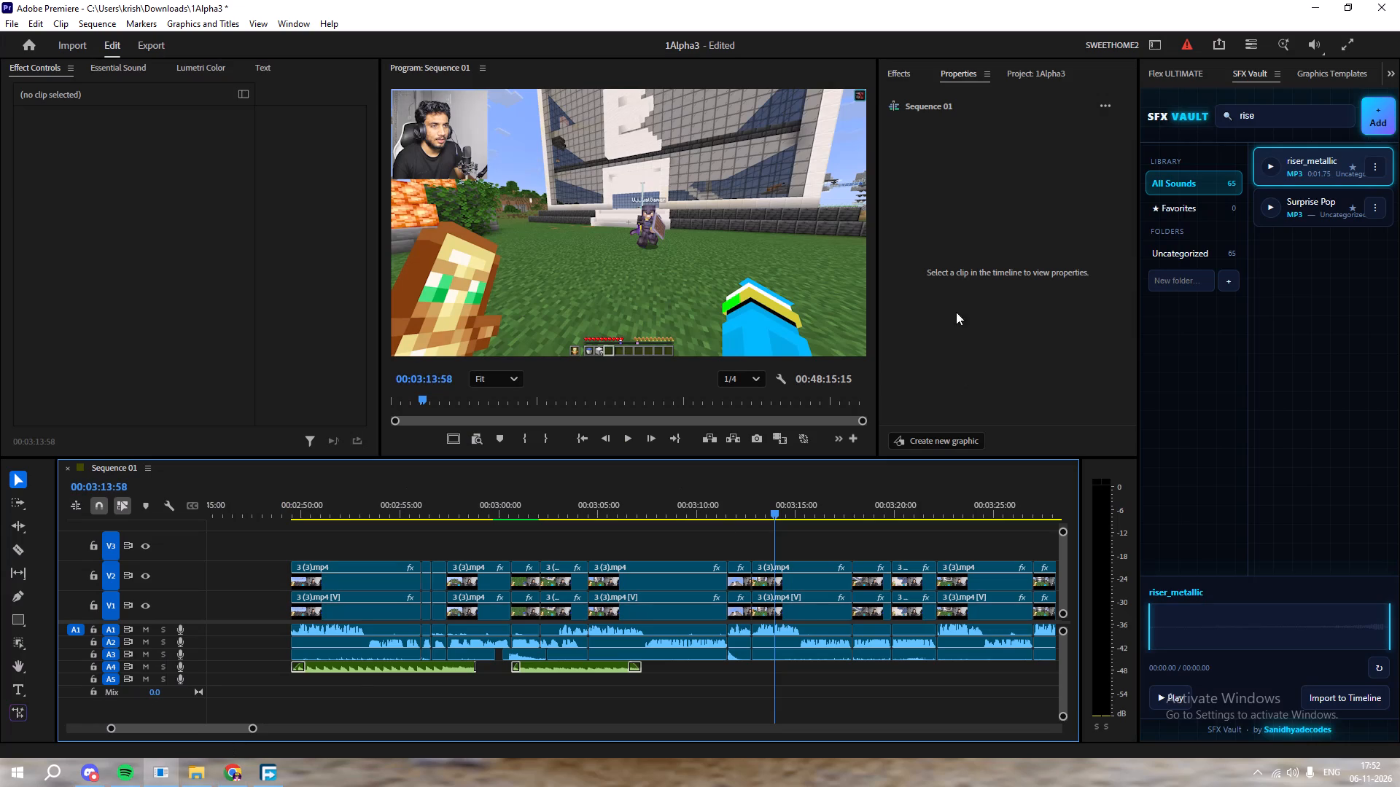
click(1019, 68)
double_click(1039, 404)
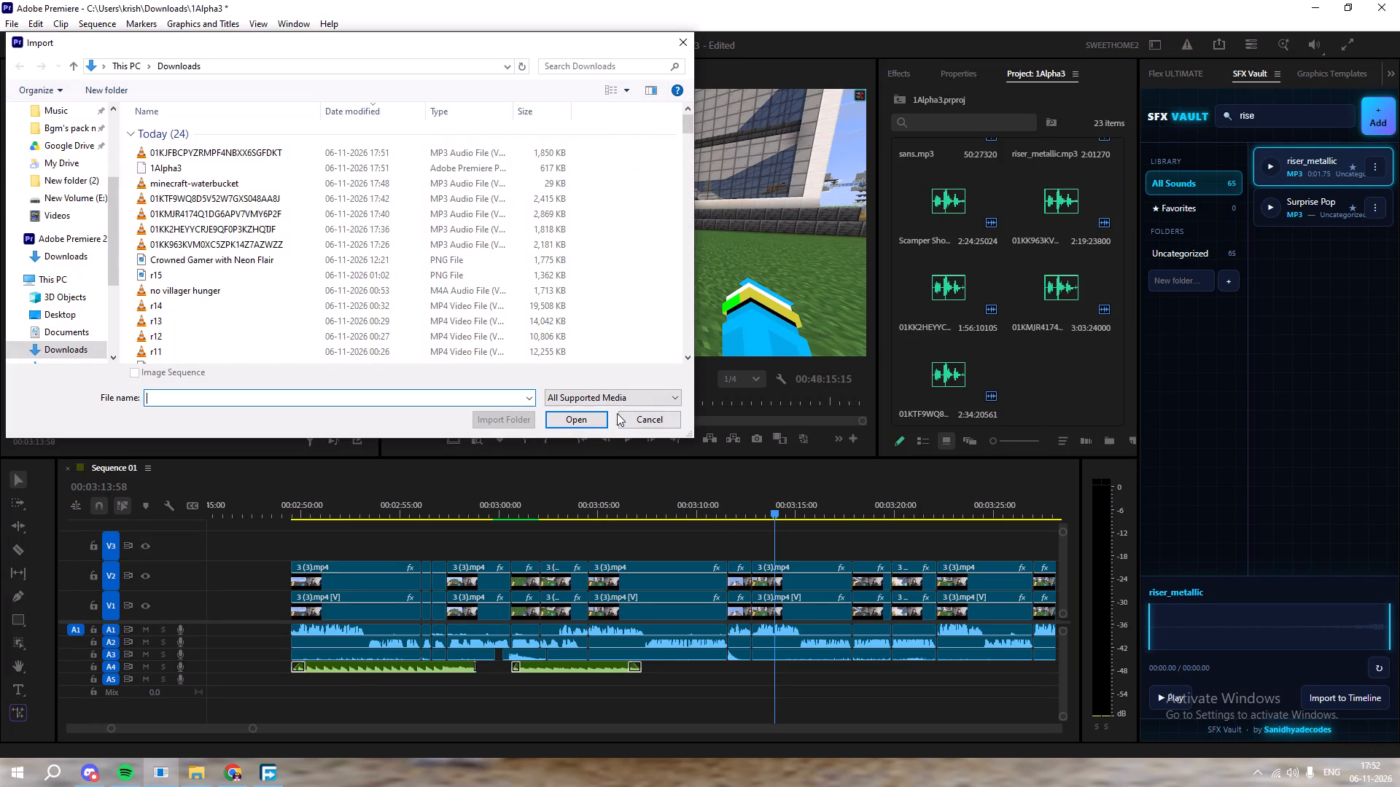
scroll(309, 164, up, 3)
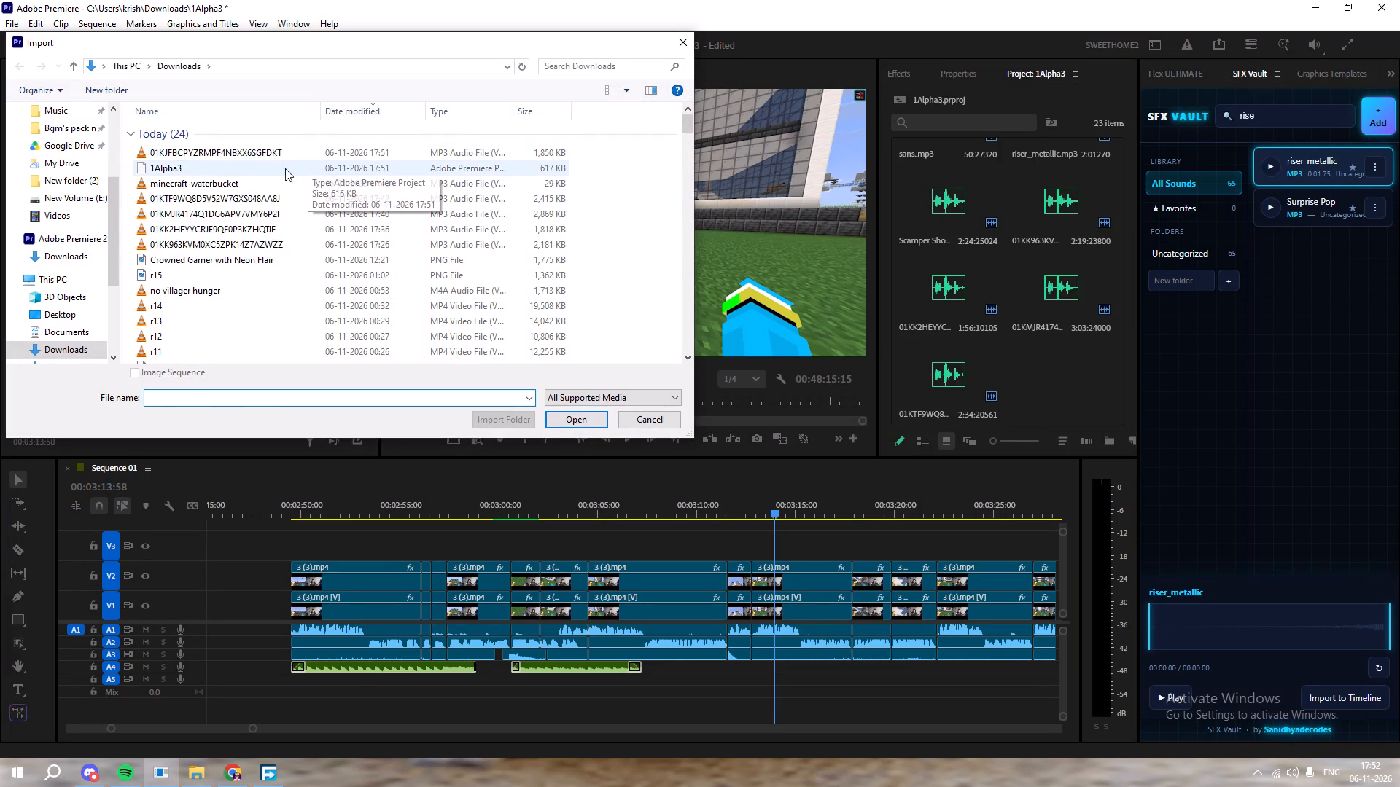
double_click(260, 146)
Place the imported track on A4, starting at the clip cut at about 00:03:11:28, with a short fade-in.
drag(1042, 378, 831, 665)
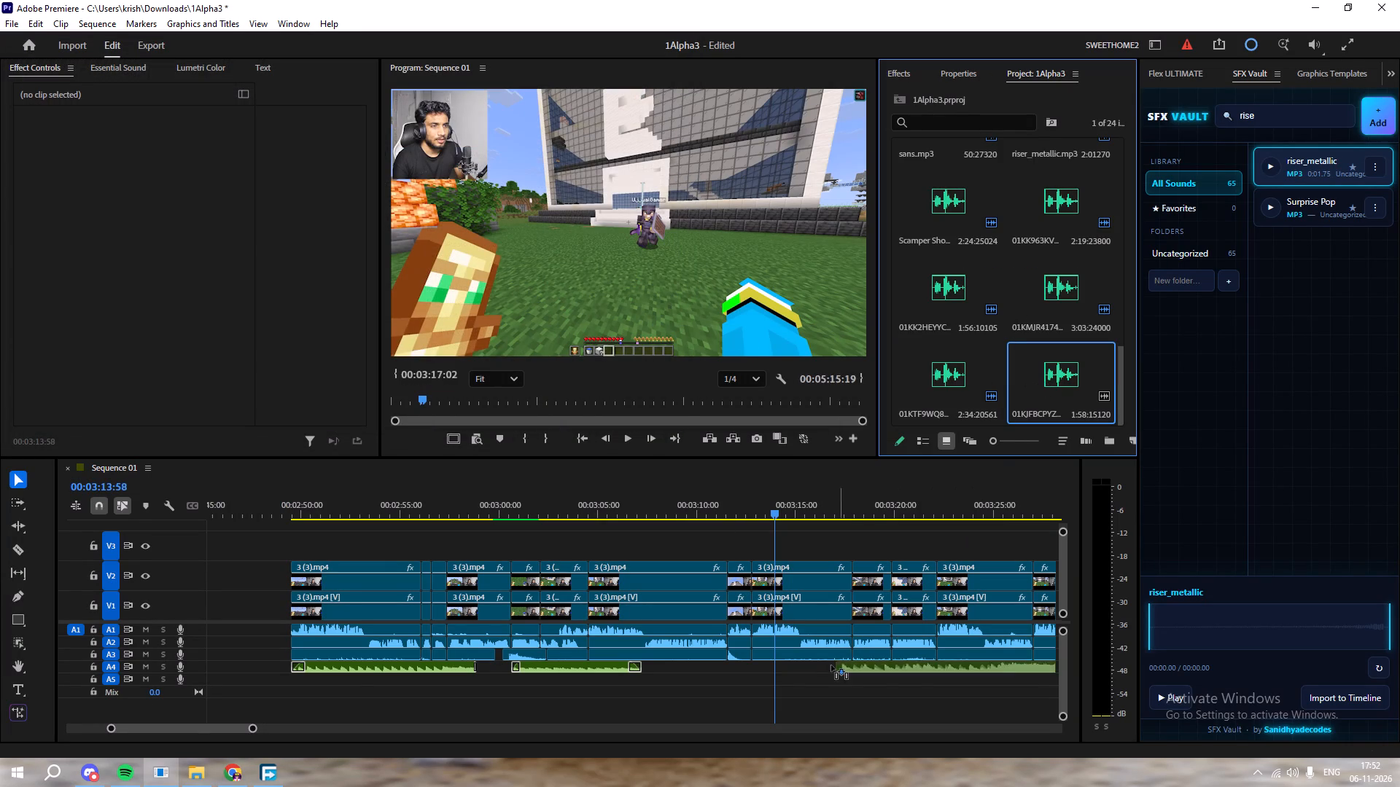
drag(831, 665, 773, 662)
key(space)
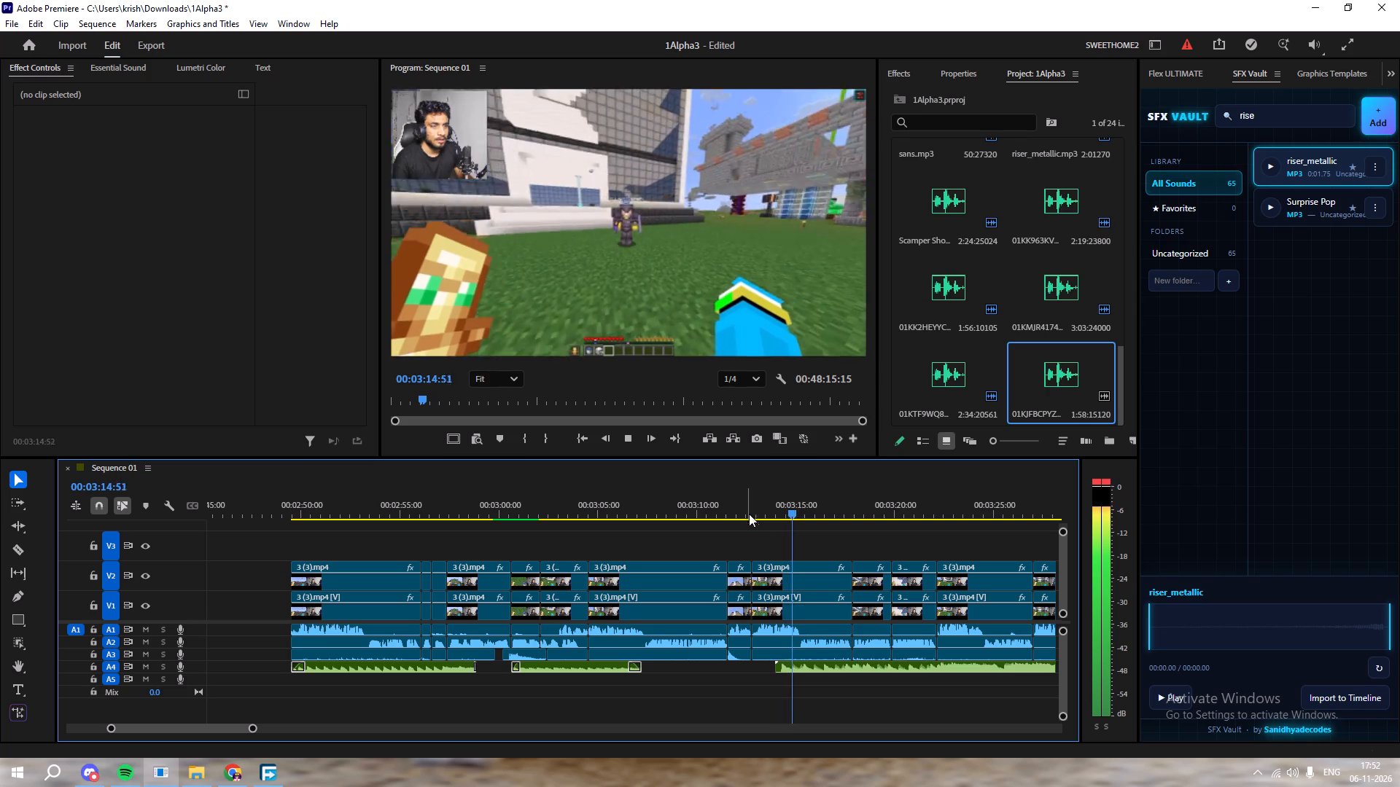
key(space)
drag(798, 502, 710, 546)
key(space)
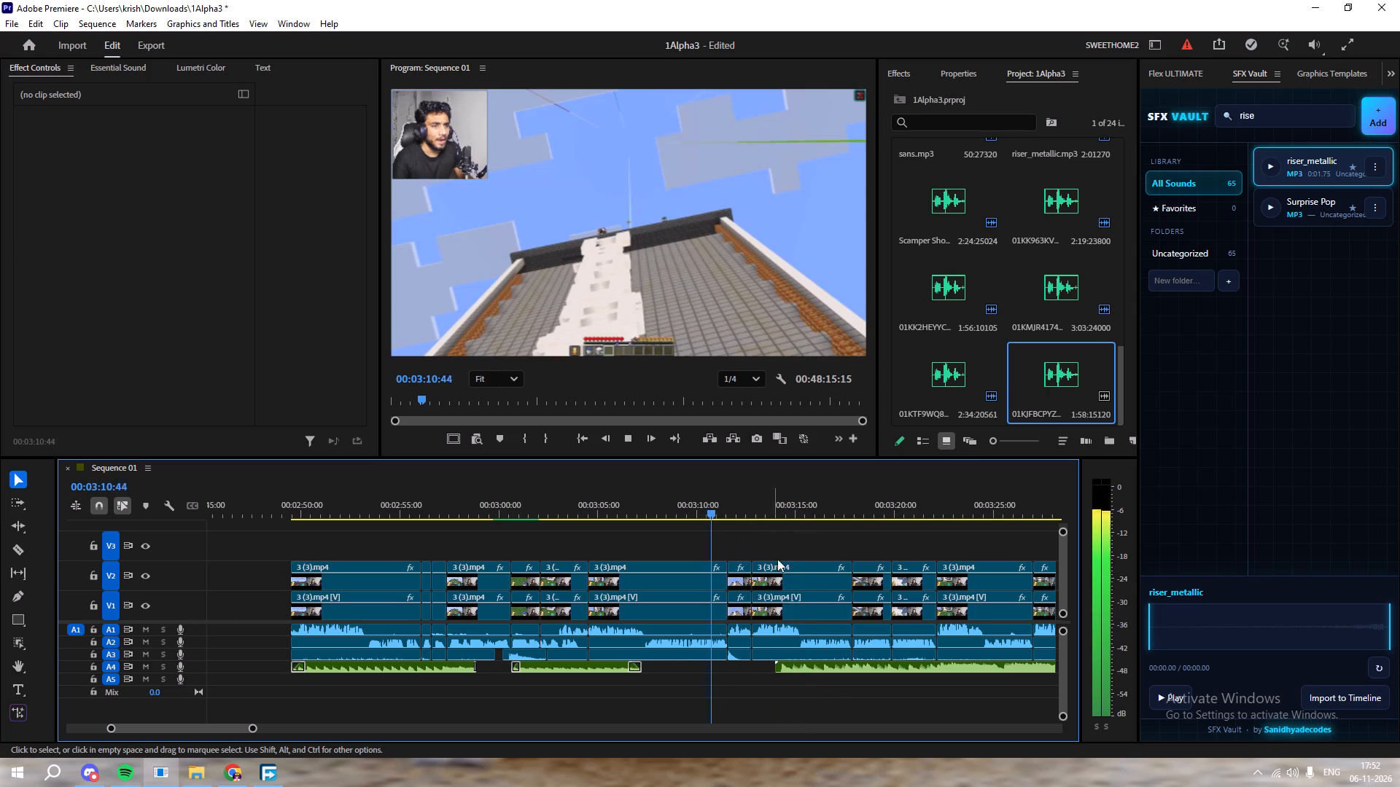
key(space)
drag(843, 669, 788, 667)
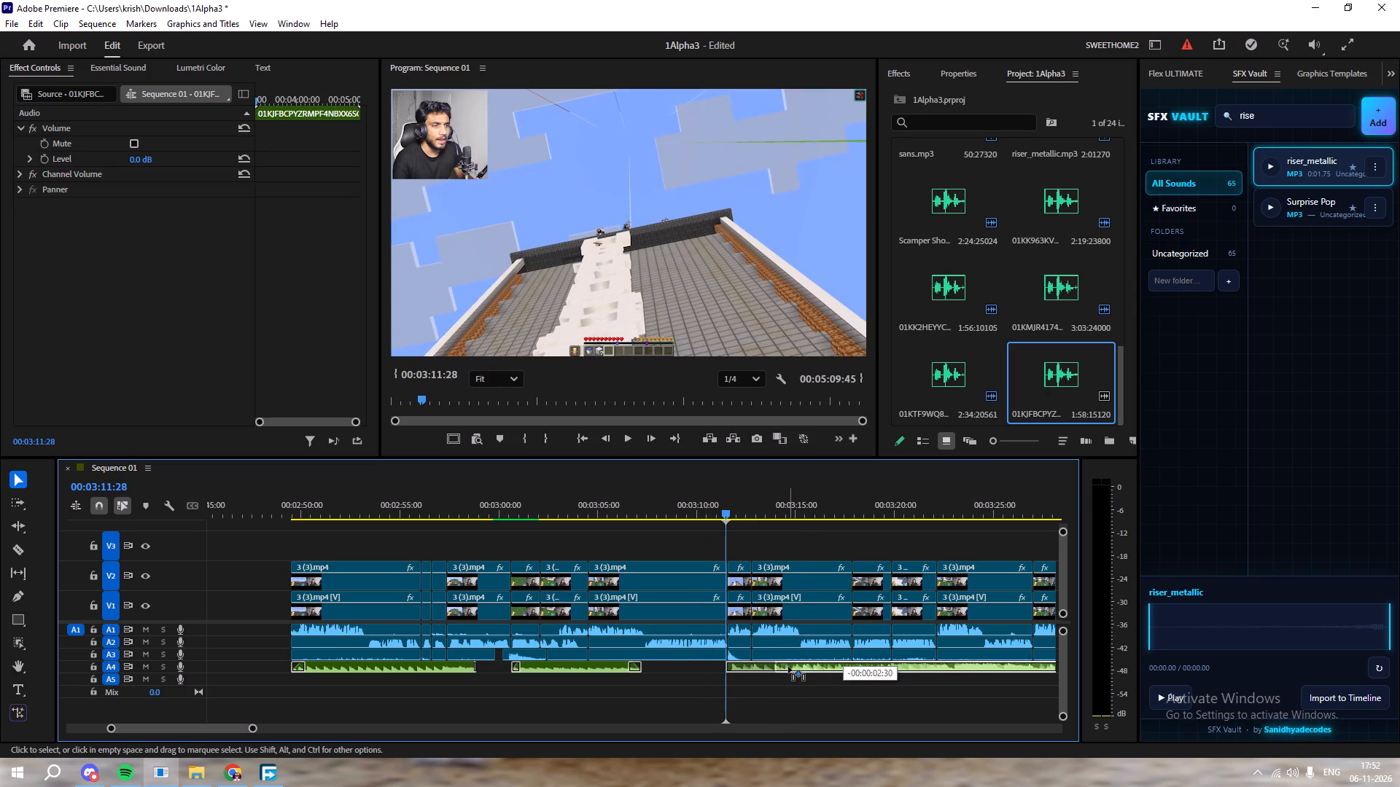
drag(788, 667, 799, 666)
drag(738, 662, 761, 662)
Set the new music clip's volume to -9.22 dB while playing it back.
key(space)
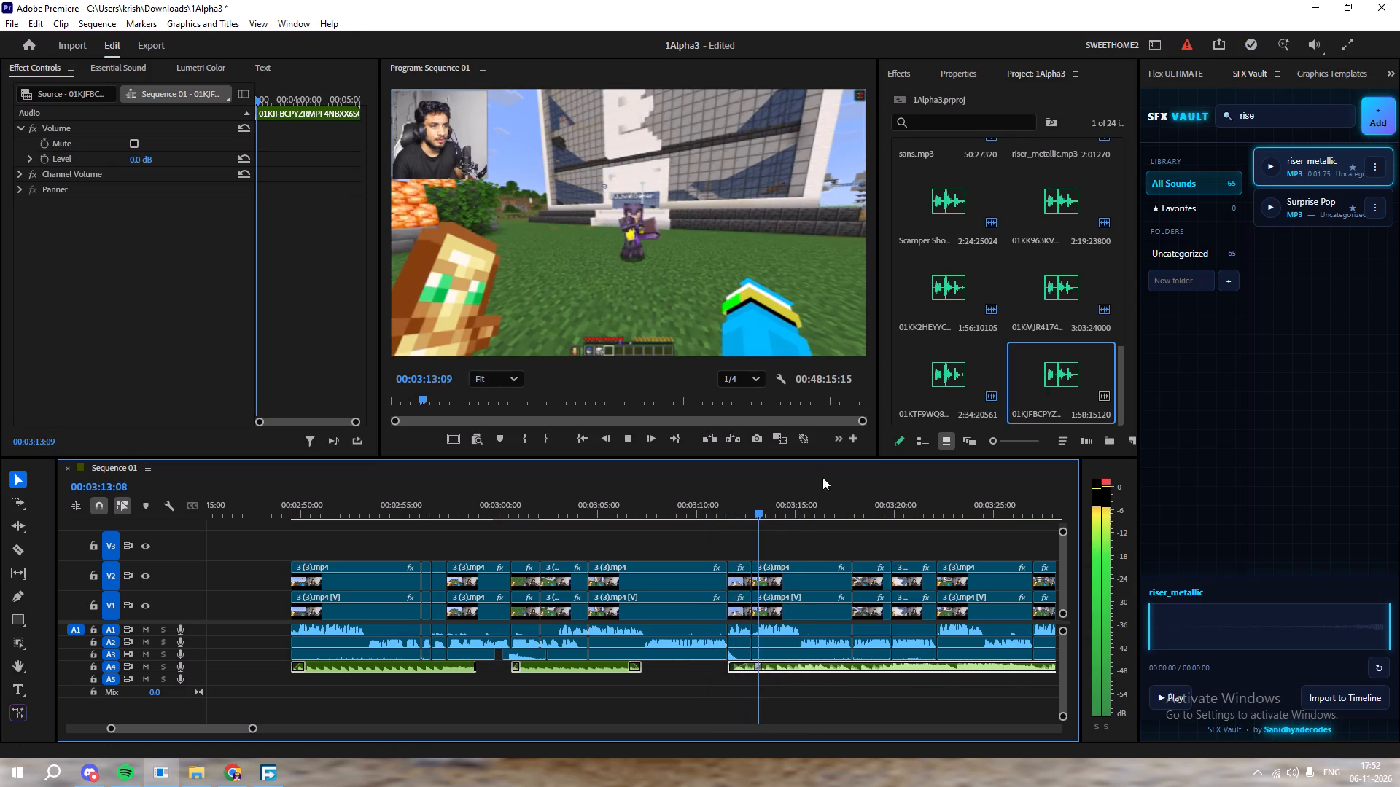
click(951, 71)
drag(1016, 168, 984, 168)
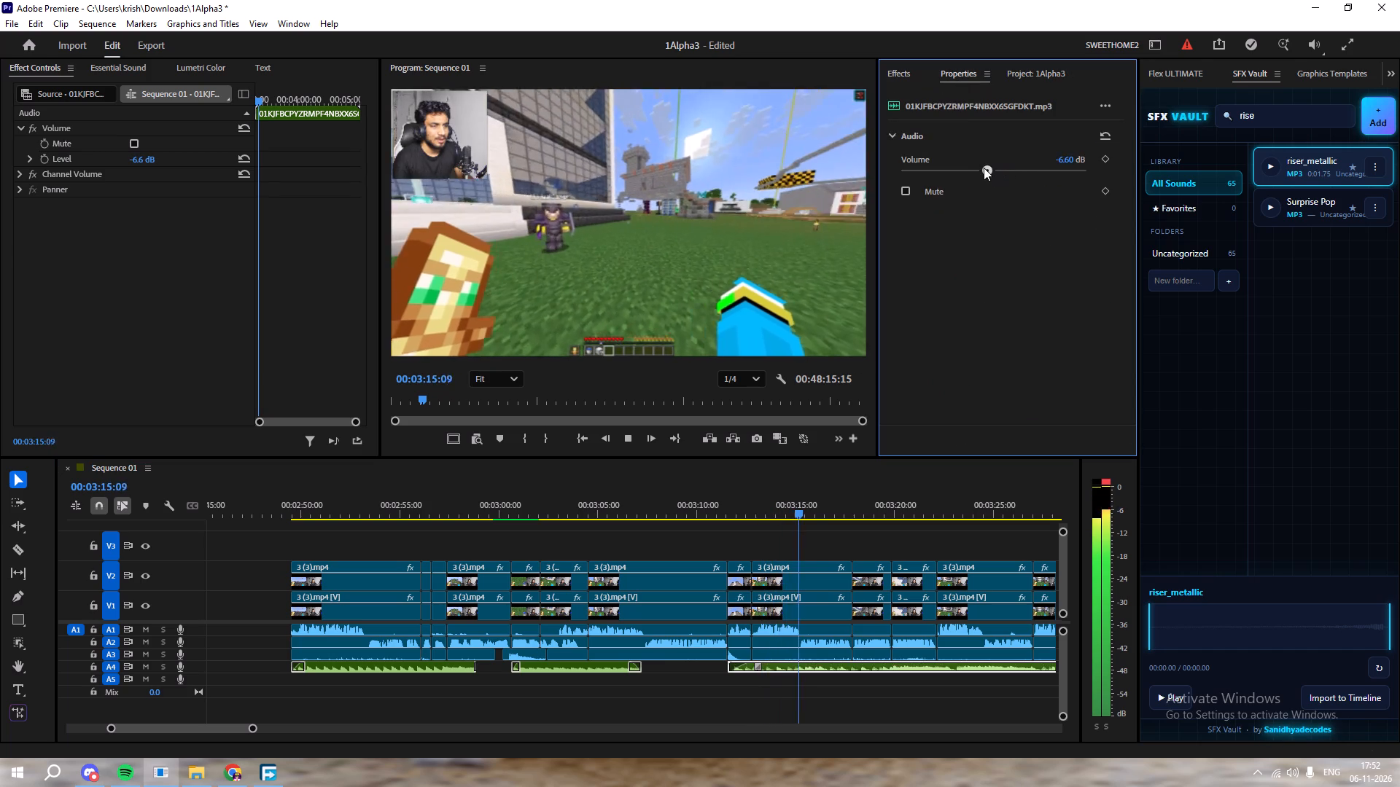
drag(984, 168, 973, 167)
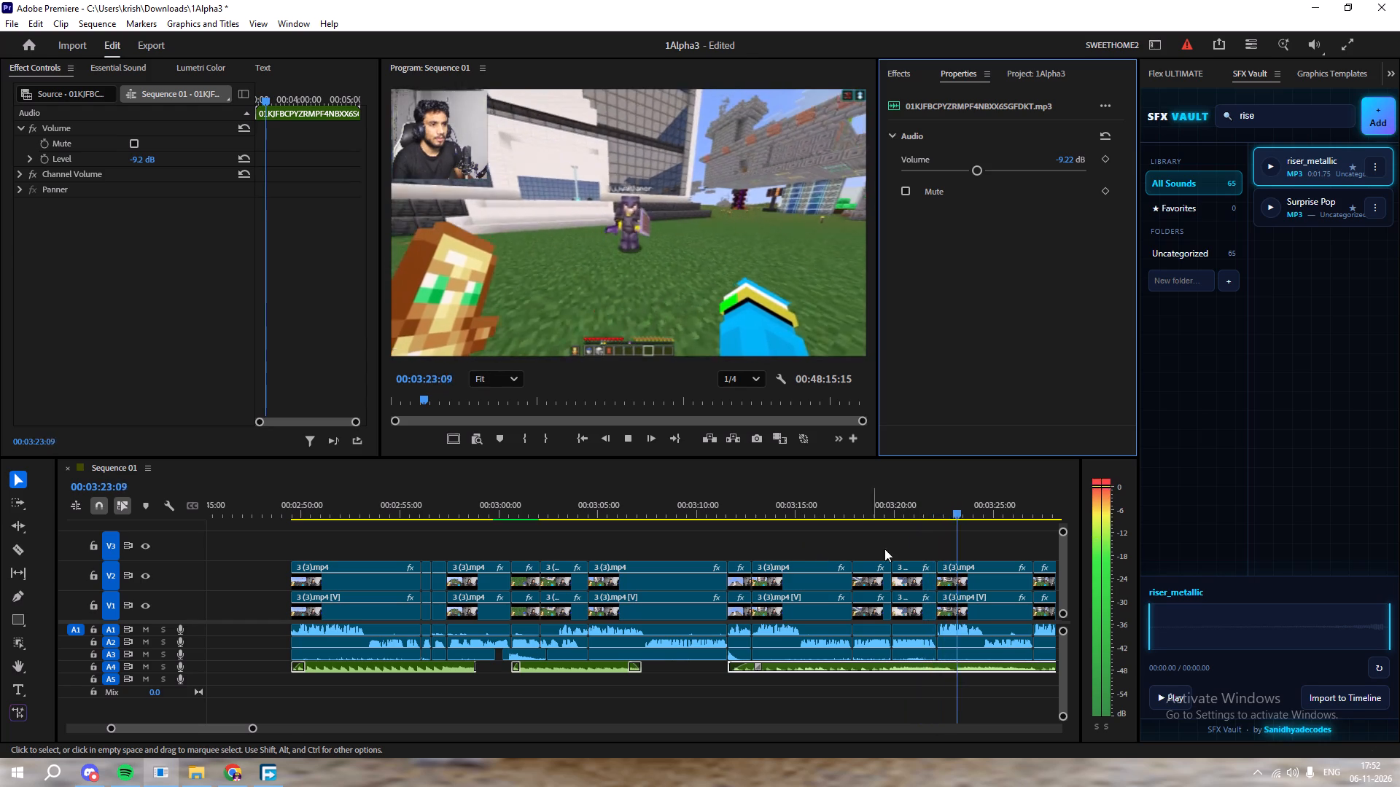
Review the rest of the scored section and the new music's entry around 00:03:11, including the lead-in before it.
alt+scroll(914, 566, down, 3)
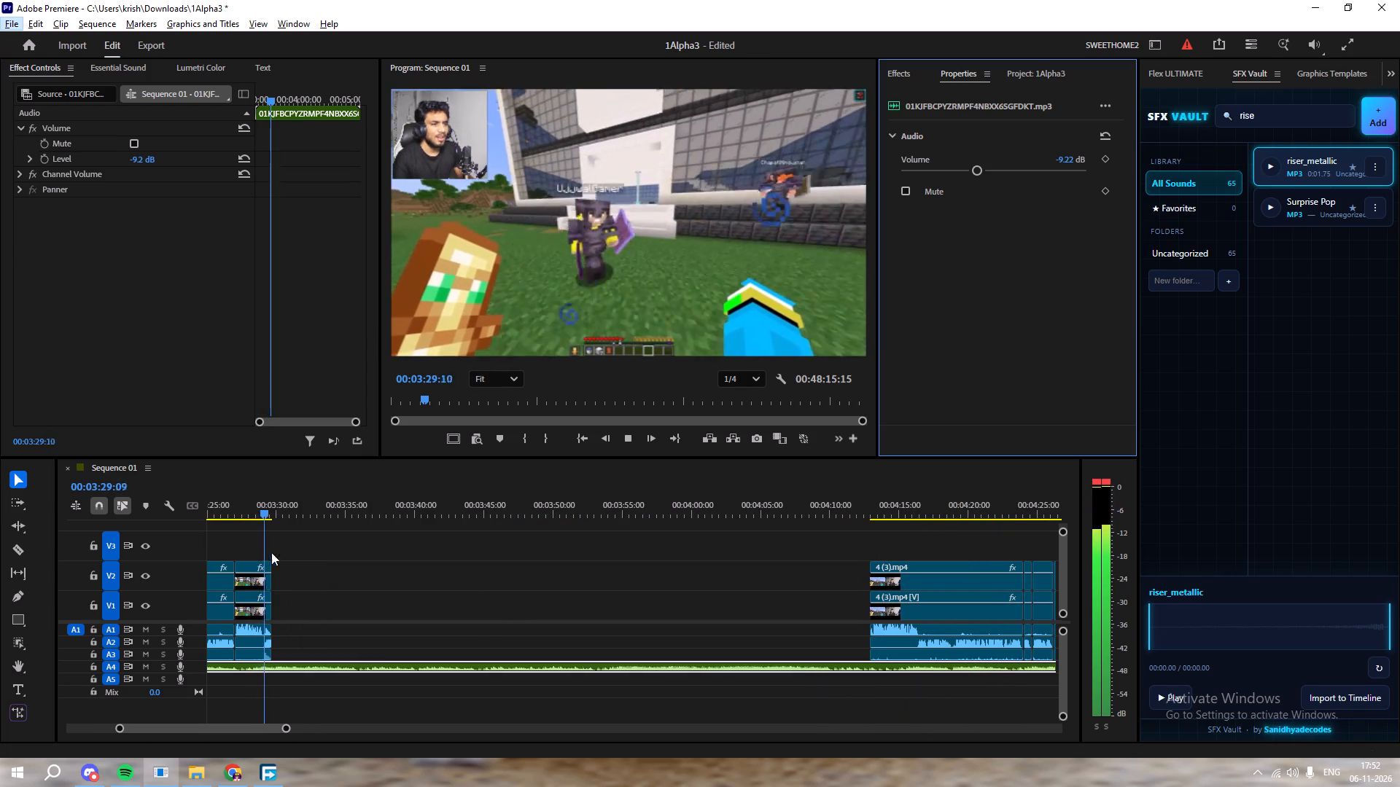
key(space)
drag(276, 509, 635, 533)
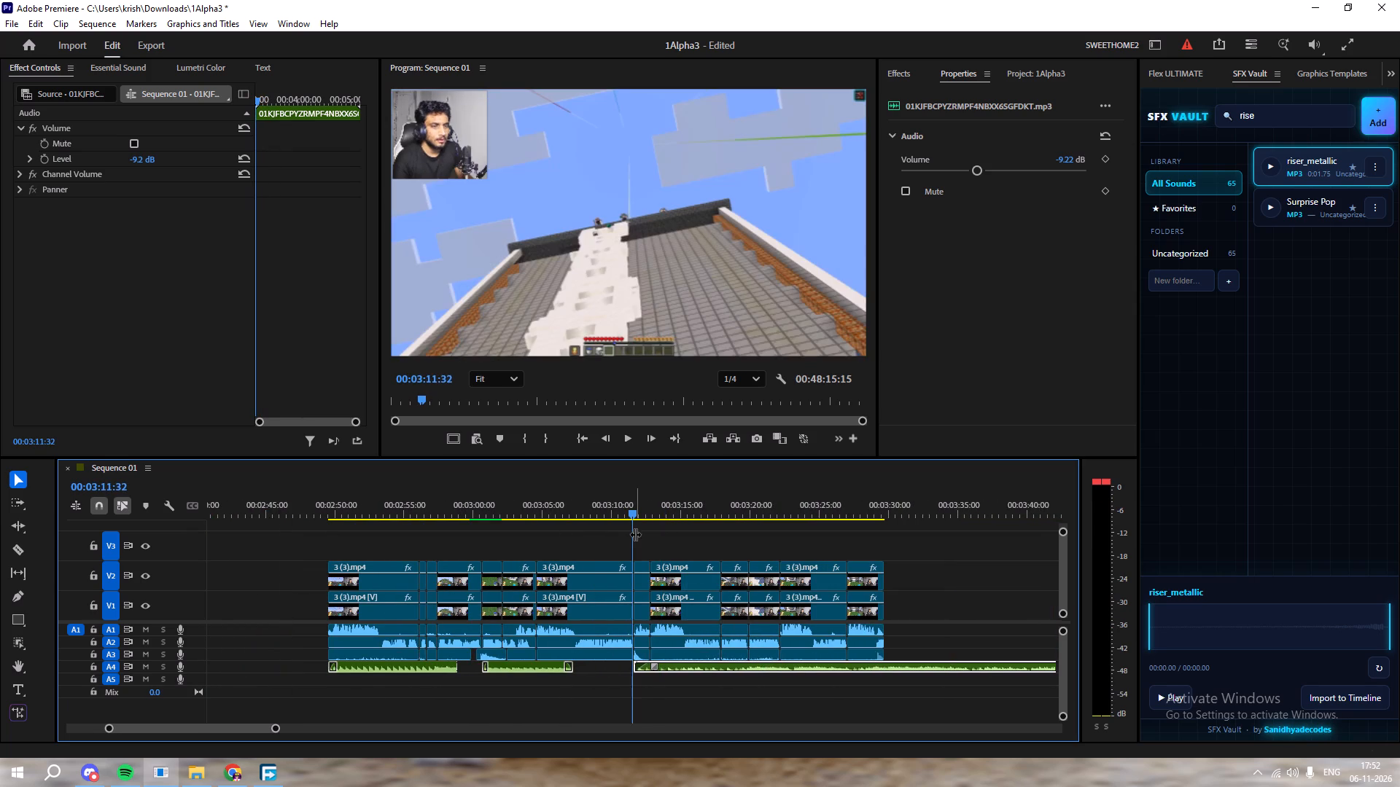
key(space)
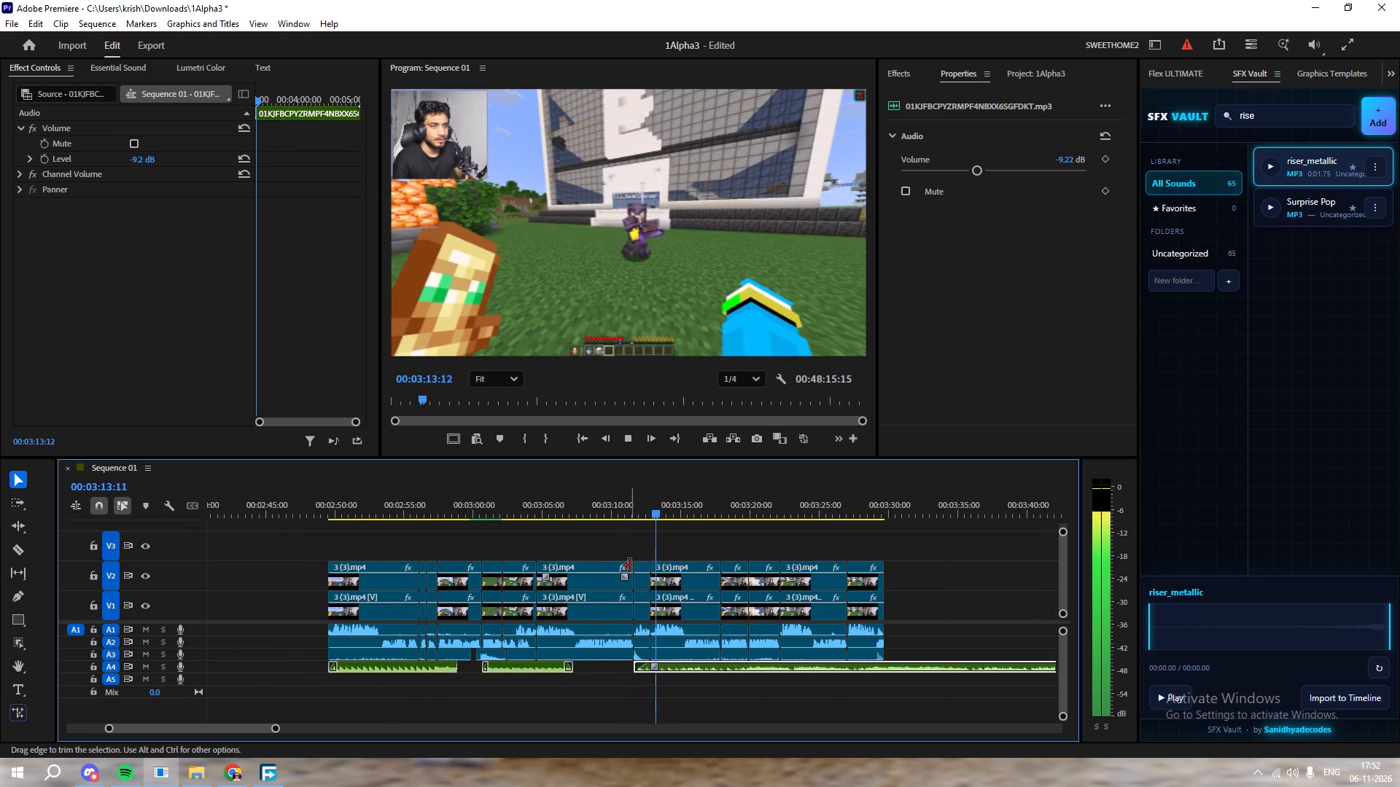
key(space)
drag(645, 515, 518, 530)
key(space)
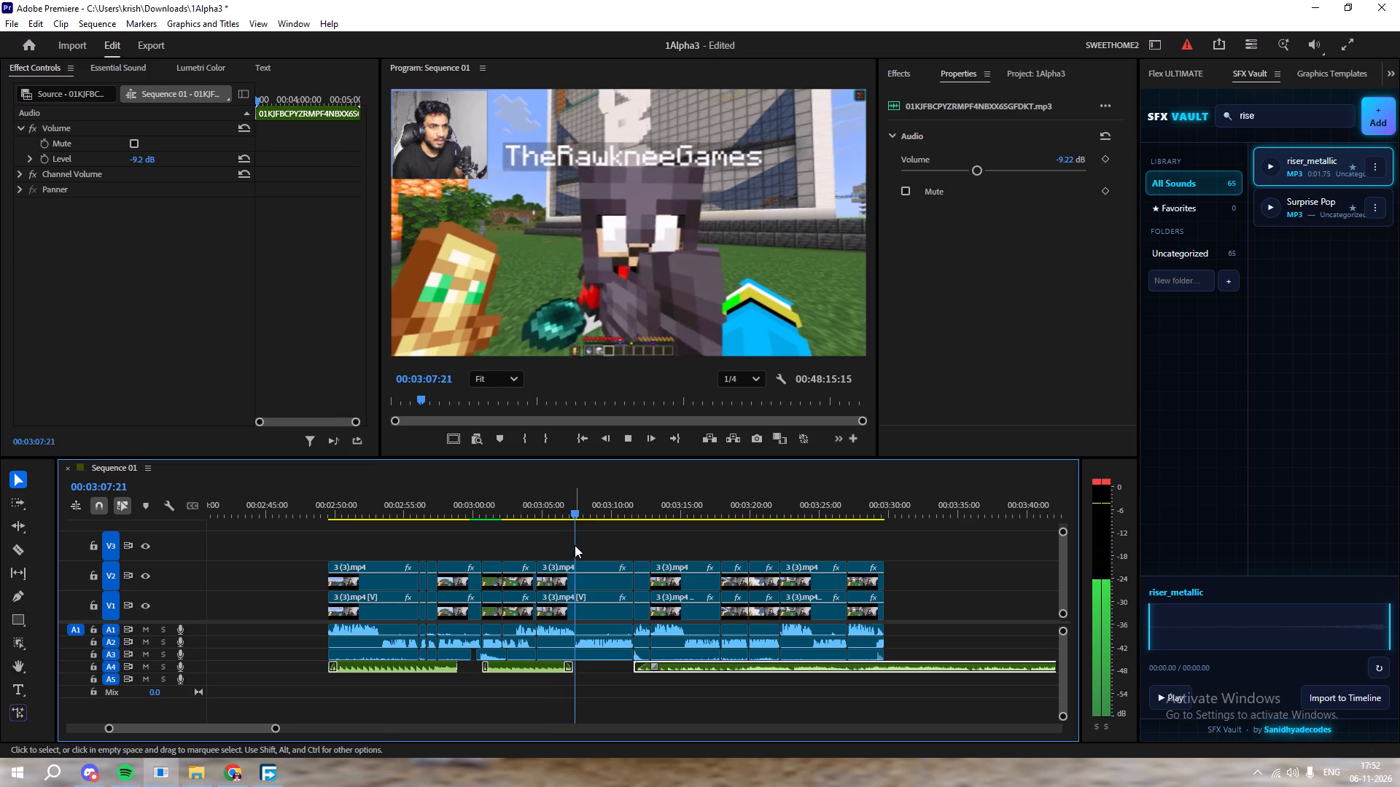
click(633, 511)
key(space)
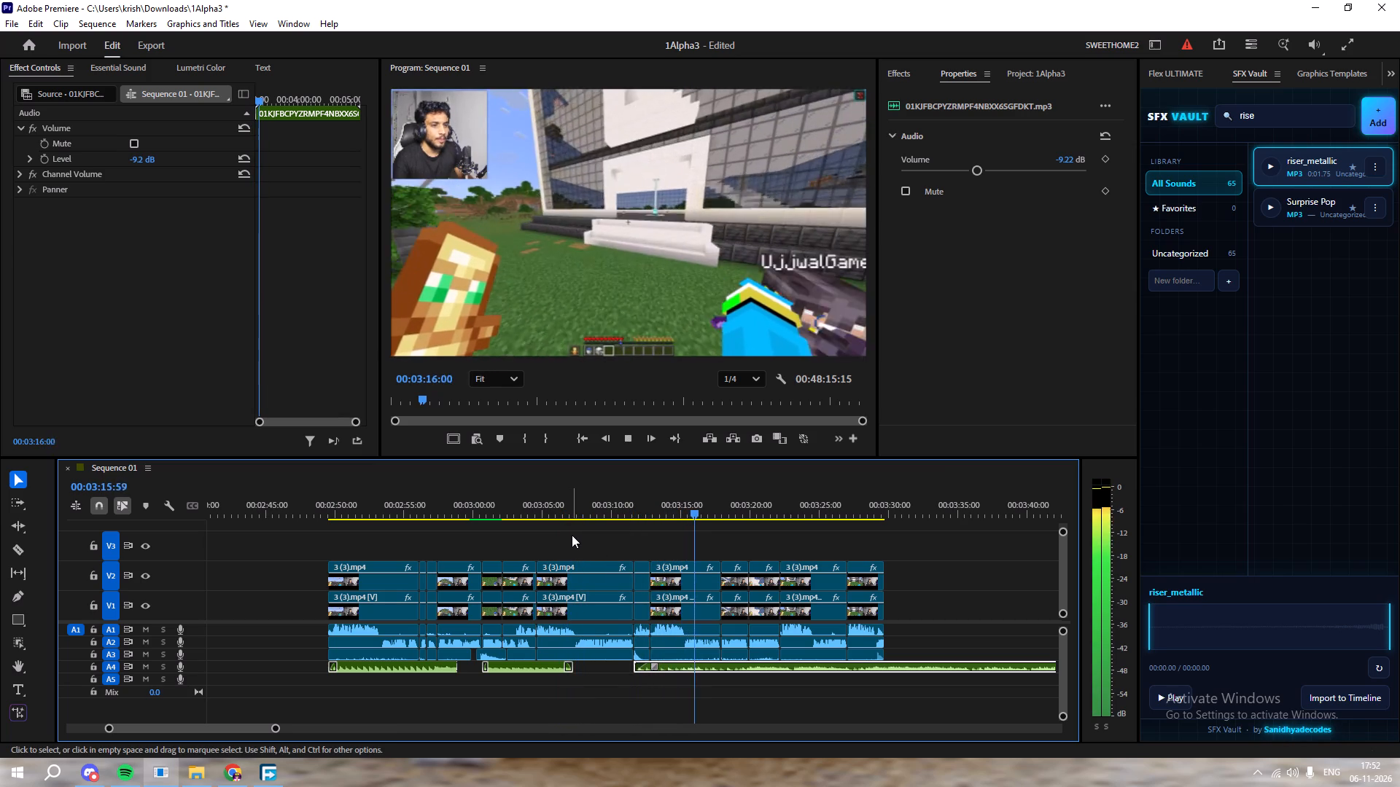
Skim the sequence around 00:01:16, 00:03:12, 00:04:16 and 00:04:40 to check how the sections fit the music.
alt+scroll(803, 534, down, 13)
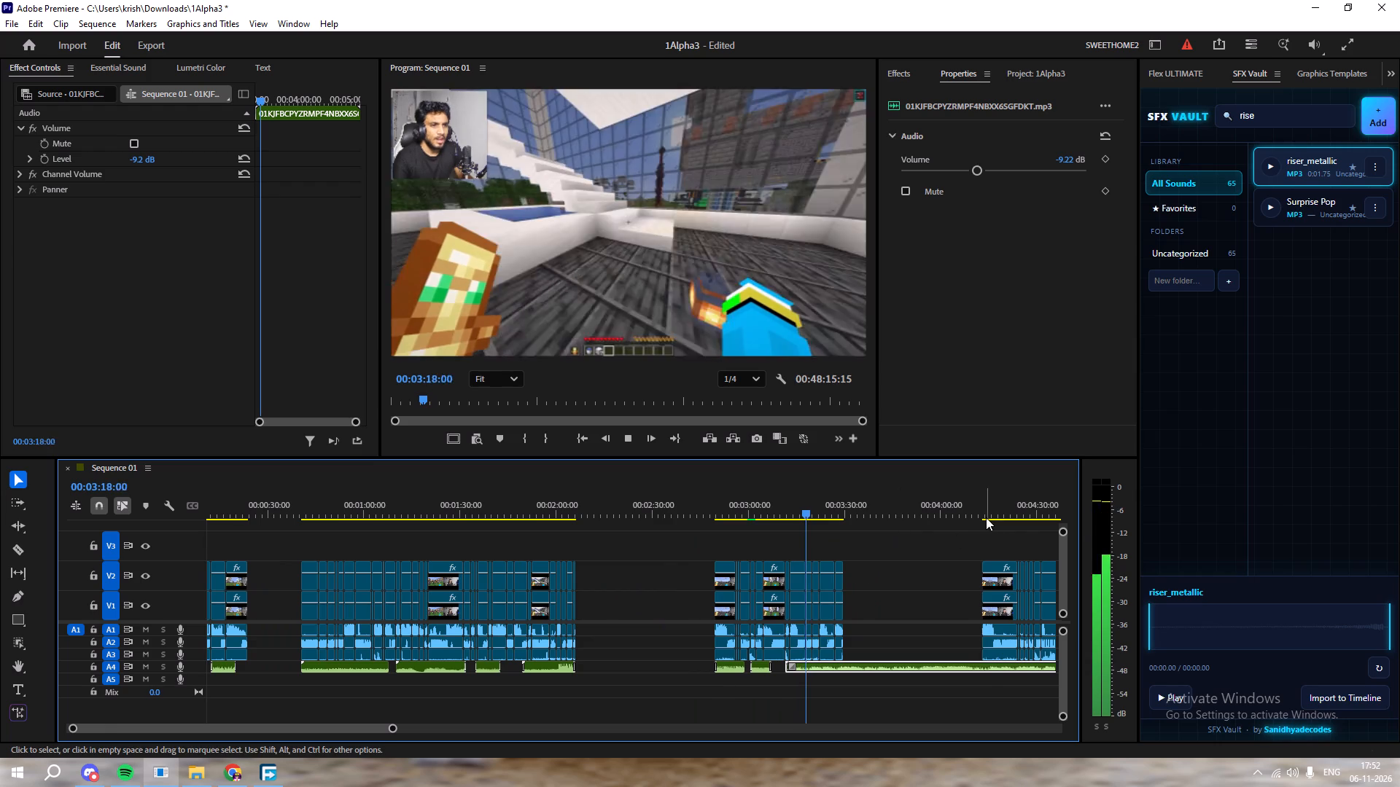
click(986, 515)
key(space)
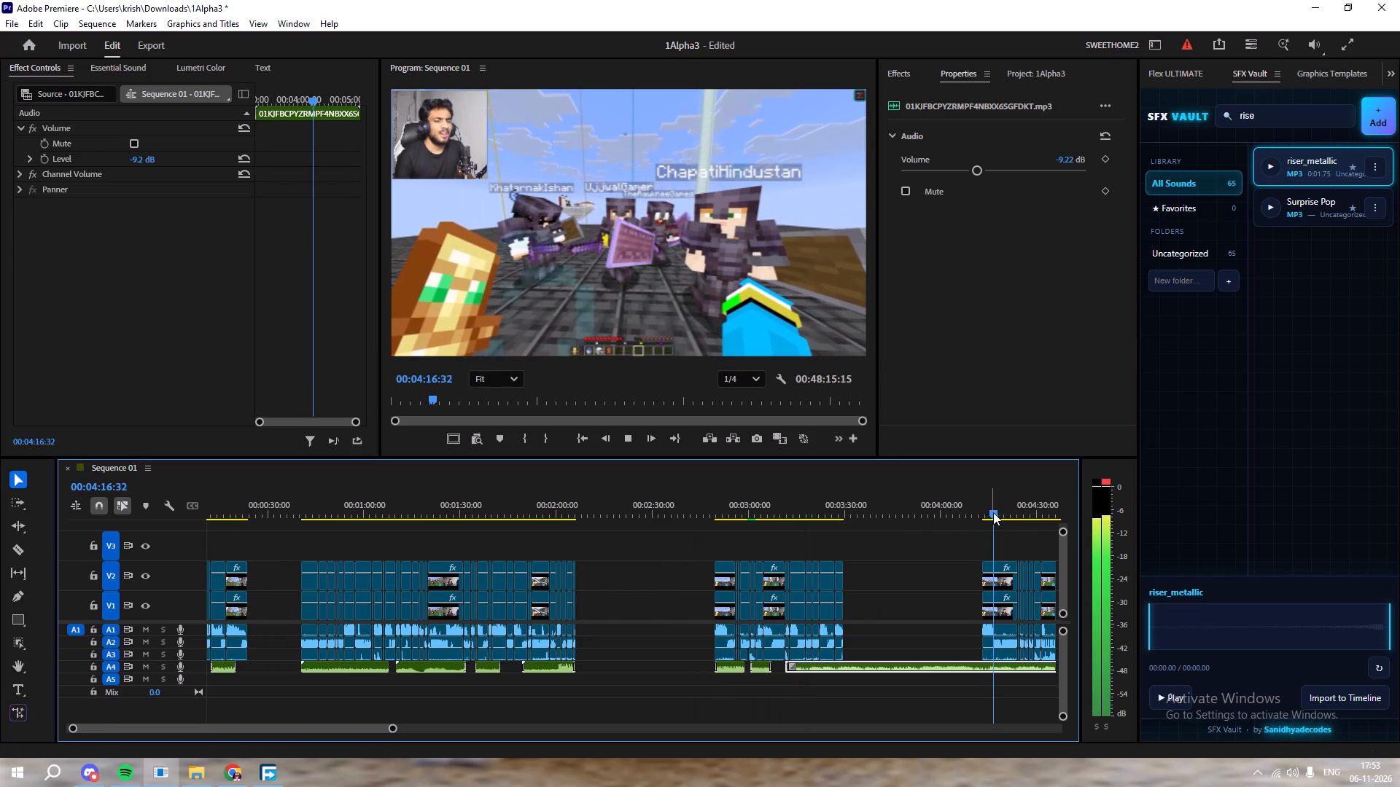
drag(1017, 515, 1038, 516)
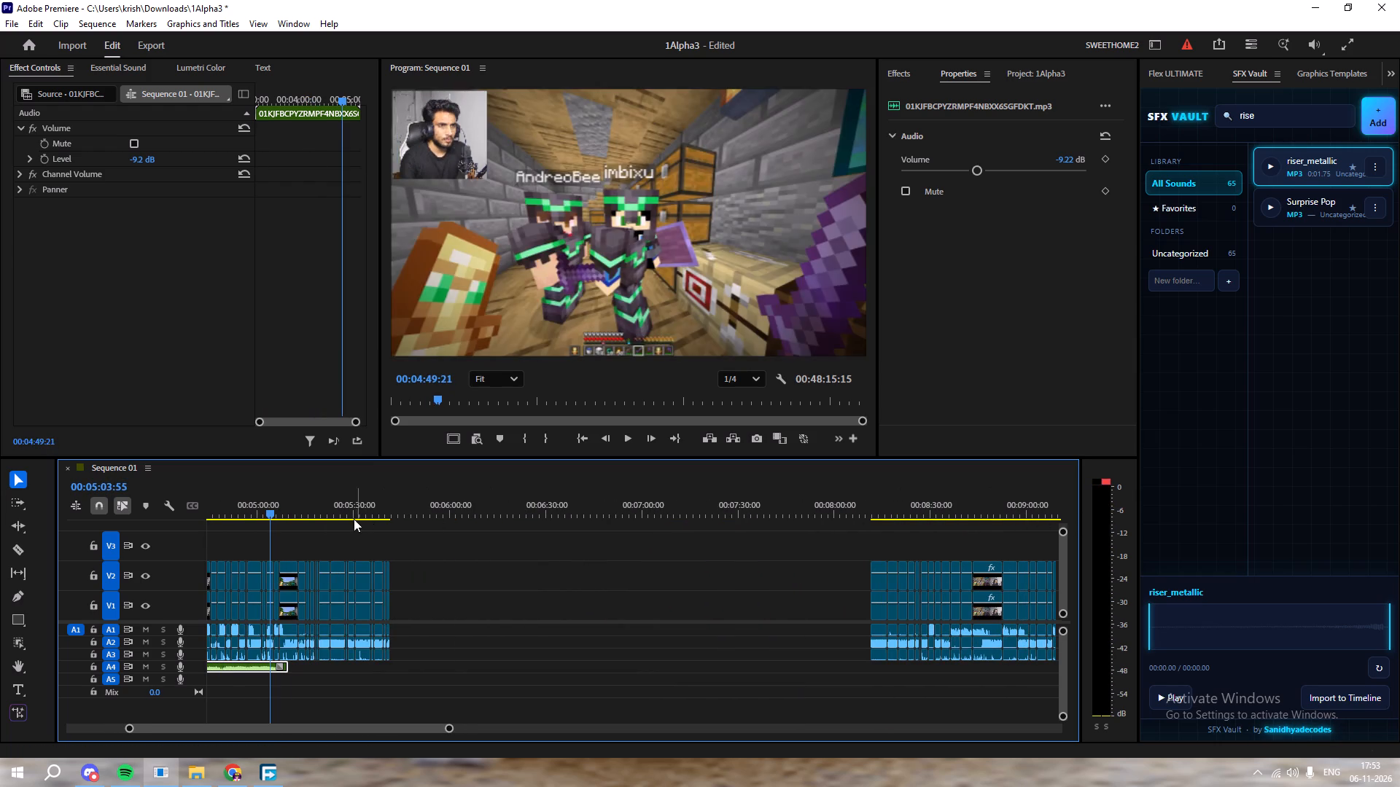
key(space)
drag(261, 500, 252, 527)
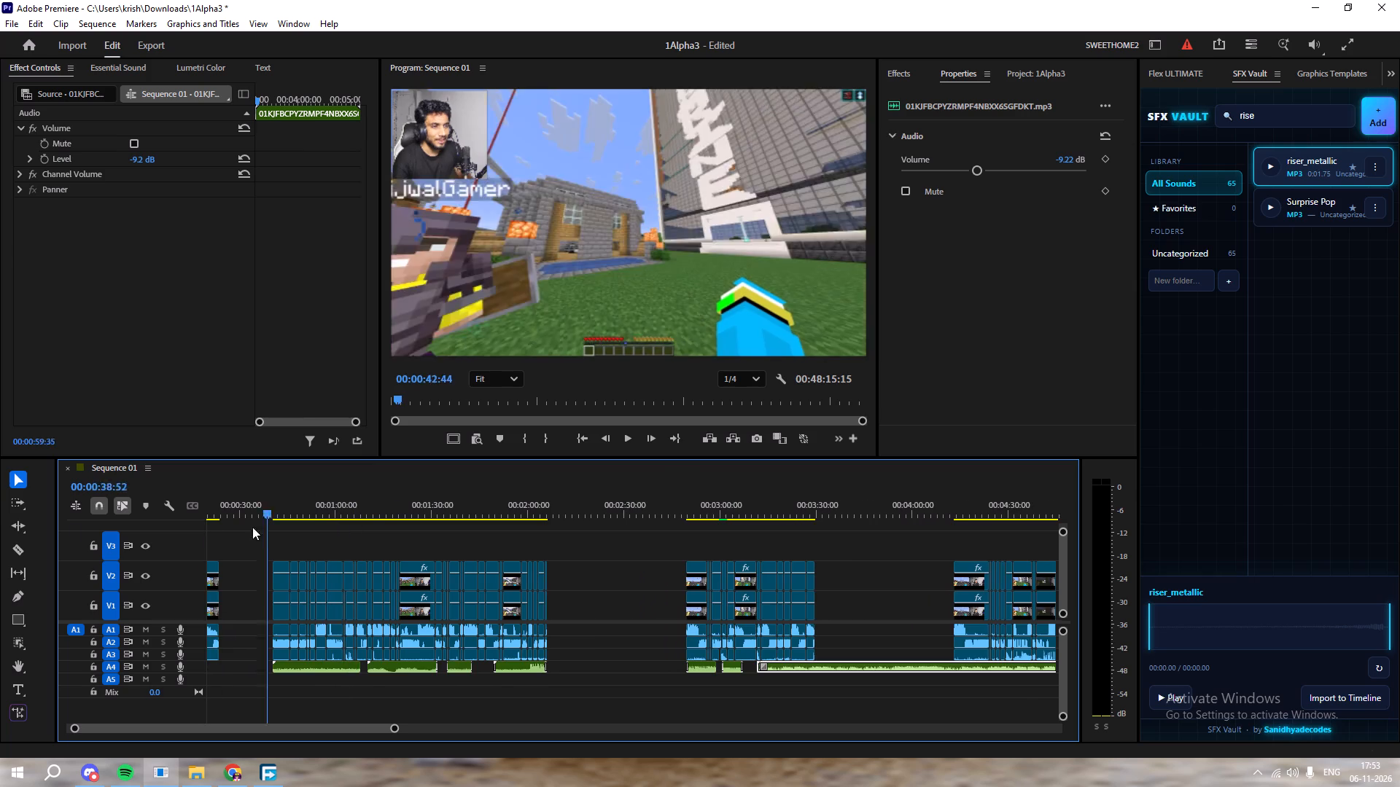
drag(252, 527, 452, 522)
key(space)
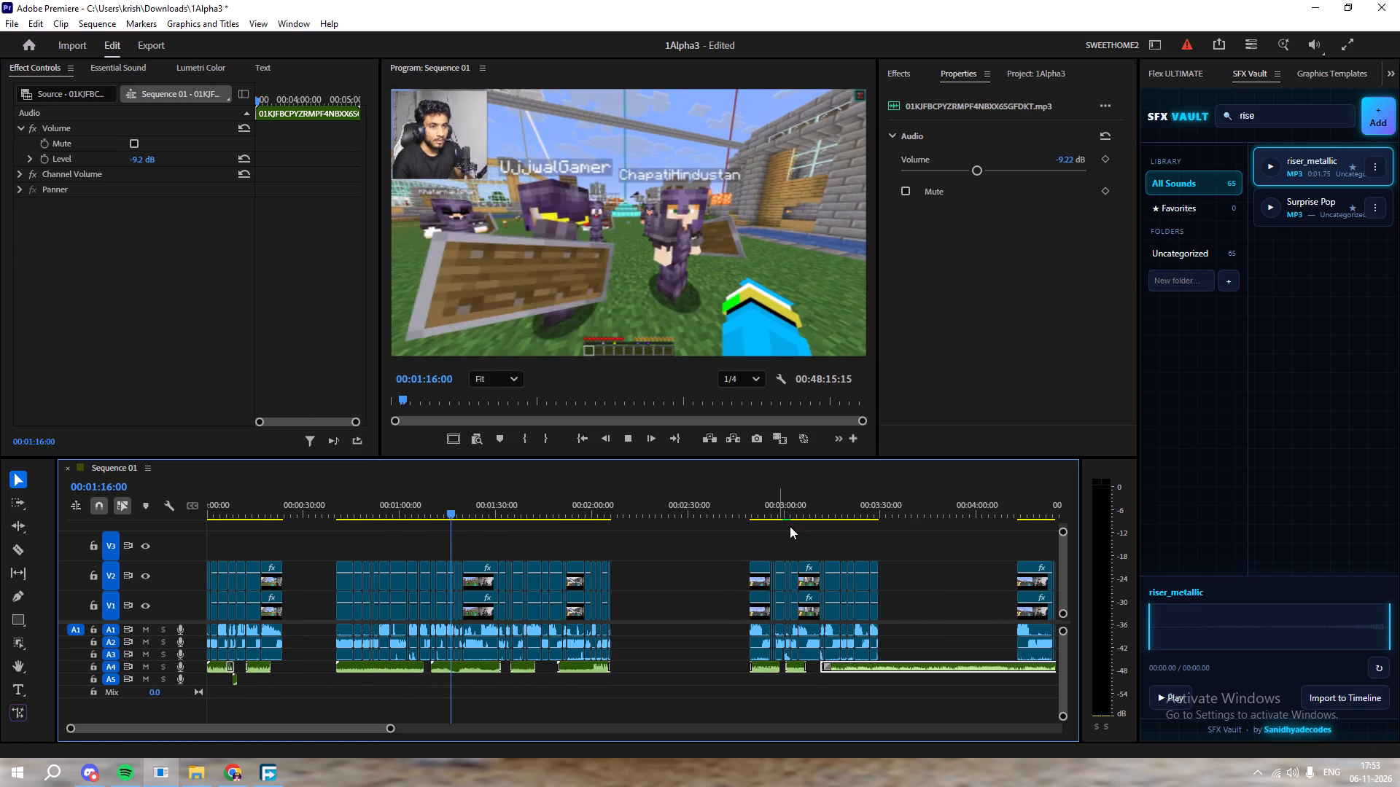
drag(797, 504, 817, 512)
key(space)
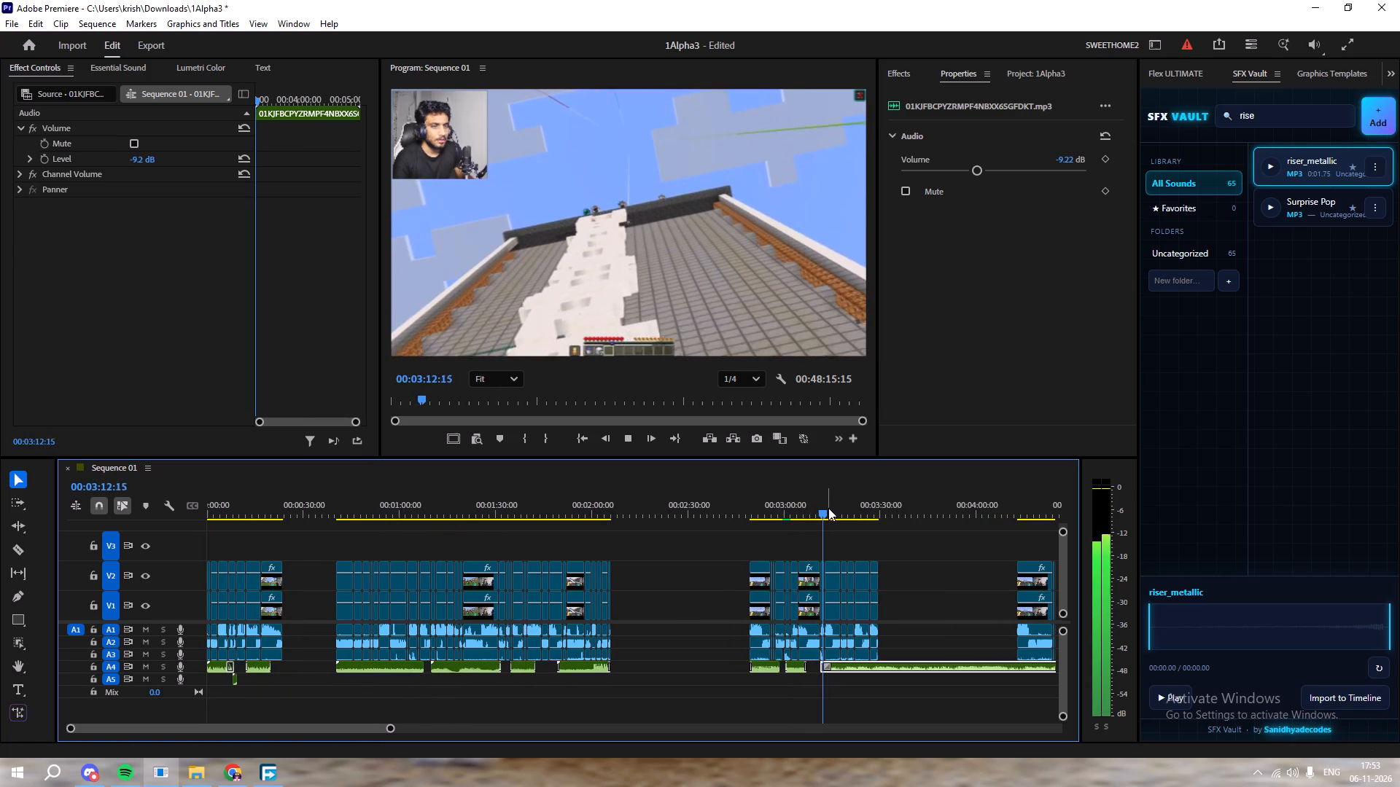
drag(829, 505, 888, 552)
key(space)
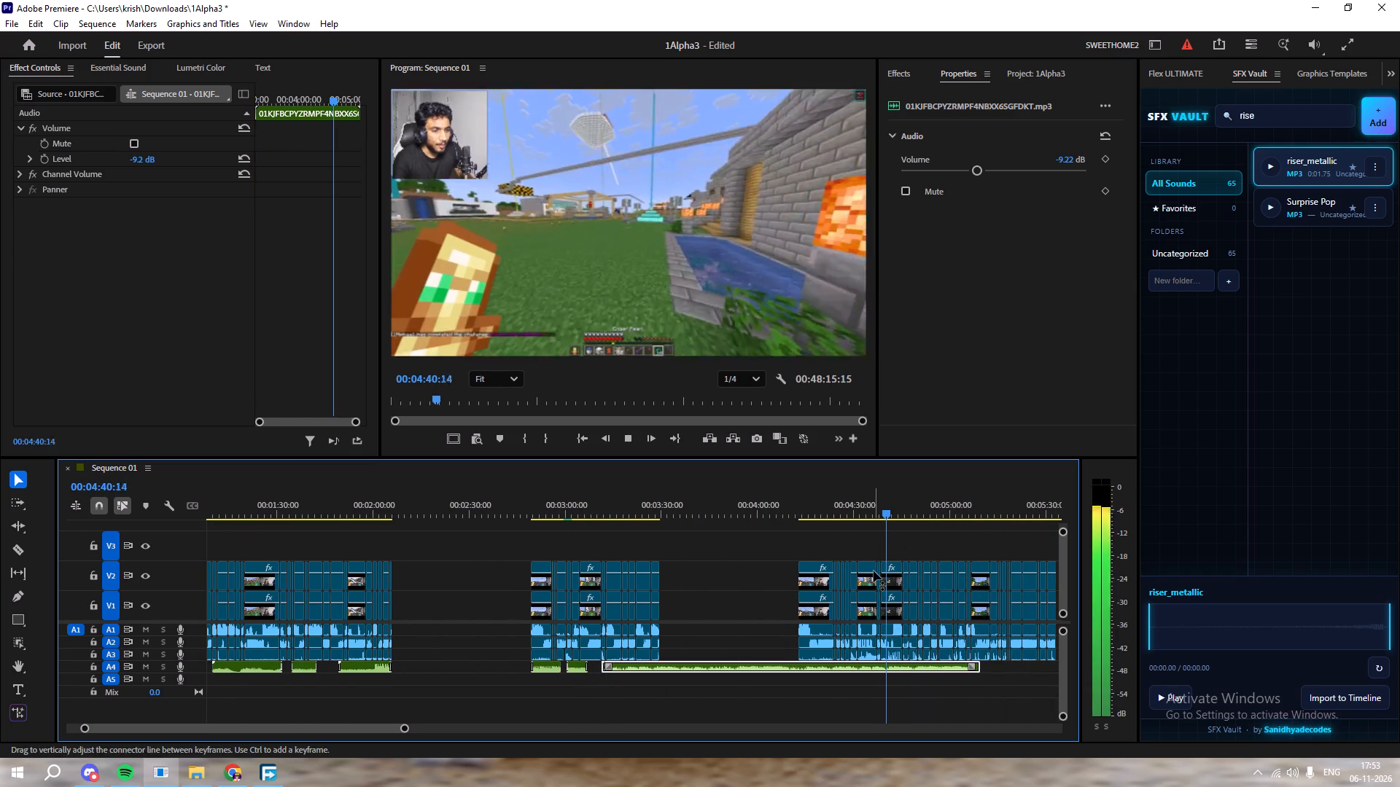
drag(877, 506, 825, 517)
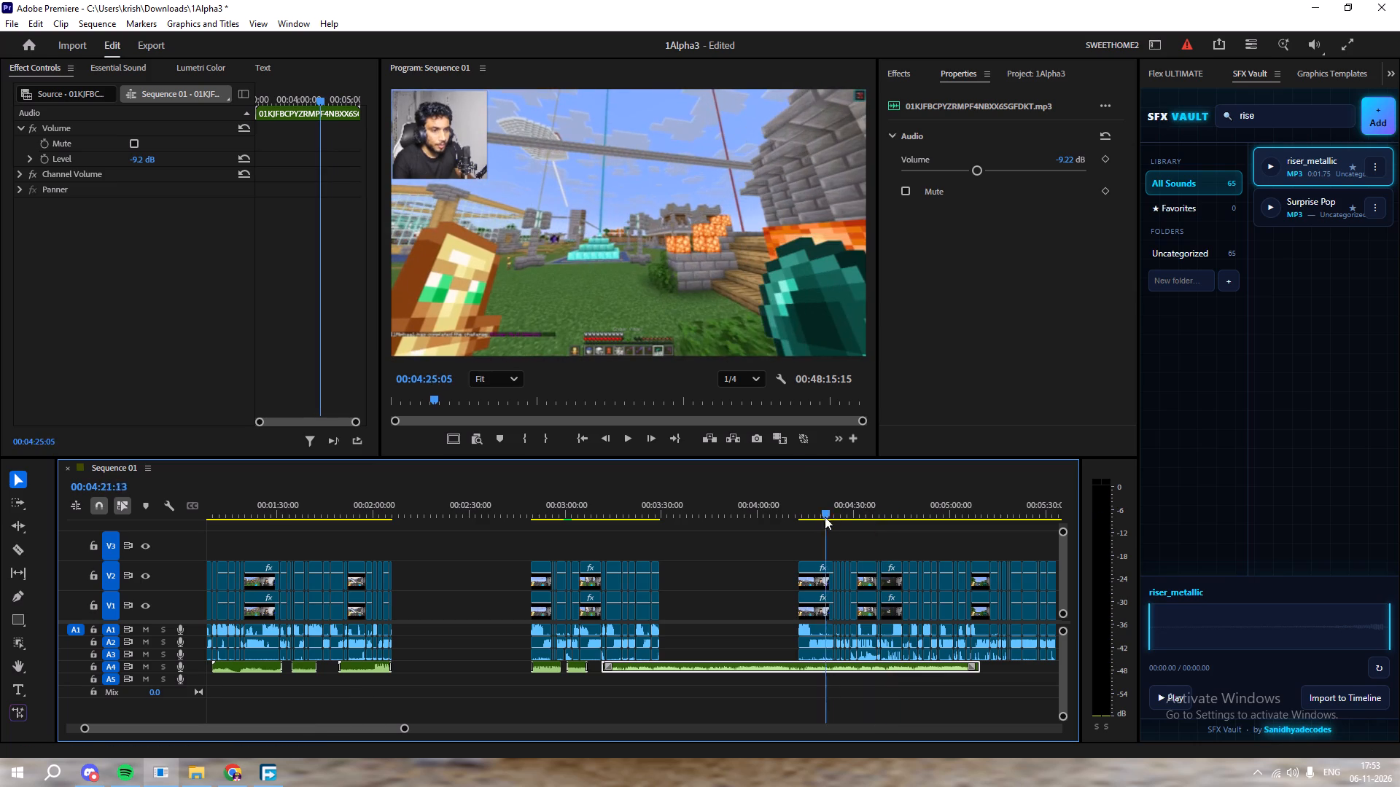
drag(825, 517, 807, 525)
key(space)
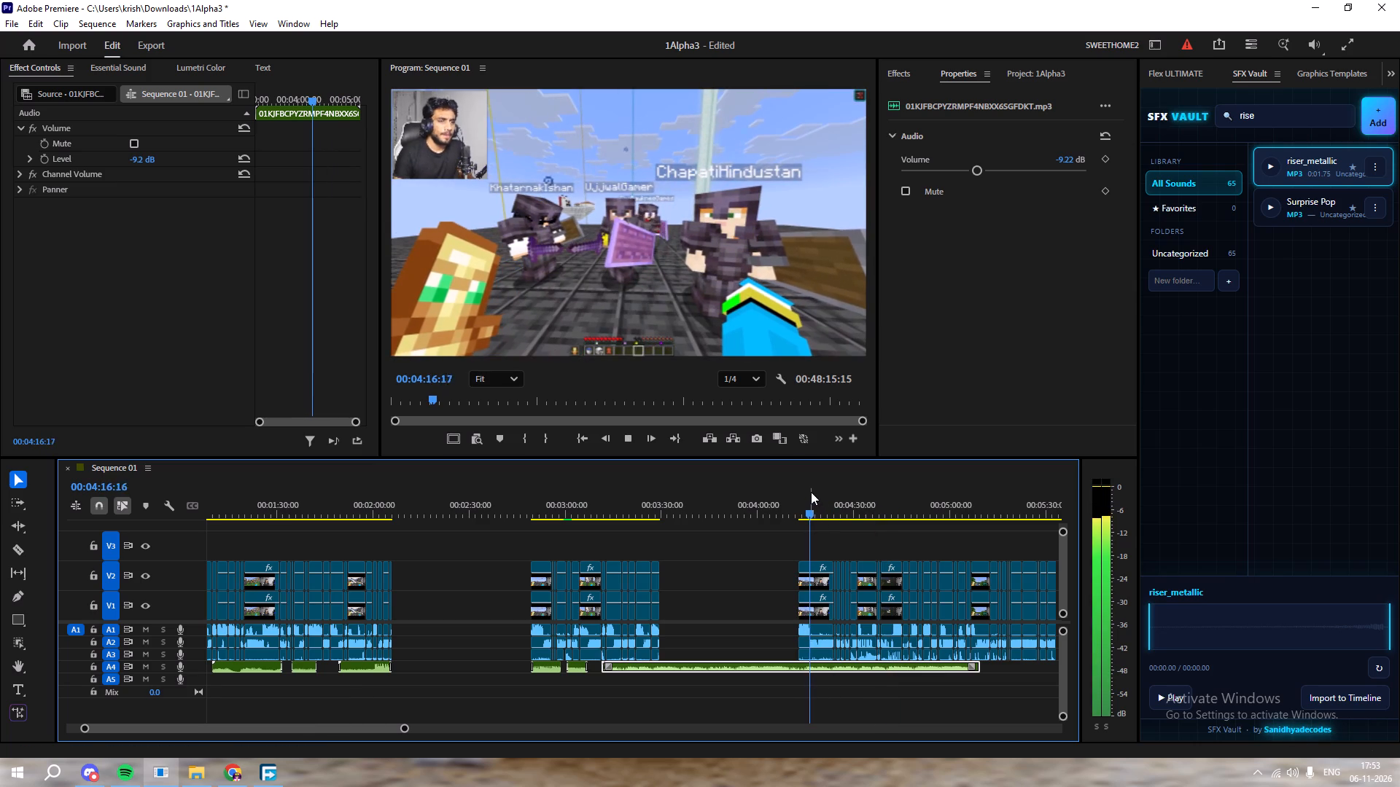
click(844, 493)
drag(841, 495, 607, 528)
Delete the 3 (3).mp4 video and audio section between about 00:03:04 and 00:03:11, just before the new music.
alt+scroll(599, 539, up, 13)
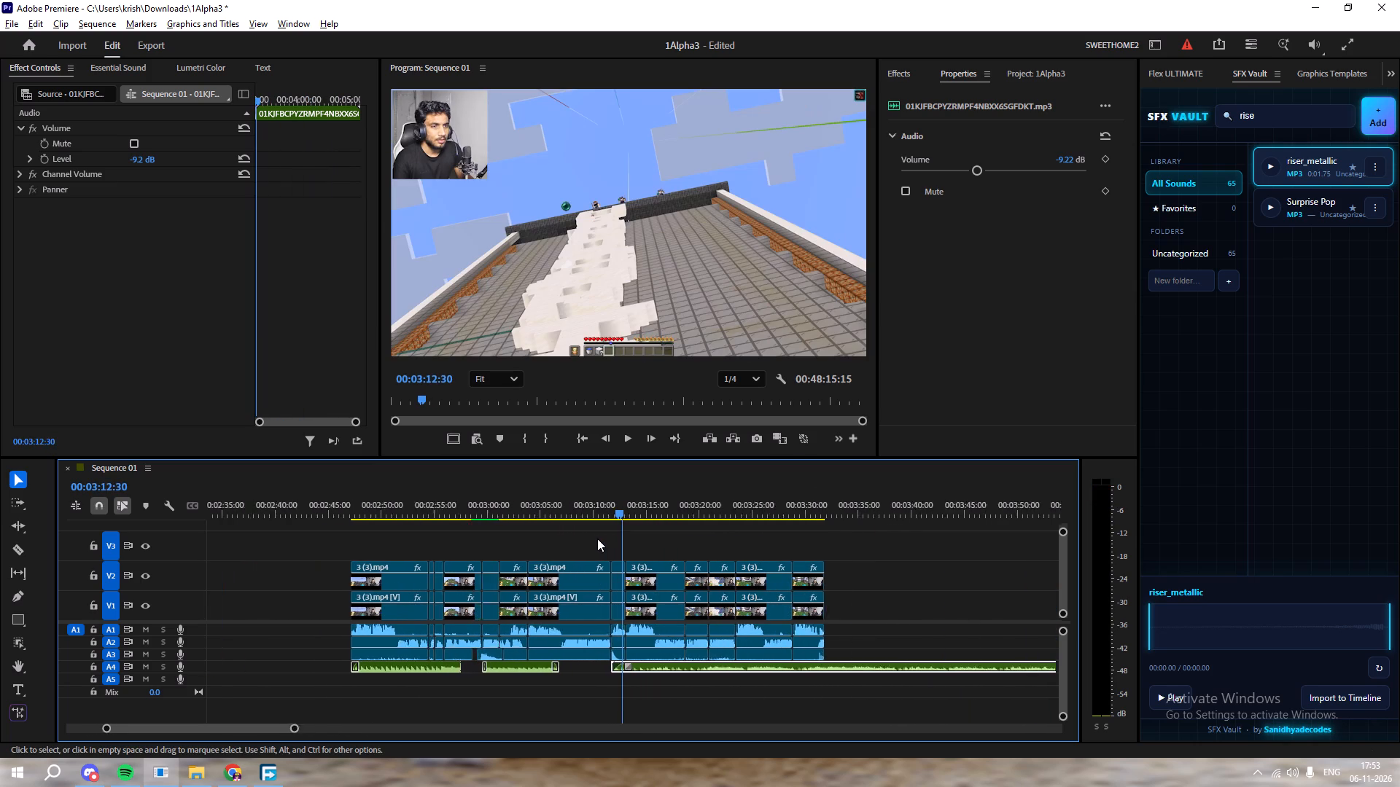
drag(574, 537, 563, 651)
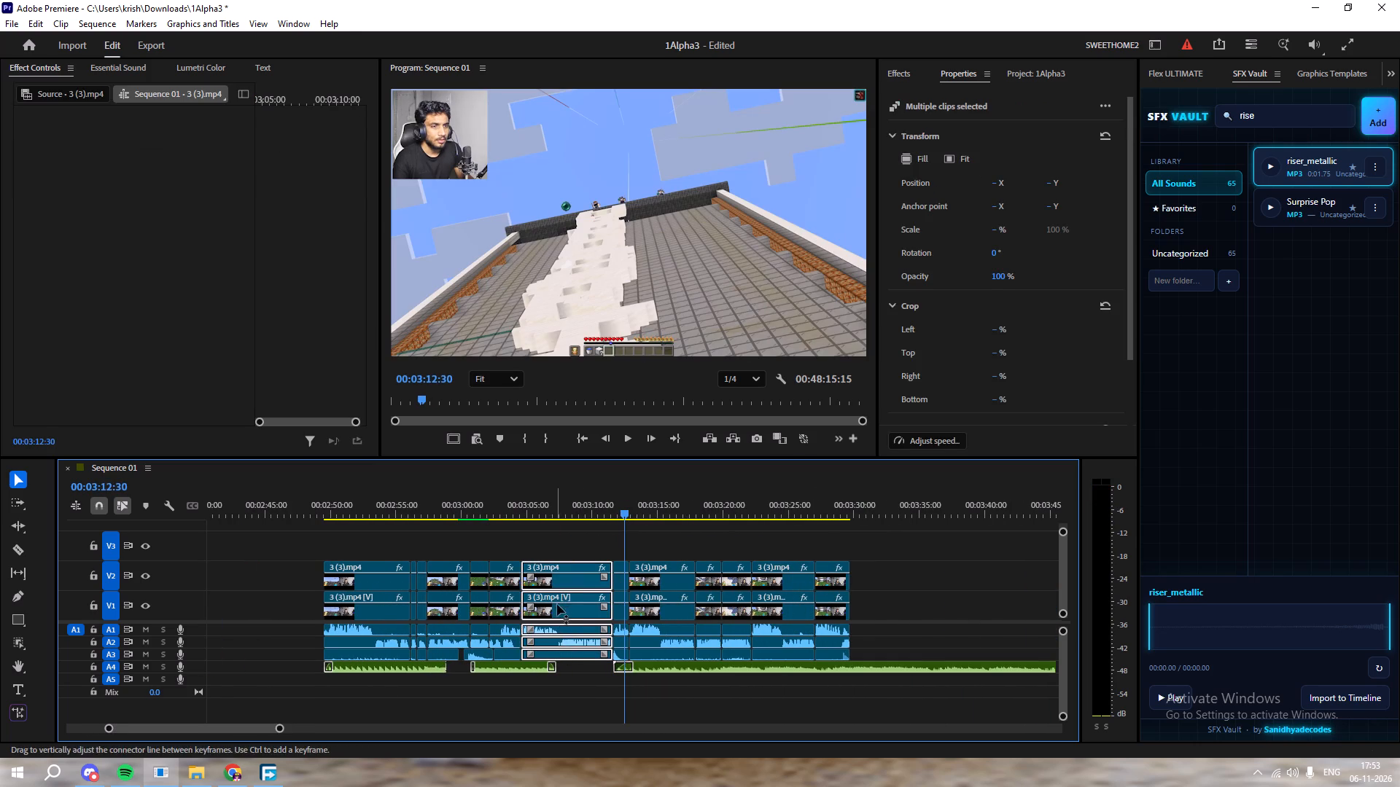
key(Delete)
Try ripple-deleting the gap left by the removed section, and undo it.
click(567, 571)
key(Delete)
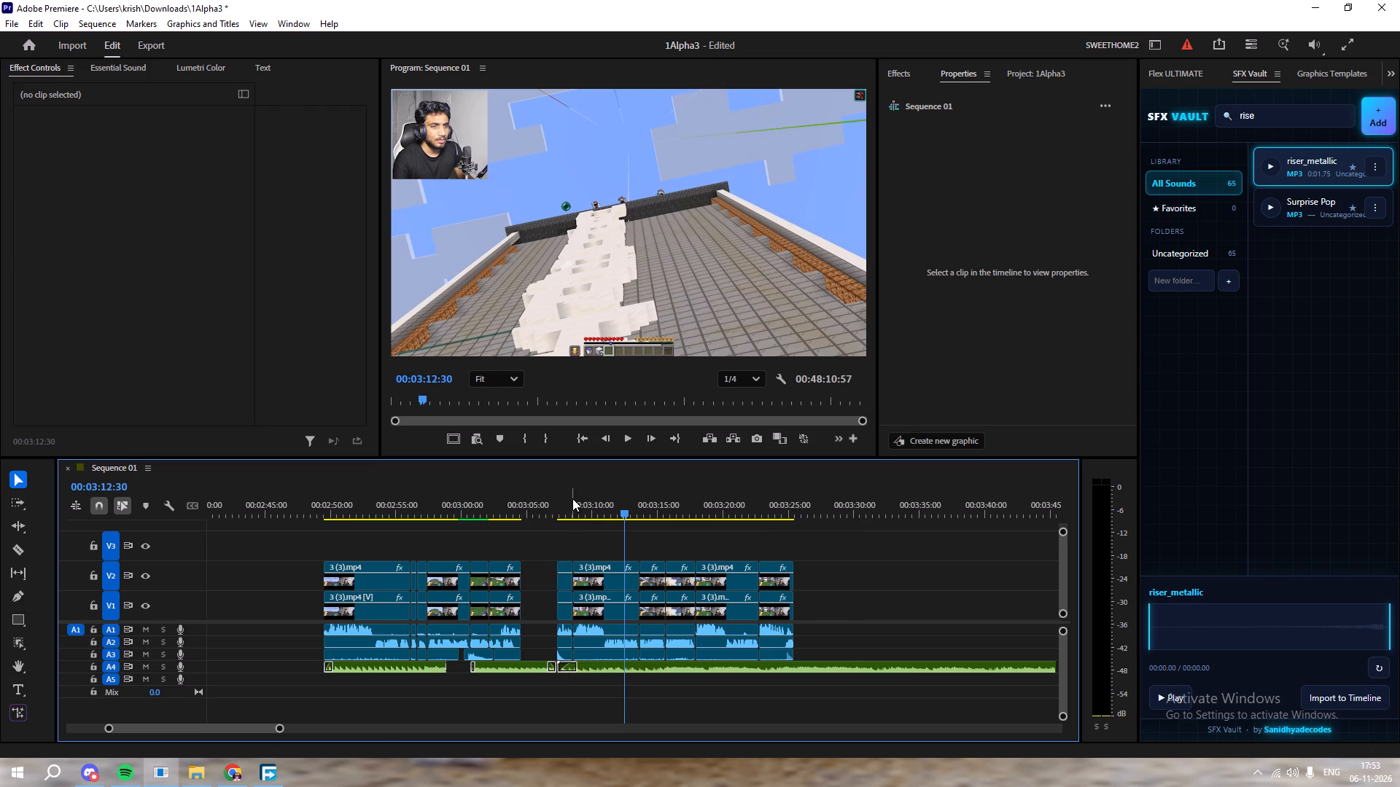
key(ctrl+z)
Ripple-delete the gap left by the removed 3 (3).mp4 section.
click(561, 571)
key(Delete)
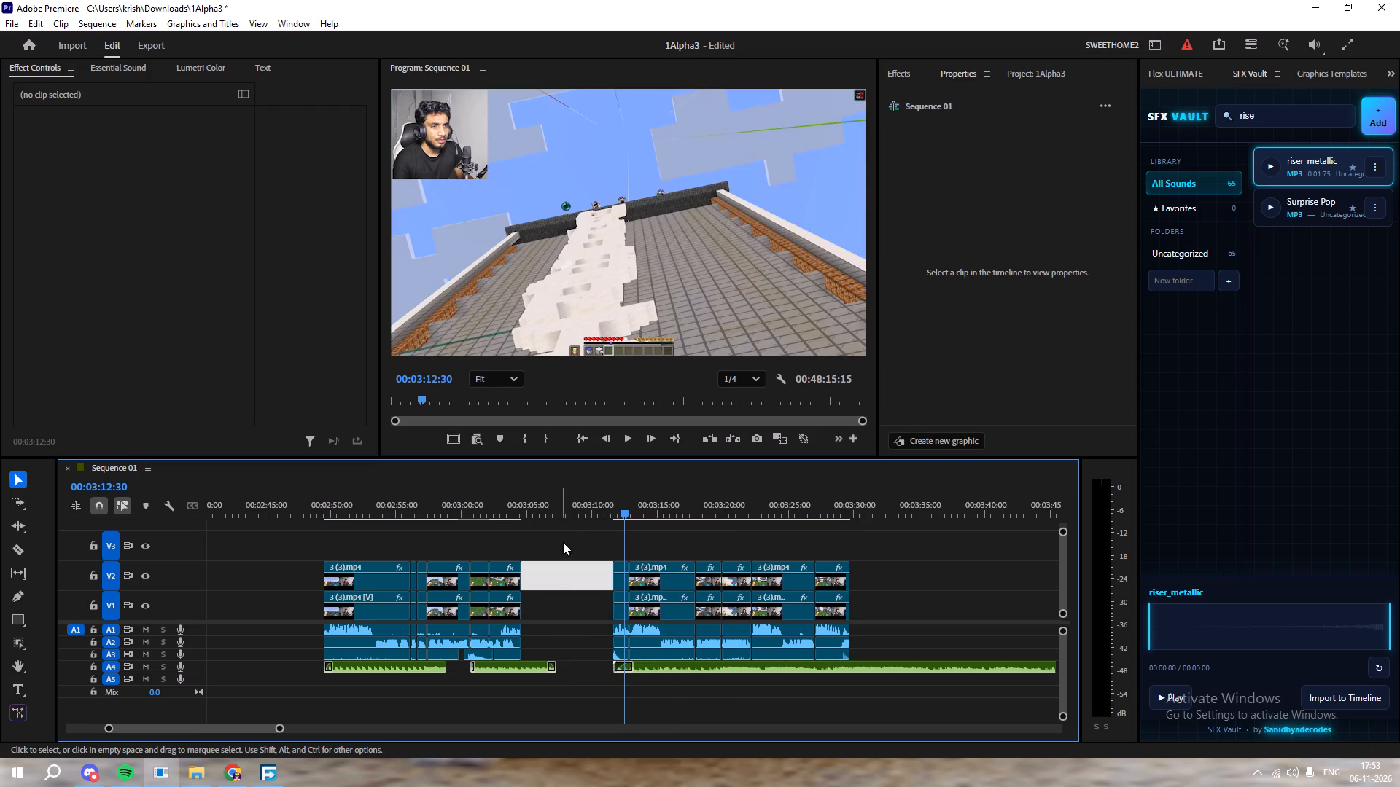
Play back the join and trim the earlier A4 music clip's end to the last video clip's end, about 00:03:04.
drag(563, 499, 492, 514)
key(space)
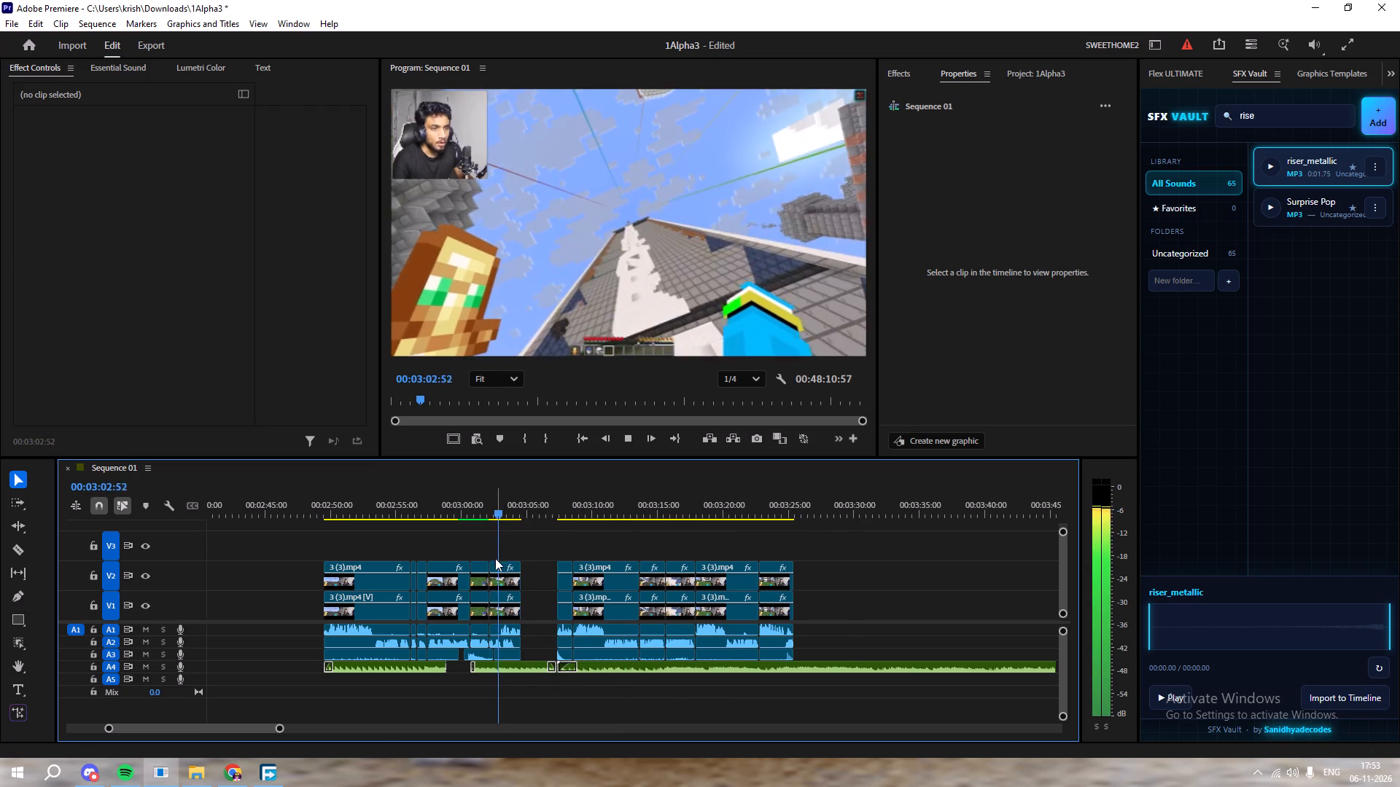
key(space)
key(space)
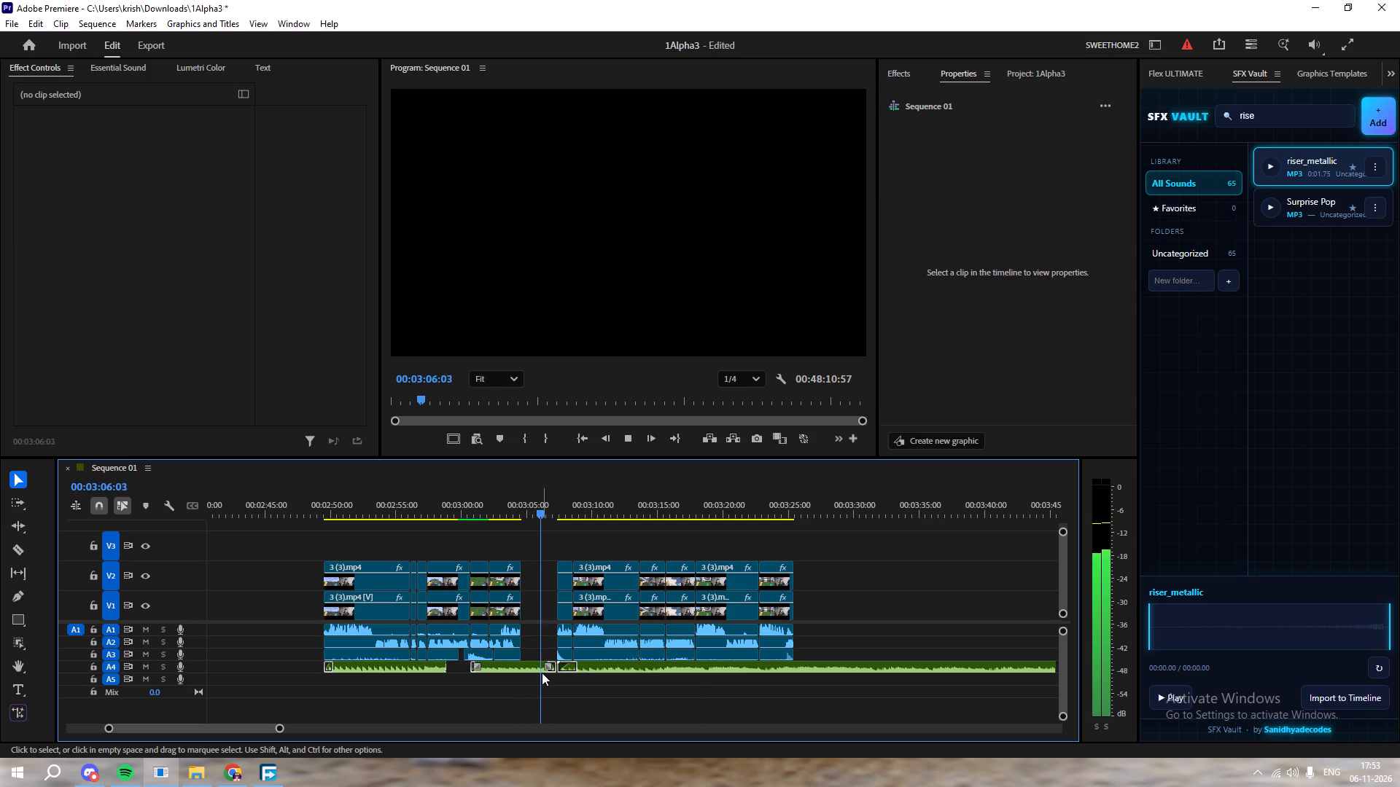
key(space)
drag(556, 667, 523, 672)
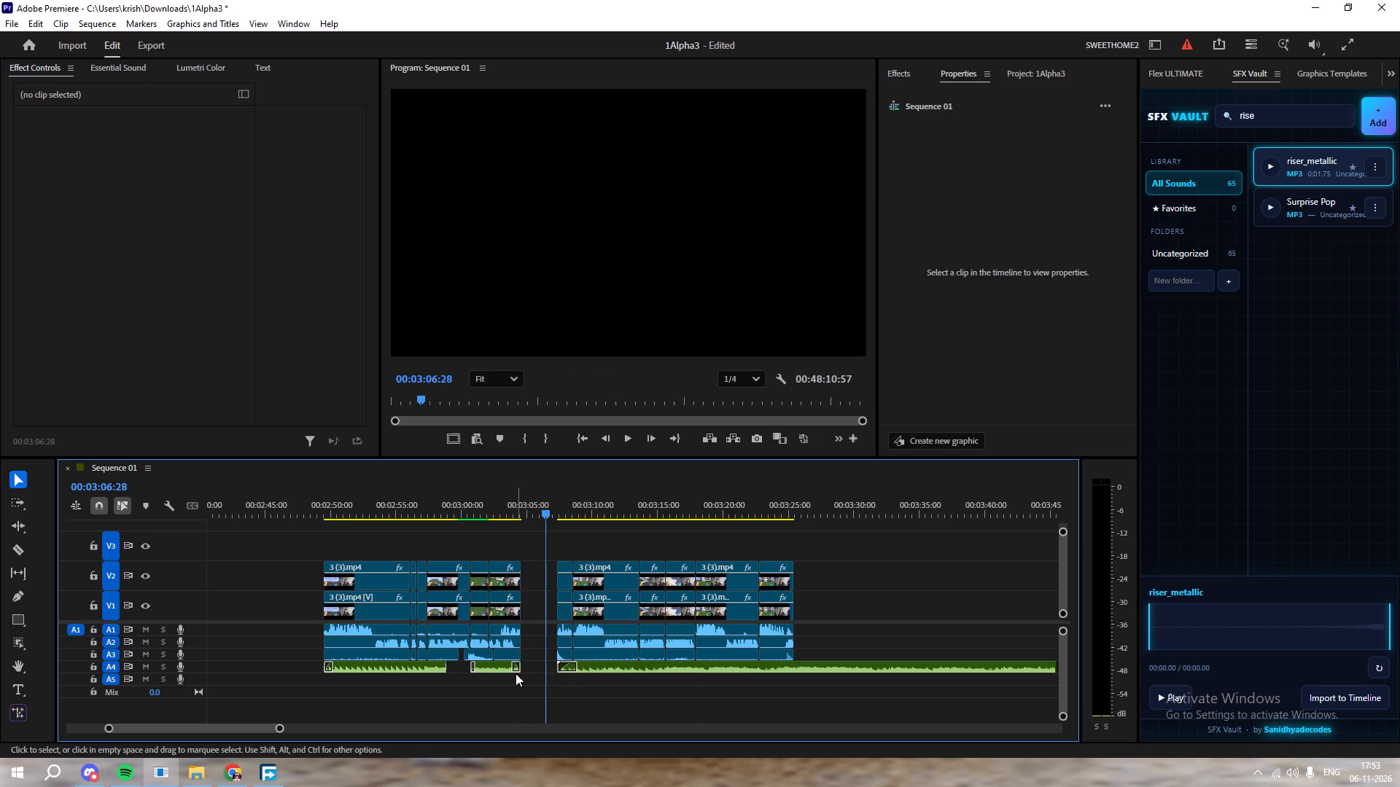
Play back the shortened music ending and ripple-delete the remaining gap after about 00:03:04.
drag(503, 488, 488, 502)
key(space)
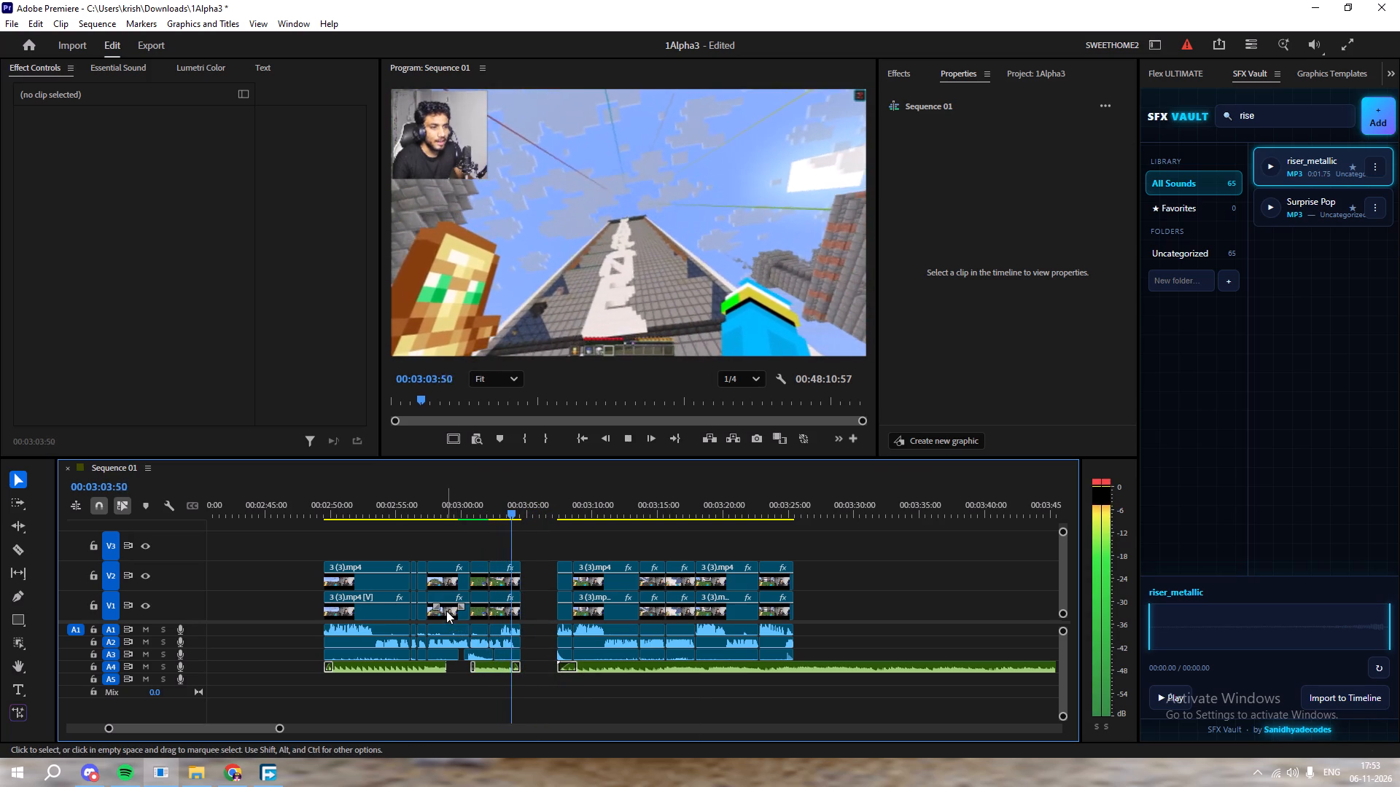
key(space)
click(542, 579)
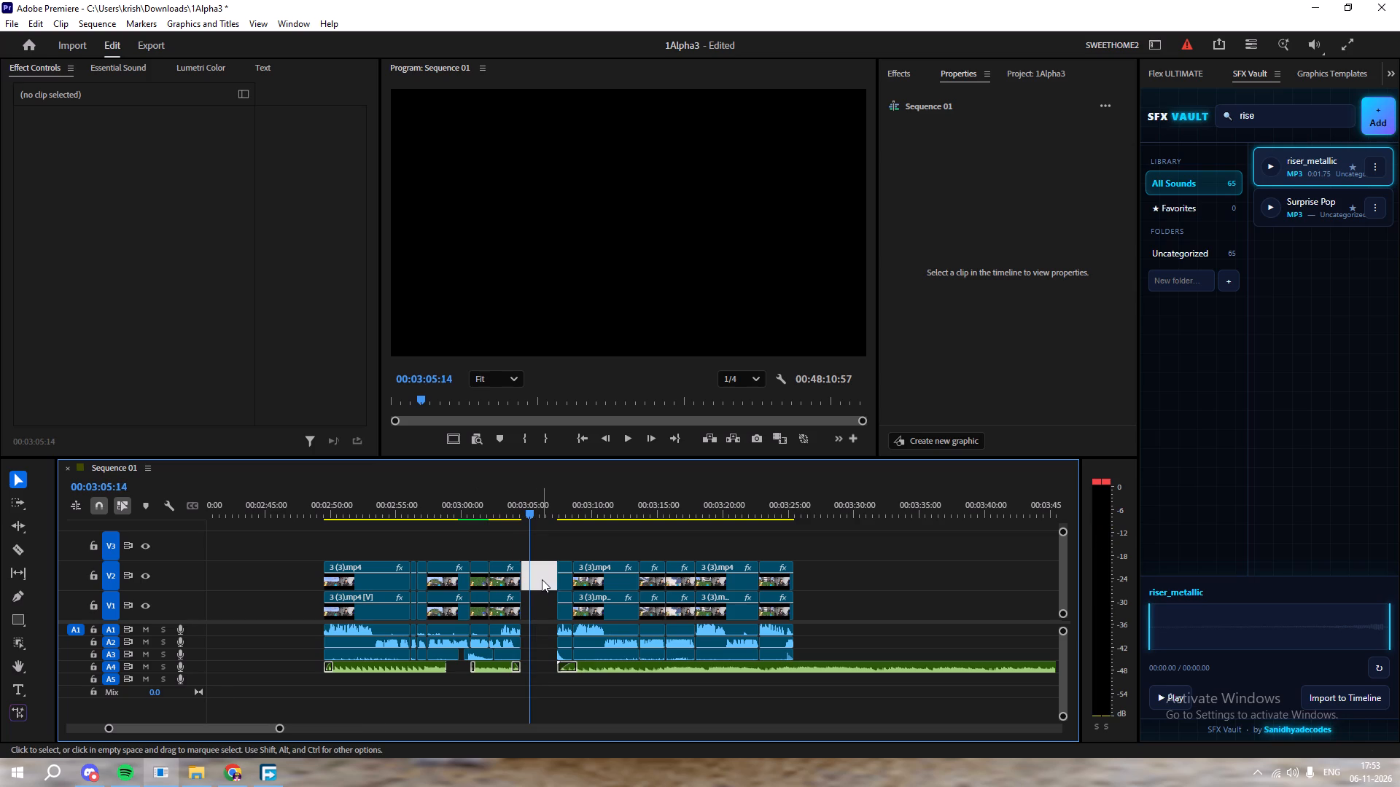
key(Delete)
Save the project and play back the closed join from about 00:03:03:02.
drag(521, 510, 503, 516)
key(ctrl+s)
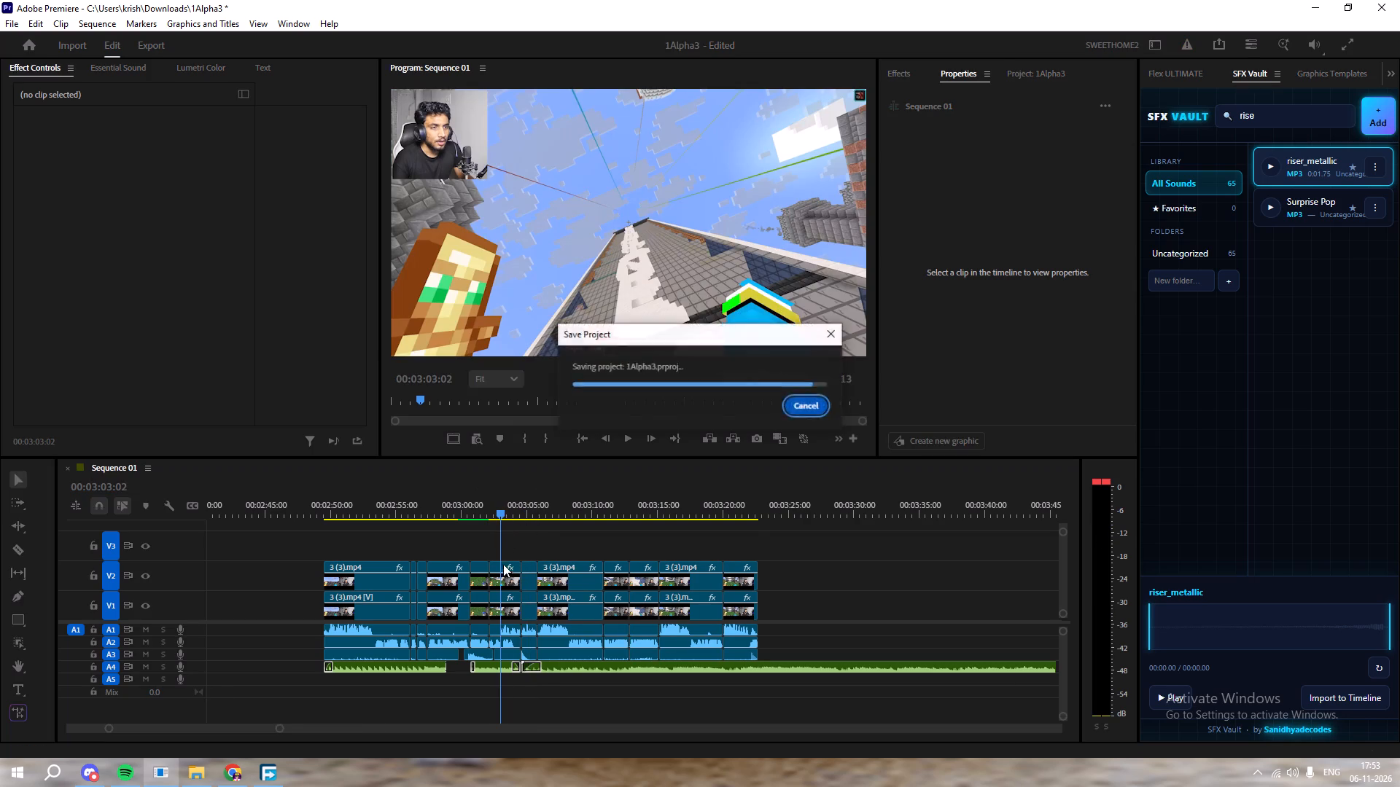
key(space)
alt+scroll(494, 588, up, 13)
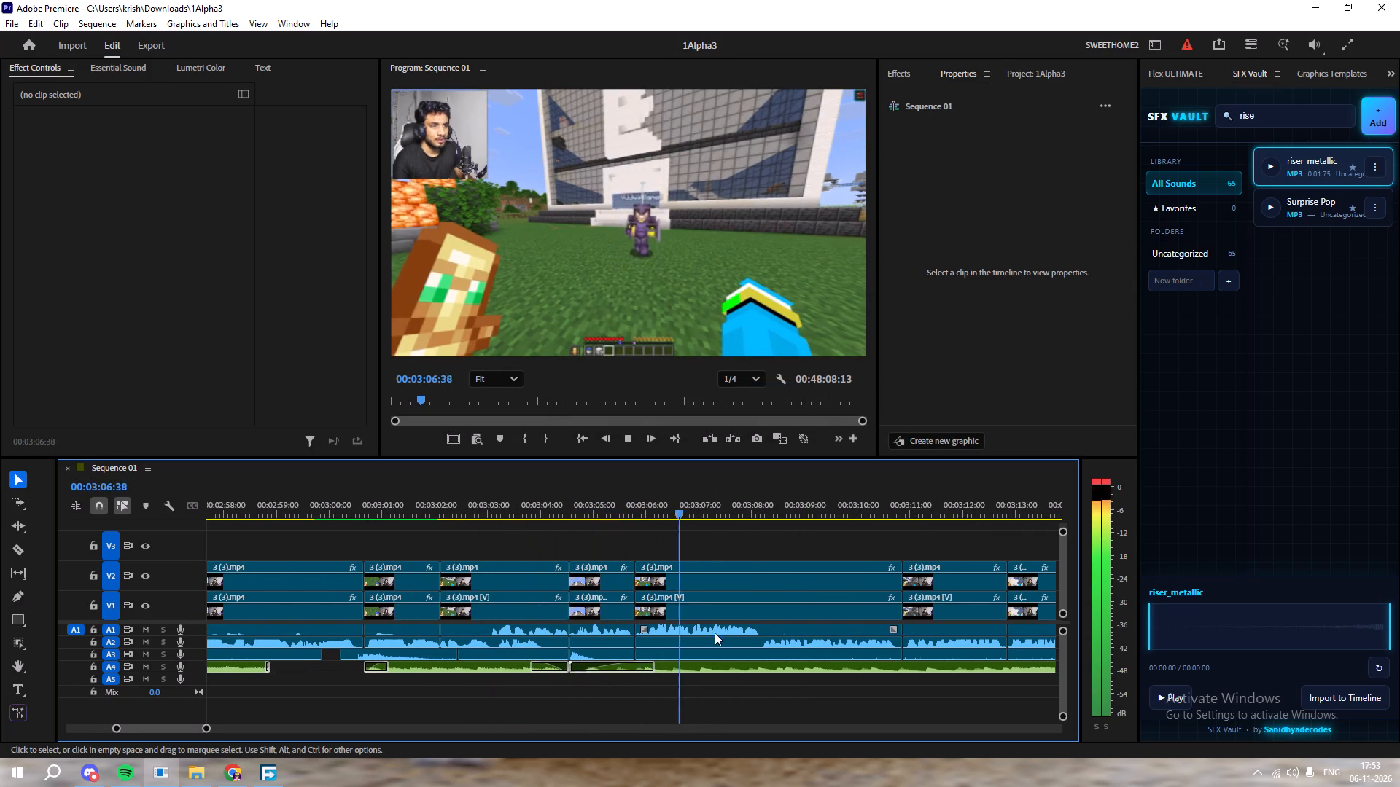
Delete the short 3 (3).mp4 section around 00:03:05, including its V2, V1 and A1 to A3 parts.
key(space)
drag(605, 548, 599, 633)
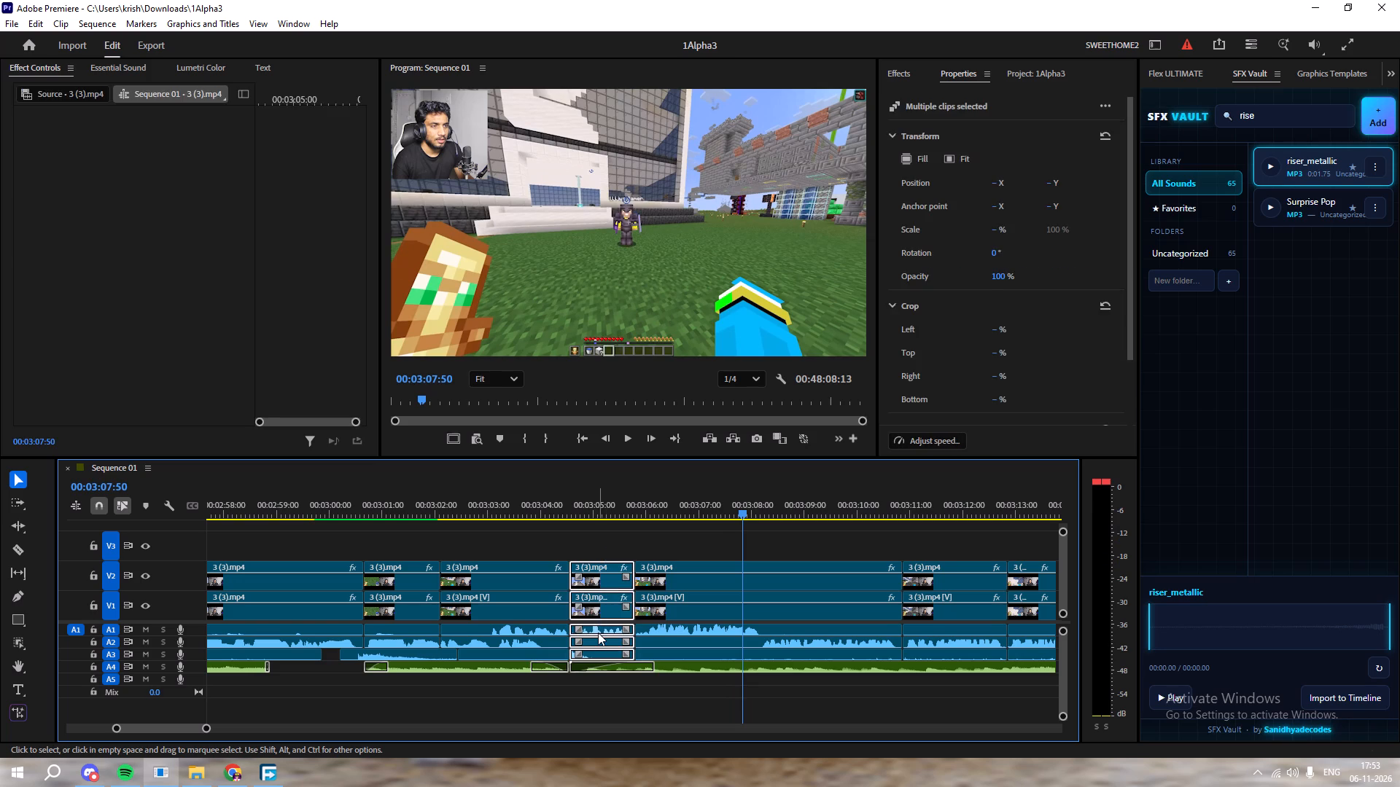
key(Delete)
Ripple-delete the gap left around 00:03:05, redoing it after moving the A4 music clip later past the gap.
click(603, 585)
key(Delete)
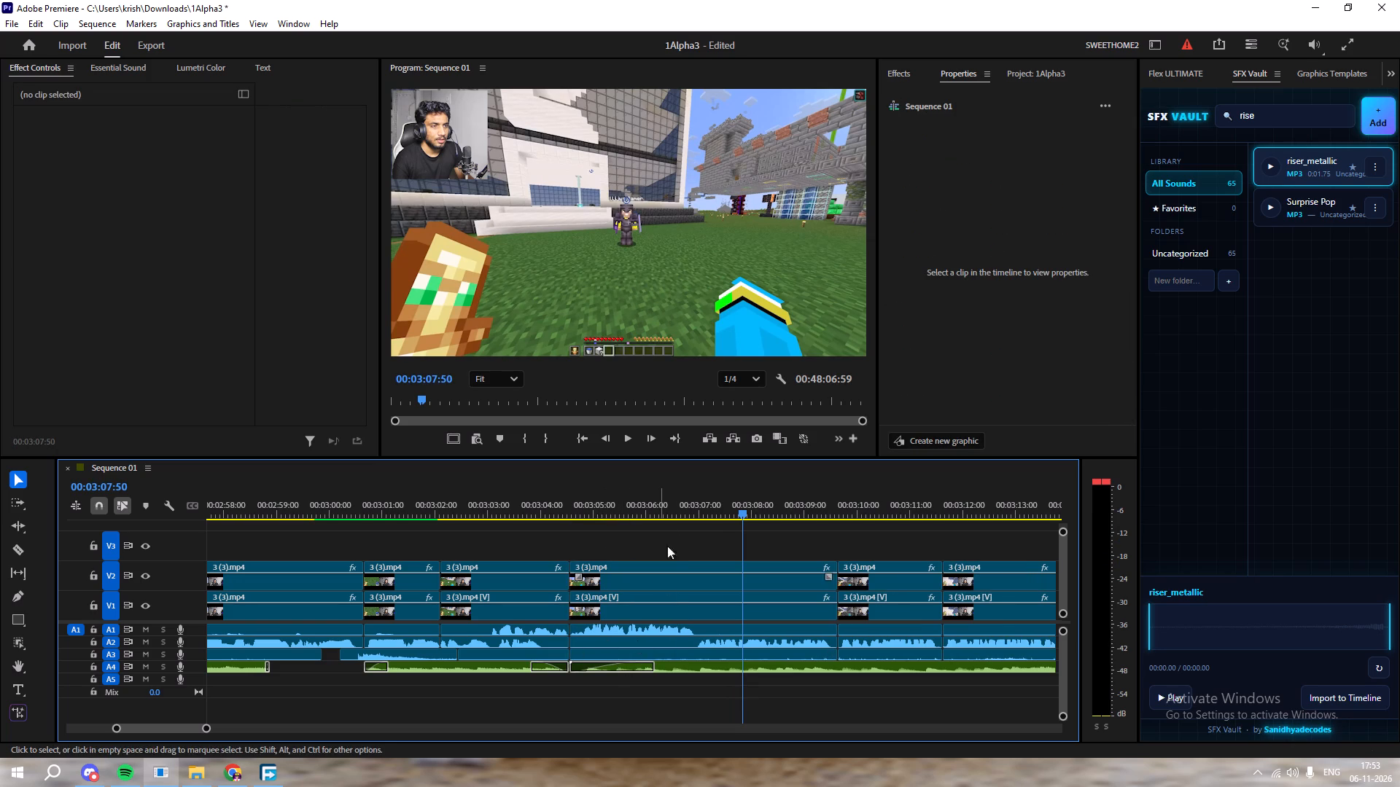
key(ctrl+z)
drag(675, 670, 746, 671)
click(596, 587)
key(Delete)
Save the project and play back the closed join from about 00:03:02 through to about 00:03:18.
drag(598, 522, 580, 529)
drag(577, 507, 569, 518)
key(space)
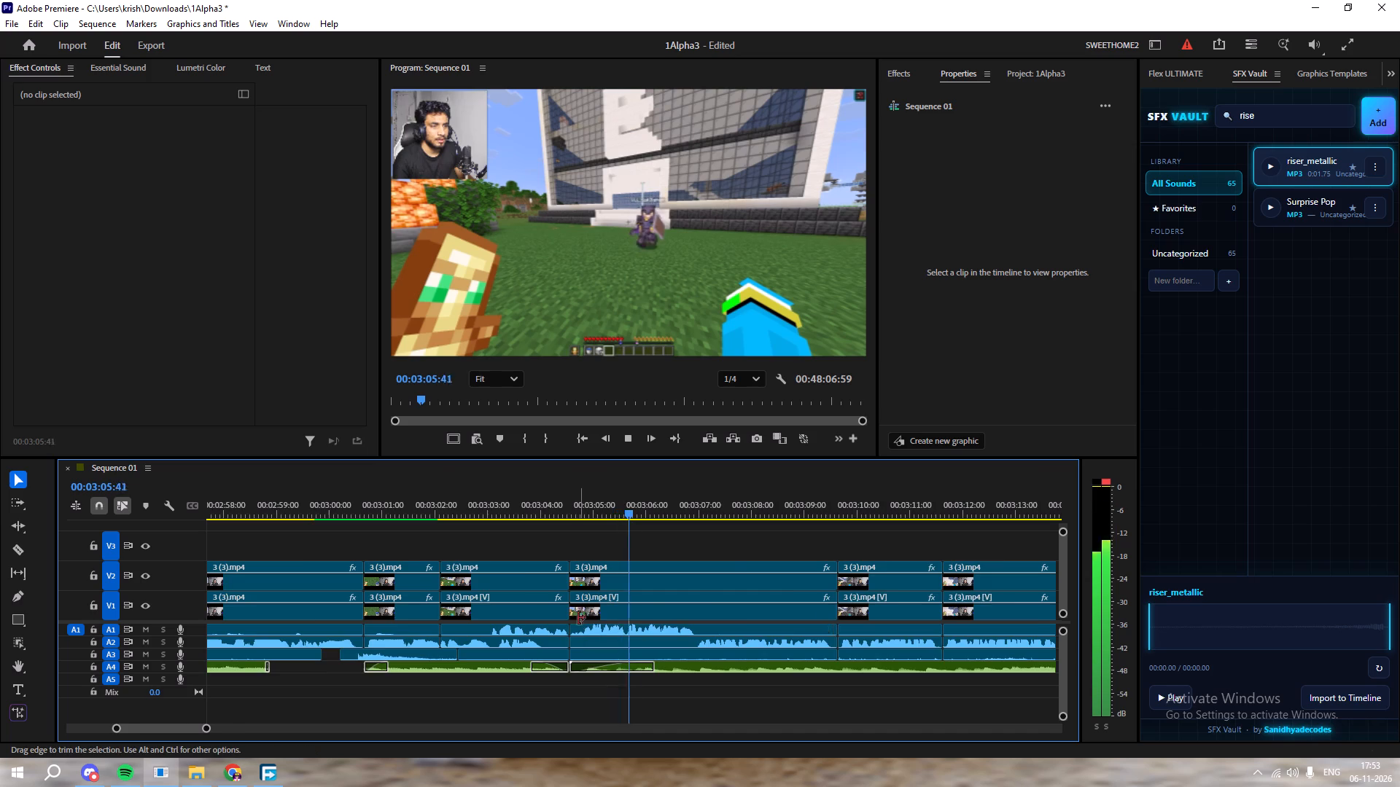
alt+scroll(578, 615, down, 5)
key(ctrl+s)
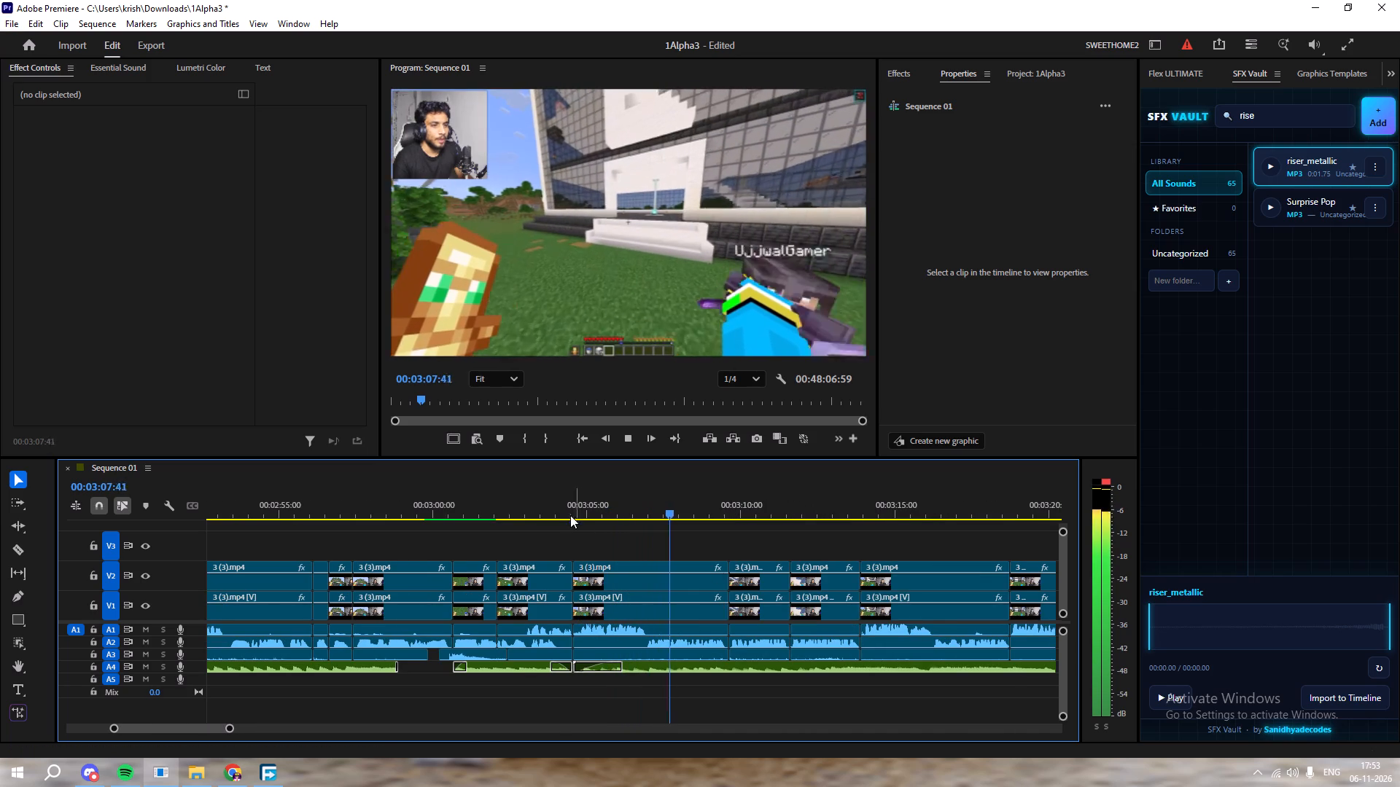
drag(562, 506, 552, 508)
drag(547, 501, 510, 511)
key(space)
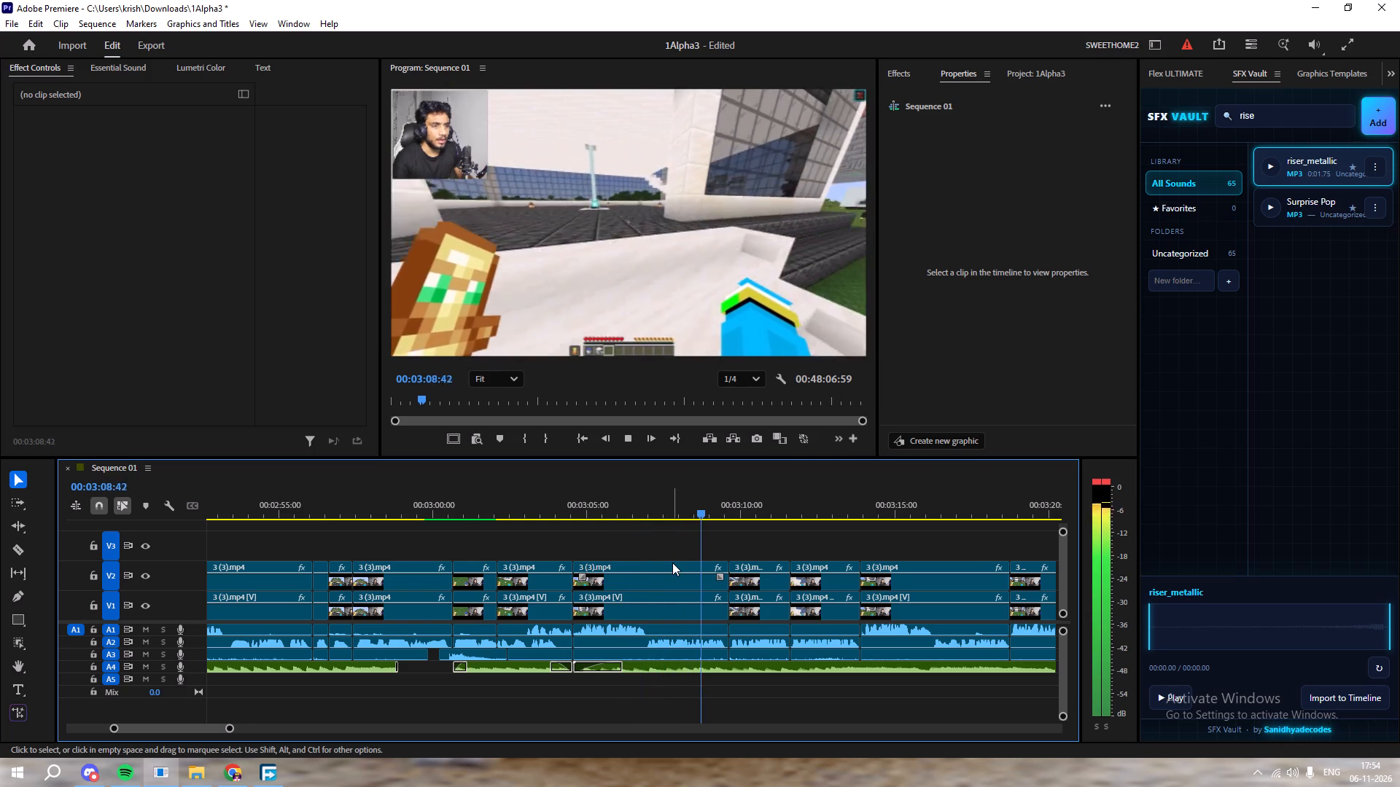
alt+scroll(672, 563, down, 4)
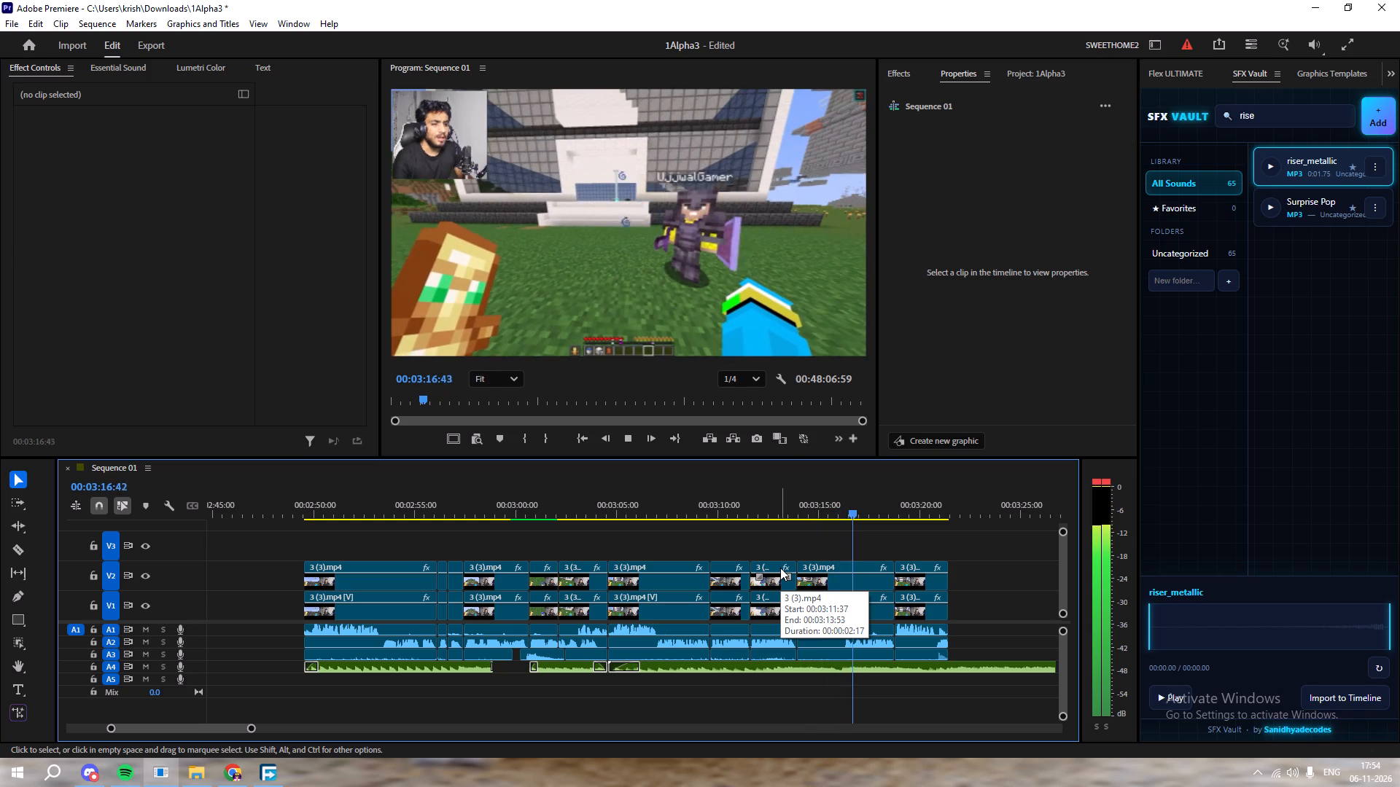
alt+scroll(825, 587, down, 2)
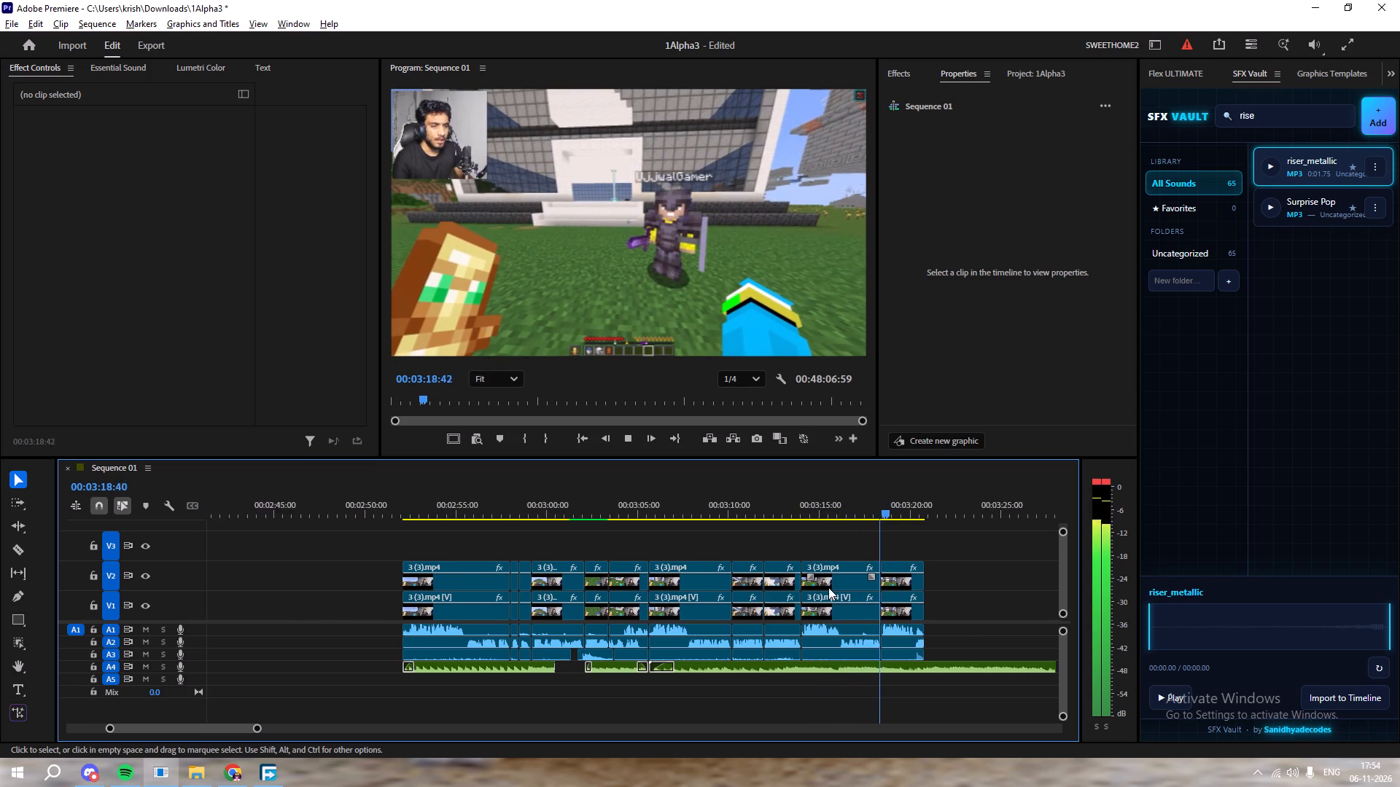
Move the two 3 (3).mp4 sections starting at 00:03:13:54 later, so that they begin at about 00:03:23.
key(space)
drag(831, 541, 901, 654)
drag(844, 613, 902, 614)
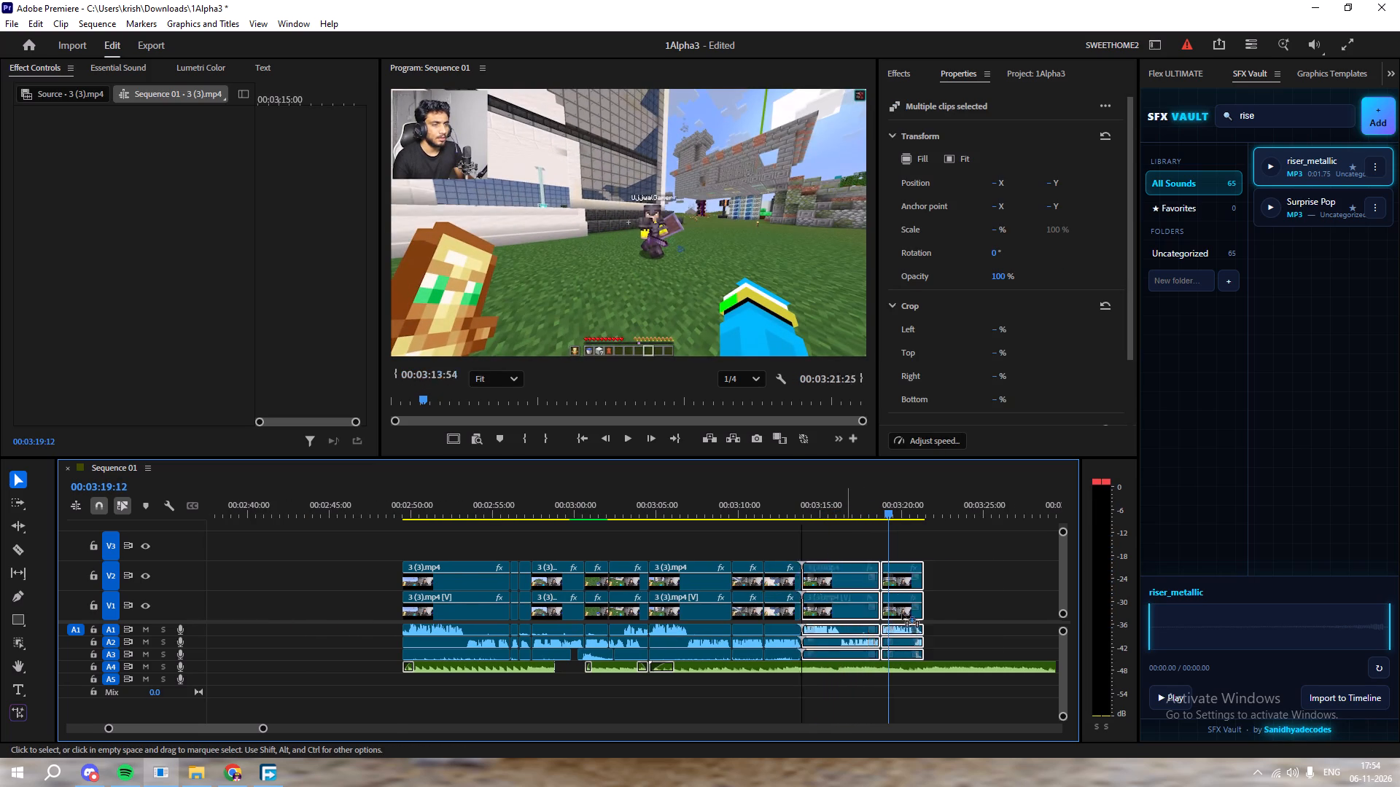
drag(902, 614, 989, 618)
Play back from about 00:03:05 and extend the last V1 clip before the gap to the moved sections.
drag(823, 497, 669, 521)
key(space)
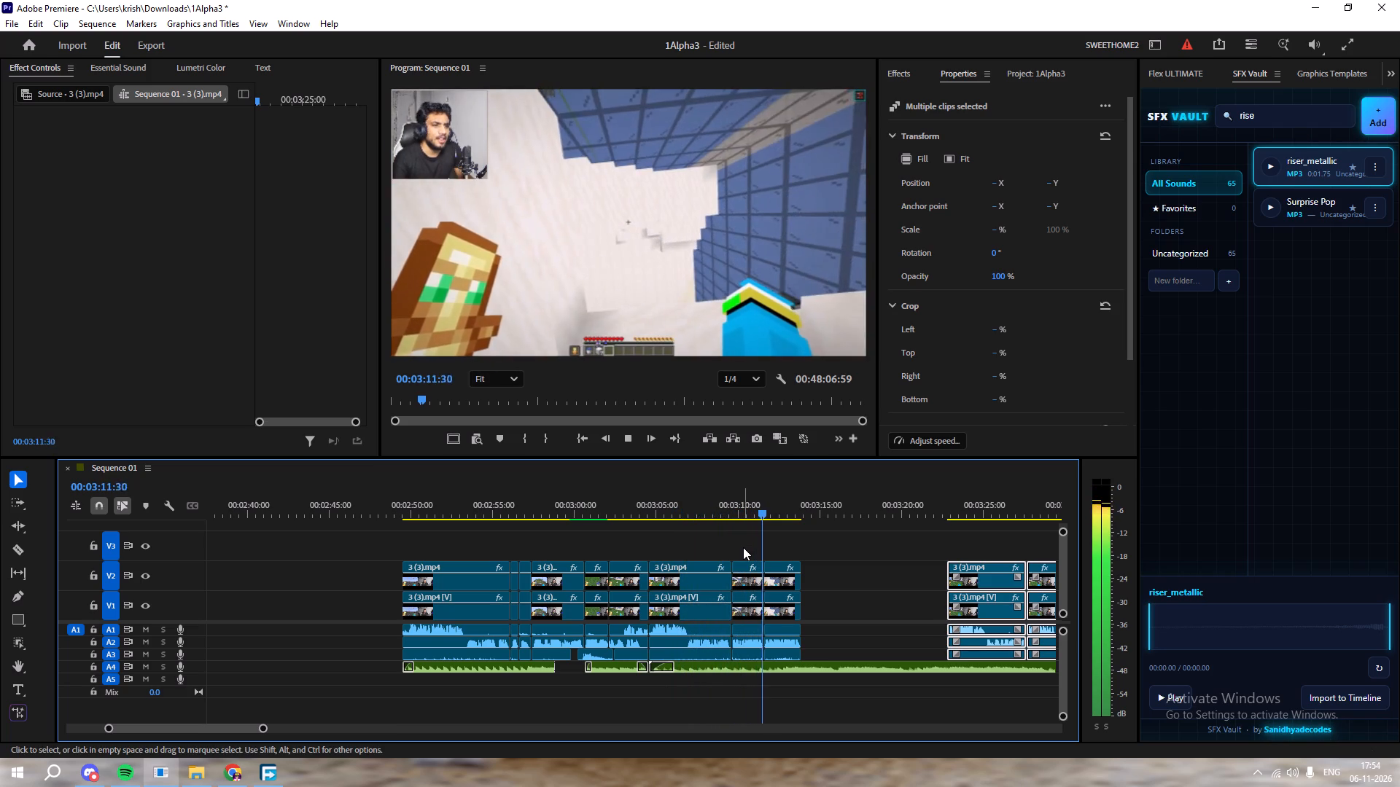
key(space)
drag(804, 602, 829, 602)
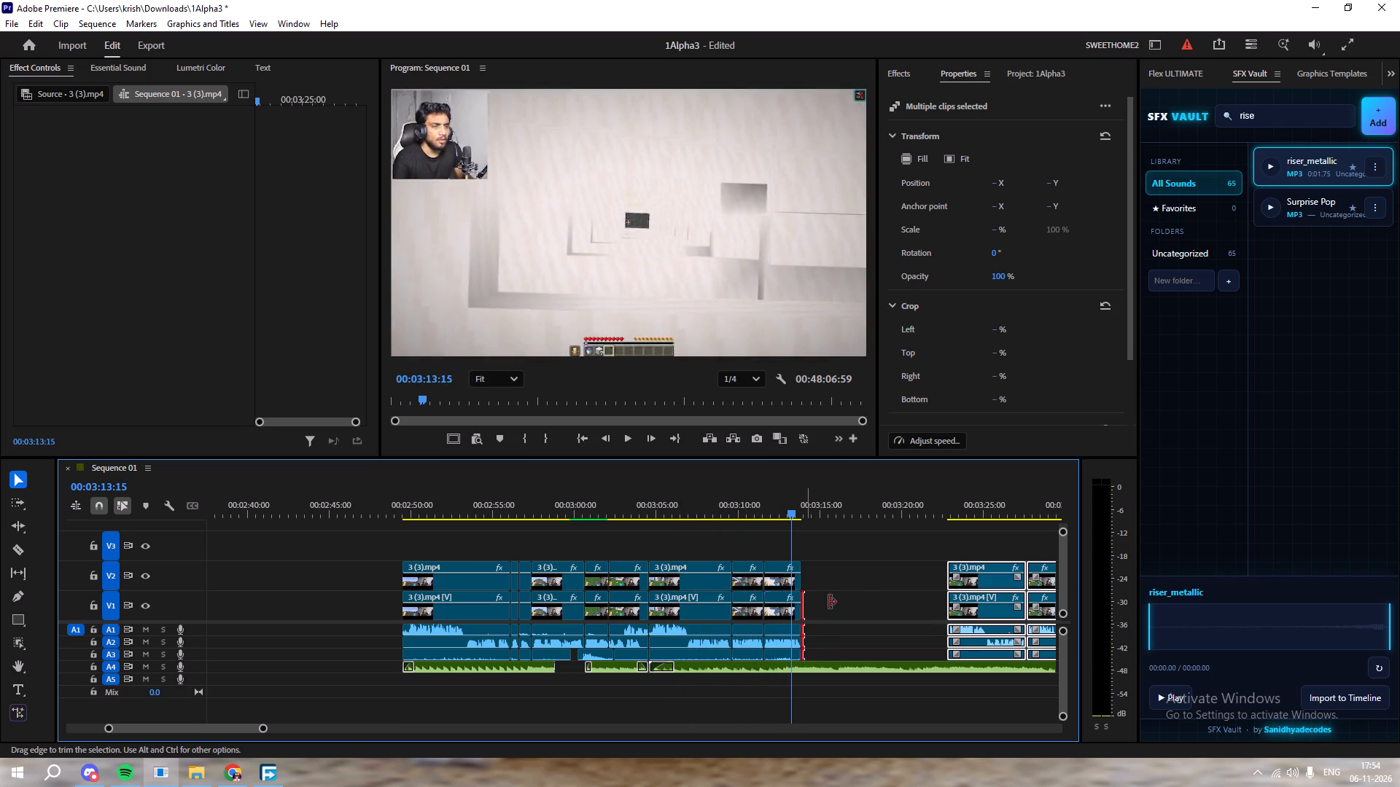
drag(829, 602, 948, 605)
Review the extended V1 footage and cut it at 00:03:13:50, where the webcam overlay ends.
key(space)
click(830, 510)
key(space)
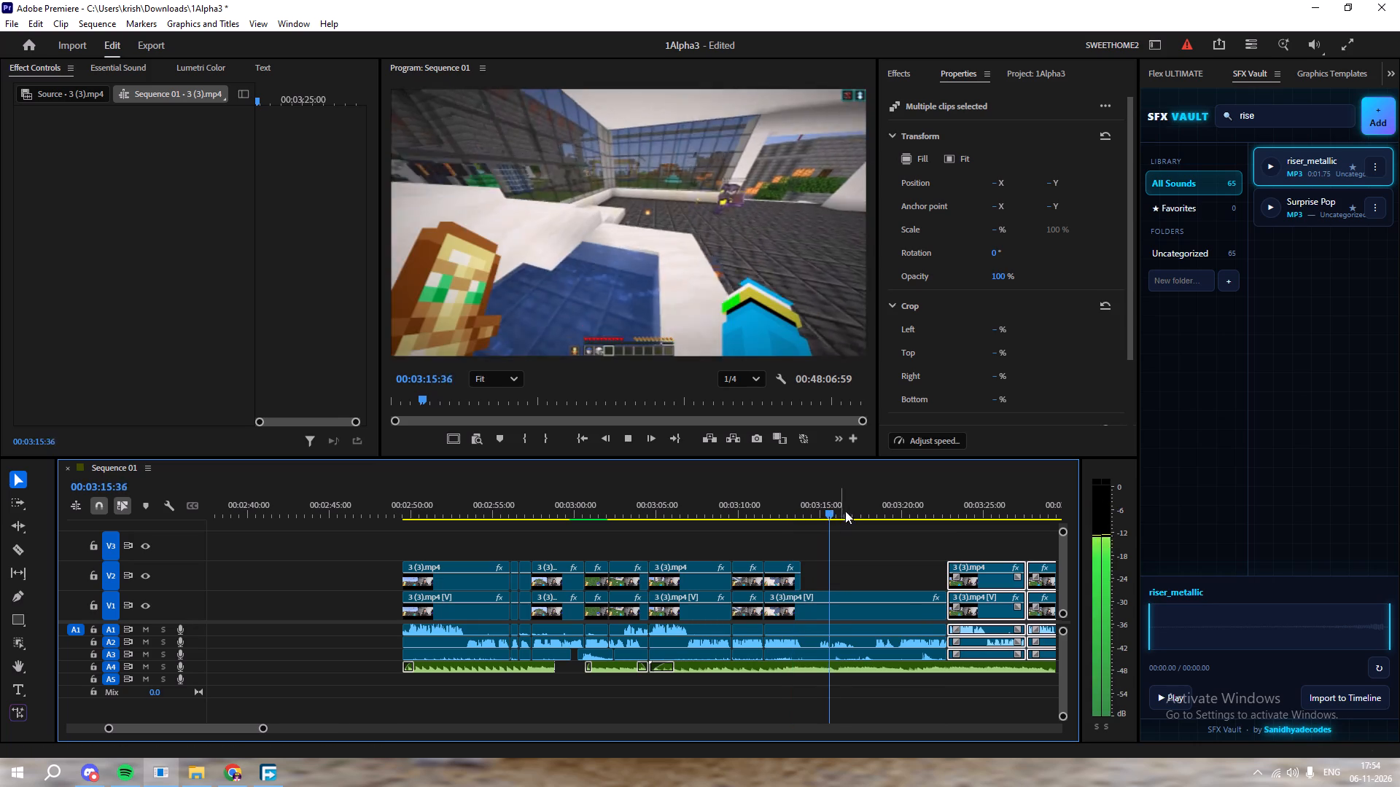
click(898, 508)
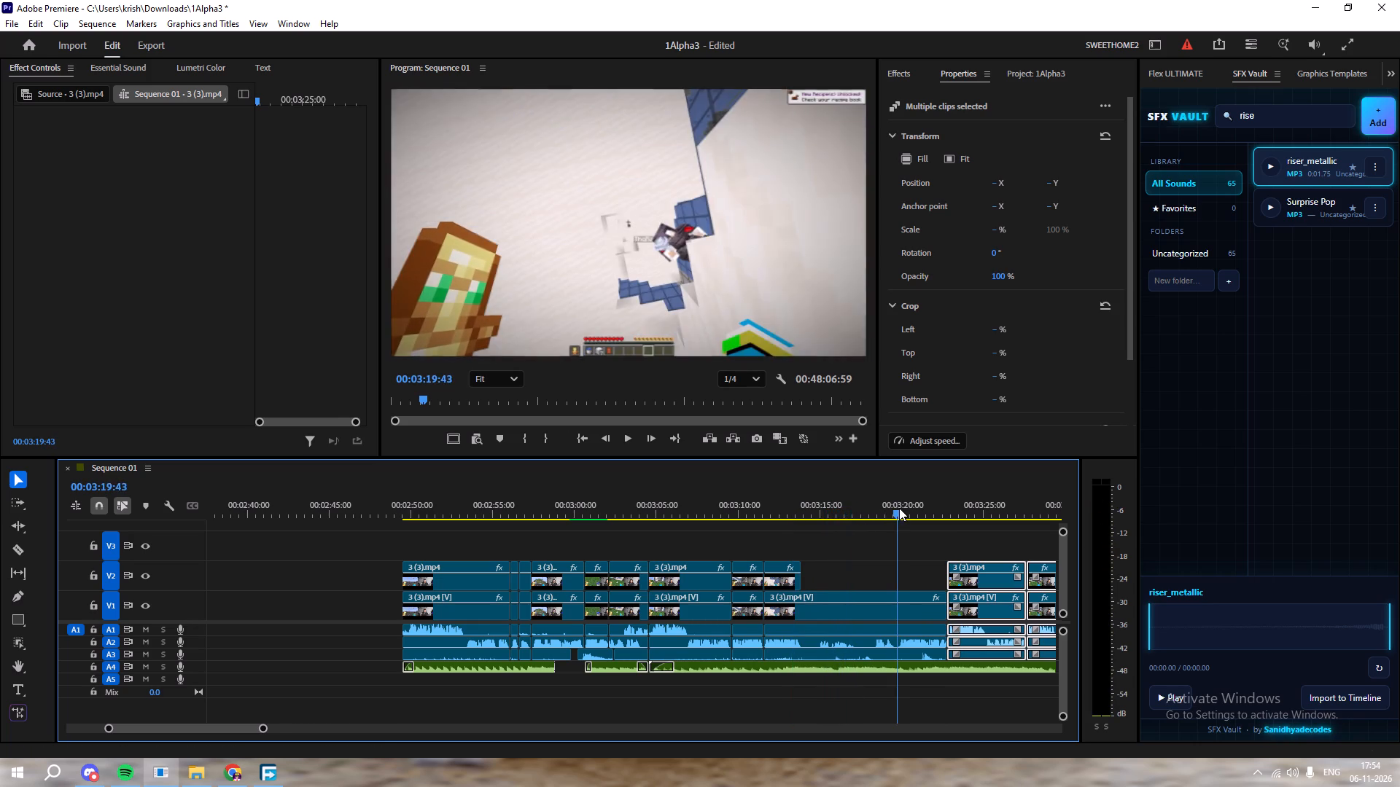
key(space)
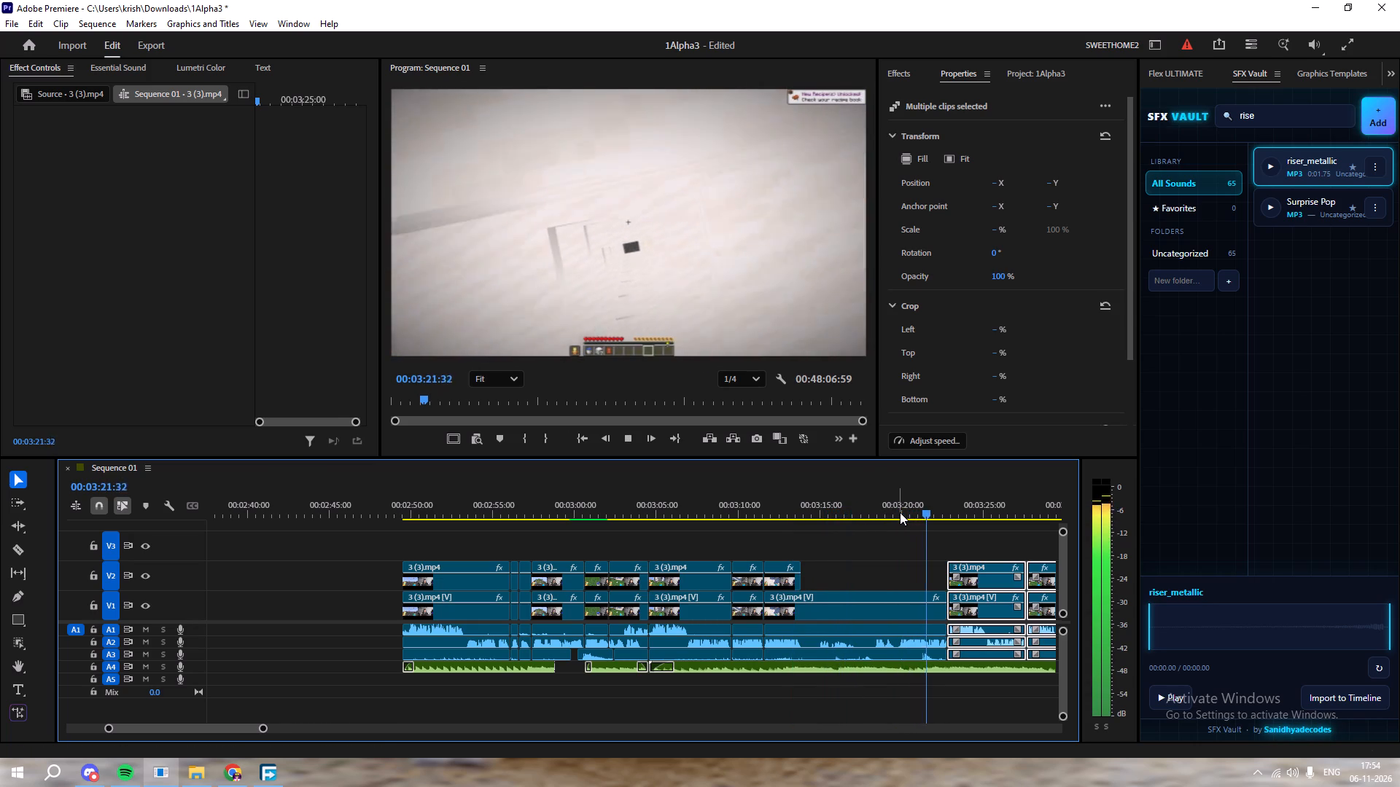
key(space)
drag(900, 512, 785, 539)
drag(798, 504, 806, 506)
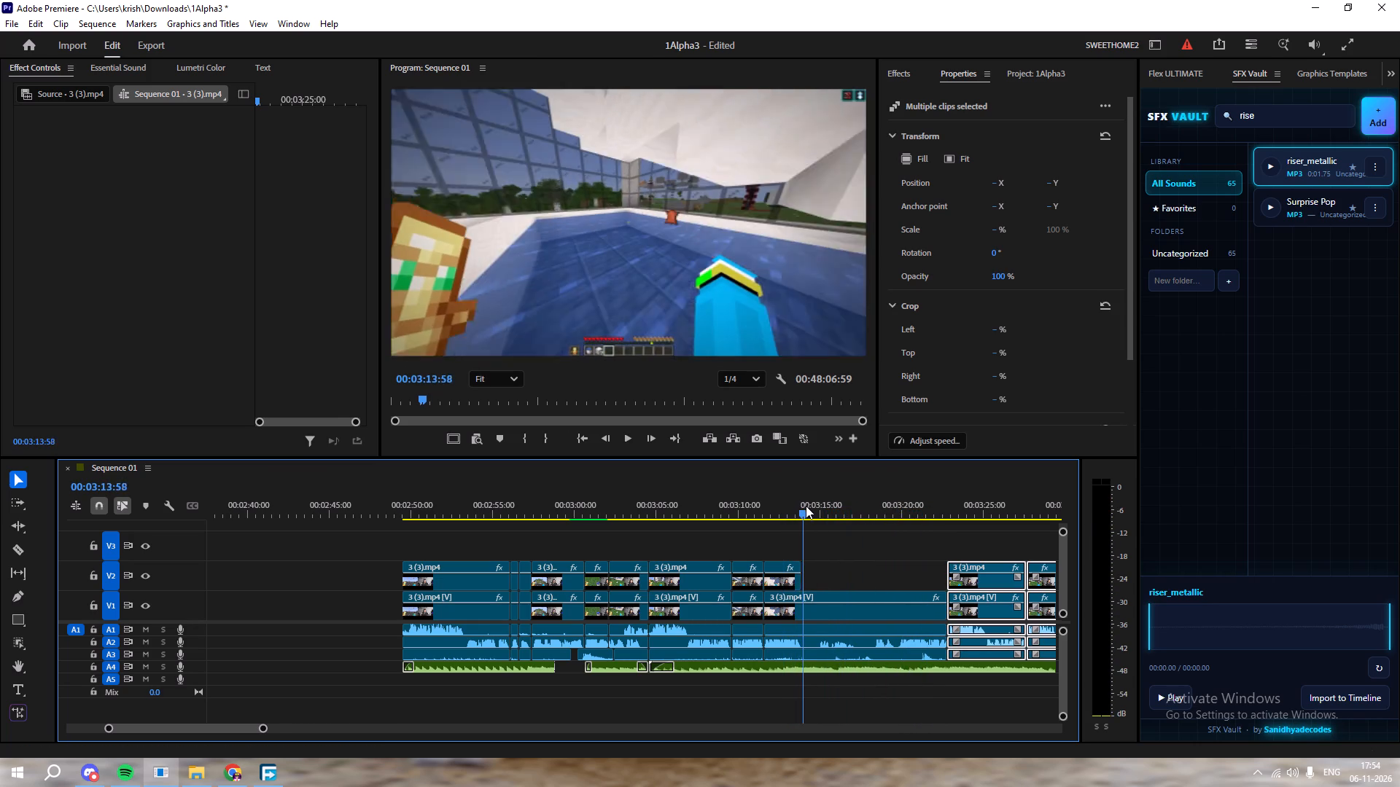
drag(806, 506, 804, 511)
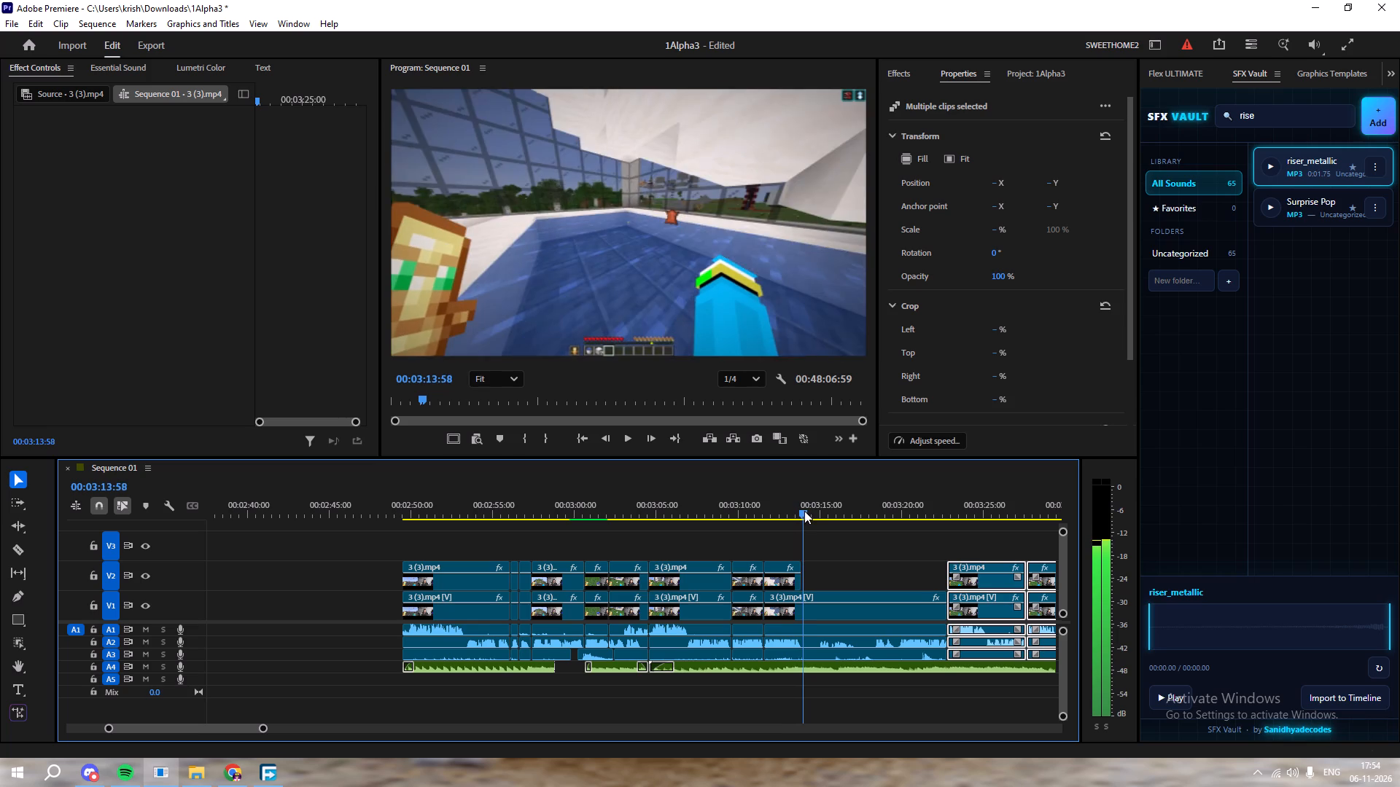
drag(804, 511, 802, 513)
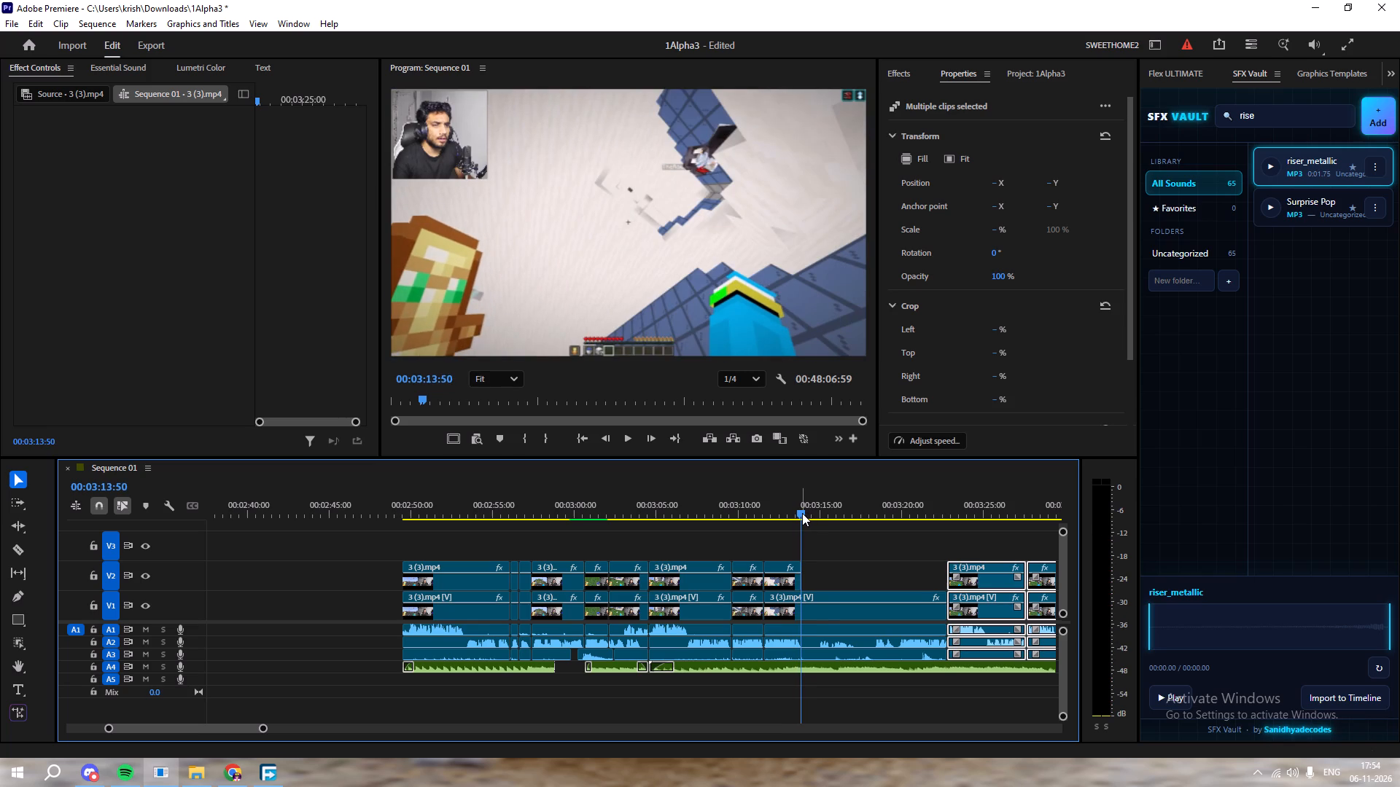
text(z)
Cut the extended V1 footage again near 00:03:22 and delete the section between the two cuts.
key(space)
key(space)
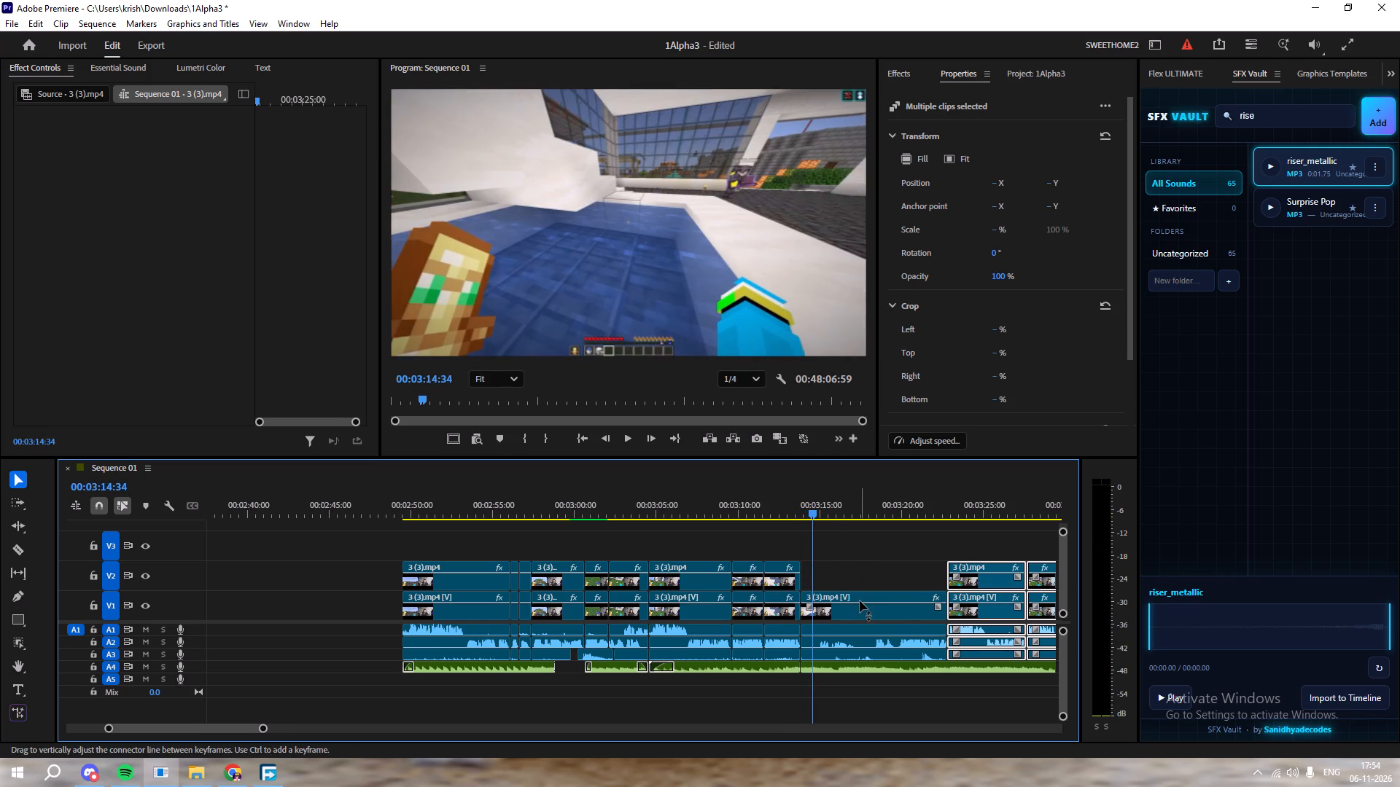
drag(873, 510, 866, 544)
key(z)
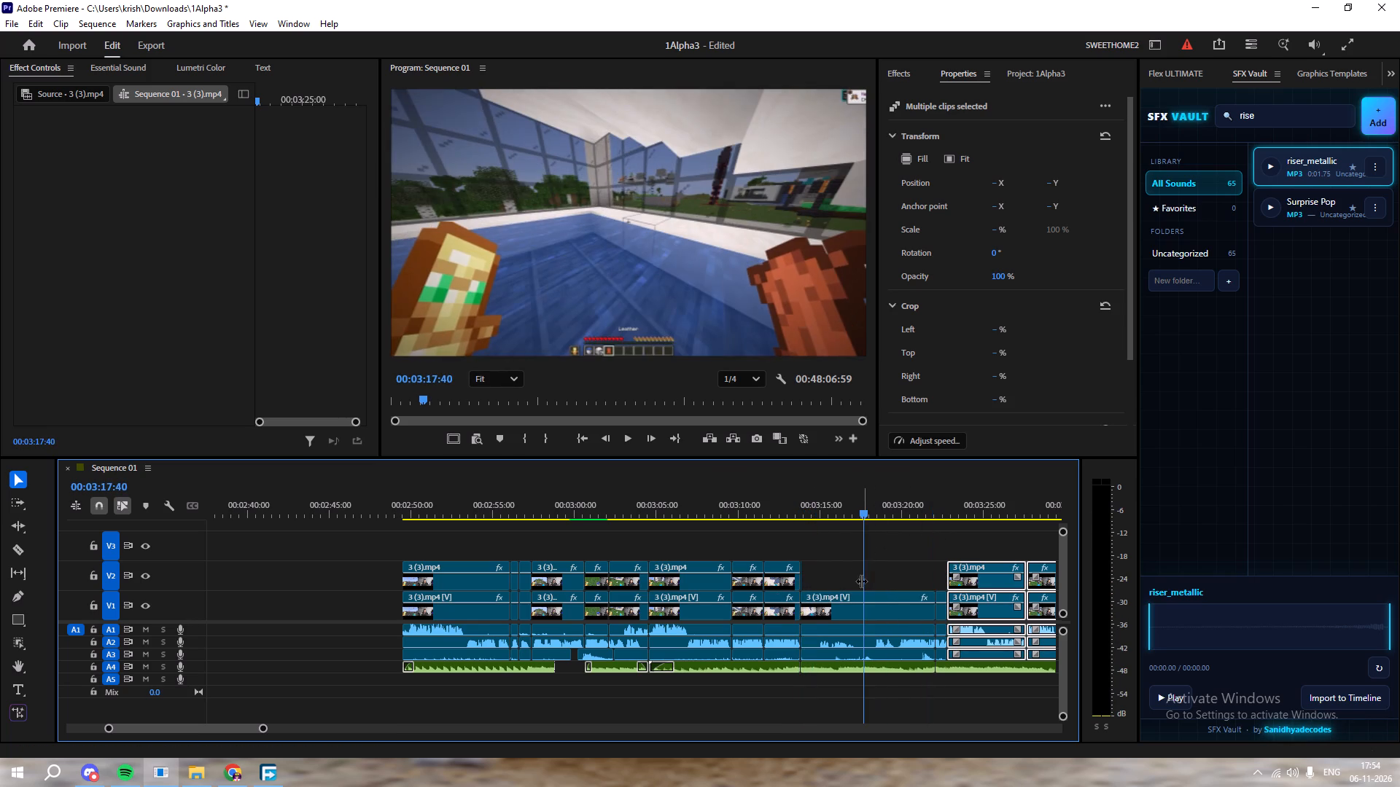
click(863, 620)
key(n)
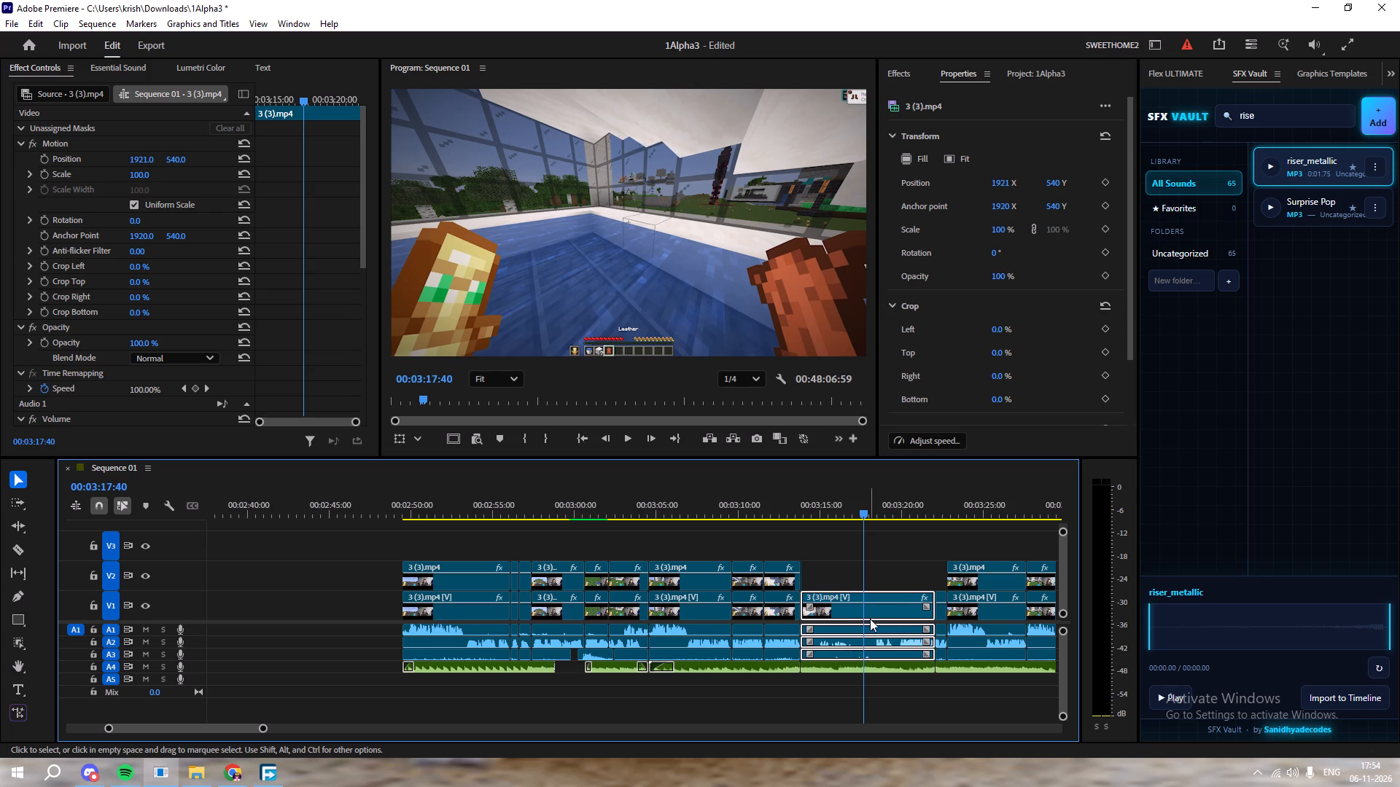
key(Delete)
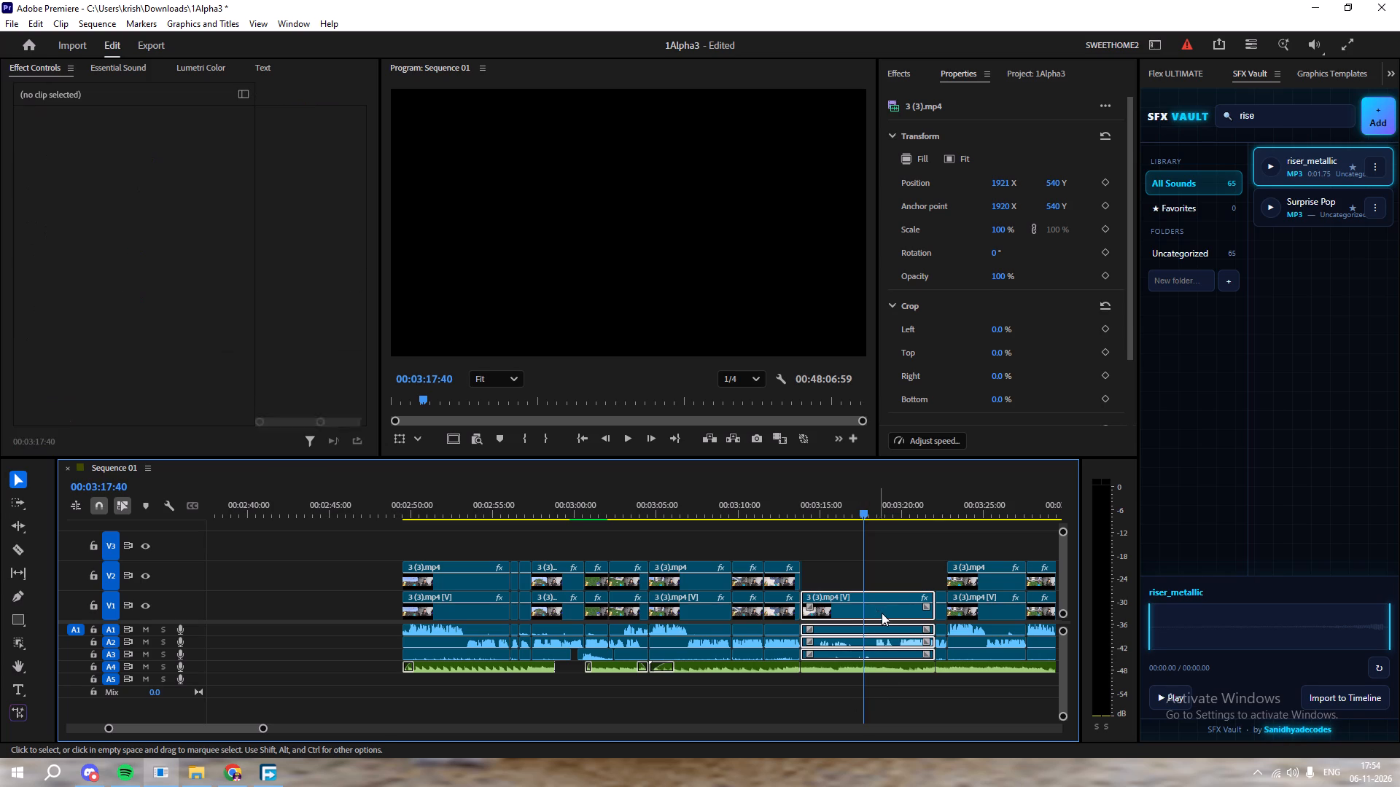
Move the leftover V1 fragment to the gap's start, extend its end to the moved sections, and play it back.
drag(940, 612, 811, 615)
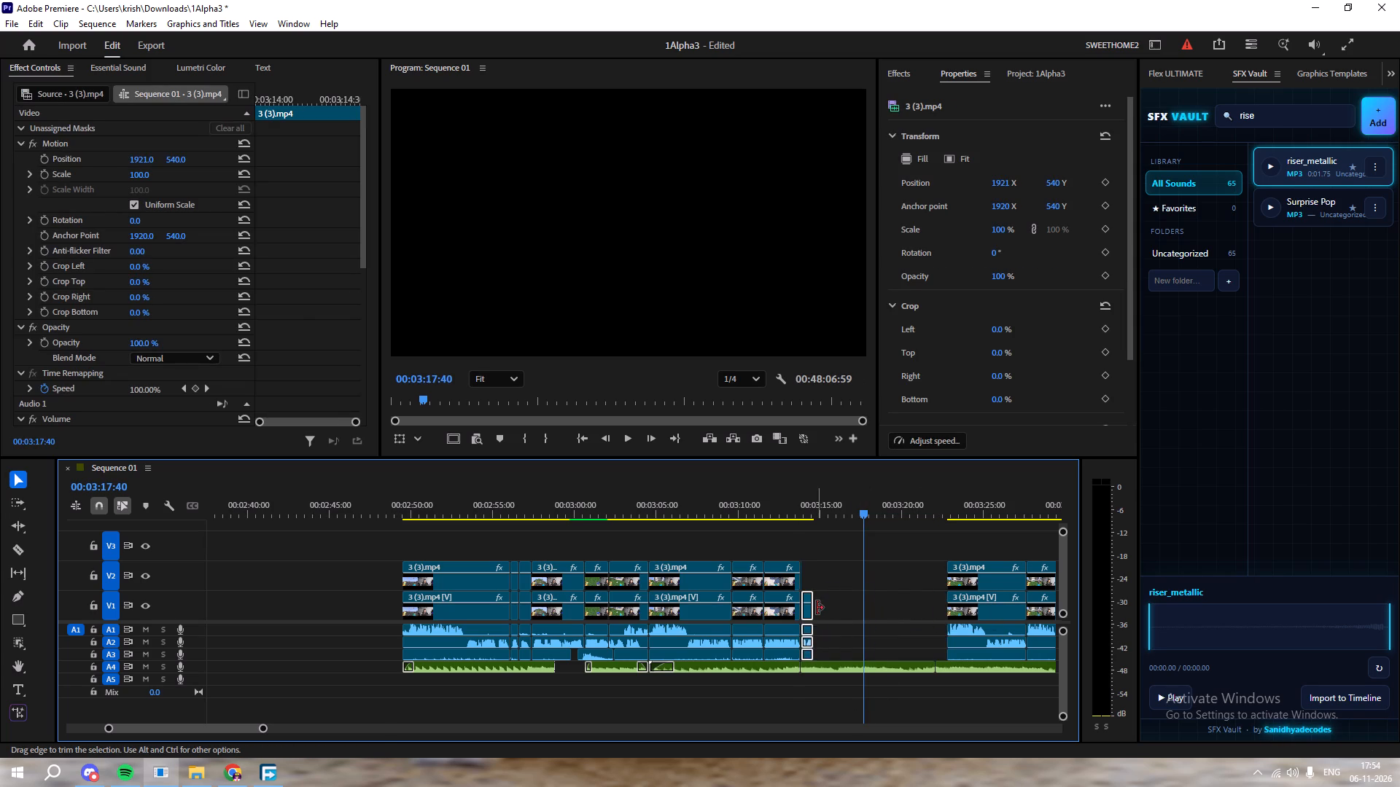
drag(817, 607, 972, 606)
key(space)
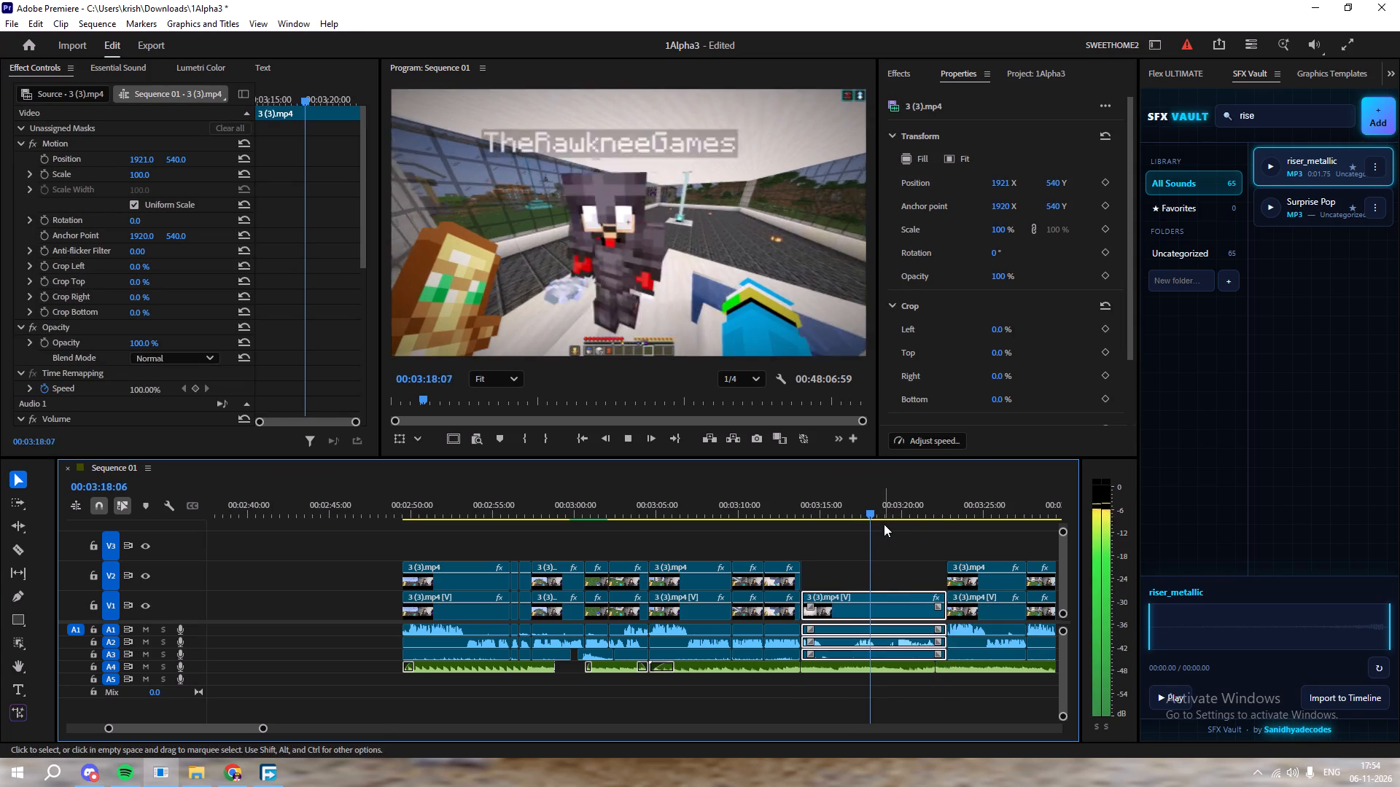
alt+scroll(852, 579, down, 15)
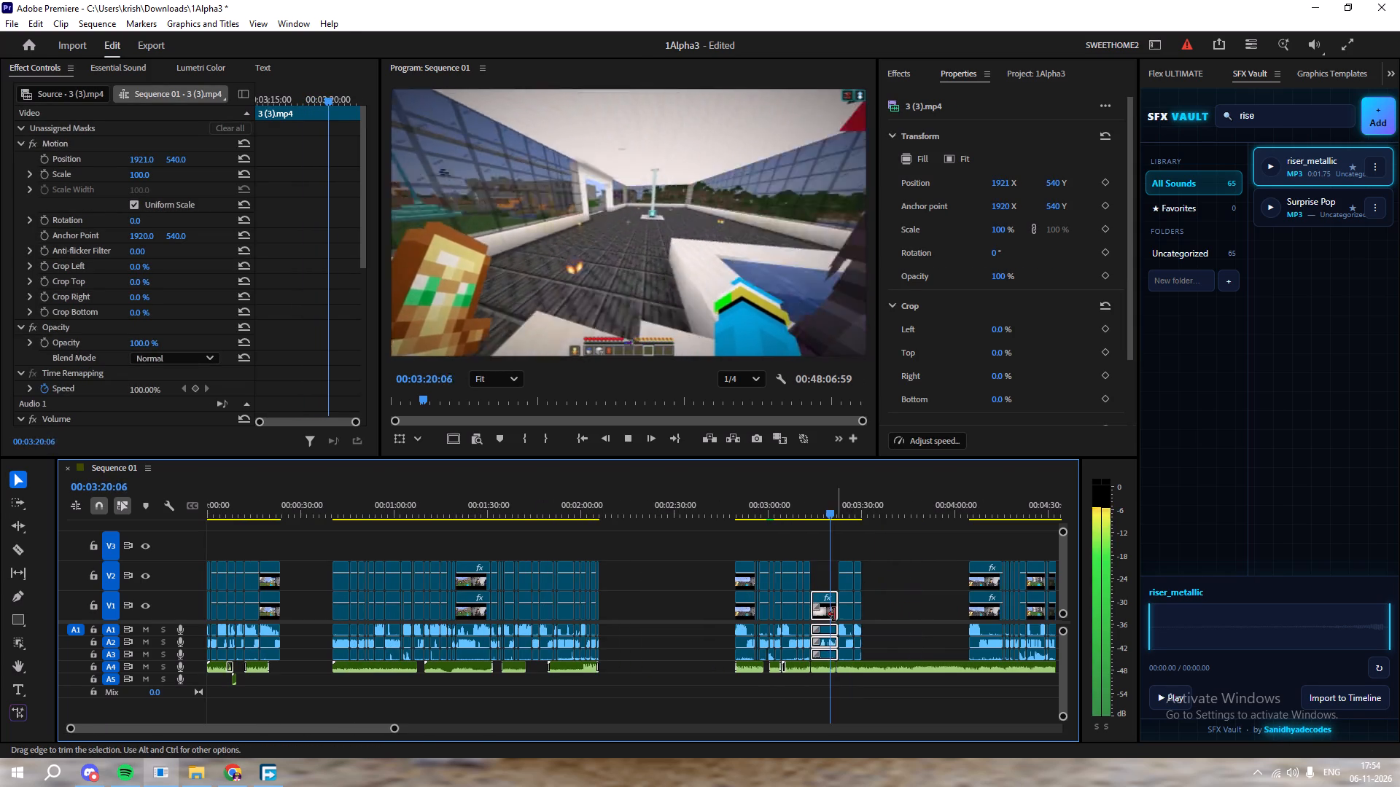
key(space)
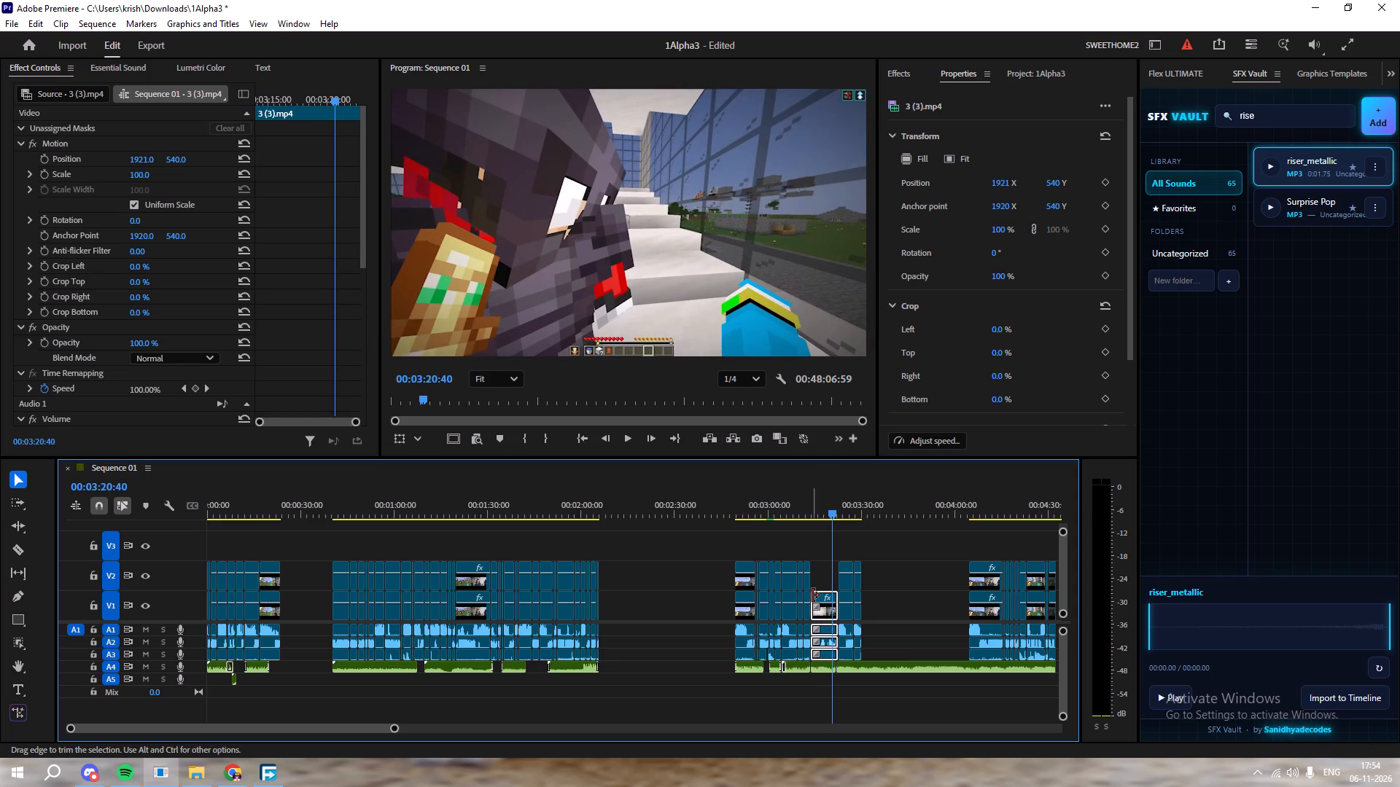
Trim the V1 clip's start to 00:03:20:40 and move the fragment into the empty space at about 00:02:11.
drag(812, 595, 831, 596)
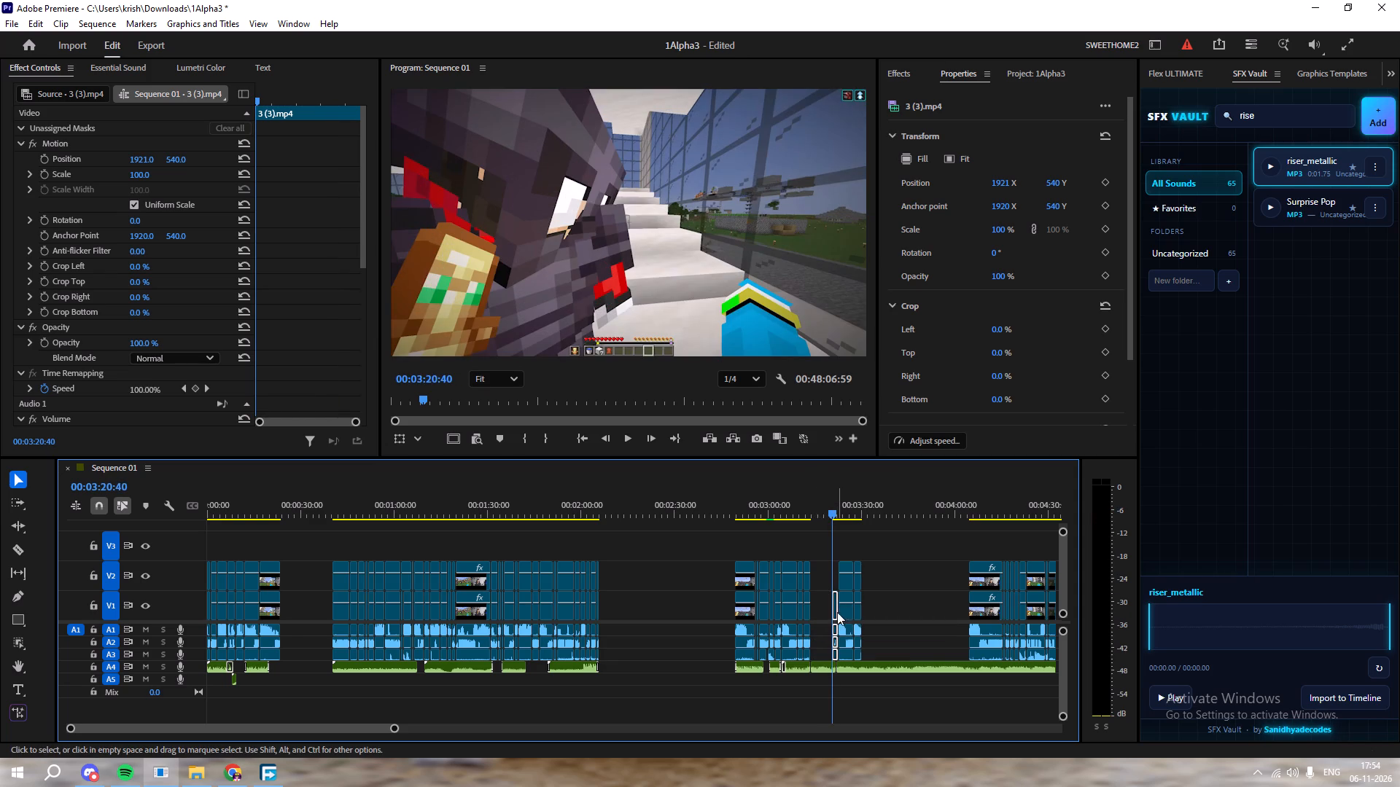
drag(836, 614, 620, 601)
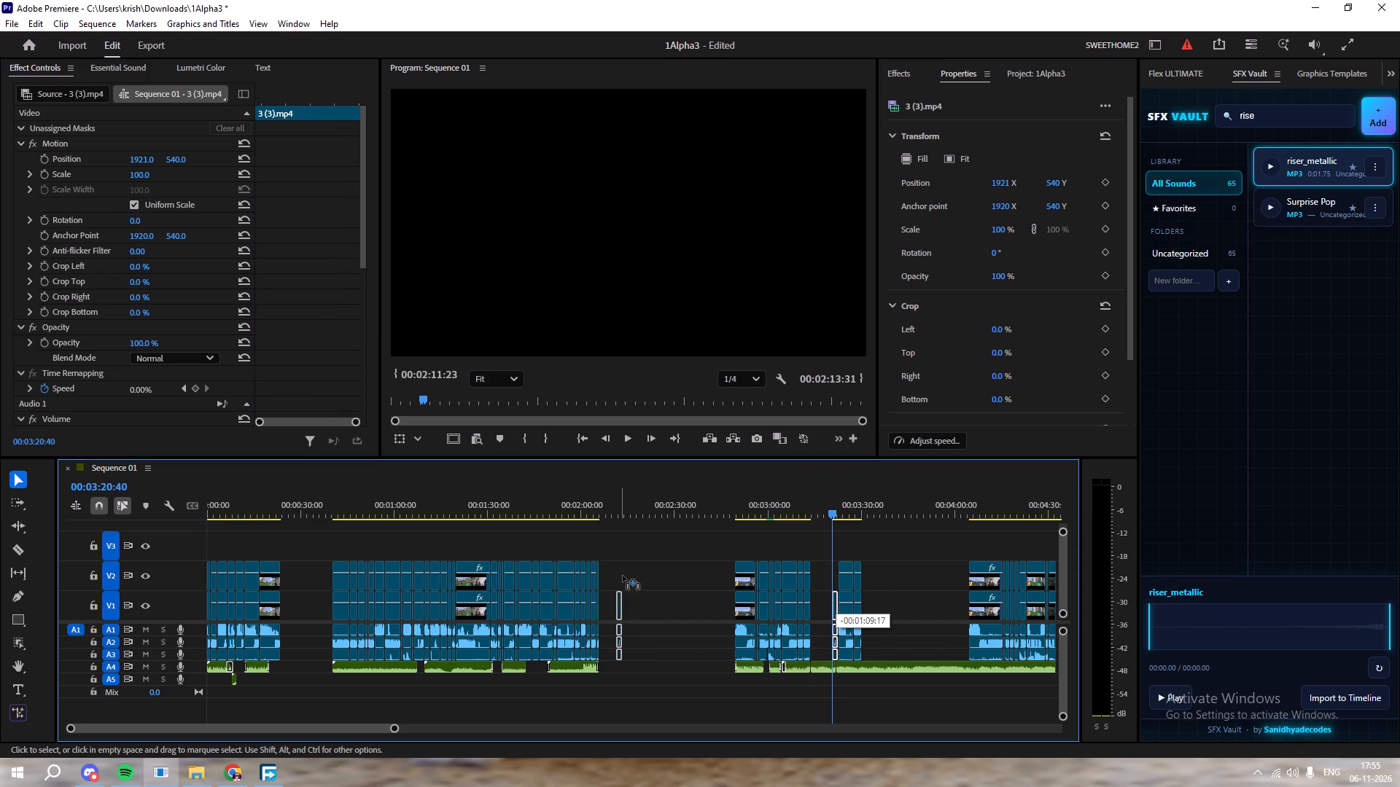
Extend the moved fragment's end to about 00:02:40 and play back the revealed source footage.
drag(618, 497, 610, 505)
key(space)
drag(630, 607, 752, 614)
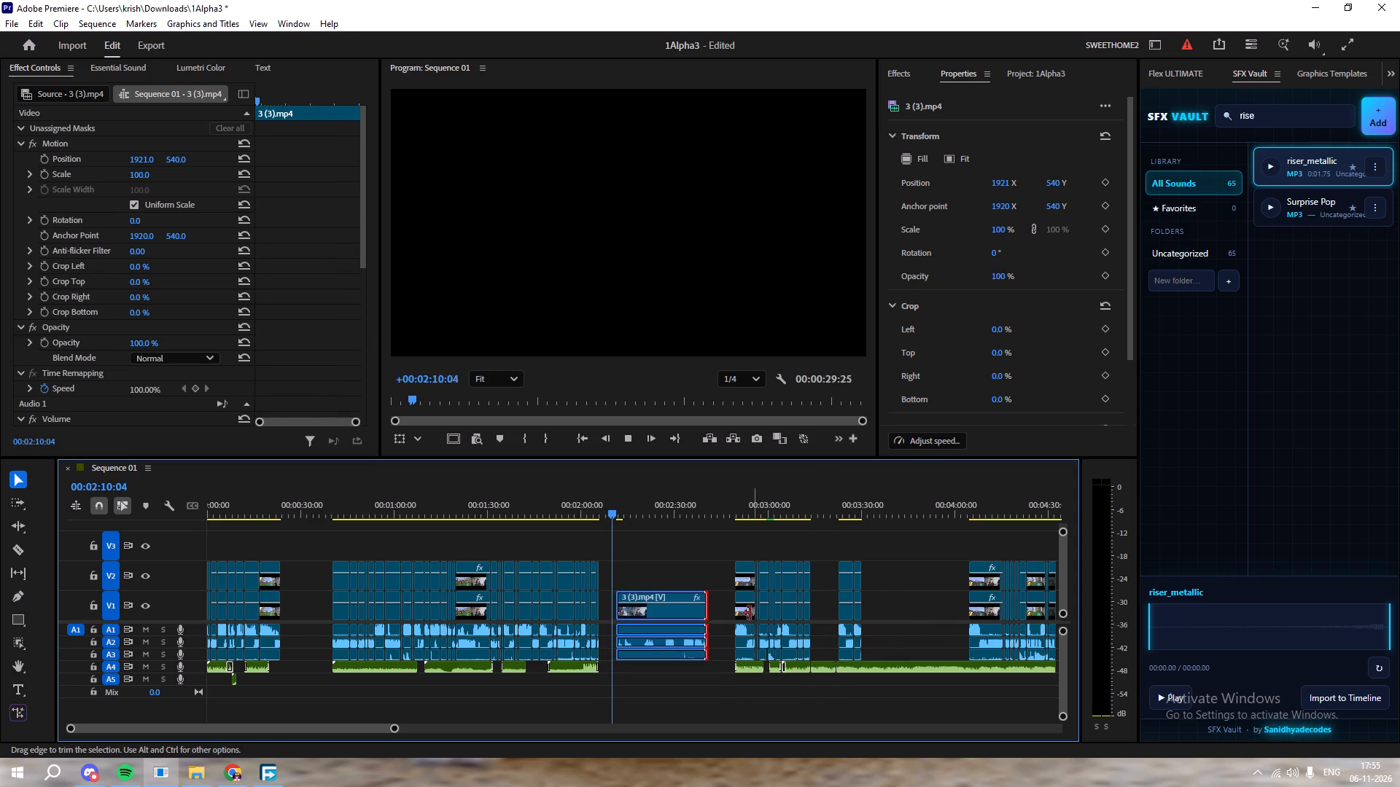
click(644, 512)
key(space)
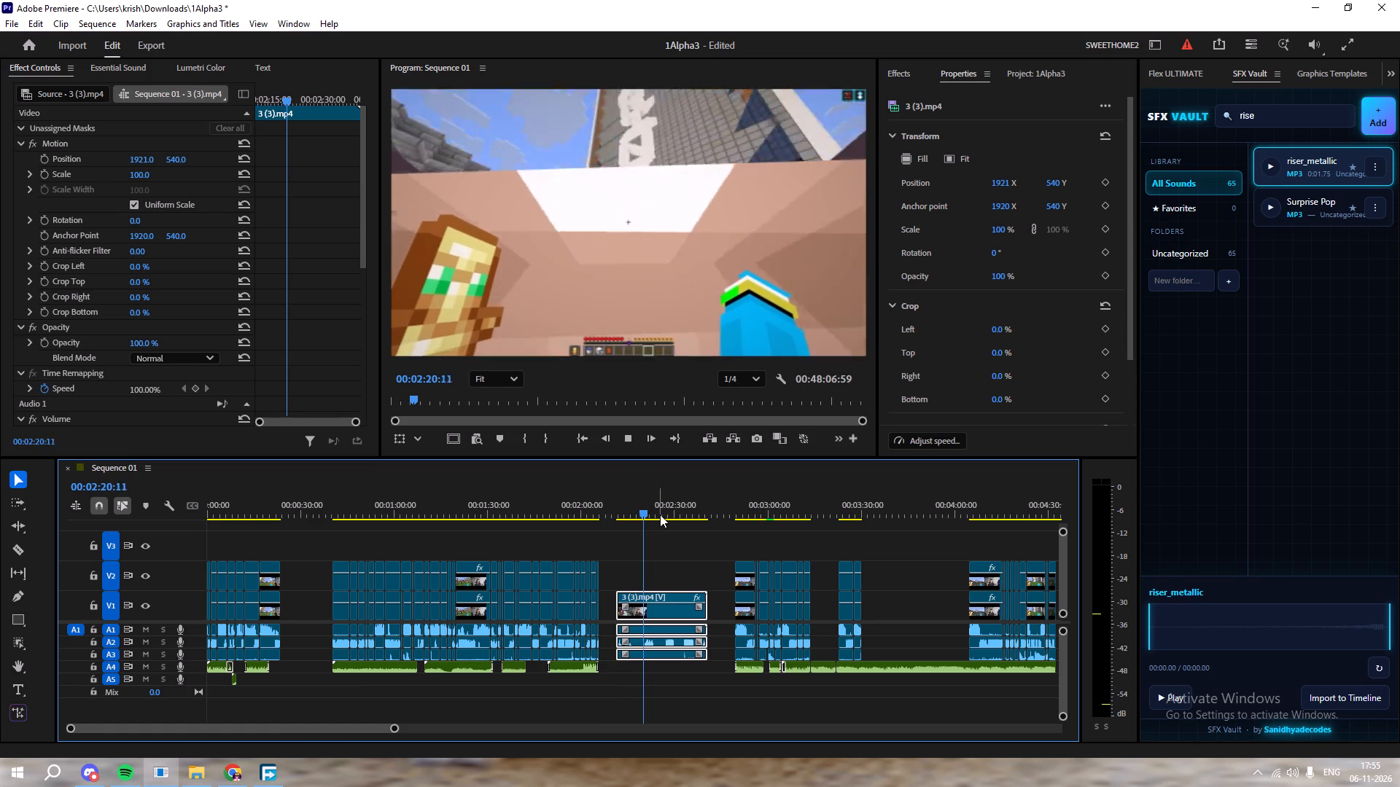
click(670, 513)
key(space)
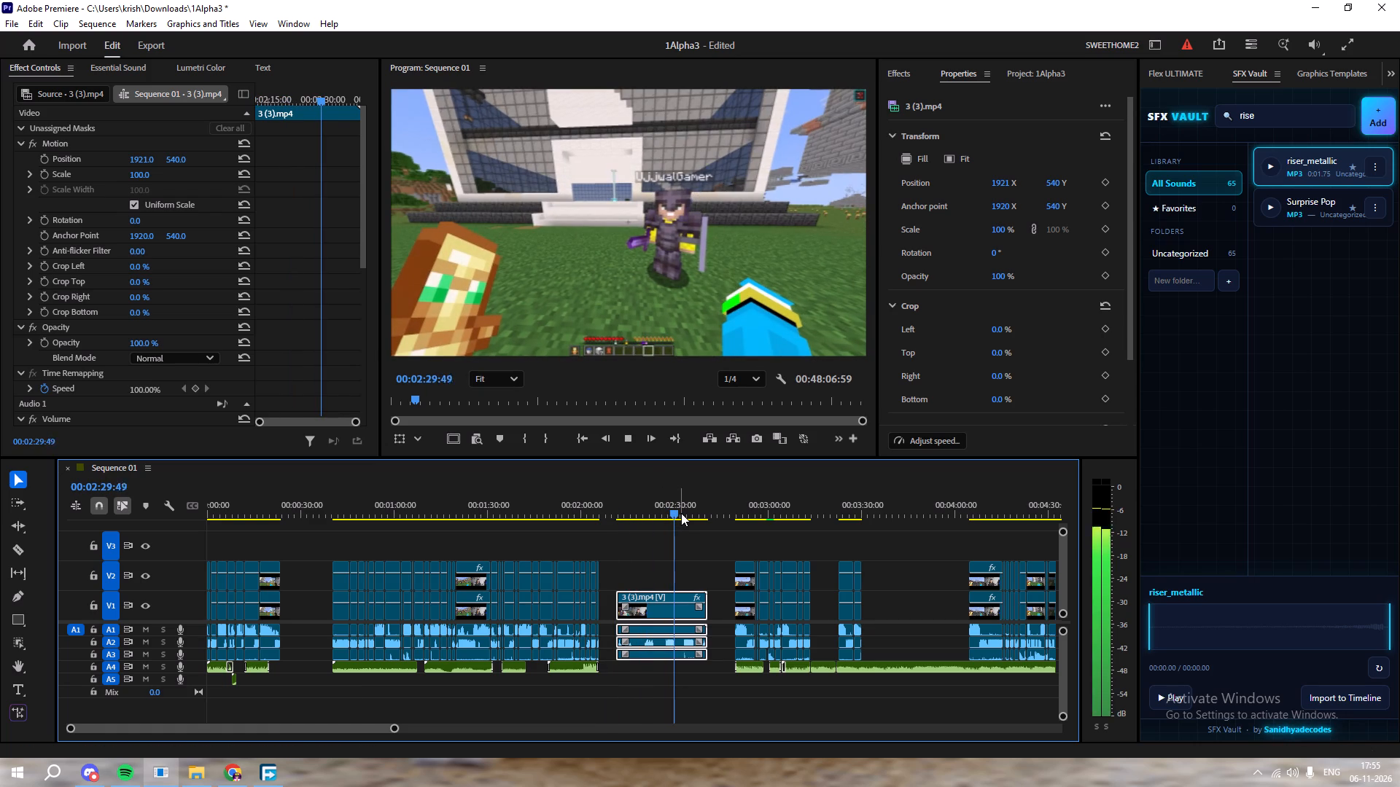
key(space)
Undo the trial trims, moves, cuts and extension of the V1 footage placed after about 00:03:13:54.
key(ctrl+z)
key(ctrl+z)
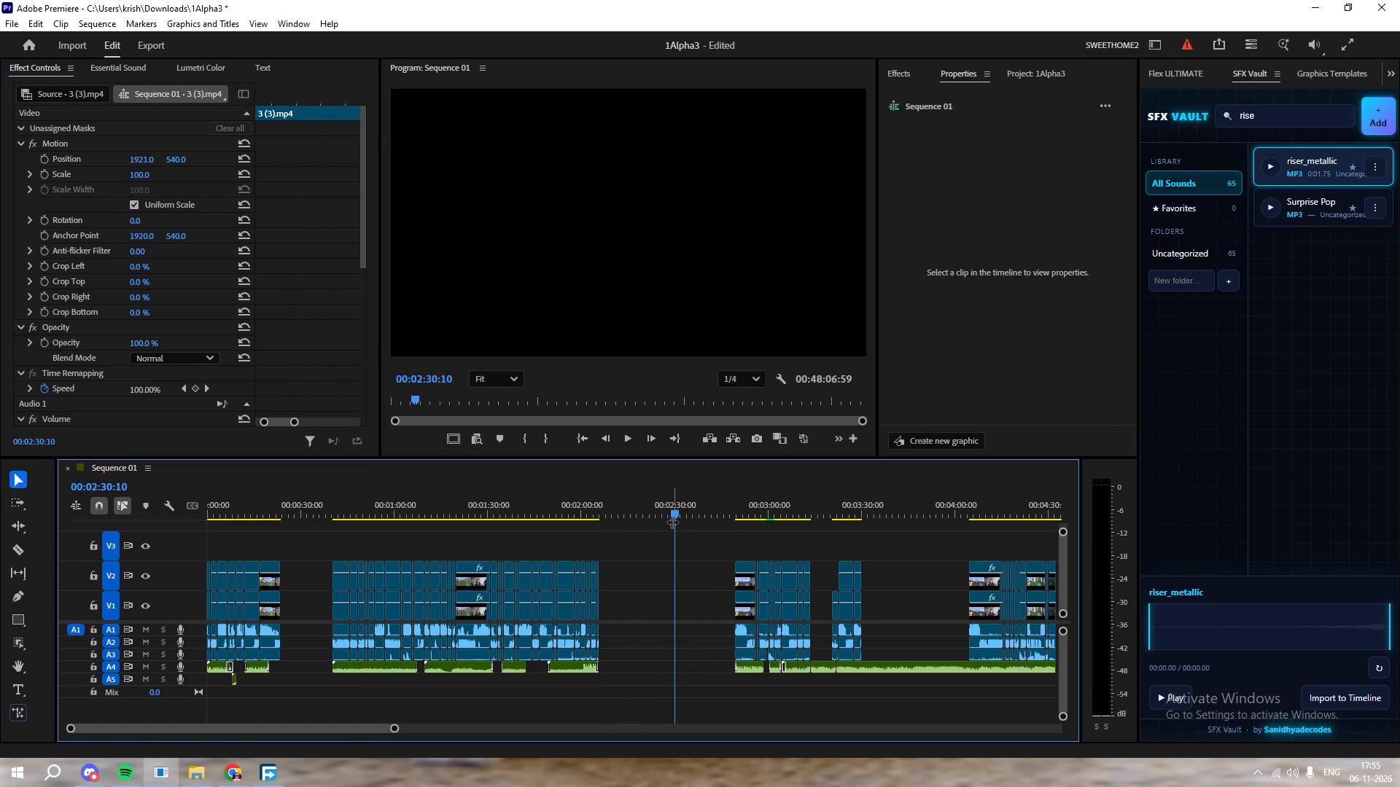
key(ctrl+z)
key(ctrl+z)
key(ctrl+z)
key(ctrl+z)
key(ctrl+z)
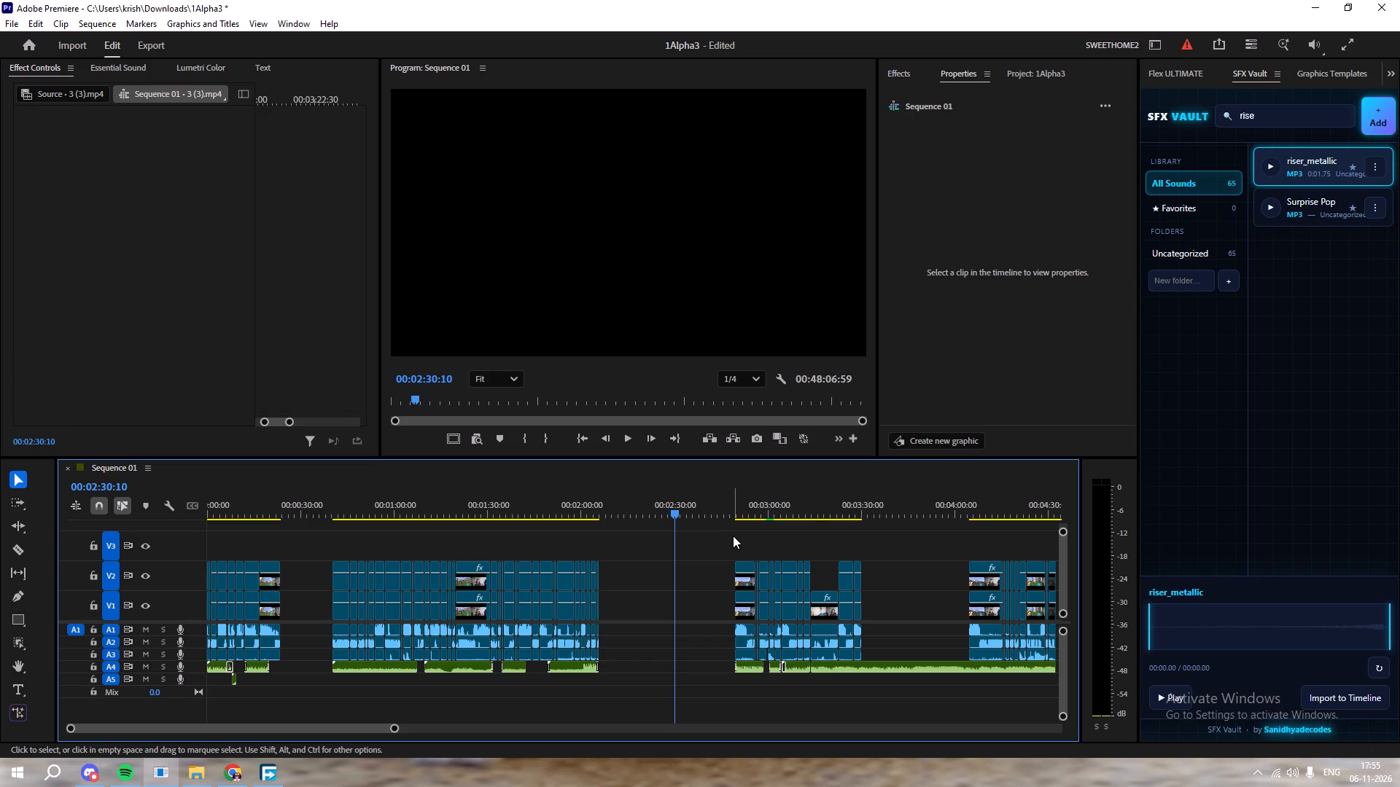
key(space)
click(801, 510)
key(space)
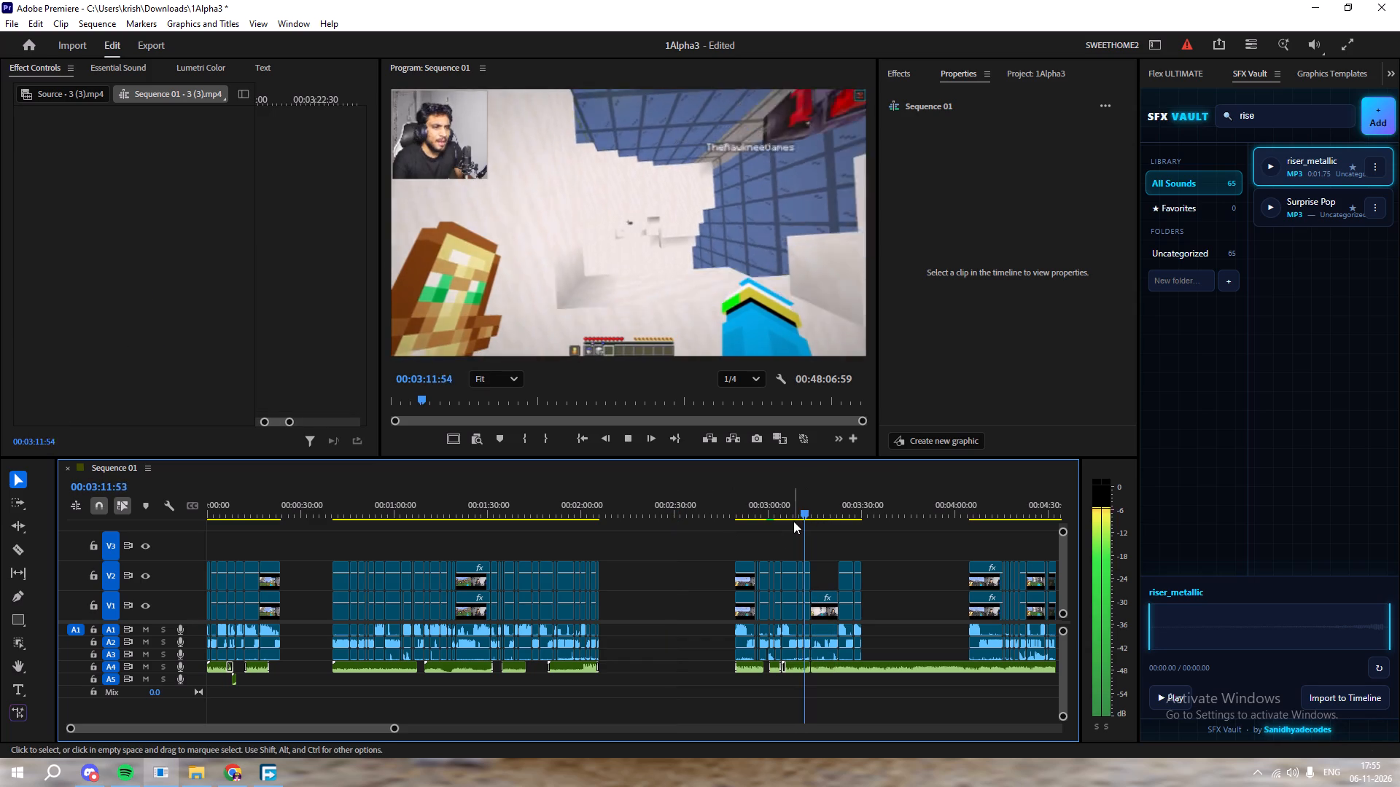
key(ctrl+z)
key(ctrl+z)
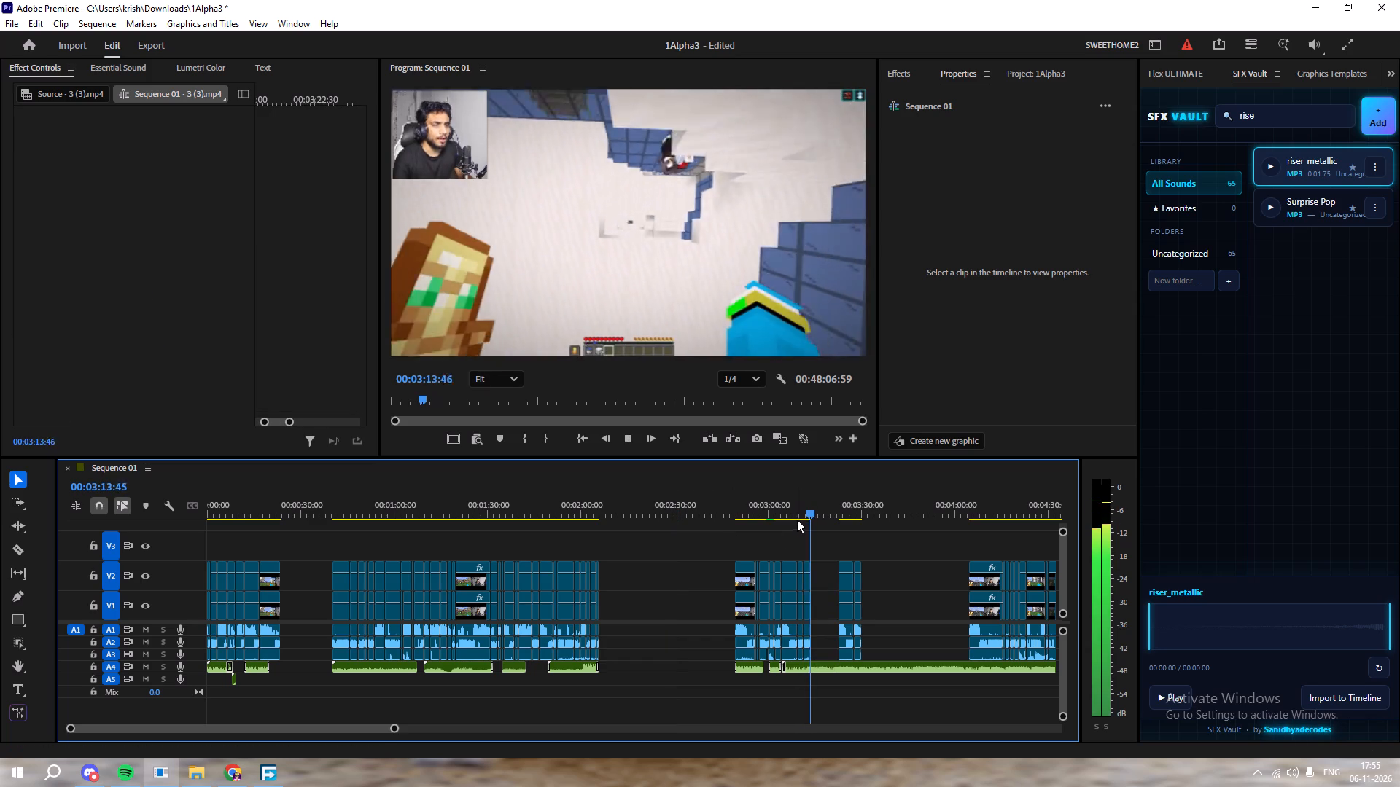
Replay the passage from about 00:03:02 and shorten the fade-out on the A4 music segment ending at about 00:03:04.
key(space)
drag(817, 501, 800, 514)
alt+scroll(797, 540, up, 13)
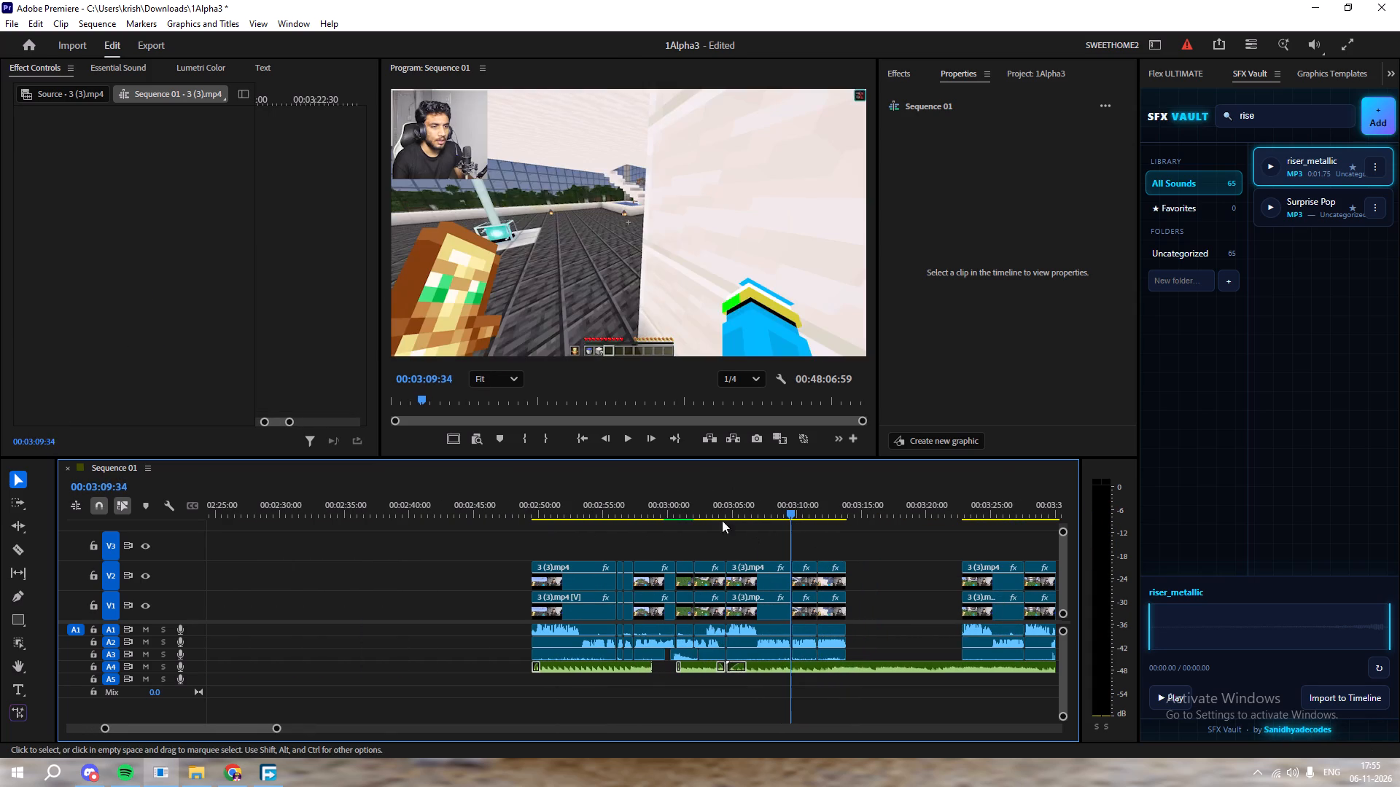
click(694, 508)
key(space)
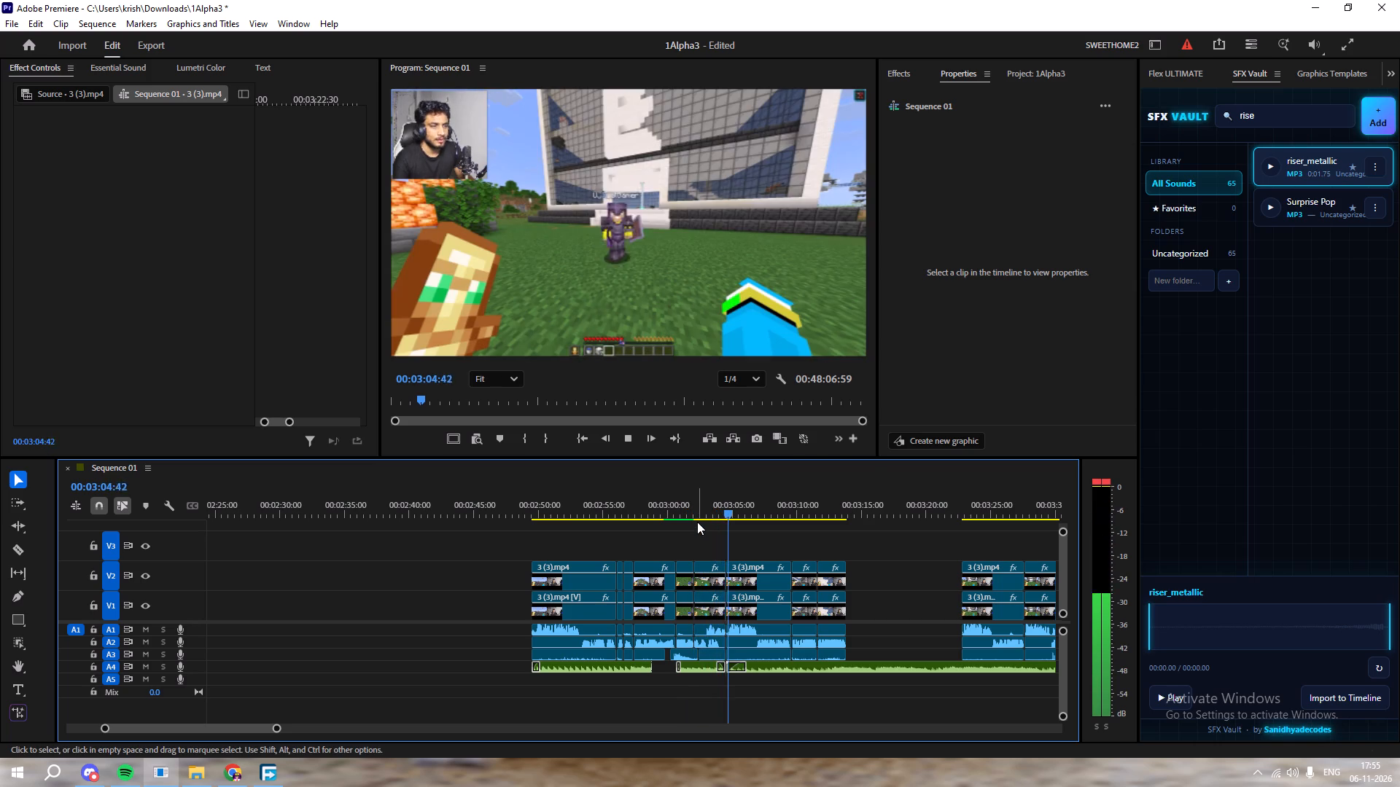
key(space)
alt+scroll(715, 669, up, 12)
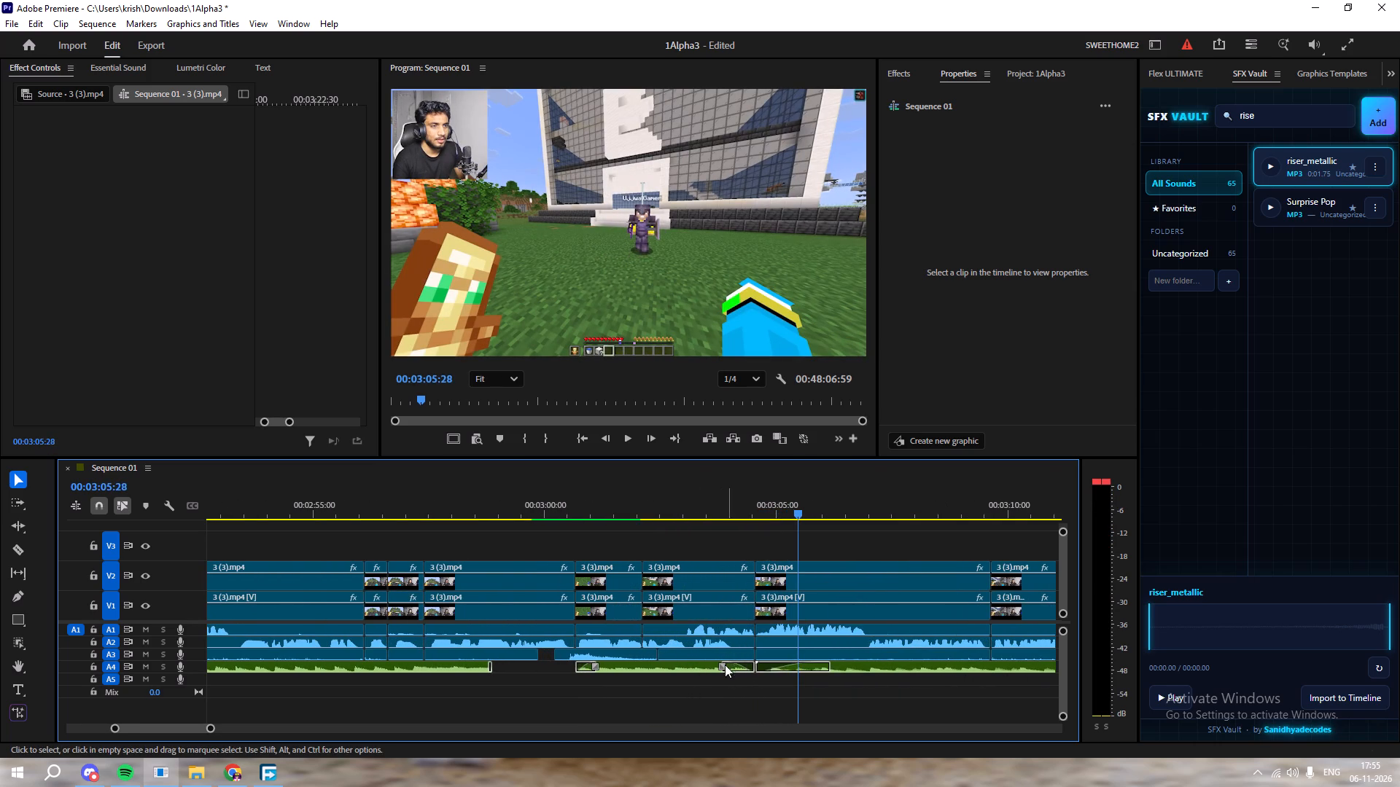
drag(723, 665, 734, 665)
Ripple-trim the start of the clip beginning at about 00:03:04:33 to 00:03:04:49 on all its tracks.
drag(783, 521, 772, 524)
drag(779, 501, 770, 510)
key(x)
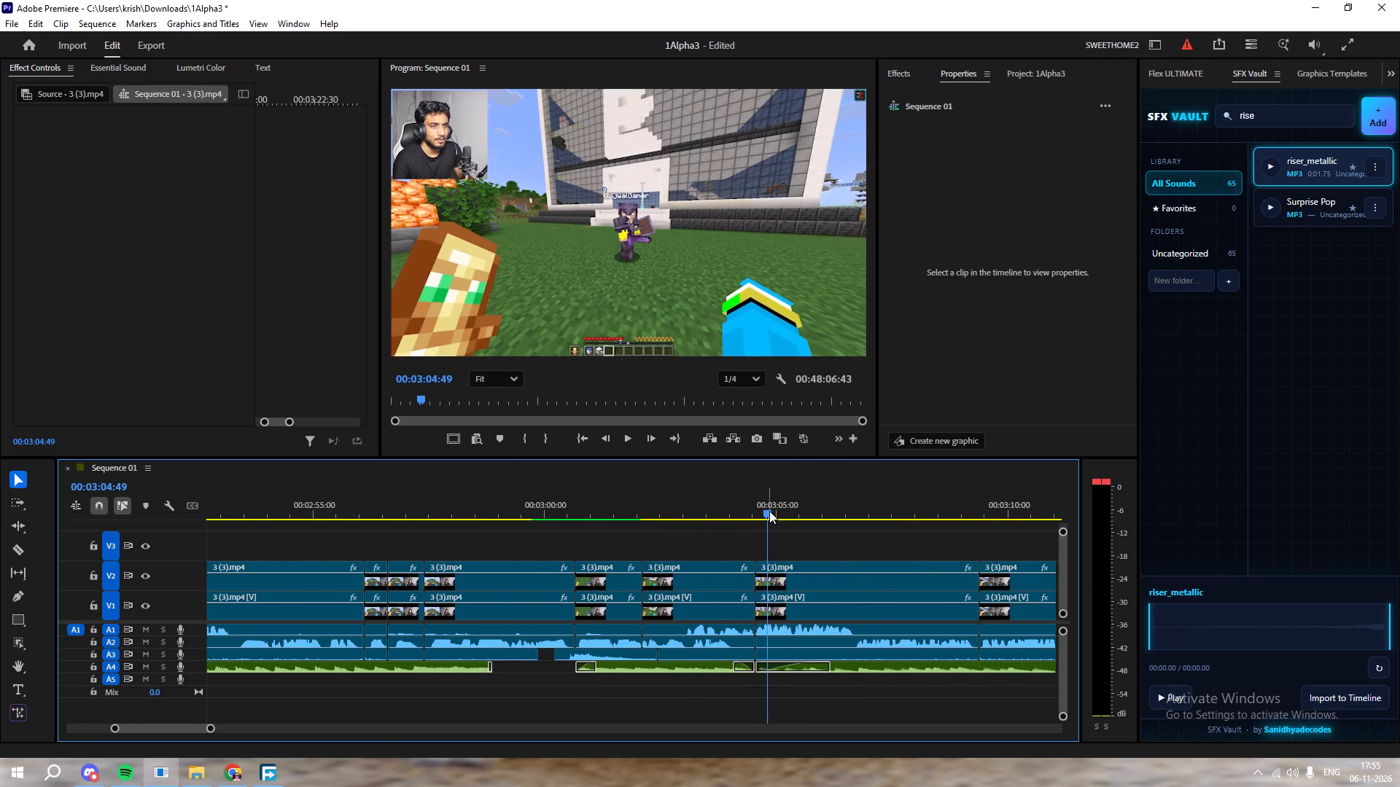
Play back the trimmed section through about 00:03:13, and play the start of the following section near 00:03:24.
key(space)
alt+scroll(759, 570, down, 2)
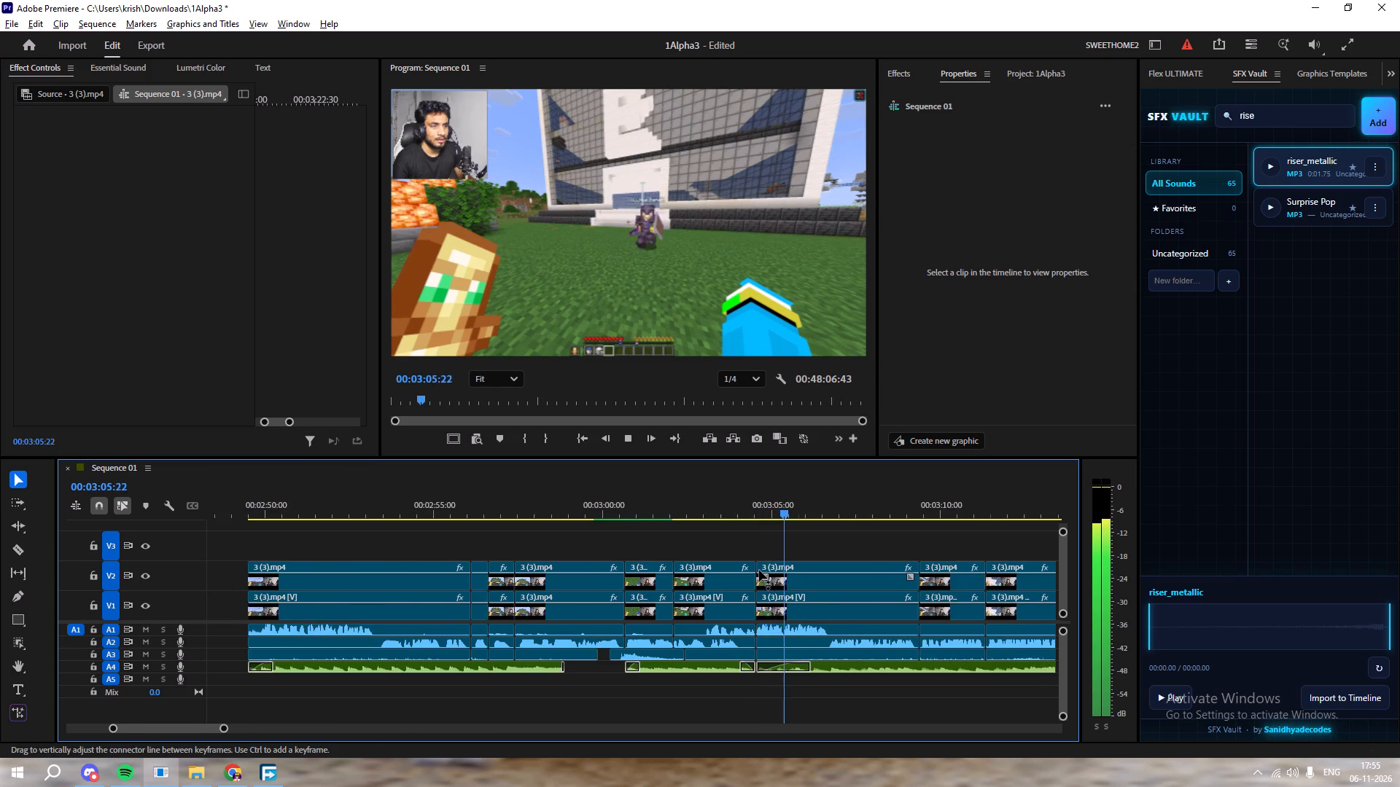
alt+scroll(759, 570, down, 6)
scroll(758, 569, down, 1)
alt+scroll(758, 568, down, 3)
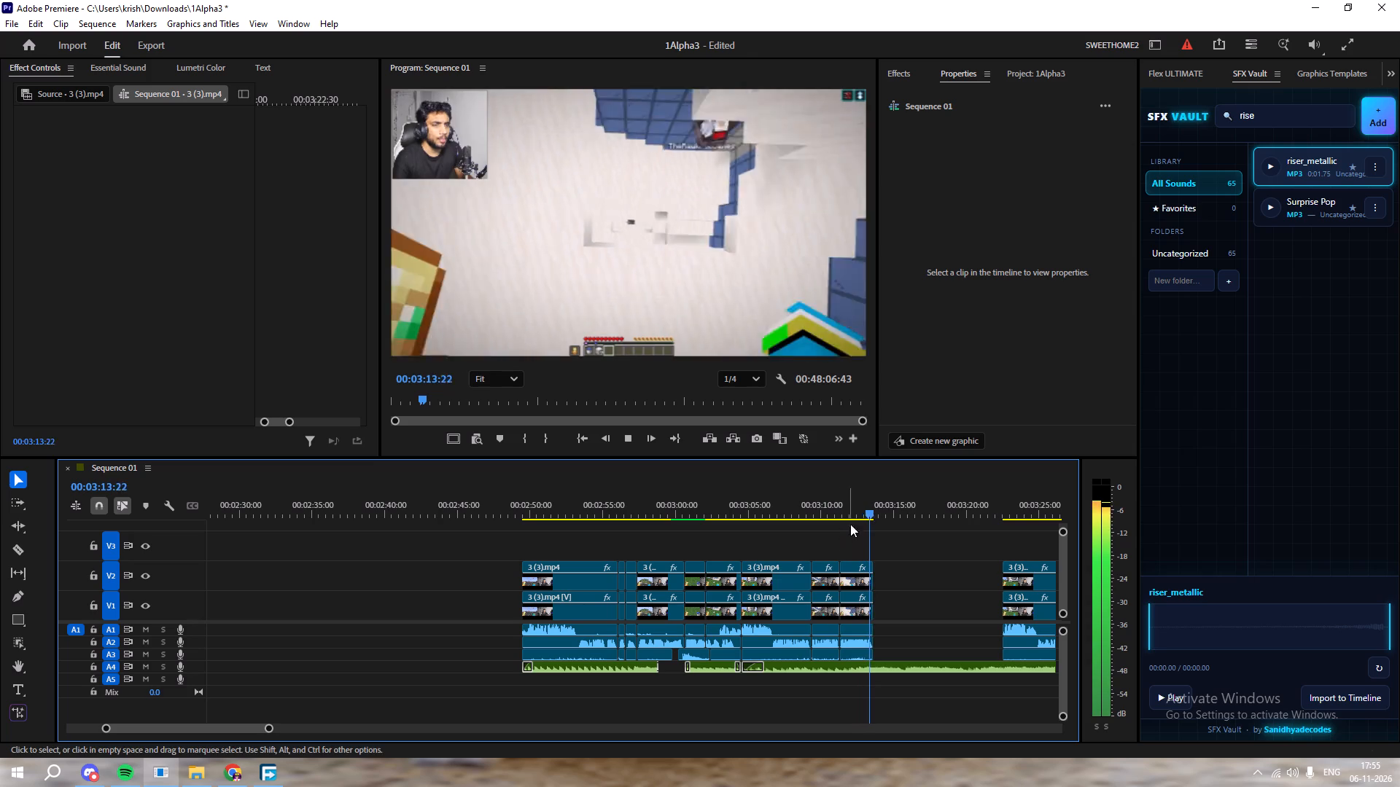
drag(882, 506, 769, 558)
key(space)
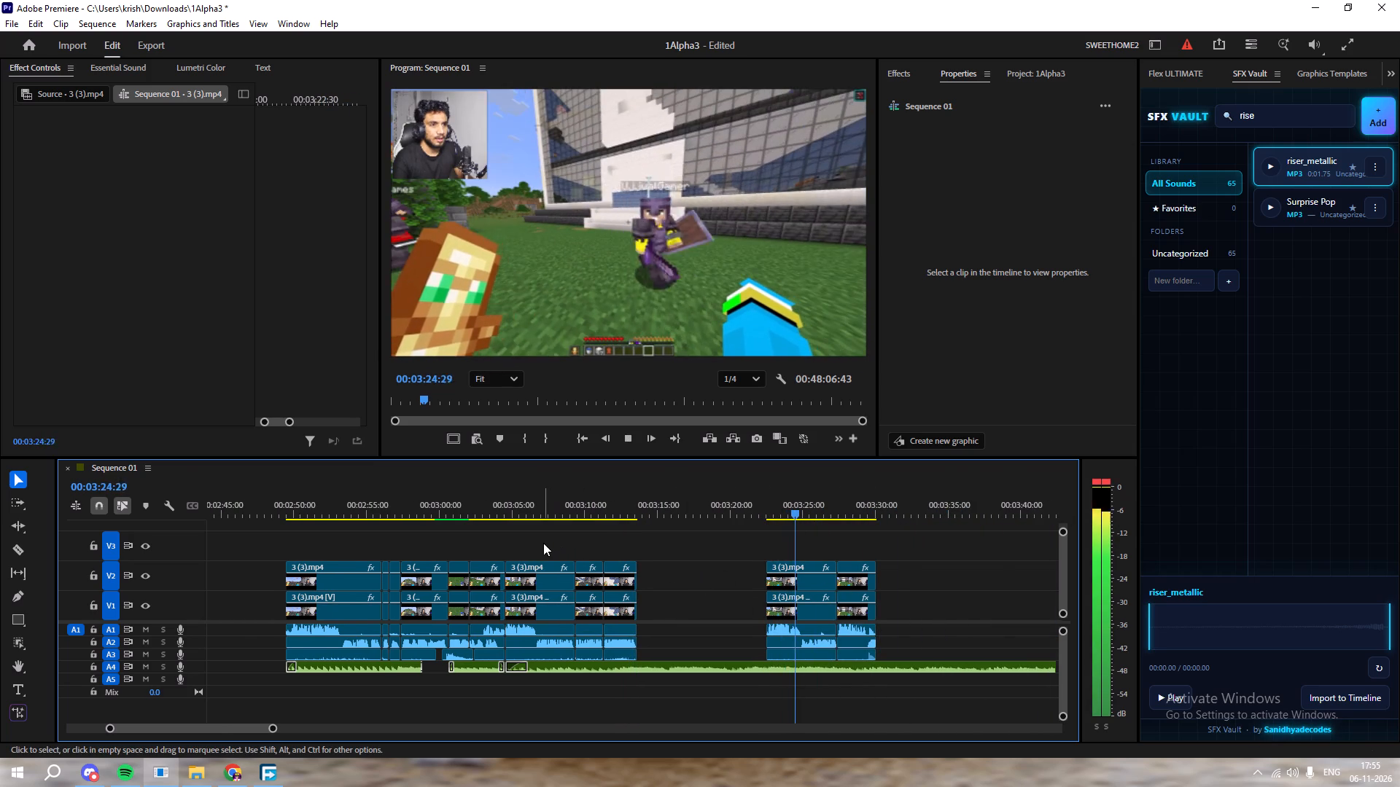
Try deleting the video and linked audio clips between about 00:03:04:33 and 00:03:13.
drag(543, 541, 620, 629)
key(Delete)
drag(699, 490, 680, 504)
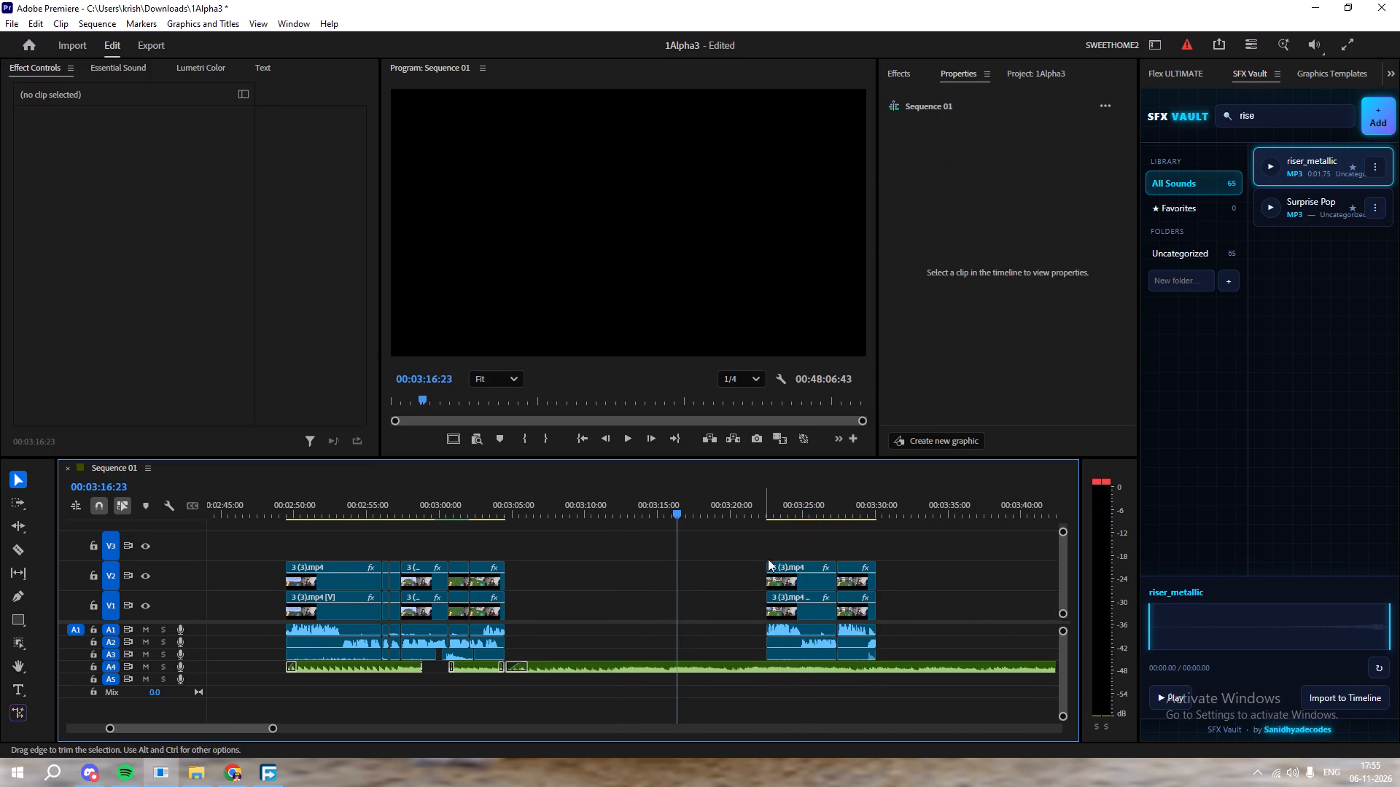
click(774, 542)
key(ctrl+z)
Replay from 00:03:05:00 and delete the video and linked audio clips between about 00:03:04:33 and 00:03:13, keeping the A4 music.
drag(588, 496, 513, 522)
key(space)
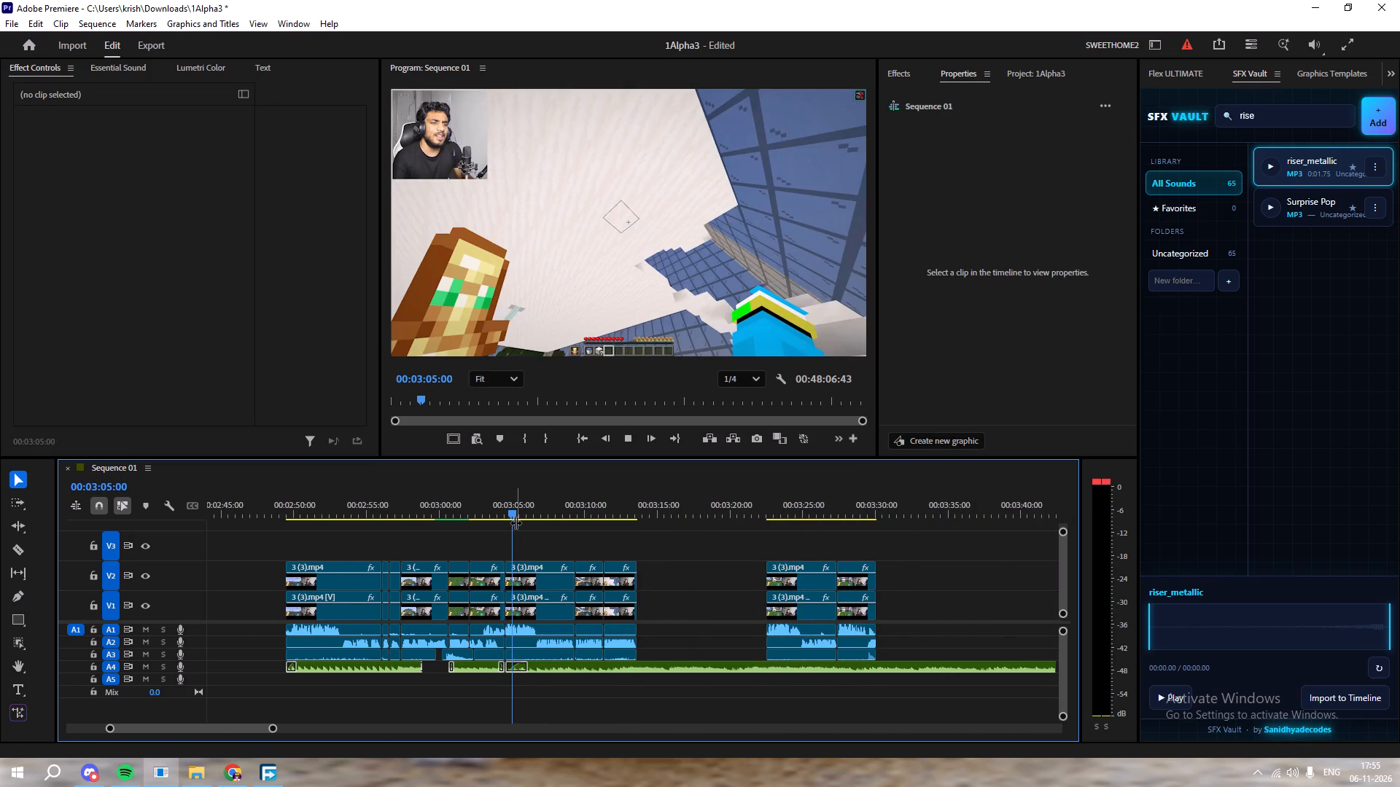
key(space)
drag(549, 533, 630, 615)
key(Delete)
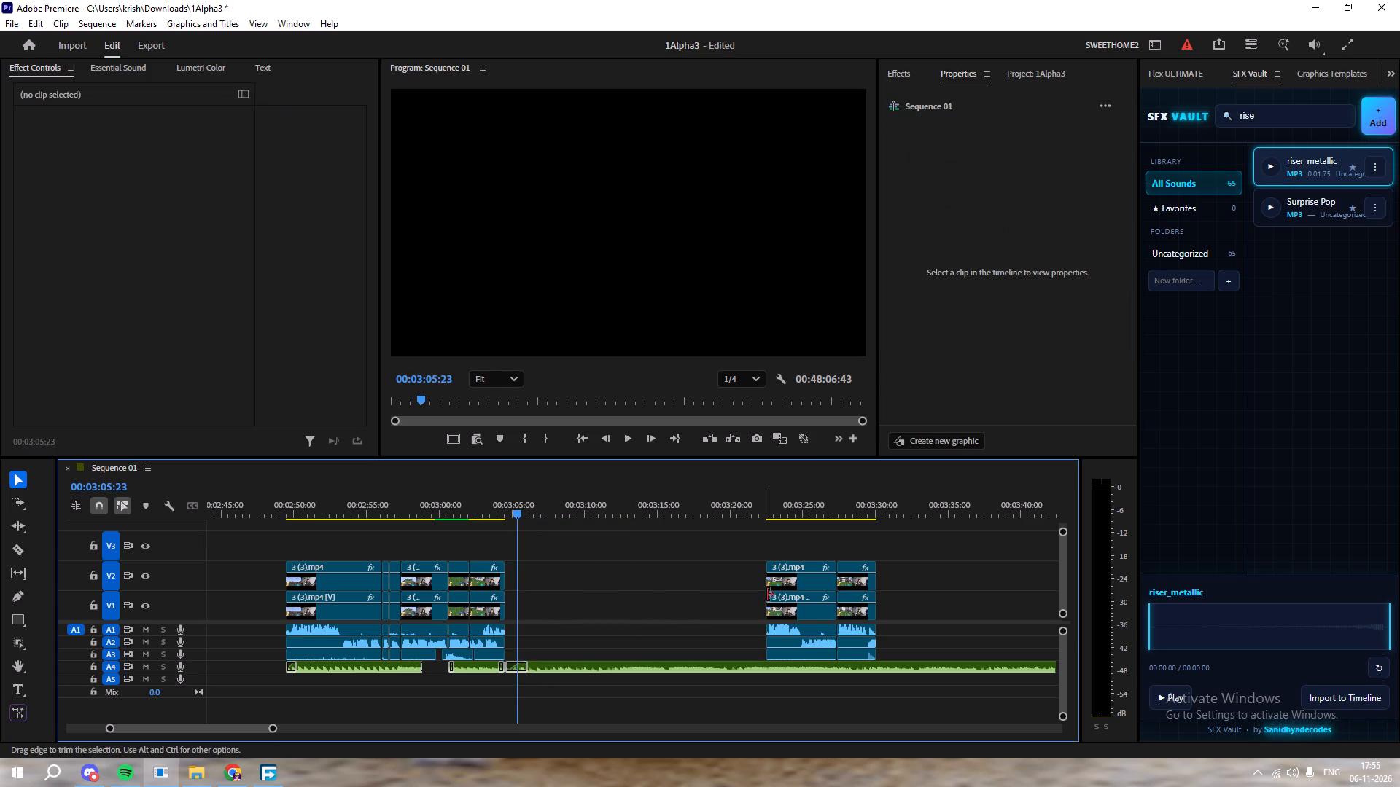
Move the two-clip section from about 00:03:22 back to directly follow the clips ending at about 00:03:04:33.
drag(798, 547, 876, 609)
drag(798, 583, 542, 572)
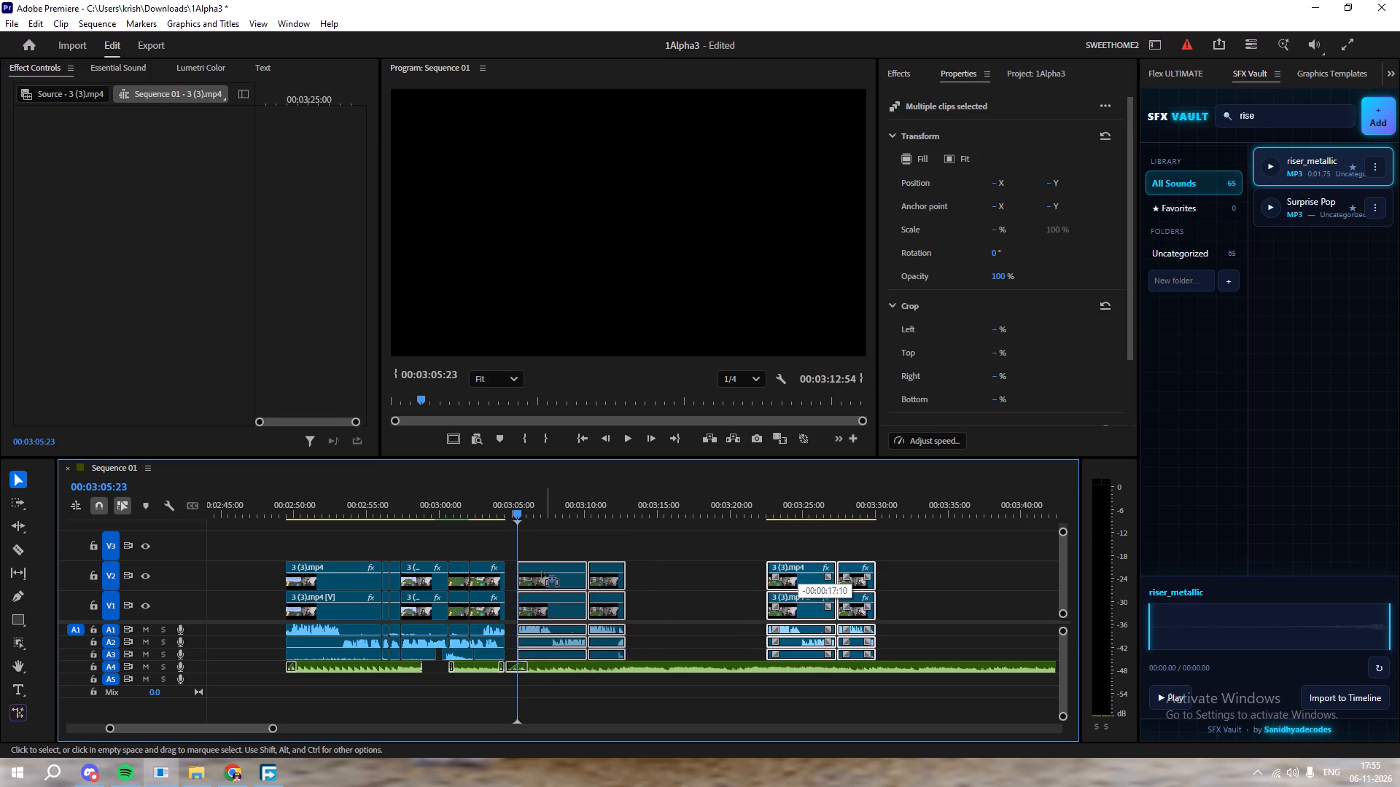
drag(542, 572, 535, 572)
Play back the new join and lengthen the fade-out of the A4 music segment ending at about 00:03:04.
drag(517, 512, 499, 514)
click(534, 537)
key(space)
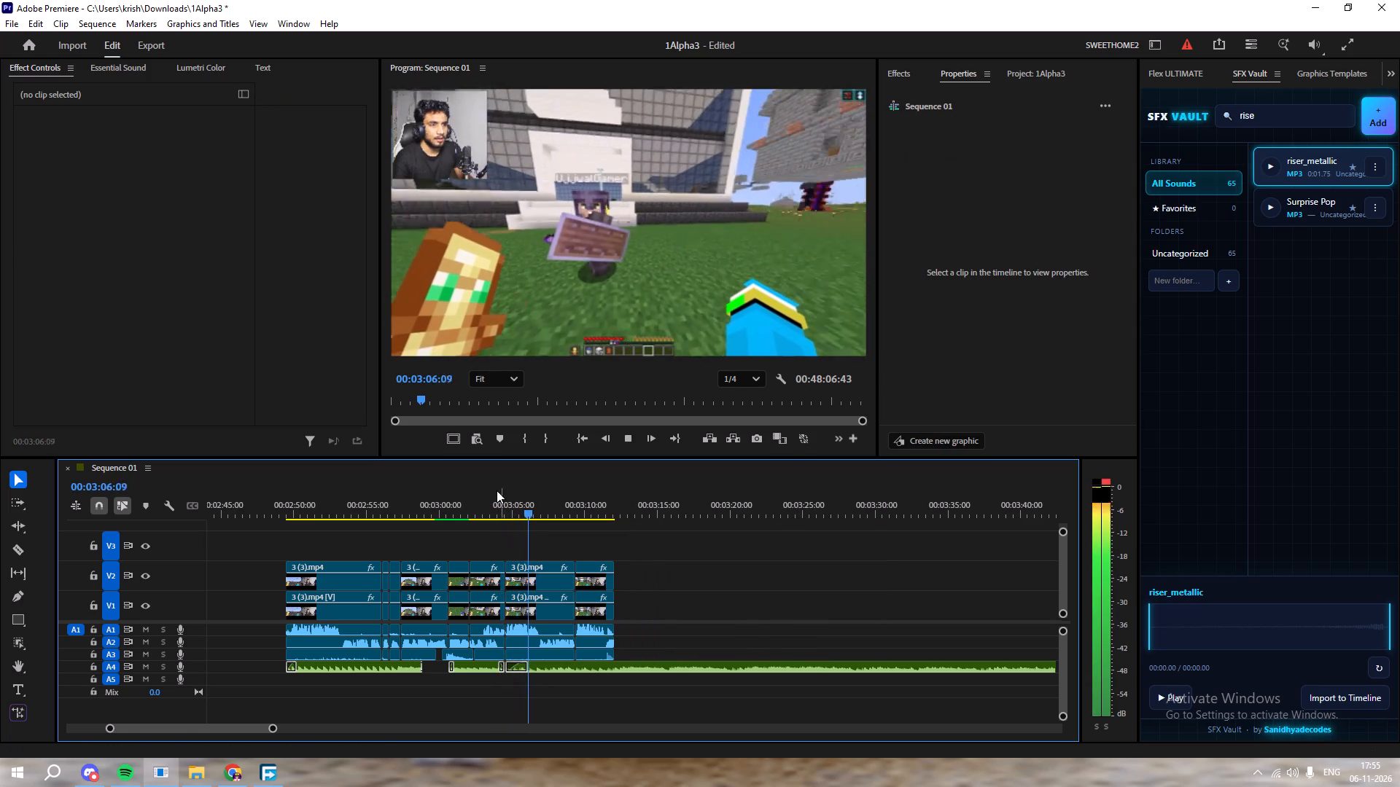
drag(493, 488, 484, 496)
key(space)
click(497, 665)
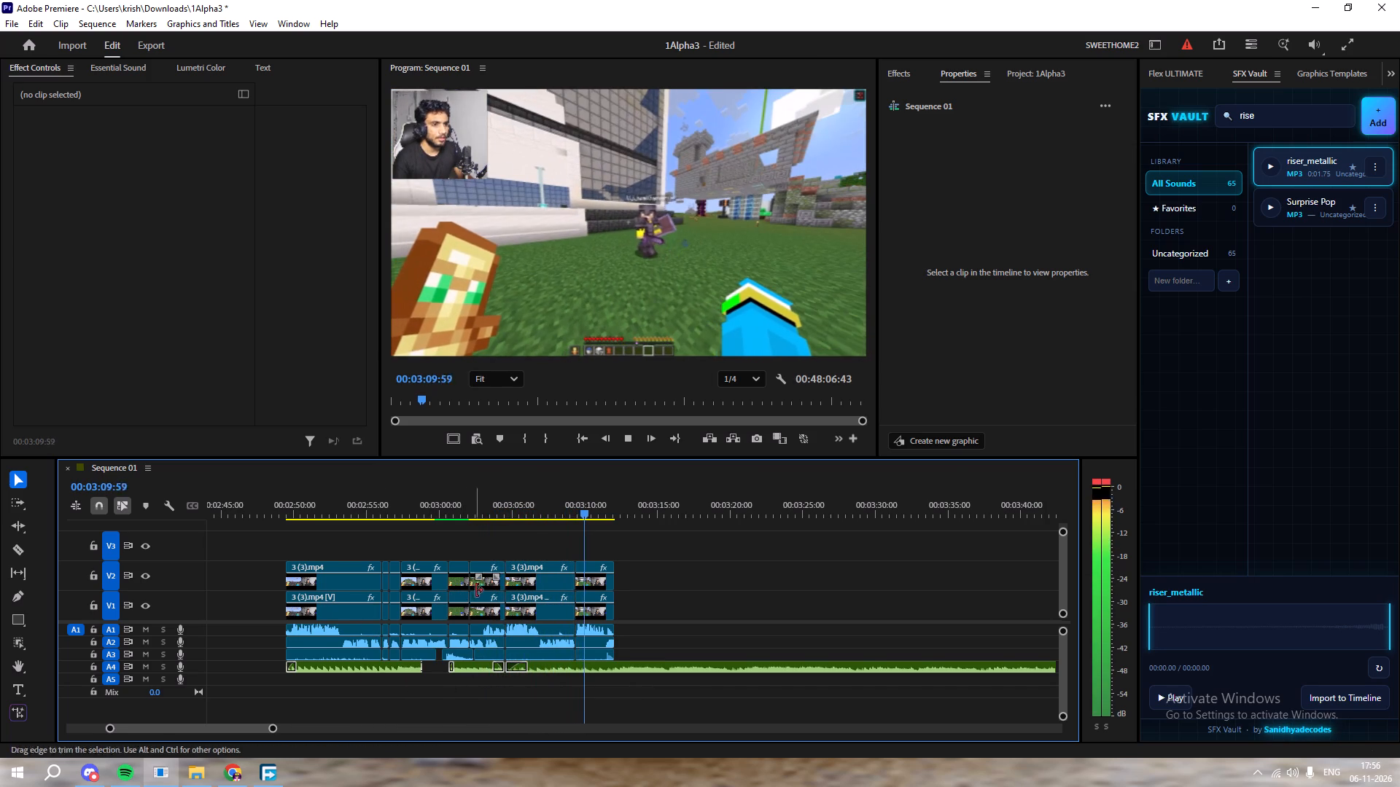
Cut the A4 music where the footage ends at about 00:03:12 and delete the remainder after it.
alt+scroll(477, 590, down, 1)
alt+scroll(477, 590, up, 2)
alt+scroll(477, 590, down, 2)
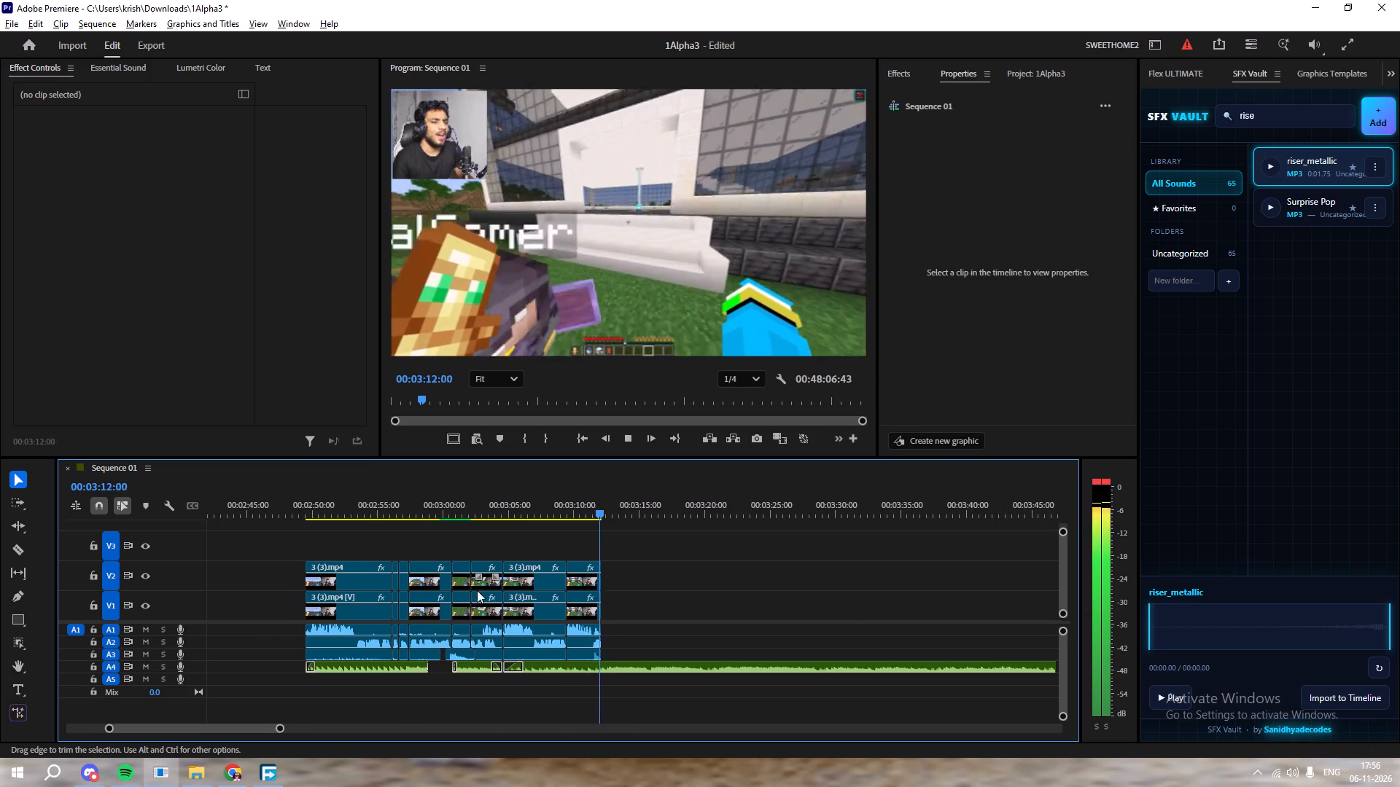
alt+scroll(477, 590, down, 1)
key(space)
key(c)
click(589, 670)
key(v)
click(617, 667)
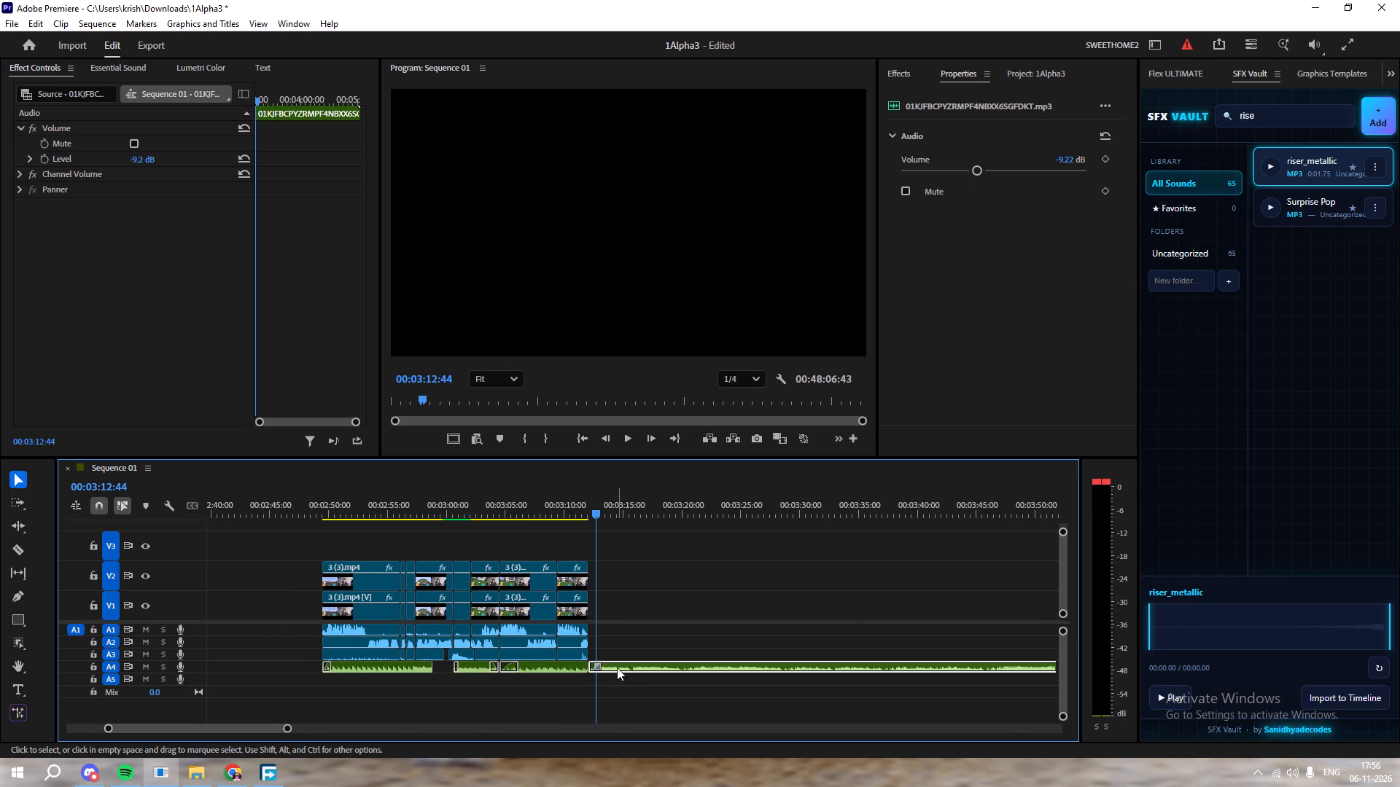
key(Delete)
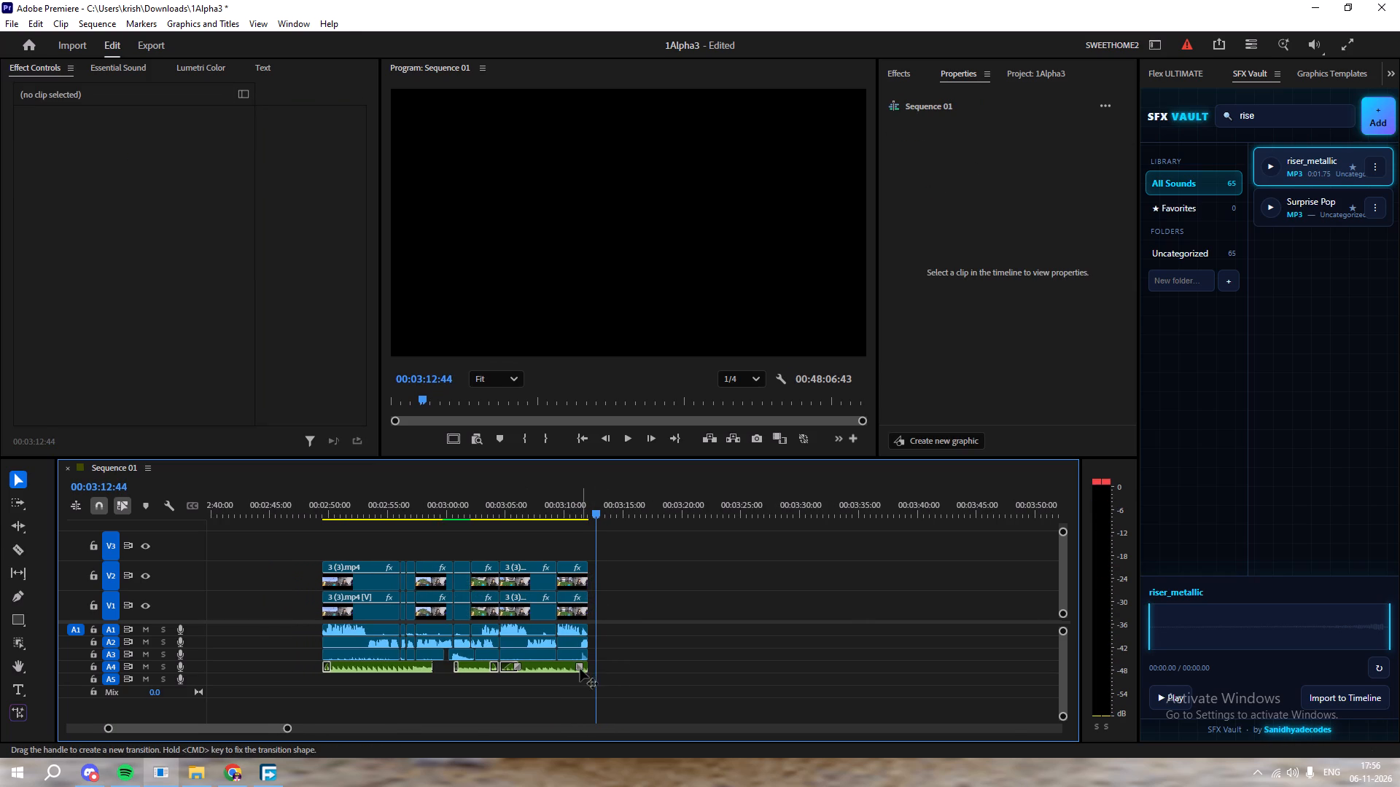
Add a short fade-out to the end of the A4 music at about 00:03:12.
drag(580, 668, 572, 670)
Start playback of the section beginning at about 00:04:04 and save the project.
alt+scroll(634, 543, down, 12)
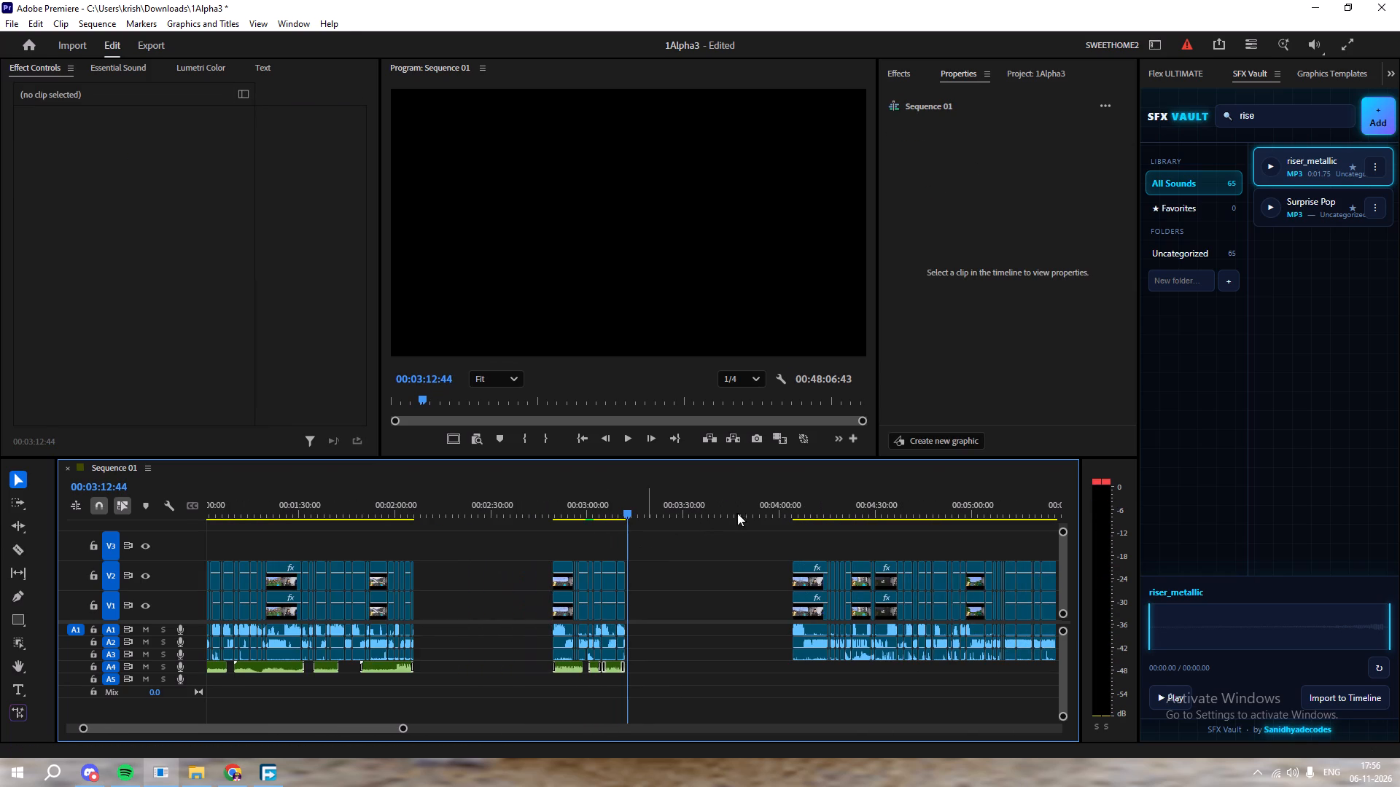
drag(773, 510, 794, 517)
key(space)
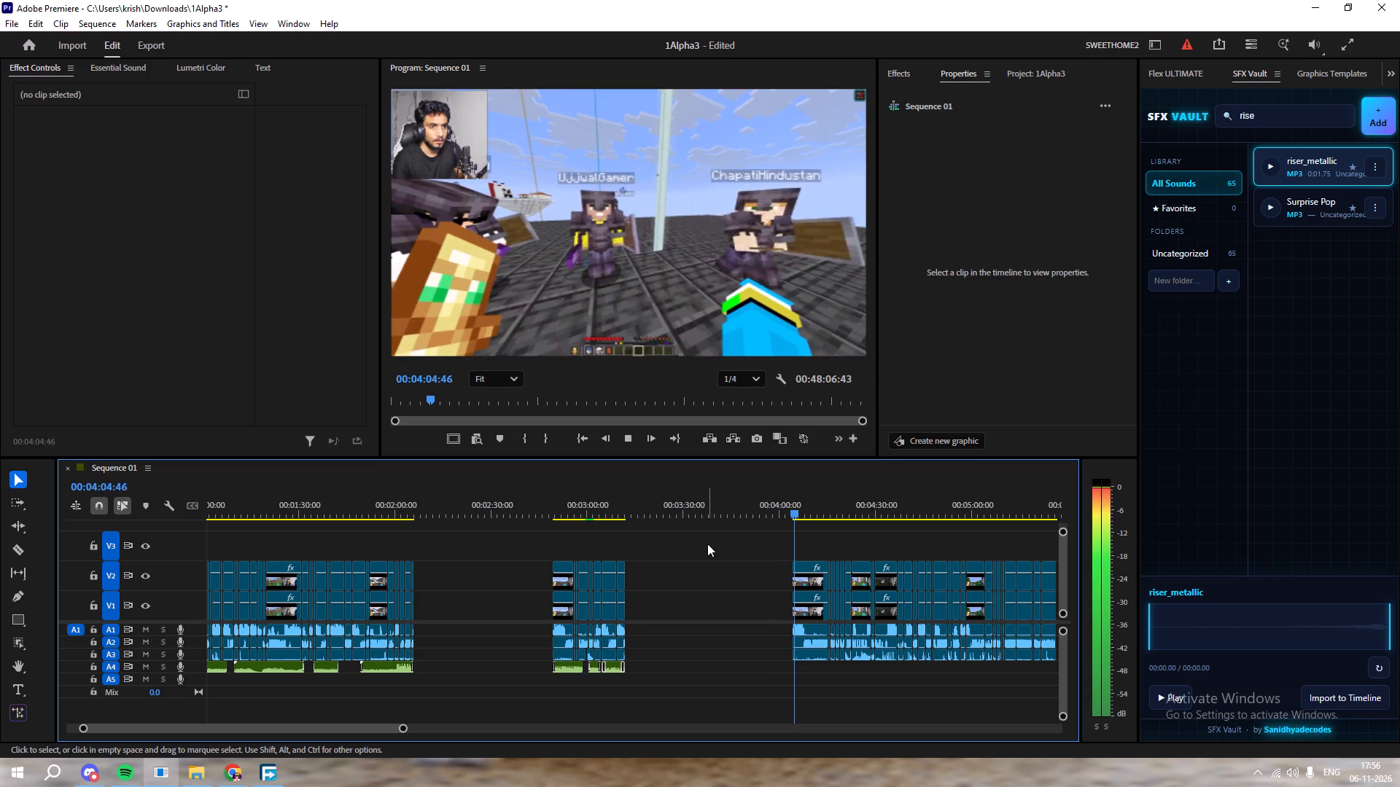
key(ctrl+s)
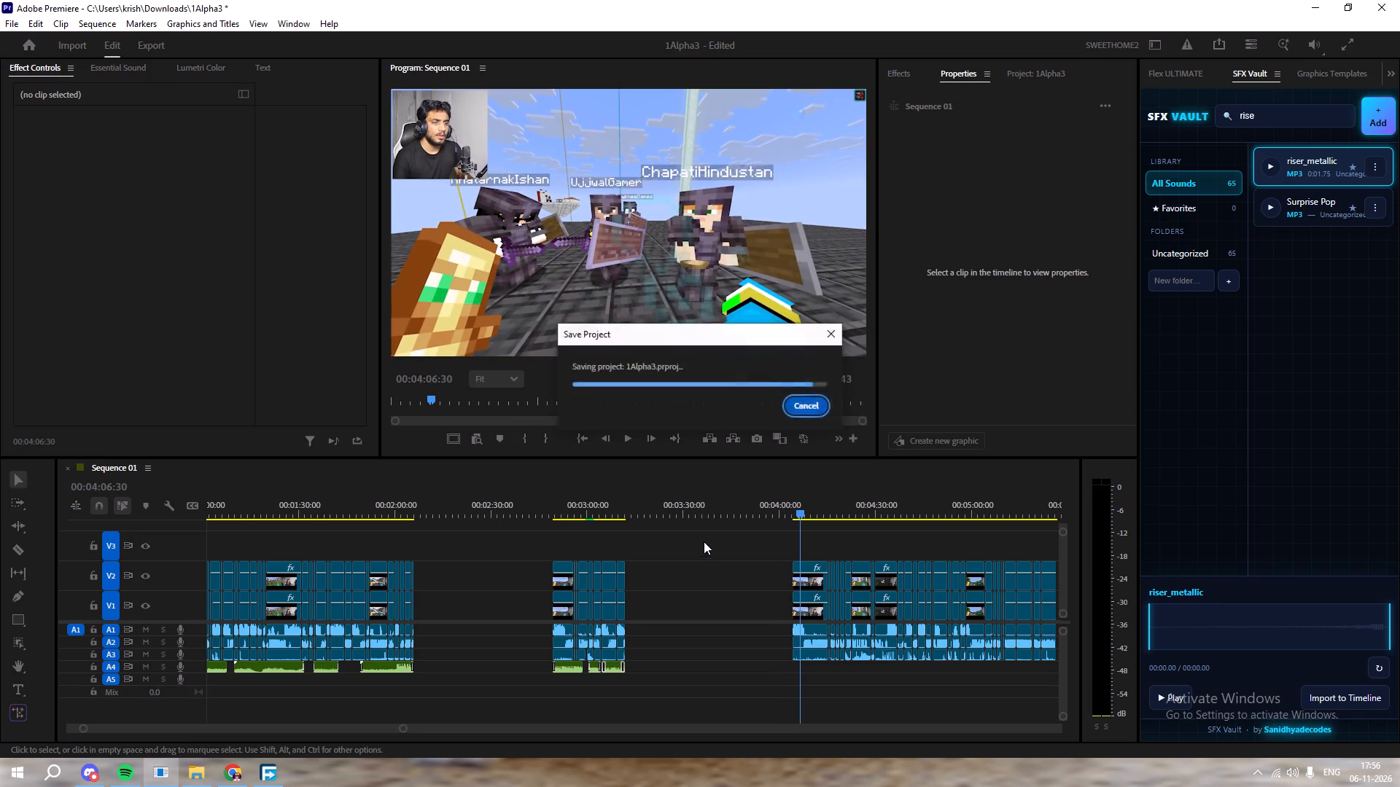
Review the footage up to 00:04:30, ripple-delete the short clip at about 00:04:29 on all its tracks, and save the project.
key(space)
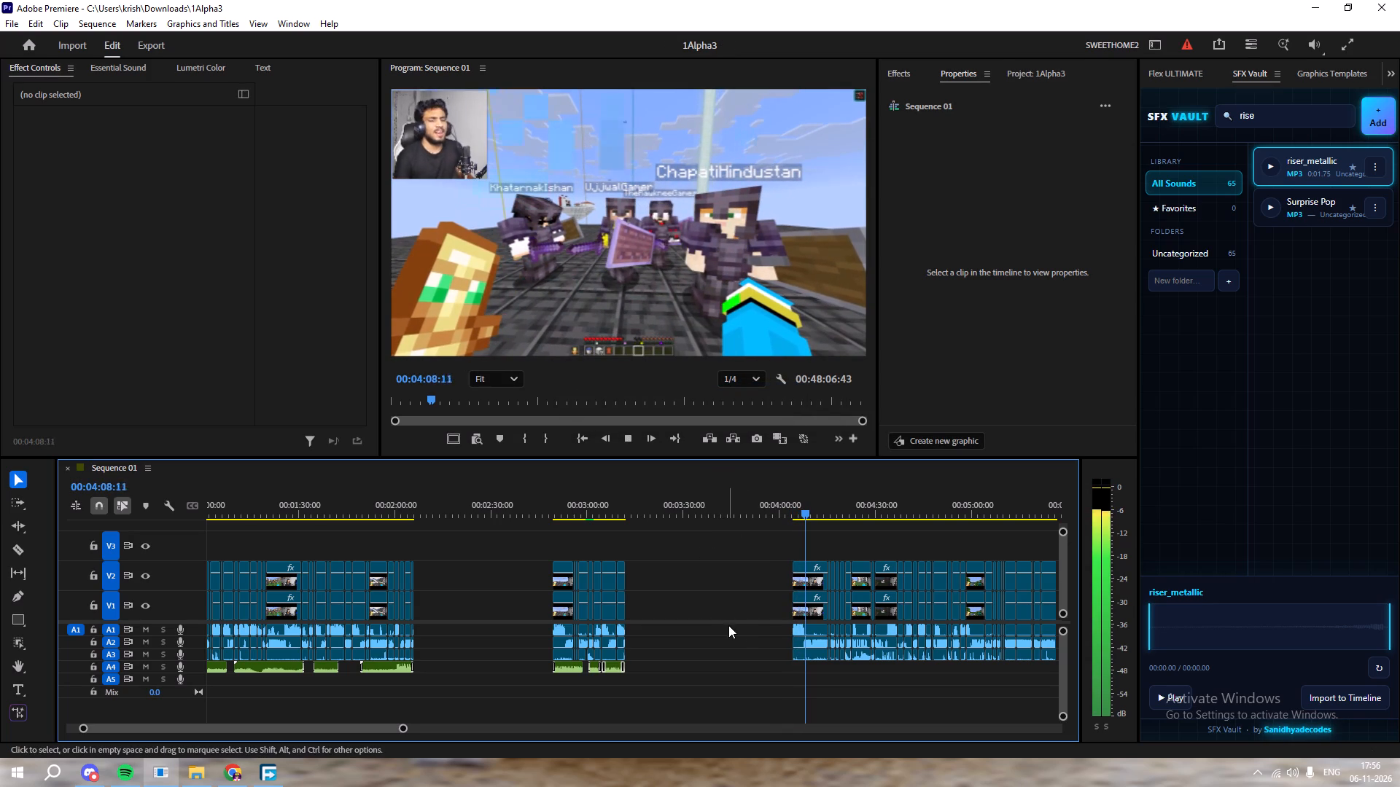
alt+scroll(898, 585, up, 8)
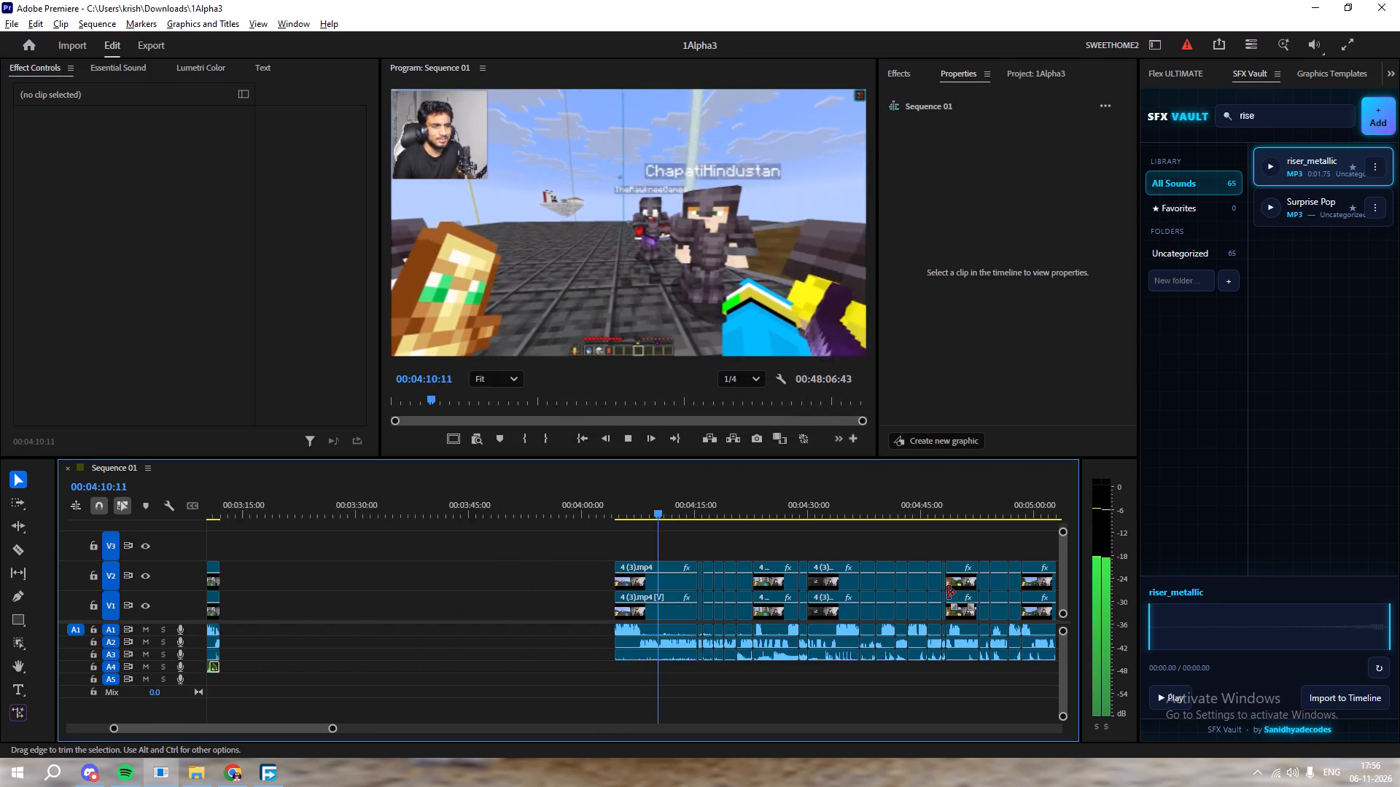
alt+scroll(948, 592, up, 3)
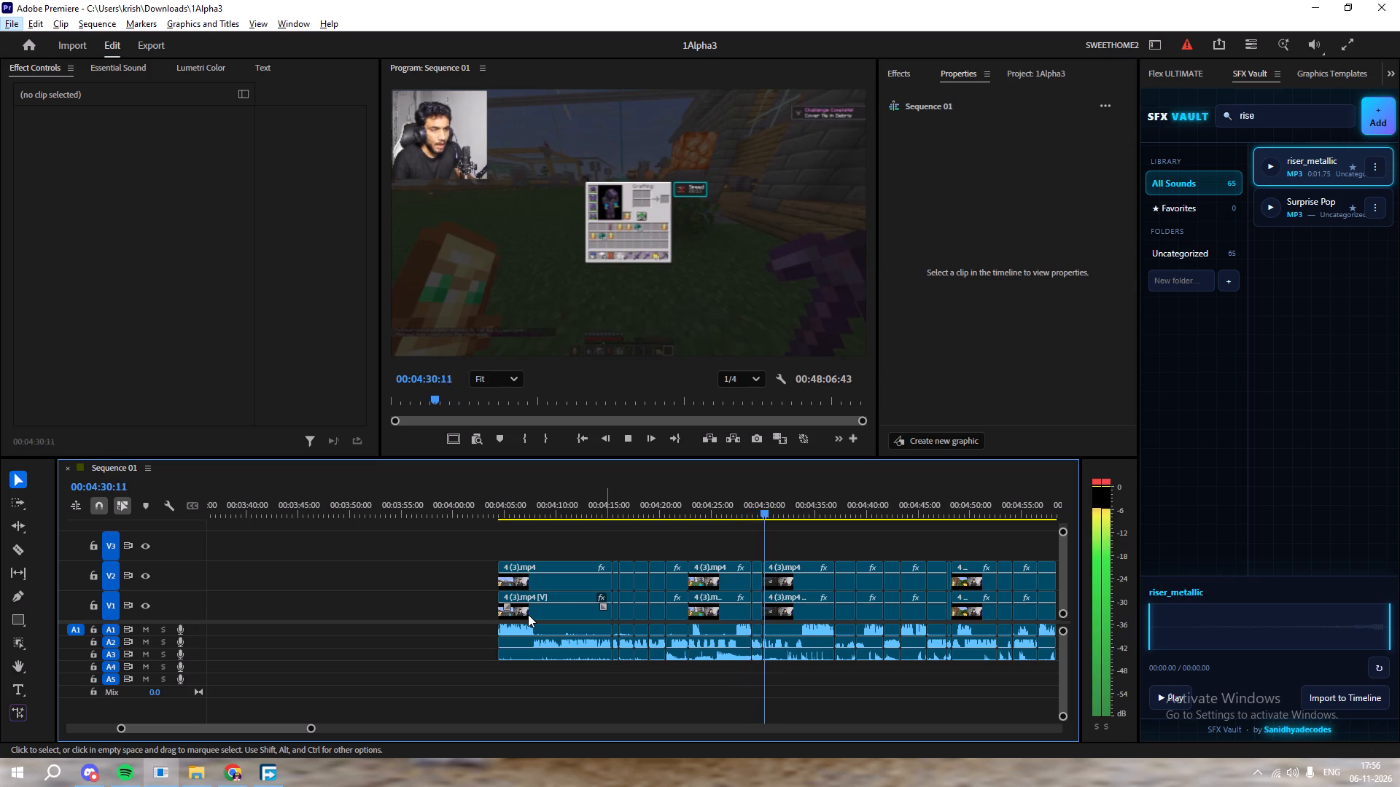
key(space)
click(729, 503)
key(space)
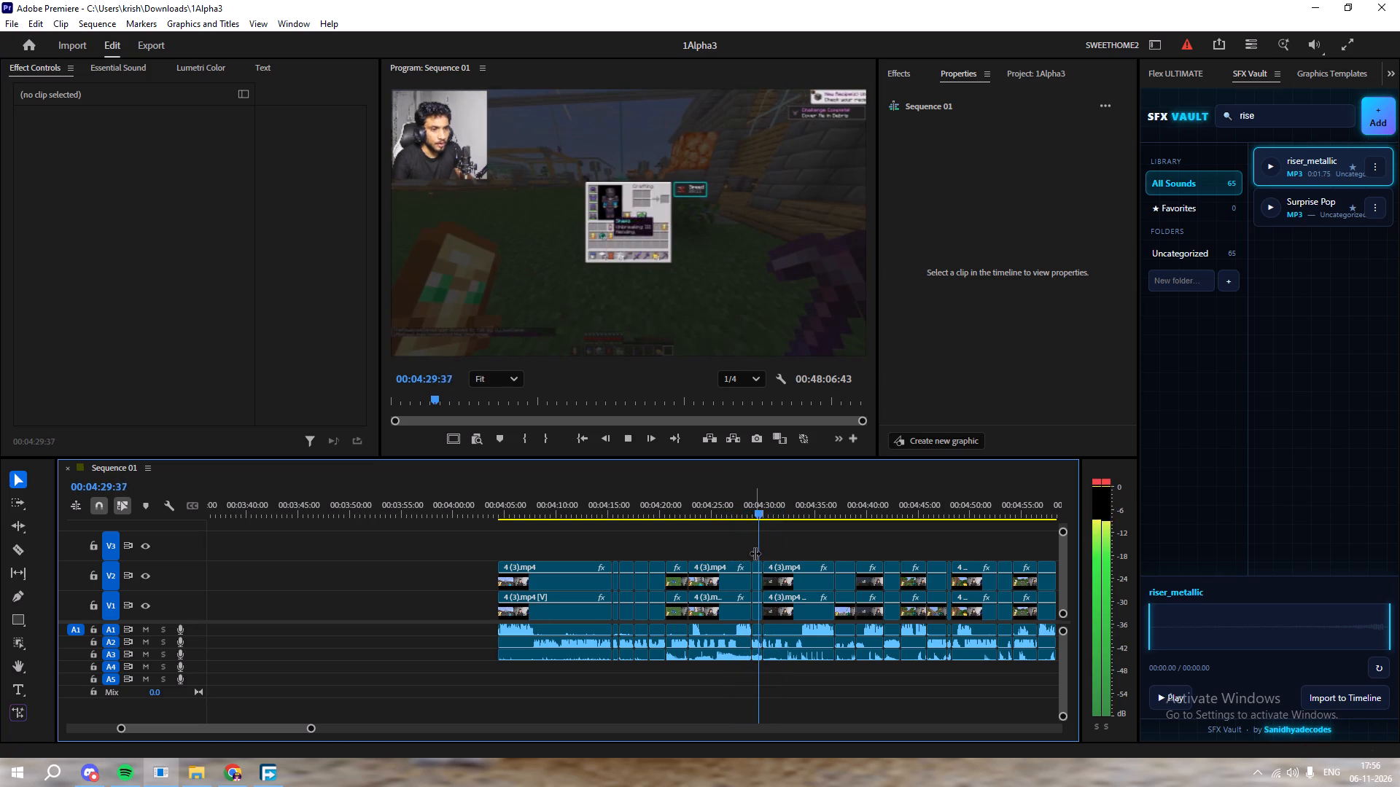
key(space)
drag(755, 552, 759, 628)
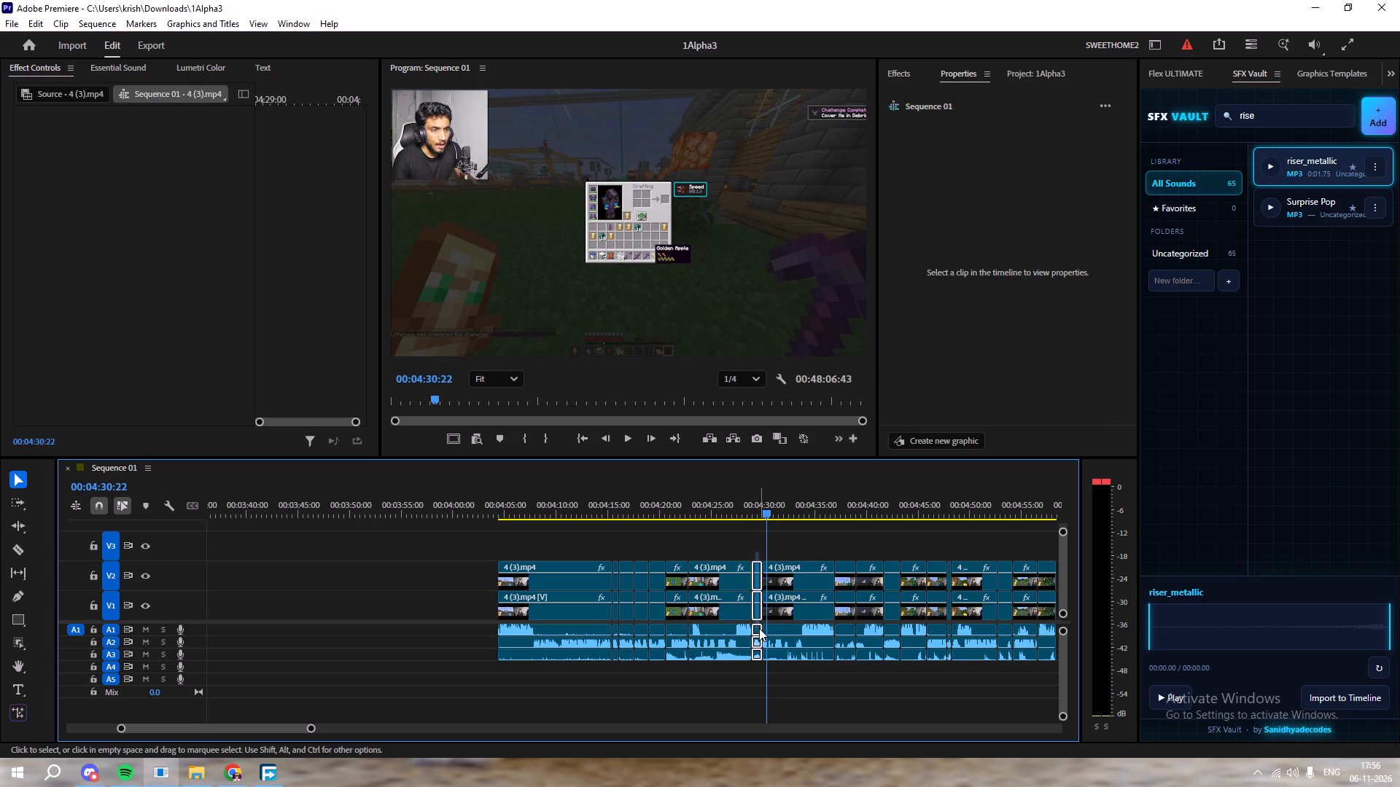
key(n)
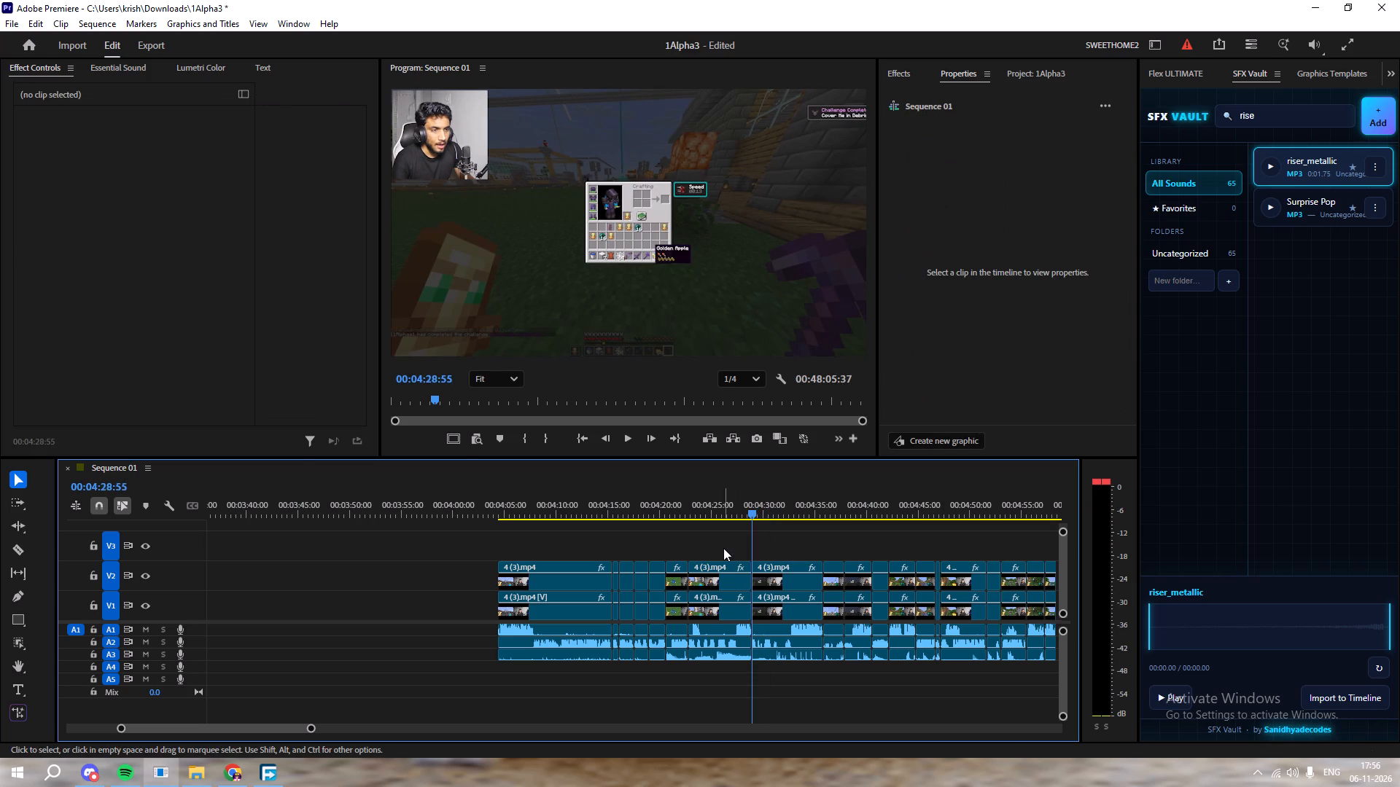
key(ctrl+s)
Play back from about 00:04:26 across the tightened join to about 00:04:39.
click(712, 503)
click(722, 501)
key(space)
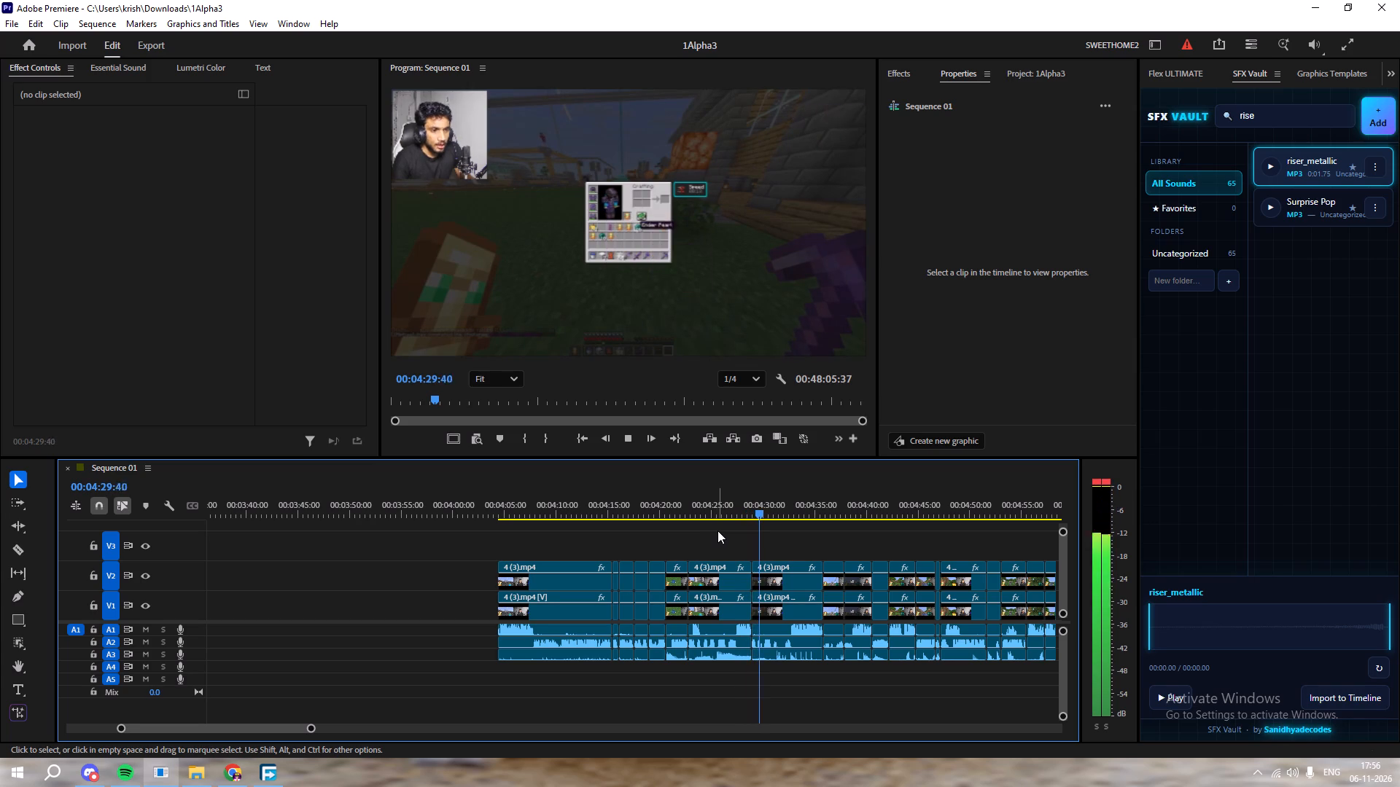
alt+scroll(717, 530, down, 2)
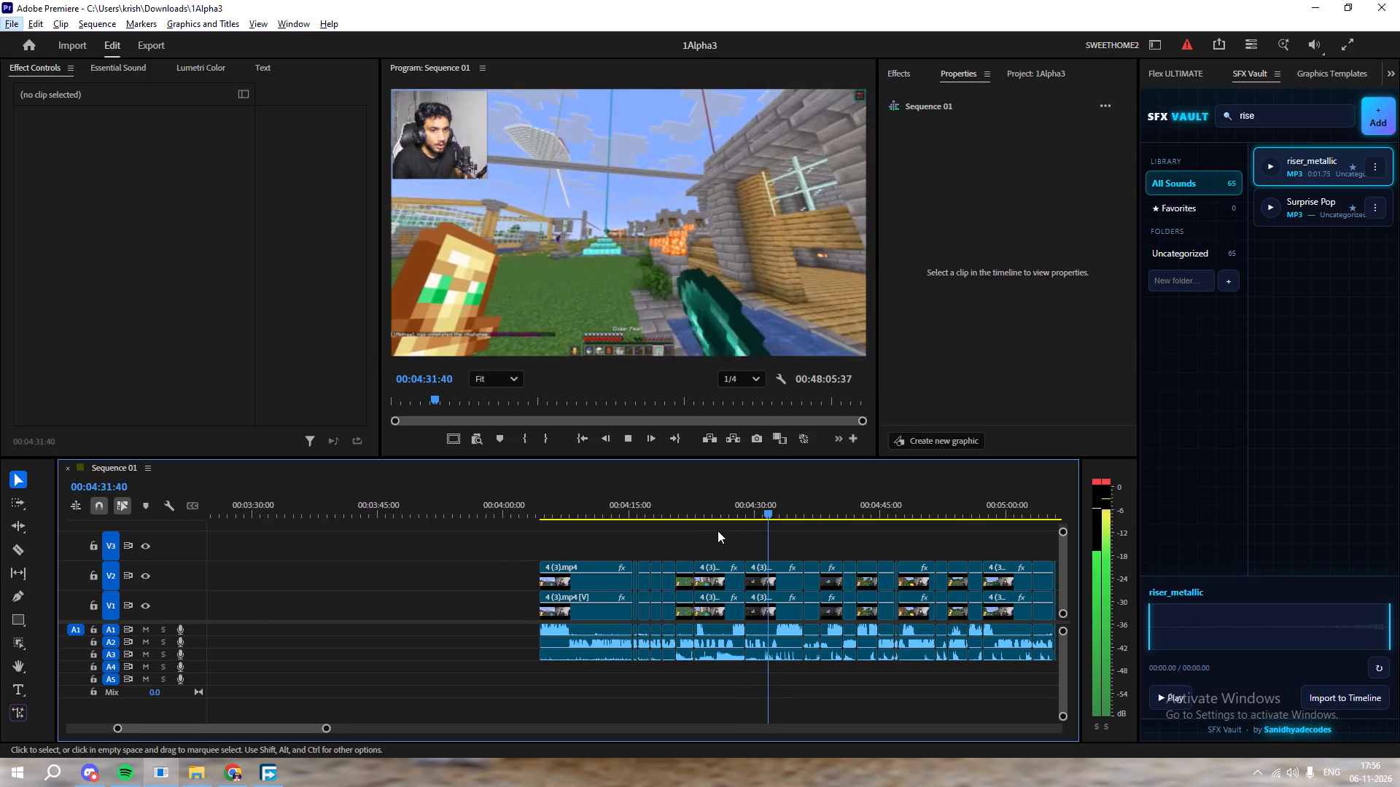
alt+scroll(717, 530, down, 2)
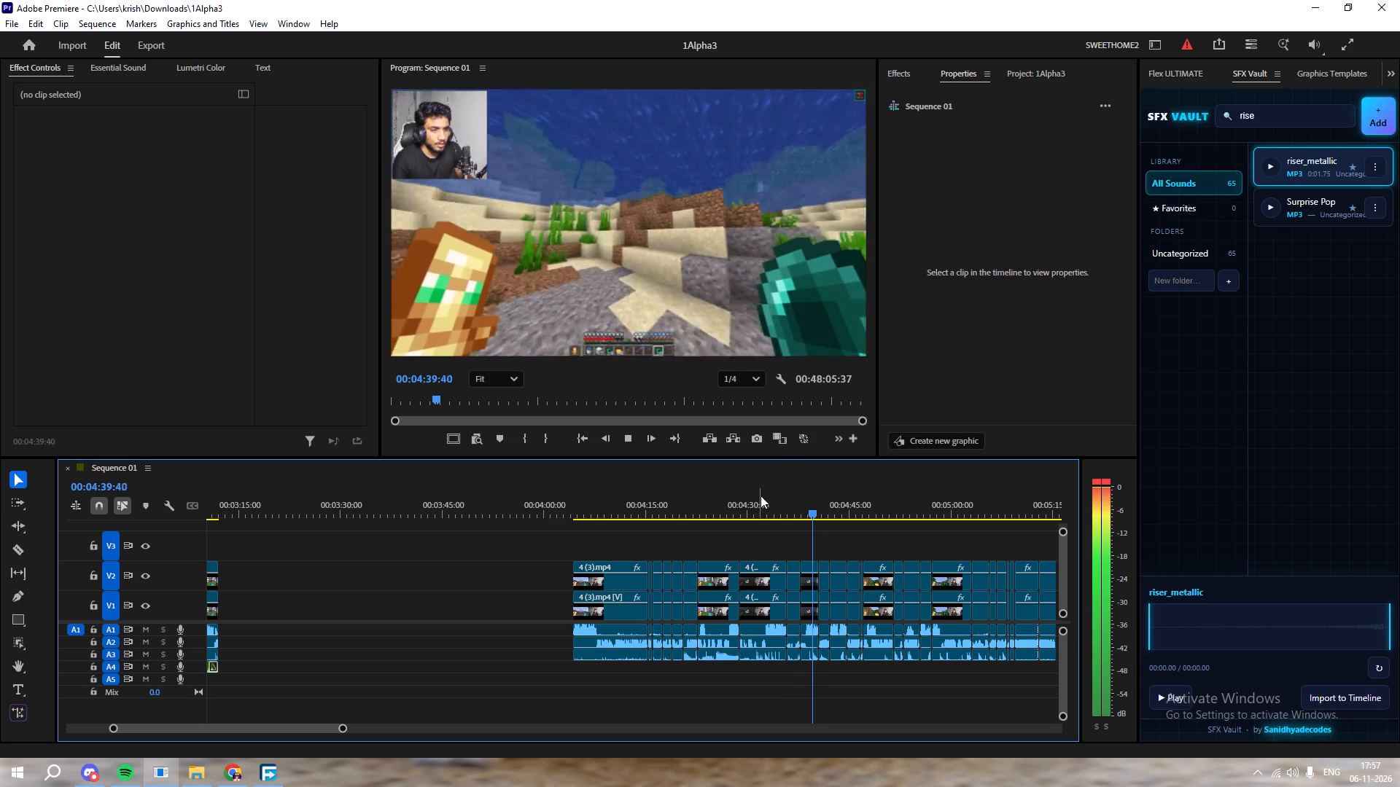
alt+scroll(758, 496, down, 3)
Return to about 00:02:48, just before the preceding section, and save the project.
drag(720, 508, 184, 548)
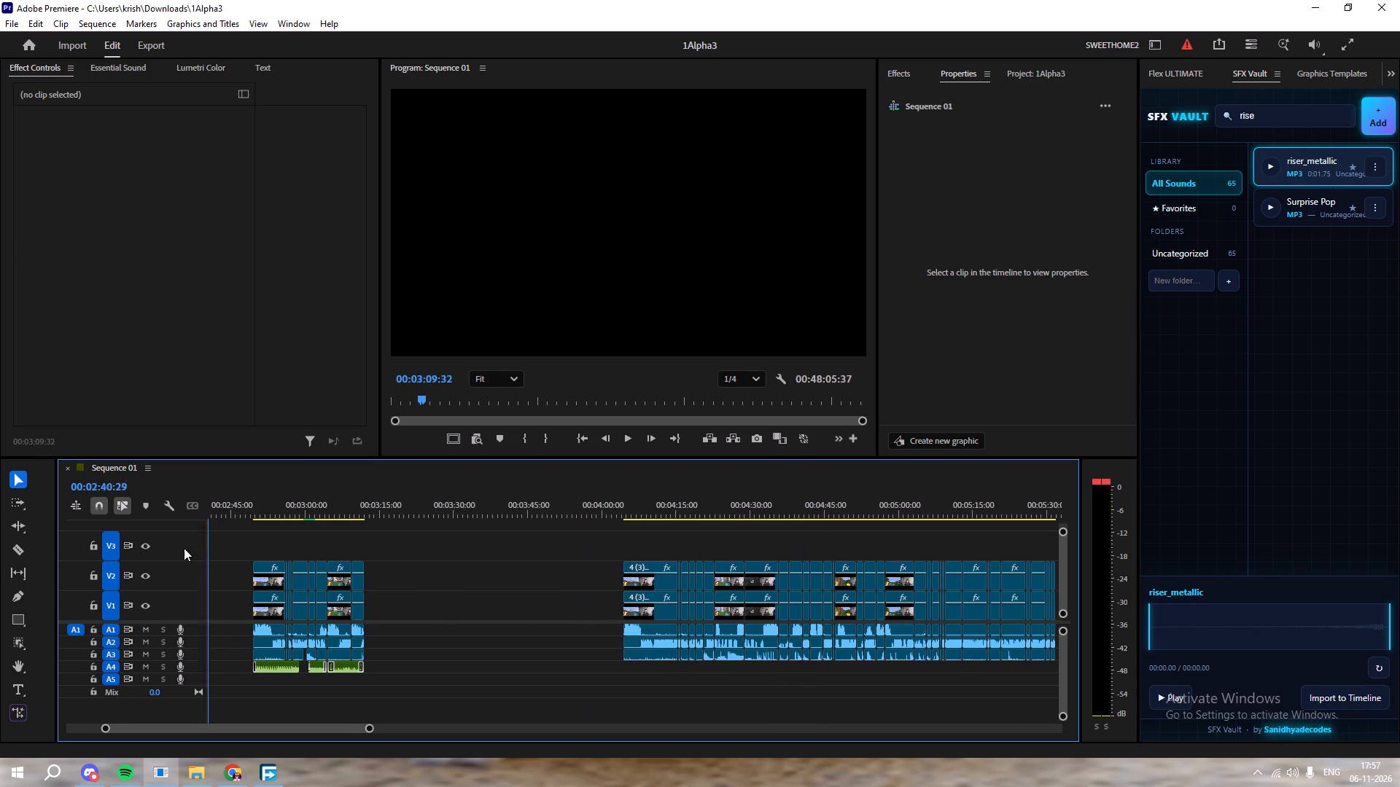
drag(184, 548, 373, 587)
key(space)
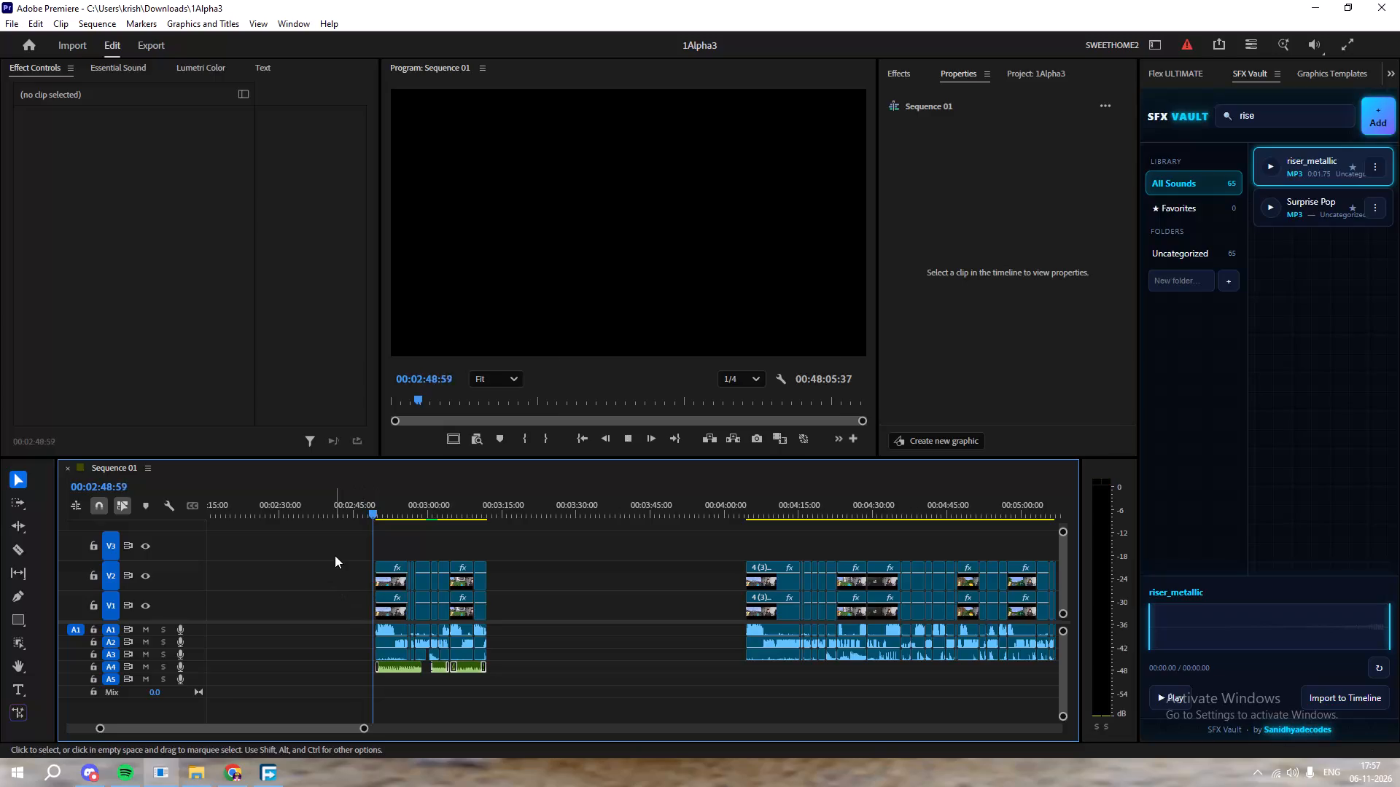
key(ctrl+s)
Play back the section from about 00:02:49 to 00:03:08, and recheck the passage around the A4 music break from 00:02:57.
key(space)
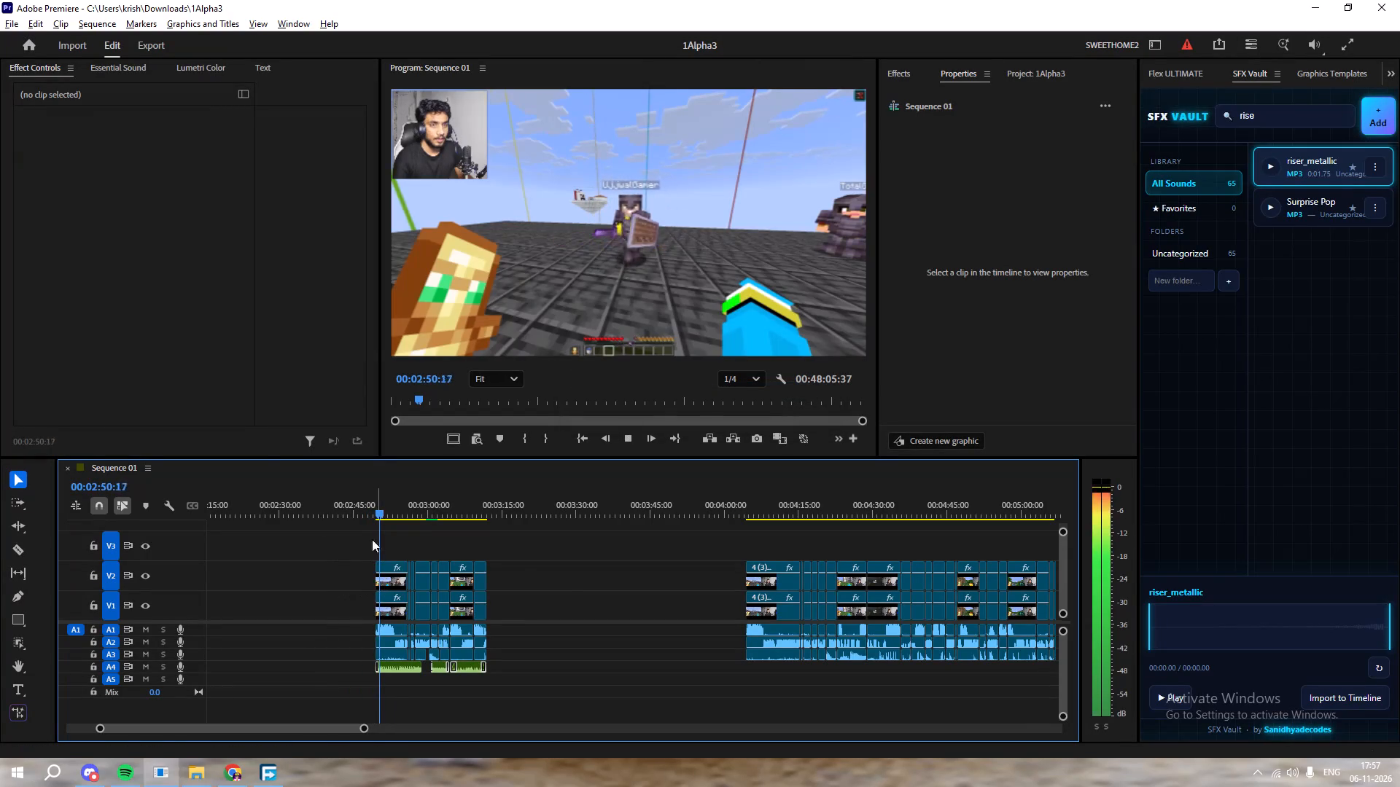
alt+scroll(321, 519, up, 6)
alt+scroll(556, 532, up, 2)
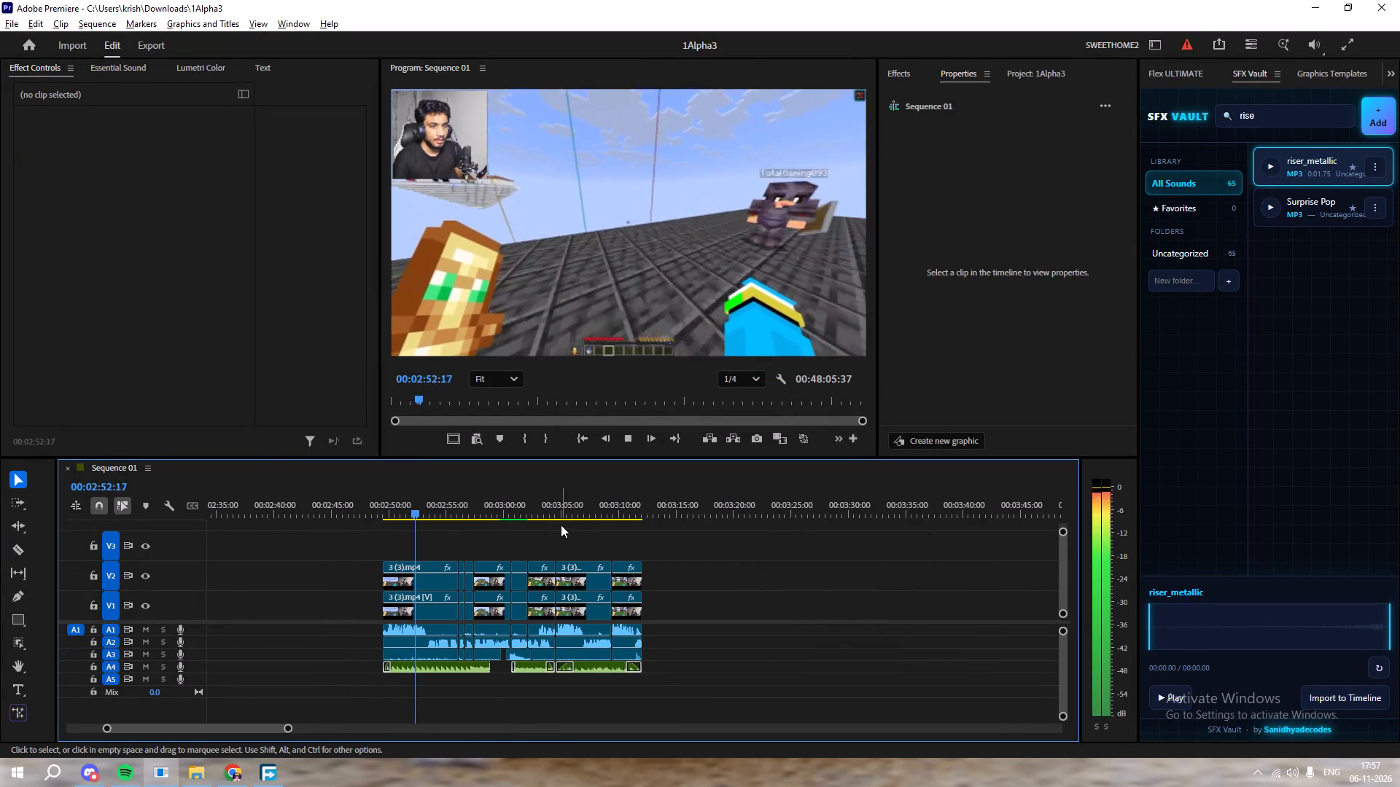
alt+scroll(564, 519, up, 2)
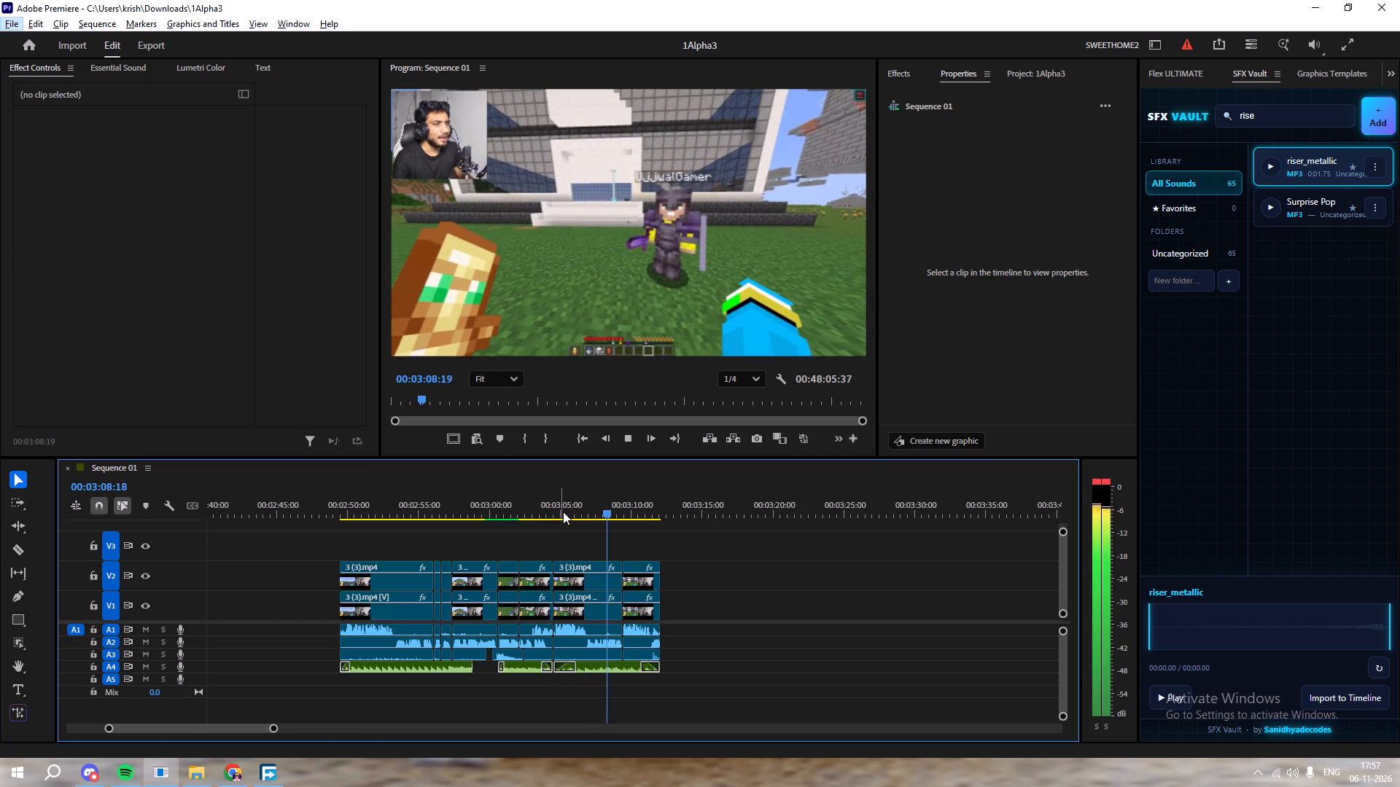
drag(563, 512, 450, 570)
key(space)
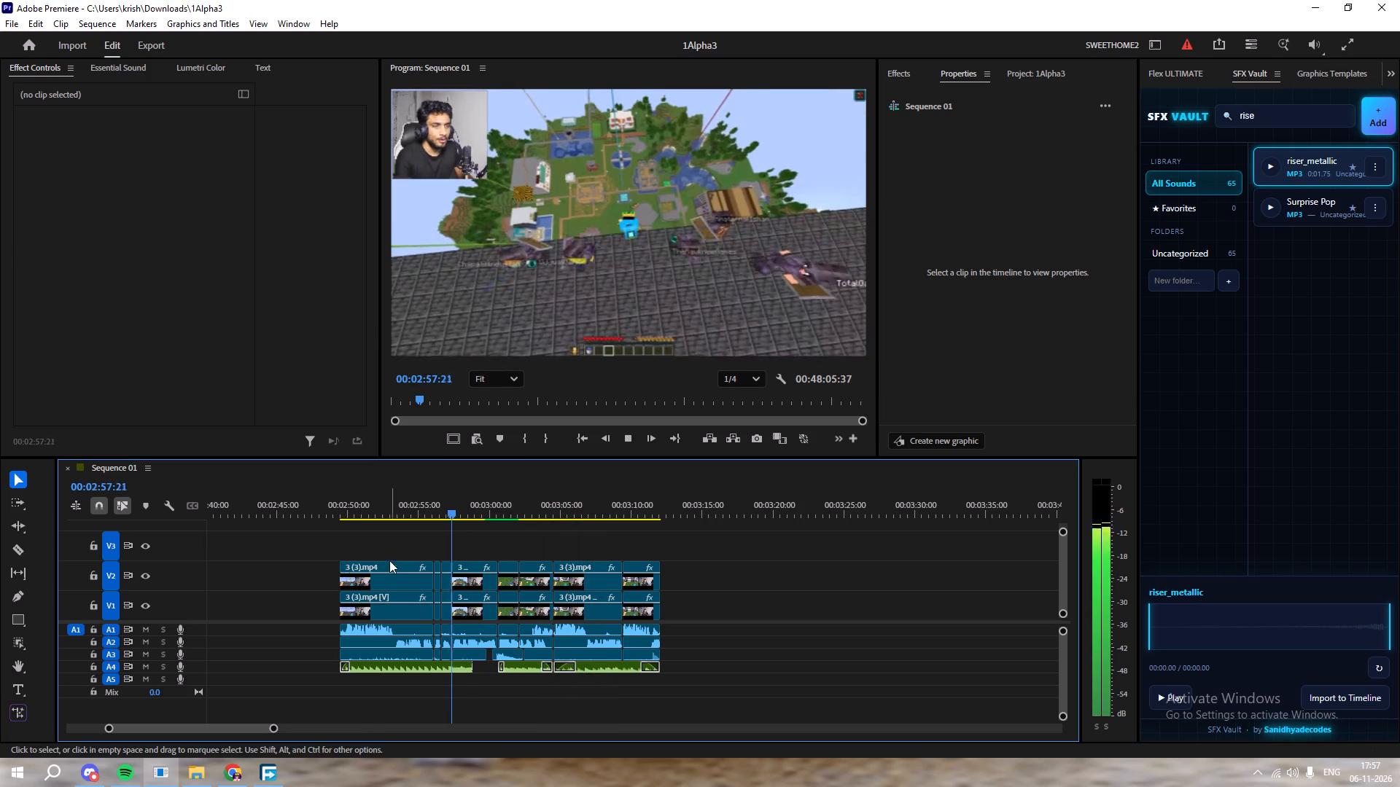
key(space)
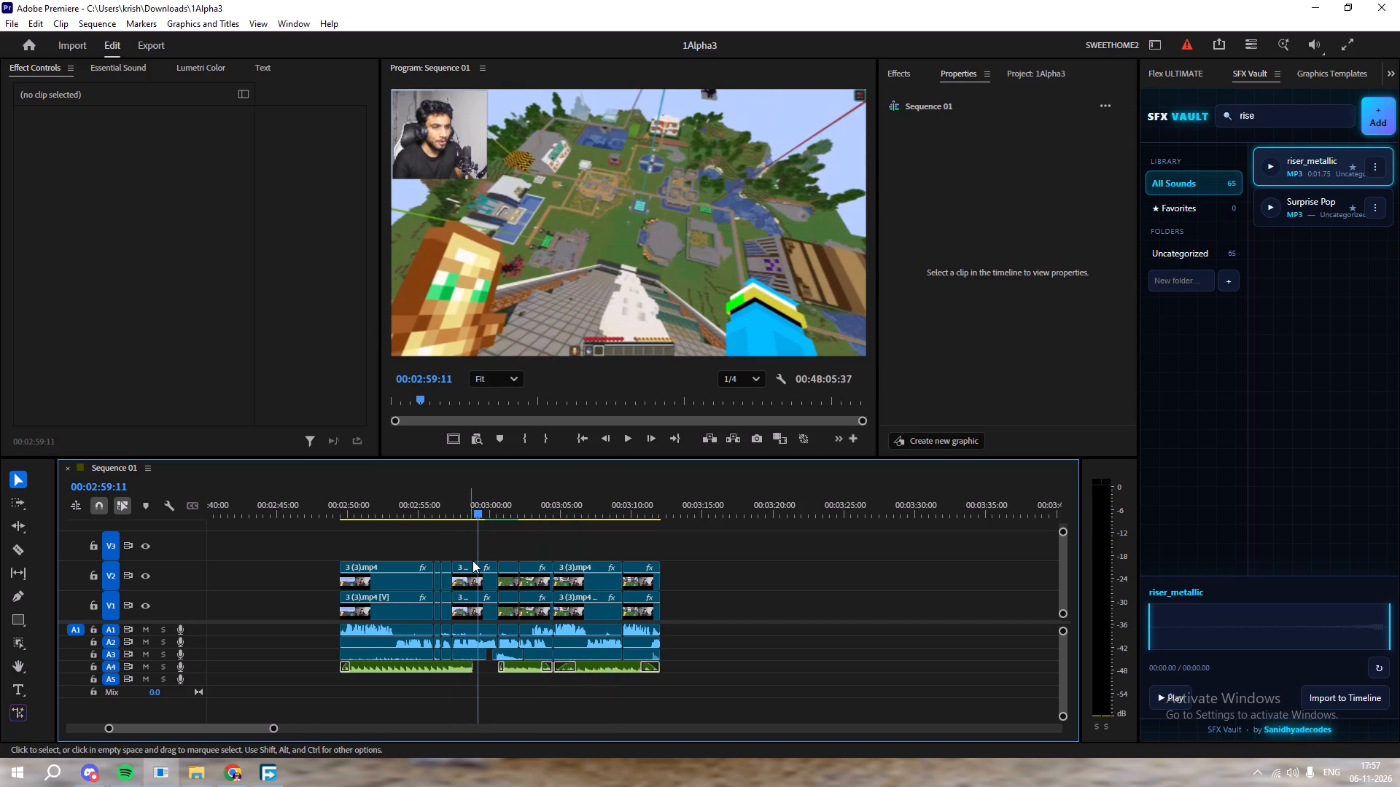
Find the break point by replaying from about 00:02:56 and split the first A4 music clip at 00:02:57:00.
drag(476, 509, 437, 540)
key(space)
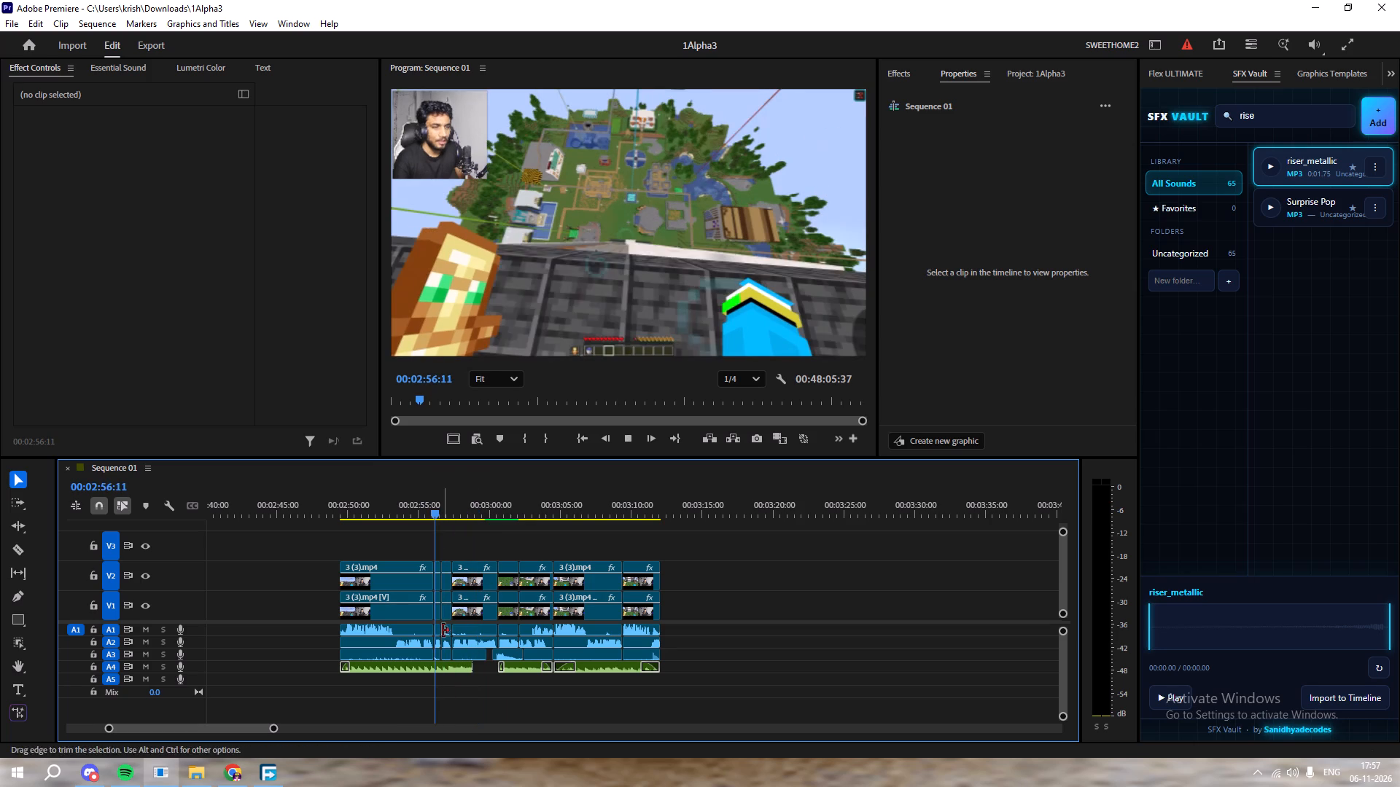
key(space)
key(space)
key(space)
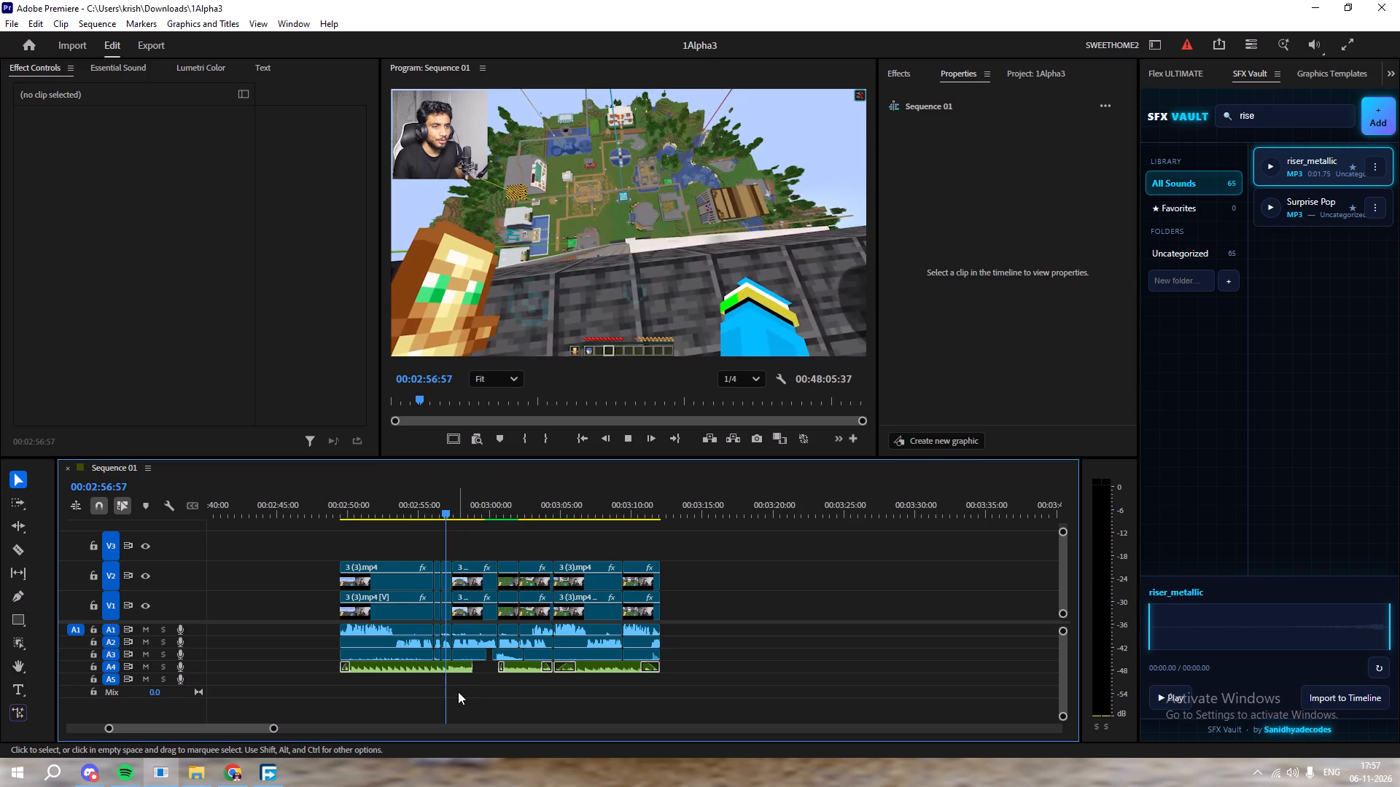
key(space)
key(space)
drag(448, 497, 448, 505)
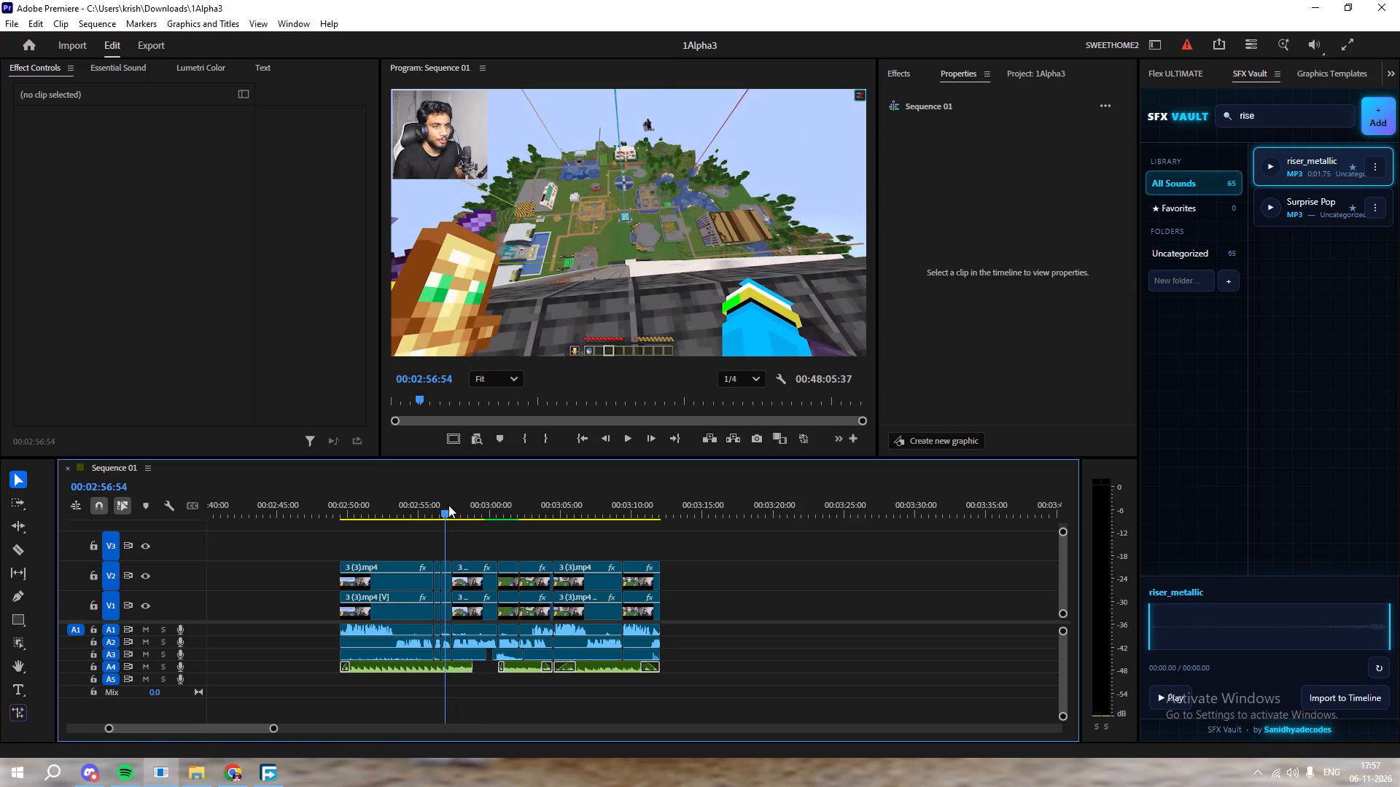
drag(448, 505, 450, 506)
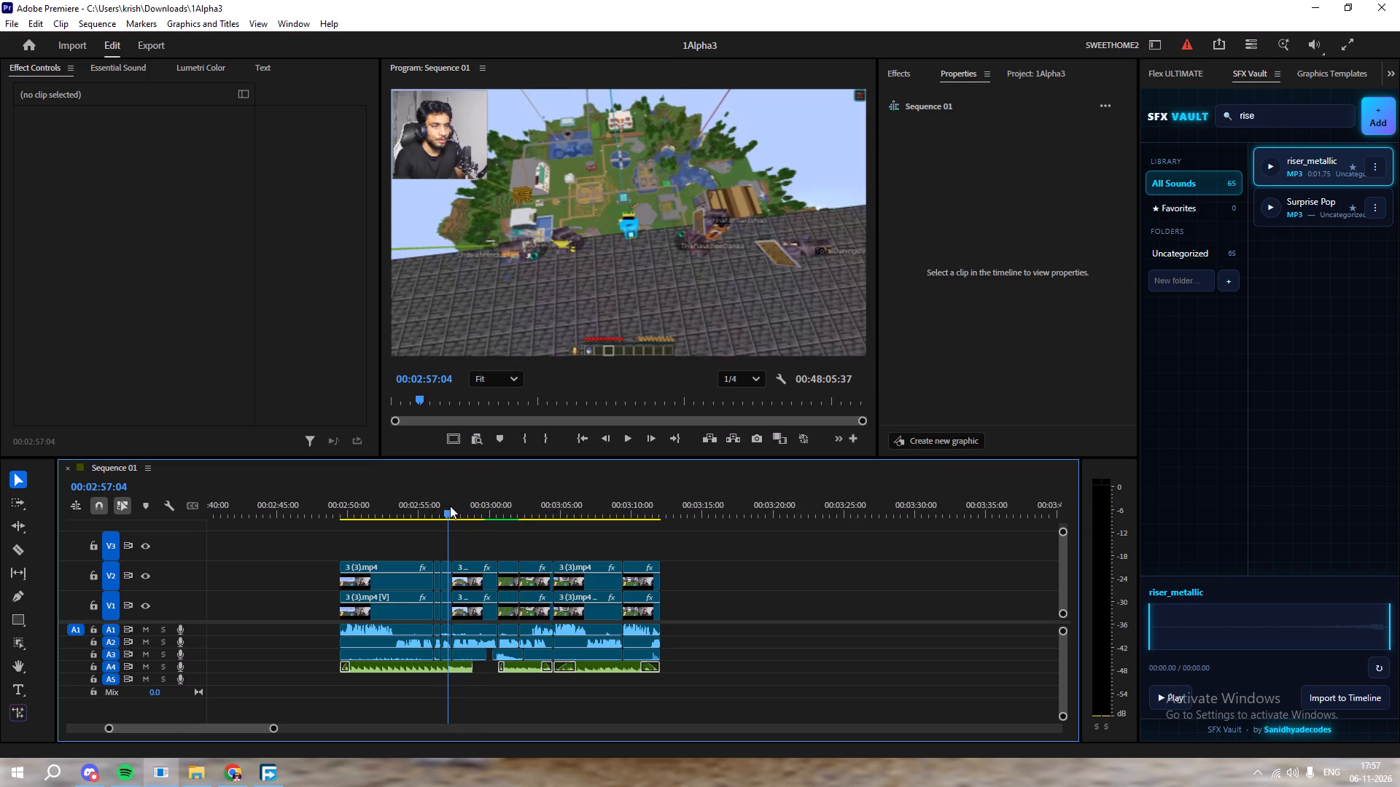
drag(450, 506, 449, 506)
click(461, 668)
key(z)
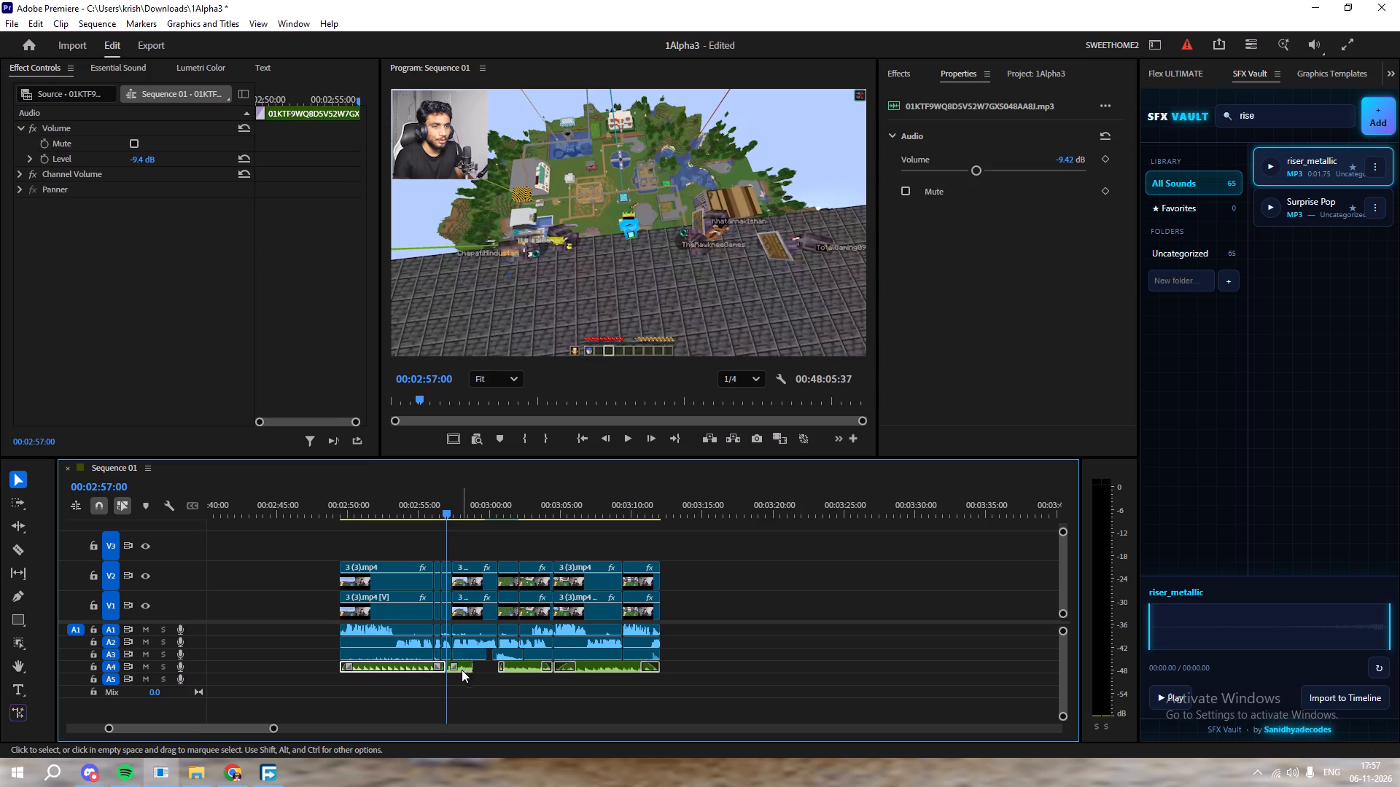
Delete the short A4 music clip at about 00:03:01 and put the piece split off after 00:02:57 in its place.
click(519, 670)
key(Delete)
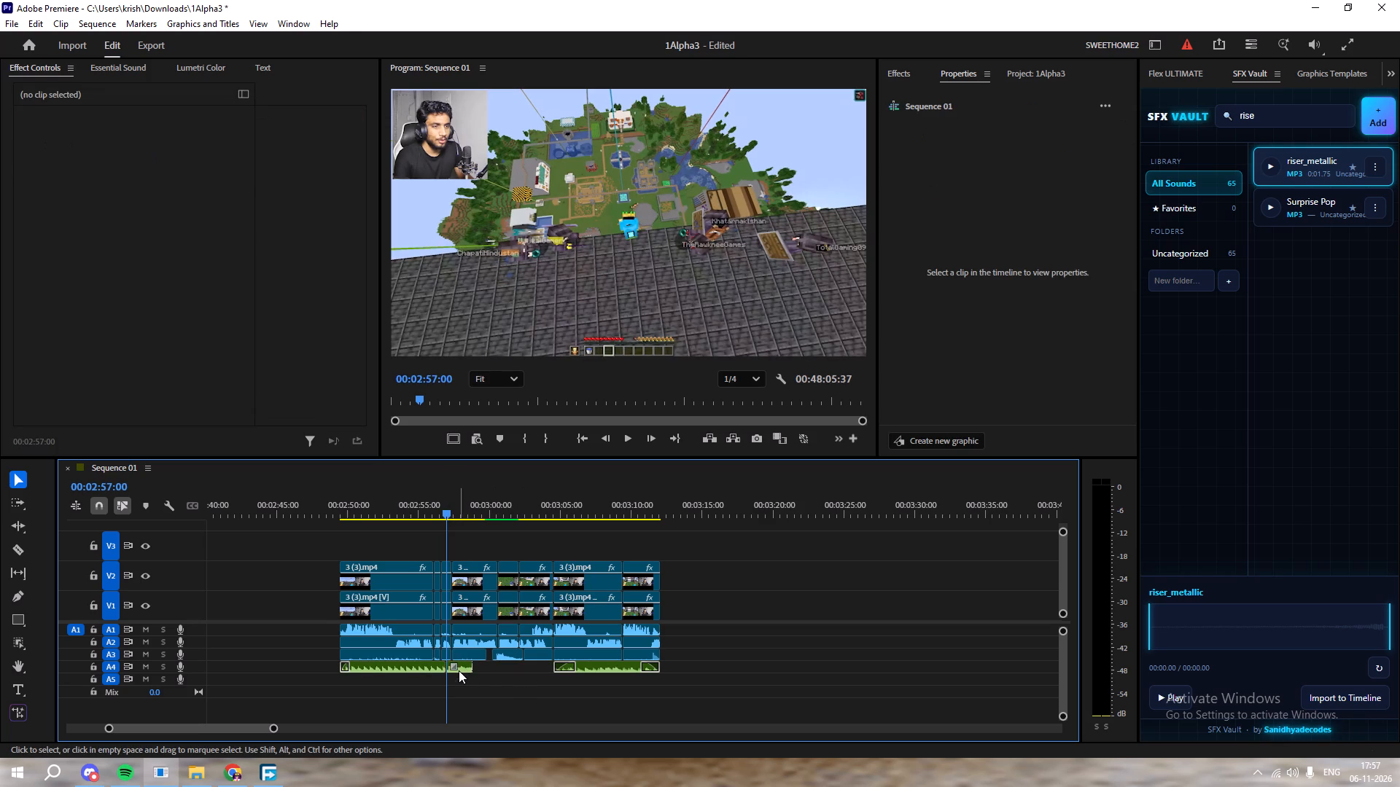
drag(459, 670, 516, 673)
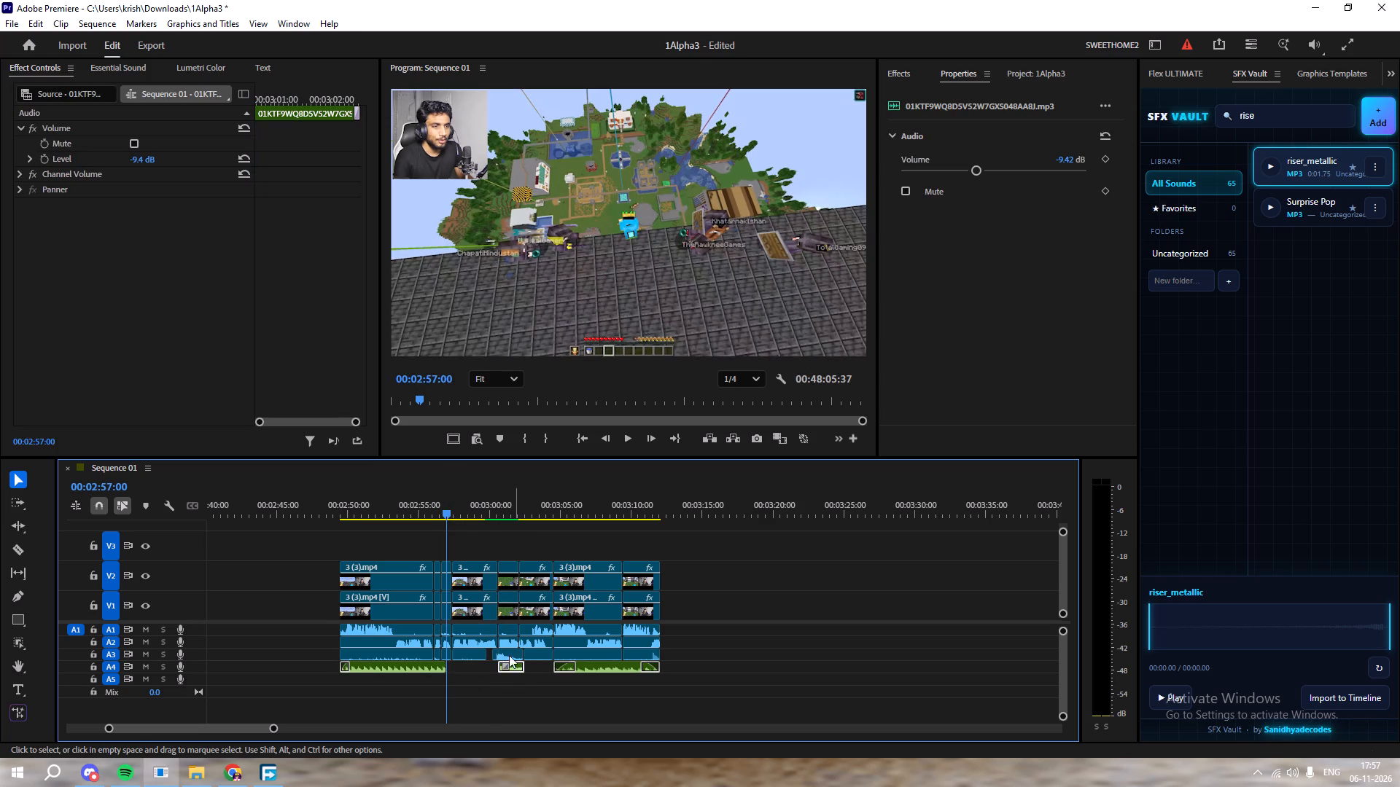
Extend the end of the moved A4 music piece to meet the following music clip at about 00:03:04, and play back the result.
click(494, 536)
click(491, 508)
key(space)
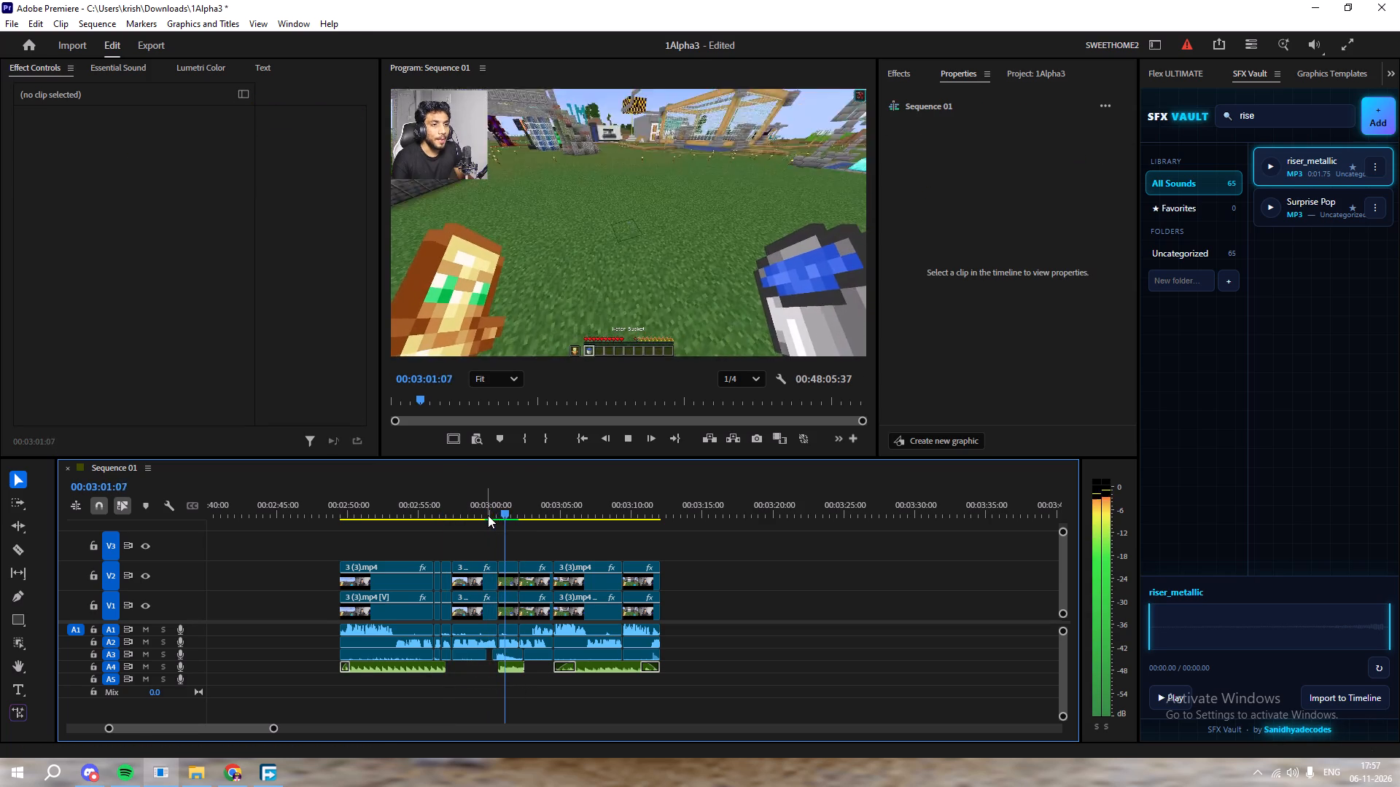
alt+scroll(494, 570, up, 18)
key(space)
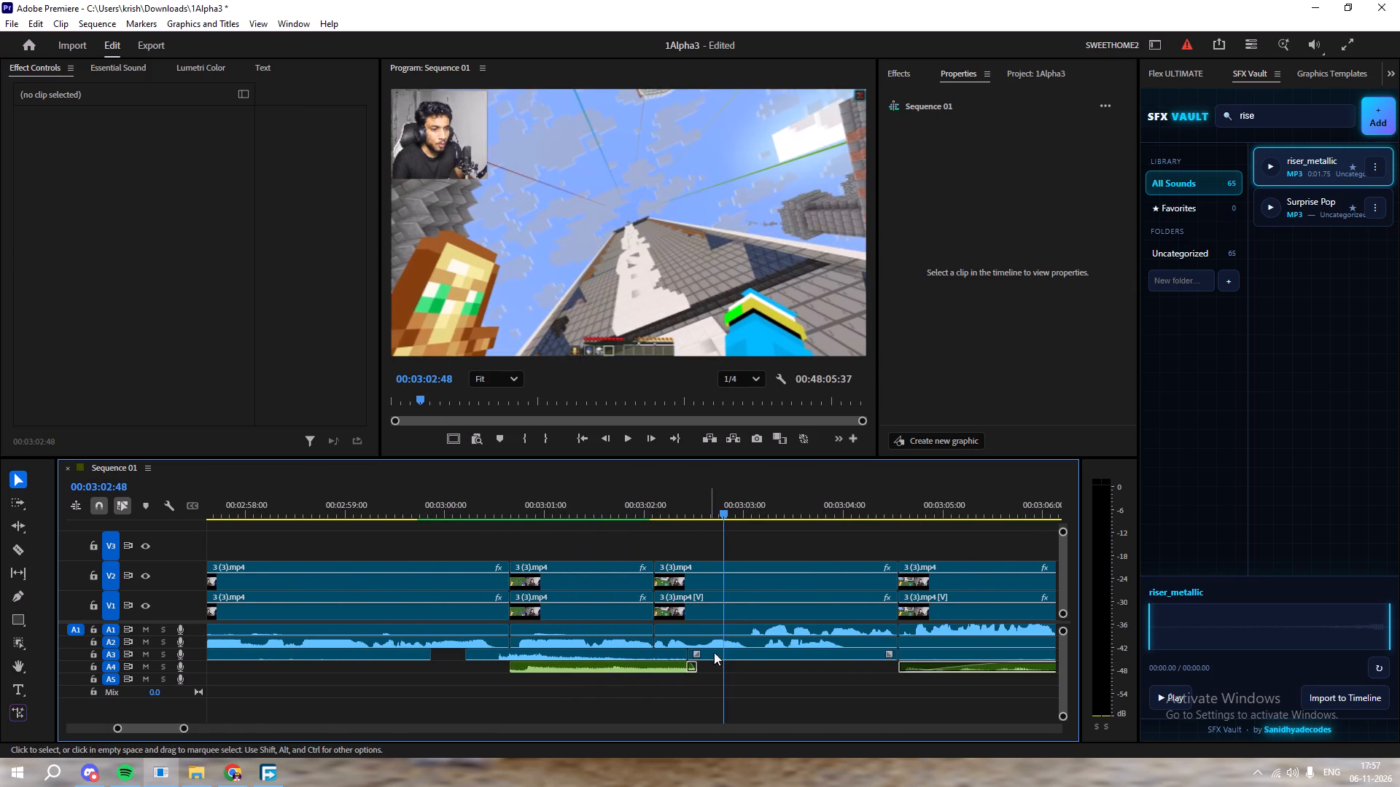
drag(703, 668, 909, 674)
click(688, 562)
click(667, 557)
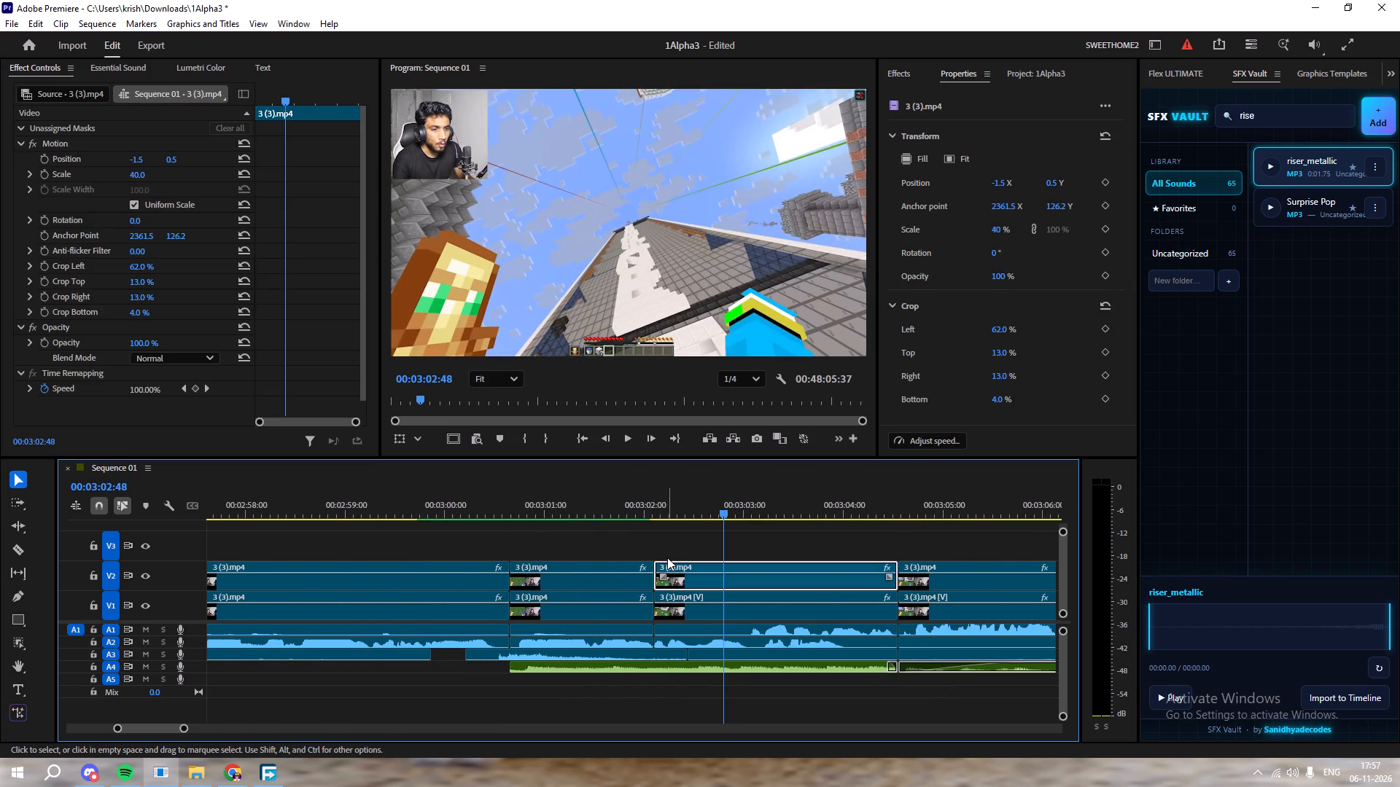
drag(666, 512, 502, 541)
key(space)
alt+scroll(478, 589, down, 14)
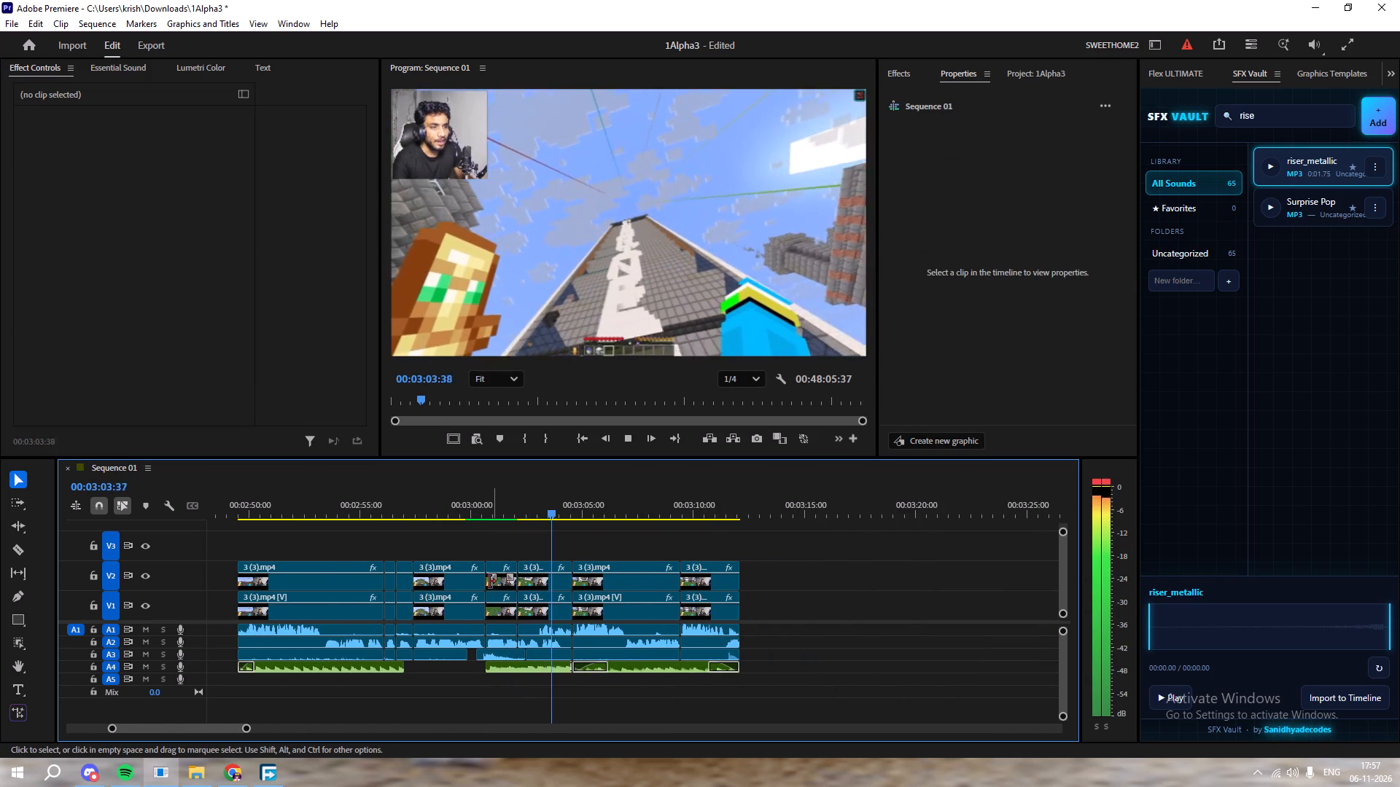
alt+scroll(484, 579, down, 4)
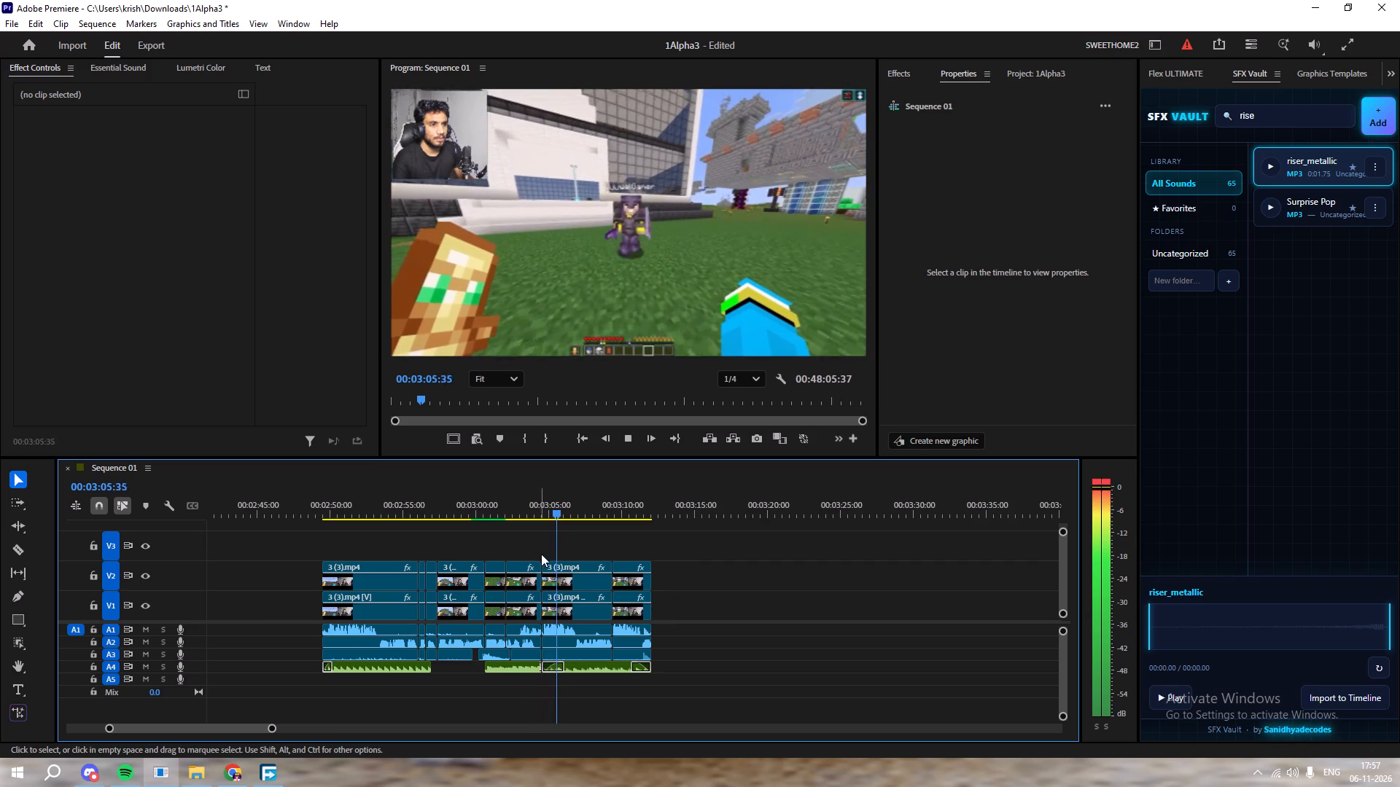
key(space)
Shift the first A4 music clip slightly later to end at the cut near 00:02:57, and extend its start back to the section's opening.
drag(556, 514, 373, 574)
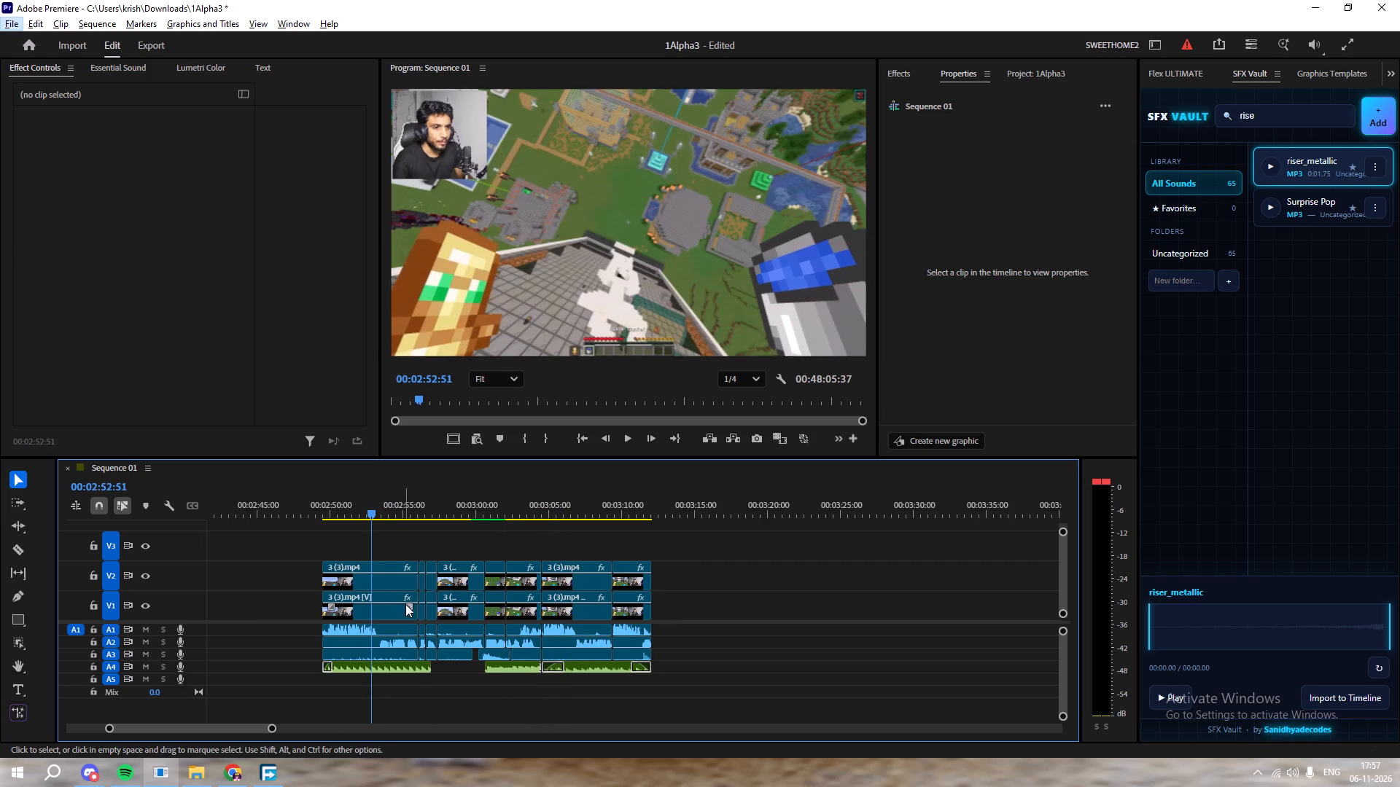
drag(415, 667, 421, 666)
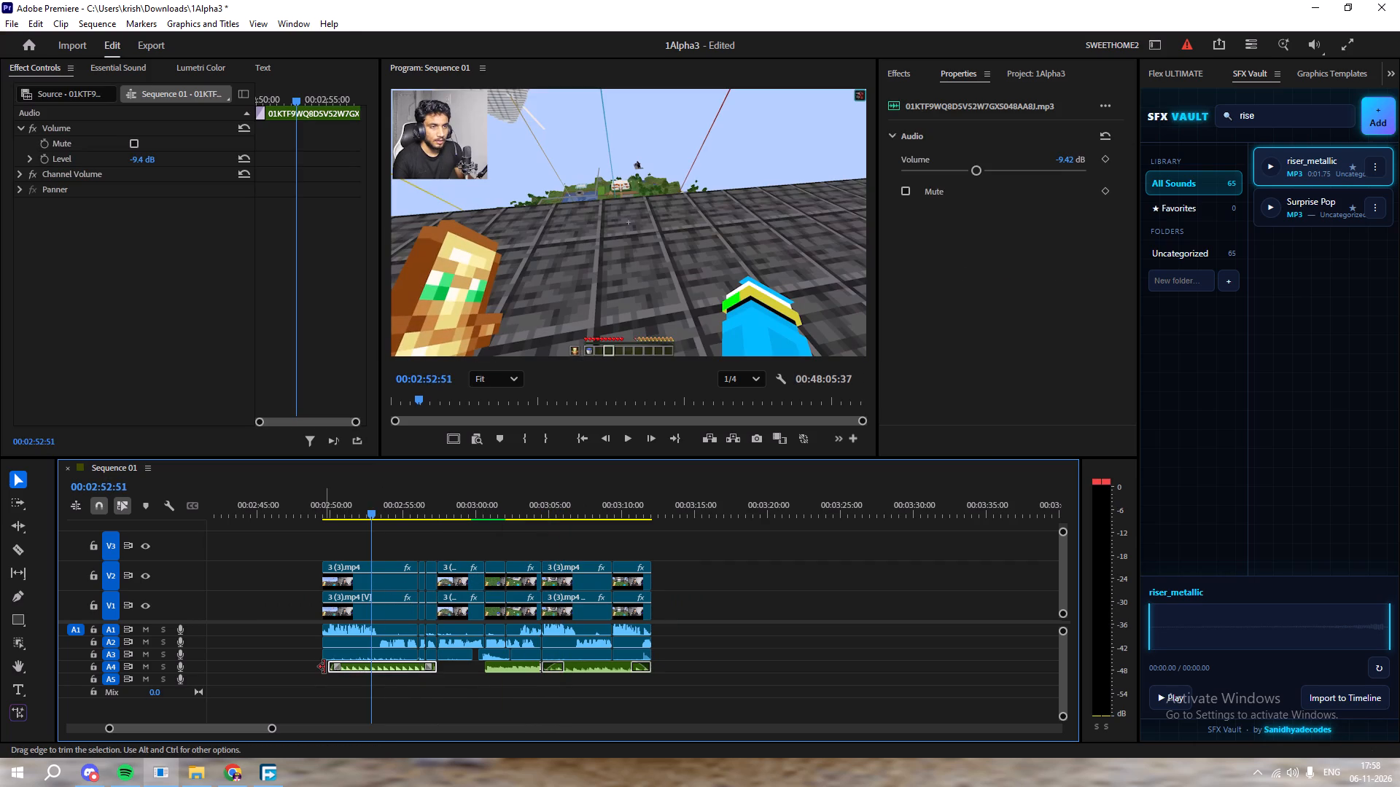
drag(324, 667, 315, 667)
click(318, 526)
click(313, 502)
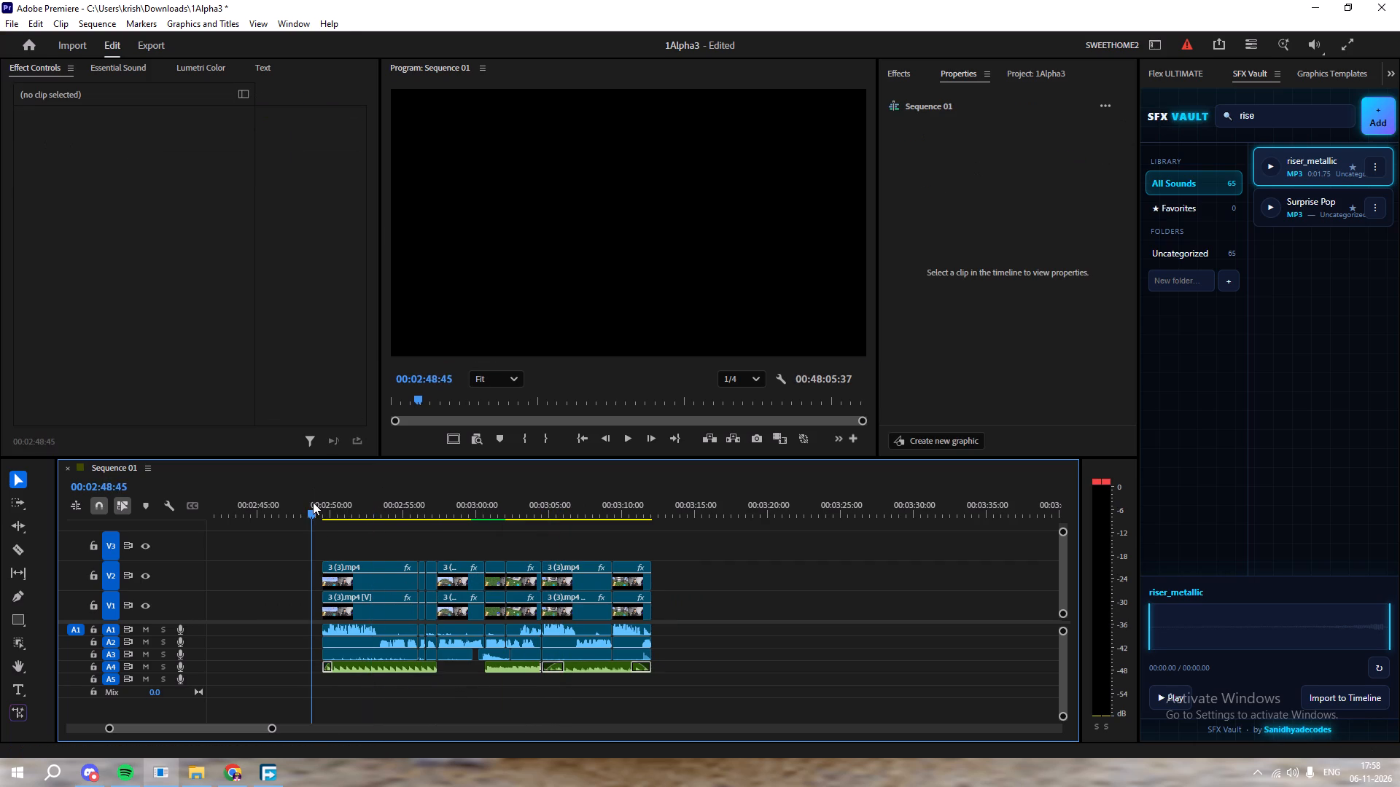
key(space)
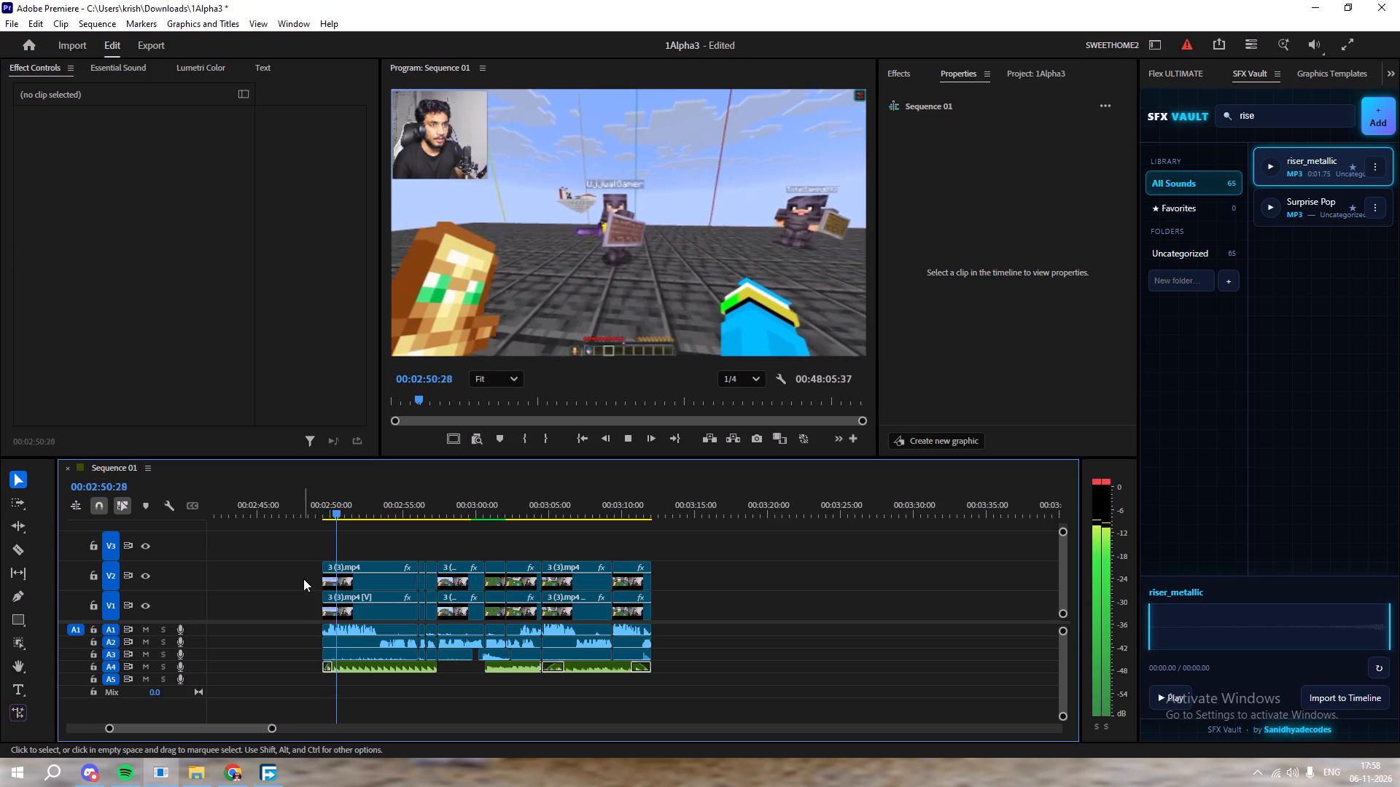
Add a short fade-out to the end of the first A4 music clip at about 00:02:57, and play it back.
alt+scroll(303, 579, down, 8)
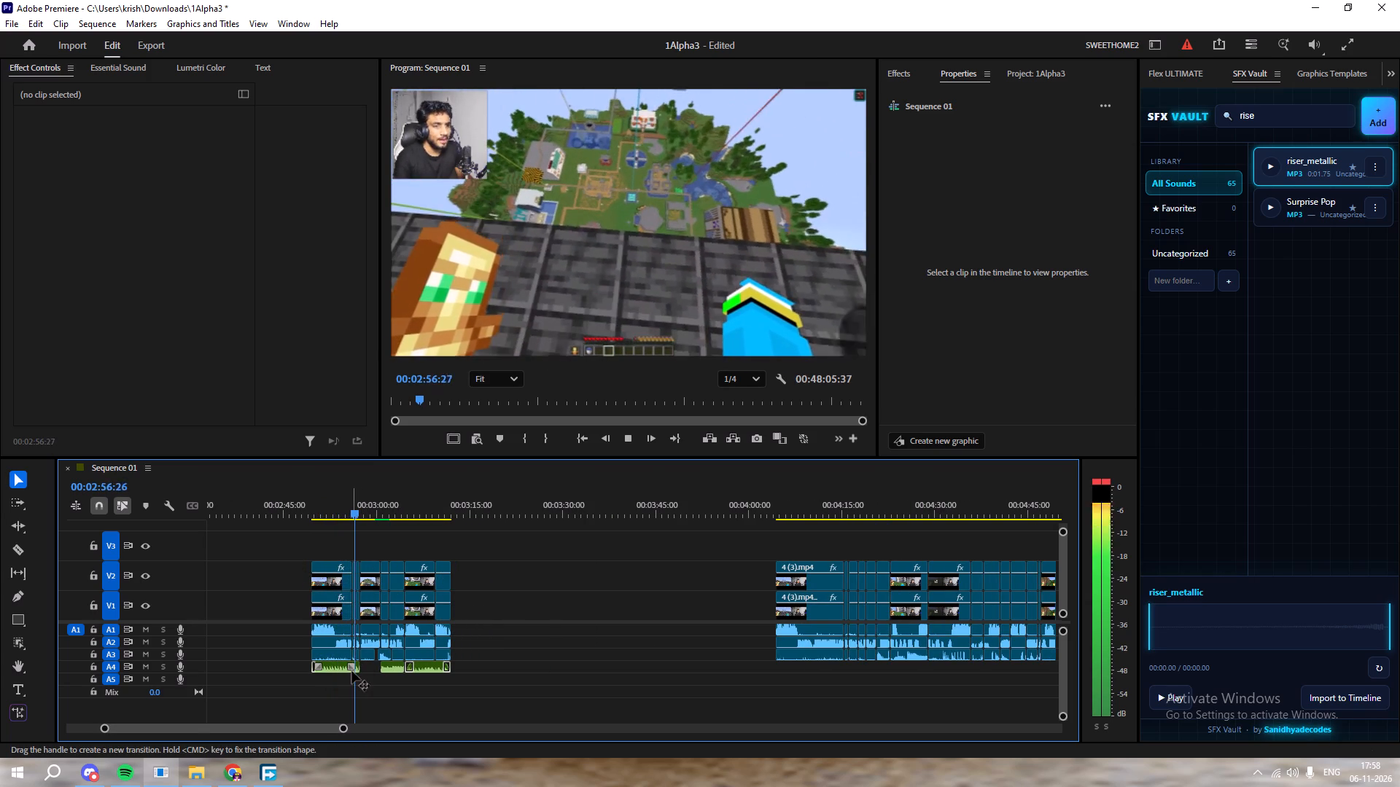
click(351, 667)
drag(355, 508, 352, 517)
key(space)
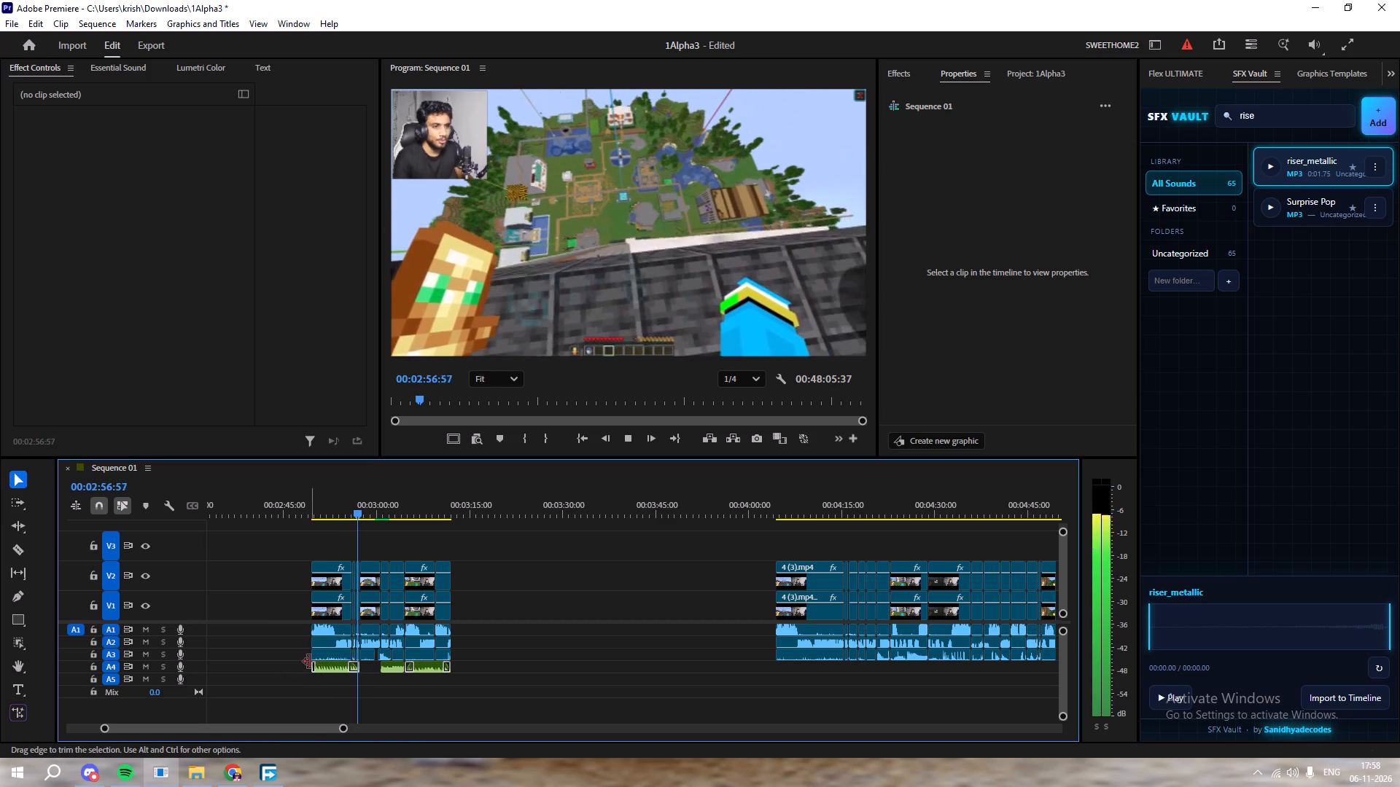
key(space)
scroll(336, 671, up, 12)
drag(421, 665, 437, 665)
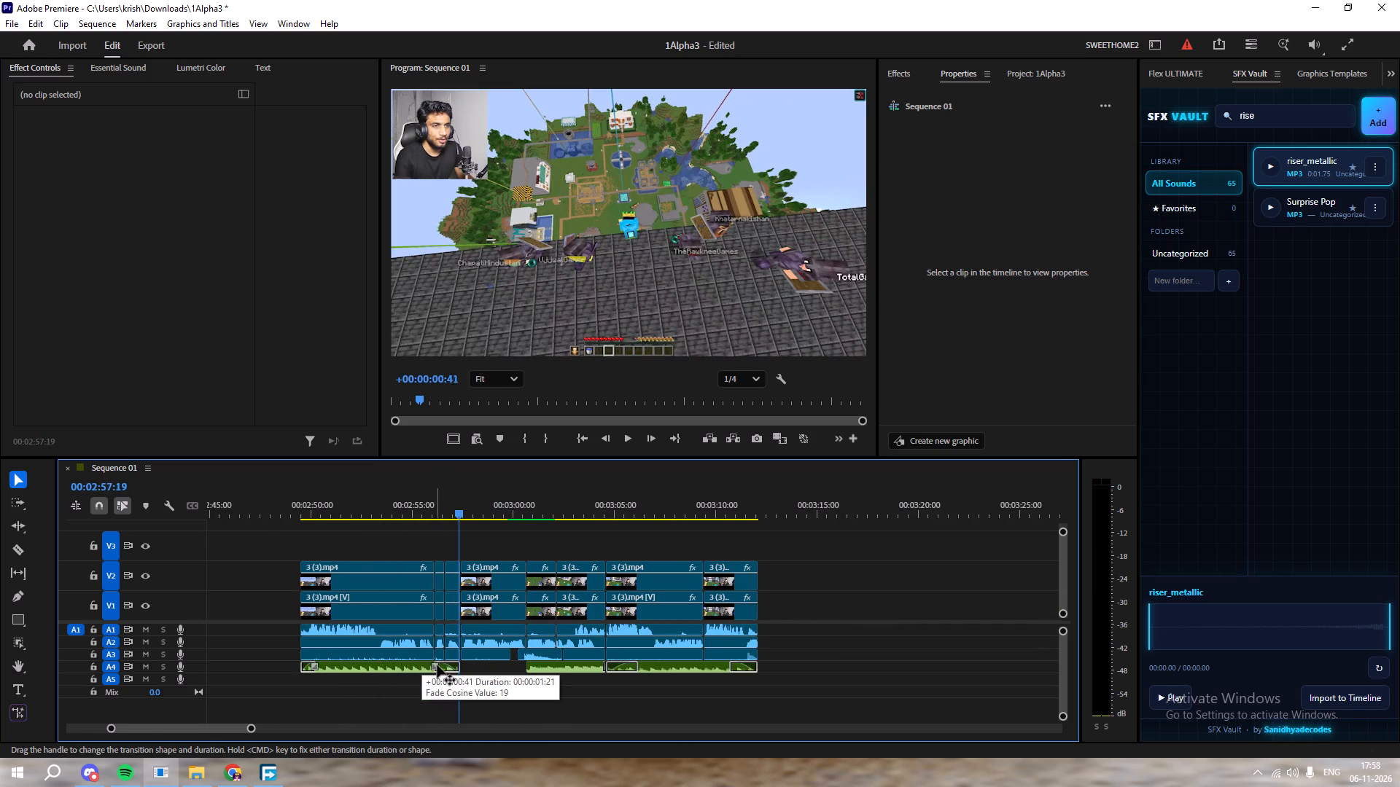
drag(437, 665, 445, 665)
click(437, 517)
key(space)
alt+scroll(417, 603, down, 10)
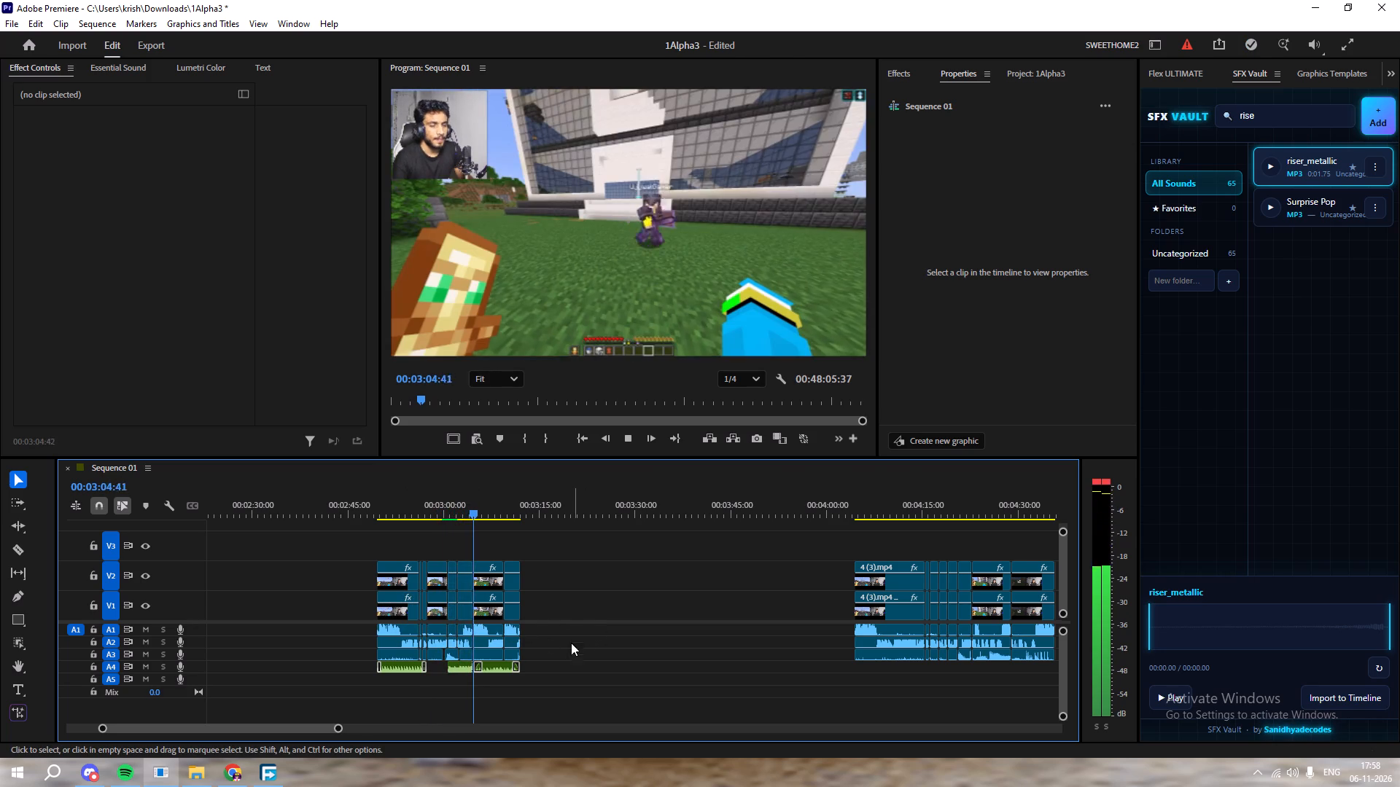
Add a short fade-in and fade-out to the middle A4 music clip from about 00:03:01 to 00:03:04, and save the project.
alt+scroll(463, 673, up, 9)
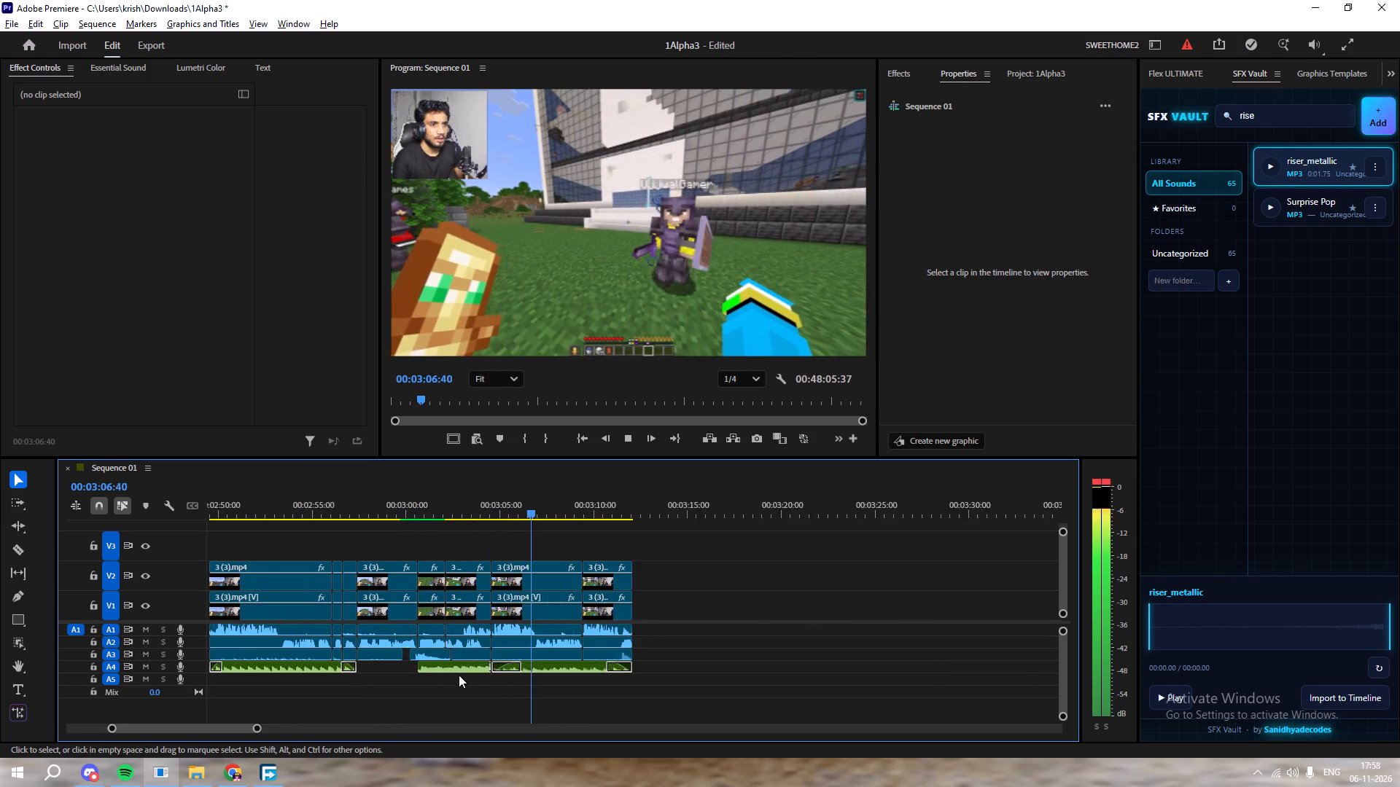
alt+scroll(459, 675, up, 9)
drag(381, 666, 391, 666)
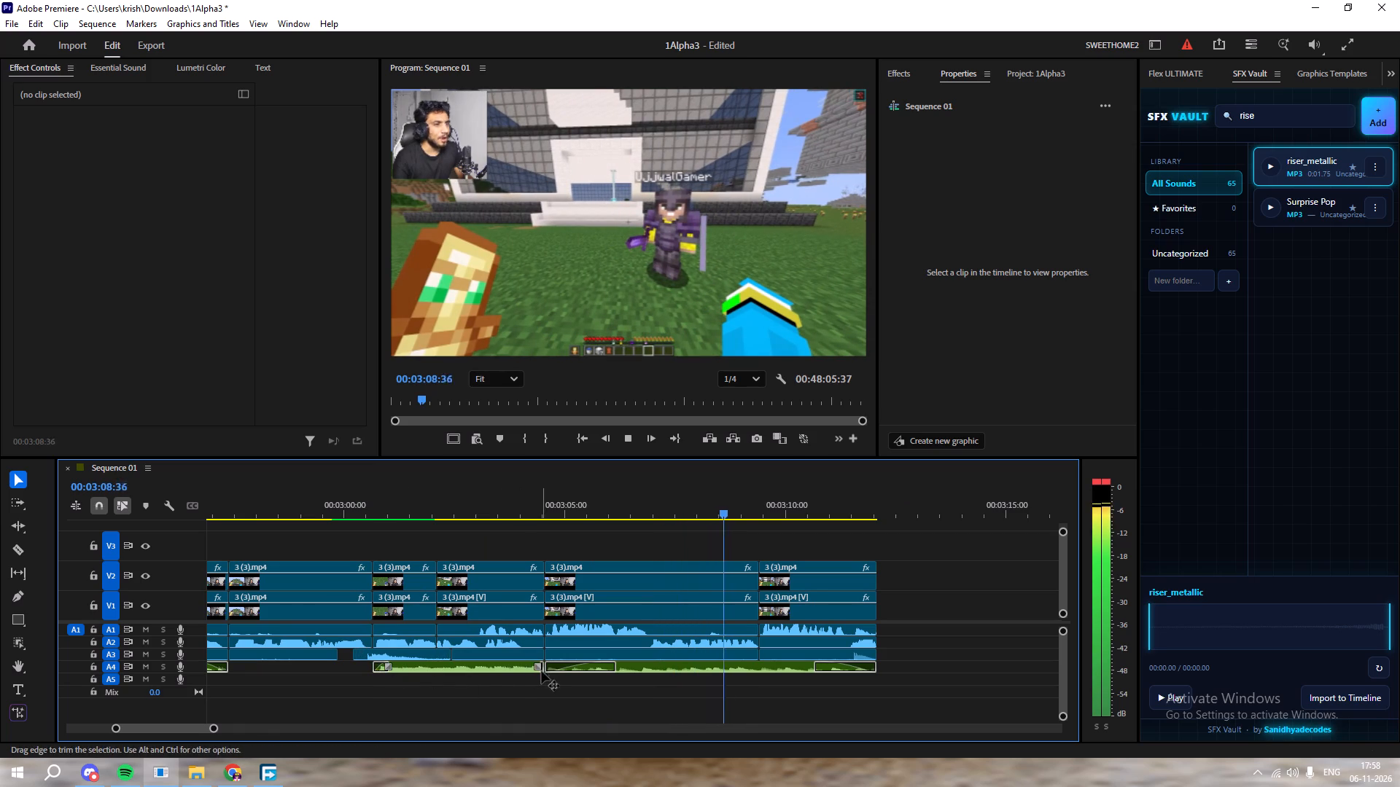
drag(536, 665, 518, 659)
alt+scroll(556, 590, down, 12)
key(ctrl+s)
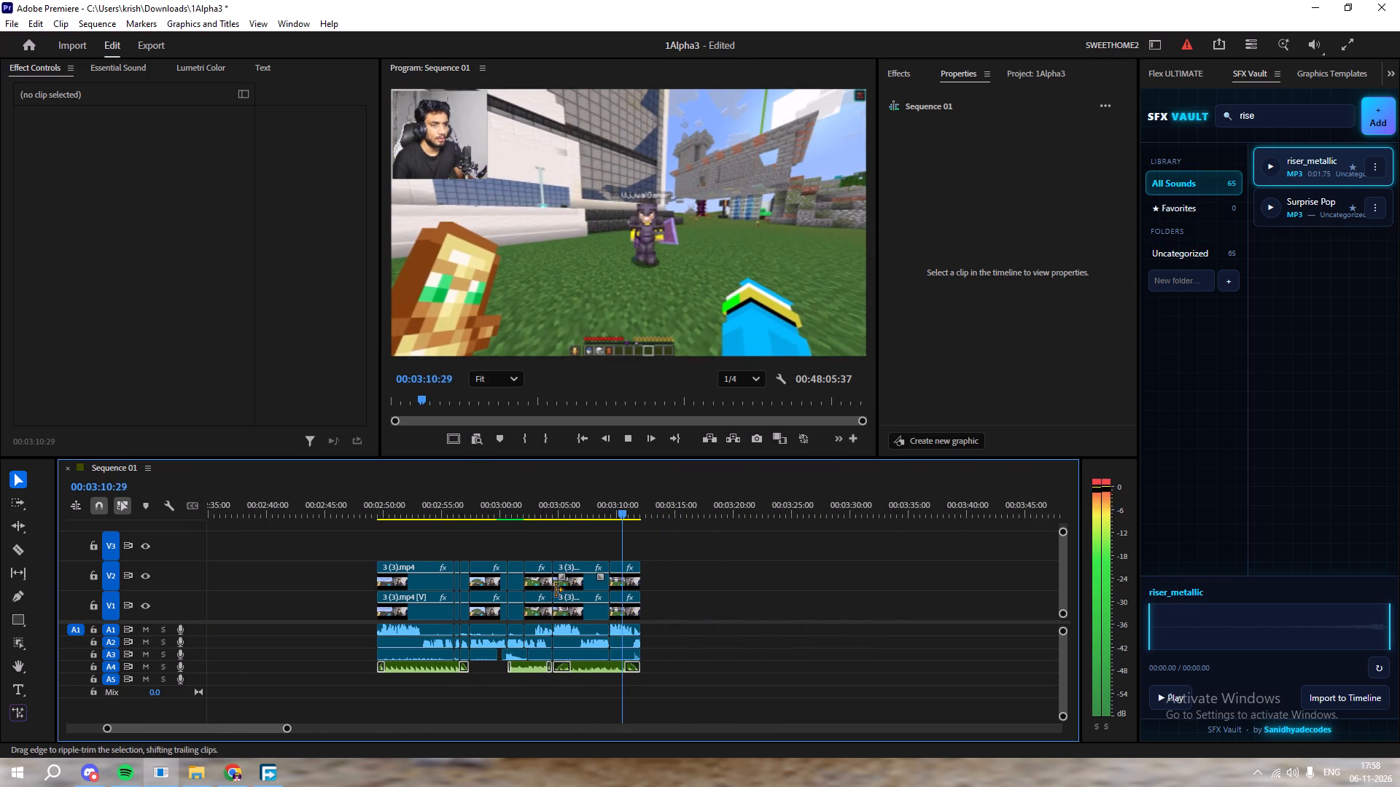
scroll(559, 586, down, 10)
key(space)
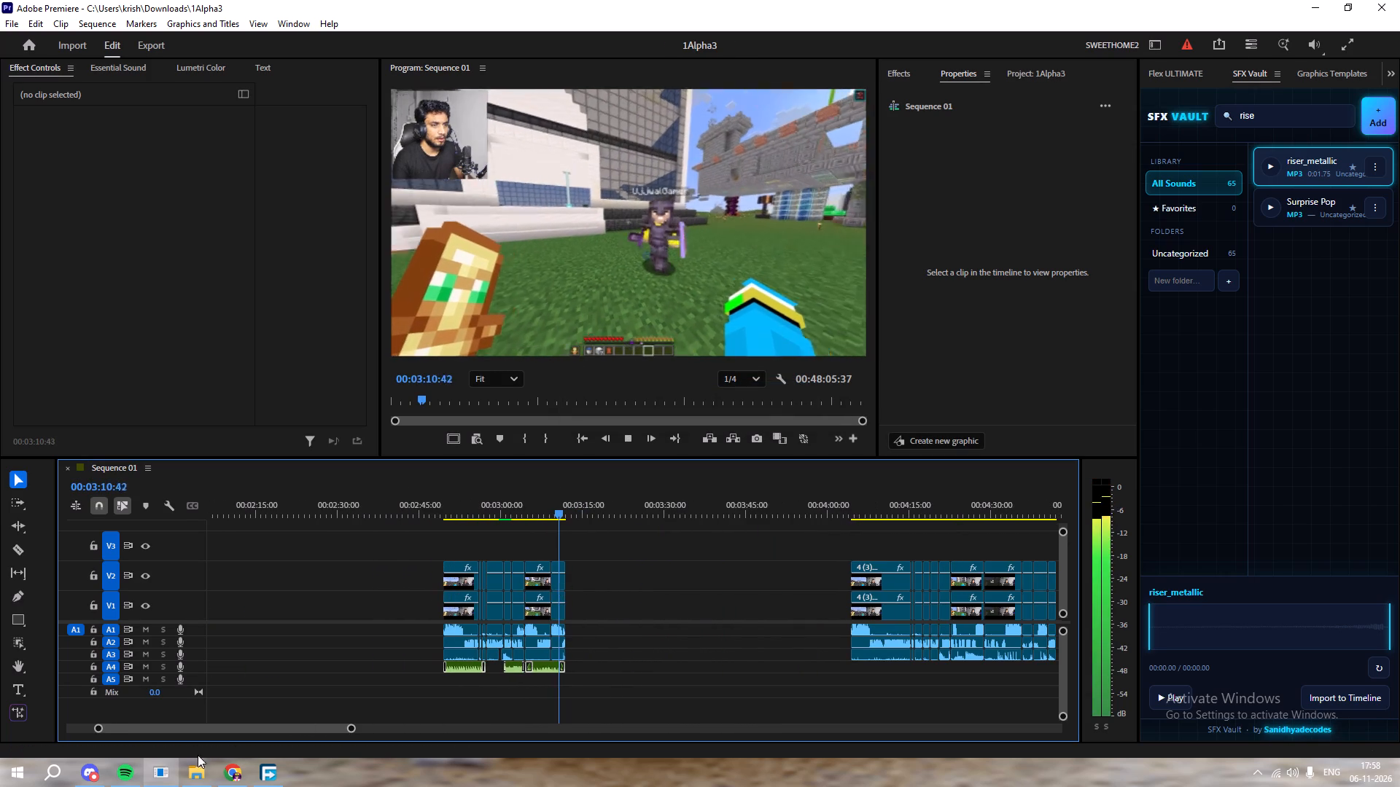
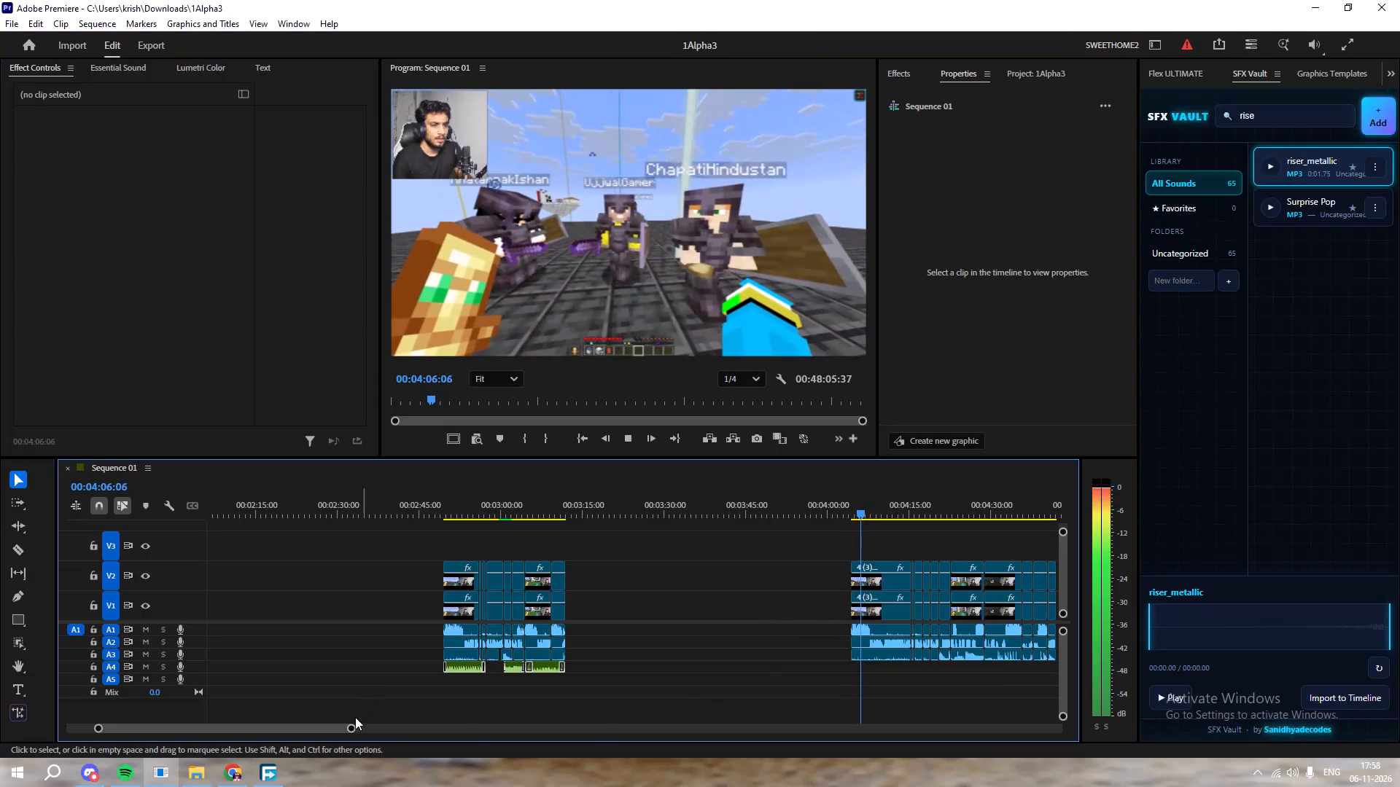
Switch from the section after 00:04:04 to the browser and search Epidemic Sound's music for "action incoming".
drag(326, 727, 281, 729)
alt+scroll(330, 679, down, 10)
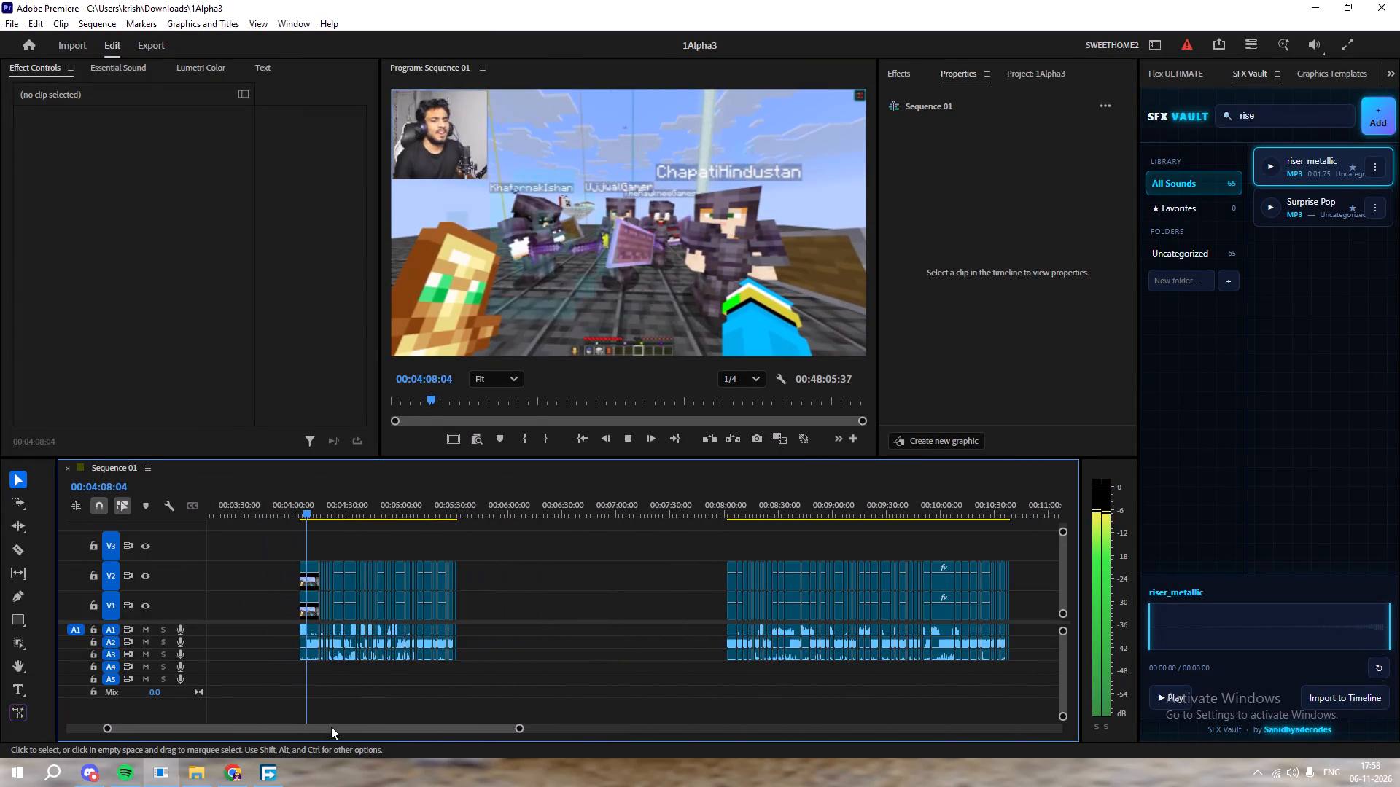
alt+scroll(279, 641, up, 18)
alt+scroll(406, 611, up, 3)
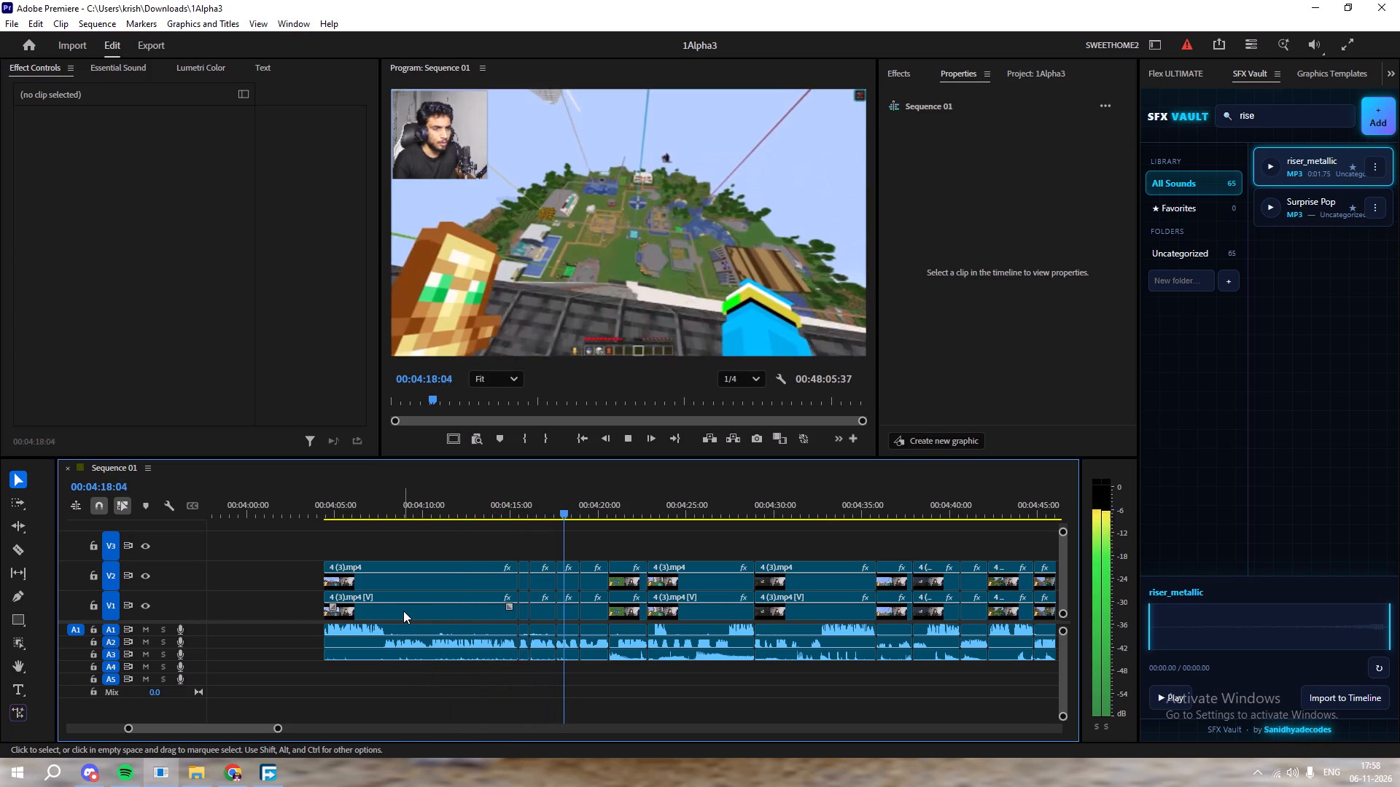
key(space)
click(241, 784)
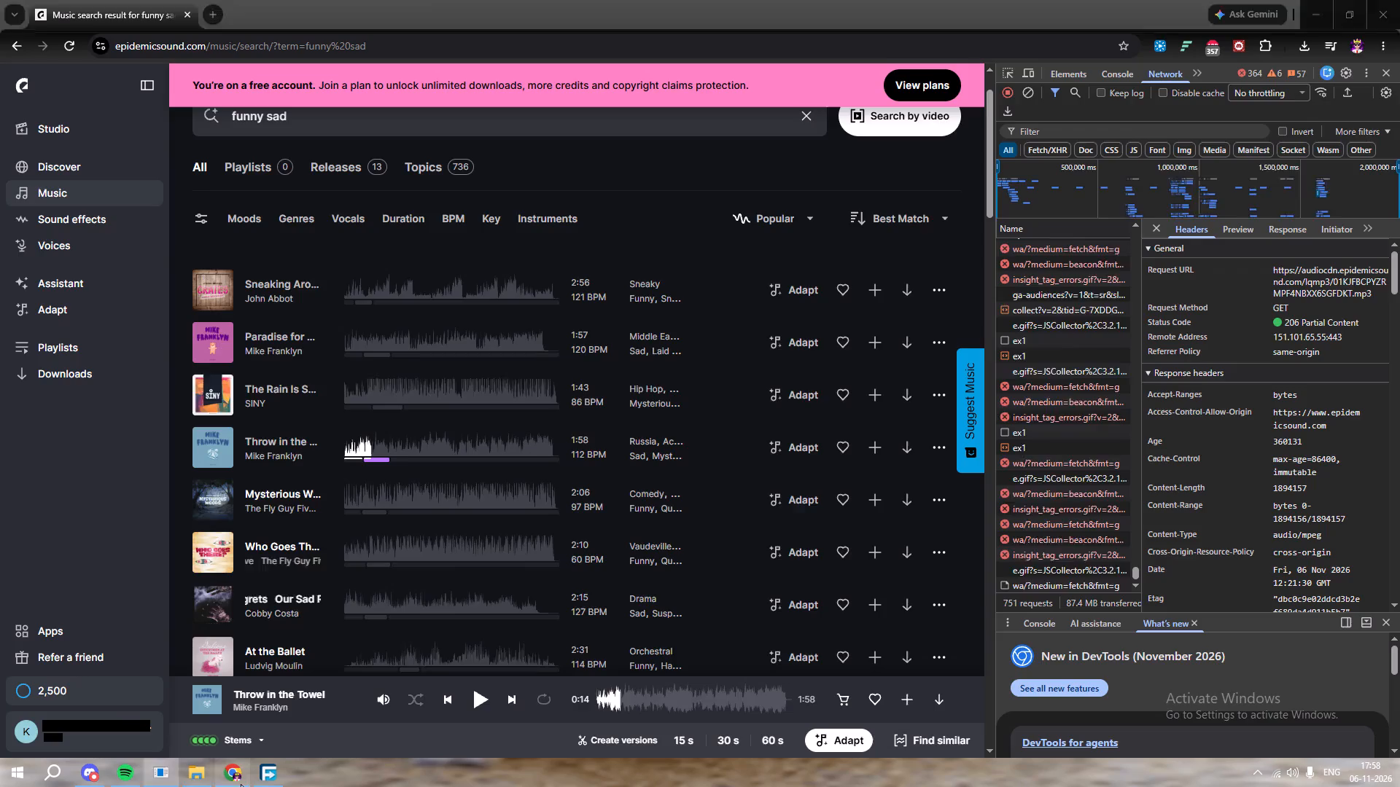
scroll(342, 268, up, 5)
click(420, 204)
key(BackSpace)
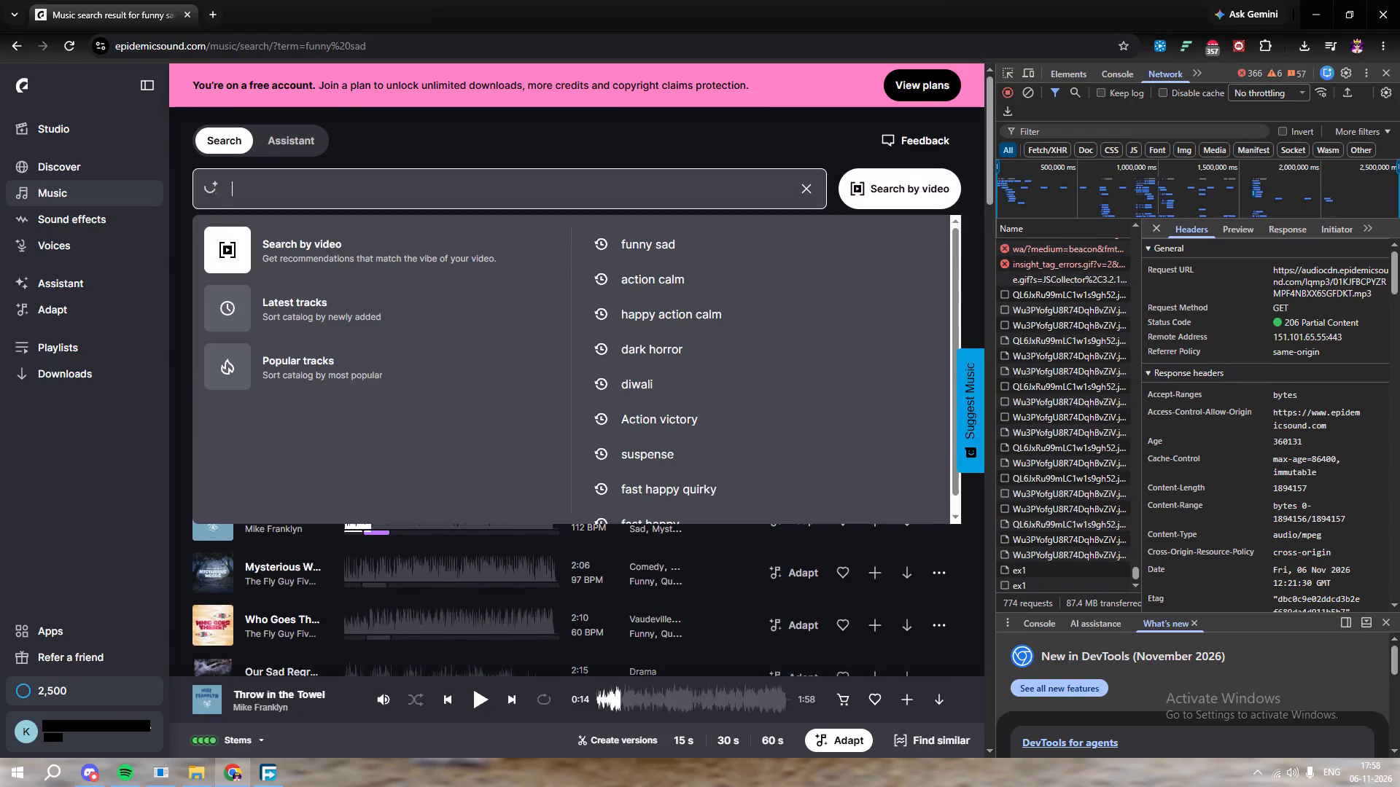
text(action incoming)
key(Return)
Preview the tracks Endgame - Last Stand, Vroom Vroom and Hysterical Moves from the search results.
scroll(321, 272, up, 1)
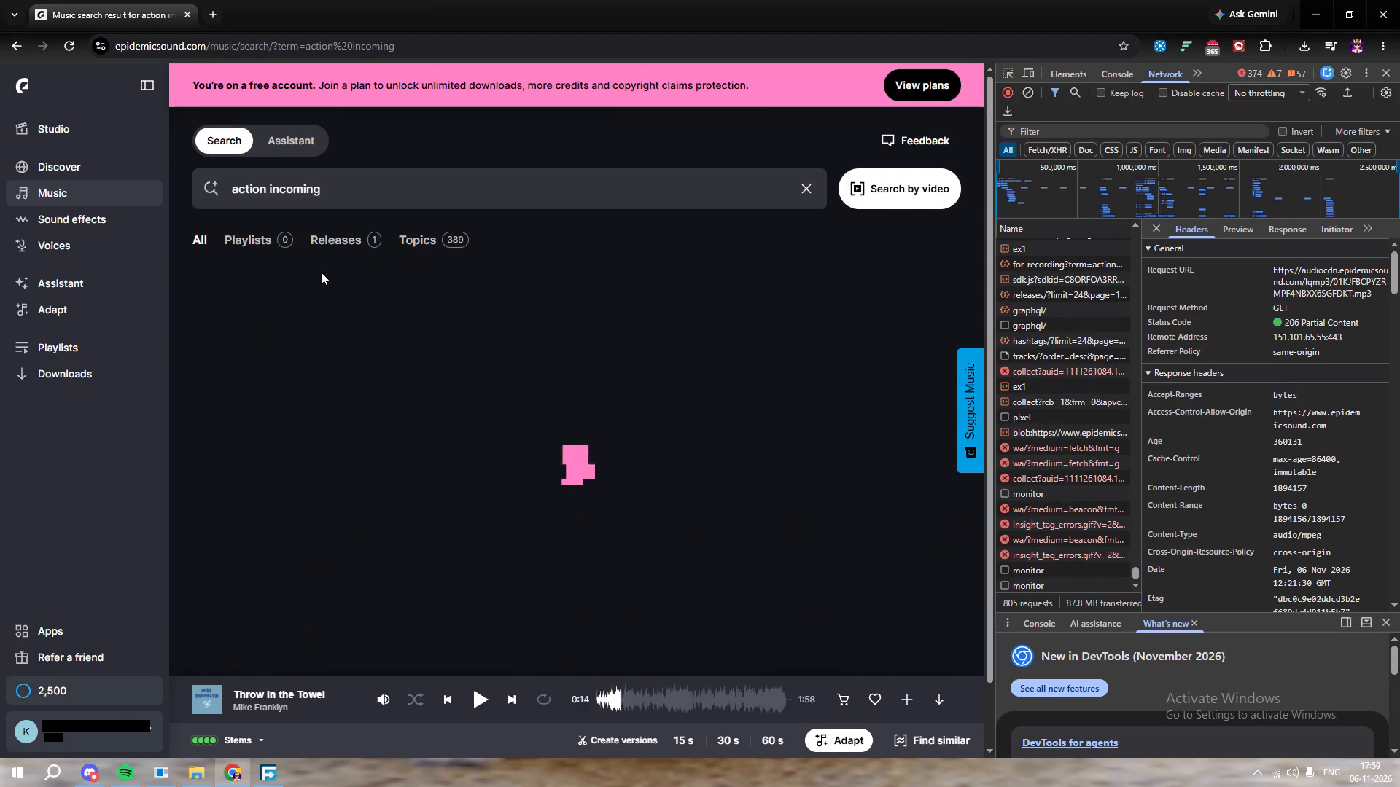
click(213, 361)
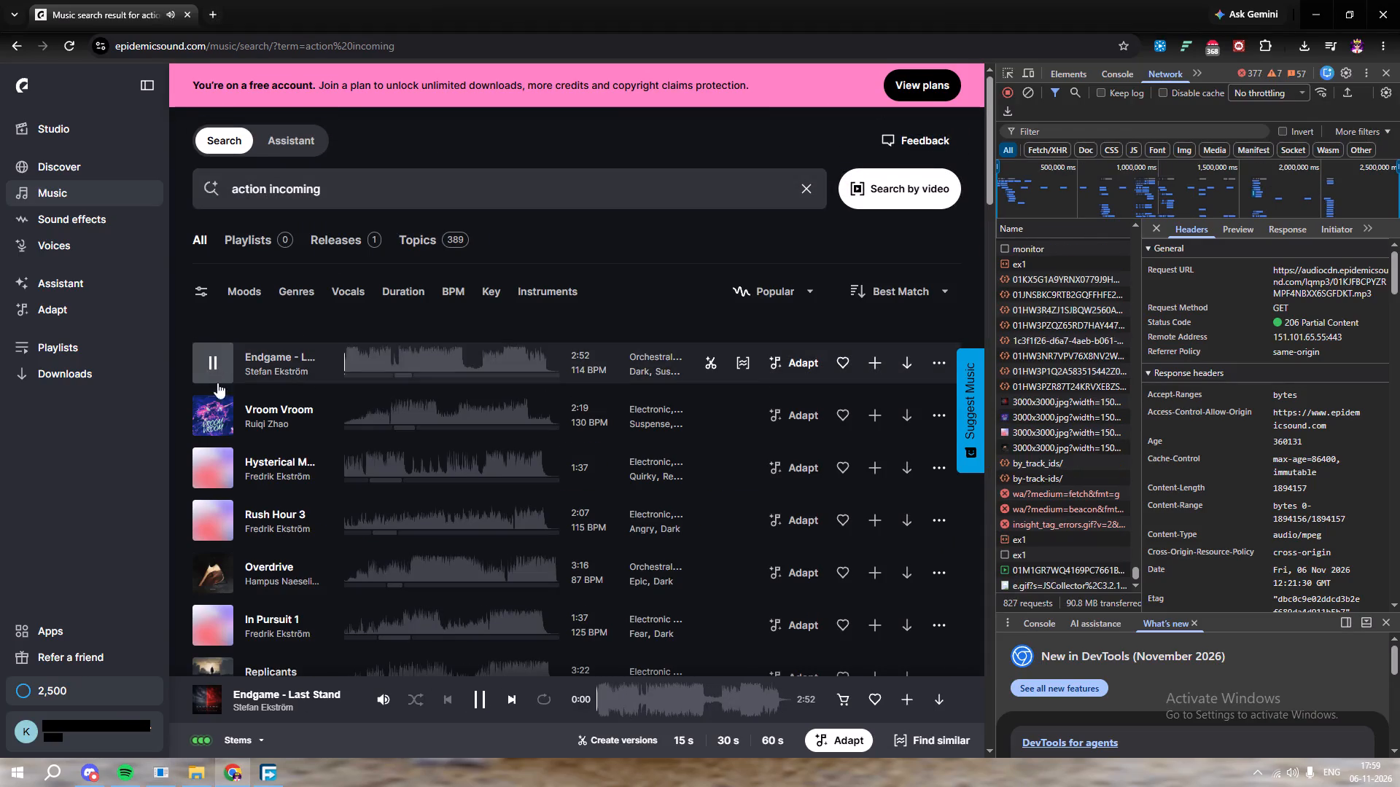
click(215, 414)
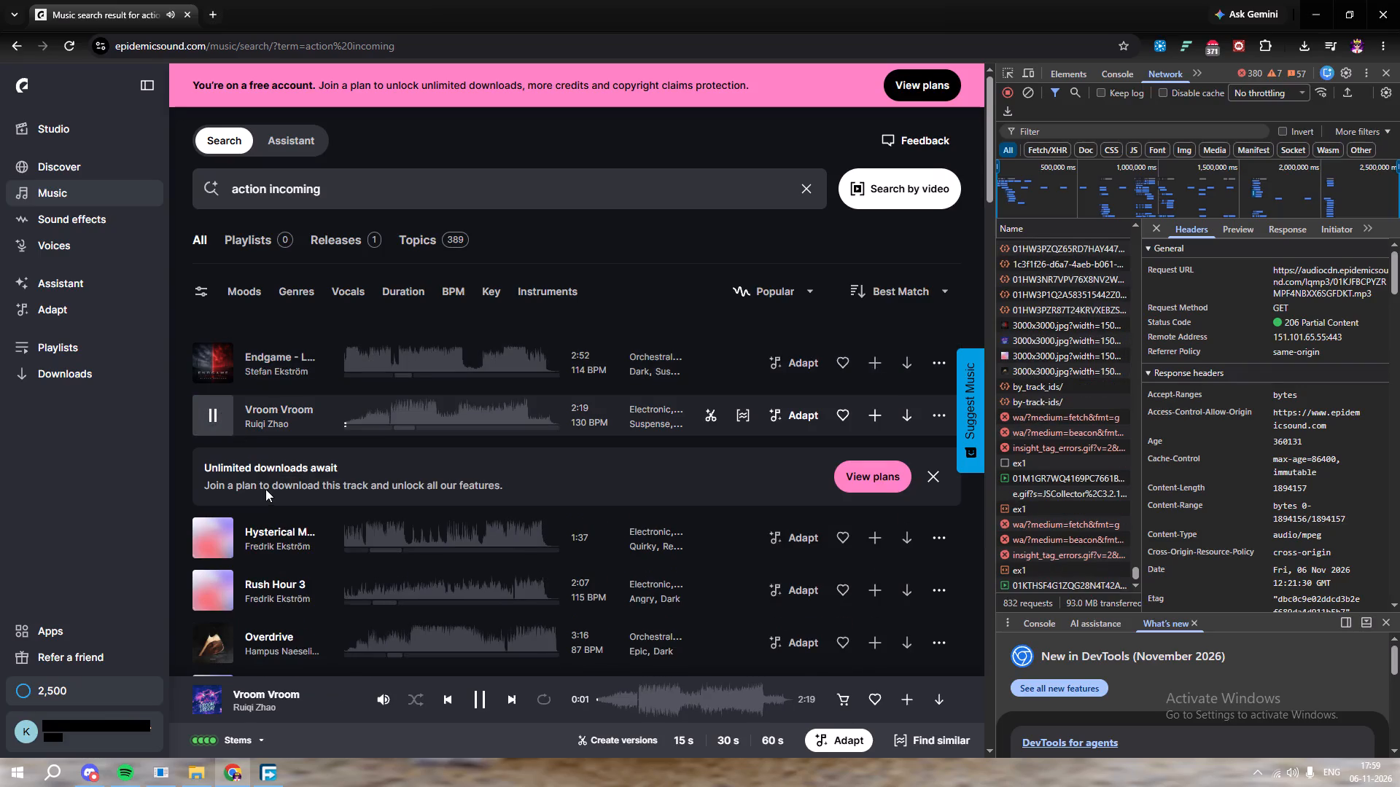
click(209, 547)
scroll(269, 535, down, 2)
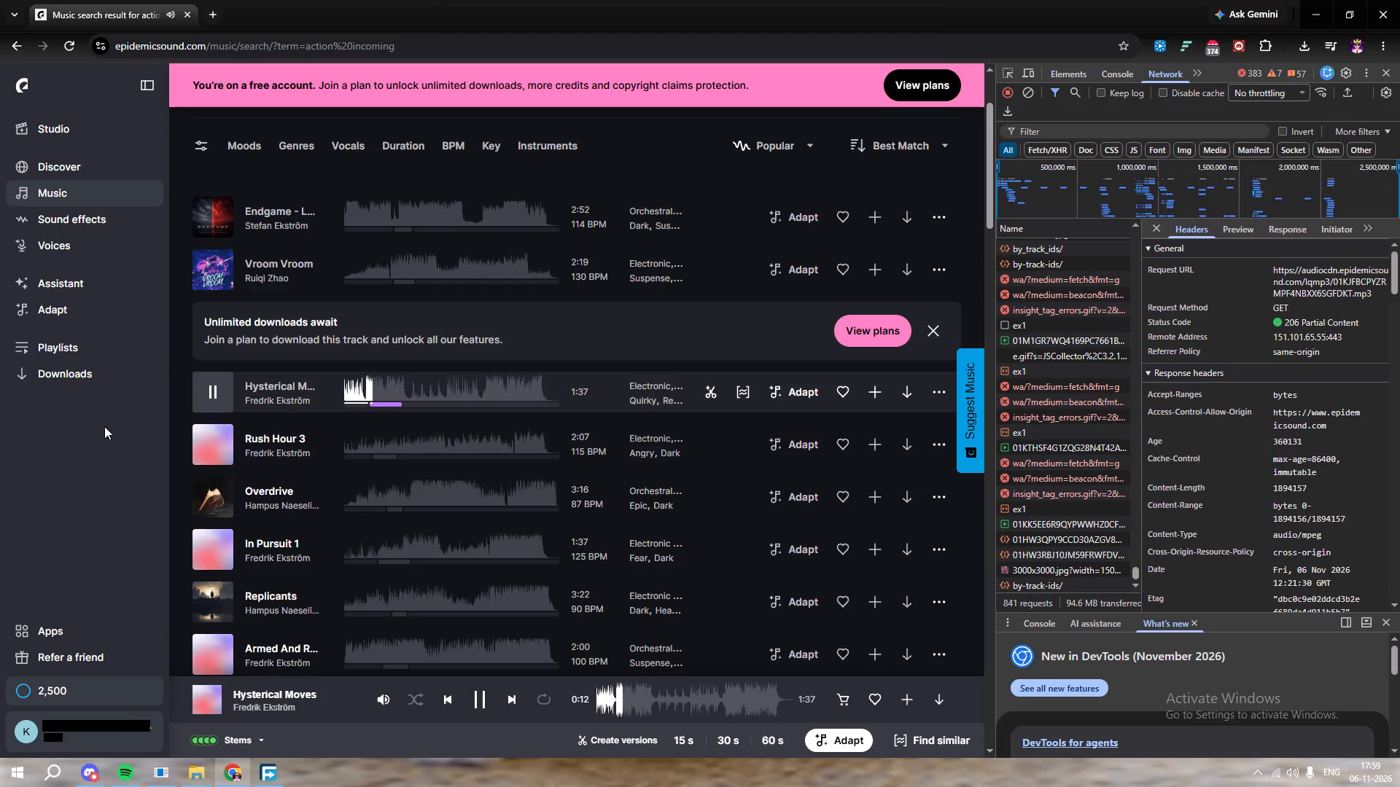
click(215, 390)
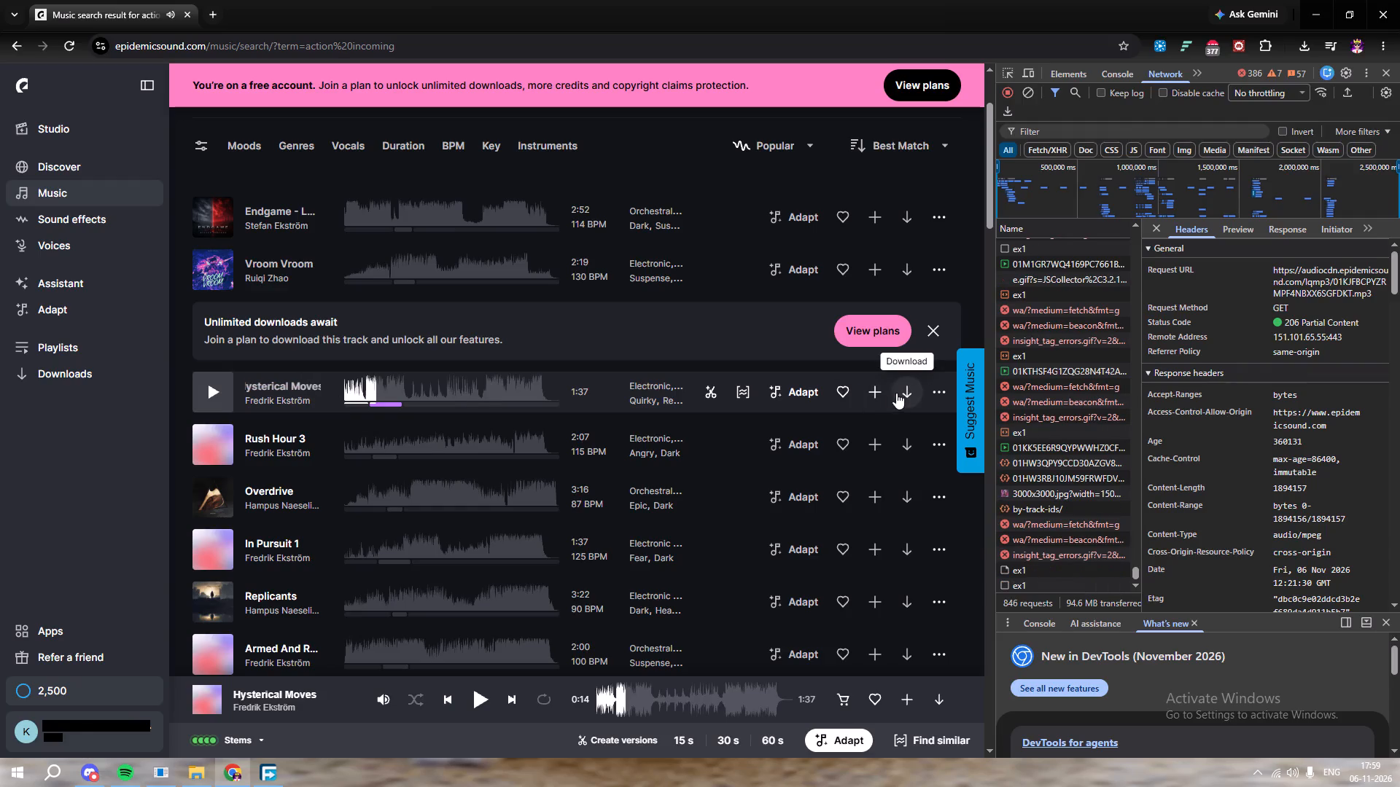
Download the Hysterical Moves track as an MP3 from its audio request in the browser's network log.
scroll(1125, 478, down, 6)
double_click(1057, 449)
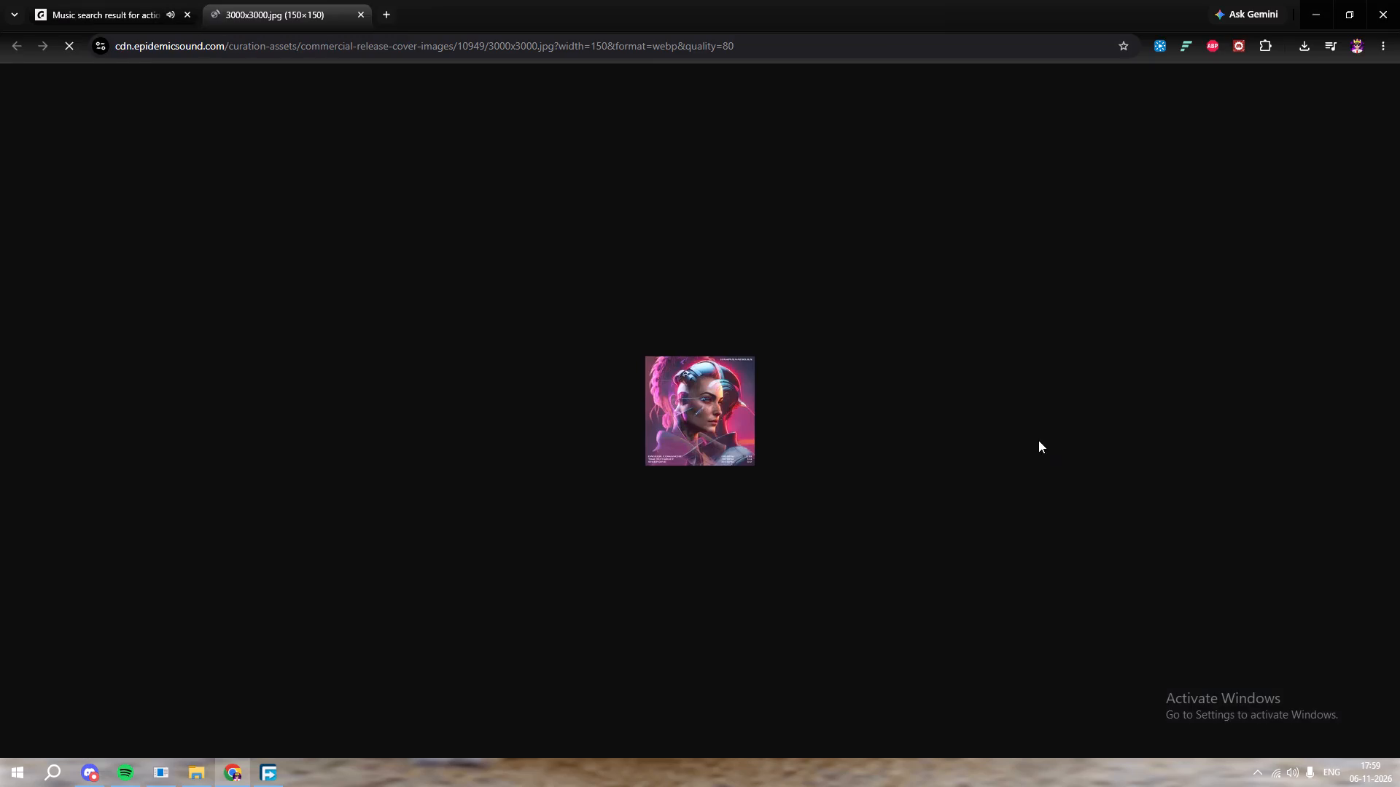
click(357, 17)
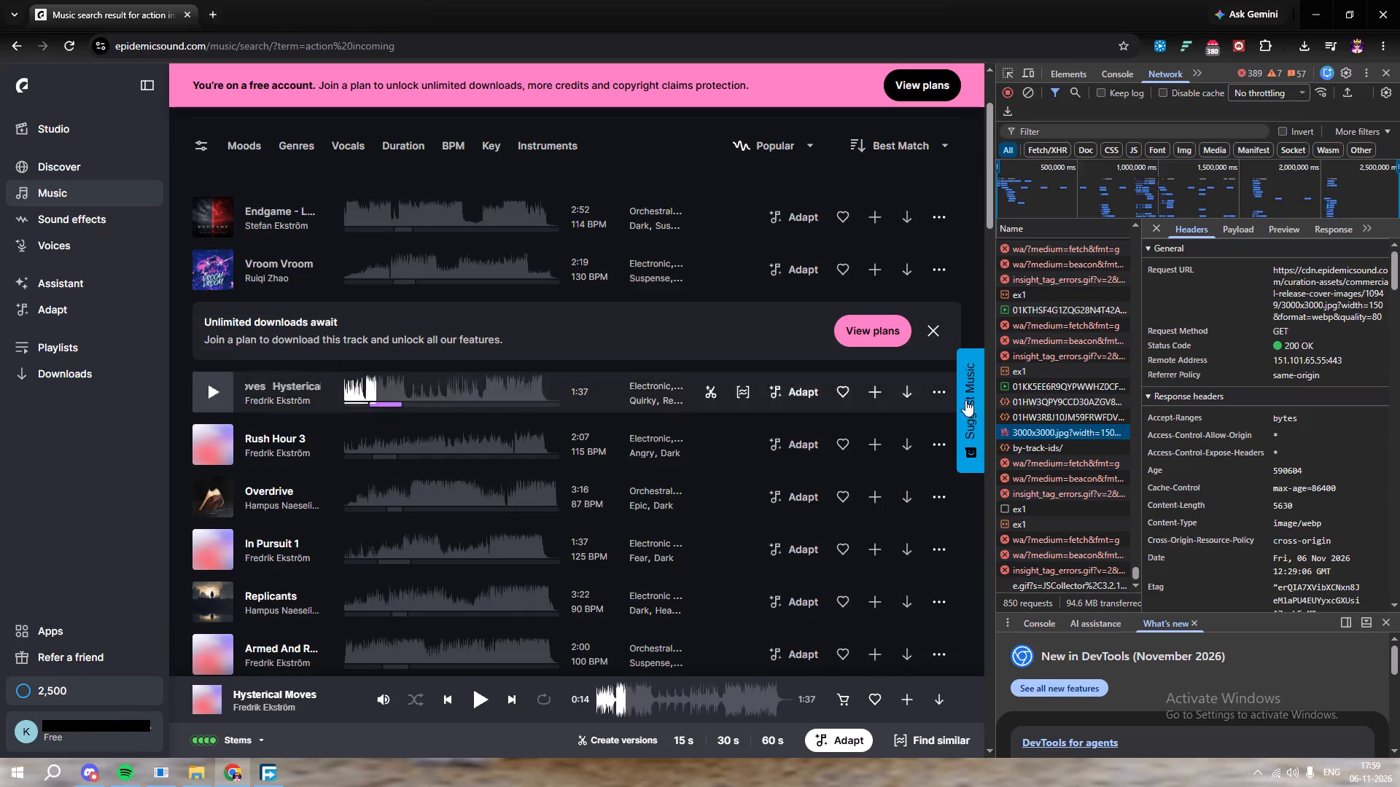
double_click(1083, 389)
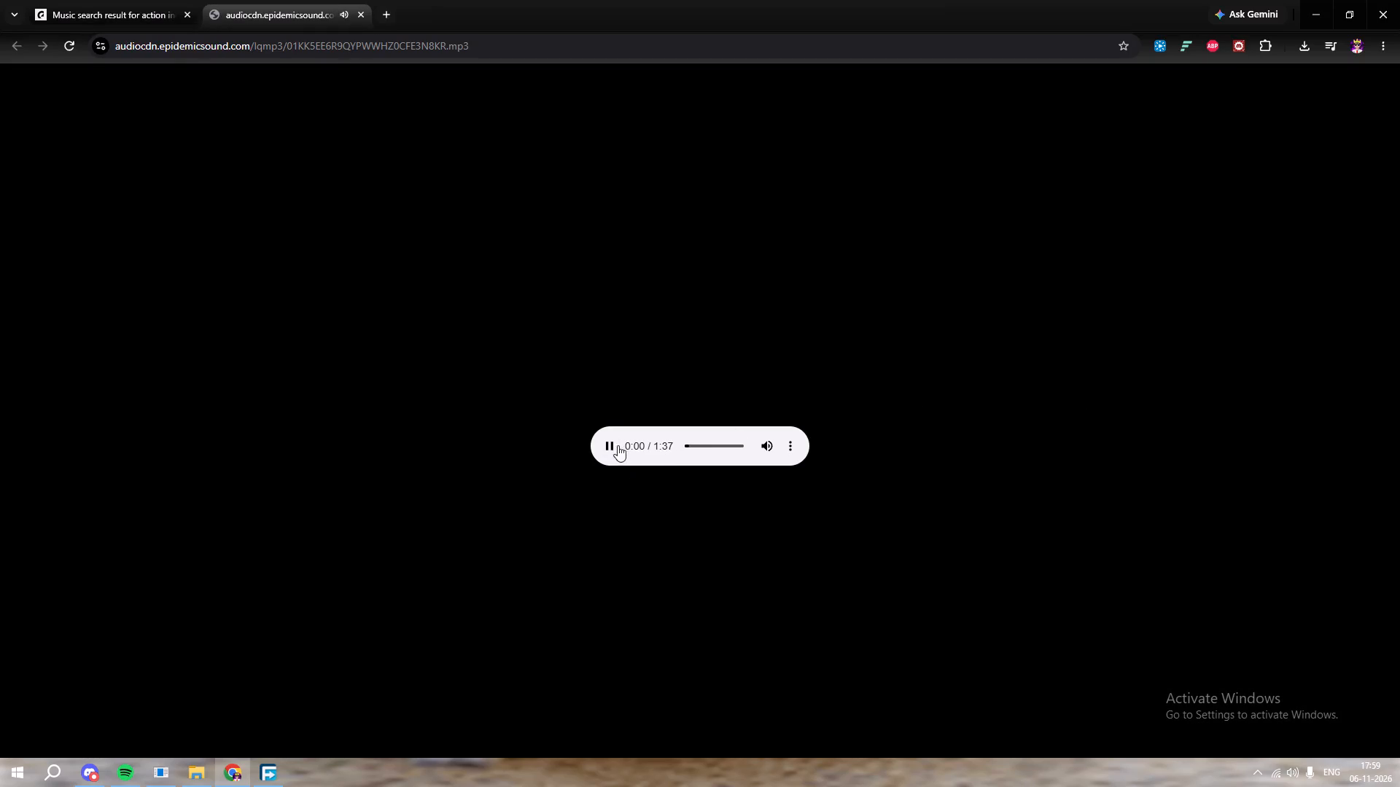
click(613, 444)
click(796, 442)
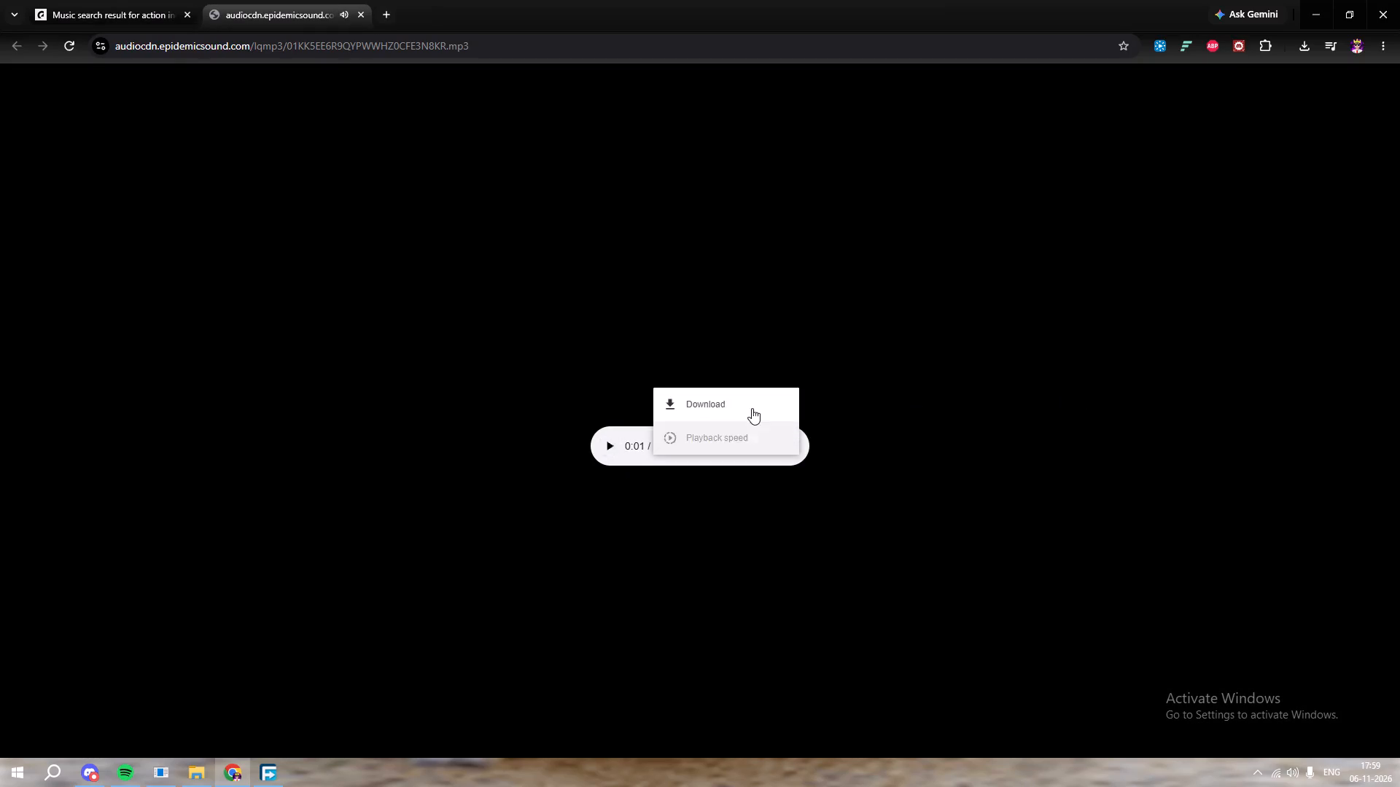
click(743, 405)
click(851, 456)
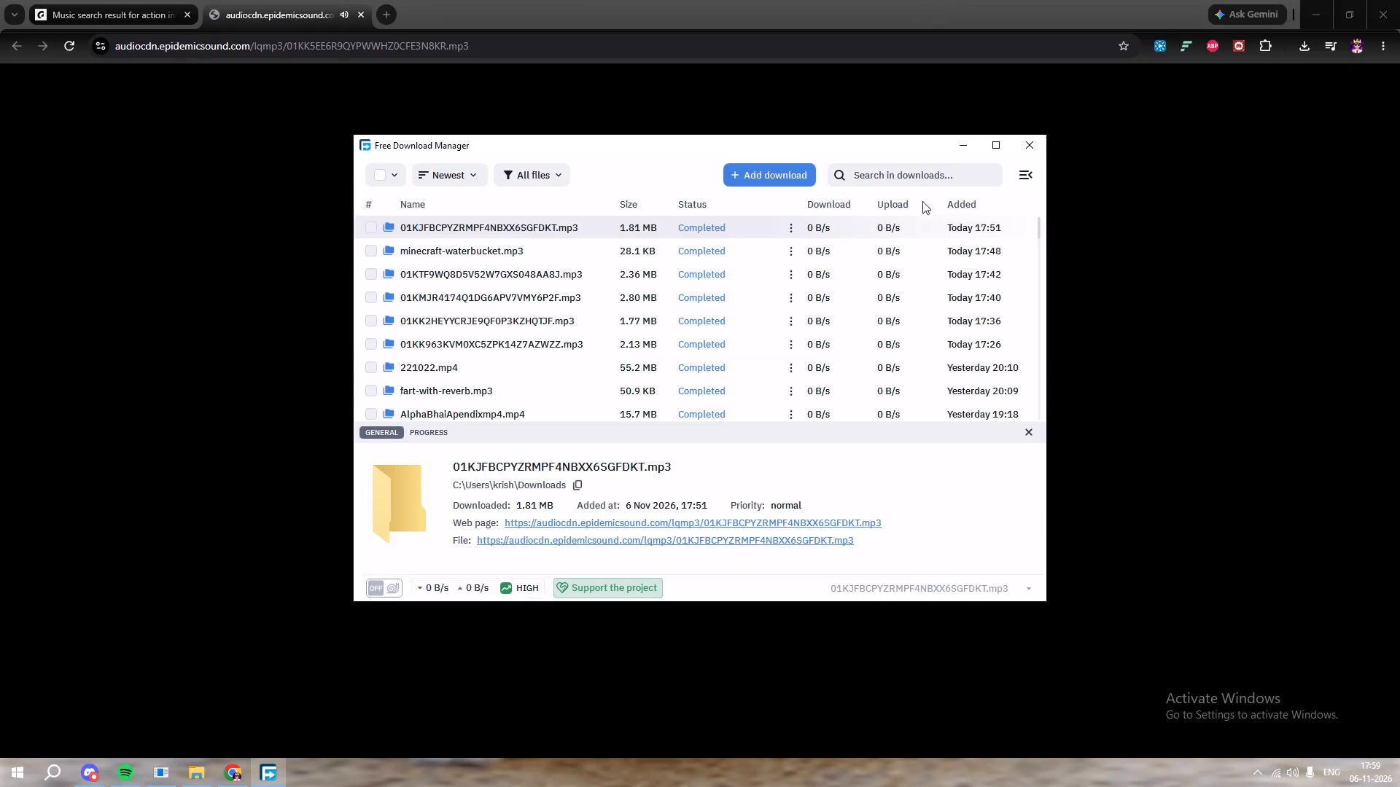
click(1030, 139)
click(362, 17)
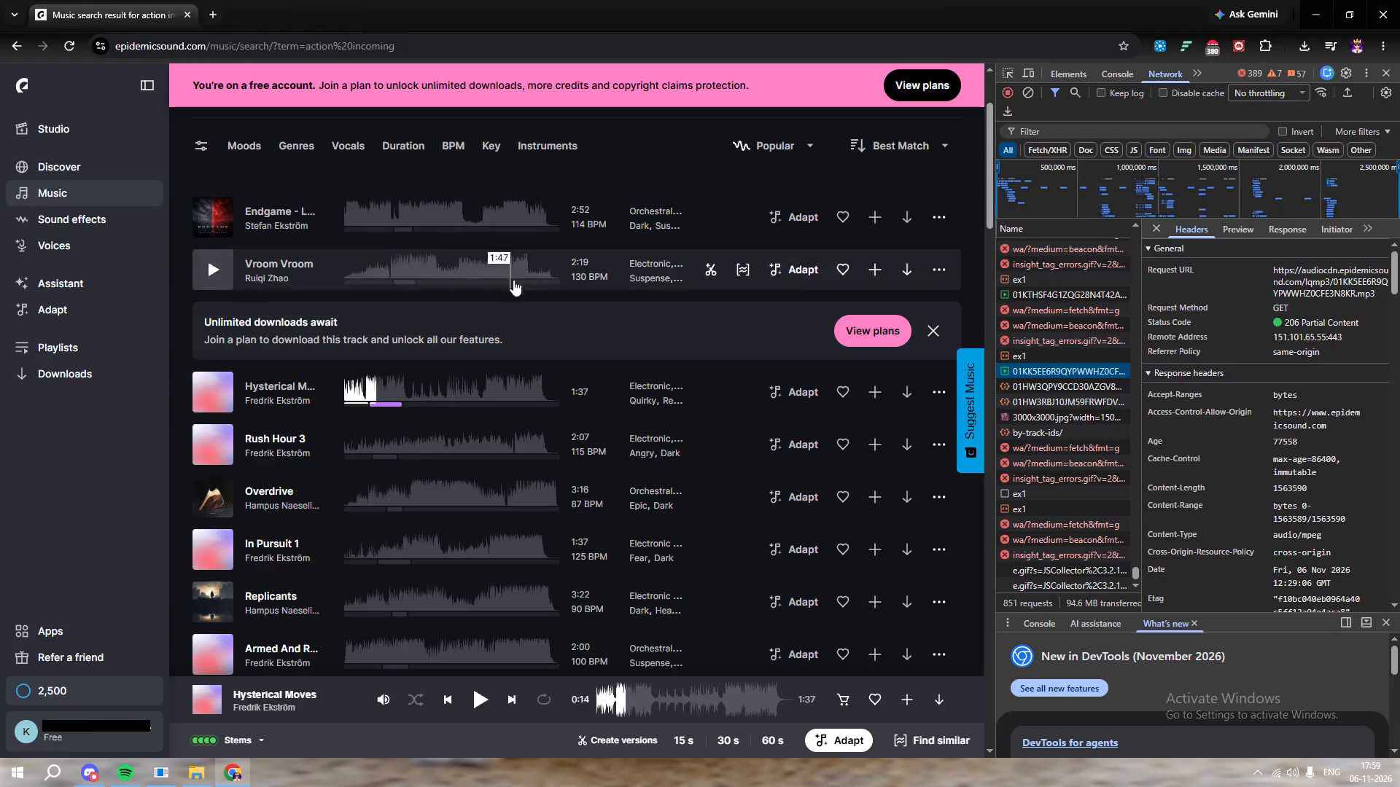
Back in Premiere, import the newly downloaded MP3 and place it on track A4 at the section's start near 00:04:04.
click(1305, 0)
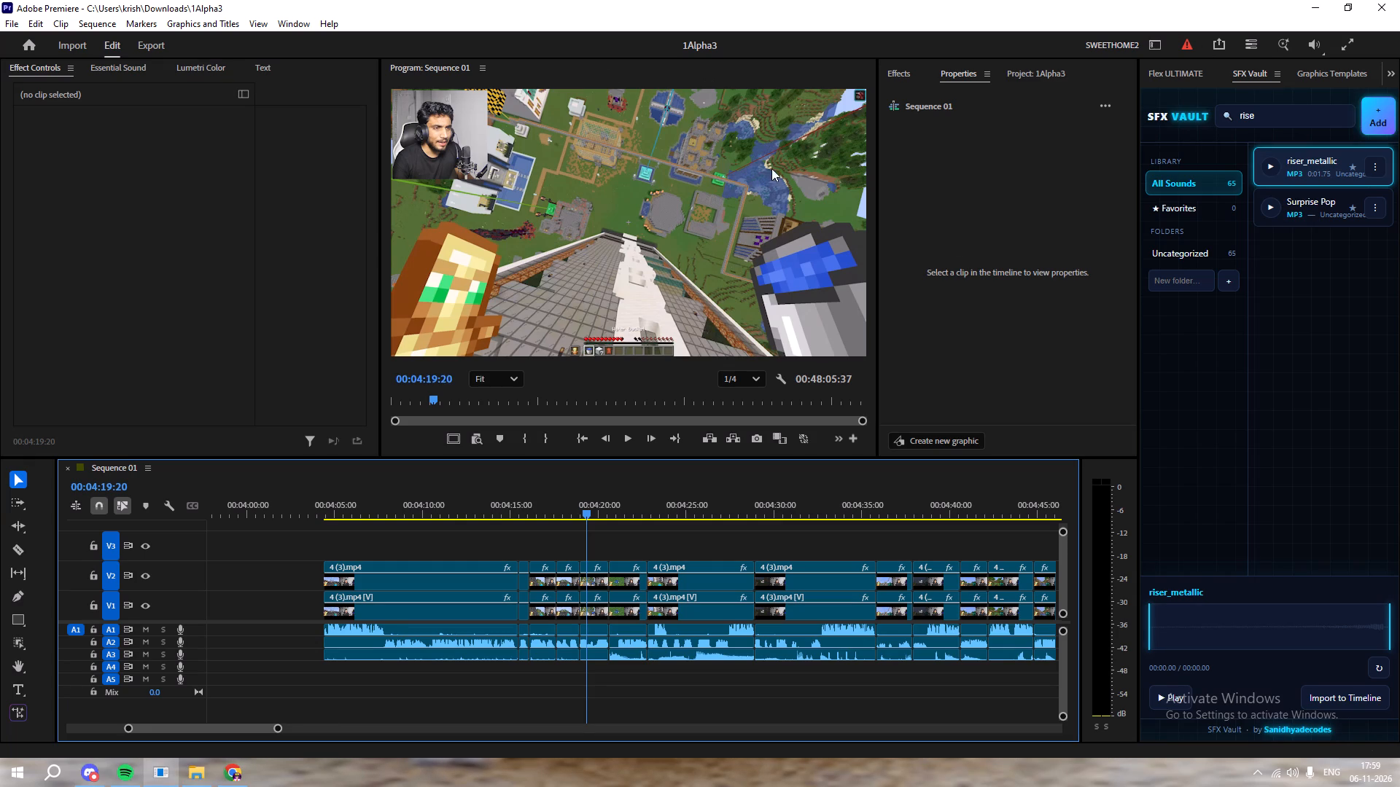
click(1067, 84)
double_click(1003, 425)
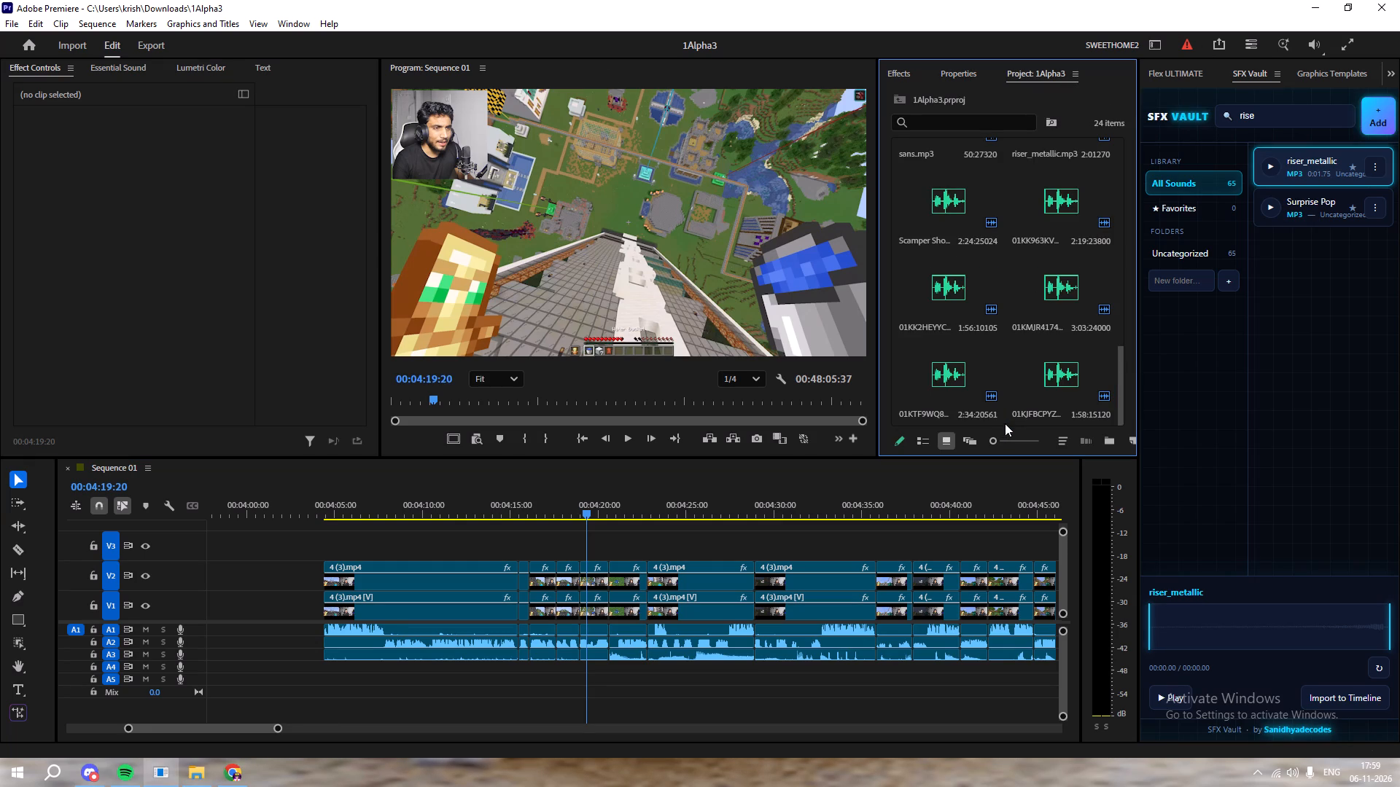
double_click(1004, 421)
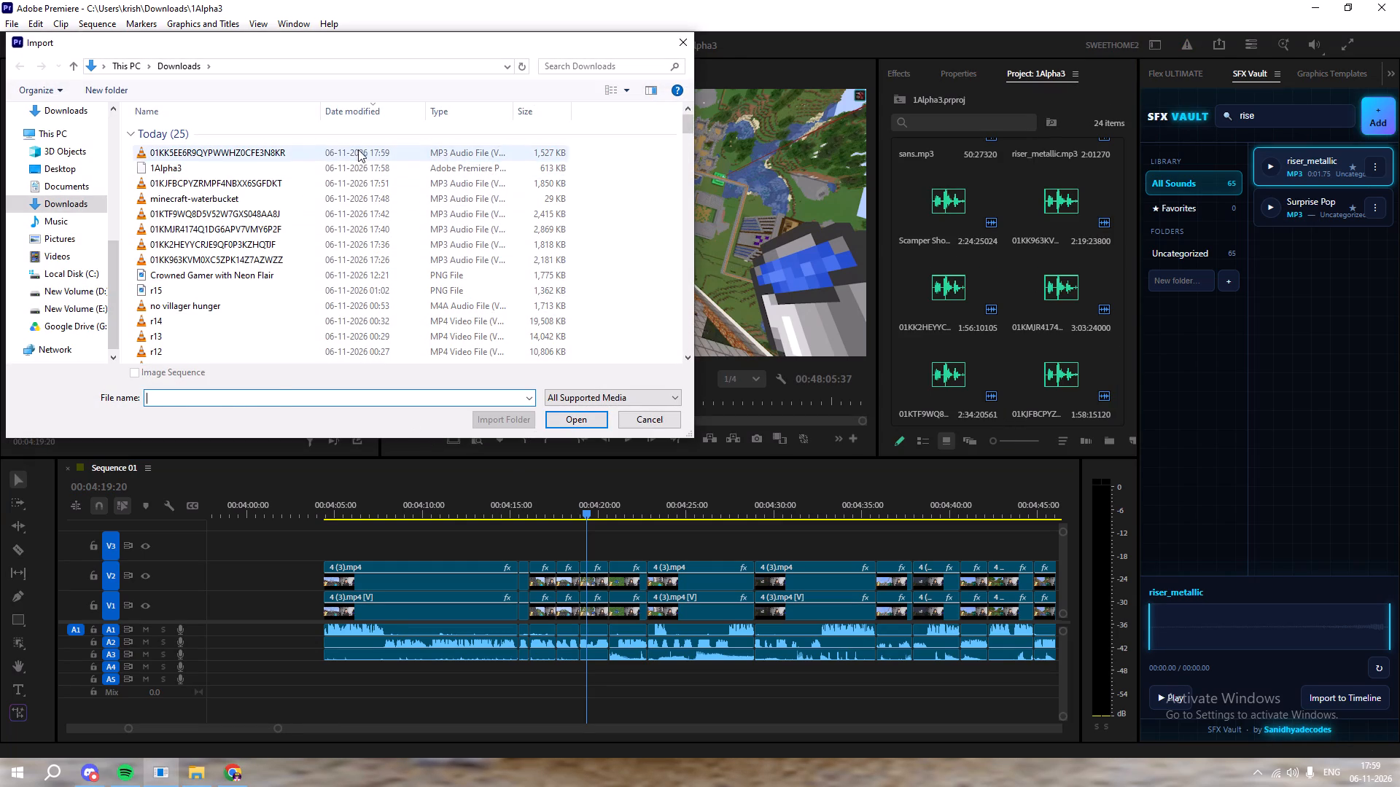
double_click(358, 149)
drag(928, 380, 384, 736)
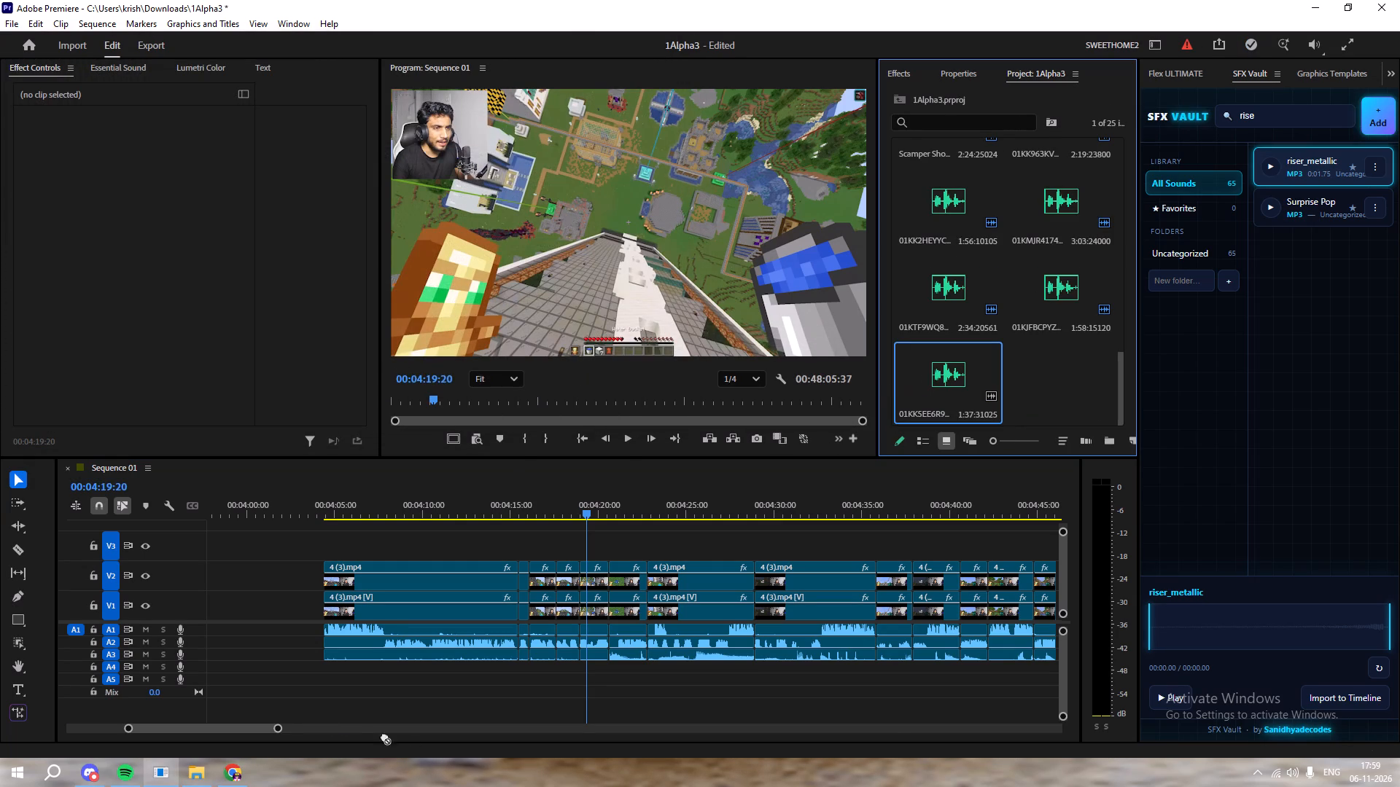
drag(384, 736, 327, 673)
Lower the new A4 music clip's volume to -15.83 dB during playback from about 00:04:04, and save the project.
click(324, 530)
click(317, 514)
key(space)
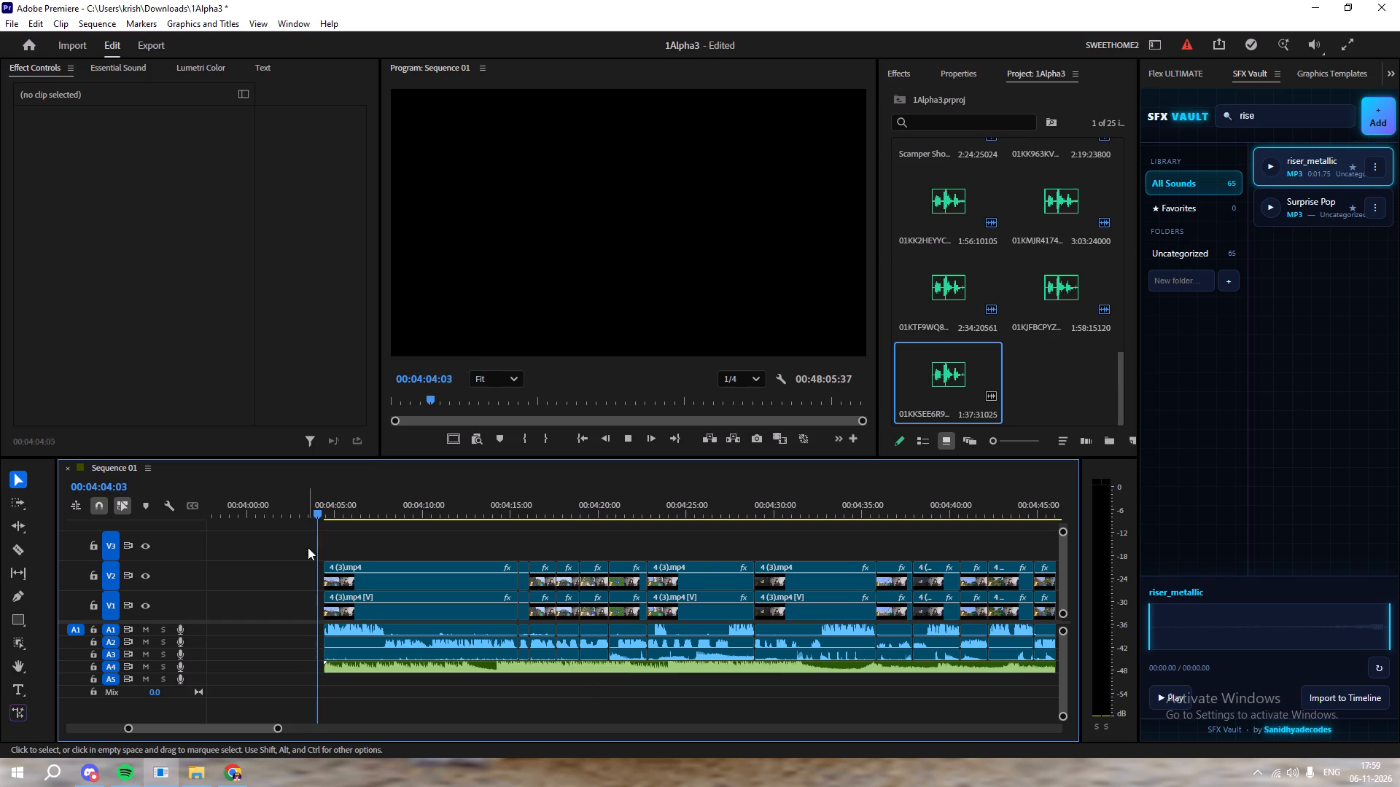
click(488, 666)
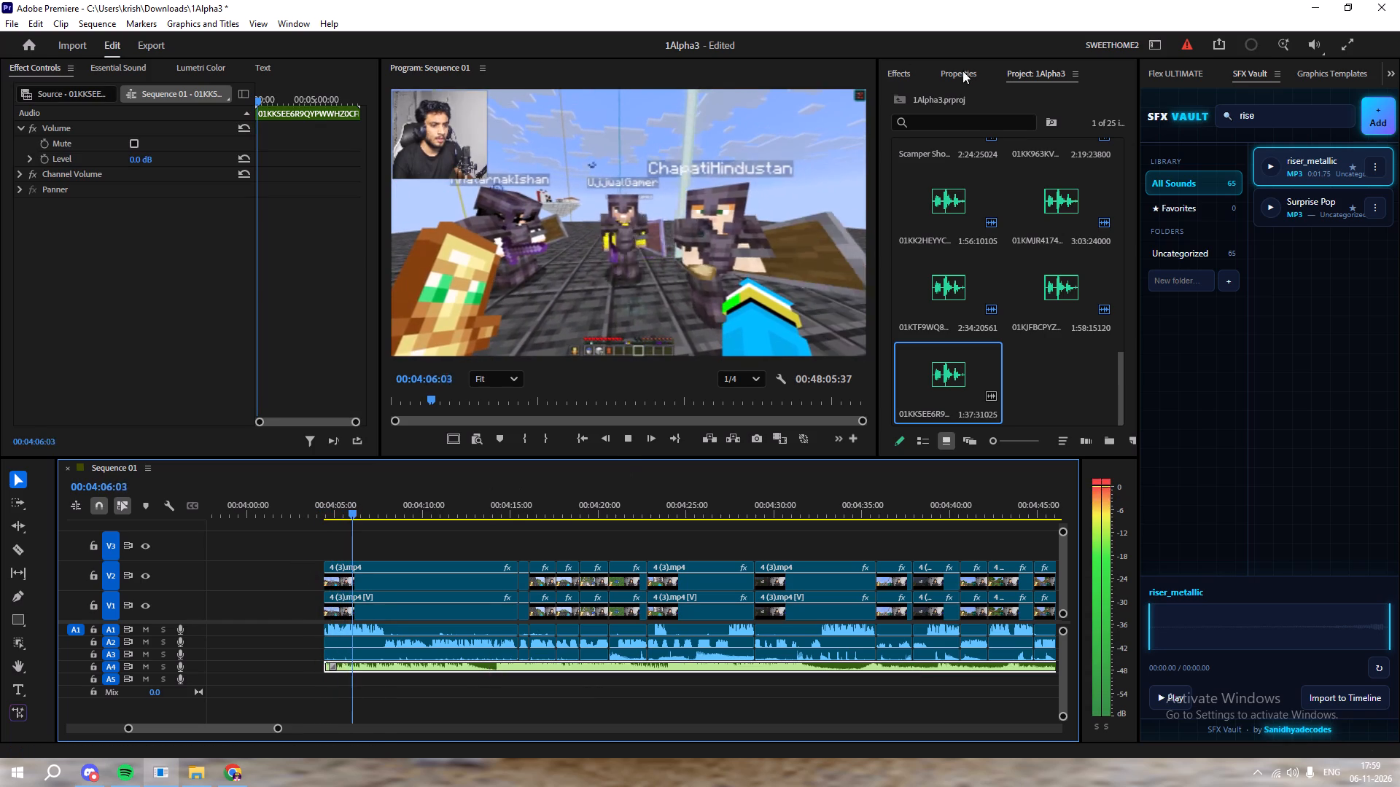
click(970, 72)
drag(1017, 171, 956, 176)
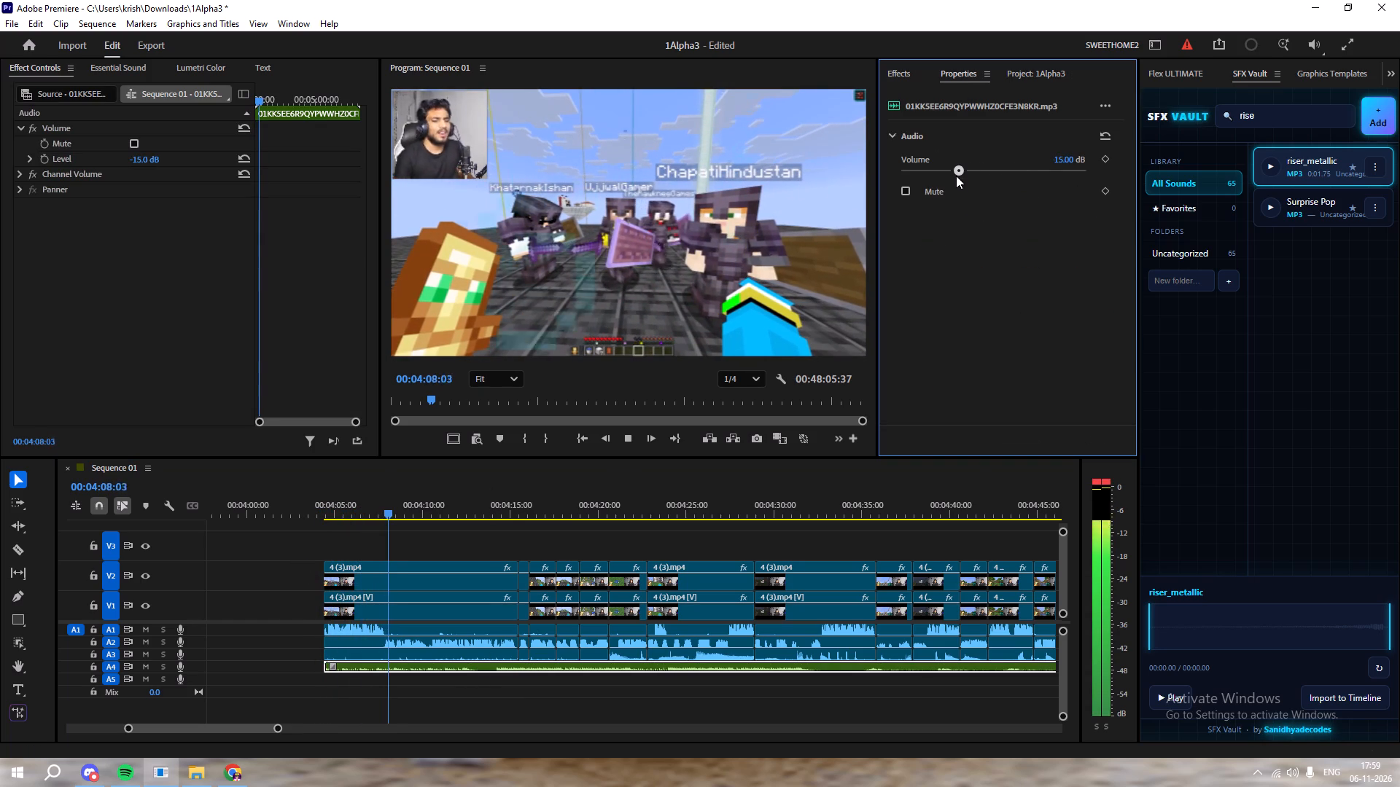
drag(956, 176, 954, 181)
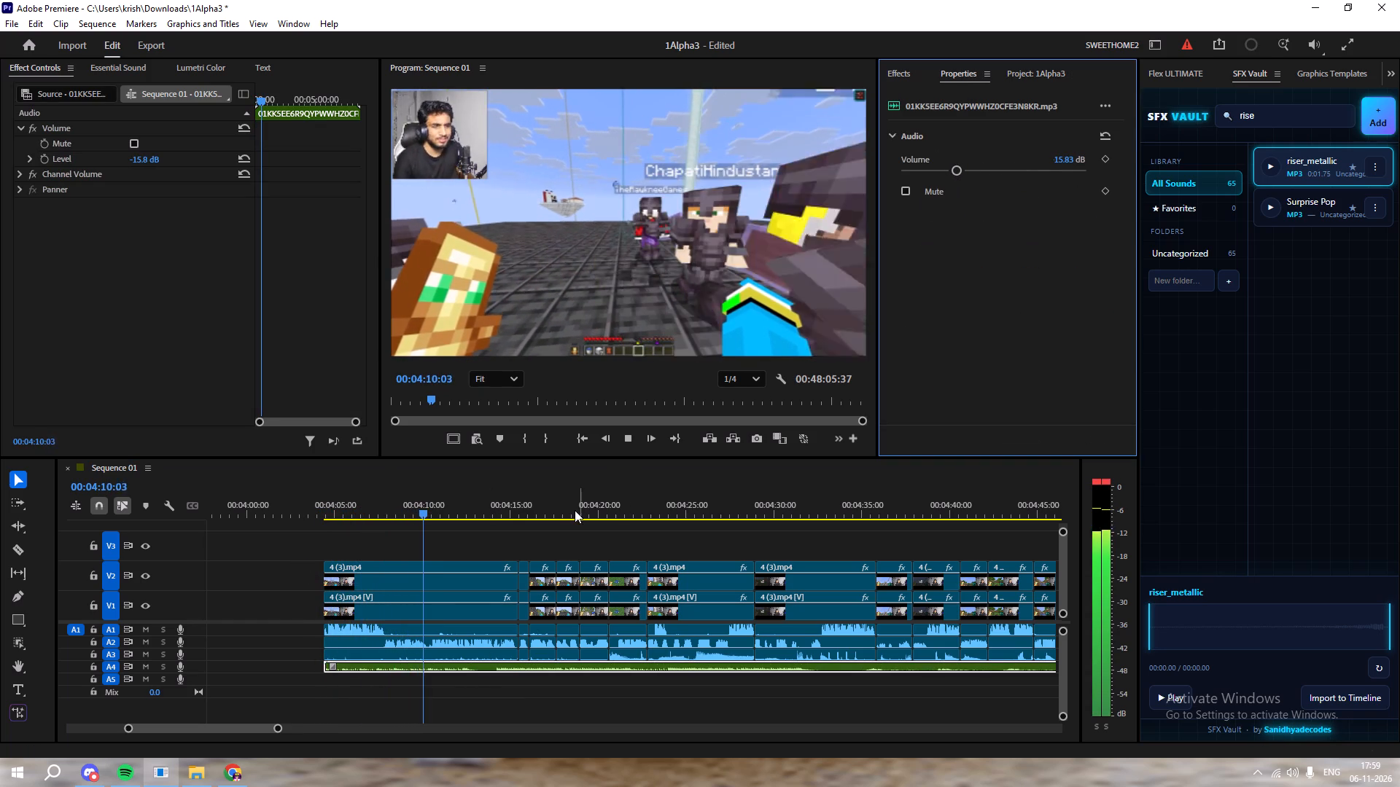
click(534, 544)
key(ctrl+s)
key(space)
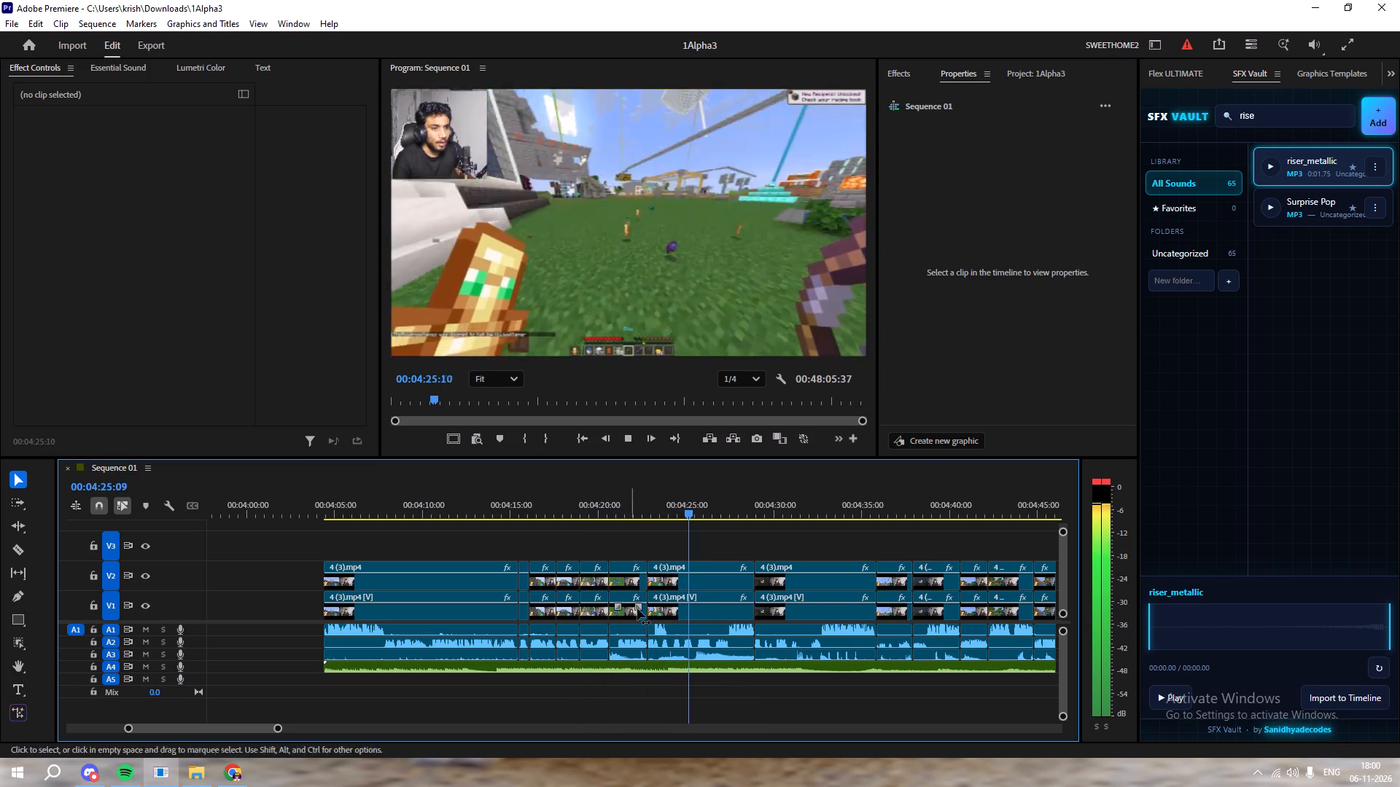
Replay the section from about 00:04:13 and split the A4 music clip at 00:04:14:08.
alt+scroll(815, 601, down, 8)
alt+scroll(817, 602, up, 4)
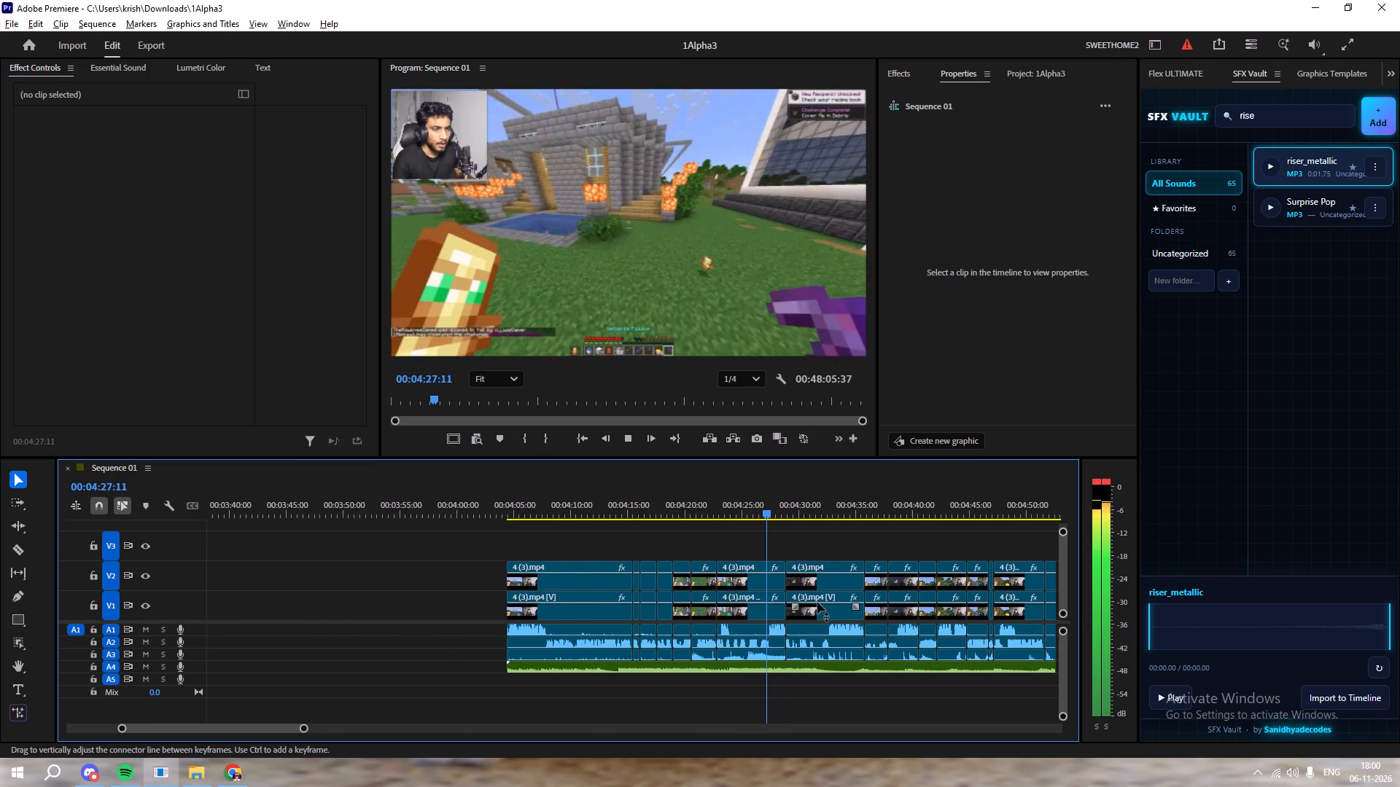
alt+scroll(719, 591, up, 6)
key(space)
drag(709, 499, 675, 503)
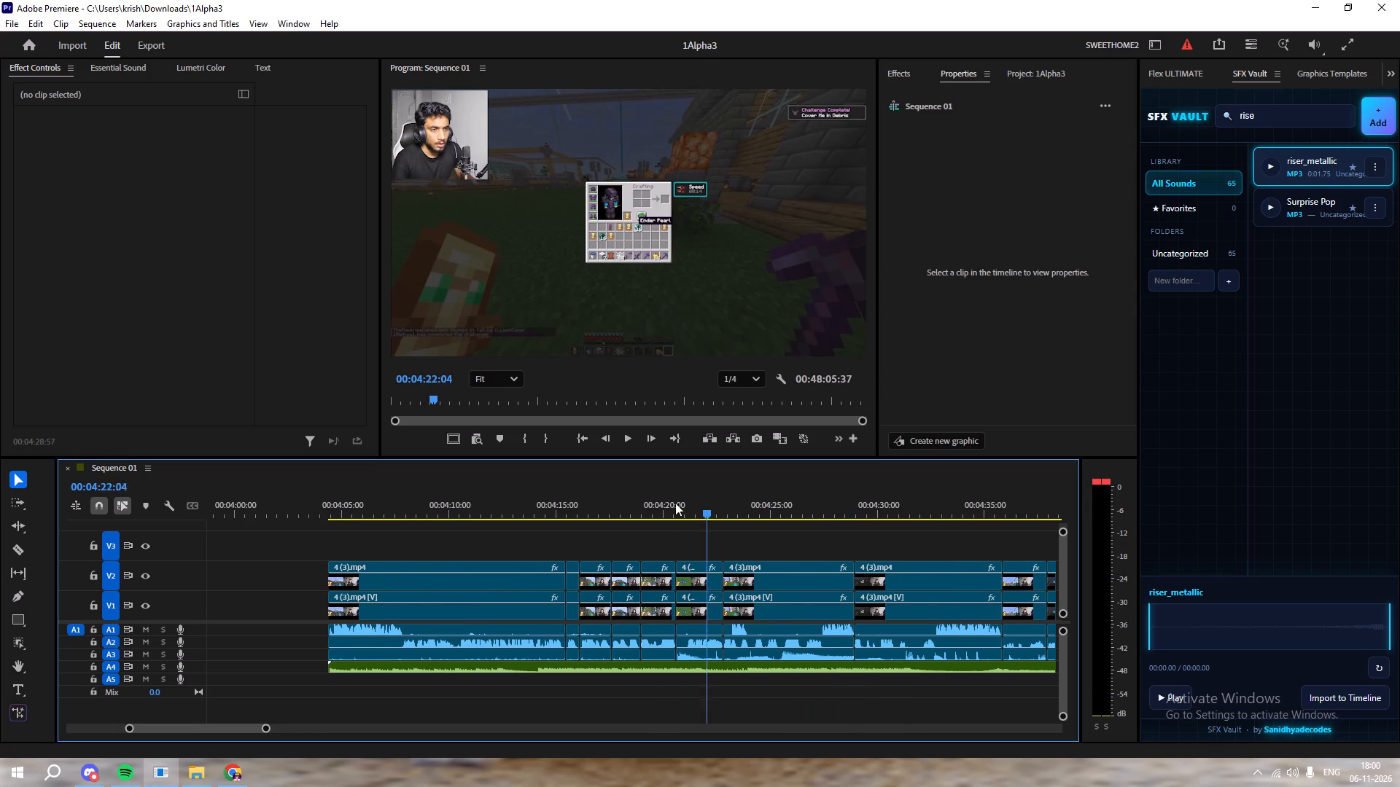
drag(675, 503, 513, 543)
key(space)
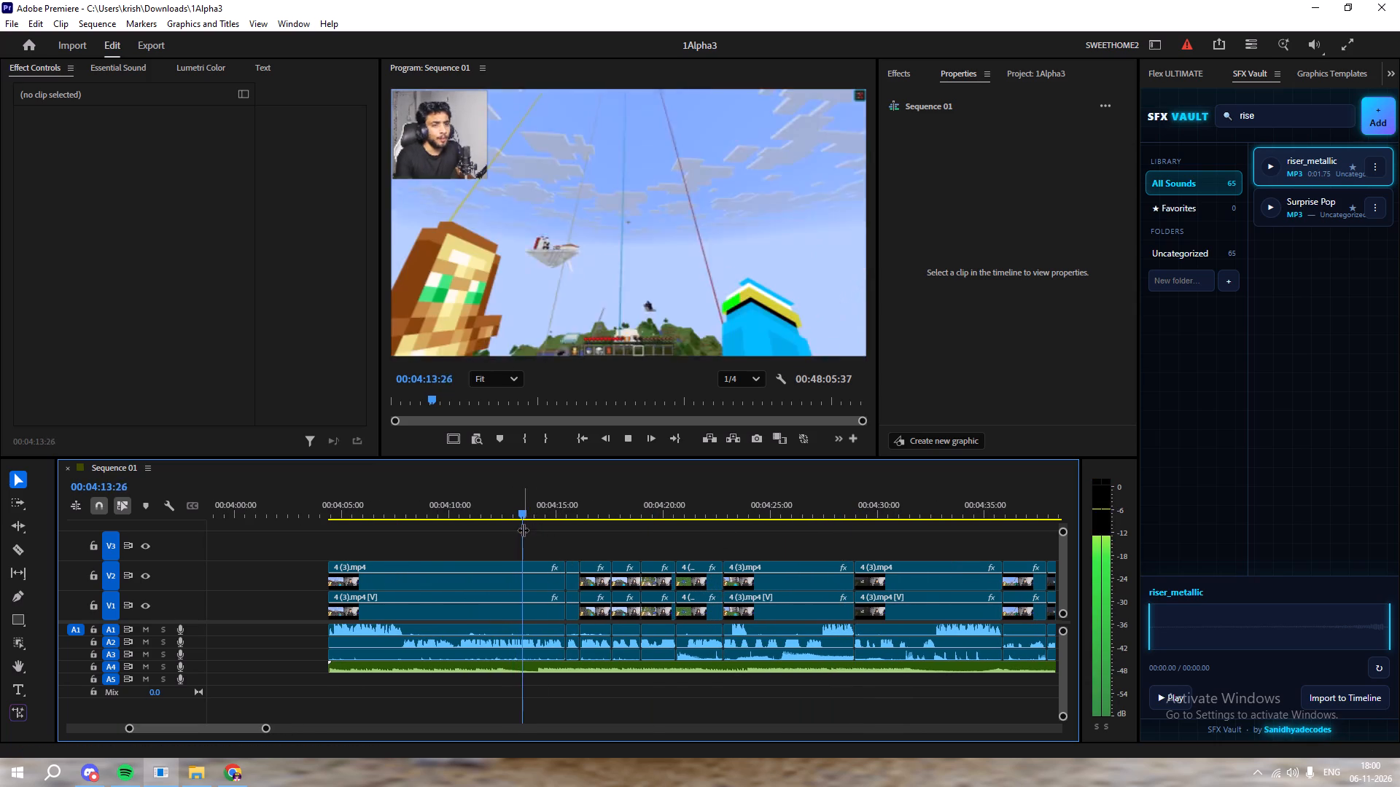
key(space)
click(545, 667)
key(z)
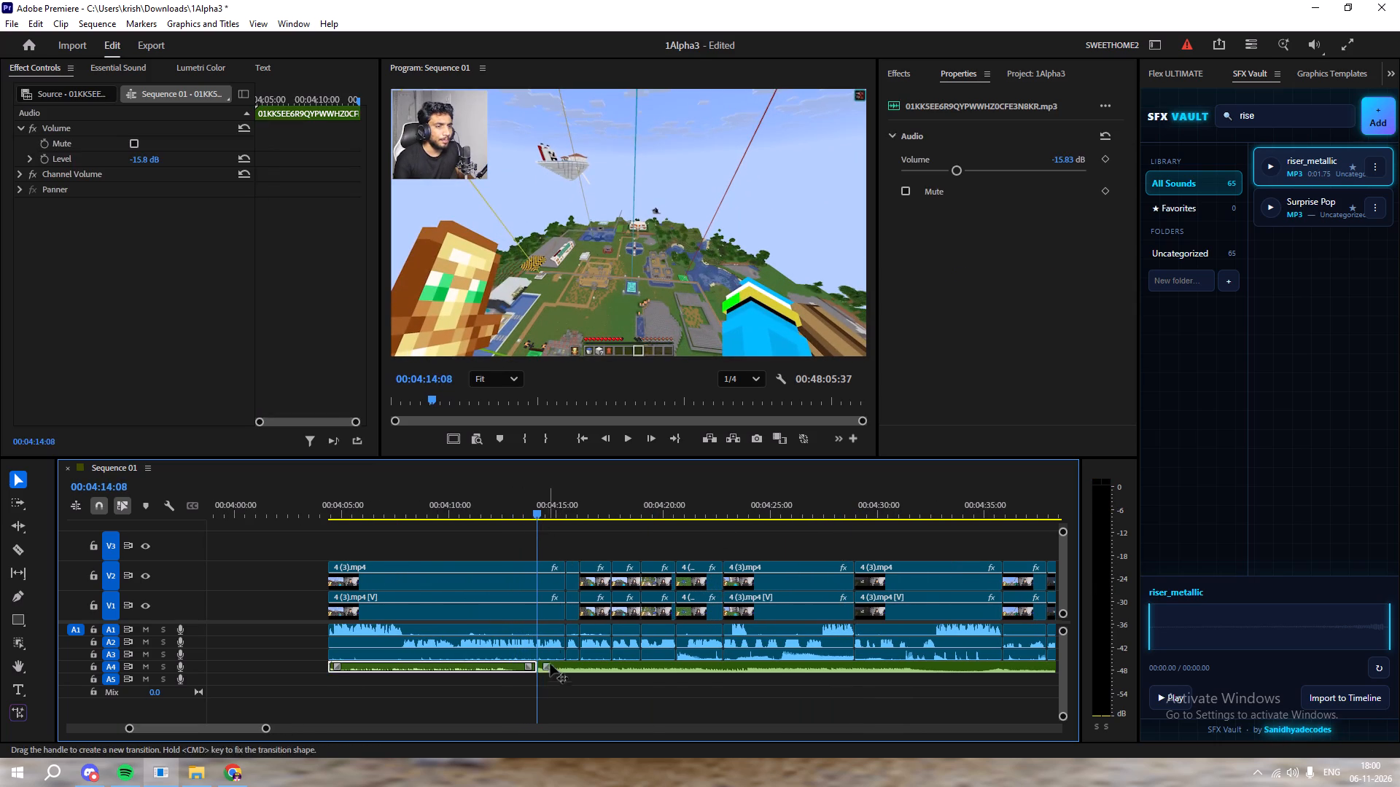
Move the second A4 music piece later so it starts at the video cut near 00:04:22:45.
click(583, 526)
key(space)
drag(575, 673, 712, 672)
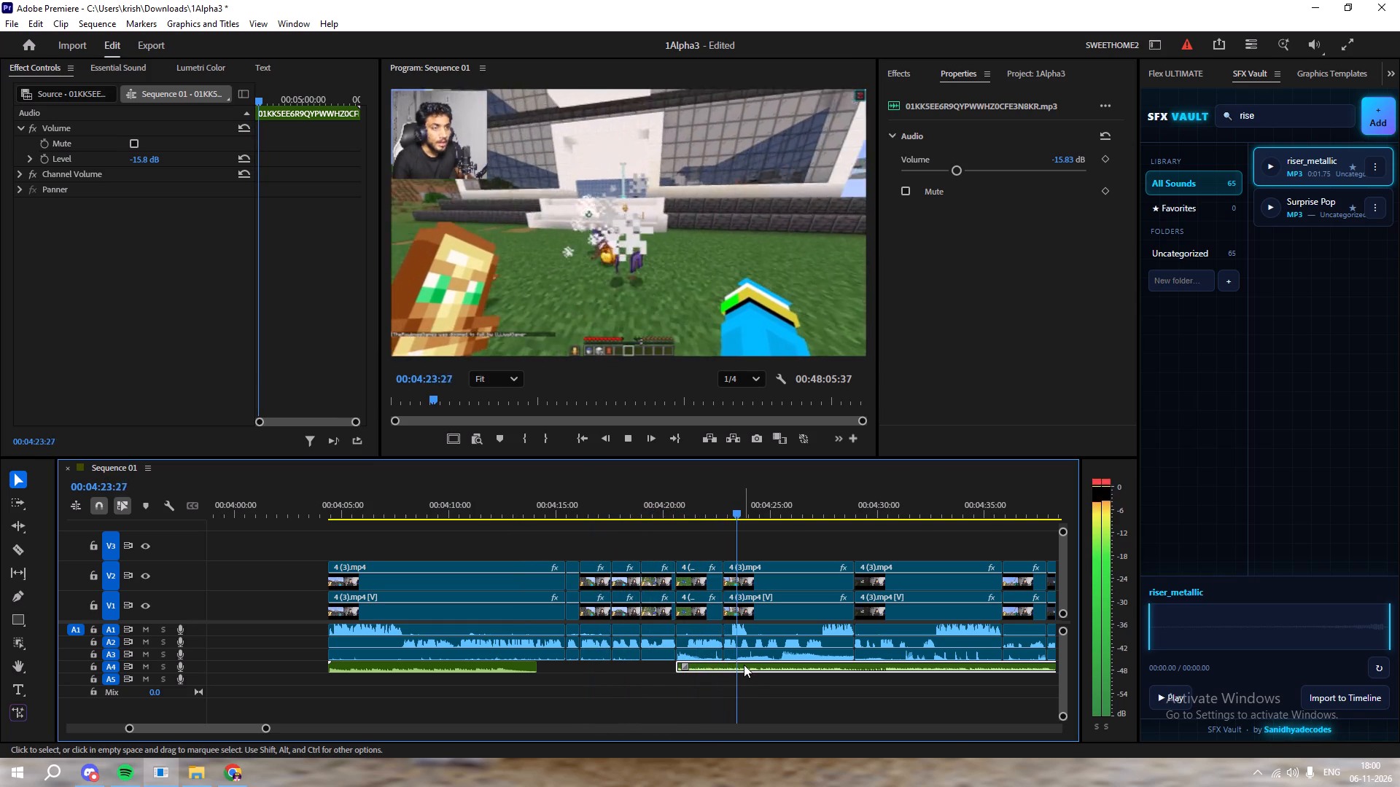
drag(741, 666, 790, 665)
click(650, 529)
Play back from about 00:04:04, add a short fade-out and fade-in to the first A4 music piece, and save the project.
drag(636, 511, 340, 544)
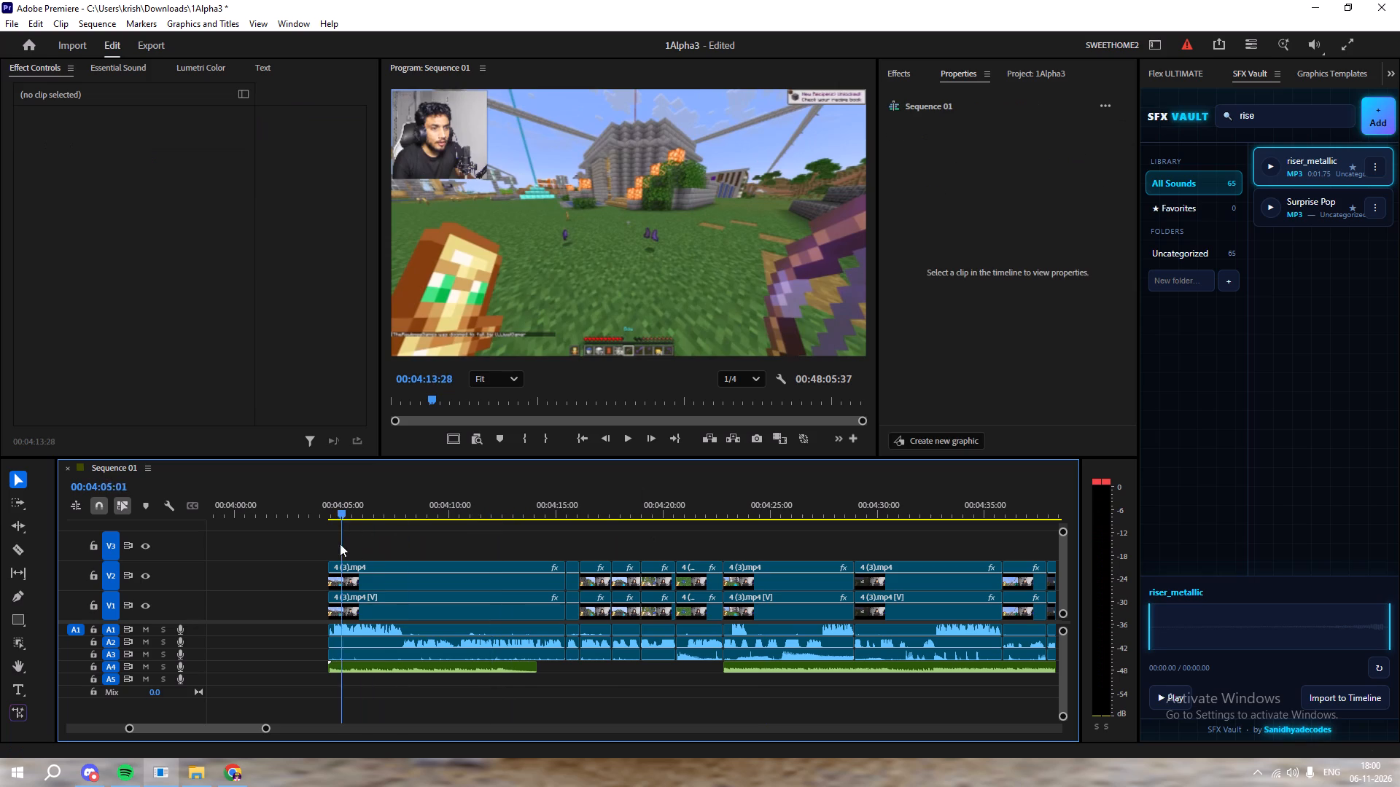
drag(340, 544, 320, 550)
key(space)
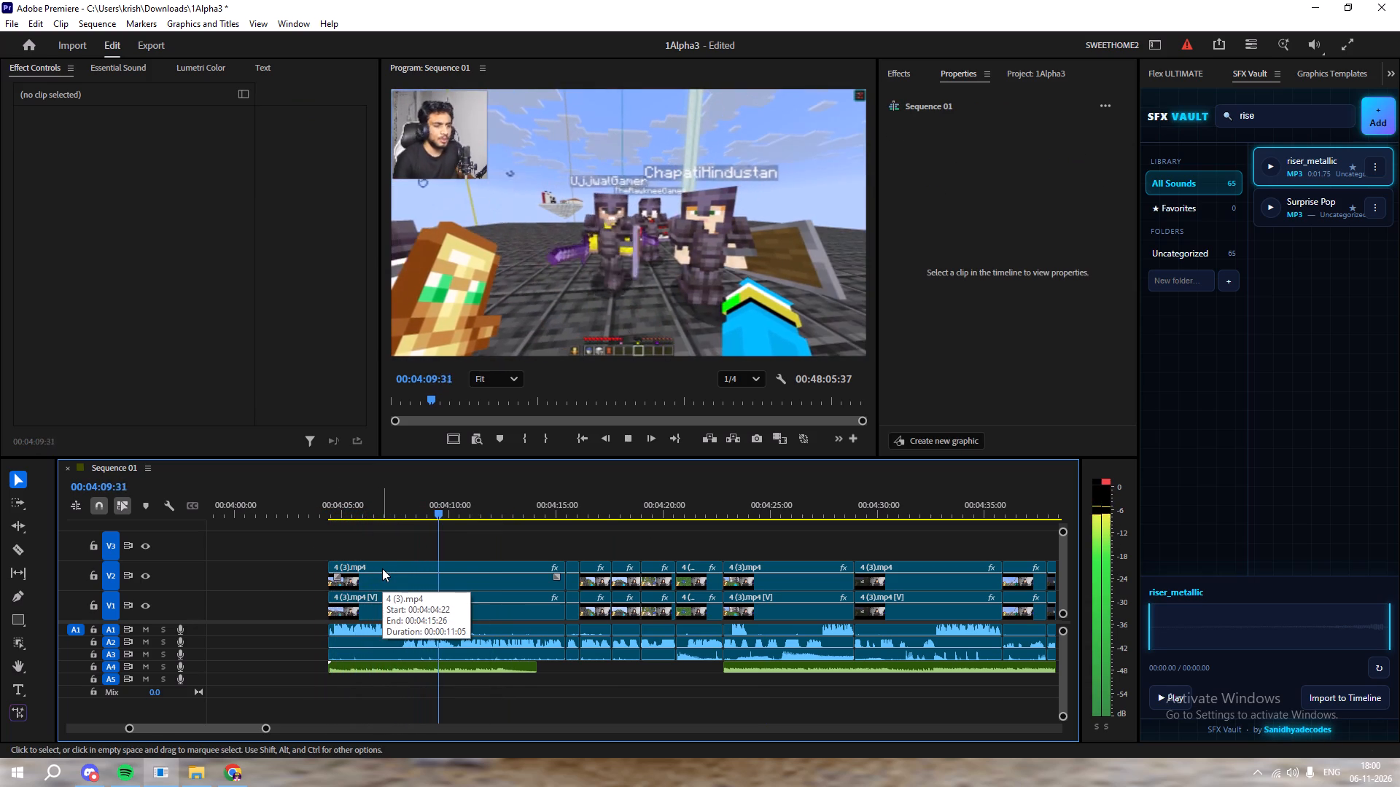
drag(529, 666, 520, 664)
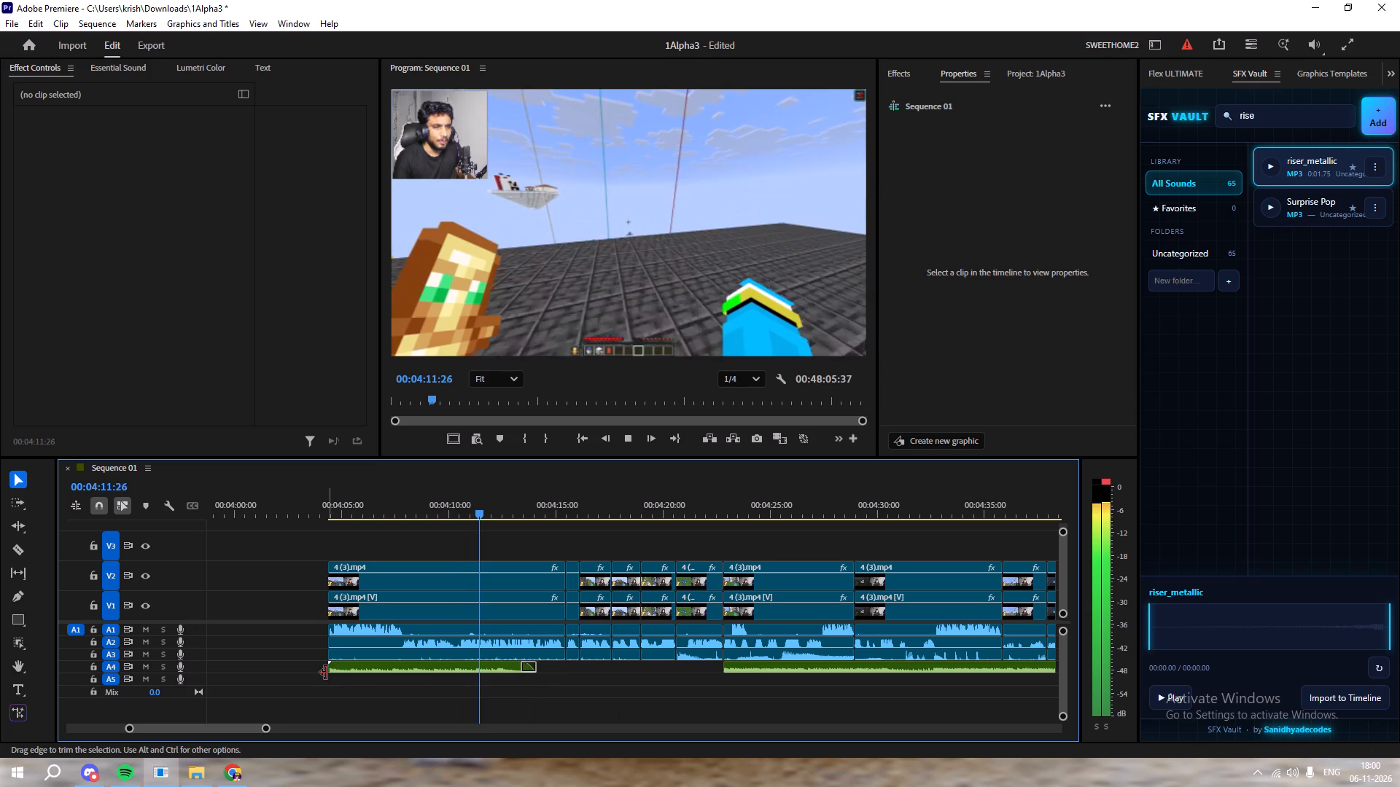
click(341, 665)
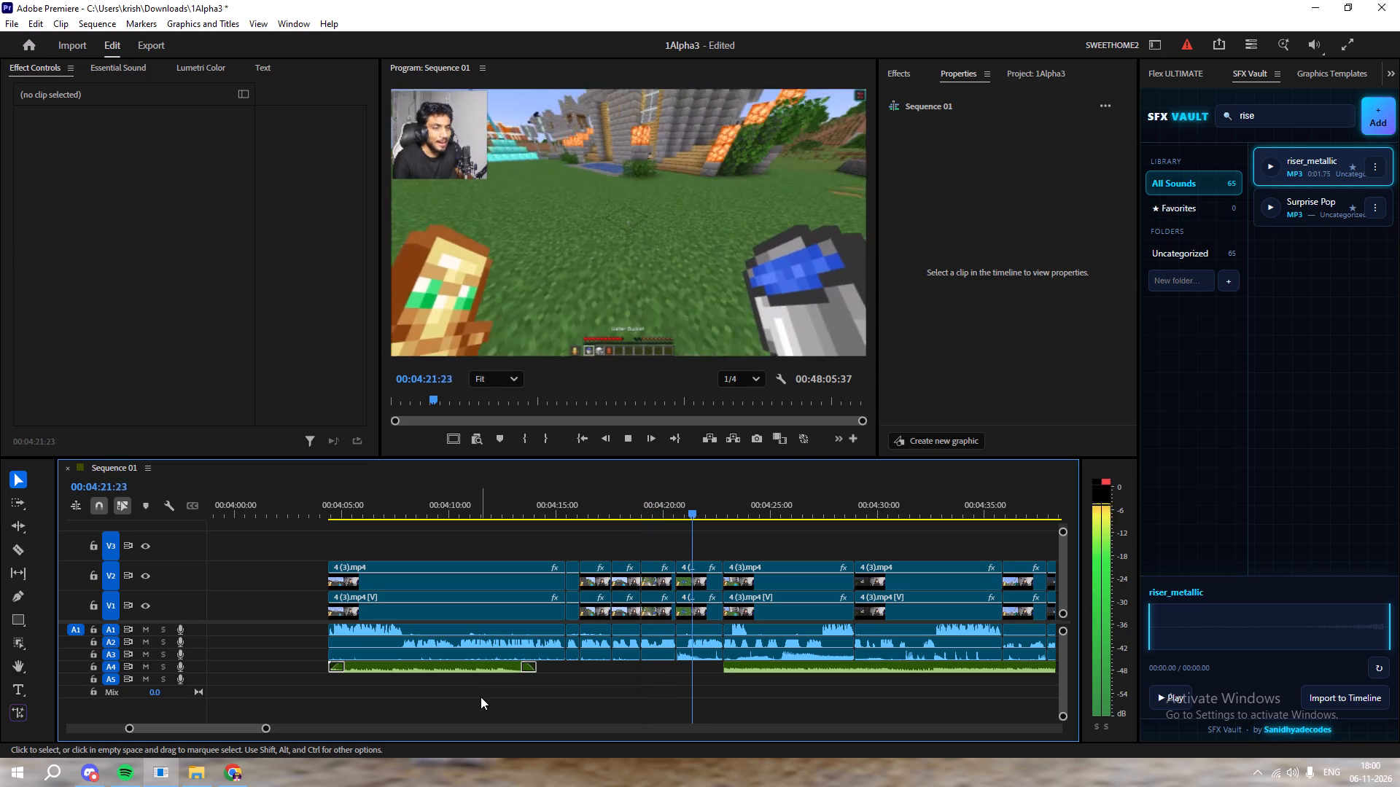
key(ctrl+s)
Add a short fade-in to the start of the second A4 music piece and return the playhead to about 00:04:22:45.
key(space)
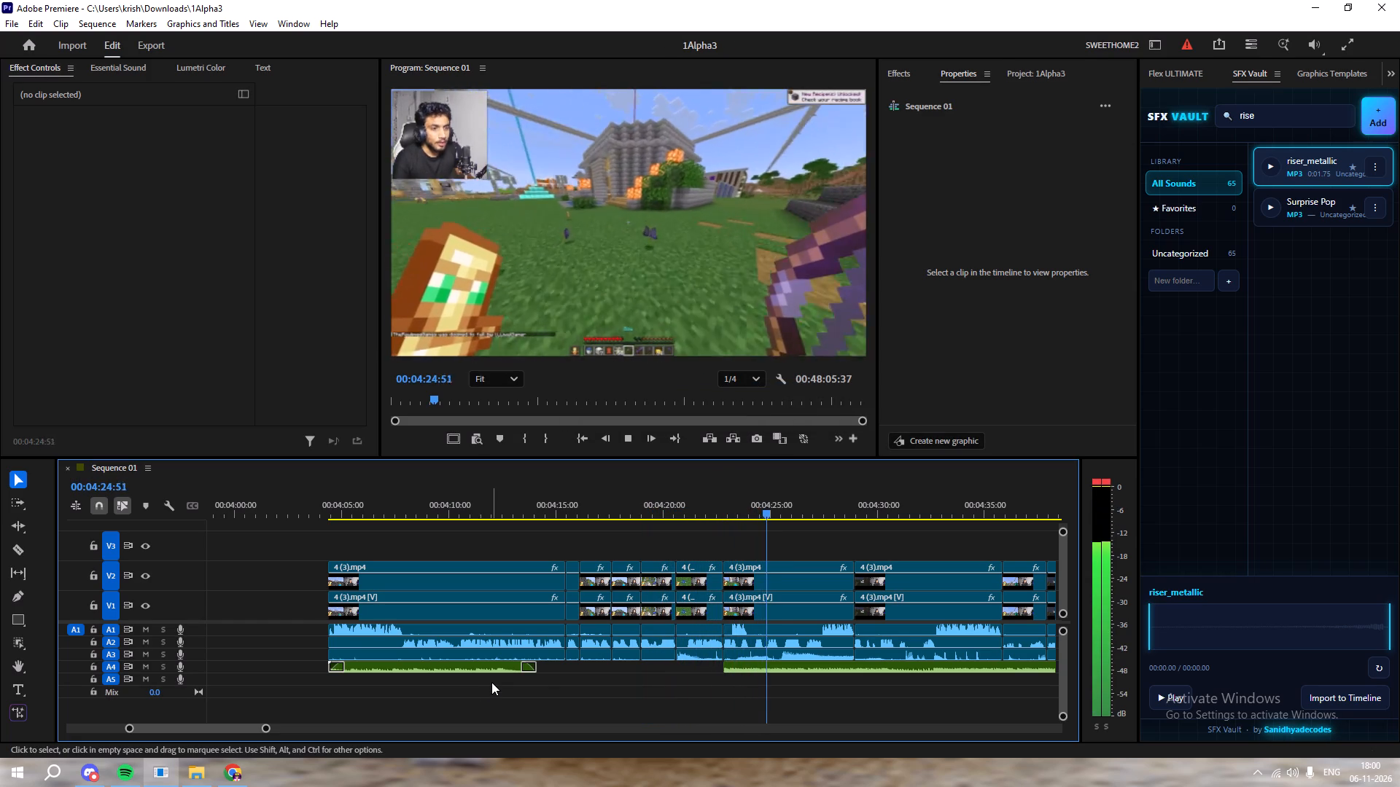
drag(732, 663, 739, 665)
click(724, 508)
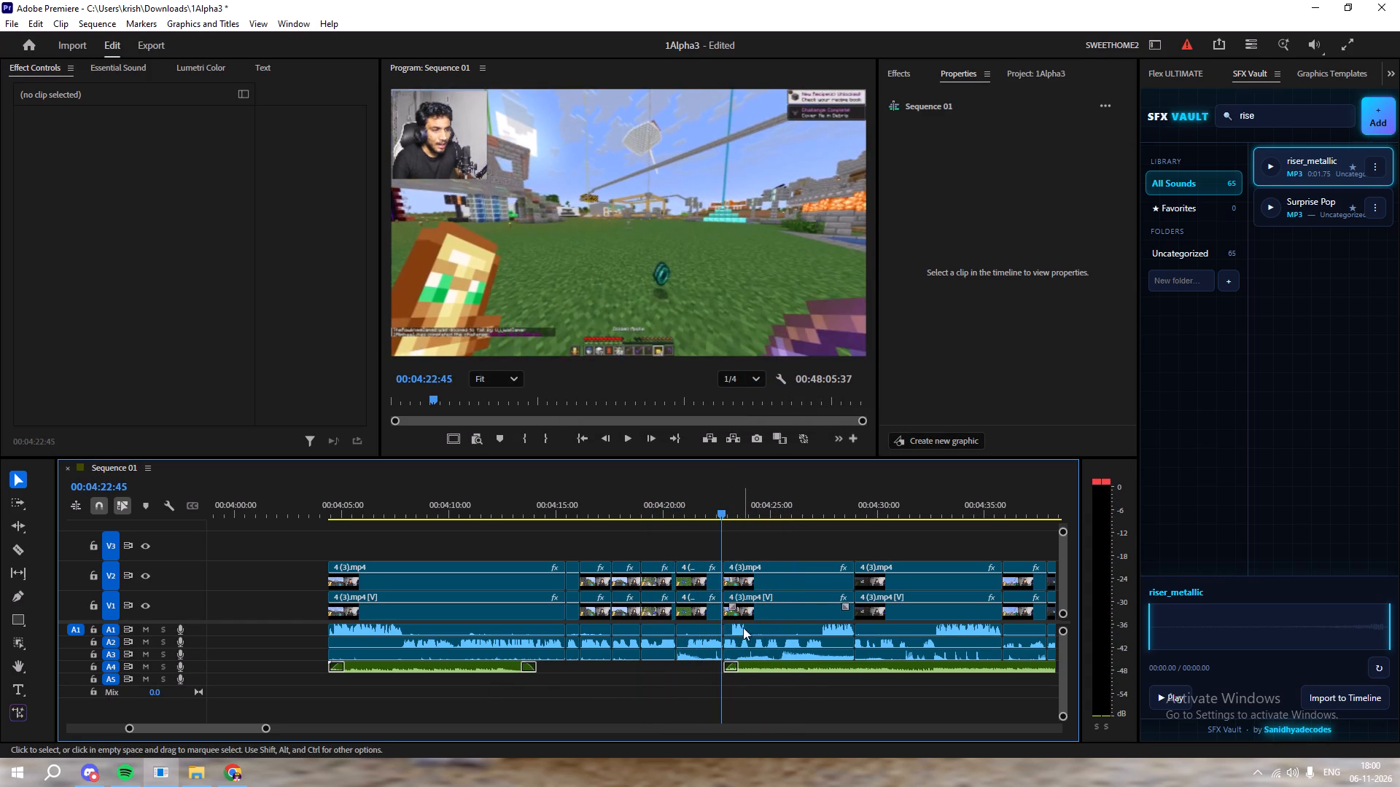
Lengthen the fade-in at the start of the second A4 music piece slightly.
drag(739, 664, 747, 665)
Play back from 00:04:22:45 to past 00:05:01 and return the playhead to the in-game menu frame at 00:05:01:41.
key(space)
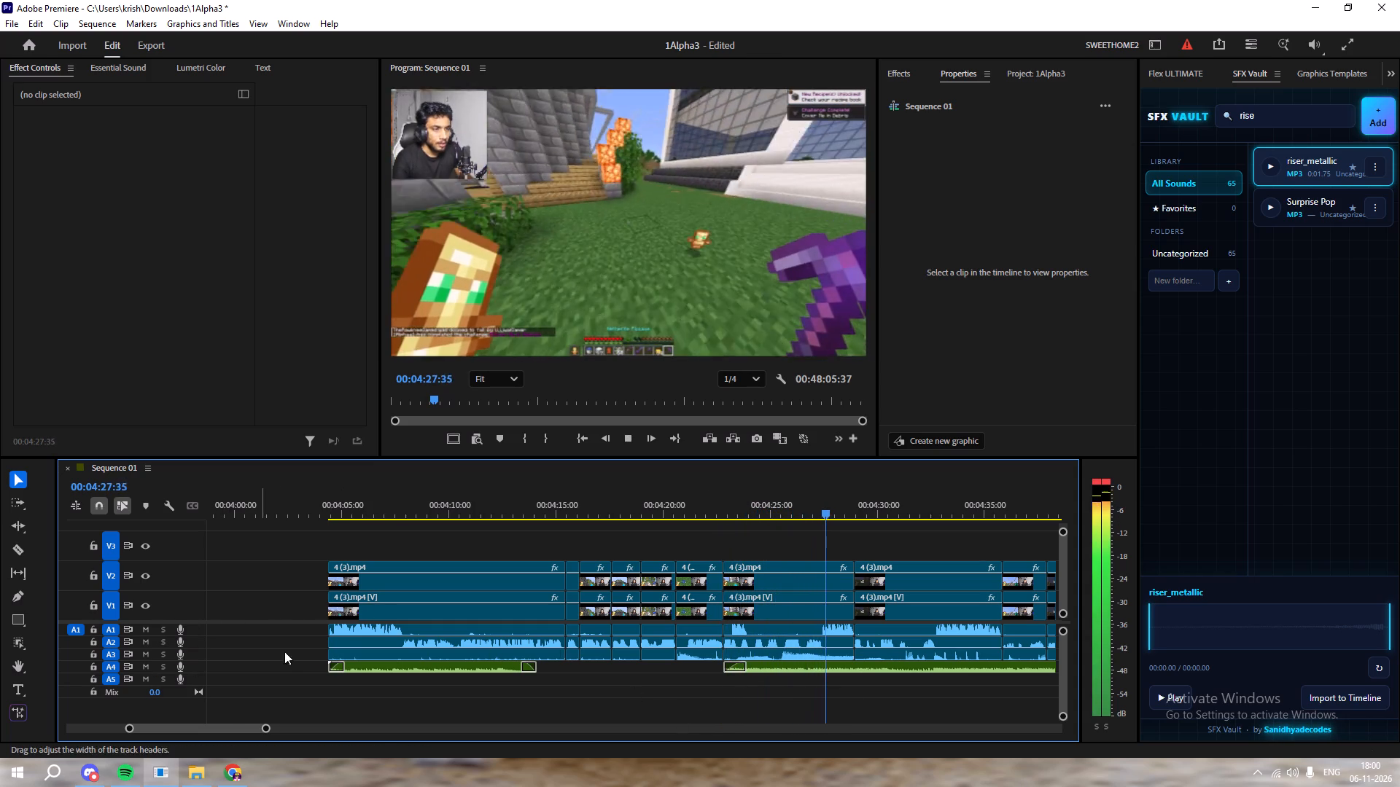
alt+scroll(584, 659, down, 6)
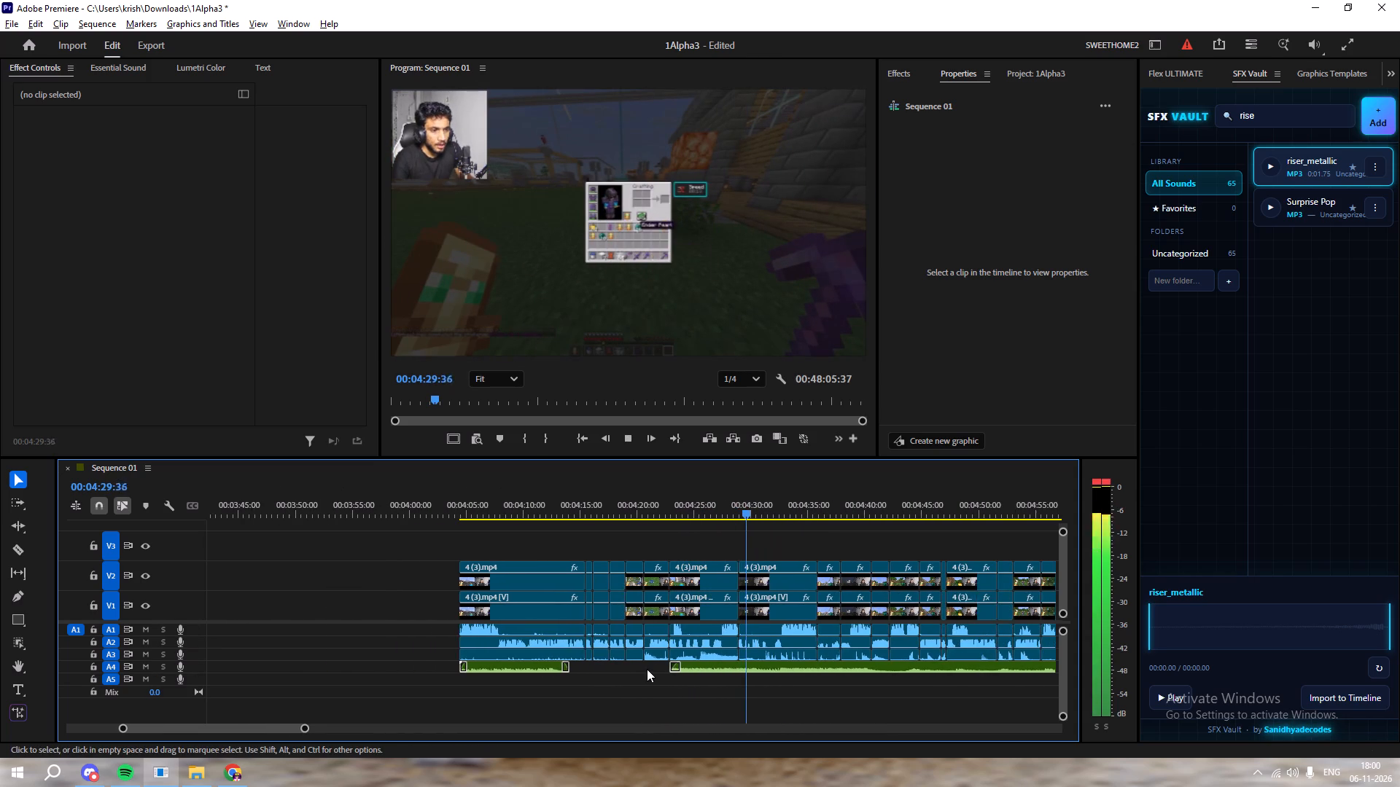
alt+scroll(664, 670, down, 1)
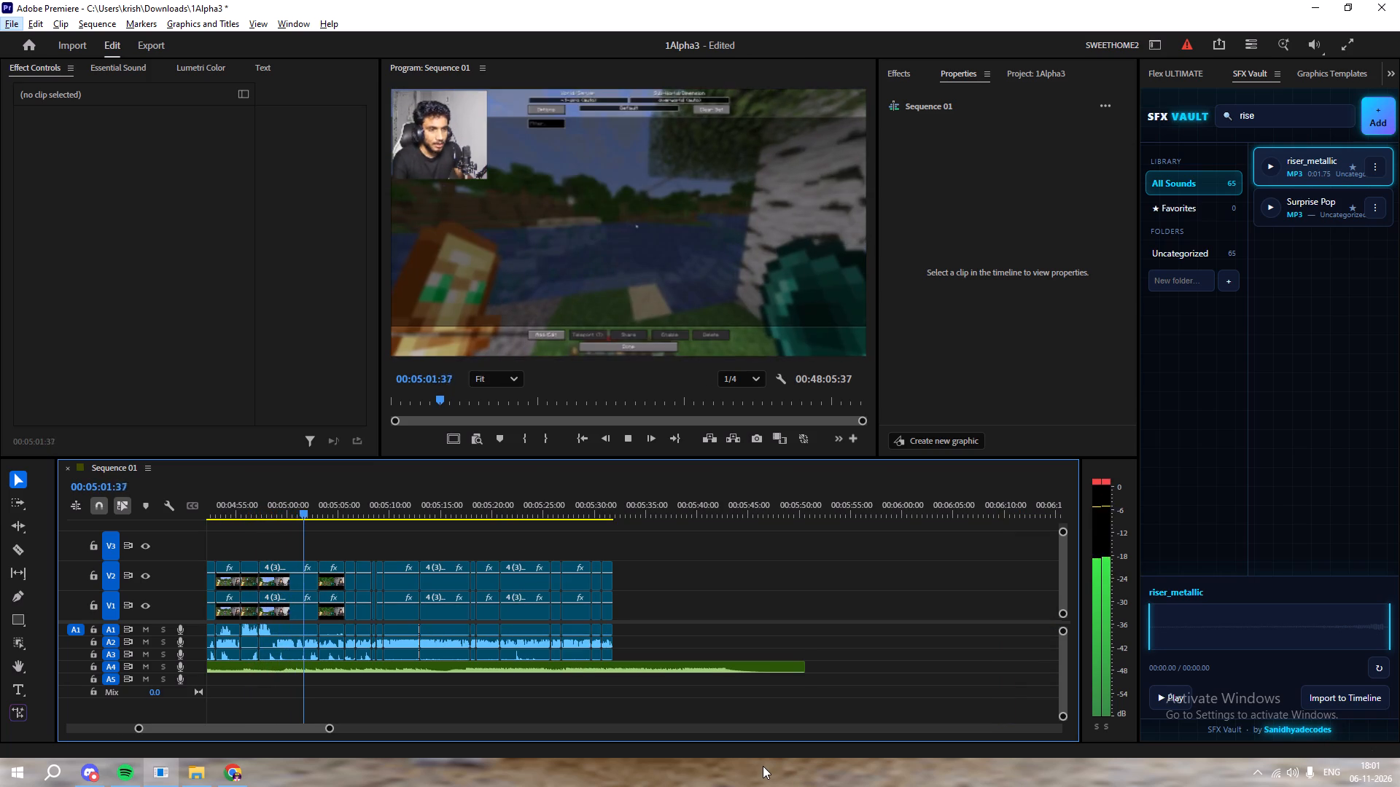
key(space)
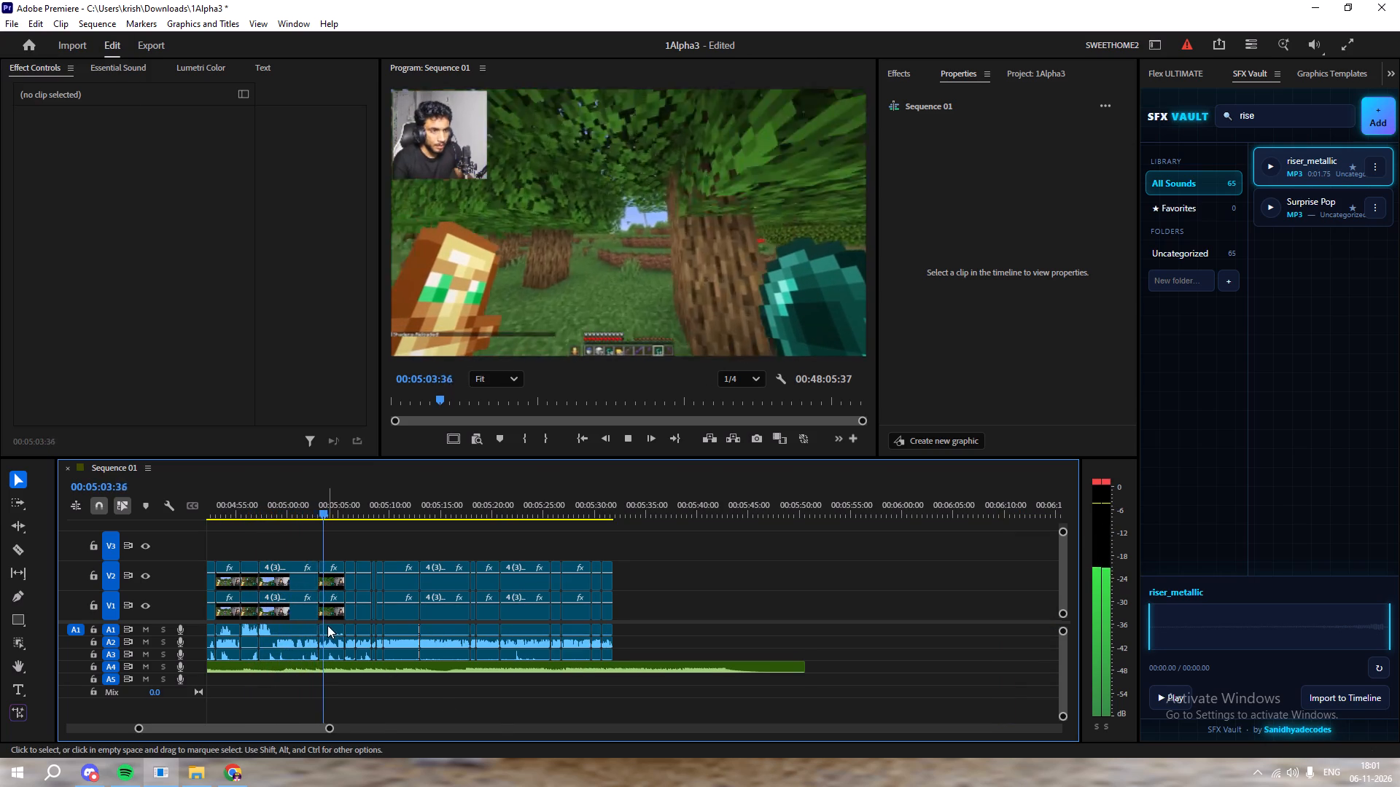
alt+scroll(327, 625, up, 13)
drag(388, 512, 326, 517)
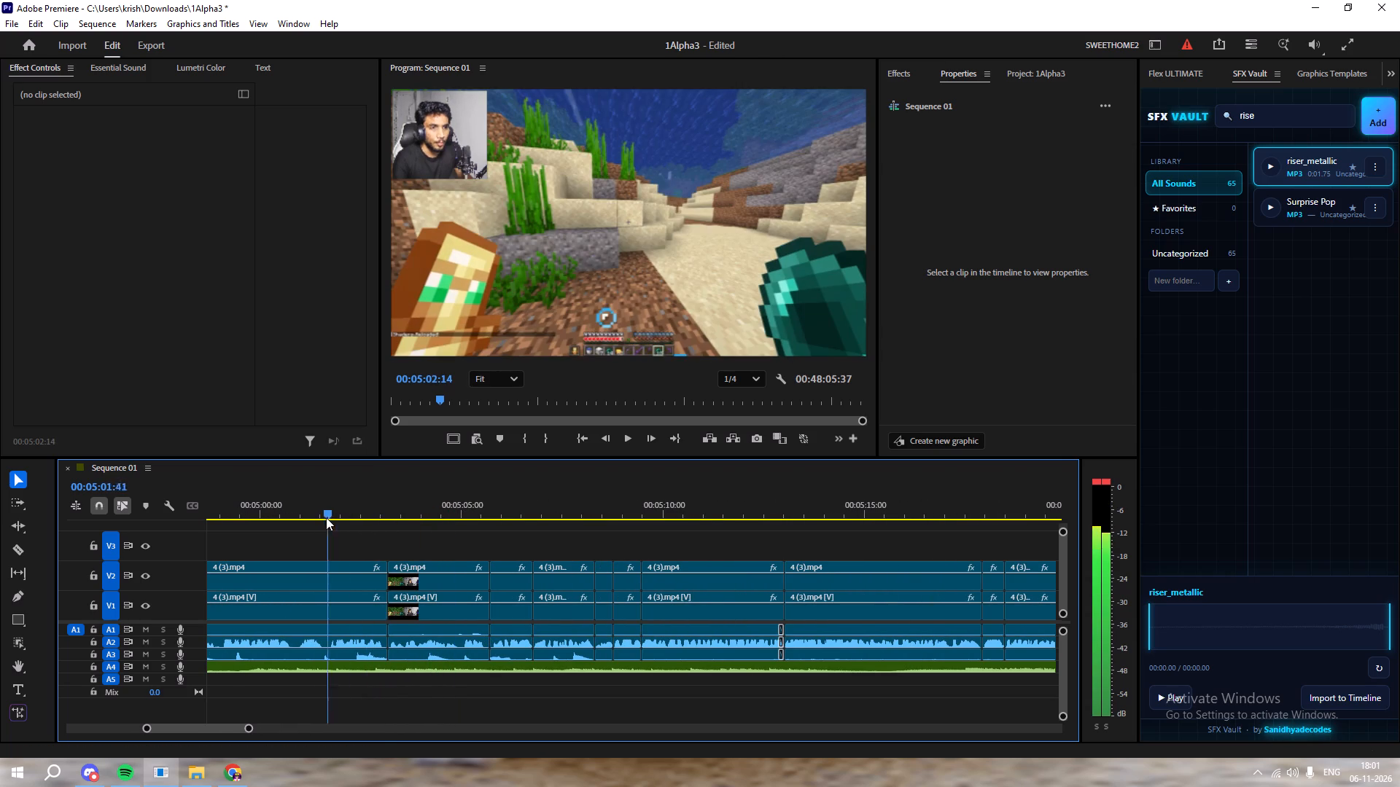
drag(326, 517, 324, 517)
key(space)
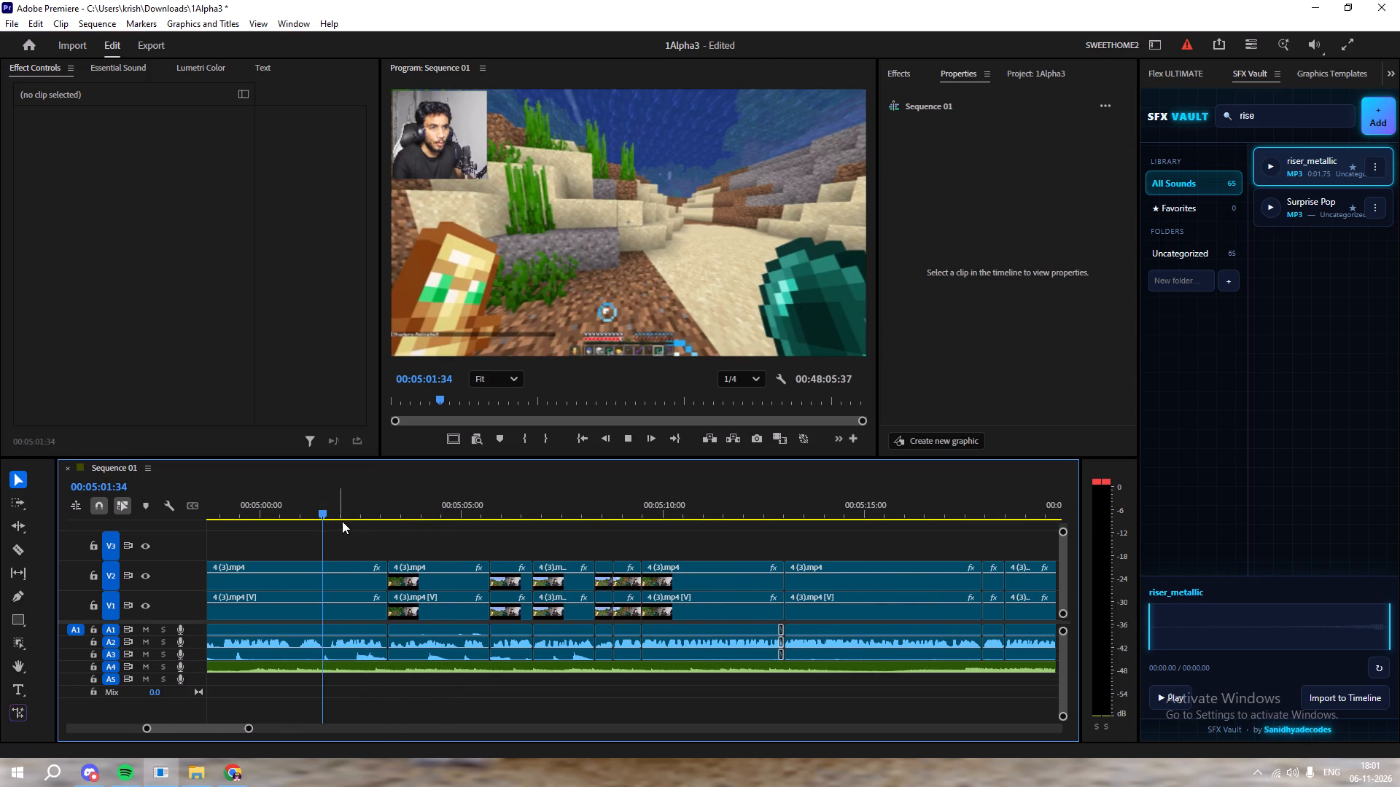
drag(346, 510, 325, 511)
Examine the overlaid in-game menu closely in the preview at 00:05:01:41, and restore the preview size to Fit.
scroll(637, 240, up, 3)
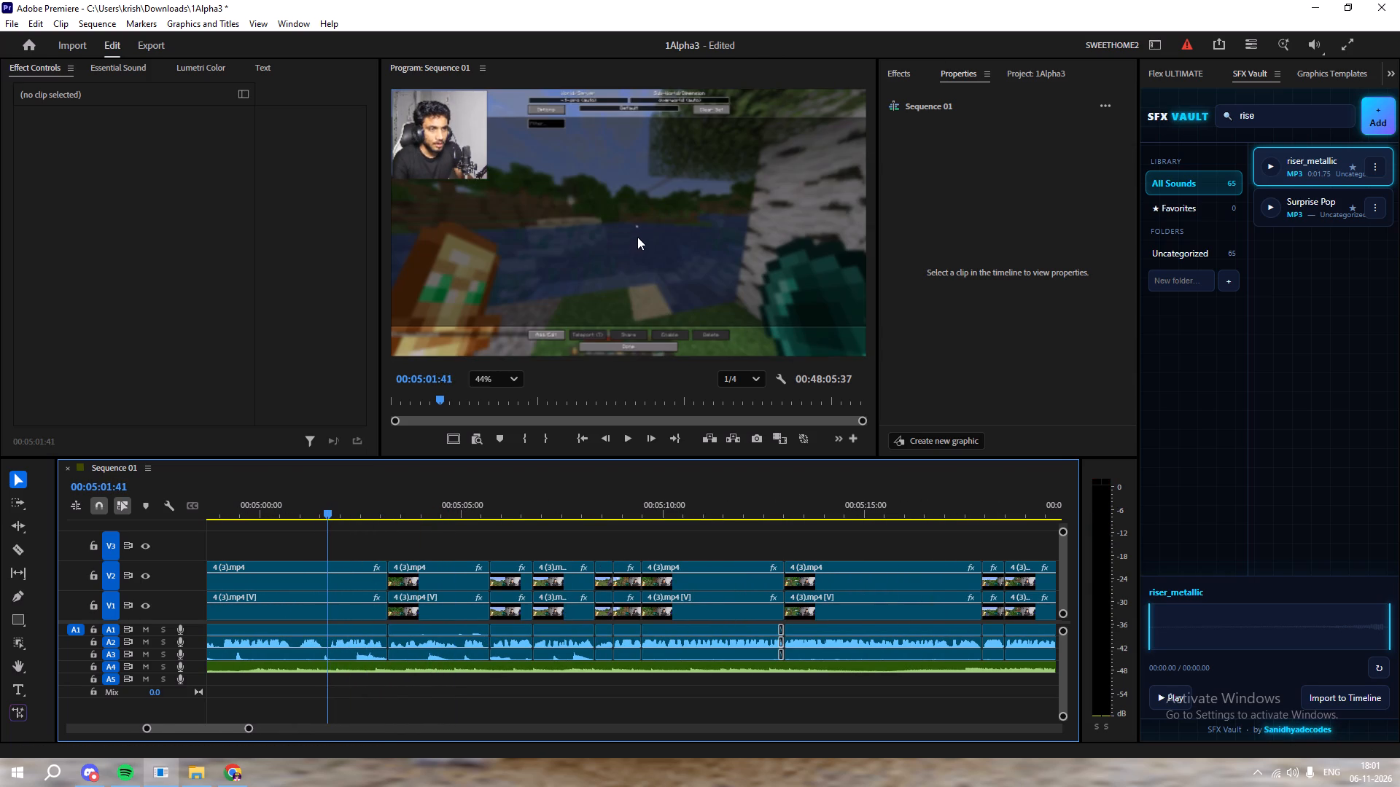
scroll(637, 237, up, 8)
middle_drag(648, 172, 666, 340)
middle_drag(615, 239, 689, 476)
middle_drag(581, 234, 632, 350)
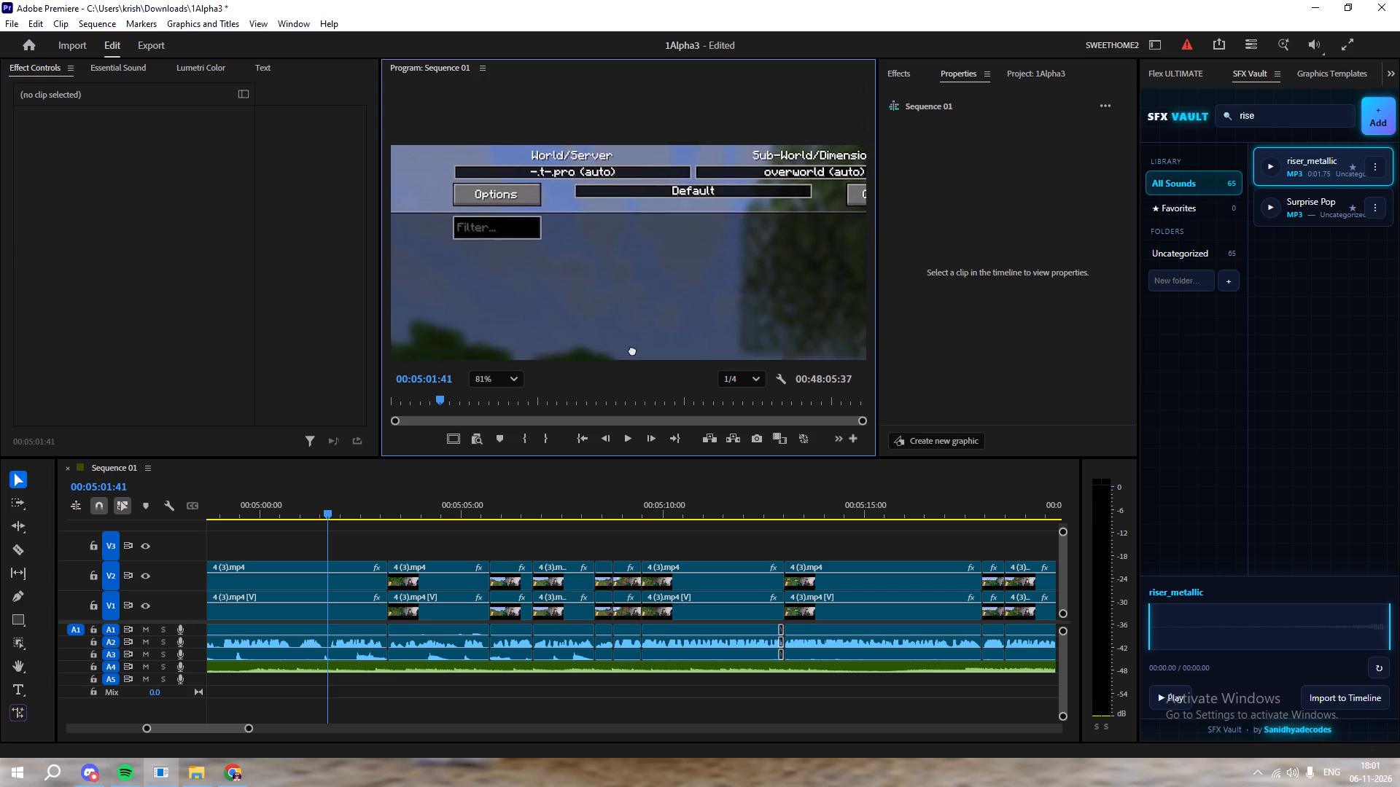
middle_drag(632, 350, 578, 315)
scroll(579, 293, down, 5)
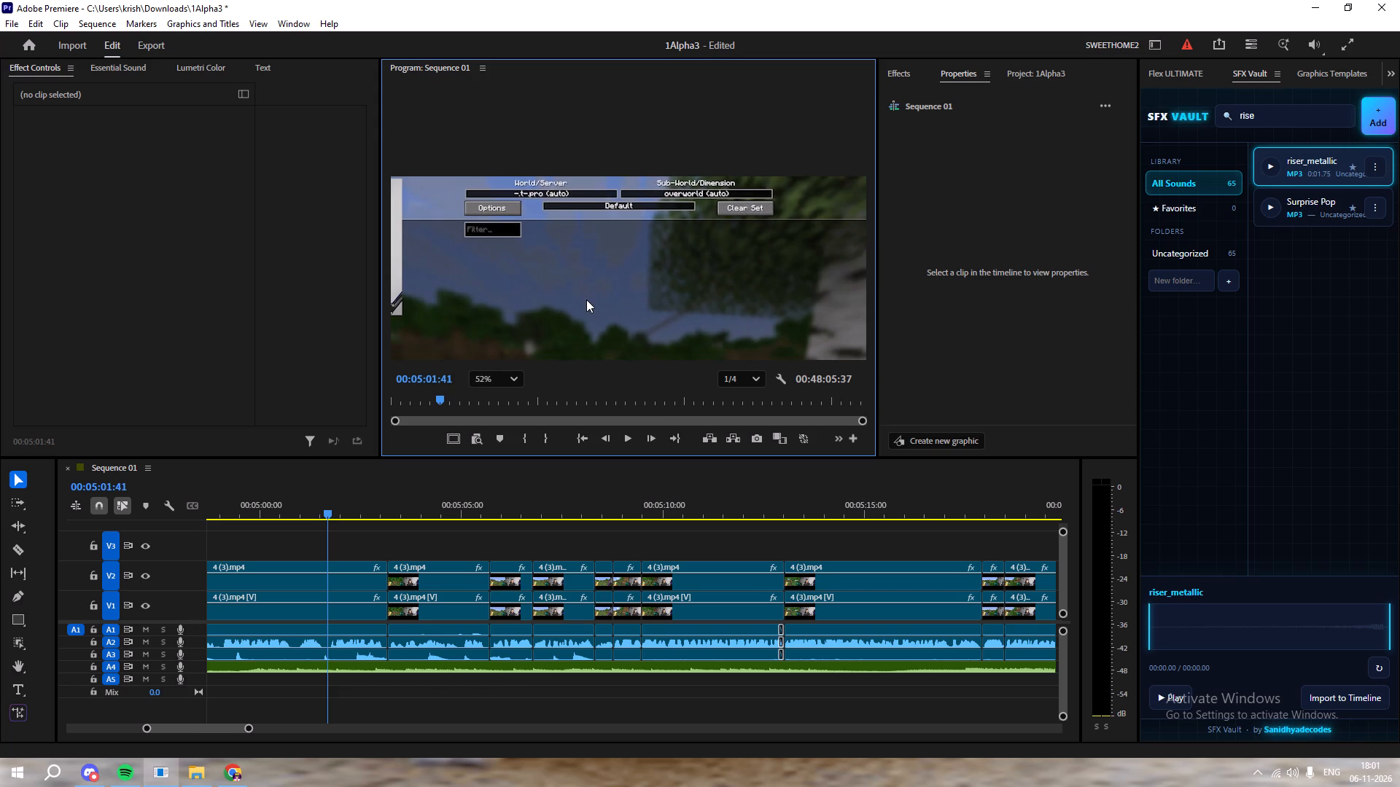
middle_drag(578, 308, 580, 291)
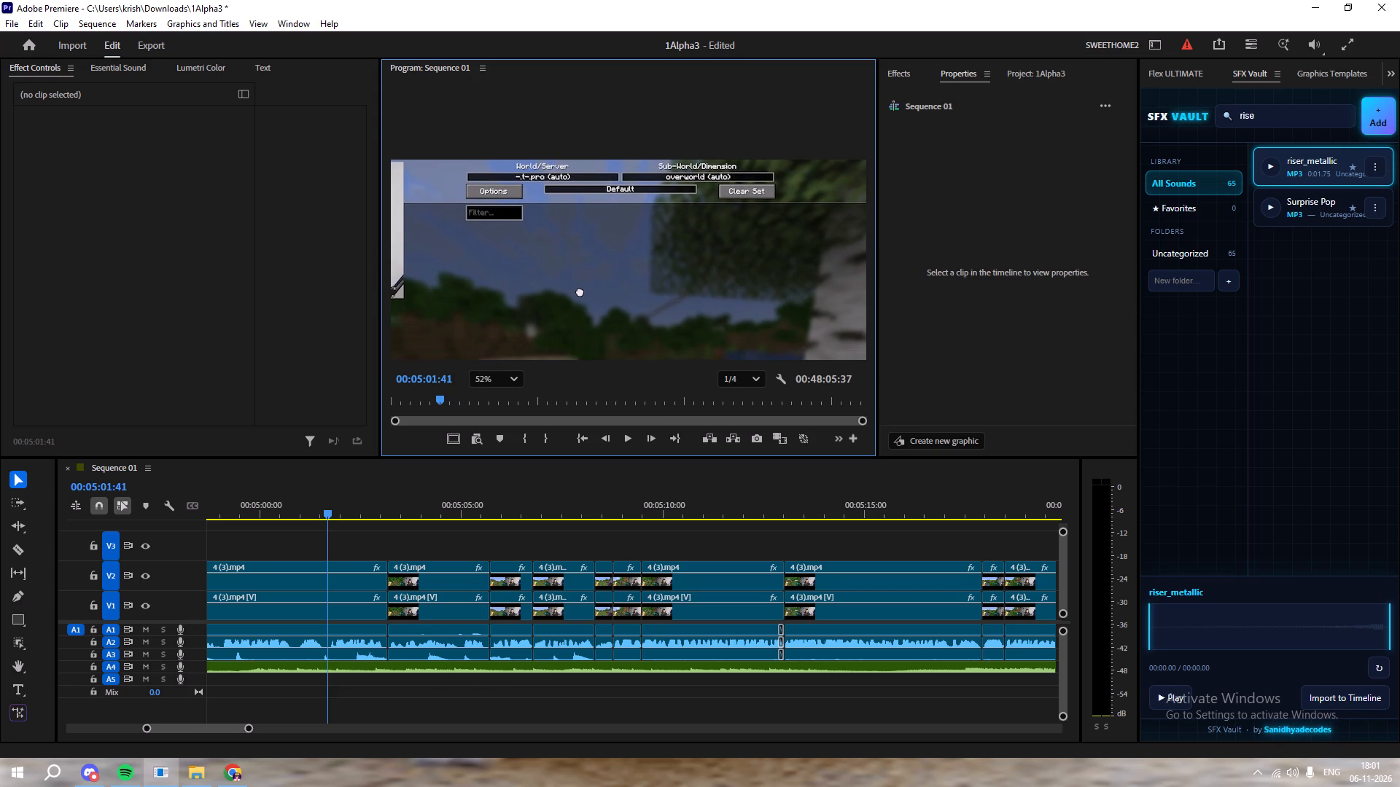
middle_drag(580, 291, 653, 257)
middle_drag(674, 314, 661, 200)
middle_drag(699, 283, 741, 195)
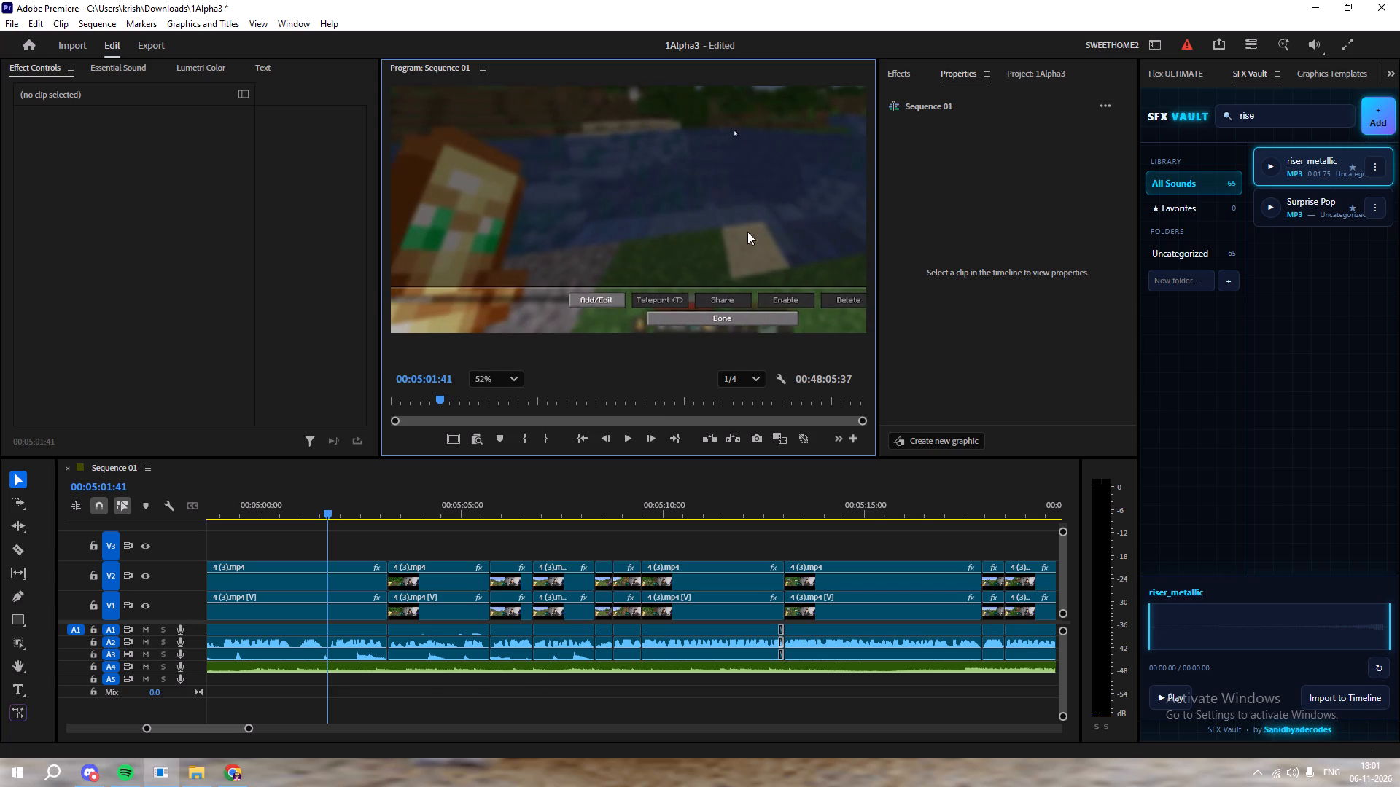
middle_drag(743, 252, 645, 228)
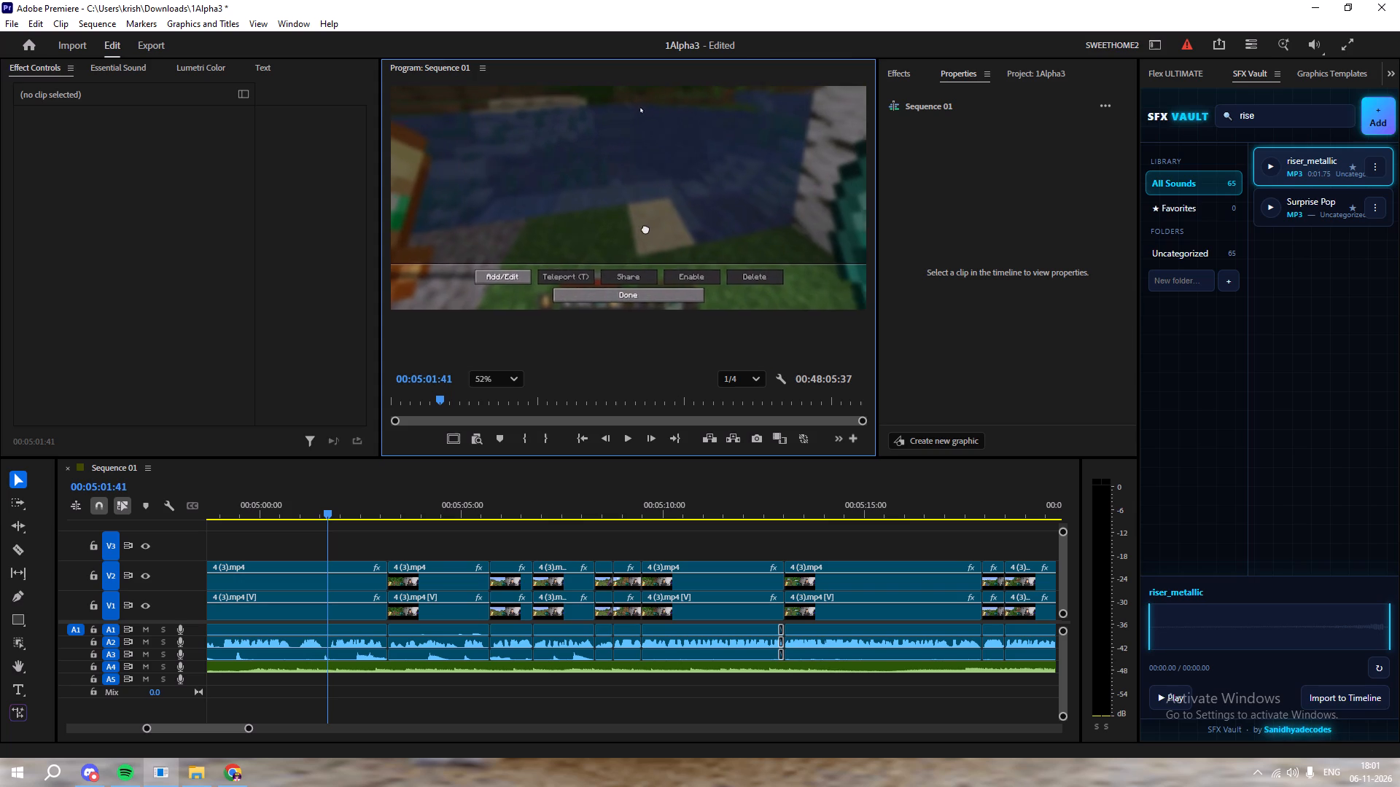
middle_drag(645, 228, 633, 248)
scroll(633, 248, down, 3)
click(513, 375)
click(500, 403)
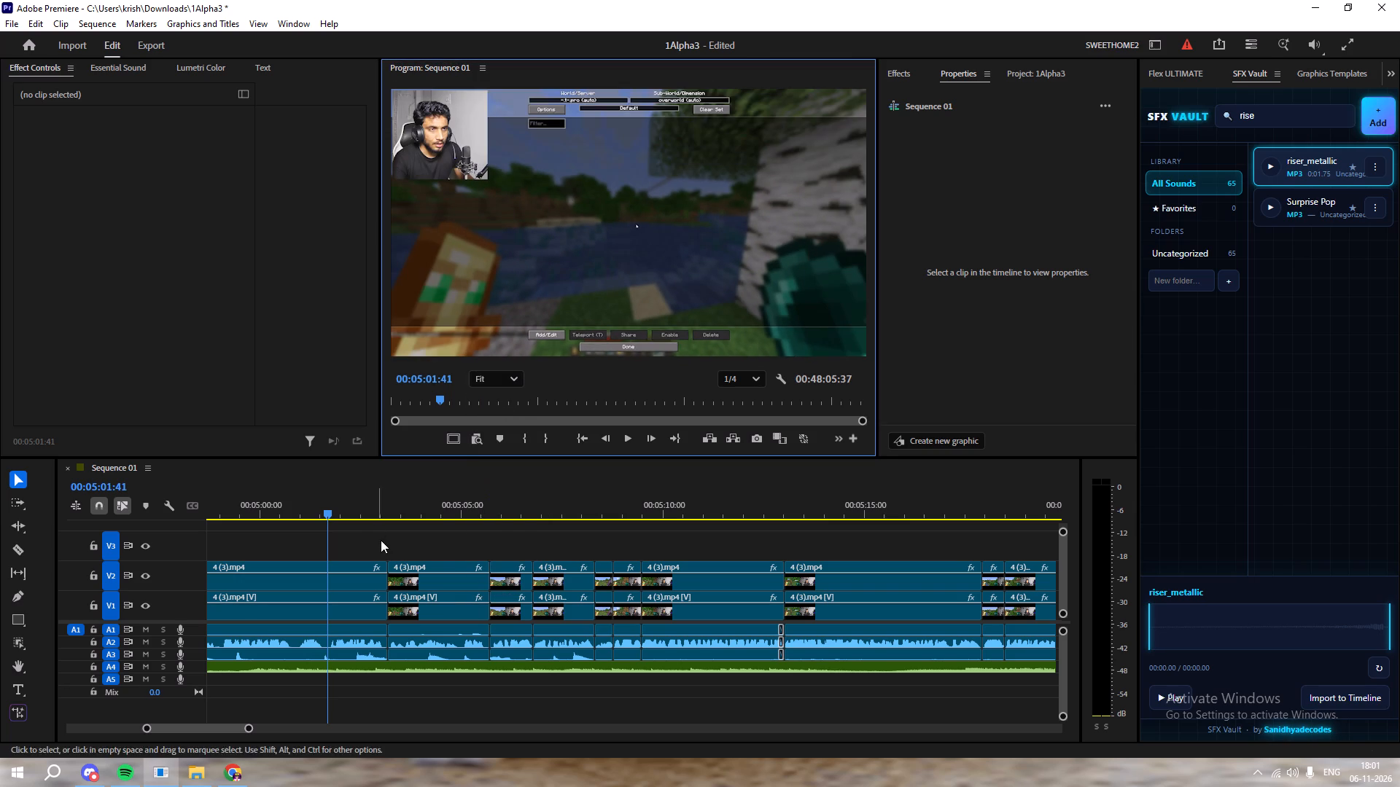
Scrub the frames between 00:05:00:37 and 00:05:01:42 and replay from about 00:04:57 to find a cut point before the menu.
click(382, 537)
drag(333, 488, 329, 488)
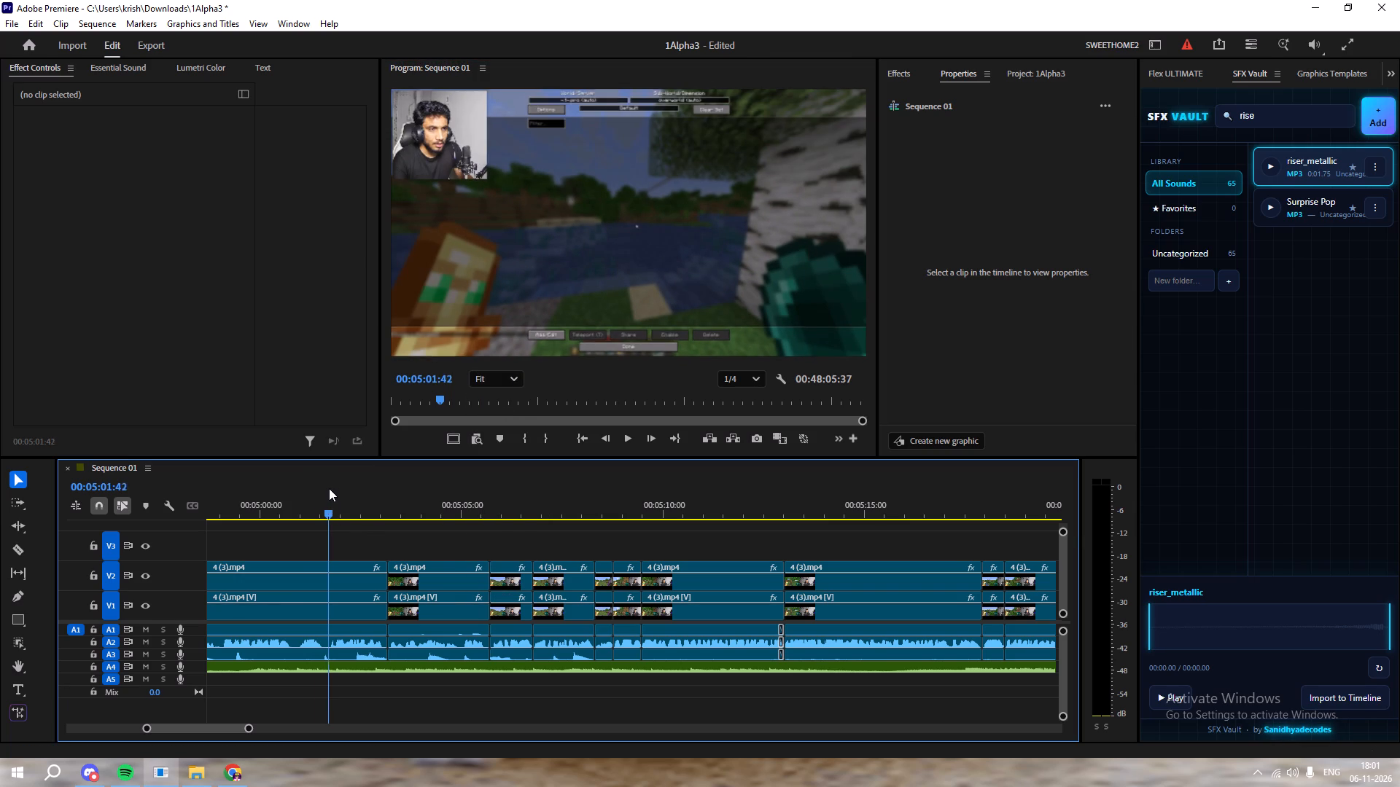
drag(329, 488, 287, 493)
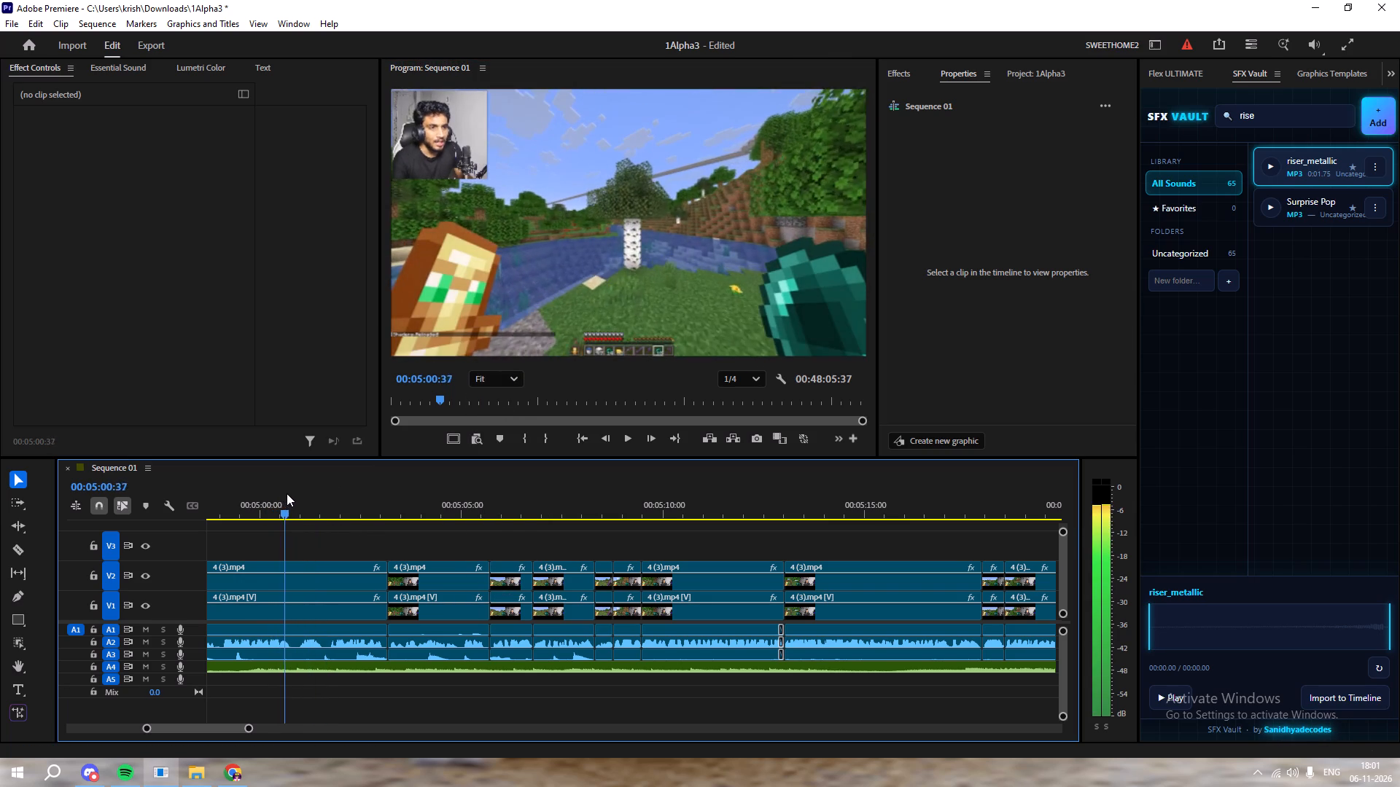
drag(287, 493, 302, 496)
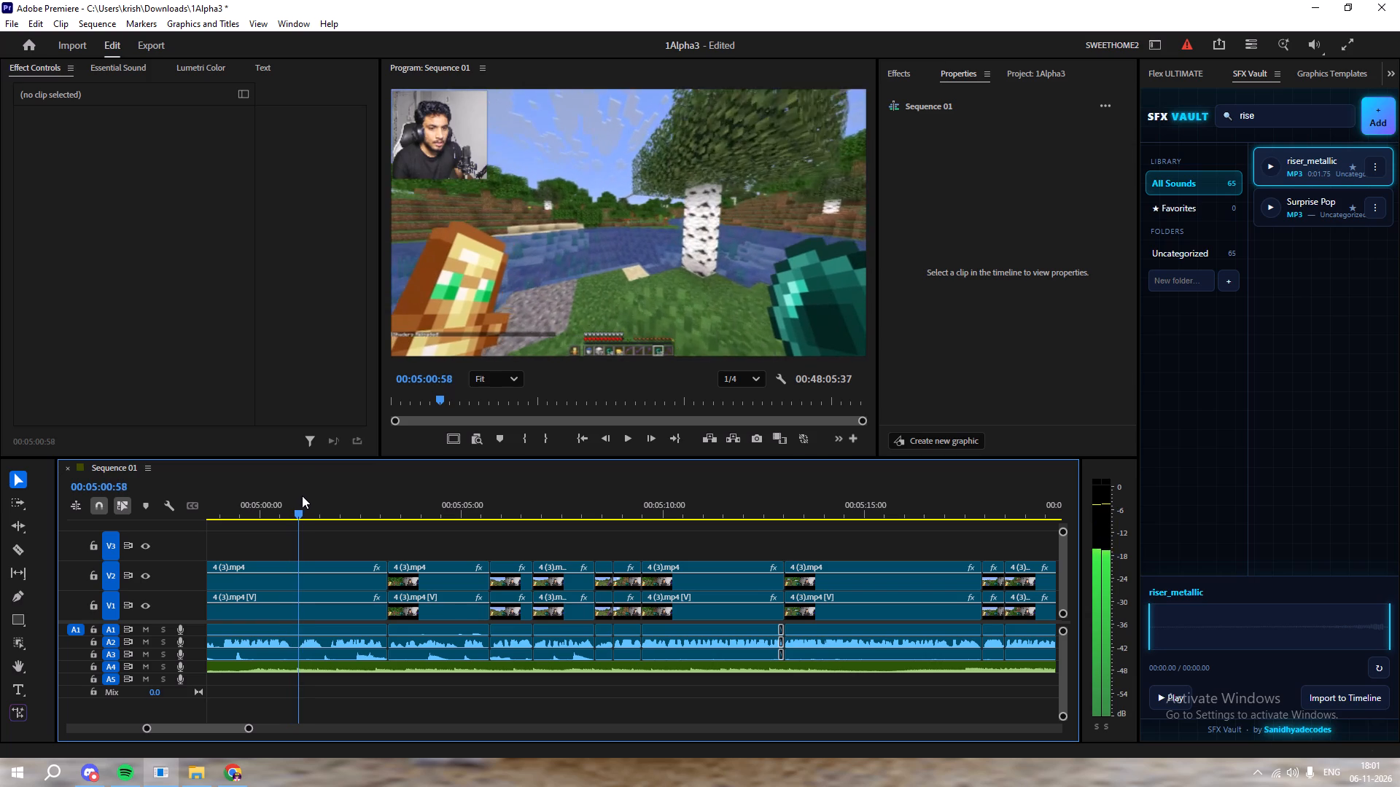
drag(302, 496, 309, 498)
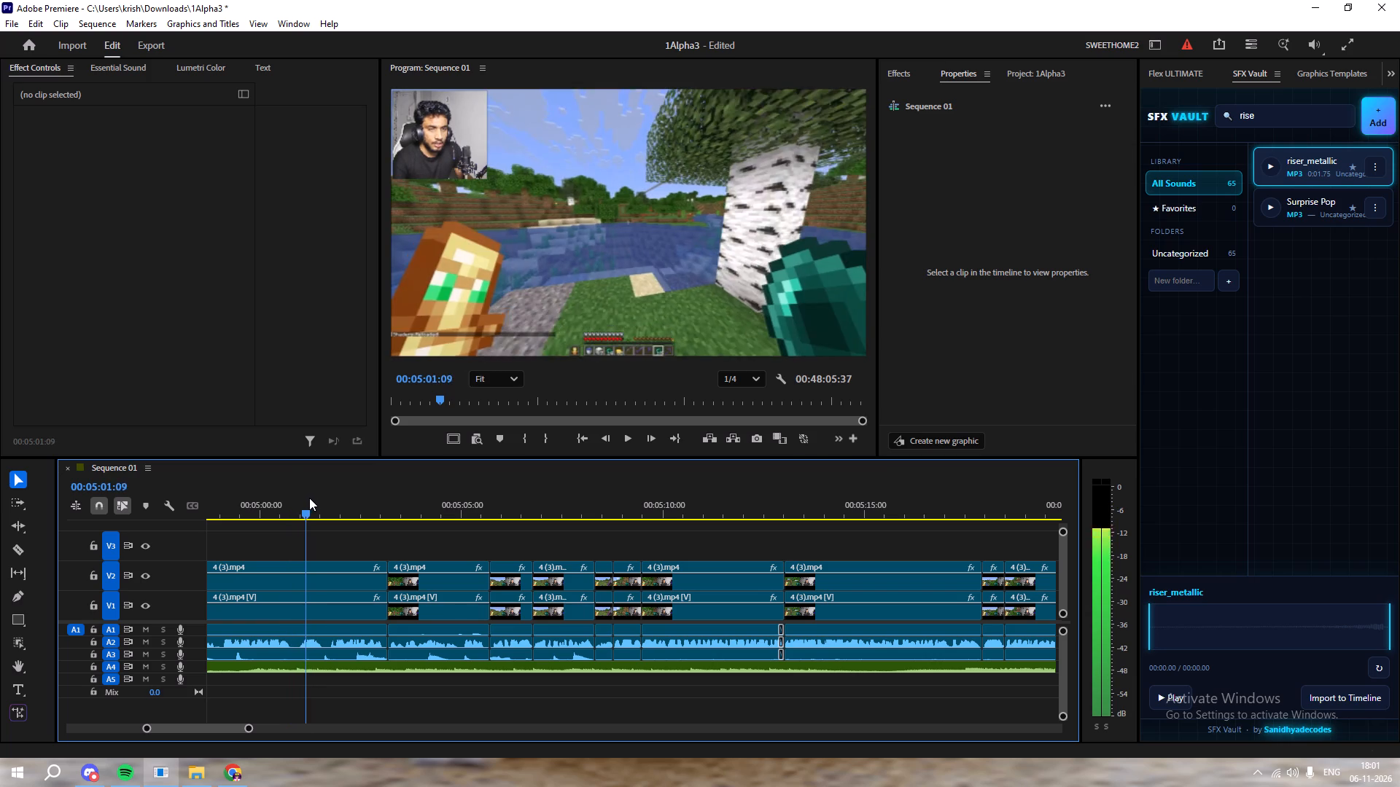
drag(309, 498, 310, 498)
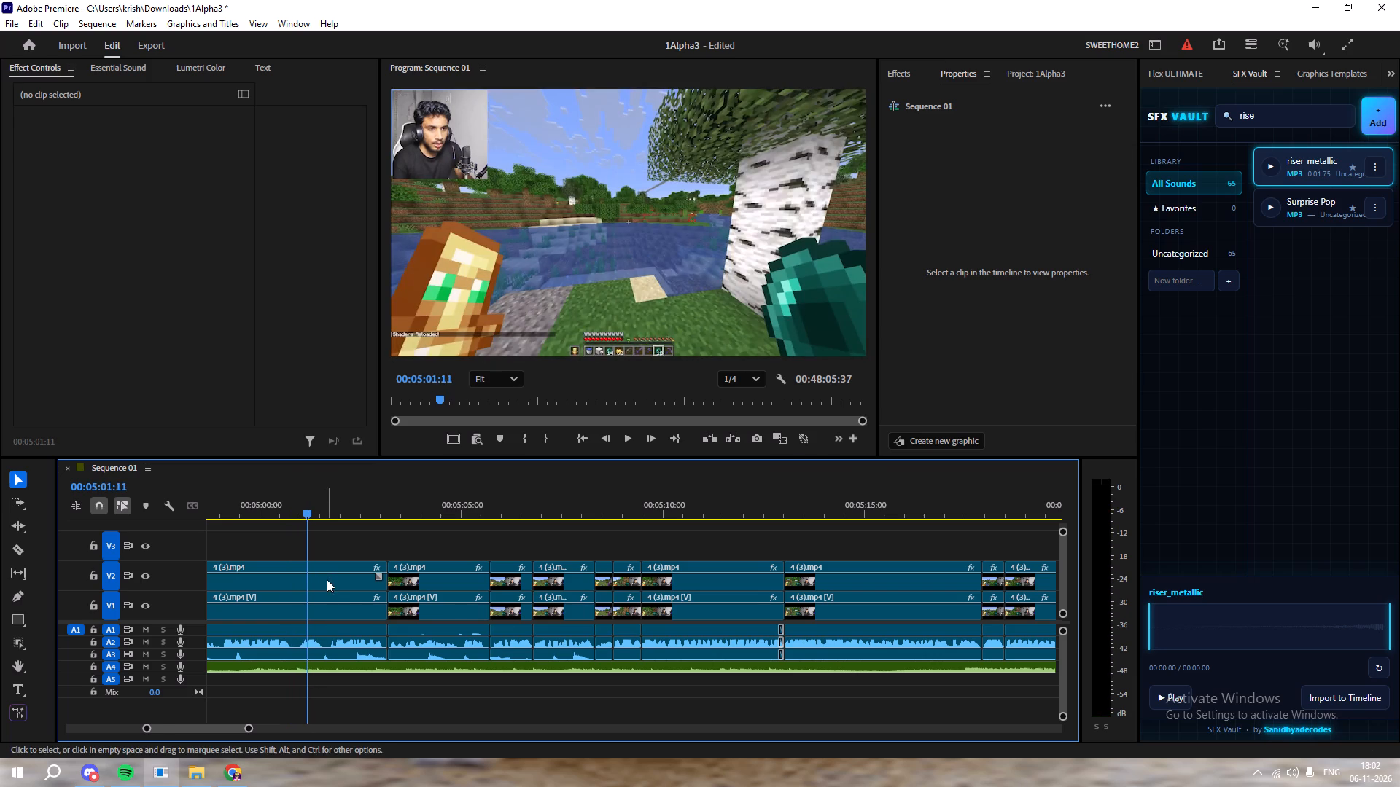
click(327, 579)
drag(294, 493, 514, 528)
key(space)
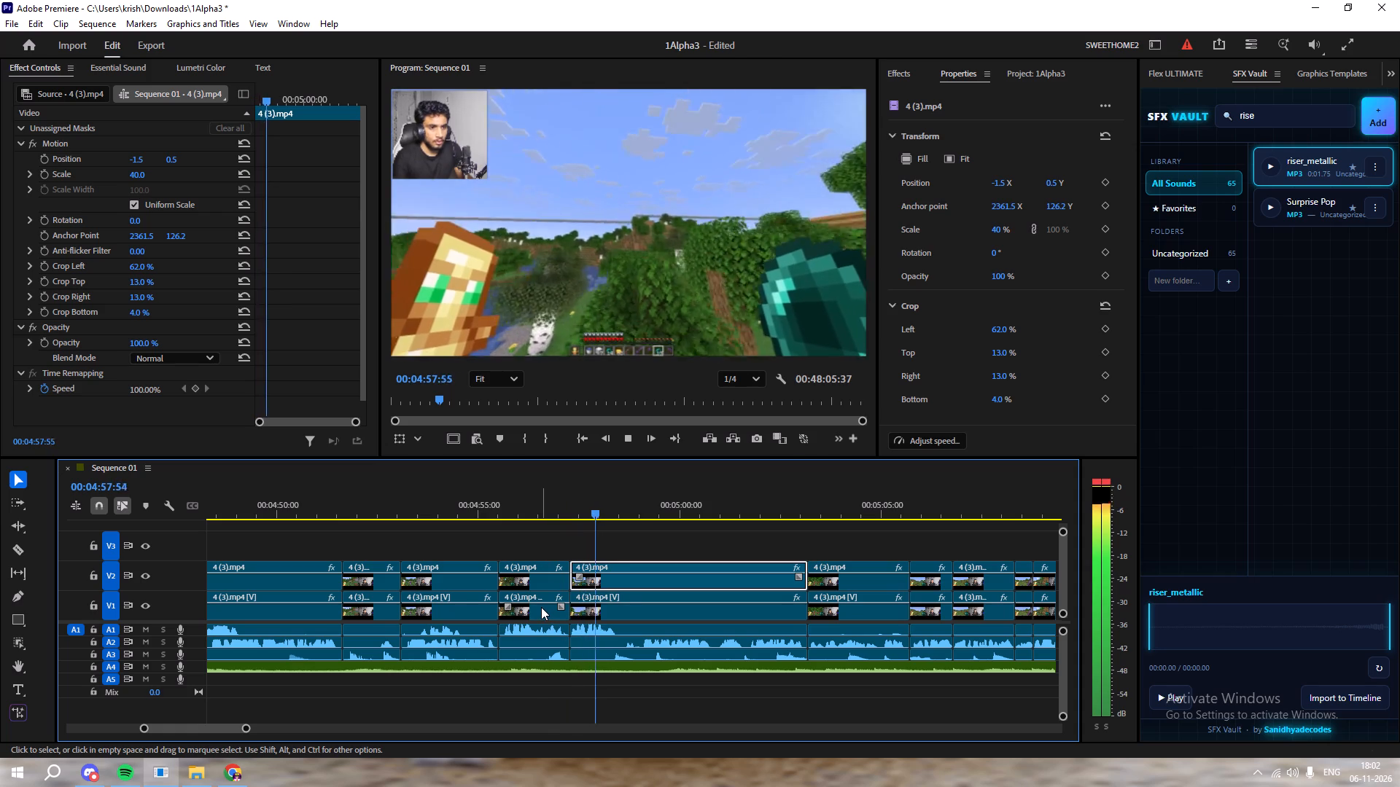
key(space)
key(space)
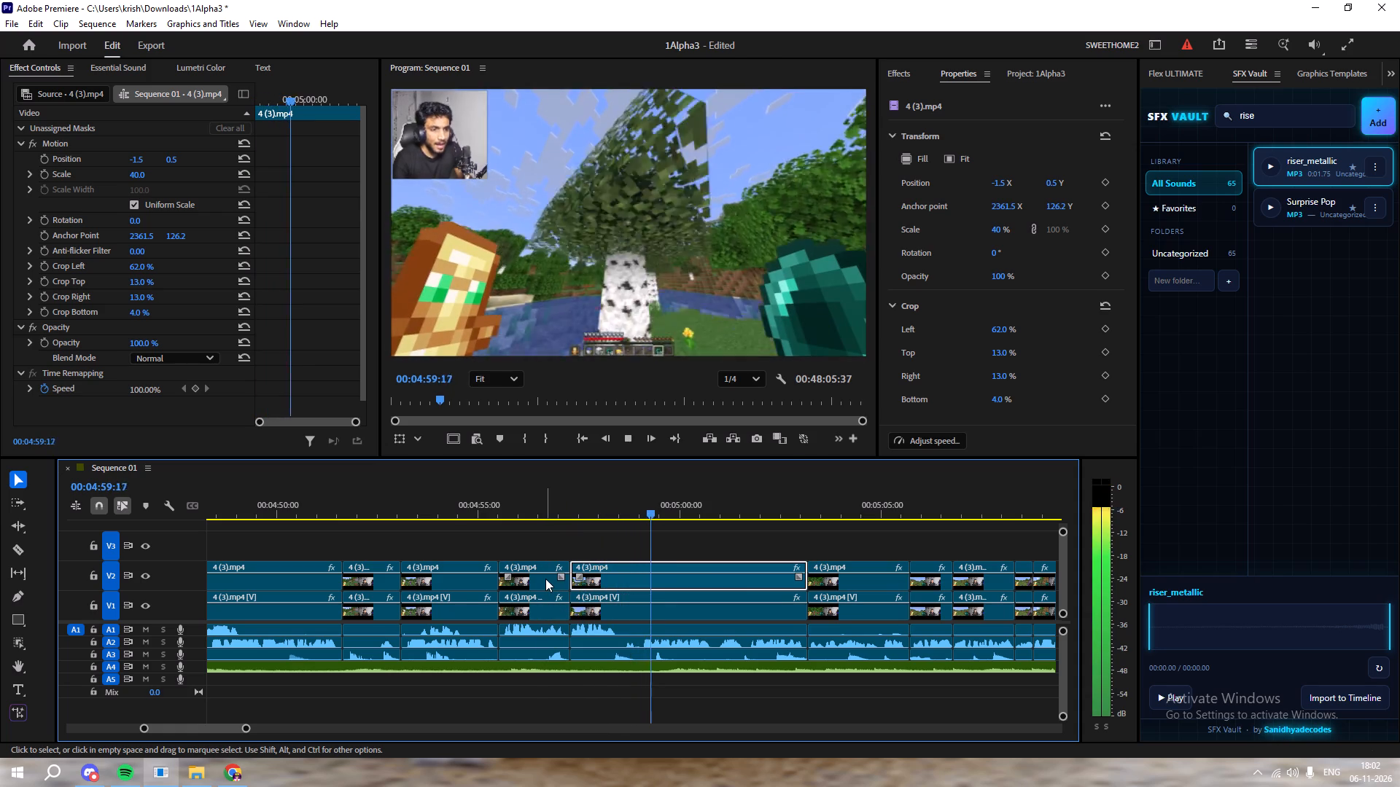
key(space)
key(space)
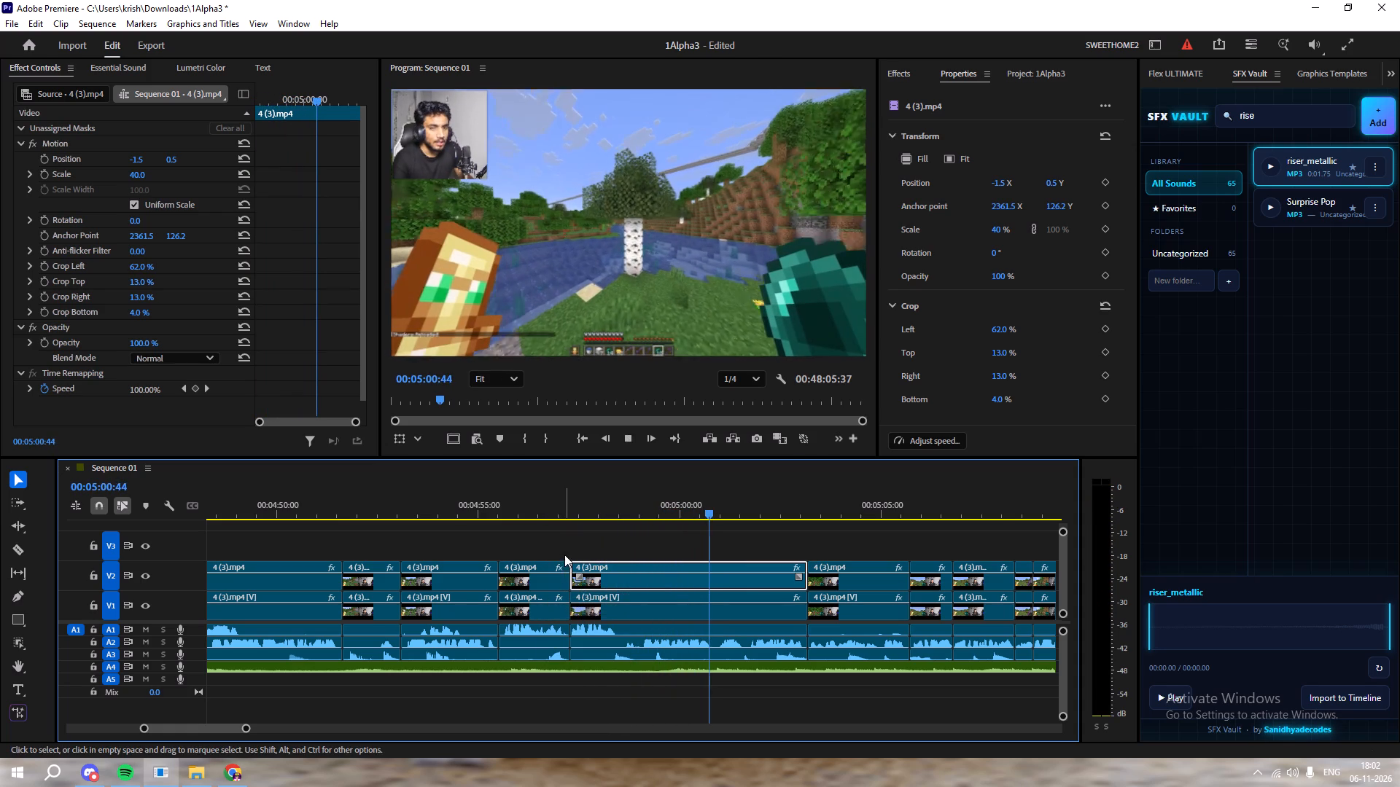
Undo the split made with only the V2 clip selected and split the clips on all tracks at 00:05:00:47.
key(space)
key(z)
key(ctrl+z)
click(744, 548)
key(z)
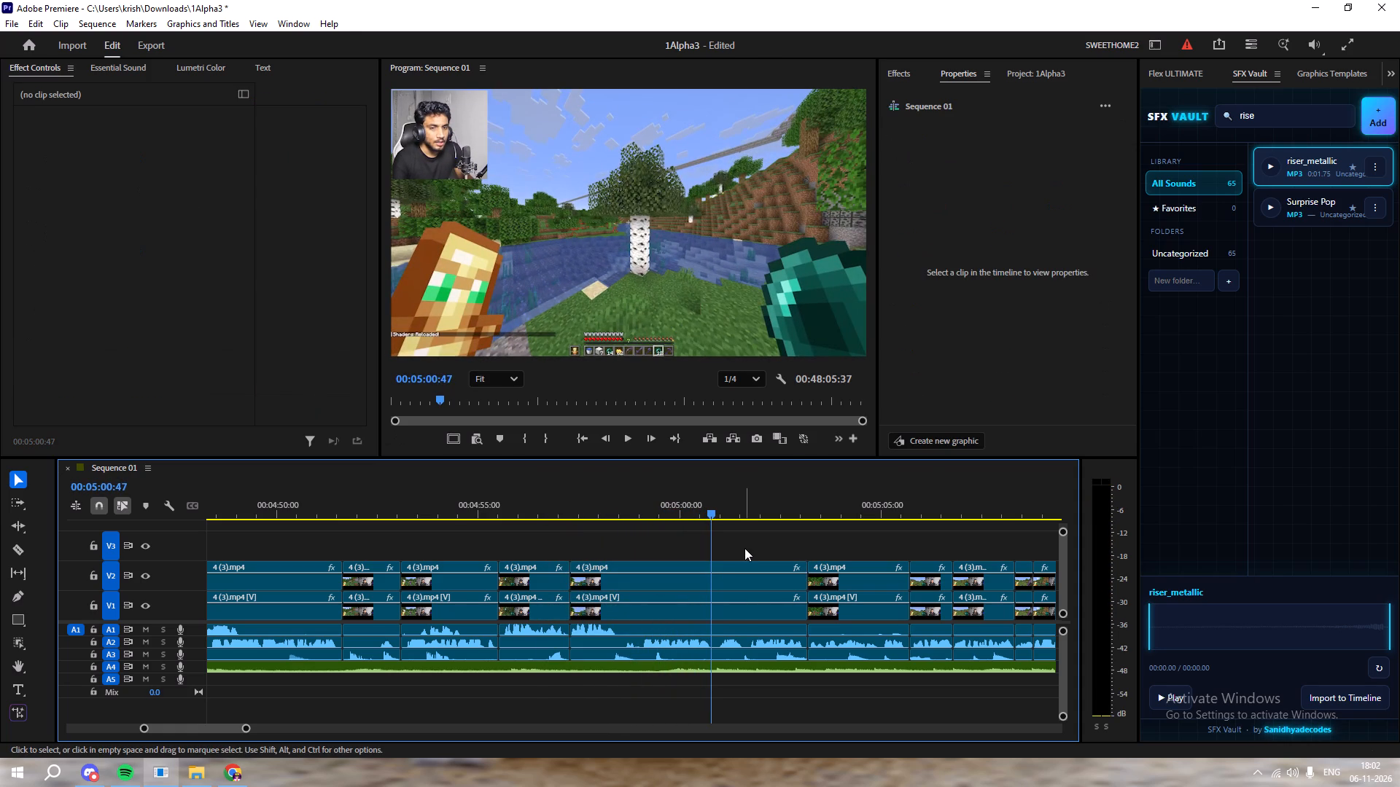
Delete the A4 music piece that follows the split at 00:05:00:47.
drag(718, 509, 686, 513)
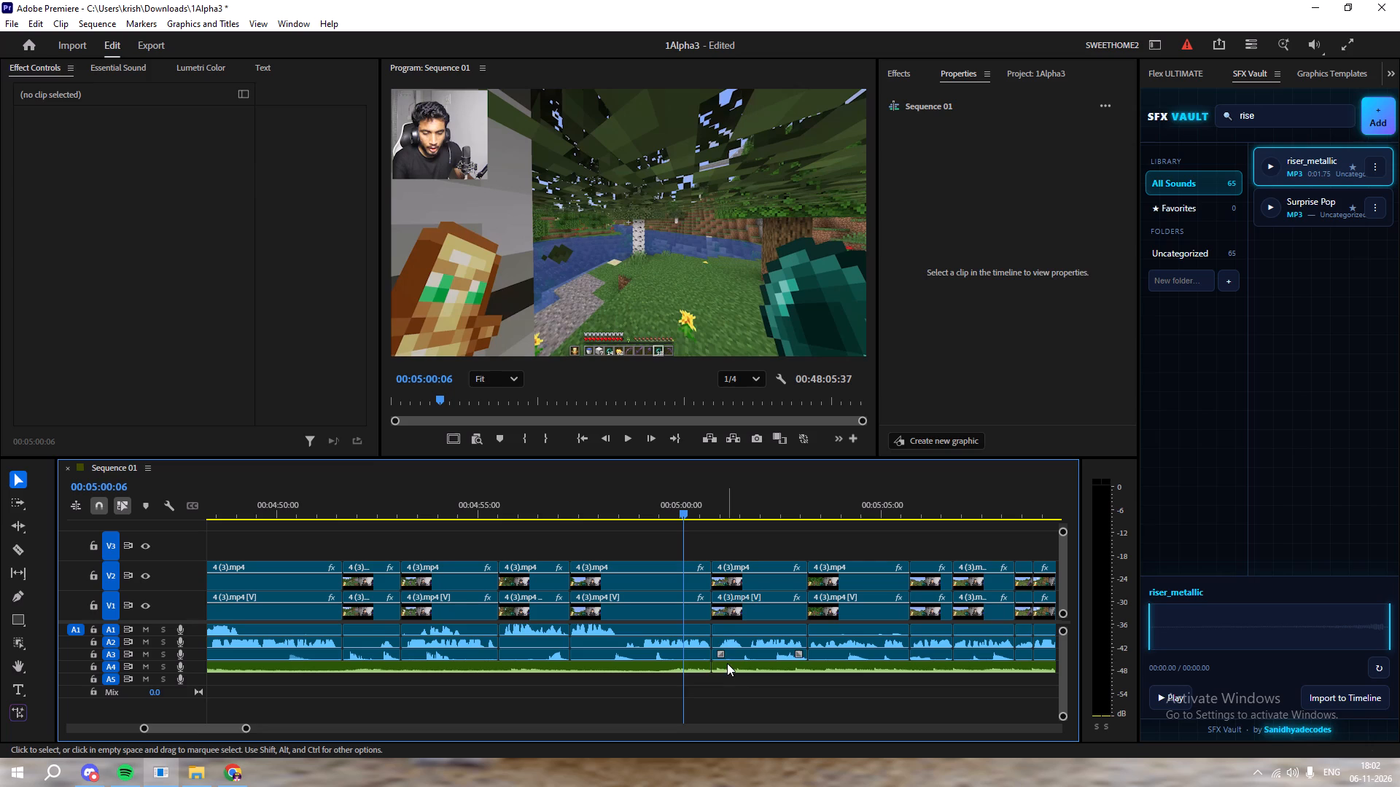
click(732, 668)
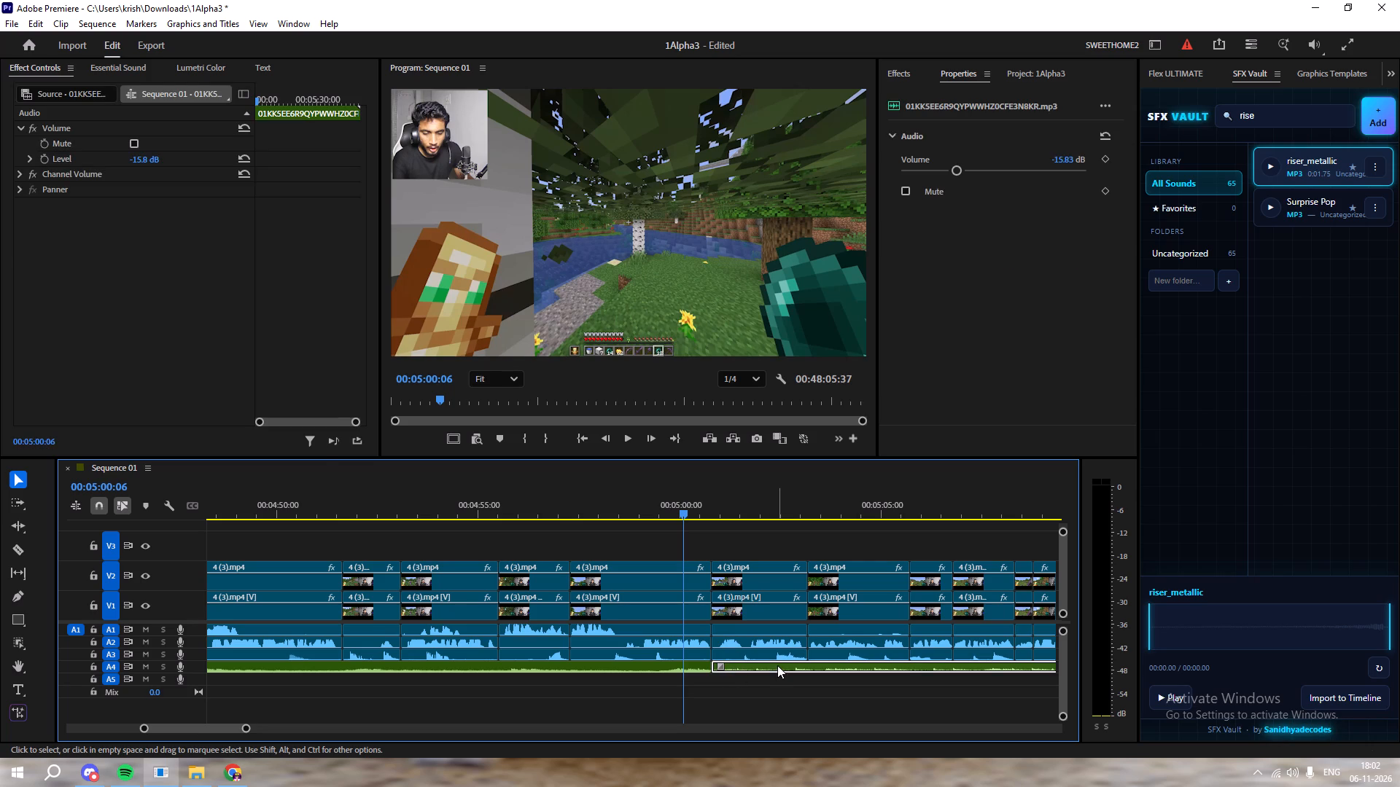
key(Delete)
Ripple-delete the short video and audio section between 00:05:00:47 and the next cut near 00:05:03, and save the project.
key(space)
alt+scroll(756, 682, down, 2)
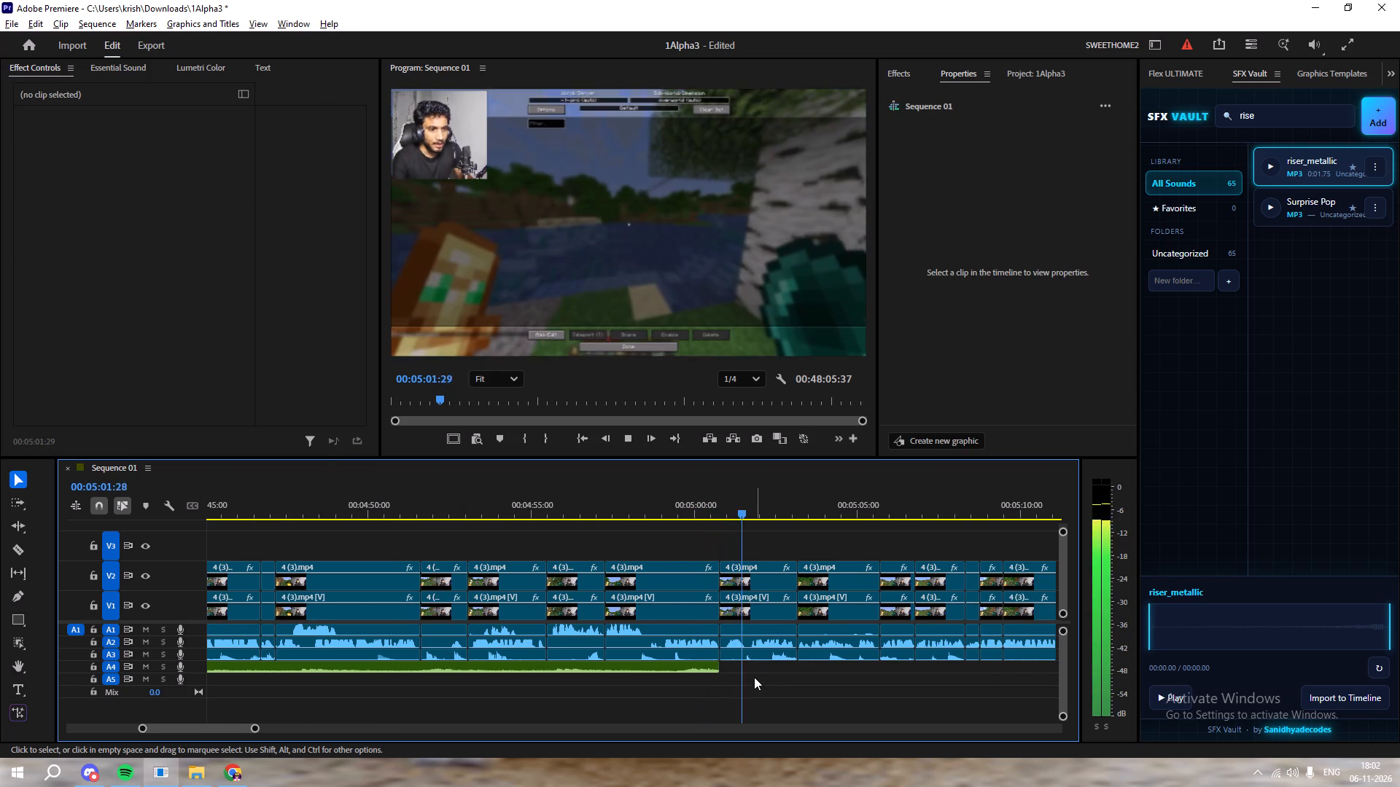
key(space)
click(766, 578)
key(n)
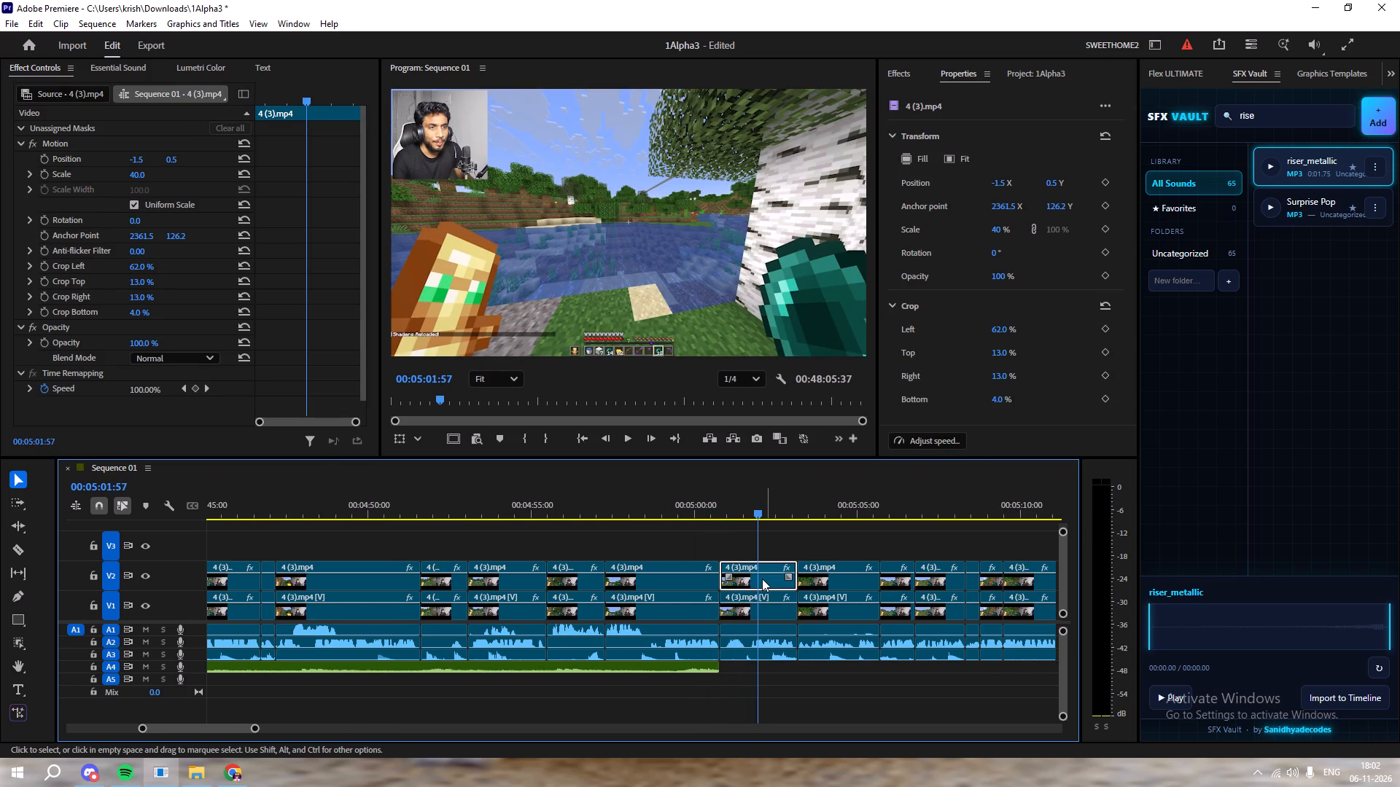
click(765, 580)
drag(777, 531, 769, 682)
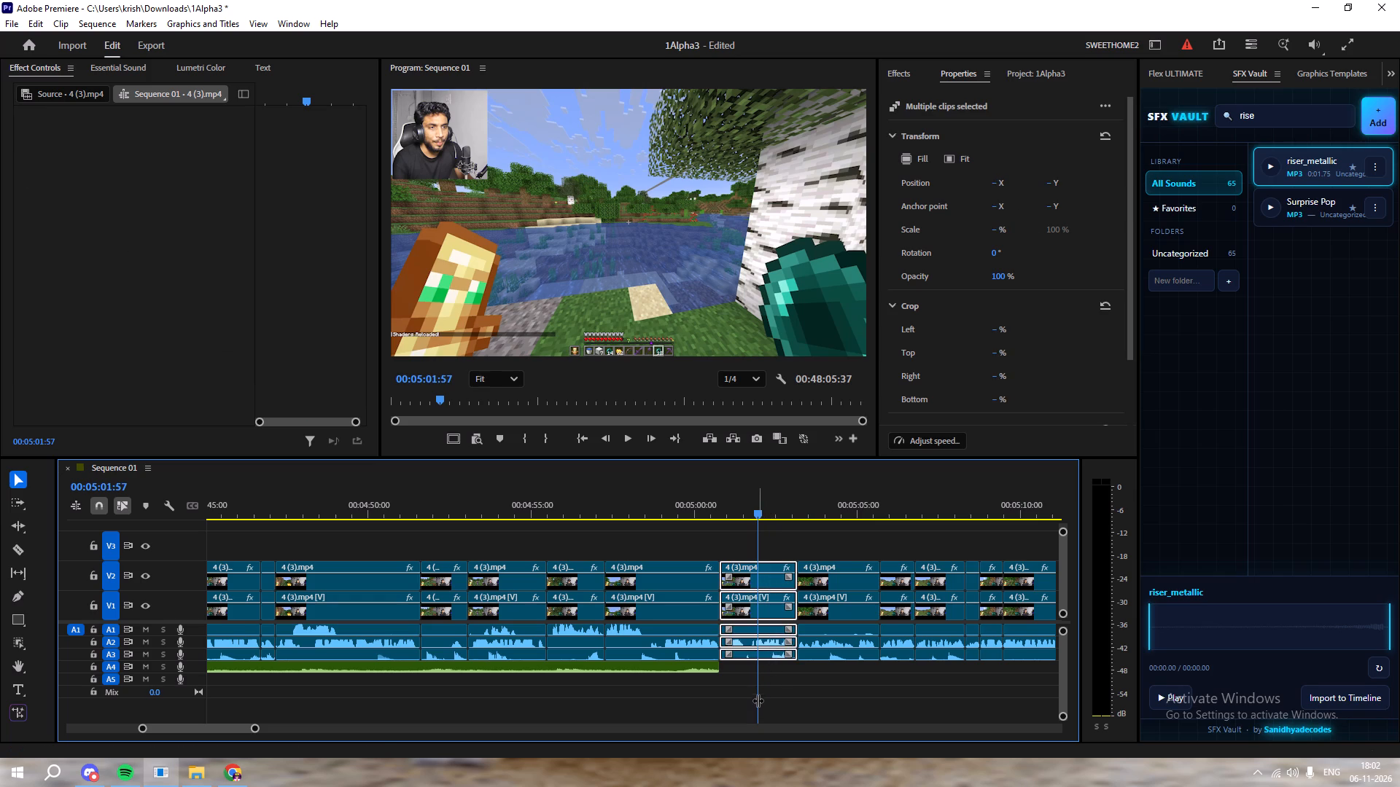
key(n)
click(731, 543)
key(ctrl+s)
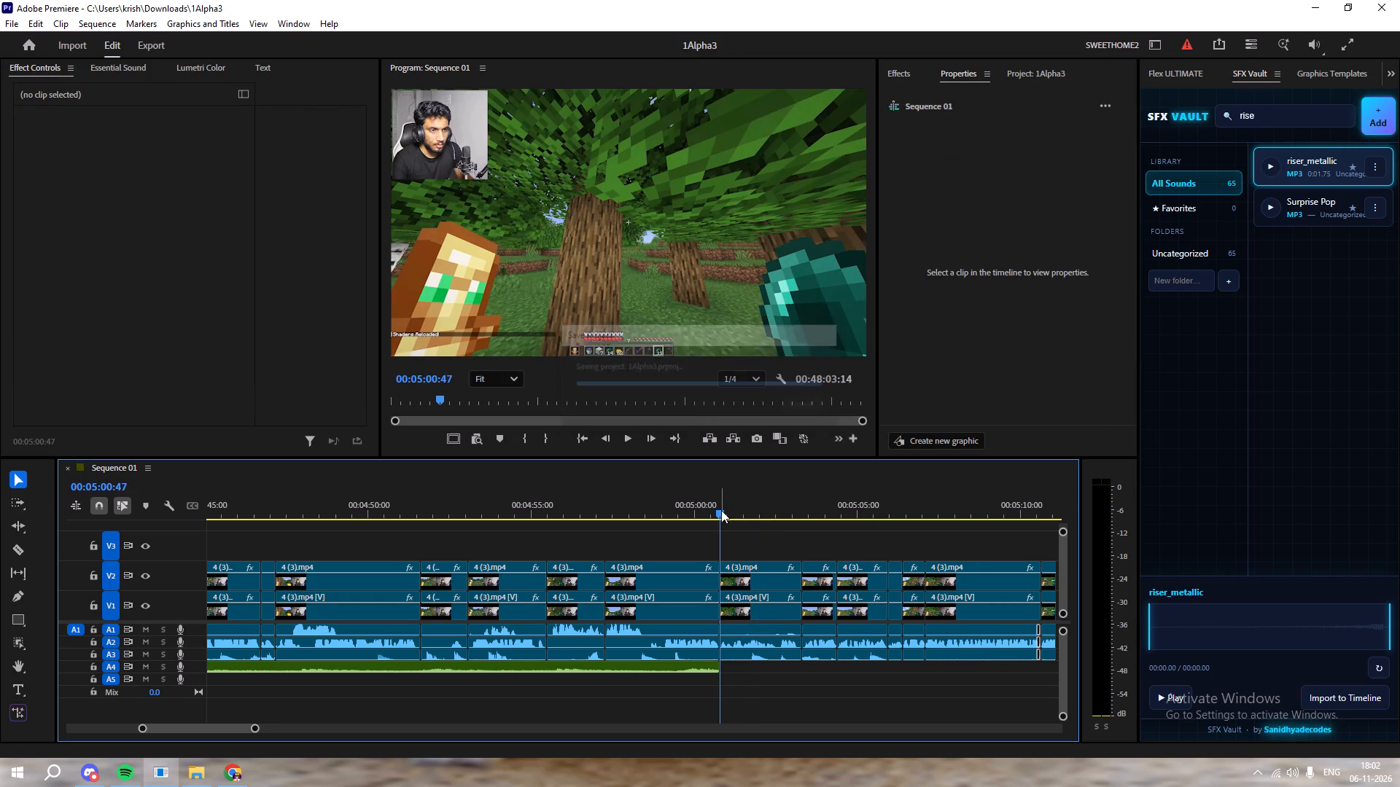
Extend the end of the A4 music piece from 00:05:00:47 to the end of the video clips near 00:05:29, replaying the join.
drag(722, 507, 696, 513)
drag(724, 669, 839, 662)
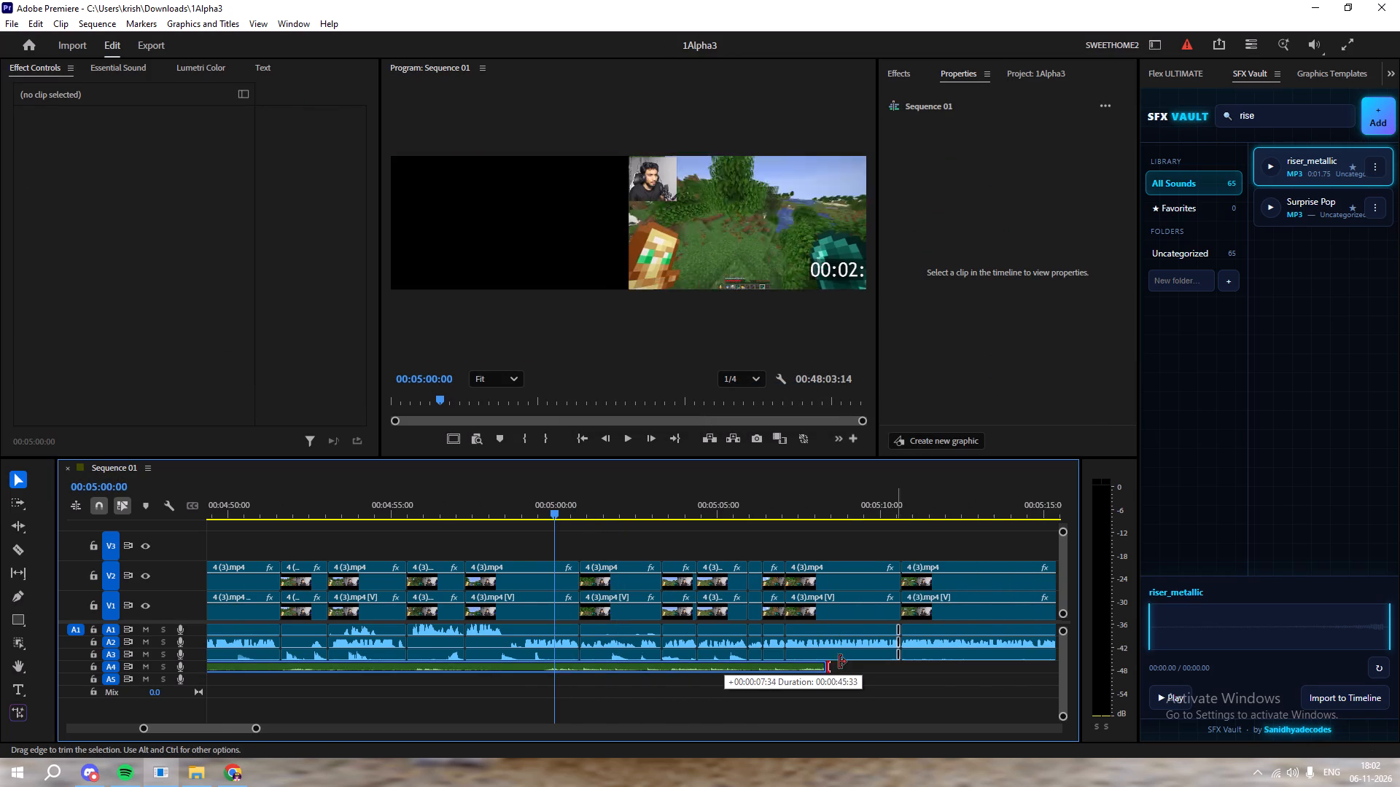
drag(839, 662, 837, 662)
drag(553, 496, 525, 509)
key(space)
alt+scroll(536, 556, down, 7)
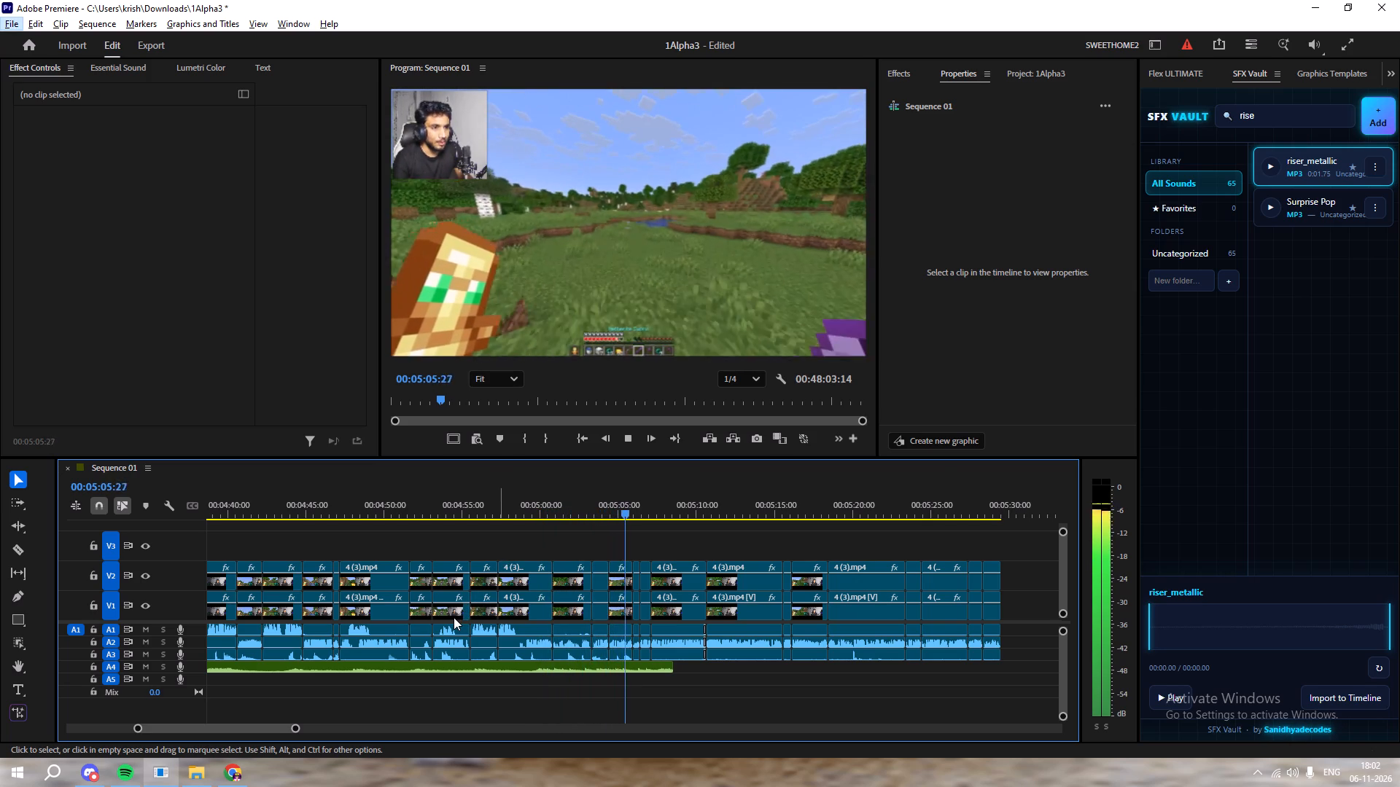
click(673, 665)
drag(673, 665, 1000, 669)
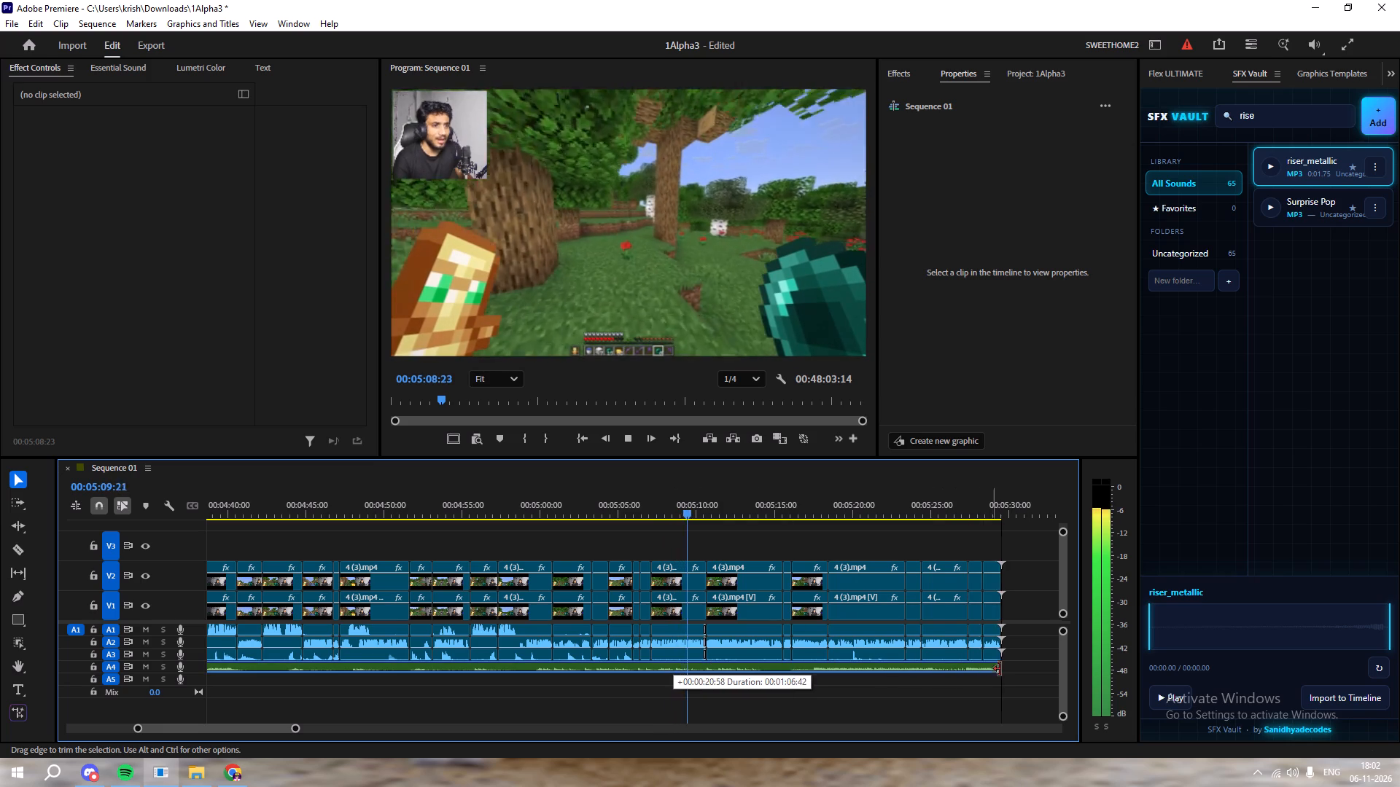
drag(1000, 669, 1005, 670)
Replay the extended A4 music, split it near 00:05:15:30, delete the piece after the split and save the project.
key(space)
drag(694, 507, 606, 517)
key(space)
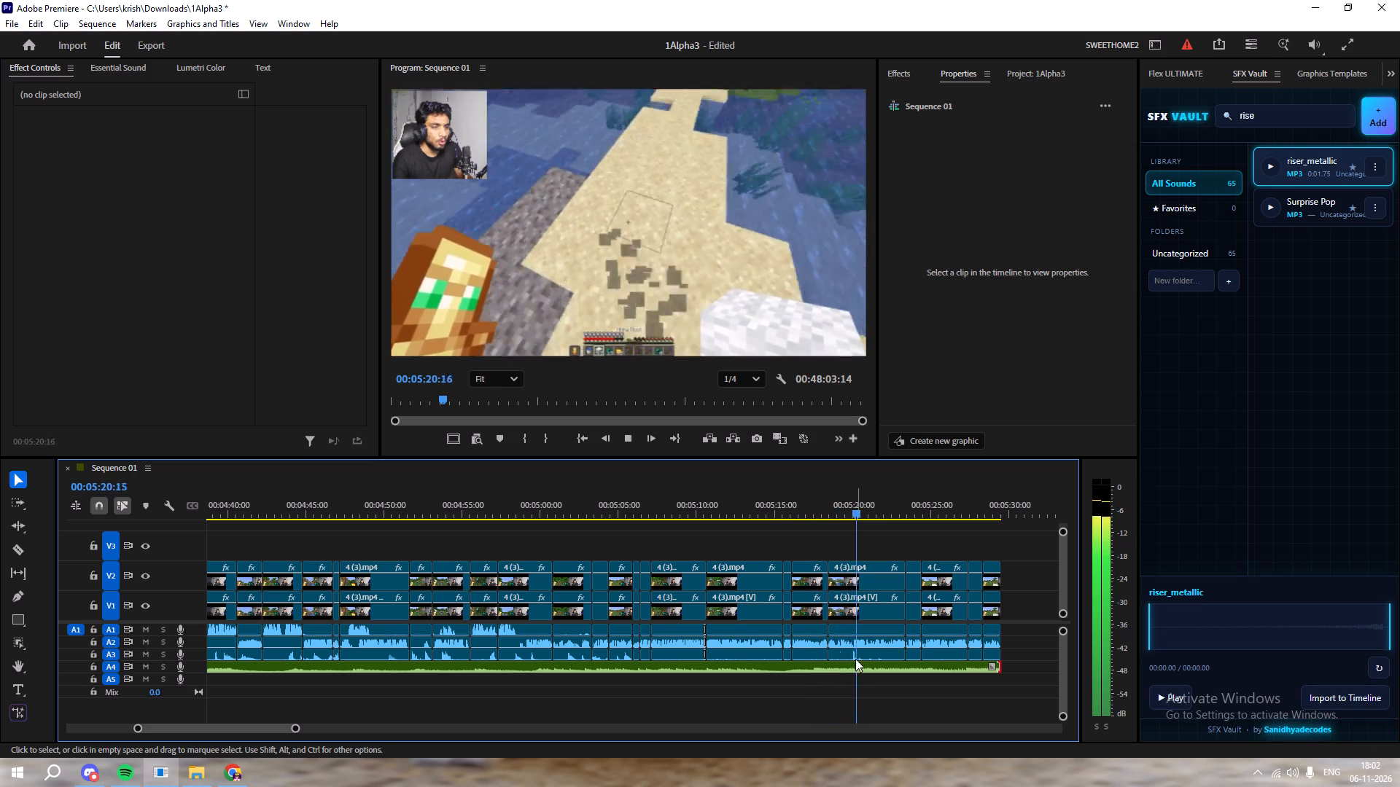
key(space)
drag(804, 490, 758, 514)
key(space)
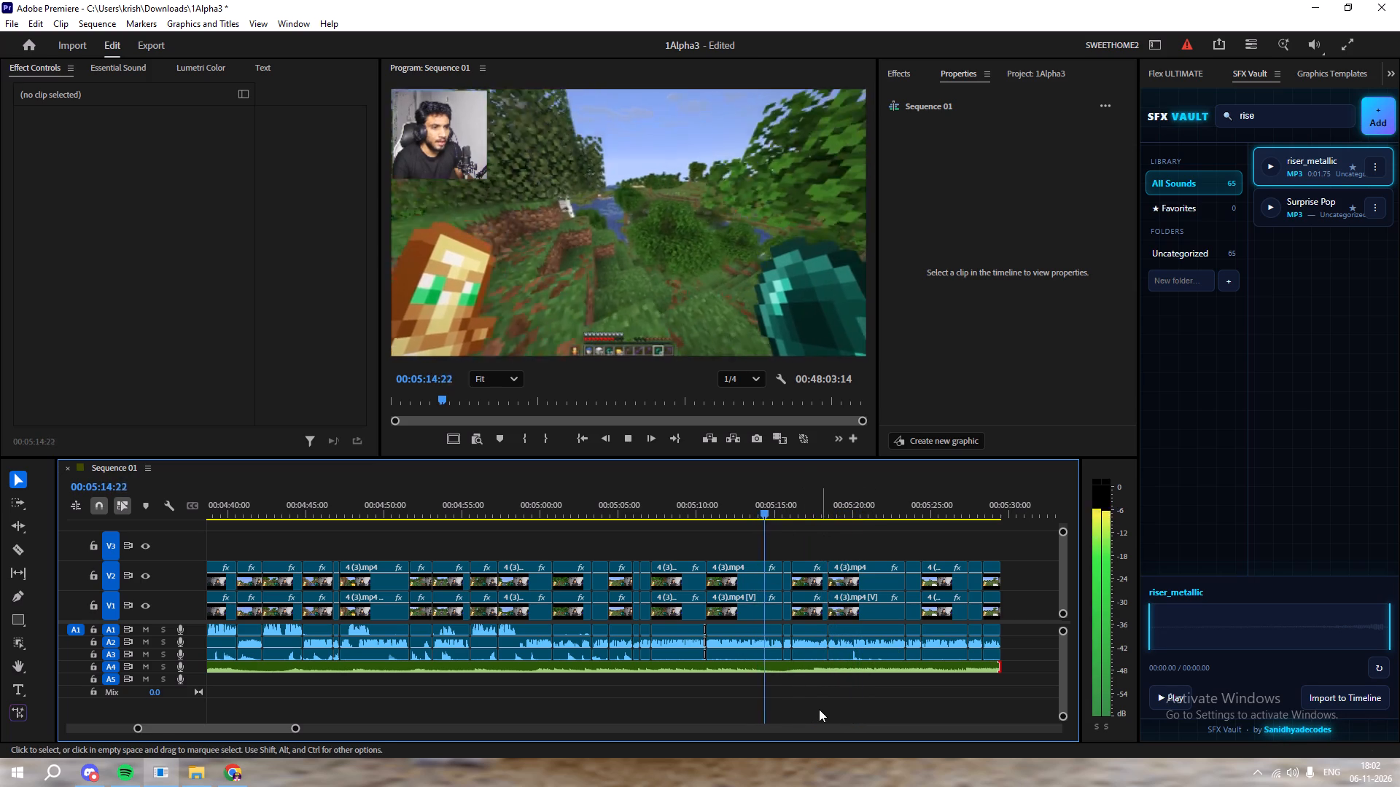
key(space)
key(space)
key(c)
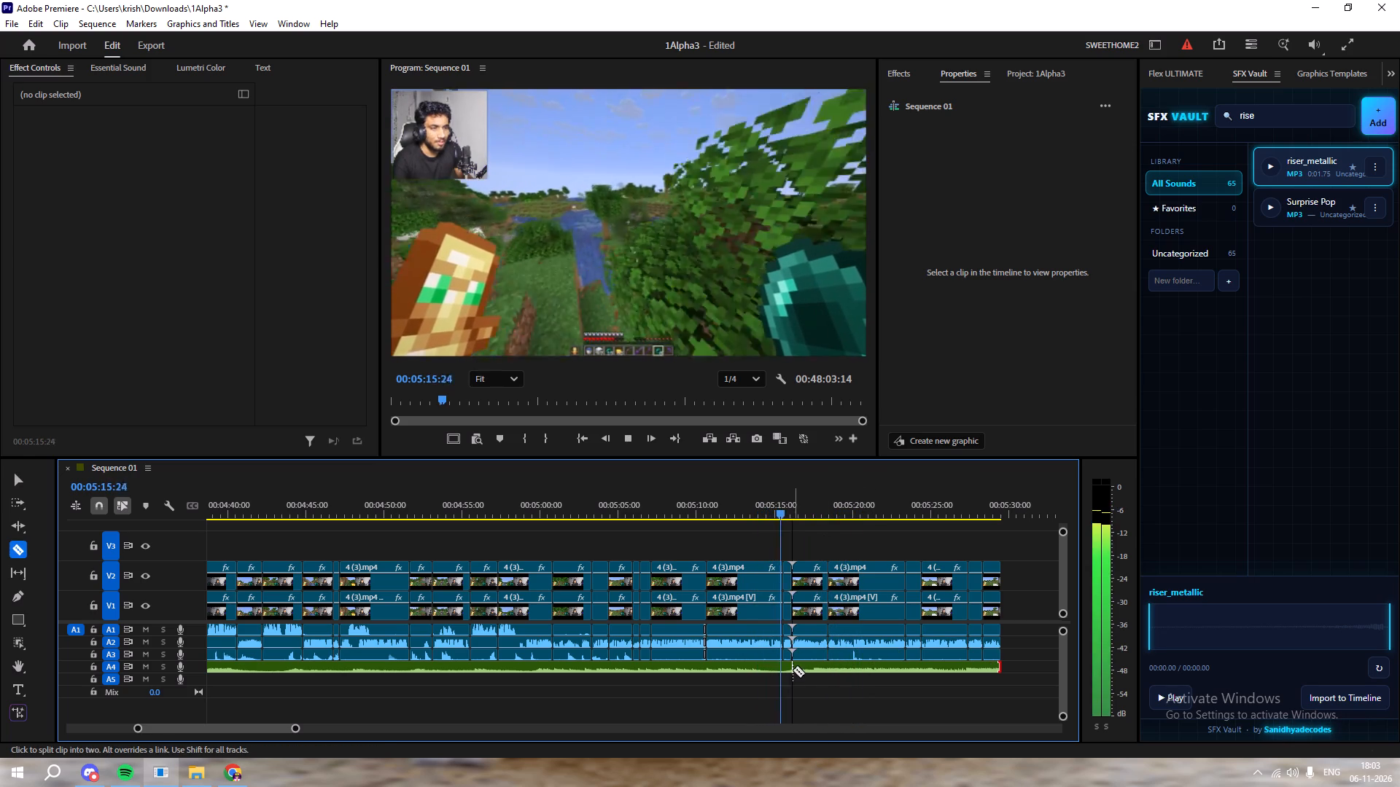
key(space)
key(space)
key(space)
drag(782, 513, 766, 519)
click(783, 668)
key(v)
click(816, 665)
key(Delete)
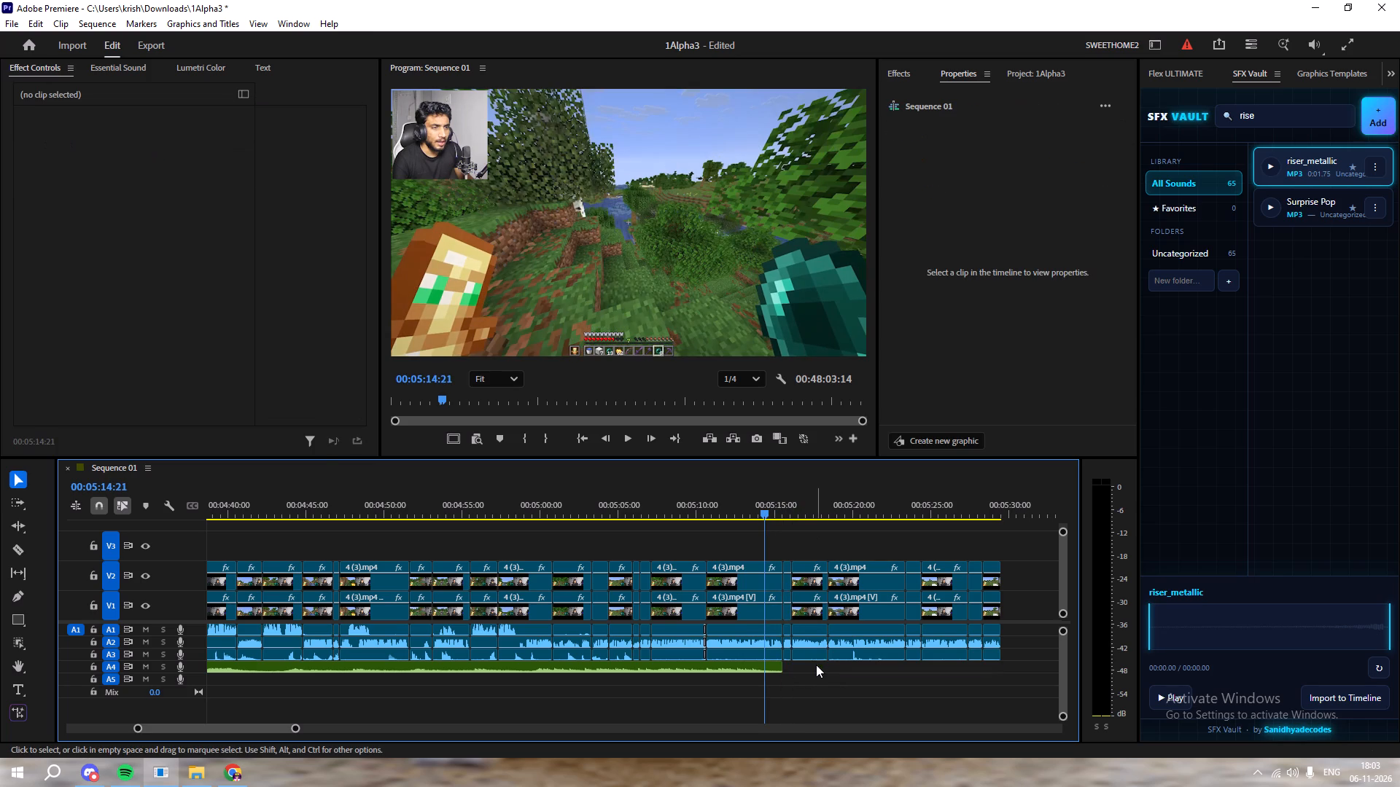
key(ctrl+s)
Add a fade-out of about one second at the end of the A4 music near 00:05:15, replay it and save.
drag(774, 667, 766, 667)
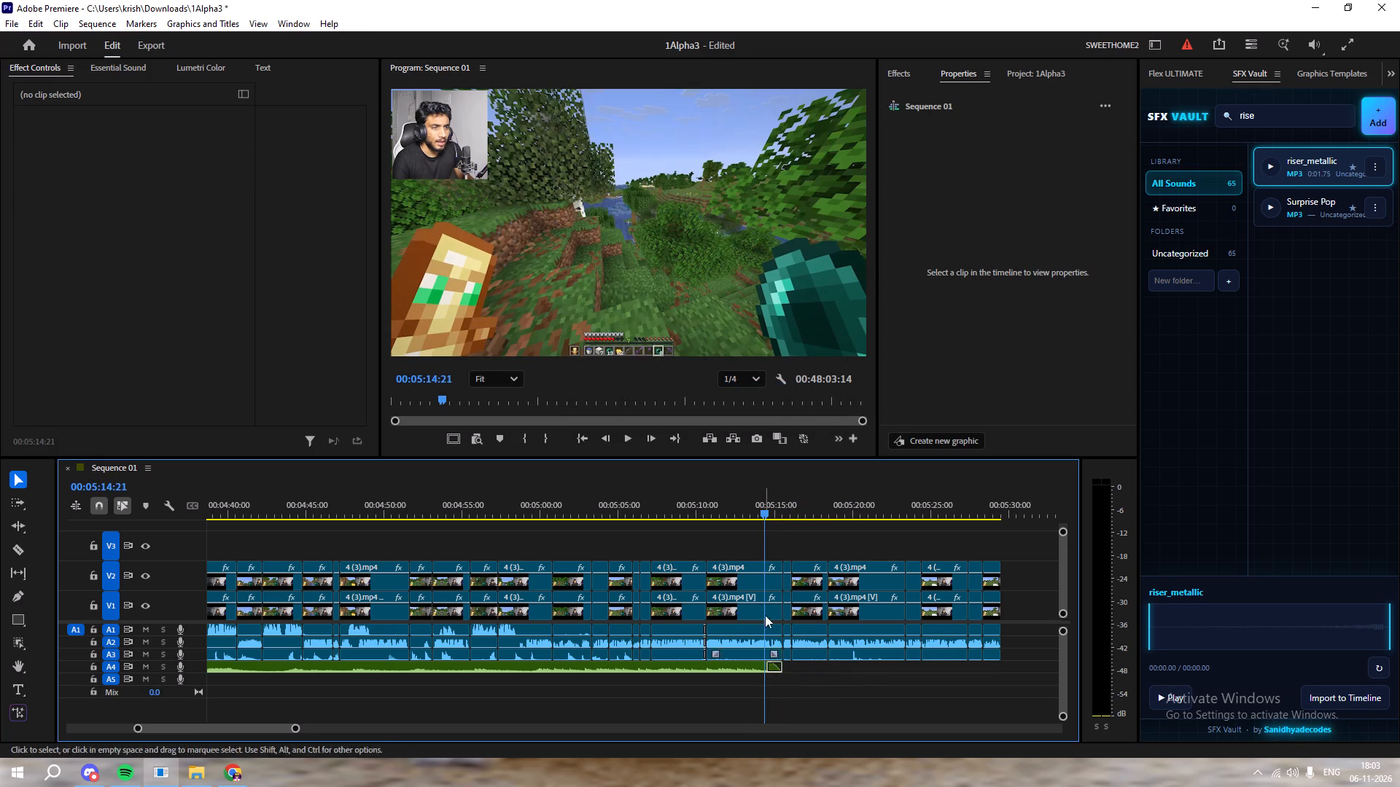
click(750, 506)
key(space)
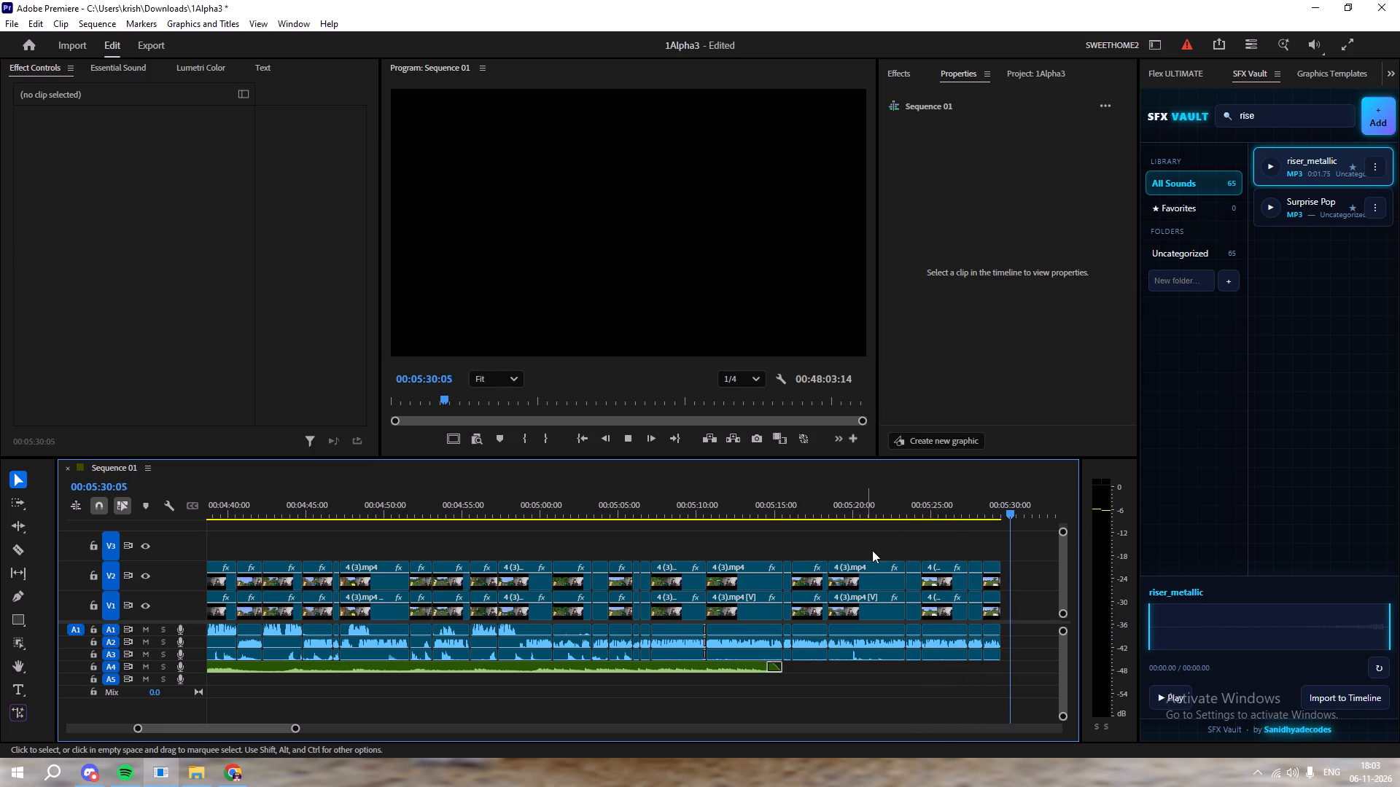
key(space)
key(ctrl+s)
drag(841, 499, 758, 519)
key(space)
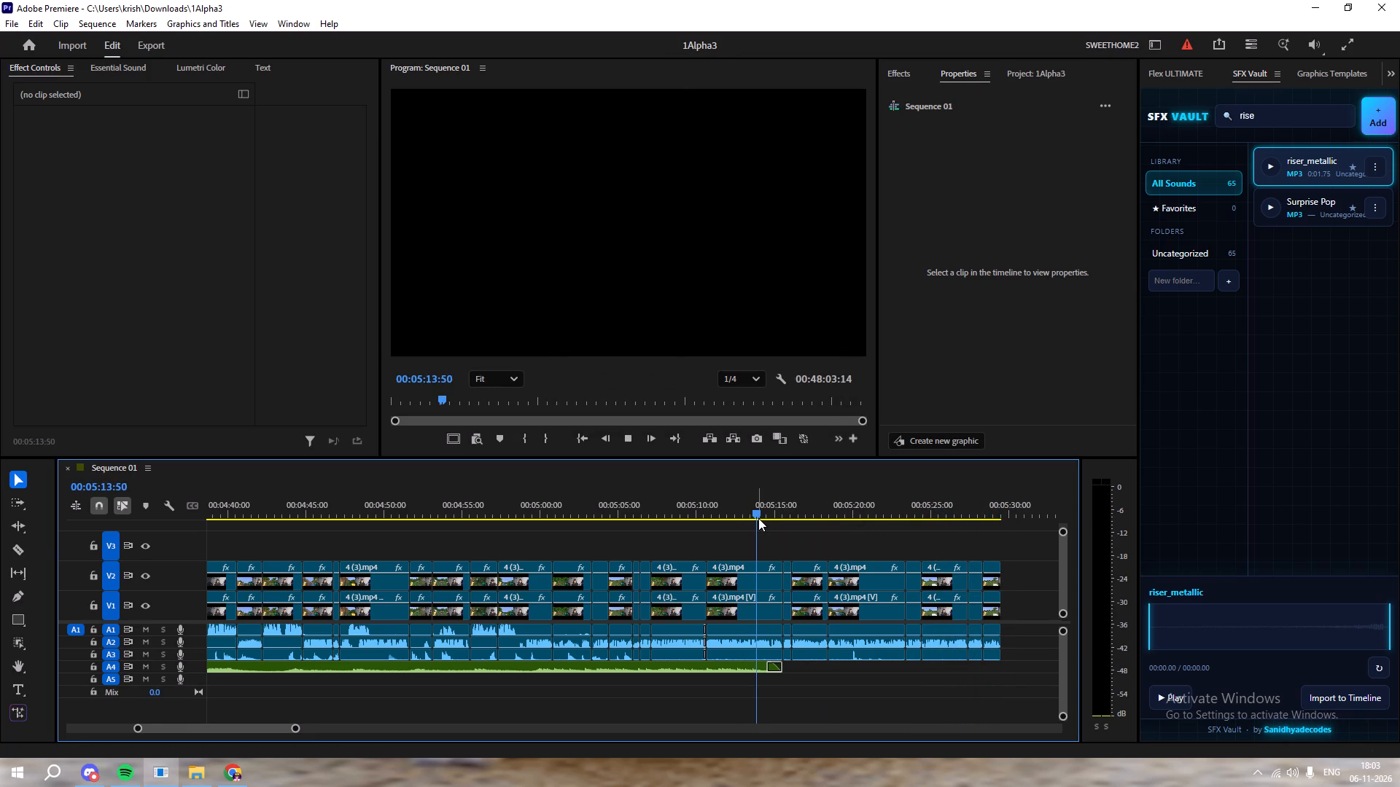
key(space)
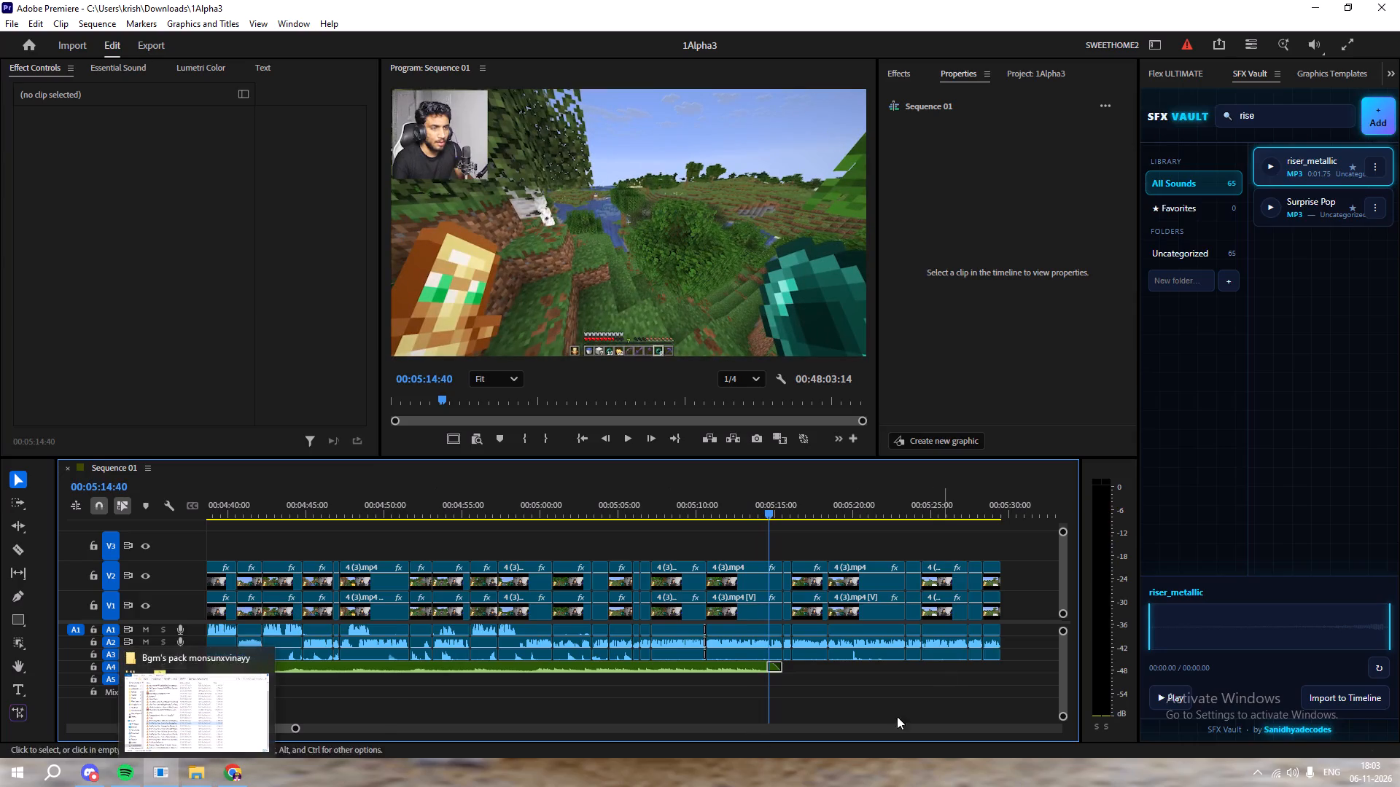
Switch to the Epidemic Sound page in Chrome and search its music for "after fight calm".
click(195, 770)
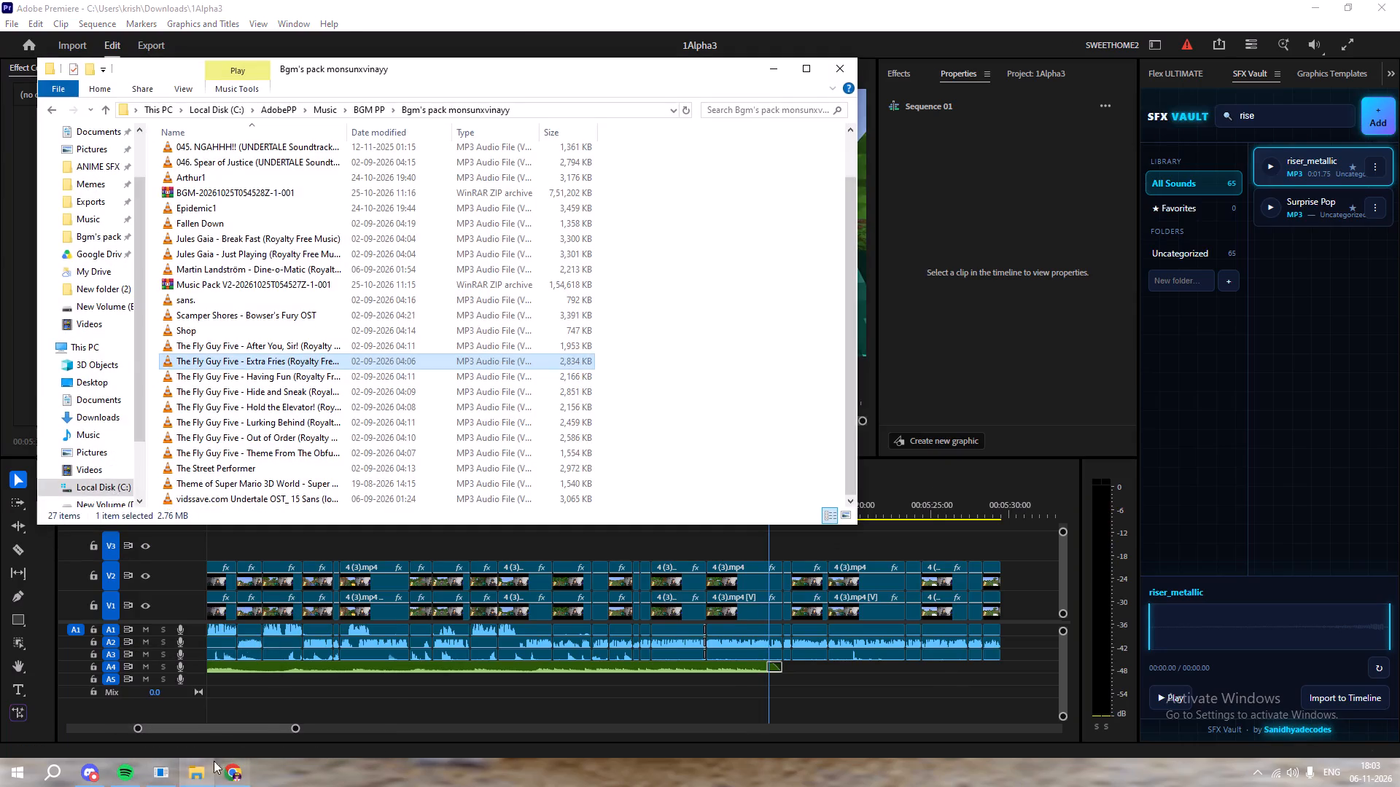
click(192, 775)
click(227, 770)
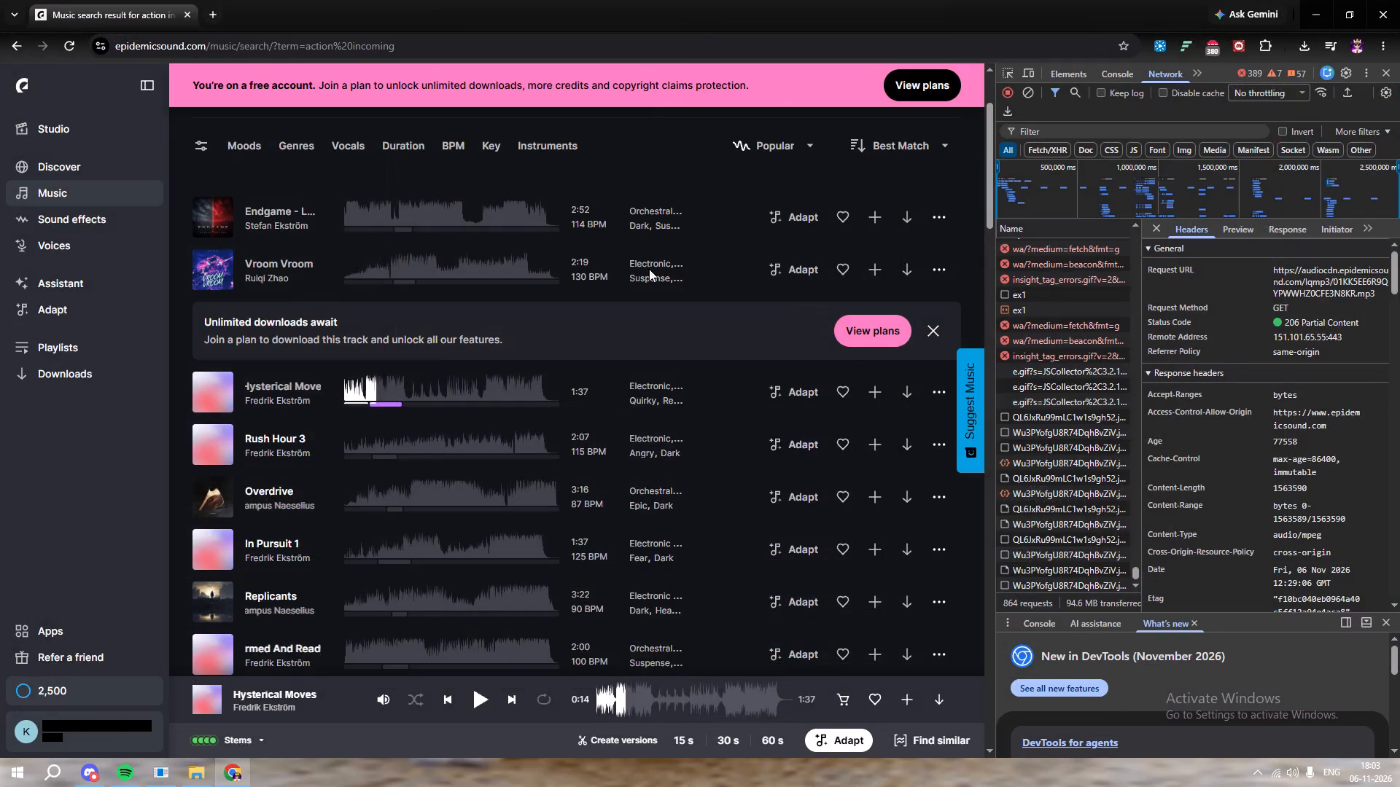
scroll(649, 269, up, 9)
click(810, 186)
drag(739, 186, 731, 186)
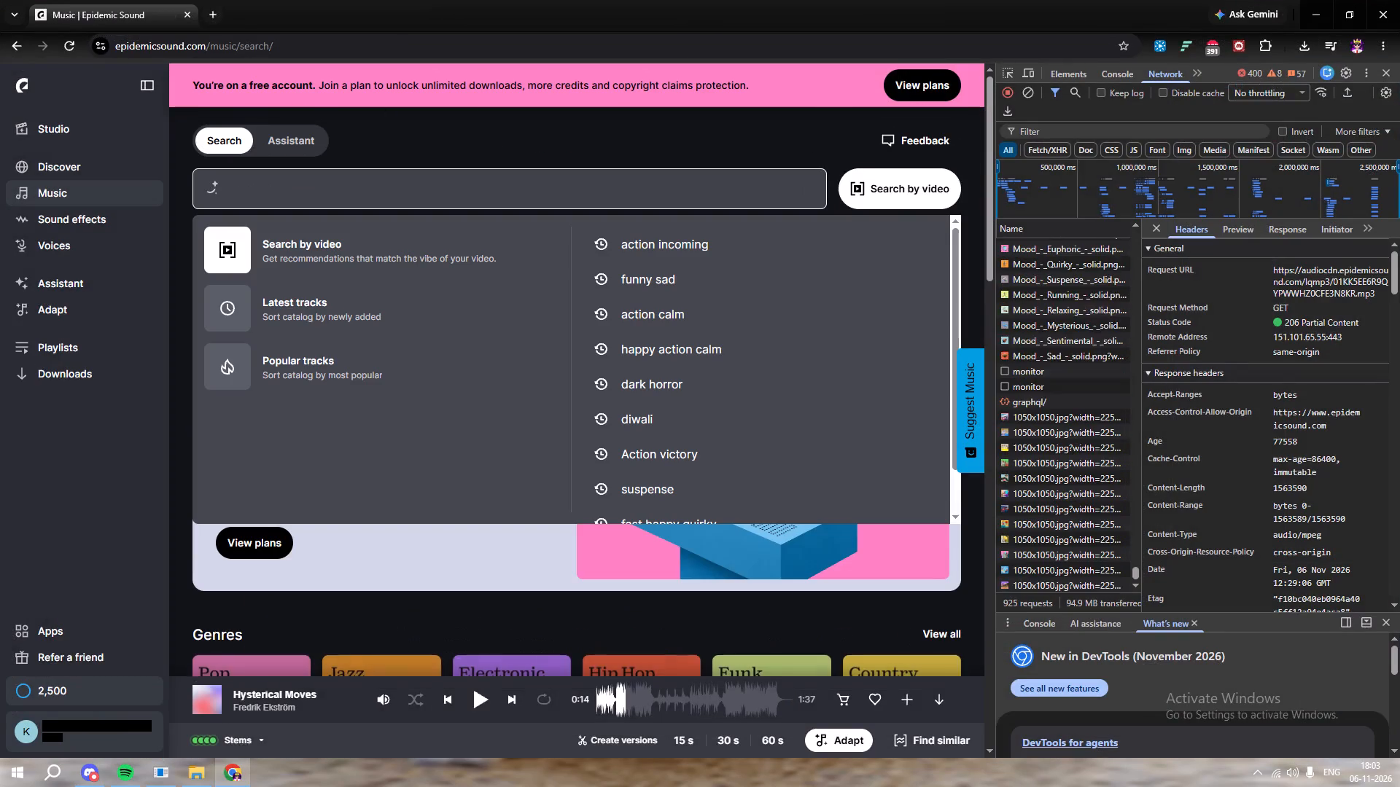
text(after fight calm)
key(Return)
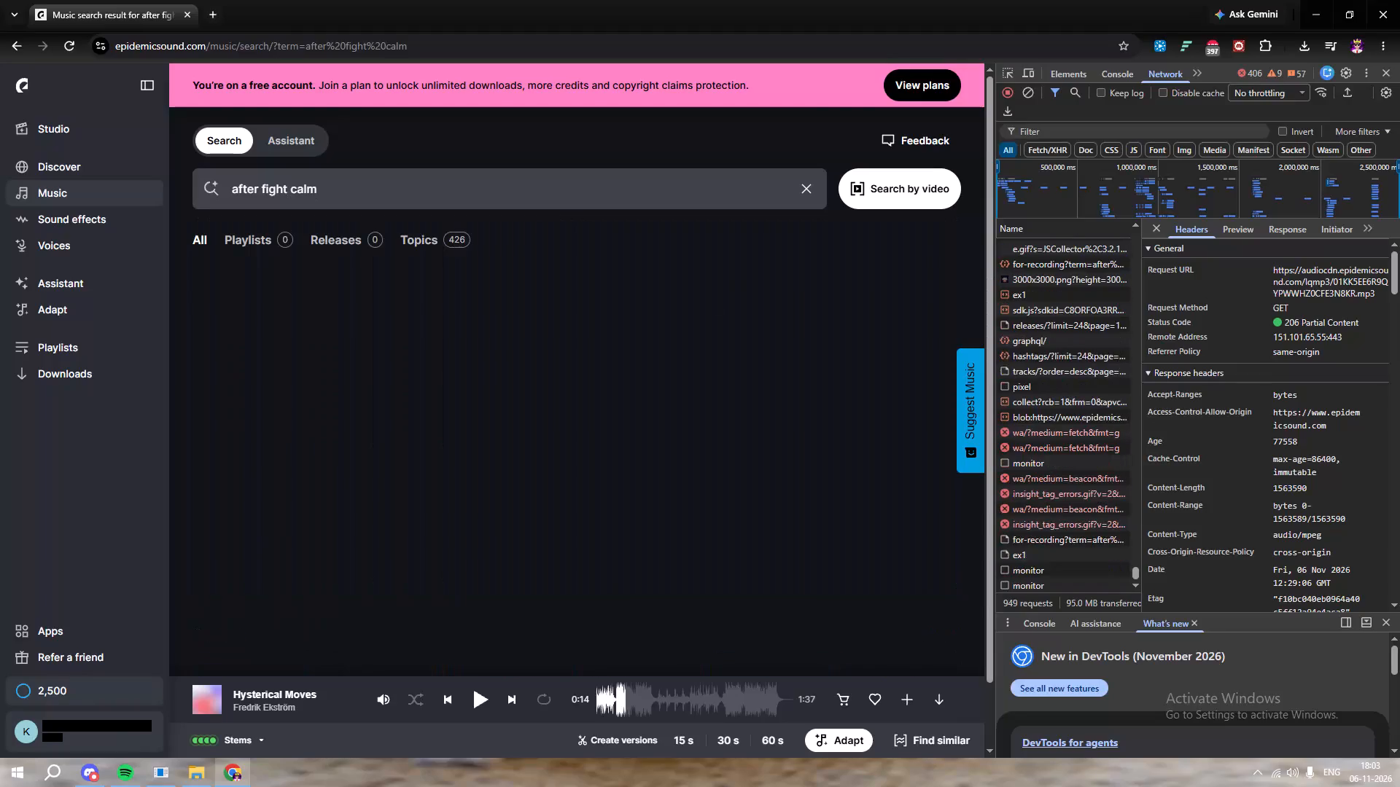
Preview the search results from The Last Bow through Shadows in the Sun to find a calm after-fight track.
click(224, 359)
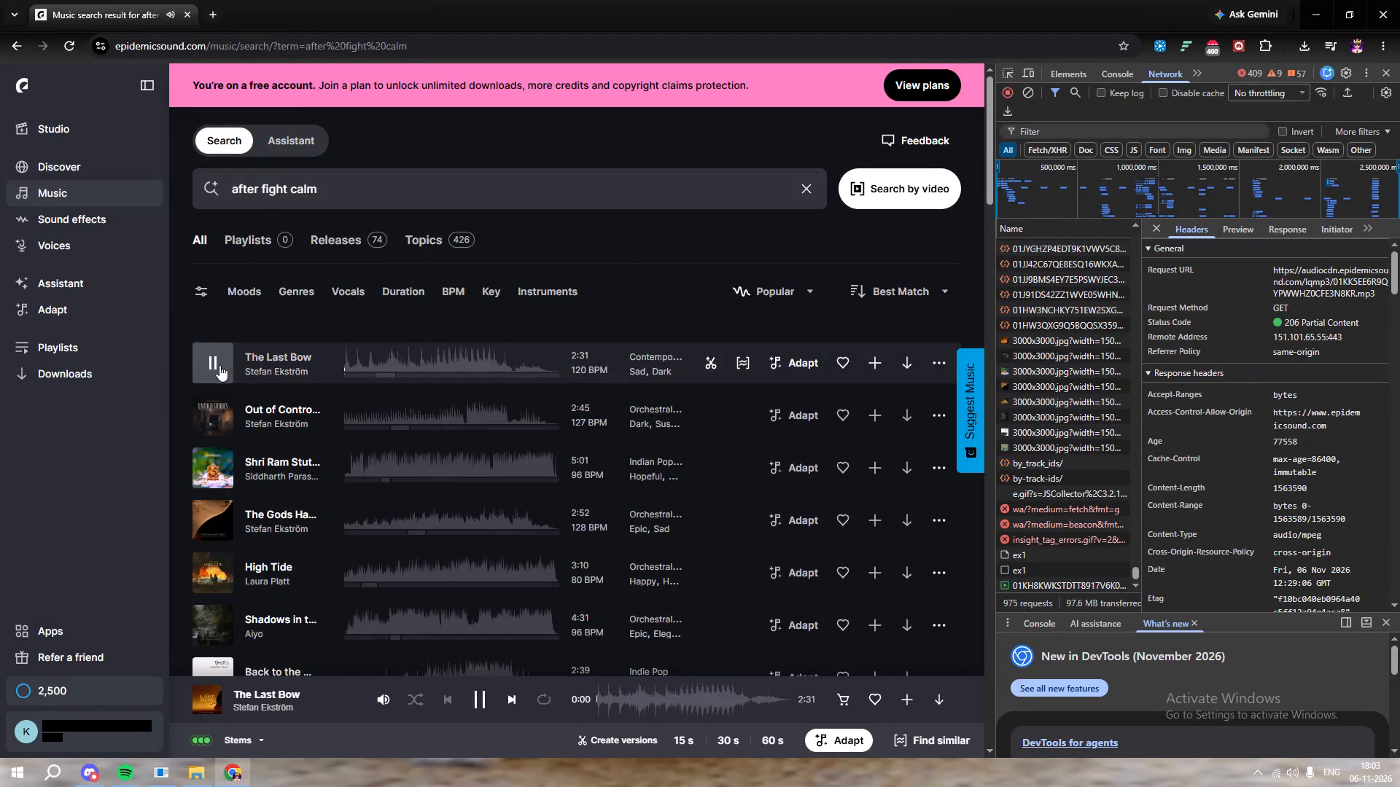
click(467, 363)
click(217, 420)
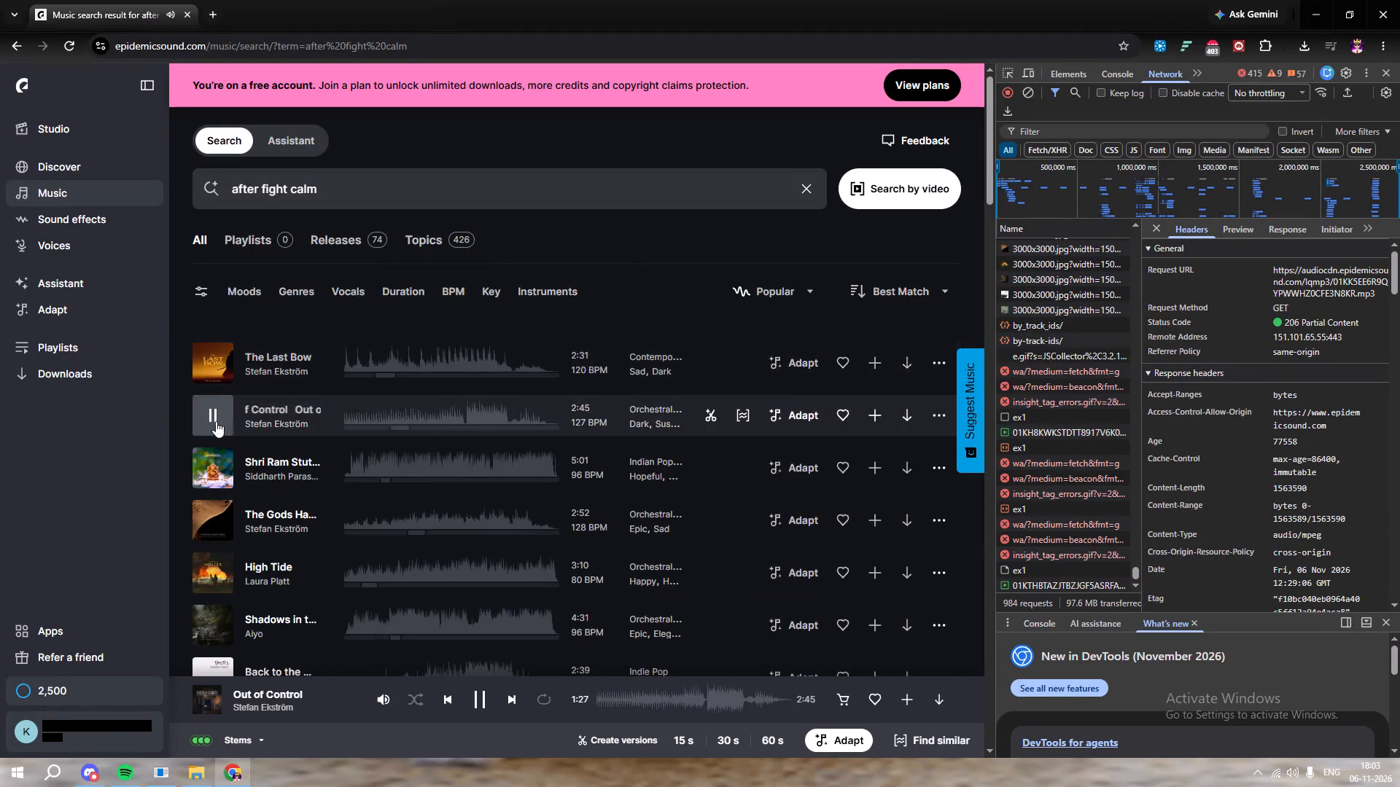
click(215, 469)
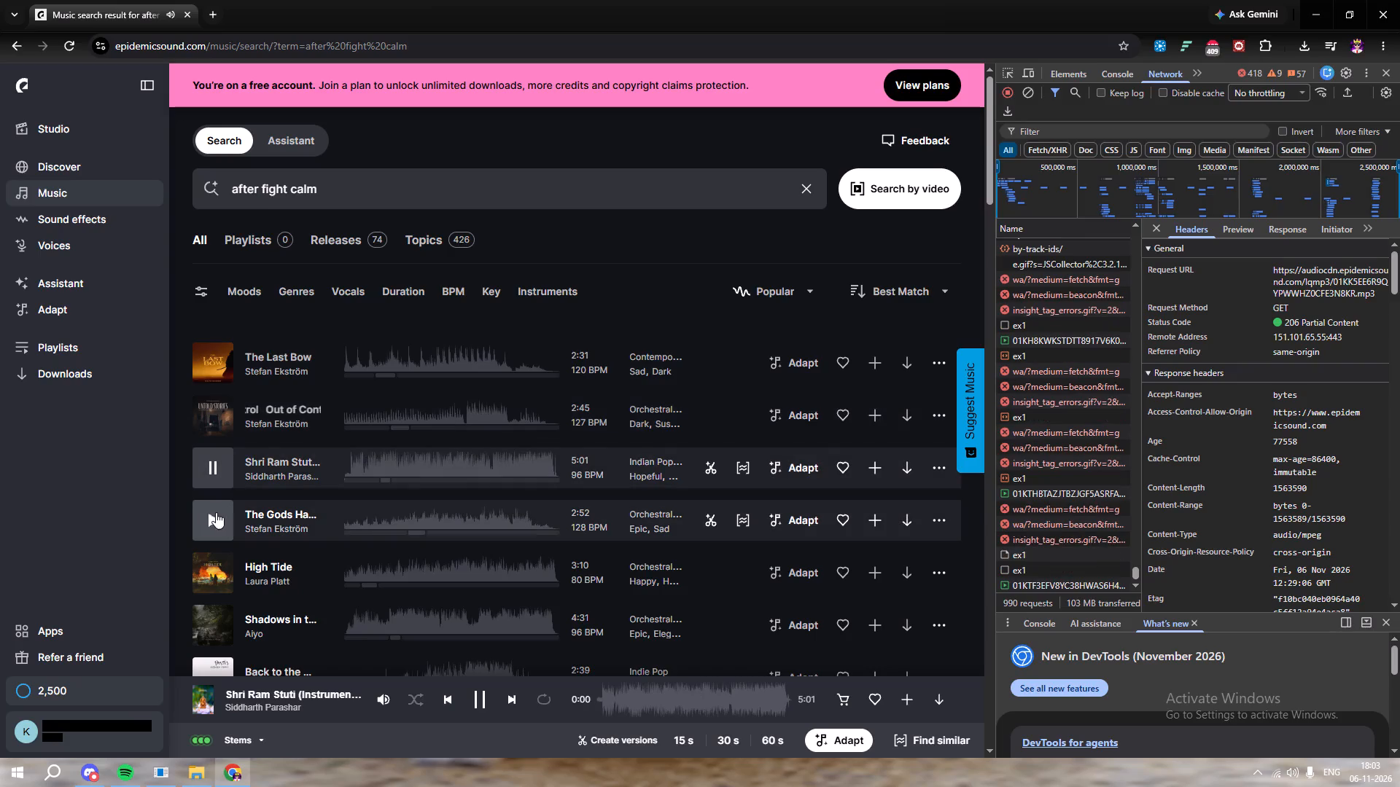
click(378, 461)
click(204, 524)
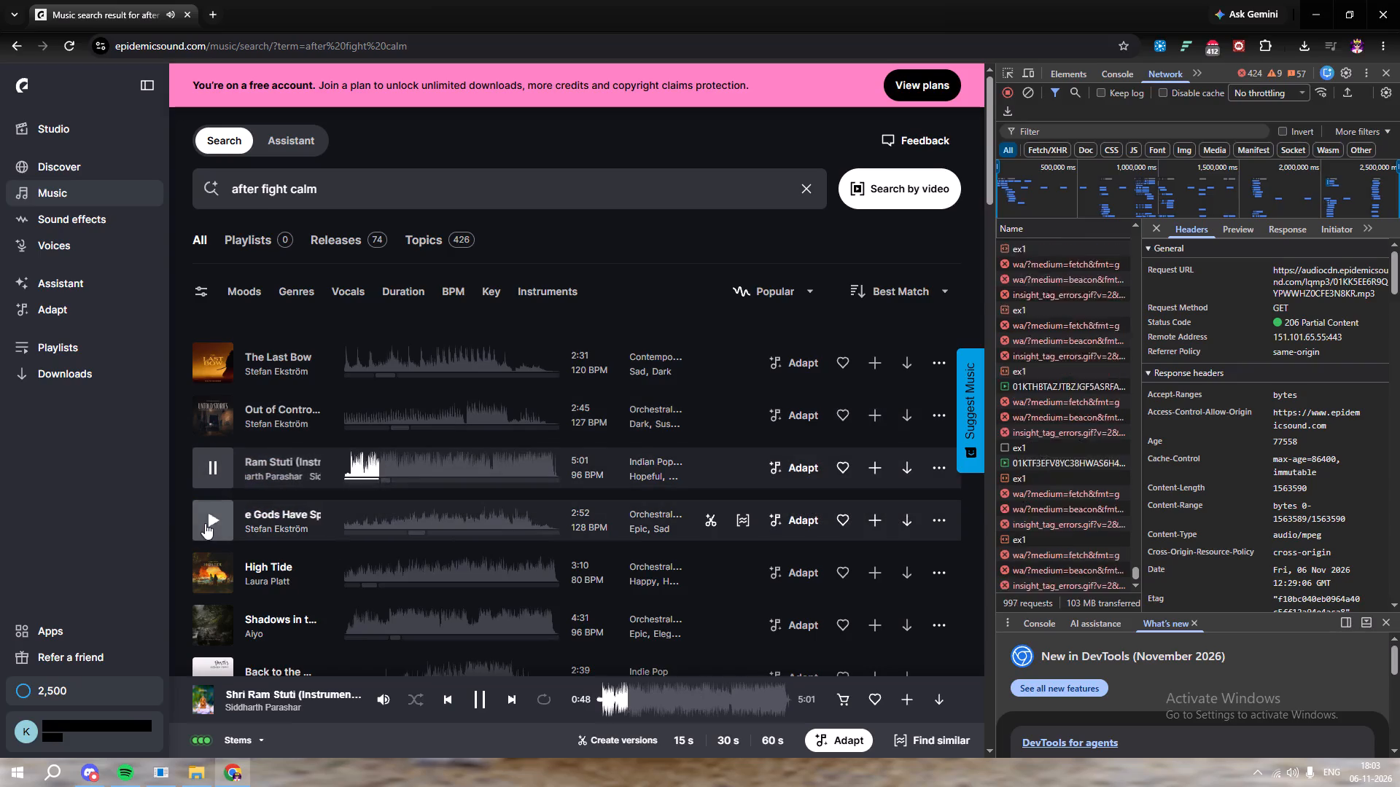
click(221, 560)
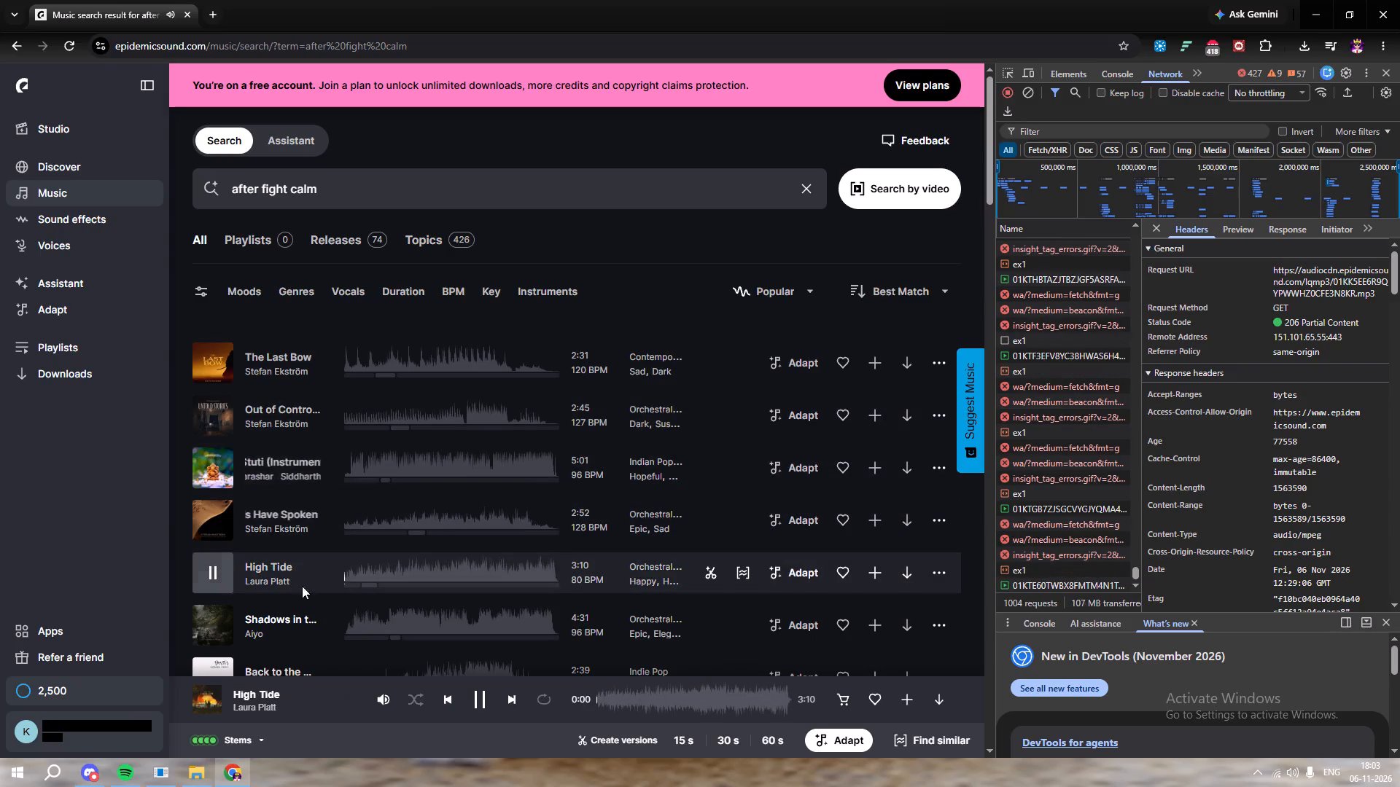
click(362, 571)
scroll(275, 579, down, 2)
click(209, 475)
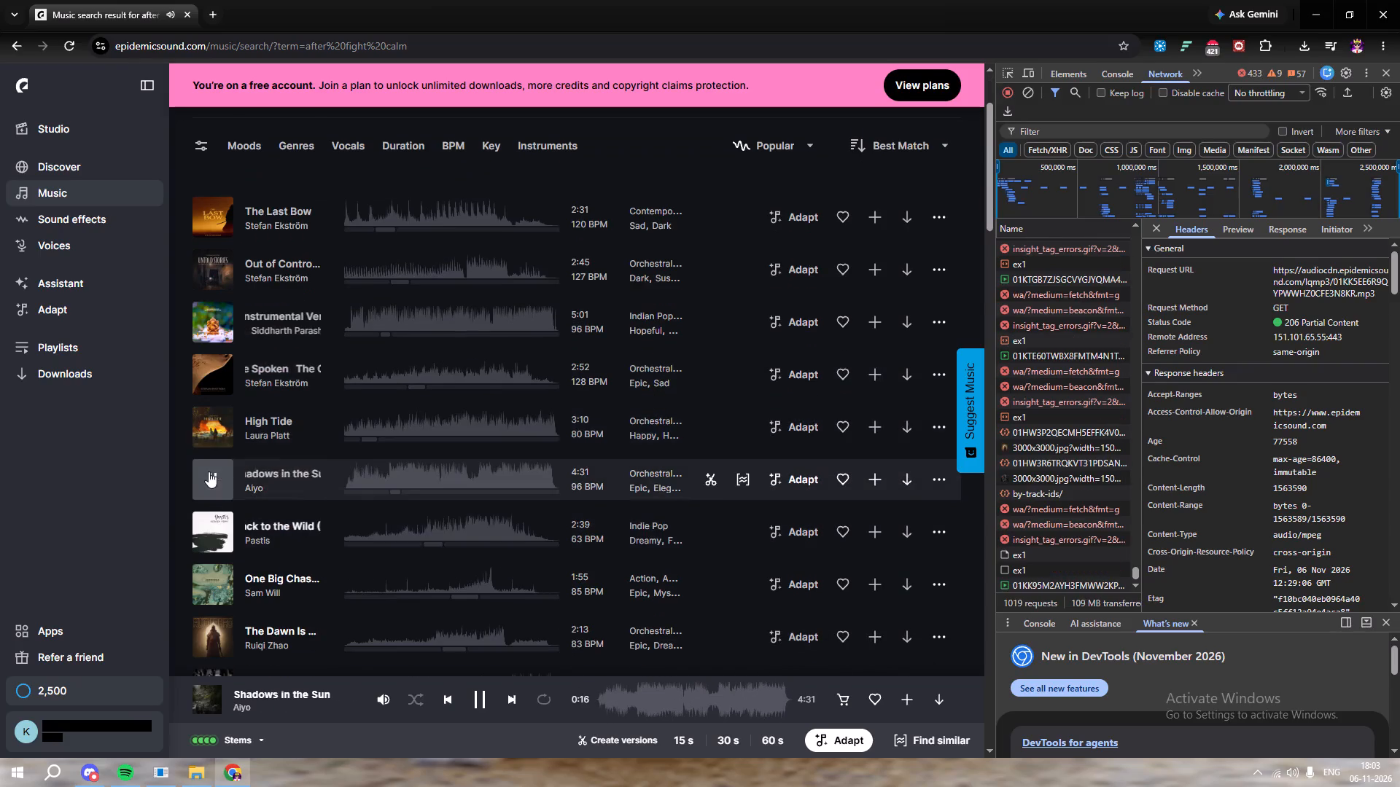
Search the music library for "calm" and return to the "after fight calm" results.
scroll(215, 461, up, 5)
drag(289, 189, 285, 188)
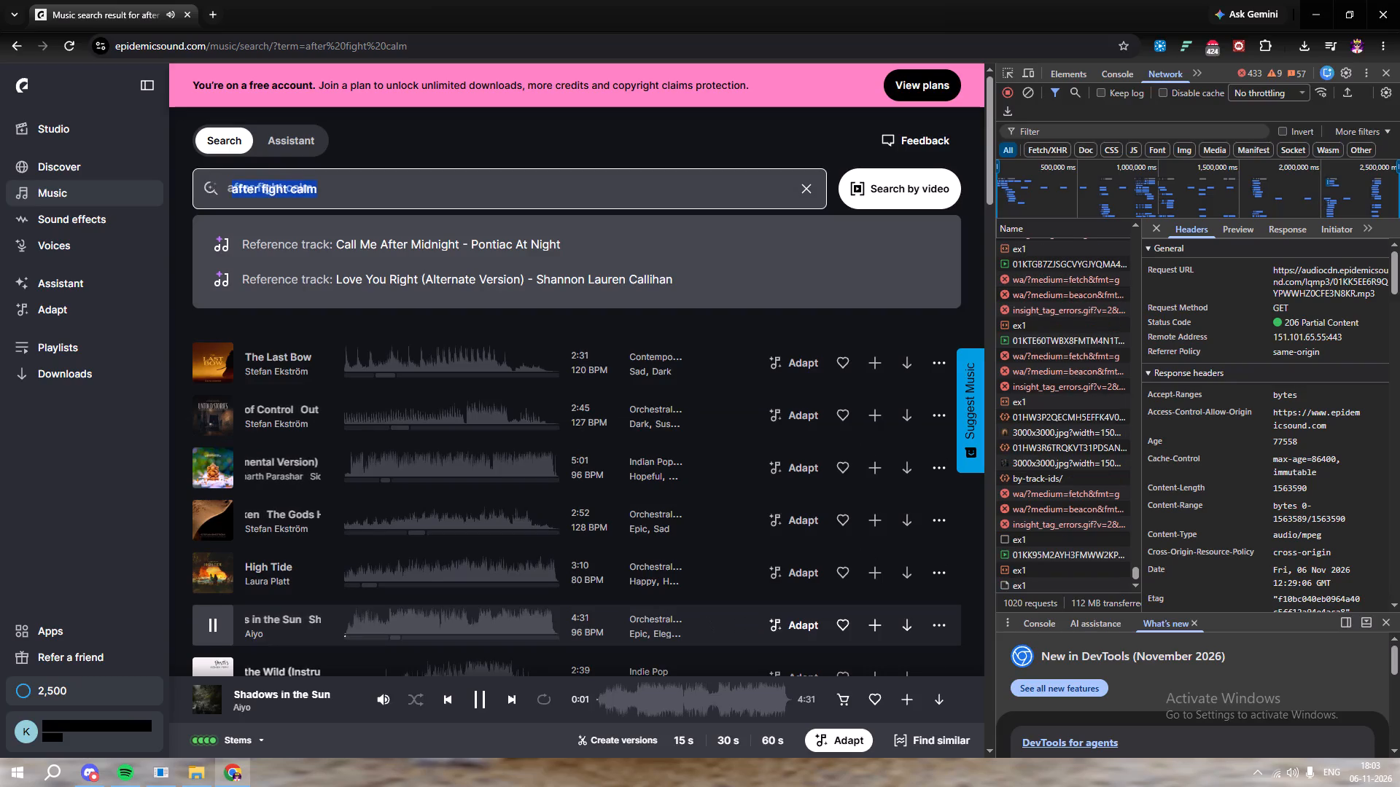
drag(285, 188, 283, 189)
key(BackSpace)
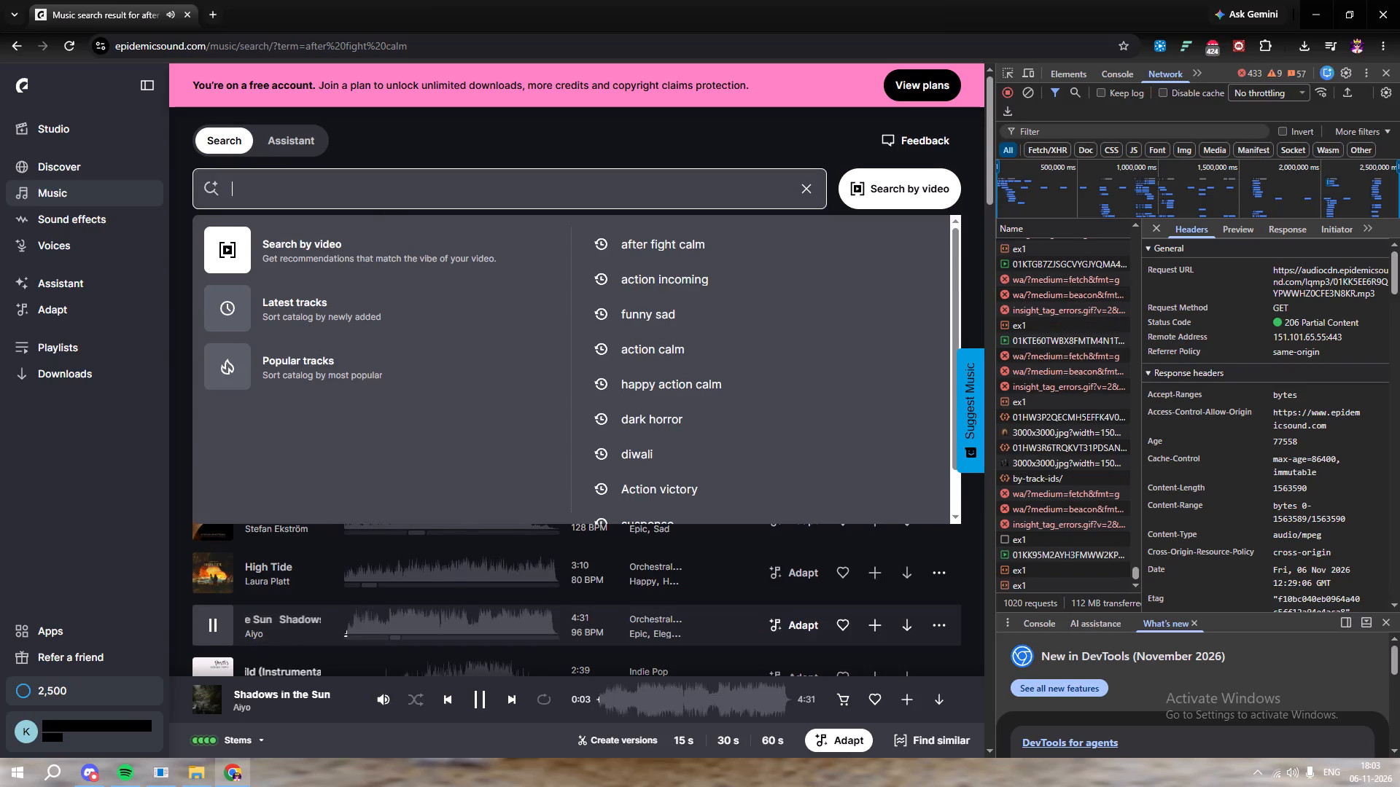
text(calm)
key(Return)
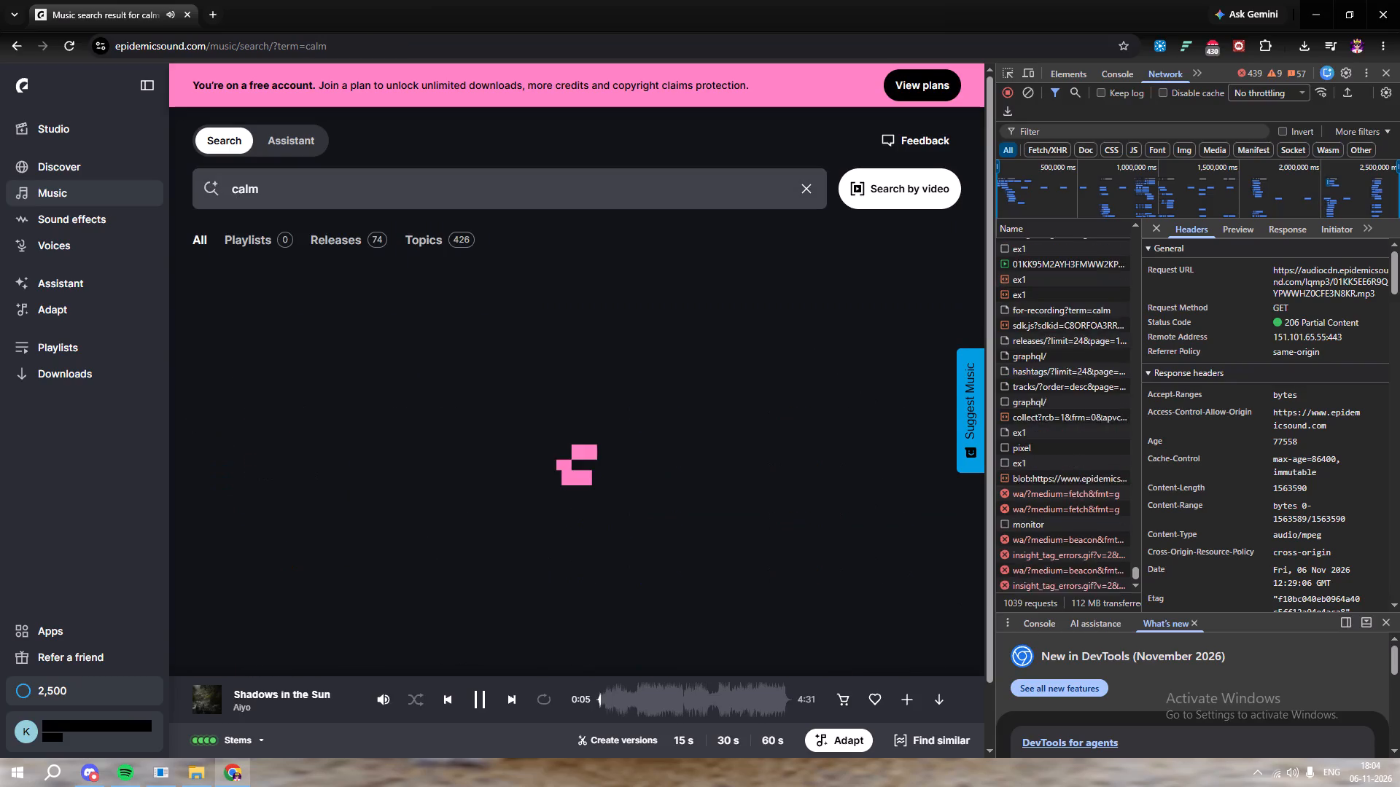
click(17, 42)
Pause the Shadows in the Sun preview and open its MP3 request from the network log in a new tab.
scroll(362, 490, down, 2)
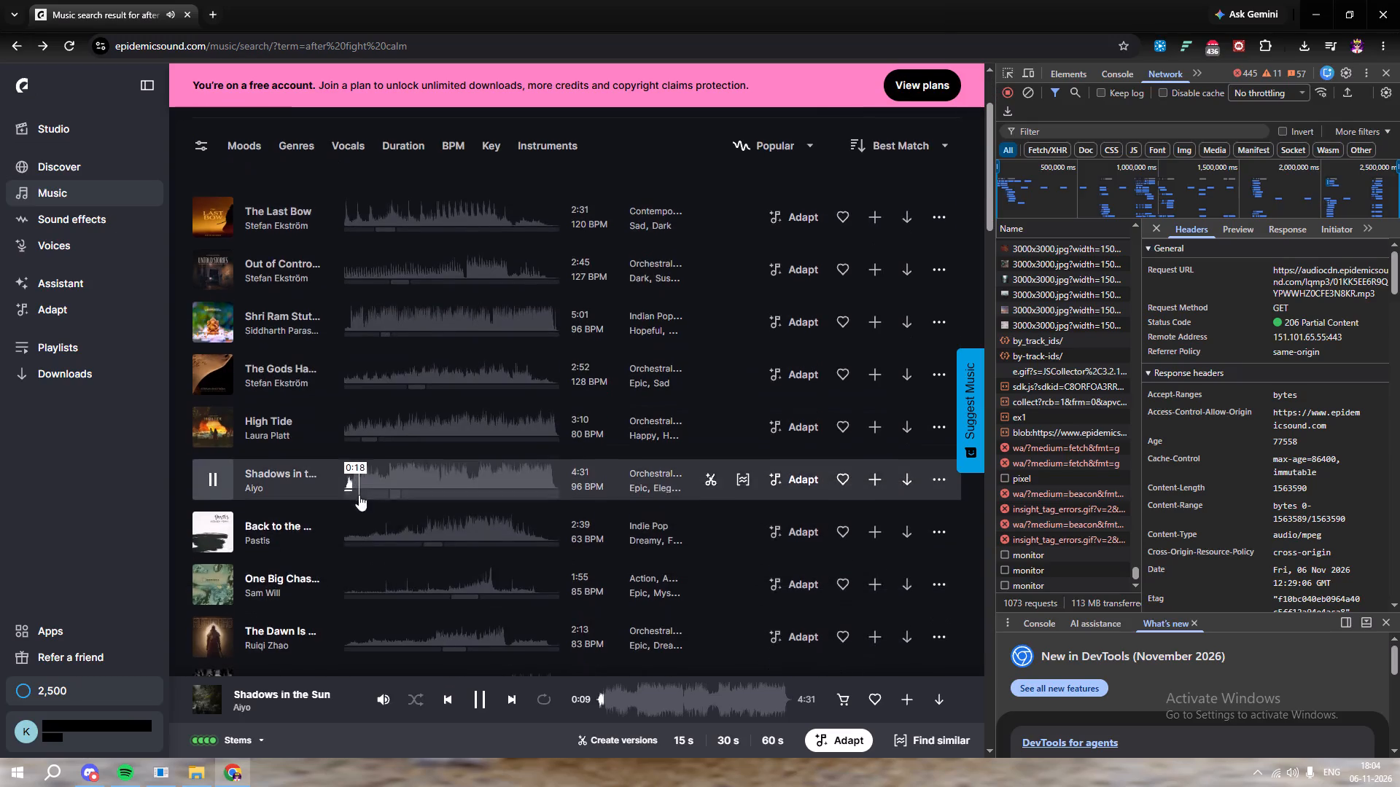
click(209, 481)
scroll(1072, 506, down, 2)
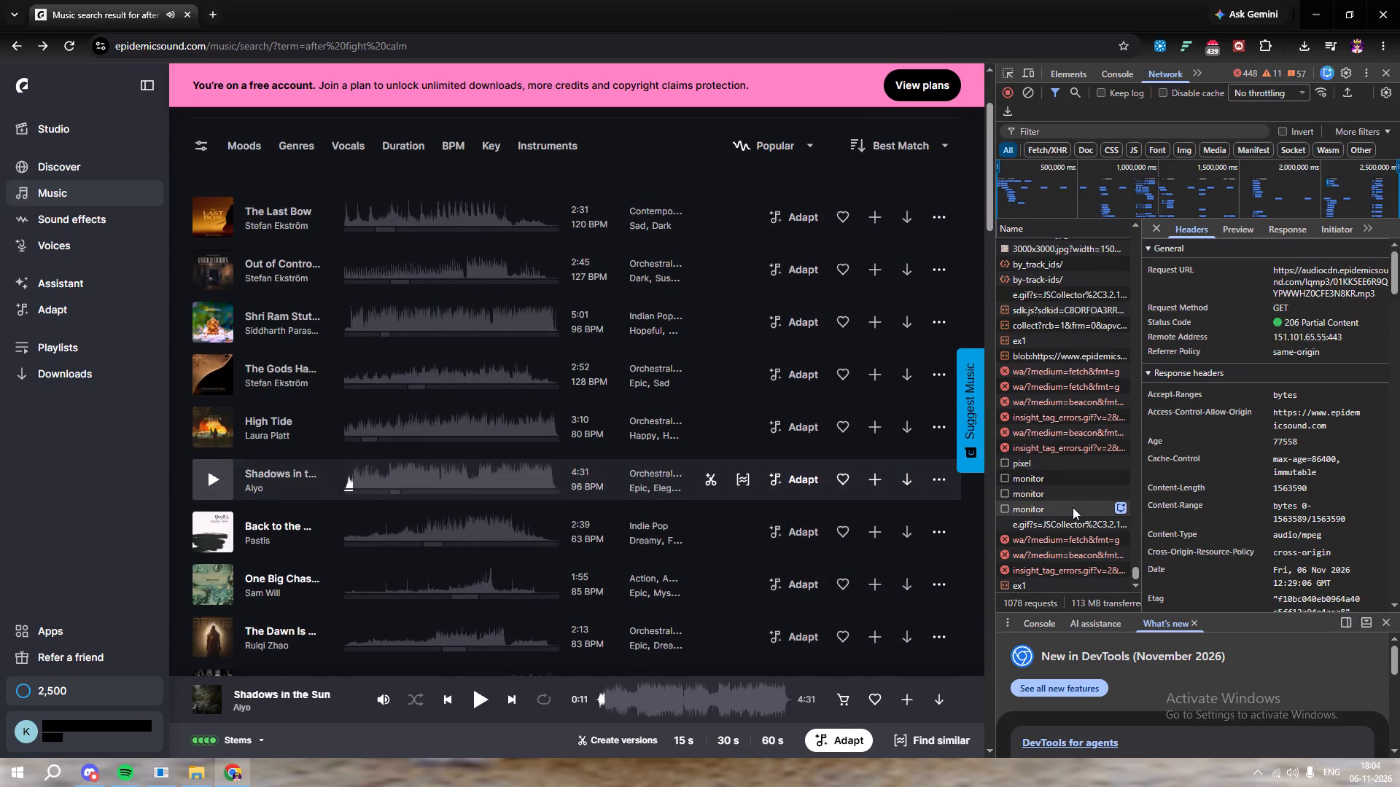
scroll(1073, 507, down, 2)
scroll(1073, 507, up, 9)
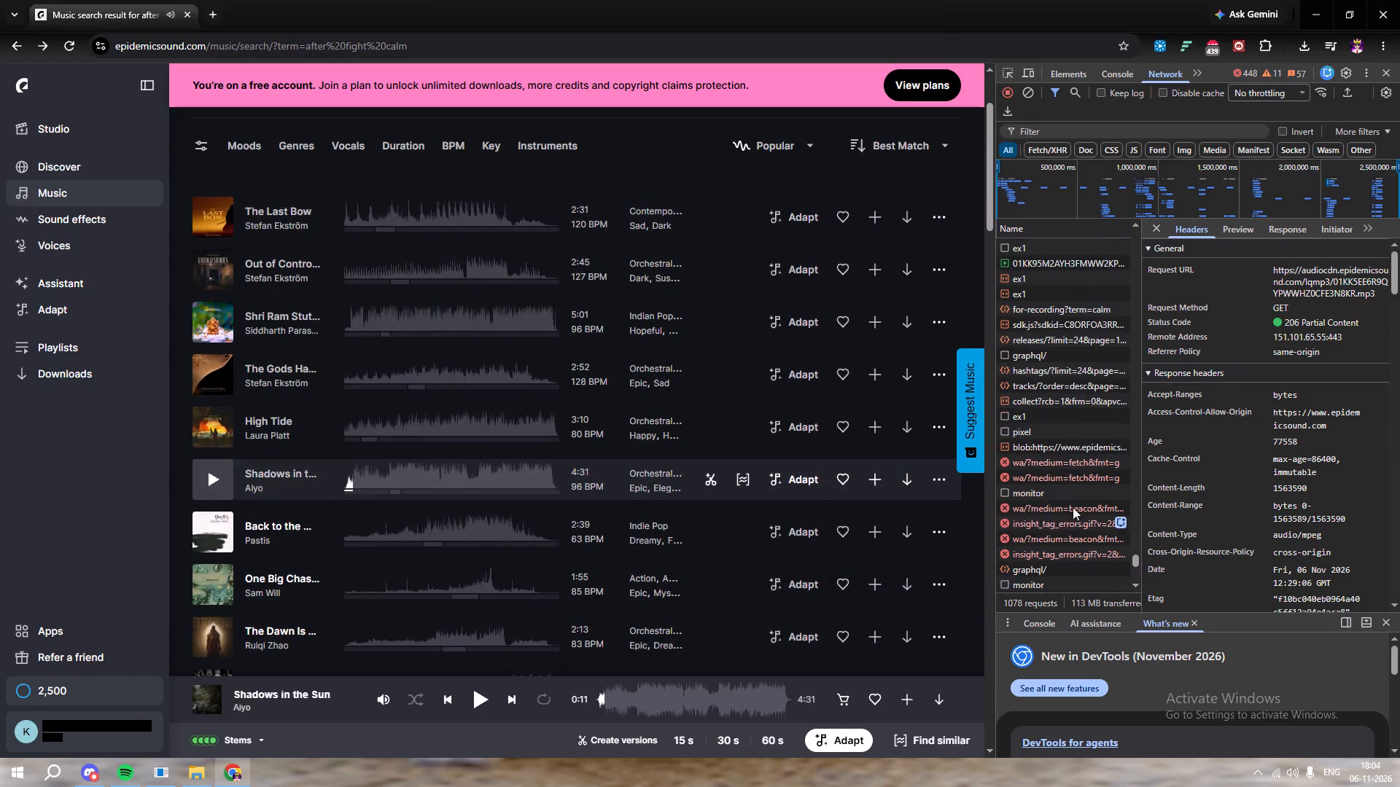
scroll(1072, 507, up, 2)
double_click(1007, 362)
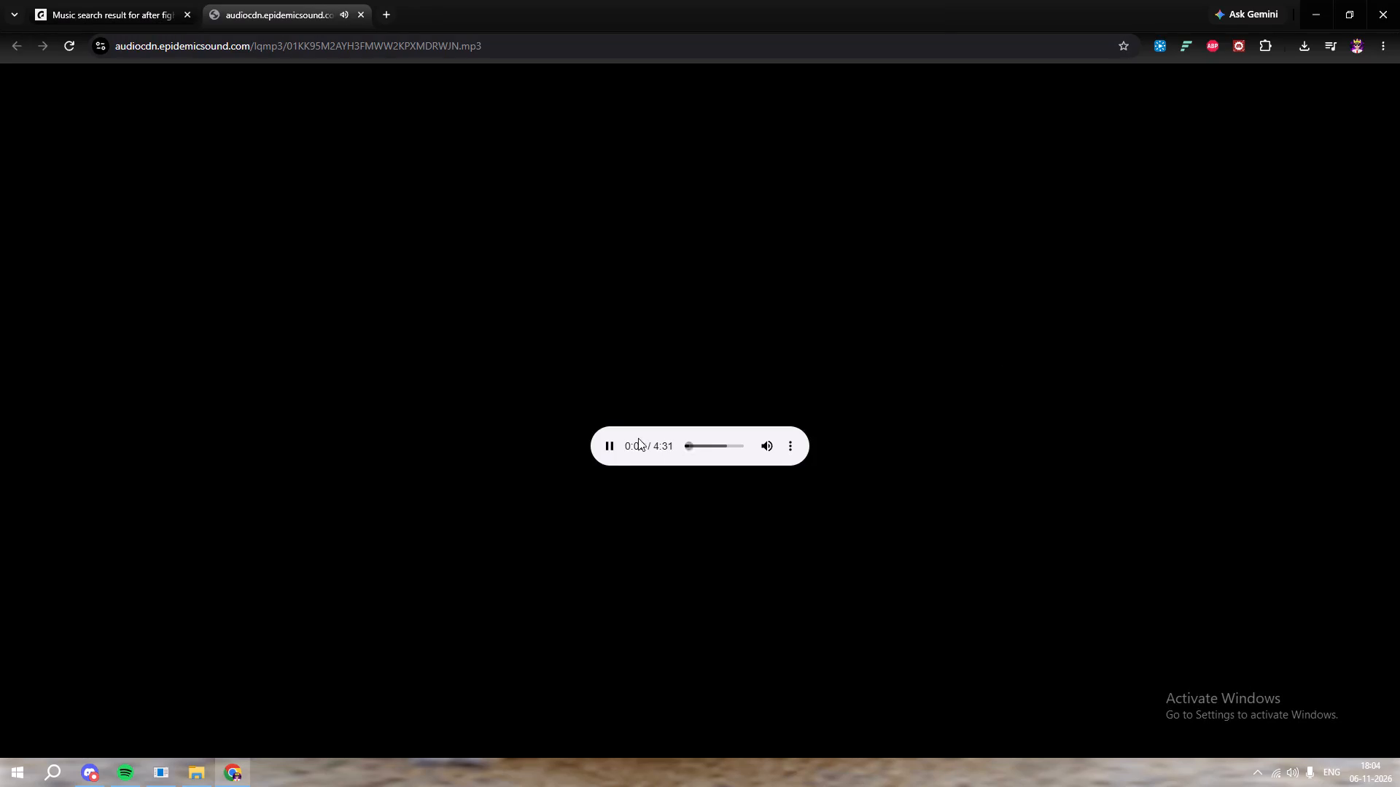
Sample the opened Shadows in the Sun MP3, download it through Free Download Manager, and close the manager and audio tab.
click(613, 449)
click(613, 448)
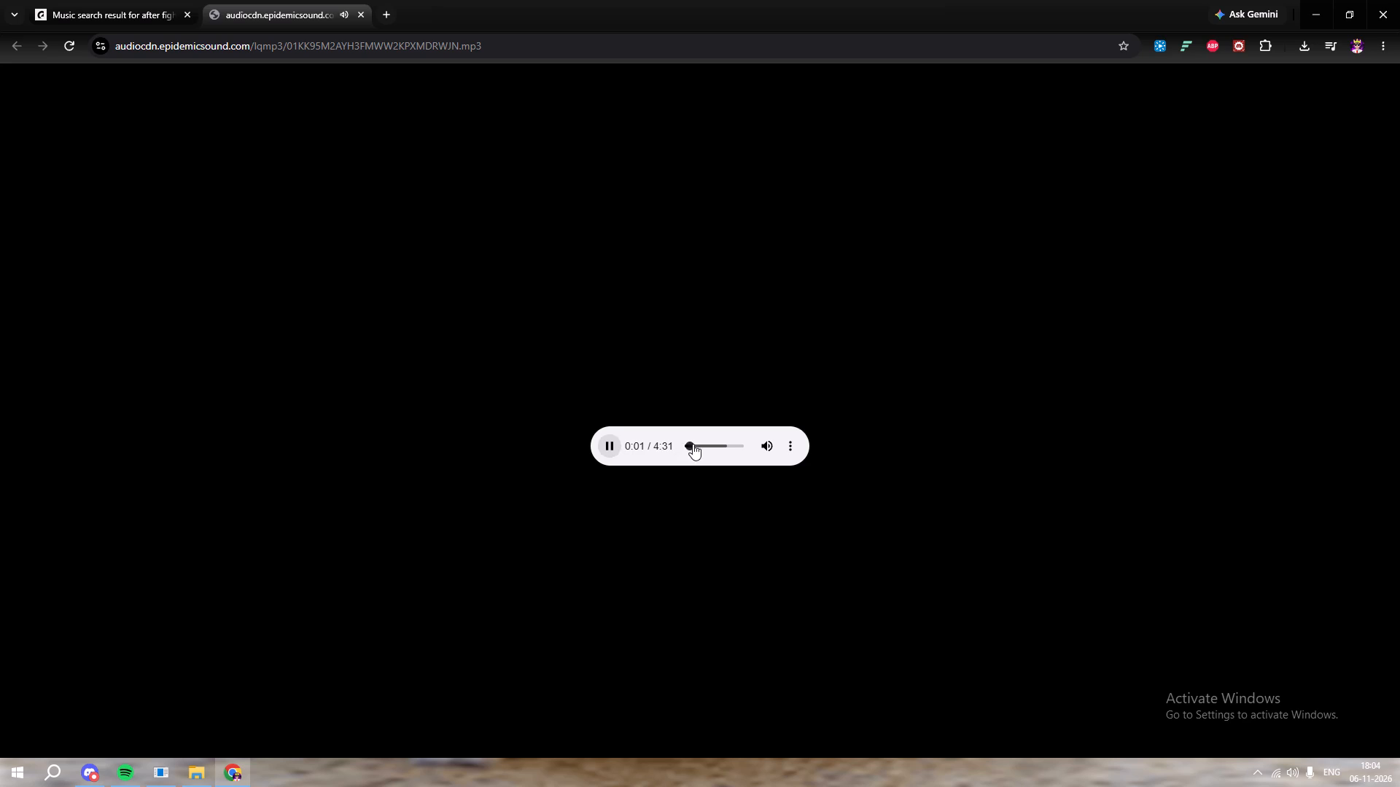
click(696, 445)
click(782, 442)
click(763, 415)
click(861, 461)
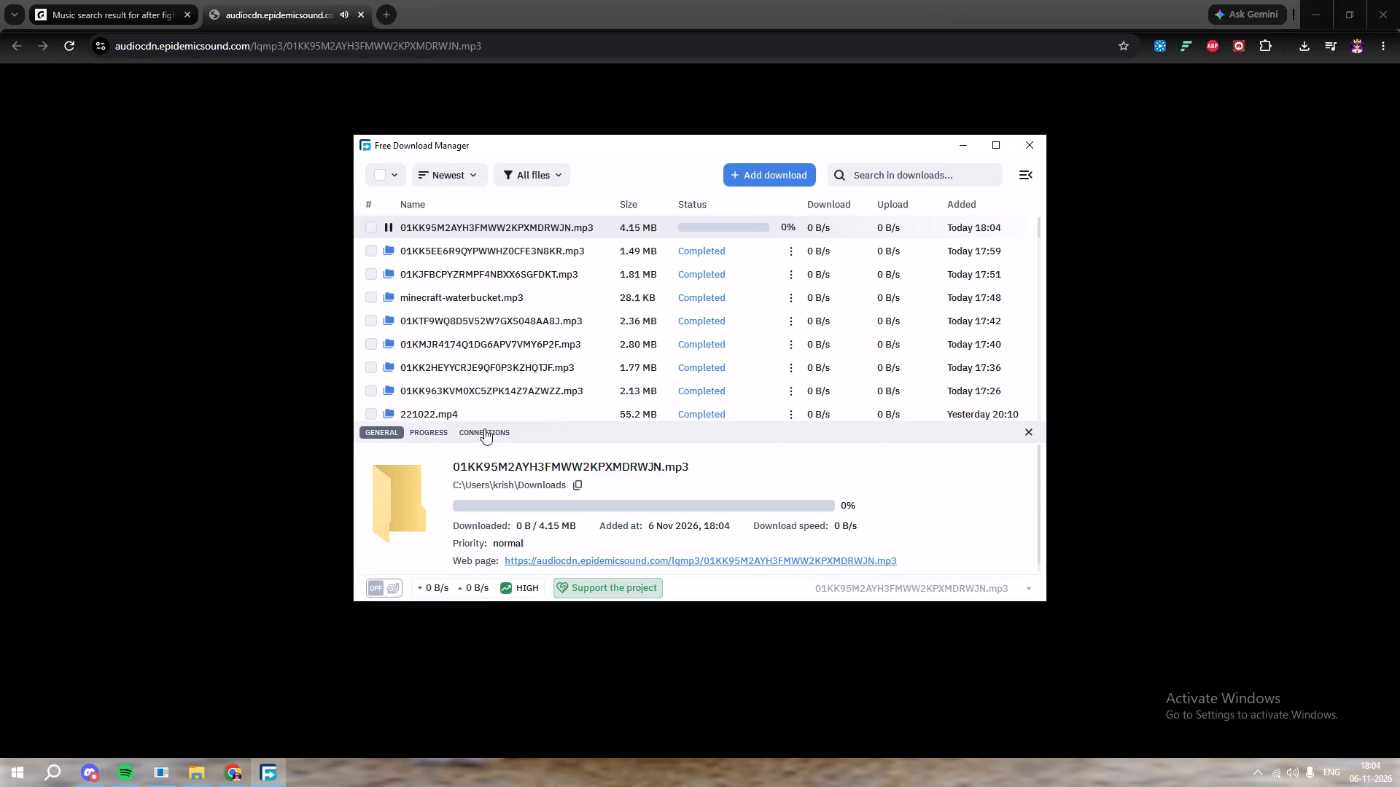
click(1041, 137)
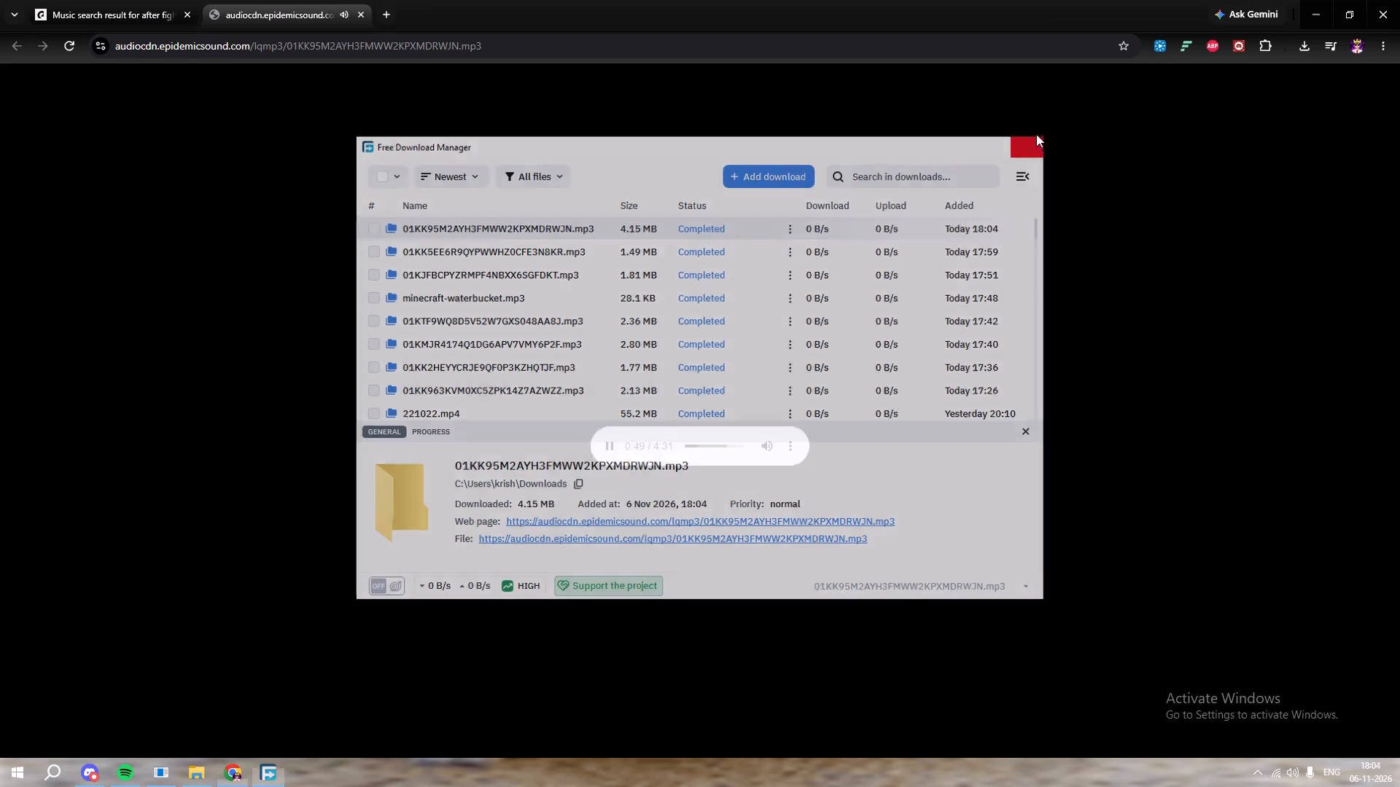
double_click(365, 10)
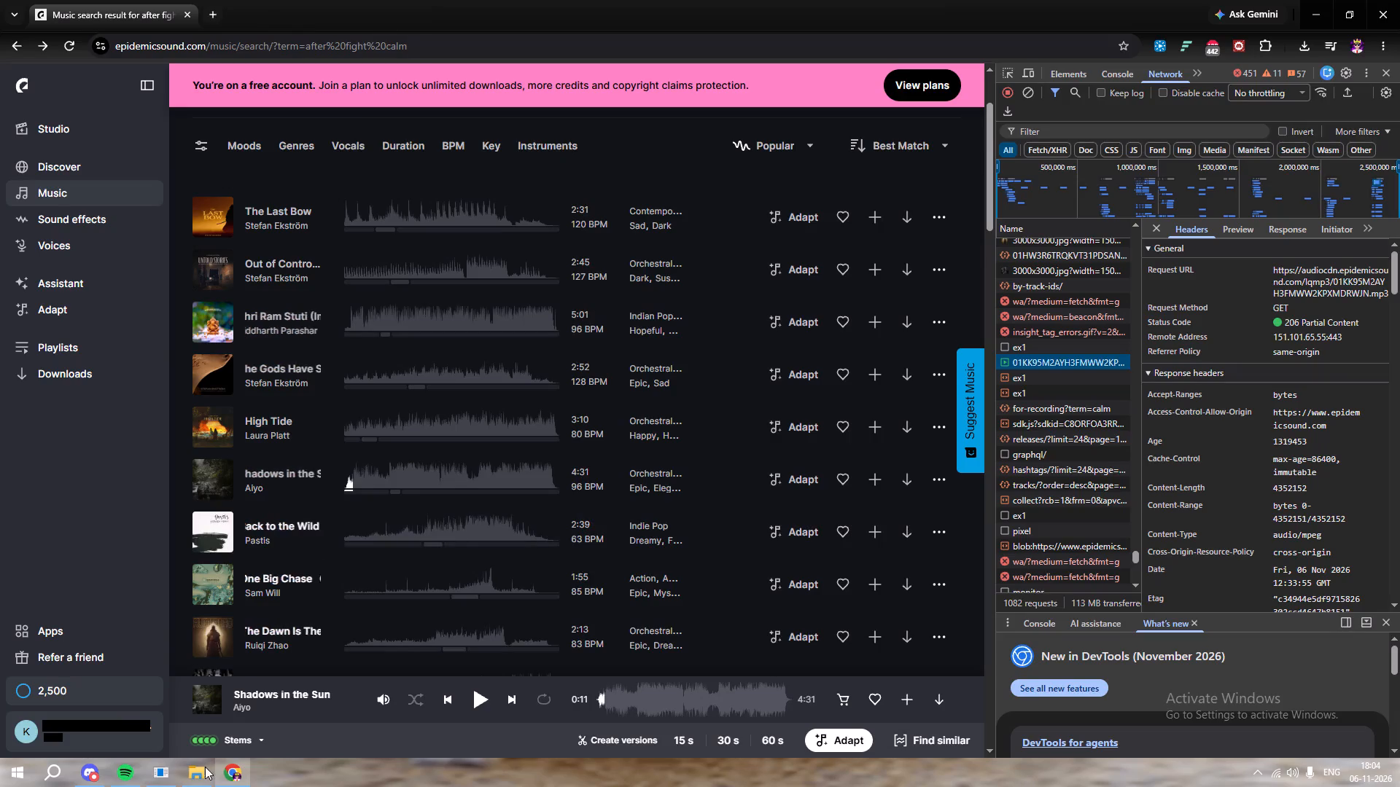
Switch to Premiere, import the downloaded Shadows in the Sun MP3 and place it on A4 at about 00:05:16.
click(201, 775)
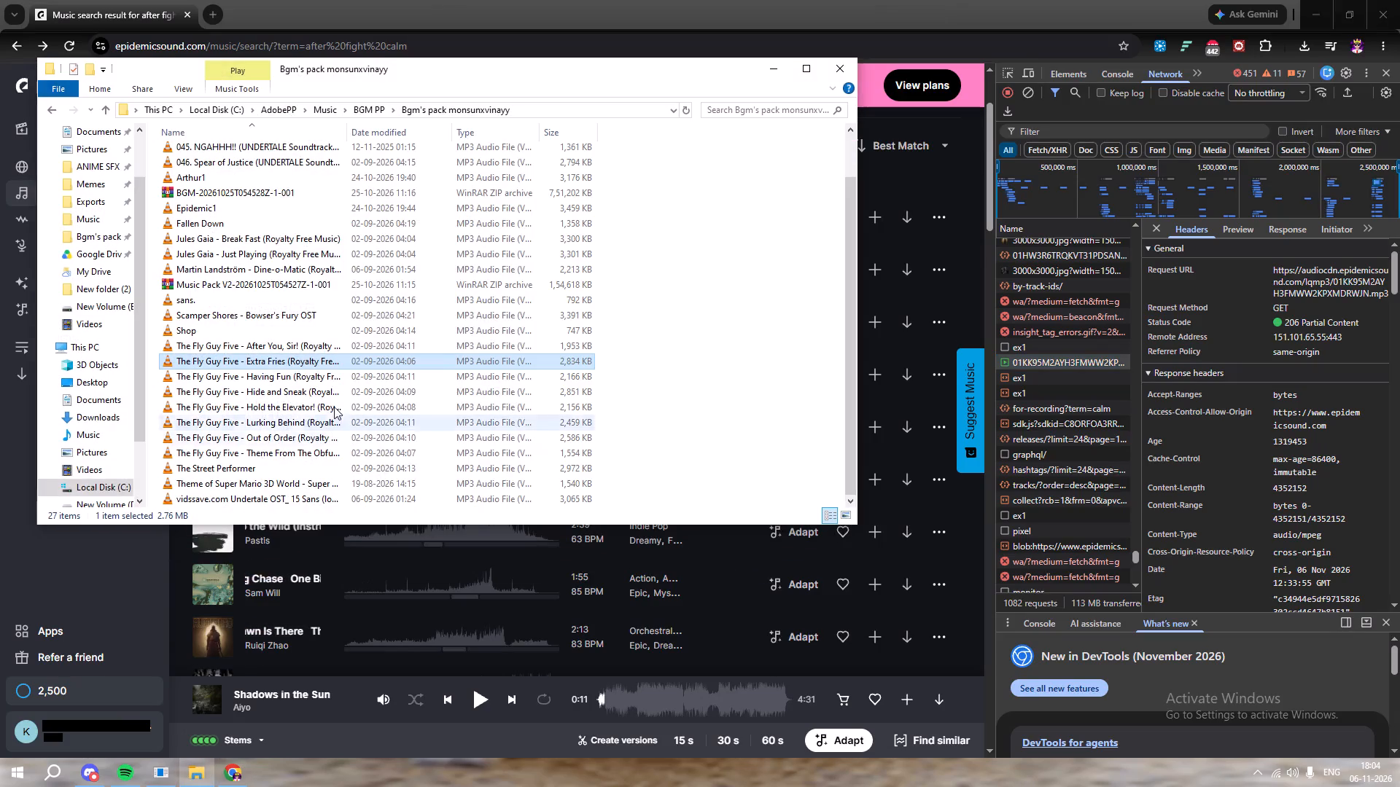
click(782, 76)
click(161, 786)
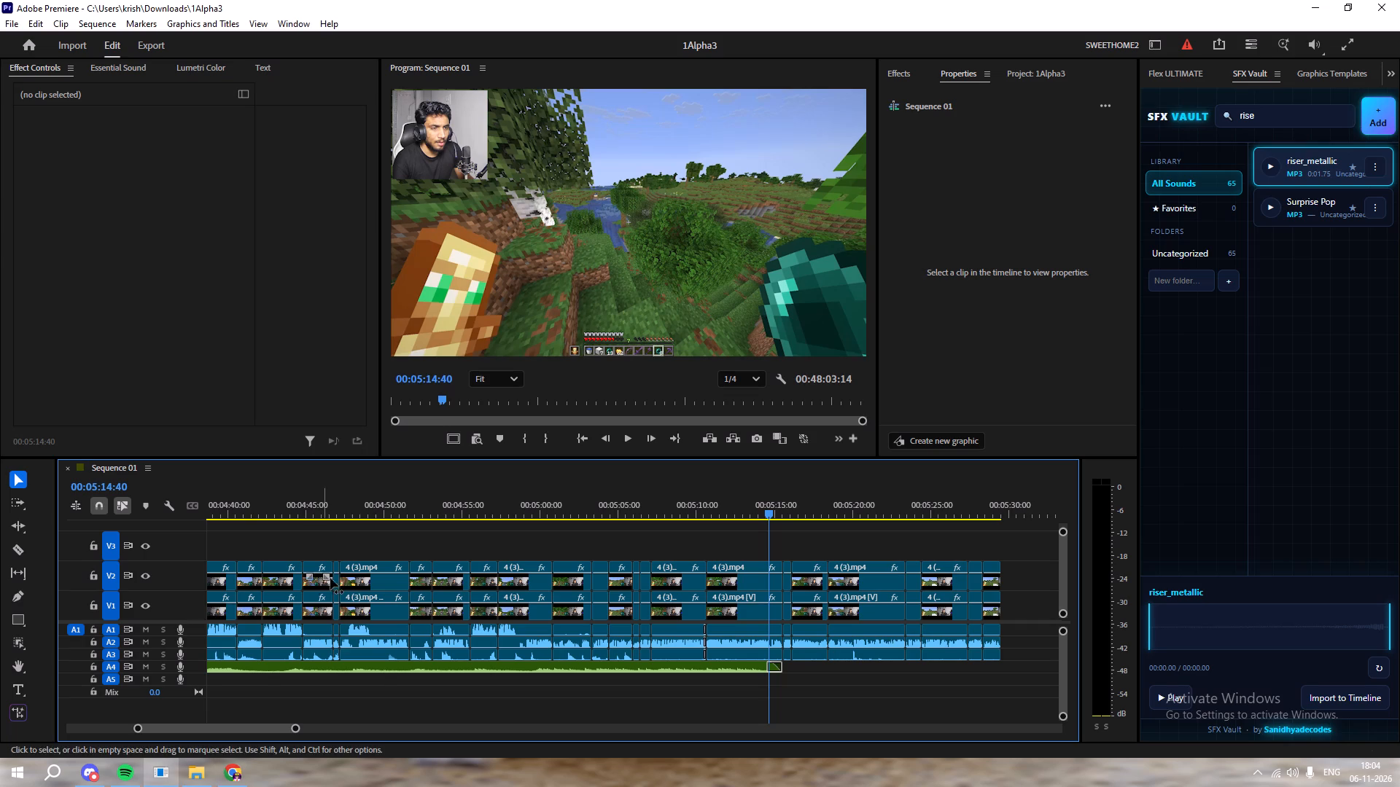
key(space)
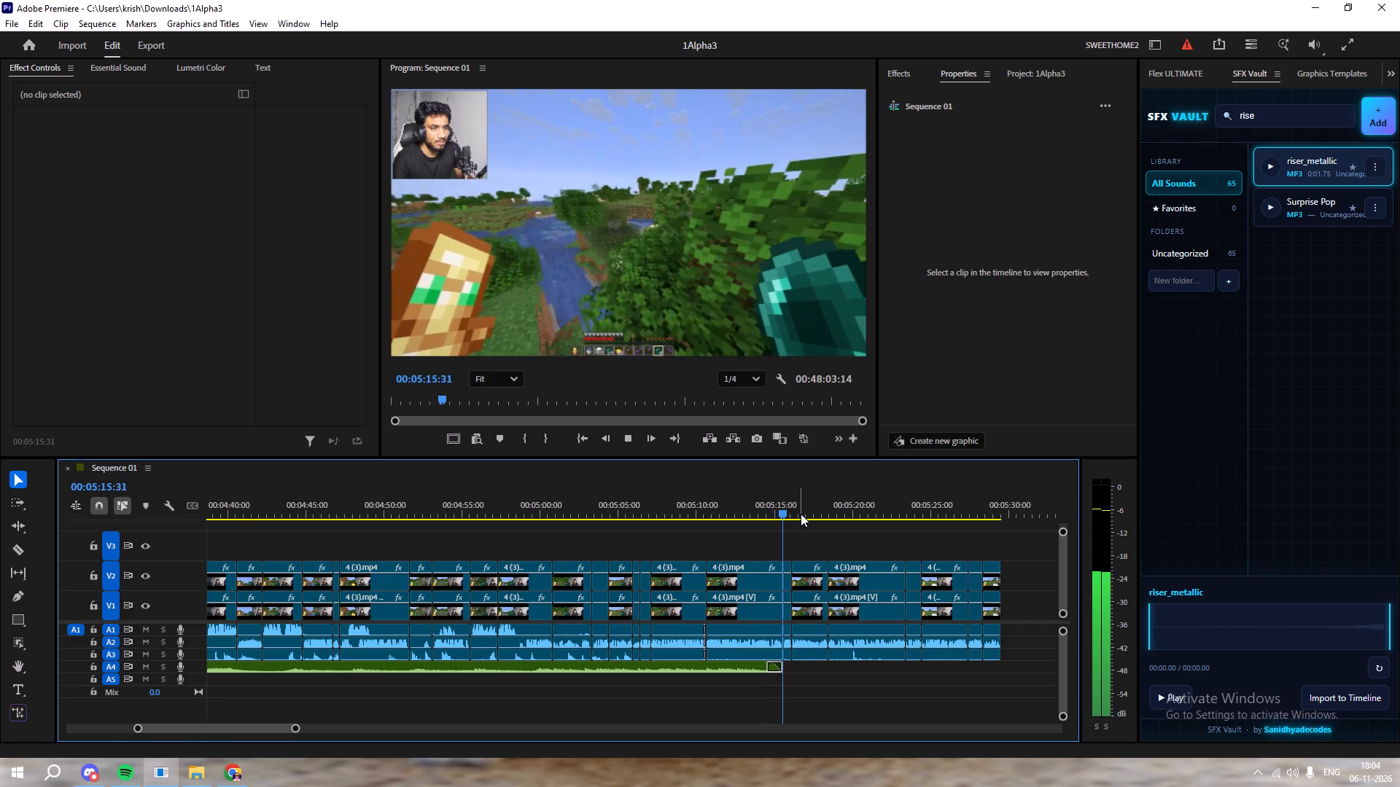
key(space)
click(1014, 63)
double_click(1049, 399)
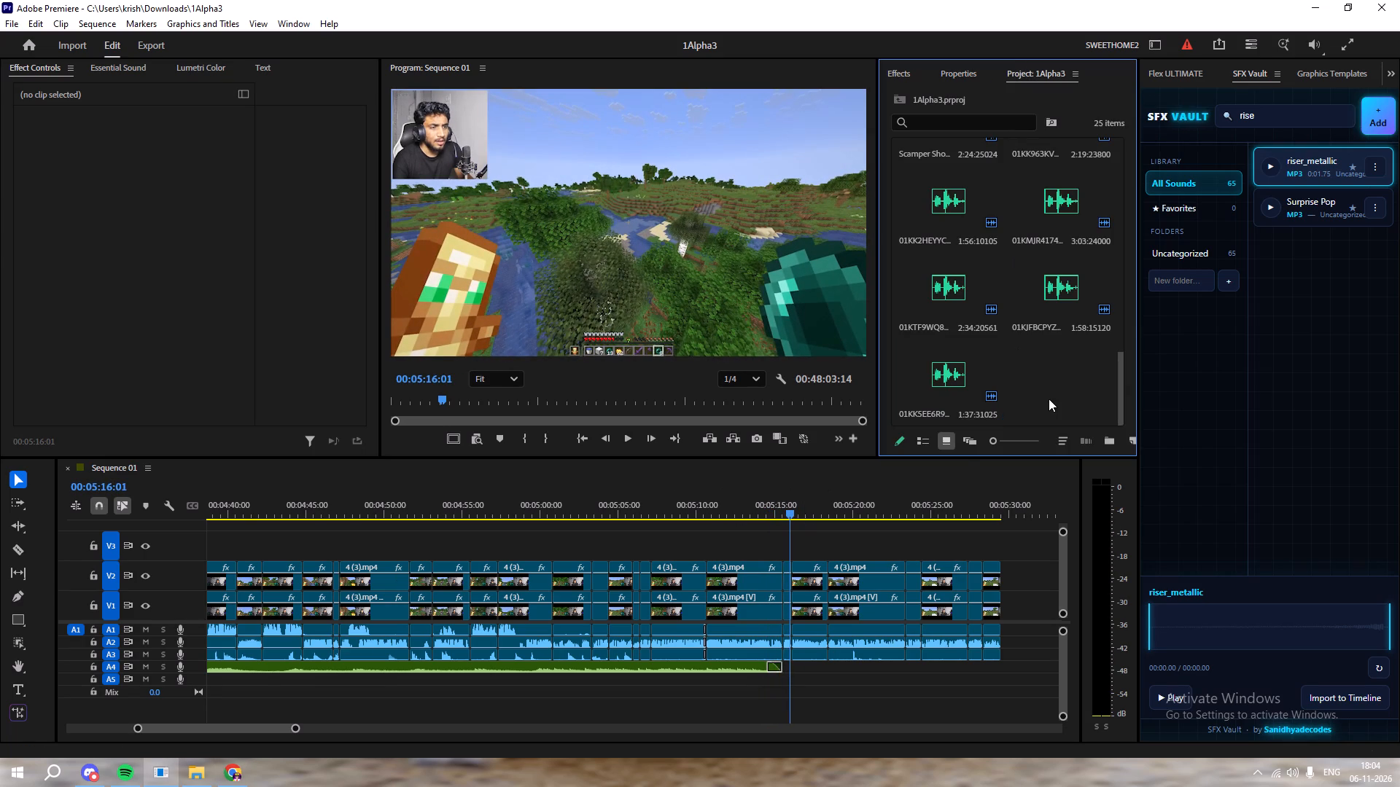
double_click(329, 151)
drag(1064, 377, 895, 627)
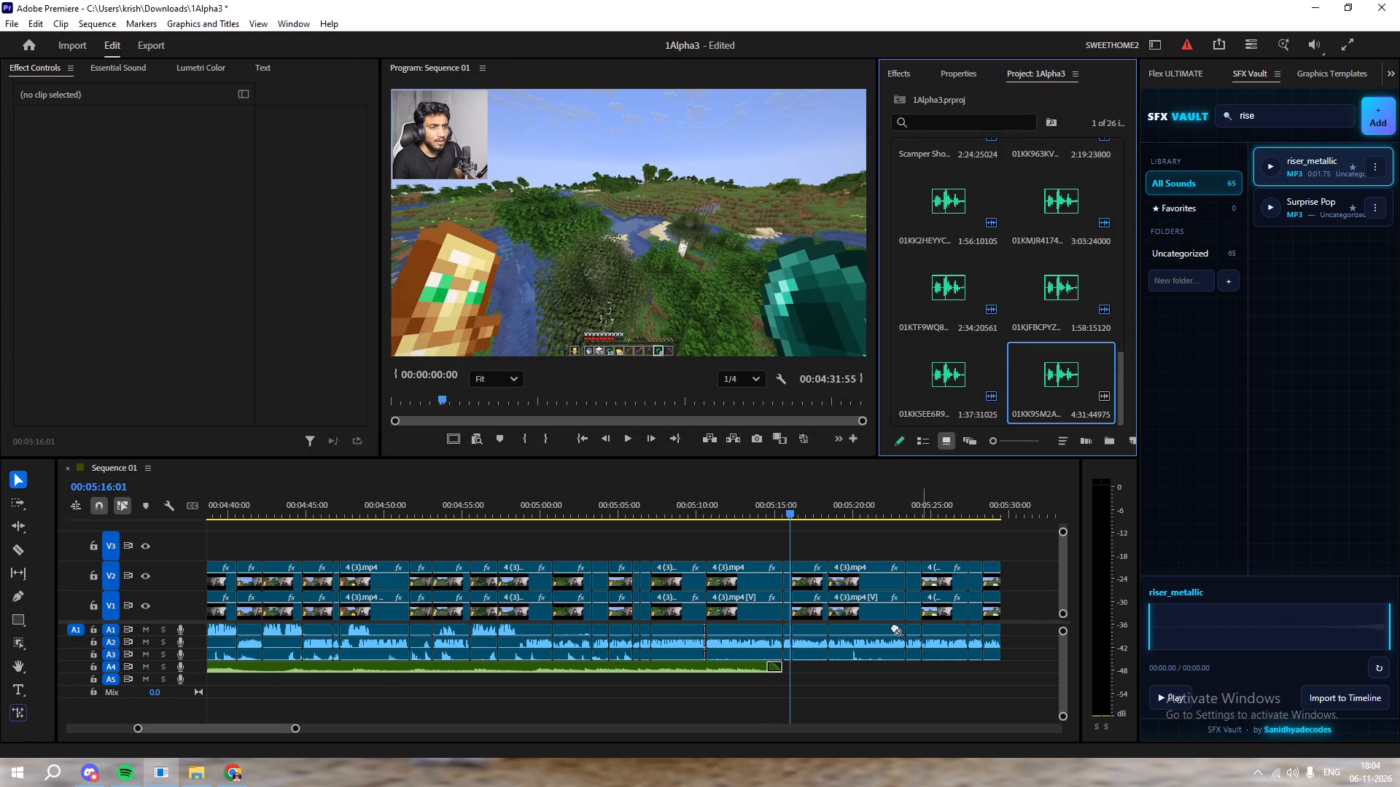
drag(895, 627, 796, 665)
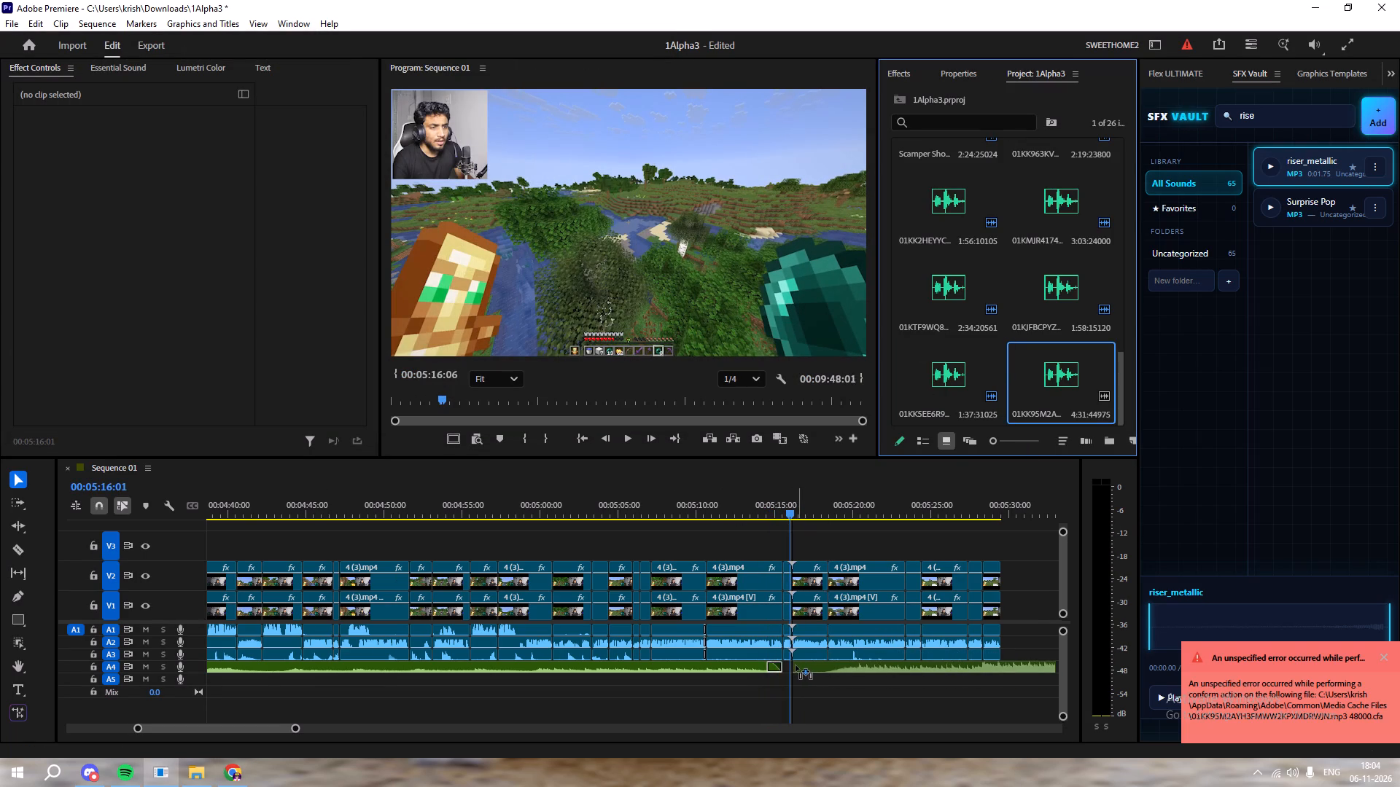
drag(796, 665, 794, 666)
Cut the new A4 track at 00:05:18:28, delete its quiet opening and move the remainder against the end of the fight music.
key(space)
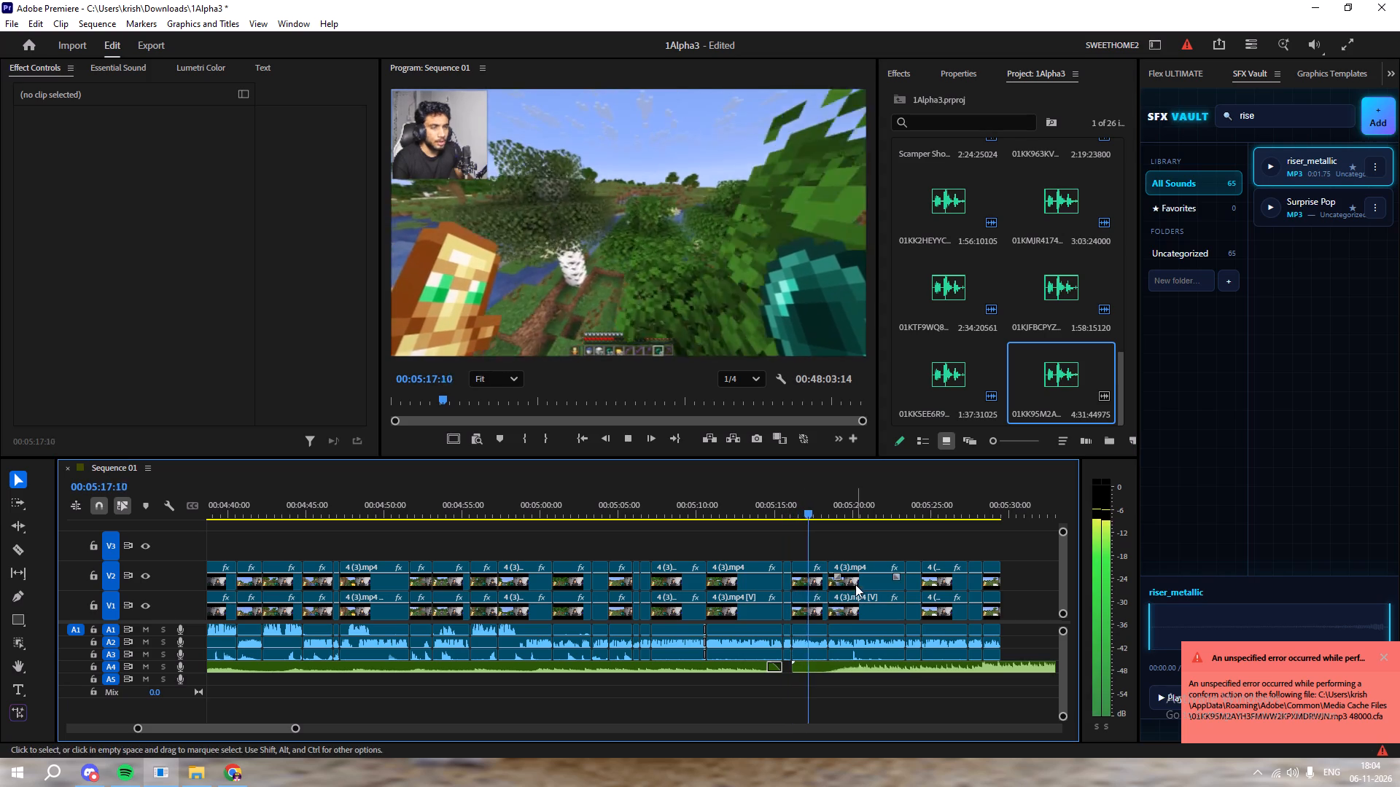
key(space)
key(c)
click(830, 673)
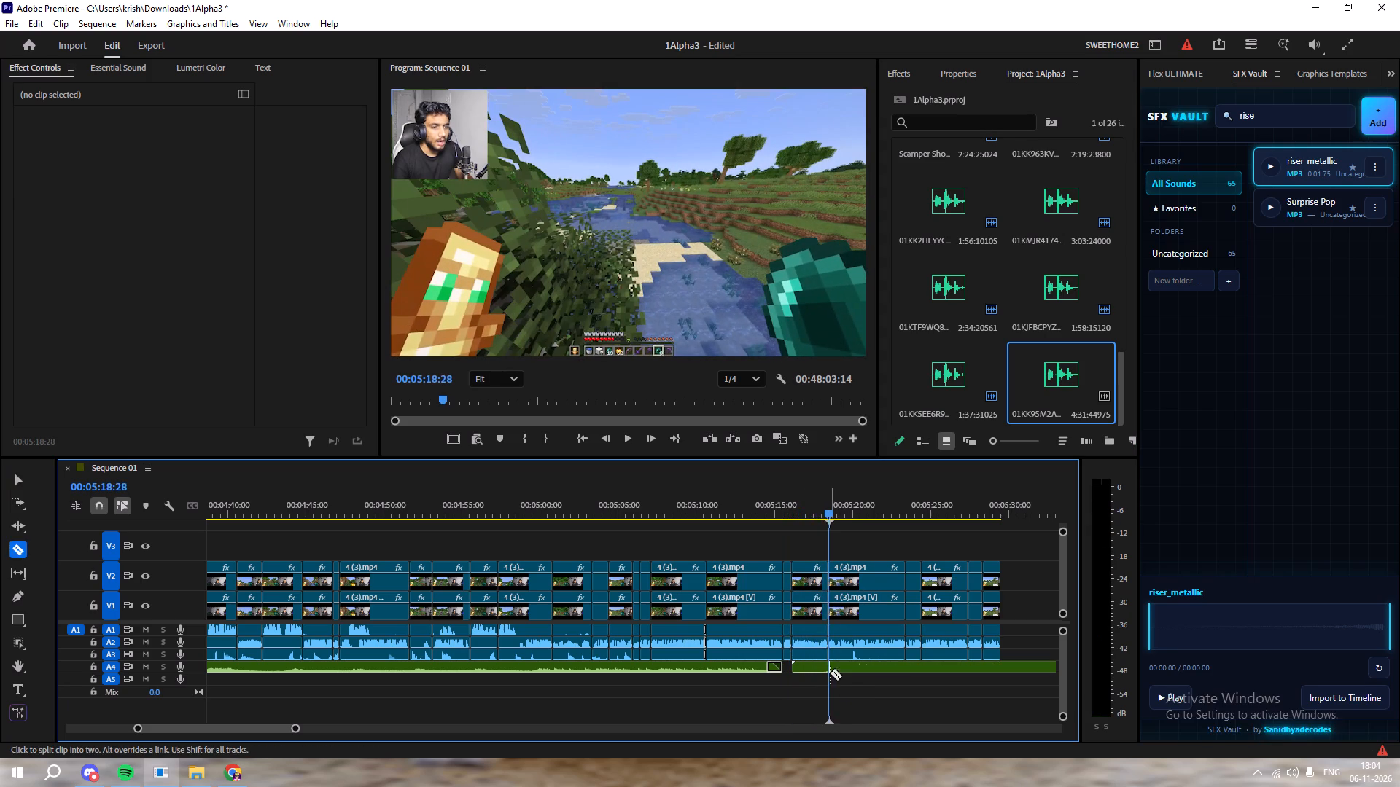
key(v)
click(813, 667)
key(Delete)
drag(876, 667, 834, 670)
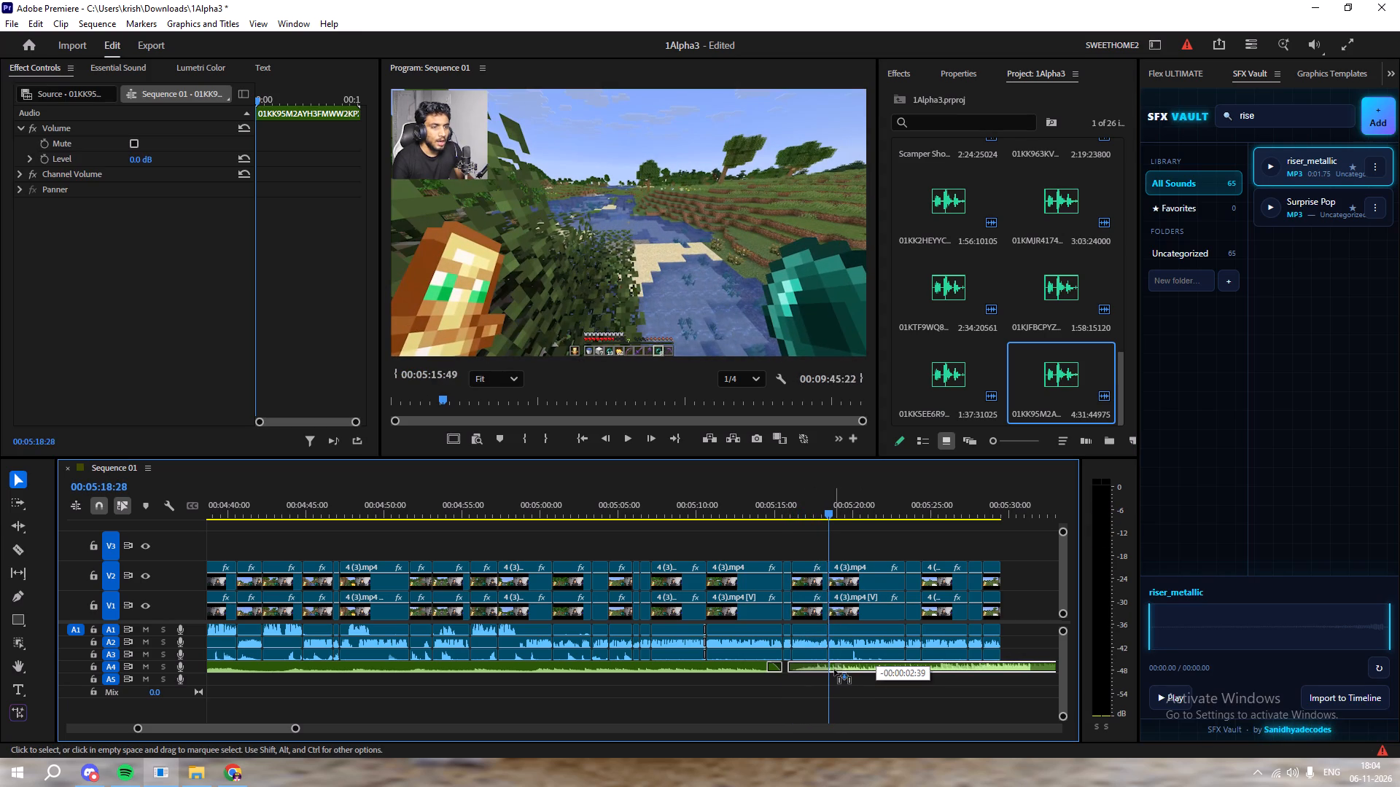
drag(834, 670, 832, 669)
Play across the music change and add a short fade-in to the start of the calm track on A4.
click(747, 541)
click(764, 503)
key(space)
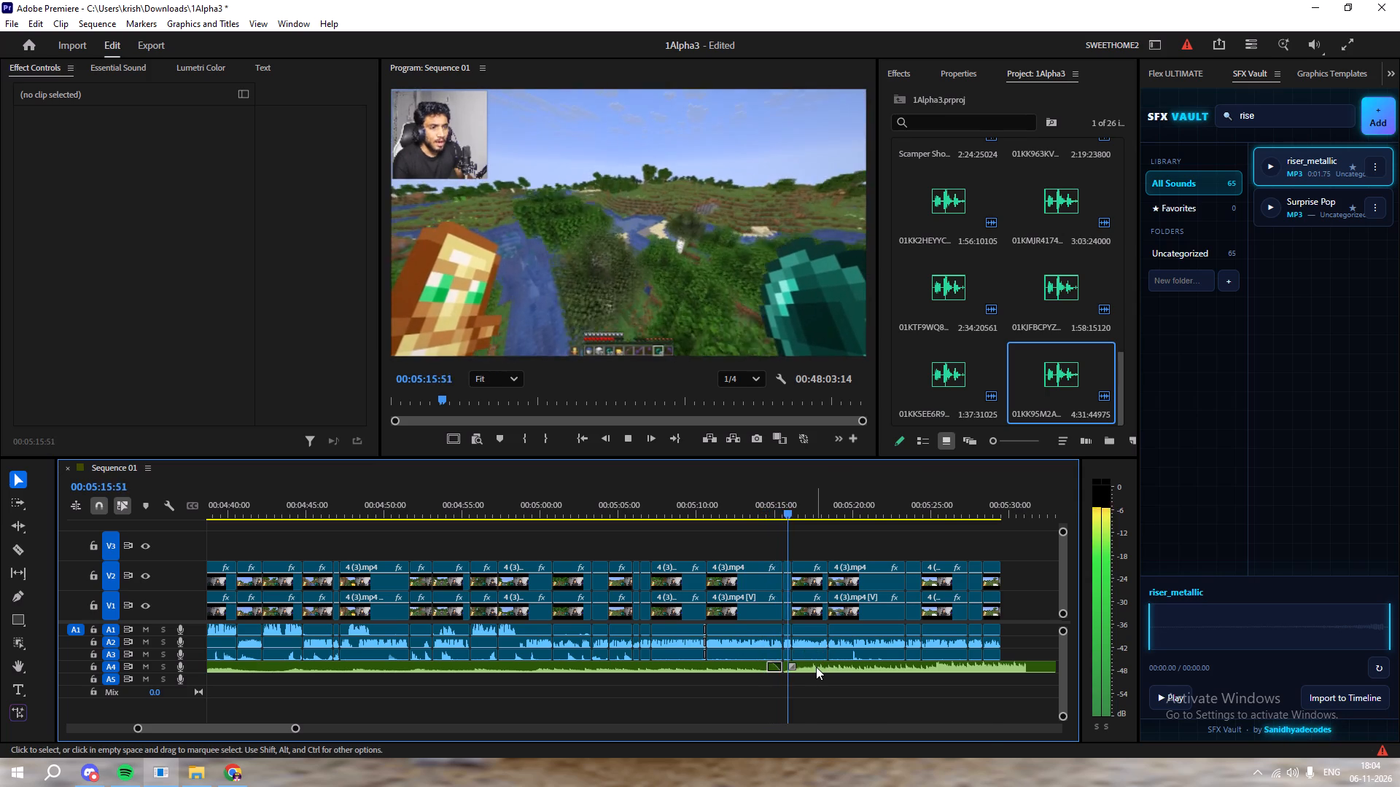
drag(793, 663, 800, 664)
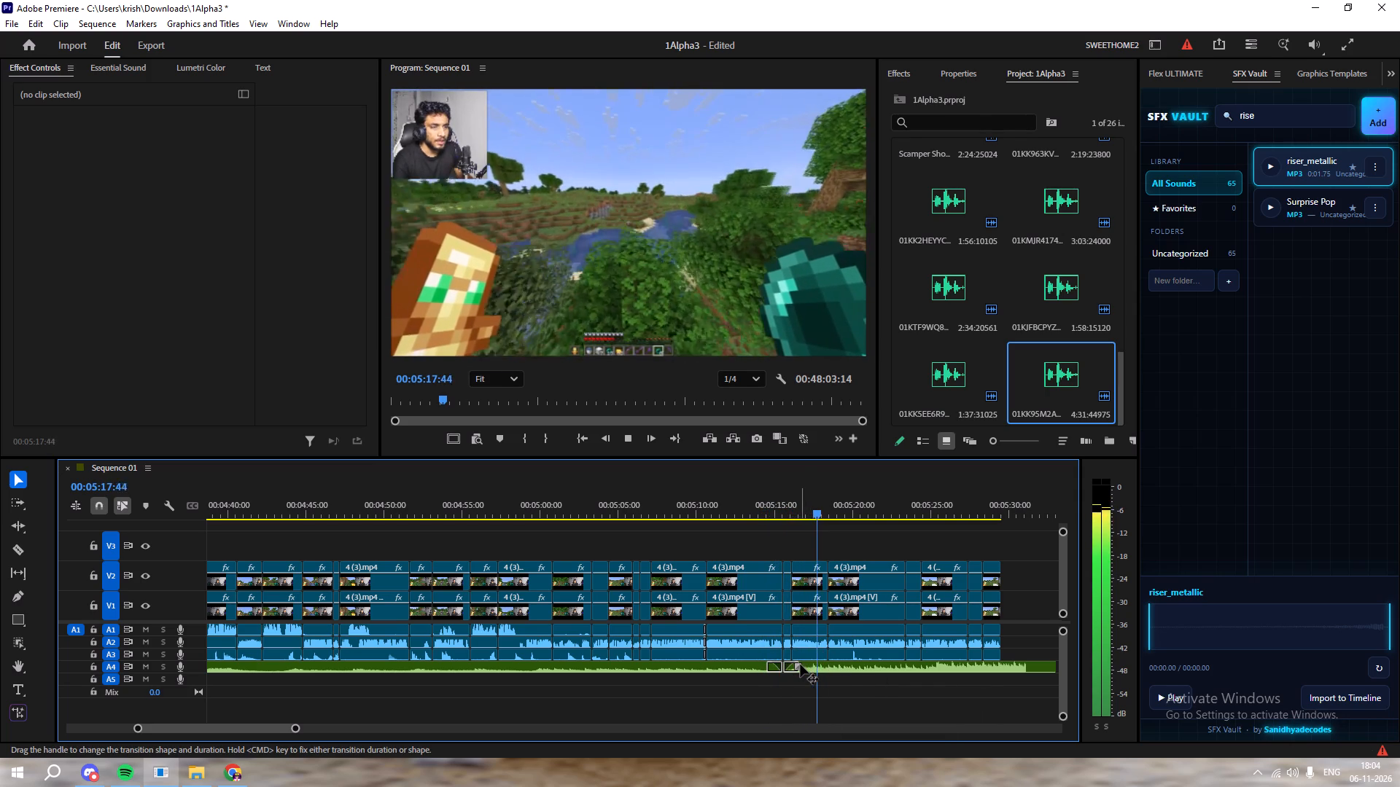
Lower the calm track's clip volume and listen to it through the end of the section near 00:05:29.
click(844, 667)
click(954, 69)
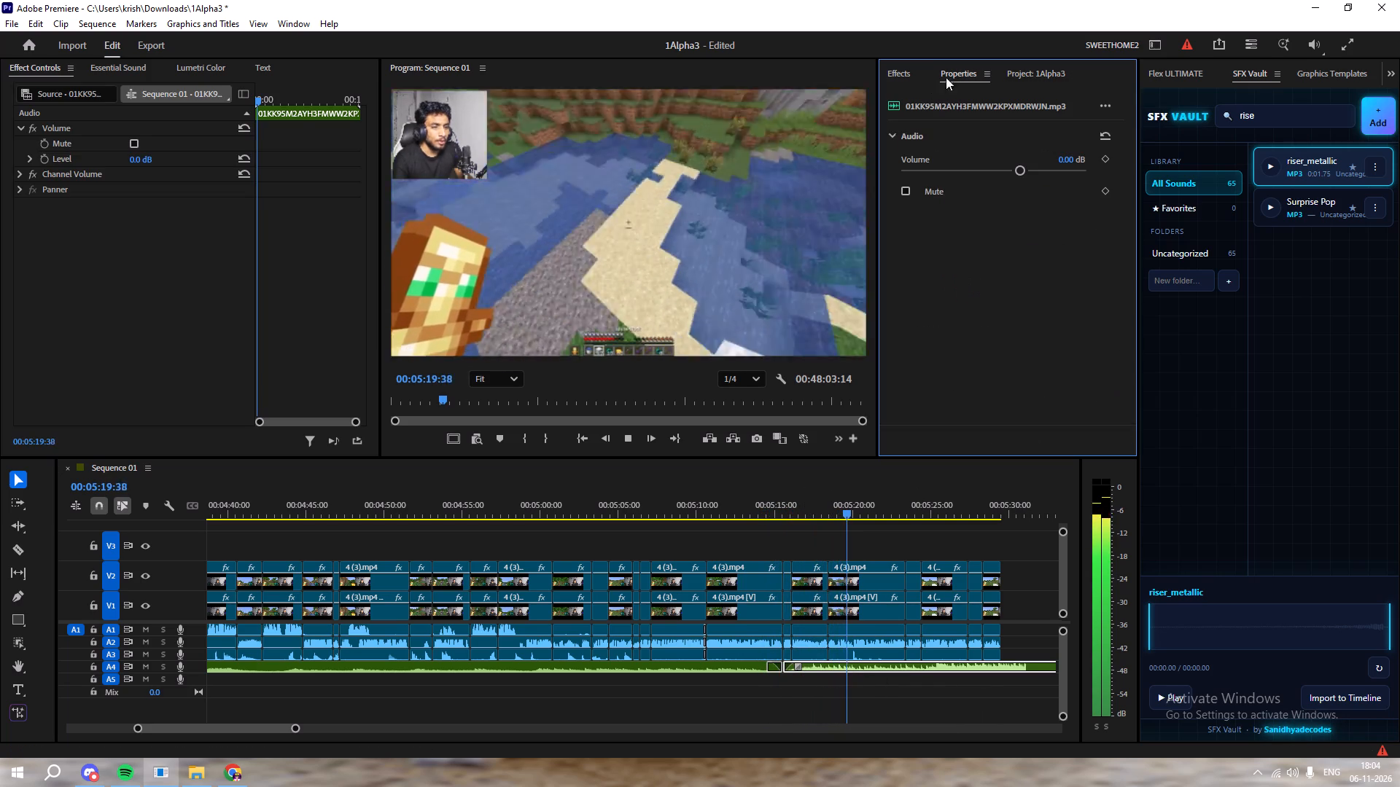
drag(1013, 171, 967, 175)
click(937, 538)
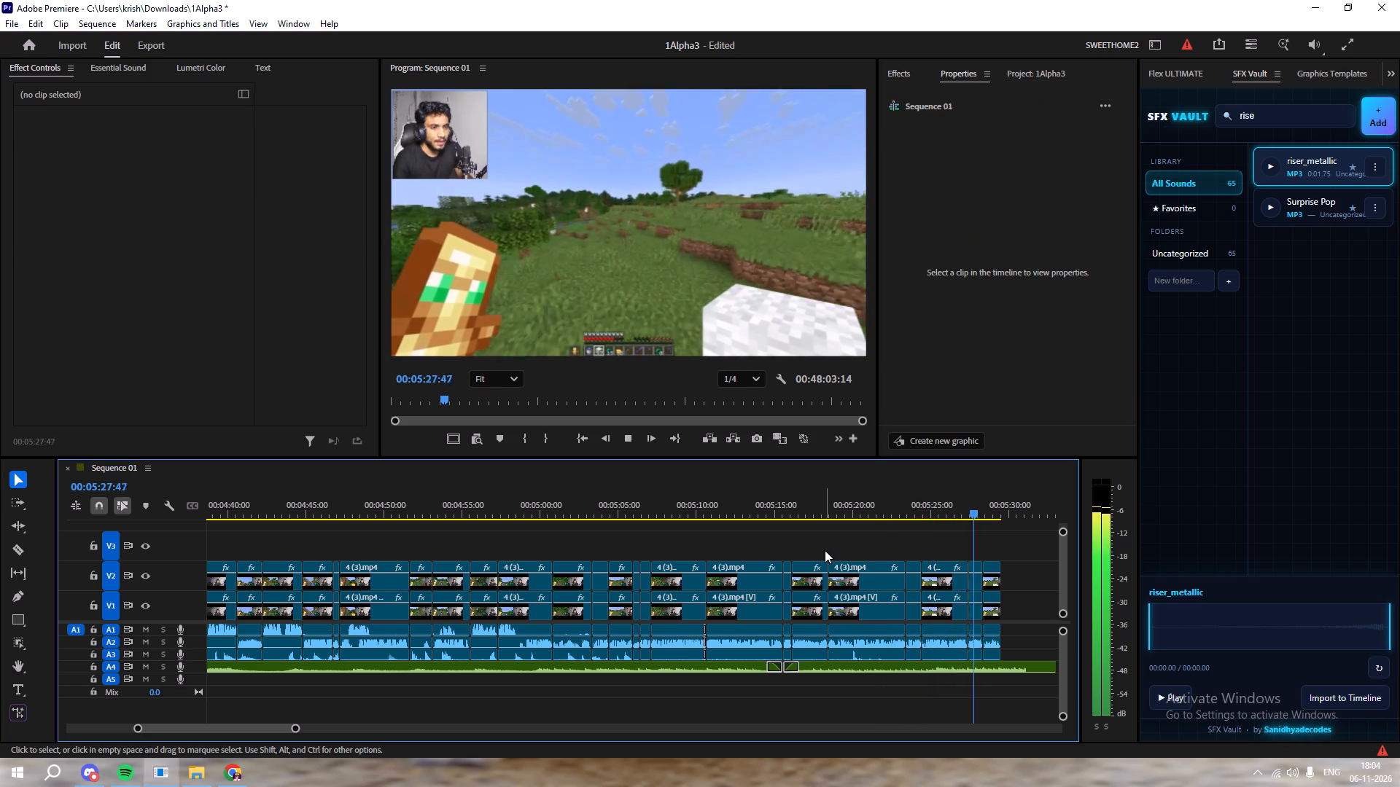
key(space)
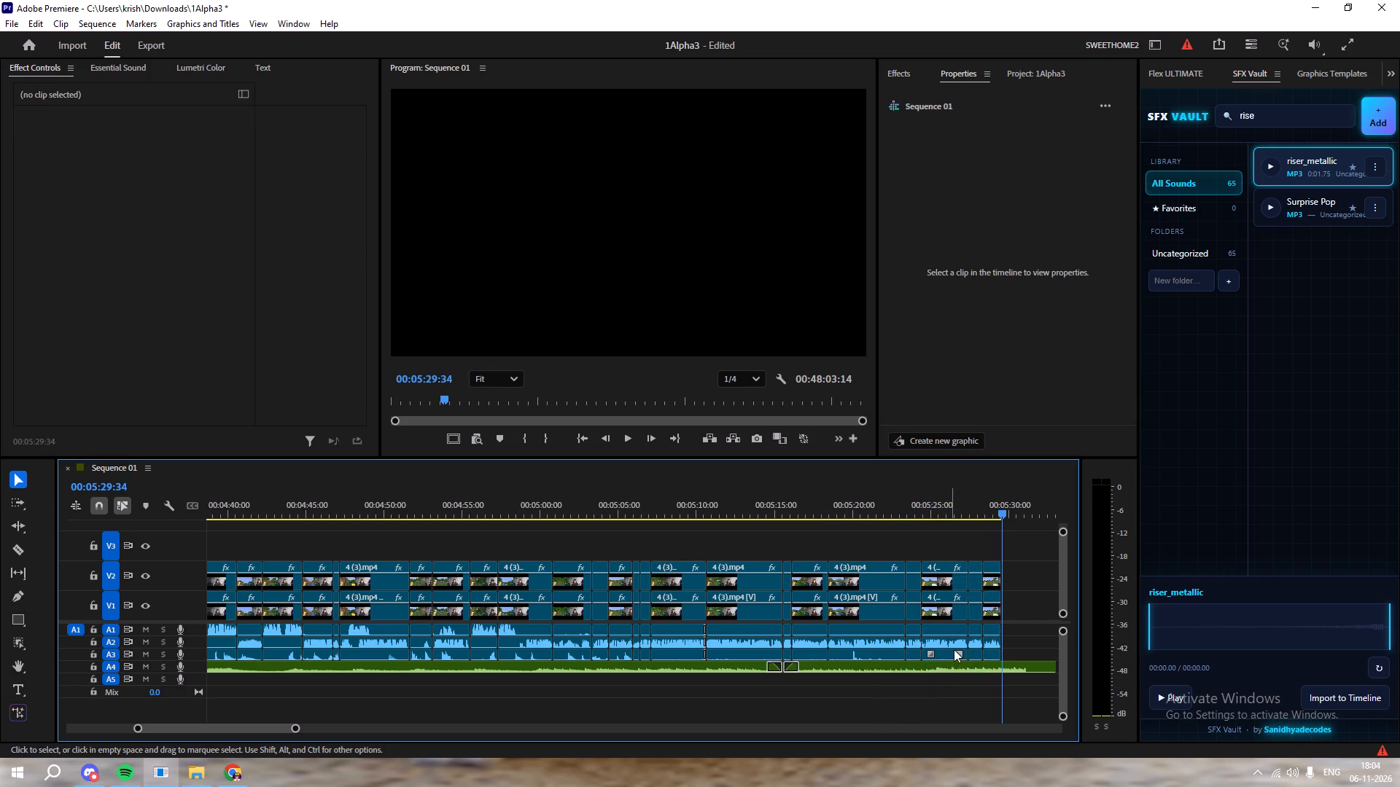
key(space)
Split the calm track on A4 where the video section ends near 00:05:29 and delete the excess music after it.
drag(1017, 504, 996, 514)
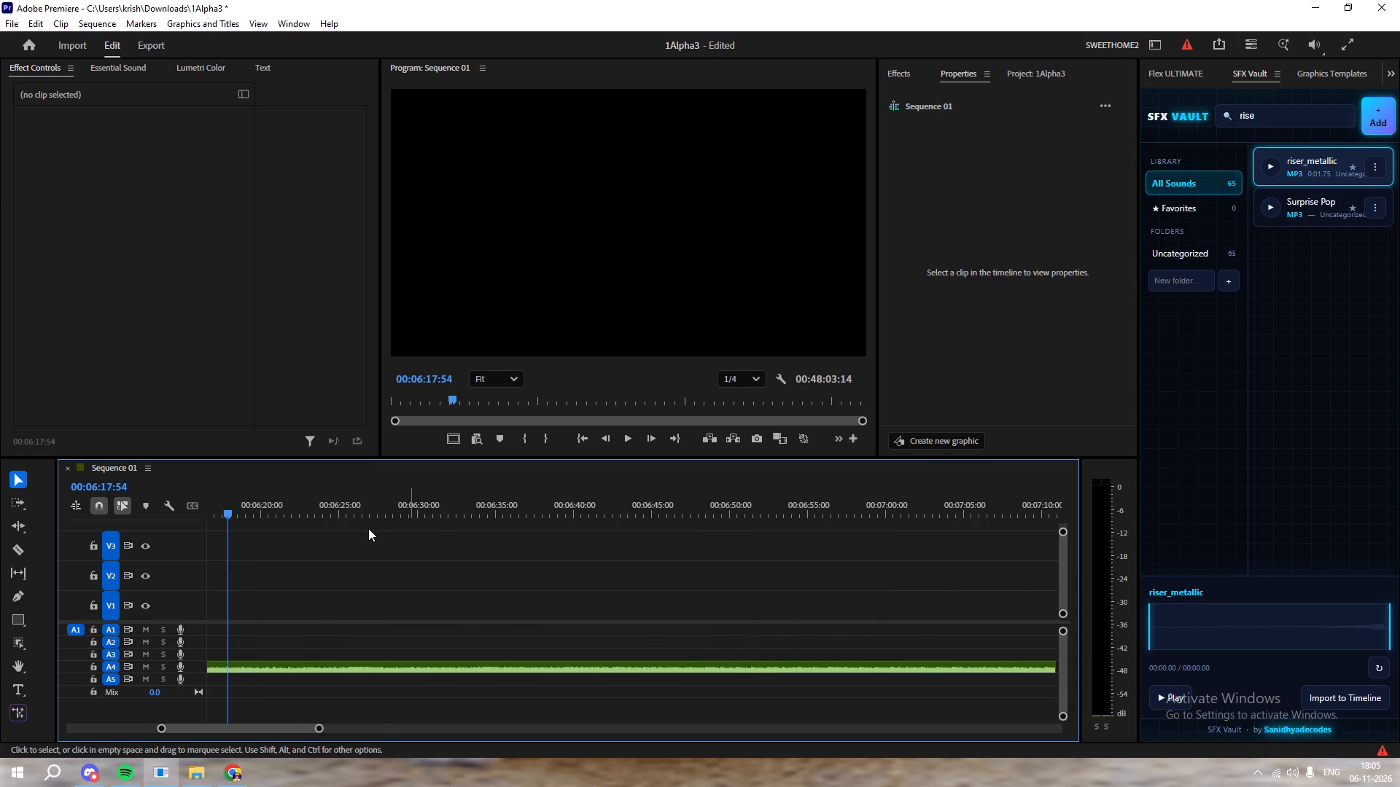
drag(296, 498, 671, 539)
key(c)
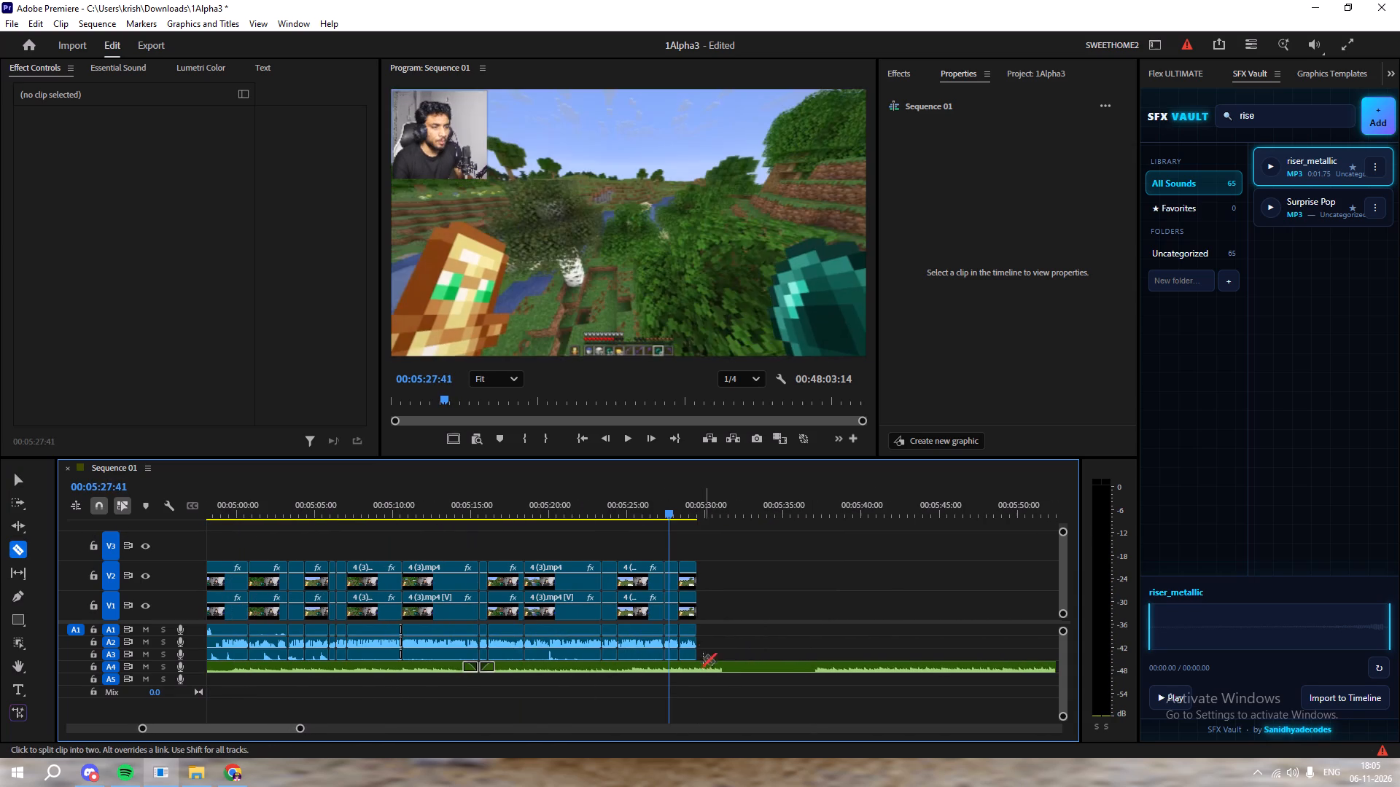
click(697, 667)
key(v)
click(732, 664)
key(Delete)
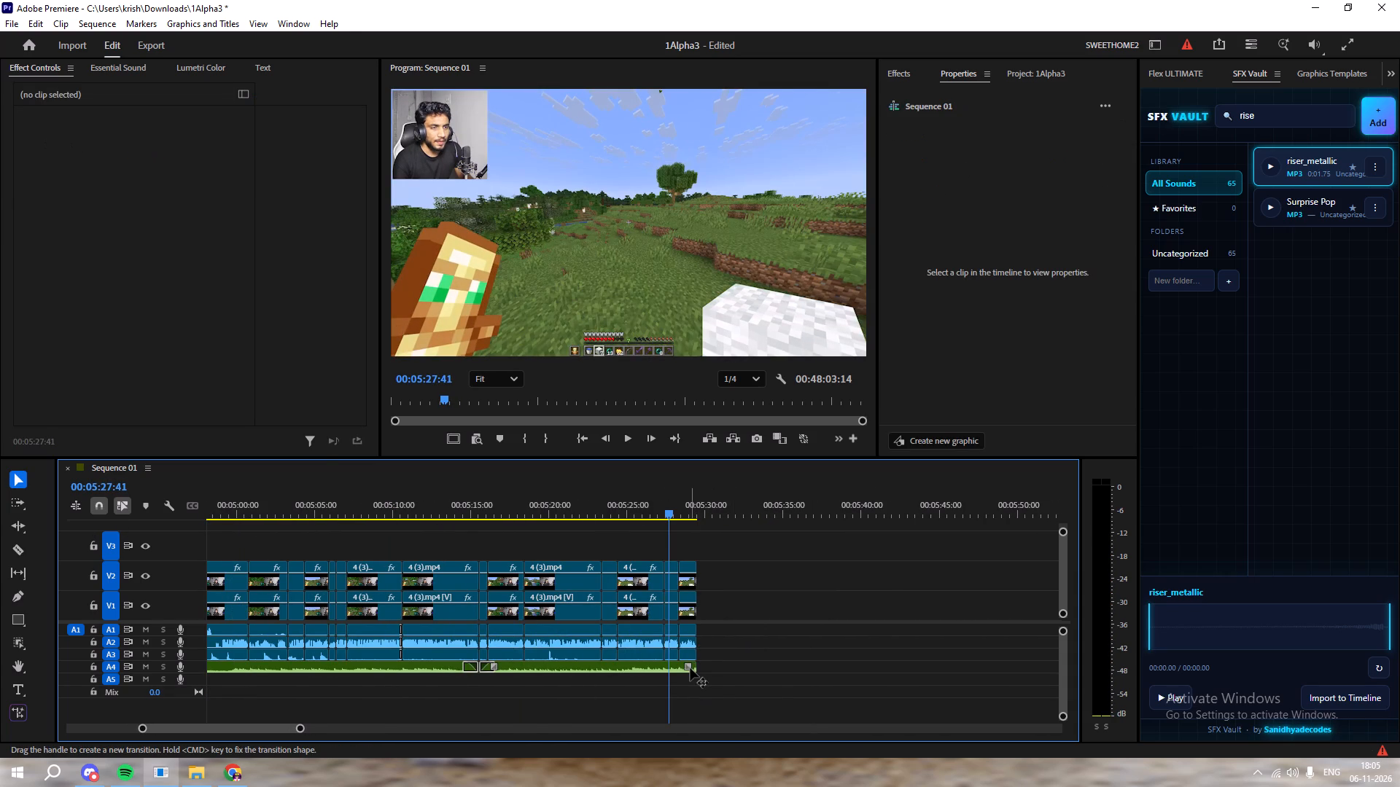
Add a fade-out of about 2 seconds to the end of the calm track, preview the ending and save the project.
drag(690, 667, 666, 670)
drag(656, 501, 460, 533)
key(space)
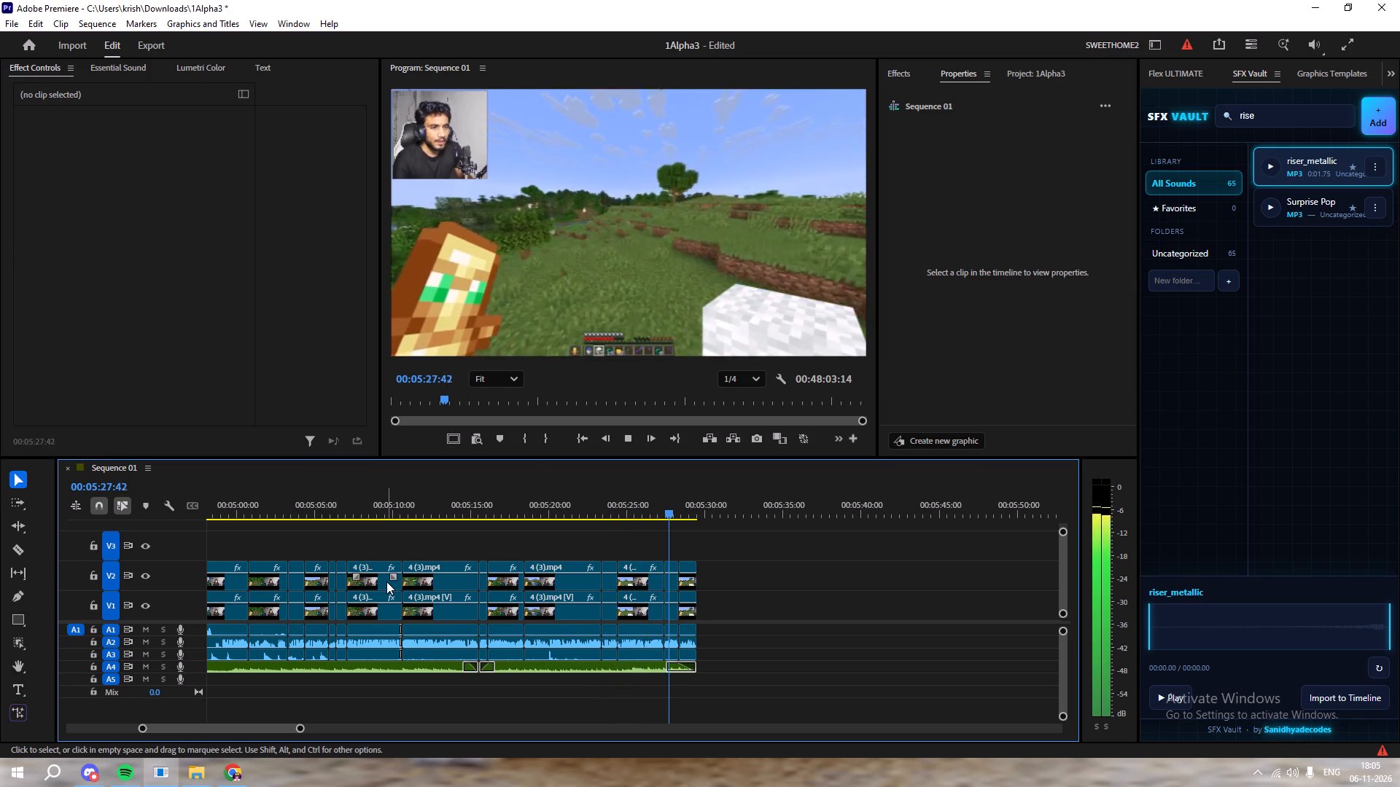
key(space)
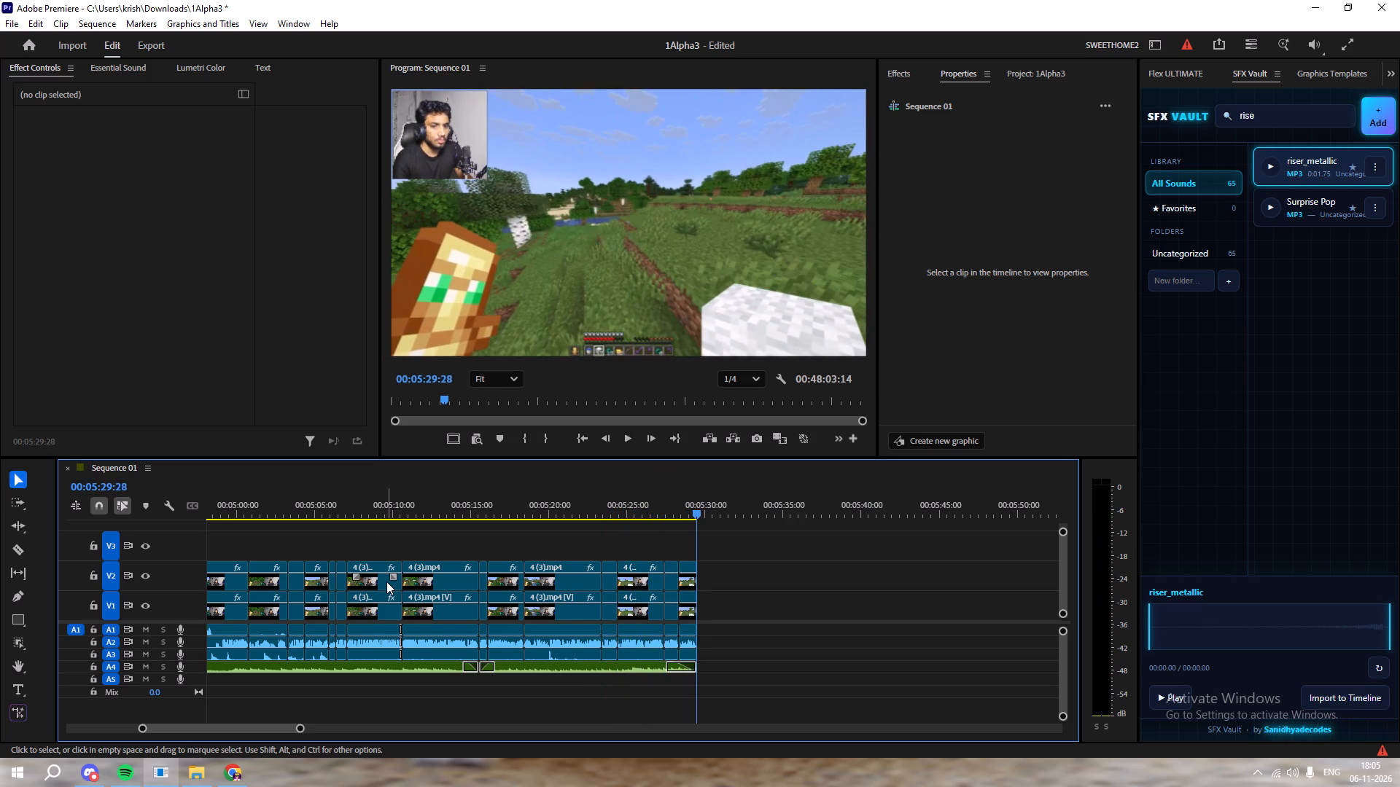
key(ctrl+s)
Play the opening of the next video section, around 00:08:00, to judge what background music it needs.
alt+scroll(796, 567, down, 19)
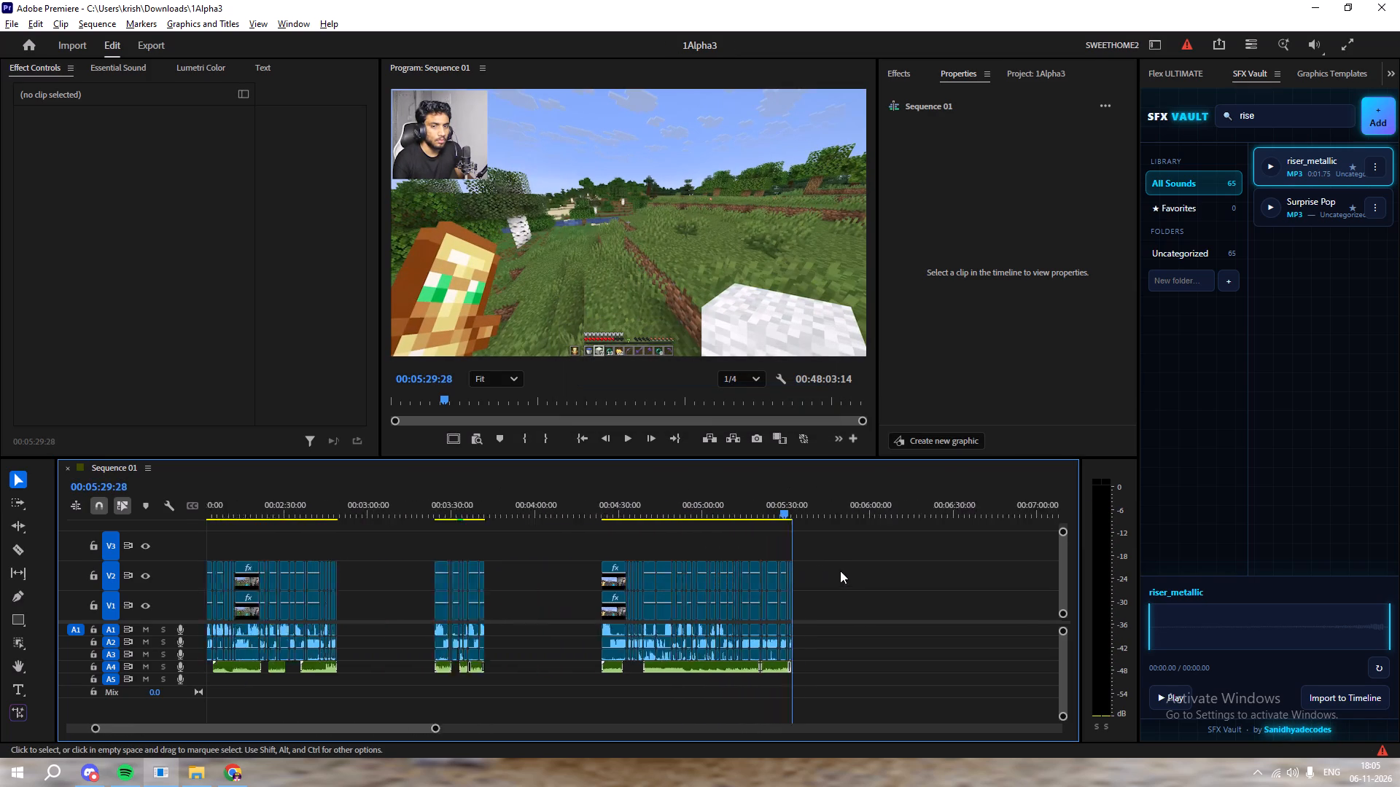
drag(816, 506, 724, 550)
key(space)
alt+scroll(744, 626, up, 11)
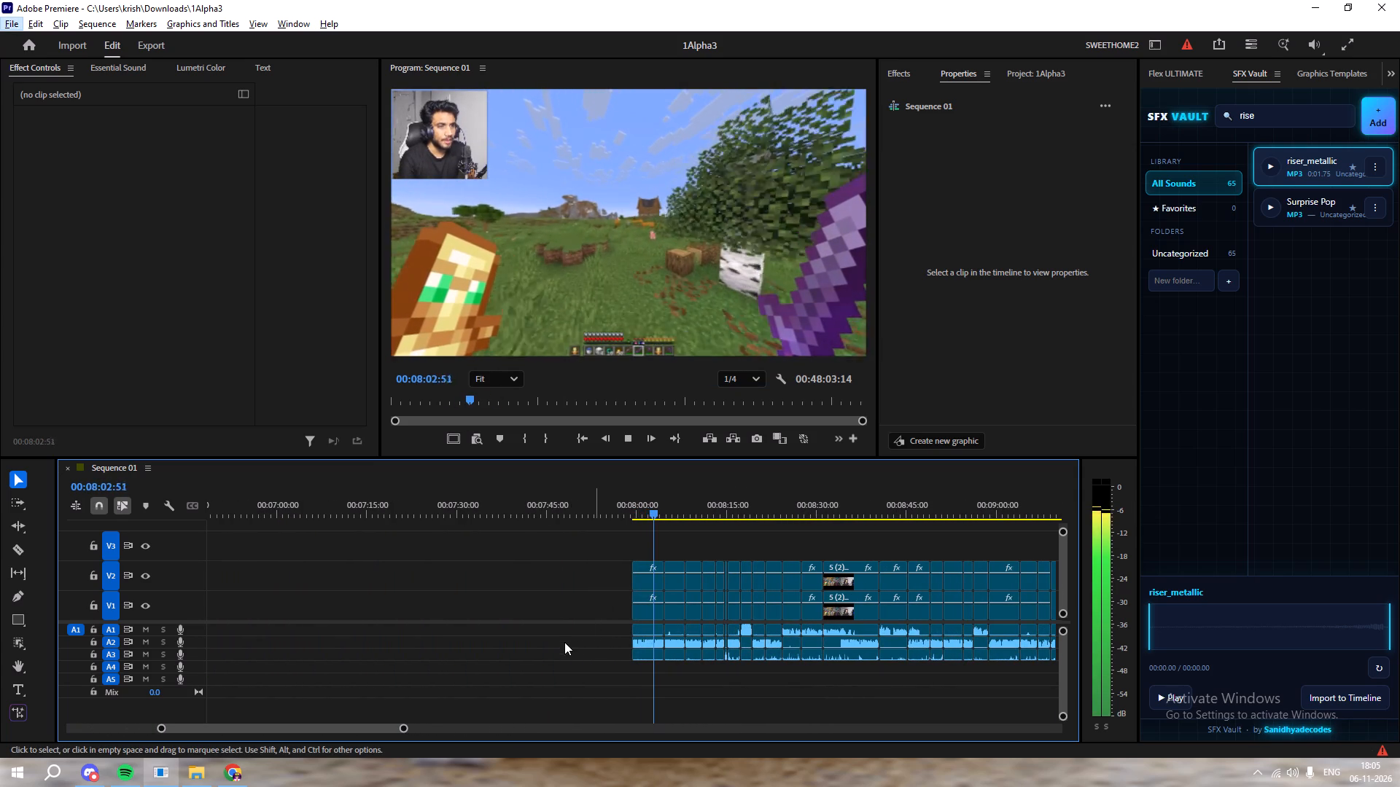
key(space)
click(184, 780)
click(590, 622)
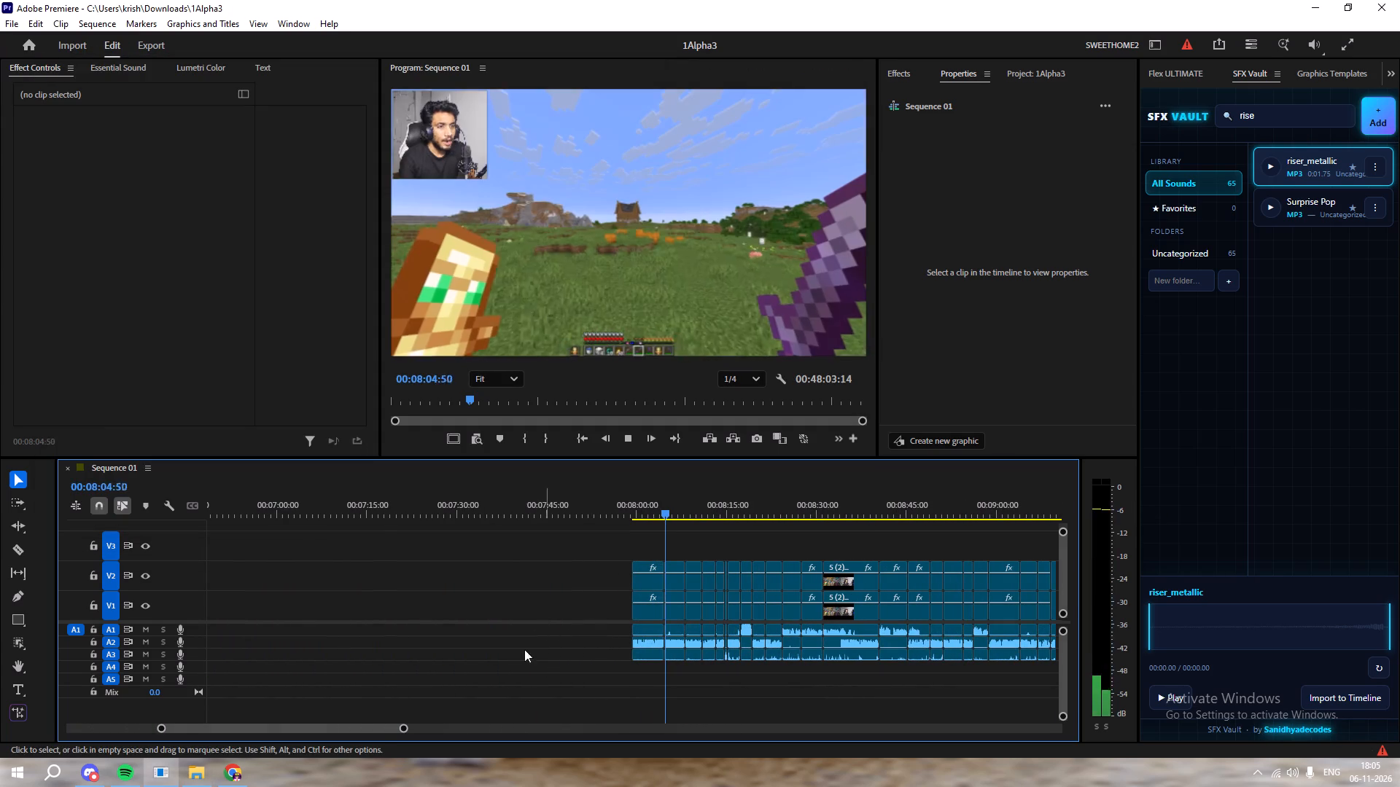
key(space)
Try to play The Fly Guy Five - Having Fun from the Bgm's pack folder, and save the project.
click(198, 781)
double_click(250, 376)
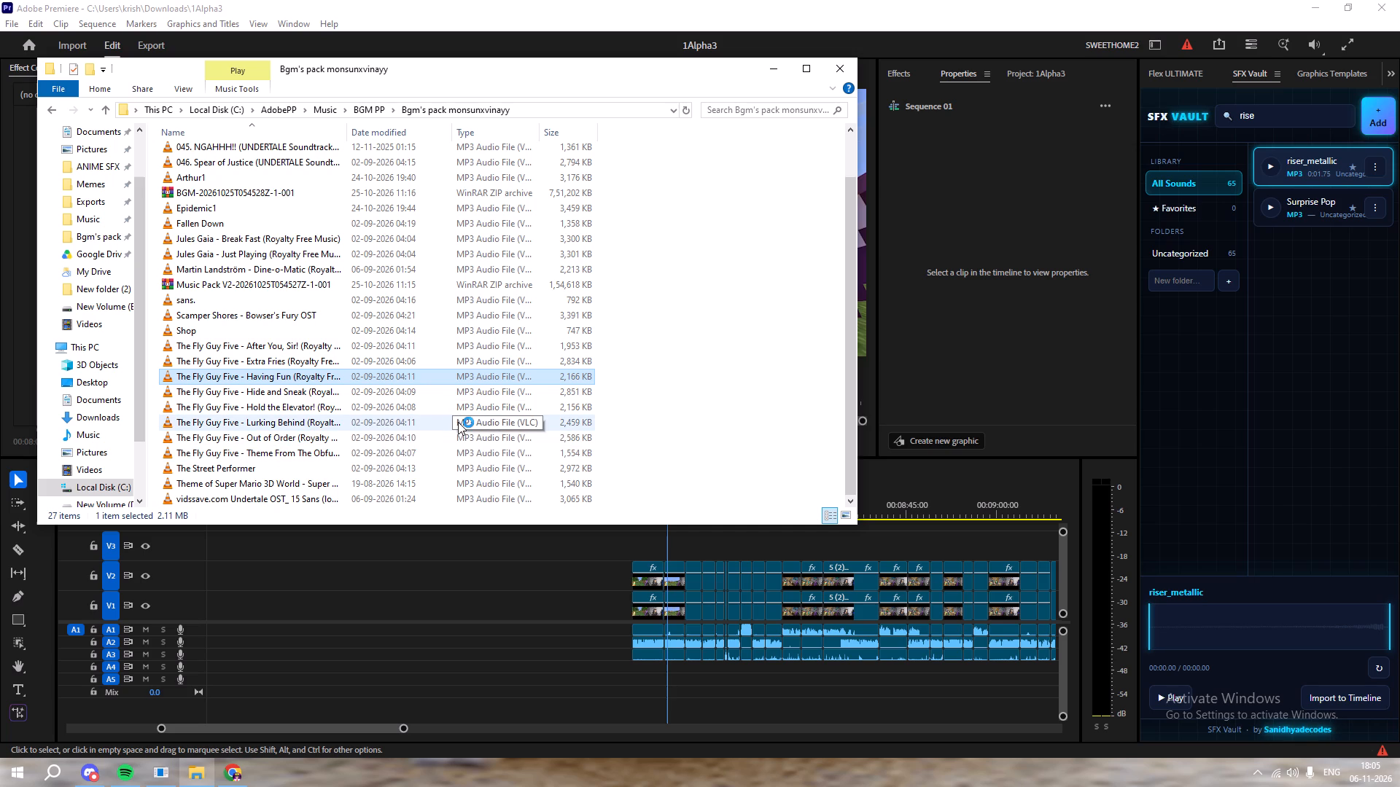
click(422, 597)
key(ctrl+s)
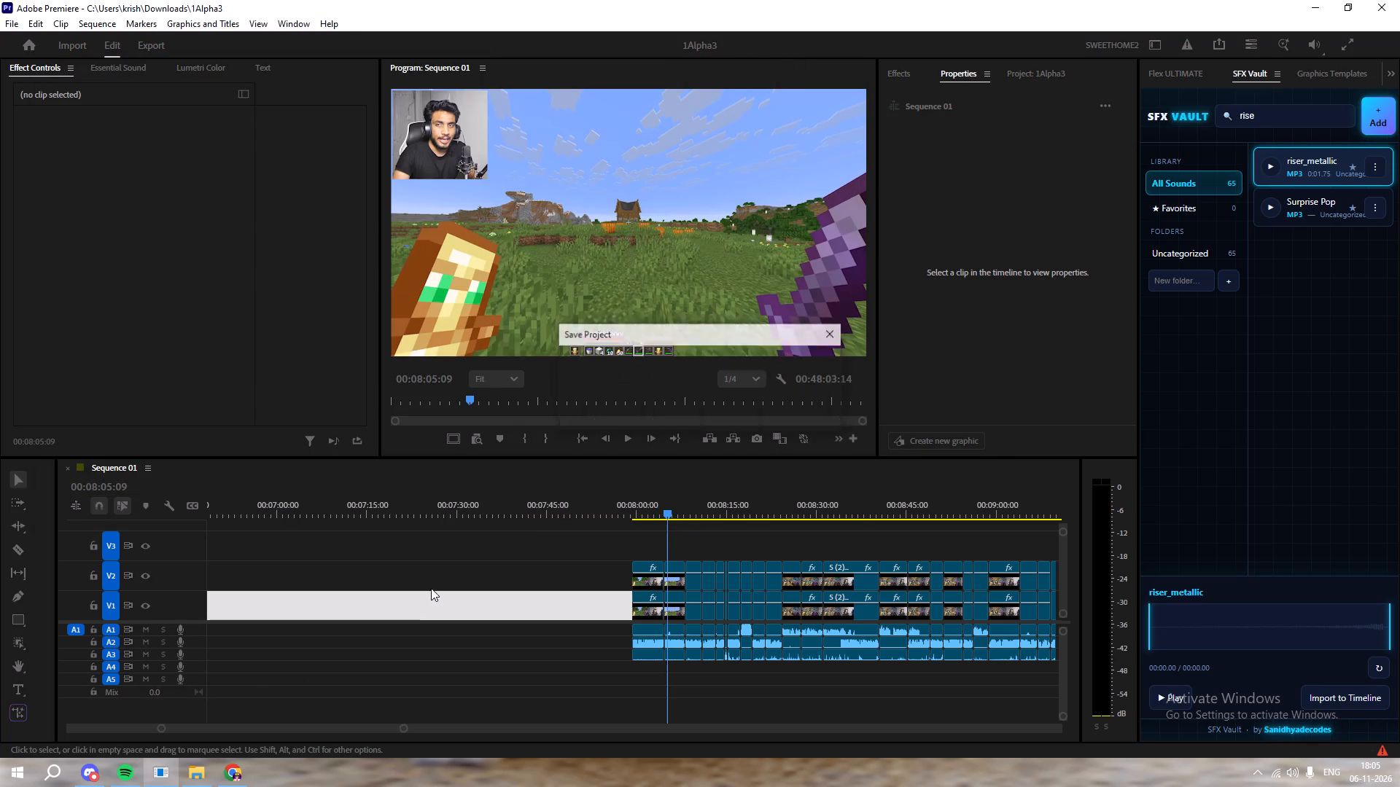
click(491, 556)
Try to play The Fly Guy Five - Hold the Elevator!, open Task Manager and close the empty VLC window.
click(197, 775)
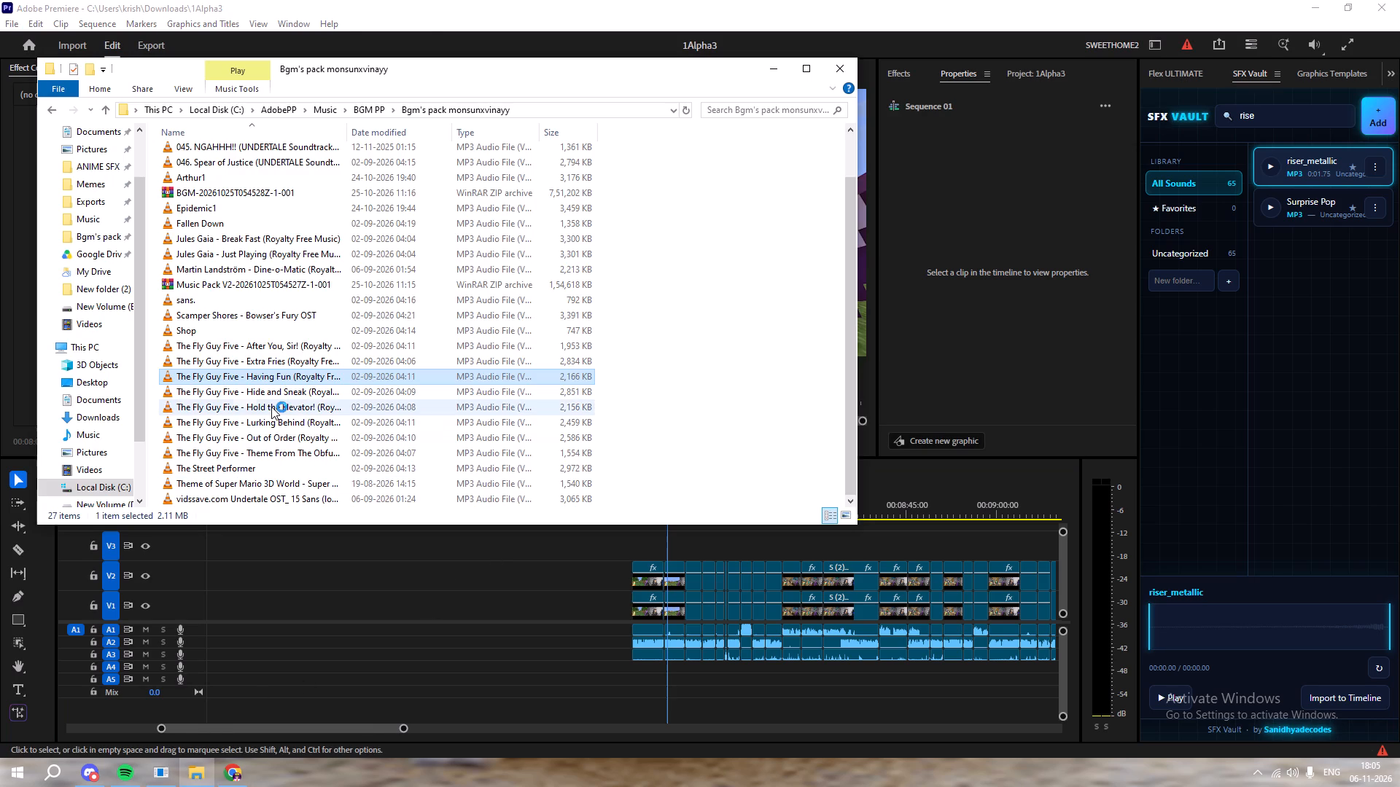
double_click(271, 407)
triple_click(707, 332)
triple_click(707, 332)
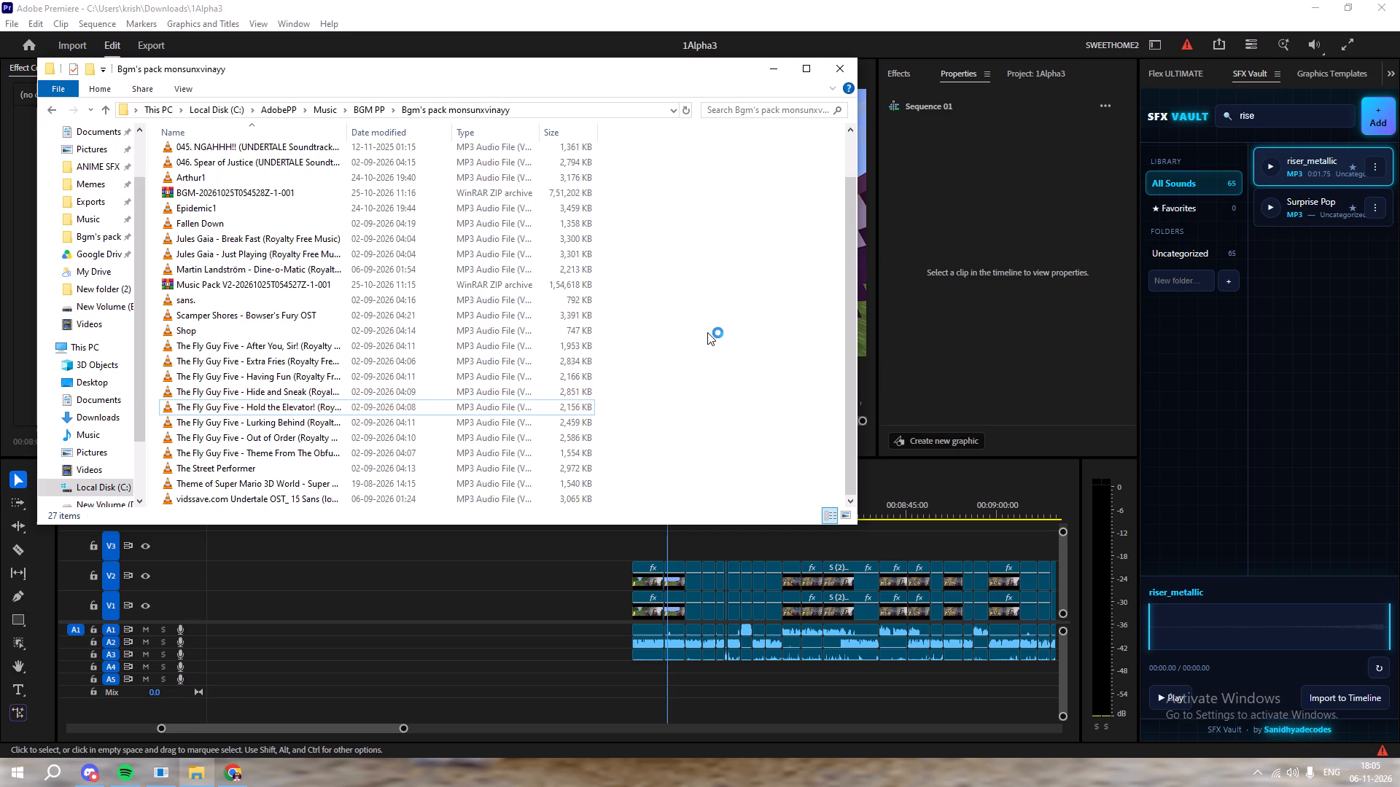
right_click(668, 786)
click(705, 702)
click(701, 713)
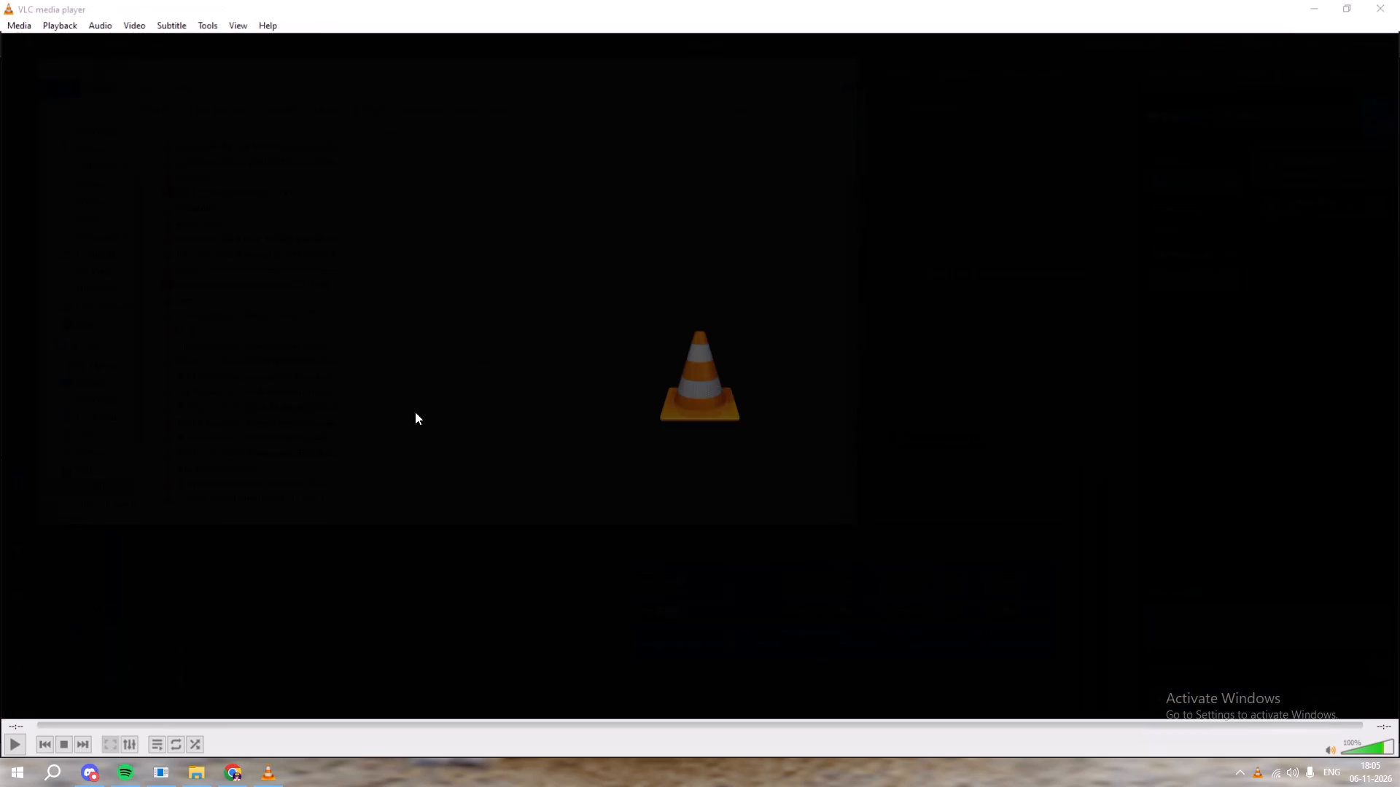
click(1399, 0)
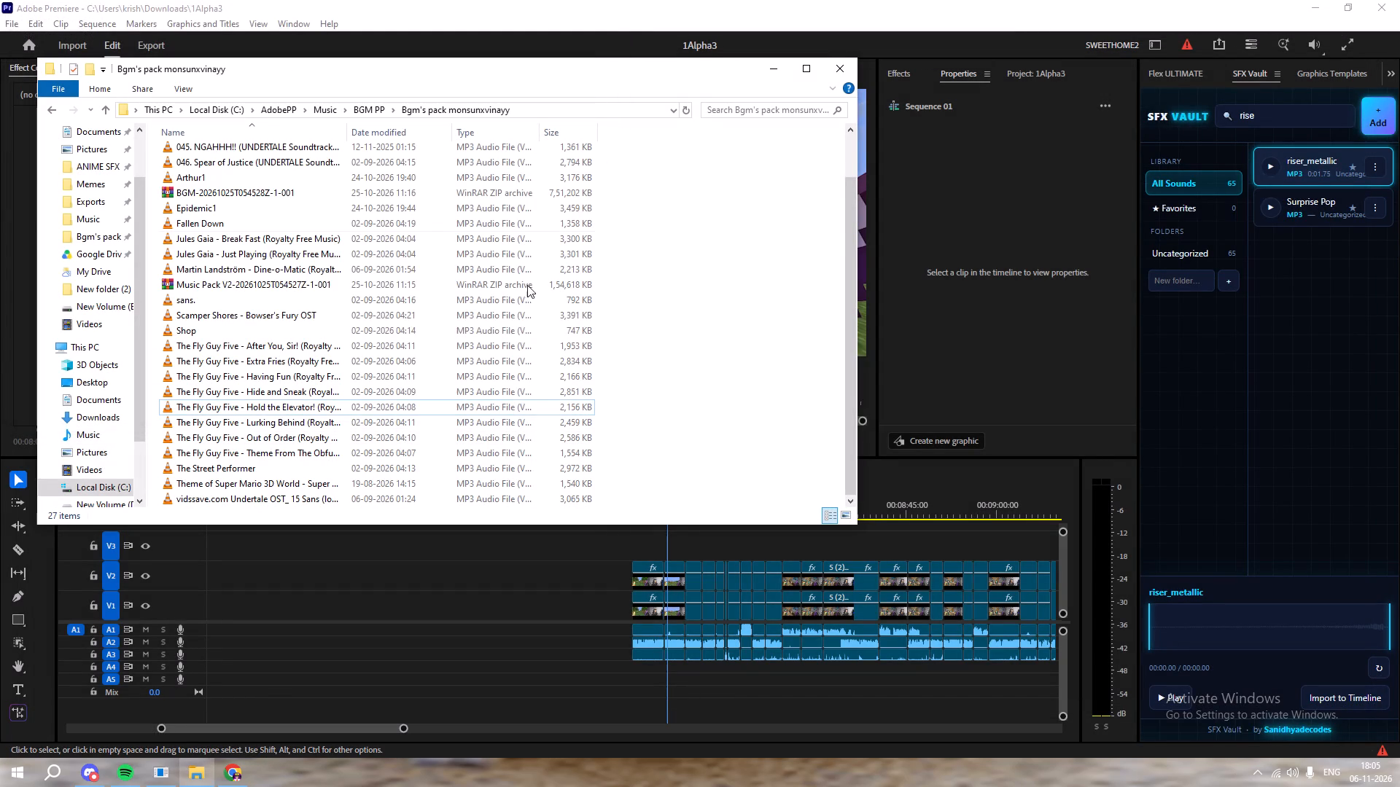
Sample Hold the Elevator! and Hide and Sneak by The Fly Guy Five in VLC, closing the player after each.
scroll(261, 190, up, 5)
scroll(257, 259, down, 2)
double_click(252, 407)
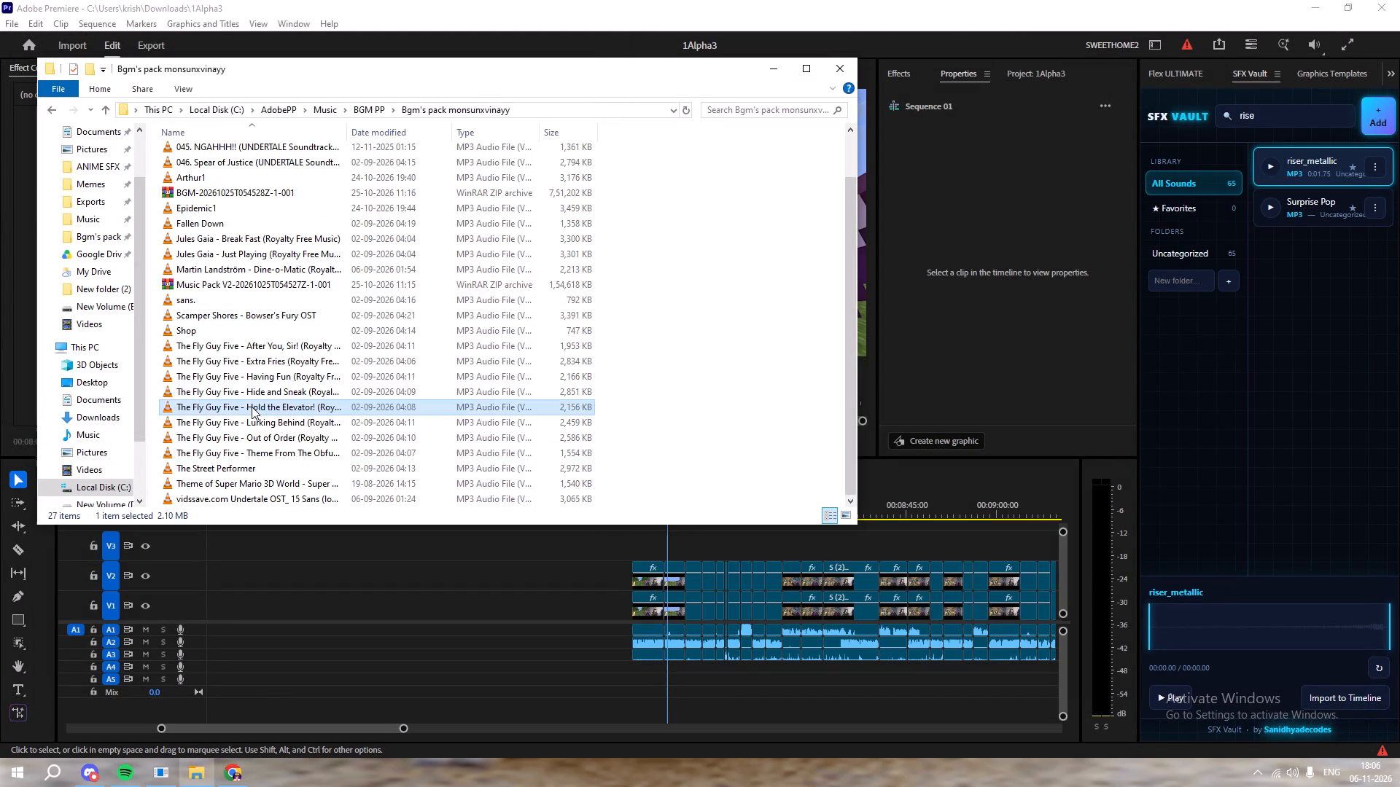
click(1378, 1)
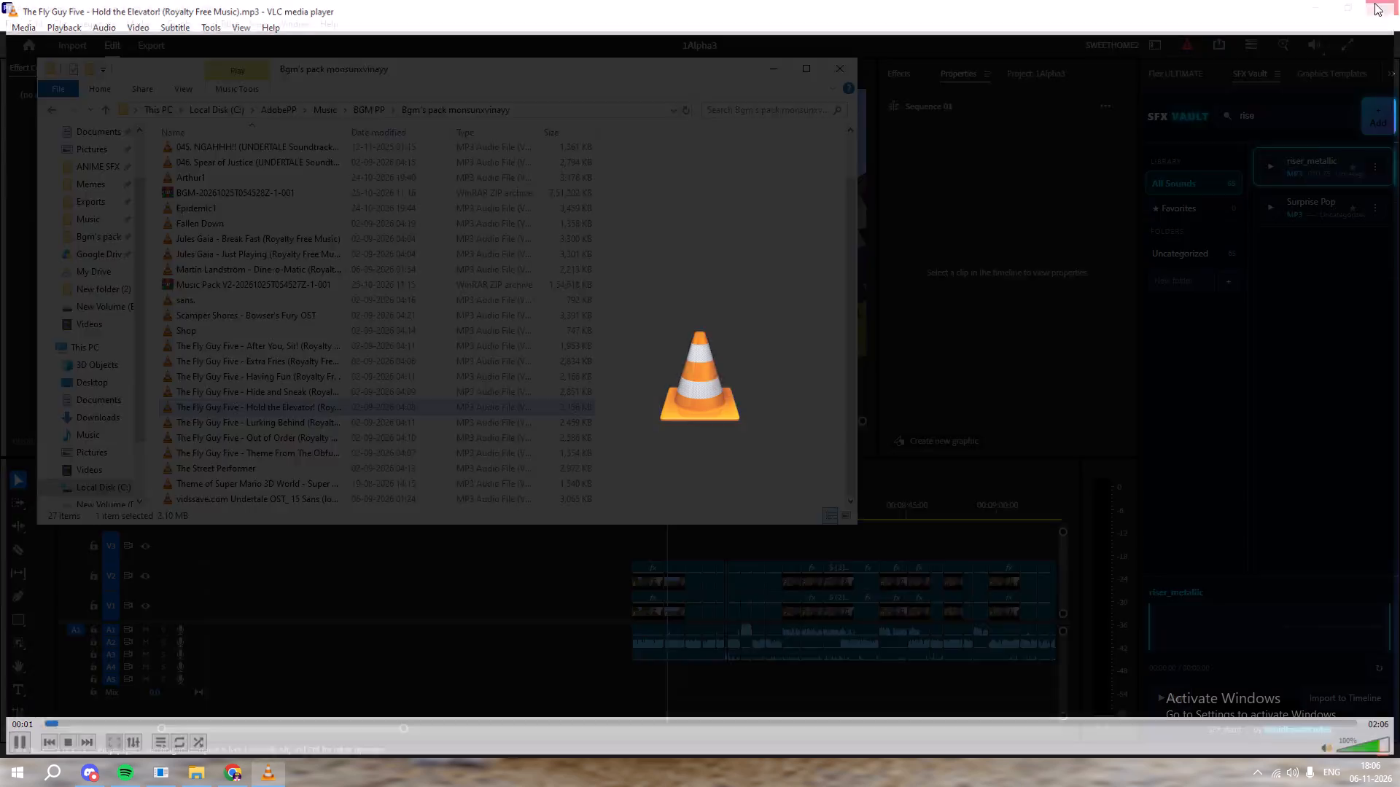
click(288, 401)
double_click(290, 395)
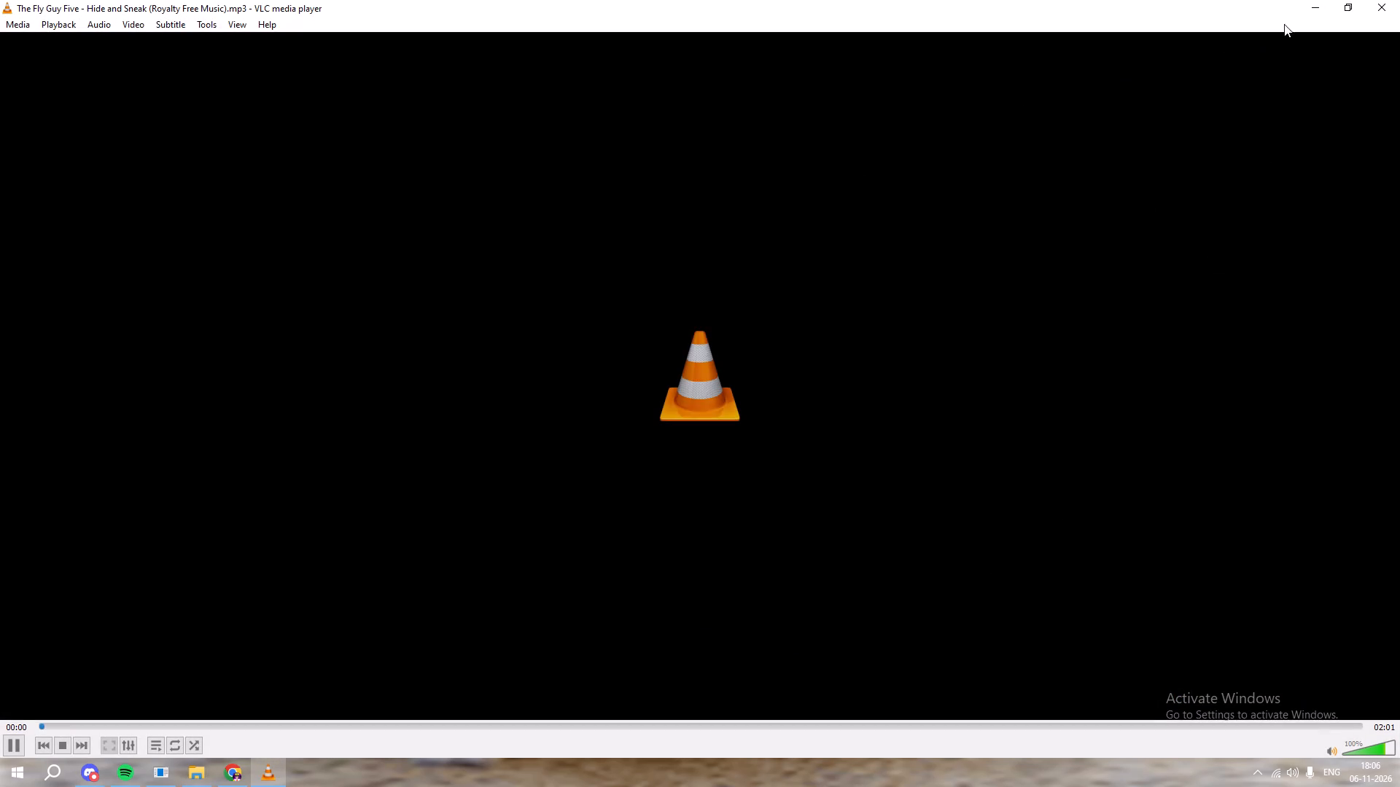
click(1388, 4)
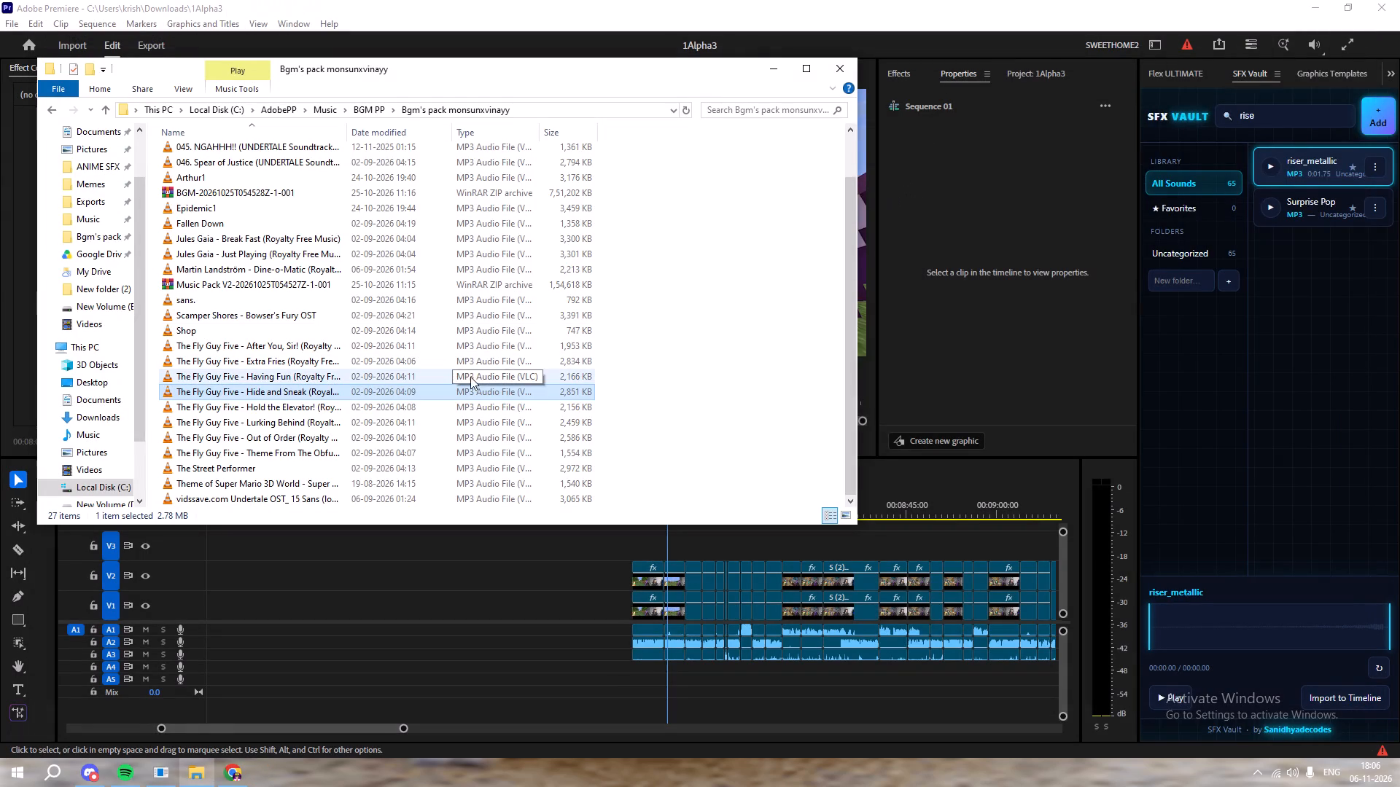
Place The Fly Guy Five - Hide and Sneak on A4 at the section start near 00:07:59 and check playback from 00:07:58:44.
drag(468, 393, 637, 668)
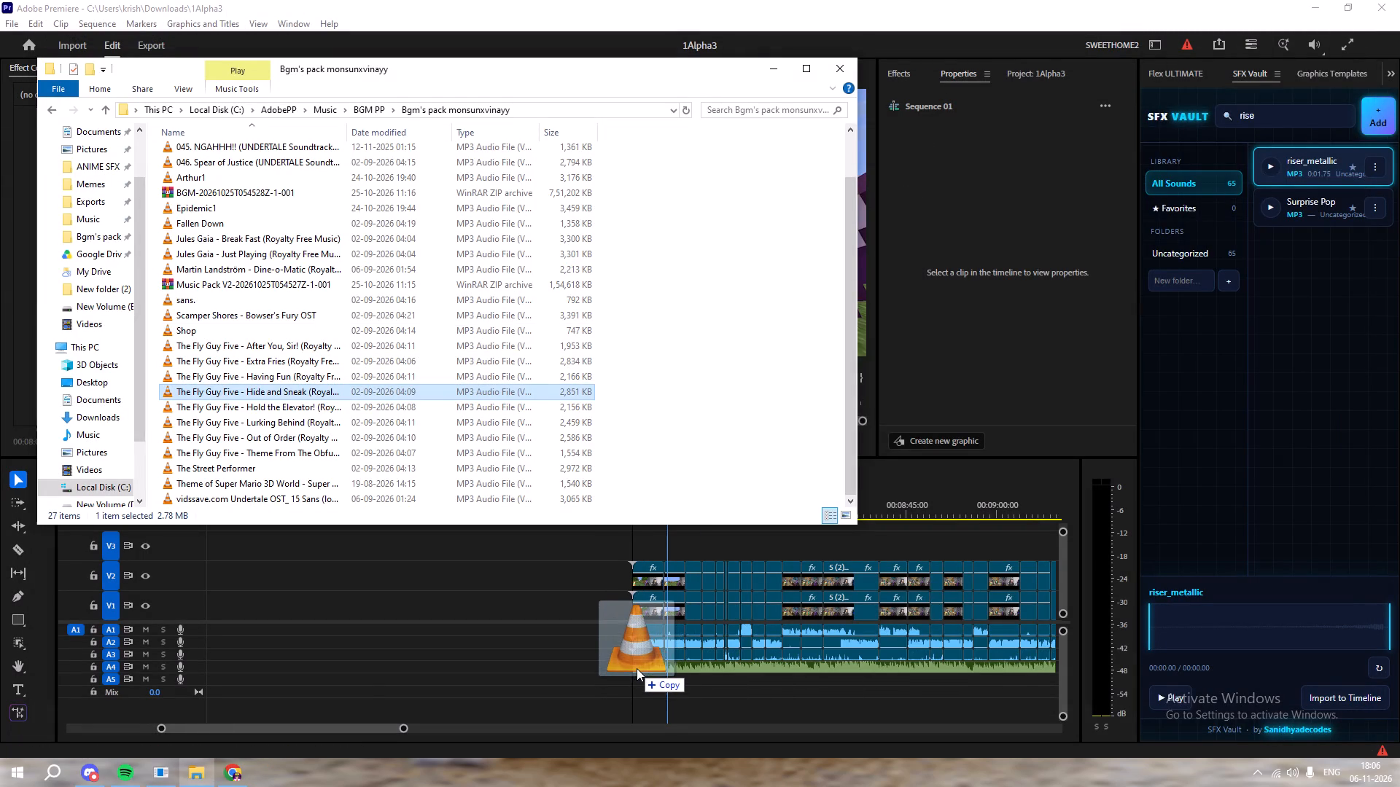
drag(637, 668, 637, 667)
click(774, 77)
click(647, 528)
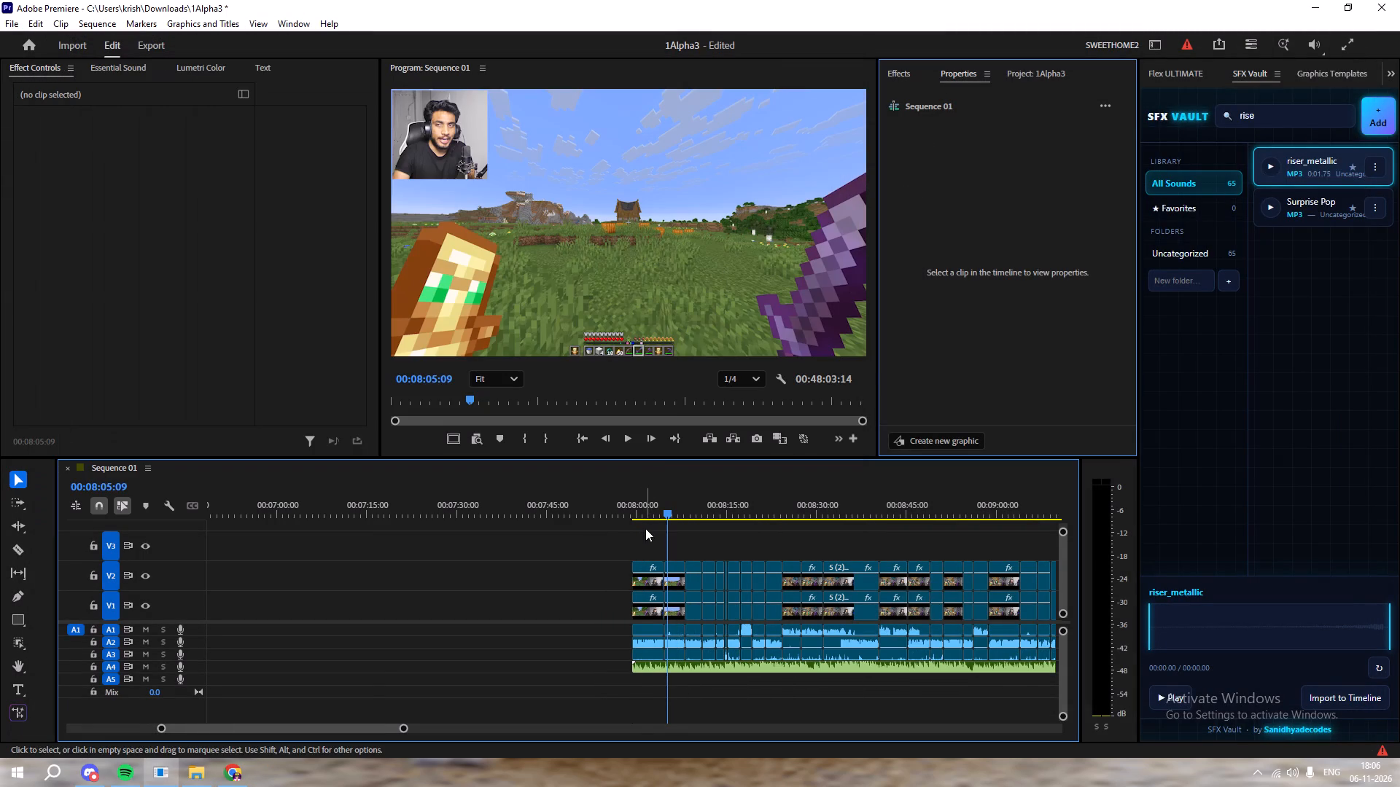
drag(647, 506, 629, 514)
key(space)
key(space)
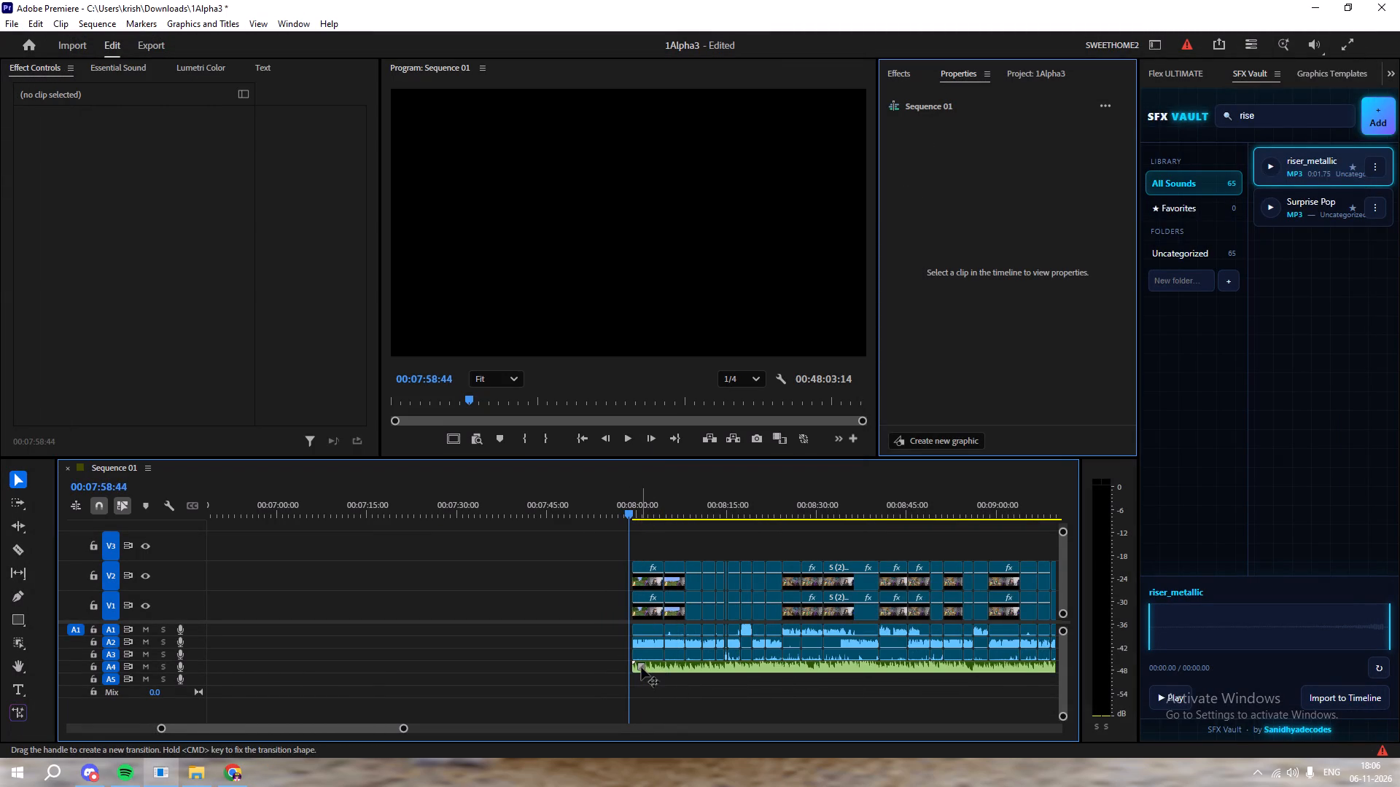
Lower the Hide and Sneak music clip on A4 to -11.55 dB while listening to the section.
click(642, 666)
key(space)
alt+scroll(676, 576, up, 3)
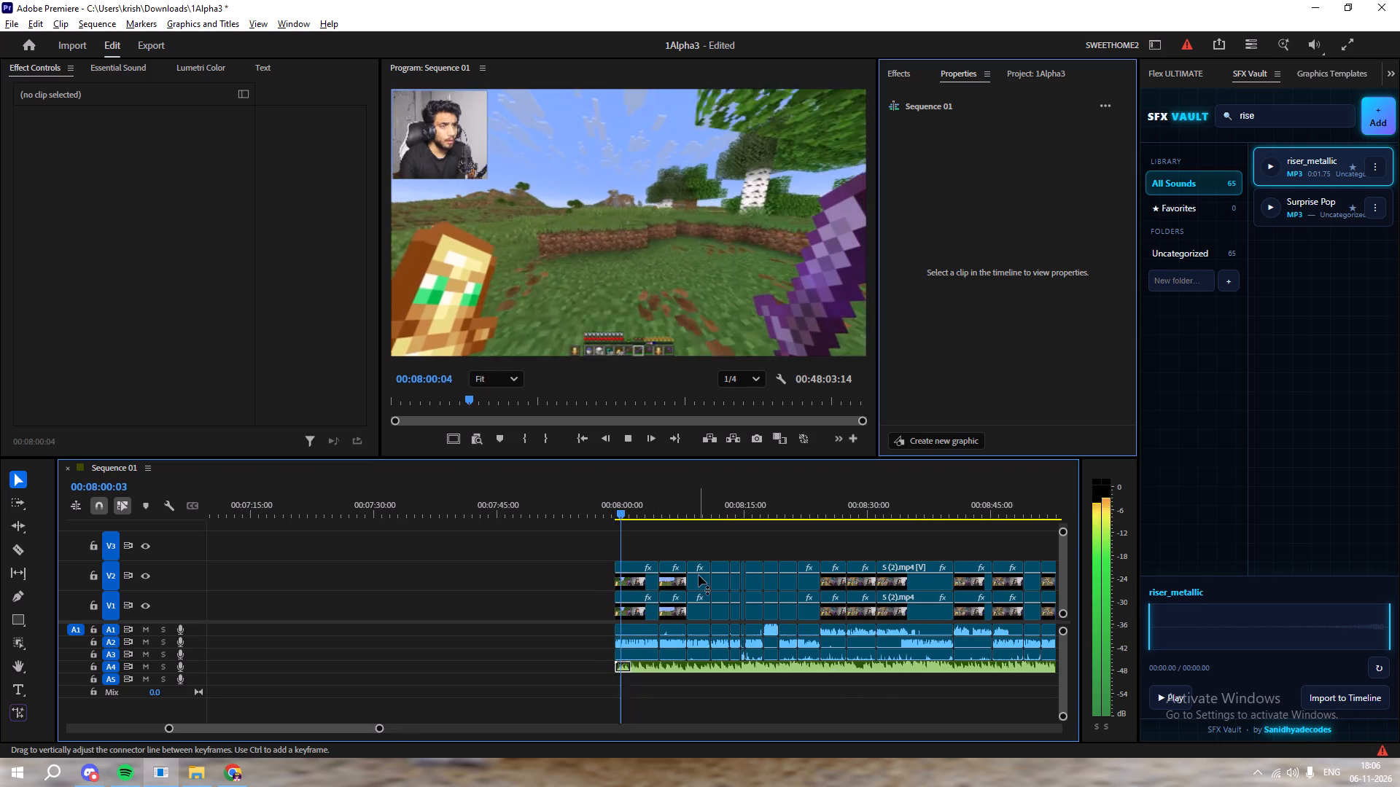
alt+scroll(699, 575, up, 1)
click(687, 668)
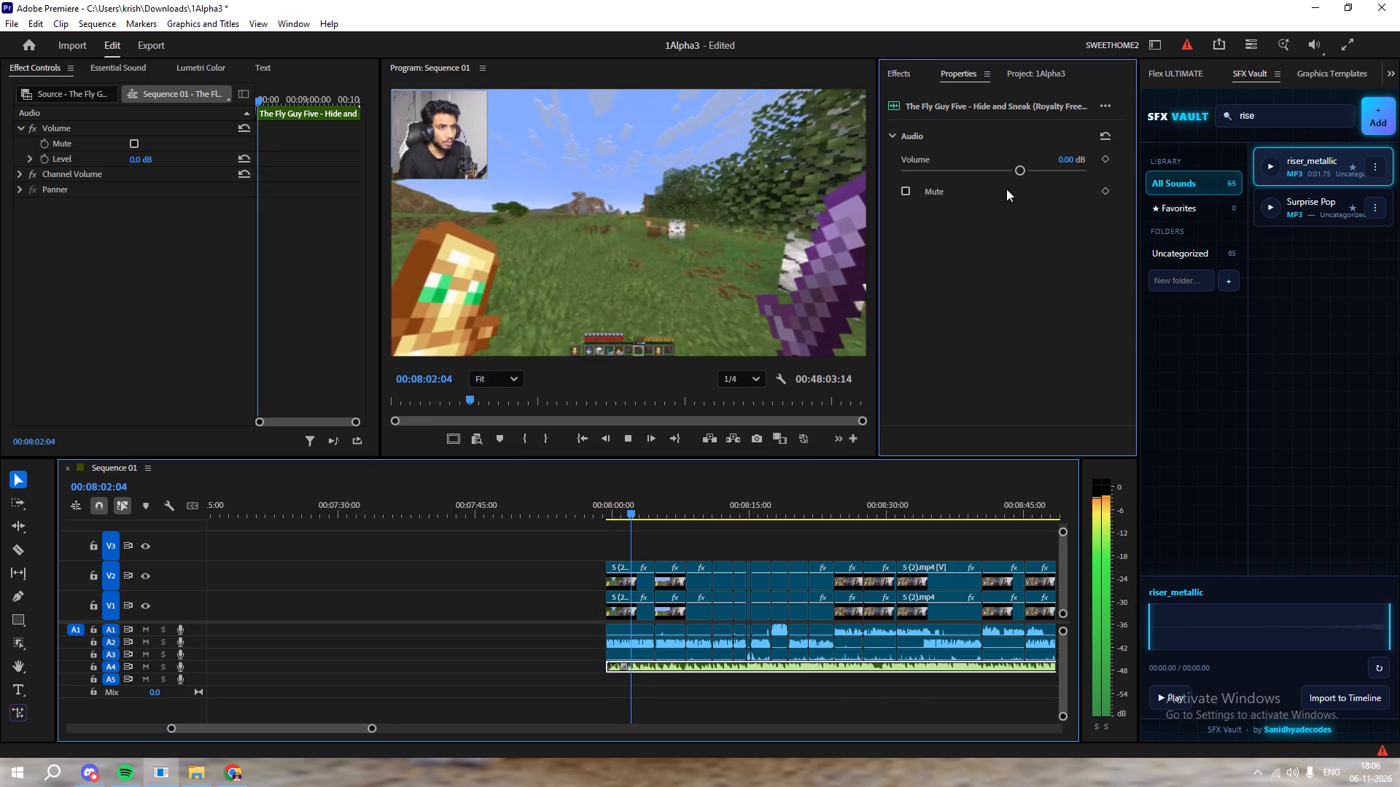
drag(1015, 165, 980, 176)
click(744, 541)
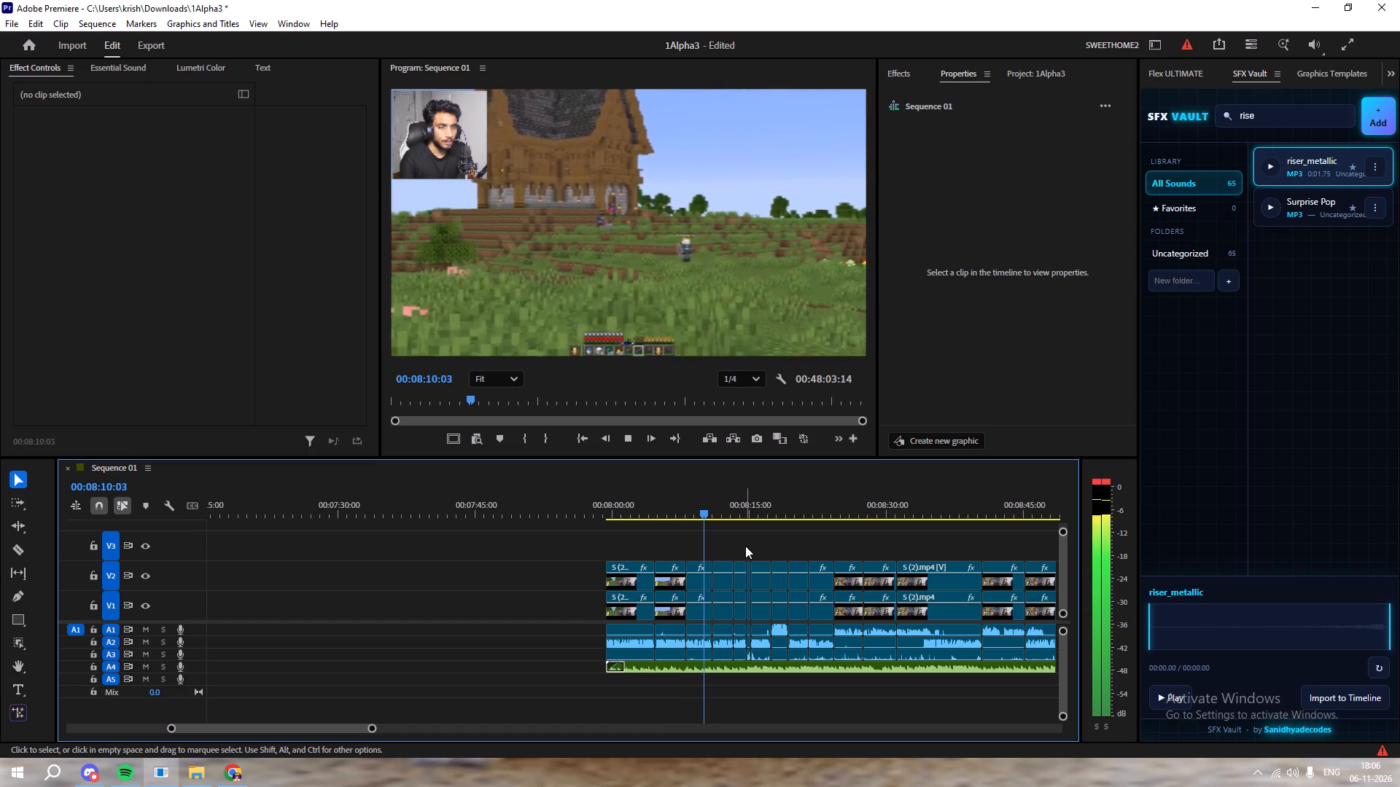
click(769, 665)
drag(978, 172, 967, 171)
click(797, 536)
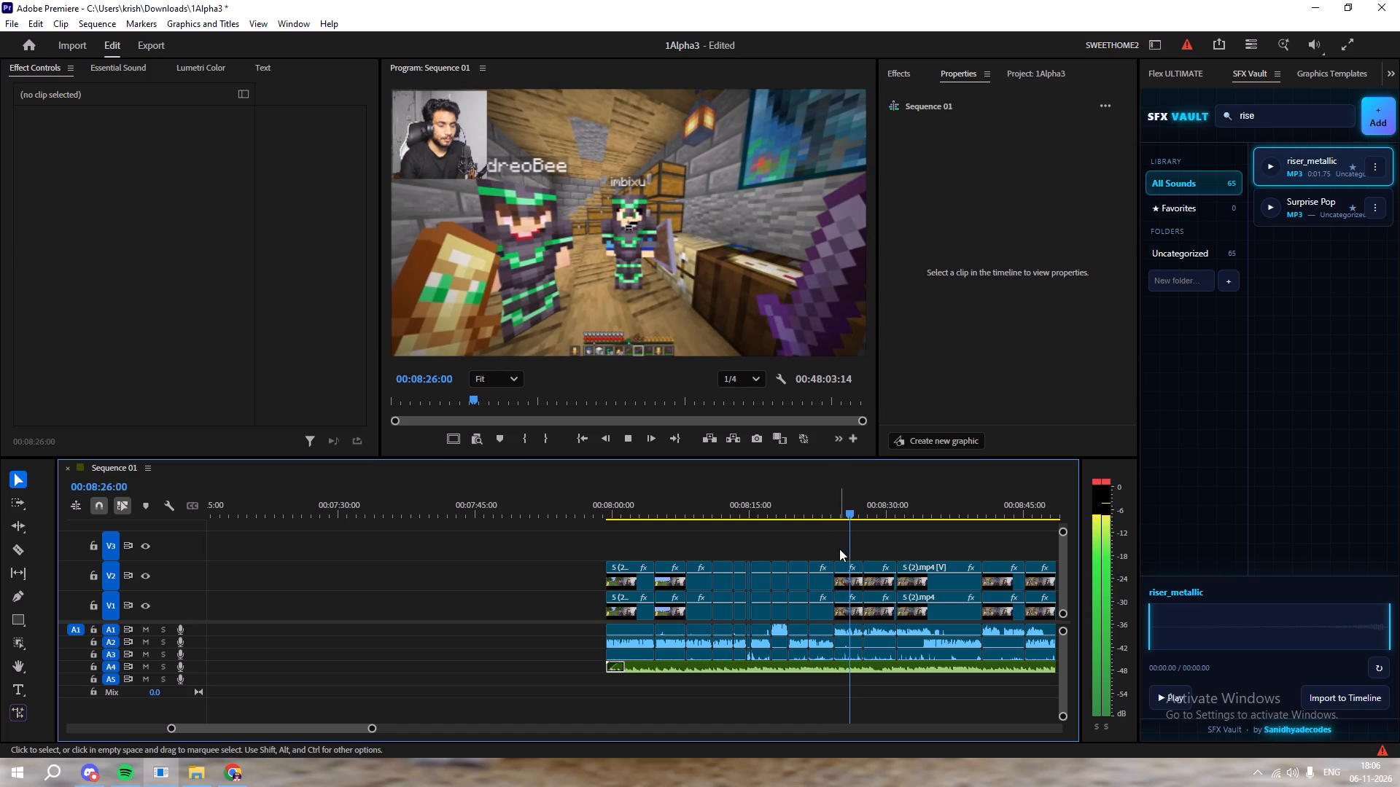
Cut the Hide and Sneak clip on A4 near 00:08:24 and delete the portion after the cut.
key(space)
drag(849, 514, 828, 558)
key(c)
click(835, 669)
key(v)
click(854, 668)
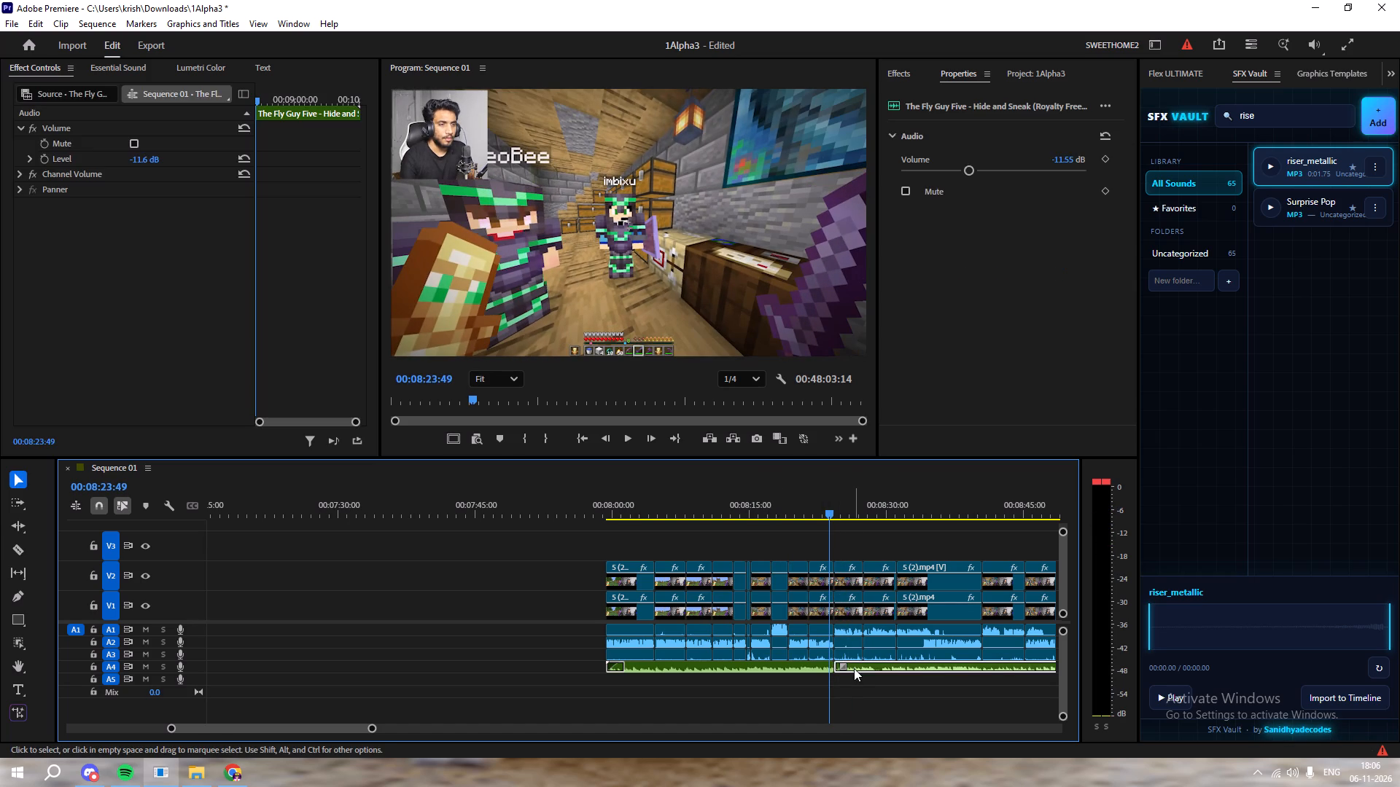
key(Delete)
click(825, 667)
Play the sequence from about 00:08:24 to past 00:08:30 to judge the part without music.
key(space)
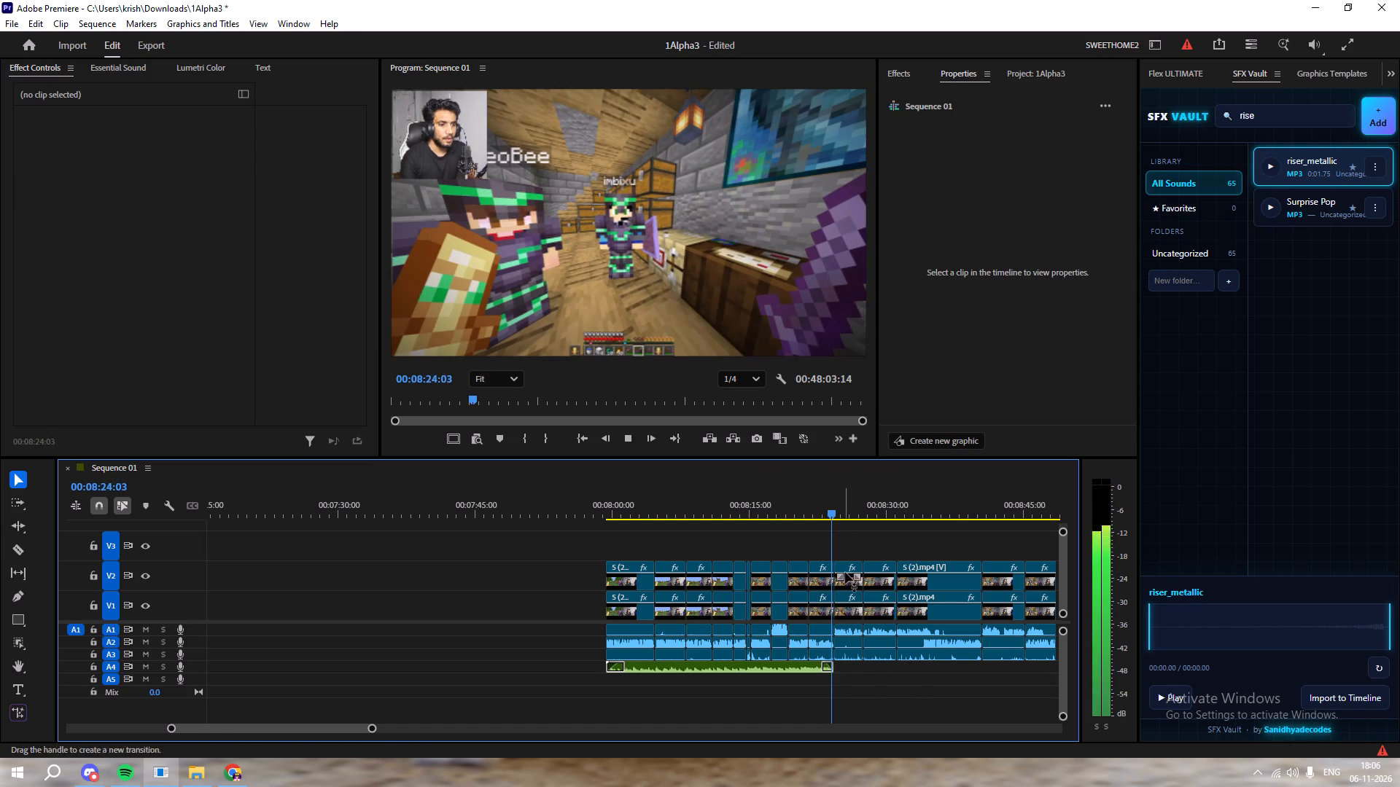
alt+scroll(821, 663, up, 4)
key(space)
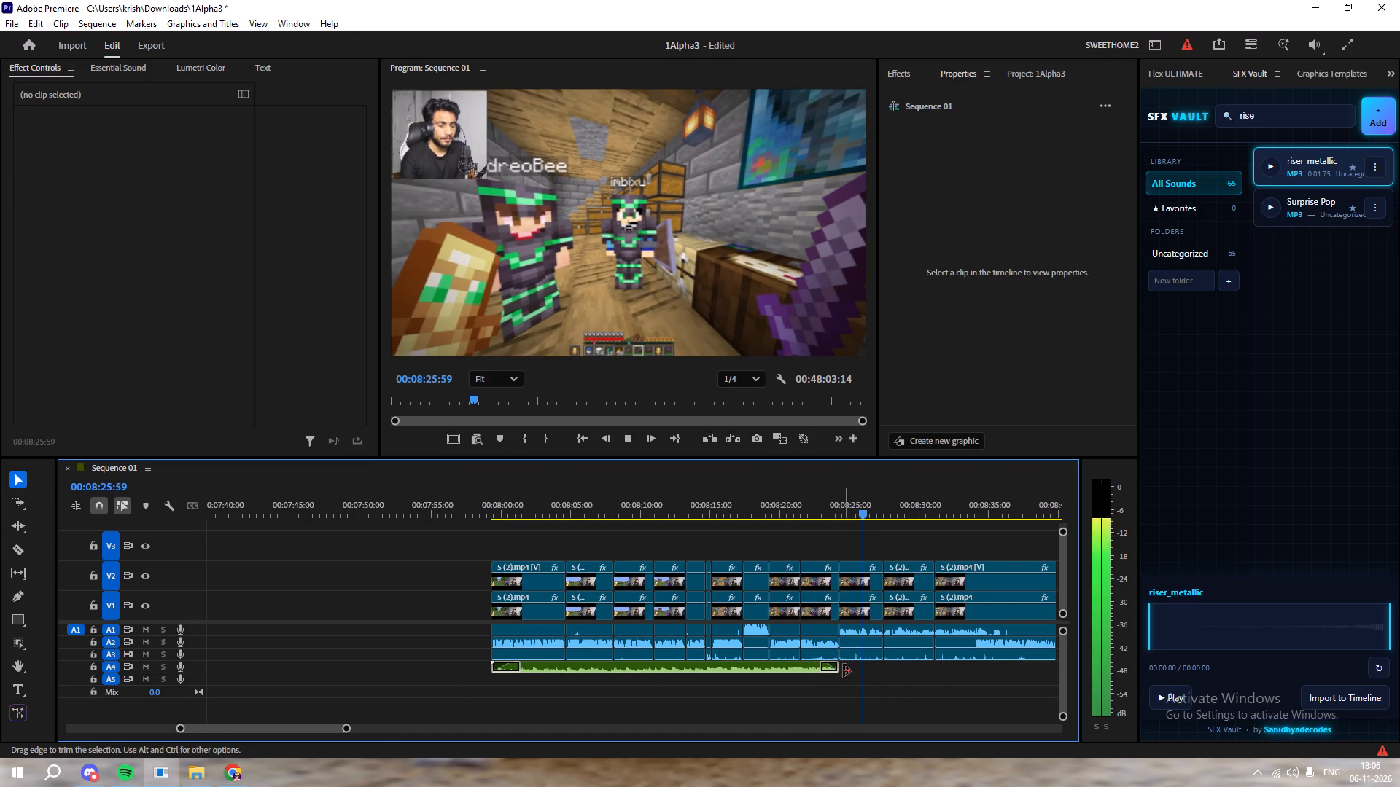
key(space)
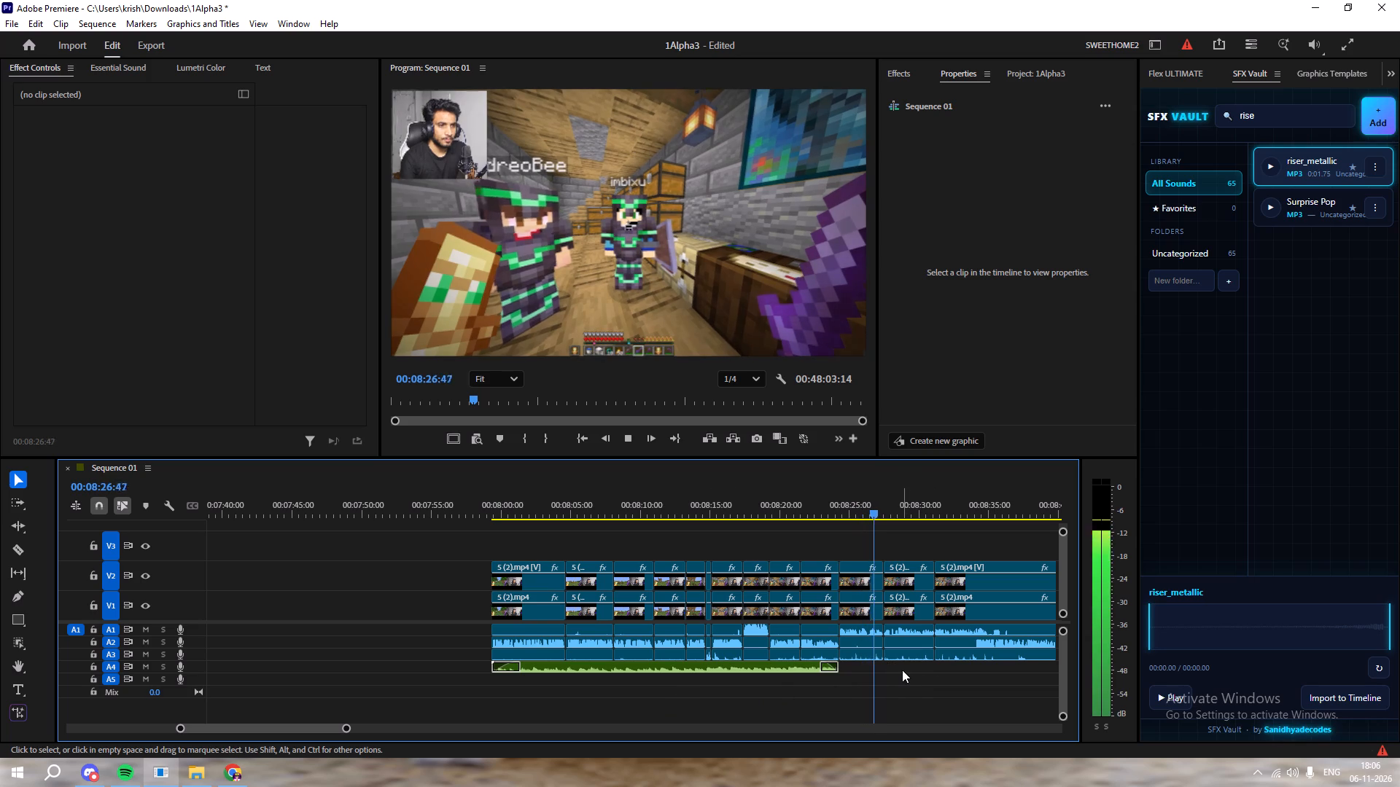
key(space)
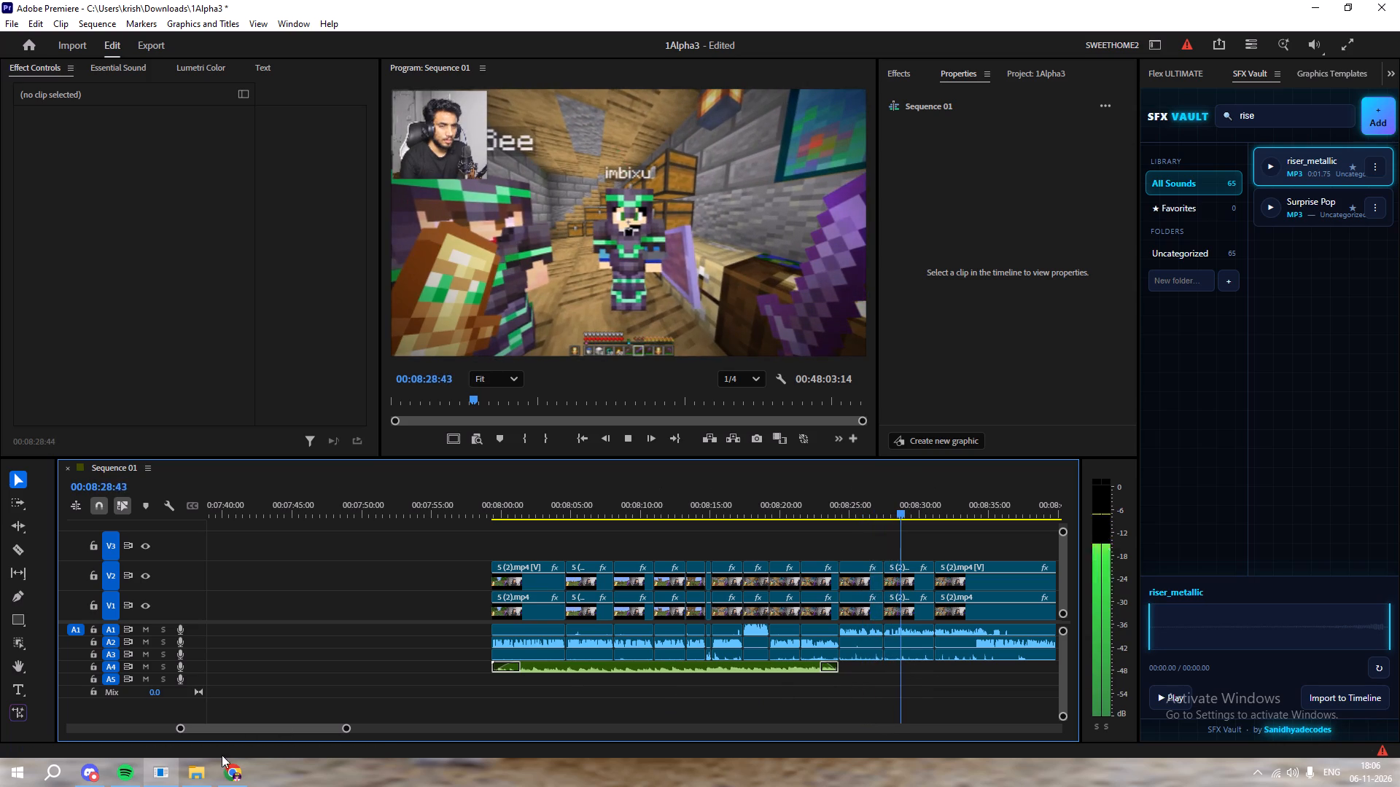
key(space)
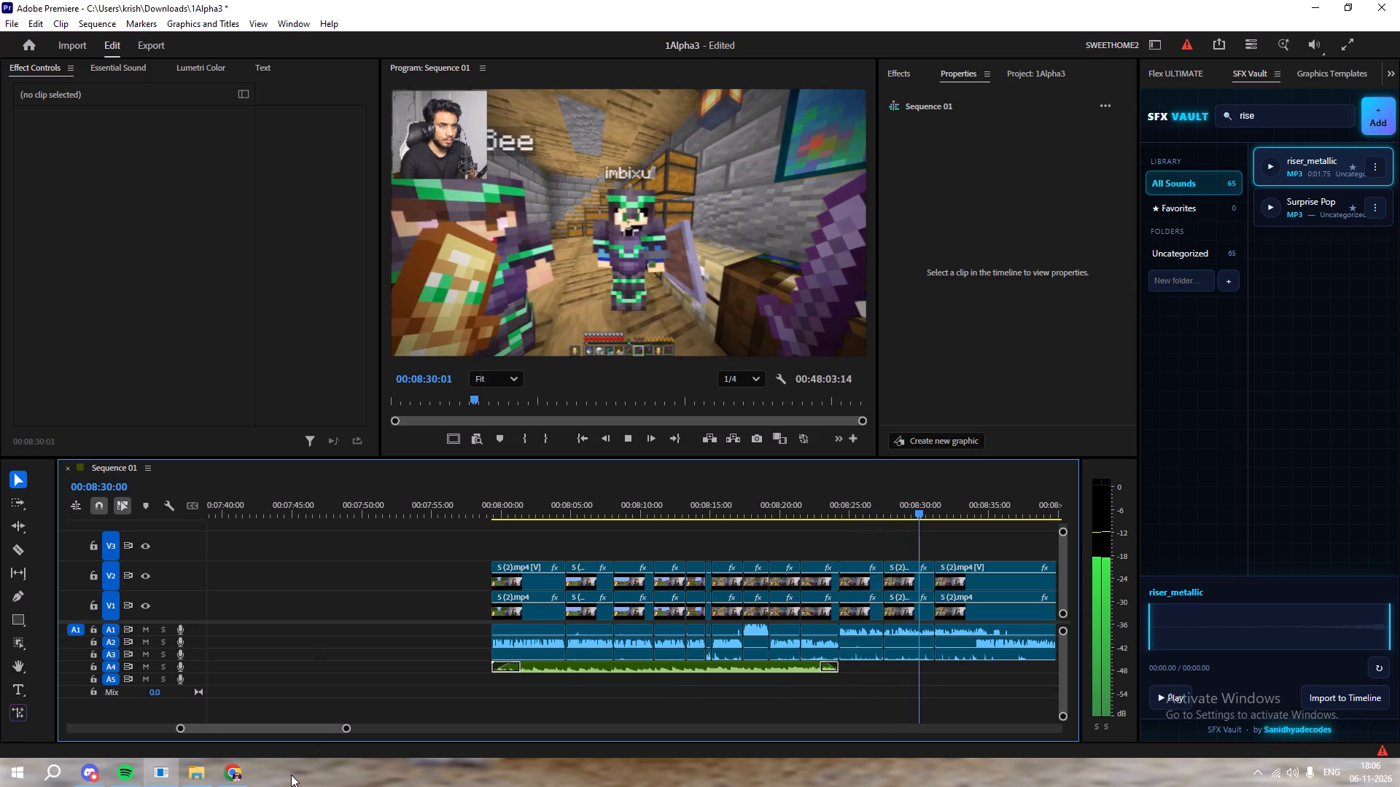
key(space)
Switch to Epidemic Sound in Chrome and search the music library for "slow intense".
click(239, 778)
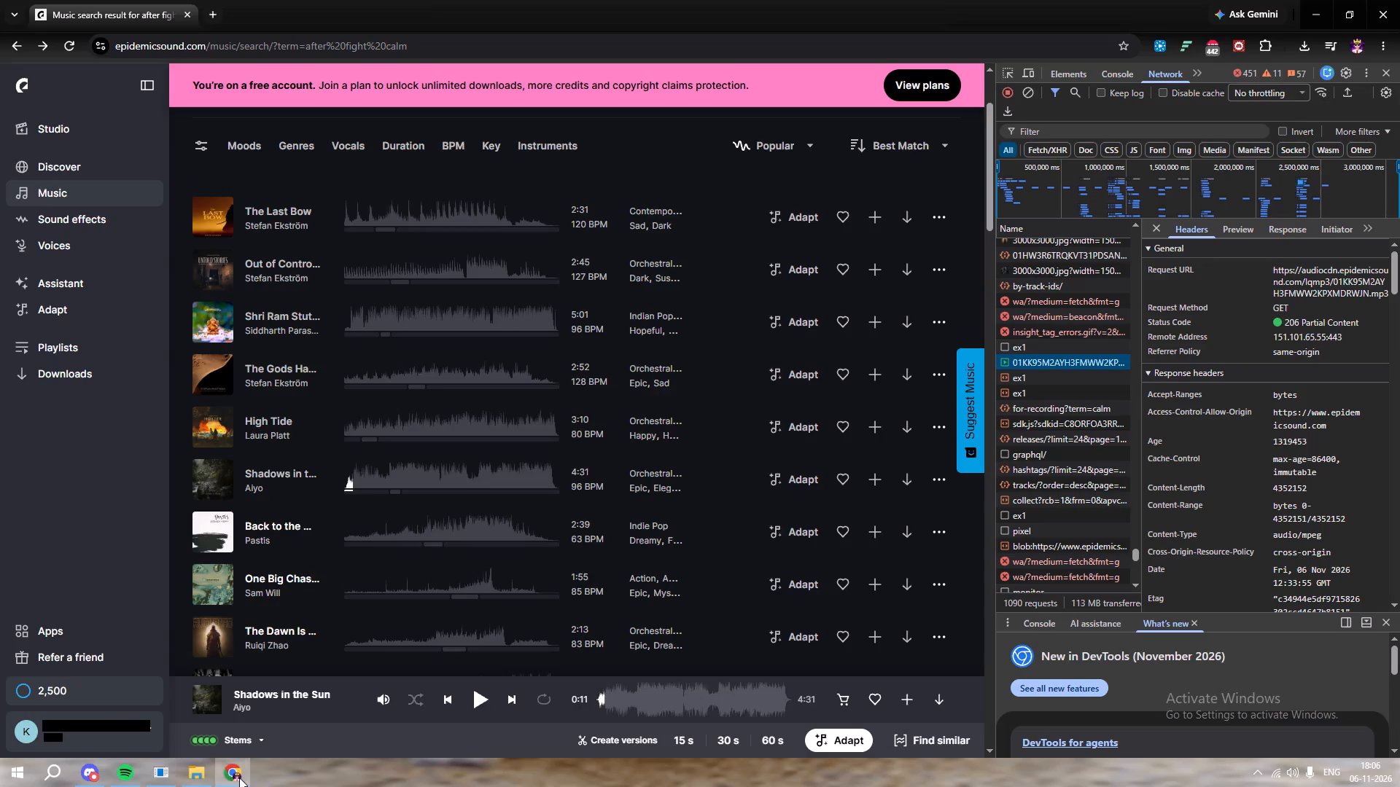
scroll(433, 191, up, 9)
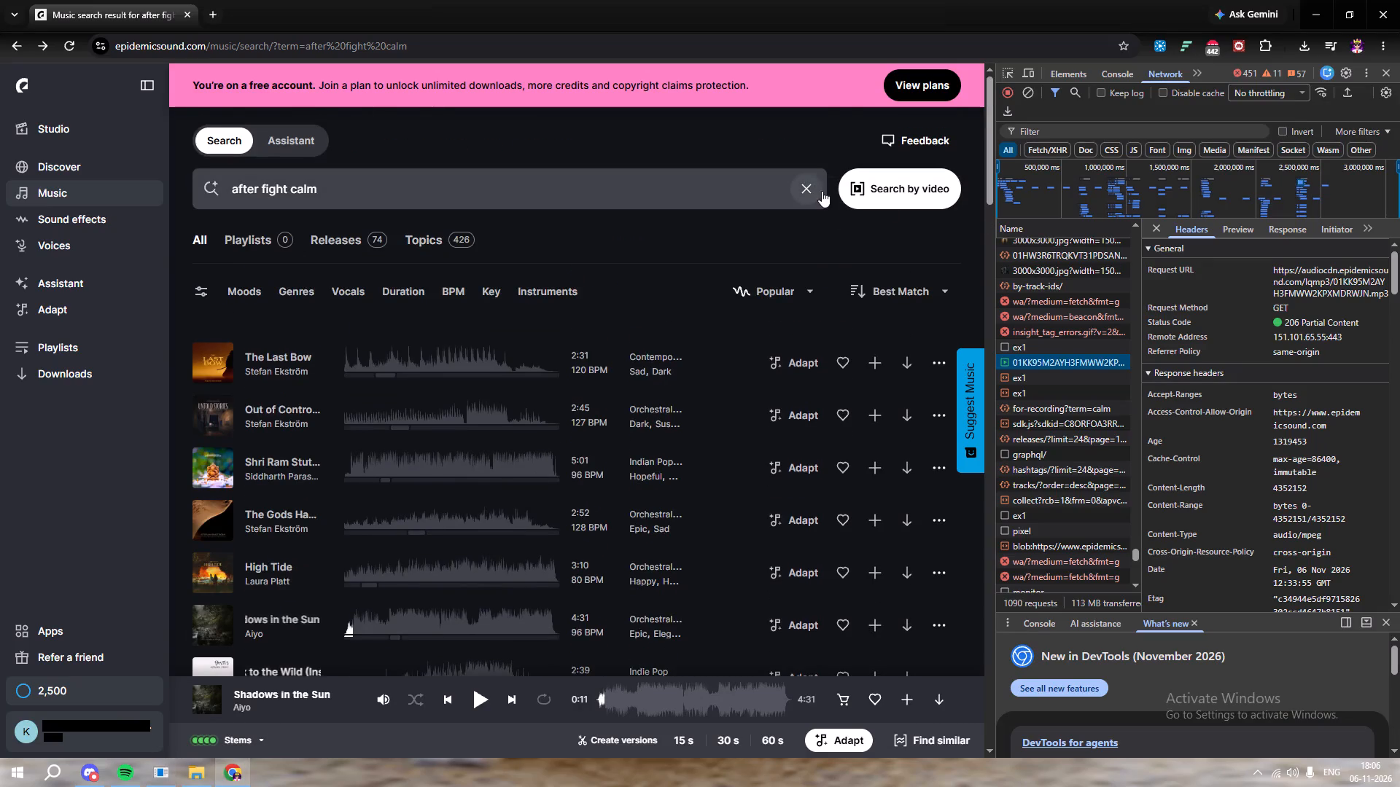
click(806, 190)
click(706, 194)
text(in)
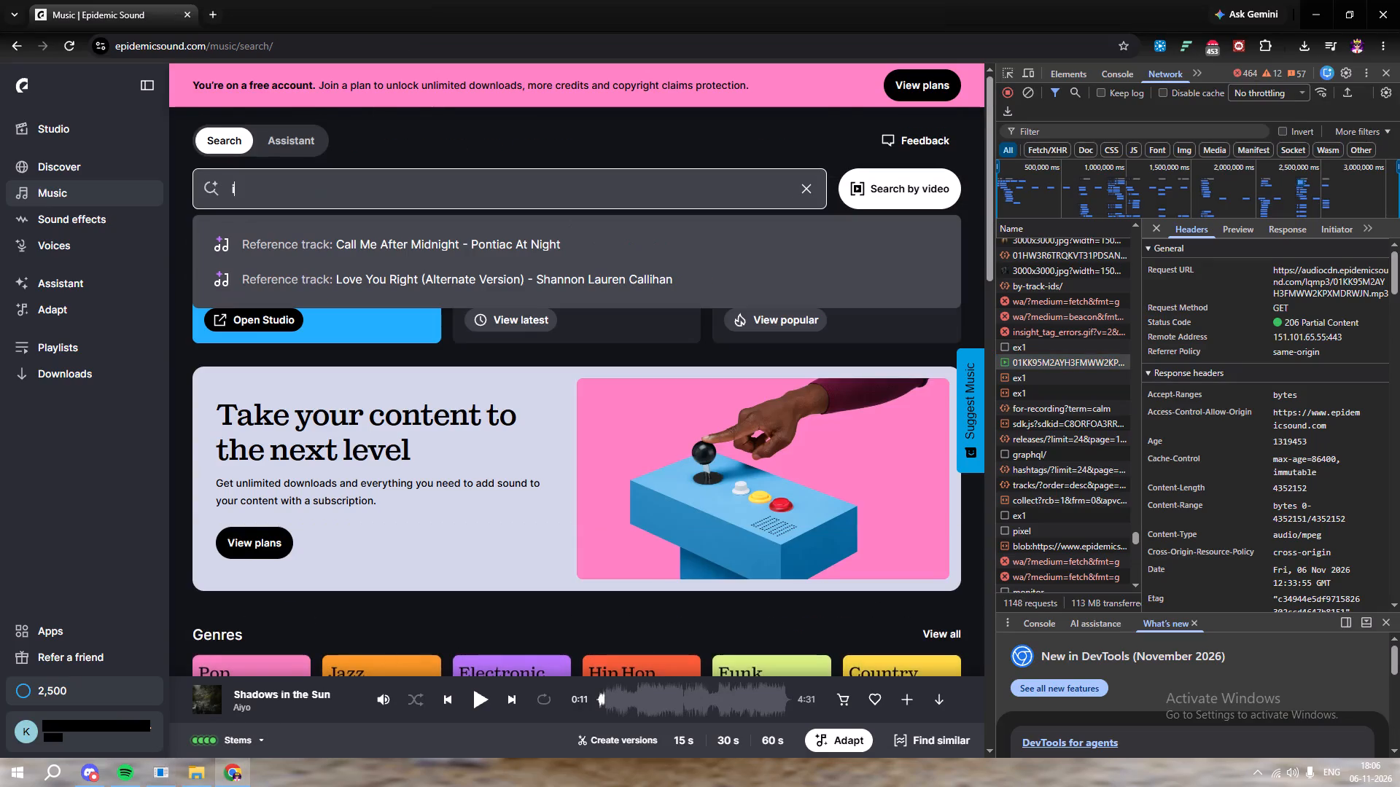
key(BackSpace)
key(BackSpace)
key(BackSpace)
text(slow intn)
key(BackSpace)
text(ense)
key(Return)
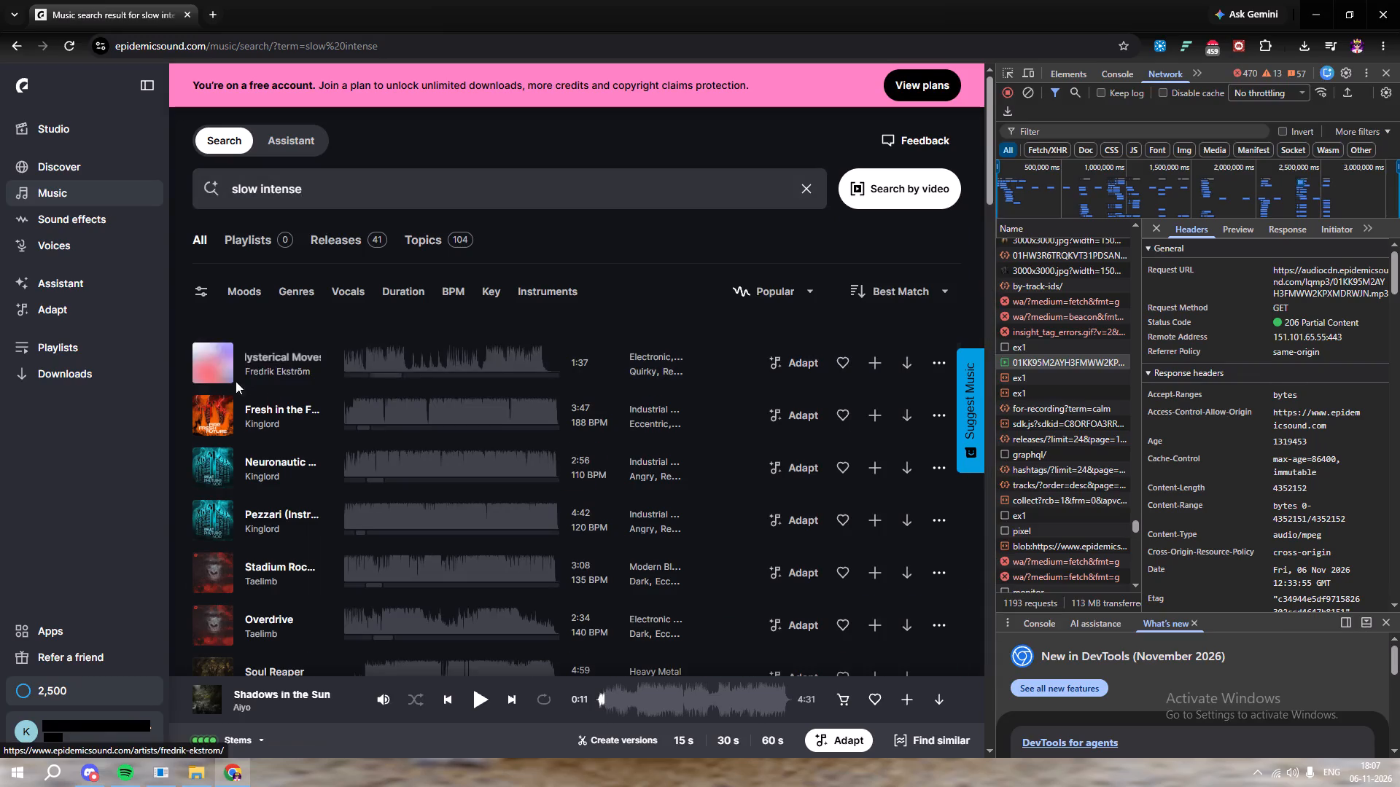
Preview Hysterical Moves, Fresh in the Fire, Pezzari and several points of Neuronautic Bluetooth Warfare.
click(211, 361)
click(221, 415)
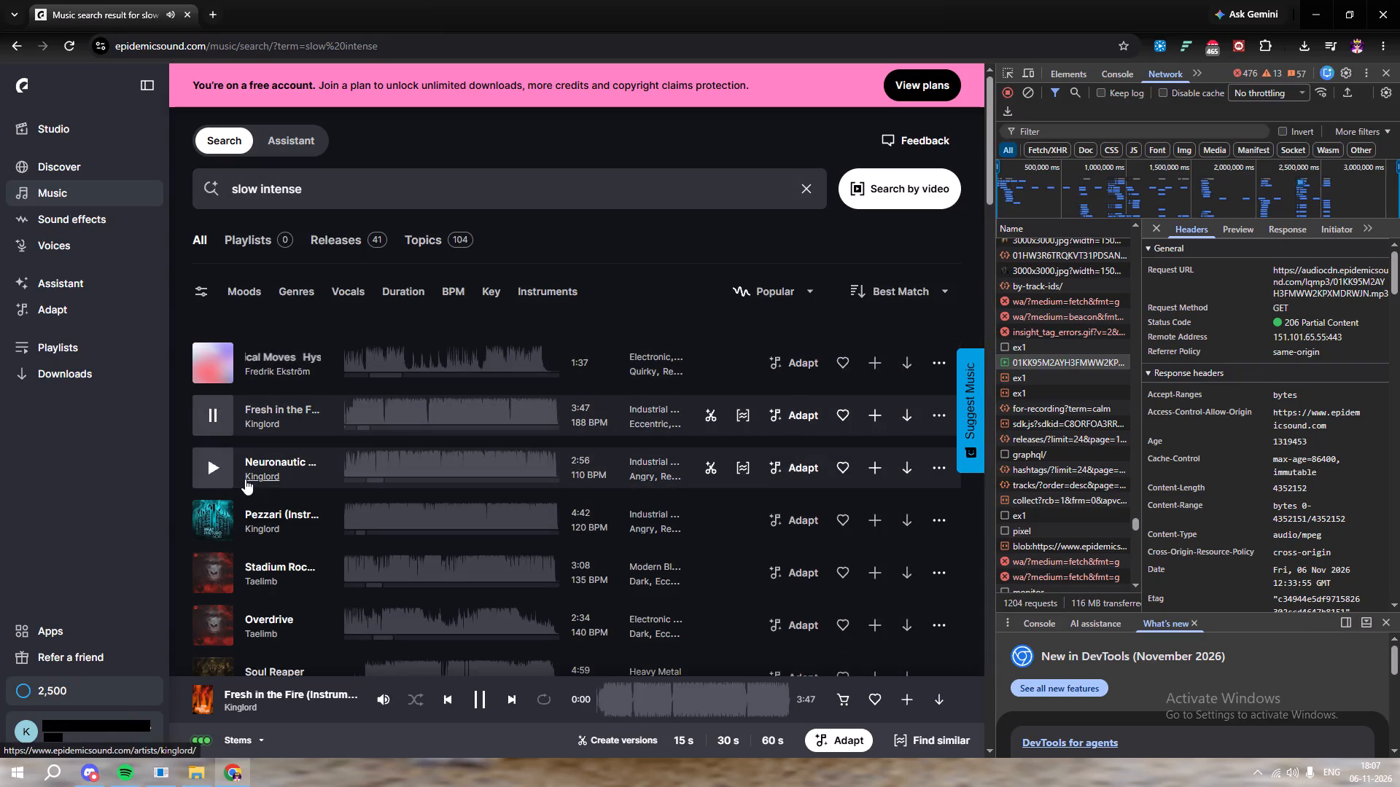
click(217, 471)
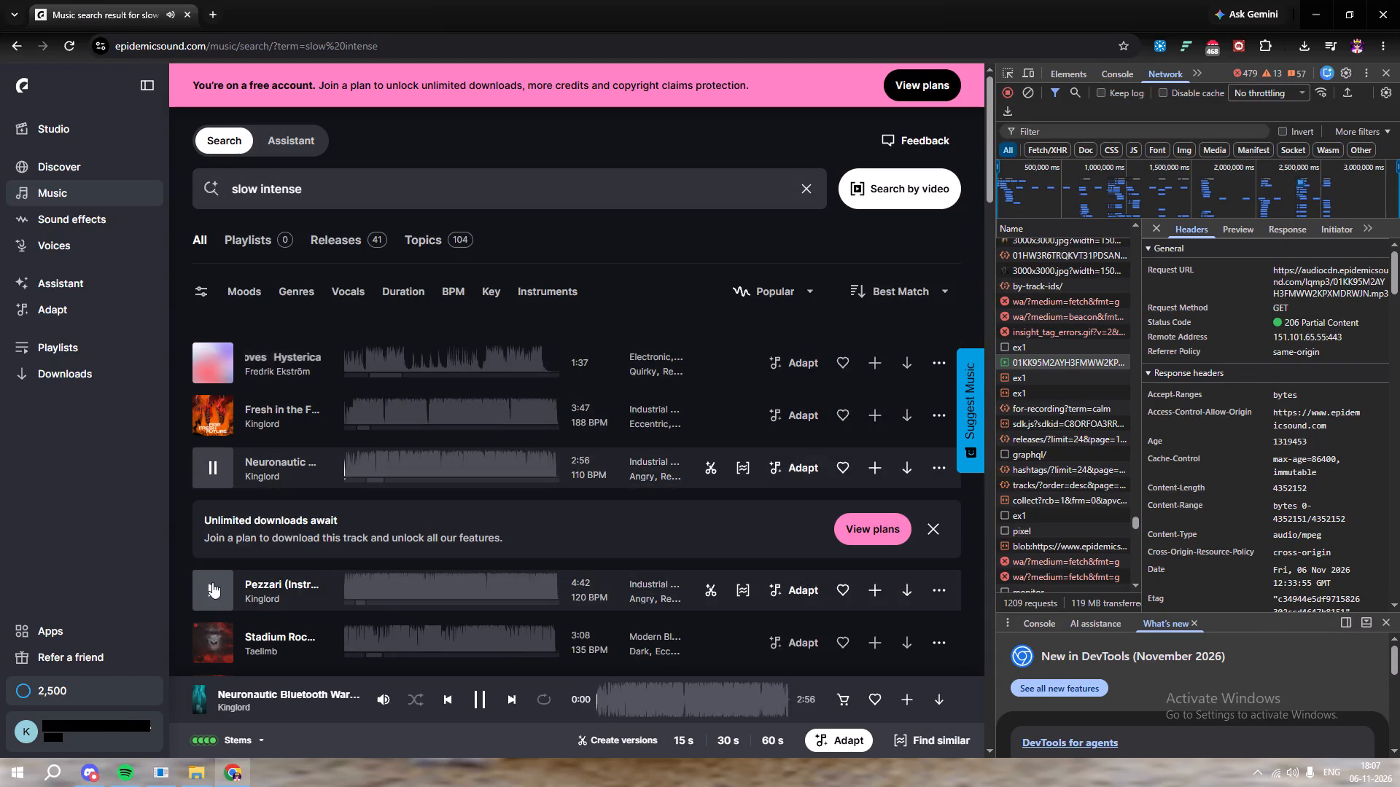
click(213, 590)
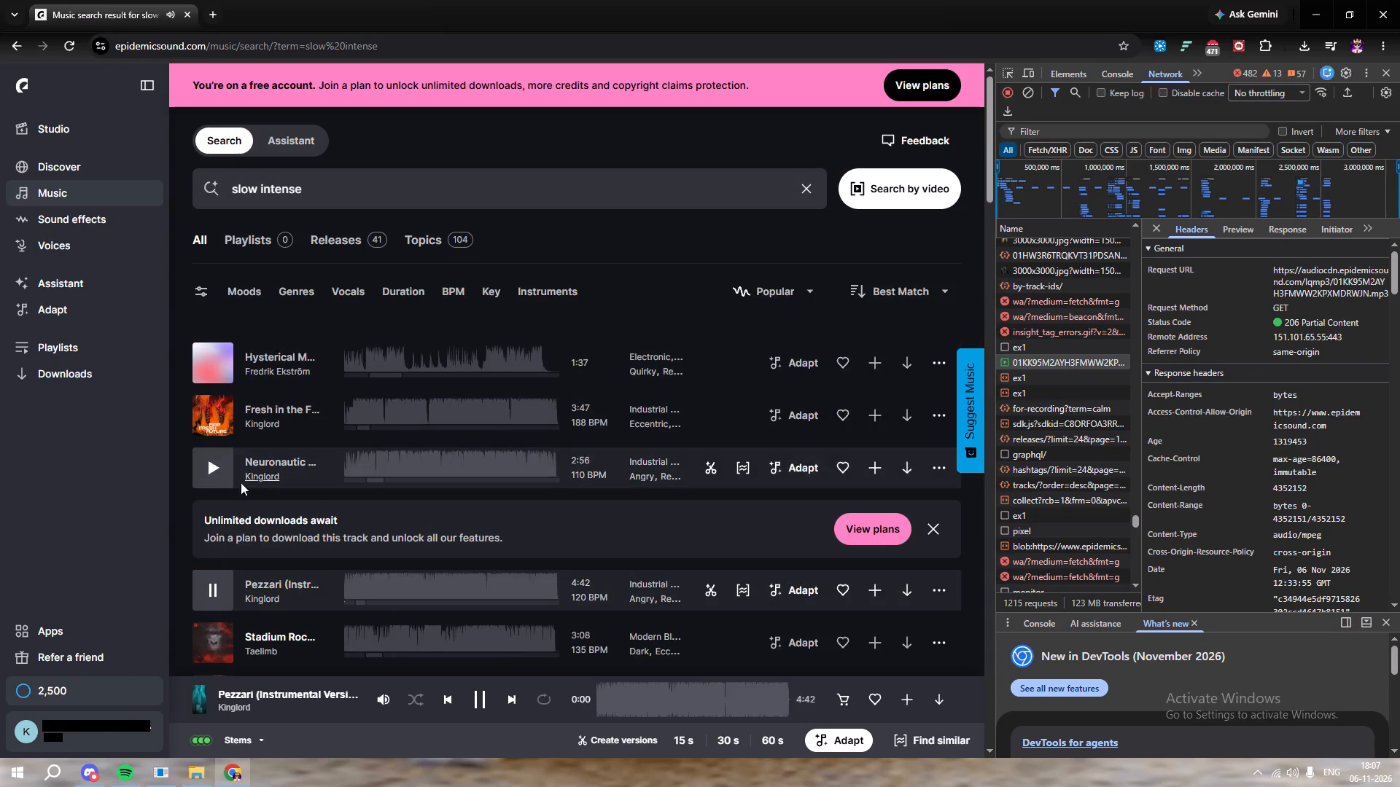
click(216, 466)
click(354, 468)
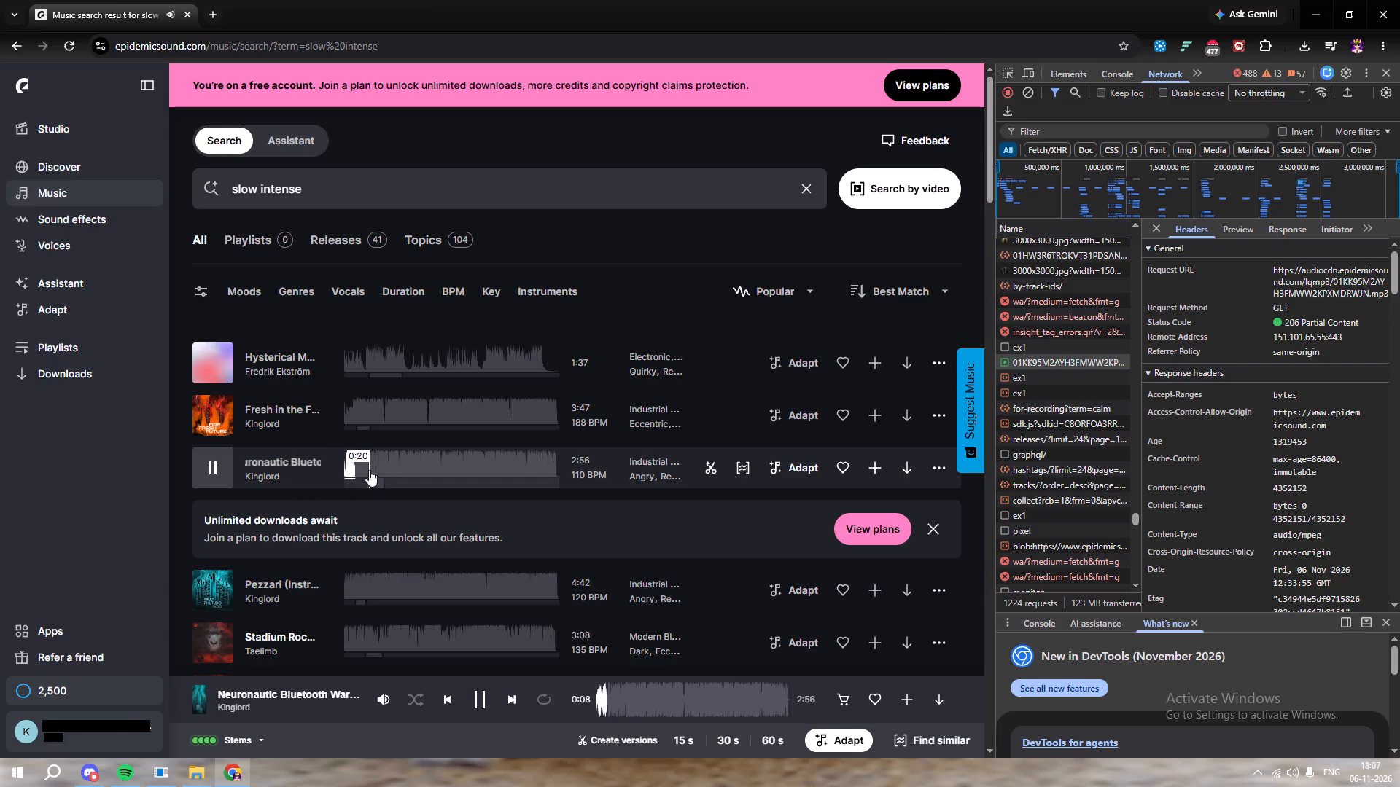
click(363, 466)
click(373, 464)
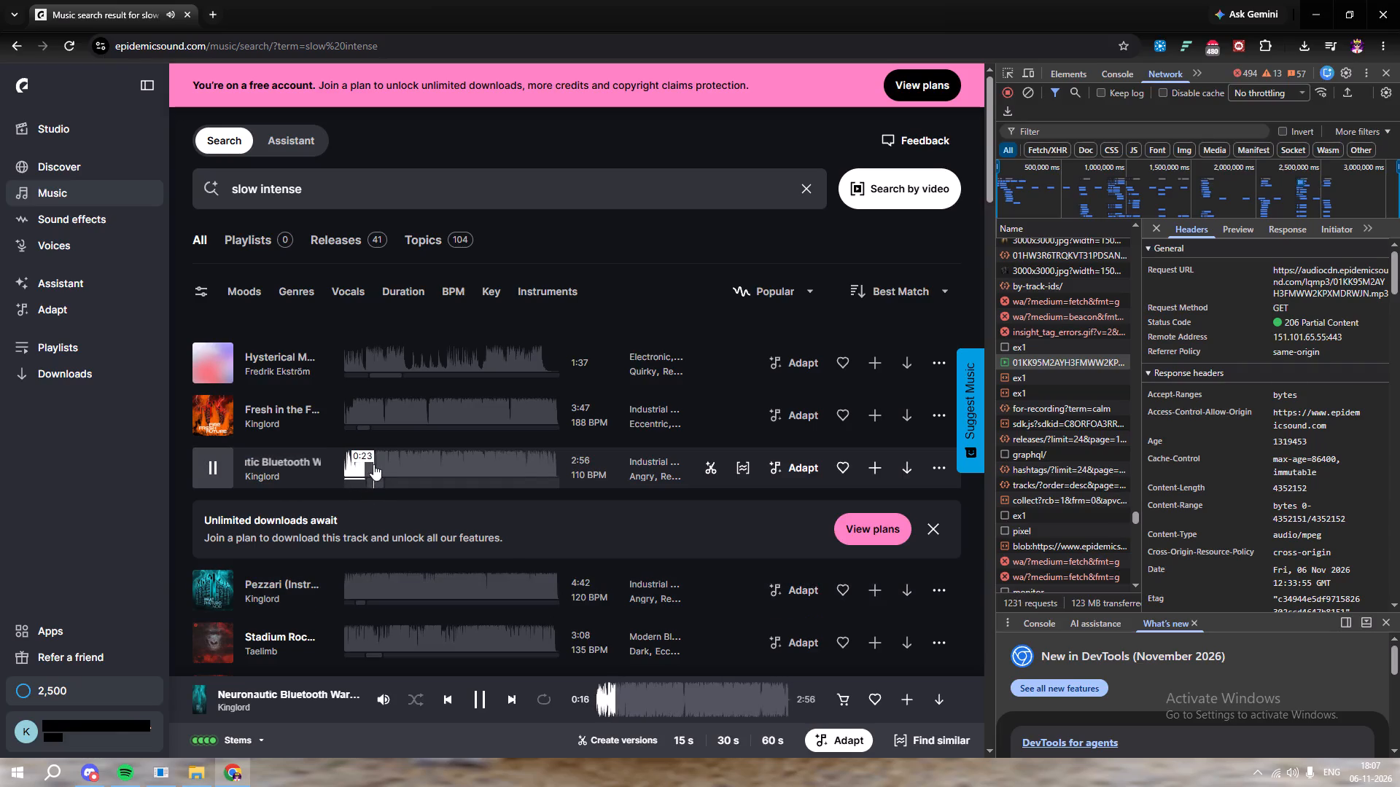
click(220, 468)
Preview Stadium Rocker, Pezzari, Overdrive, Soul Reaper, AURA and UK Underground from the search results.
scroll(220, 468, down, 2)
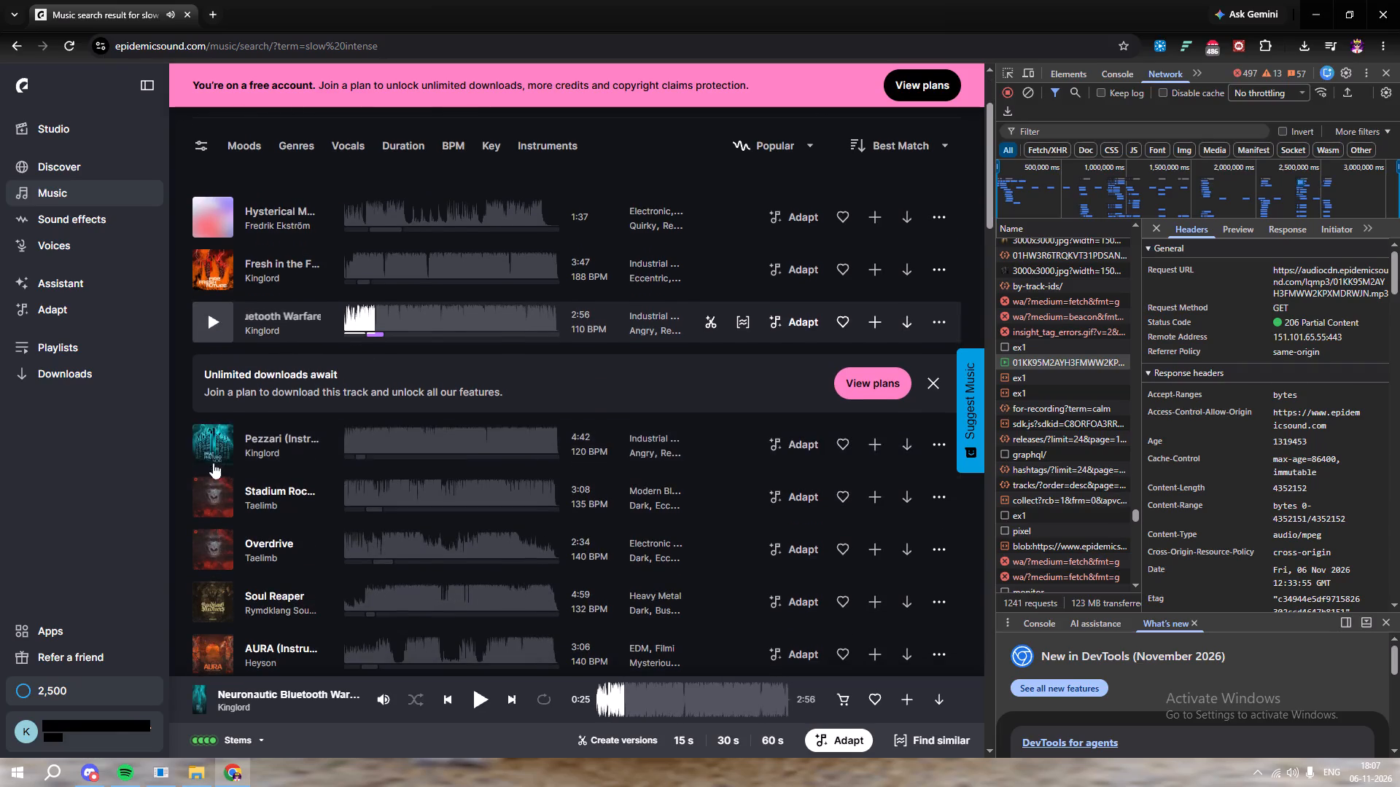
click(217, 497)
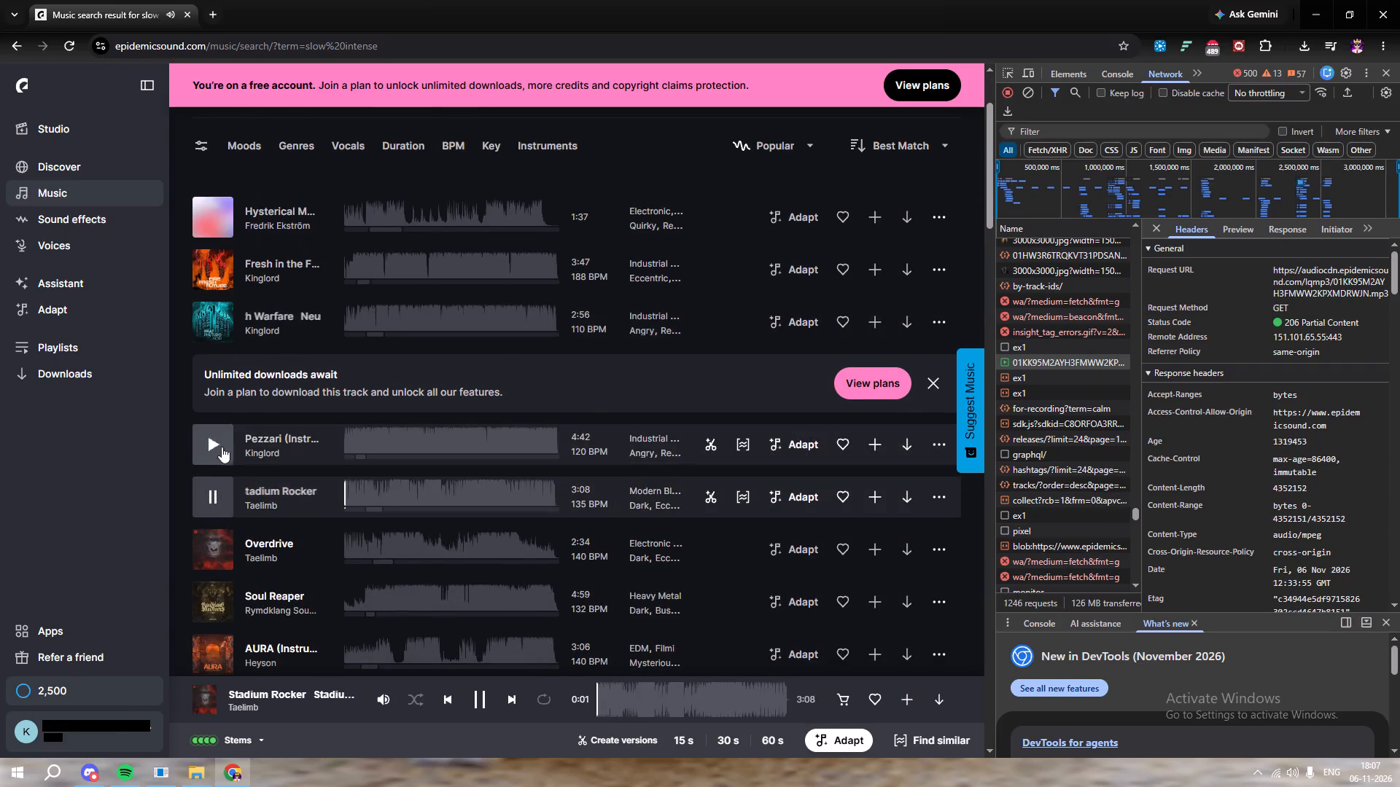
click(215, 446)
click(229, 551)
scroll(245, 534, down, 2)
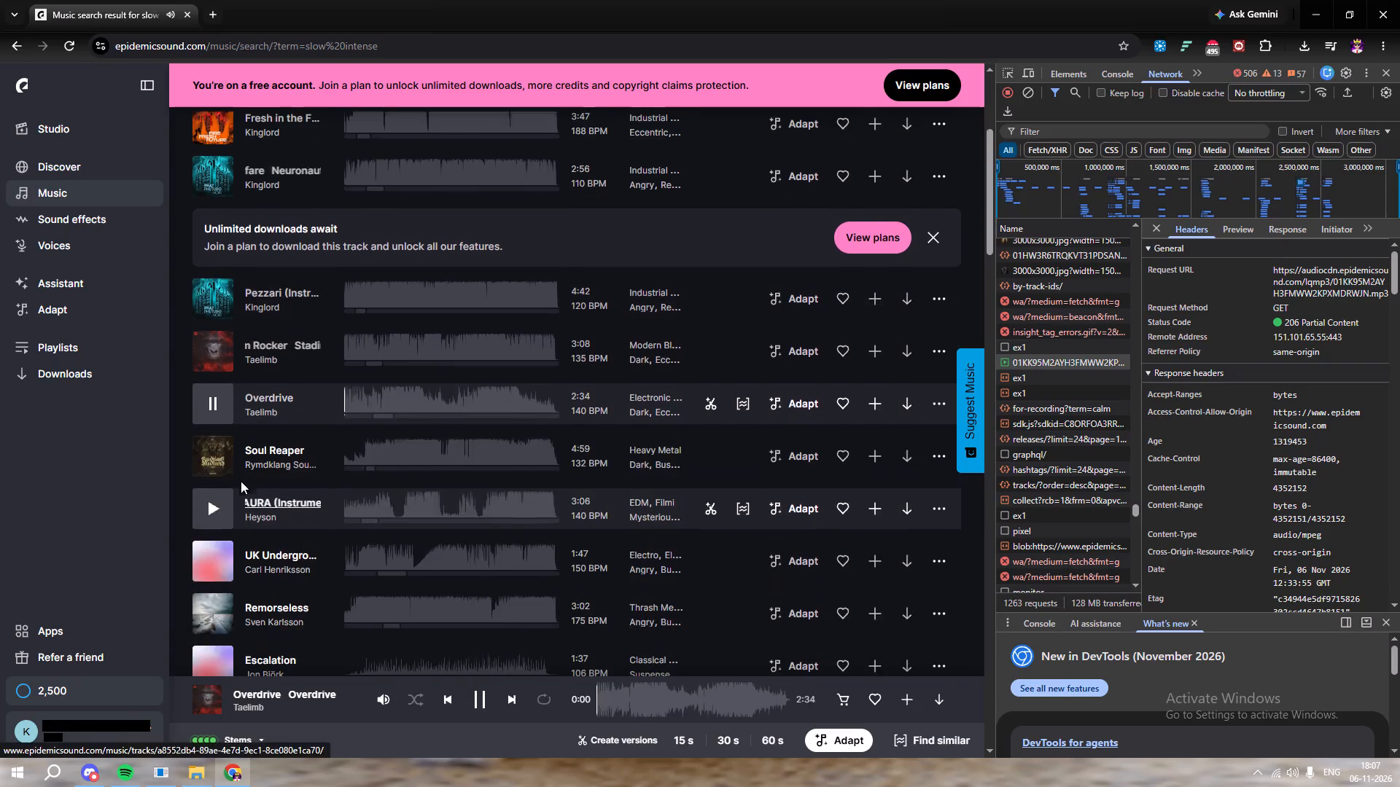
click(214, 461)
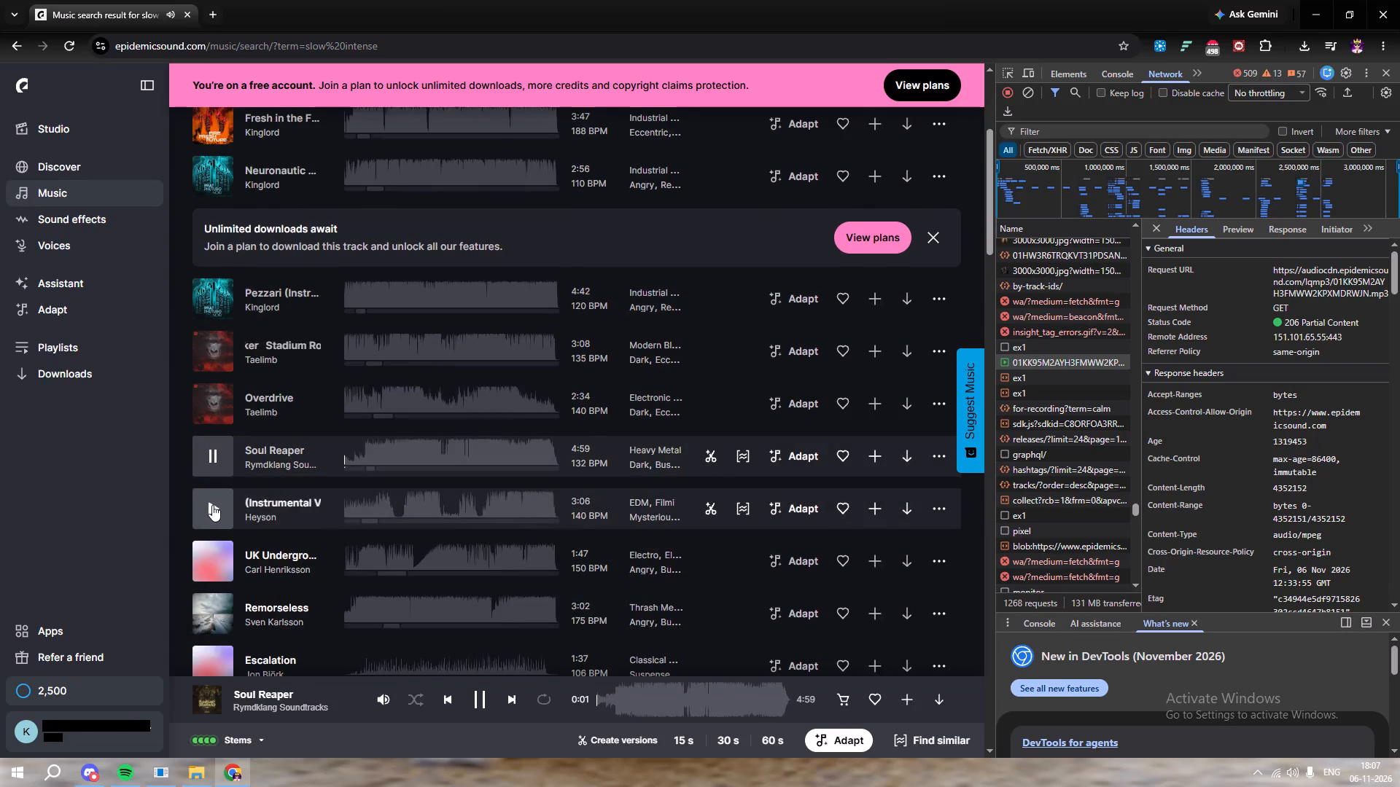
click(212, 505)
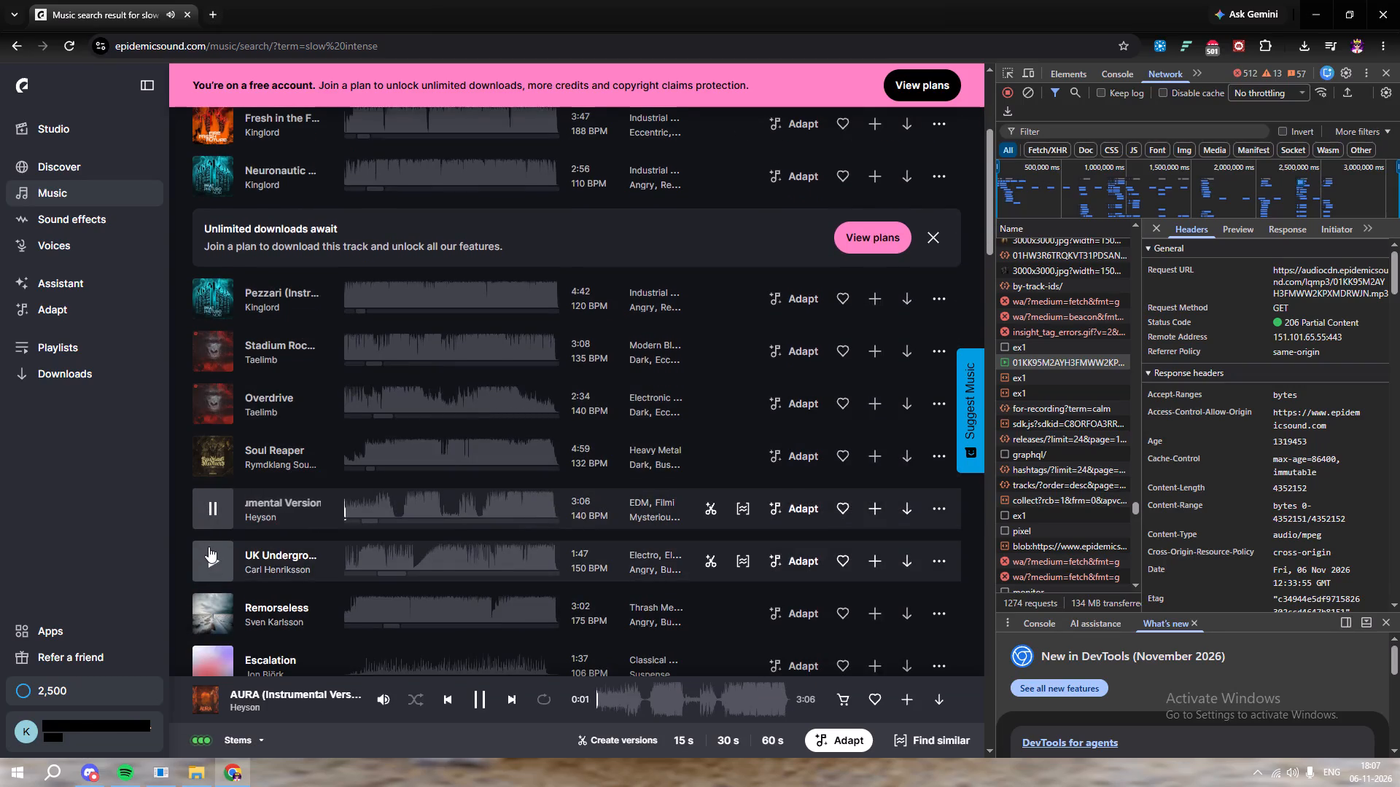
click(352, 512)
click(368, 508)
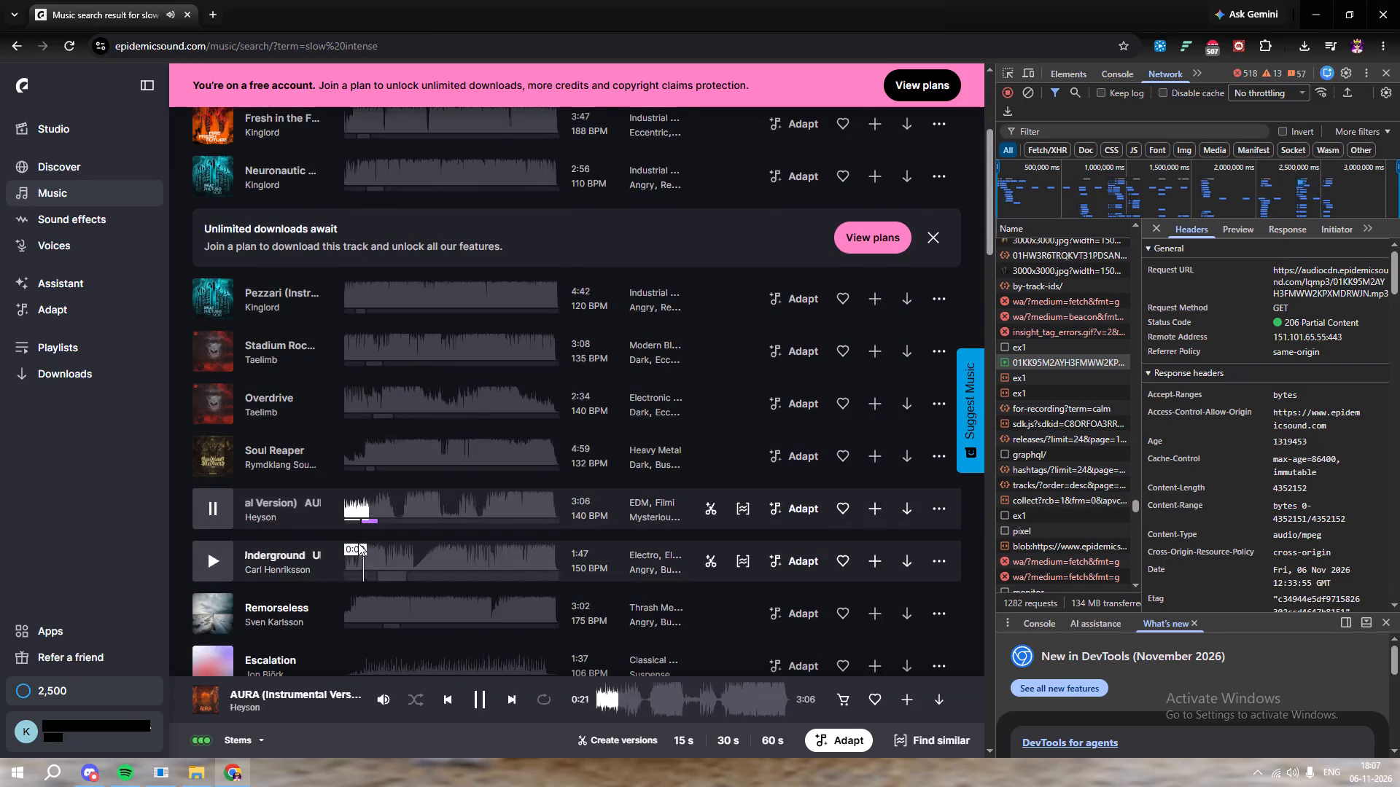
click(211, 558)
Preview Remorseless and Escalation, jumping ahead to about 0:07 in Escalation.
scroll(248, 550, down, 2)
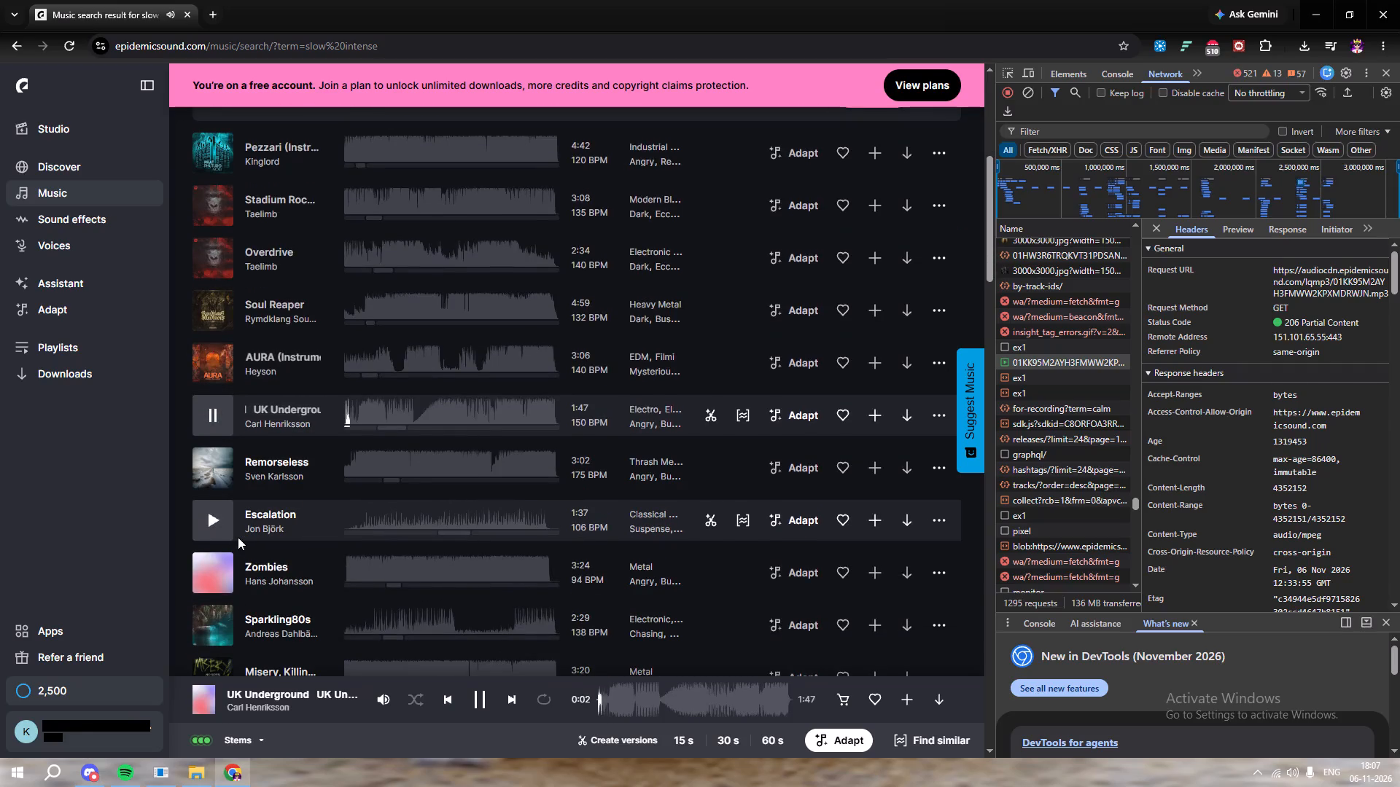
click(217, 475)
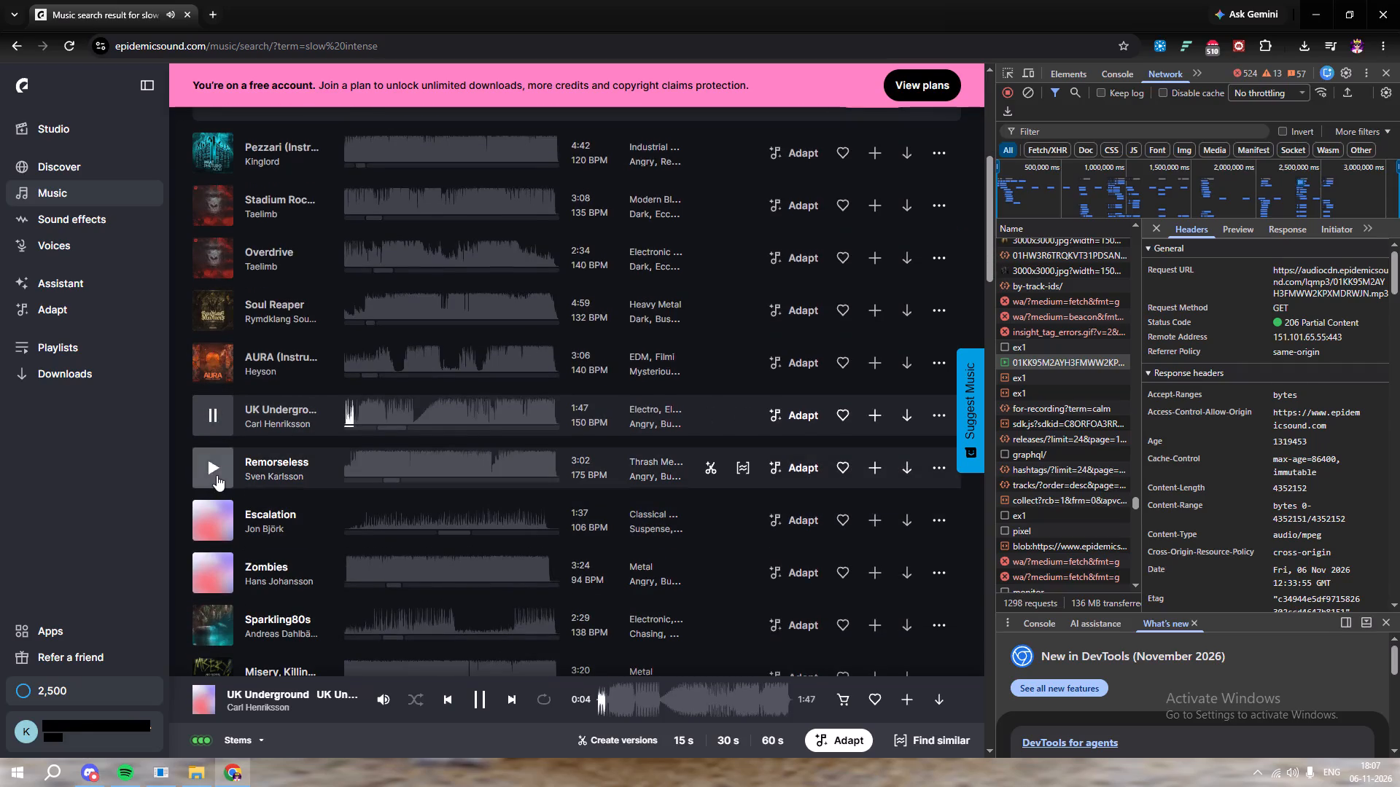
click(215, 520)
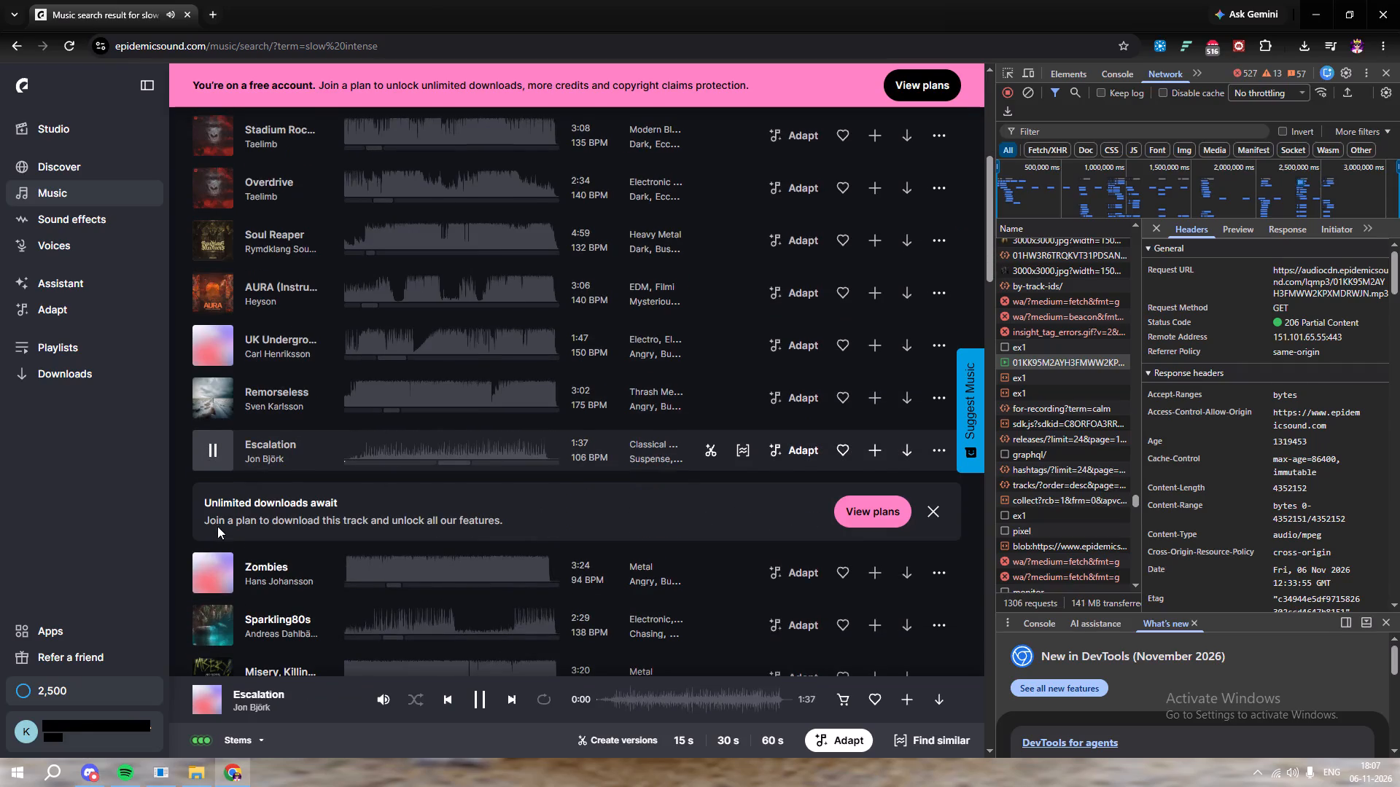
scroll(249, 458, down, 2)
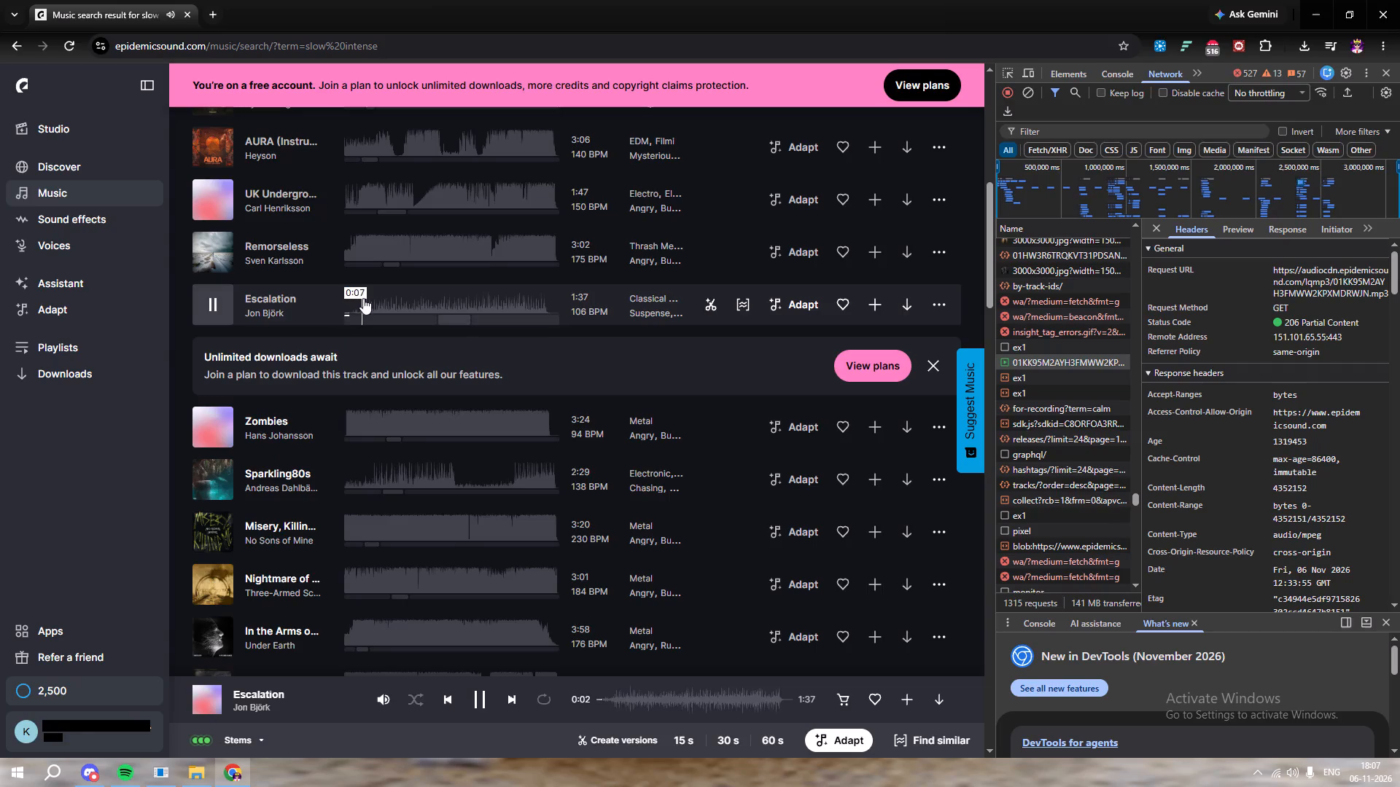
click(363, 298)
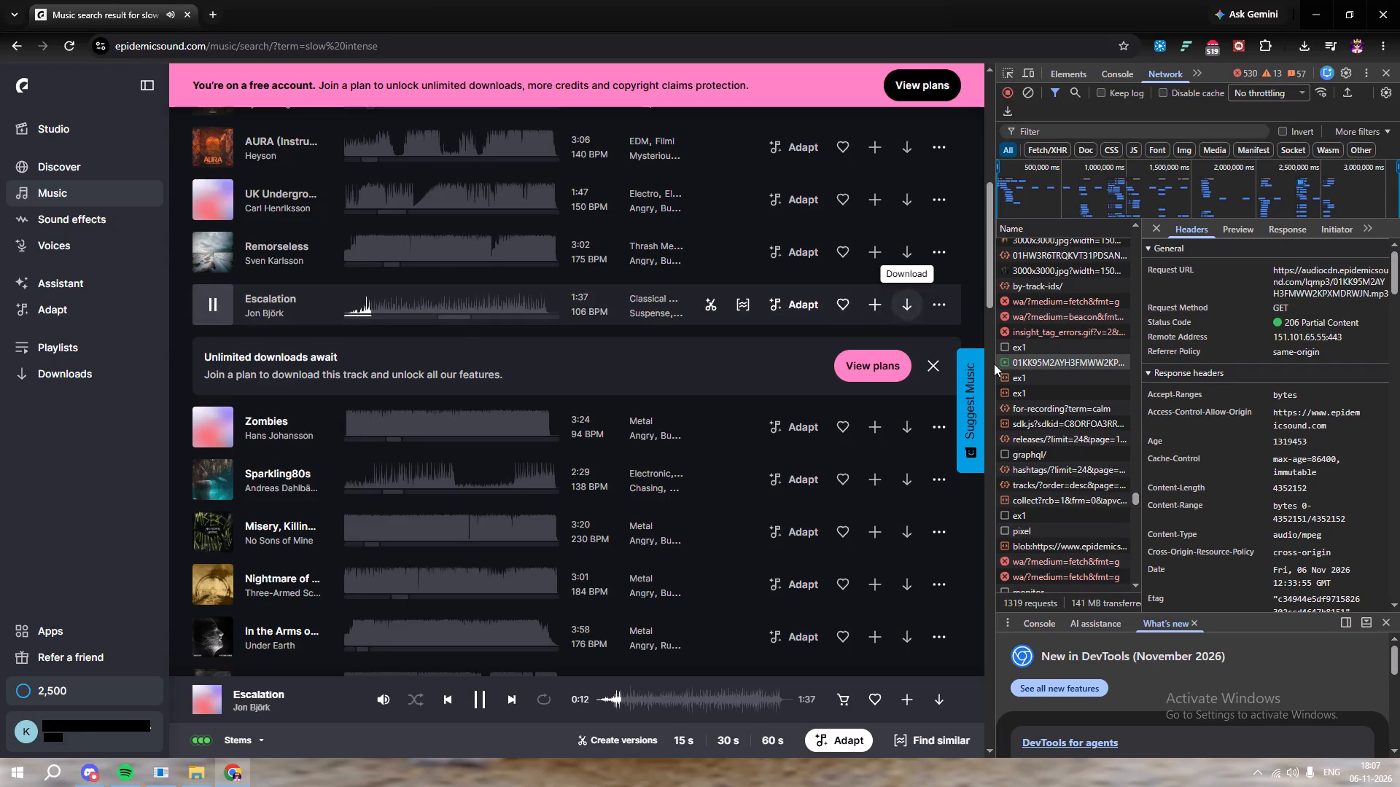
Find the Escalation track's MP3 among the network requests, open it in its own tab, and pause the site preview.
scroll(1106, 460, down, 20)
scroll(1106, 460, down, 20)
scroll(1106, 460, down, 4)
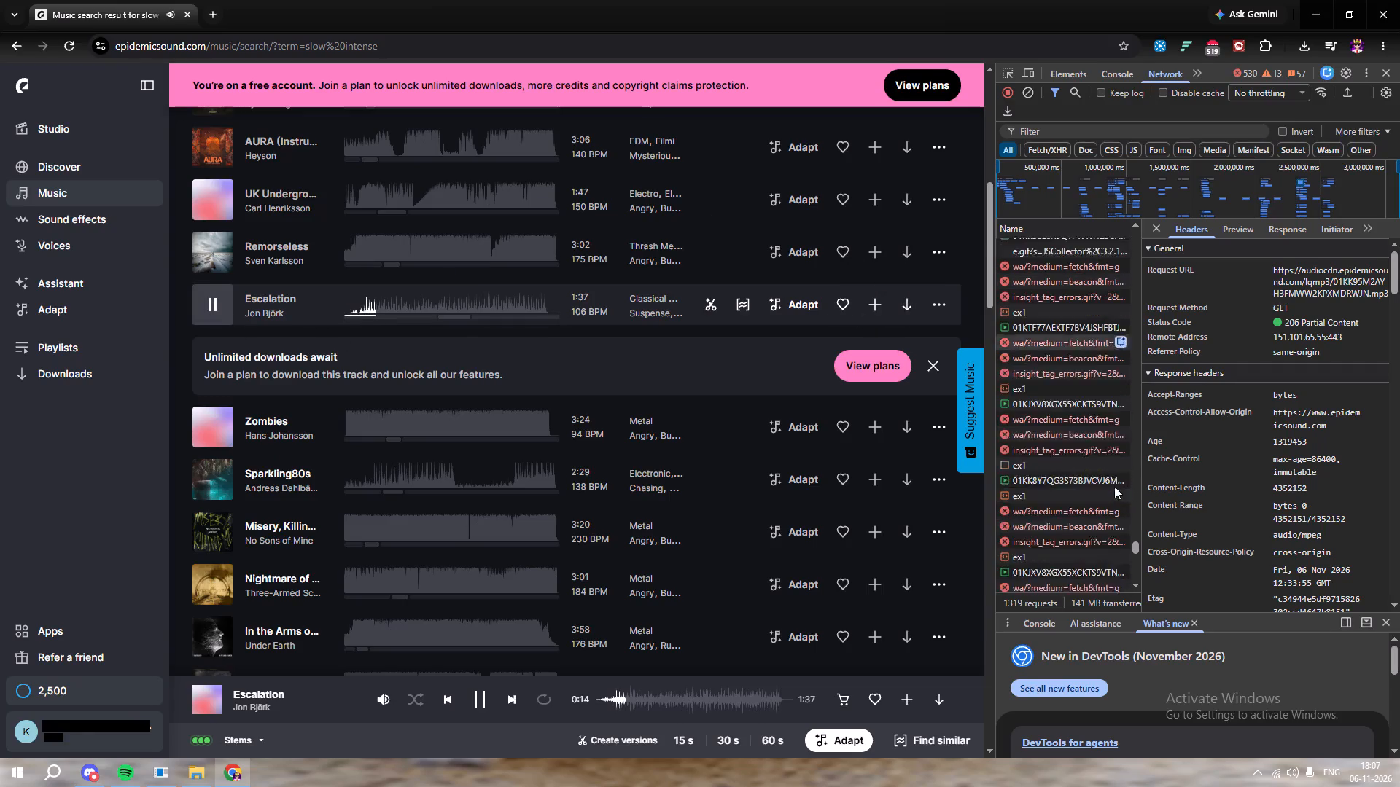
scroll(1114, 486, down, 20)
scroll(1114, 486, down, 18)
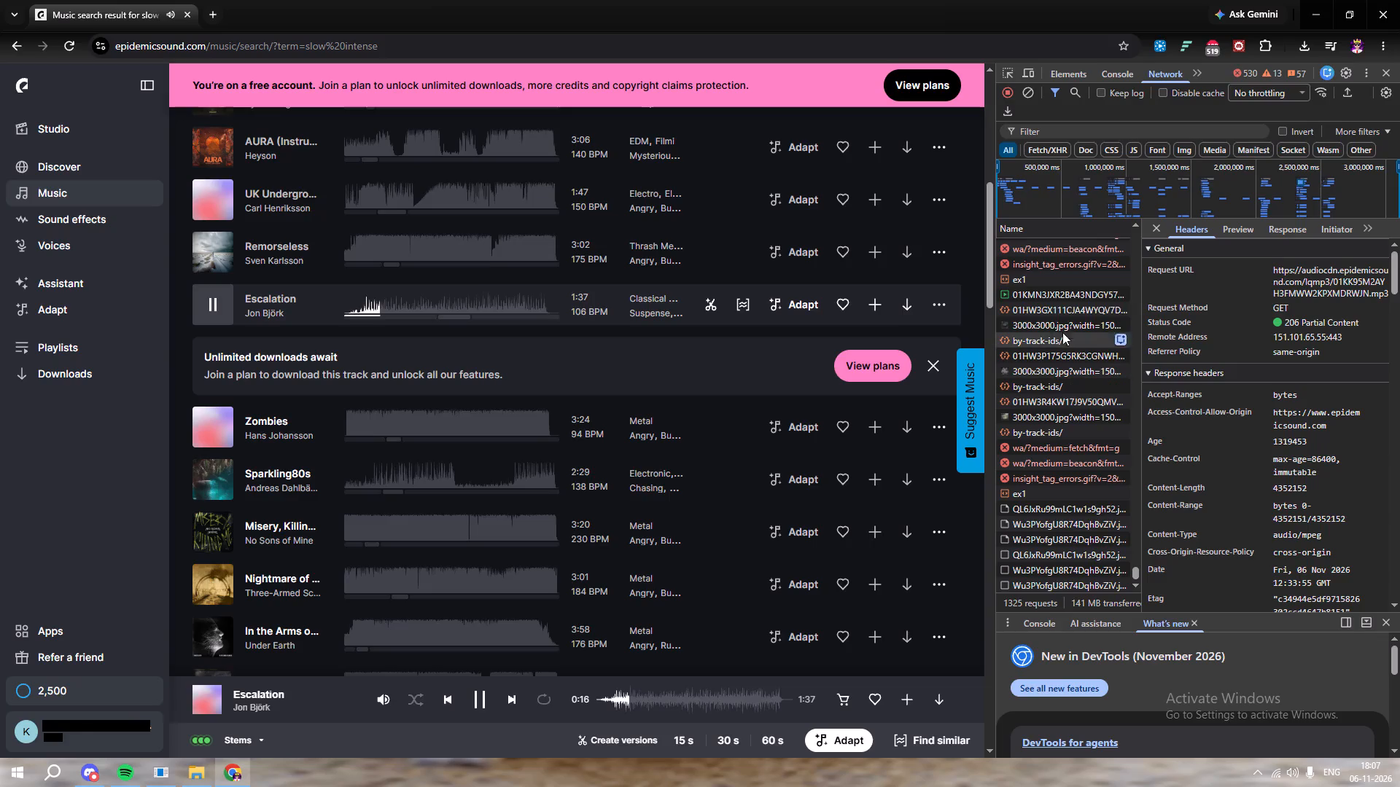
double_click(1057, 298)
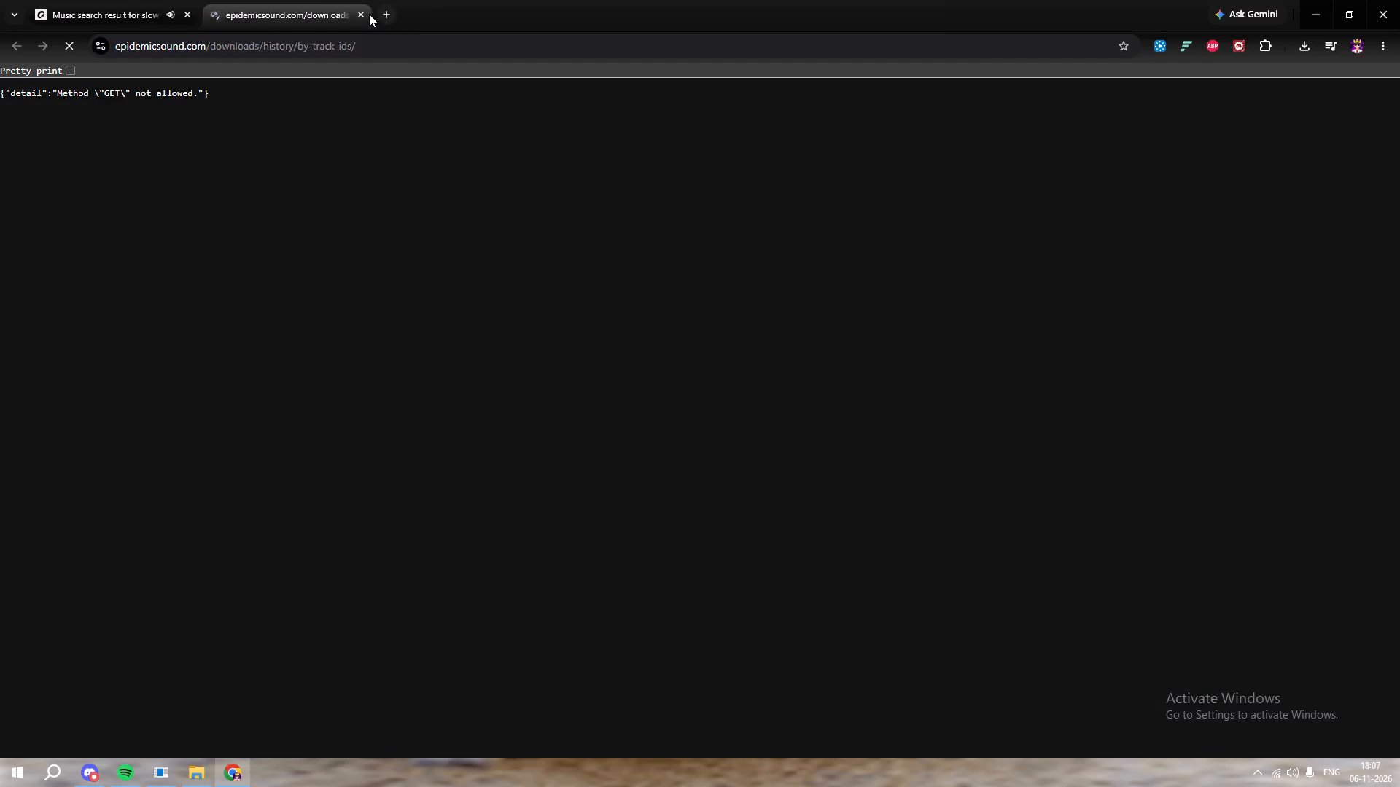
click(361, 15)
scroll(1090, 377, up, 3)
double_click(1067, 329)
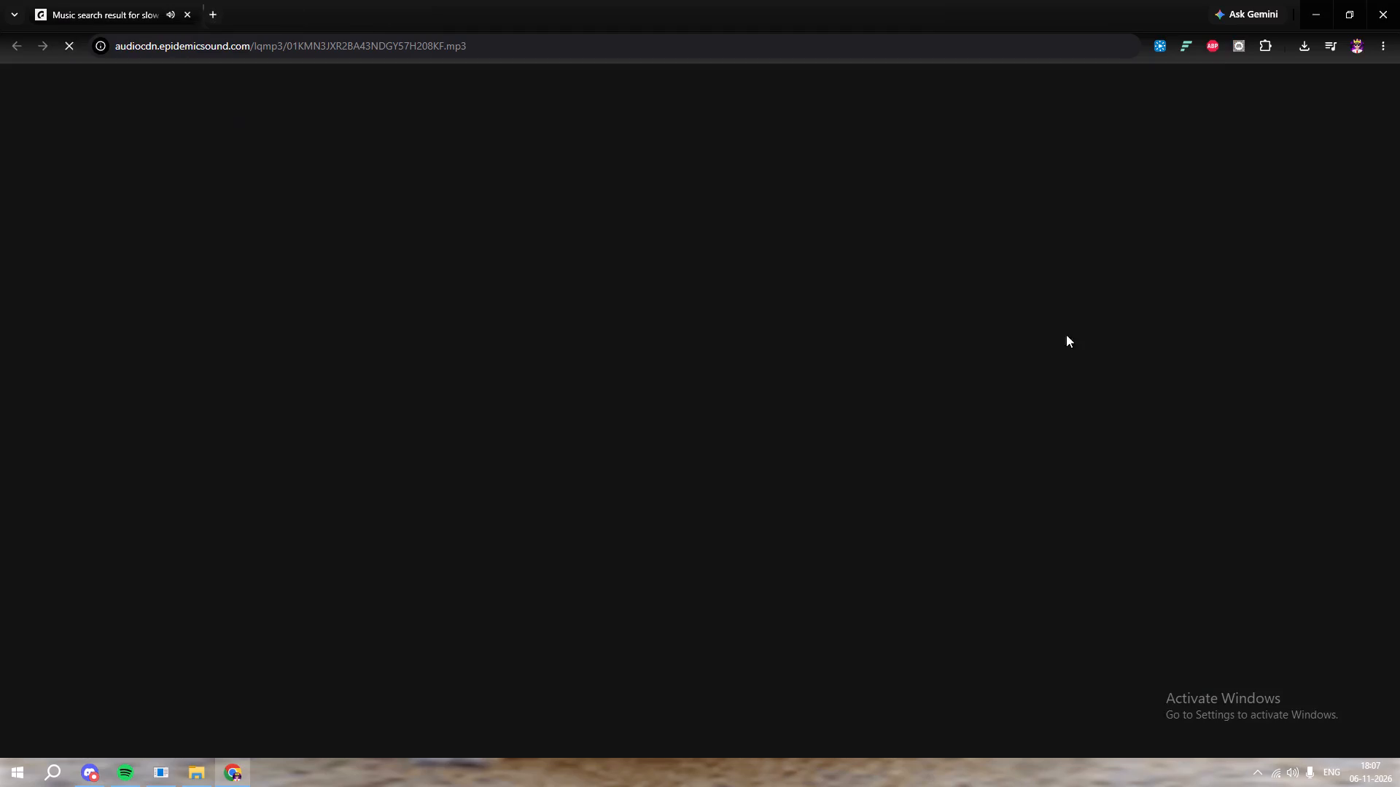
click(135, 0)
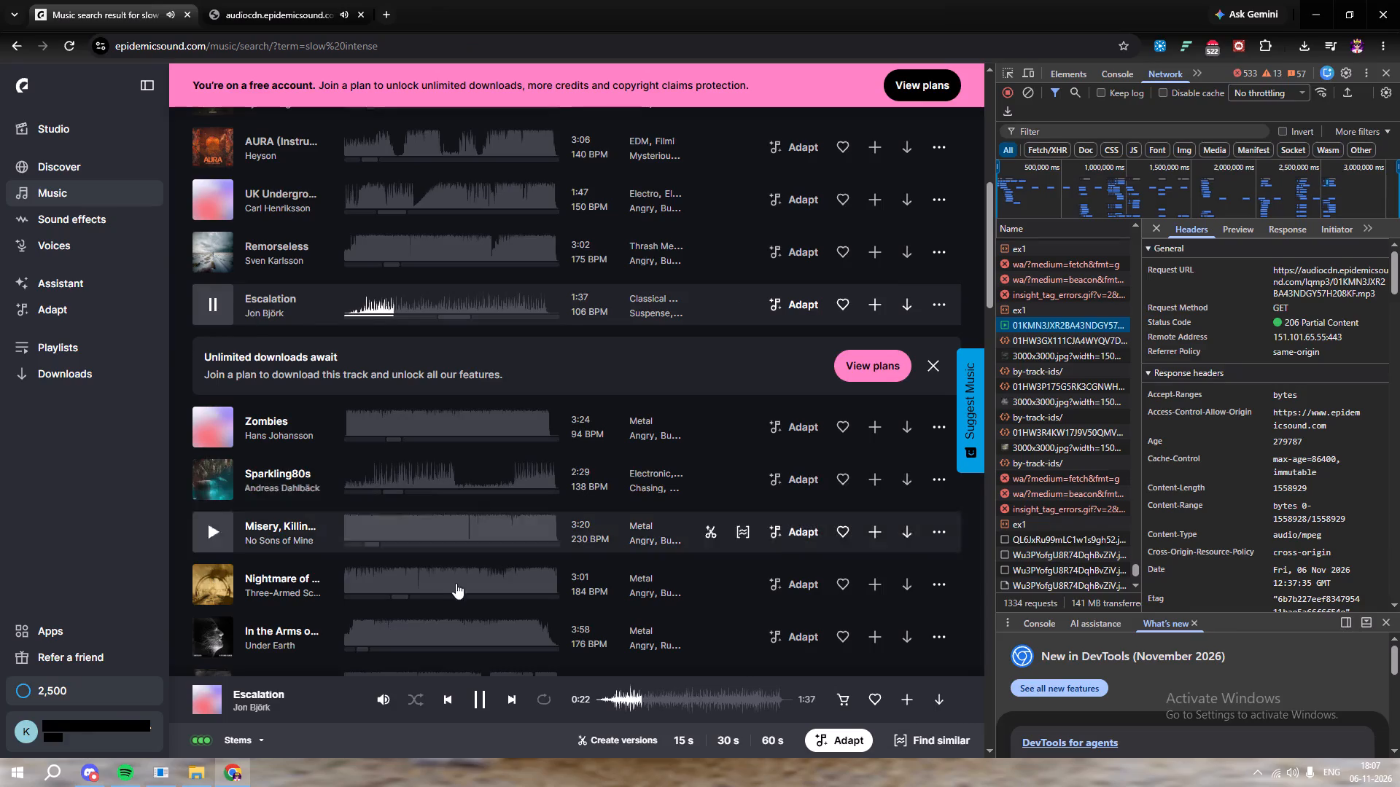
click(469, 696)
Download the opened Escalation MP3 through Free Download Manager and close the audio file's tab.
click(273, 15)
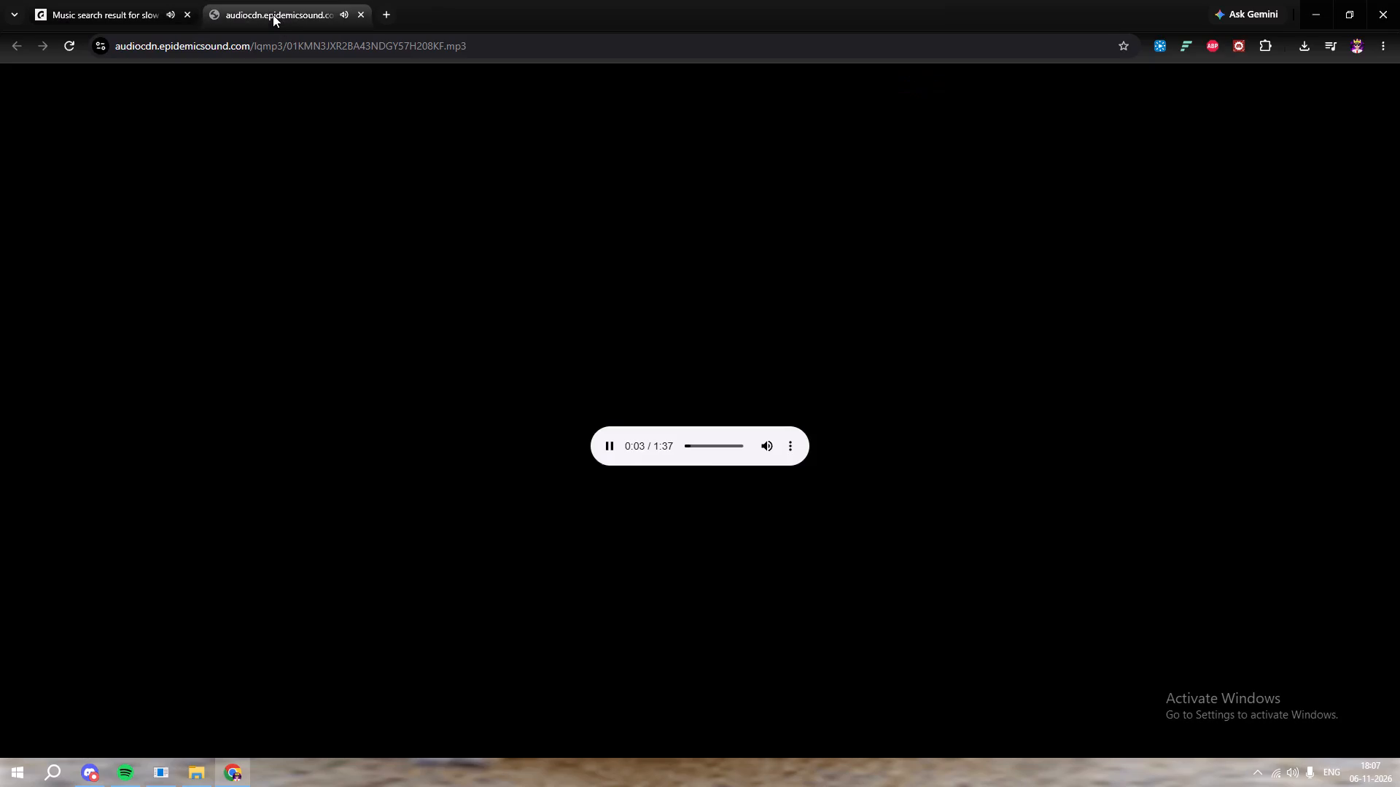
click(697, 444)
click(787, 445)
click(748, 396)
click(849, 451)
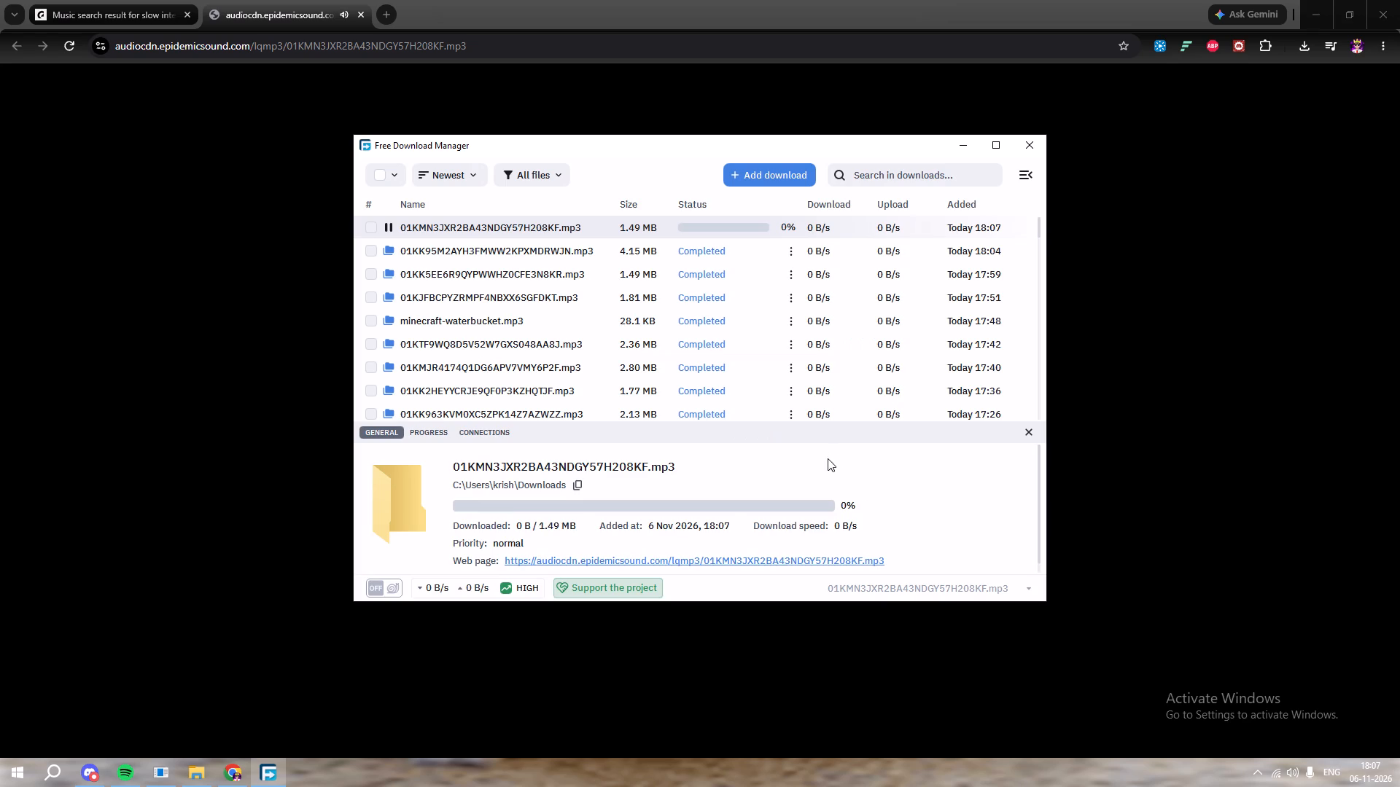
click(1035, 149)
click(359, 13)
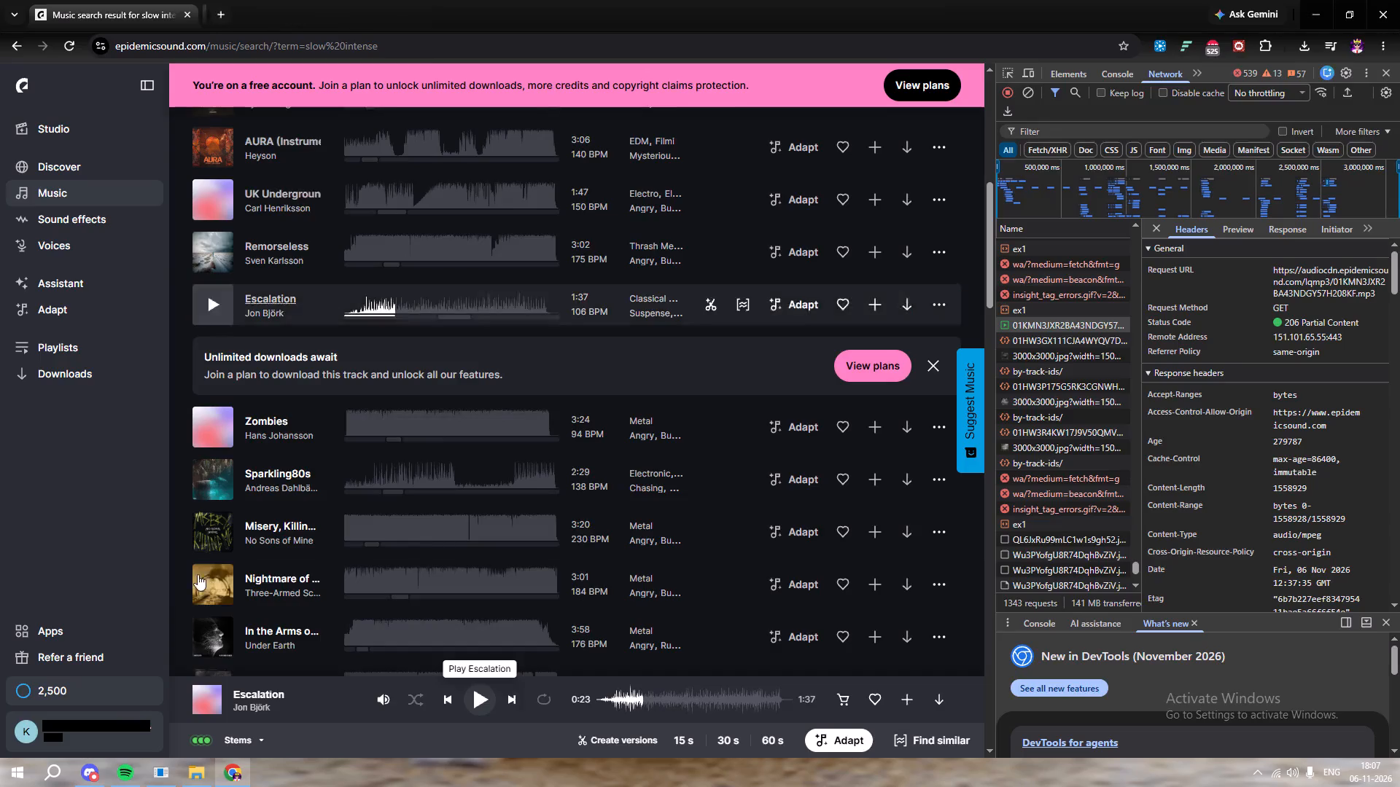
Switch to Adobe Premiere, look over the upcoming part of Sequence 01 and save the 1Alpha3 project.
click(171, 761)
alt+scroll(883, 668, down, 4)
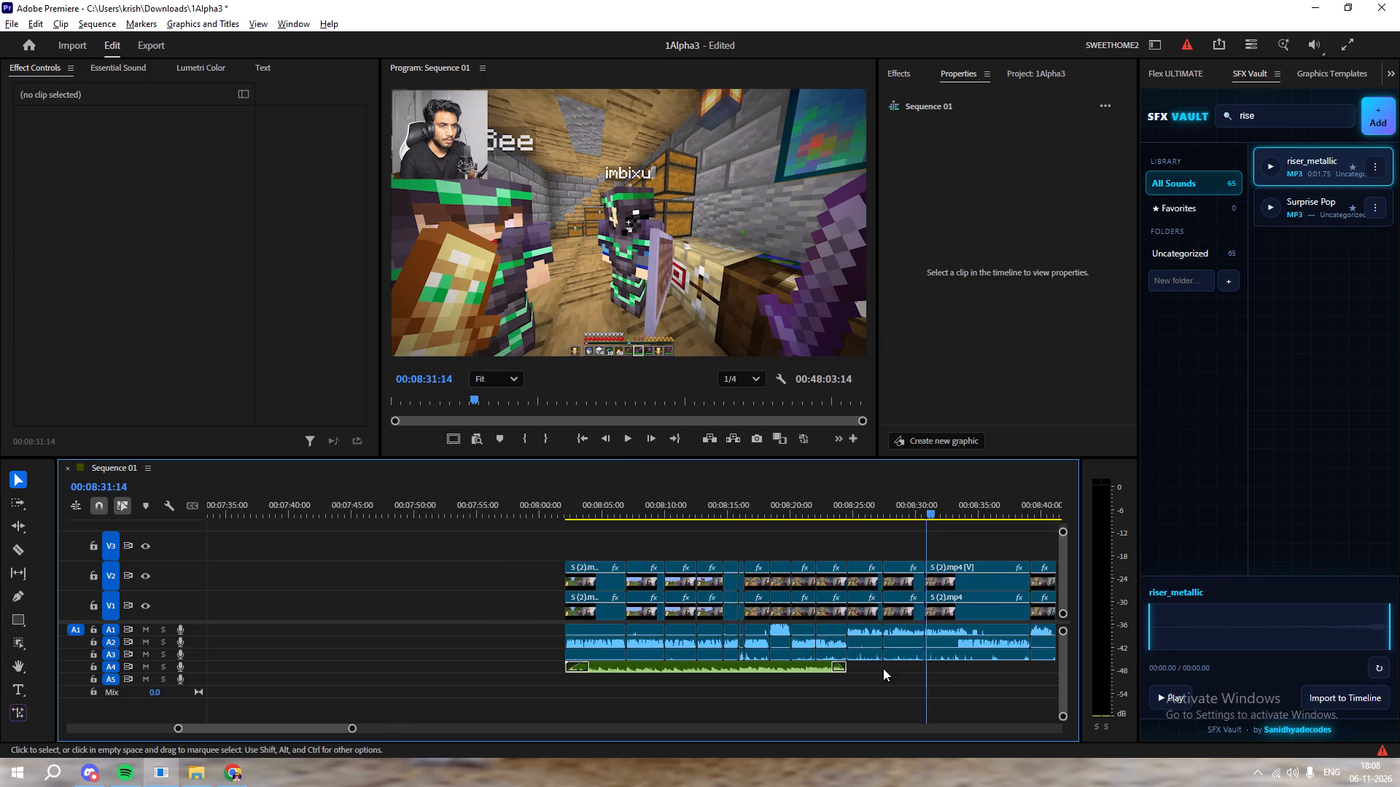
alt+scroll(883, 668, down, 20)
alt+scroll(883, 668, down, 6)
alt+scroll(715, 686, down, 6)
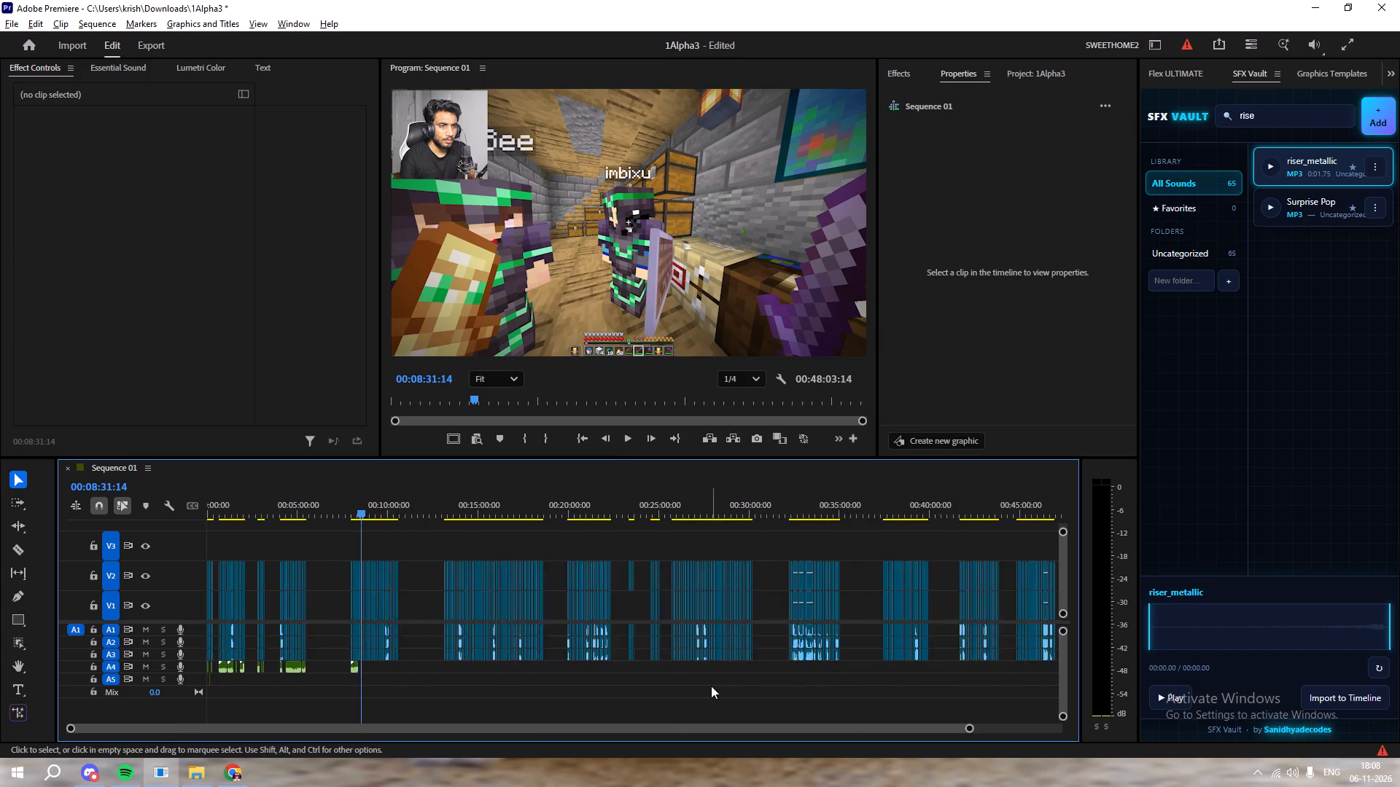
alt+scroll(711, 686, down, 2)
alt+scroll(330, 635, up, 12)
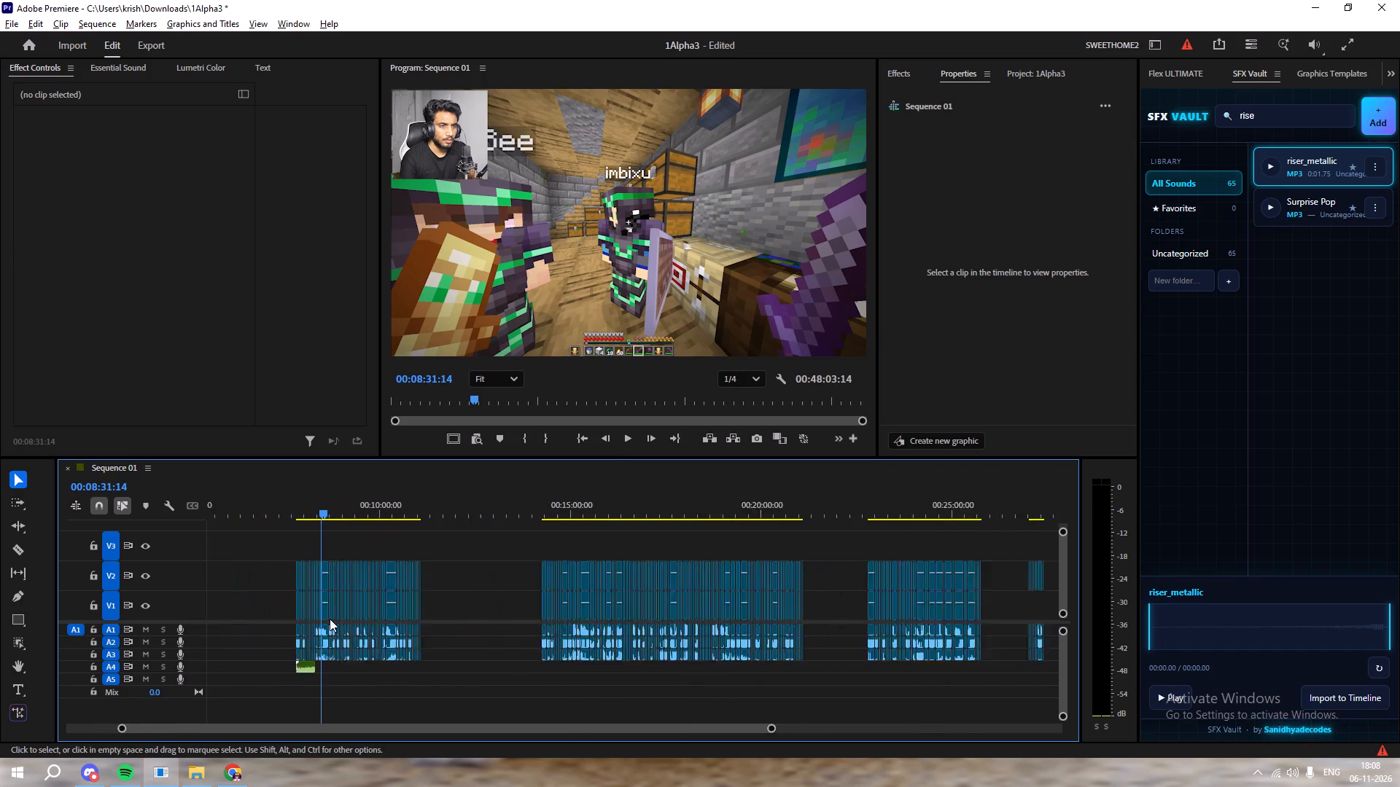
alt+scroll(330, 619, up, 12)
alt+scroll(316, 676, up, 6)
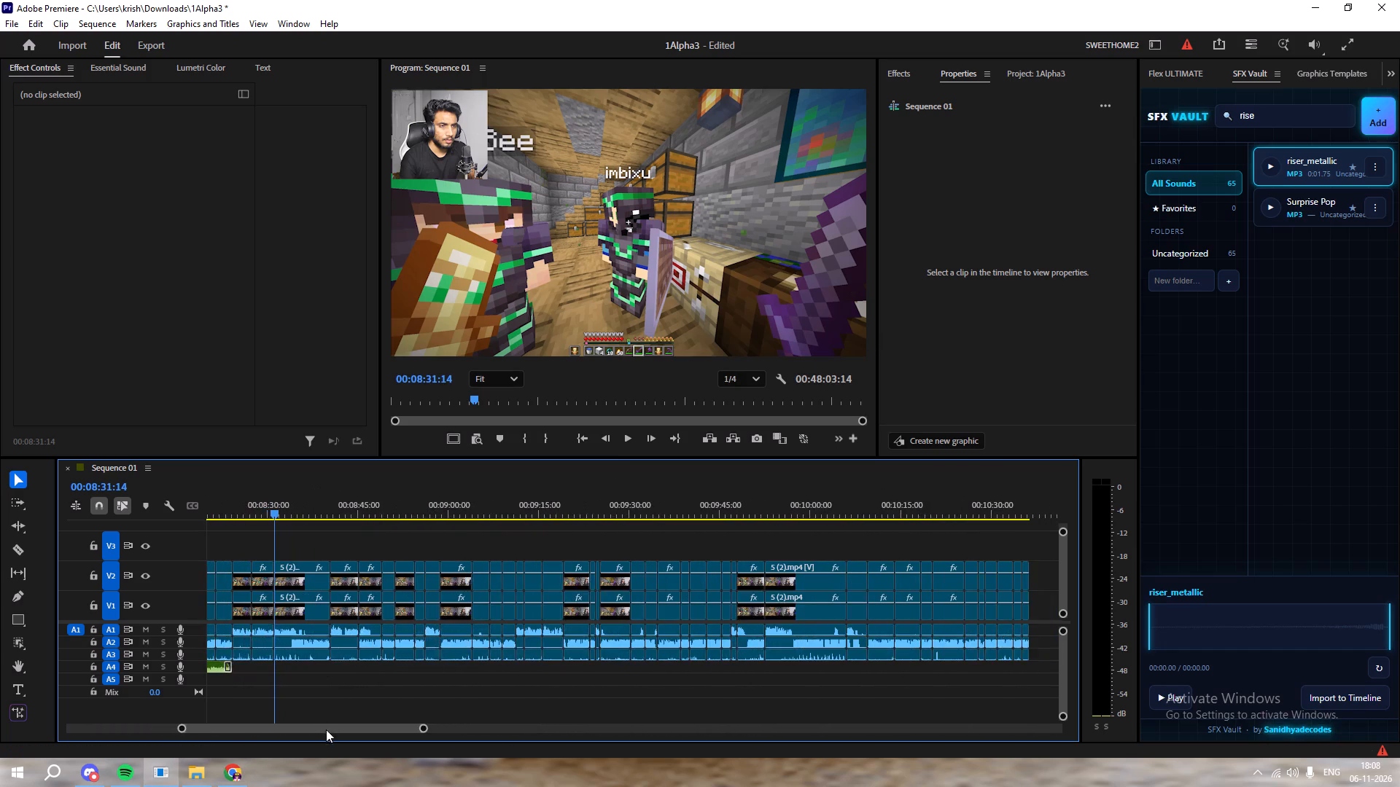
click(341, 727)
key(ctrl+s)
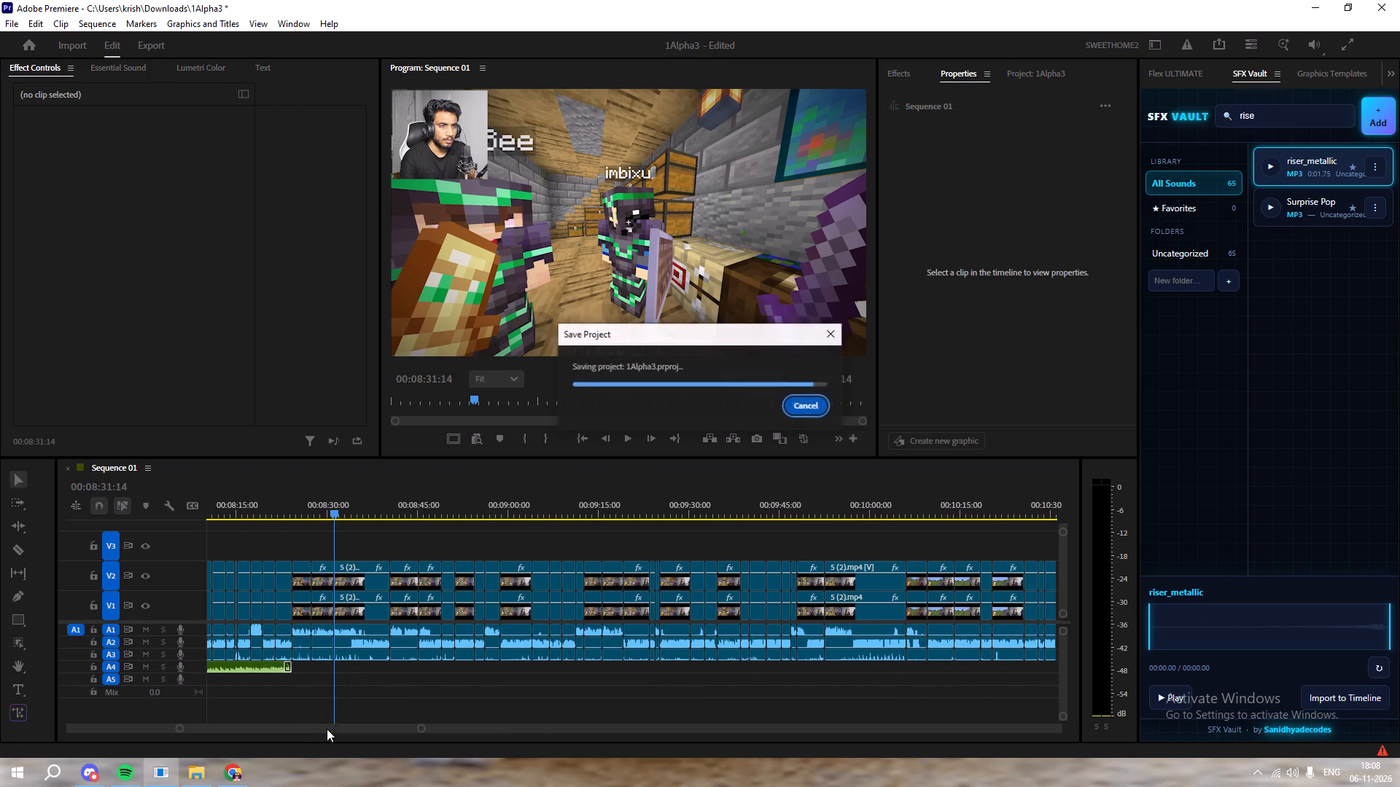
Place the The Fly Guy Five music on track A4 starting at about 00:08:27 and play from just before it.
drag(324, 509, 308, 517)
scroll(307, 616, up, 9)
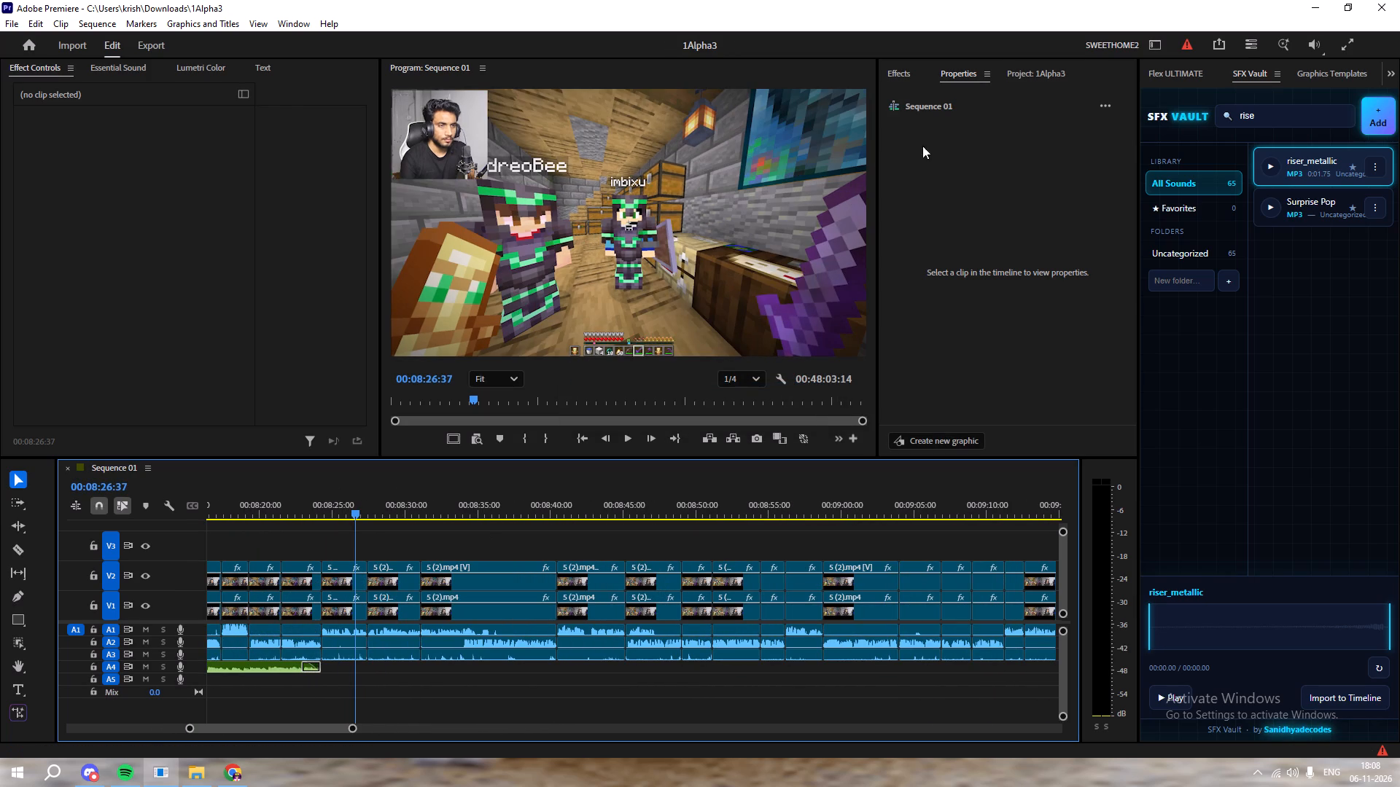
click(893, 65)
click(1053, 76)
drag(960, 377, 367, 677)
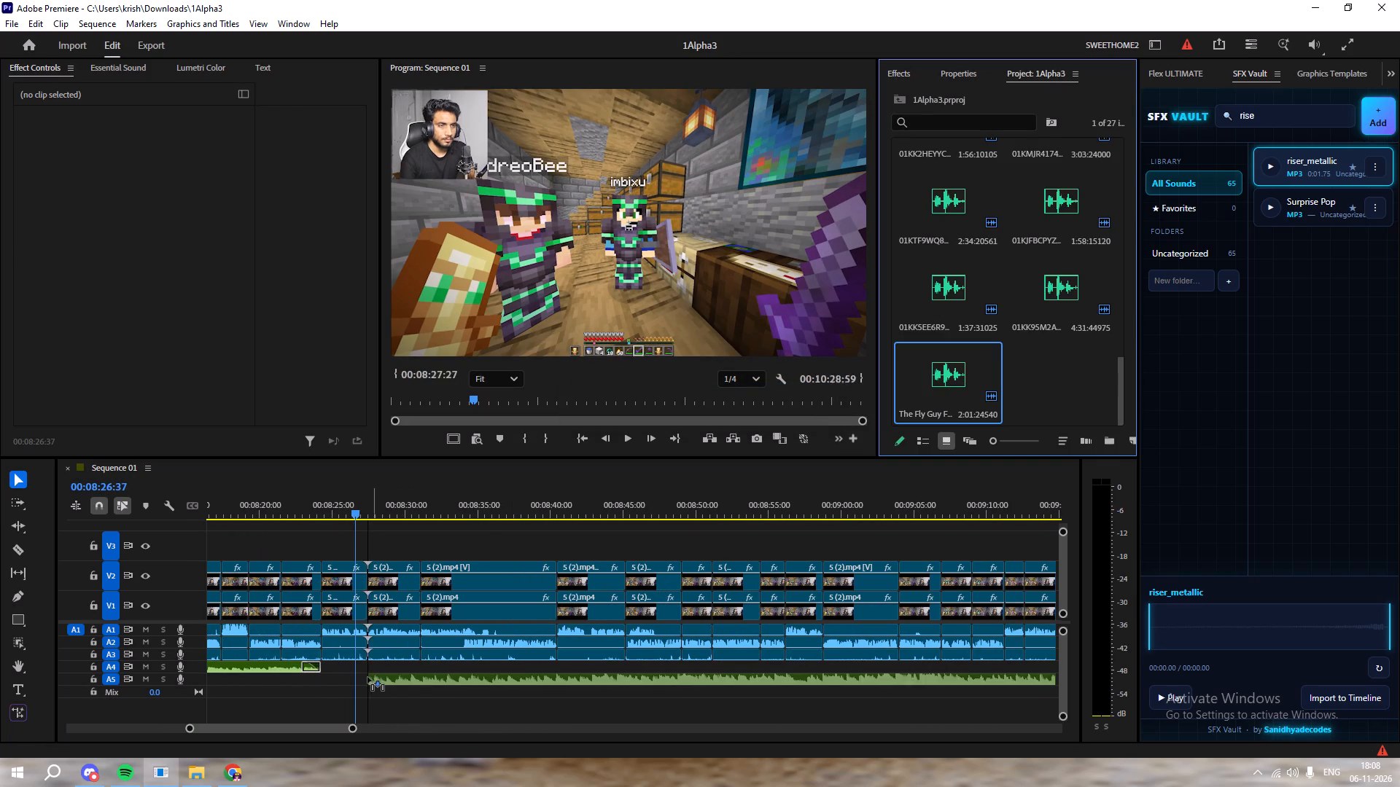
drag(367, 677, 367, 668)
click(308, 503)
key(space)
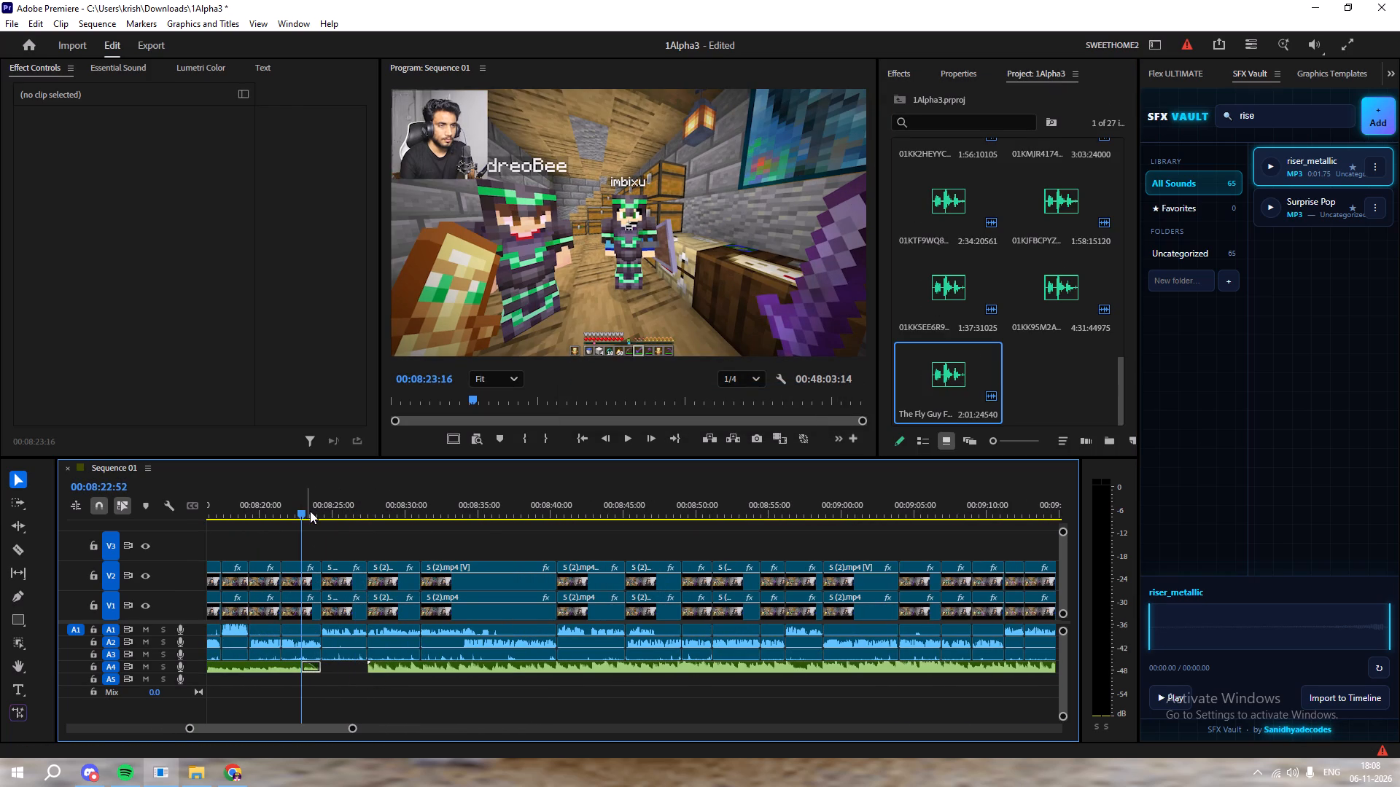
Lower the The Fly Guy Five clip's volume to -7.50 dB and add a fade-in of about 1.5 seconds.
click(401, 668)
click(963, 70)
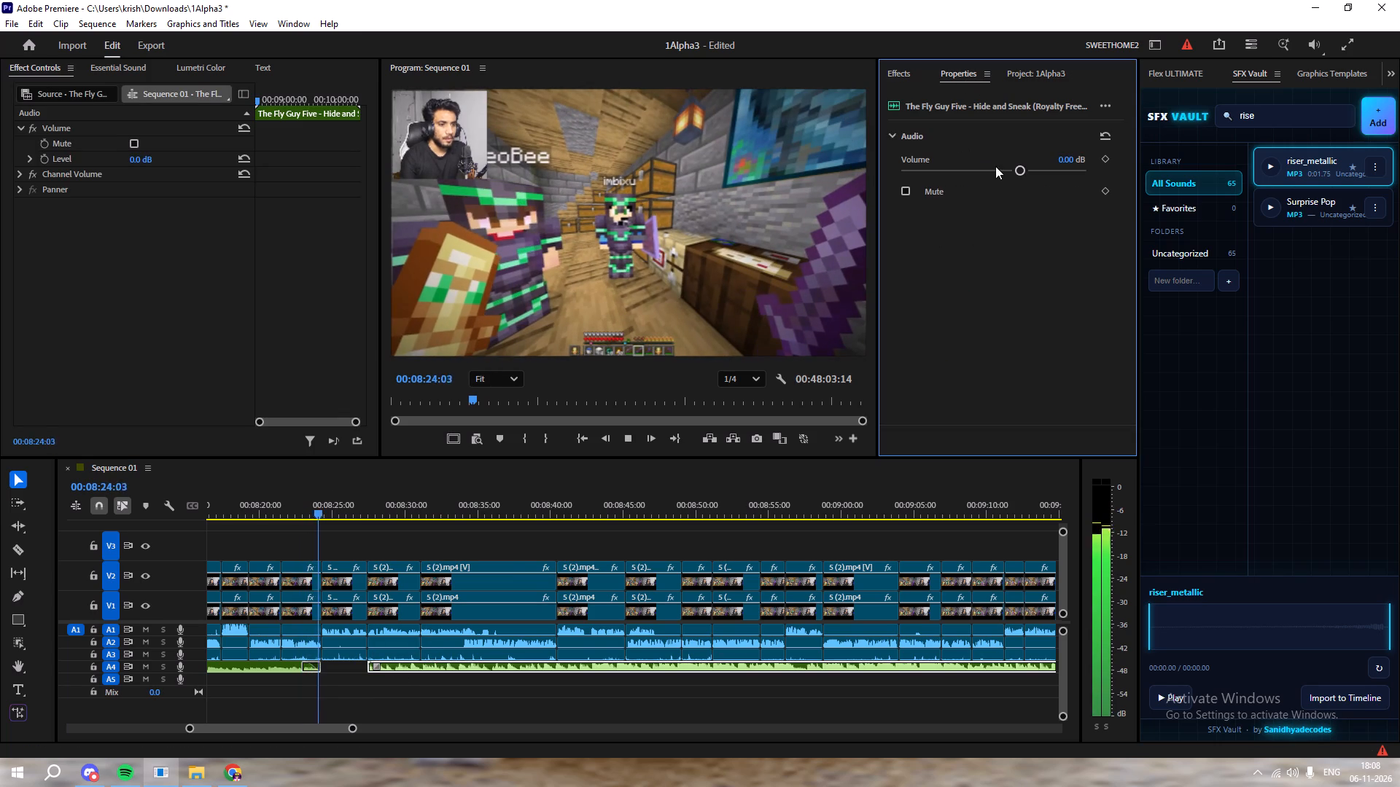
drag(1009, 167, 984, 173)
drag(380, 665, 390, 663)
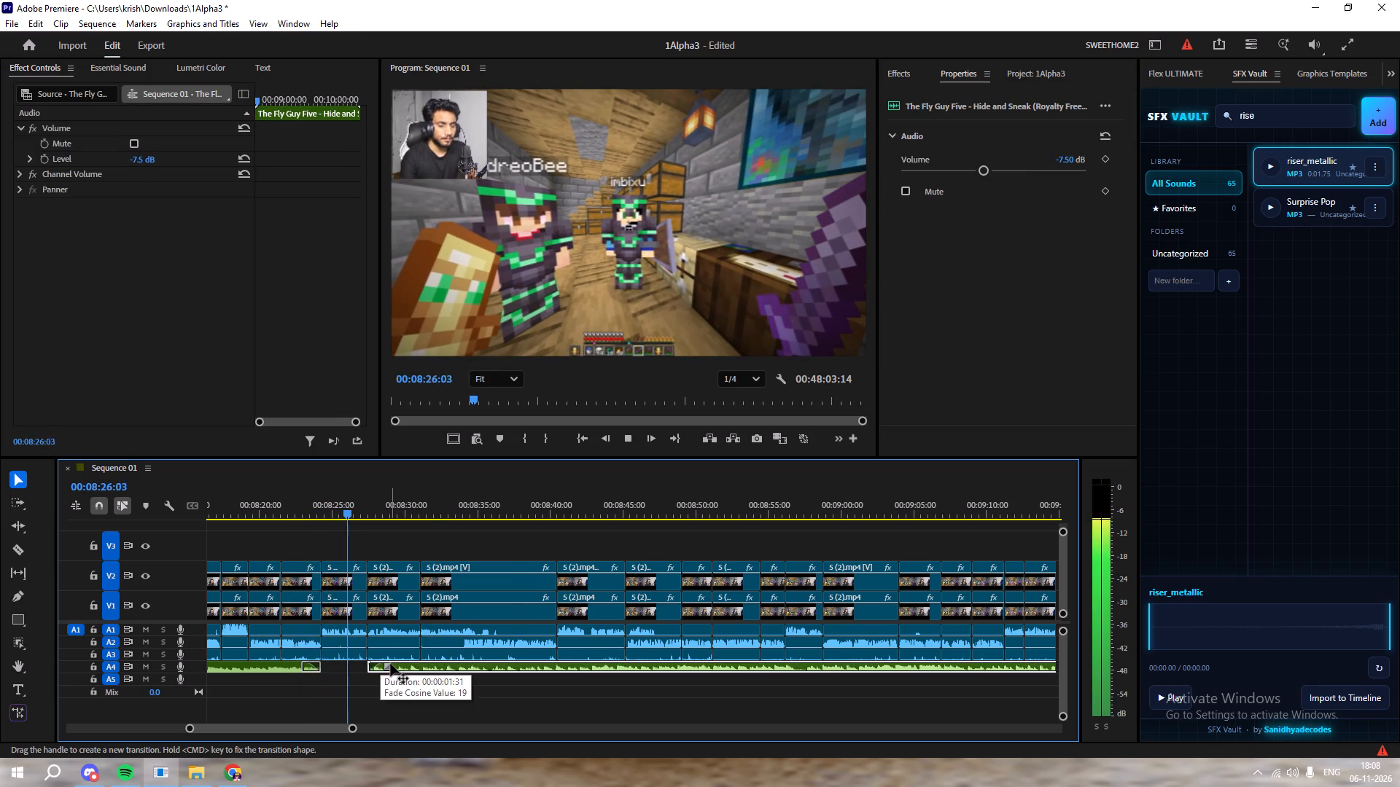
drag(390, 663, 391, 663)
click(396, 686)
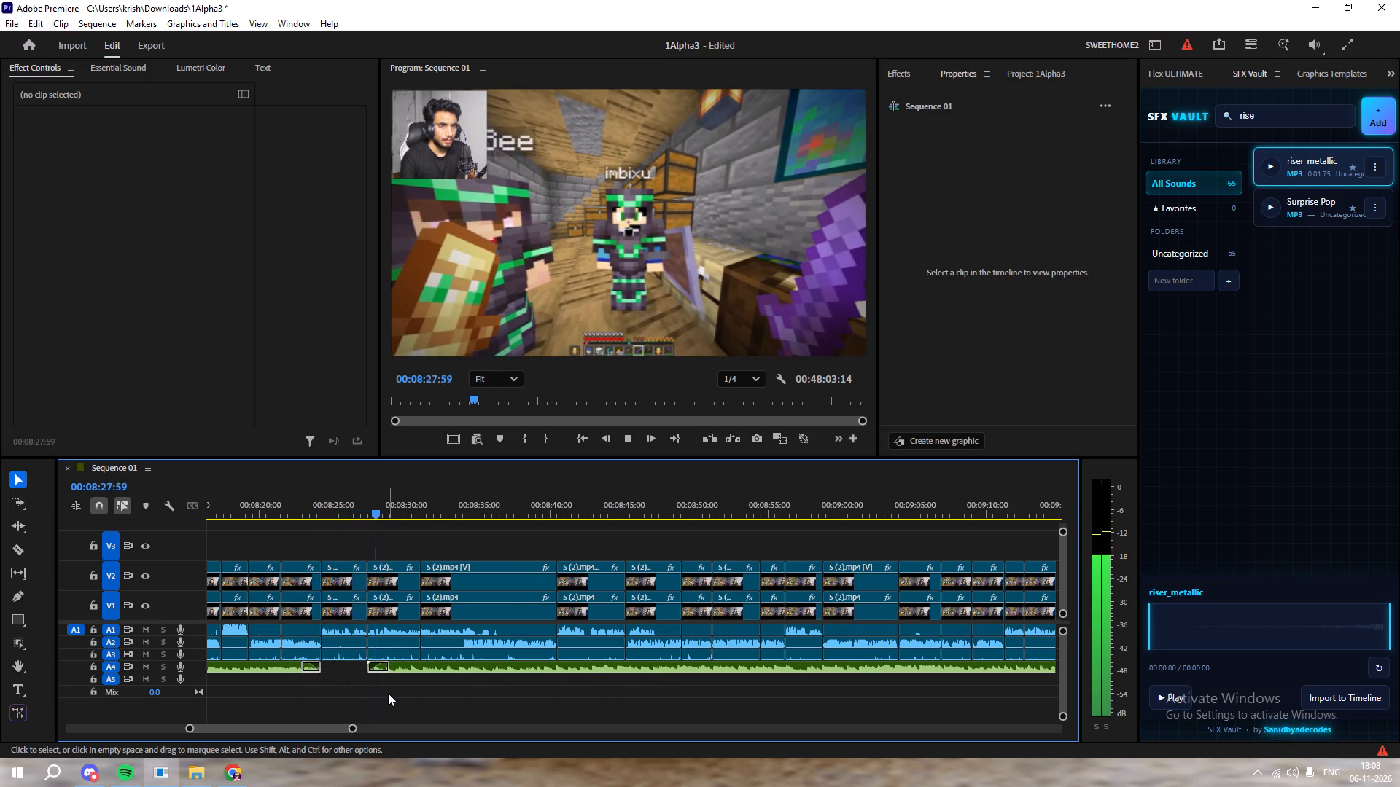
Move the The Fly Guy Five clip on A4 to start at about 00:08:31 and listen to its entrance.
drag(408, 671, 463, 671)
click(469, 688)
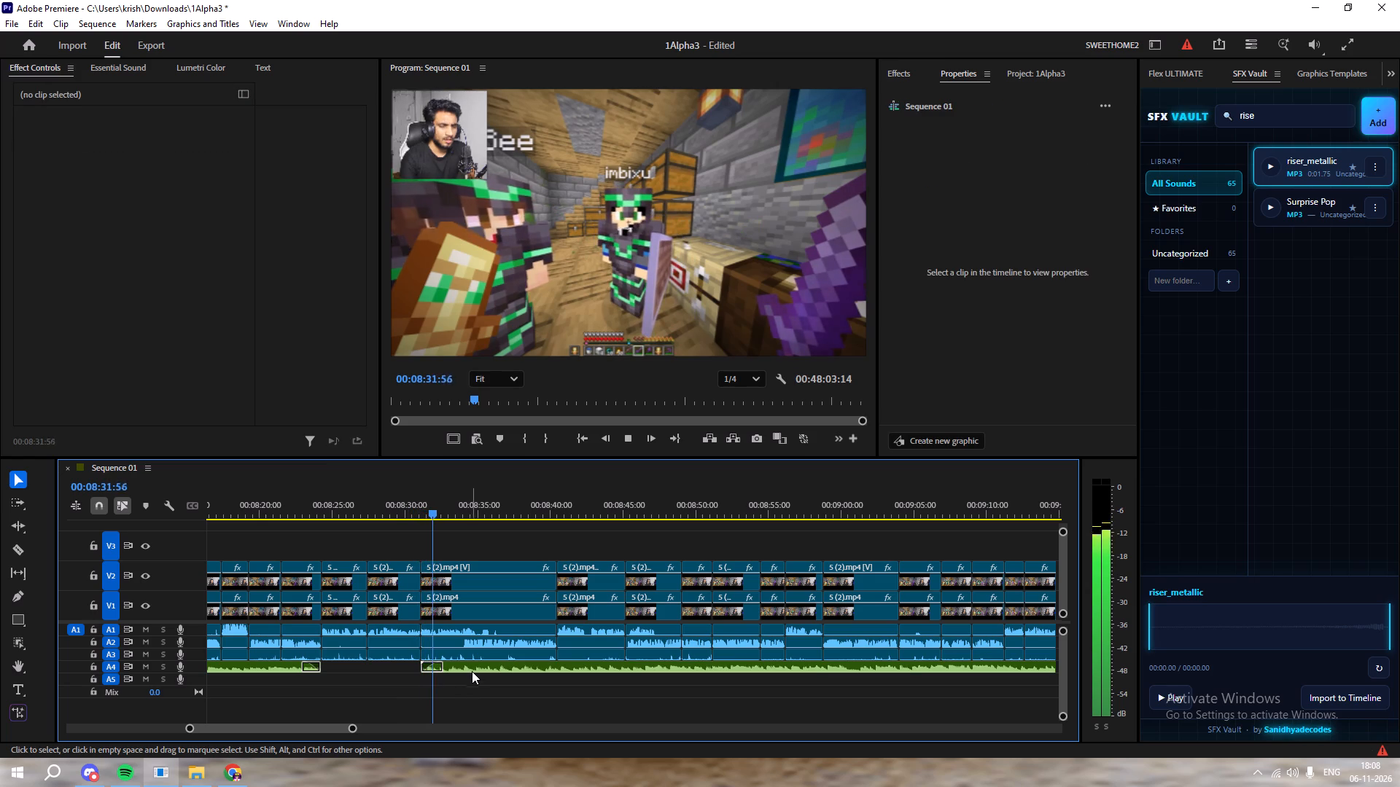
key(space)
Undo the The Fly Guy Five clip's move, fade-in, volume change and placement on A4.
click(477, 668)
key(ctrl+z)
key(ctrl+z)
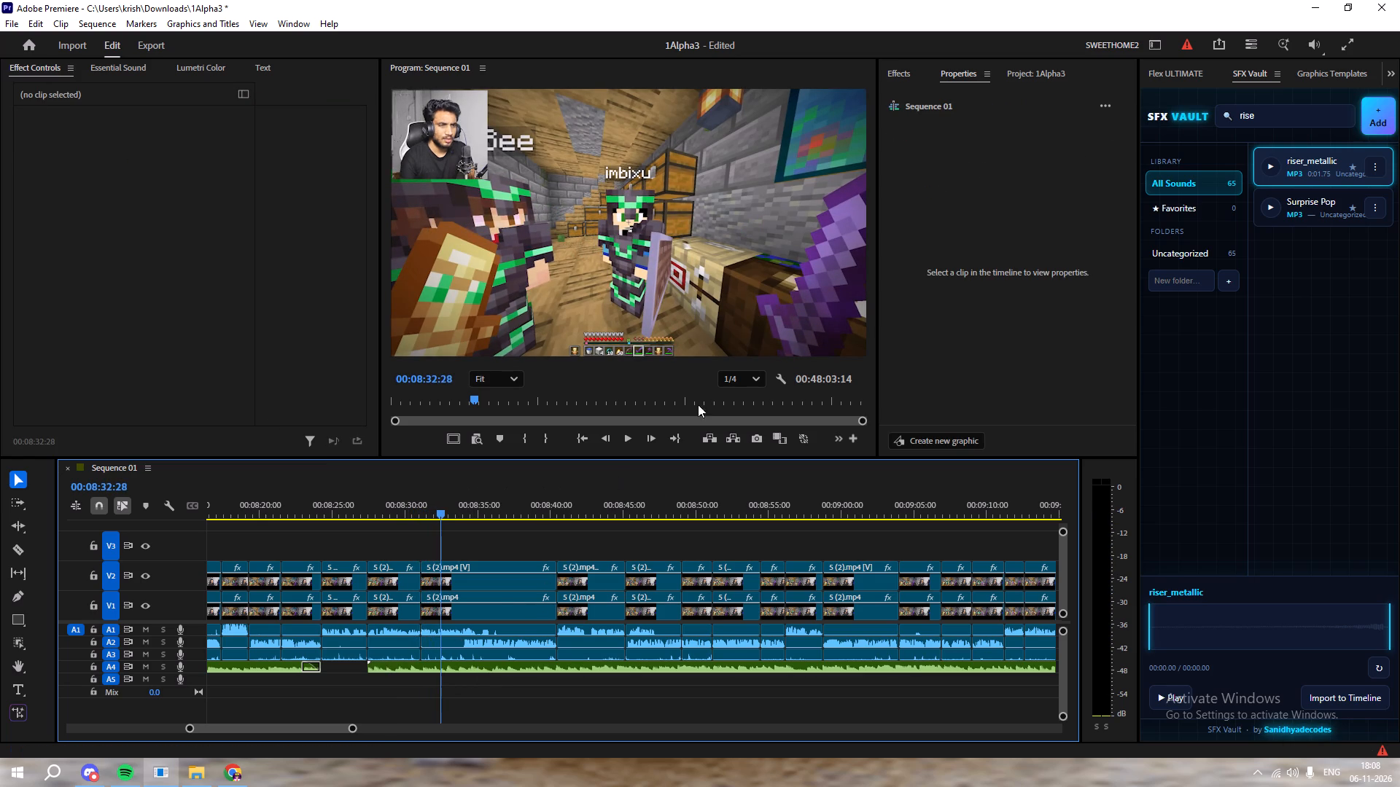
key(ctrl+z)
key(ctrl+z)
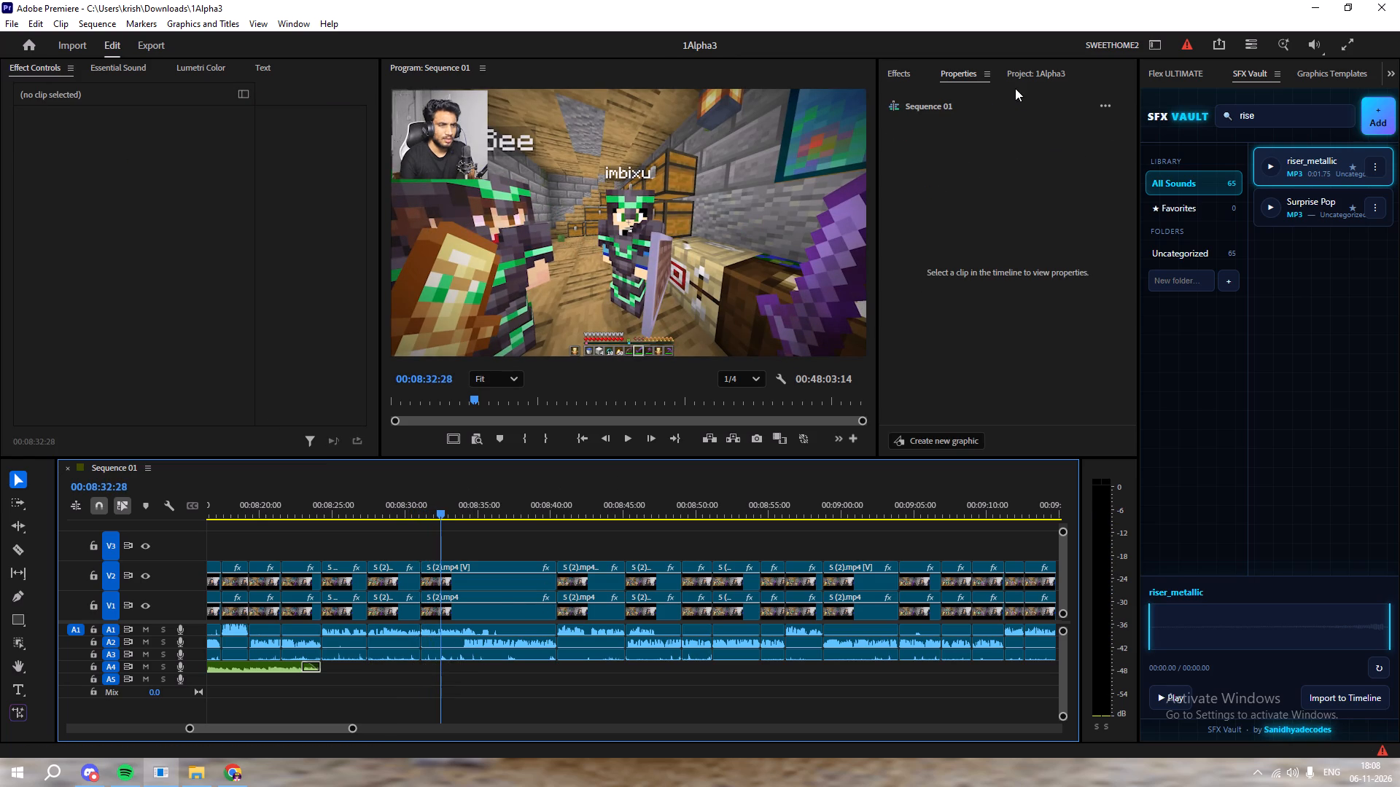
Import 01KMN3JXR2BA43NDGY57H208KF.mp3 from Downloads and place it on track A4 starting at about 00:08:31.
click(1012, 82)
double_click(1053, 378)
scroll(101, 158, up, 3)
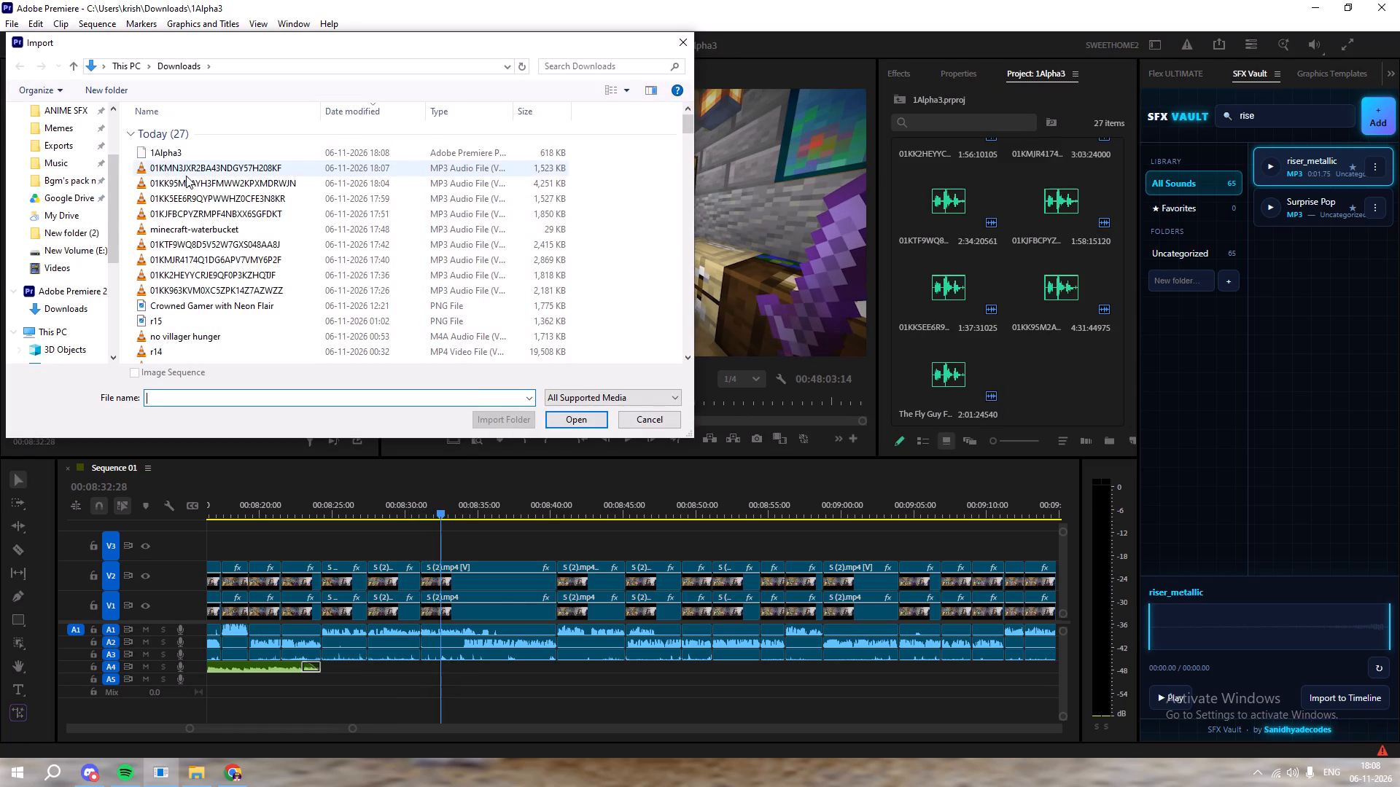
scroll(196, 179, up, 3)
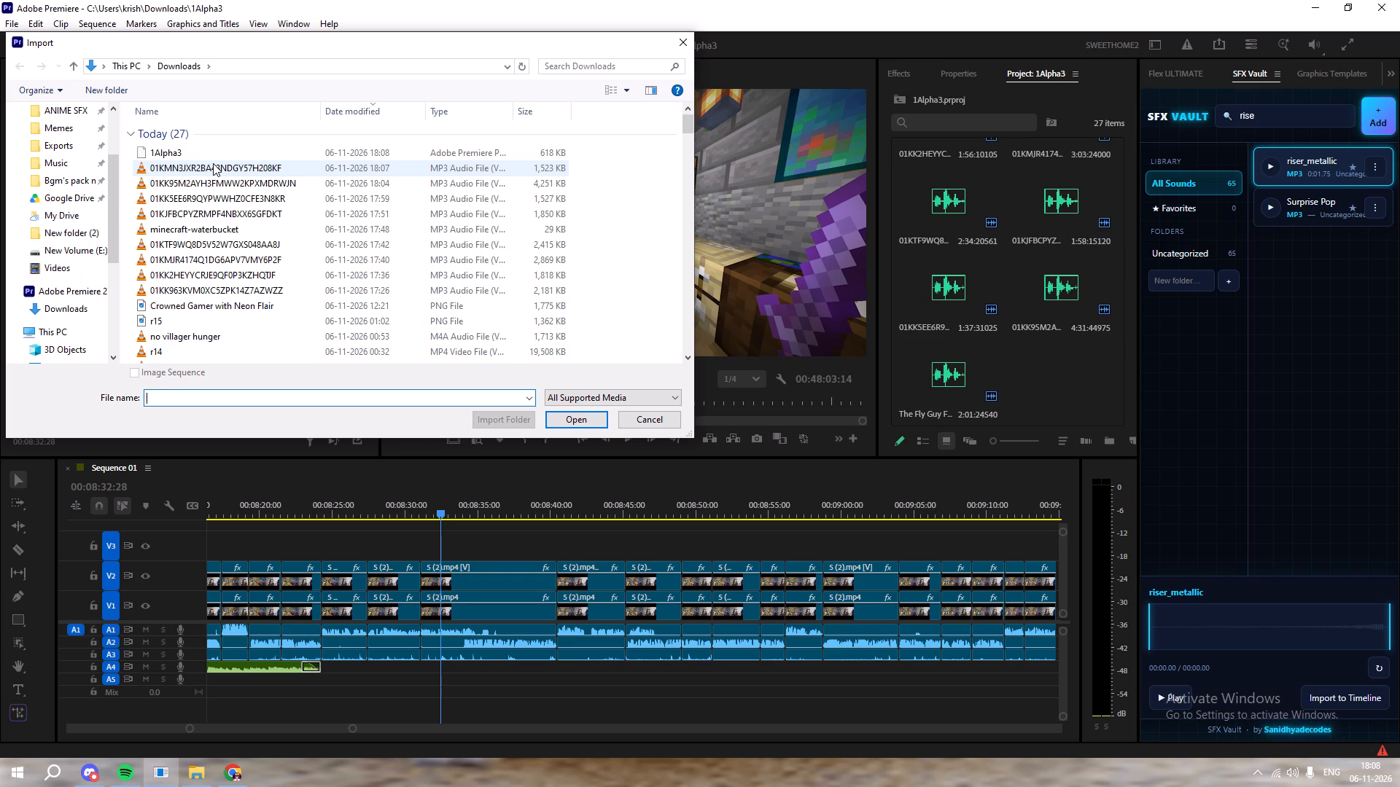
double_click(213, 163)
drag(1052, 384, 429, 665)
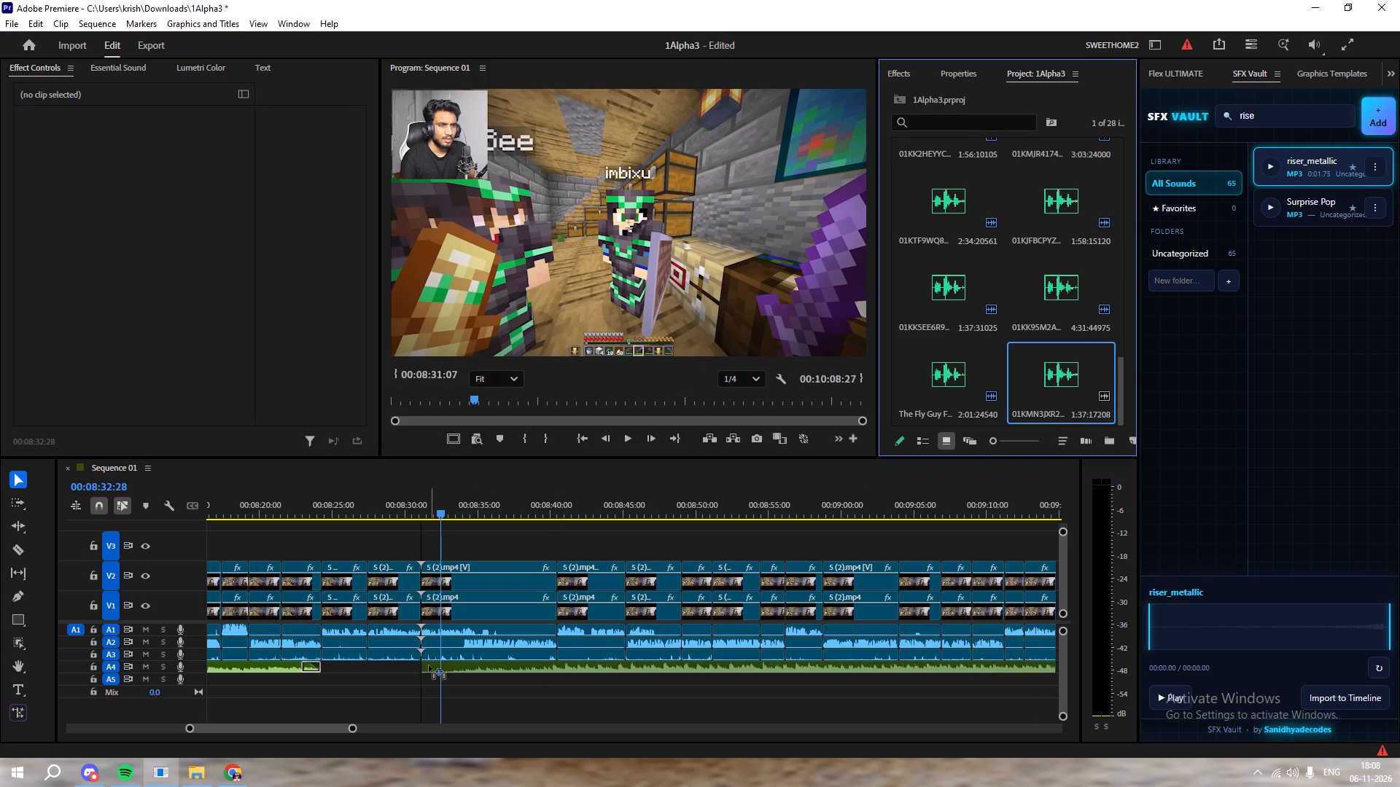
drag(429, 665, 421, 665)
Play the new music's entrance and shift the clip earlier on A4 to start at about 00:08:29.
drag(419, 512, 411, 516)
key(space)
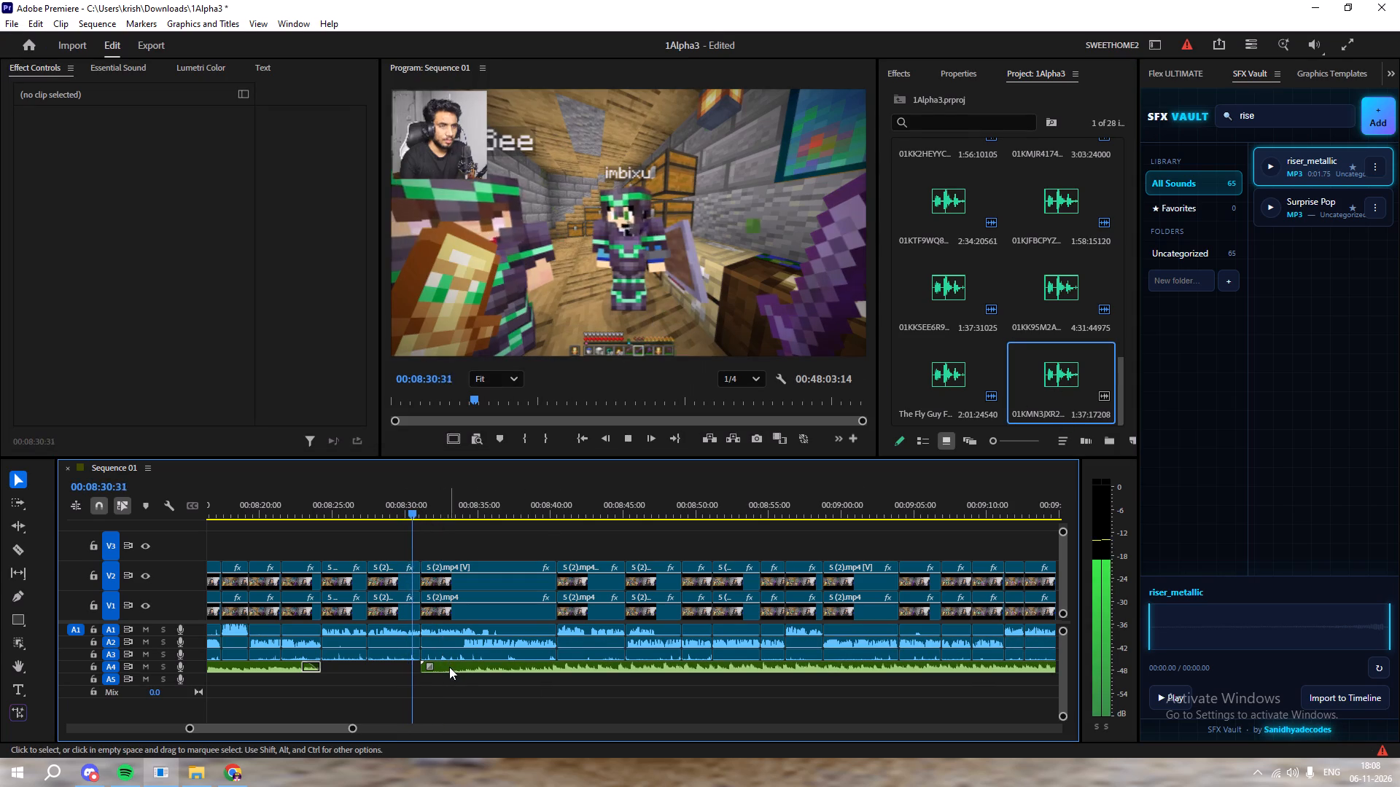
drag(452, 667, 430, 665)
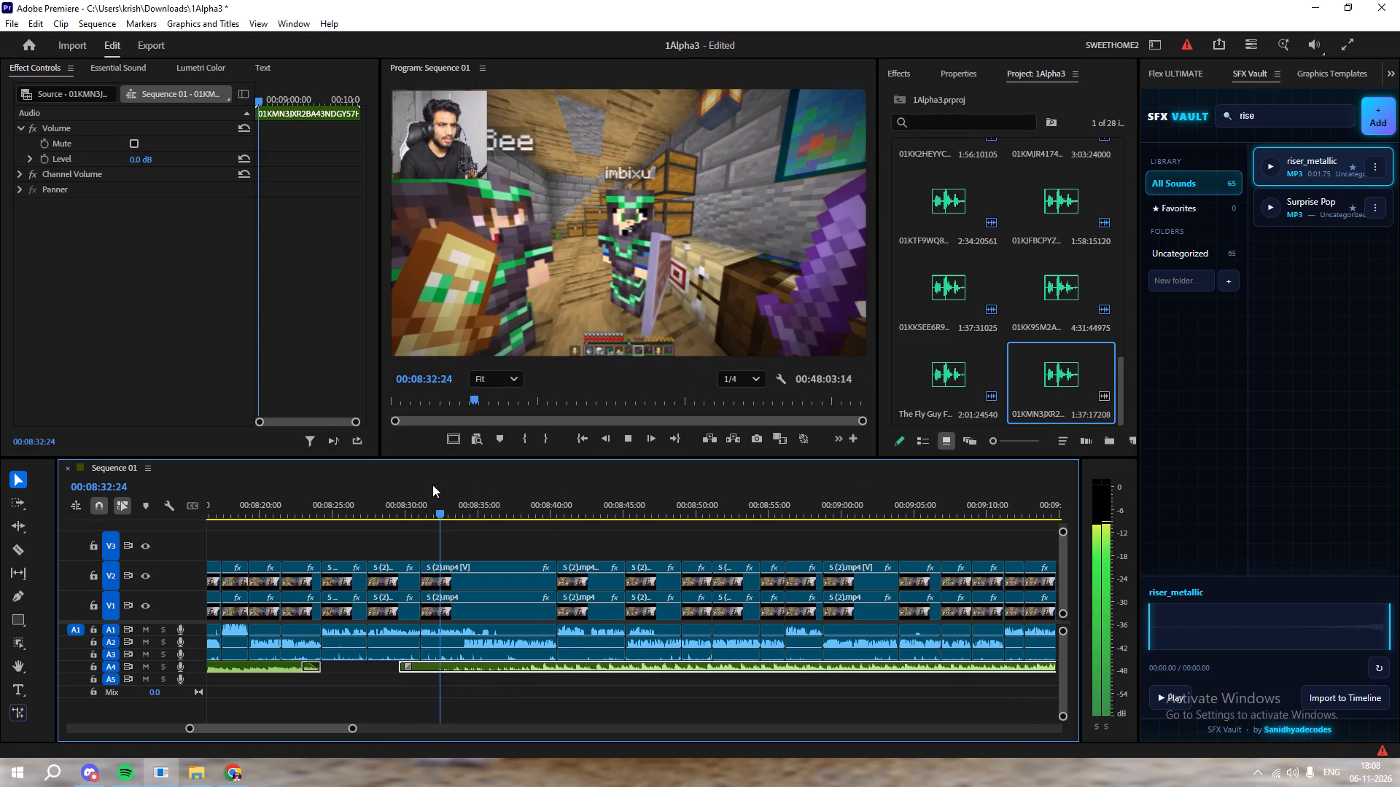
drag(421, 519, 413, 517)
drag(420, 506, 397, 520)
drag(441, 667, 416, 667)
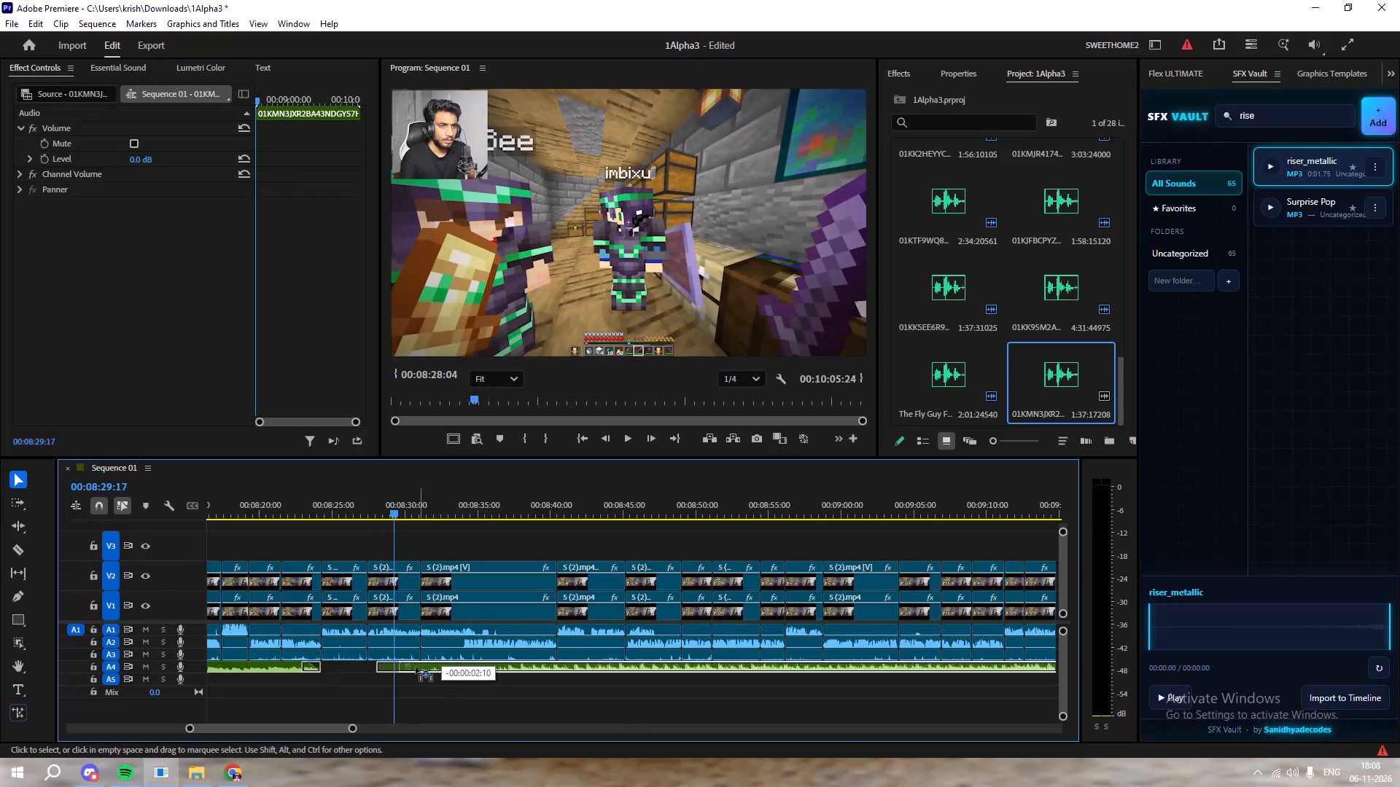
drag(416, 667, 421, 666)
drag(389, 493, 381, 498)
key(space)
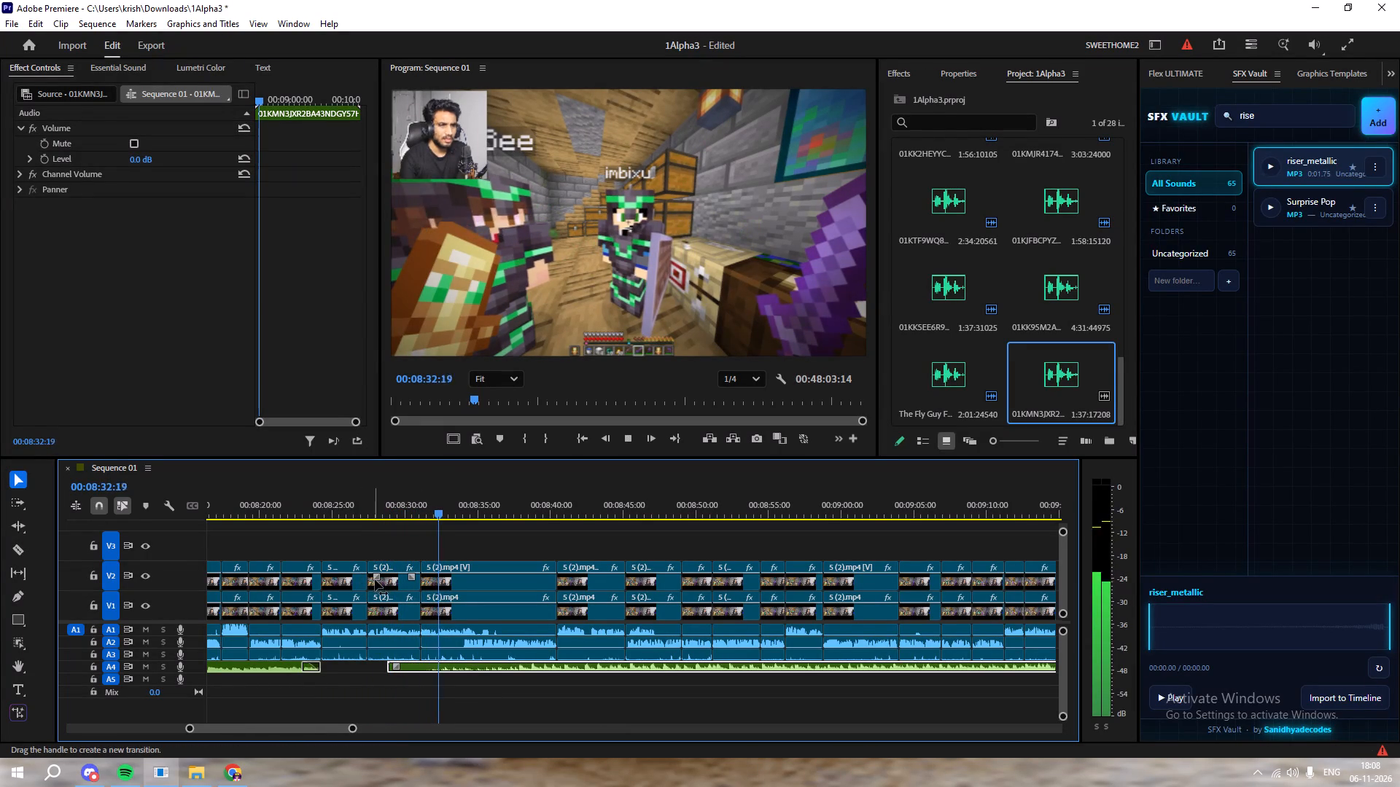
Lower the new A4 music clip's volume to -9.83 dB and save the project.
click(961, 70)
drag(1014, 171, 1003, 173)
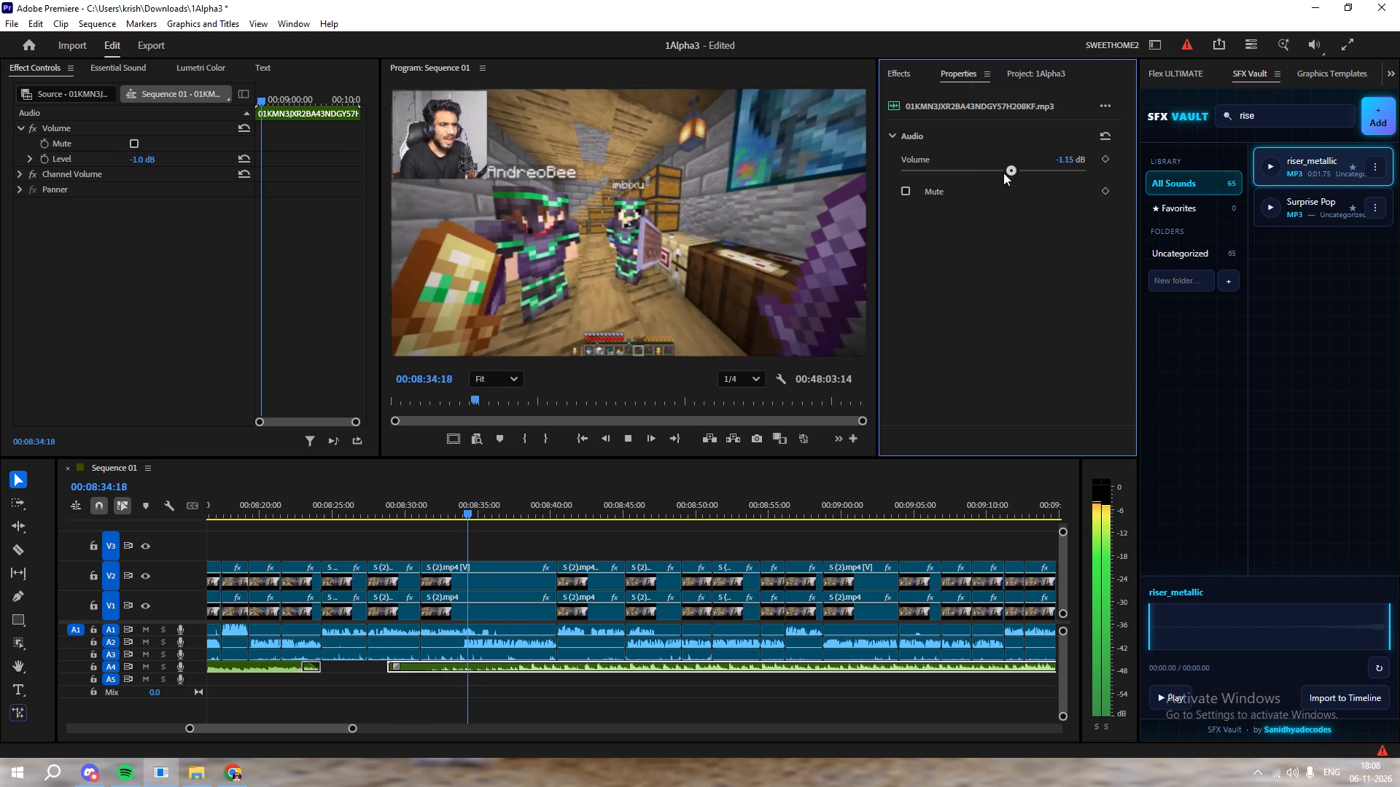
drag(1003, 173, 975, 182)
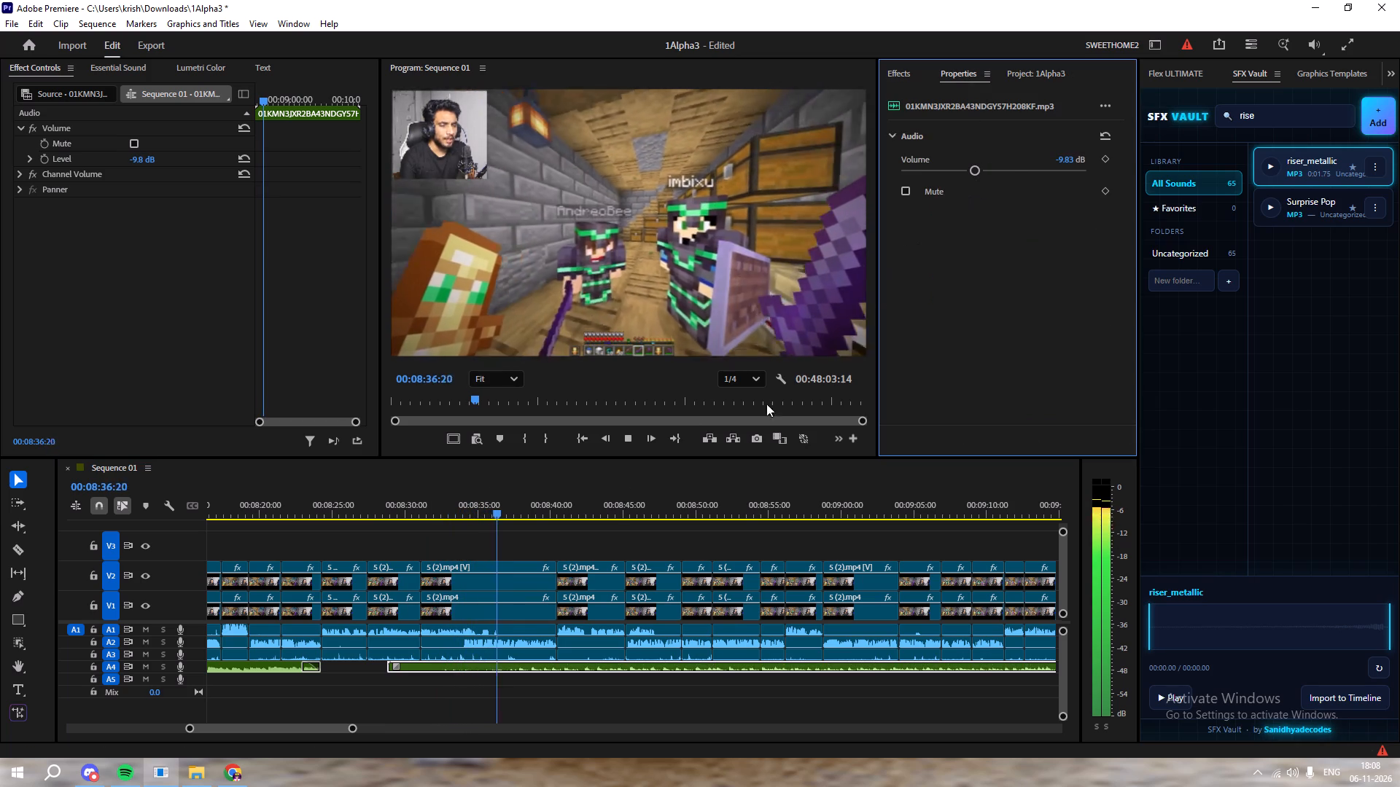
click(532, 541)
key(ctrl+s)
Play the A4 music, split it at about 00:08:56 and move the remainder later to start at about 00:08:59.
key(space)
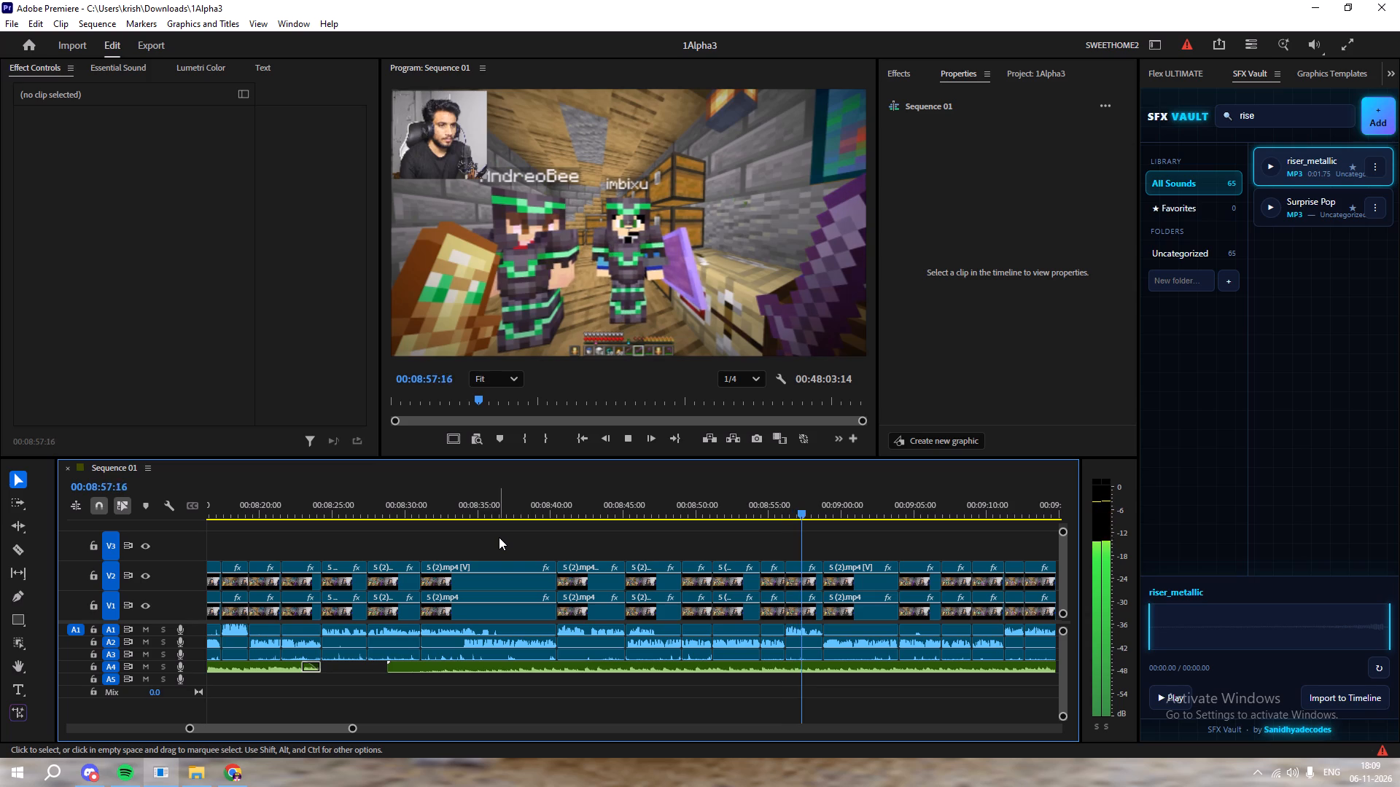
key(space)
key(c)
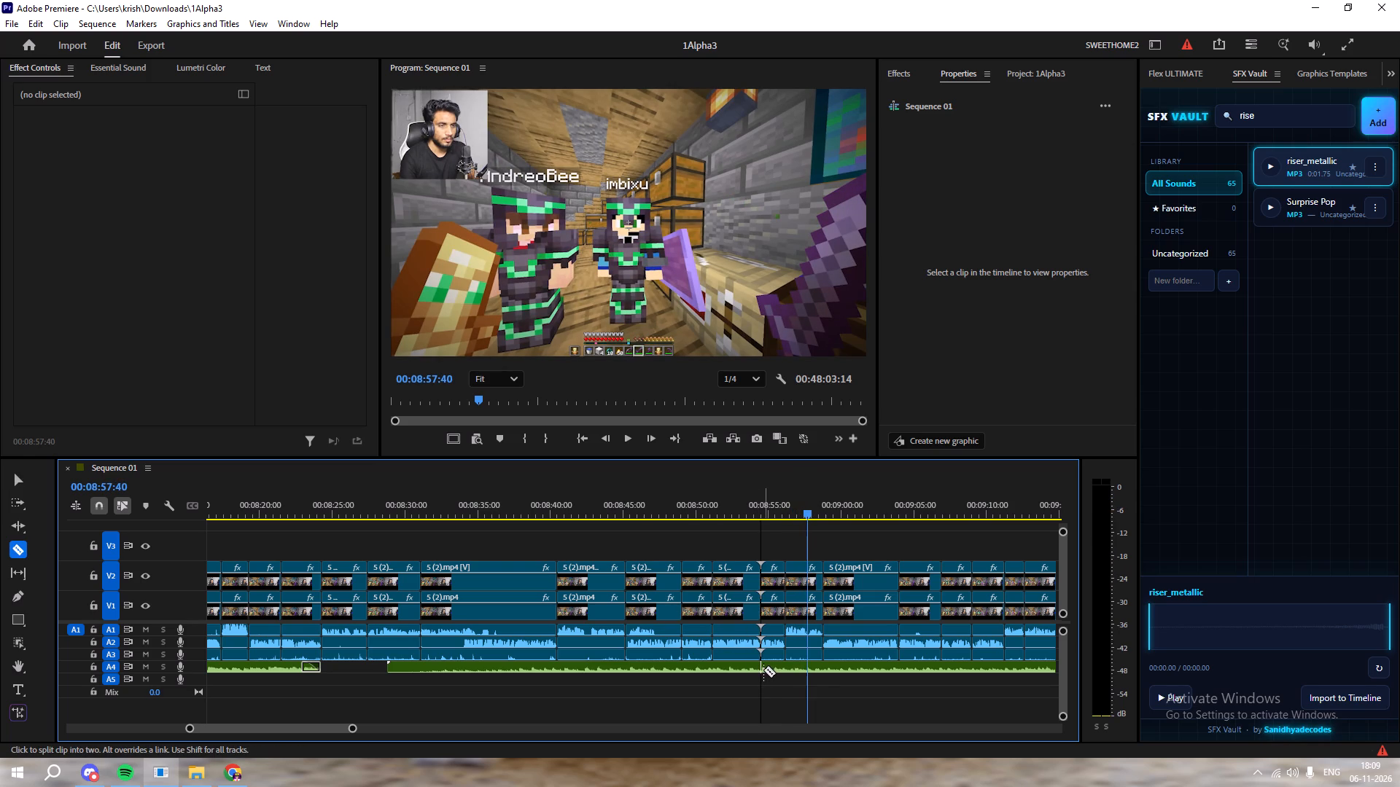
key(v)
key(space)
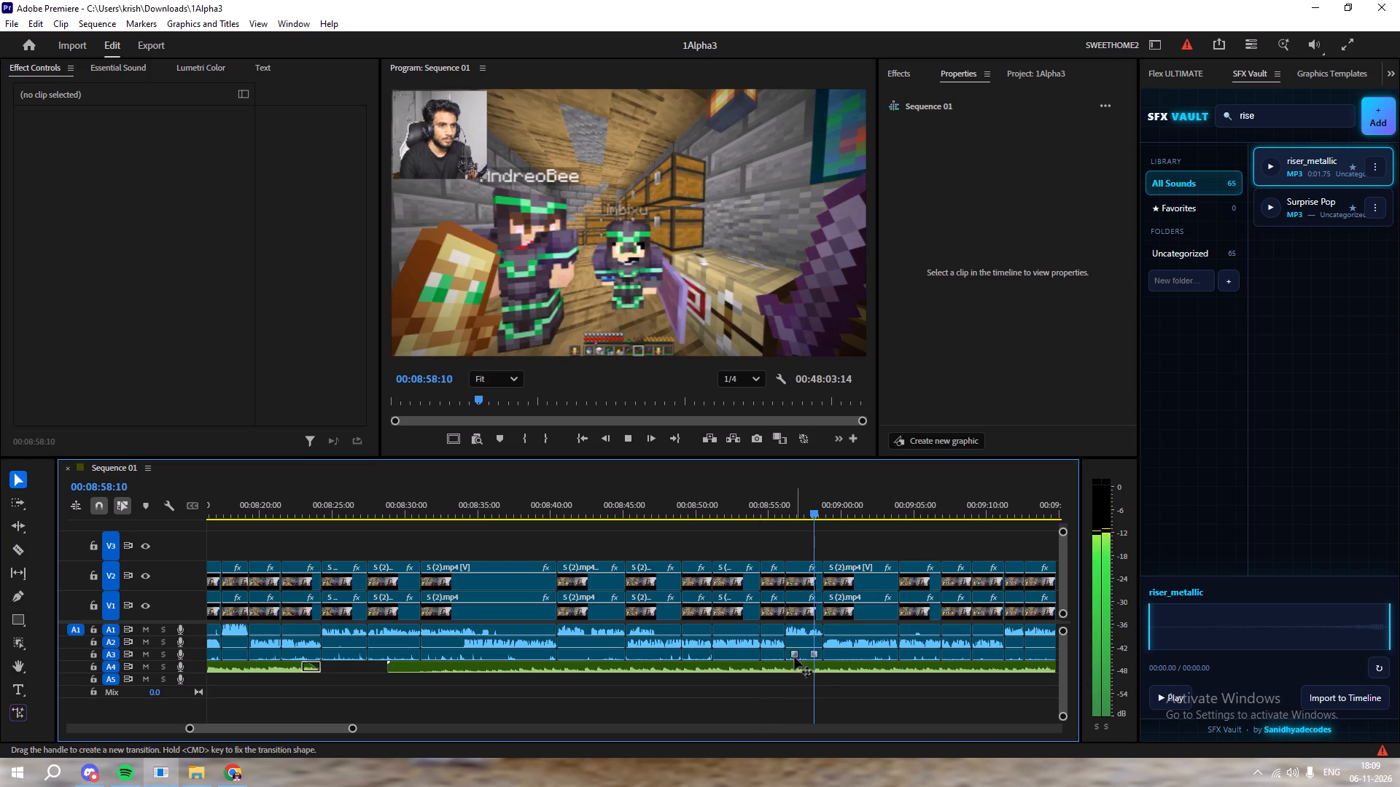
key(space)
key(c)
click(784, 665)
click(826, 668)
key(v)
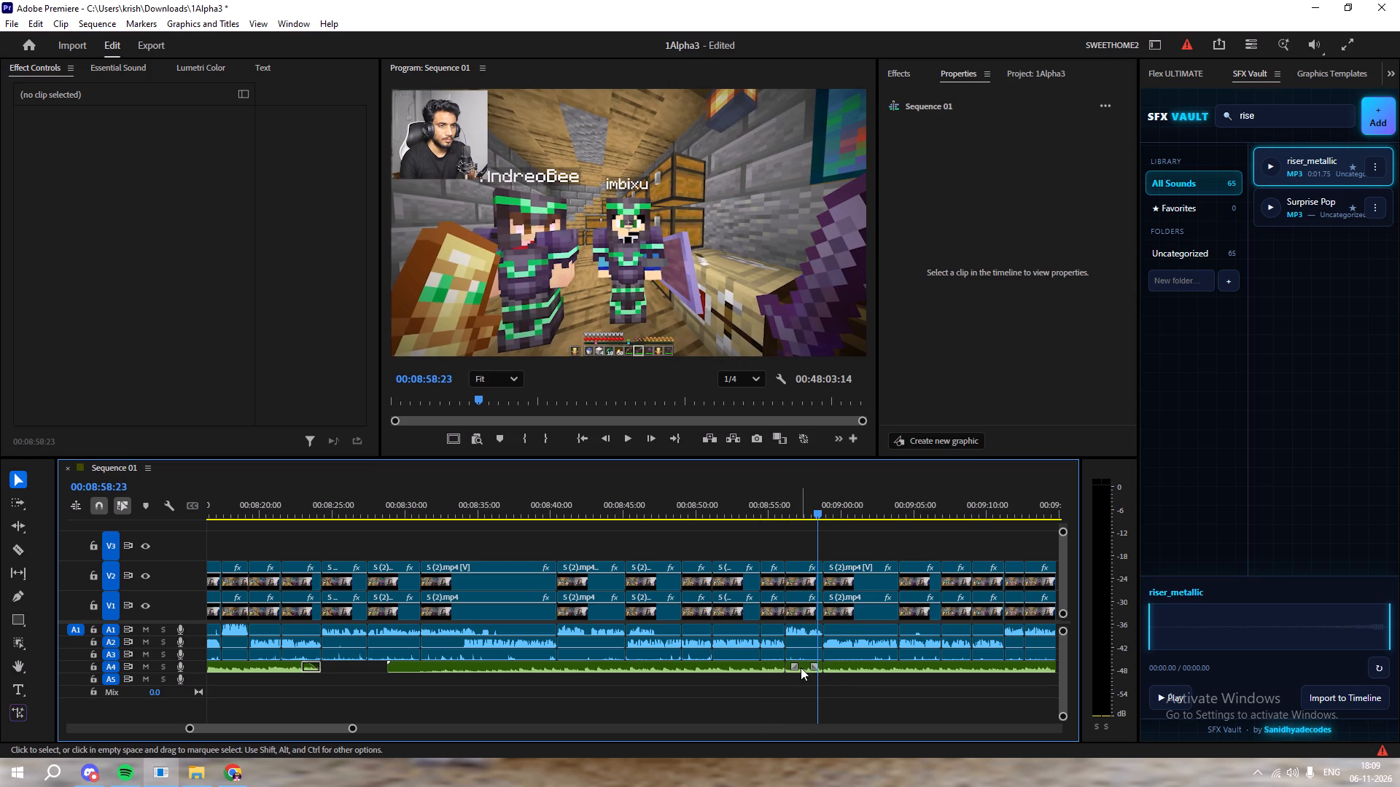
key(ctrl+z)
drag(810, 670, 810, 670)
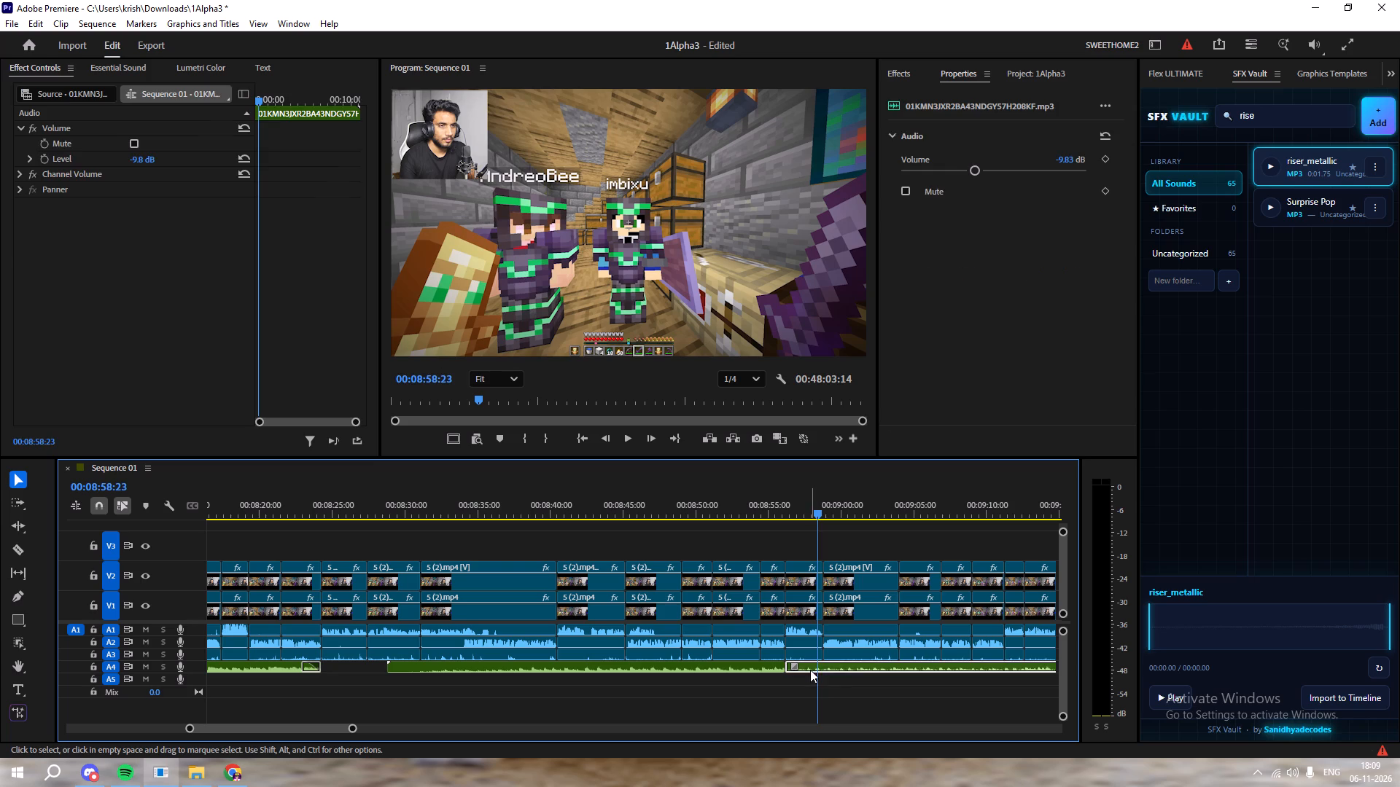
drag(810, 670, 847, 669)
Add a short fade-out before the A4 music gap at 00:08:56, a short fade-in after it, and save the project.
drag(812, 511, 775, 515)
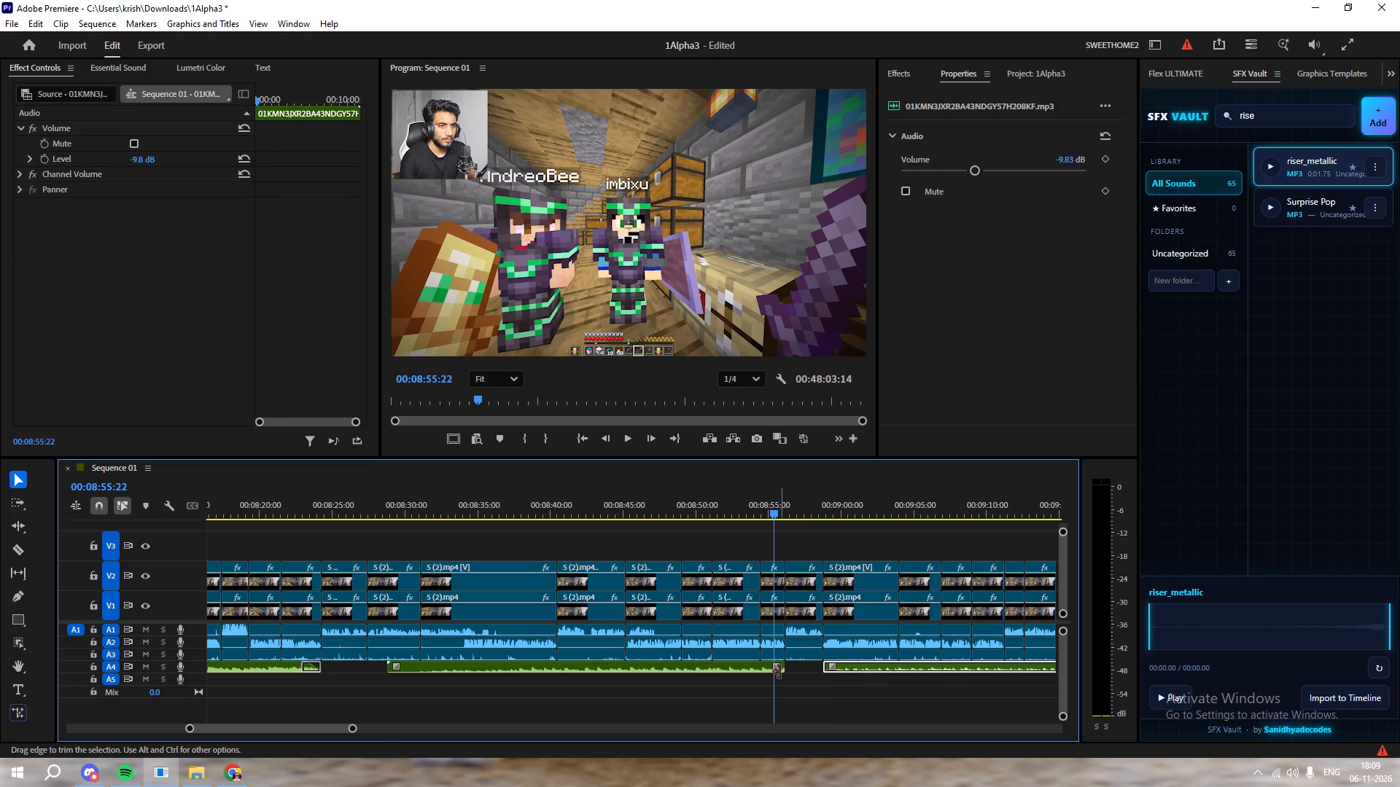
click(774, 665)
key(space)
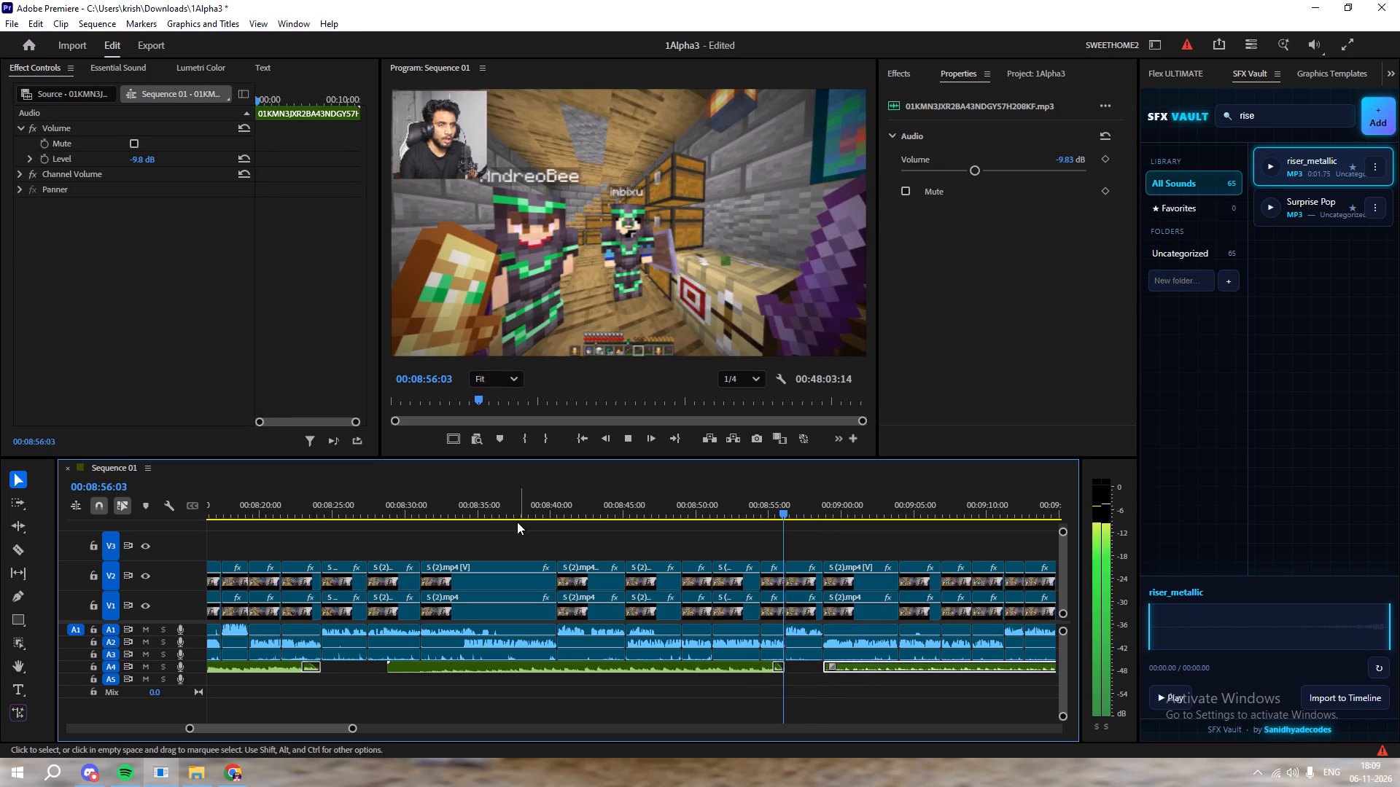
click(833, 666)
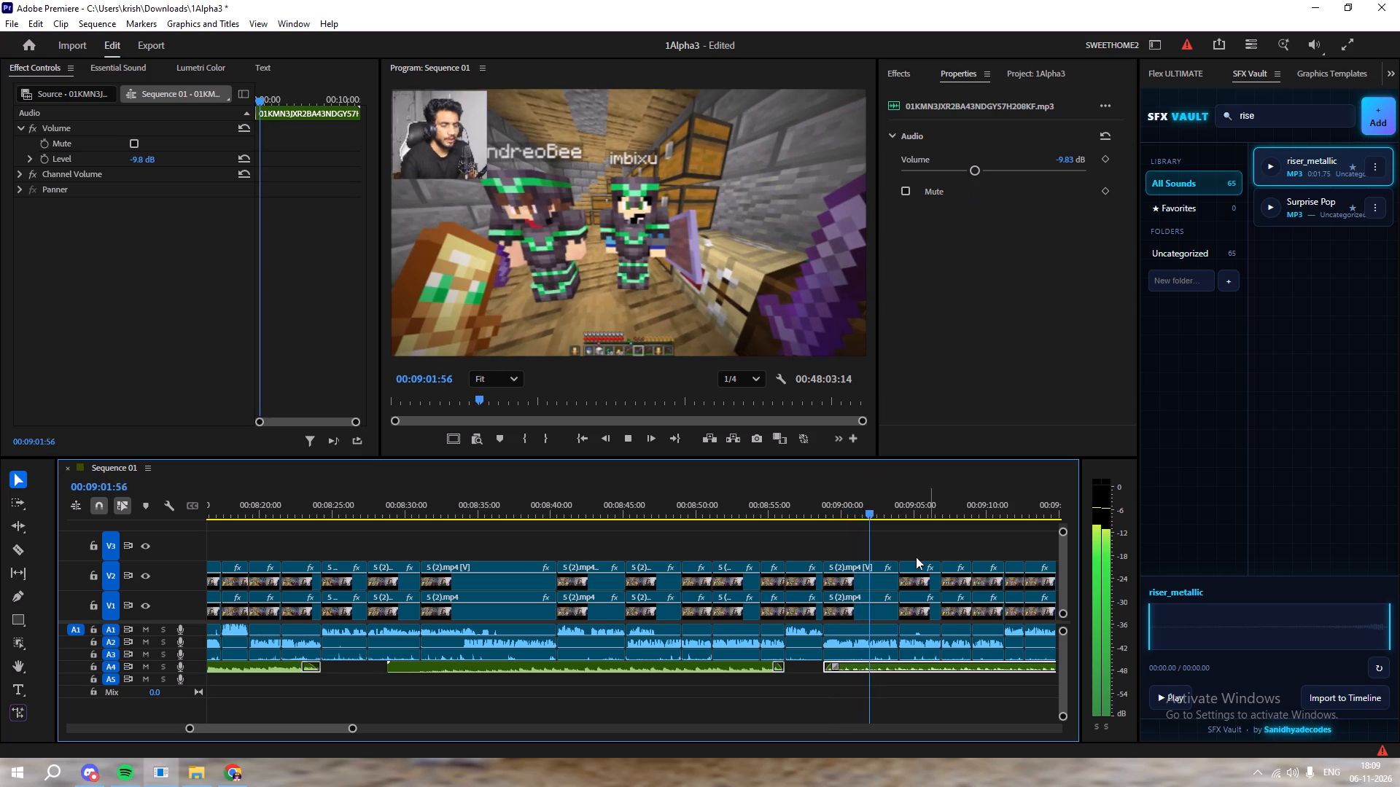
key(ctrl+s)
Play onward, split the A4 music at about 00:09:11 and move the remainder later to start at about 00:09:24.
key(space)
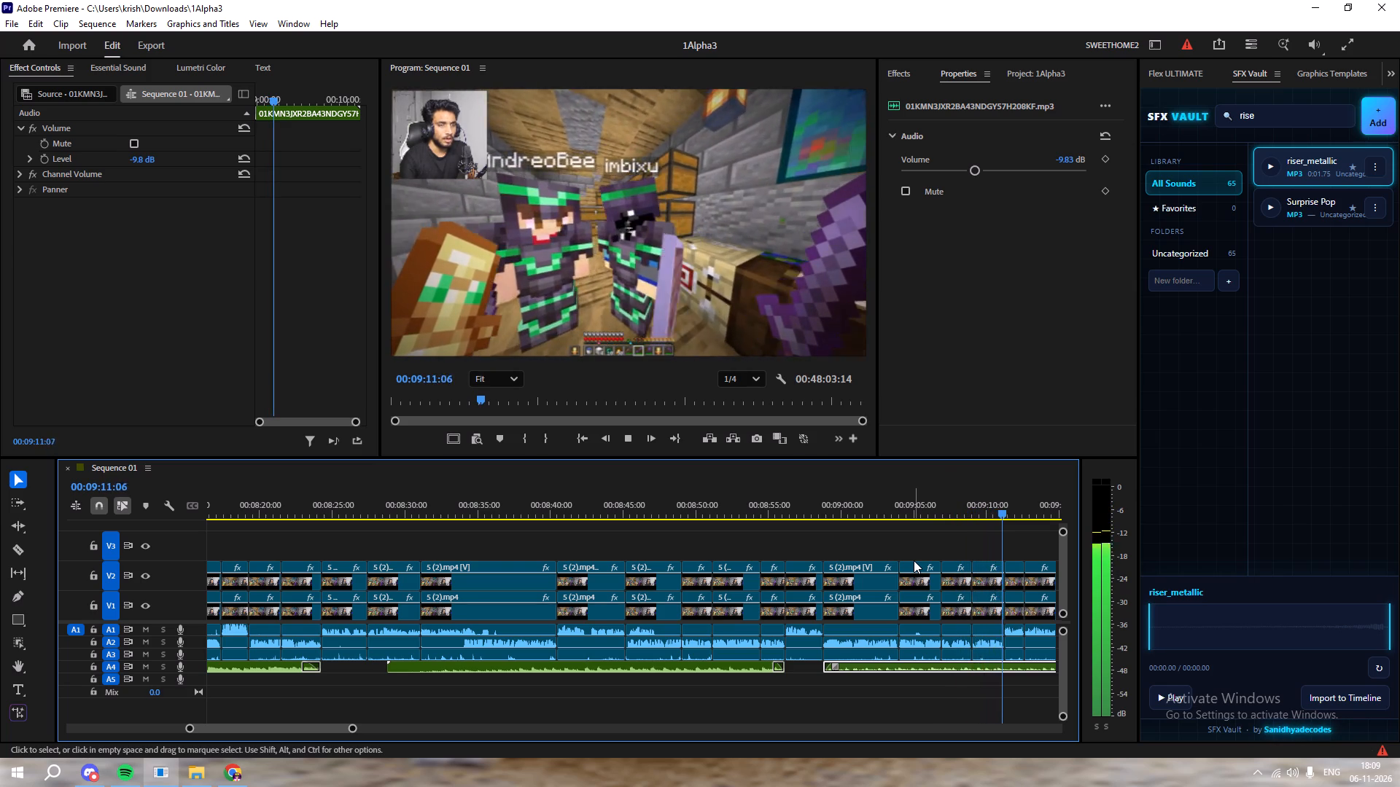
key(space)
key(space)
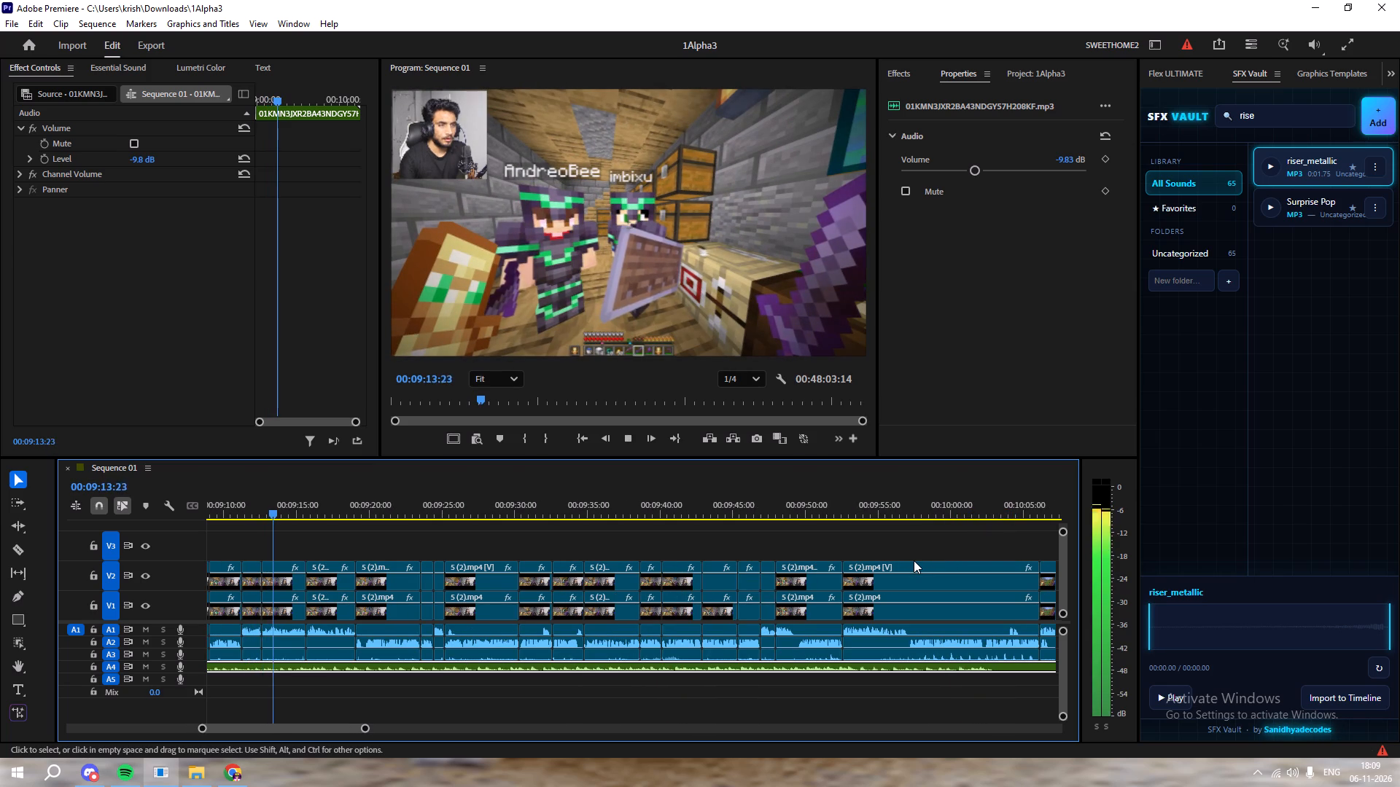
key(space)
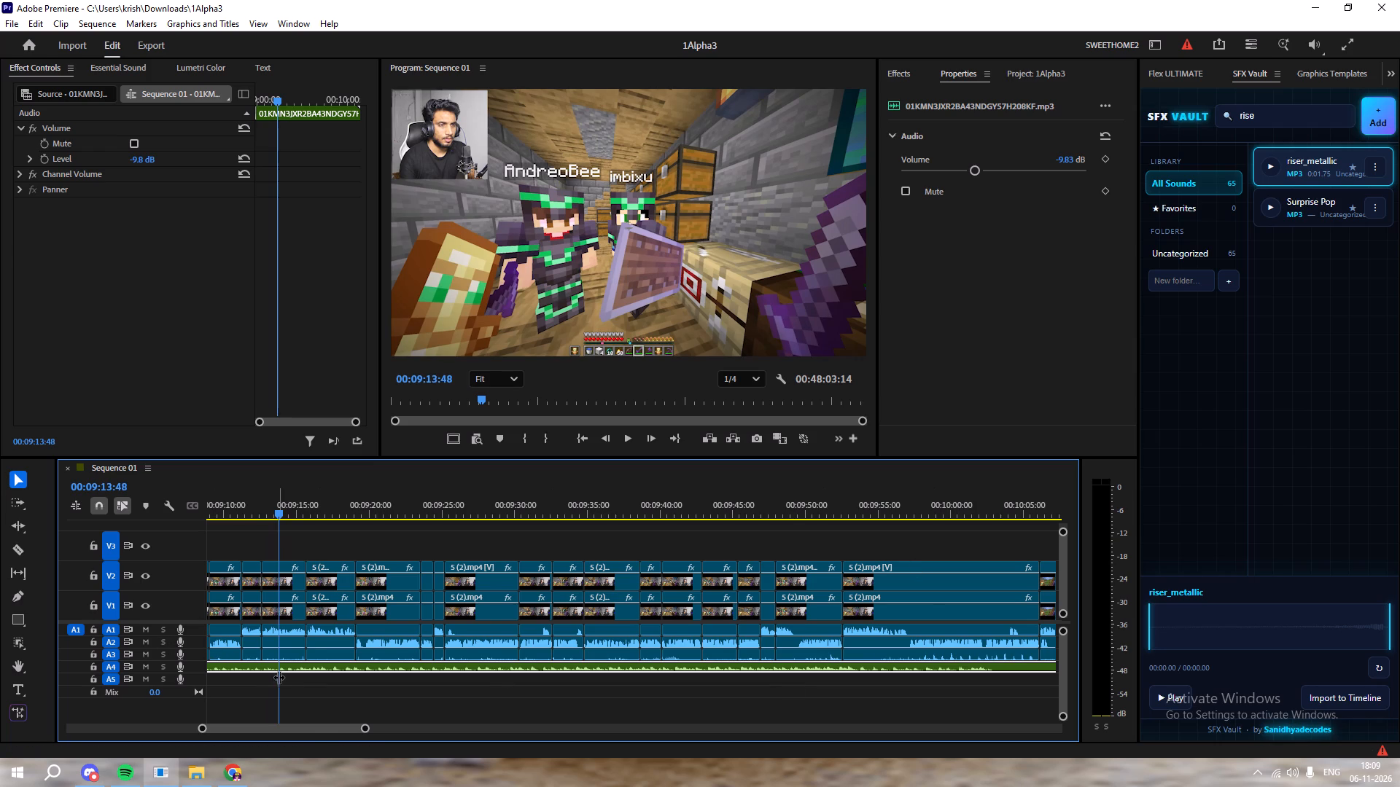
key(c)
click(240, 664)
key(v)
drag(263, 665, 319, 667)
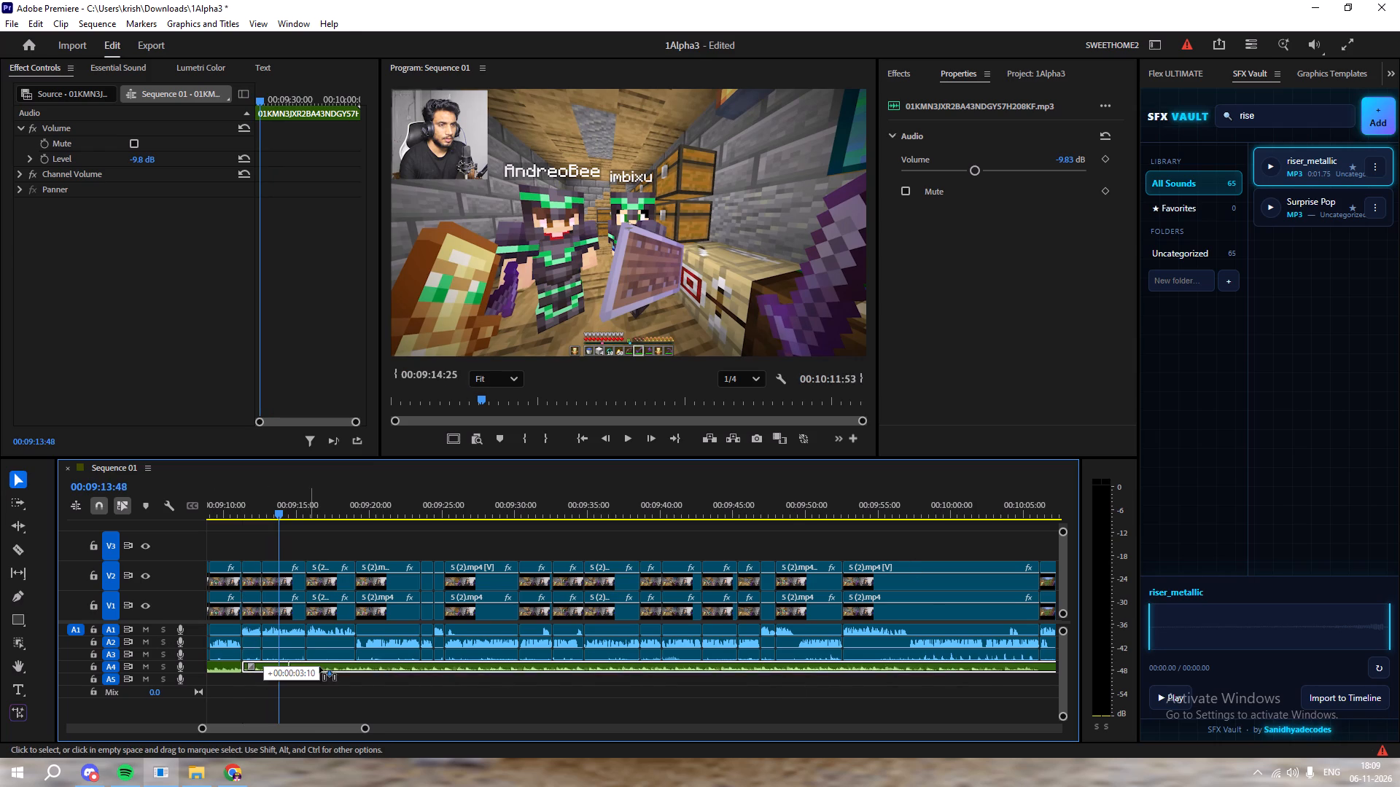
drag(319, 667, 460, 673)
Add a short fade-out to the A4 music clip that ends at about 00:09:11.
drag(265, 511, 255, 512)
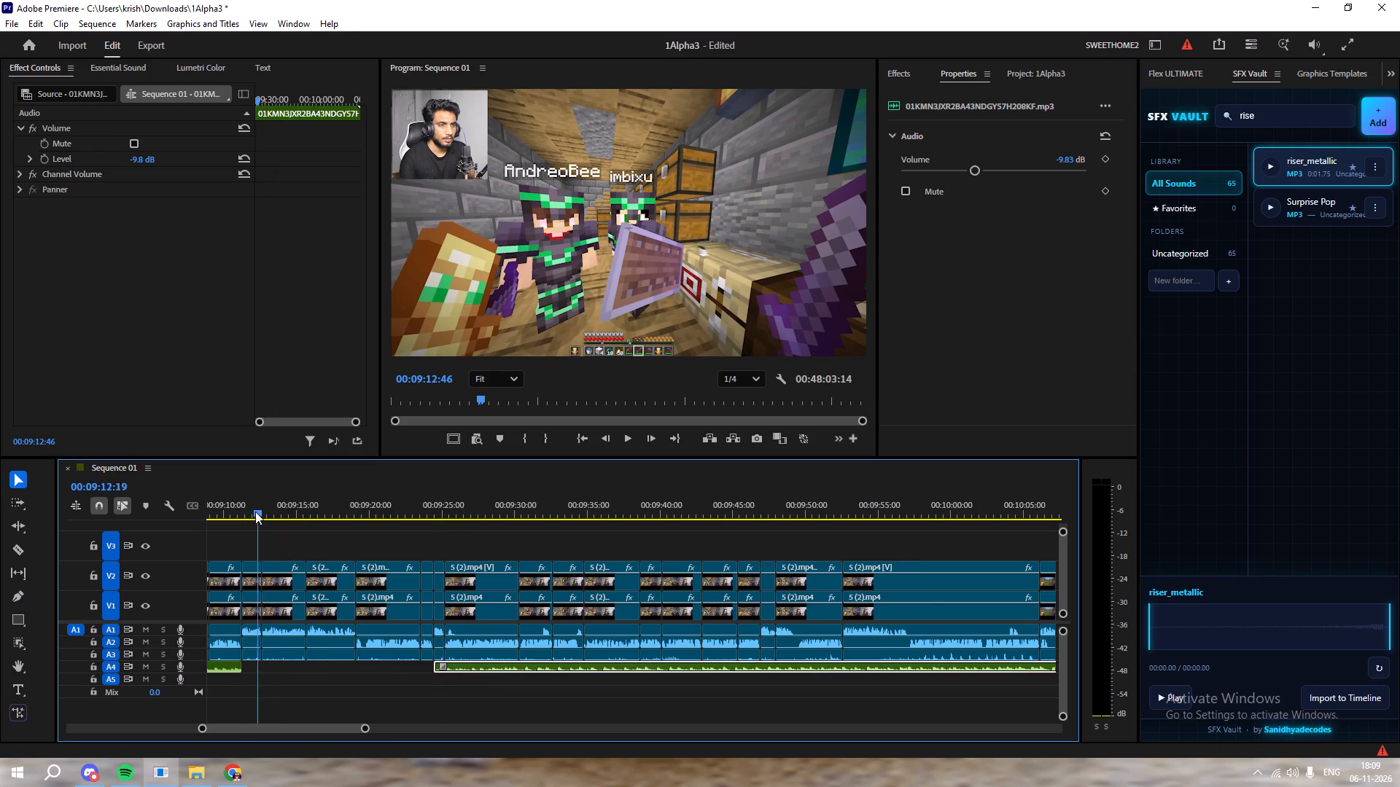
drag(255, 512, 243, 516)
key(space)
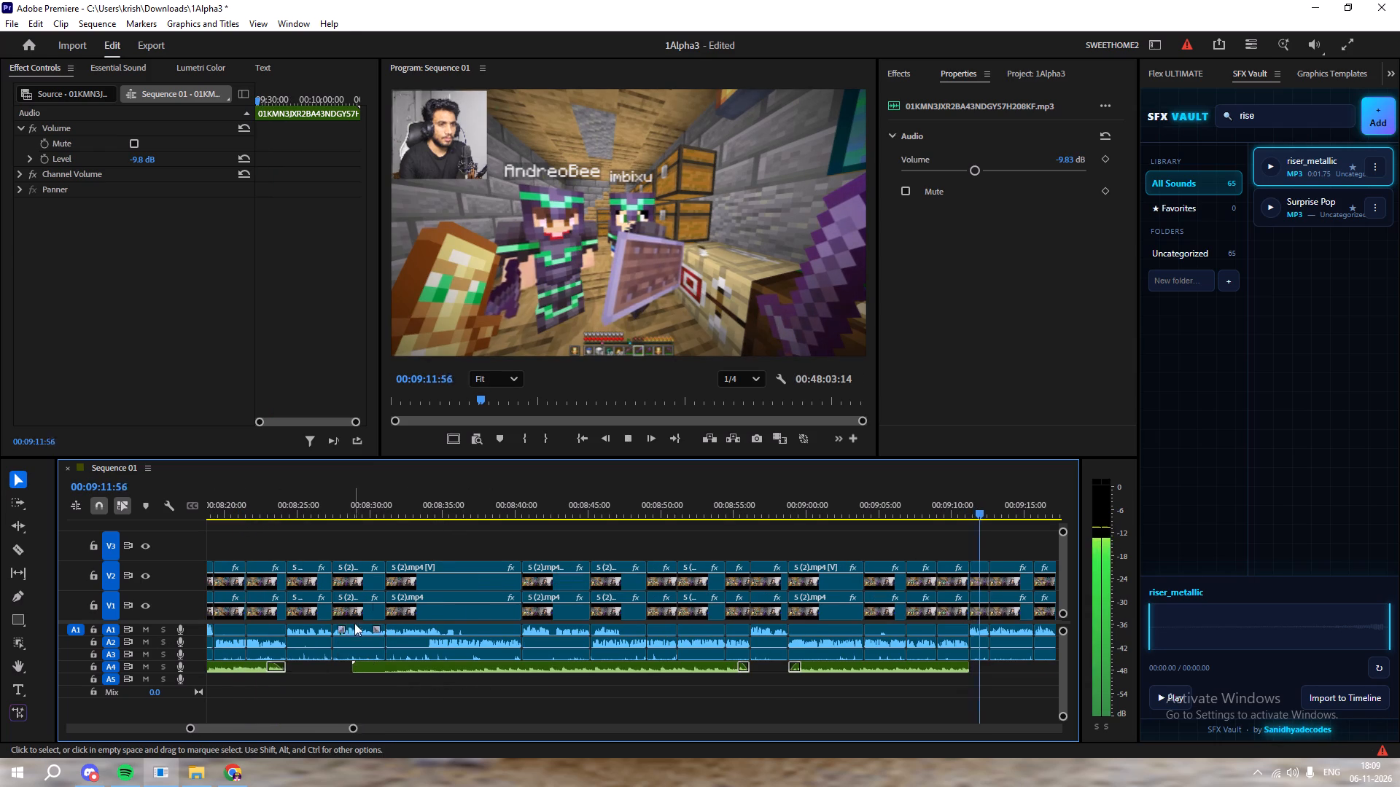
click(961, 667)
Play through the gap and reposition the following A4 music clip to start at about 00:09:25.
click(930, 502)
key(space)
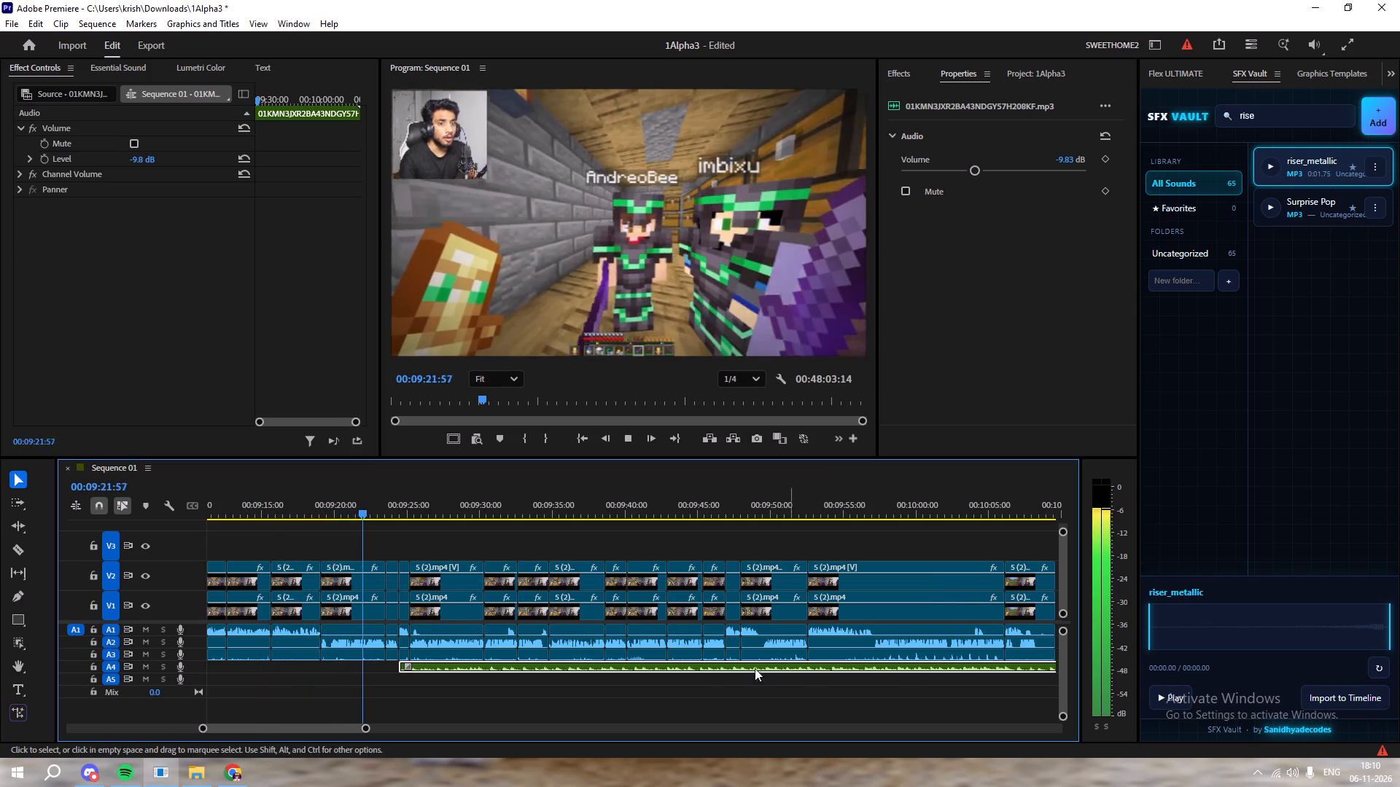
drag(446, 664, 458, 662)
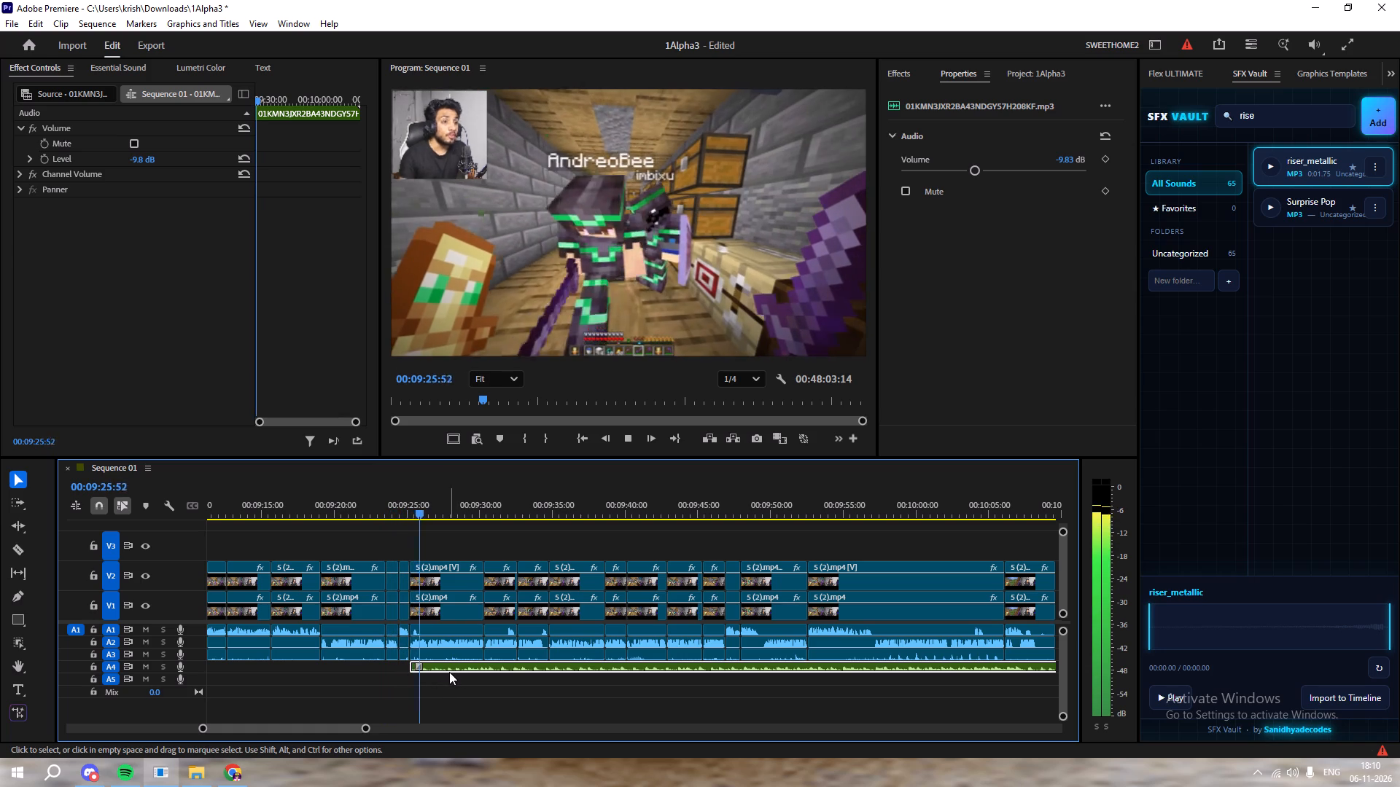
drag(444, 668, 518, 669)
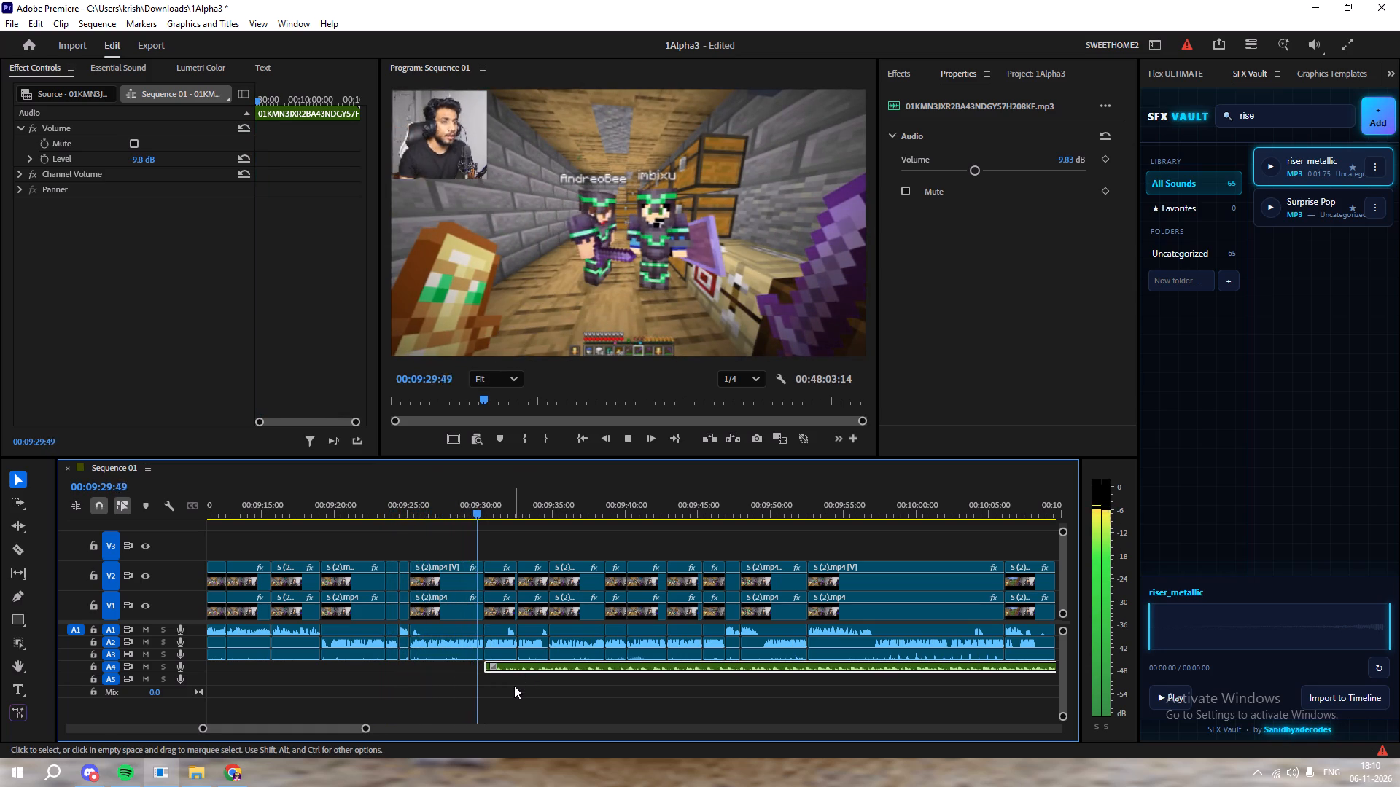
key(space)
drag(513, 667, 445, 665)
Add a fade-in of about 3 seconds to the A4 music clip at 00:09:25 and play its entrance.
drag(420, 665, 454, 658)
click(403, 498)
key(space)
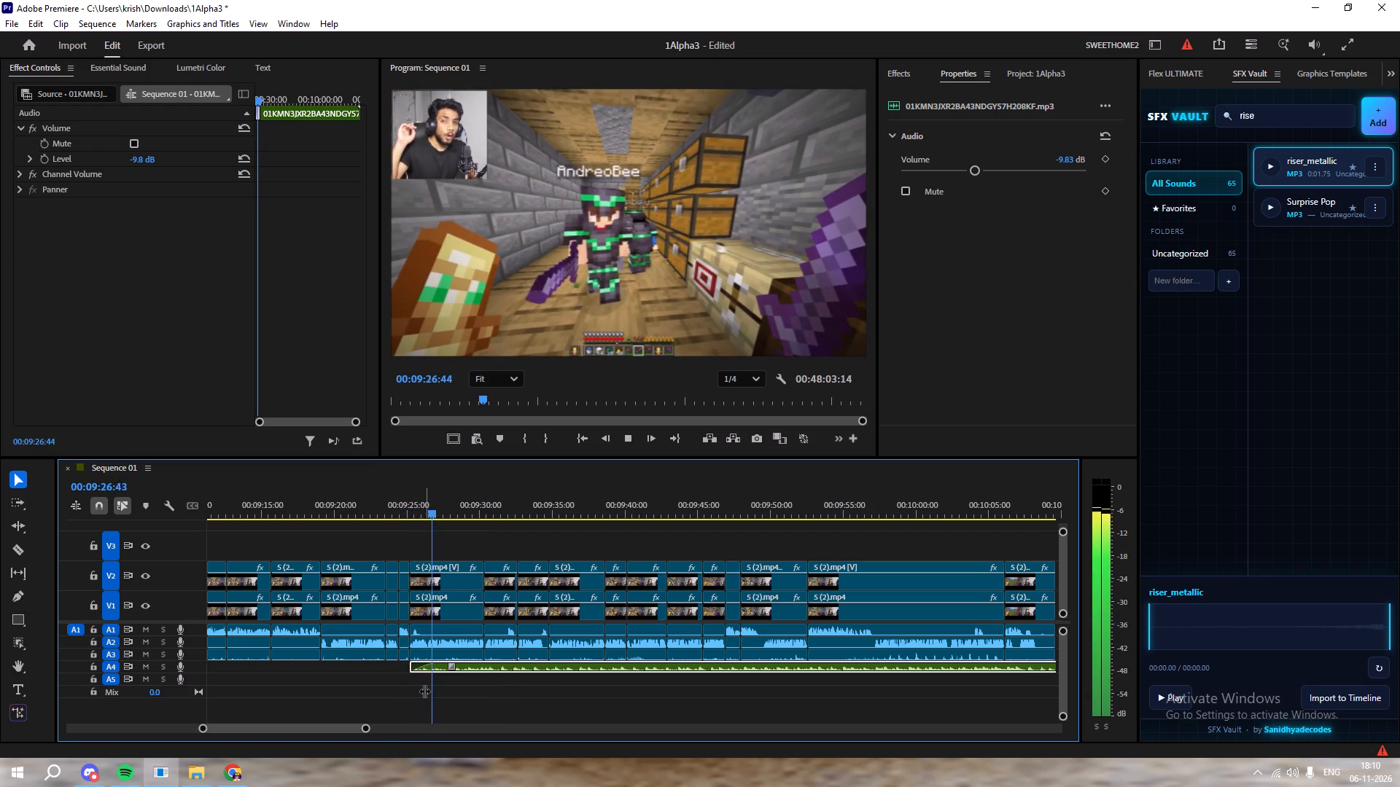
alt+scroll(559, 697, down, 5)
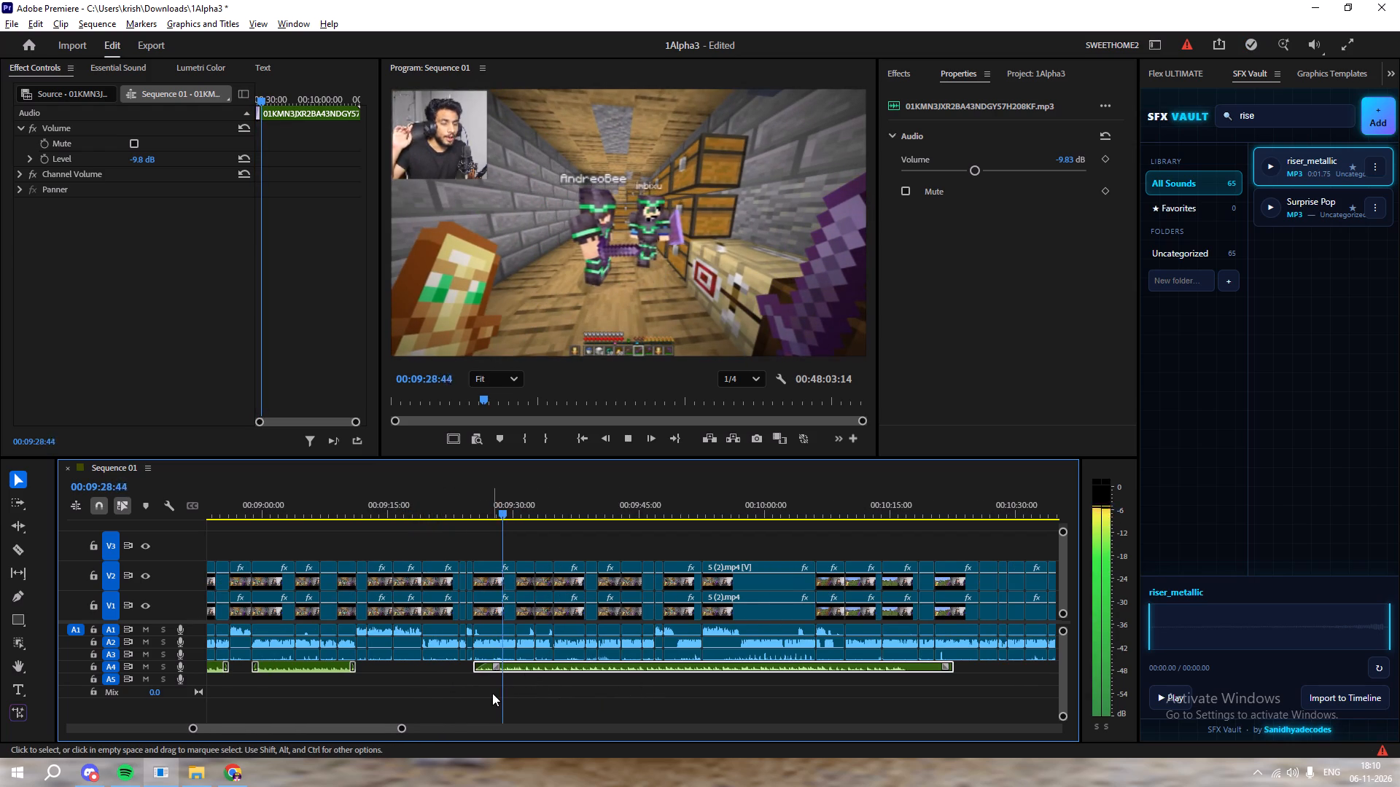
alt+scroll(495, 687, up, 2)
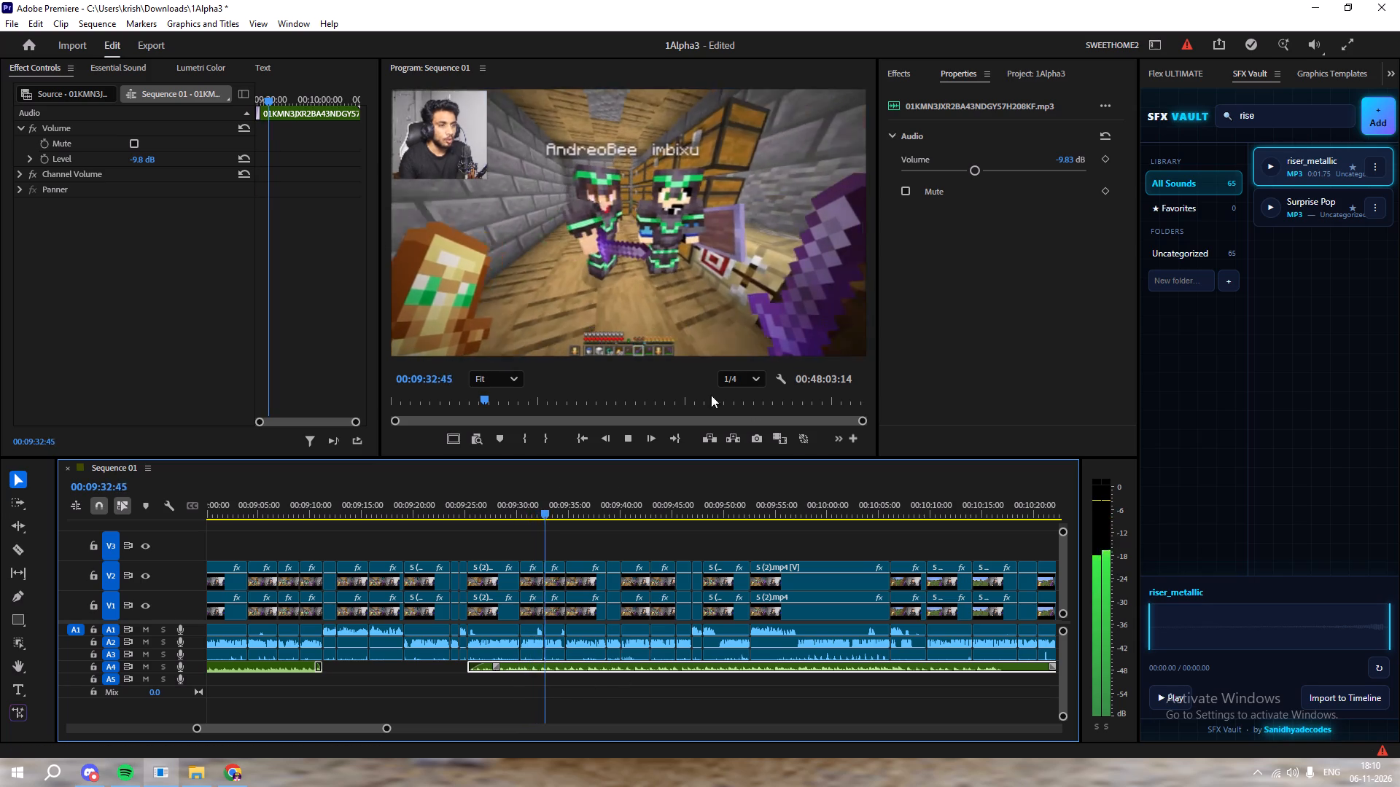
Lower the volume of the A4 music clip starting at 00:09:25 to -12.24 dB and save the project.
drag(974, 168, 966, 166)
click(688, 551)
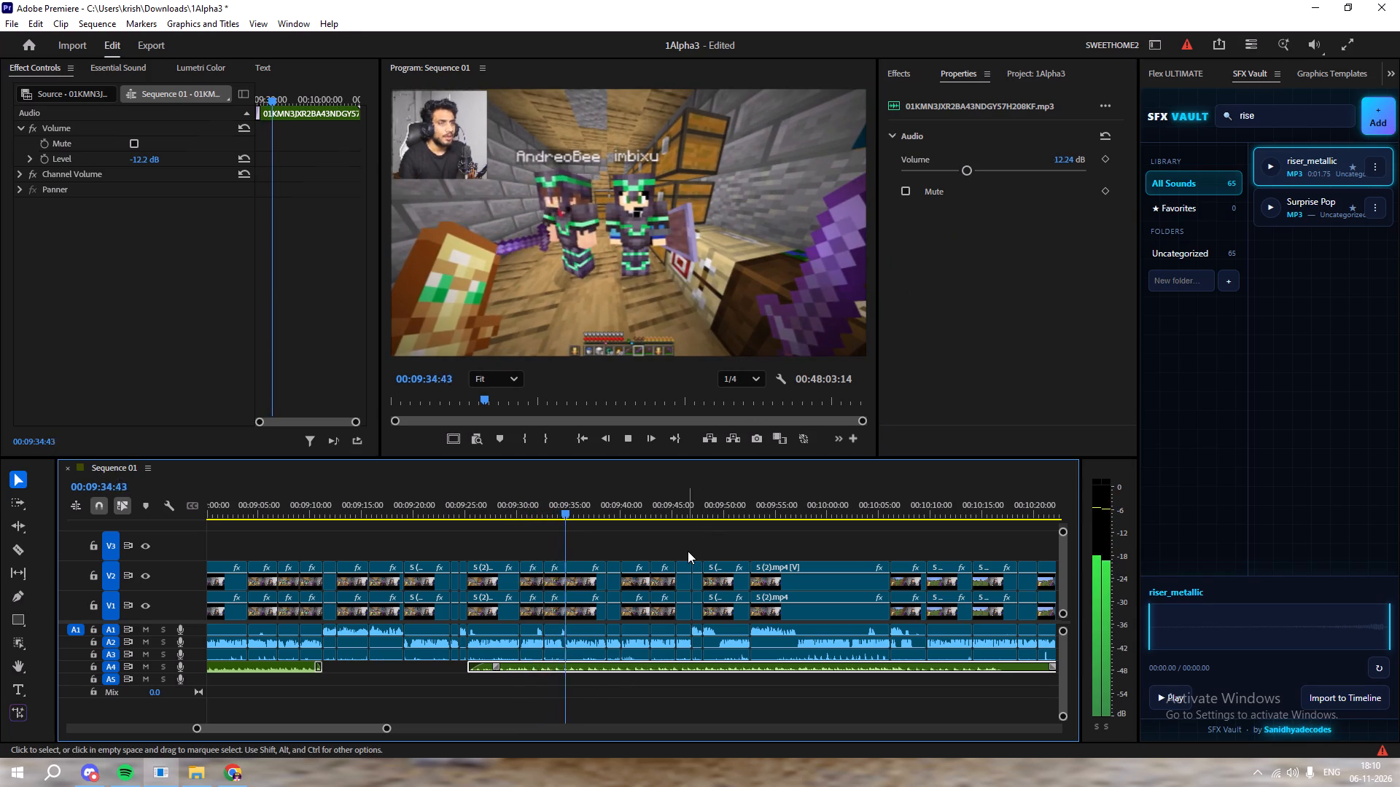
key(ctrl+s)
Play onward, split the A4 music at about 00:09:48 and add a fade-out of about 2 seconds before the cut.
key(space)
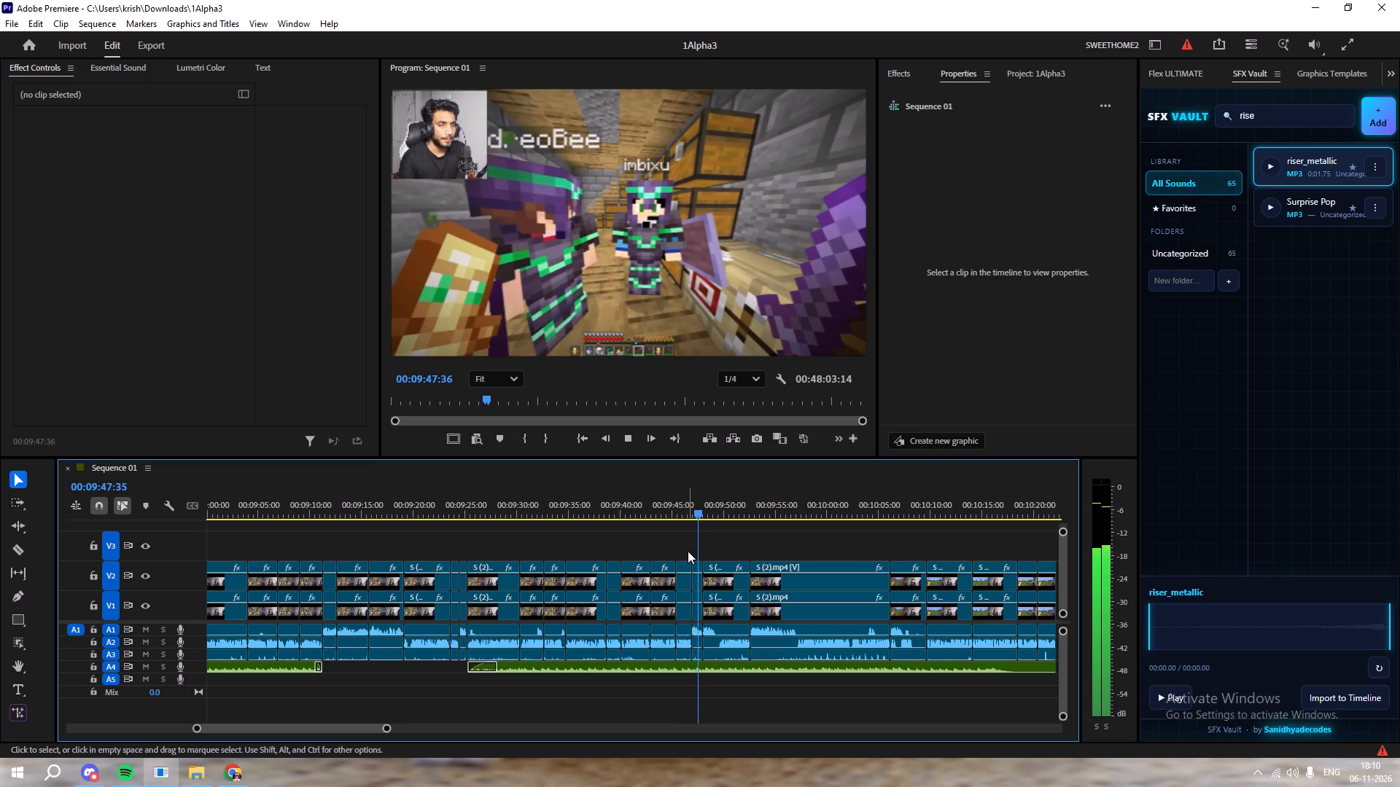
key(space)
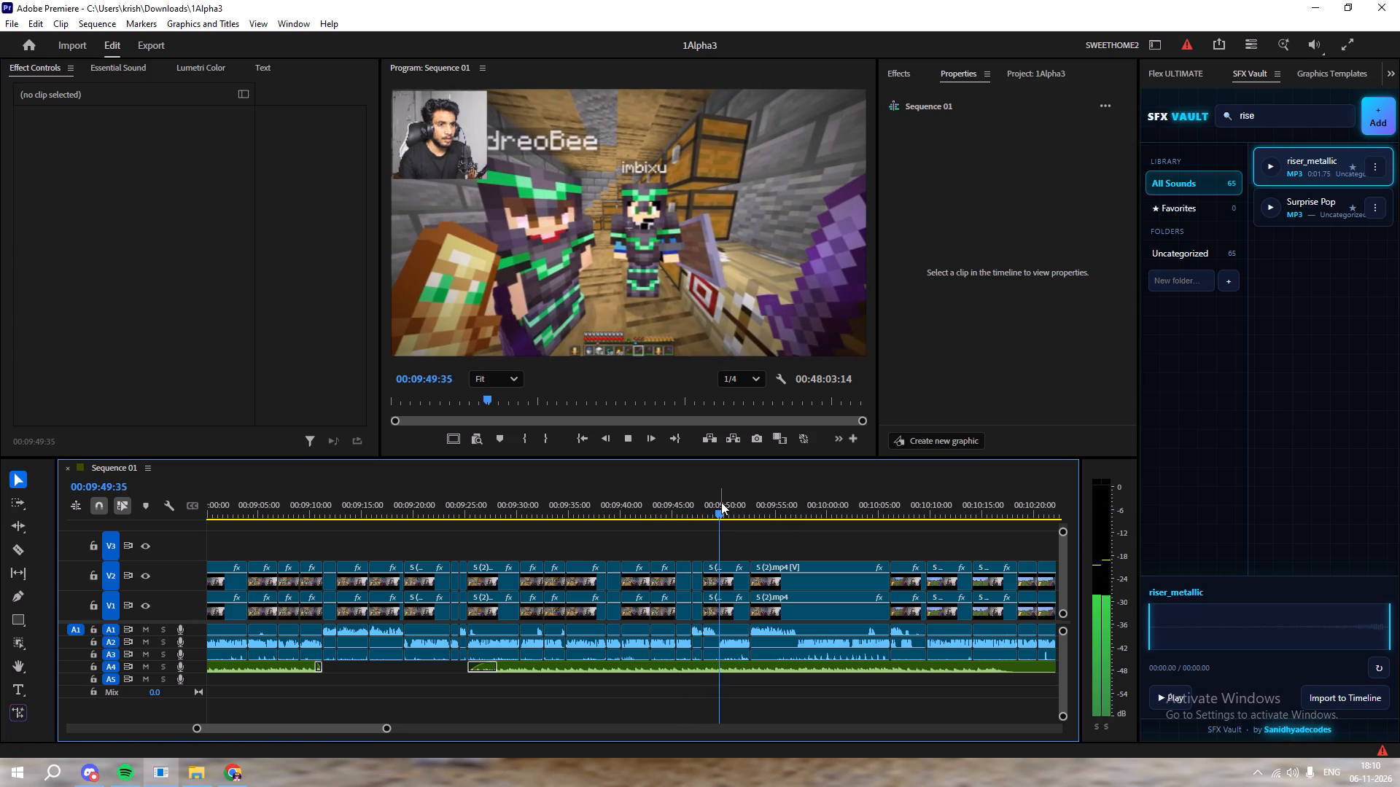
drag(720, 499, 701, 504)
key(space)
key(space)
drag(708, 502, 696, 508)
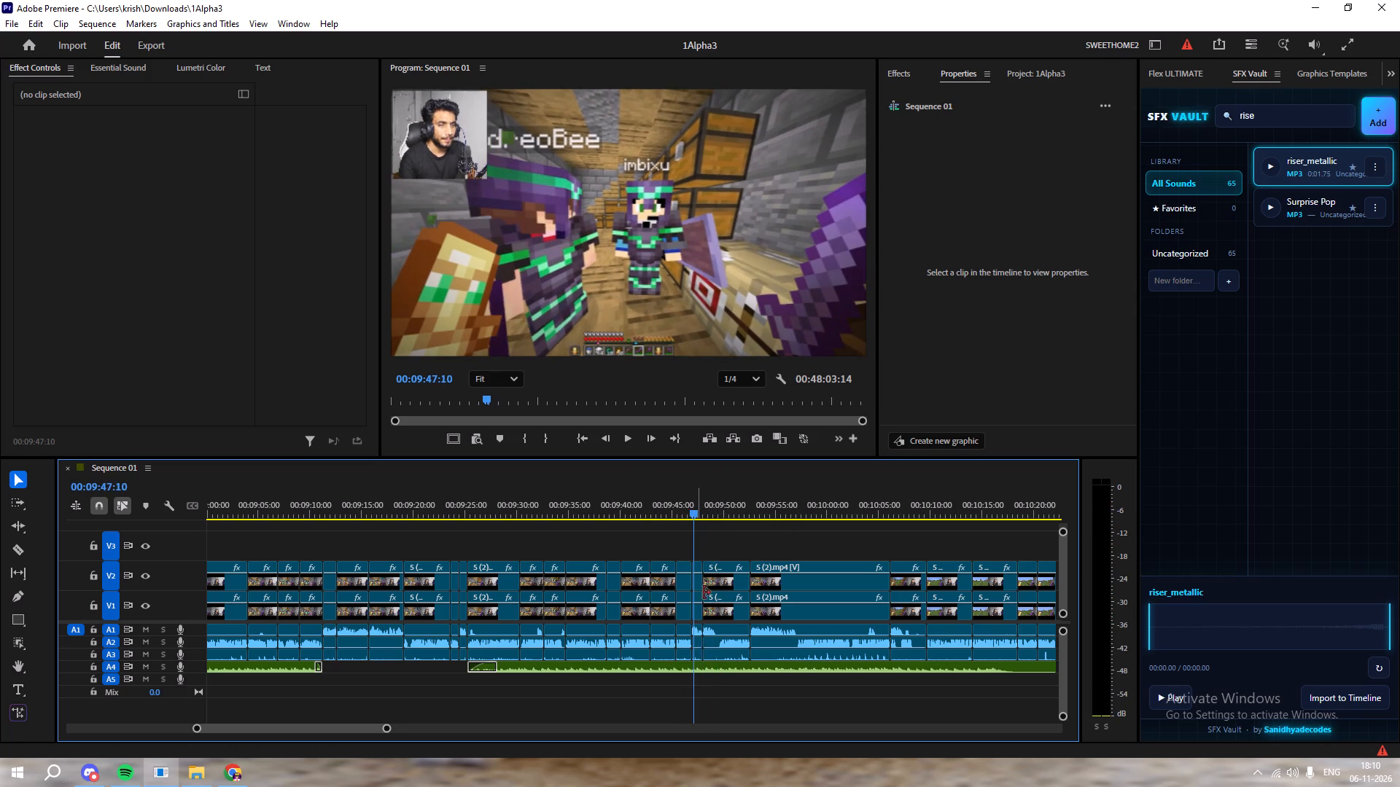
key(c)
click(704, 669)
key(v)
click(696, 665)
drag(694, 665, 682, 667)
click(736, 671)
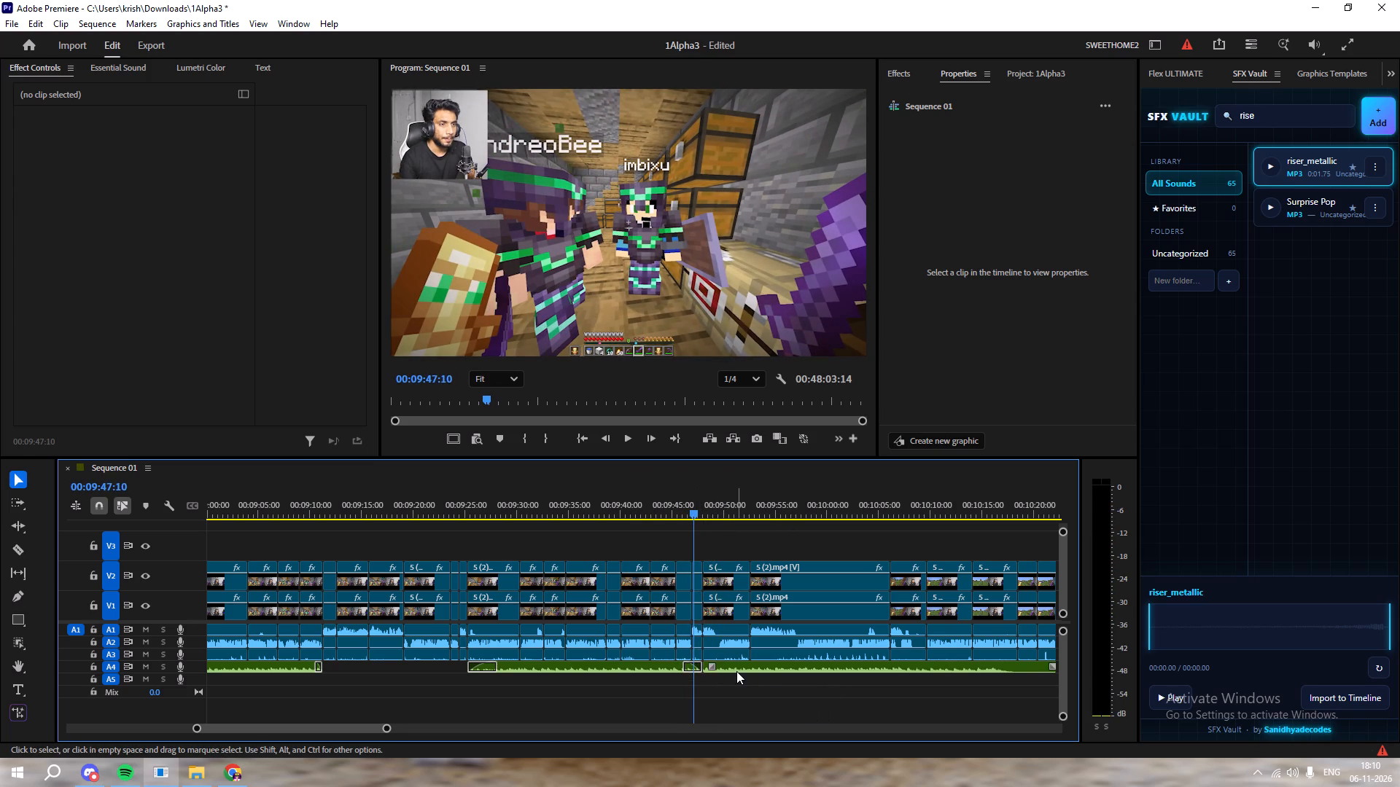
key(space)
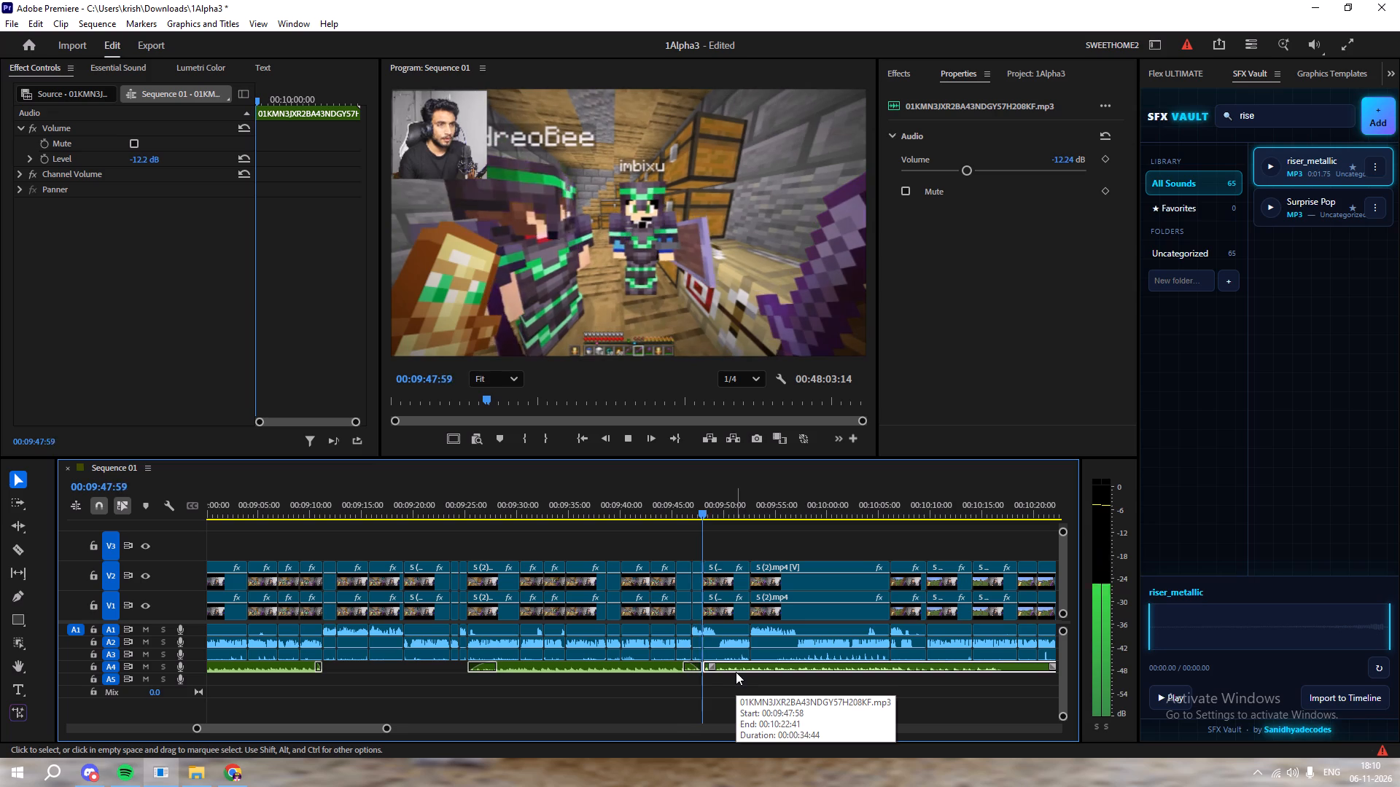
key(Delete)
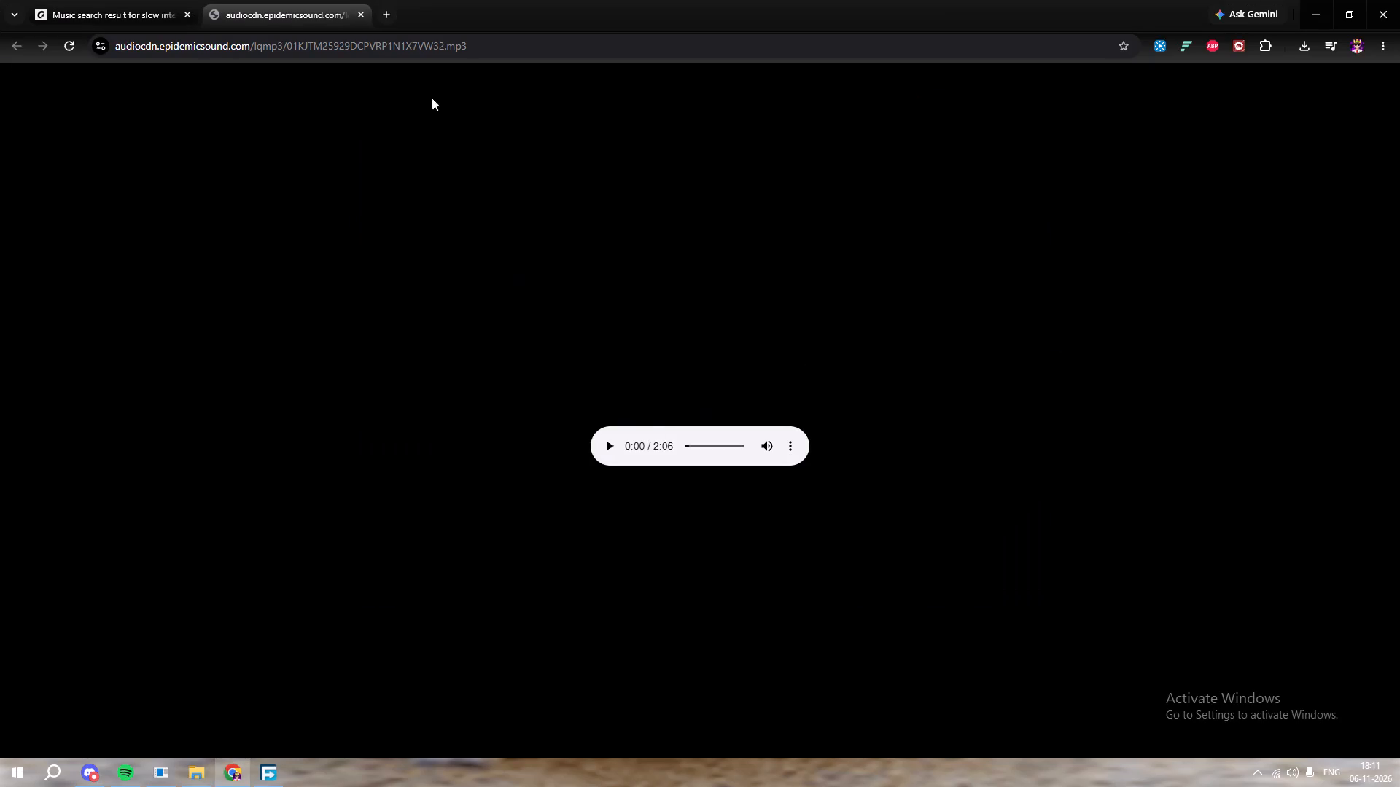
click(366, 15)
click(360, 13)
Switch to Premiere and import the newly downloaded Diabolical Suitor MP3 into the 1Alpha3 project.
click(172, 767)
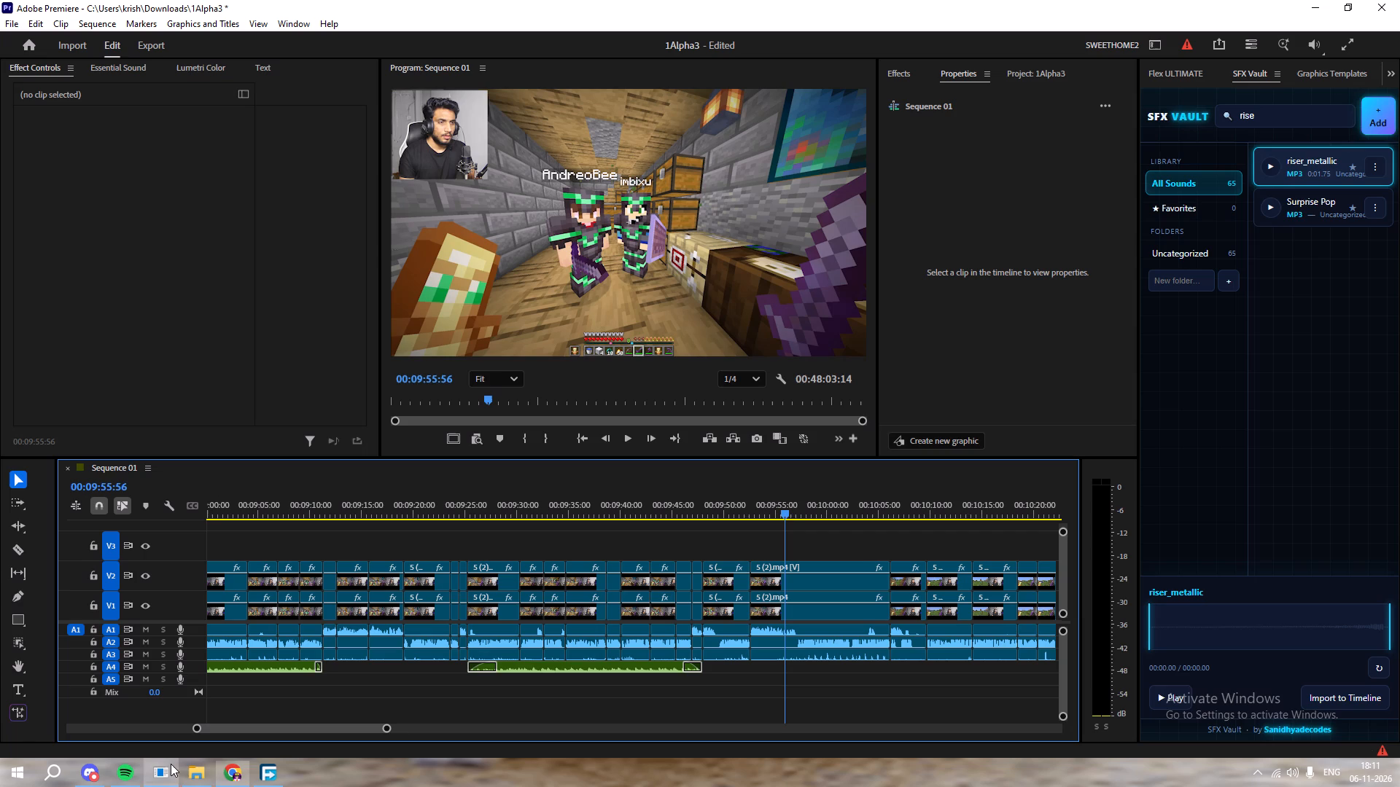
click(1038, 83)
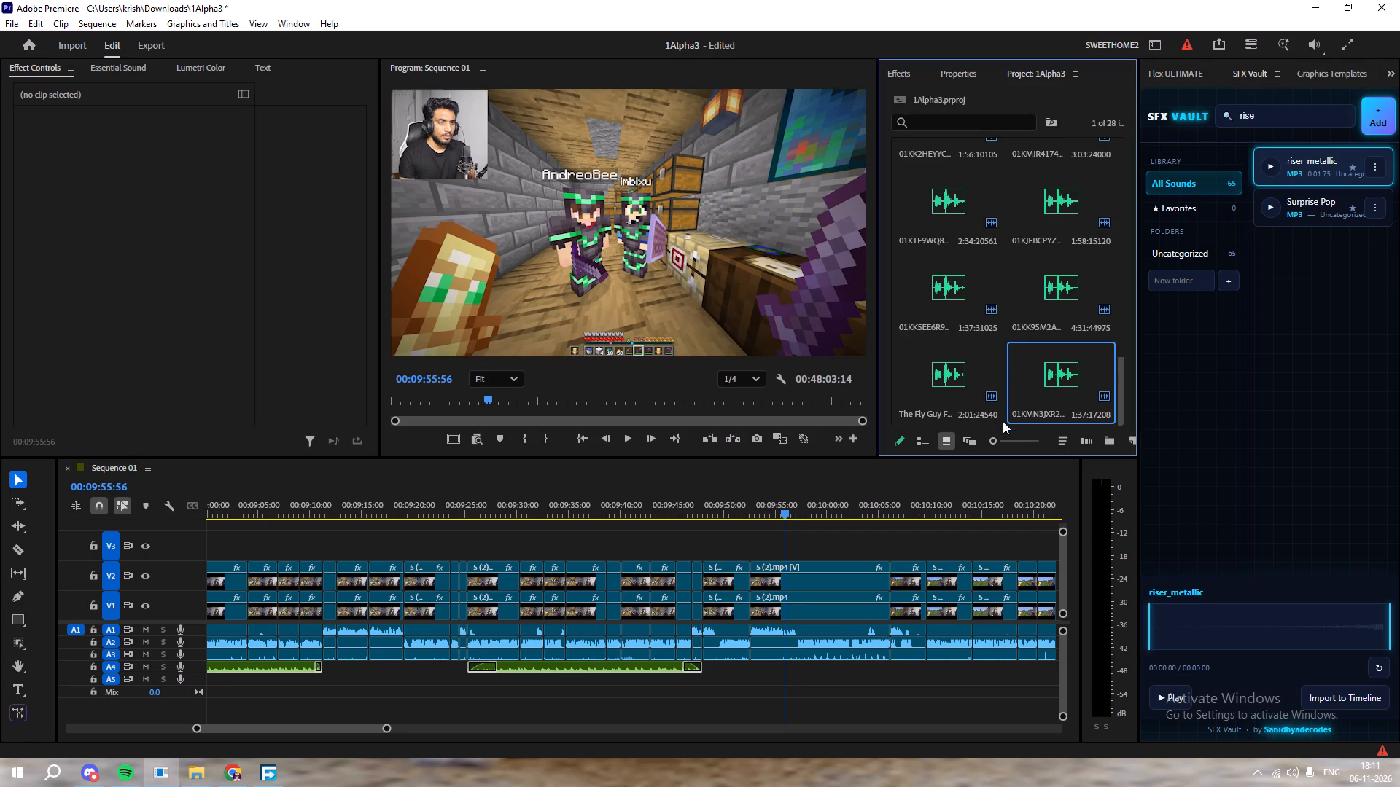
double_click(997, 424)
click(1002, 419)
click(337, 163)
double_click(334, 157)
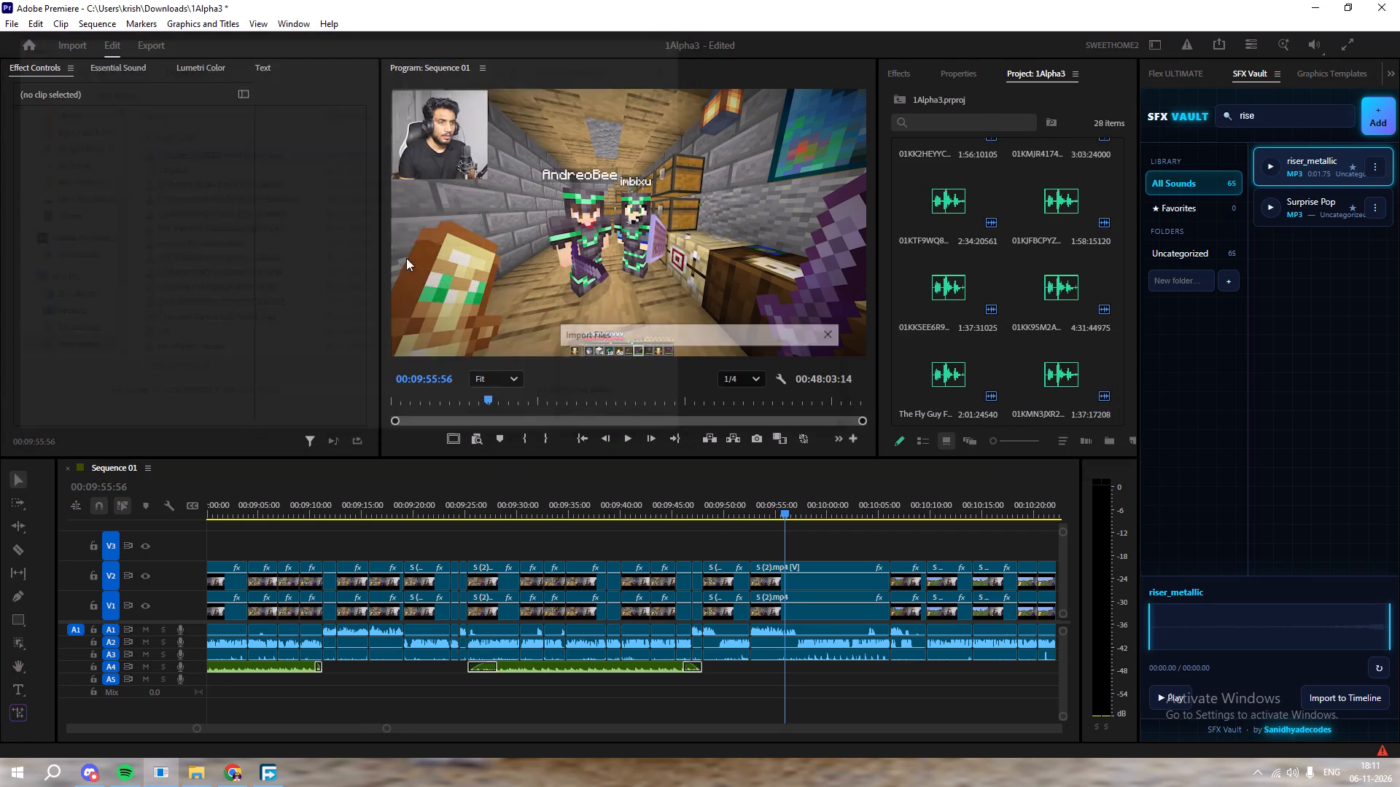
Place the imported music on A4 from about 00:09:52 and play its entrance from about 00:09:50.
drag(960, 378, 754, 663)
click(725, 506)
key(space)
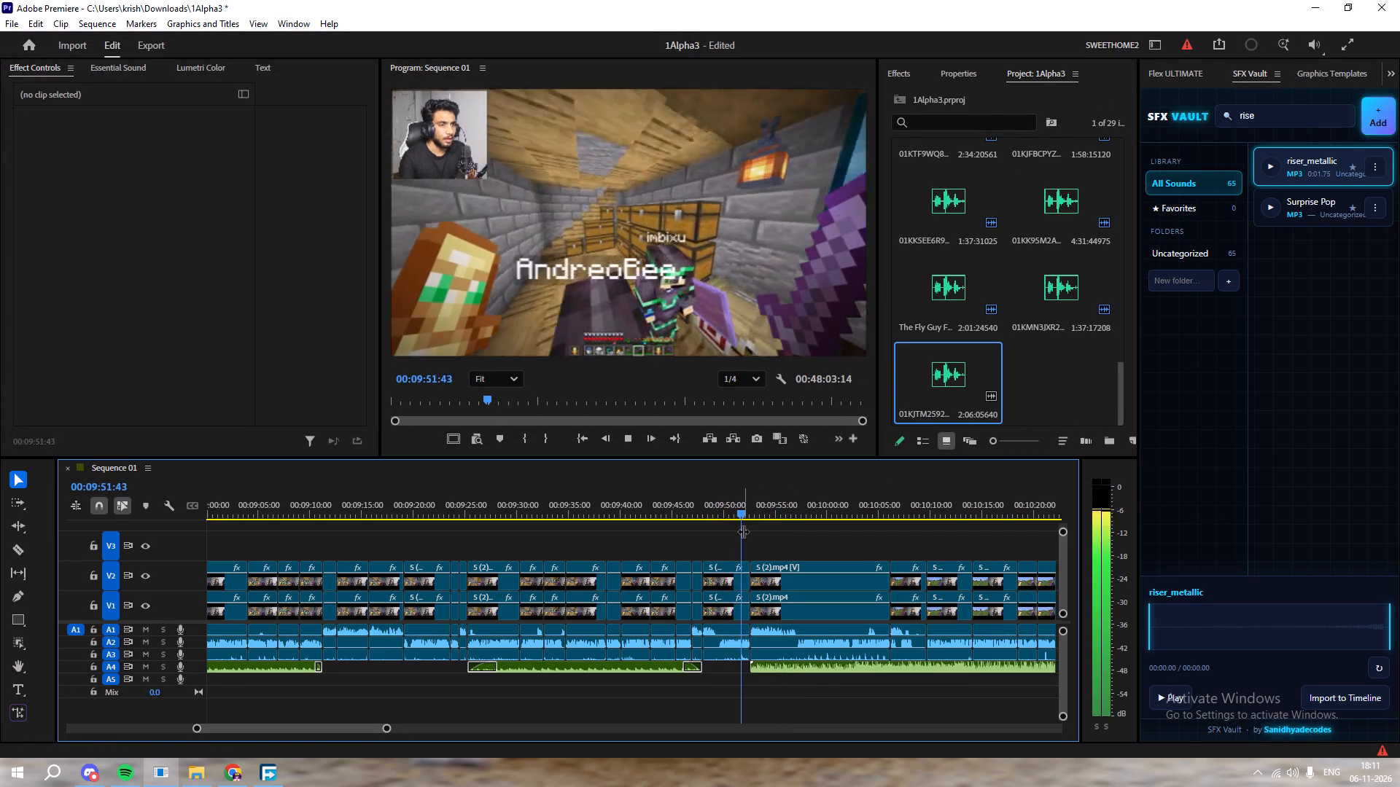
Add a fade-in of about 3 seconds to the A4 music clip at 00:09:52.
drag(762, 667, 774, 667)
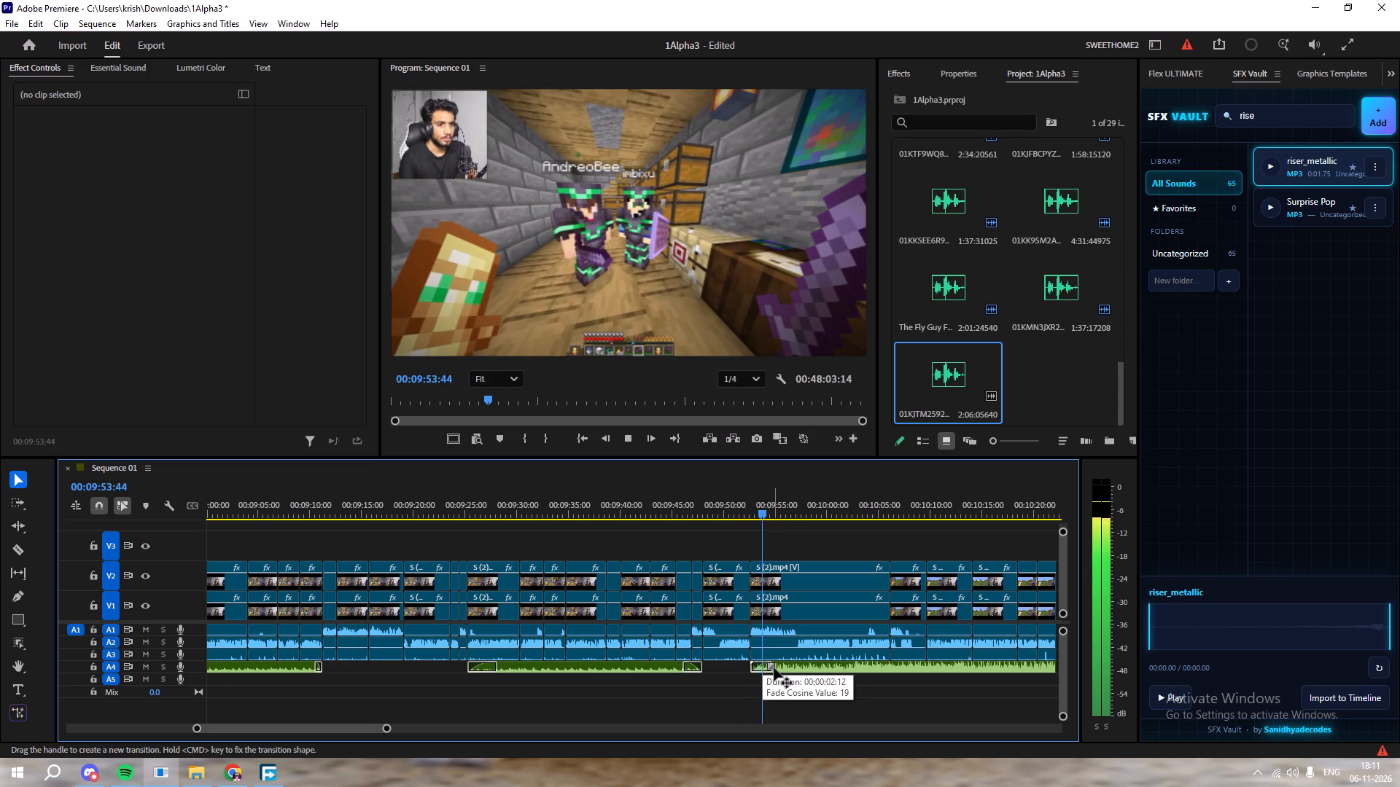
drag(774, 667, 781, 667)
Lower the volume of the A4 music clip starting at 00:09:52 to -15.83 dB and save the project.
click(813, 665)
click(968, 66)
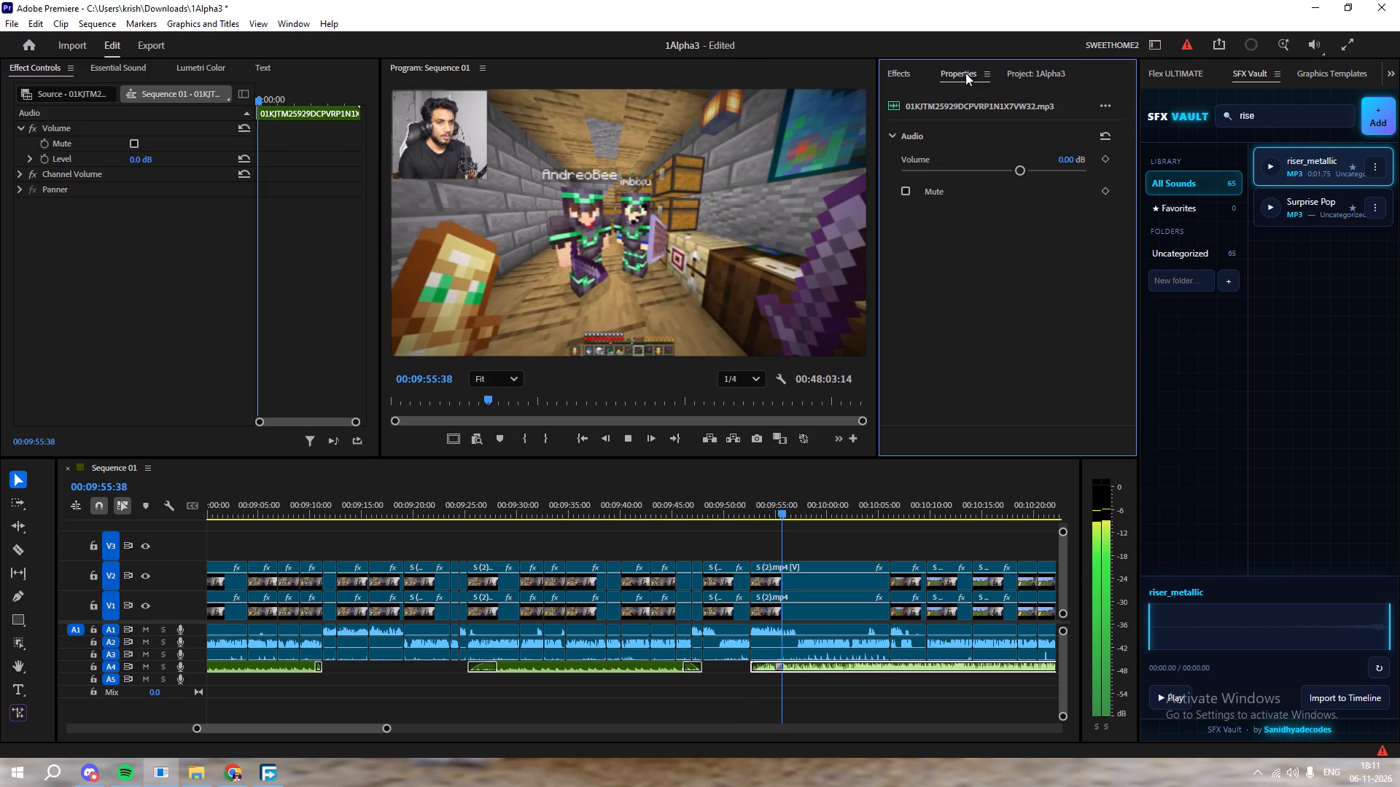
drag(1018, 171, 954, 178)
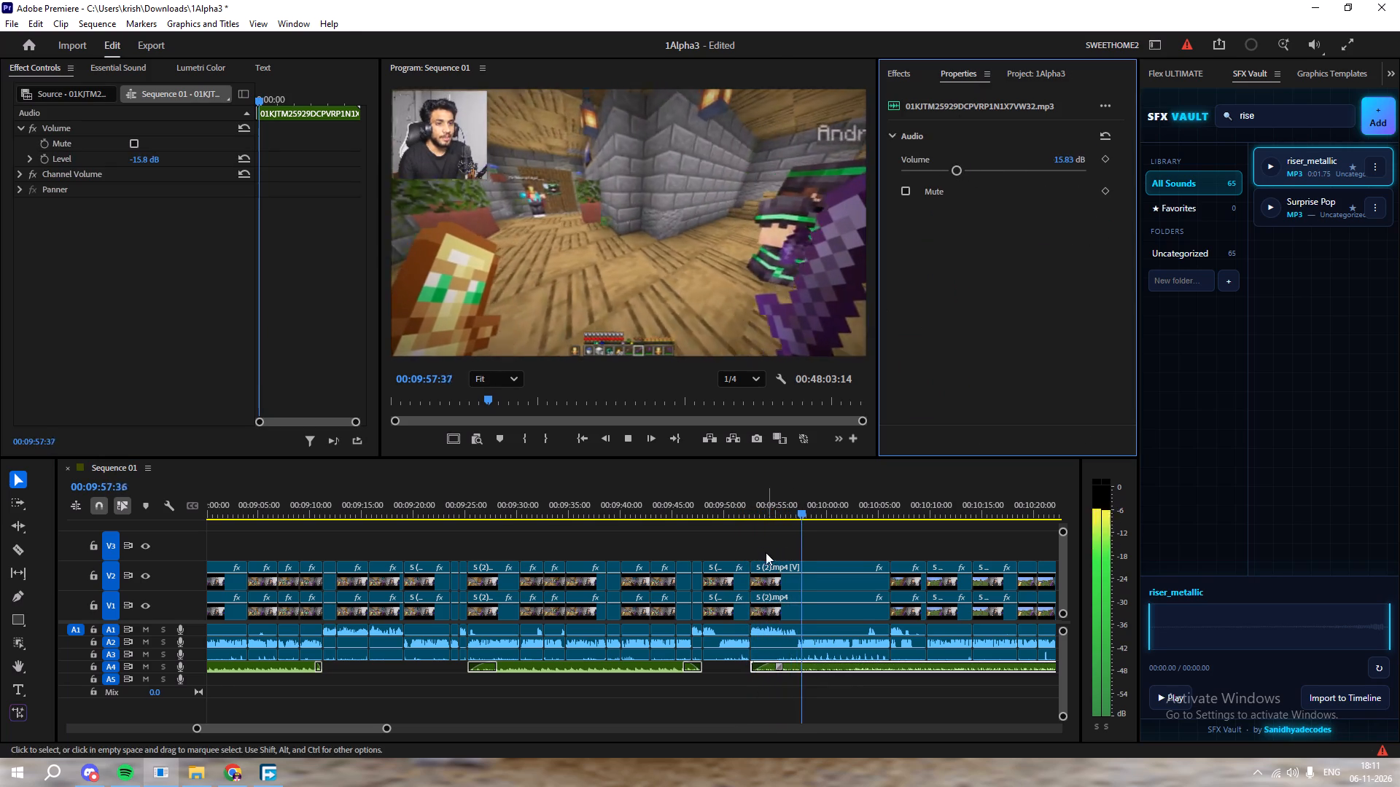
click(762, 548)
key(ctrl+s)
Replay the A4 music's entrance from about 00:09:51 to check its fade and level.
drag(768, 509, 745, 520)
key(space)
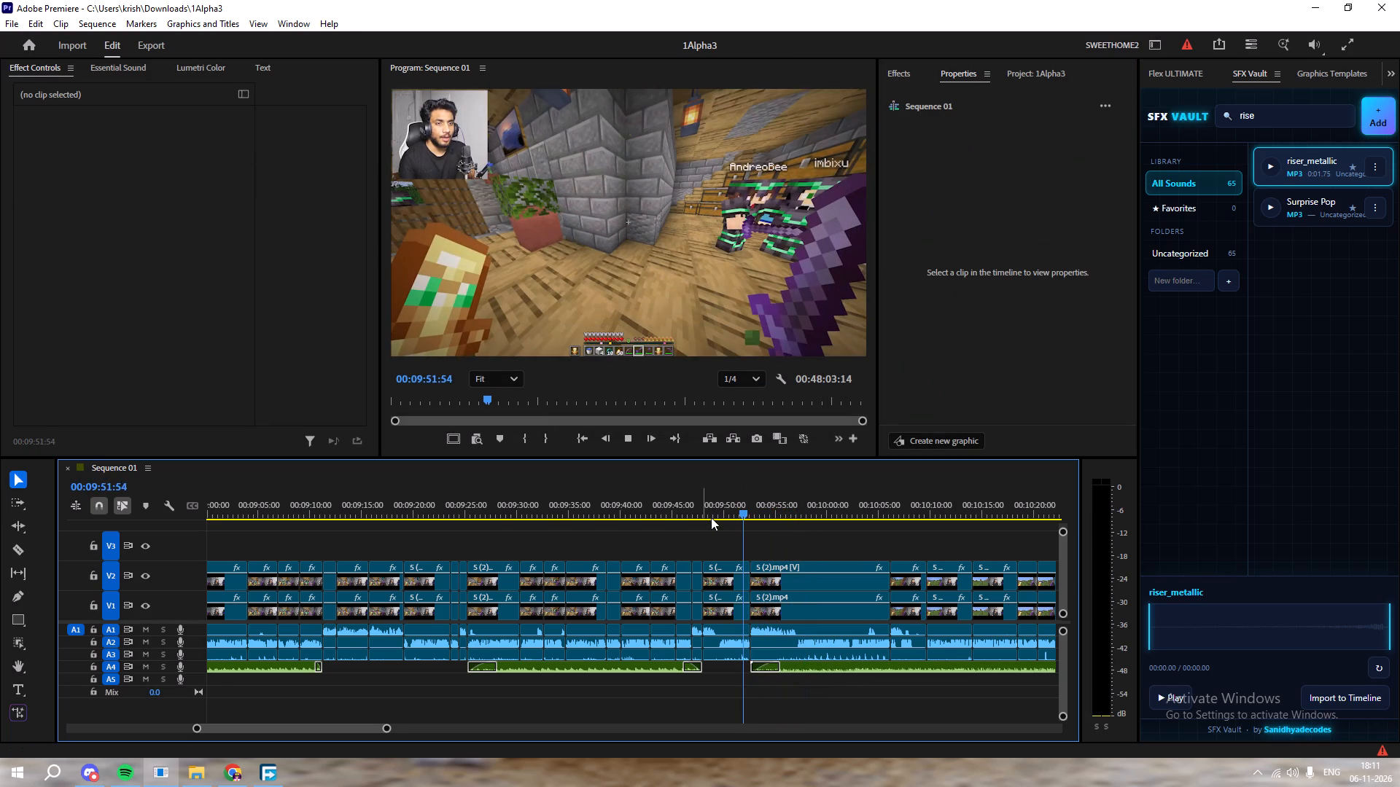
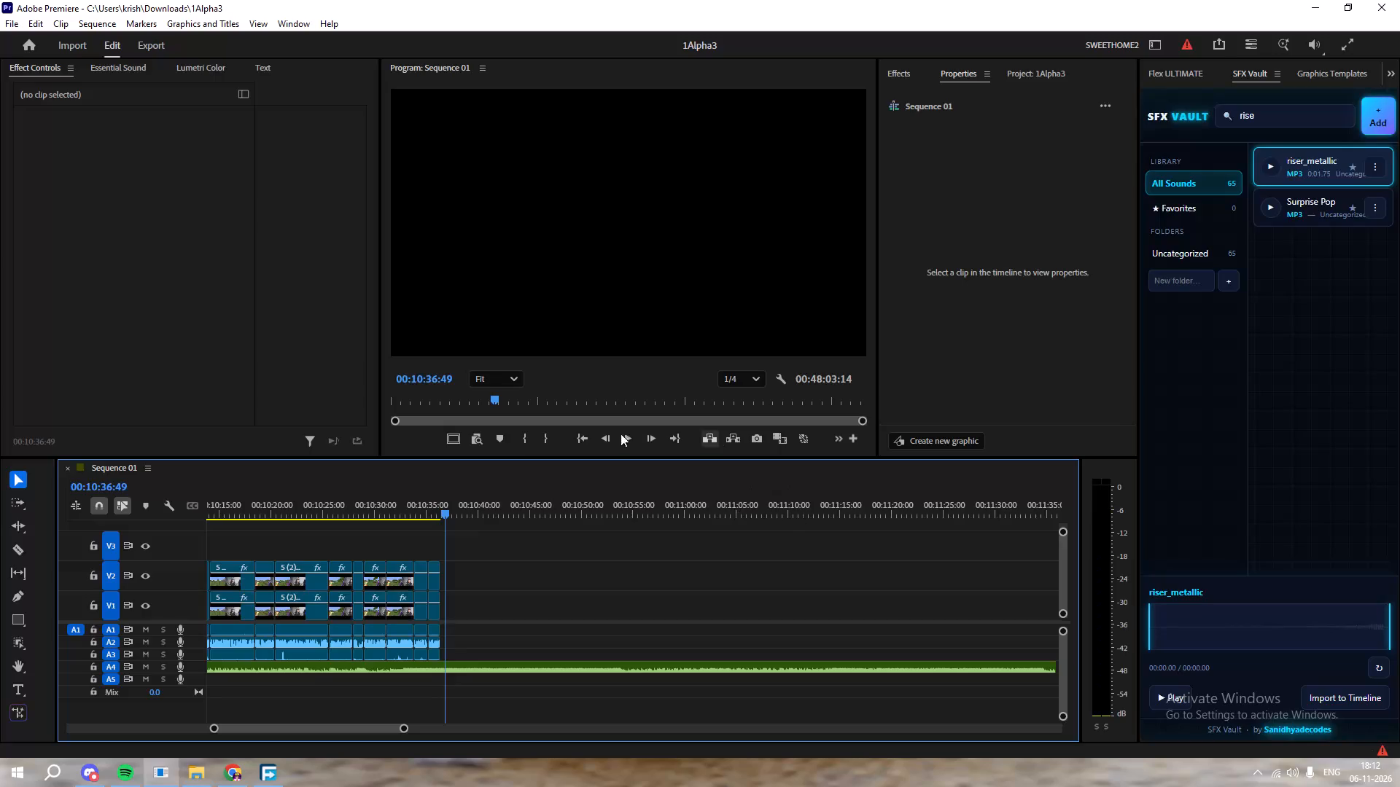
Review the section's ending from about 00:10:32 and delete the leftover video and audio clips after about 00:10:34.
drag(404, 505, 374, 522)
key(space)
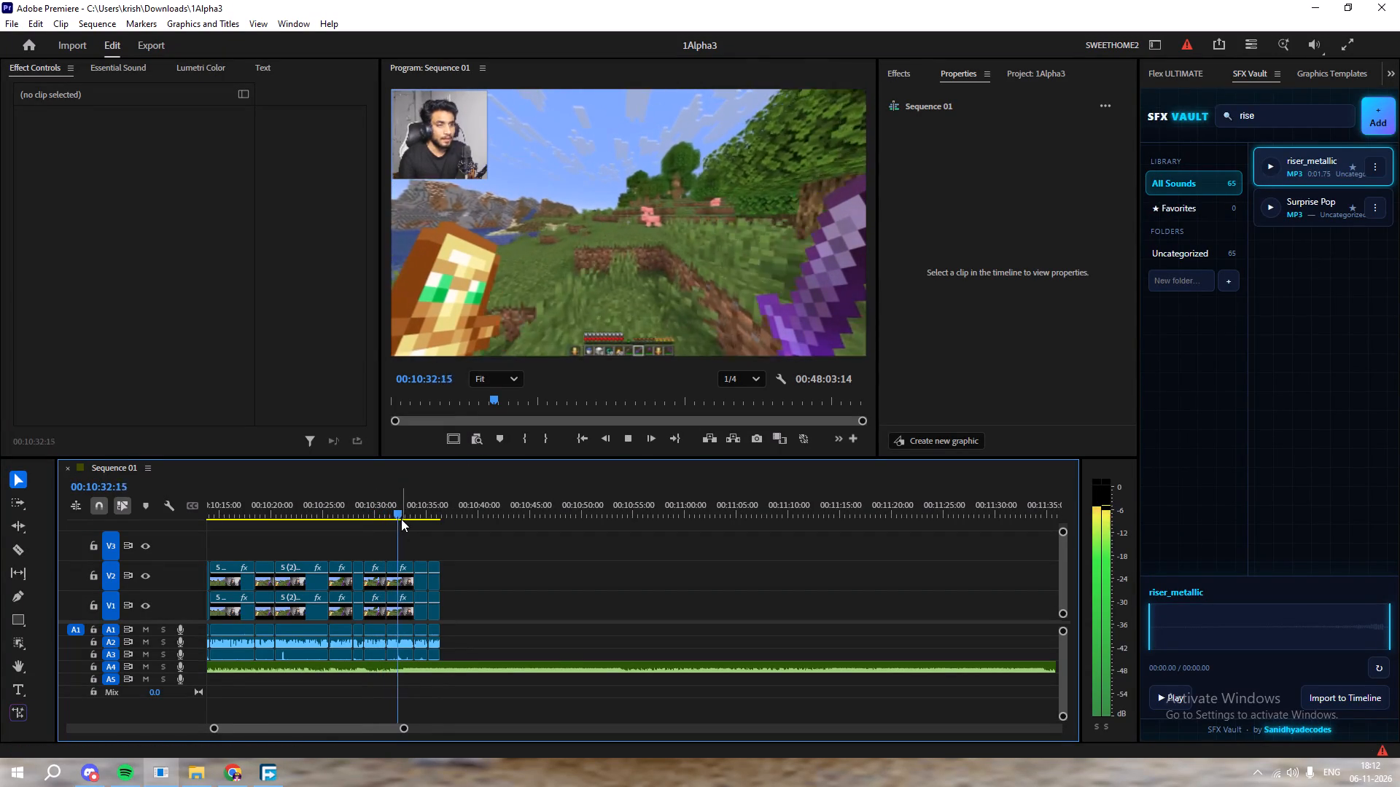
key(space)
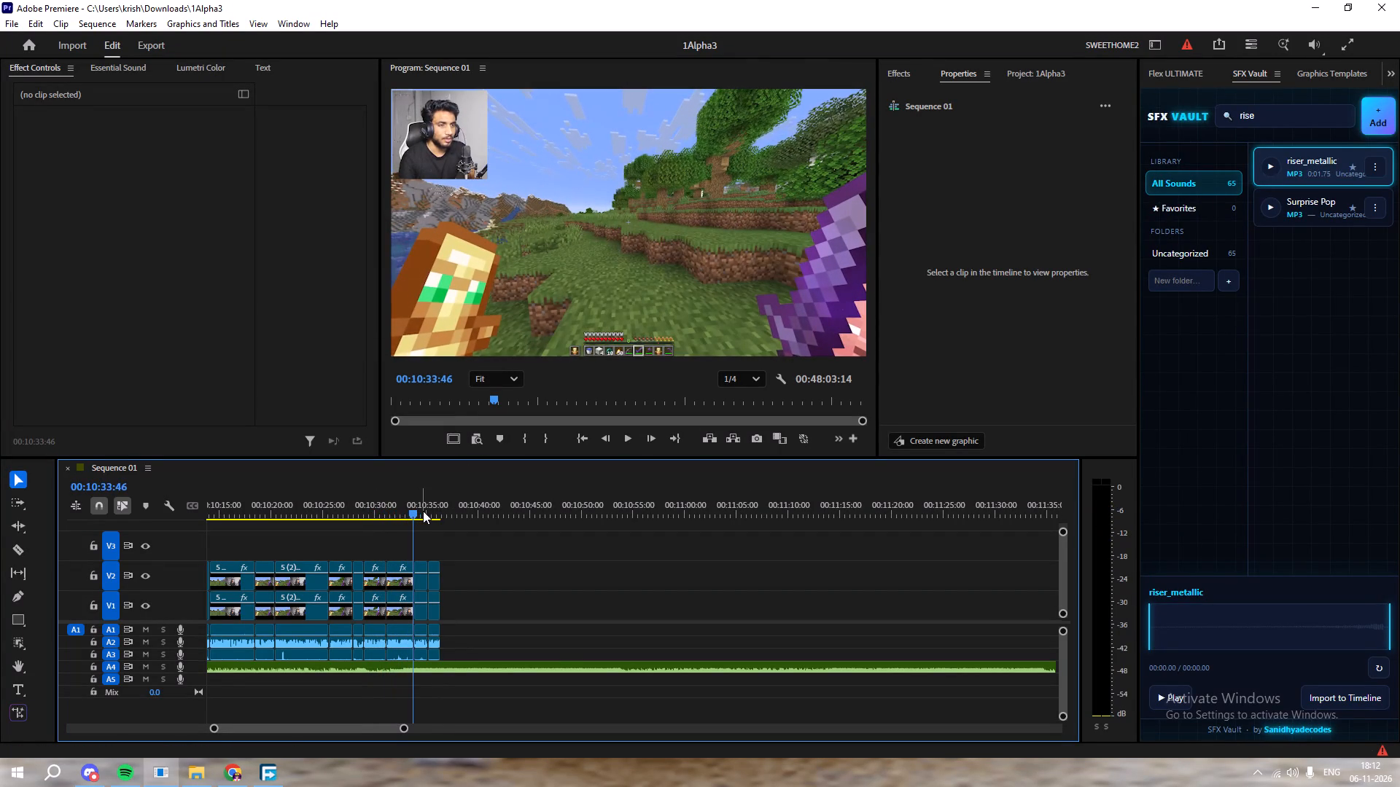
drag(419, 507, 407, 515)
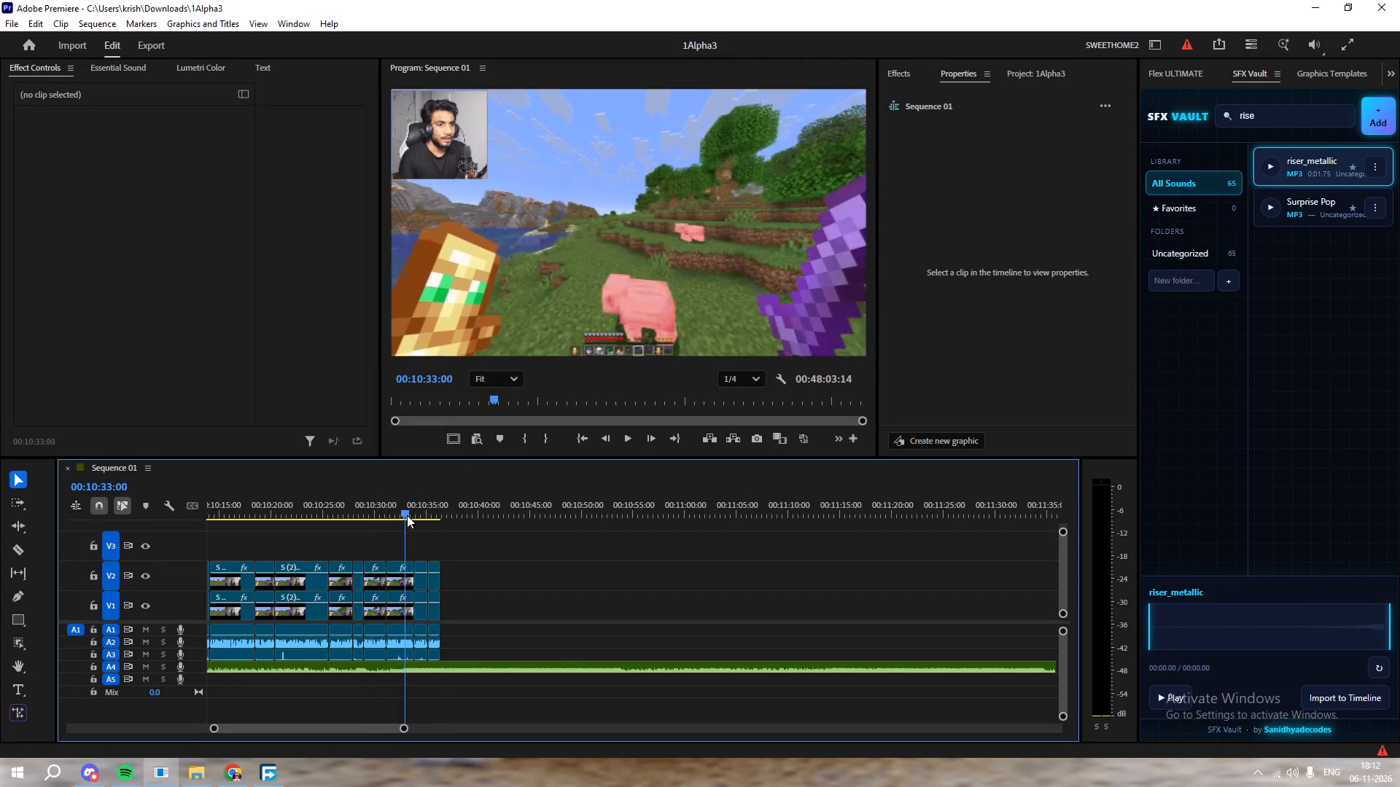
drag(407, 515, 407, 513)
drag(419, 542, 437, 599)
key(Delete)
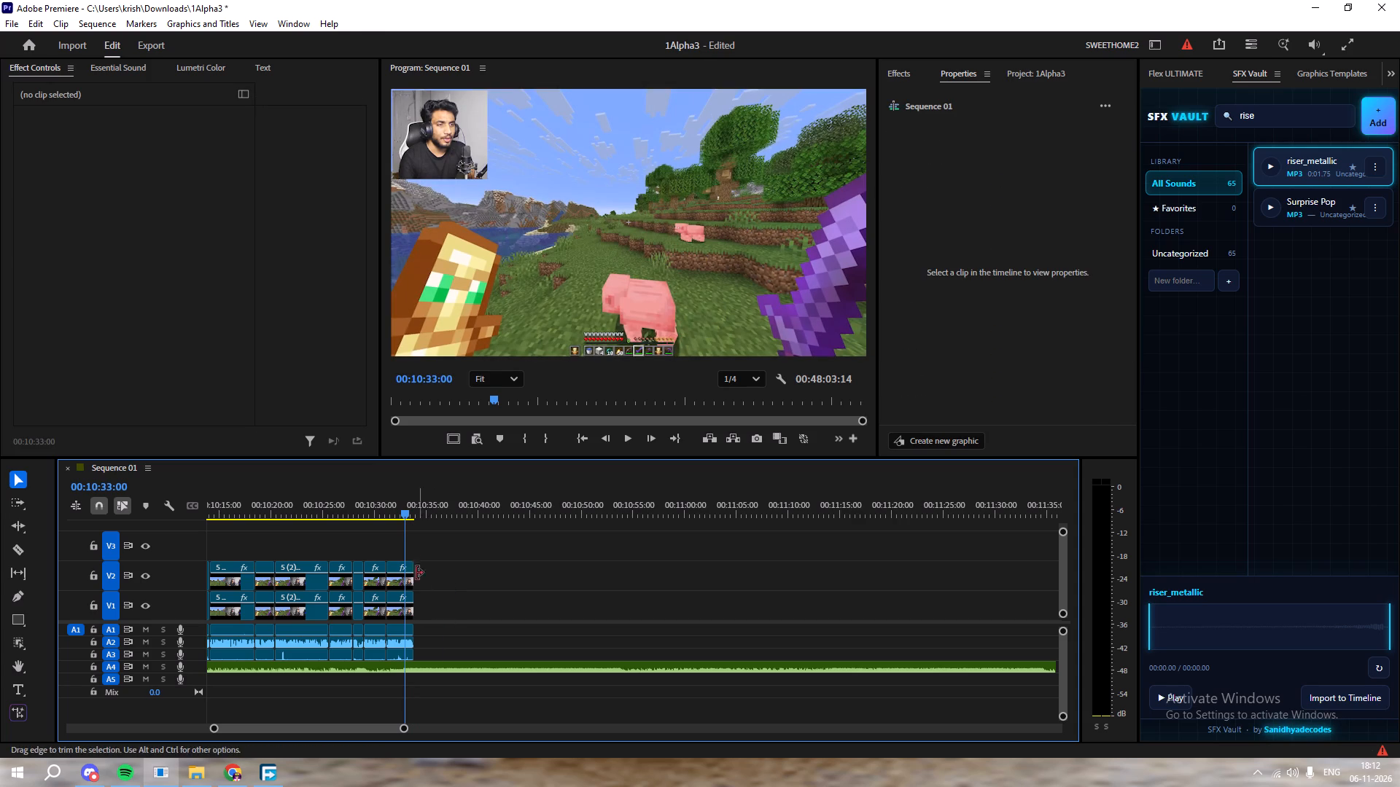
key(space)
key(space)
Split the A4 music clip where the video clips end, at about 00:10:34.
alt+scroll(378, 627, up, 10)
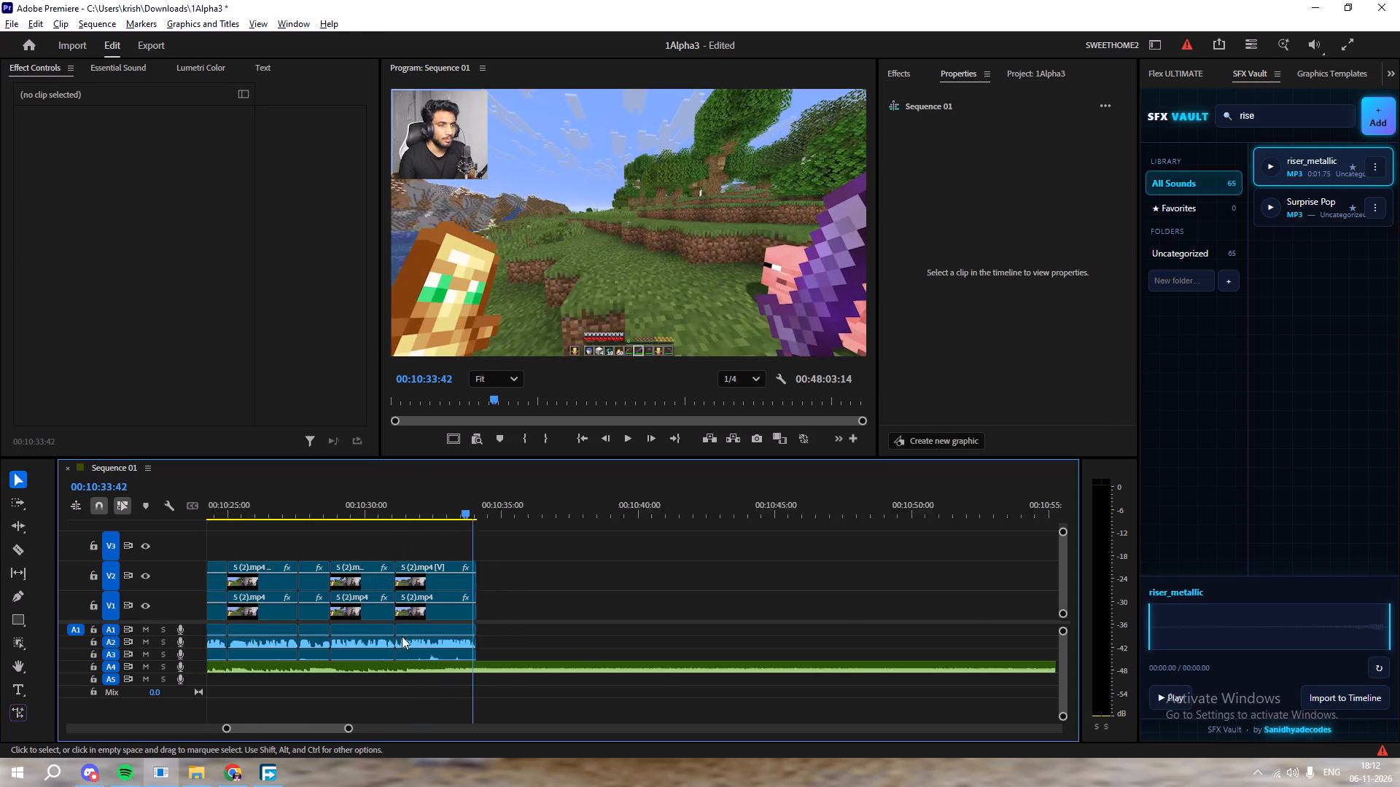
alt+scroll(402, 636, up, 1)
drag(482, 511, 470, 513)
key(c)
click(484, 670)
key(v)
click(511, 668)
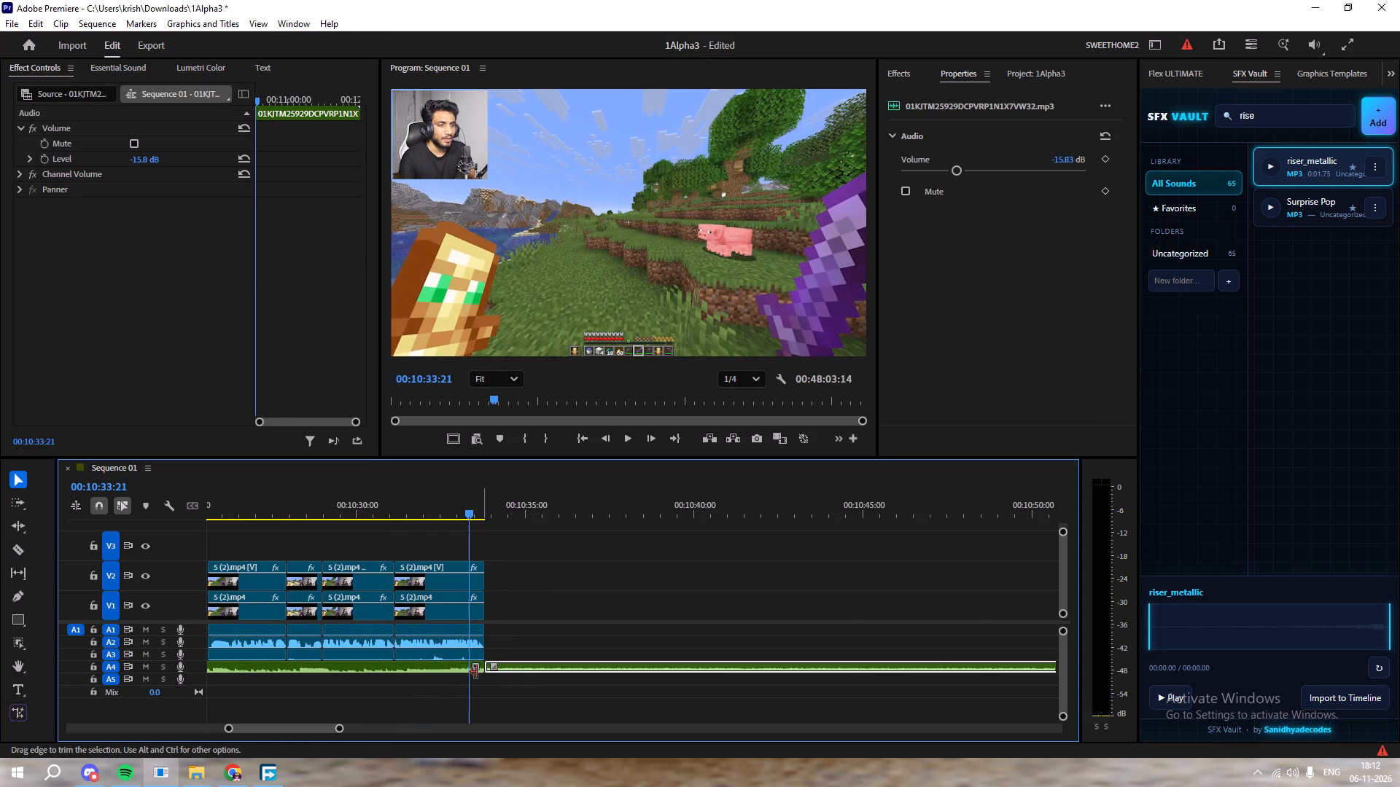
Add a fade-out of about 2.4 seconds to the A4 music ending at about 00:10:34 and play it from about 00:10:30.
drag(473, 665, 404, 662)
click(416, 557)
drag(402, 512, 365, 516)
key(space)
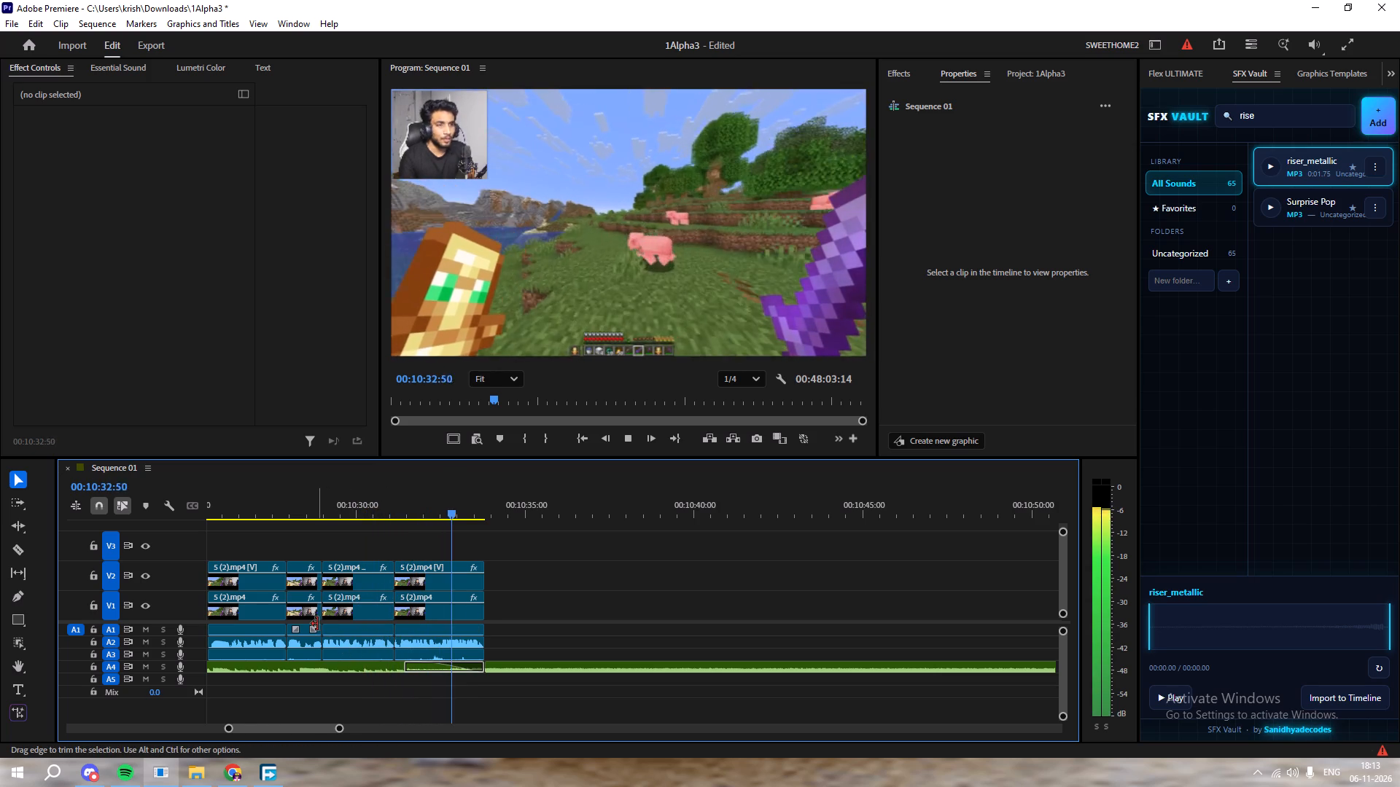
key(space)
Delete the leftover A4 music after about 00:10:34 and save the project.
drag(520, 624, 532, 682)
key(Delete)
key(ctrl+s)
Replay the section's ending from about 00:10:24 to check the music fade-out, and save the project.
alt+scroll(384, 604, down, 8)
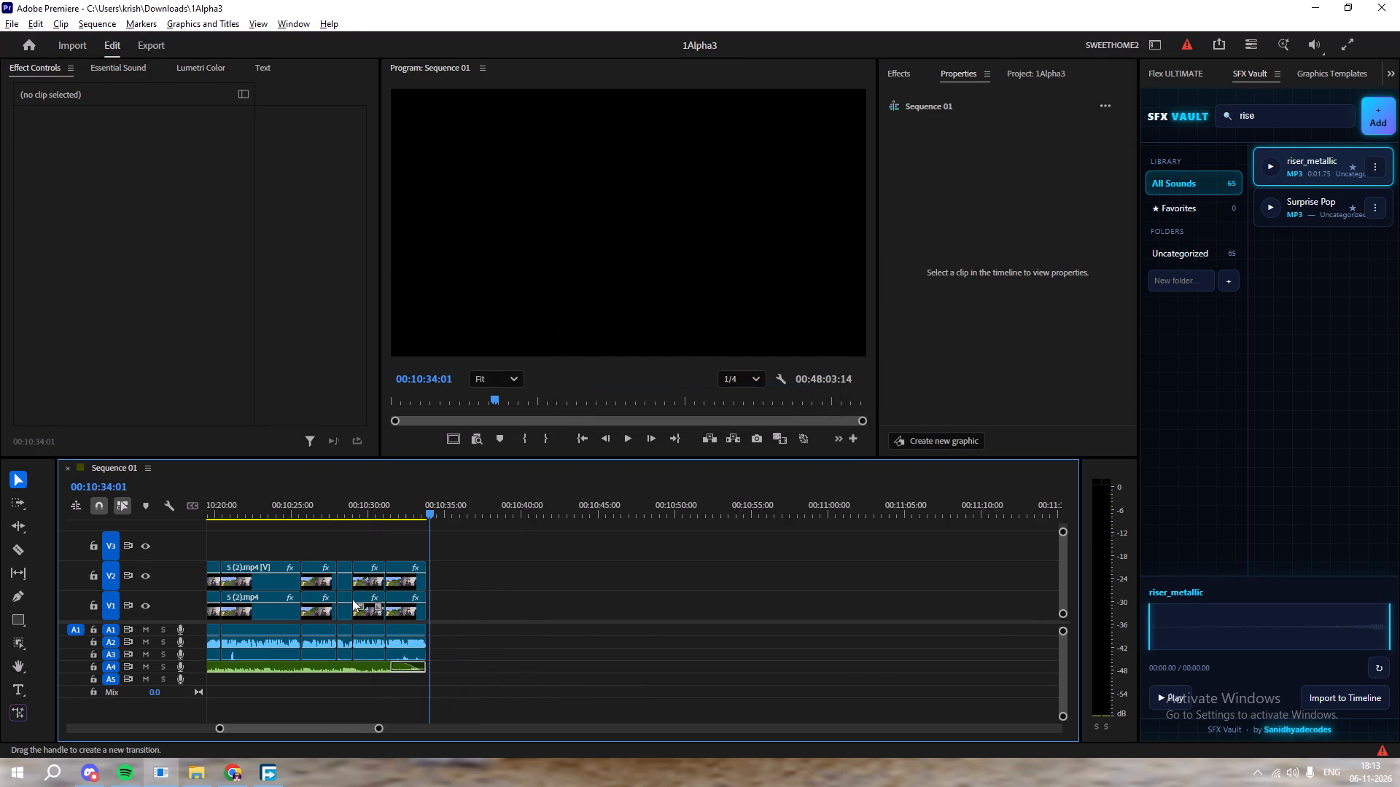
alt+scroll(352, 599, down, 5)
click(305, 512)
key(space)
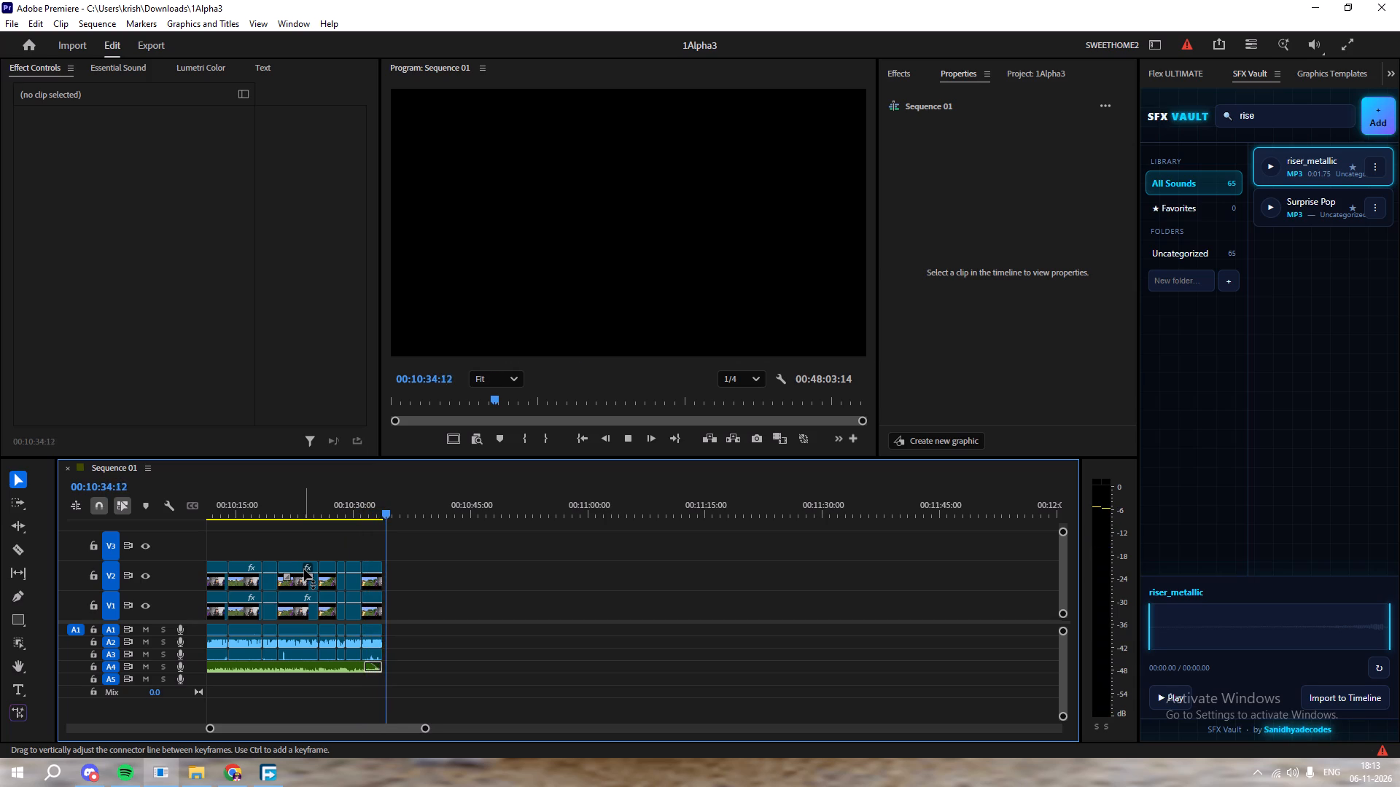
key(ctrl+s)
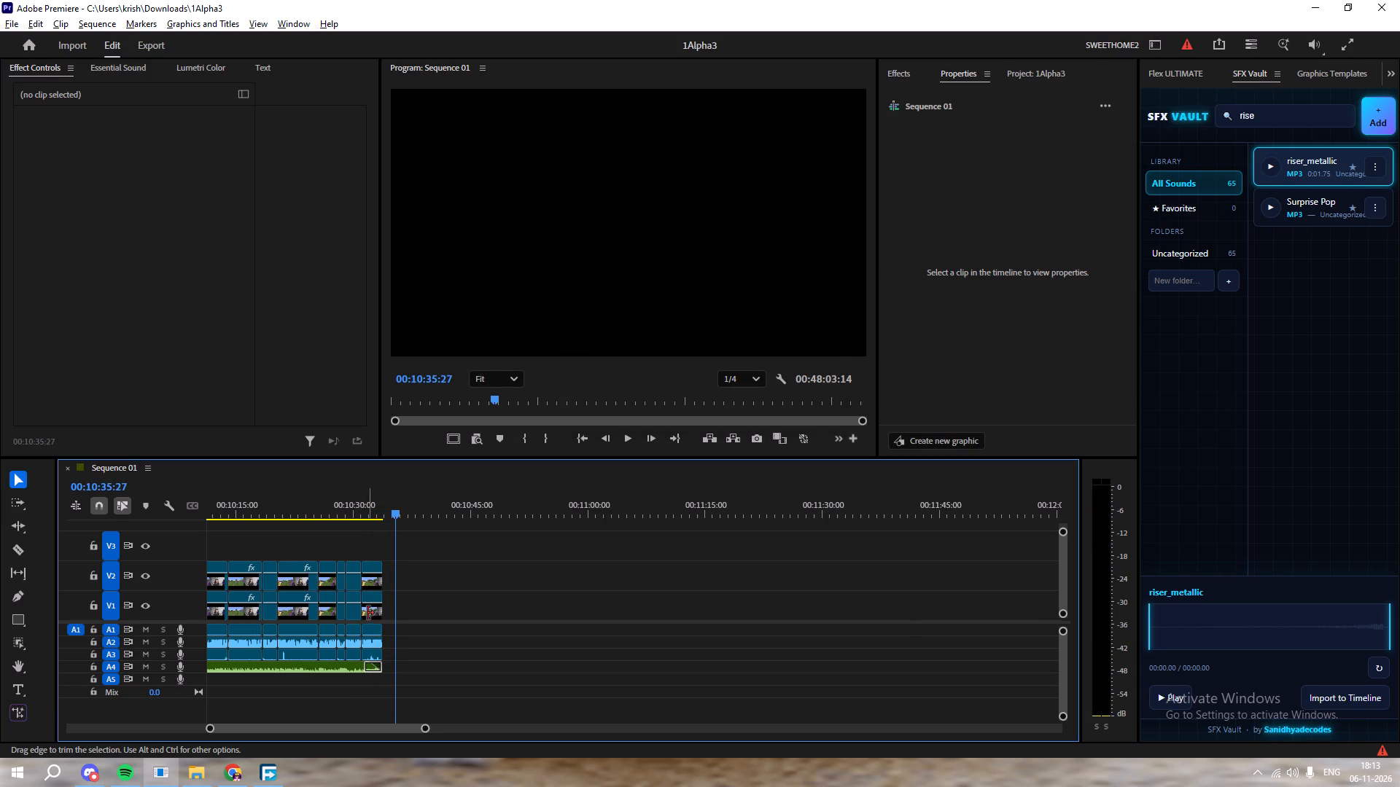
Play the next video section from its start at about 00:13:09 to judge what music it needs, saving the project.
alt+scroll(367, 611, down, 18)
alt+scroll(364, 603, down, 4)
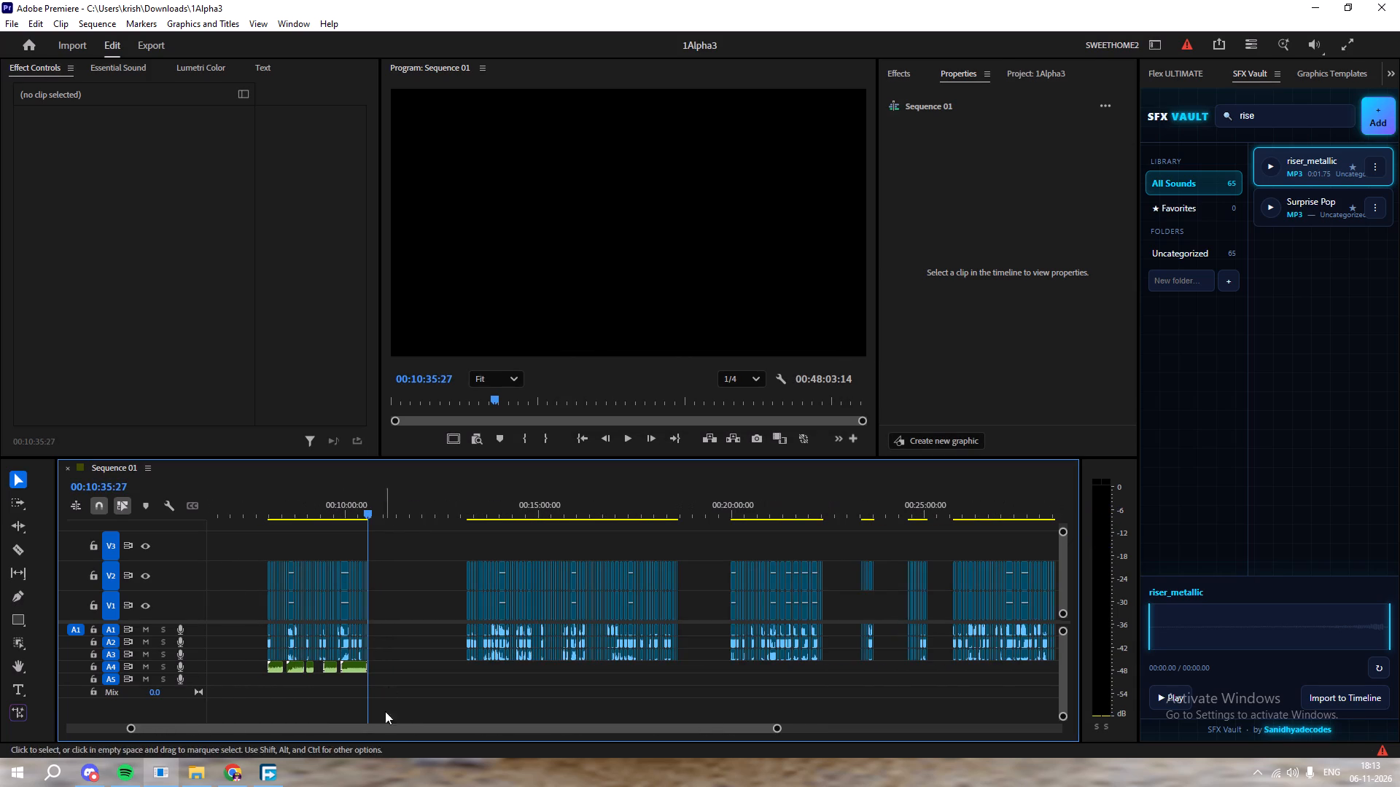
click(379, 734)
drag(373, 727, 219, 711)
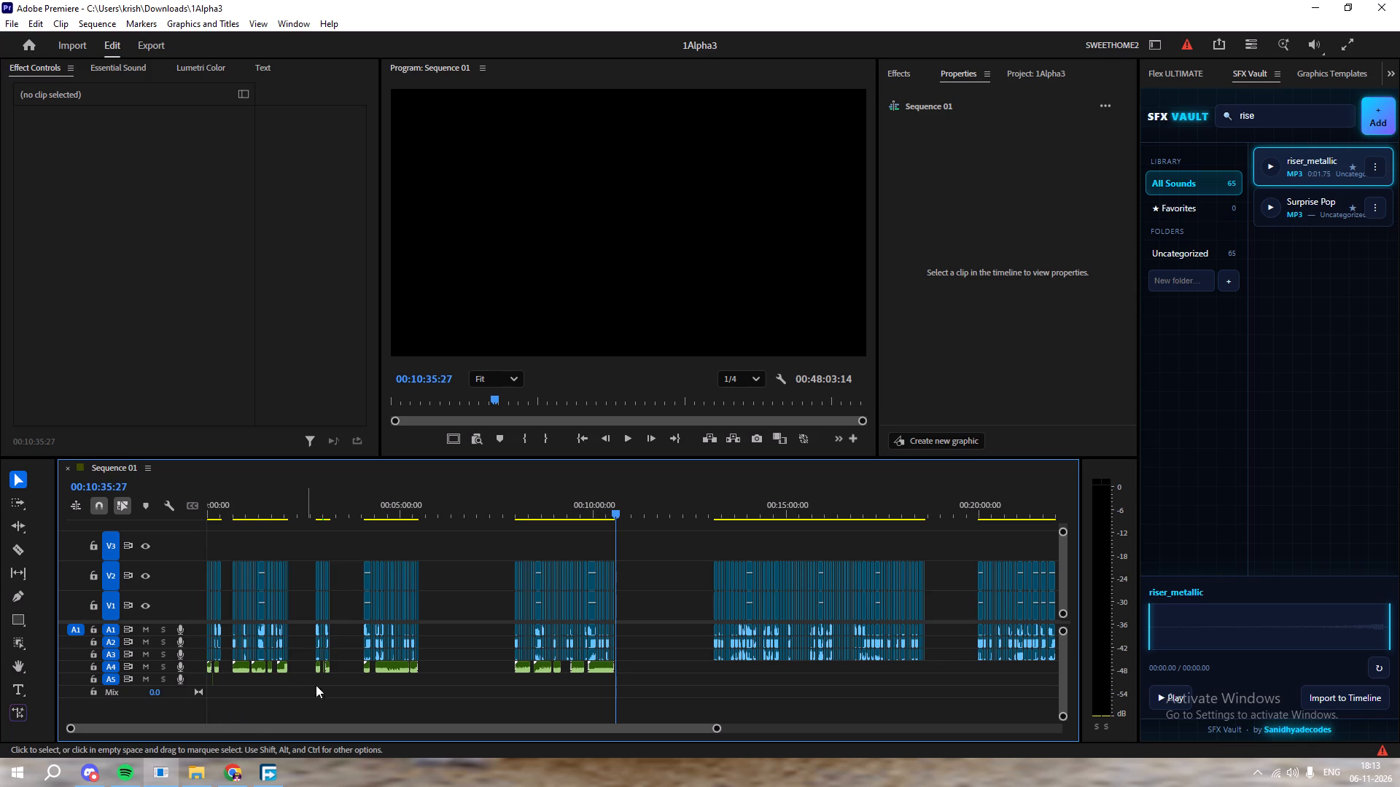
alt+scroll(748, 670, up, 17)
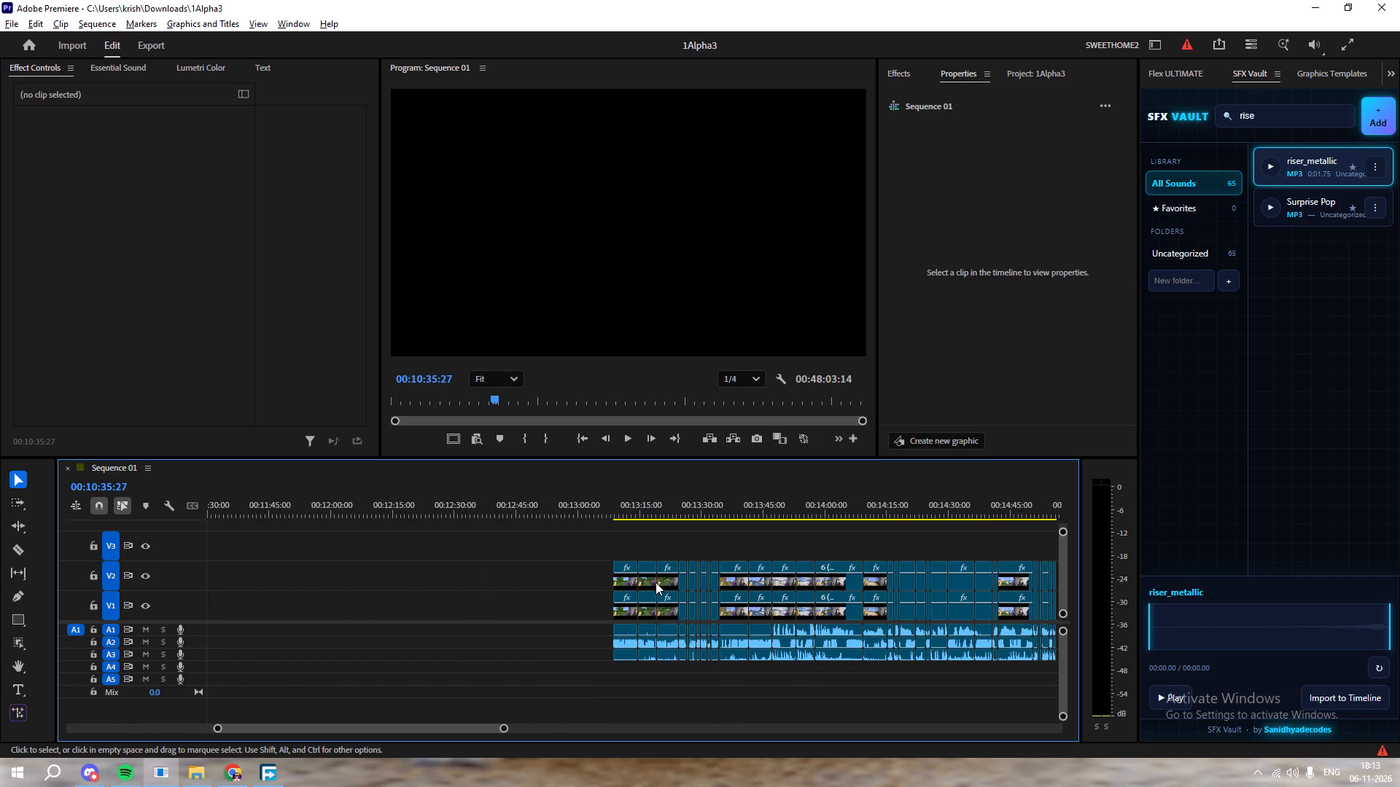
click(612, 515)
key(space)
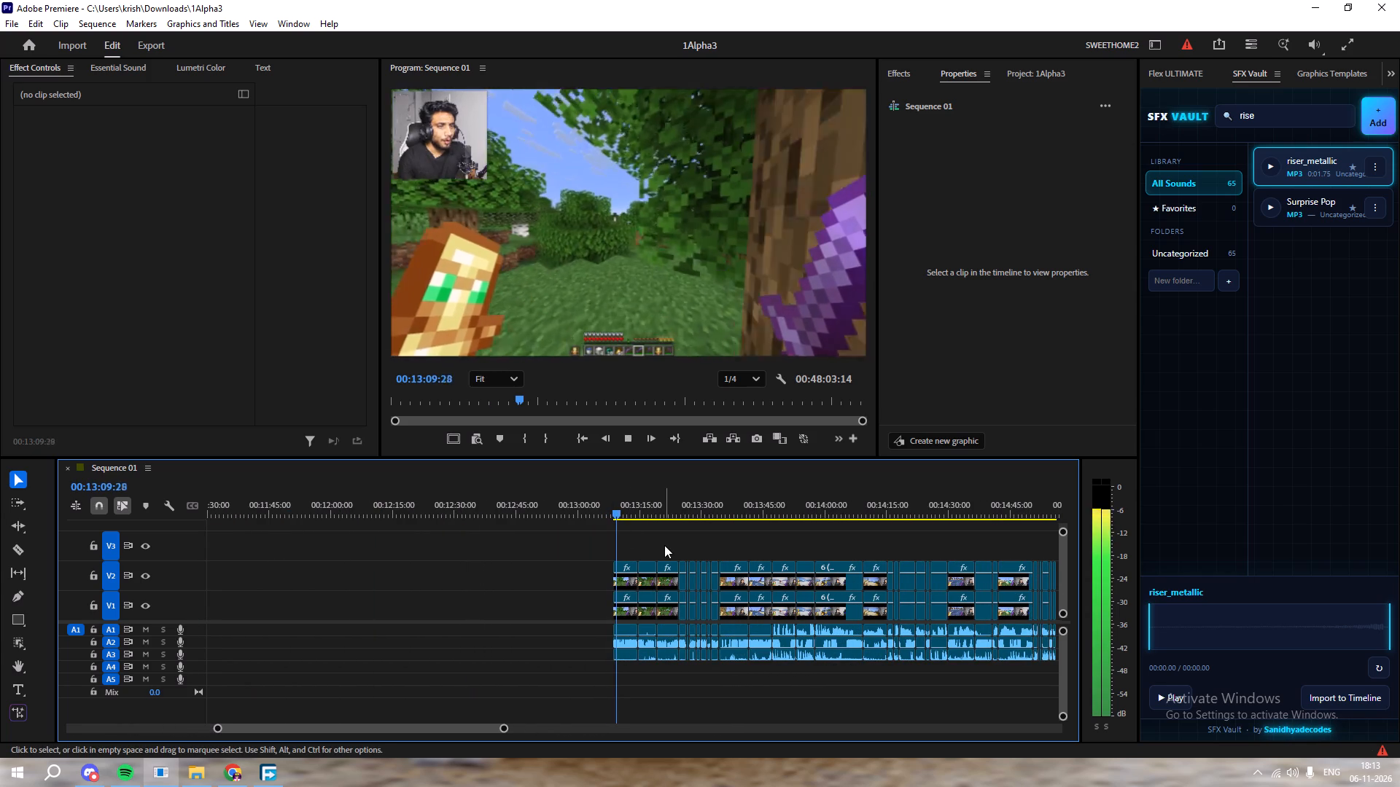
drag(445, 729, 467, 728)
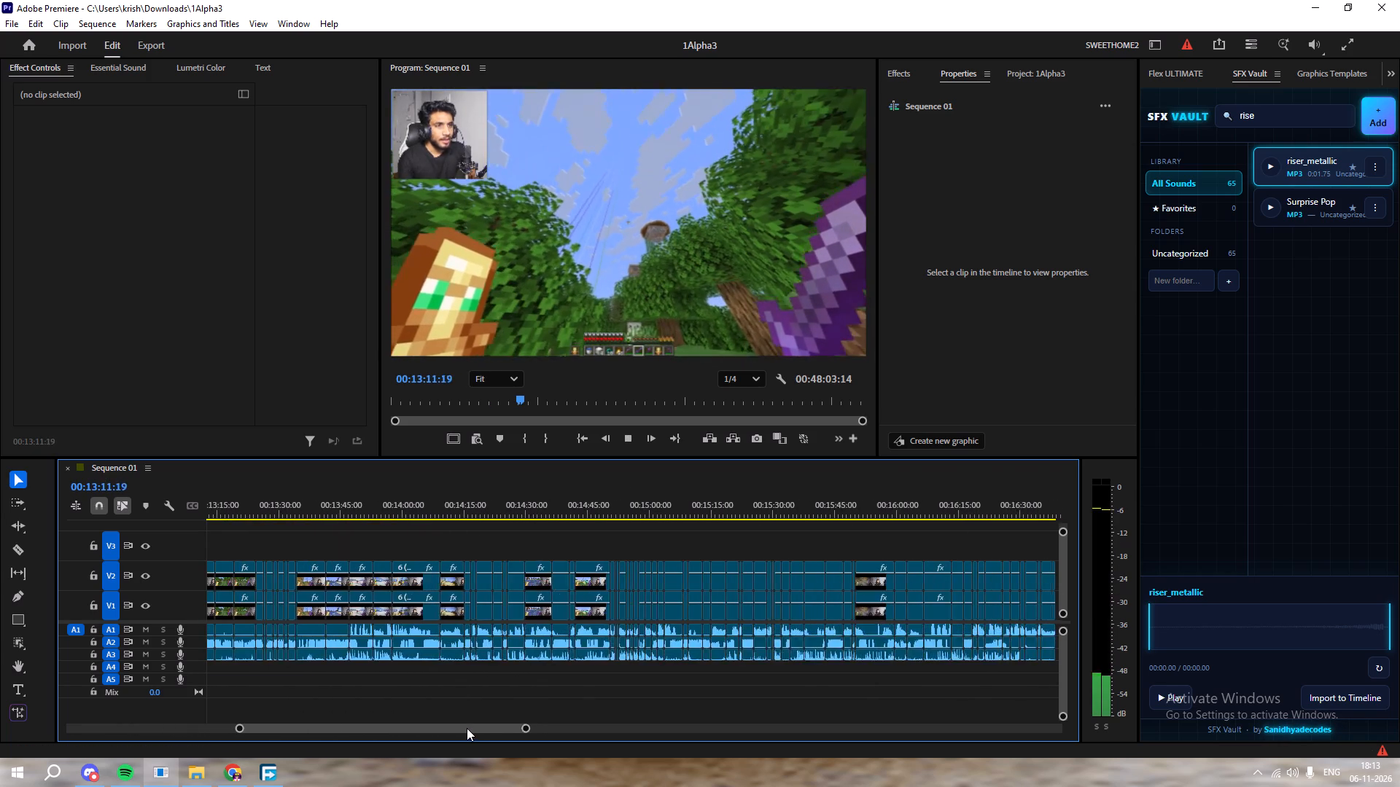
key(ctrl+s)
drag(440, 726, 452, 726)
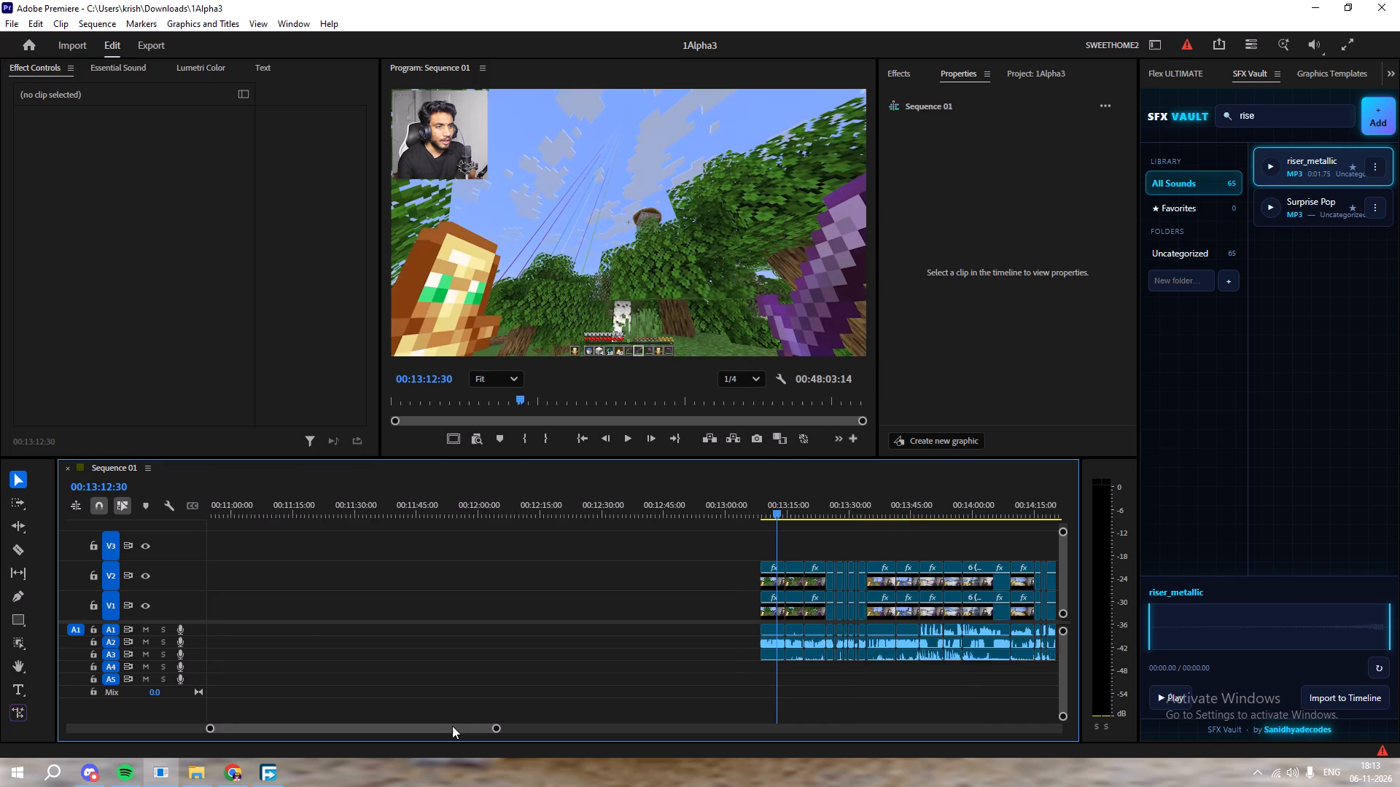
drag(452, 726, 472, 726)
key(space)
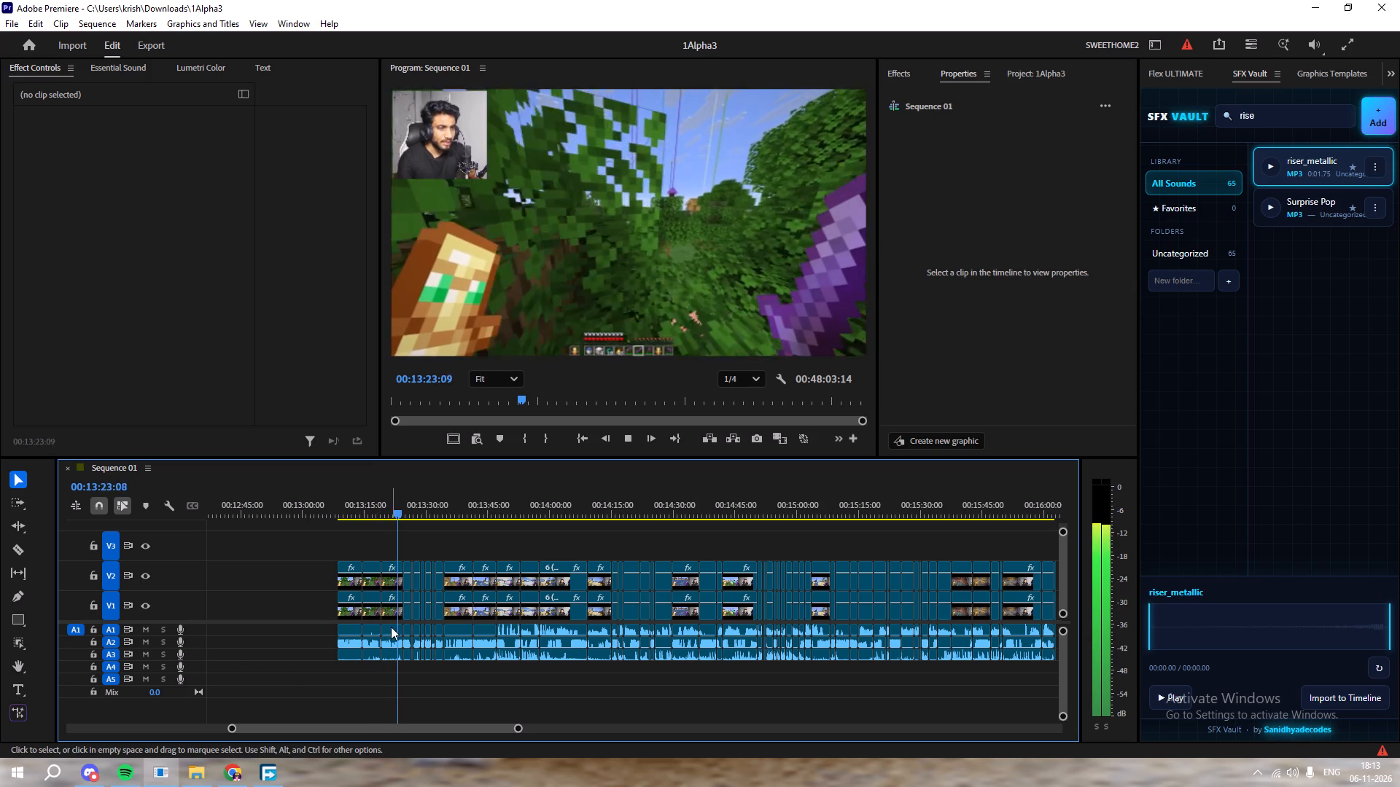
Switch to Epidemic Sound in Chrome and search its music for "little adventures".
click(220, 763)
scroll(455, 216, up, 6)
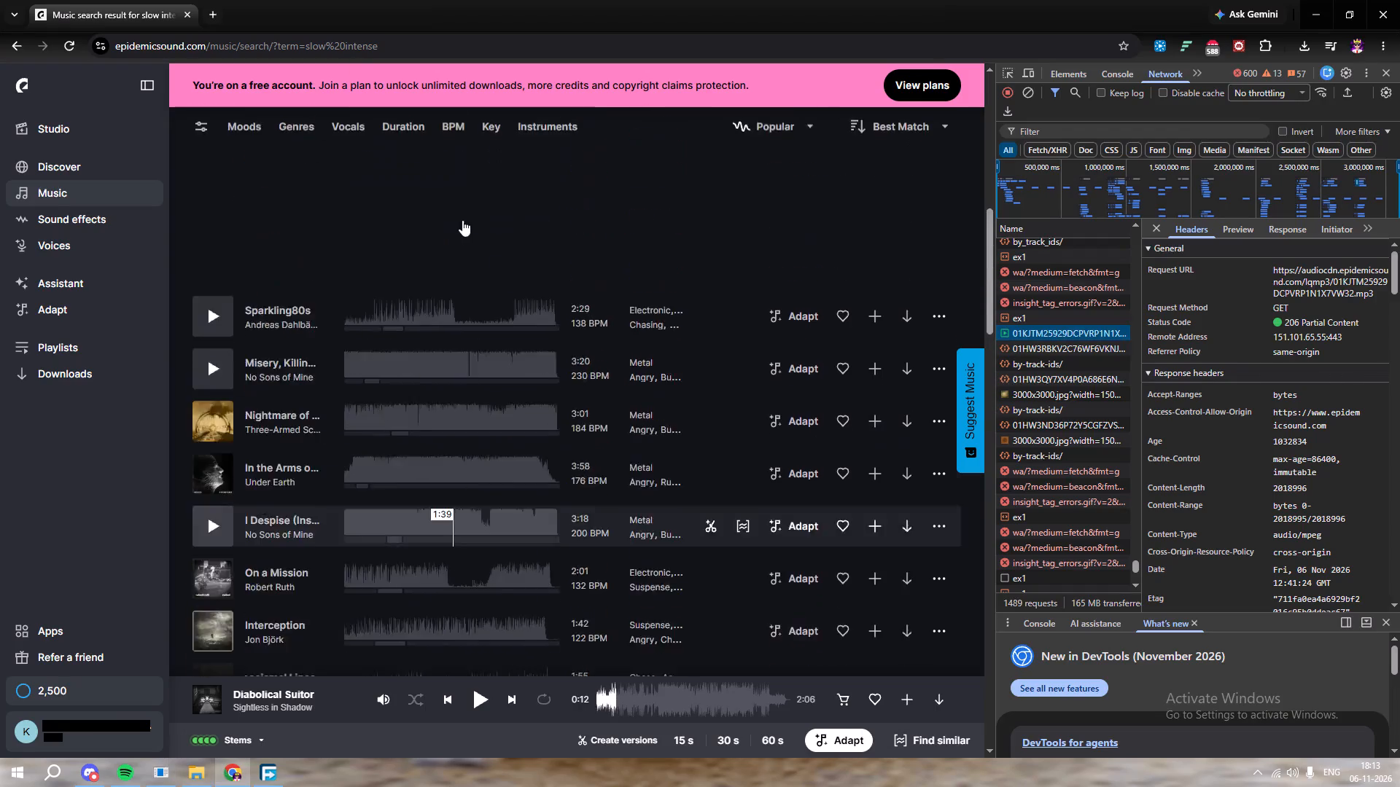
scroll(462, 220, up, 17)
drag(428, 183, 319, 181)
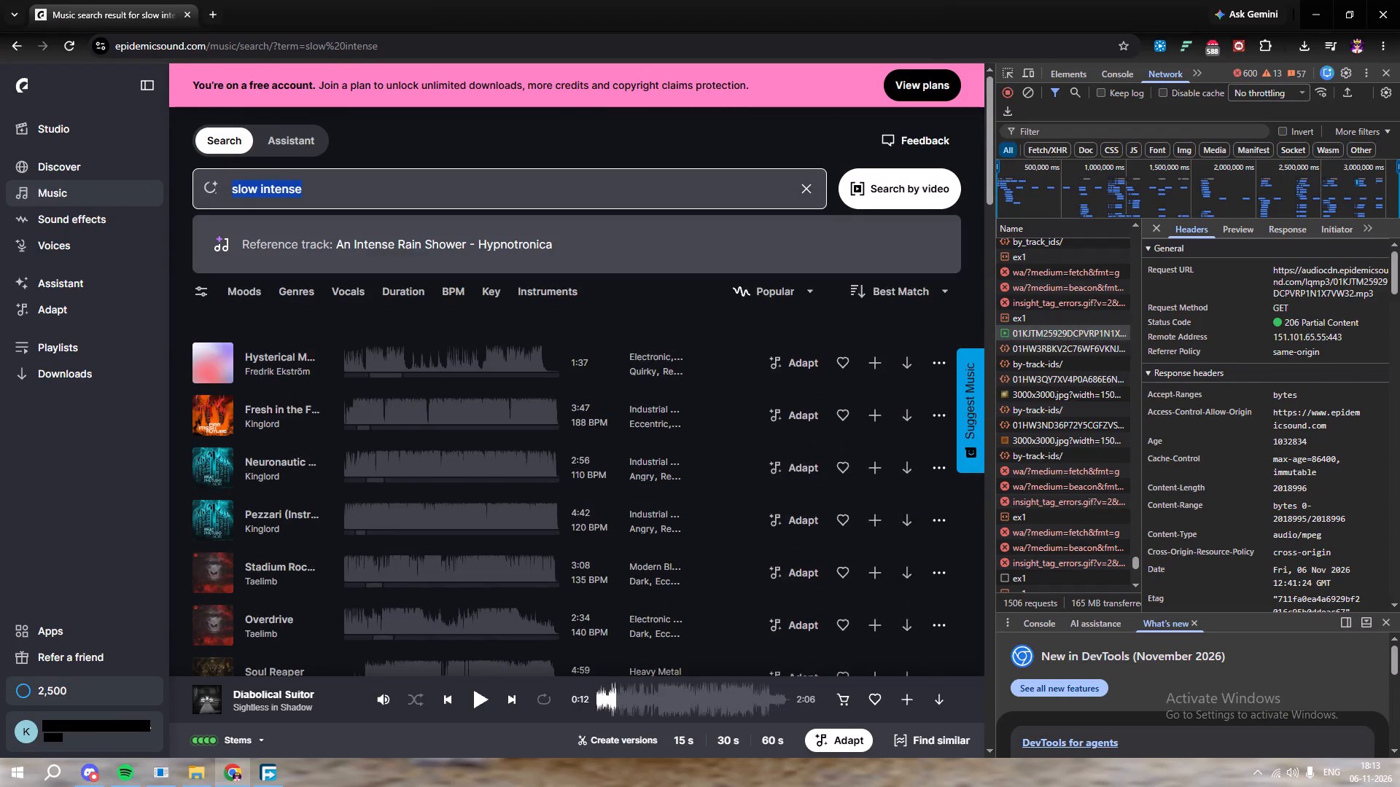
key(backslash)
key(BackSpace)
text(little)
key(space)
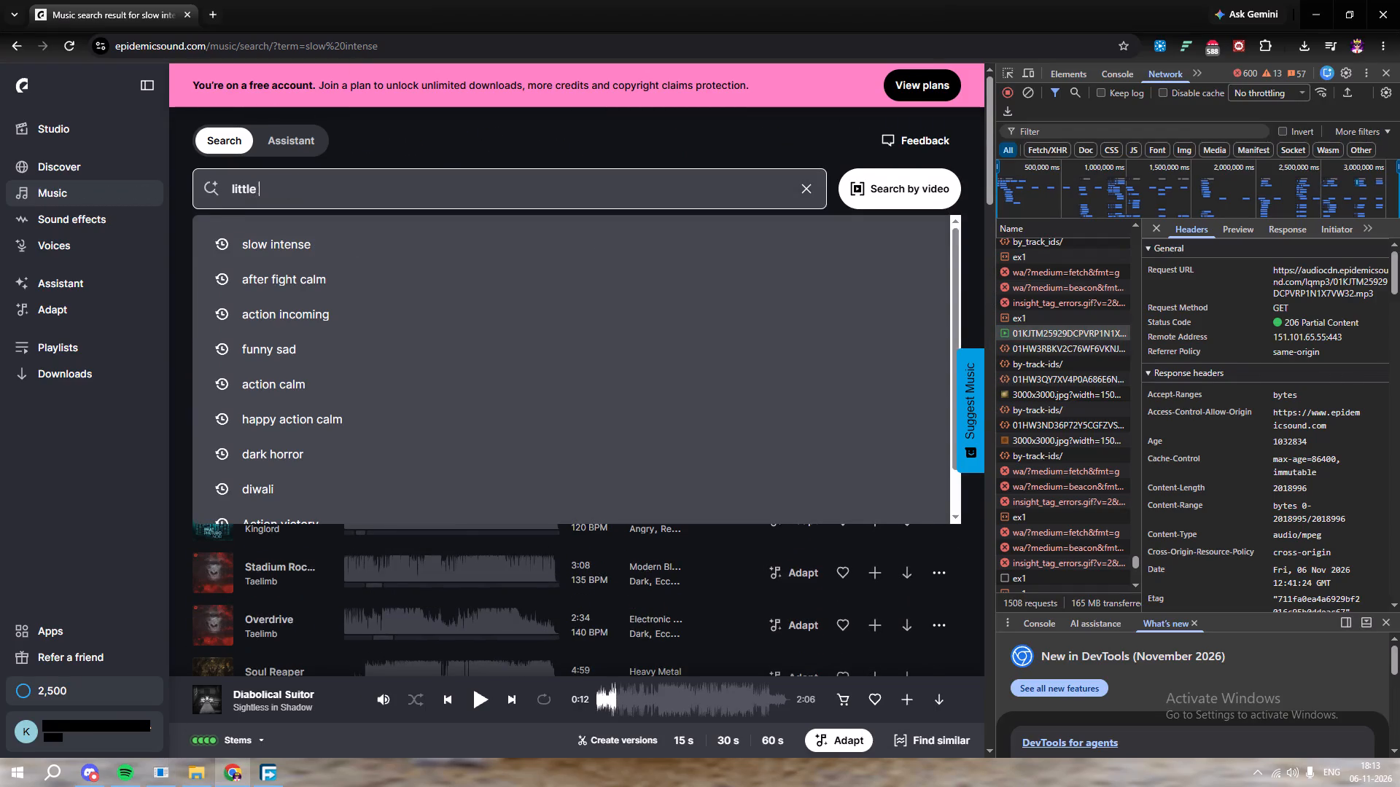
text(happy)
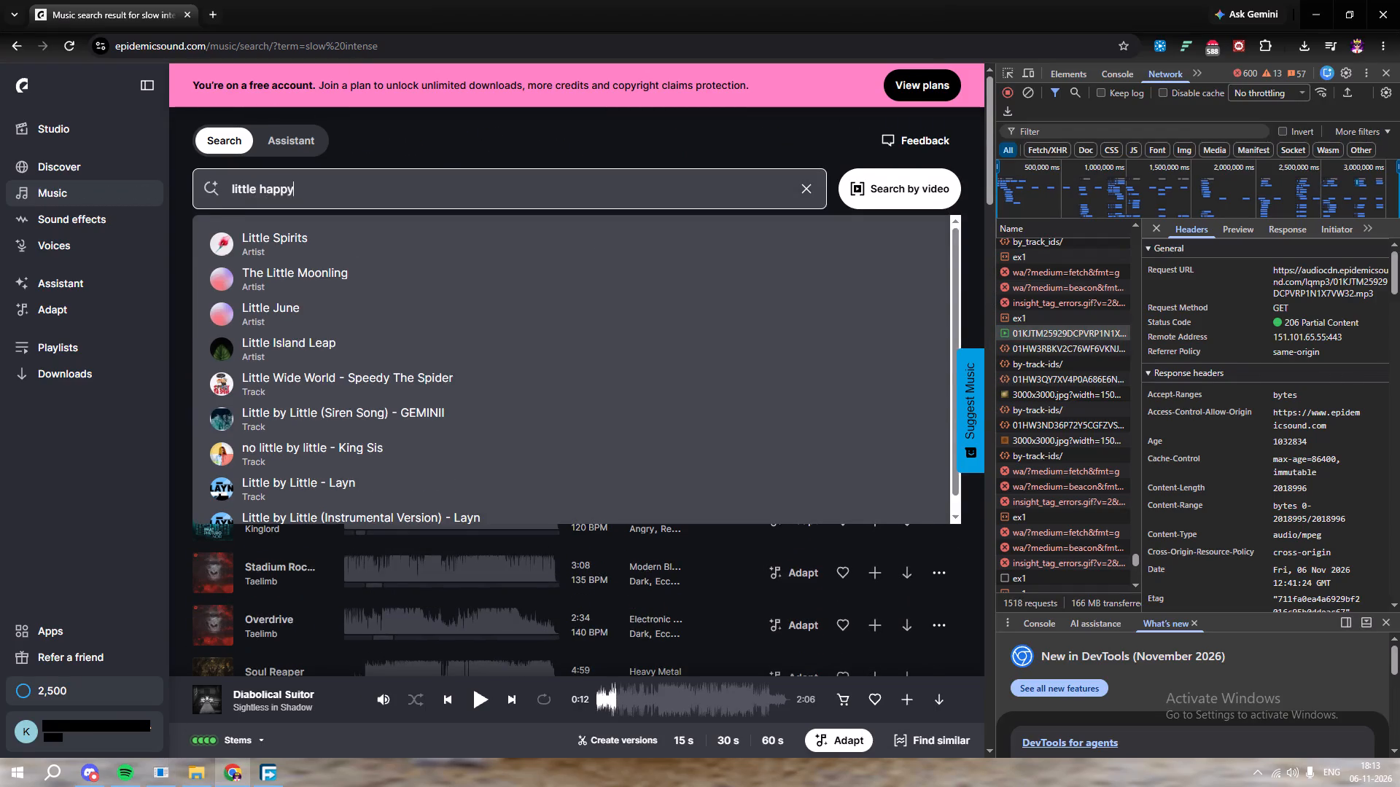
key(BackSpace)
key(BackSpace)
key(BackSpace)
key(BackSpace)
key(BackSpace)
key(BackSpace)
click(481, 250)
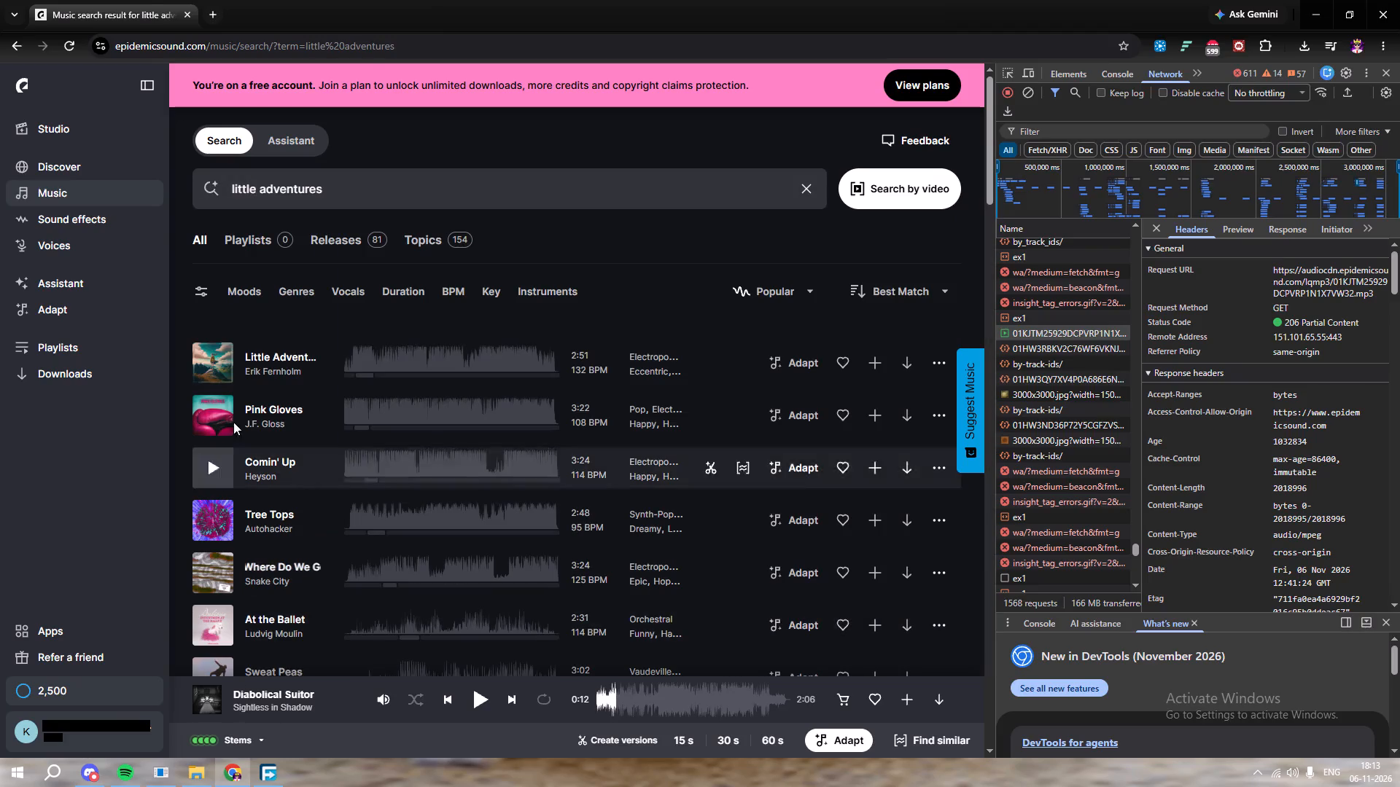
Preview the tracks Little Adventures, Pink Gloves, Comin' Up and Tree Tops, pausing the Premiere playback.
click(214, 364)
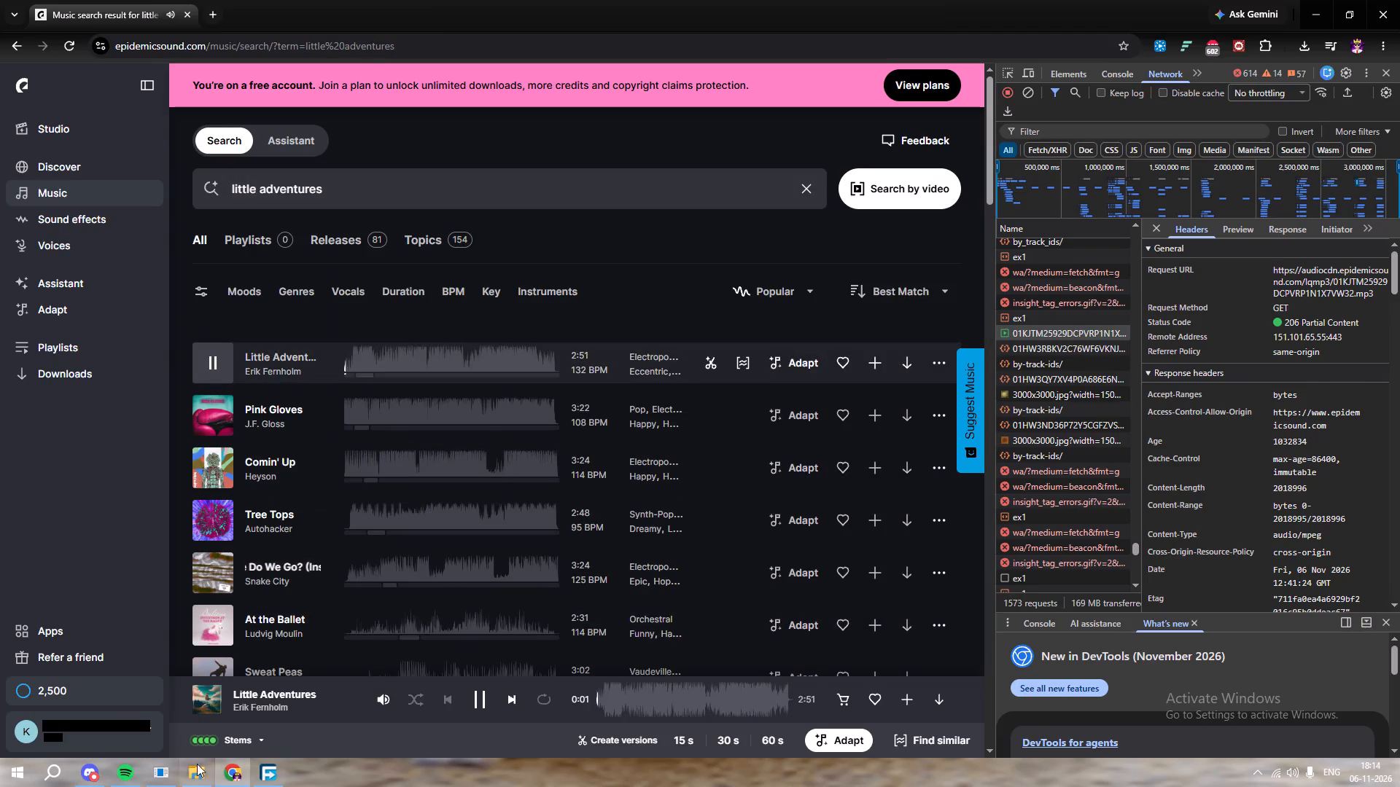
click(161, 762)
key(space)
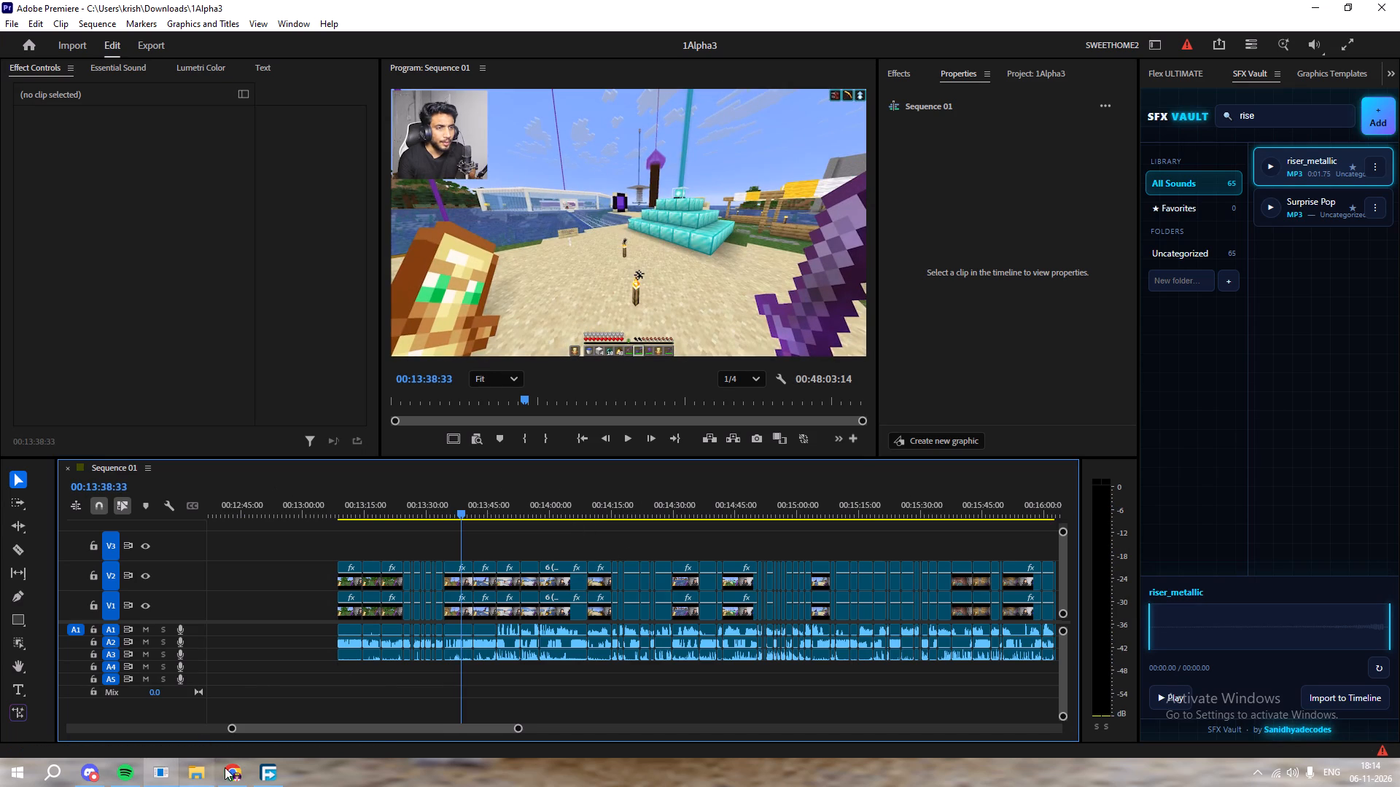
click(233, 772)
click(211, 420)
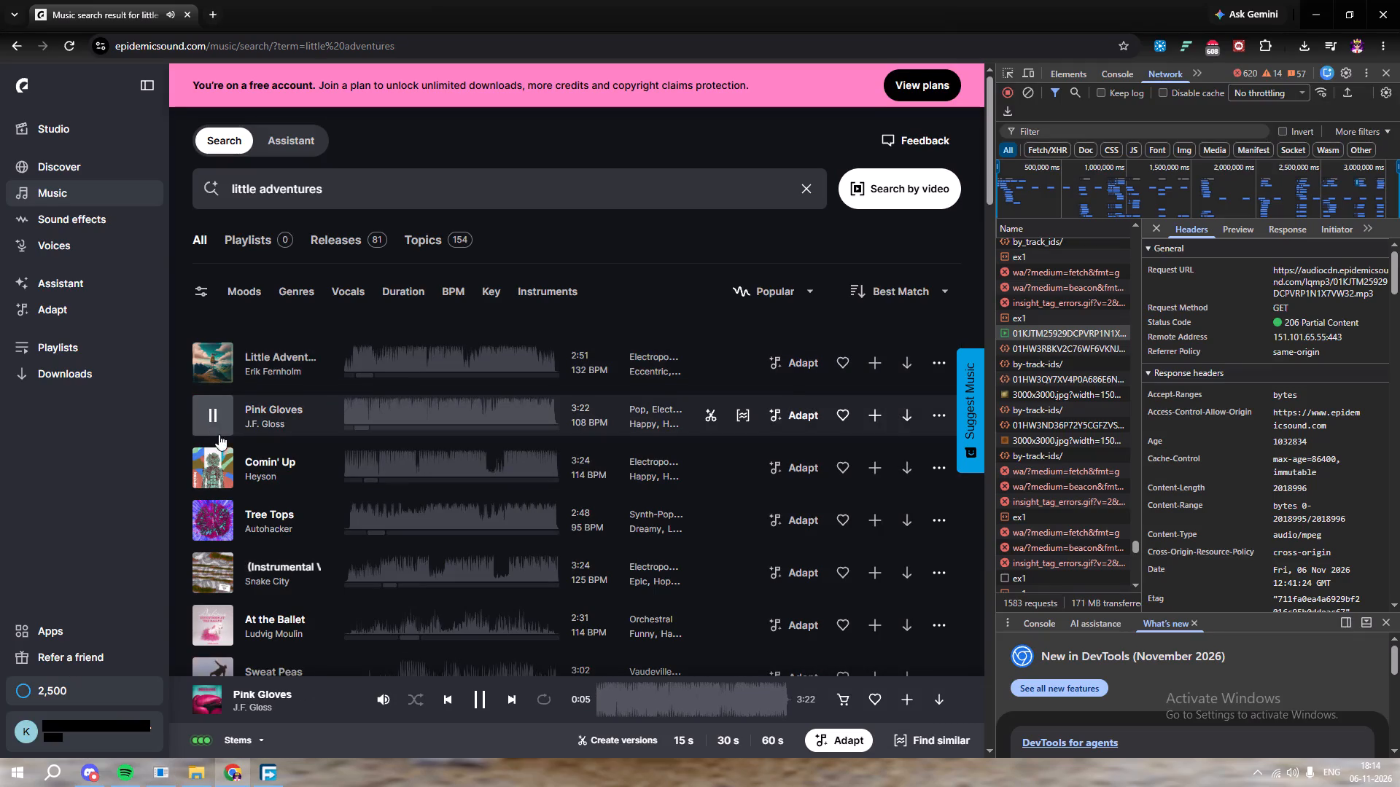
click(225, 472)
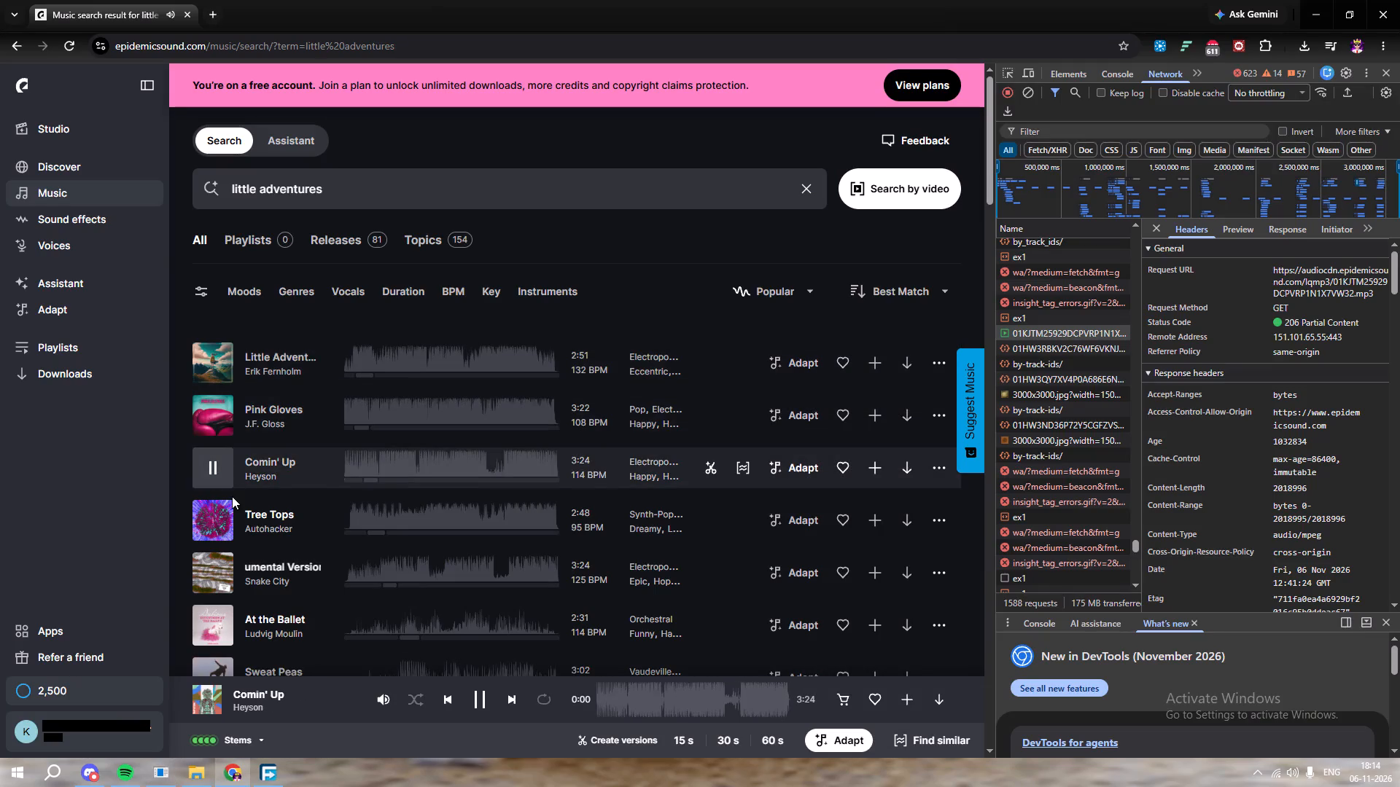
click(218, 522)
scroll(233, 520, down, 1)
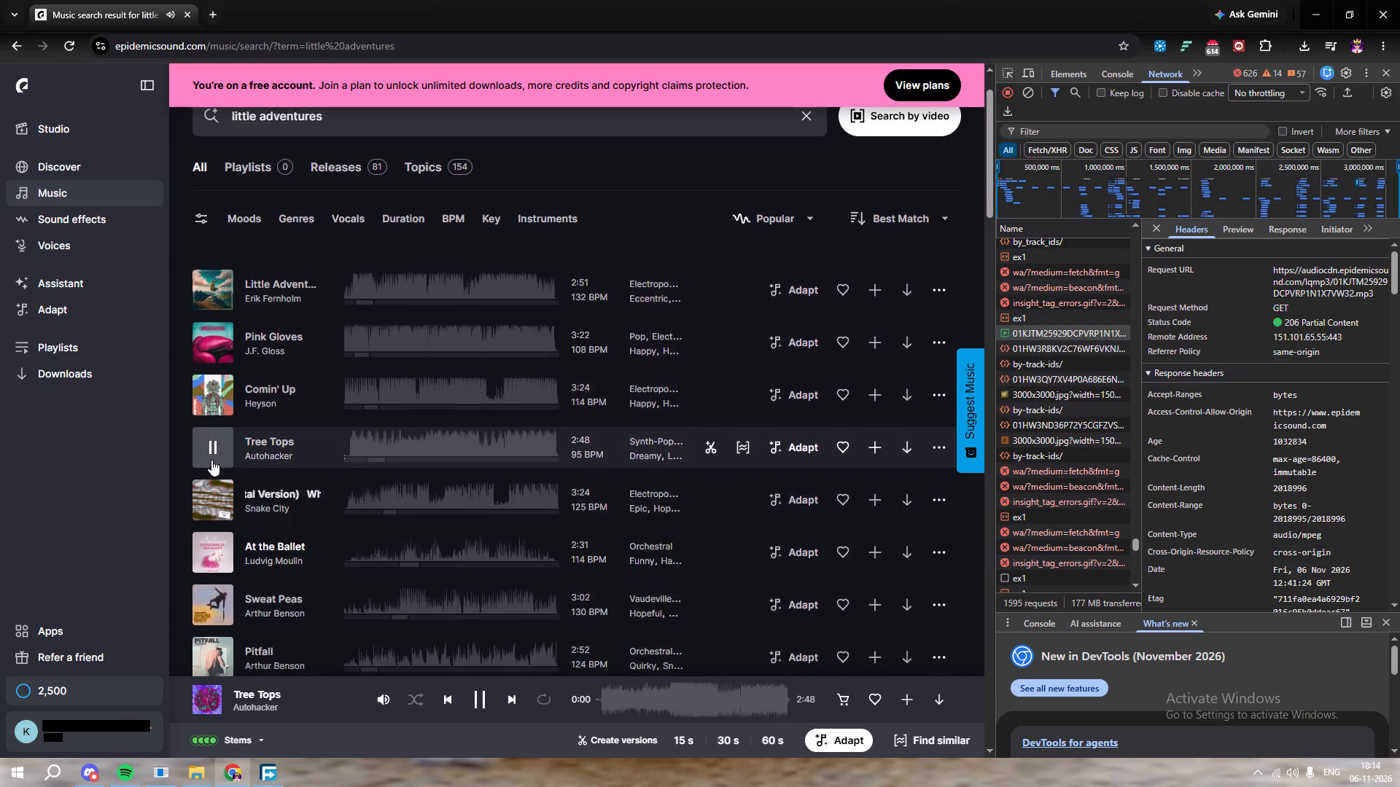
Change the music search to "little adventurus".
scroll(217, 455, up, 4)
drag(338, 188, 308, 189)
click(361, 183)
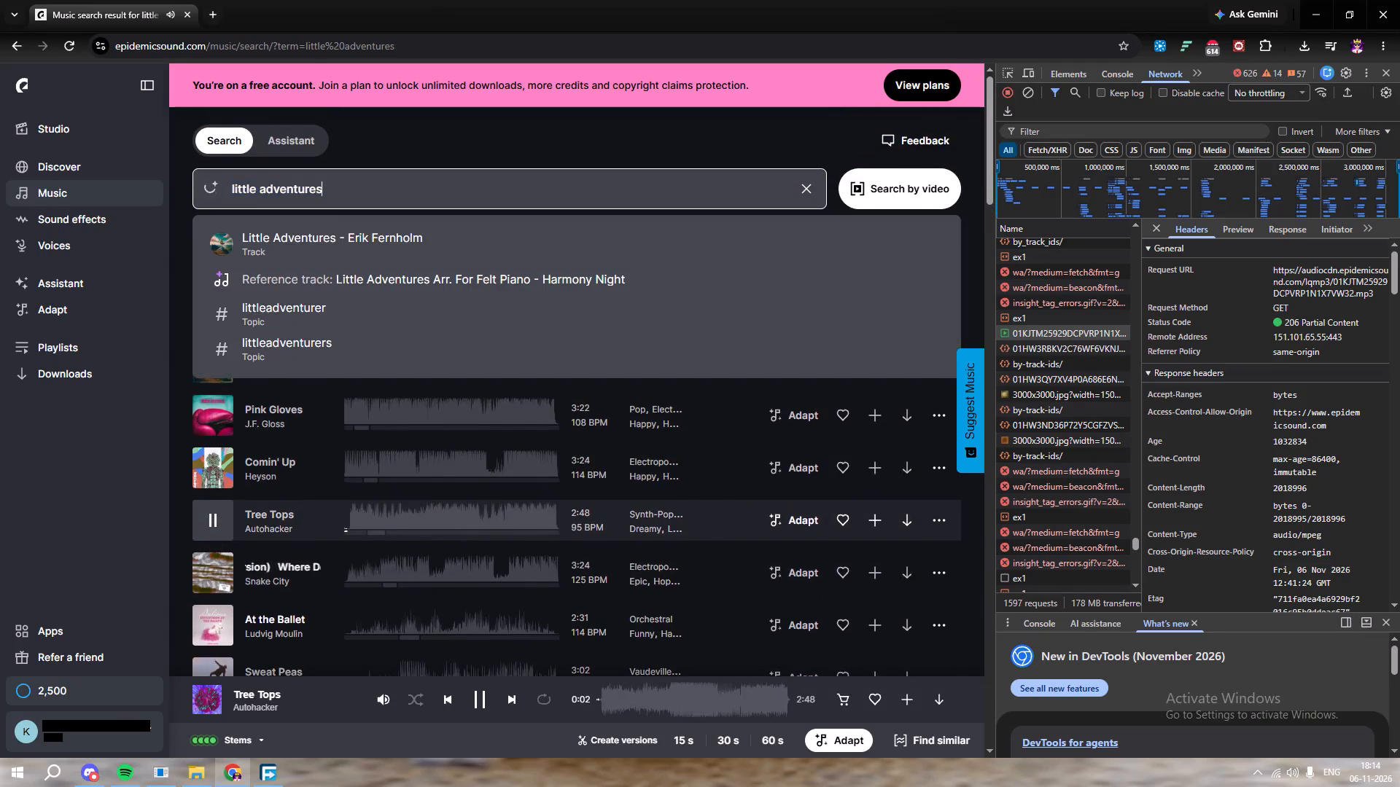
key(BackSpace)
key(BackSpace)
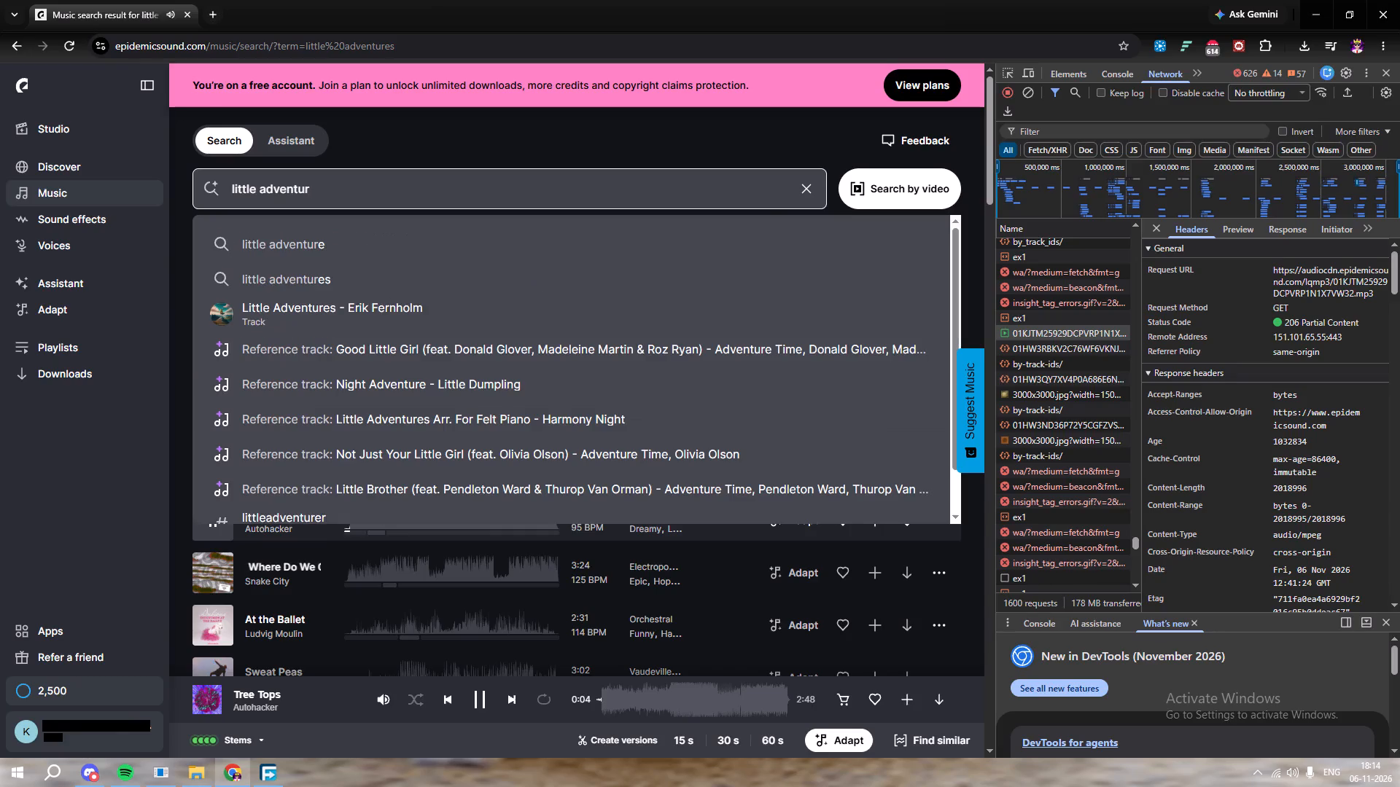
text(us)
key(Return)
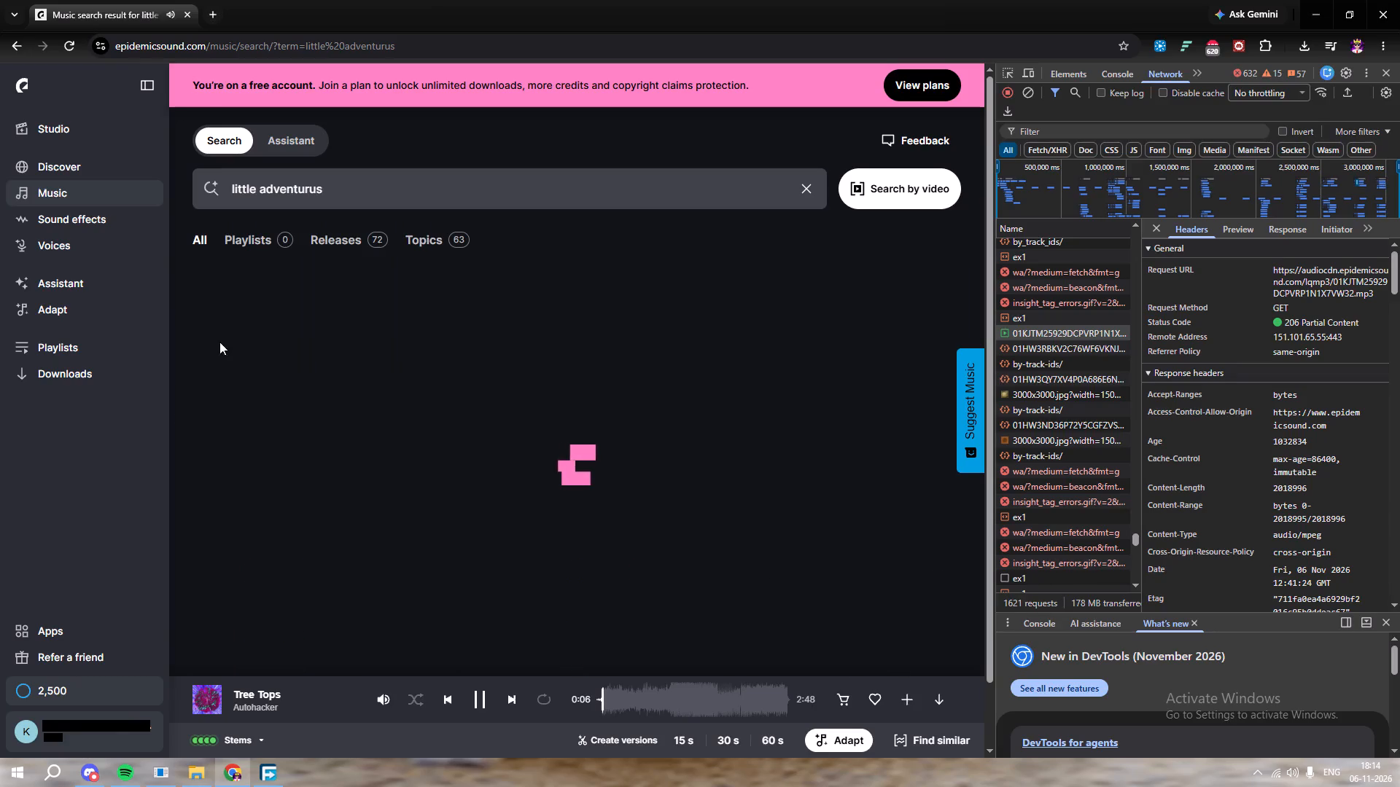
Preview the tracks At the Ballet and Gavotte des Papillons from the search results.
click(215, 366)
click(222, 417)
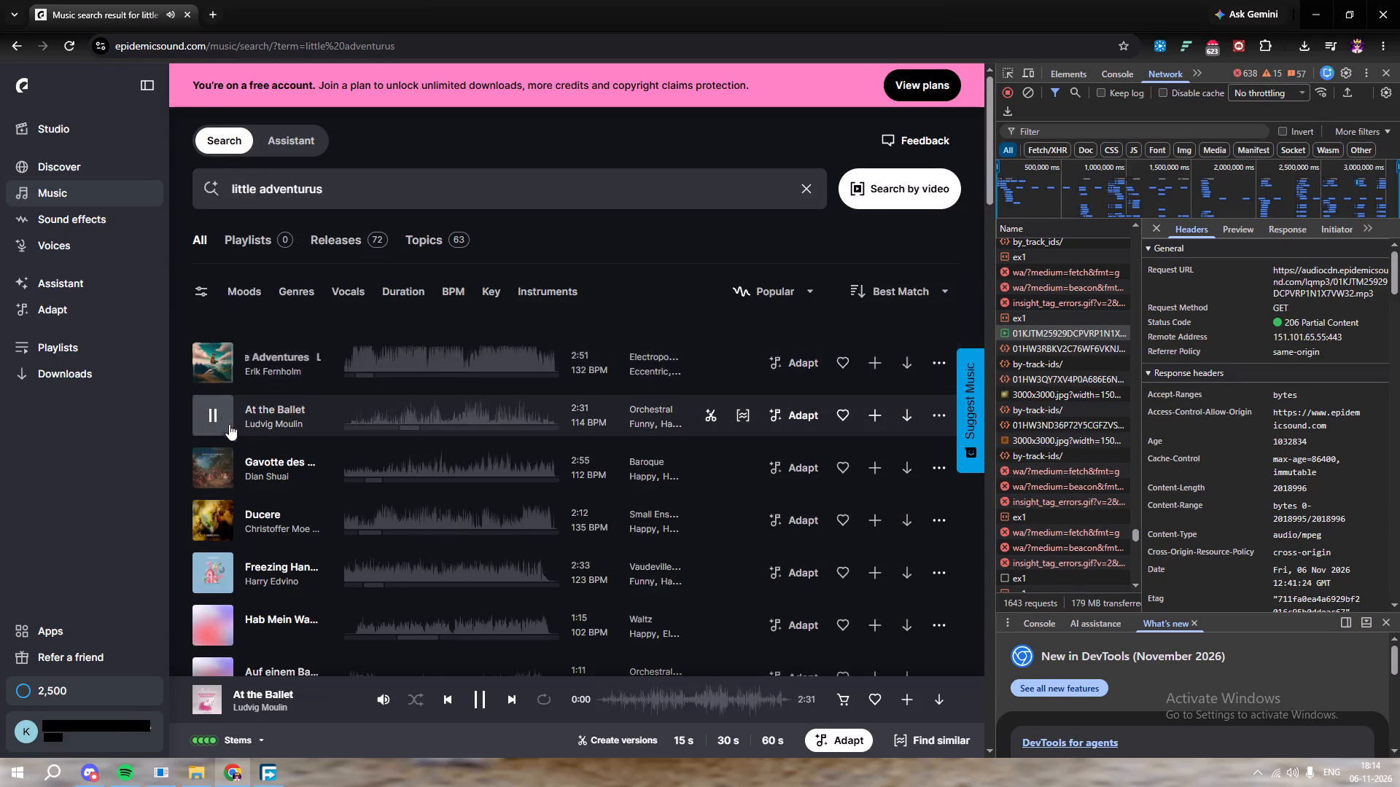
scroll(233, 428, down, 6)
scroll(236, 431, up, 5)
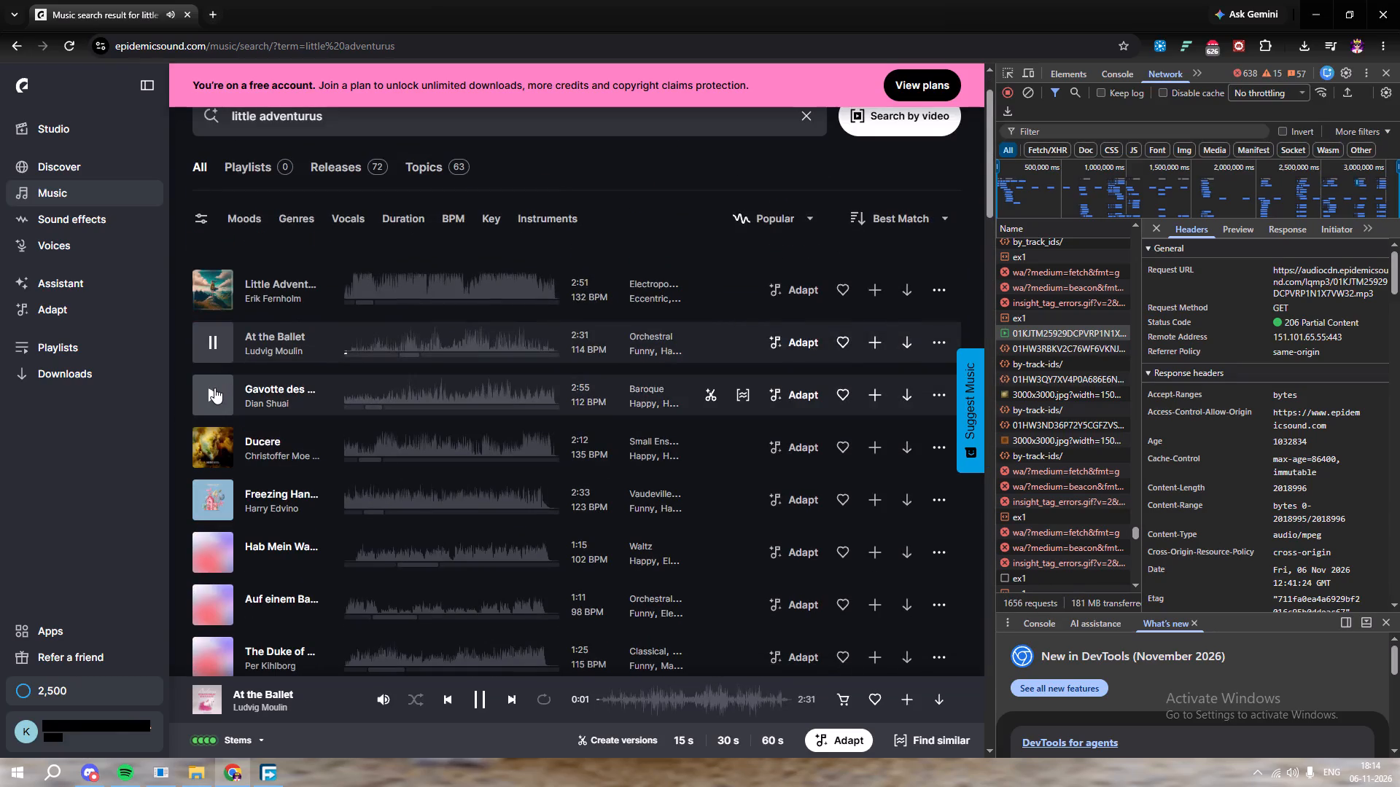
click(356, 345)
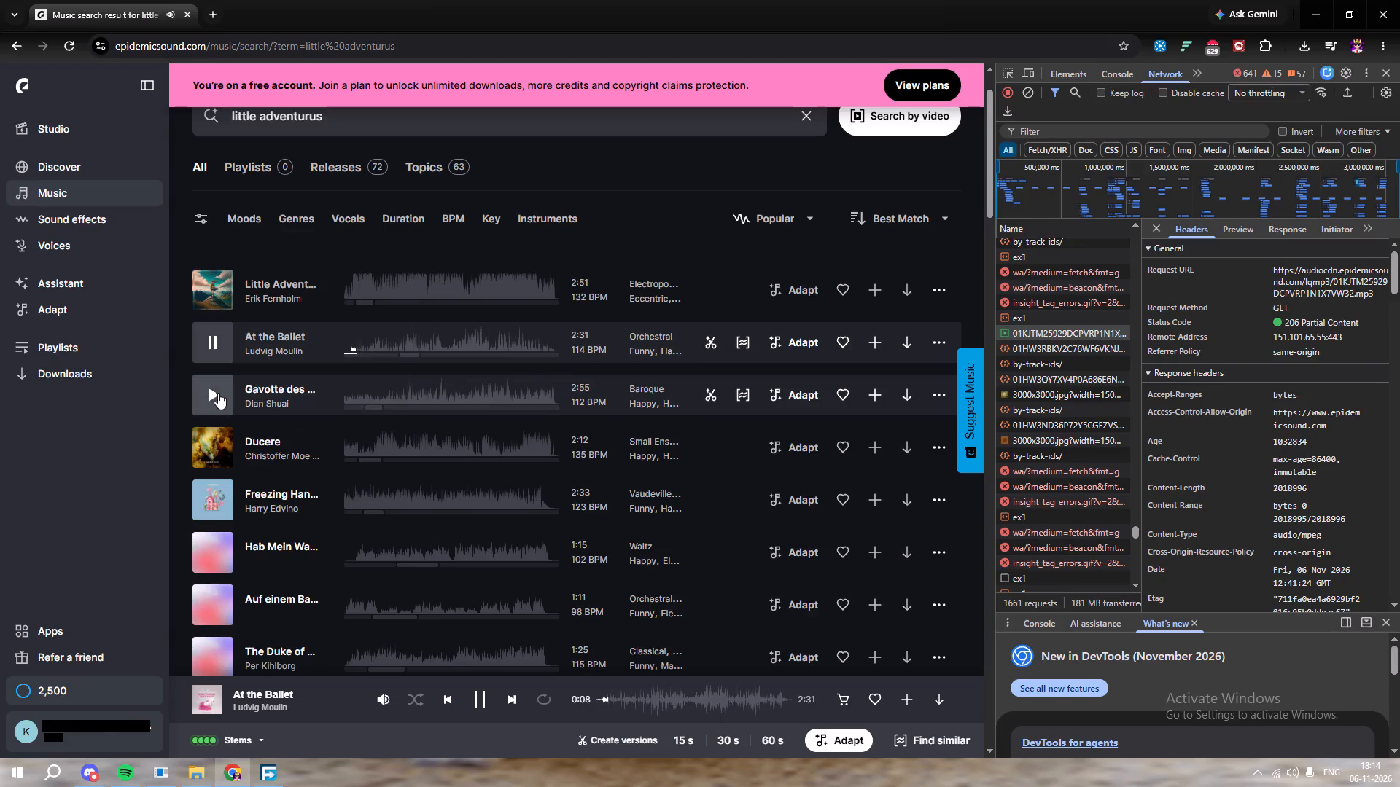
click(217, 393)
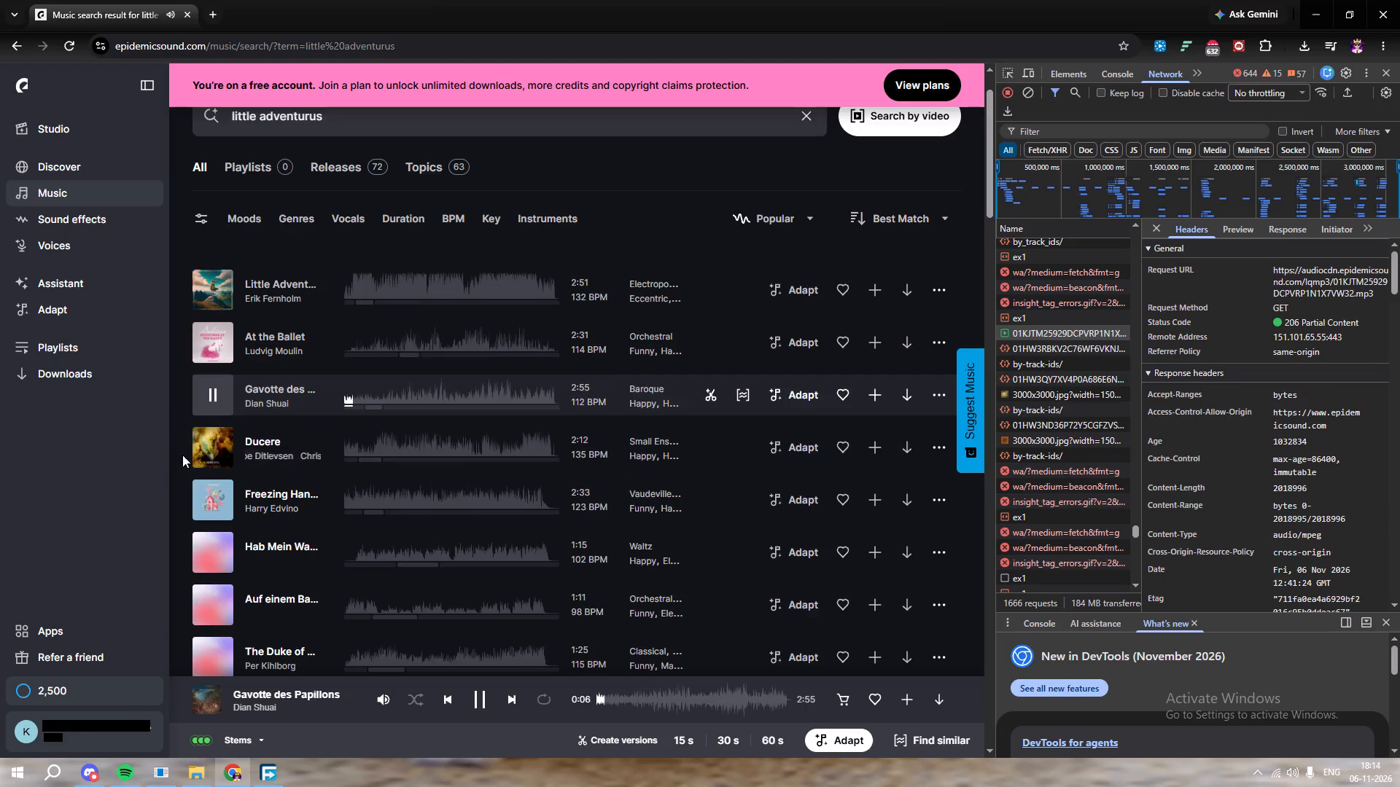
Preview the track Ducere at several points within its first 20 seconds, pausing it when done.
click(214, 451)
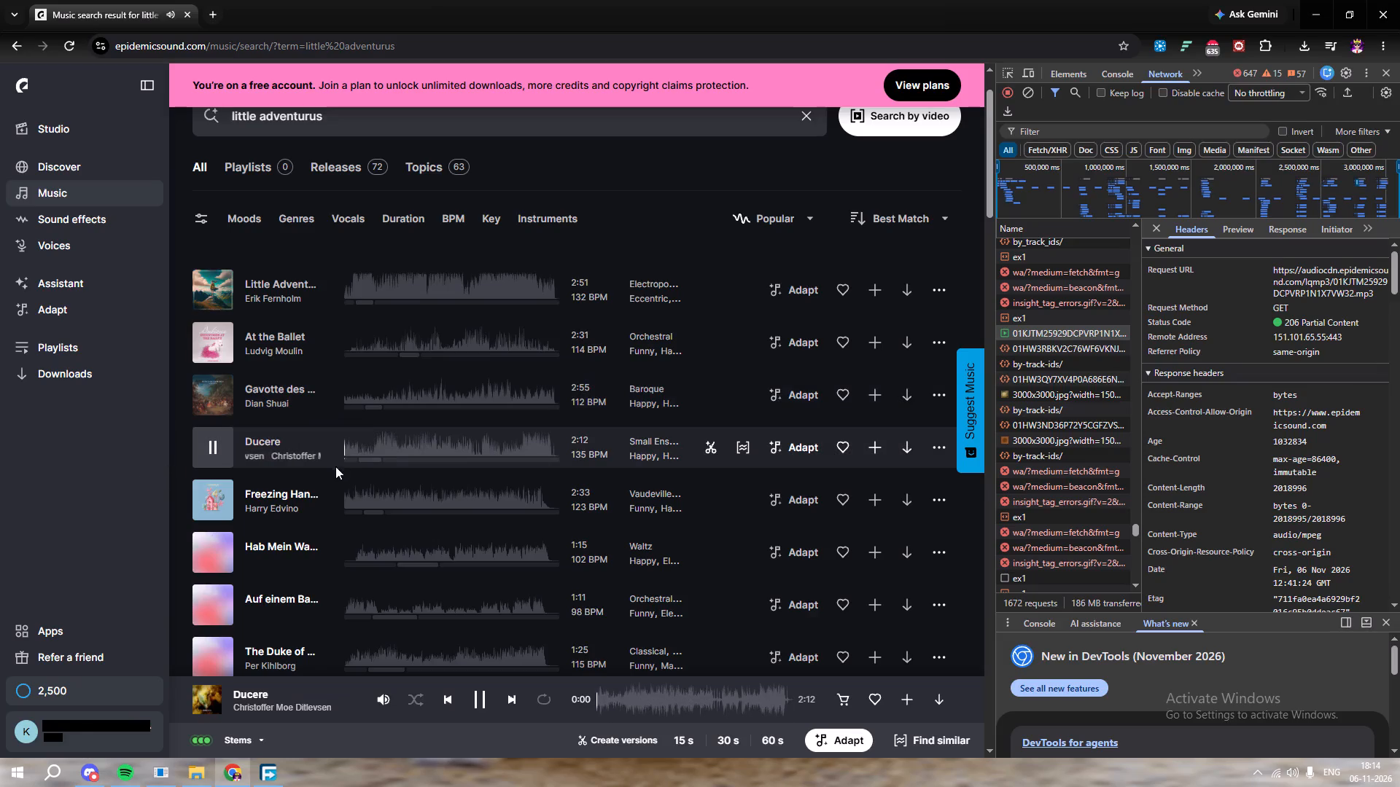
click(351, 455)
click(359, 454)
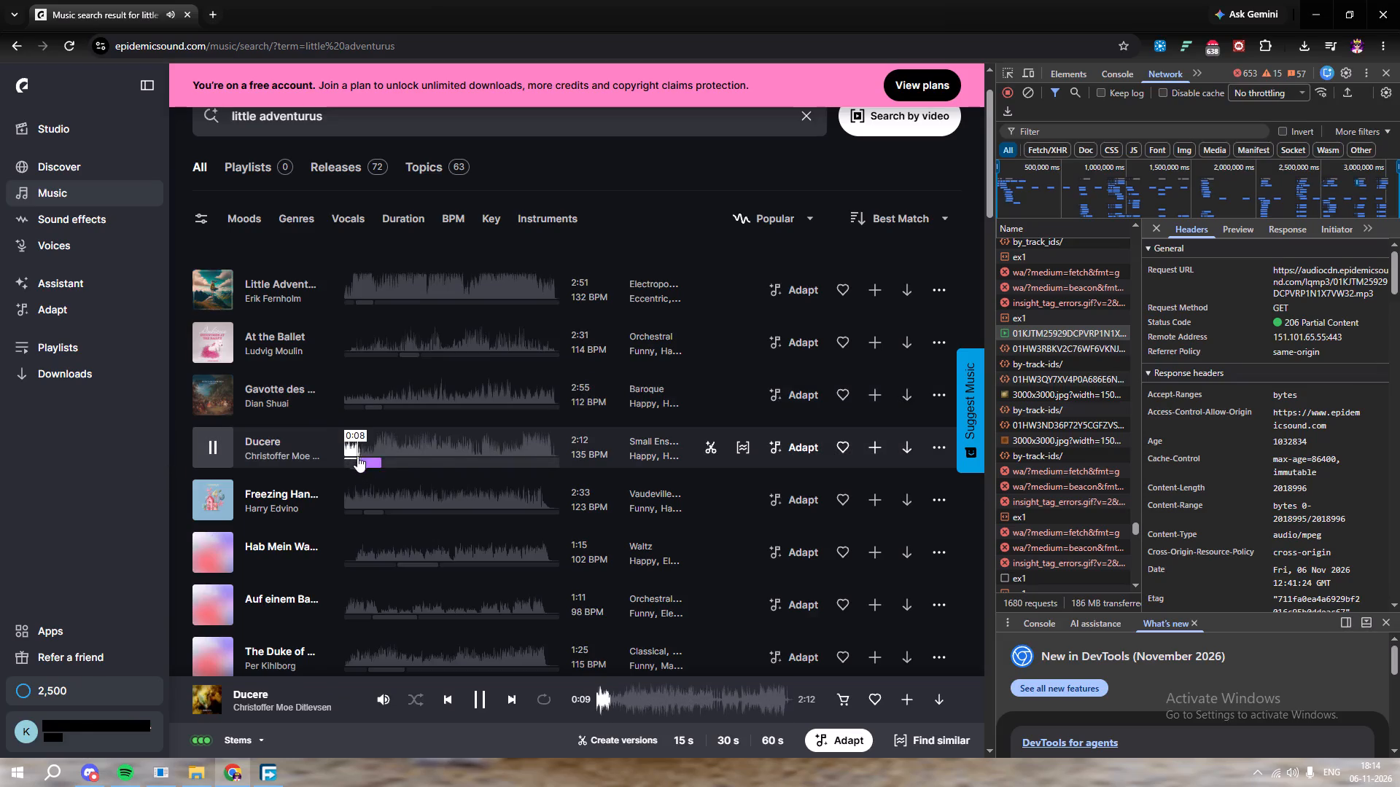
click(375, 453)
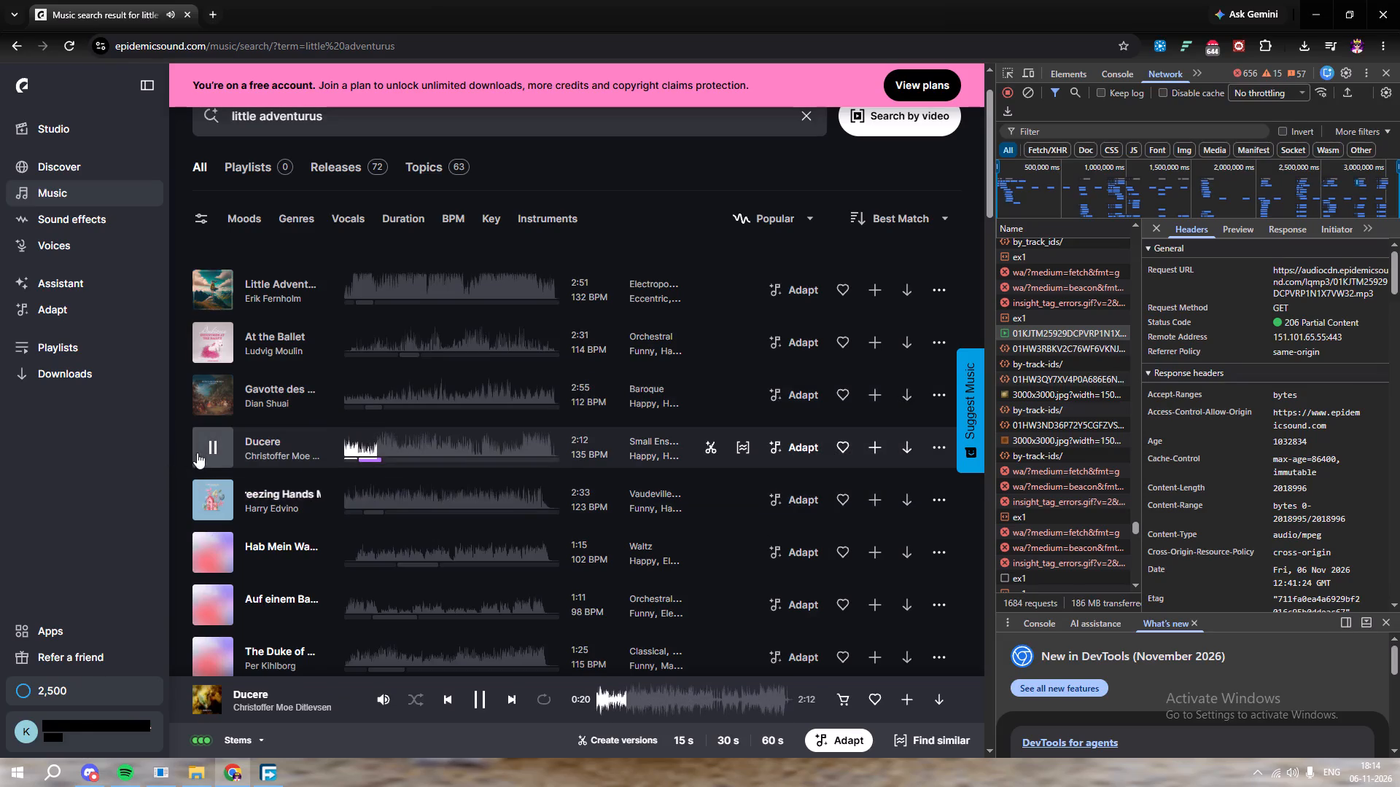
click(348, 448)
click(357, 453)
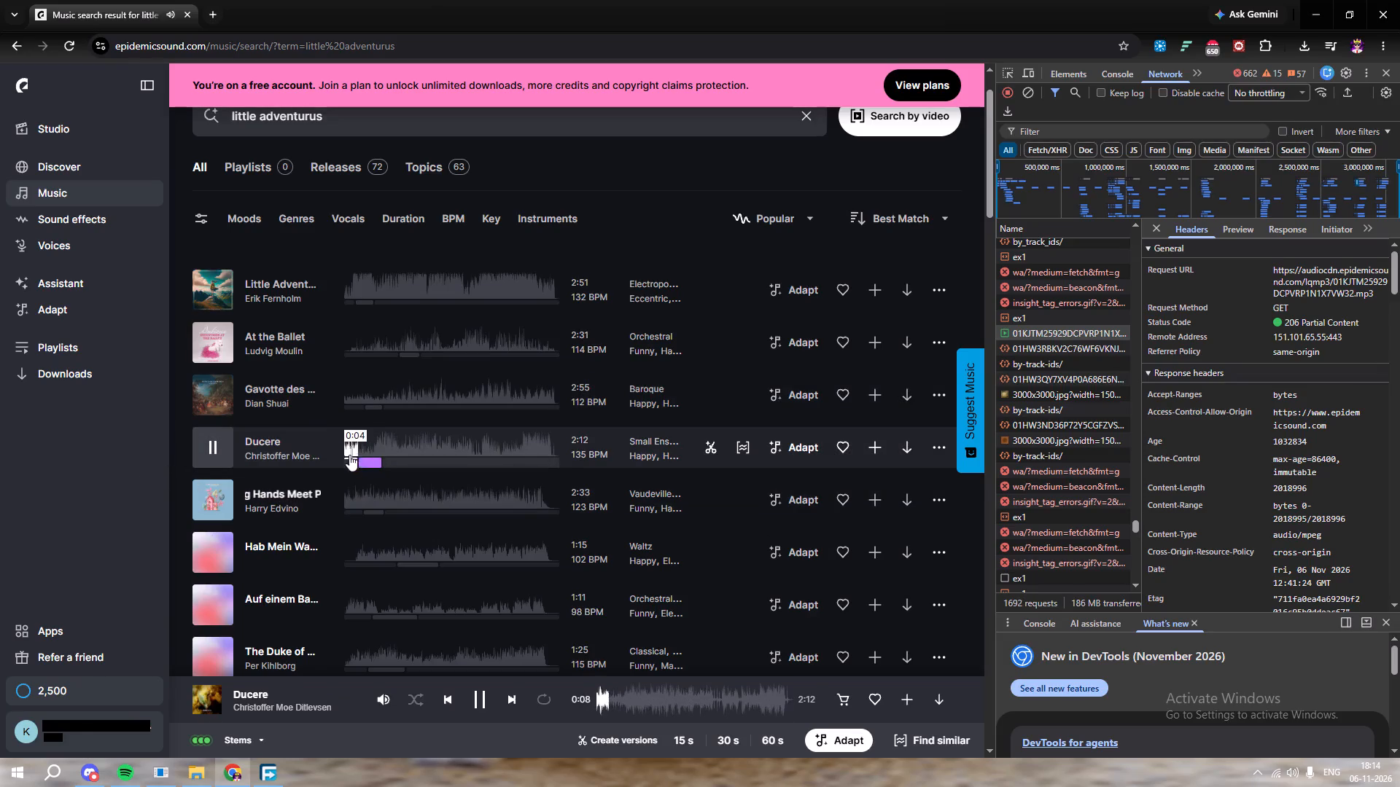
click(349, 451)
click(351, 451)
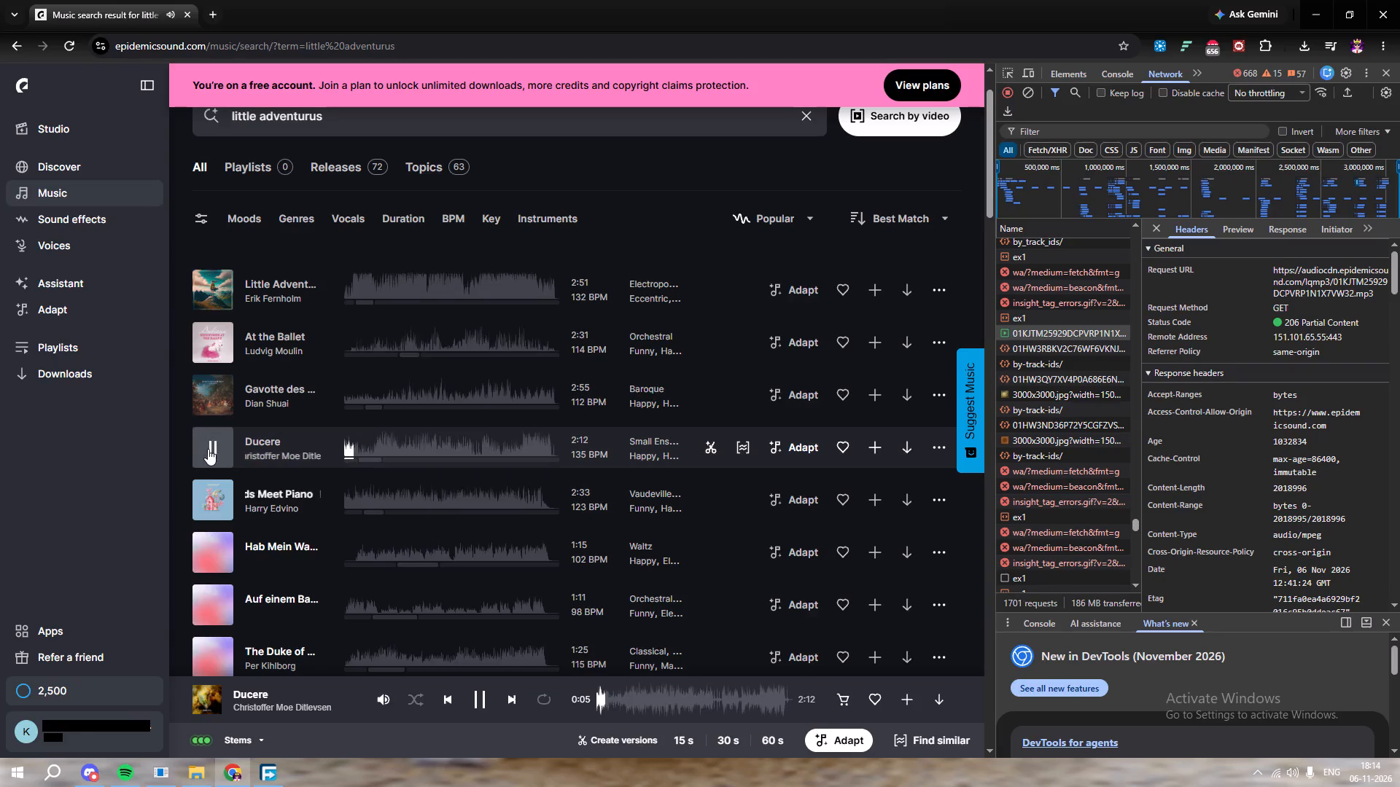
click(213, 444)
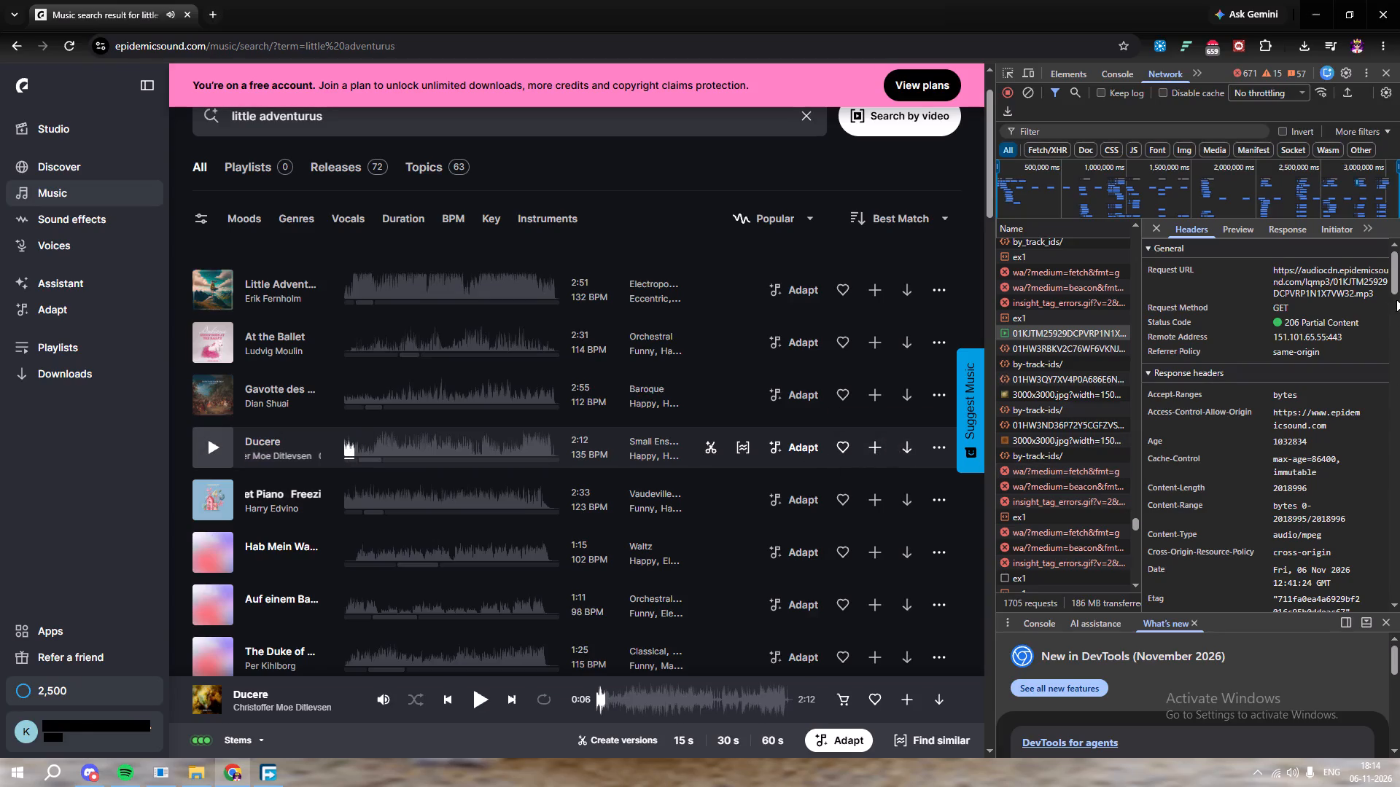
Find the Ducere track's MP3 request in the network log and open it in its own browser tab.
click(1394, 292)
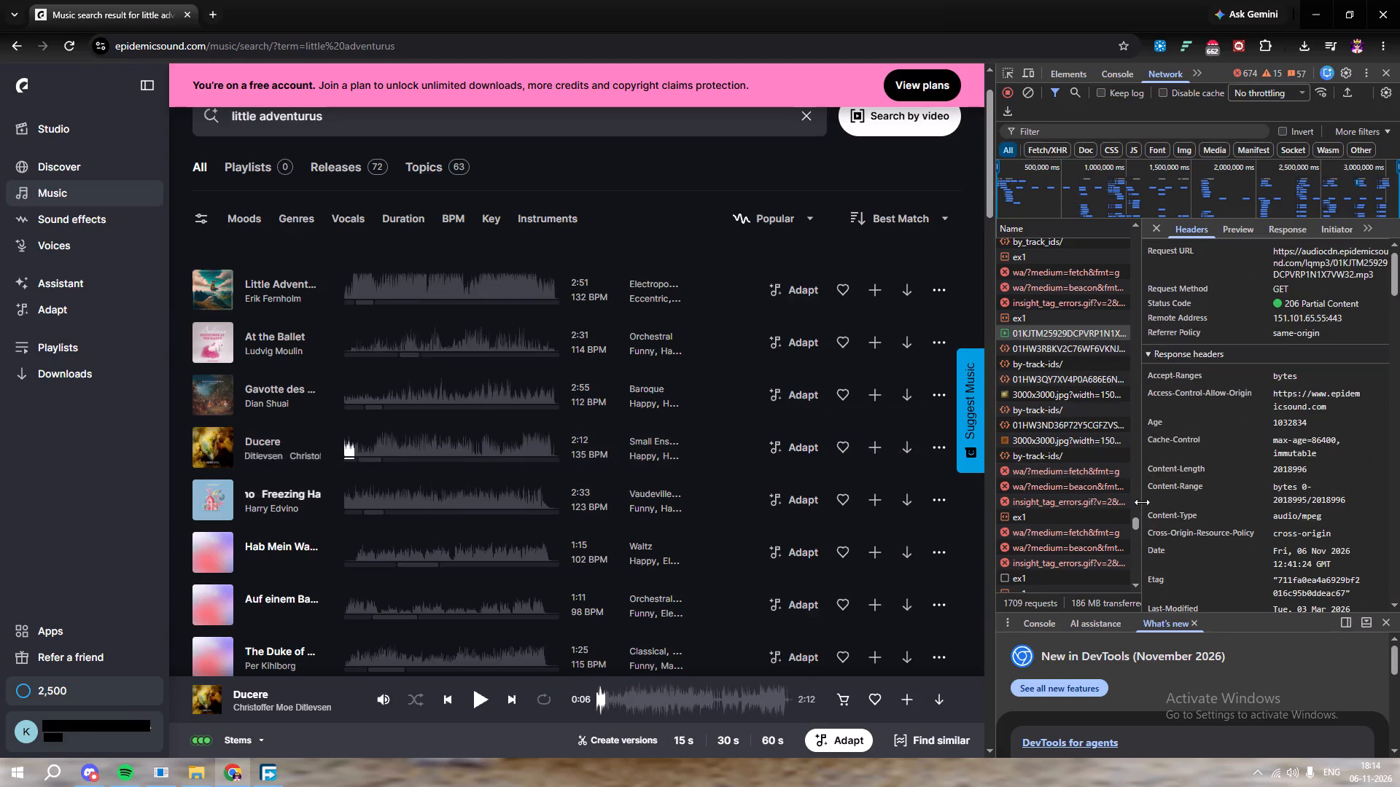
drag(1133, 522, 1137, 583)
scroll(1098, 515, up, 4)
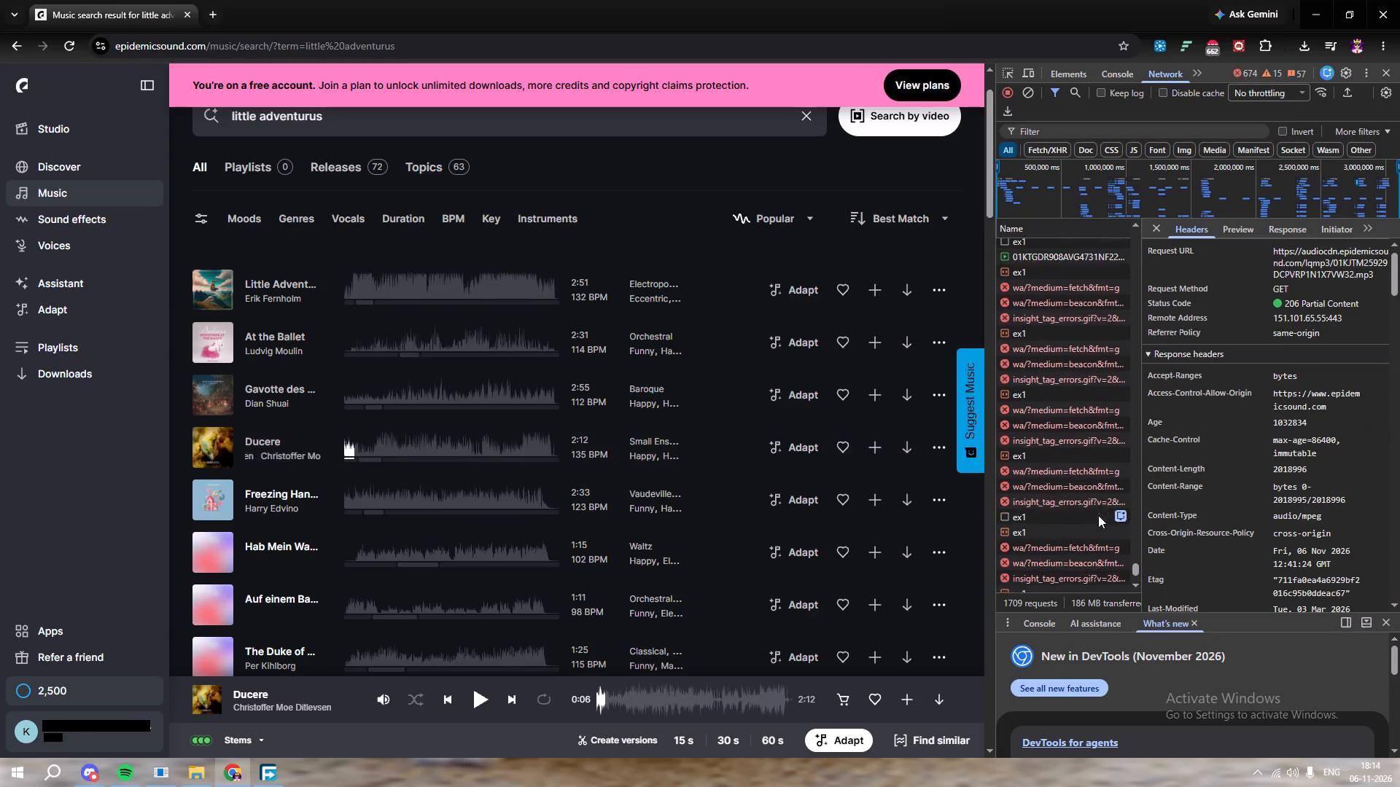
scroll(1098, 515, up, 2)
double_click(1059, 404)
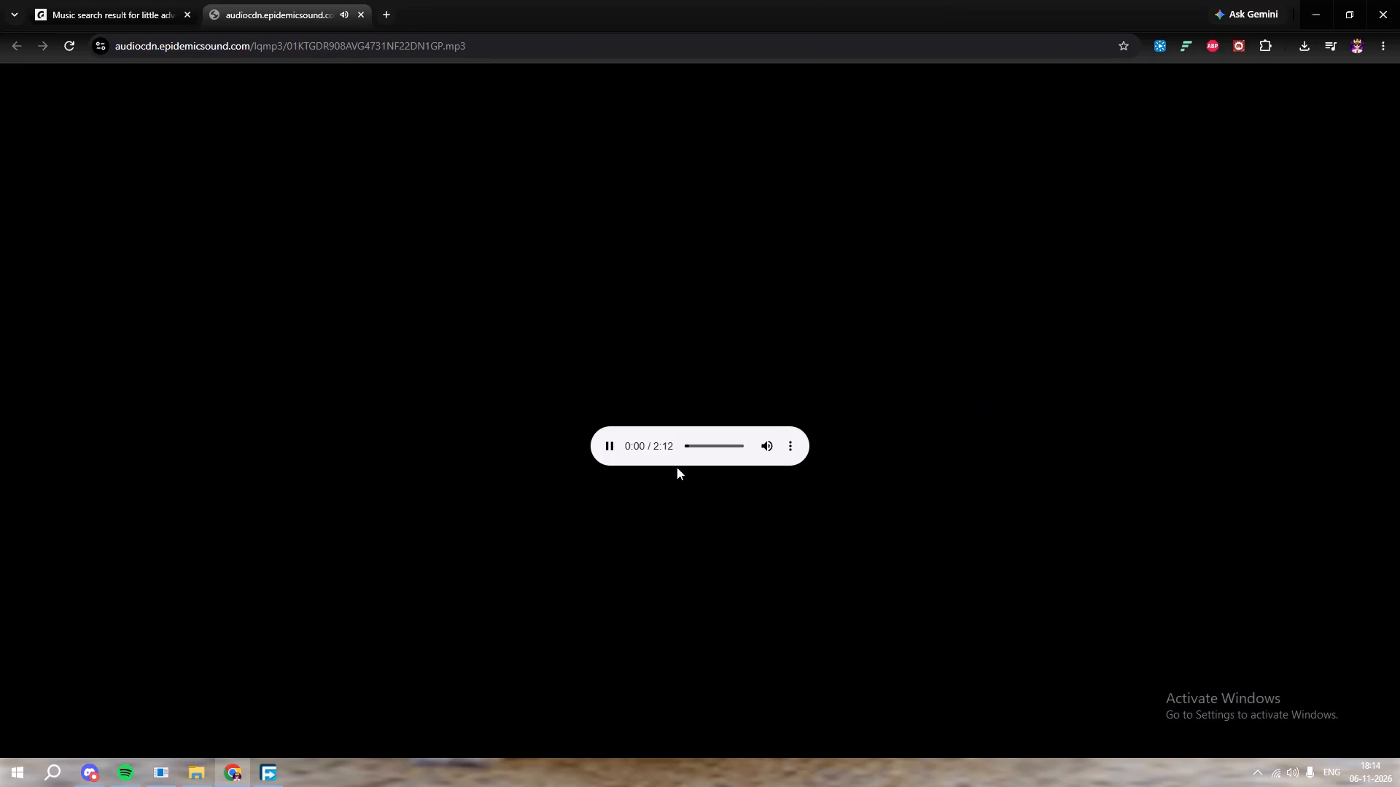
Download the Ducere MP3 to the Downloads folder through Free Download Manager and close the audio tab.
click(796, 444)
click(762, 403)
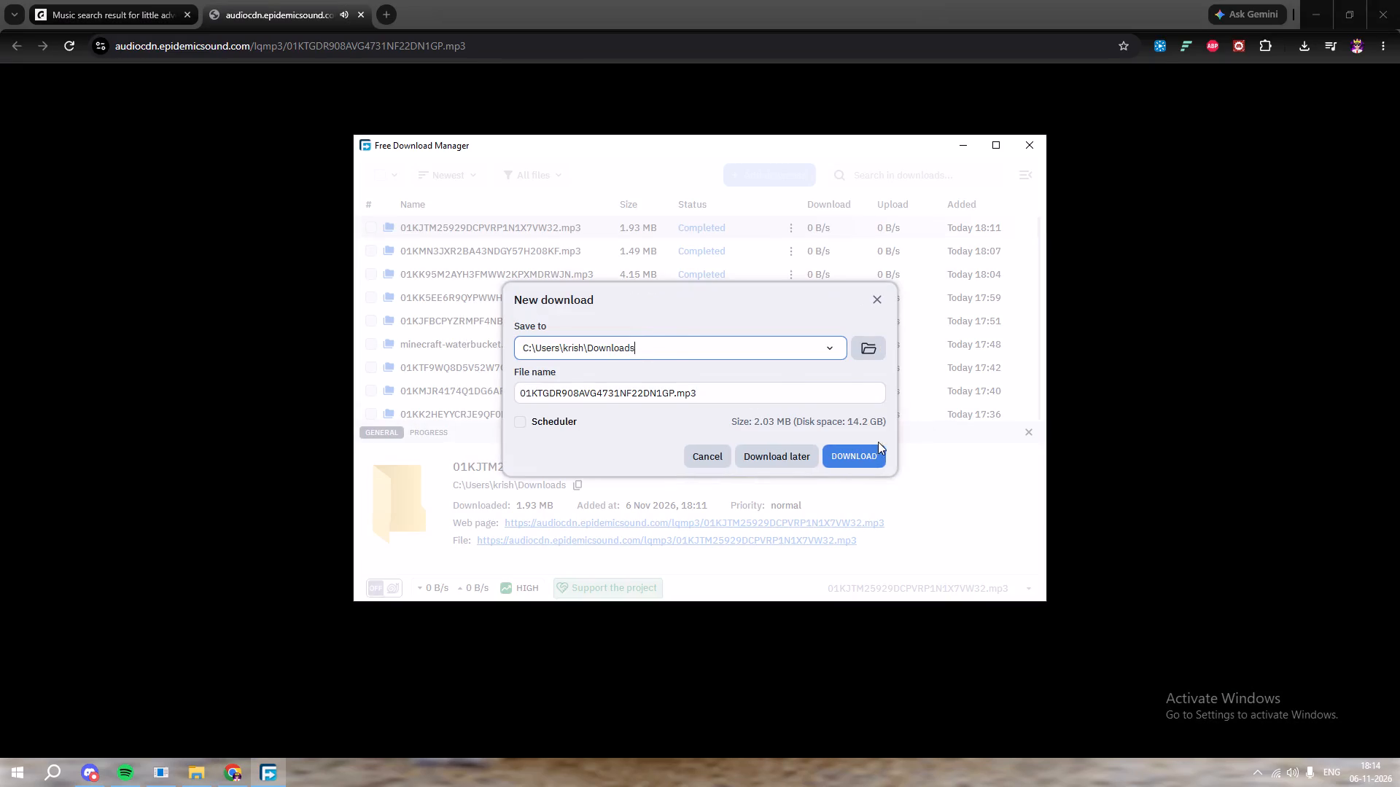
click(861, 450)
click(1030, 139)
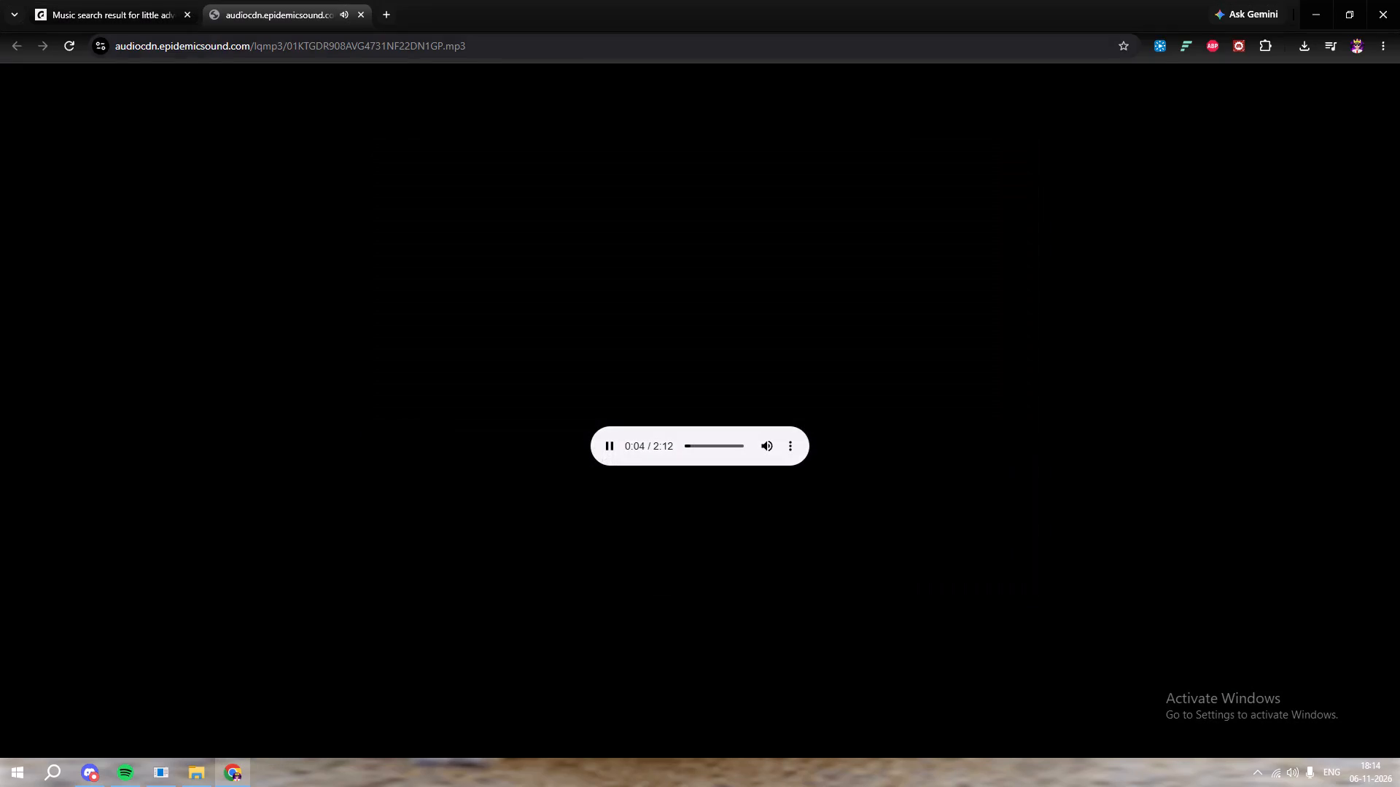
click(364, 22)
click(359, 15)
Switch to Premiere, import the downloaded MP3 and place it on track A4 at the section start, about 00:13:09.
click(171, 765)
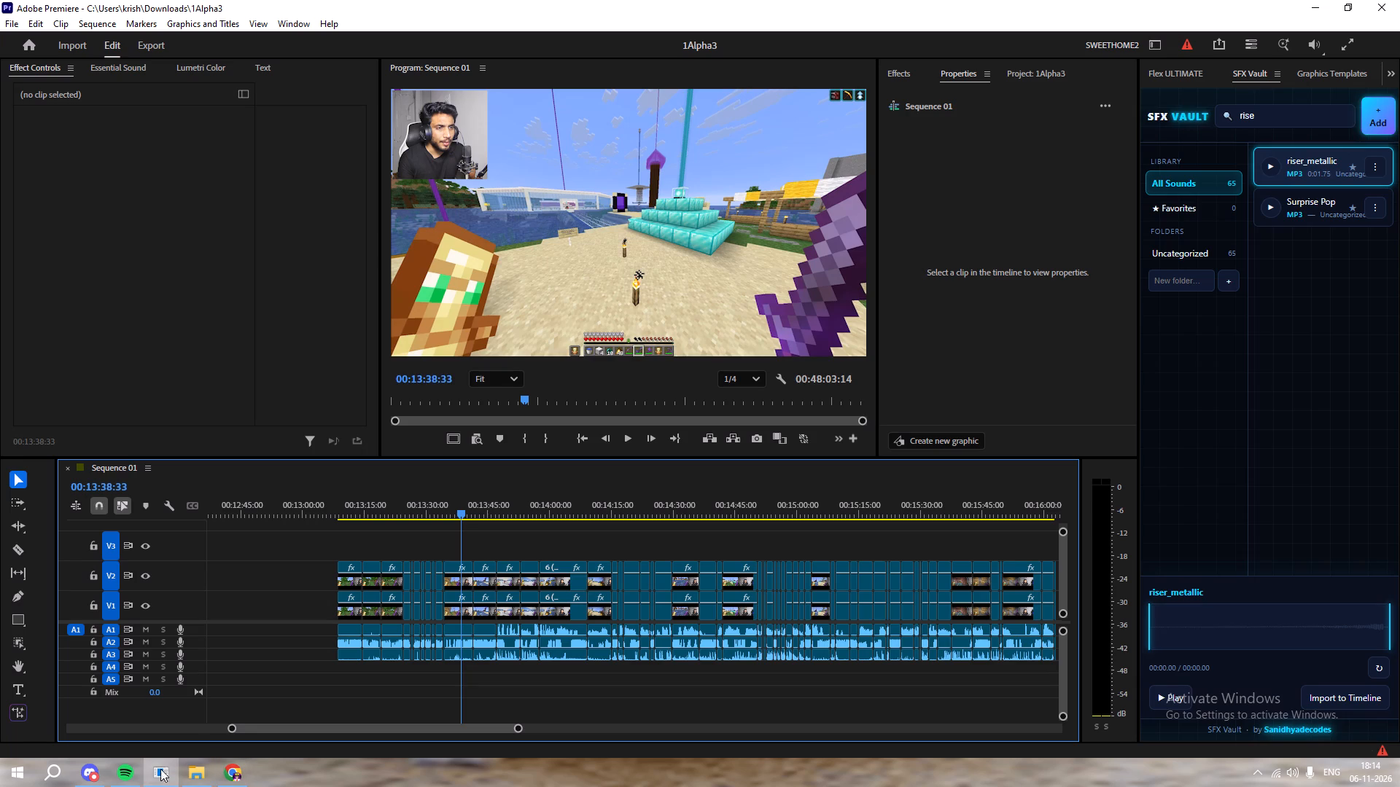
click(1029, 84)
double_click(1041, 359)
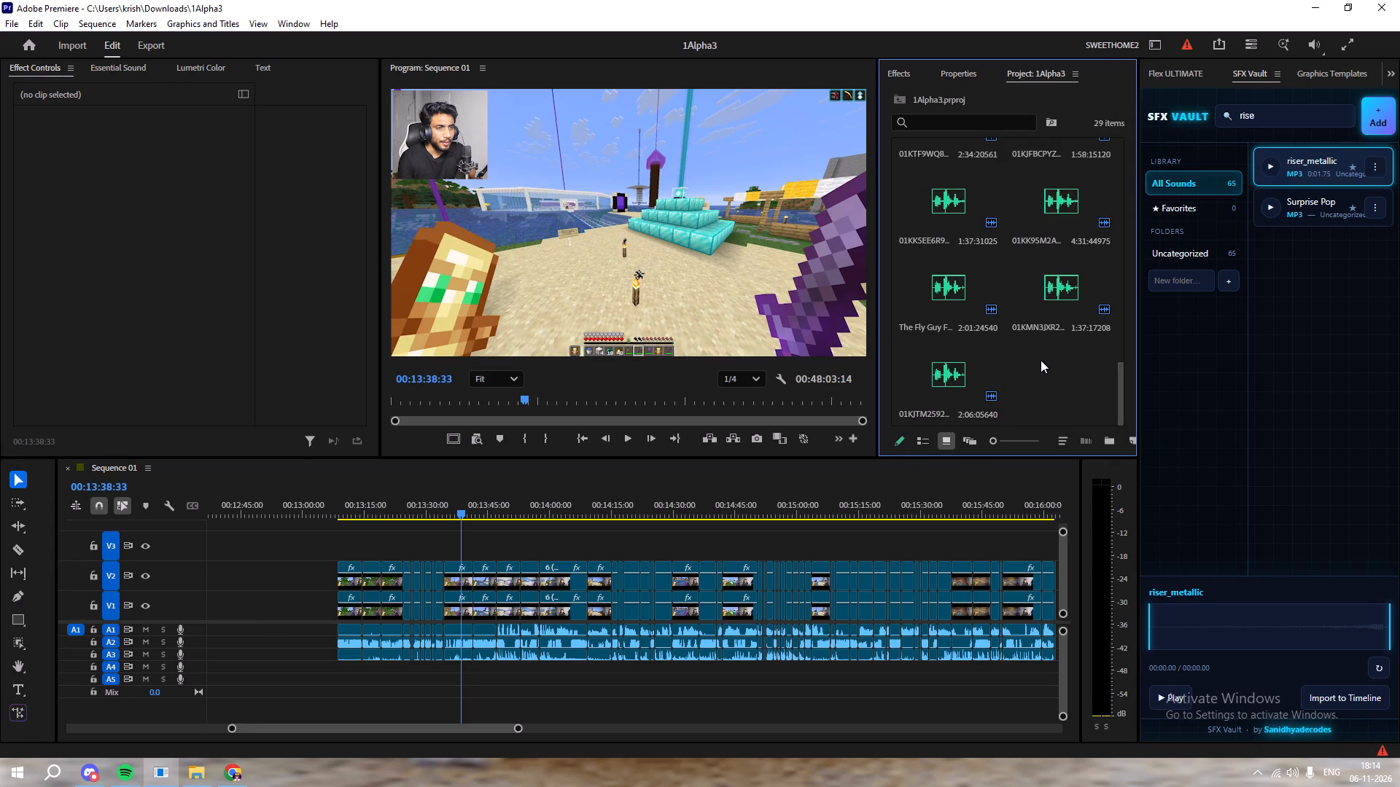
double_click(217, 150)
drag(1076, 373, 362, 679)
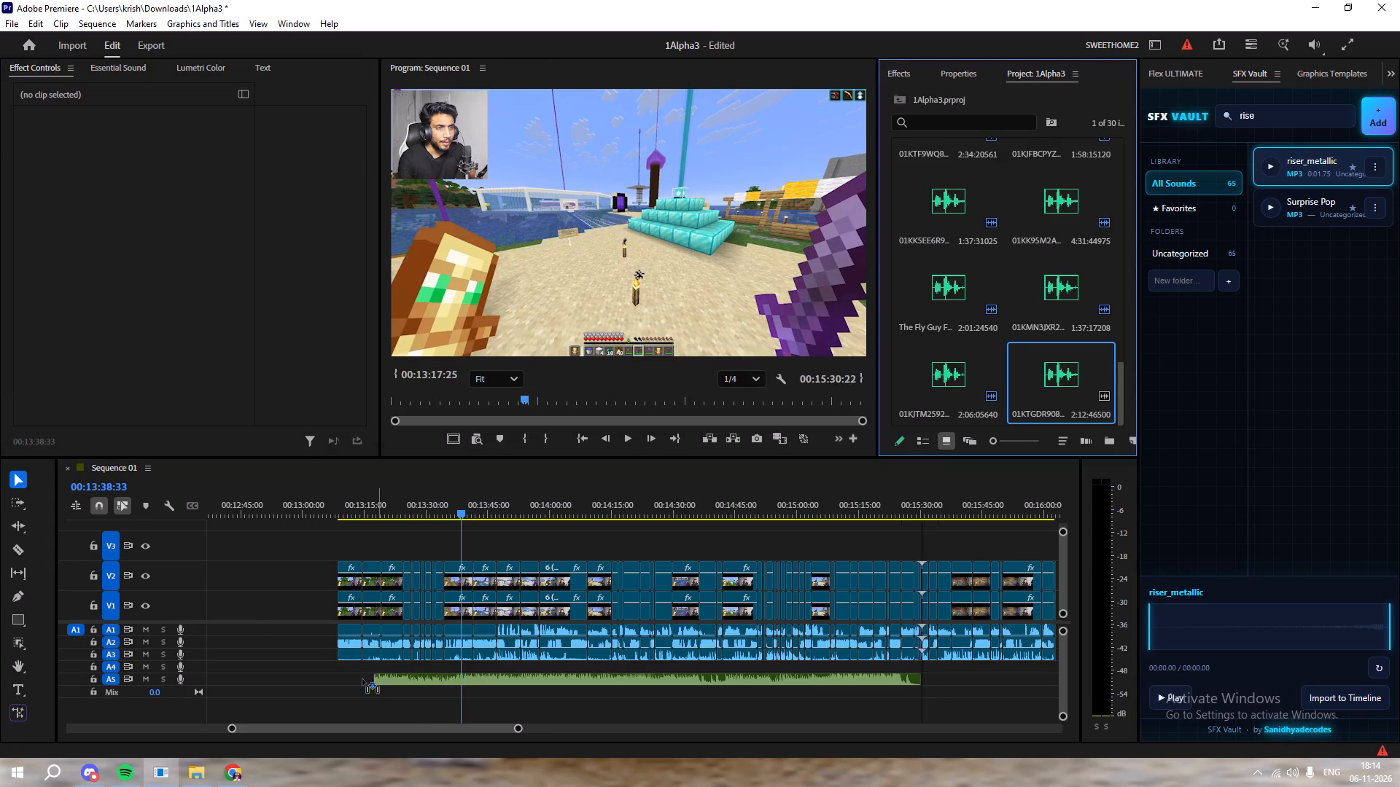
drag(362, 679, 339, 664)
scroll(318, 620, up, 14)
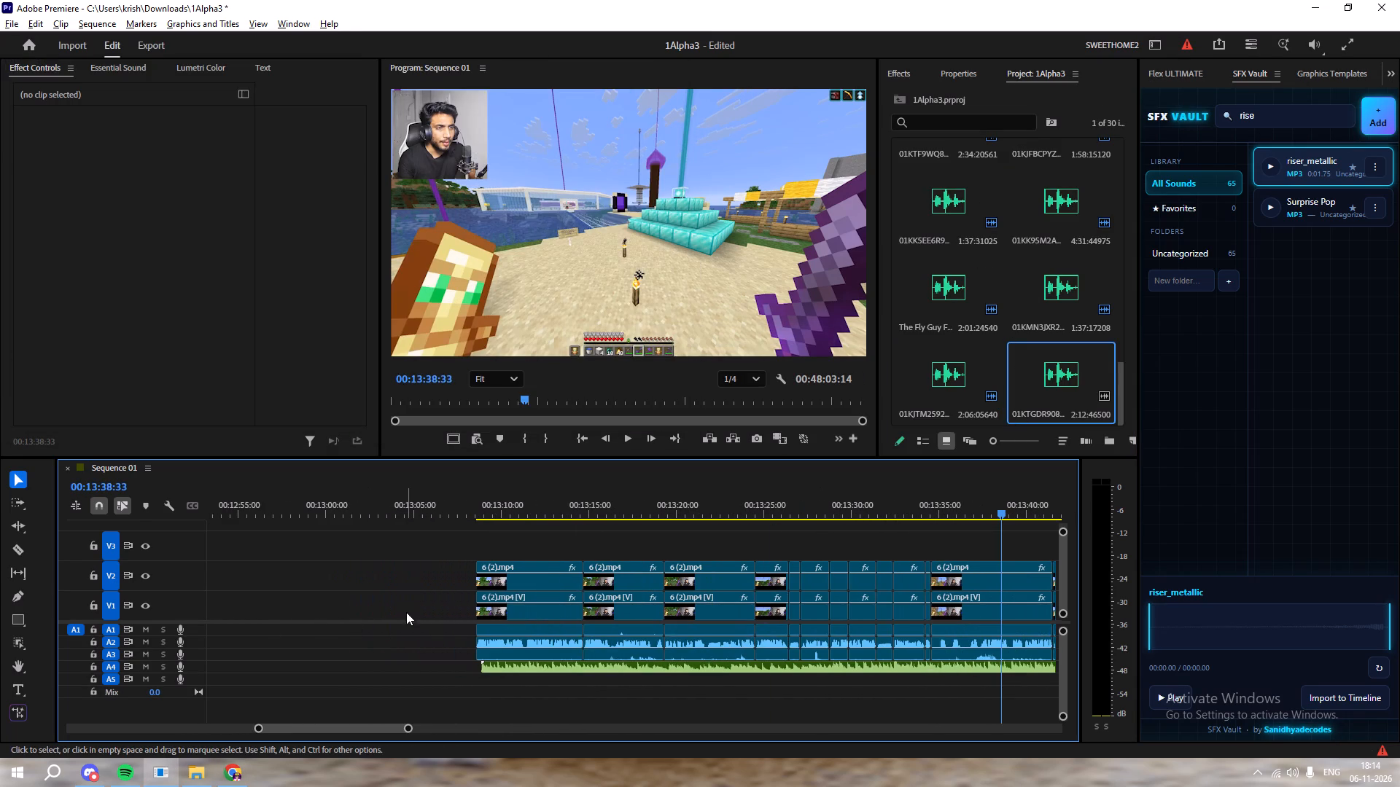
Add a fade-in at the start of the new music clip and set its volume to -17.29 dB.
click(507, 670)
alt+scroll(464, 638, down, 10)
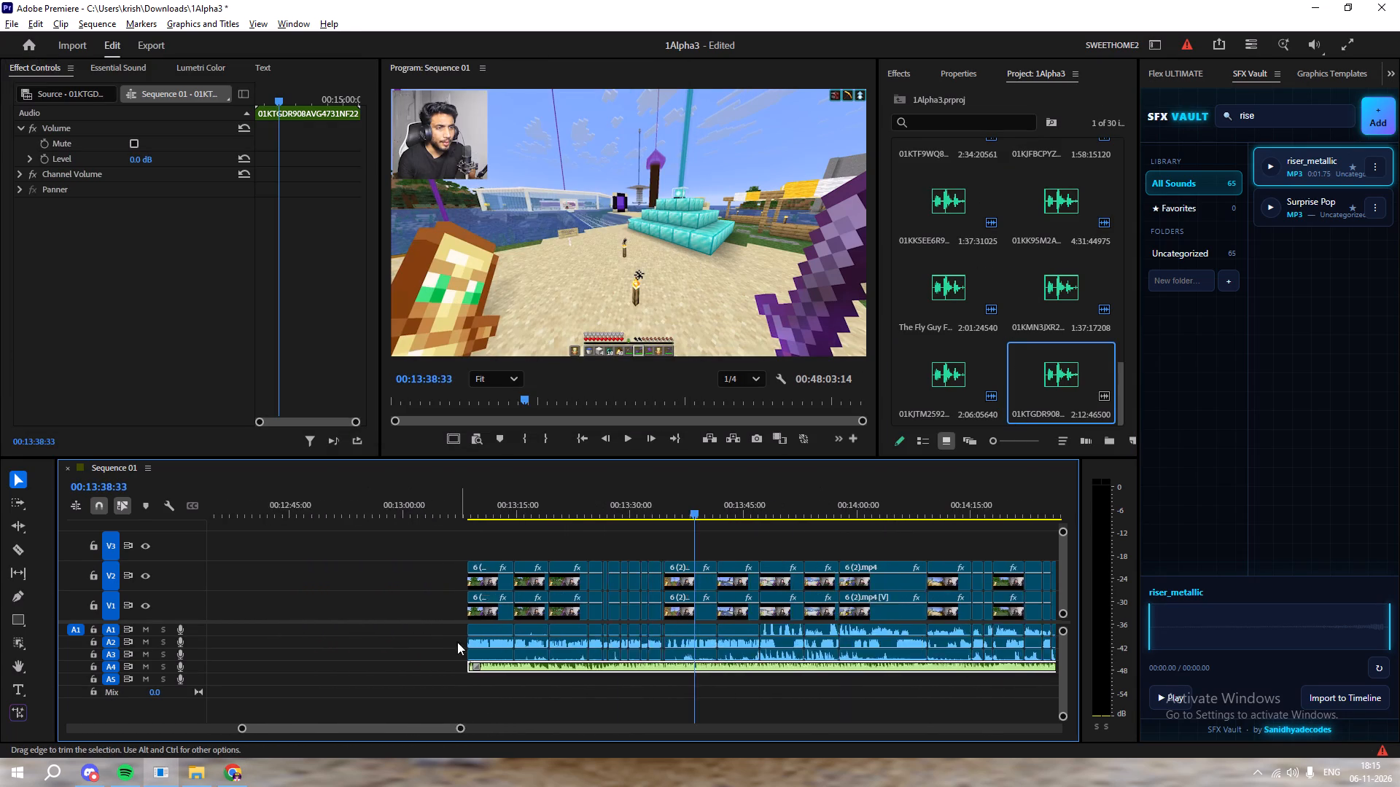
alt+scroll(457, 642, down, 2)
click(477, 665)
click(965, 82)
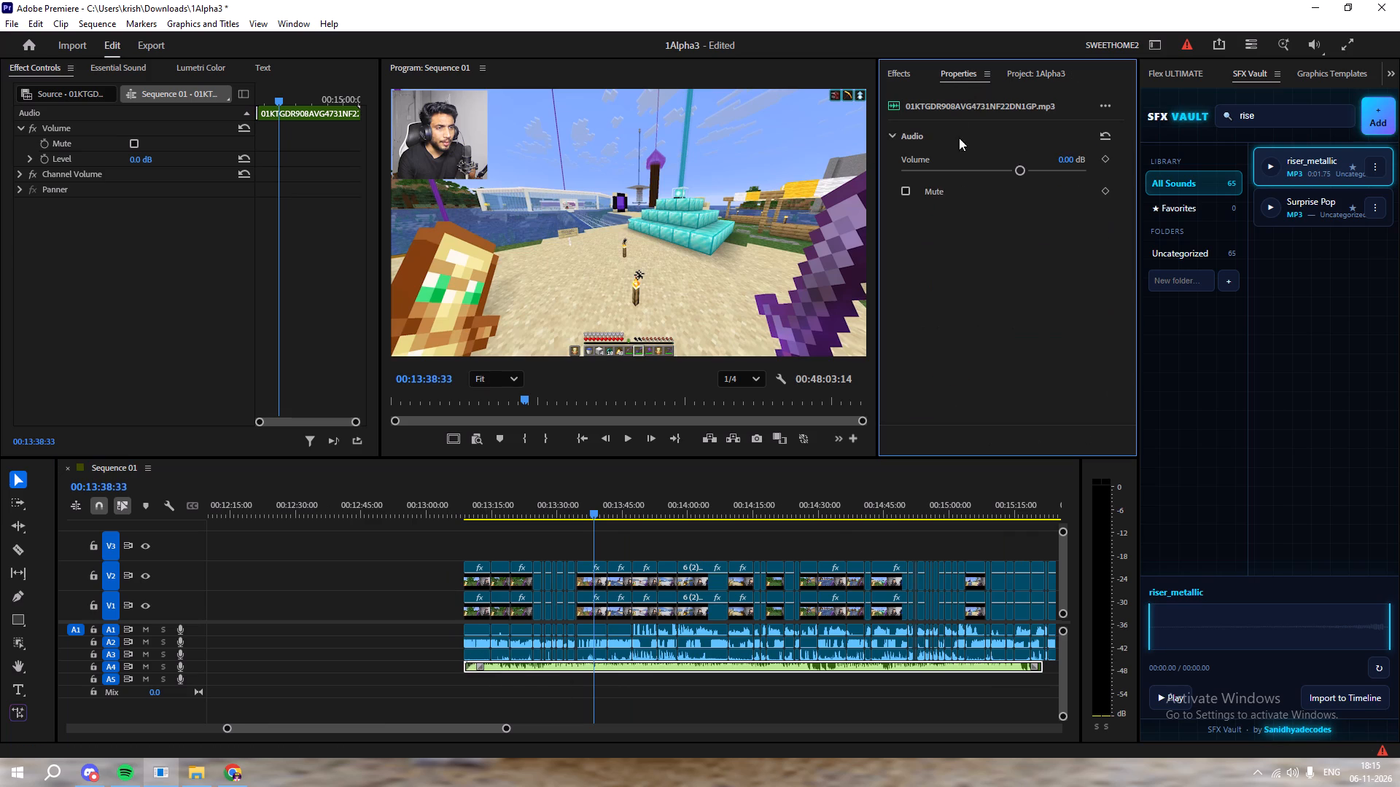
drag(987, 175, 953, 176)
Play from the section start and shorten the music clip's fade-in to 00:00:02:16.
click(480, 533)
drag(479, 506, 462, 513)
key(space)
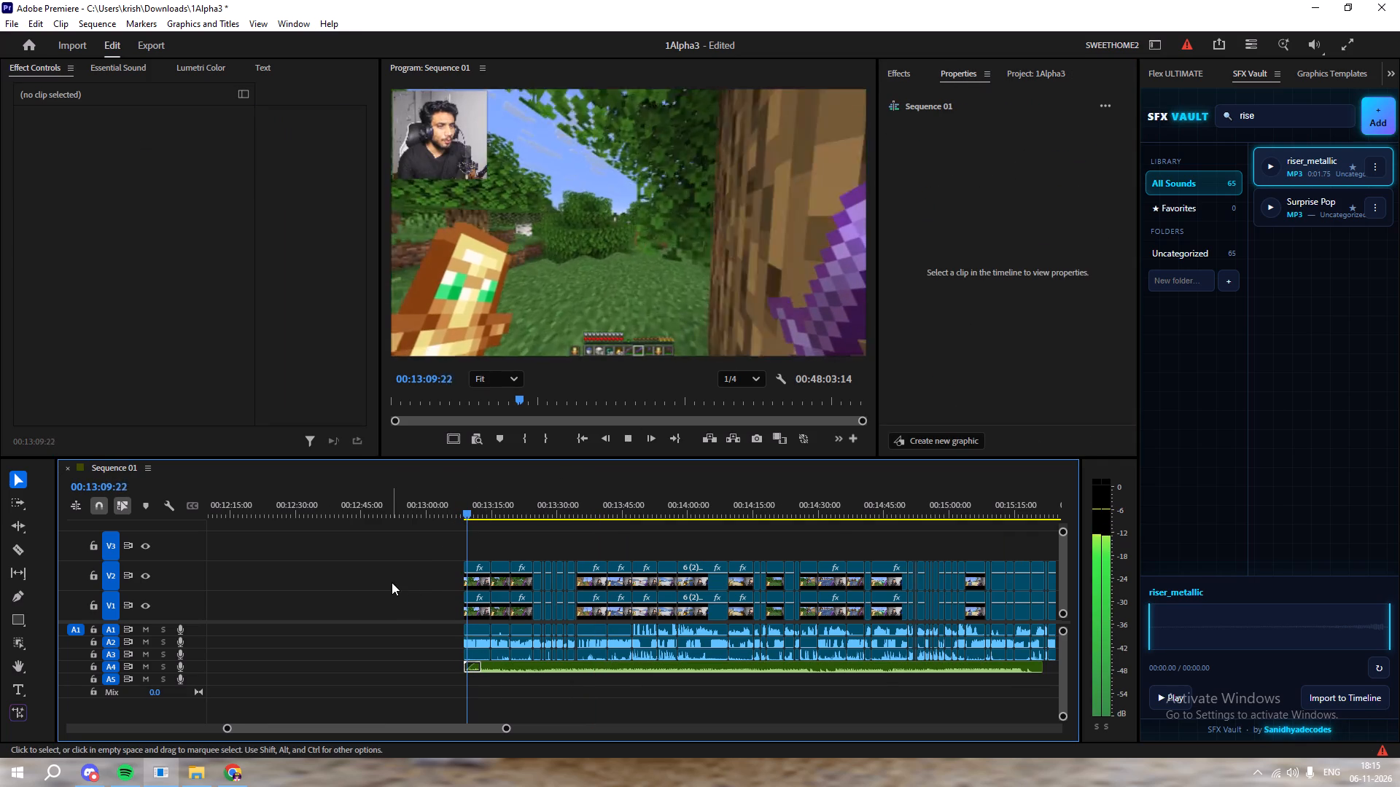
click(505, 665)
drag(478, 666, 471, 665)
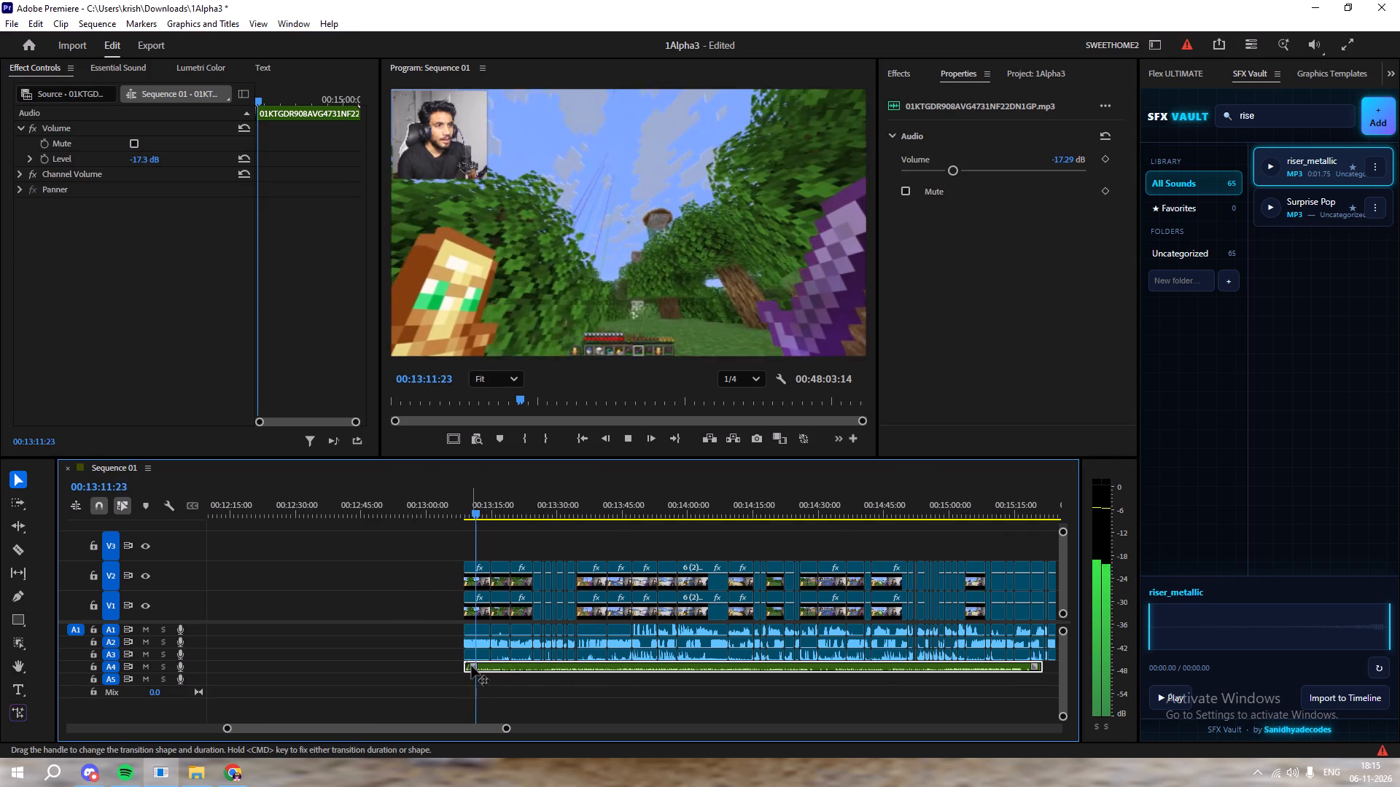
double_click(471, 665)
Replay from just before the section start, set the music clip's volume to about -14 dB and save the project.
double_click(467, 506)
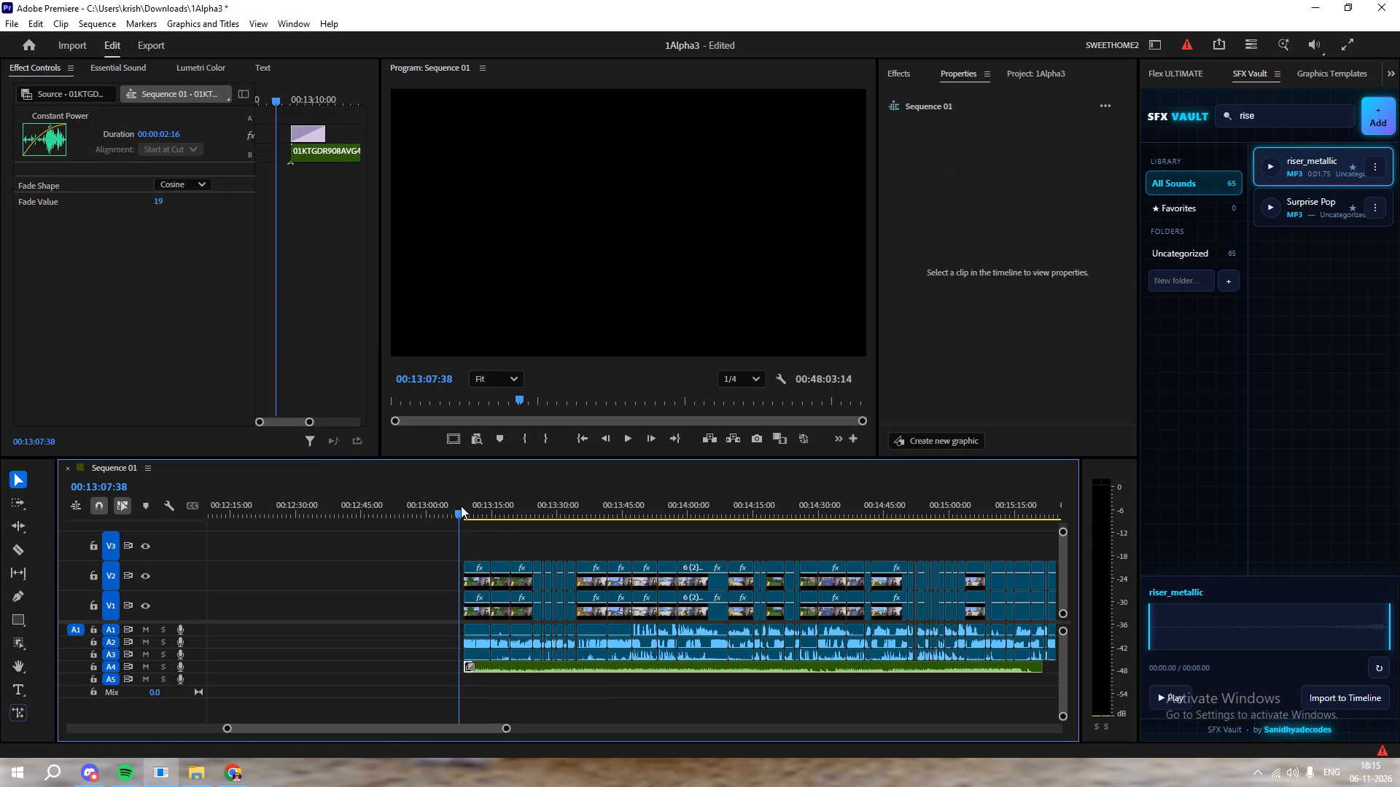
click(497, 521)
key(ctrl+s)
key(space)
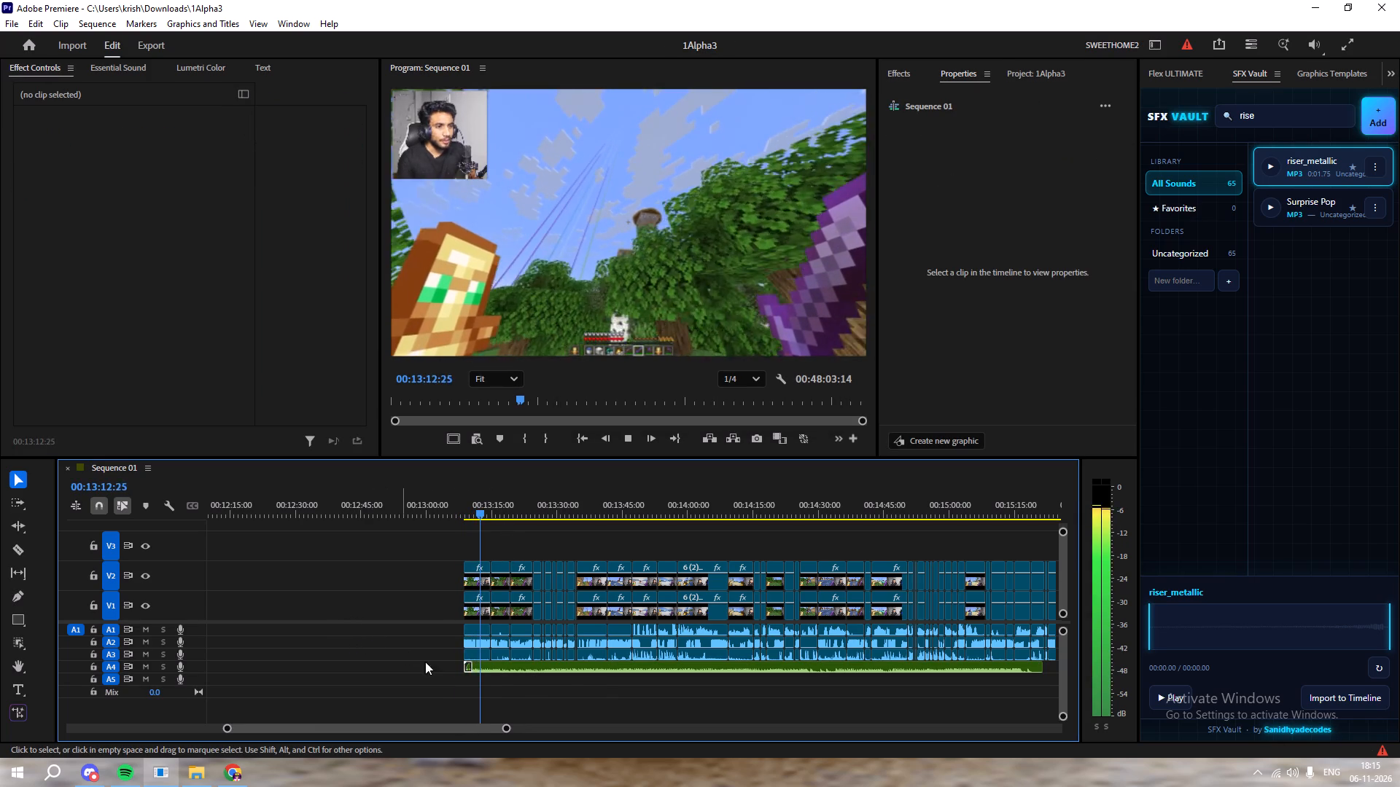
click(565, 670)
drag(952, 170, 962, 173)
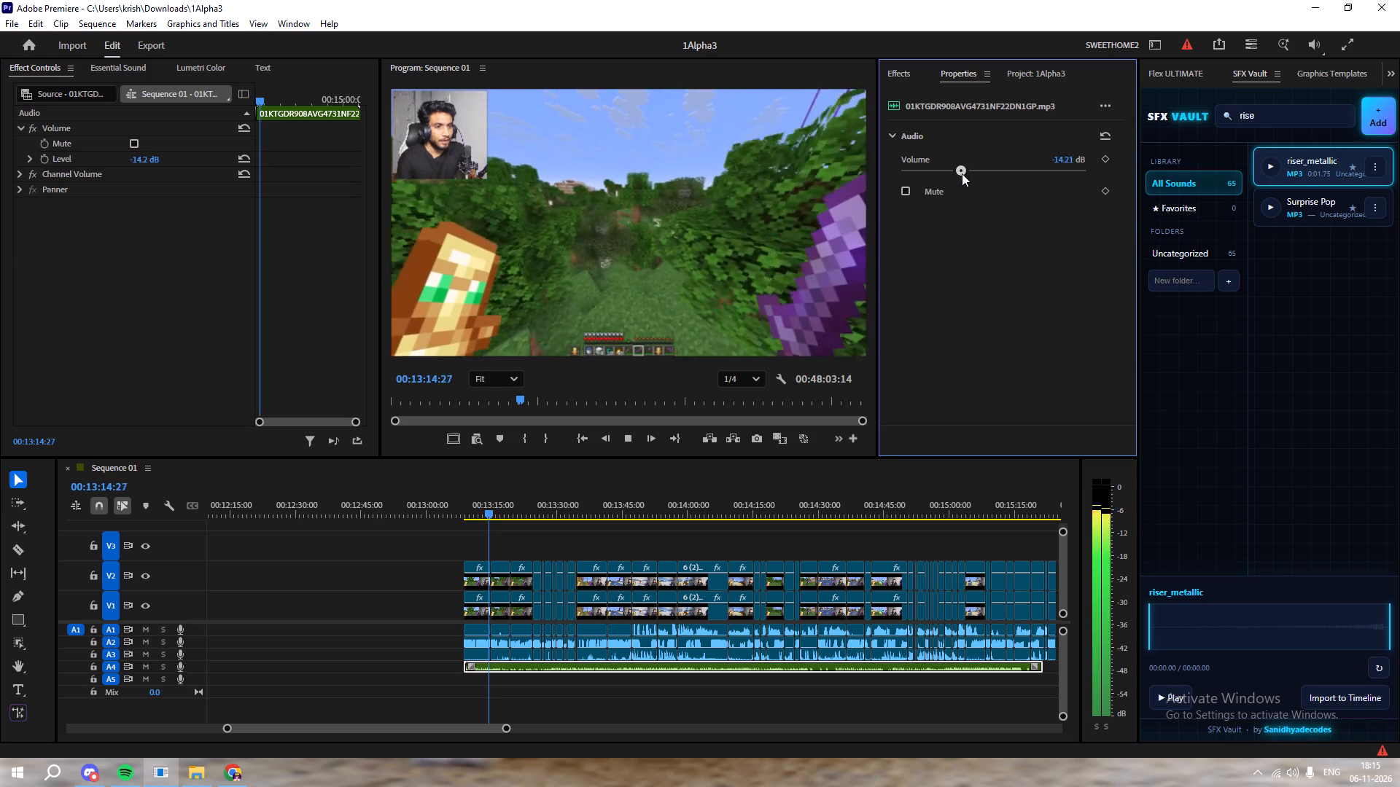
drag(962, 173, 962, 173)
click(537, 542)
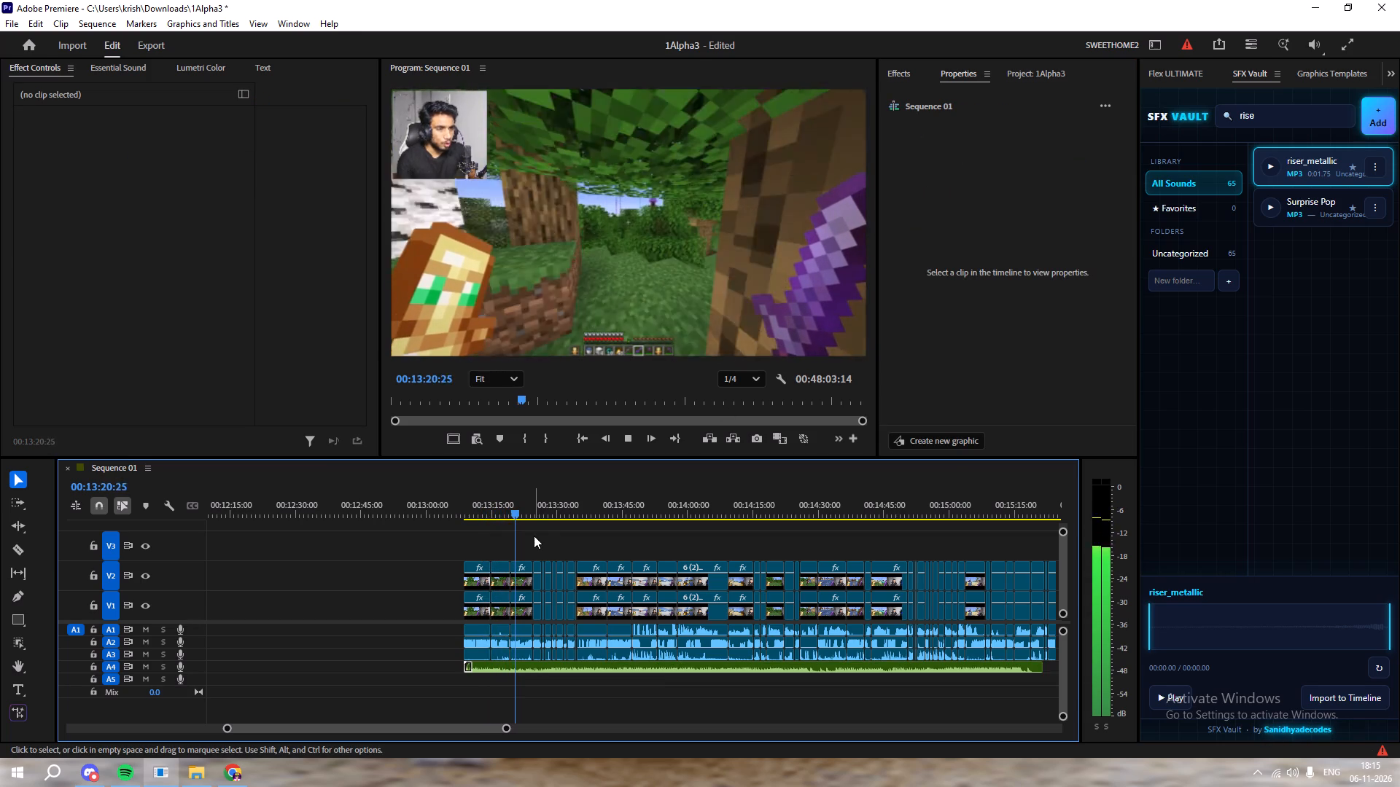
key(ctrl+s)
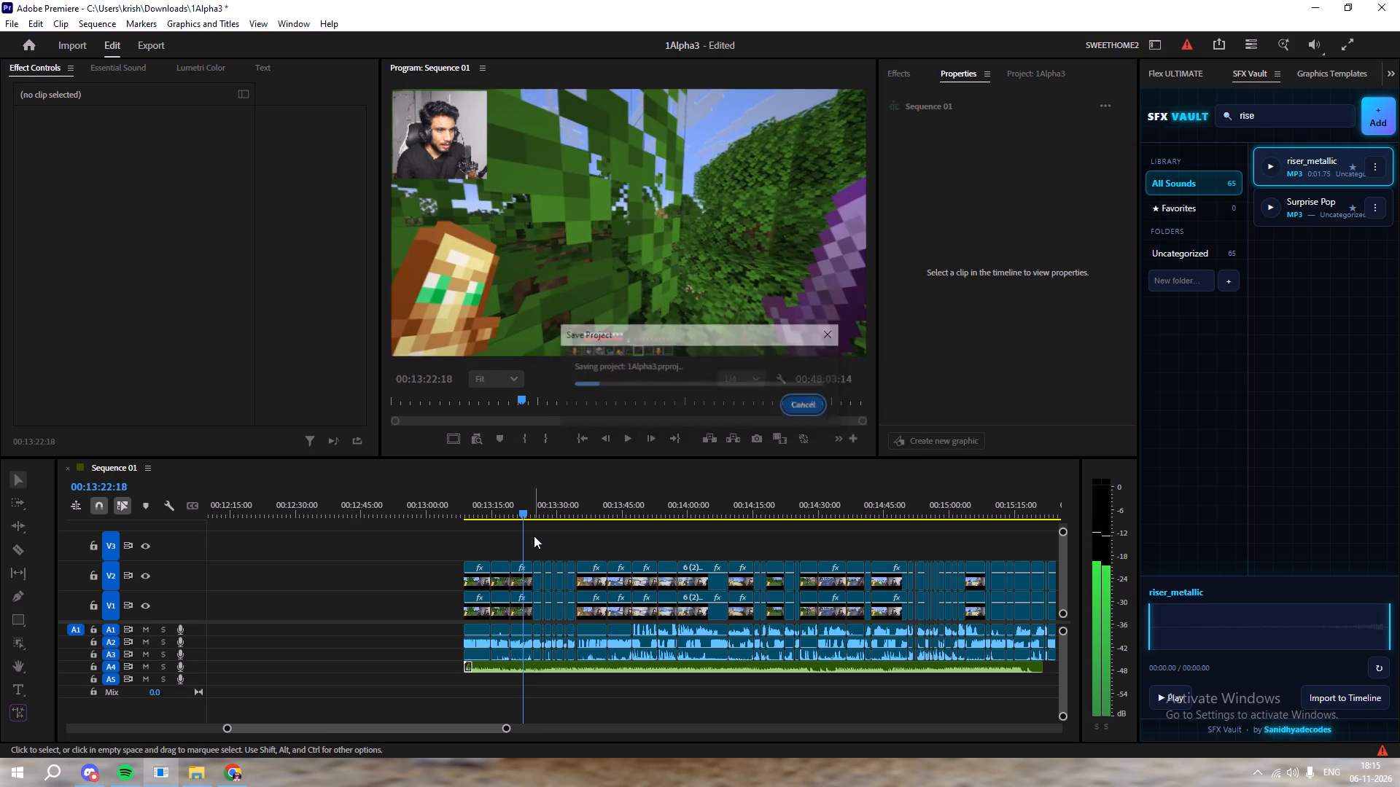
Play the section onward from about 00:13:22 to check the music against the footage up to about 00:13:46.
key(space)
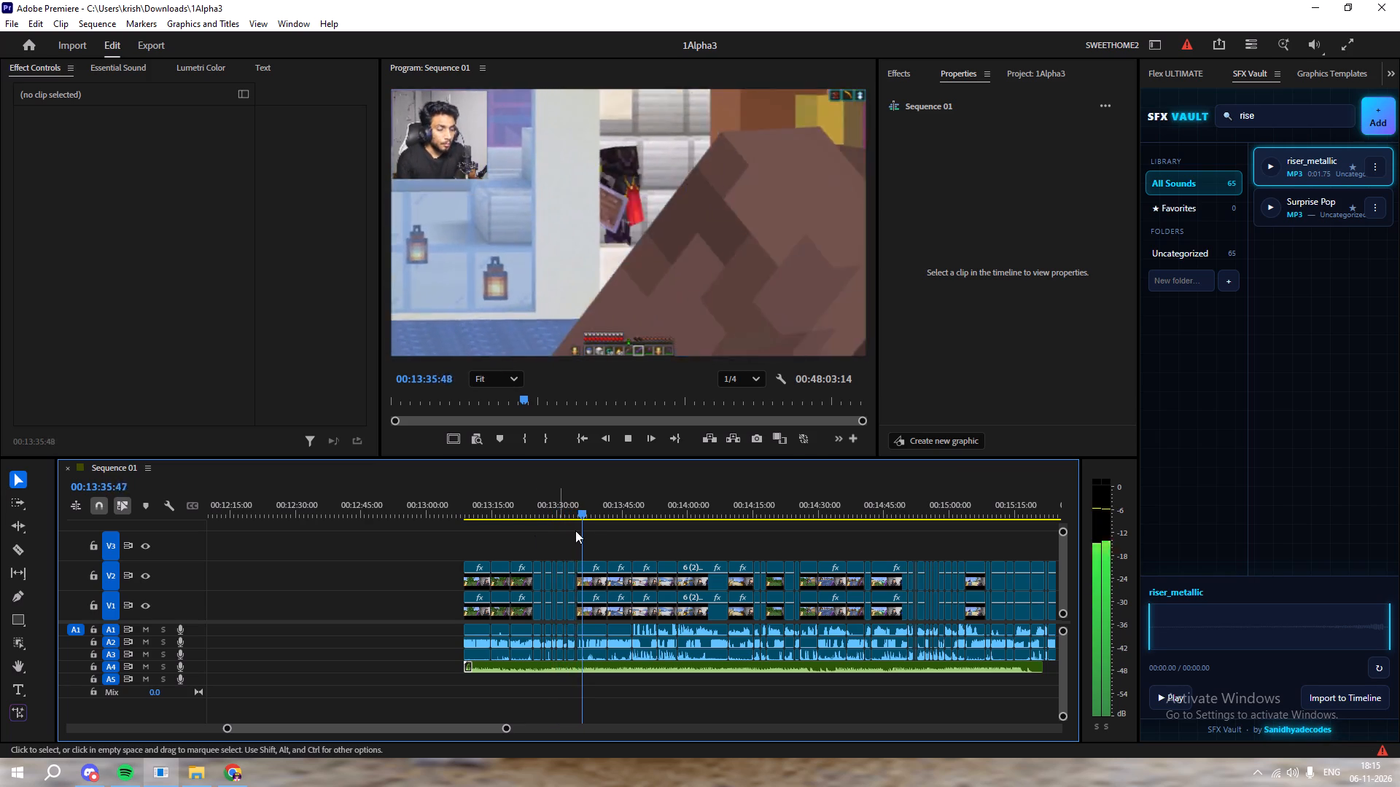
key(space)
key(space)
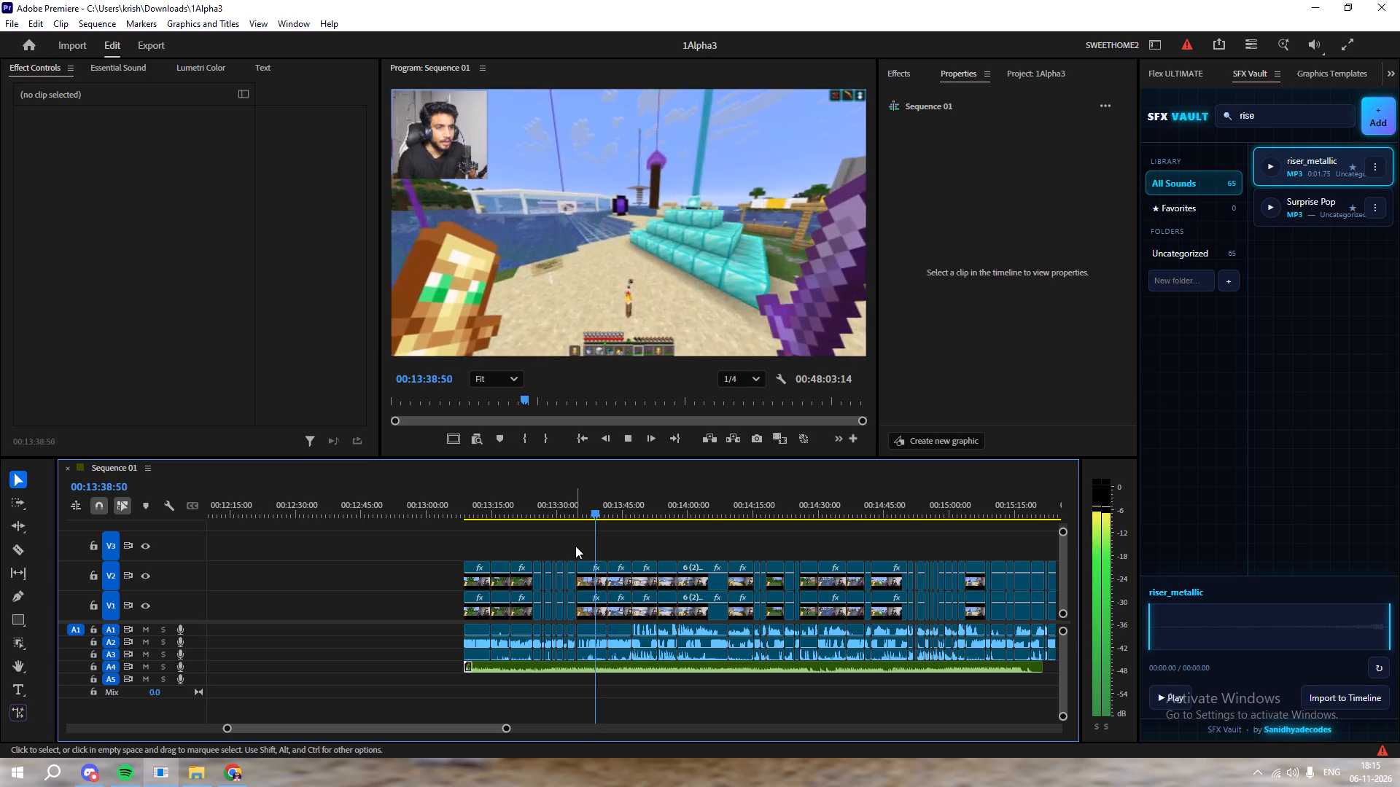
alt+scroll(575, 547, up, 4)
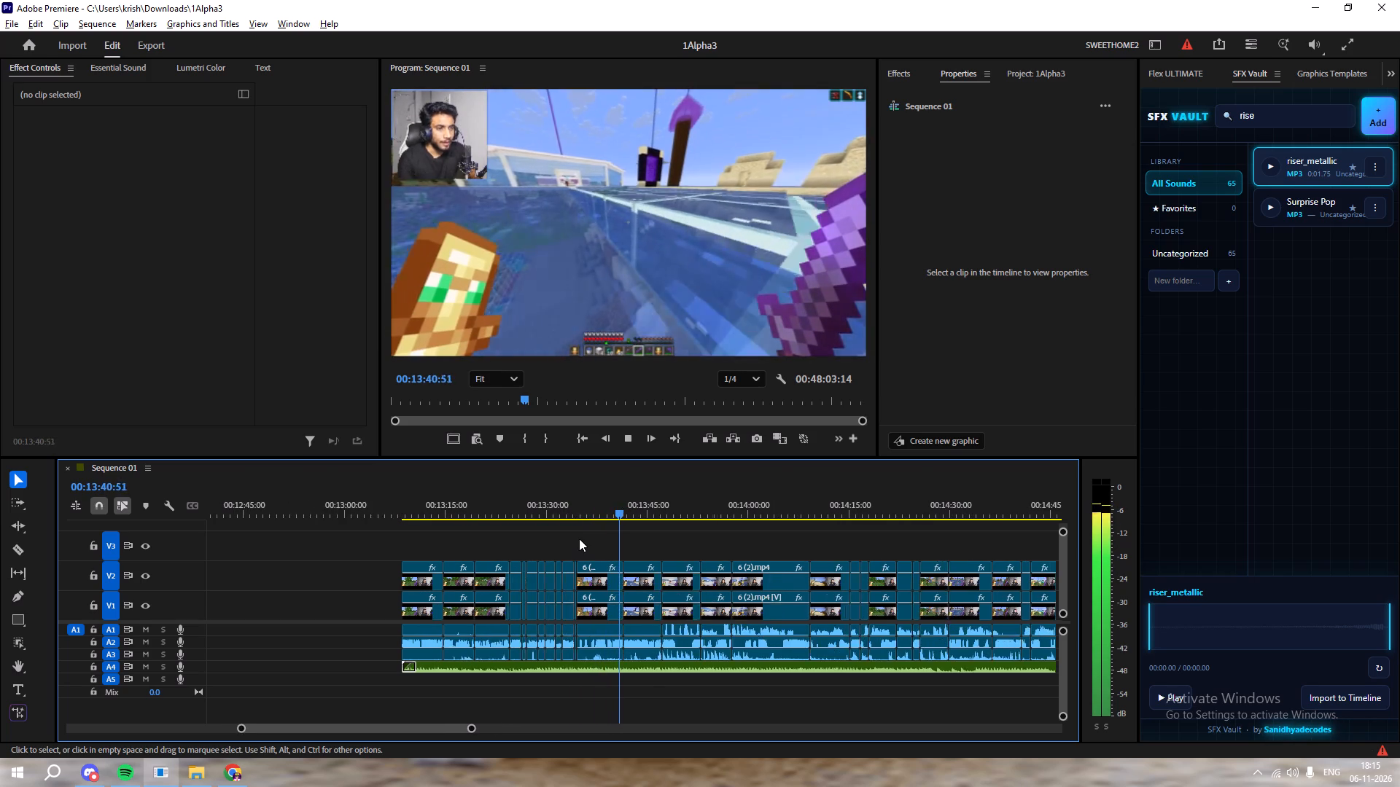
alt+scroll(579, 539, up, 5)
scroll(591, 542, up, 2)
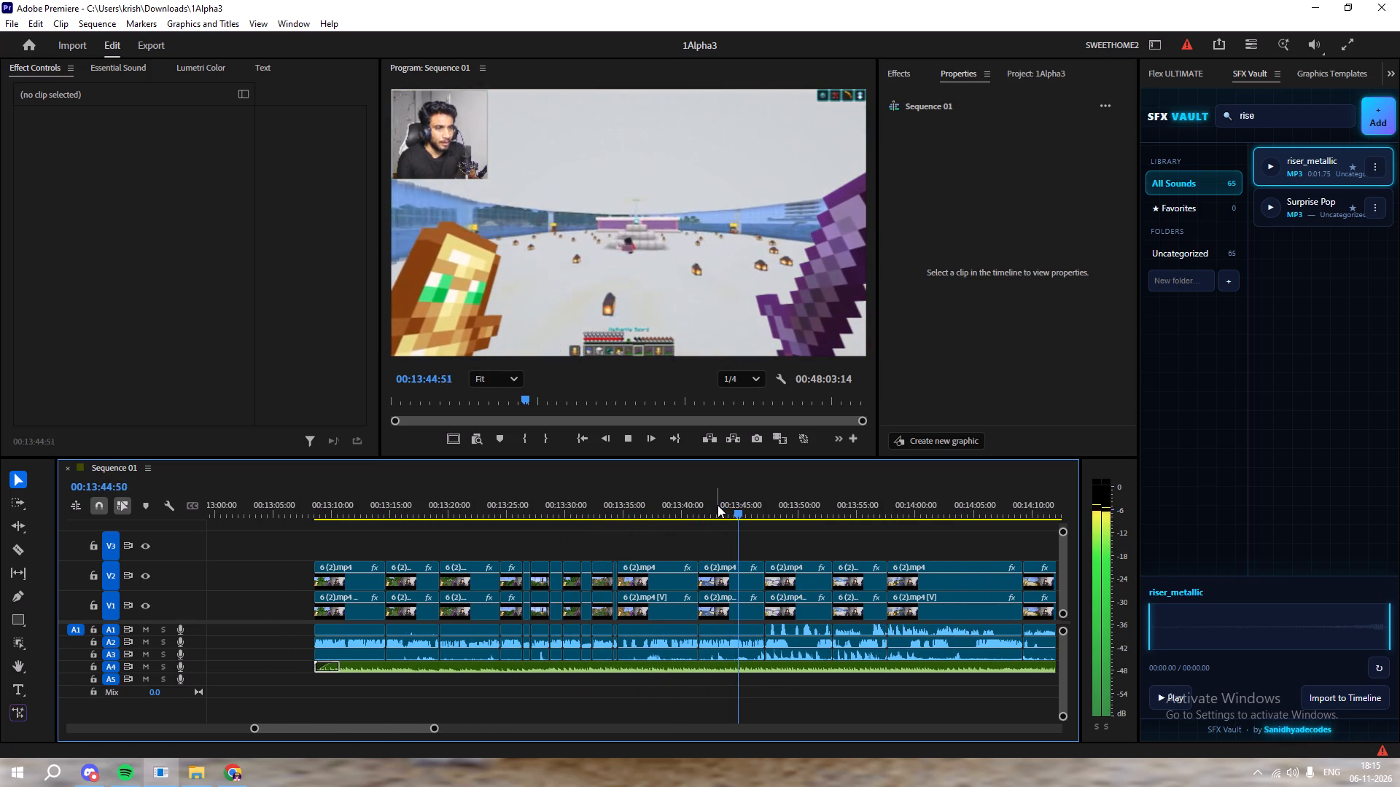
key(space)
Replay from about 00:13:34 and cut the Ducere music clip on A4 at the footage cut there.
drag(758, 500, 726, 504)
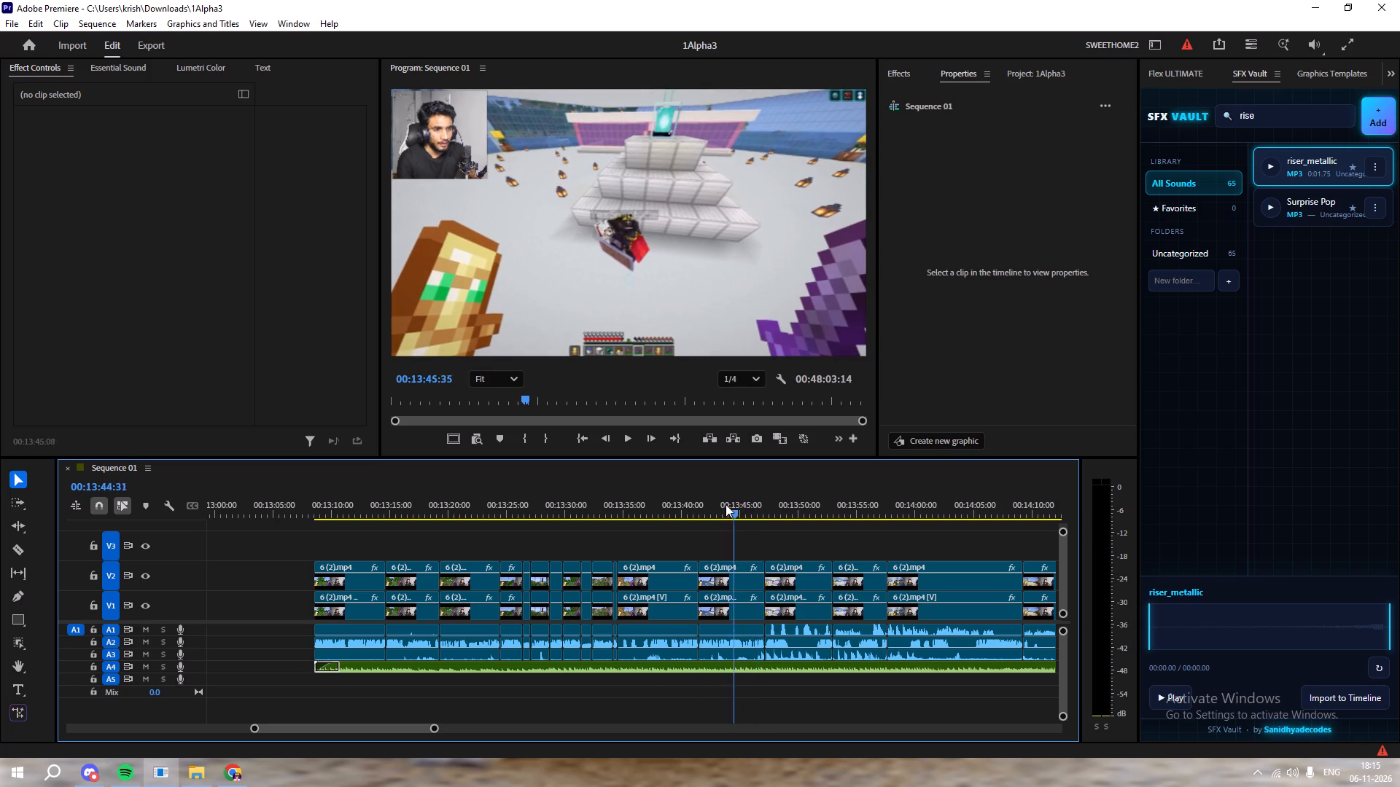
drag(726, 504, 618, 542)
key(space)
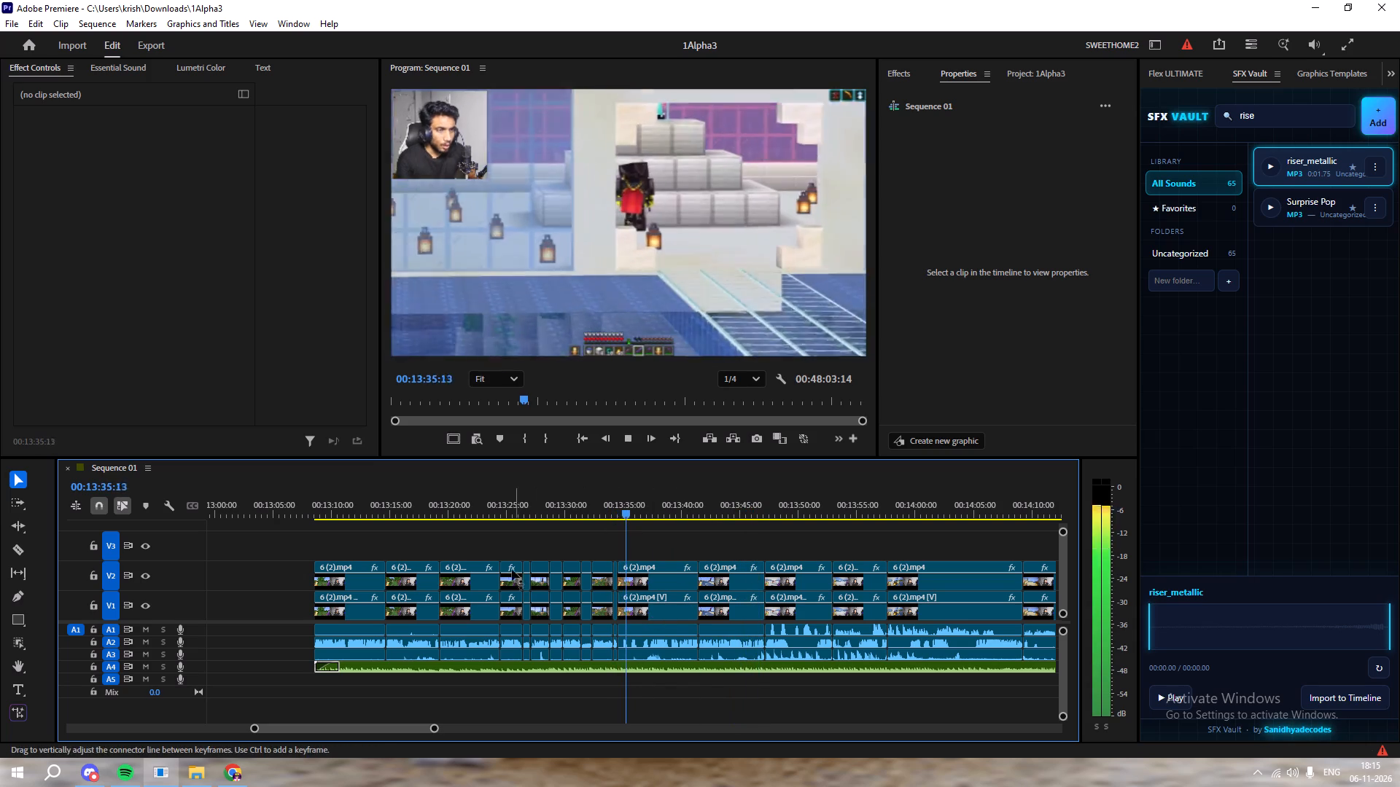
key(space)
key(c)
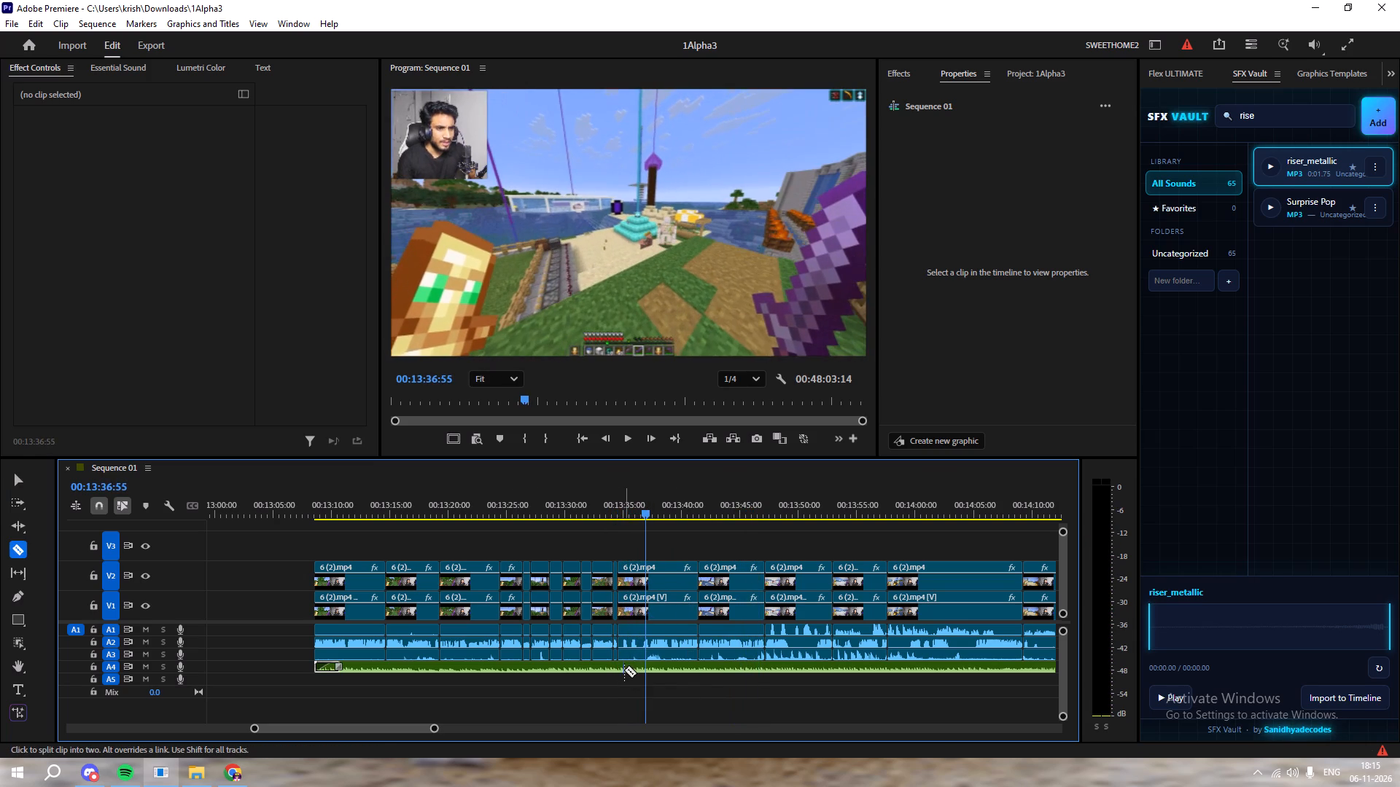
click(621, 666)
key(v)
Check the footage after the cut, delete the remaining Ducere music after about 00:13:34 and save the project.
key(space)
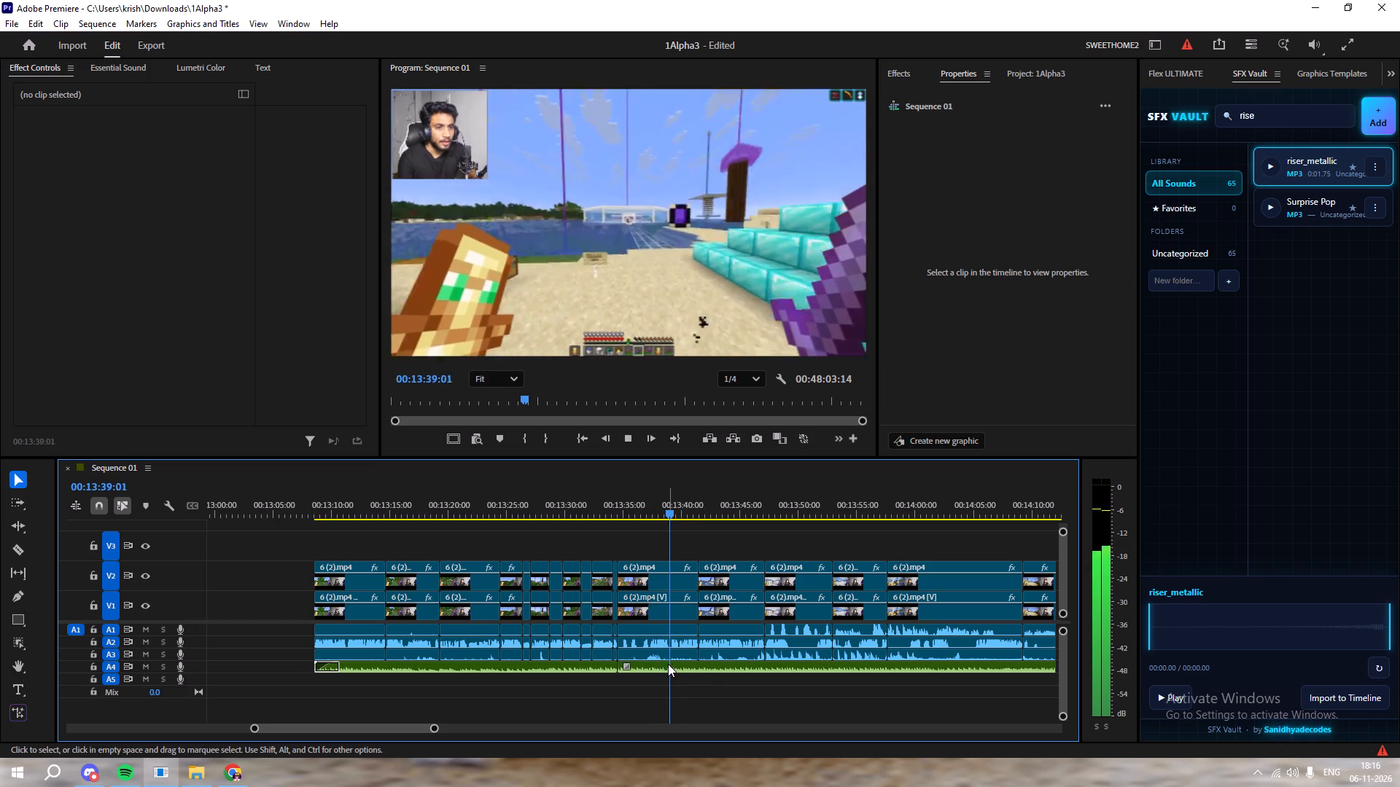
key(space)
drag(687, 496, 640, 541)
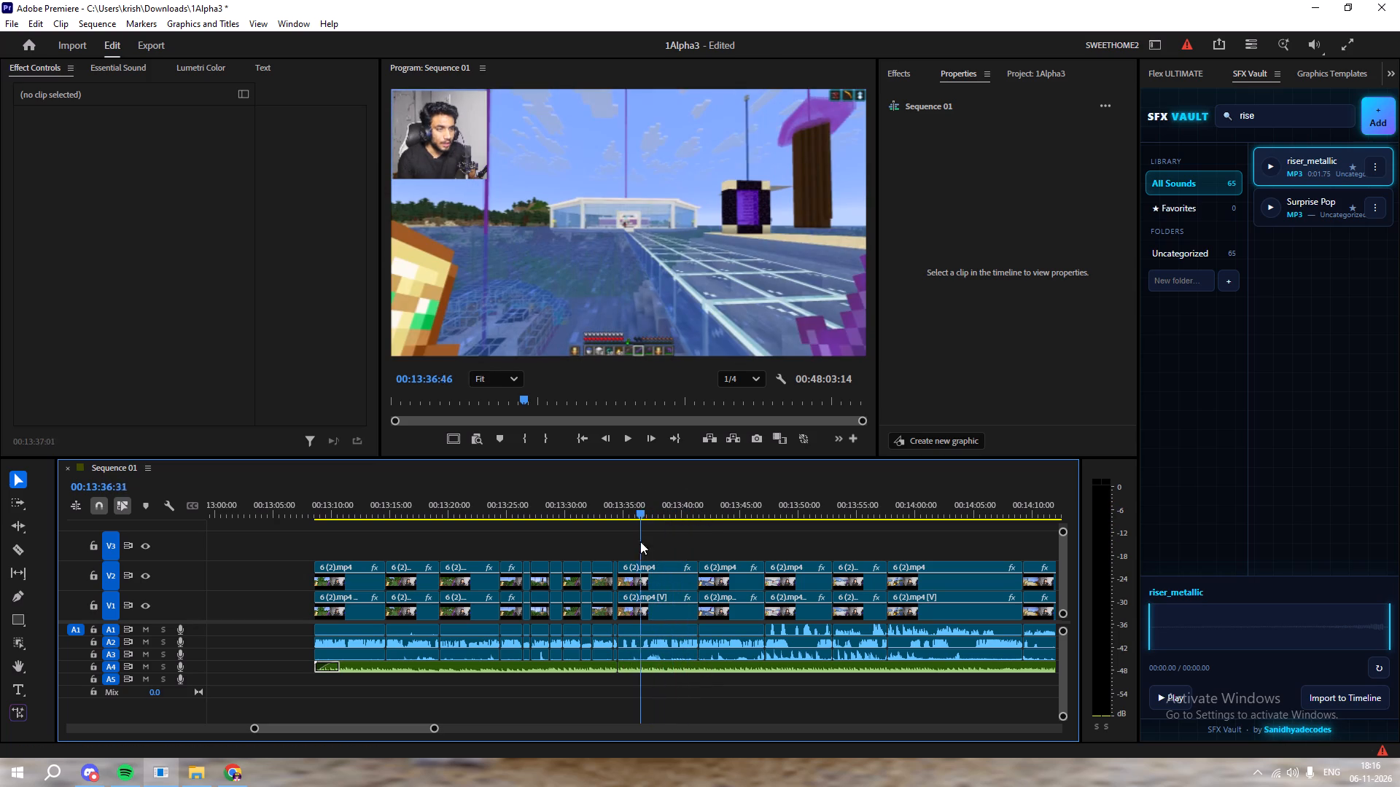
drag(640, 541, 639, 556)
key(c)
key(v)
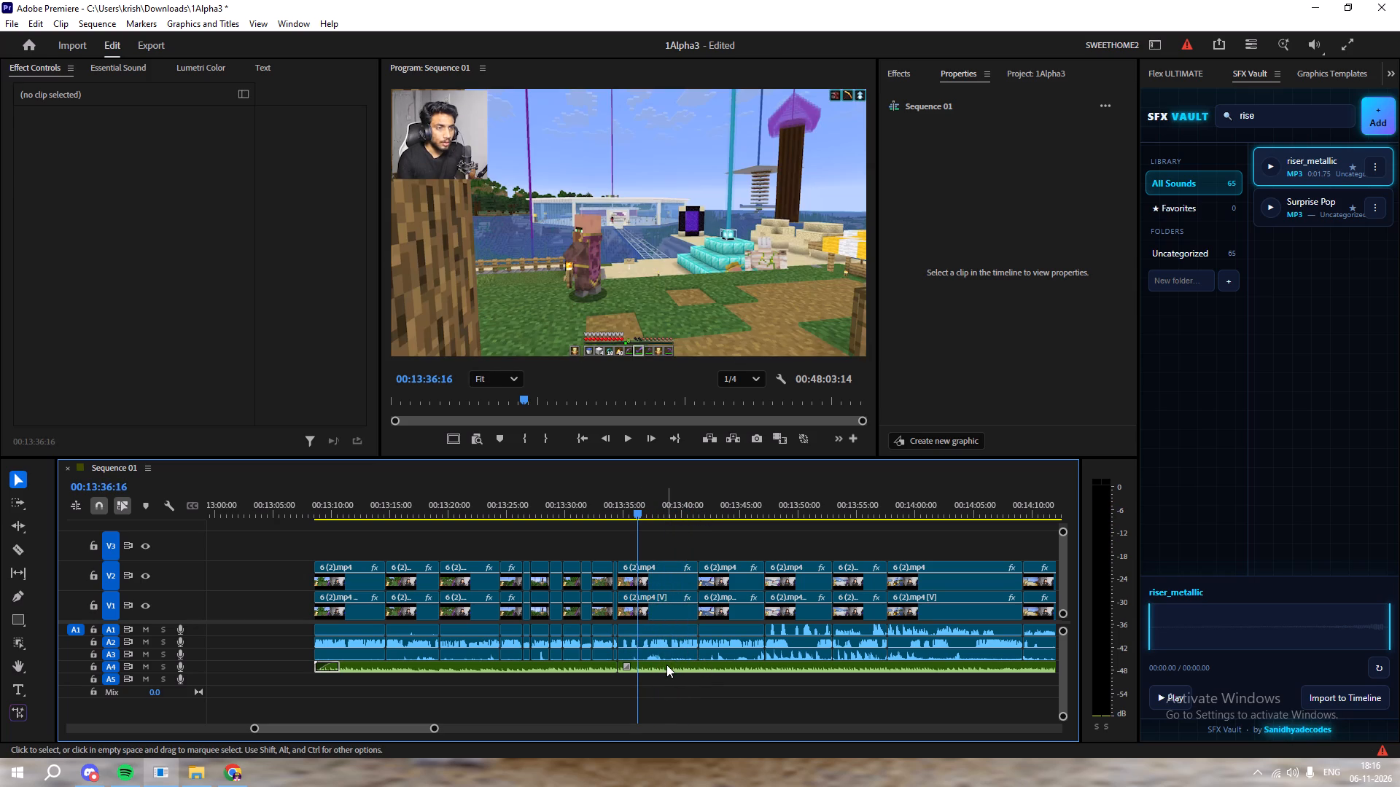
click(666, 665)
key(Delete)
key(ctrl+s)
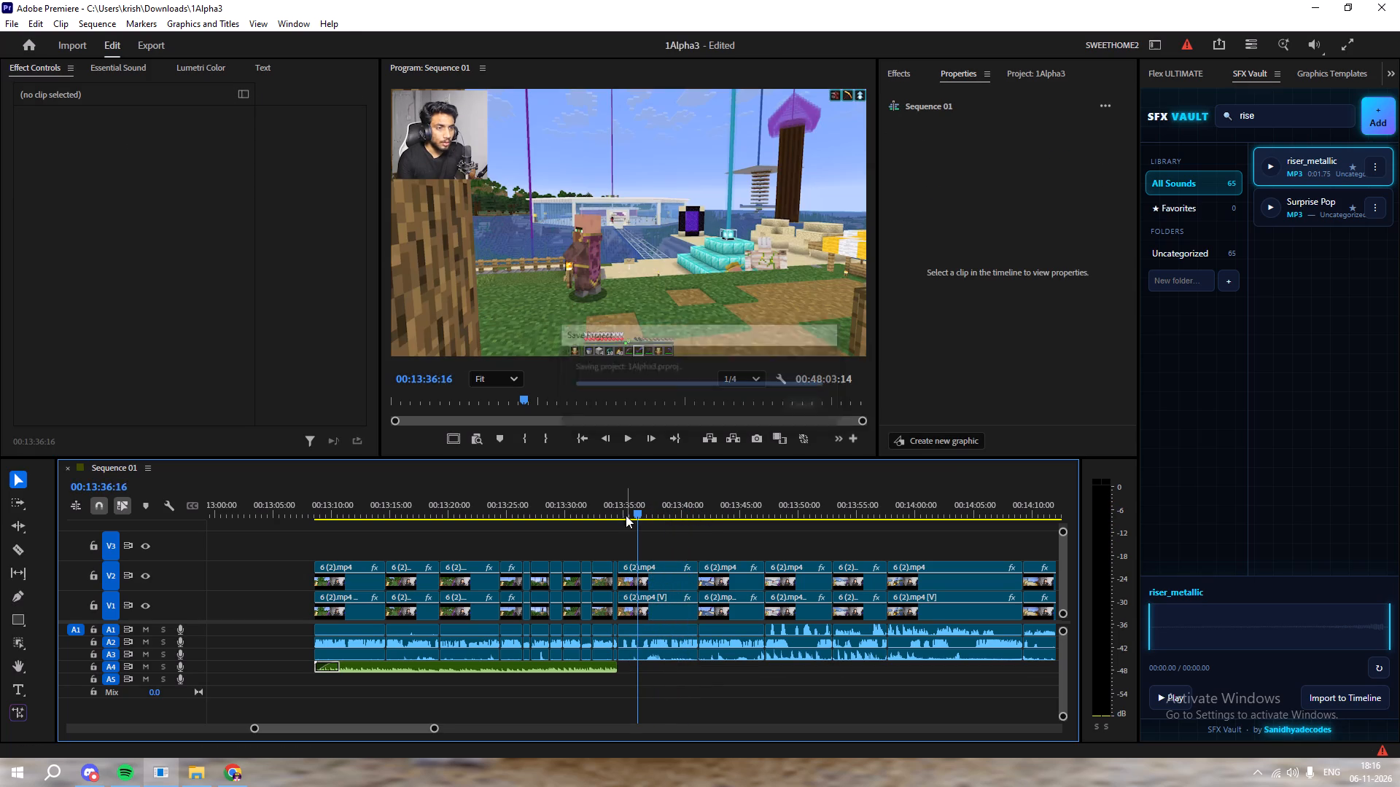
Add a short fade-out to the end of the Ducere clip and play across it to about 00:13:41.
drag(626, 511, 615, 522)
click(609, 665)
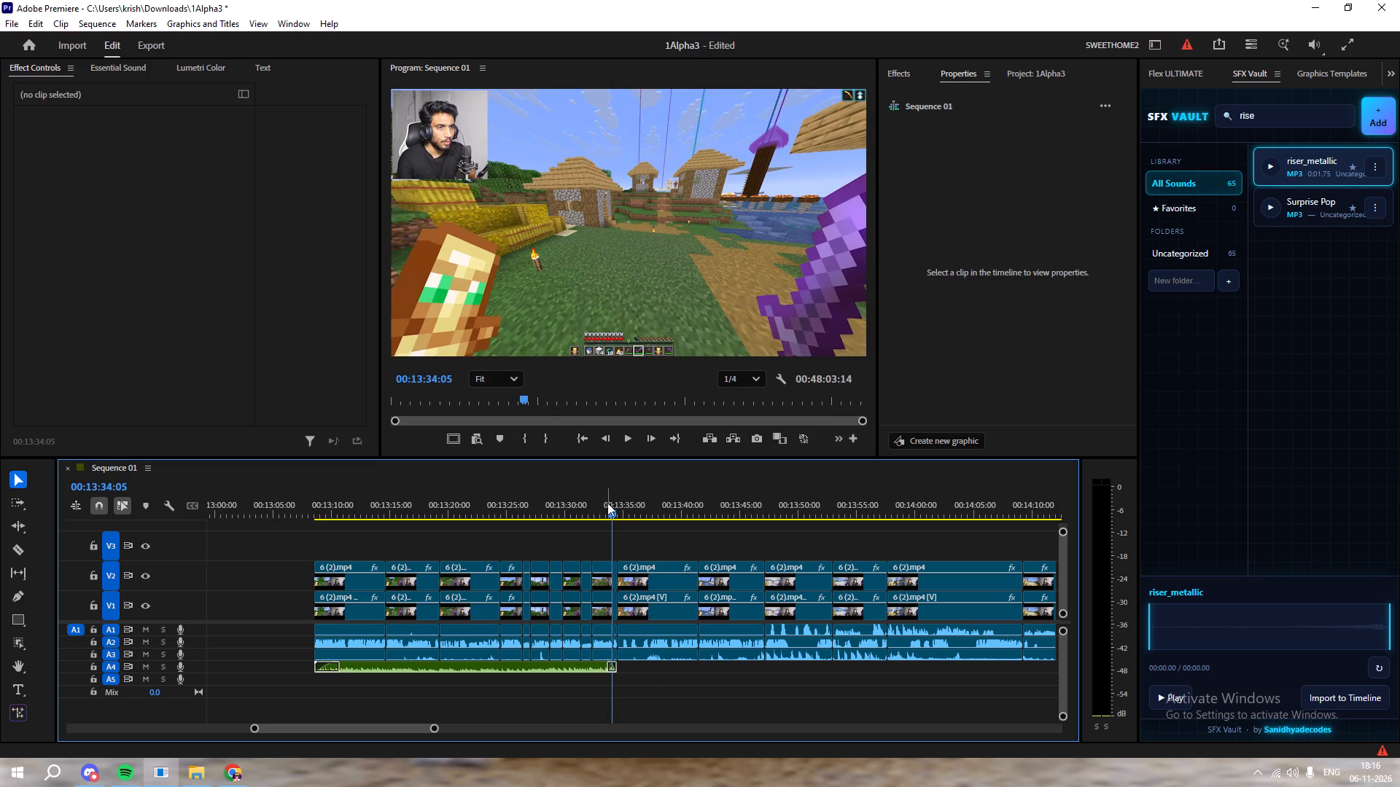
click(604, 504)
key(space)
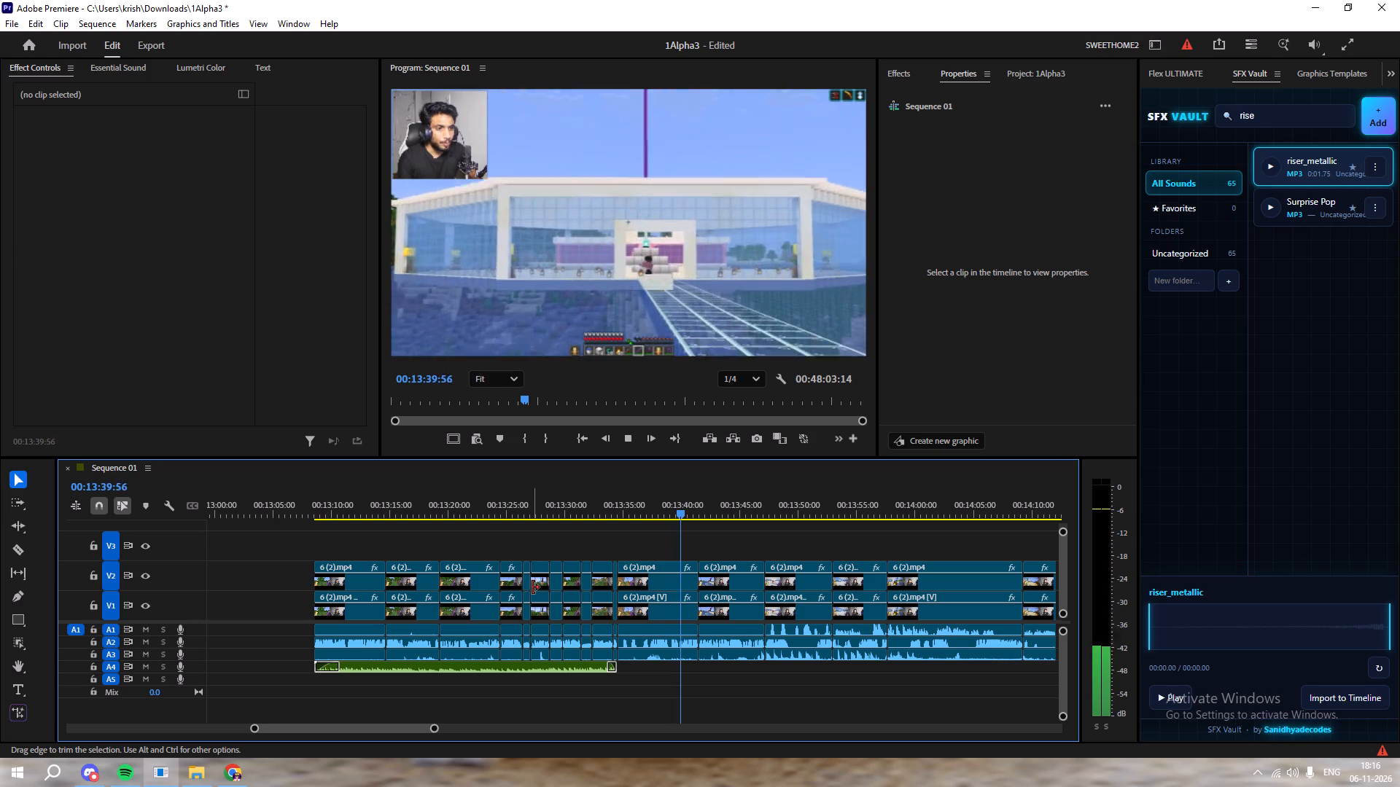
key(space)
Switch to Epidemic Sound in Chrome and search the music library for "attack".
click(235, 780)
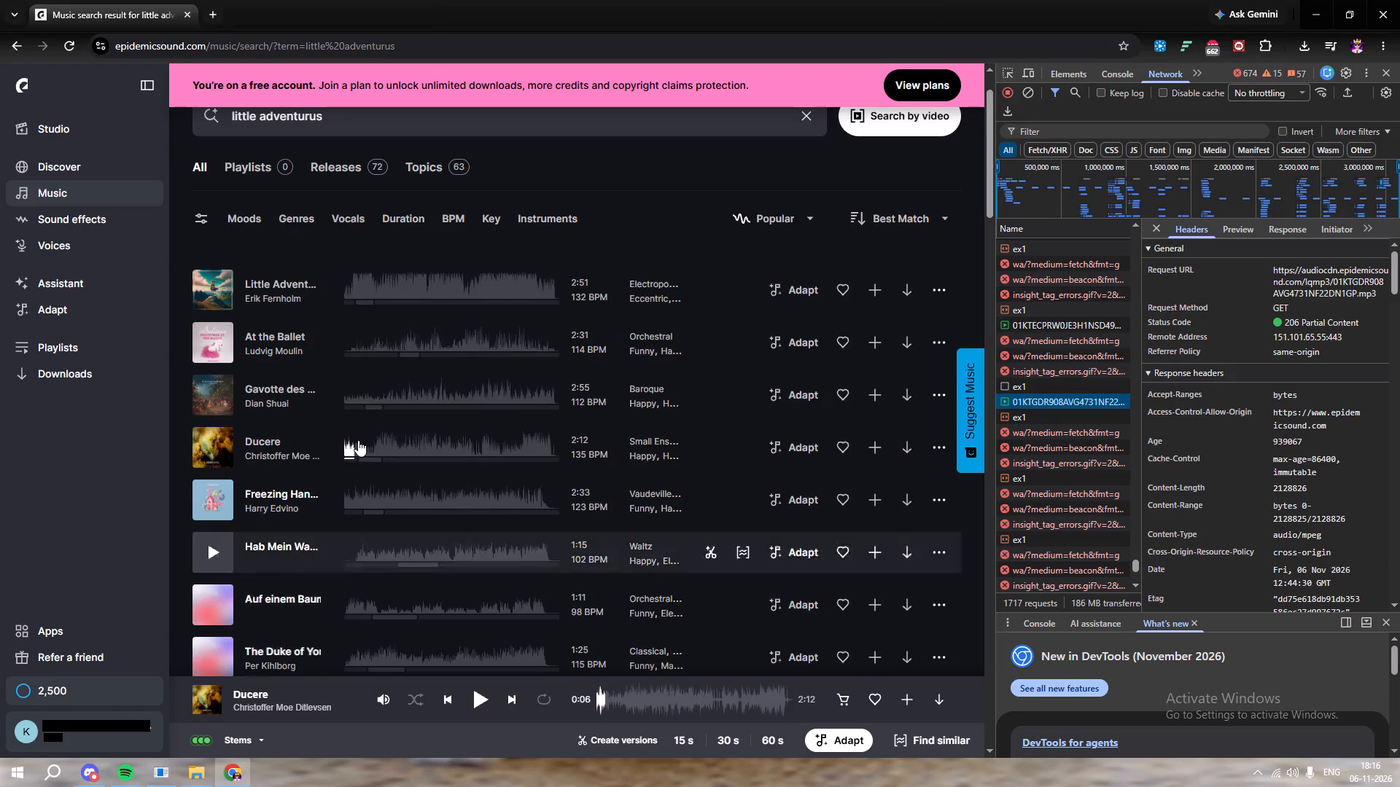
scroll(475, 189, up, 7)
click(803, 187)
click(762, 176)
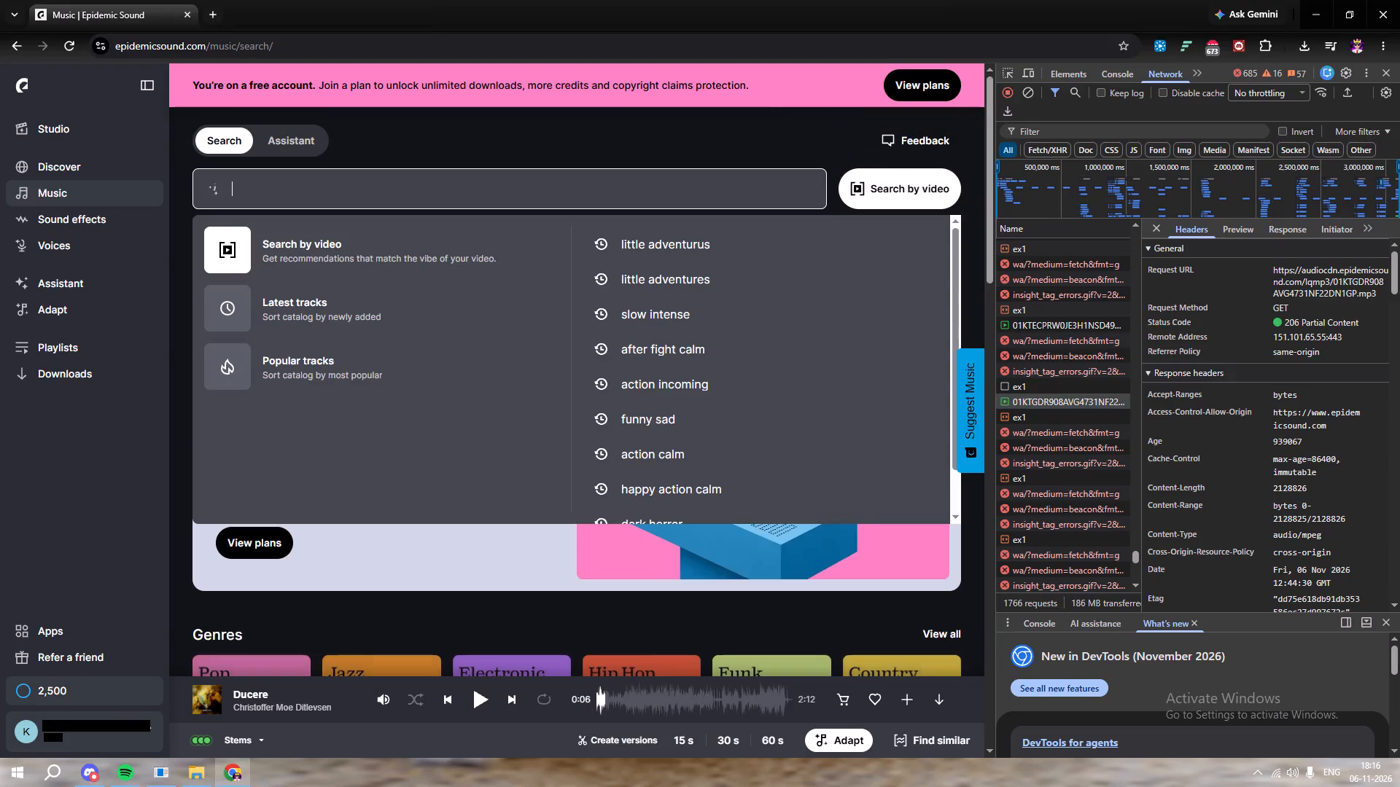
text(atytaack)
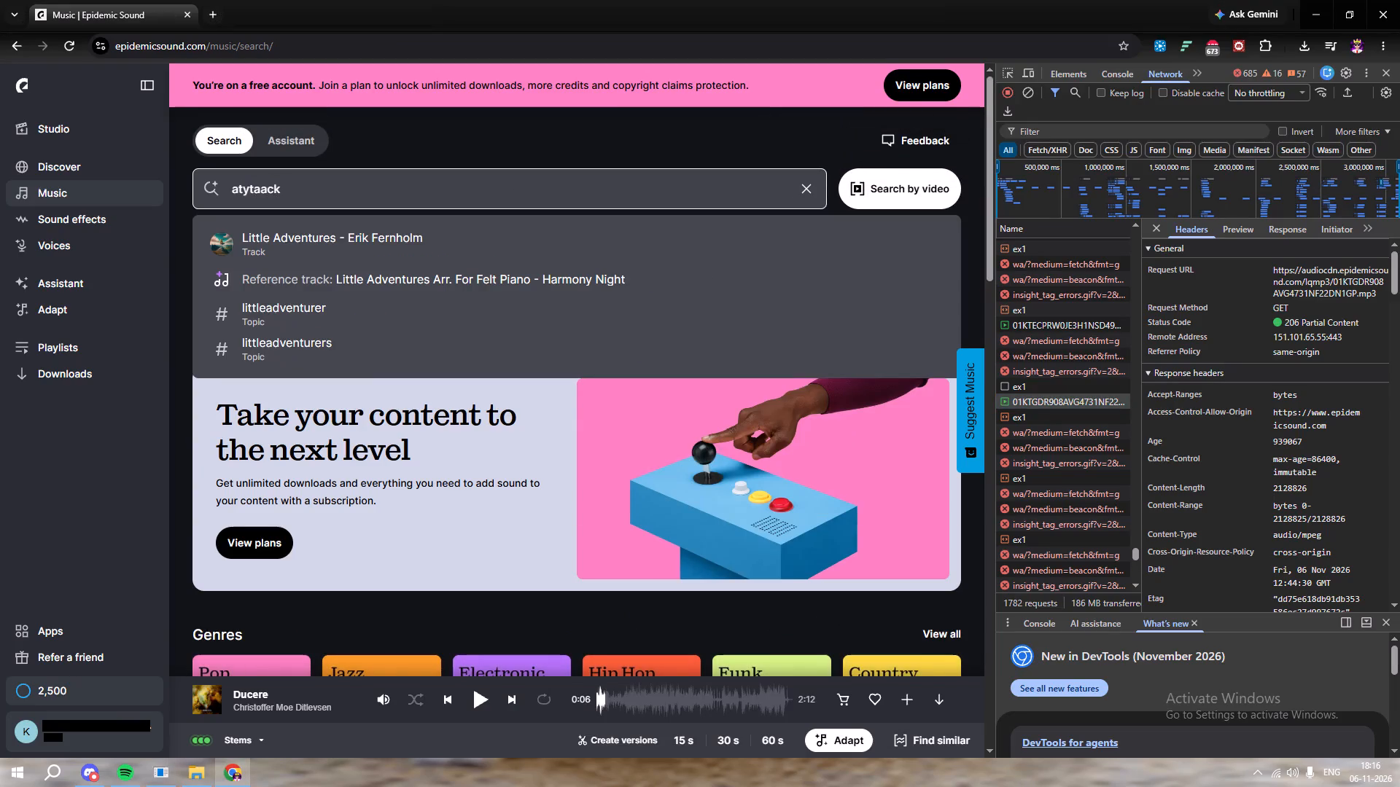
key(BackSpace)
key(BackSpace)
key(BackSpace)
key(BackSpace)
key(BackSpace)
key(BackSpace)
text(tack)
key(Return)
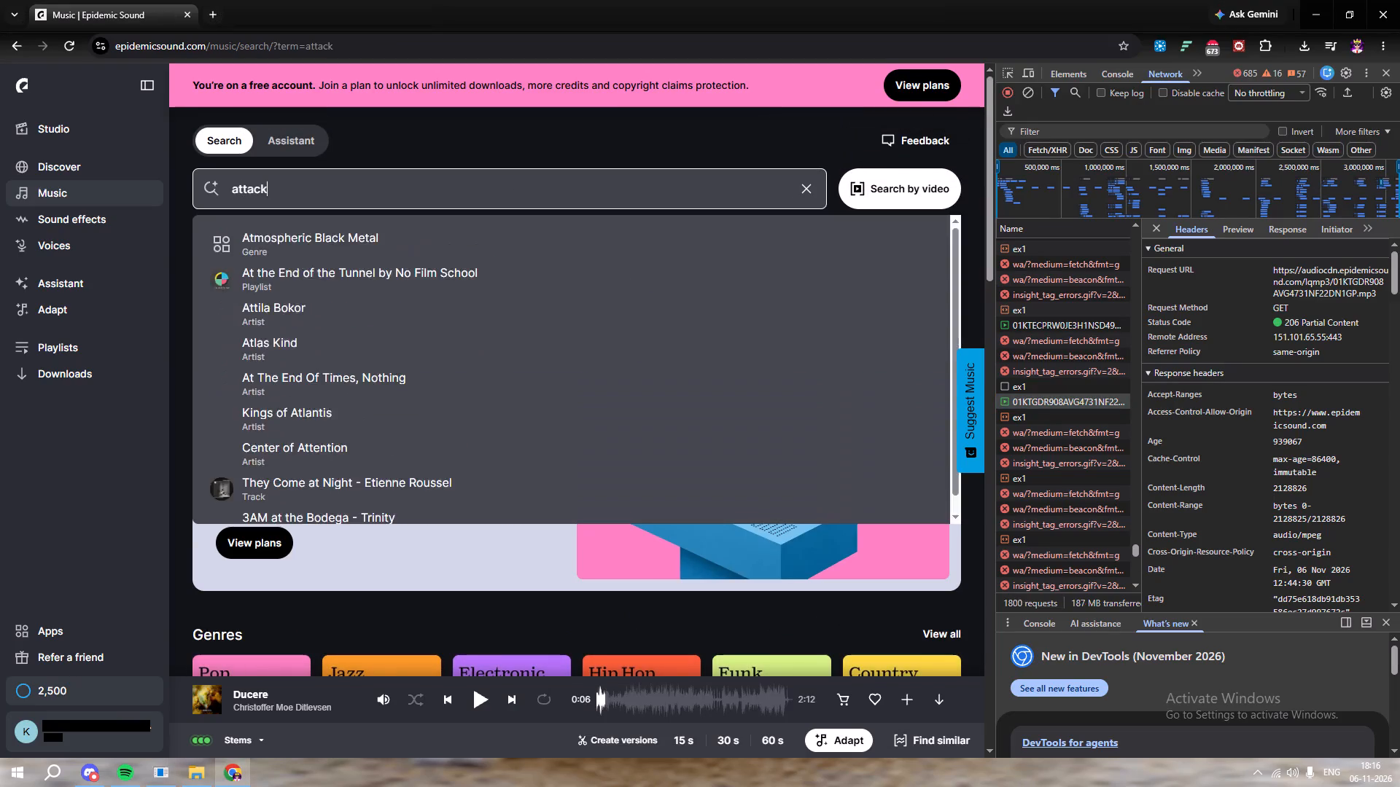
Preview the first four "attack" results, from Devils On The Doorstep to Spatter.
click(219, 366)
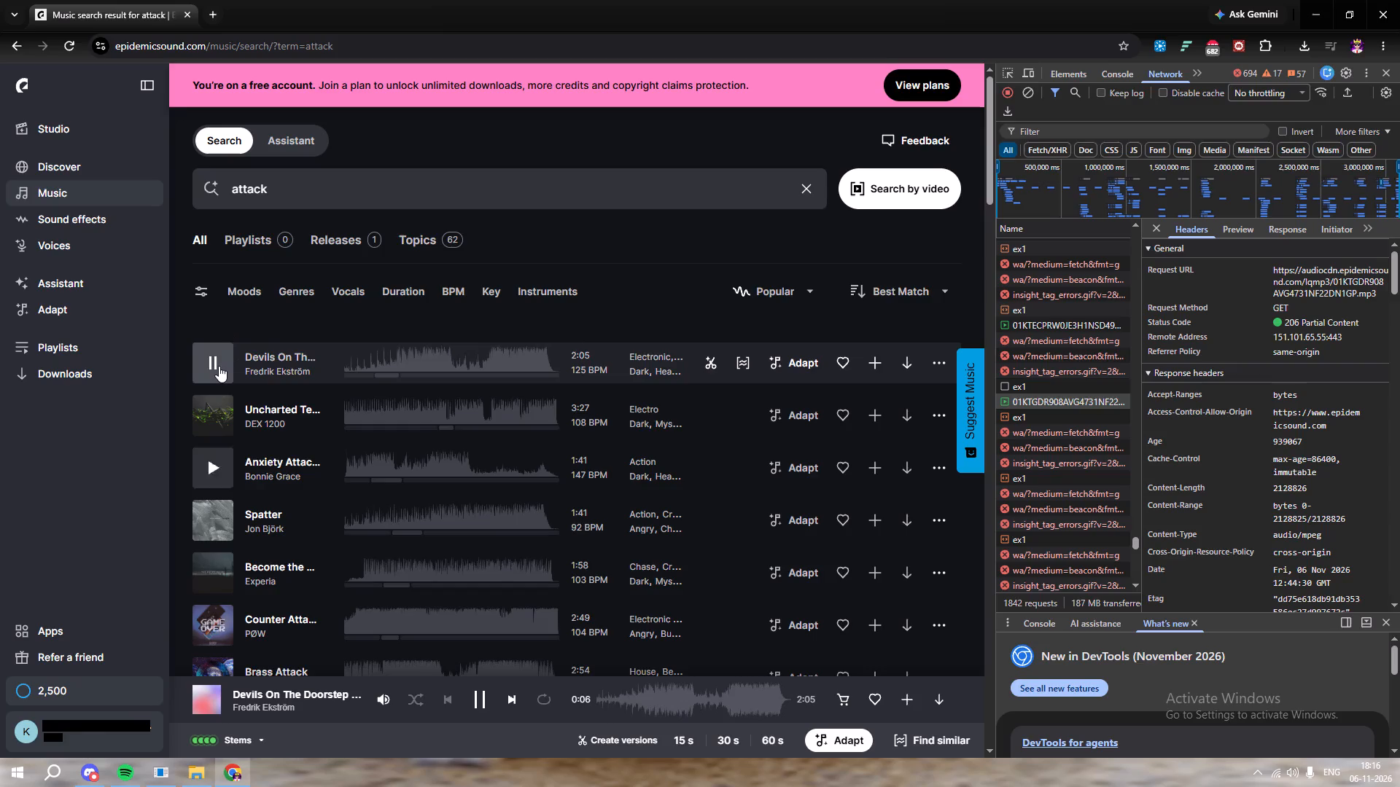
click(349, 367)
click(357, 366)
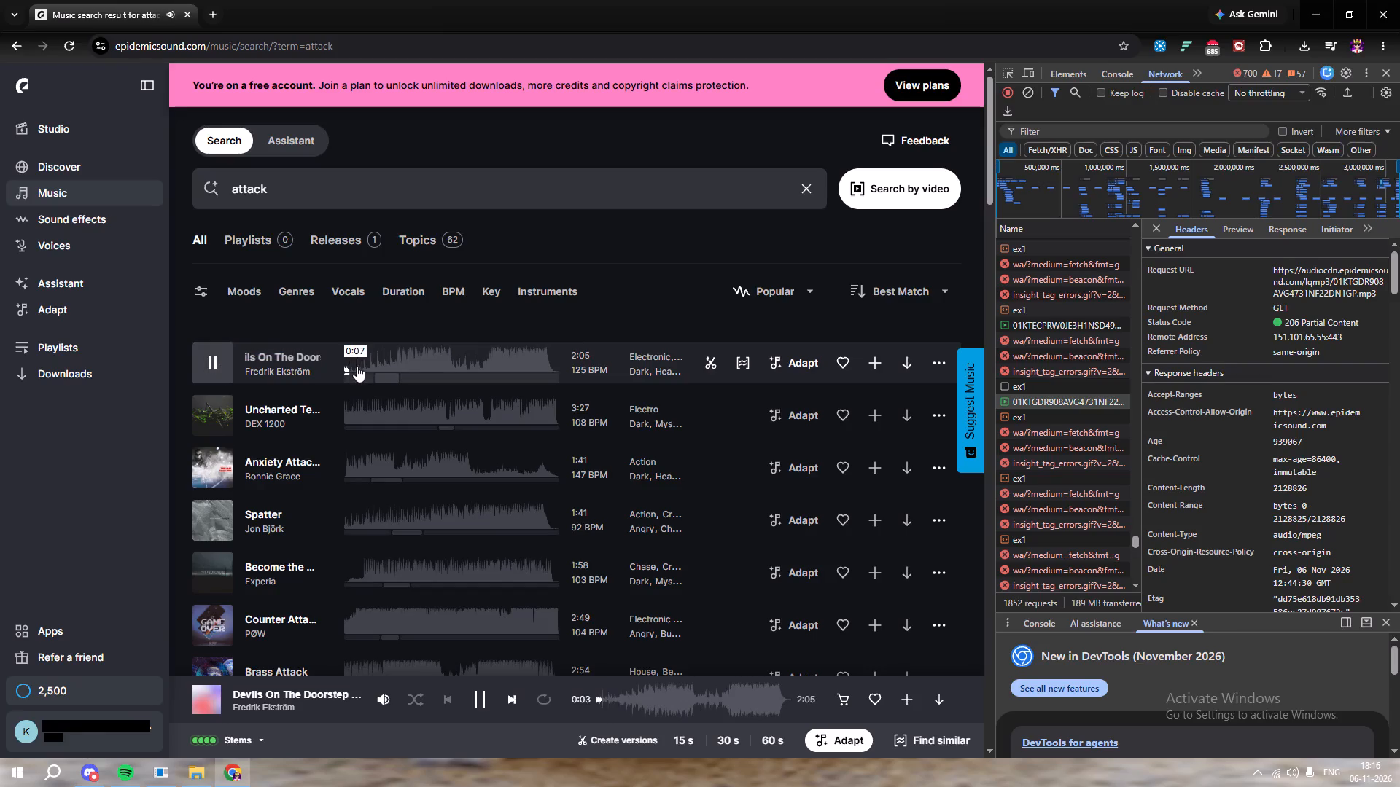
click(218, 420)
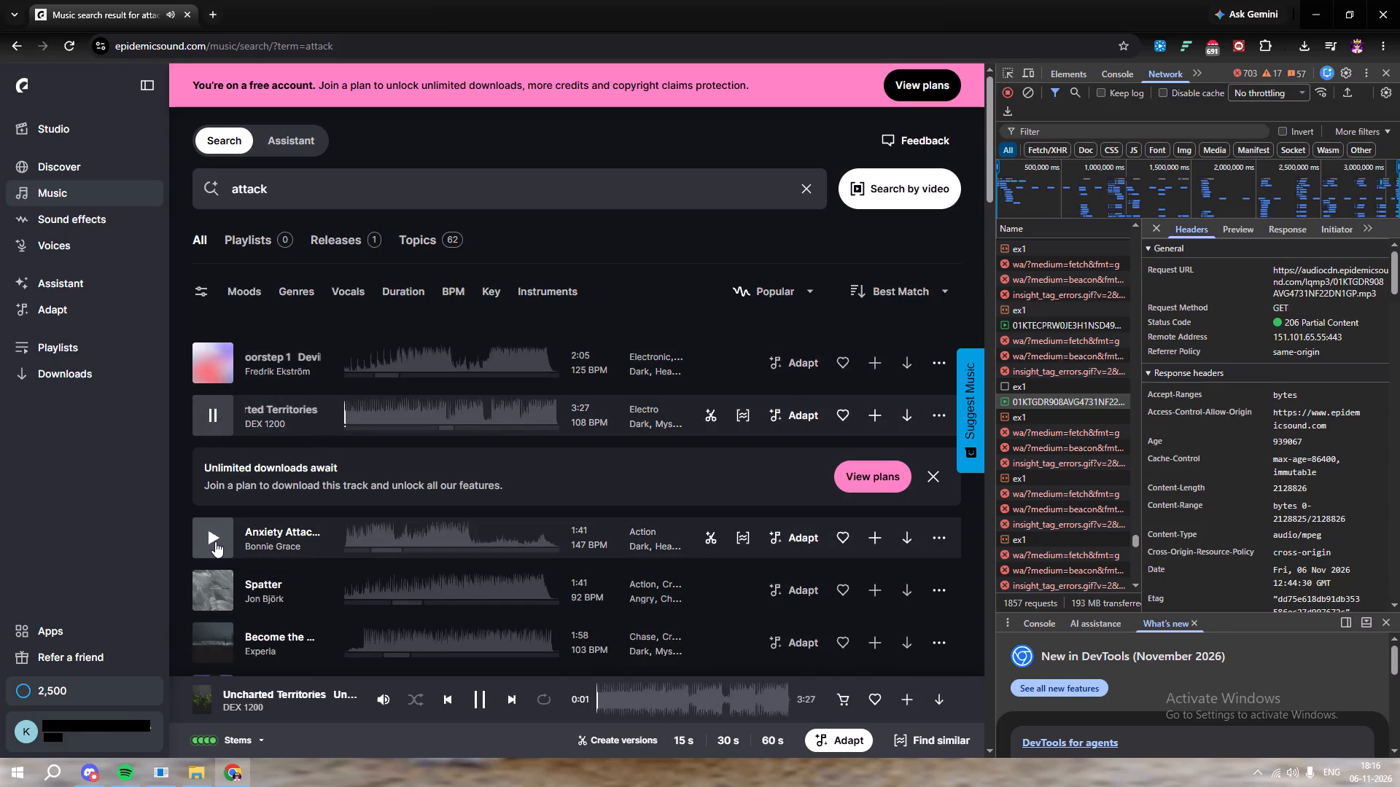
click(215, 541)
scroll(206, 538, down, 1)
click(215, 520)
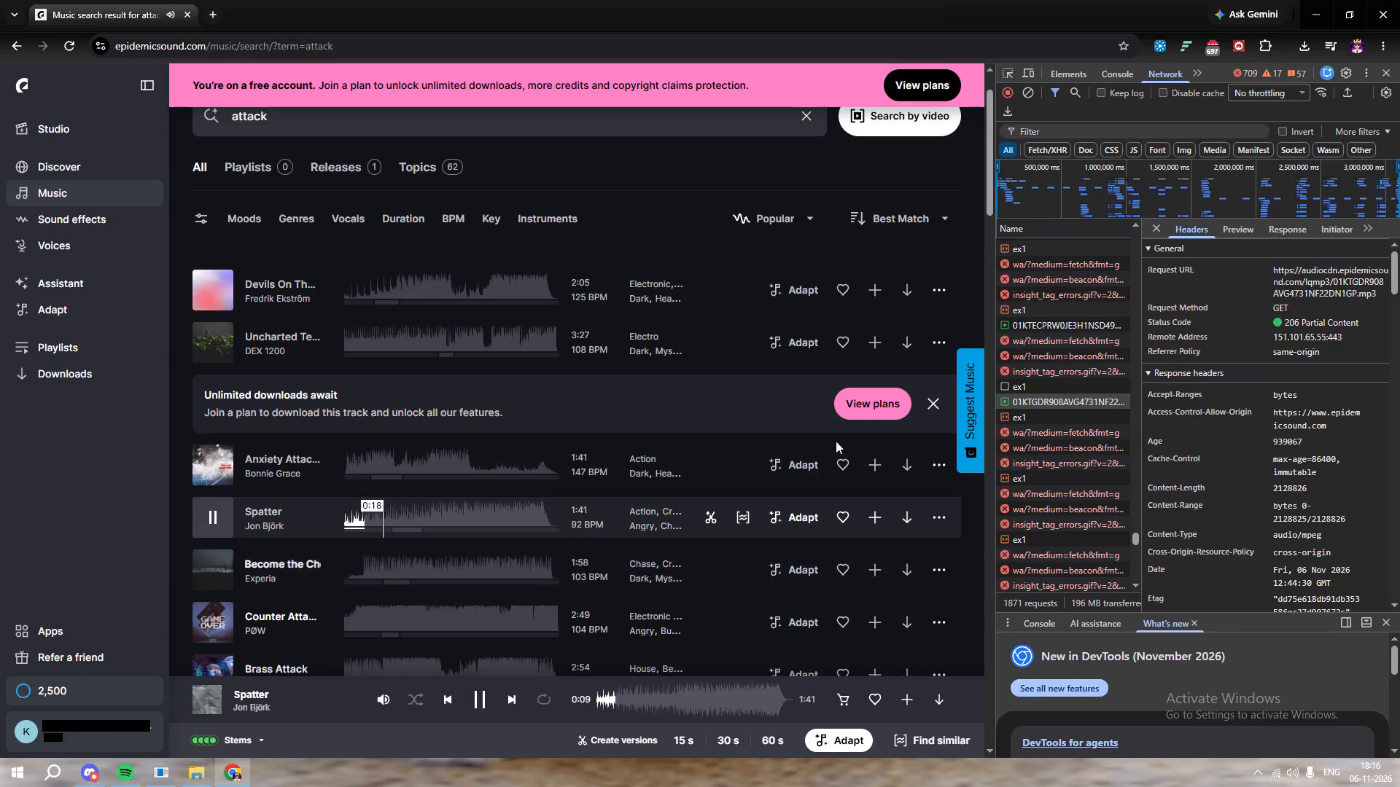
Find the MP3 request for the Spatter track in the network log, open it in a new tab and pause the preview.
drag(1395, 285, 1399, 420)
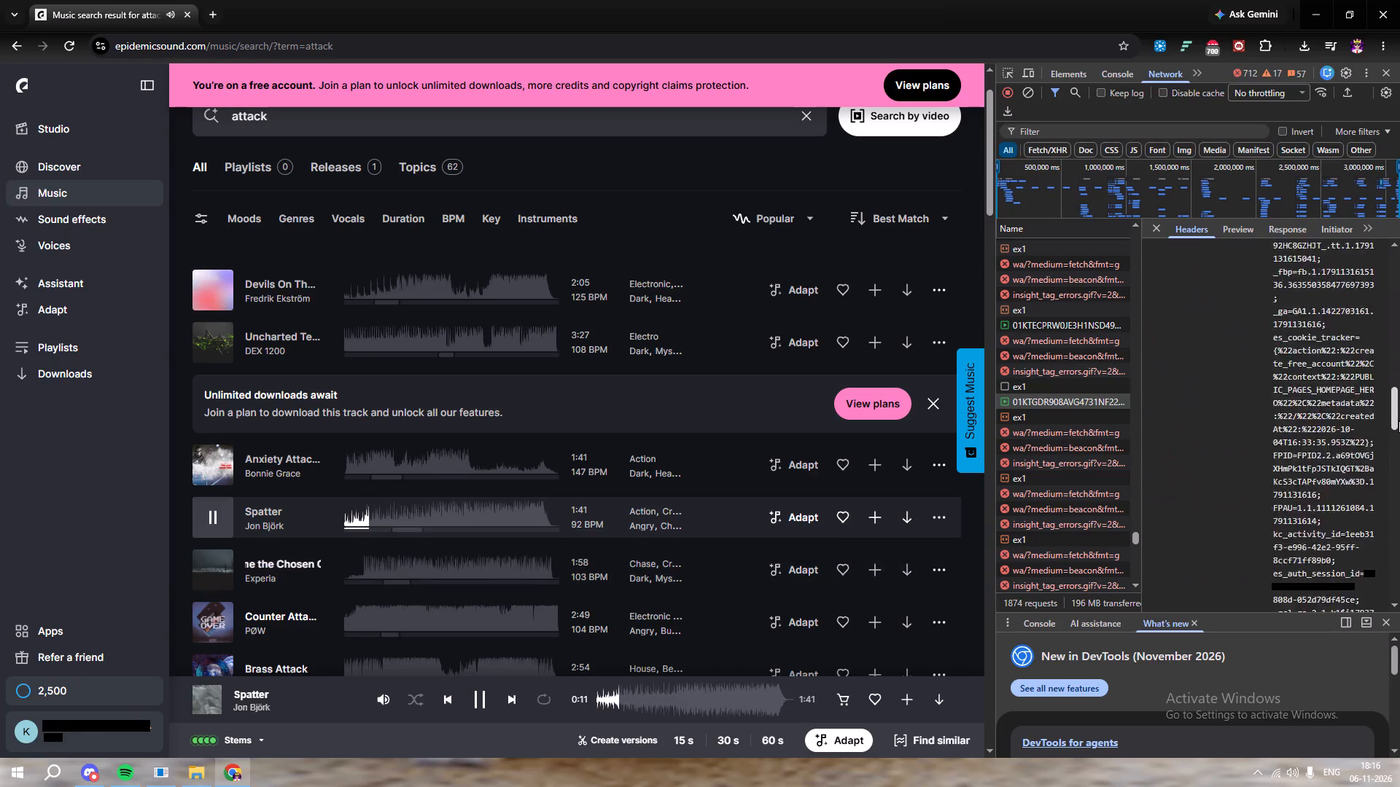
drag(1399, 420, 1399, 291)
drag(1136, 539, 1129, 576)
scroll(1076, 551, down, 3)
double_click(1062, 526)
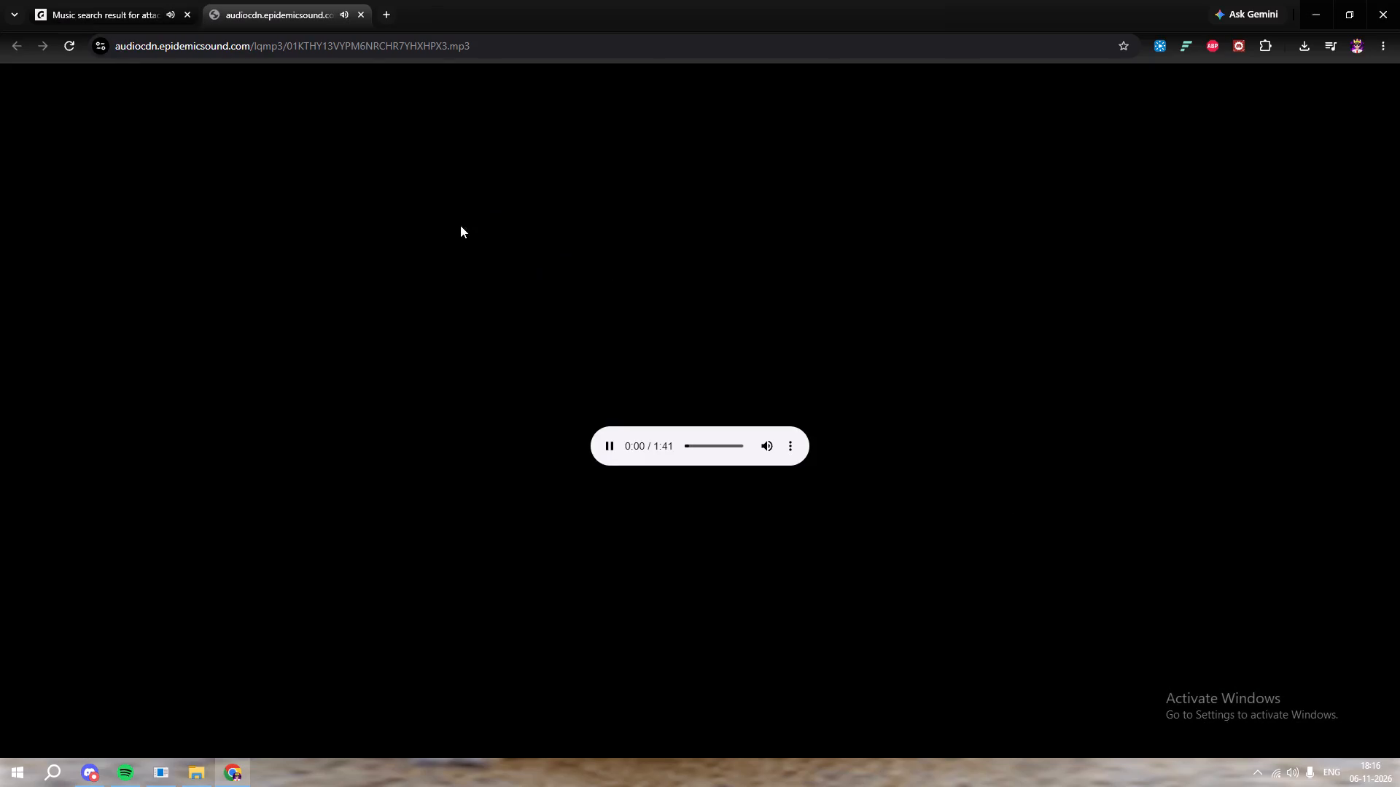
click(128, 0)
click(213, 516)
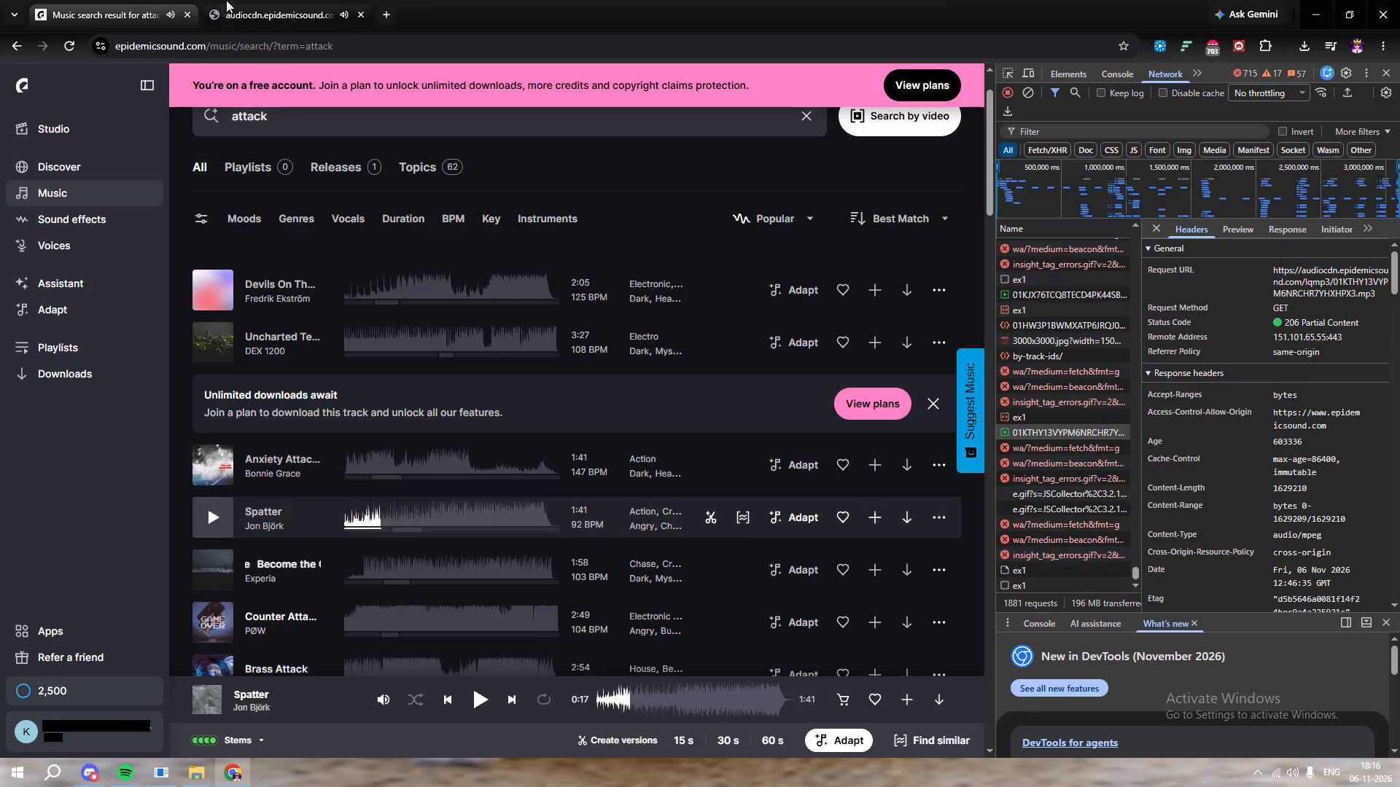
Download the Spatter MP3 through Free Download Manager and close its browser tab.
click(226, 0)
click(795, 447)
click(770, 418)
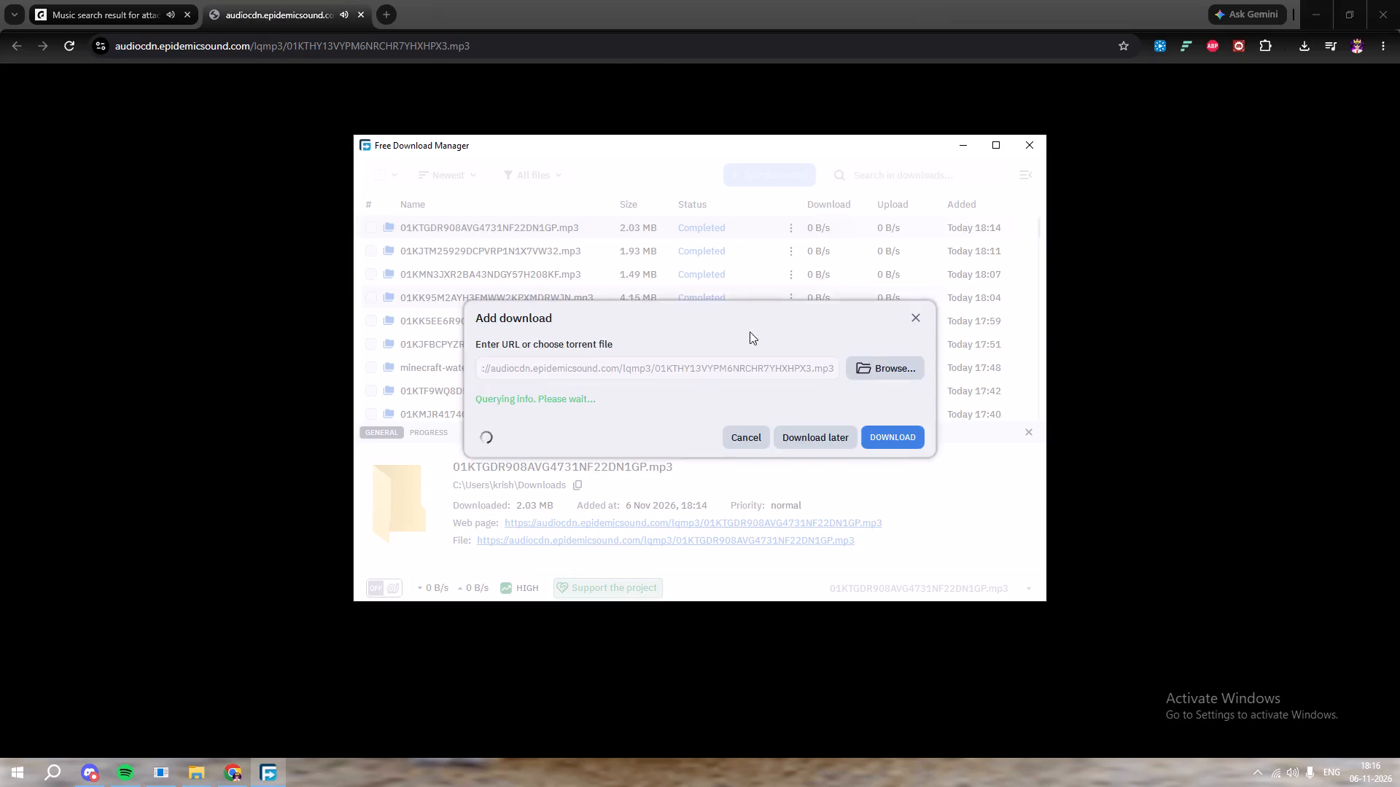
click(828, 458)
click(360, 12)
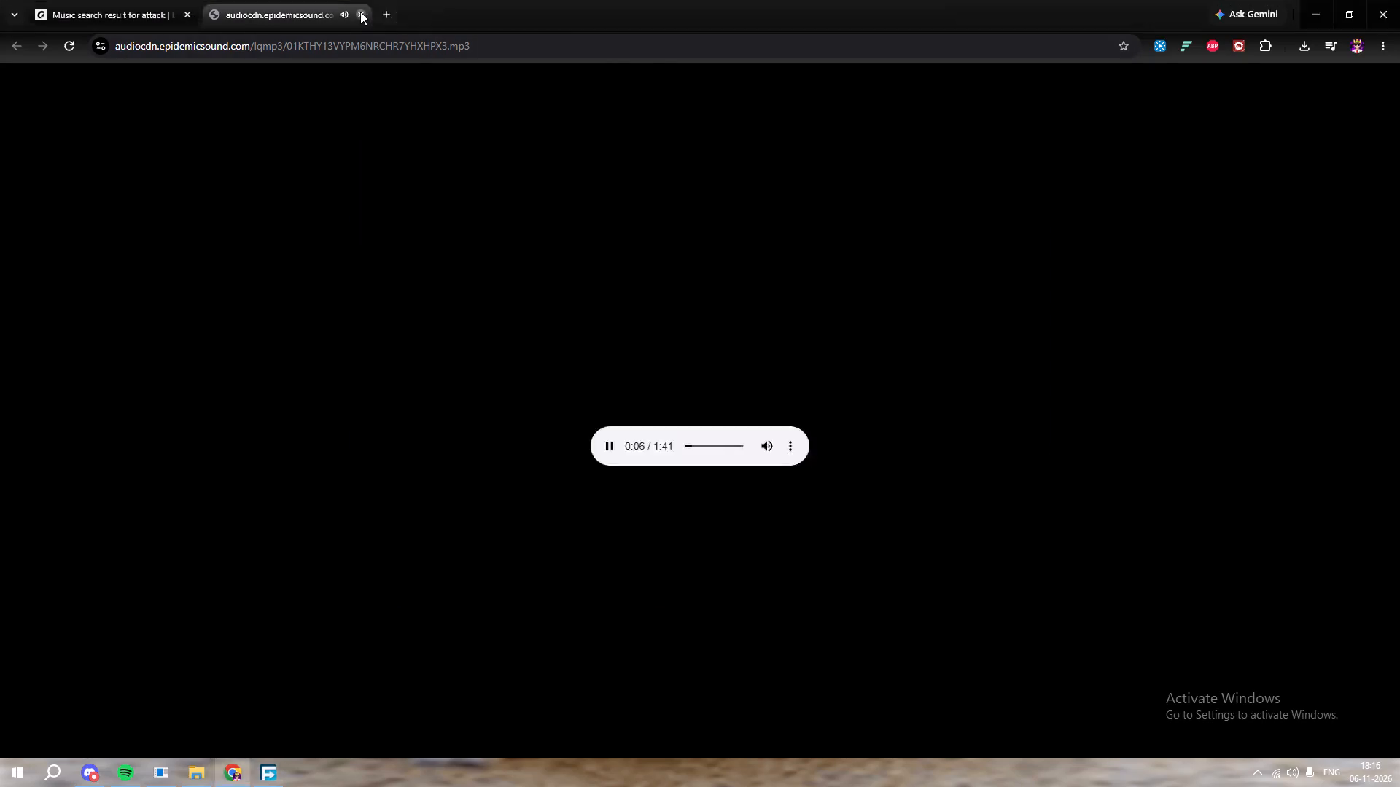
Switch back to Premiere and import the downloaded Spatter MP3 from the Downloads folder into the project.
click(178, 772)
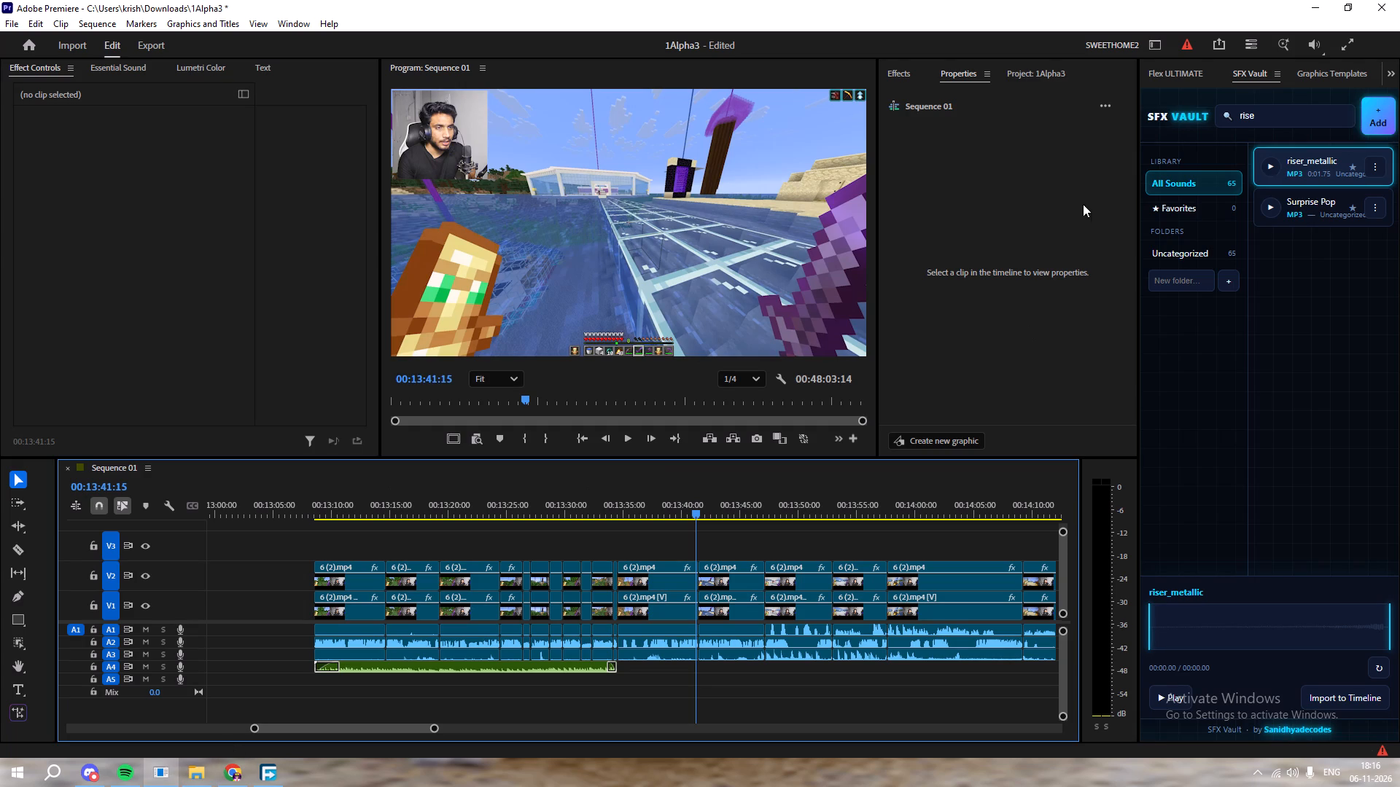
click(1044, 71)
scroll(1039, 435, down, 2)
double_click(1002, 424)
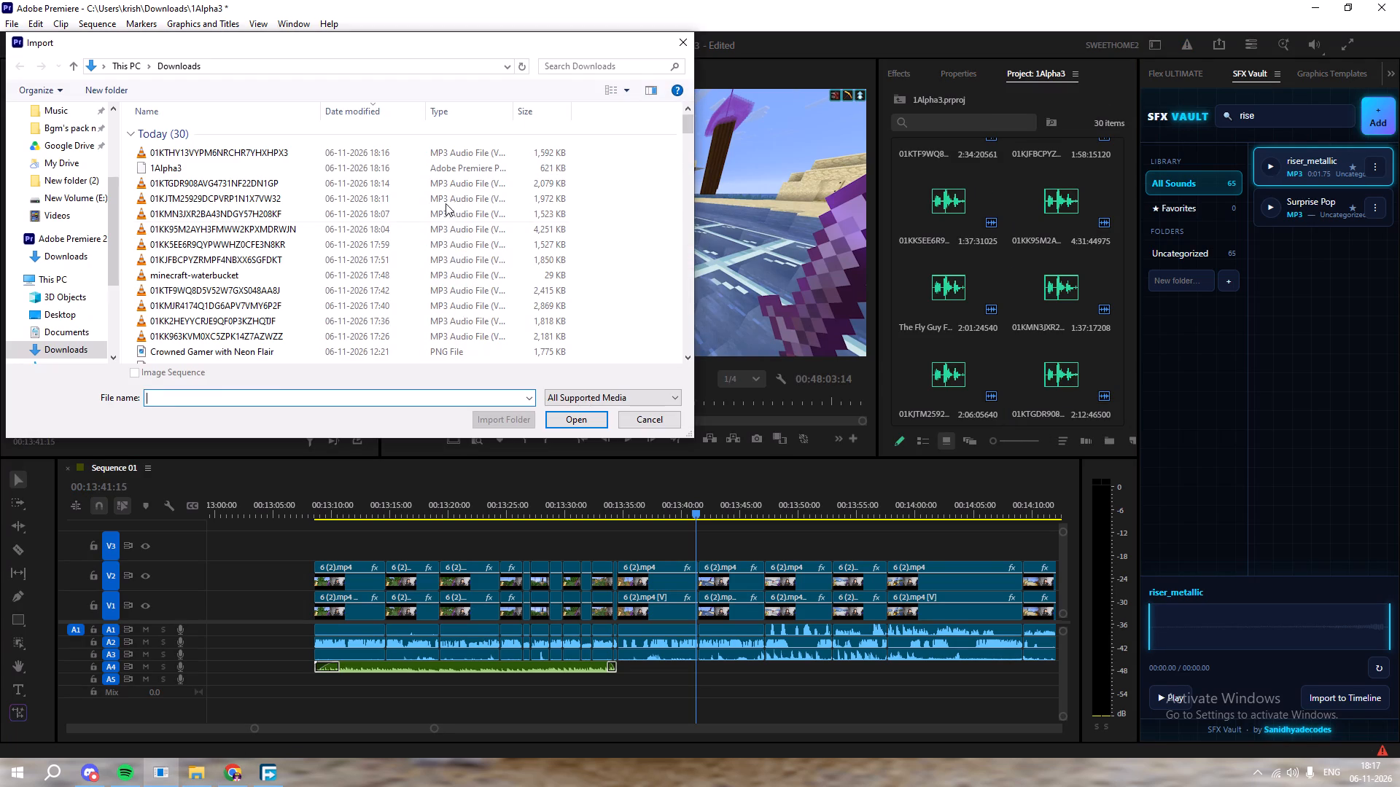
double_click(238, 149)
Place the Spatter music on A4 after the Ducere clip, starting at 00:13:39:01.
drag(967, 372, 681, 671)
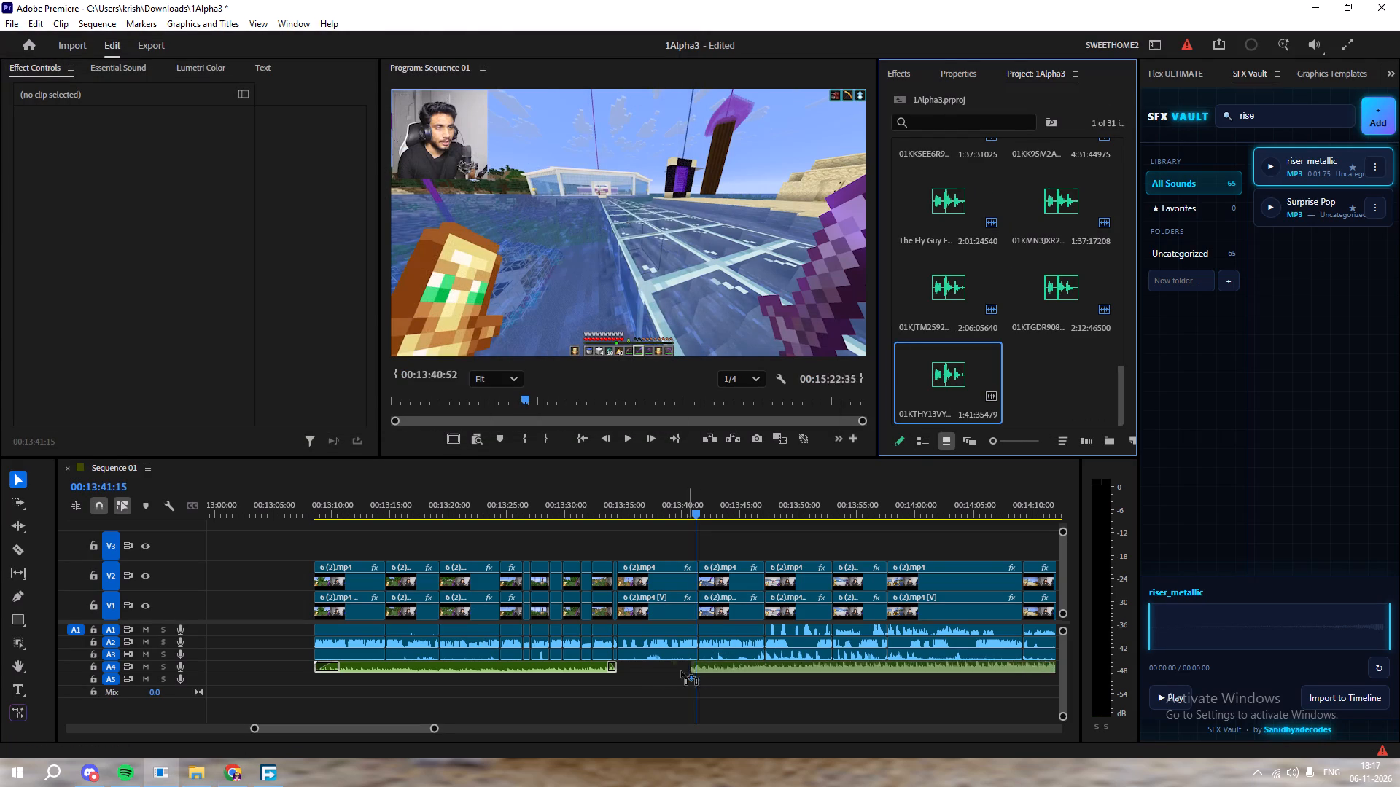
drag(681, 671, 625, 668)
click(620, 535)
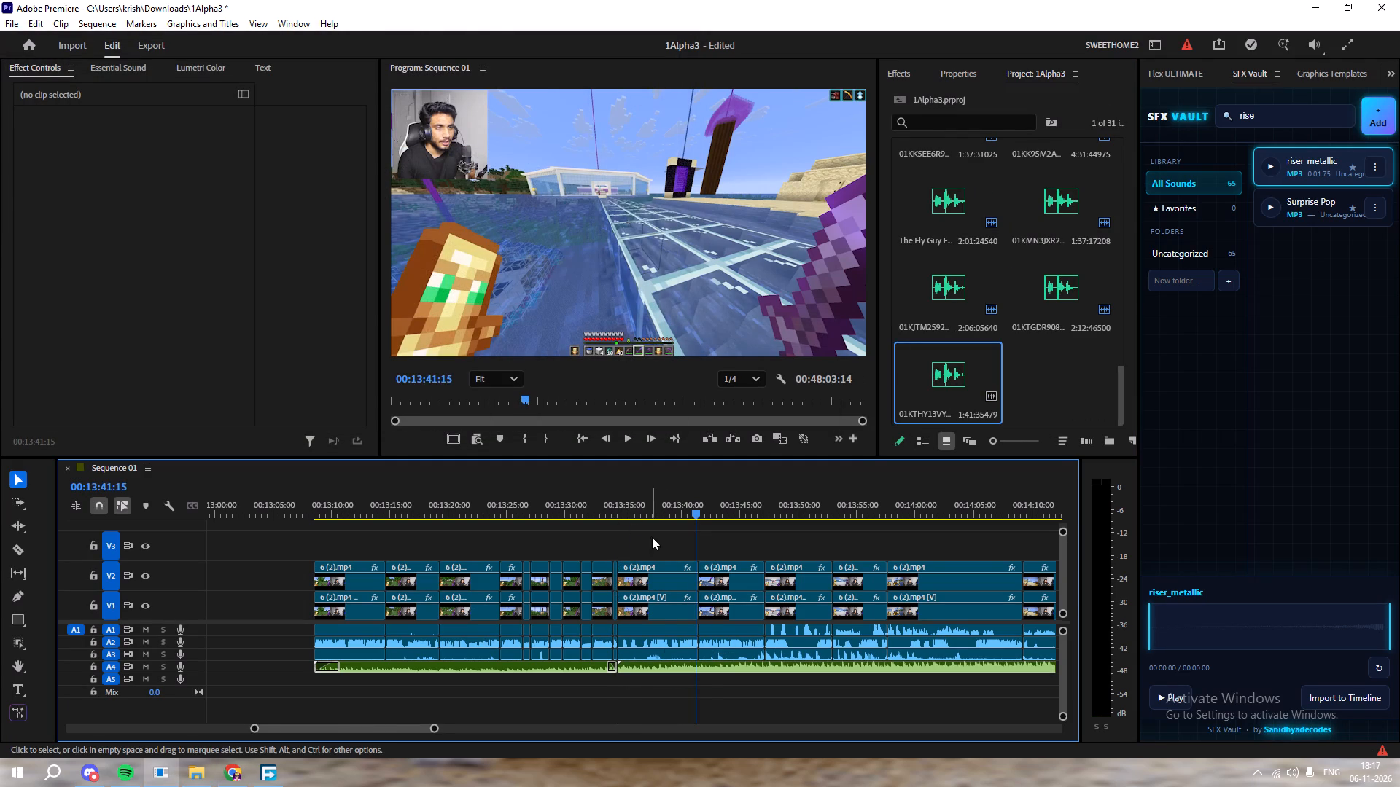
drag(670, 665, 750, 667)
click(723, 528)
drag(693, 501, 646, 520)
drag(662, 512, 670, 520)
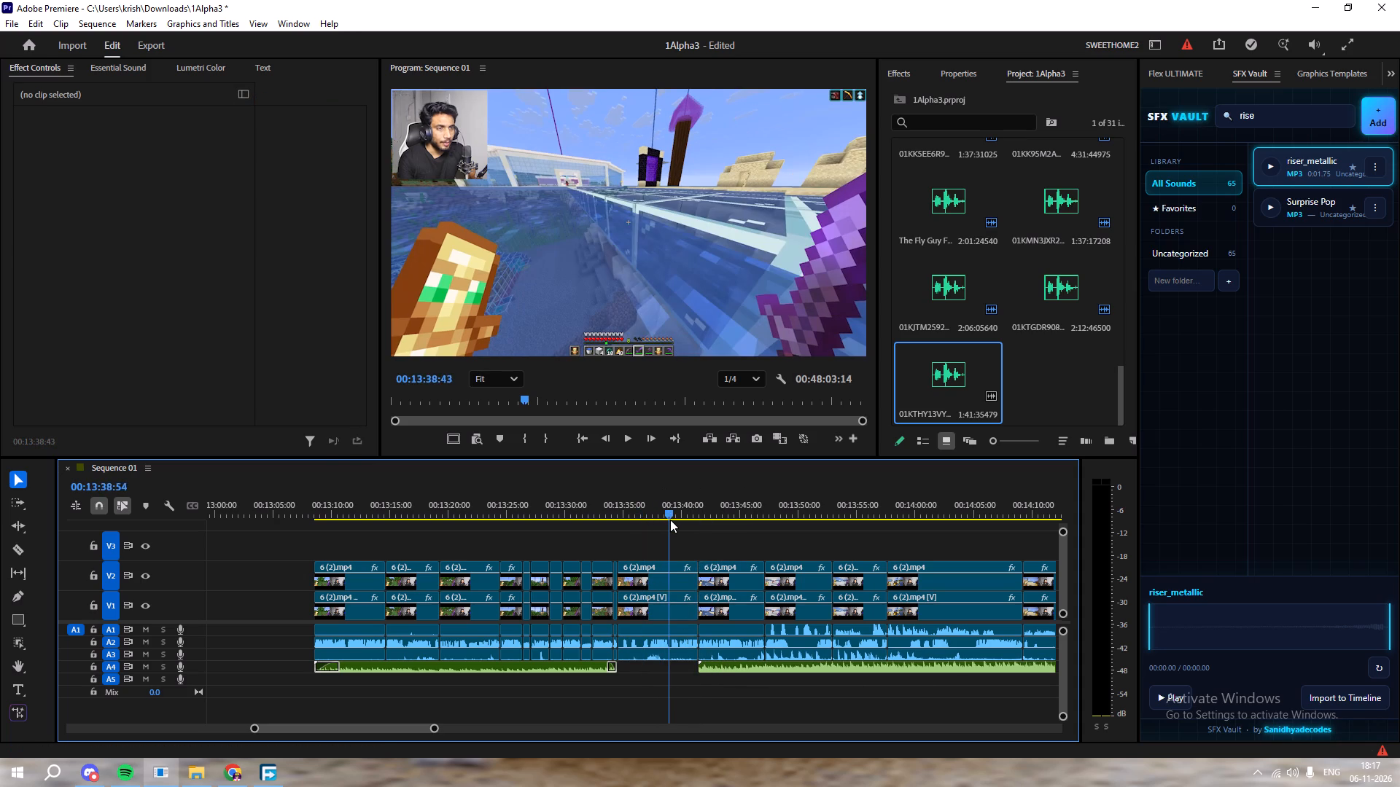
drag(670, 520, 672, 520)
drag(728, 670, 700, 670)
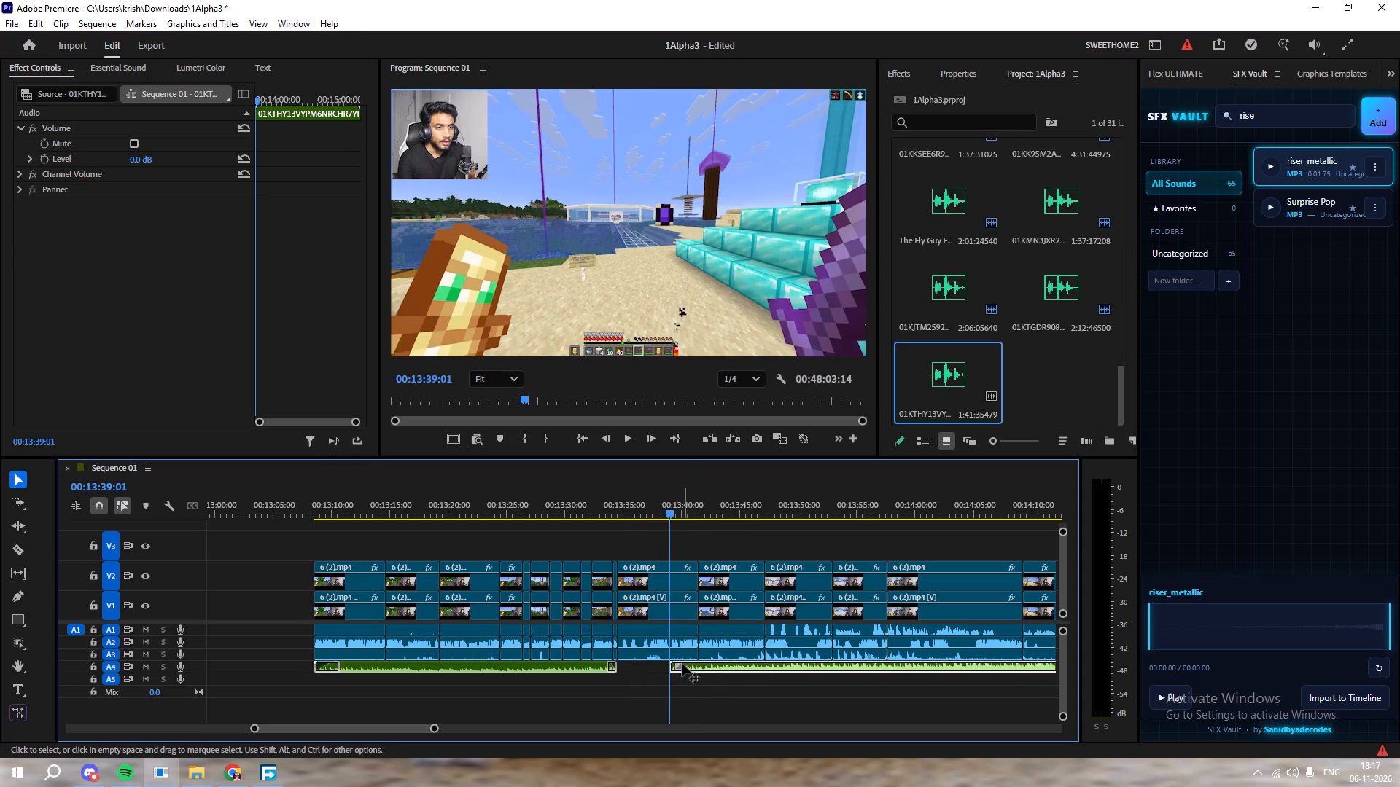
Add a short fade-in to the start of the Spatter clip and save the project.
drag(681, 665, 690, 664)
click(680, 561)
click(685, 533)
key(ctrl+s)
Play from just before the Spatter clip and set its volume to -9.83 dB.
drag(663, 512, 650, 515)
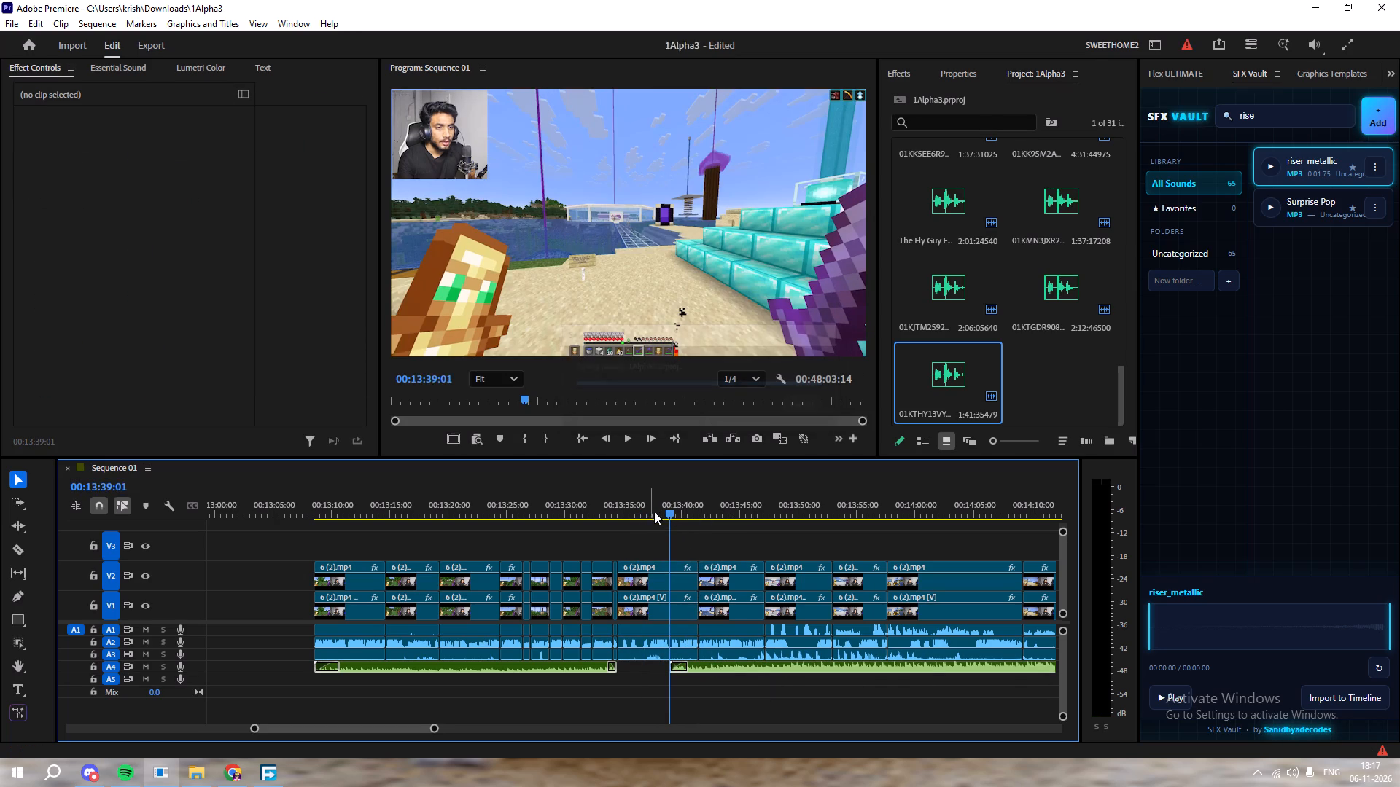
click(656, 509)
key(space)
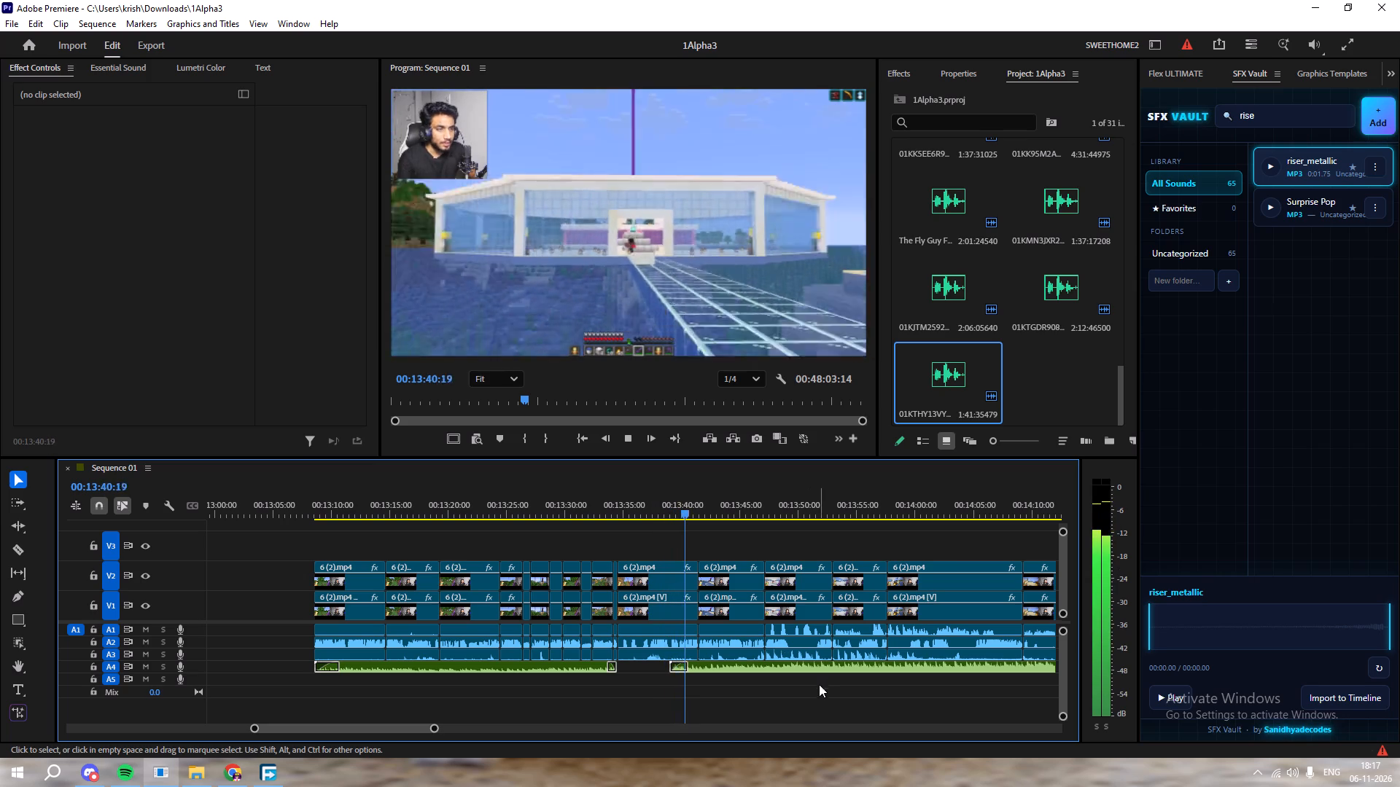
click(969, 69)
click(921, 80)
click(951, 52)
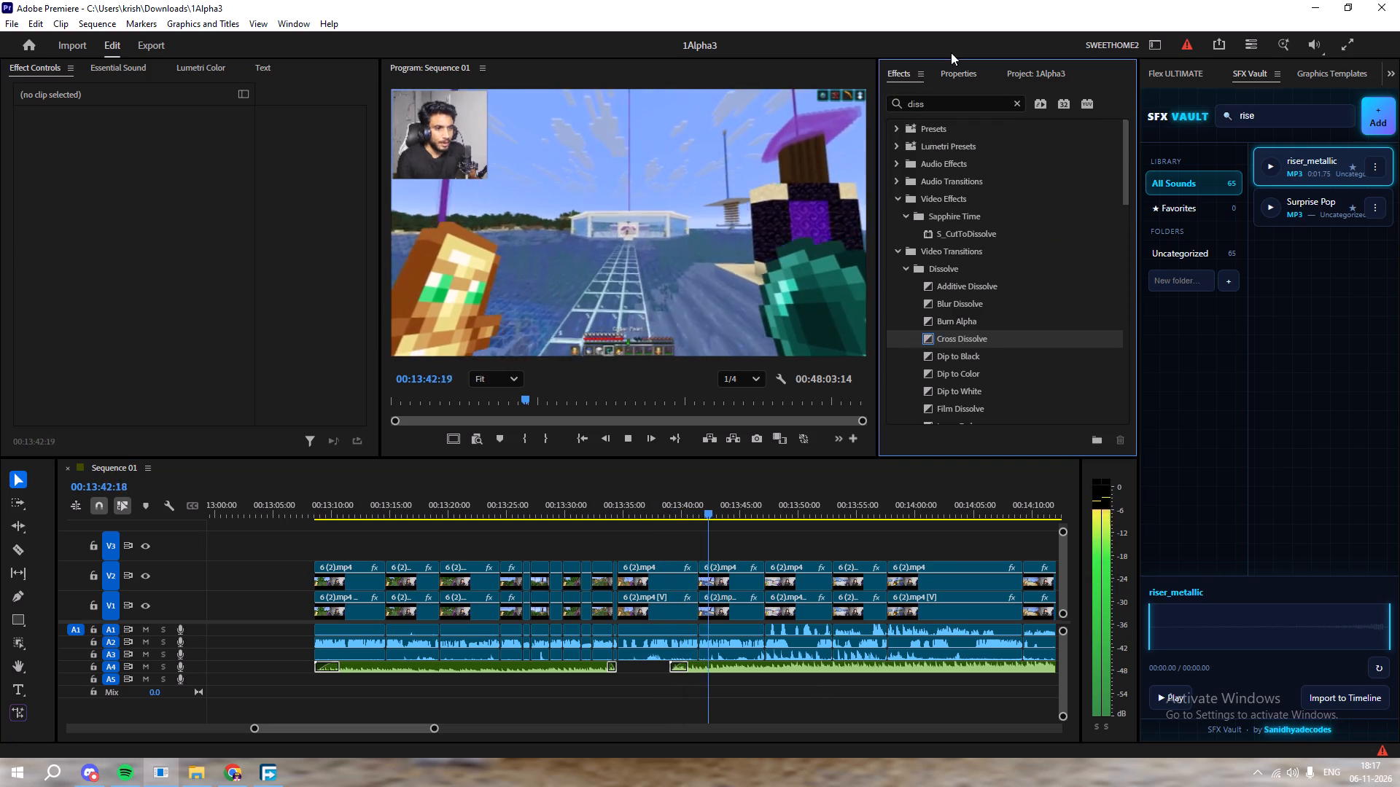
click(814, 671)
click(962, 75)
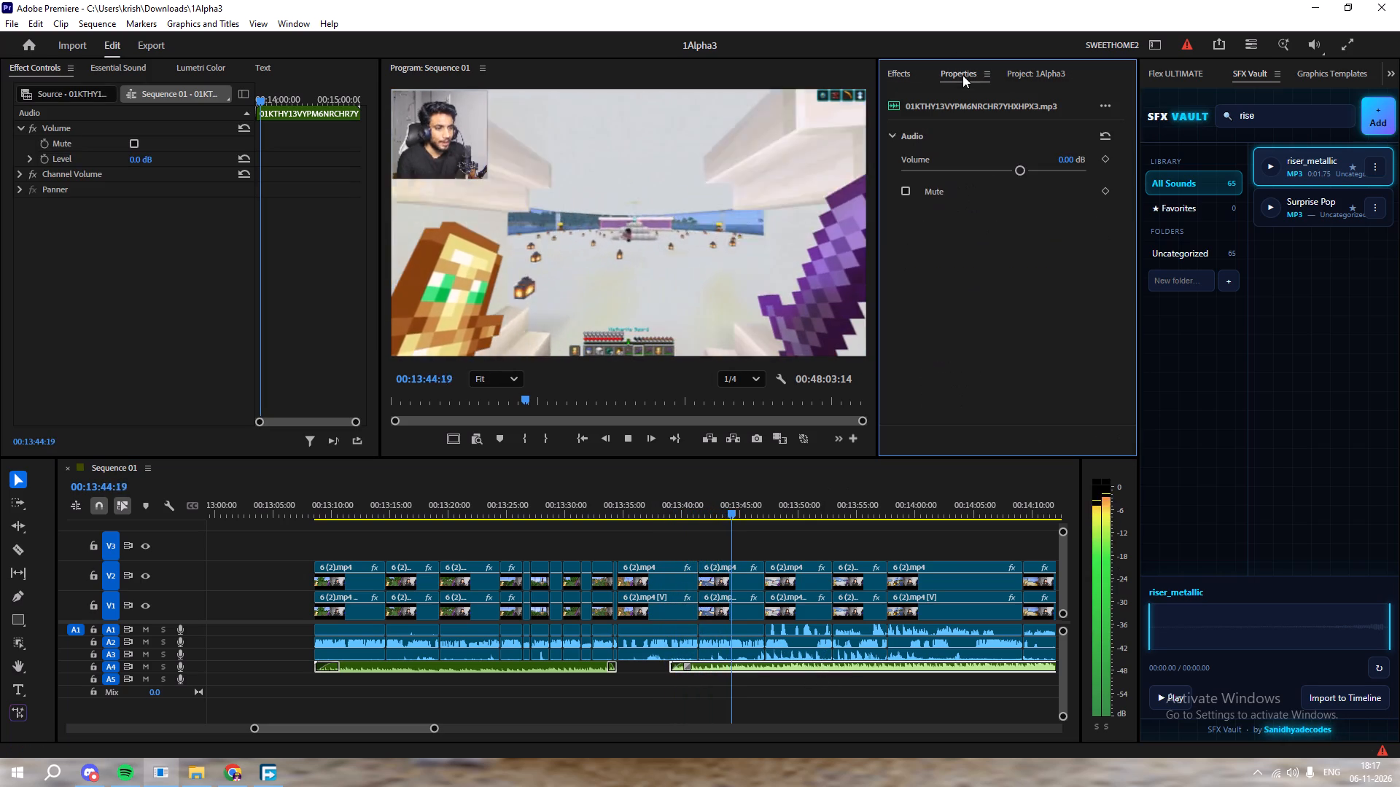
drag(1011, 170, 975, 172)
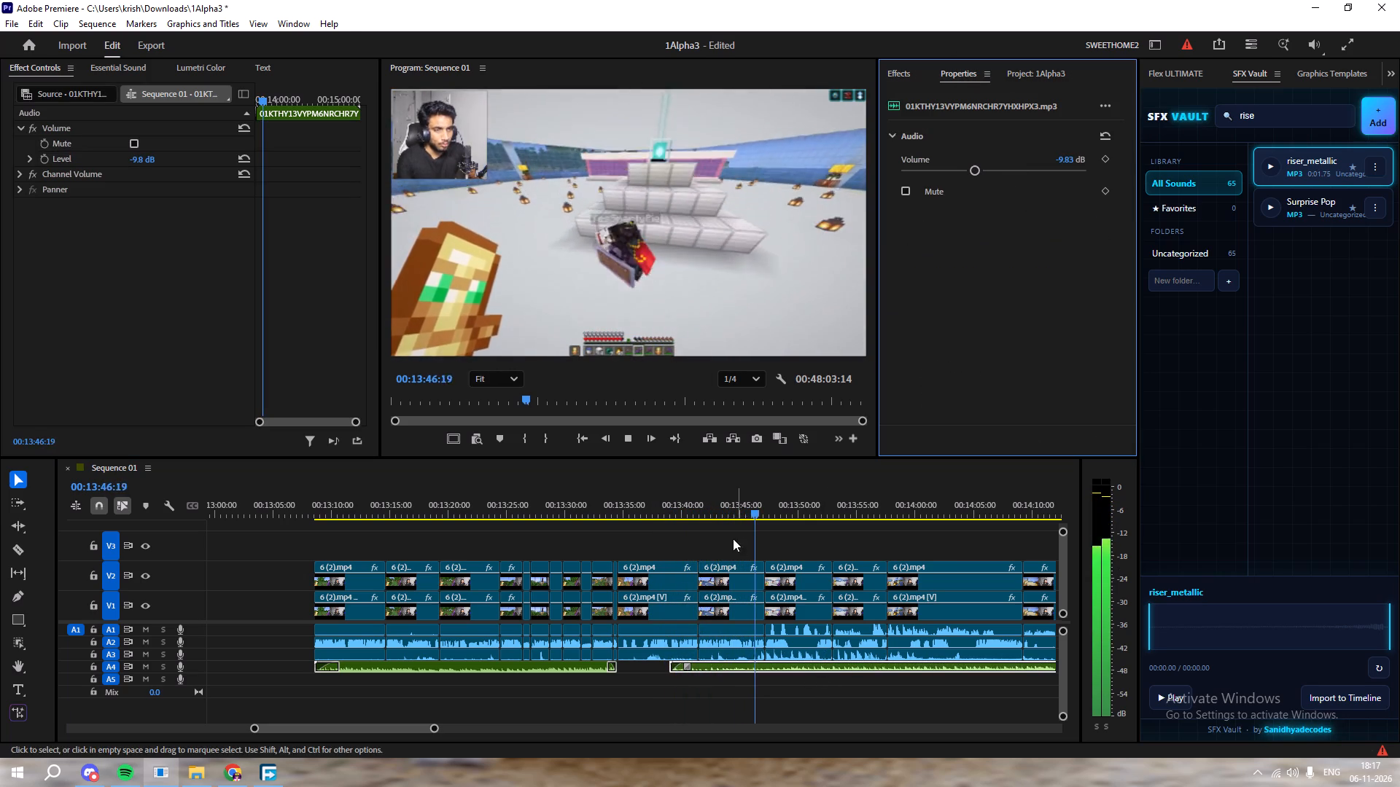
Replay from about 00:13:39 to past 00:14:07 to check the Spatter music against the footage.
click(727, 533)
drag(724, 497, 673, 525)
key(space)
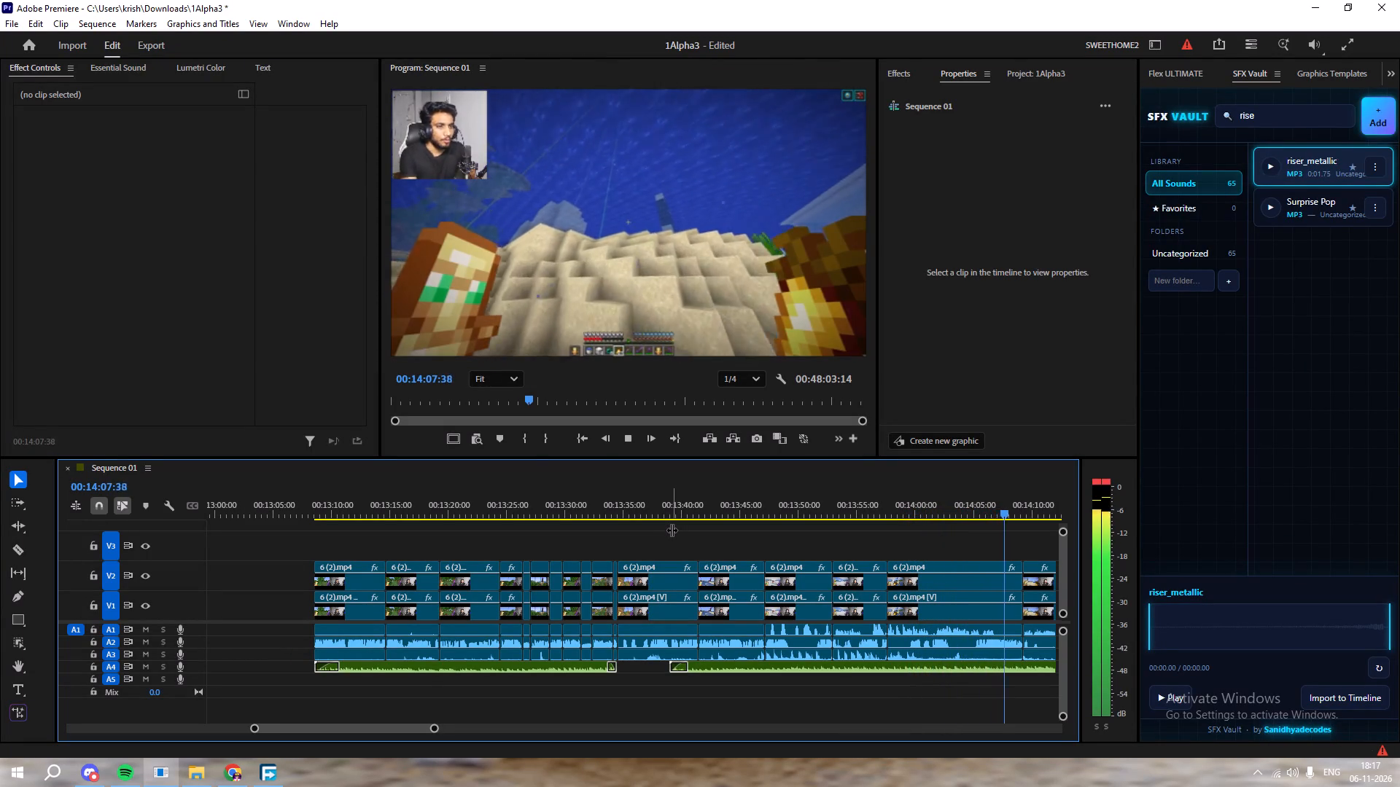
key(space)
drag(255, 510, 222, 508)
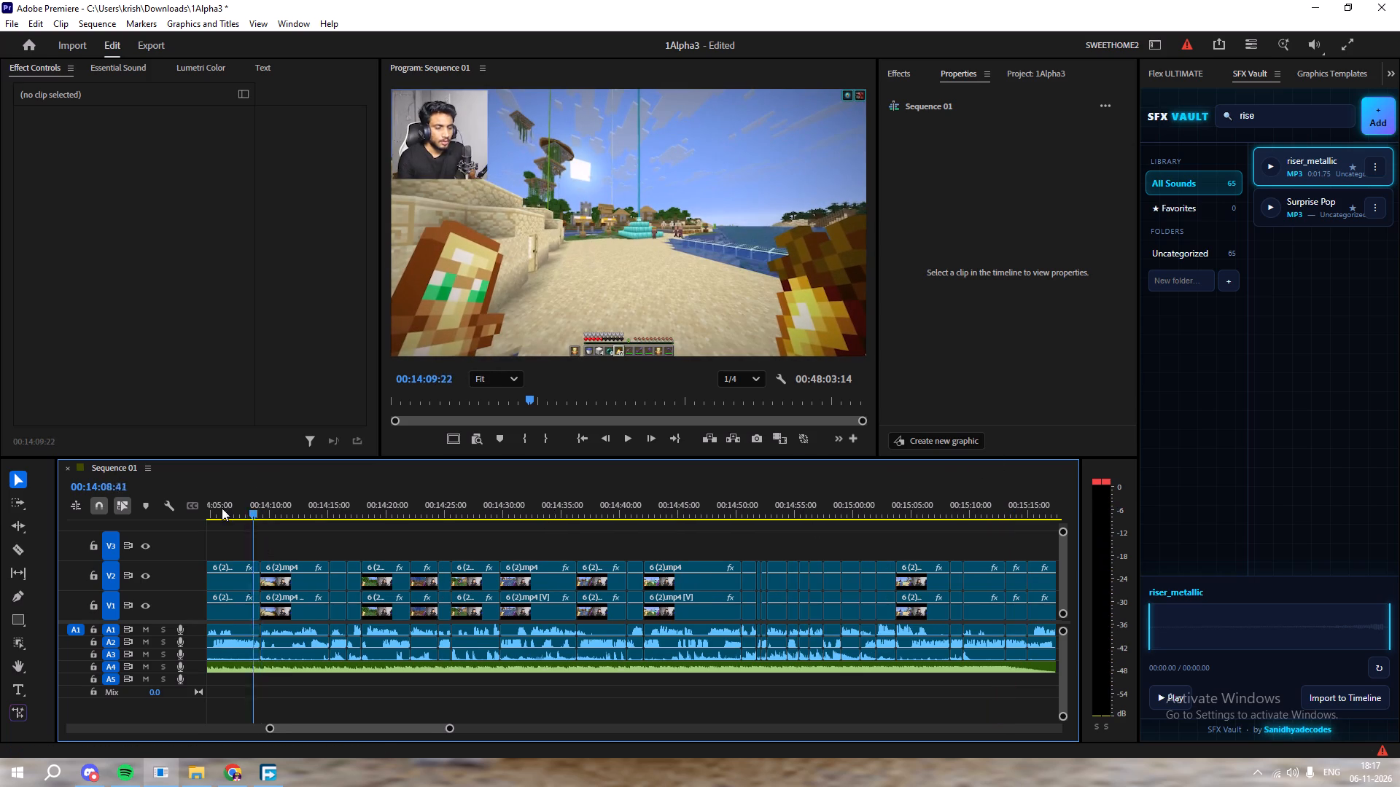
Replay the footage around 00:14:03 to find the cut point and split the Spatter music on A4 at 00:14:03:14.
drag(222, 508, 282, 544)
key(space)
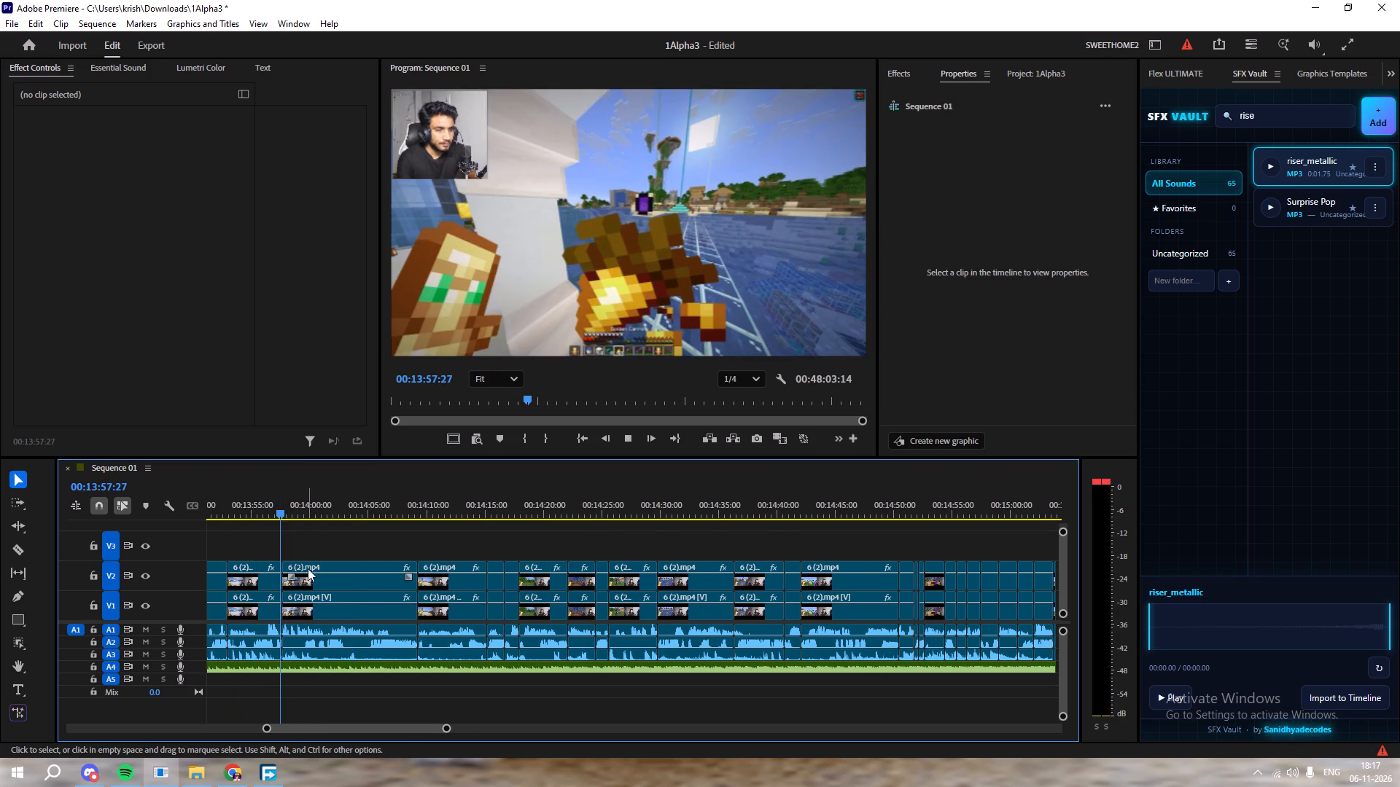
alt+scroll(262, 595, up, 8)
alt+scroll(324, 588, up, 3)
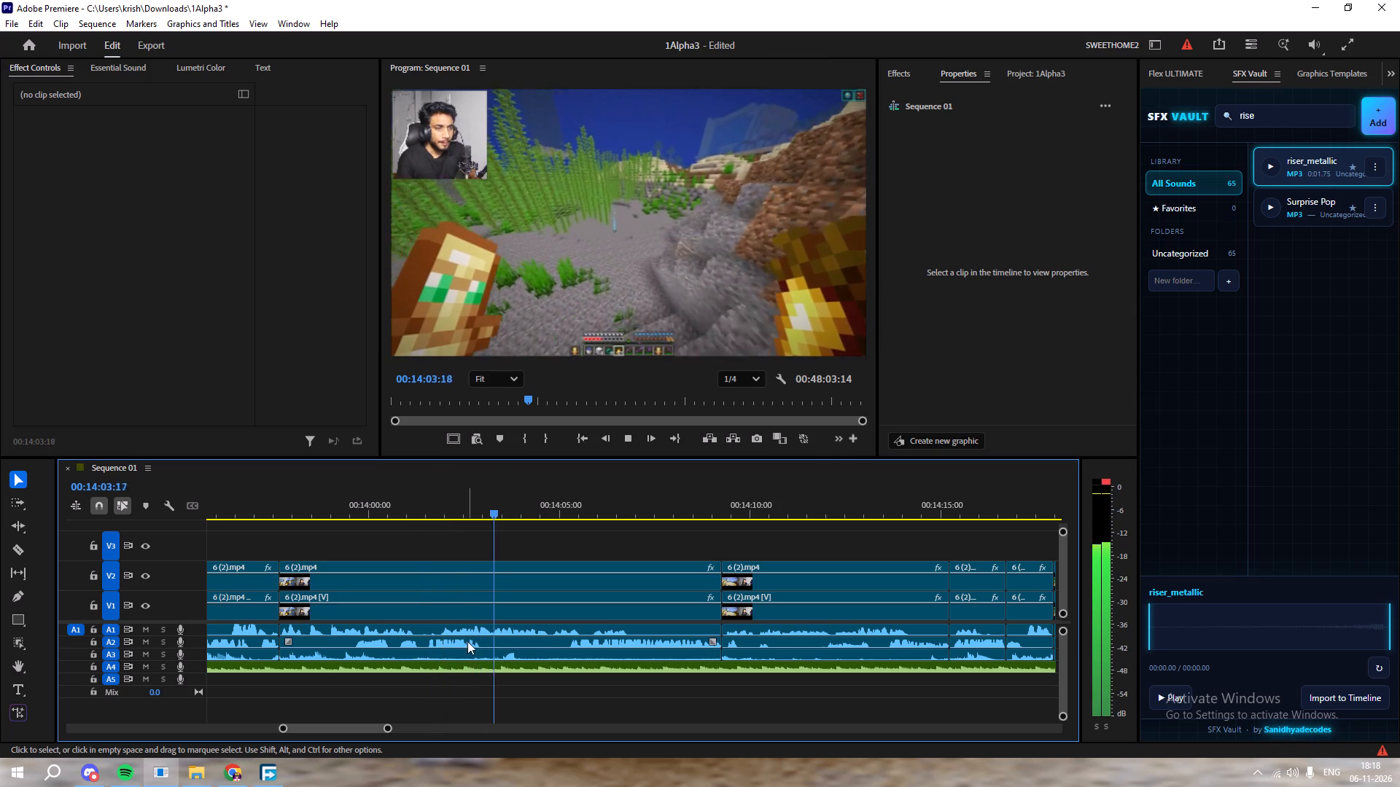
key(space)
drag(496, 495, 429, 533)
key(space)
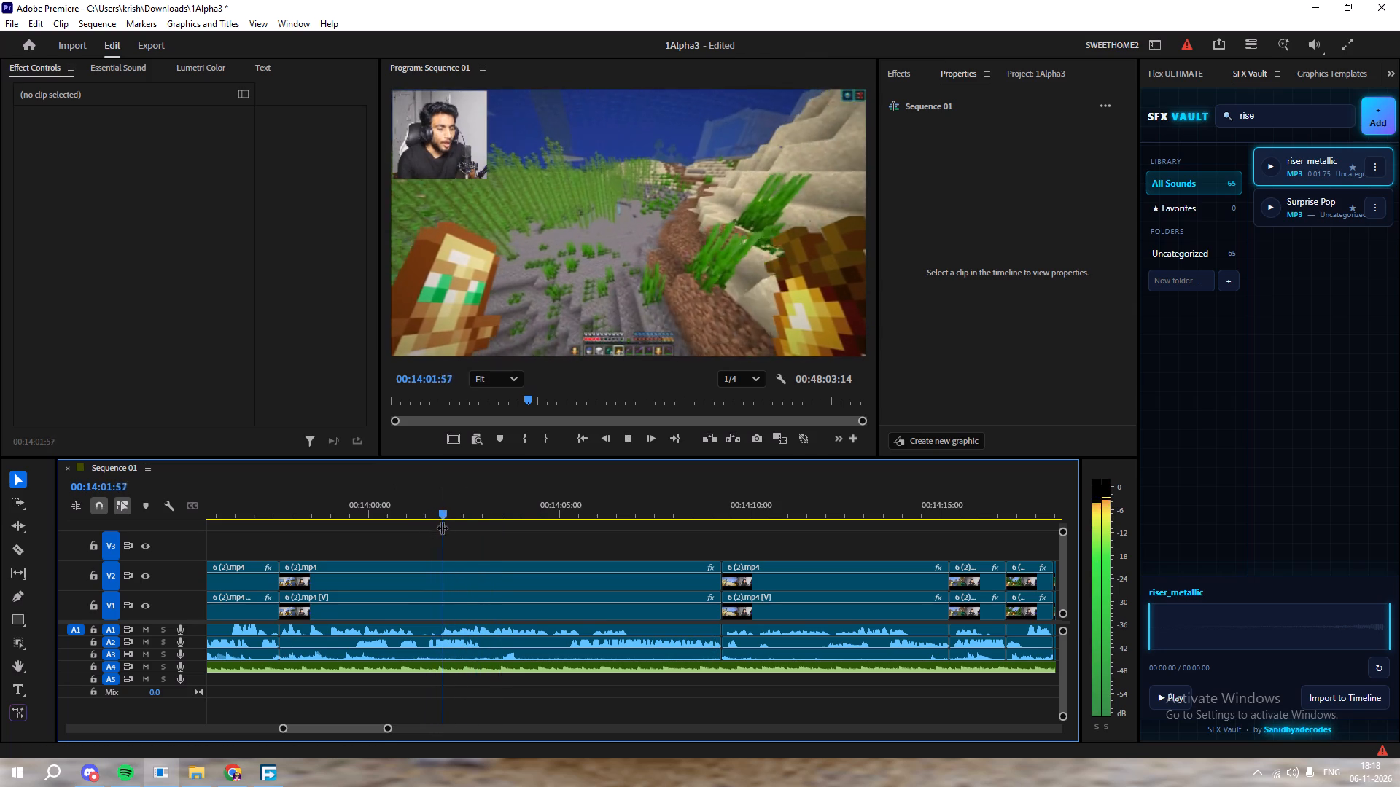
key(space)
key(space)
key(space)
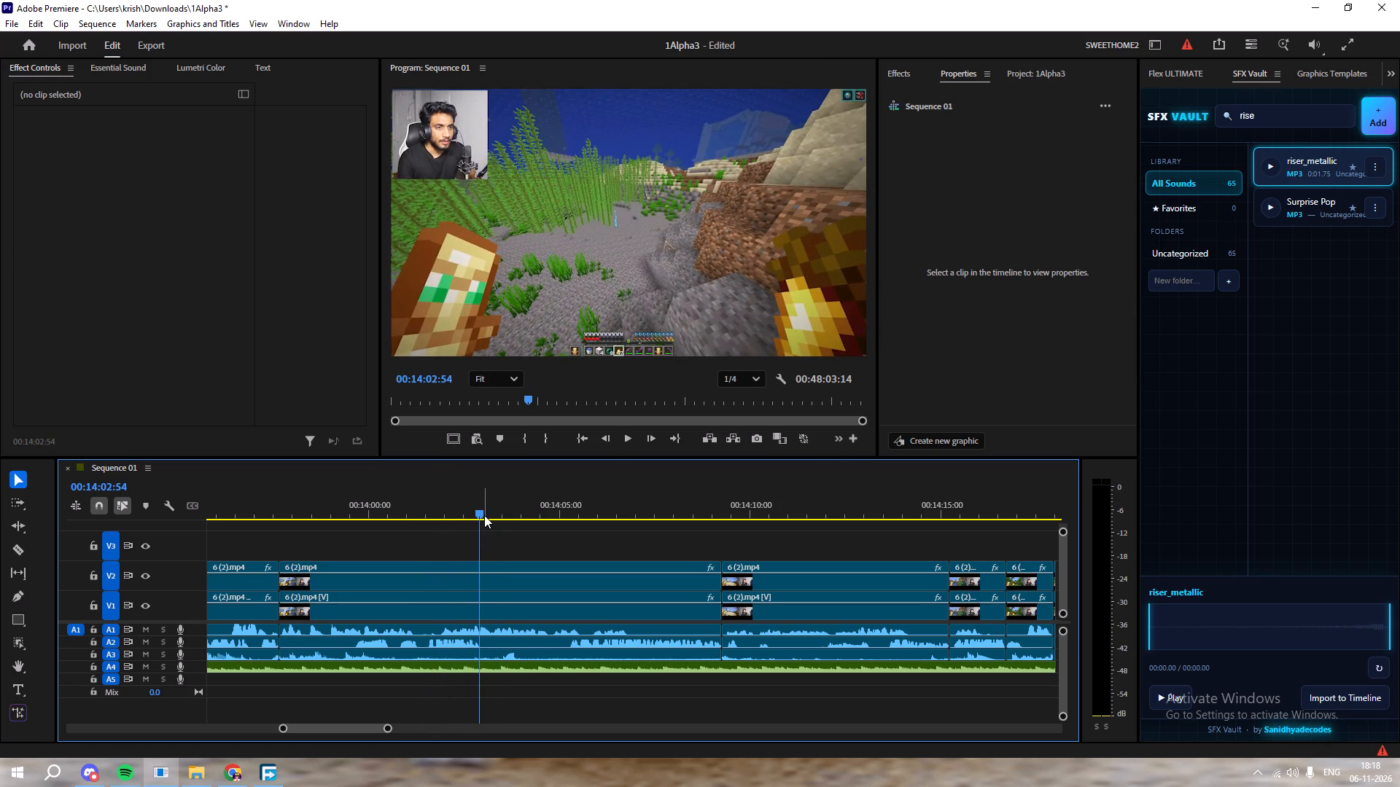
key(space)
key(space)
key(space)
key(space)
drag(507, 506, 494, 508)
key(c)
click(491, 665)
Add a short fade-out to the end of the Spatter piece before the cut at 00:14:03:14.
key(v)
drag(484, 667, 475, 666)
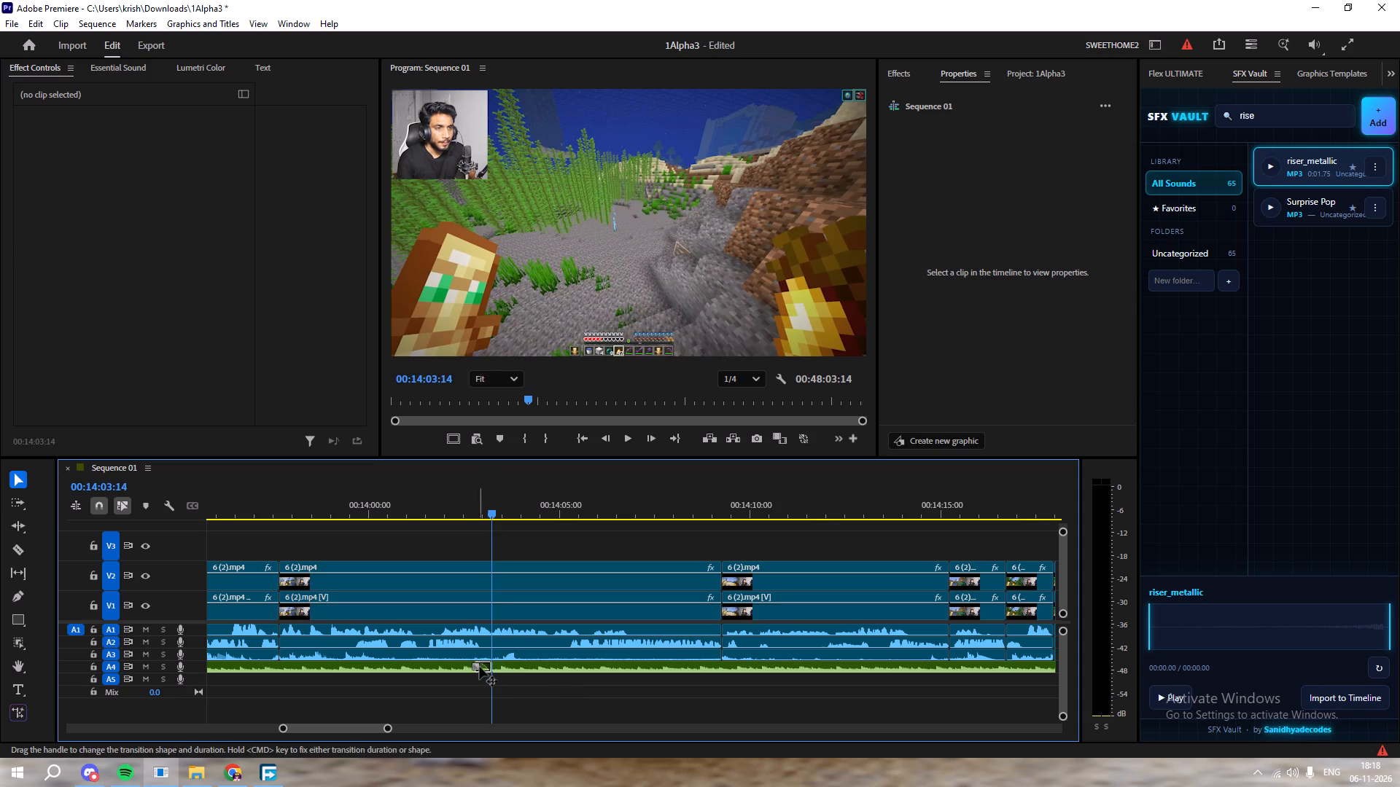
Move the second Spatter piece to start at the video cut near 00:14:09 and give it a short fade-in.
key(space)
drag(529, 667, 752, 668)
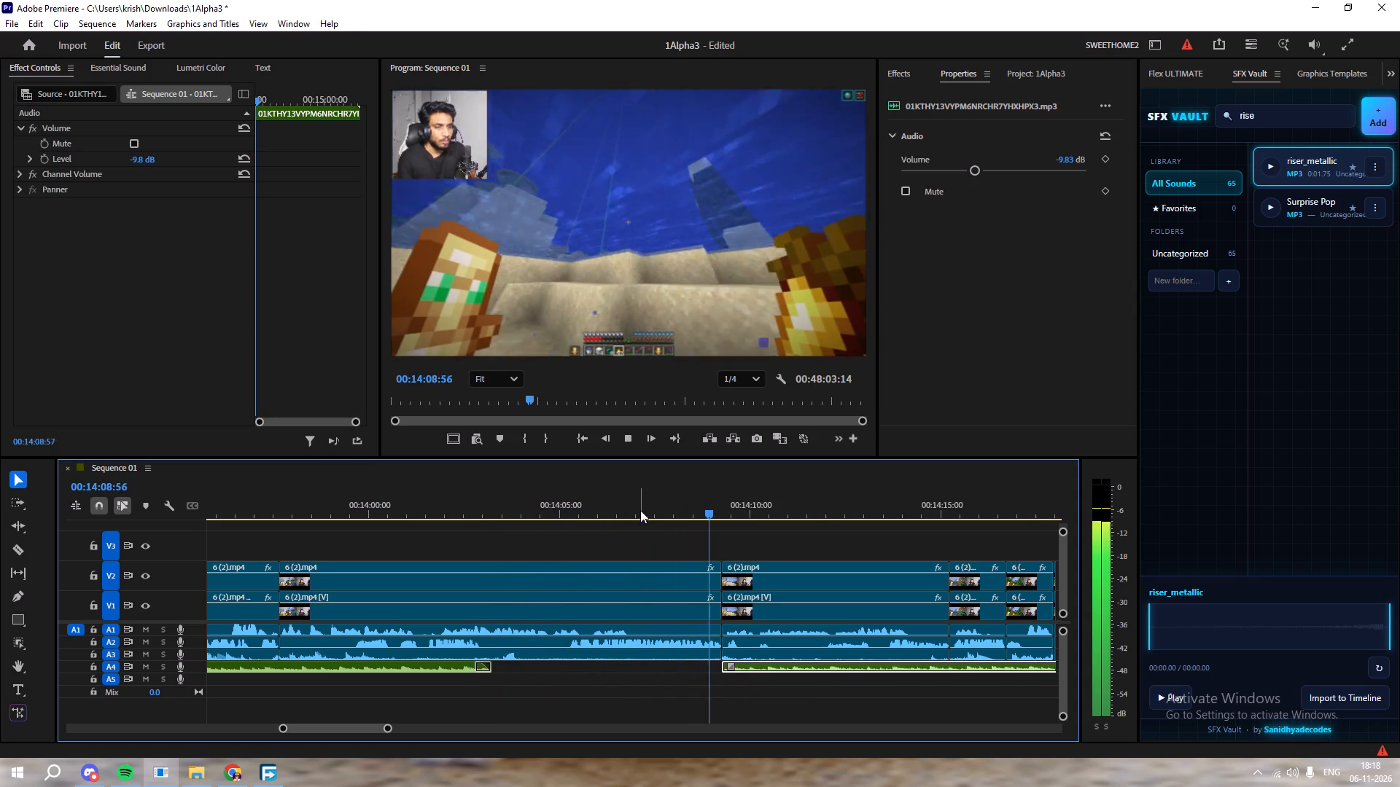
drag(732, 665, 752, 662)
Replay from just before the second Spatter piece and set its volume to -14.73 dB.
drag(748, 502, 717, 520)
key(space)
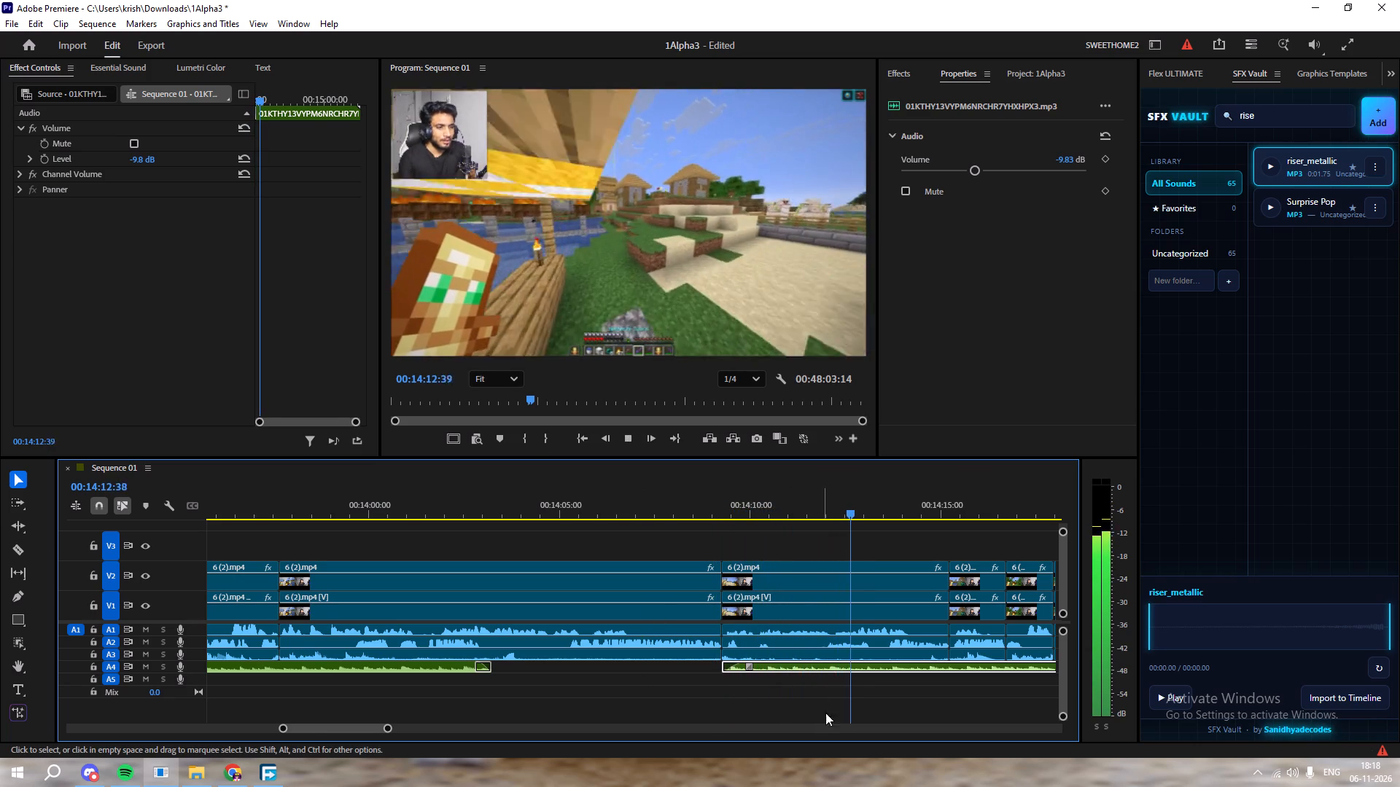
drag(976, 173, 961, 173)
Play on past 00:14:32, and replay from about 00:14:30 to check the Spatter music against the footage.
alt+scroll(743, 565, down, 5)
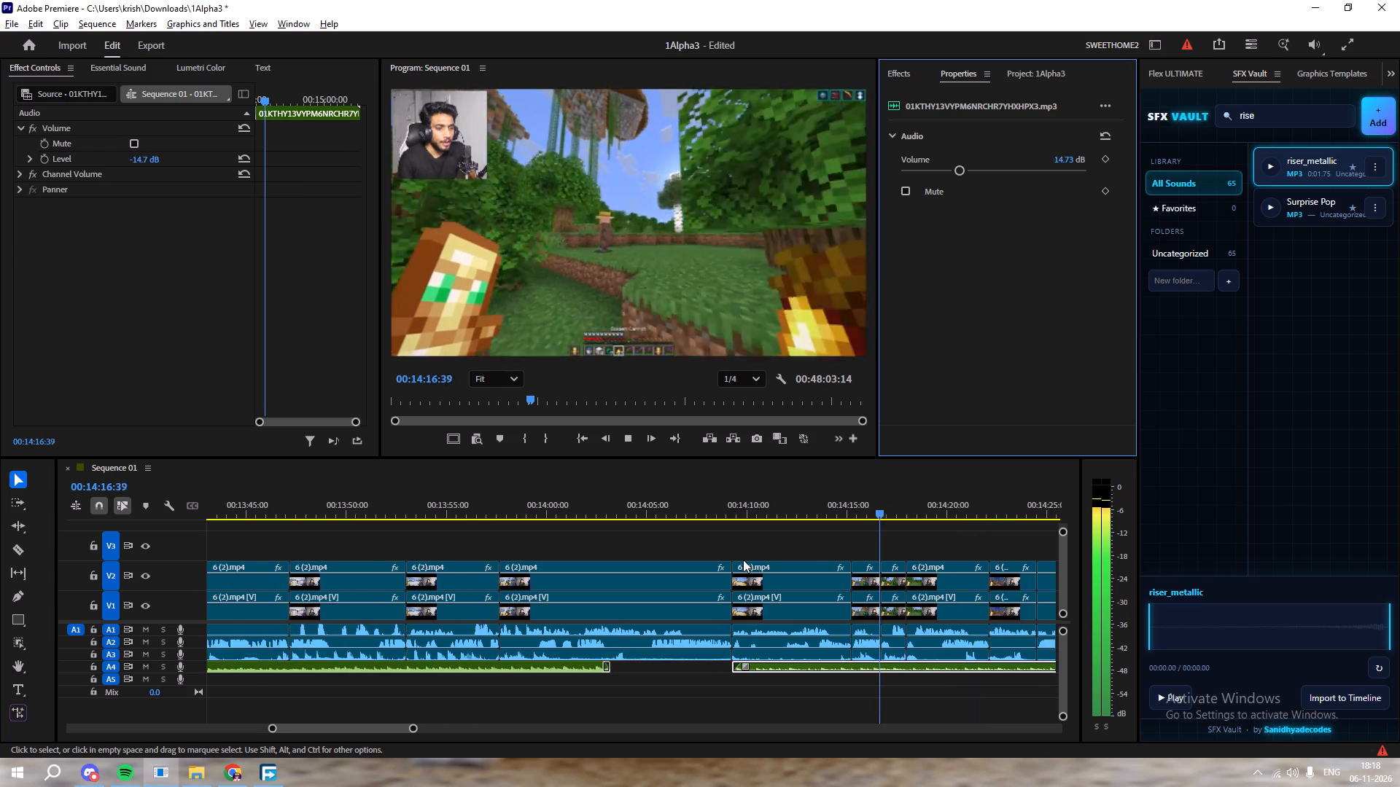
alt+scroll(743, 560, down, 4)
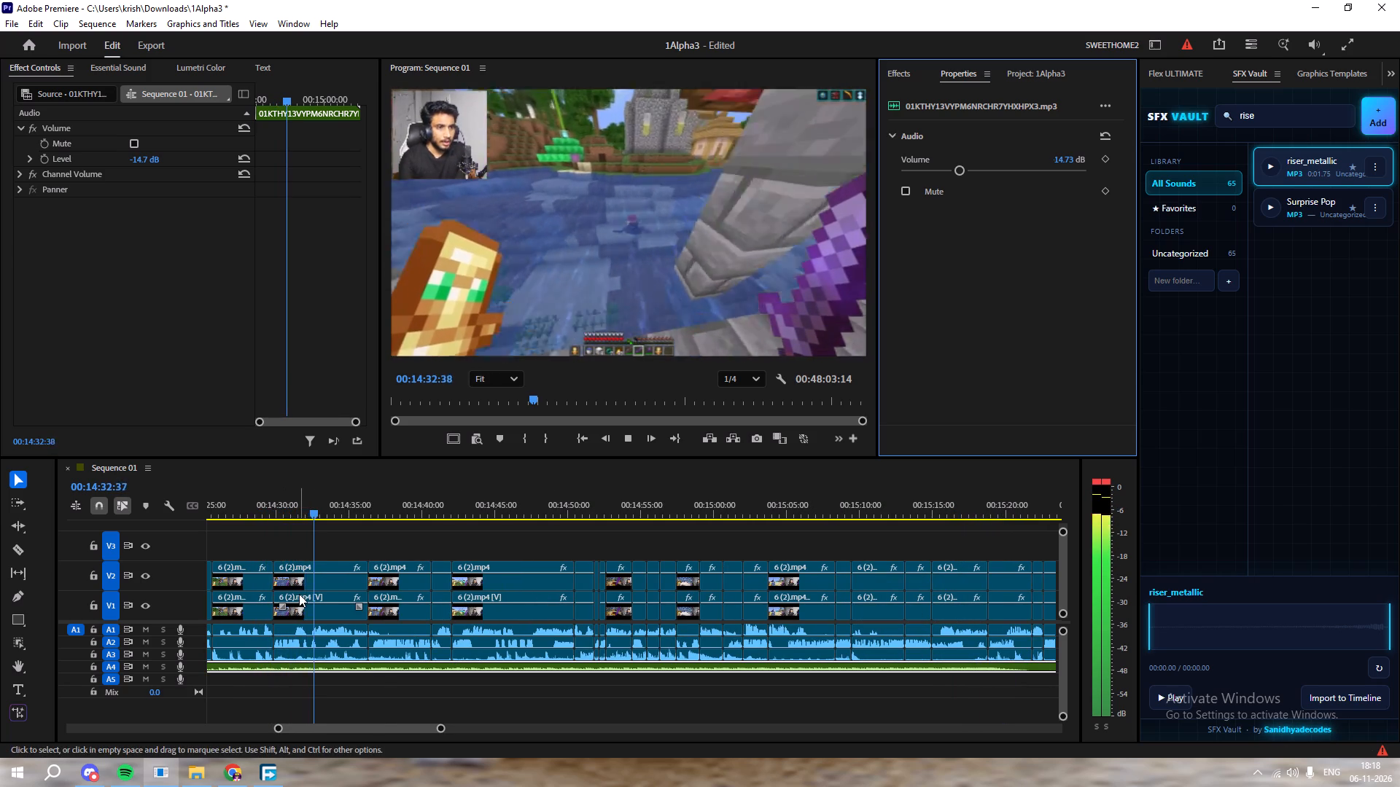
drag(306, 506, 468, 529)
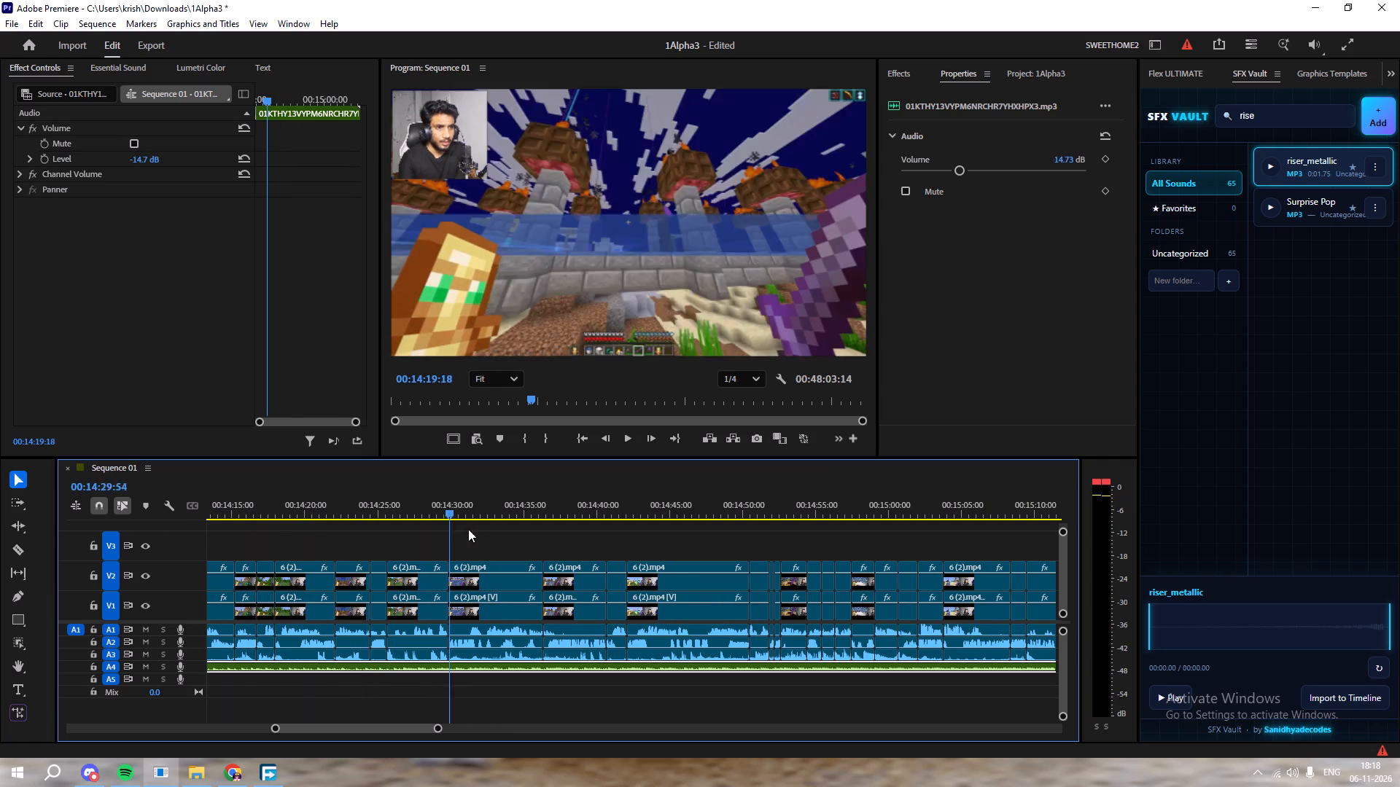
drag(468, 529, 478, 529)
key(space)
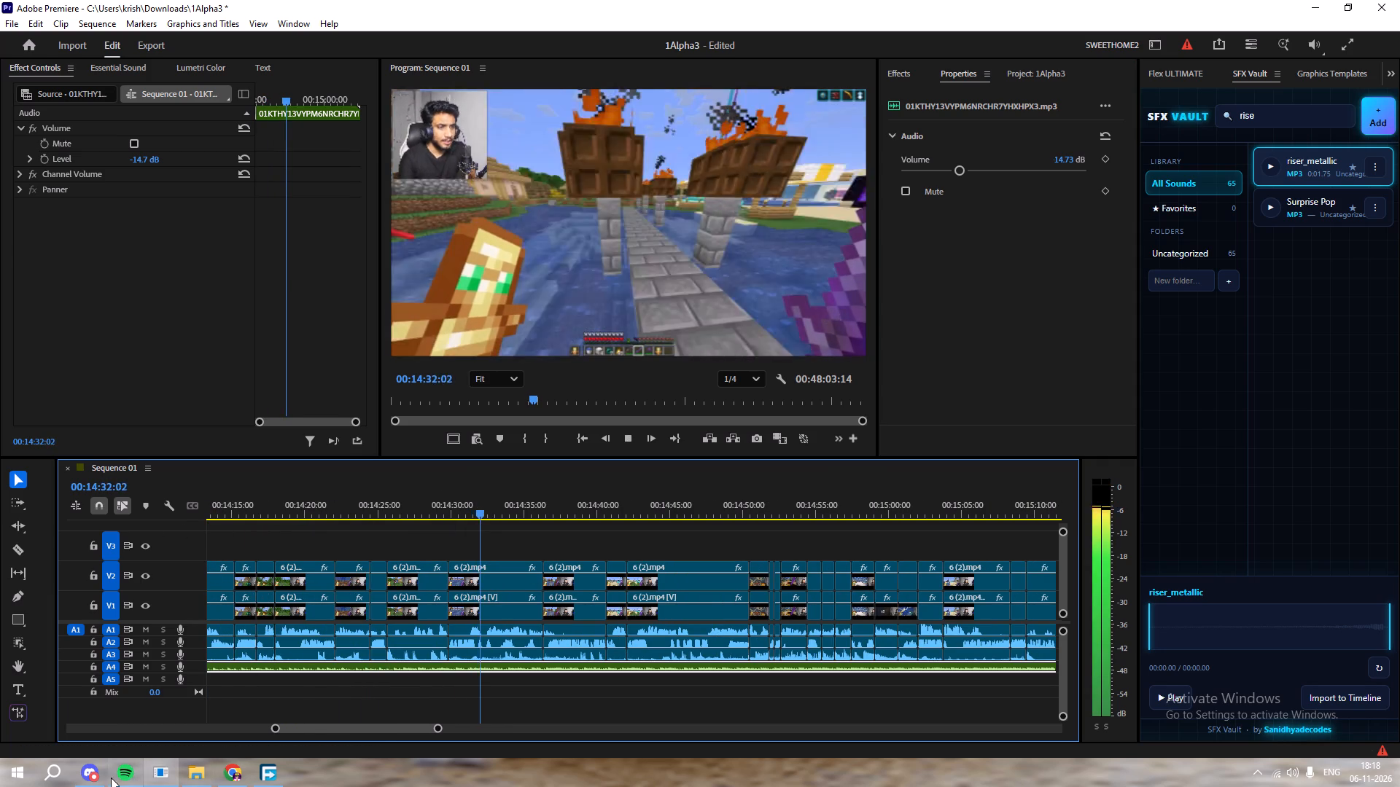
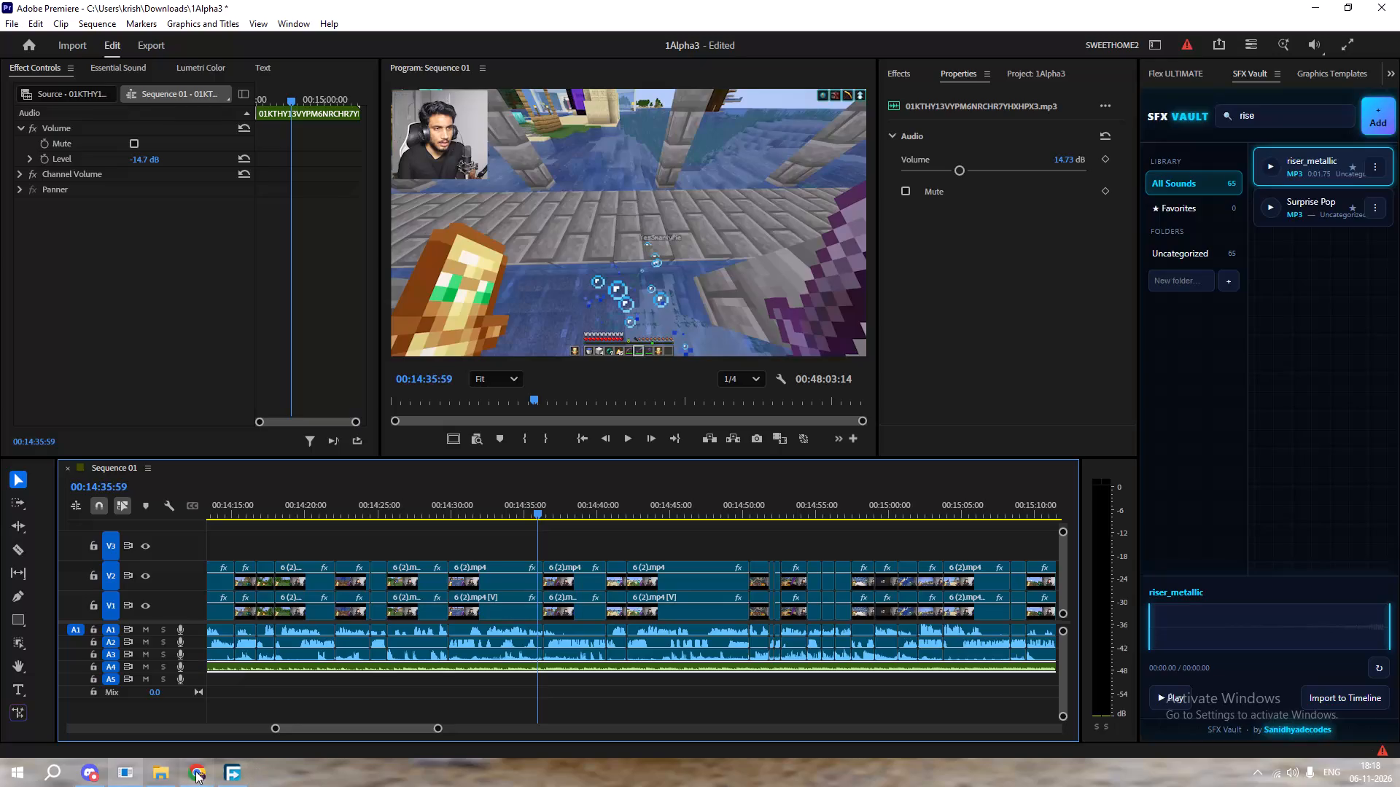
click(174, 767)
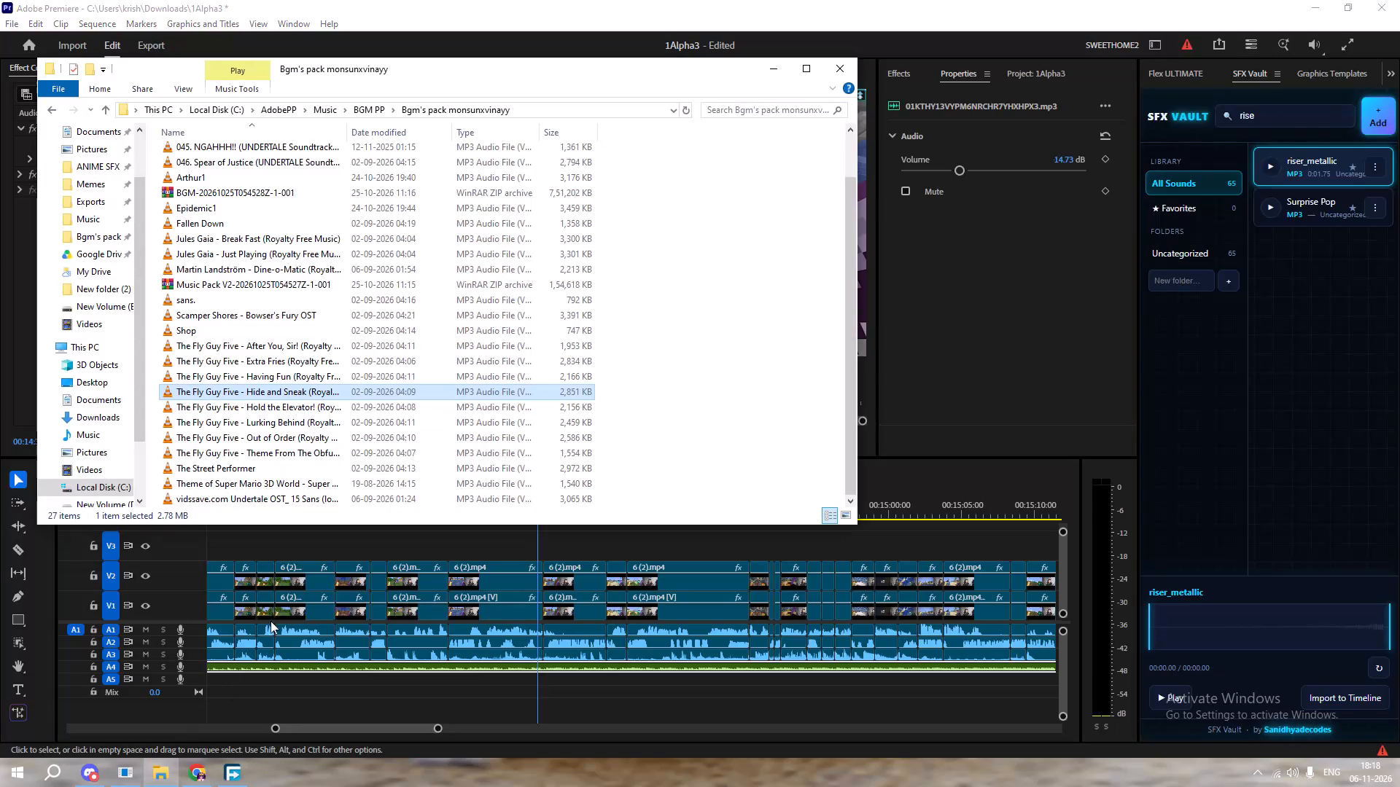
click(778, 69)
Save the project.
key(ctrl+s)
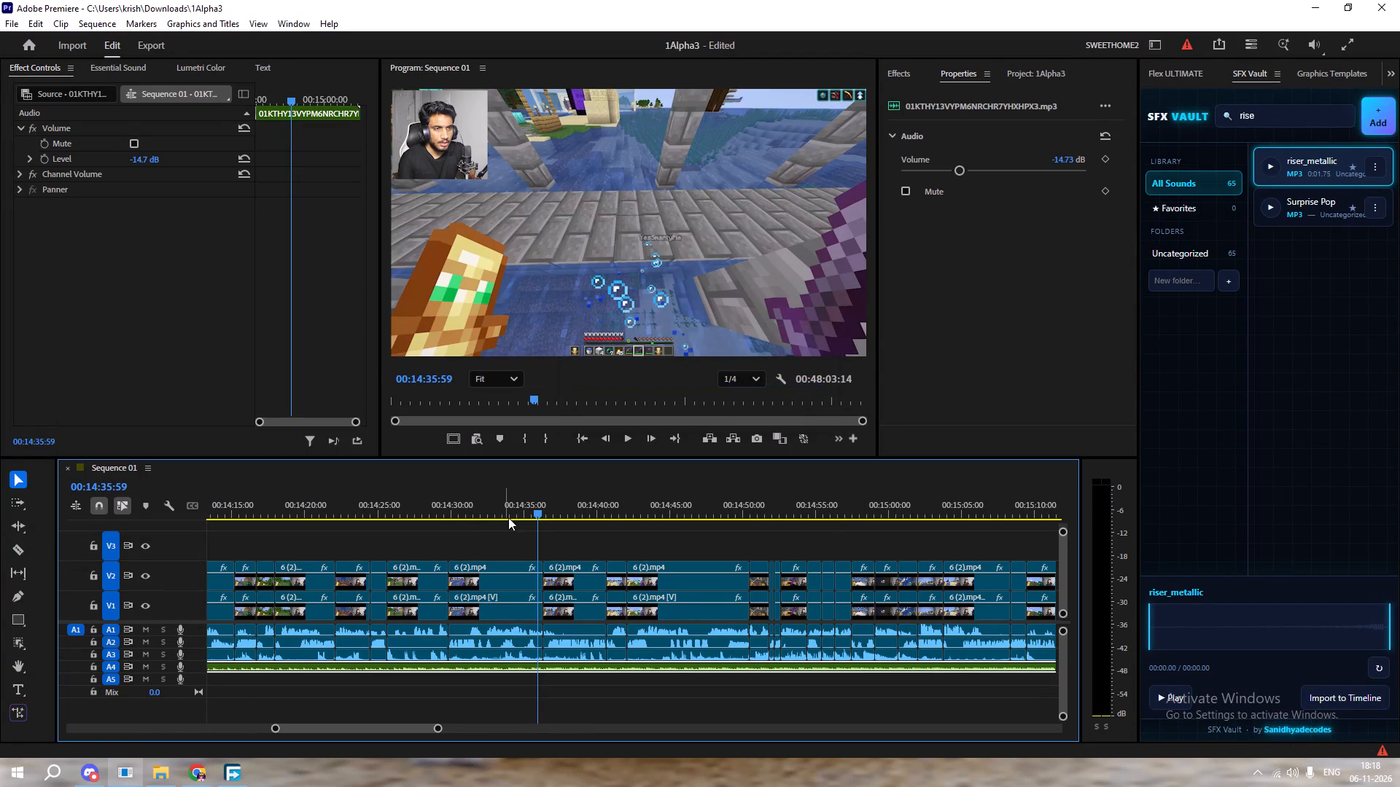
Cut the music clip on track A4 just before 00:14:30:00 and delete the part after the cut.
drag(522, 504, 429, 536)
key(space)
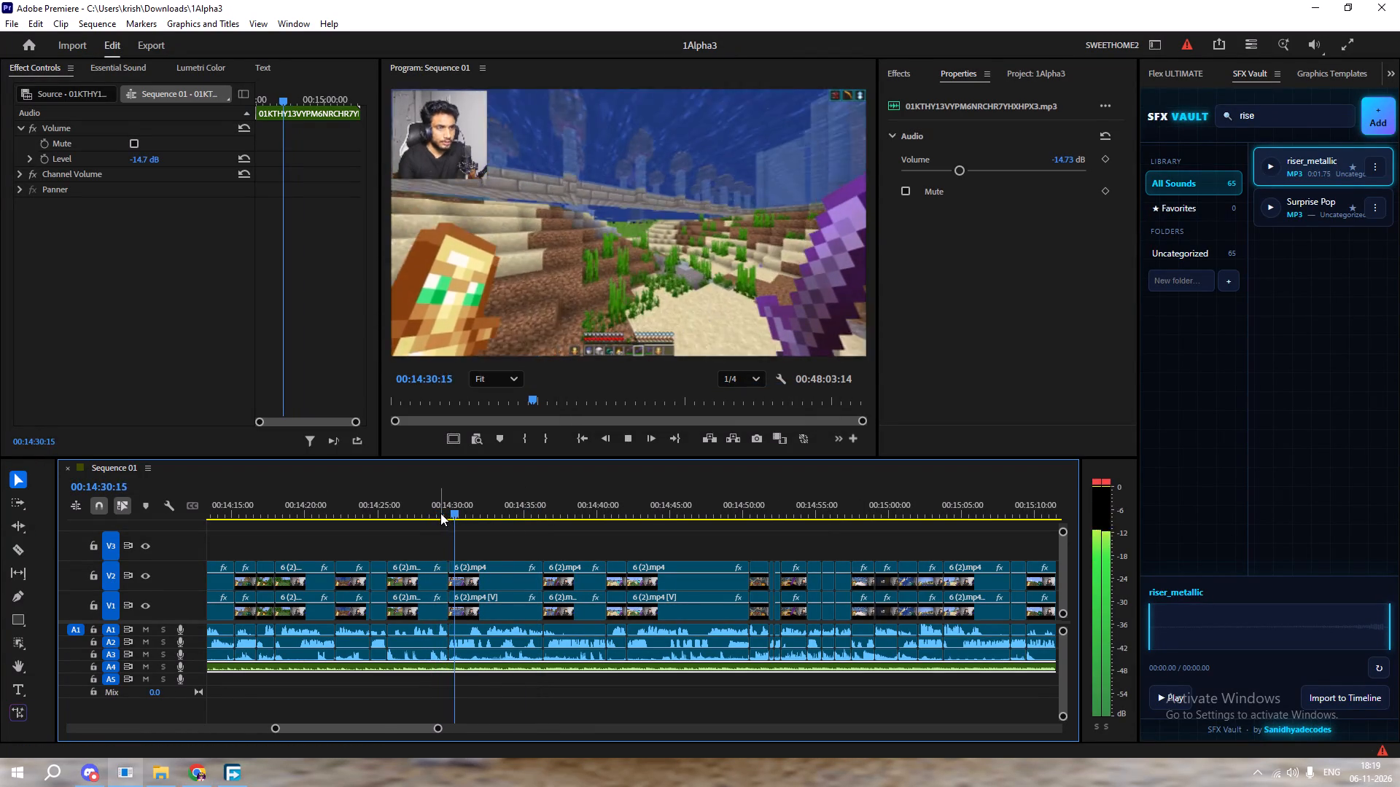
key(space)
key(c)
click(451, 666)
key(v)
click(472, 667)
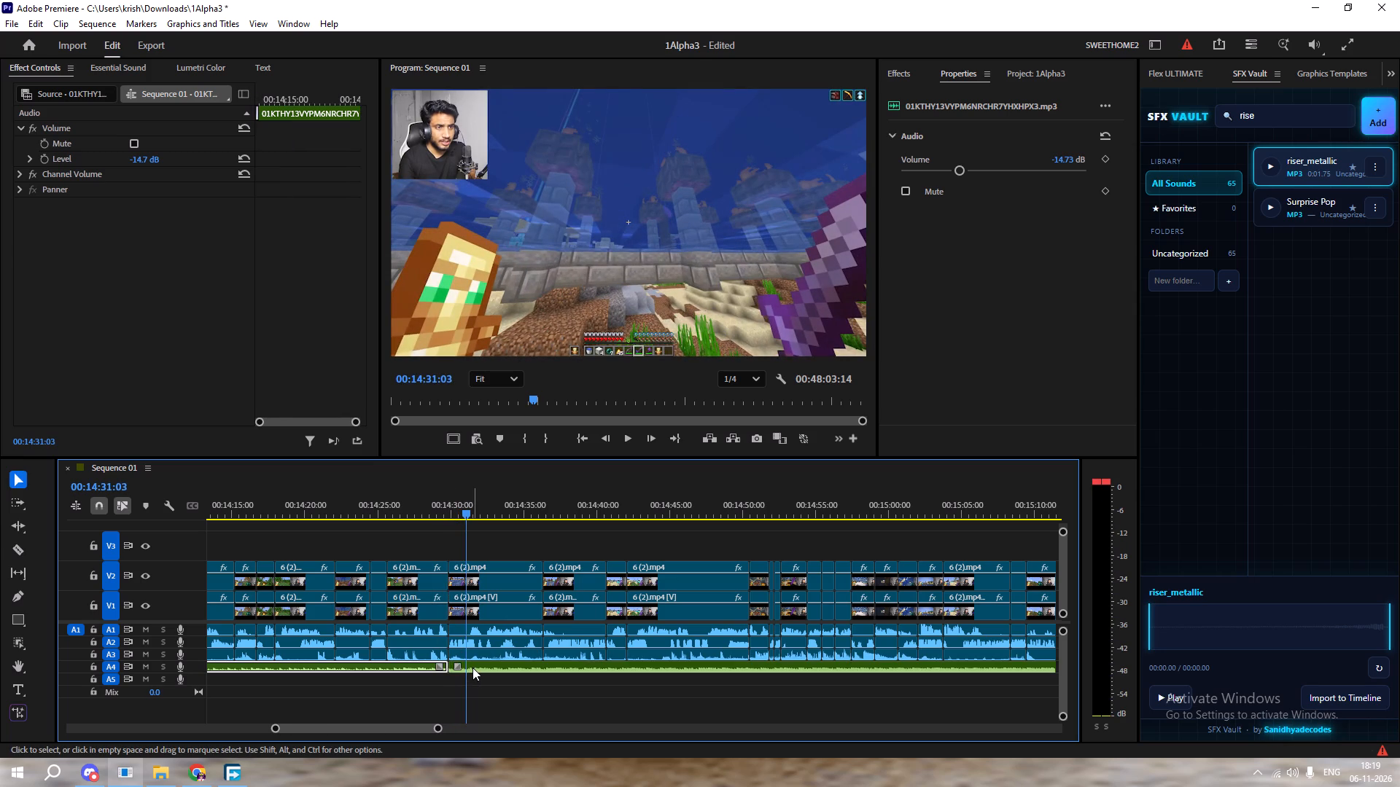
key(Delete)
Add a short fade-out at the end of the trimmed music clip on A4, save the project, and review the ending.
drag(439, 663, 428, 664)
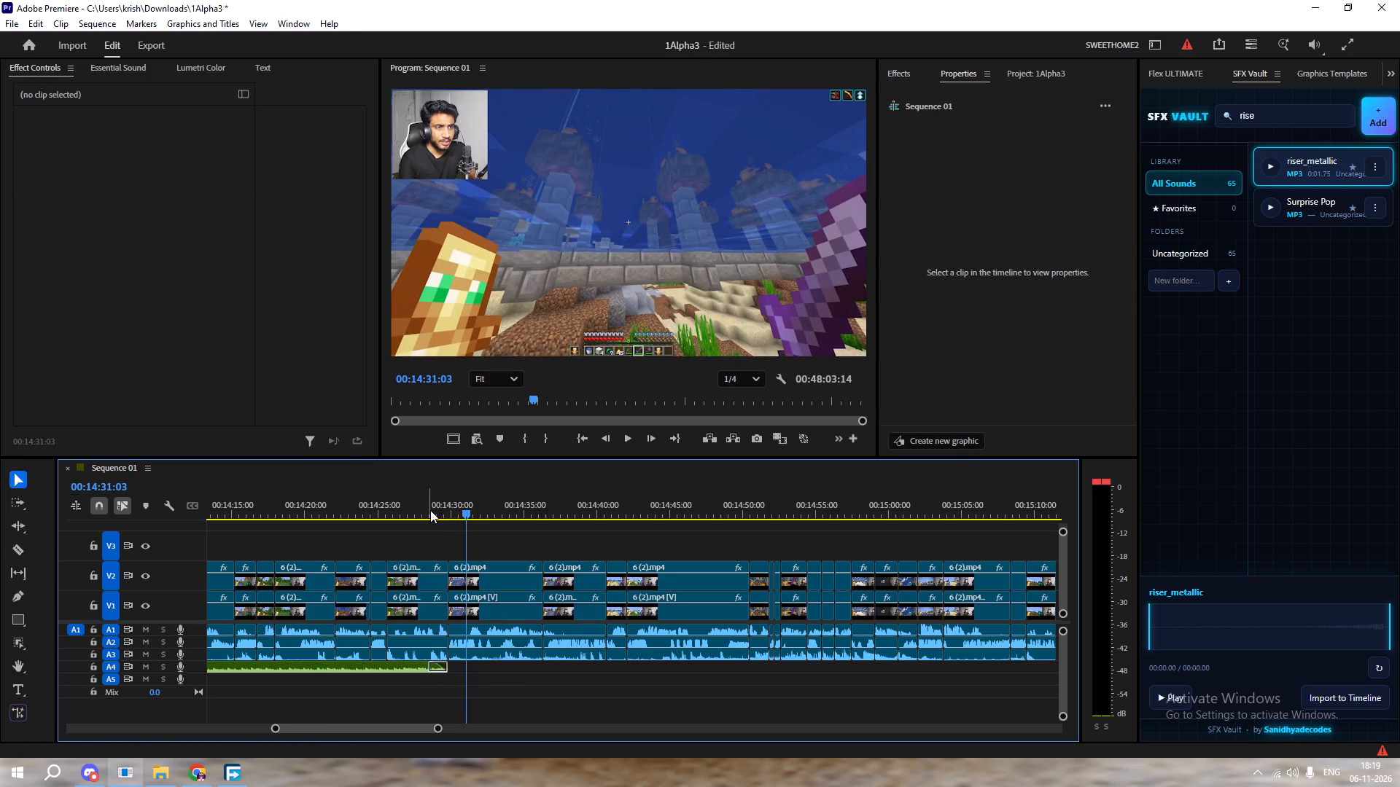
click(430, 510)
key(ctrl+s)
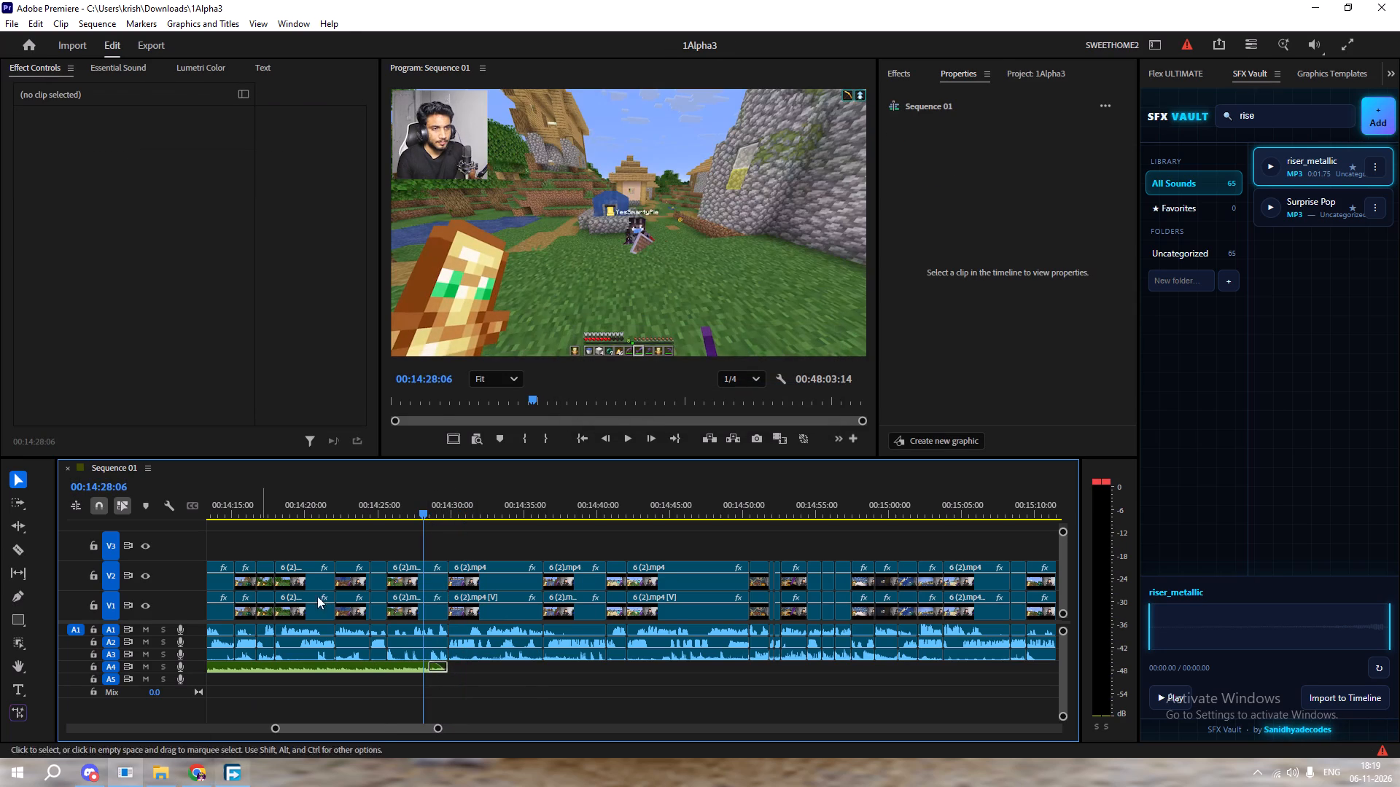
drag(426, 493, 439, 497)
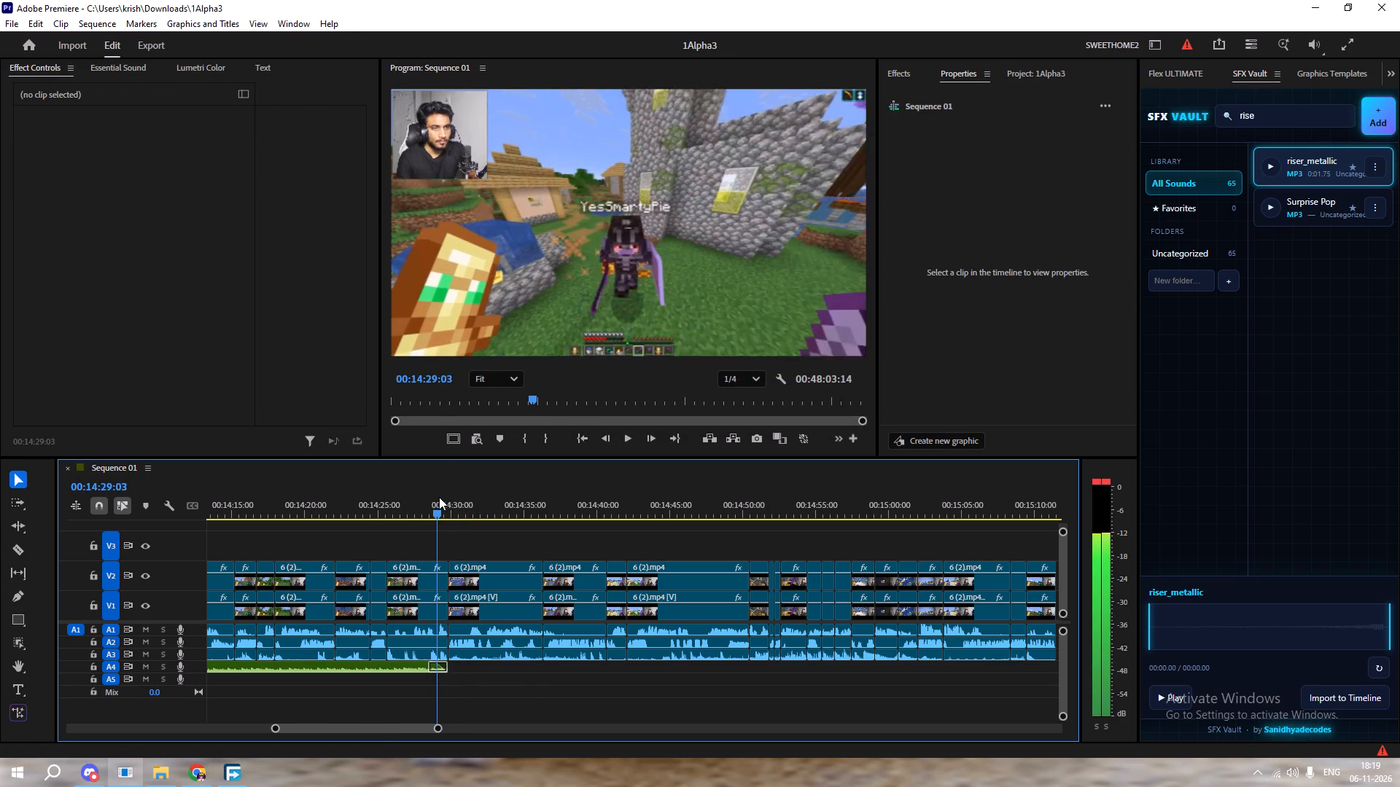
drag(439, 497, 441, 496)
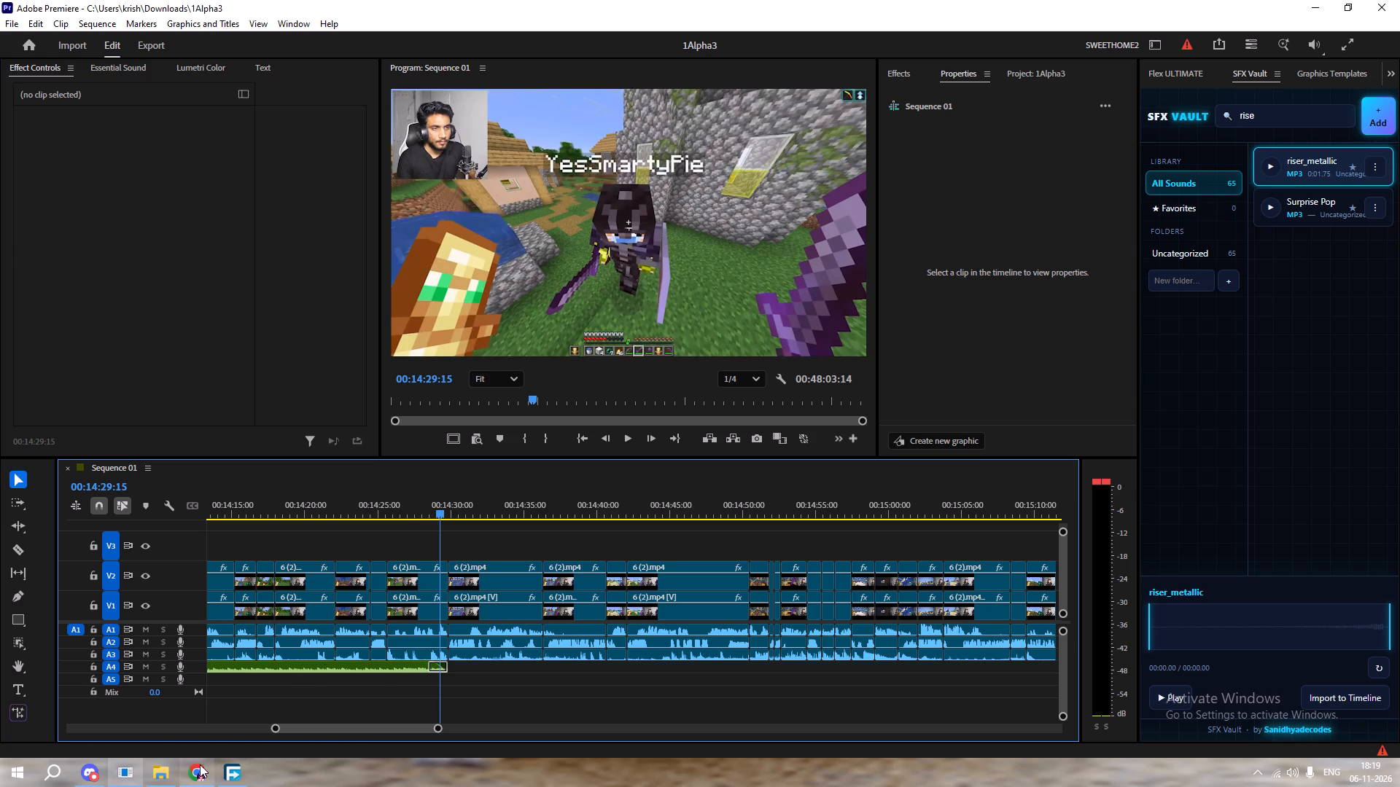
Switch to Epidemic Sound in Chrome and preview Spatter, Become the Chosen One and Counter Attack from the "attack" music results.
double_click(223, 765)
click(206, 768)
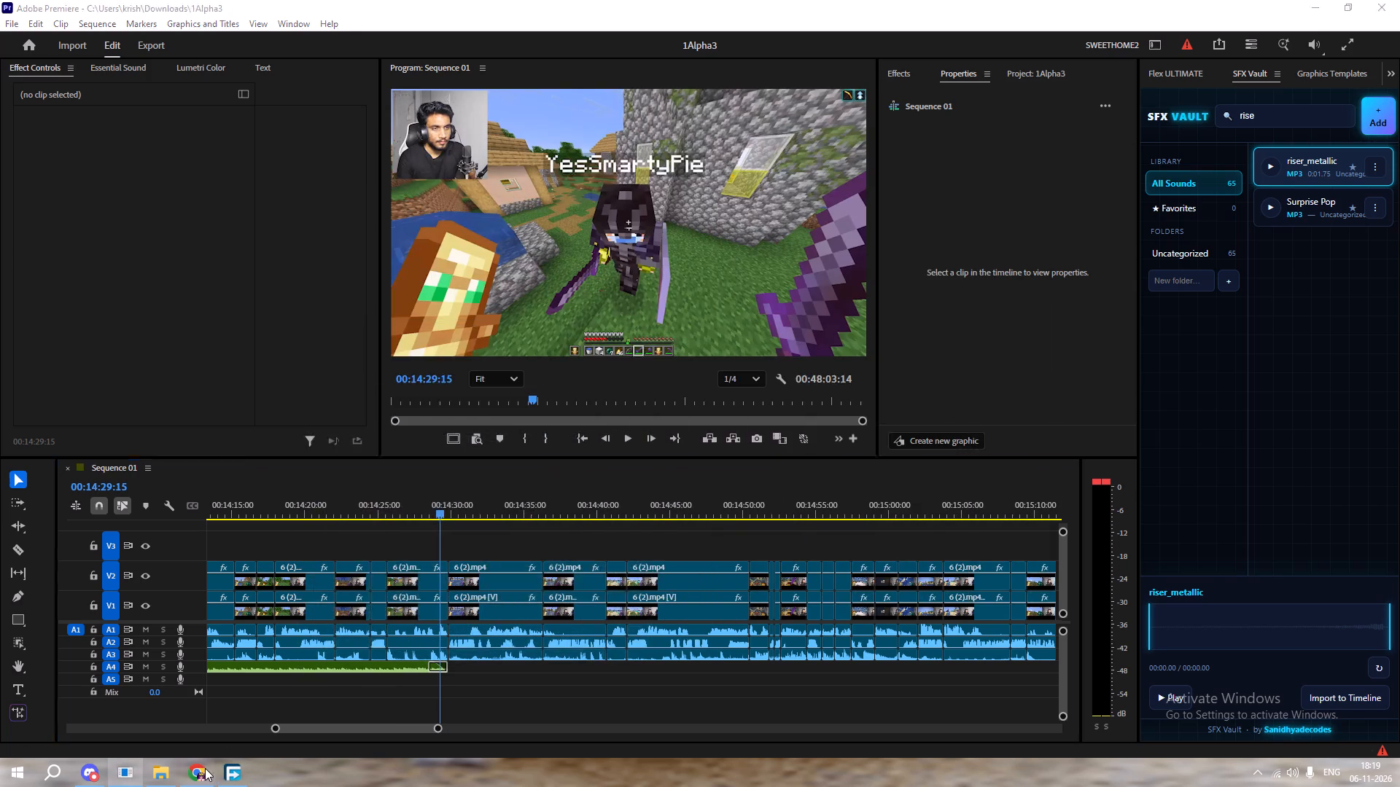
click(211, 519)
click(214, 513)
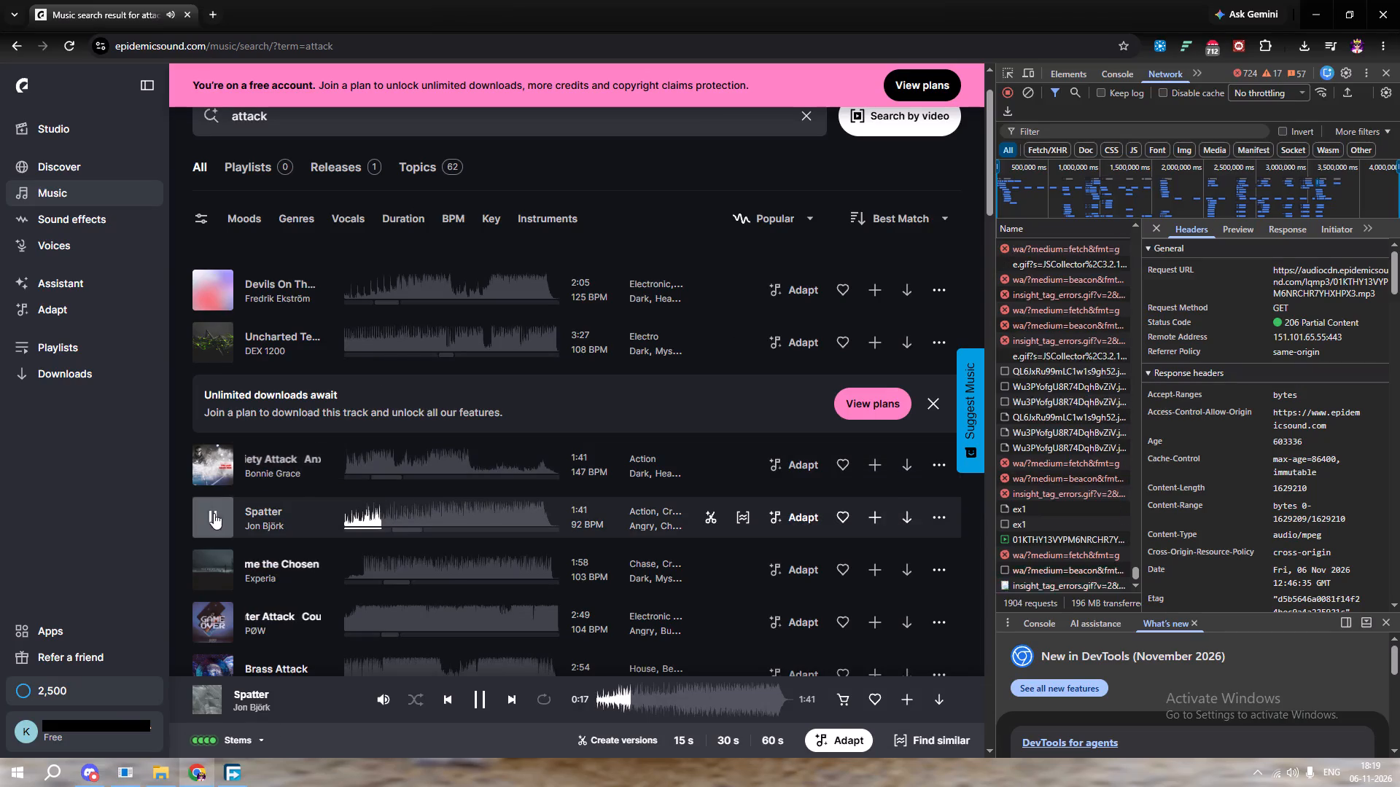
click(214, 567)
scroll(218, 534, down, 3)
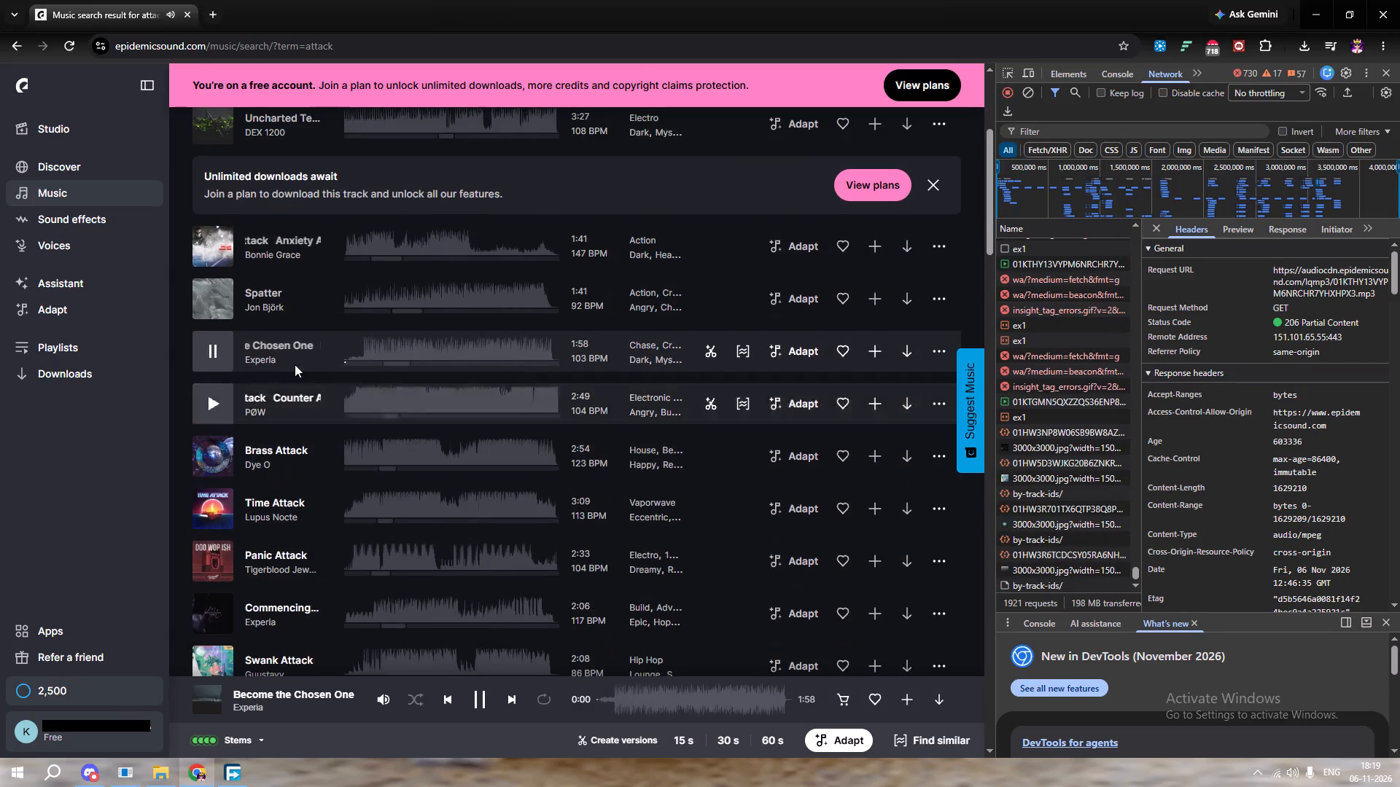
click(217, 354)
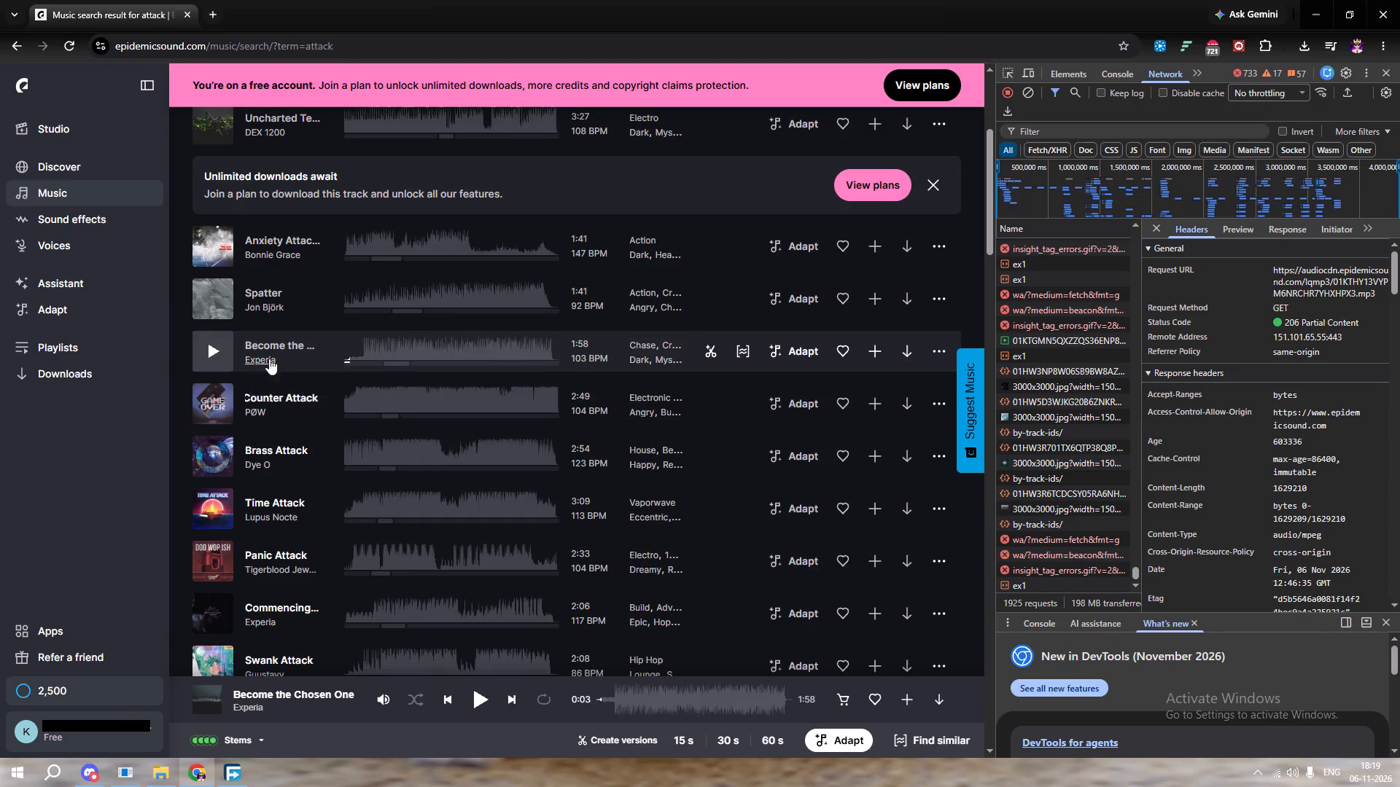
click(217, 352)
click(218, 352)
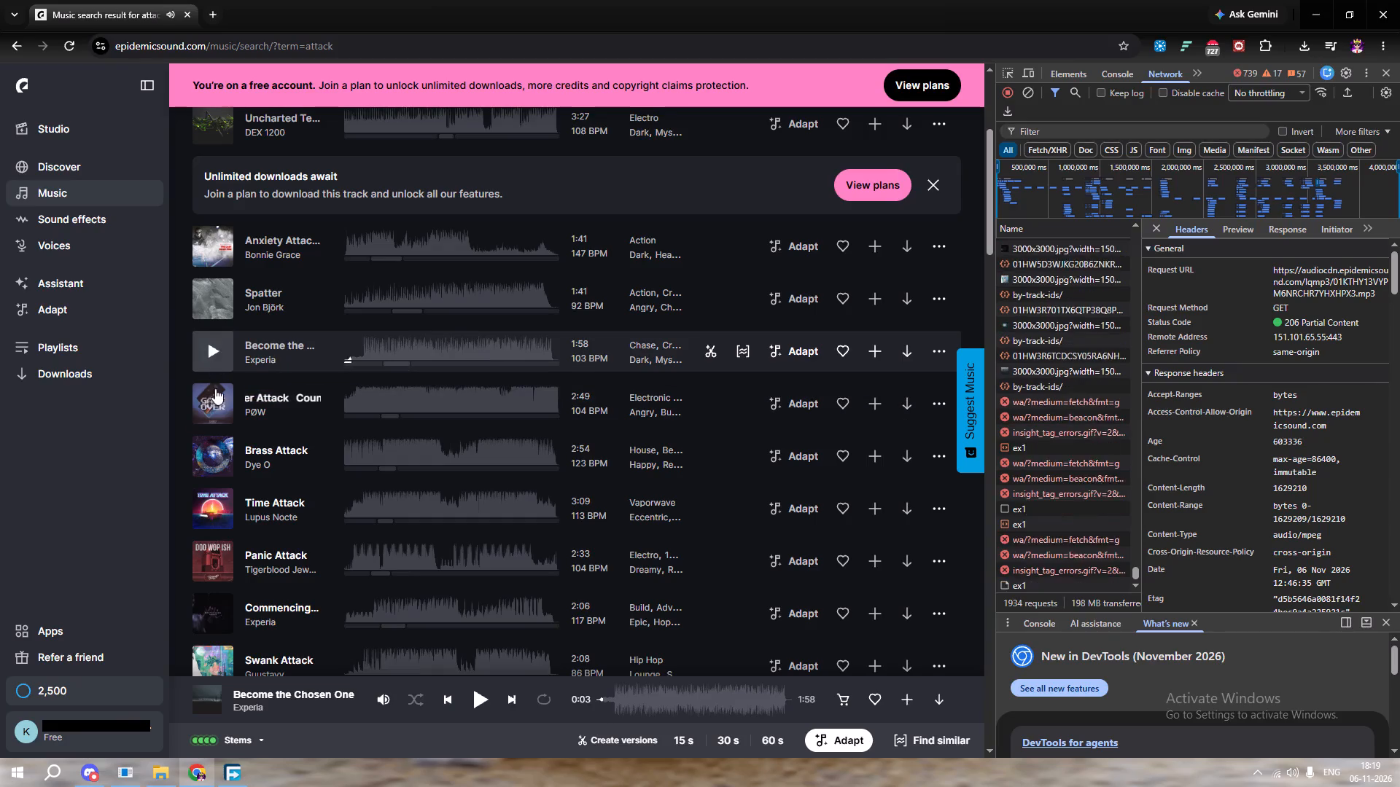
click(217, 398)
click(214, 401)
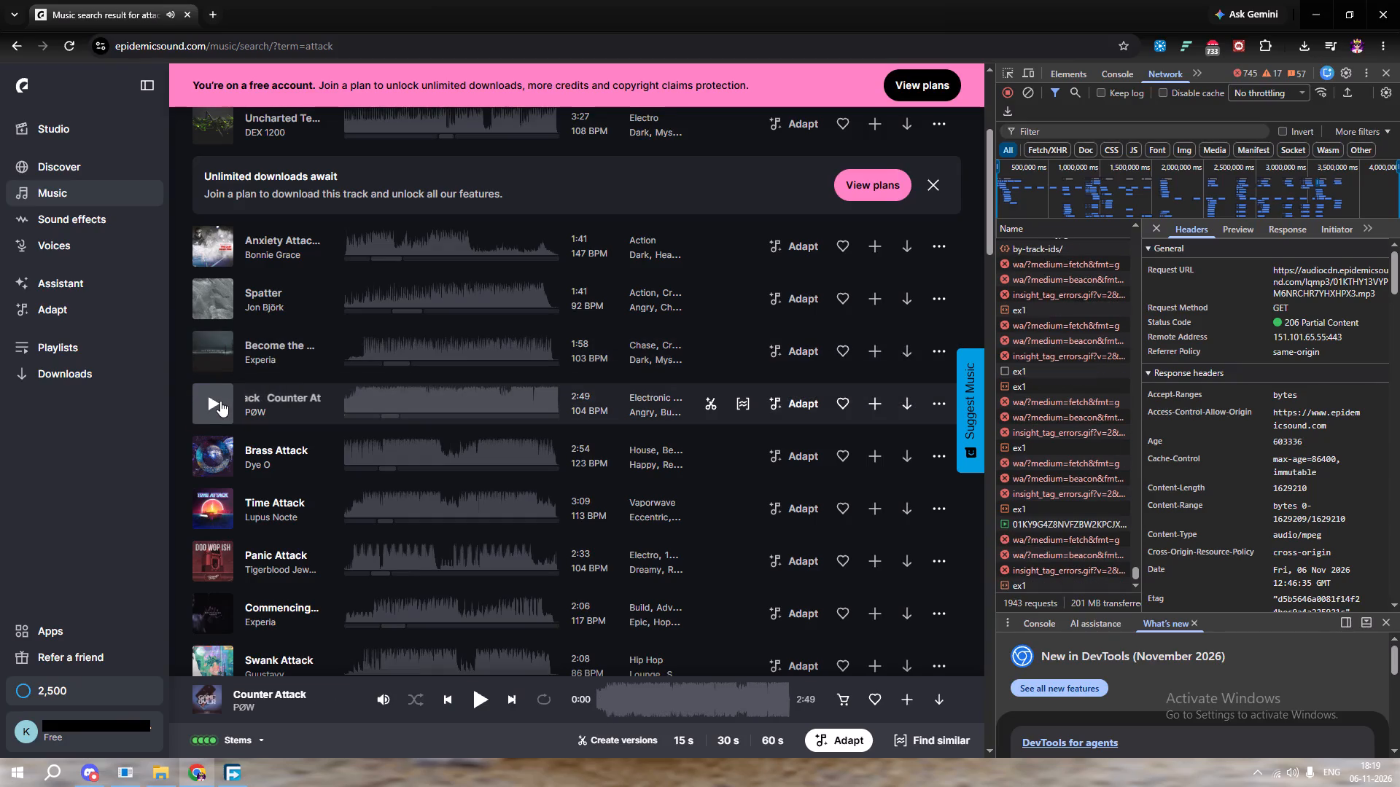
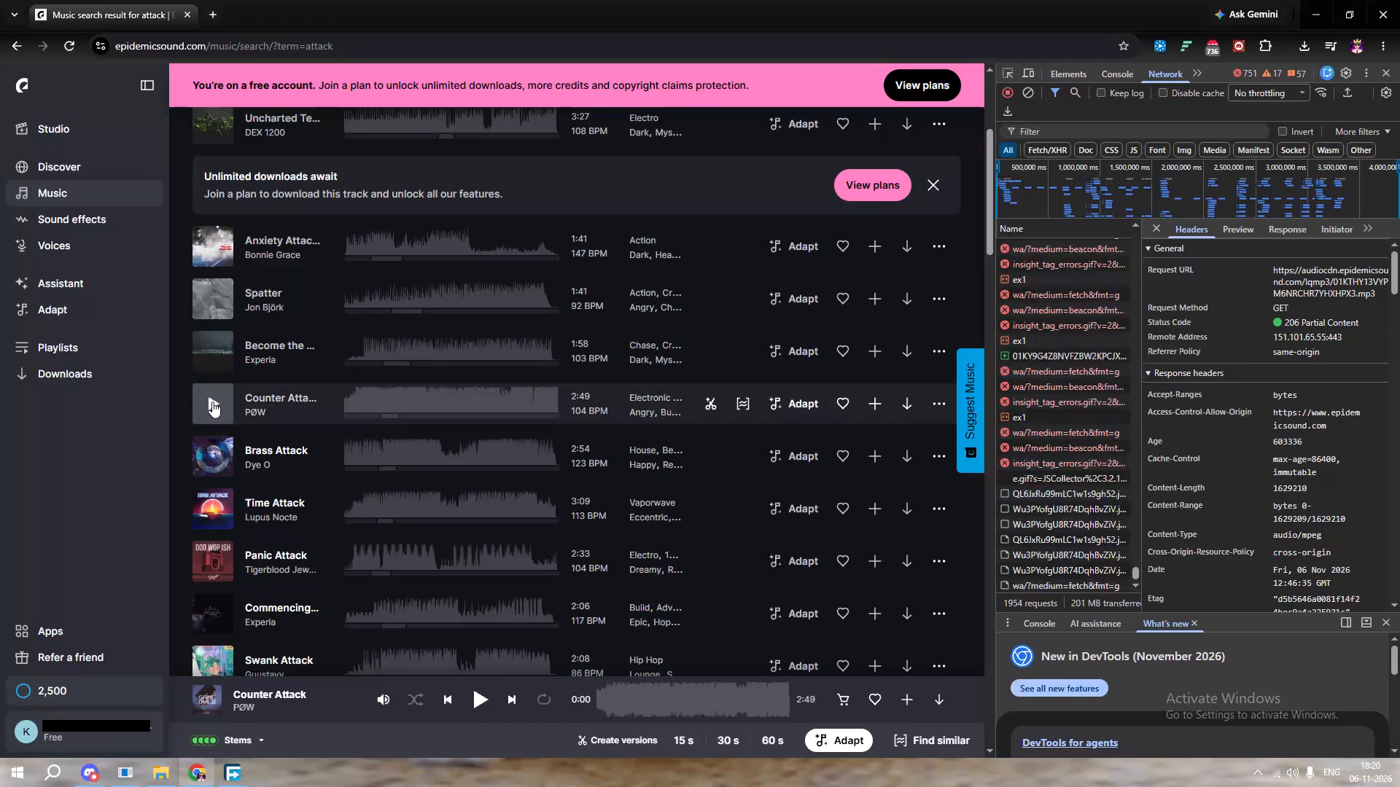
Preview the tracks Brass Attack, Time Attack and Panic Attack from the "attack" music results, pausing playback at the end.
click(212, 402)
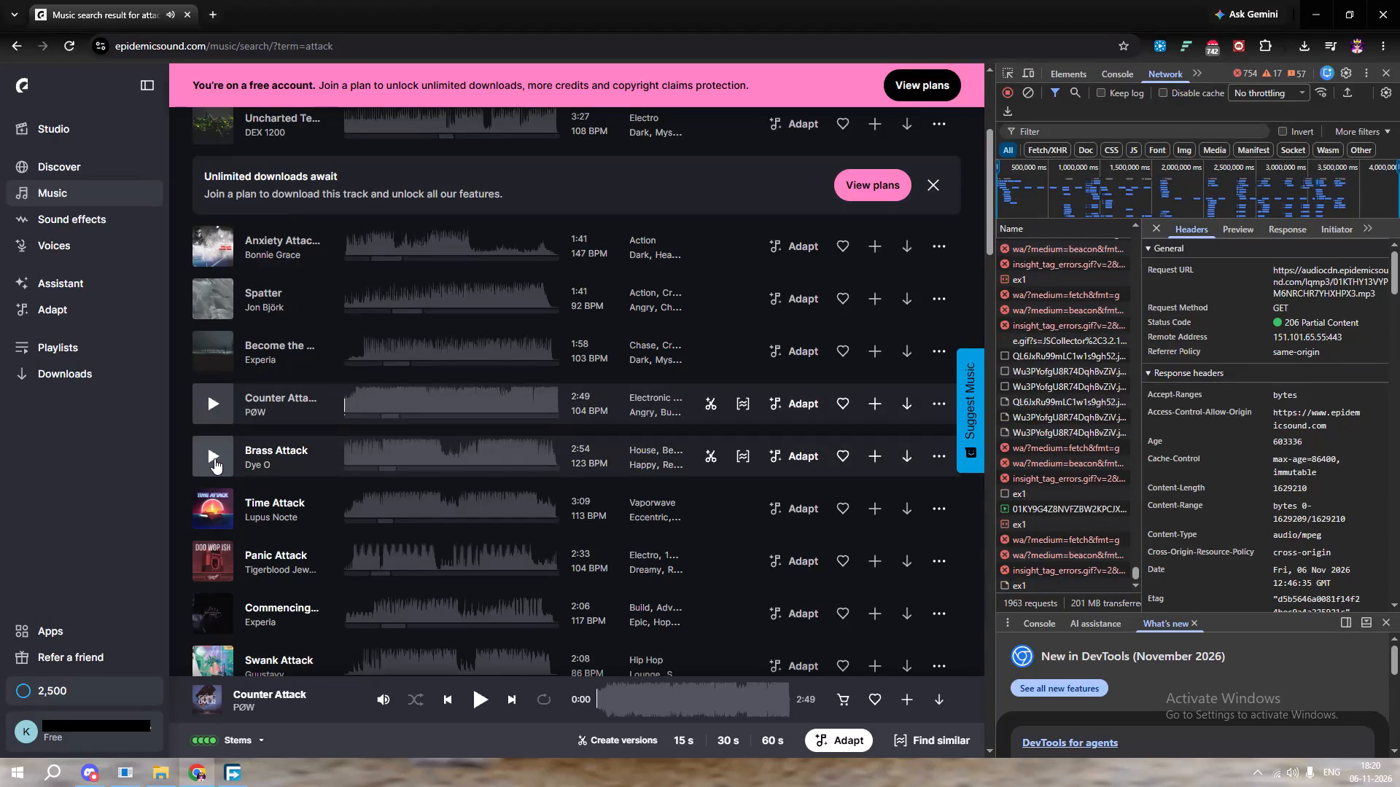
click(214, 458)
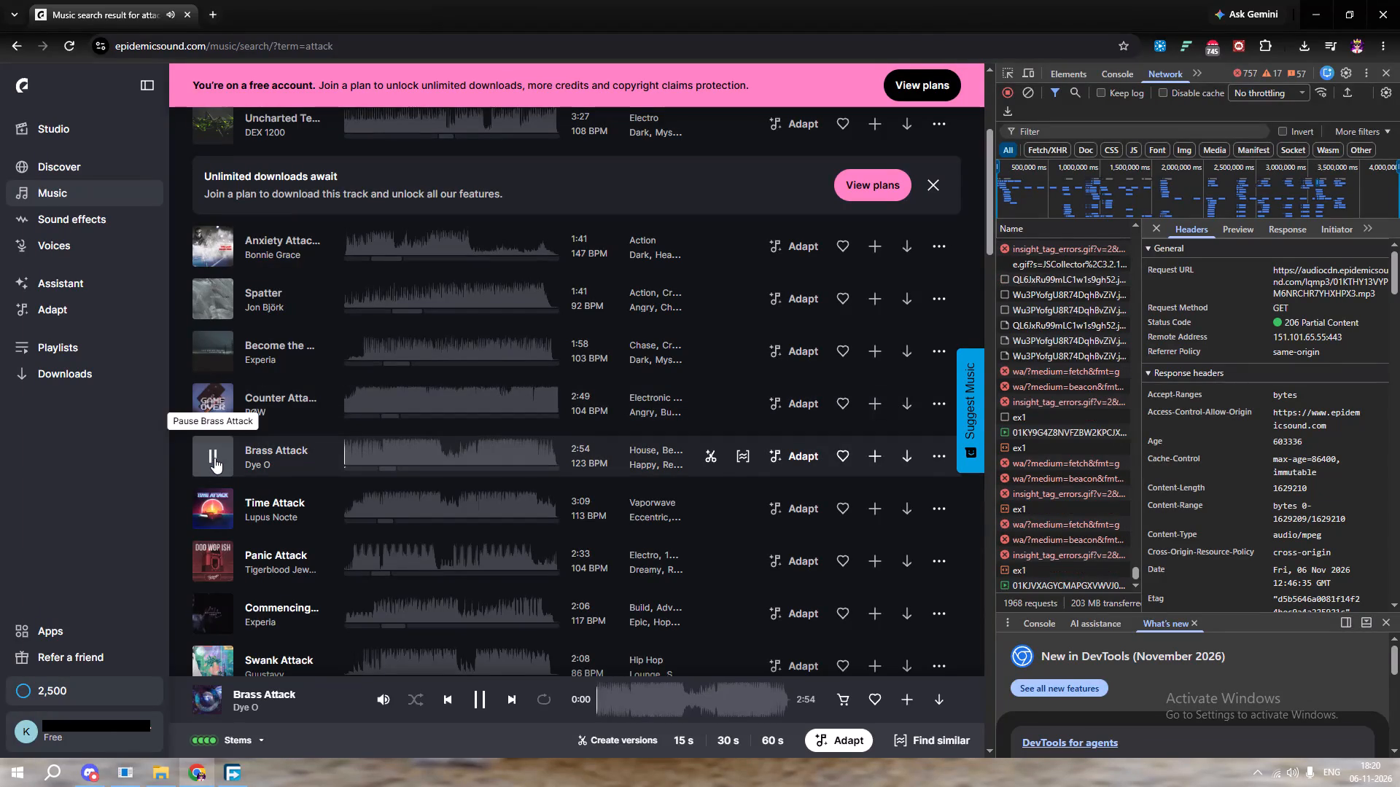
click(214, 458)
click(214, 512)
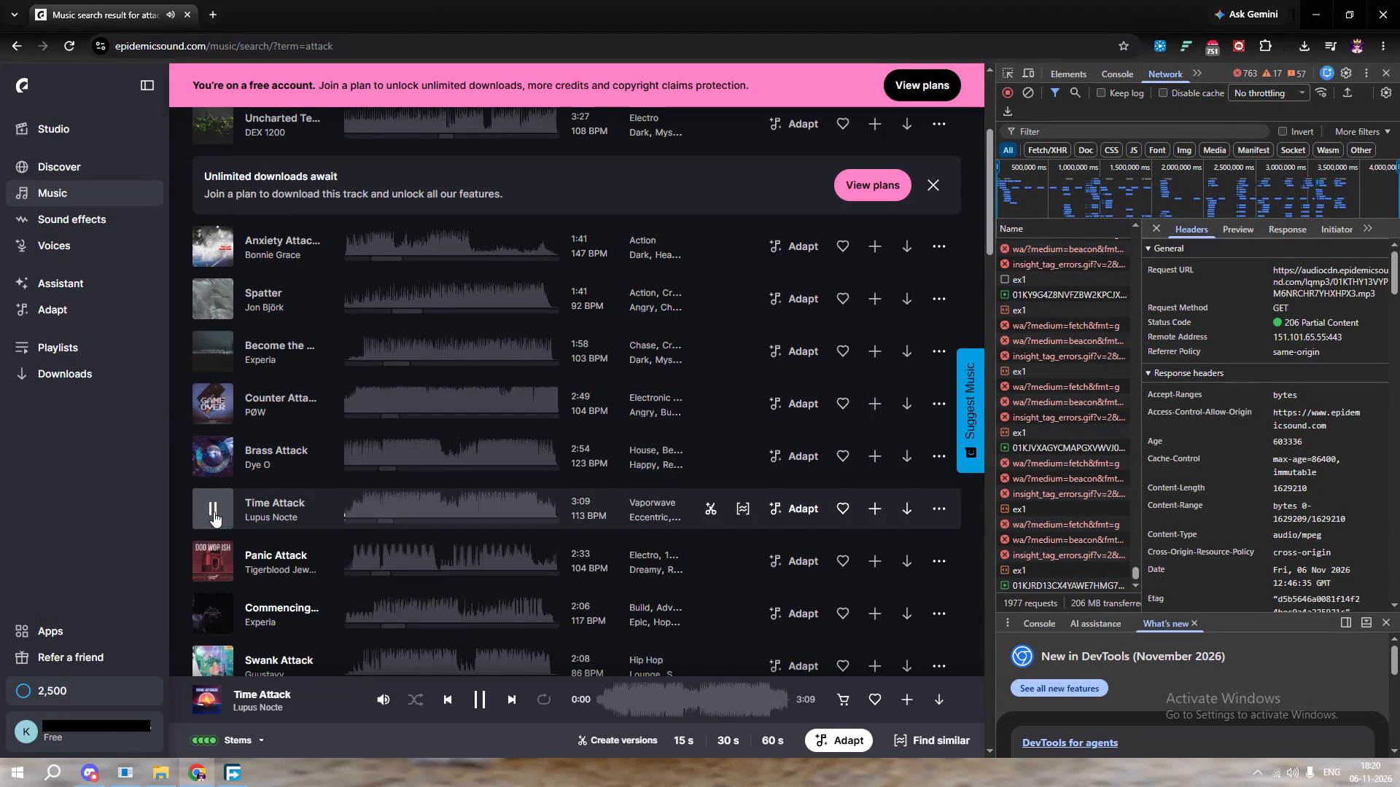
click(215, 553)
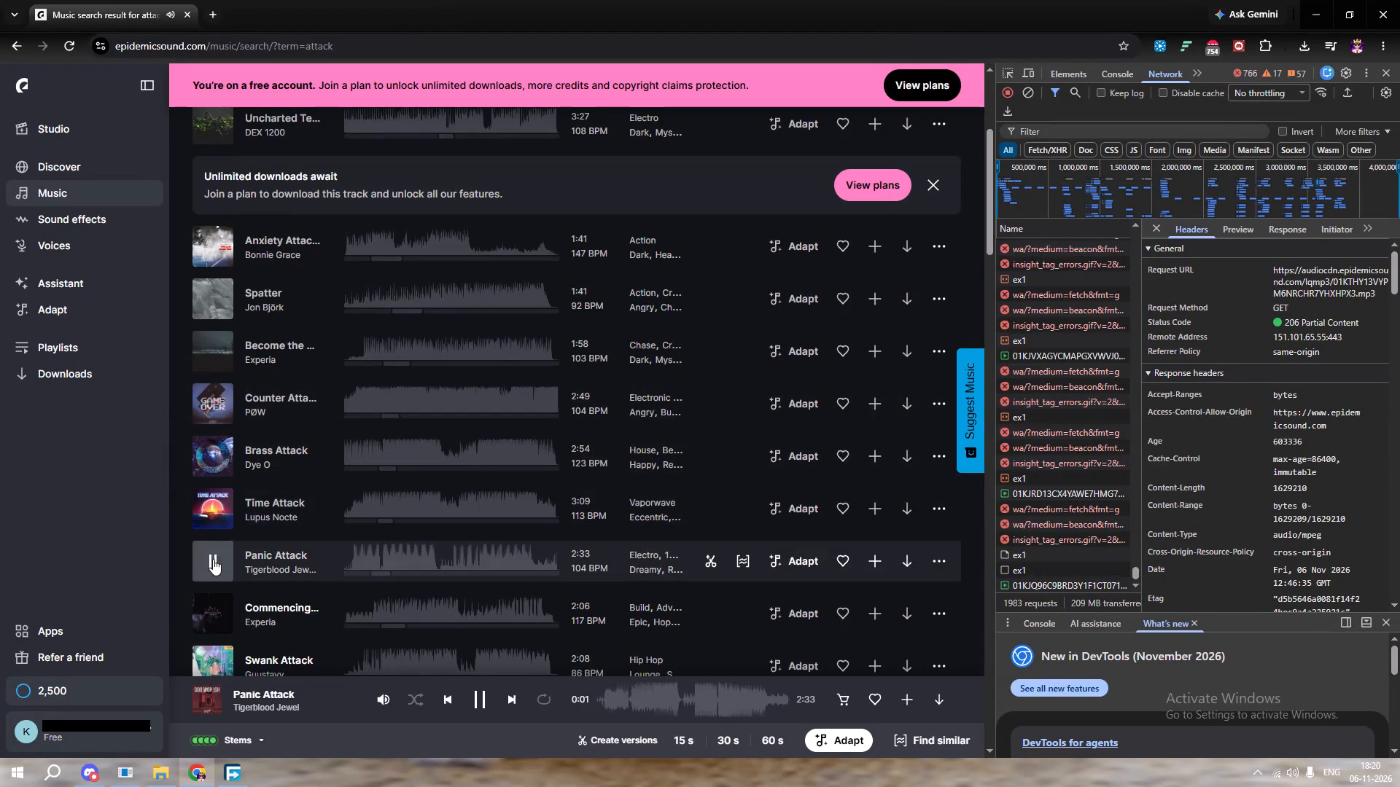
scroll(223, 553, down, 2)
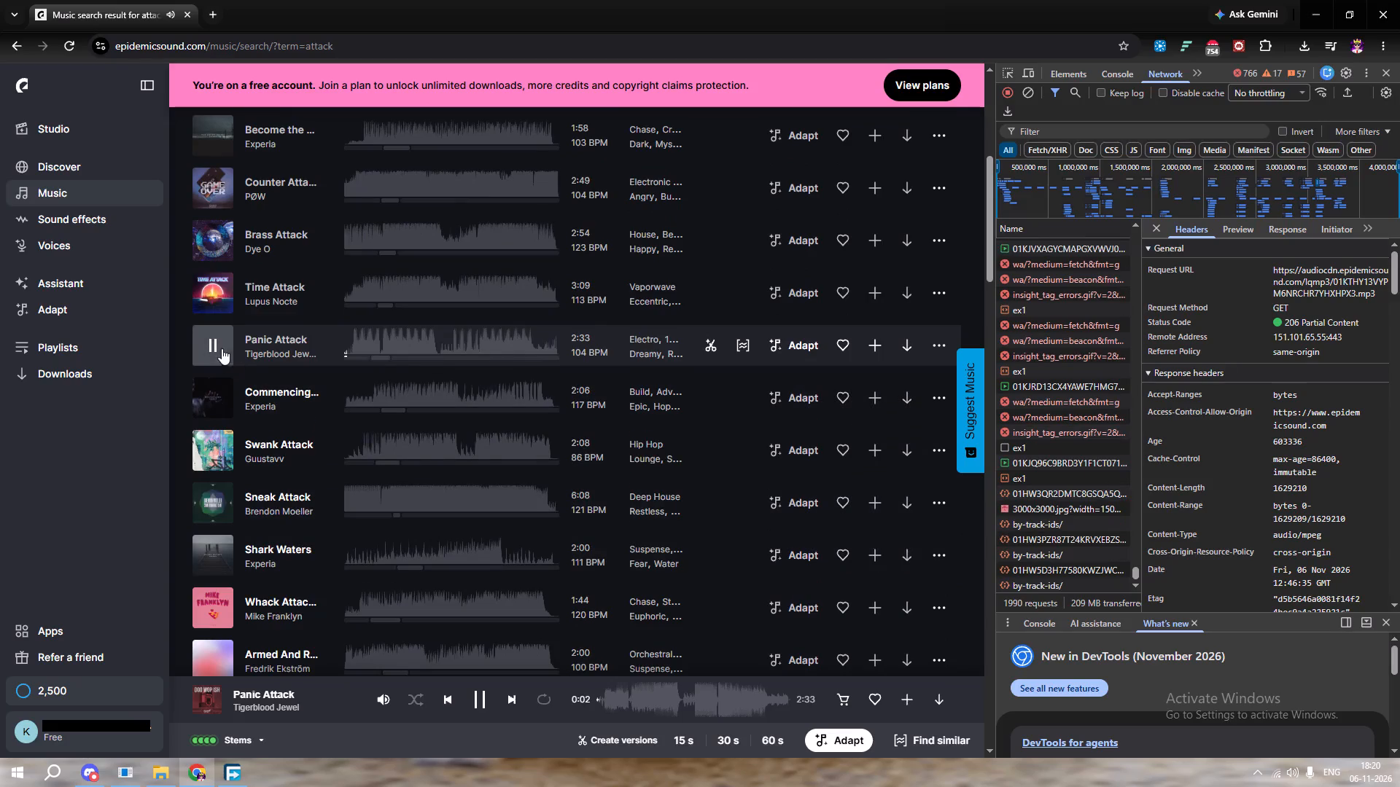
click(213, 345)
click(213, 345)
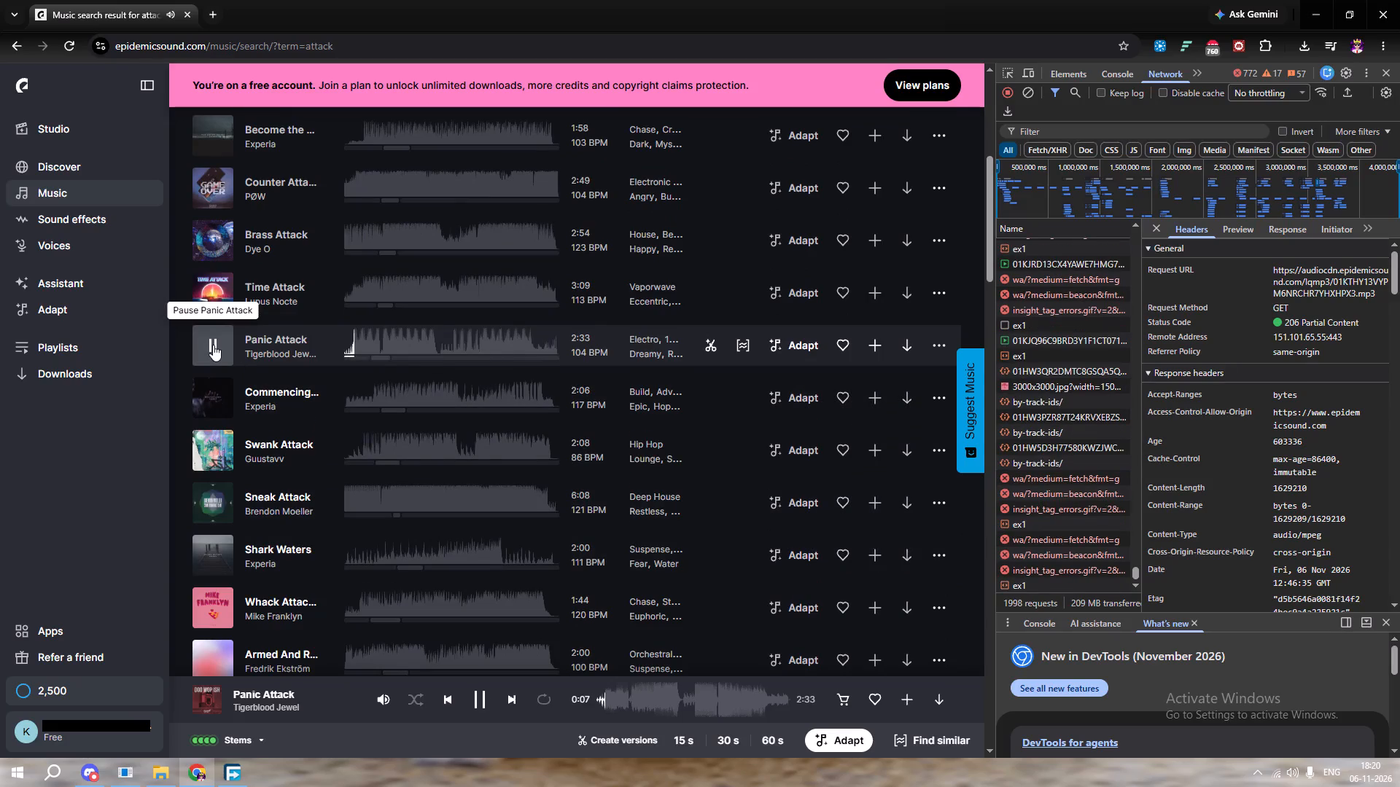
click(213, 345)
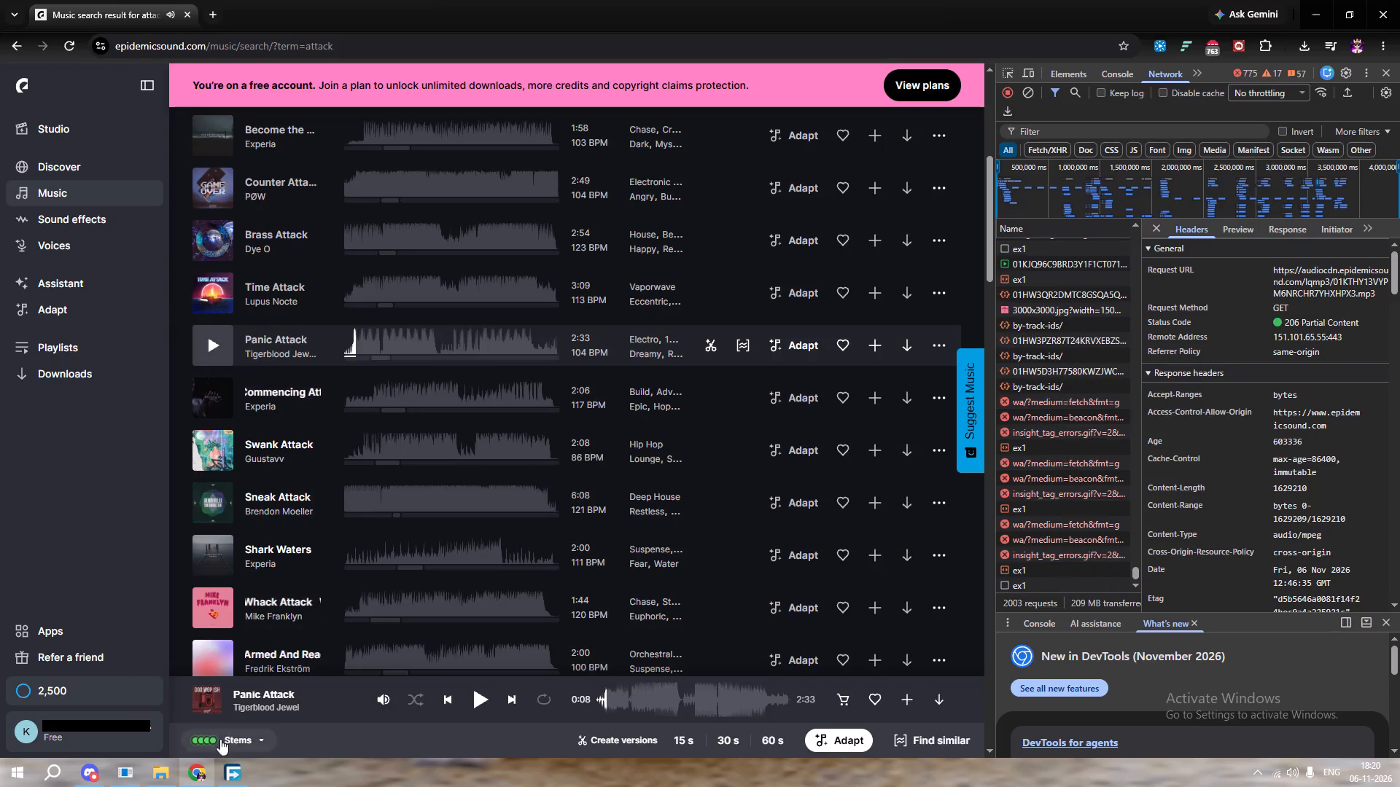
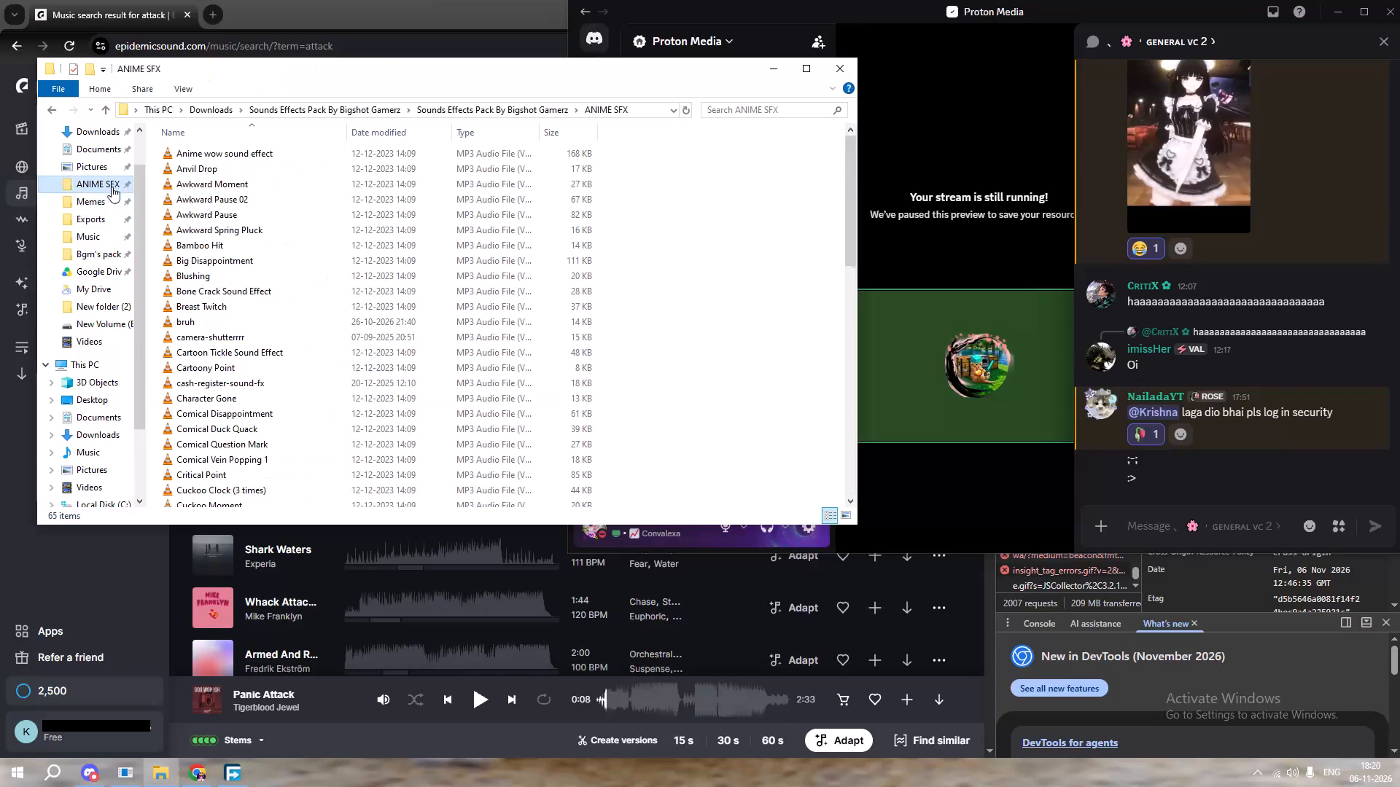
In the ANIME SFX folder, preview Anime wow sound effect, Anvil Drop, Awkward Moment, Awkward Pause 02 and Awkward Pause, closing the player after each.
double_click(281, 154)
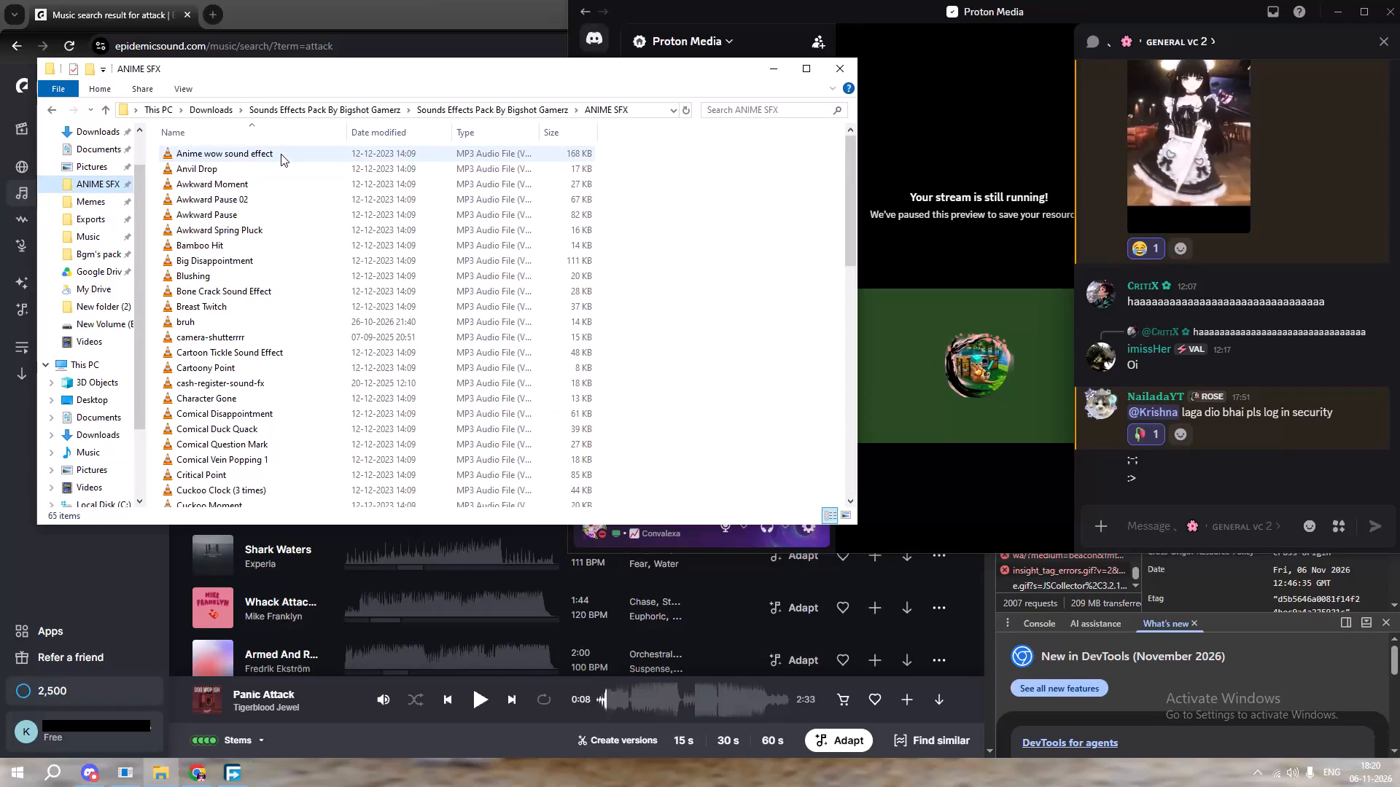
click(1399, 0)
click(265, 174)
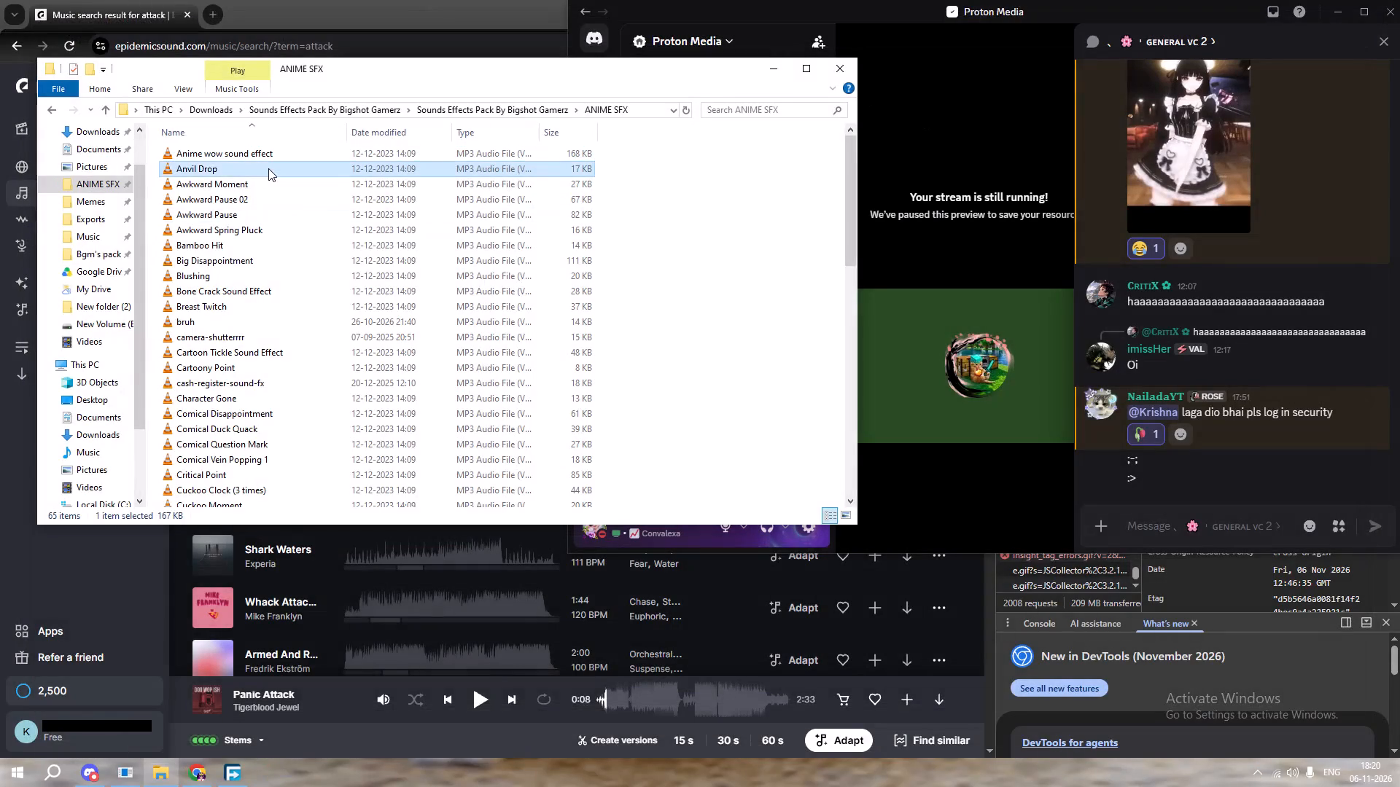
click(268, 168)
double_click(268, 169)
click(1399, 0)
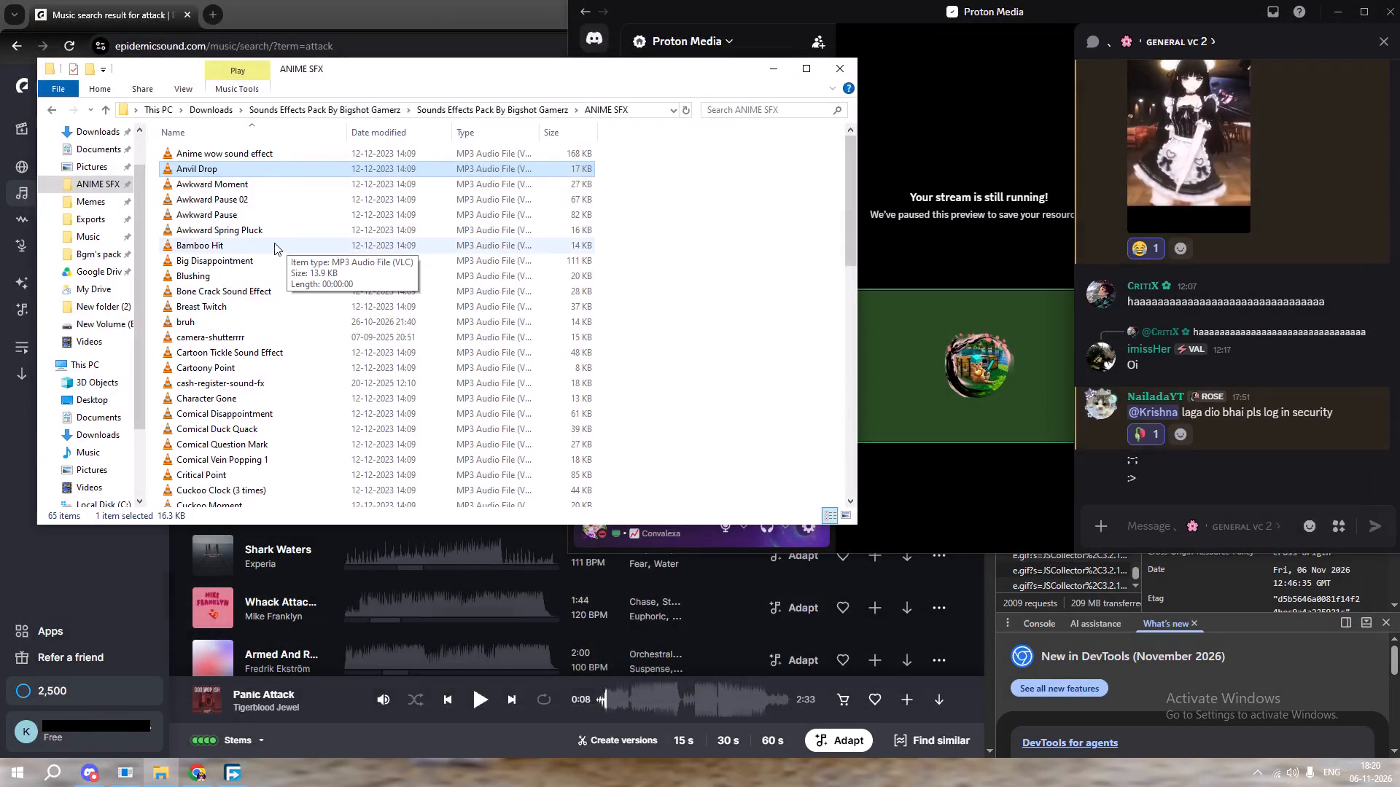
double_click(279, 185)
click(1399, 0)
double_click(267, 192)
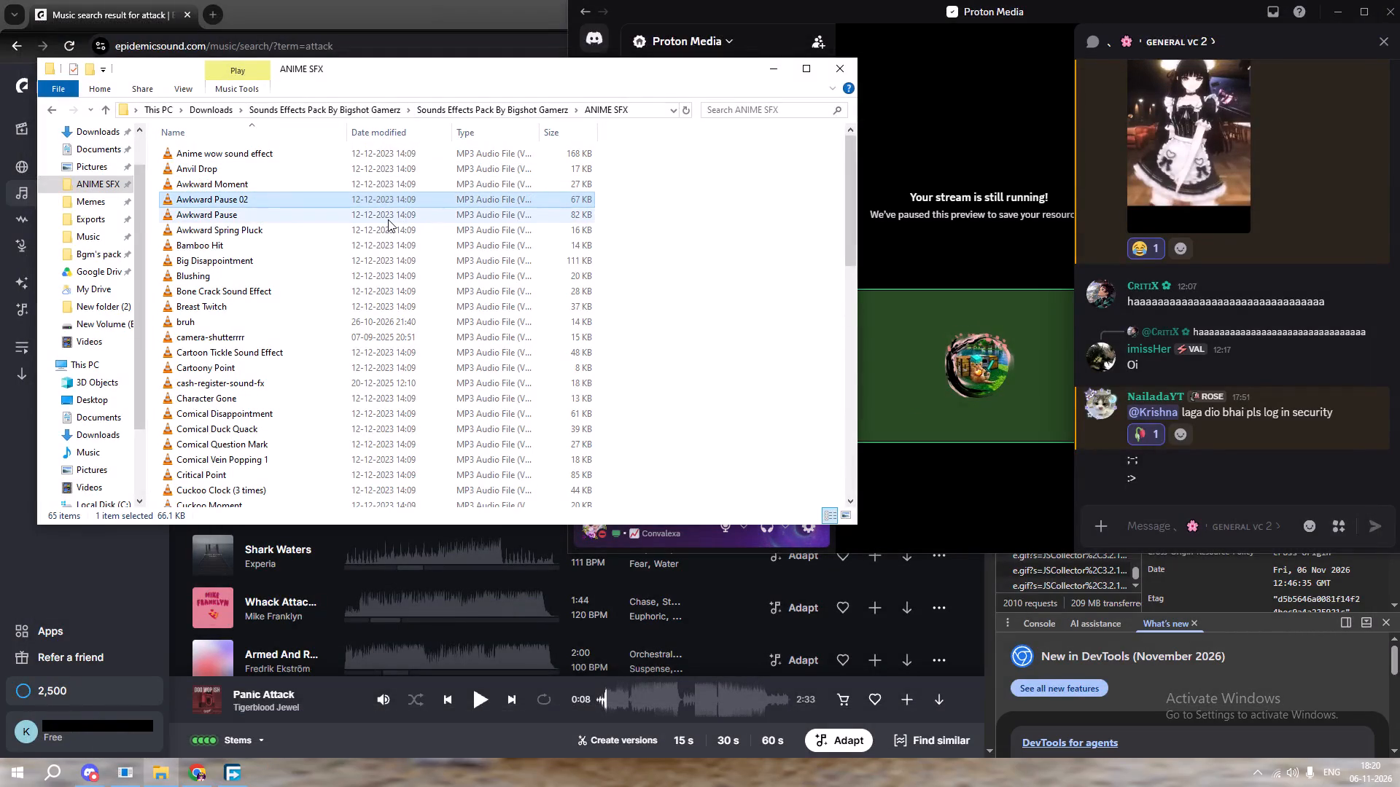
double_click(254, 198)
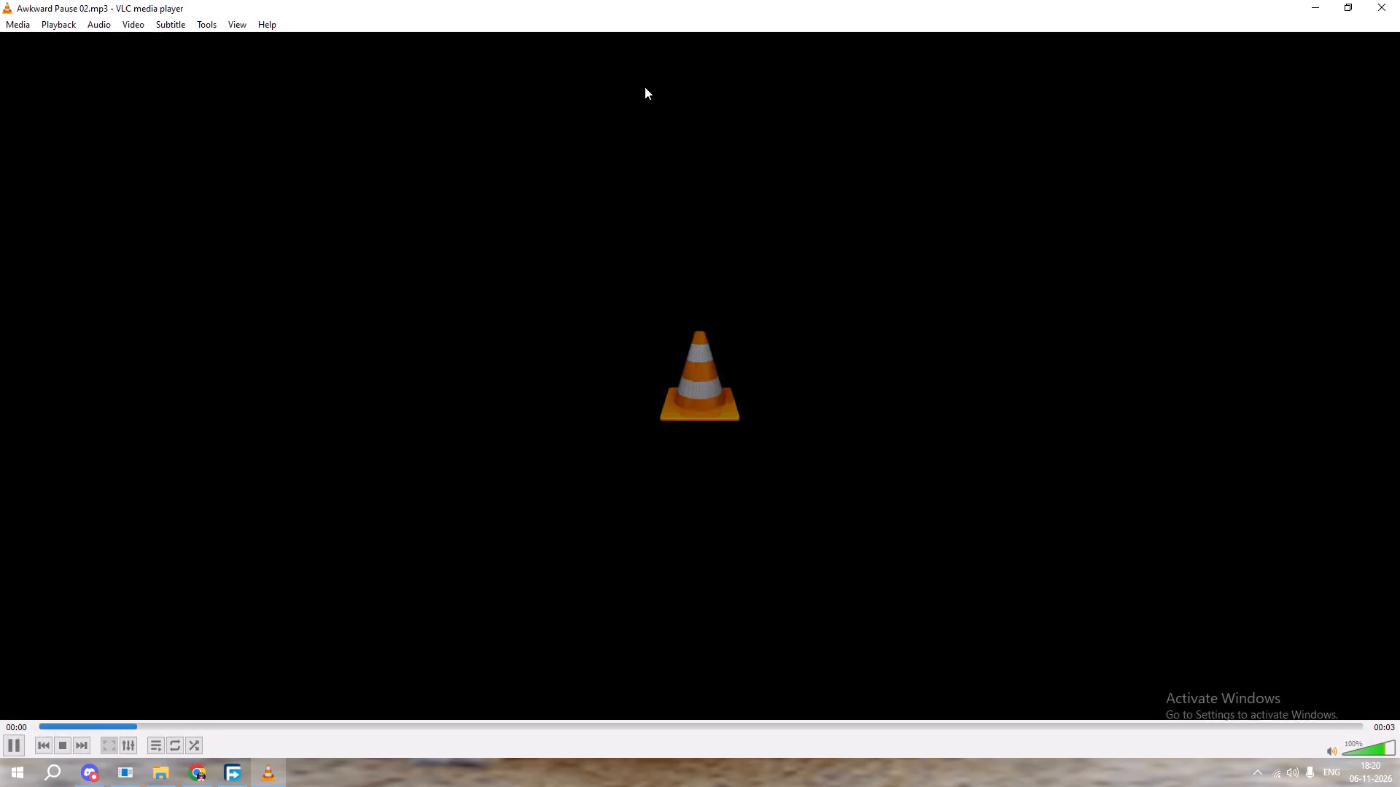
click(1399, 0)
double_click(234, 212)
click(1399, 0)
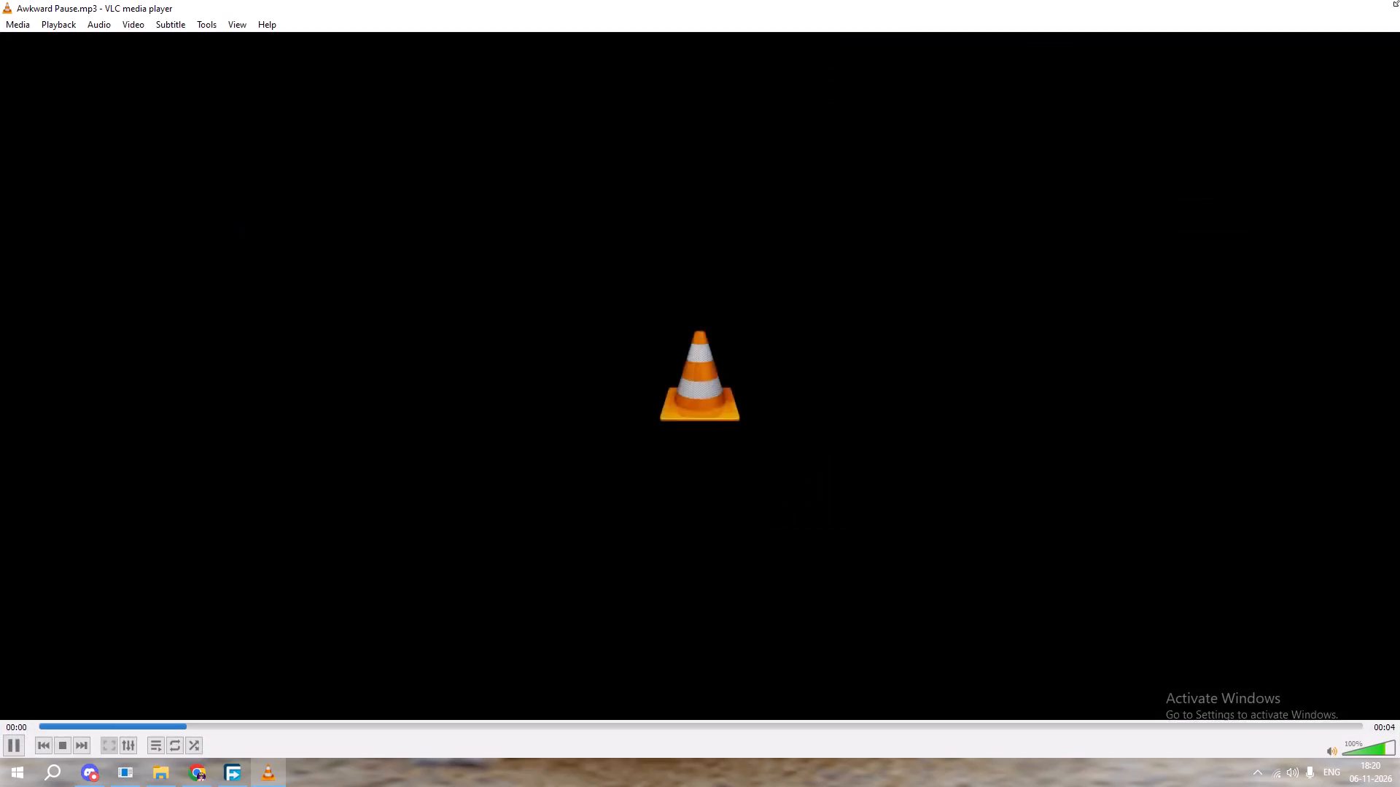
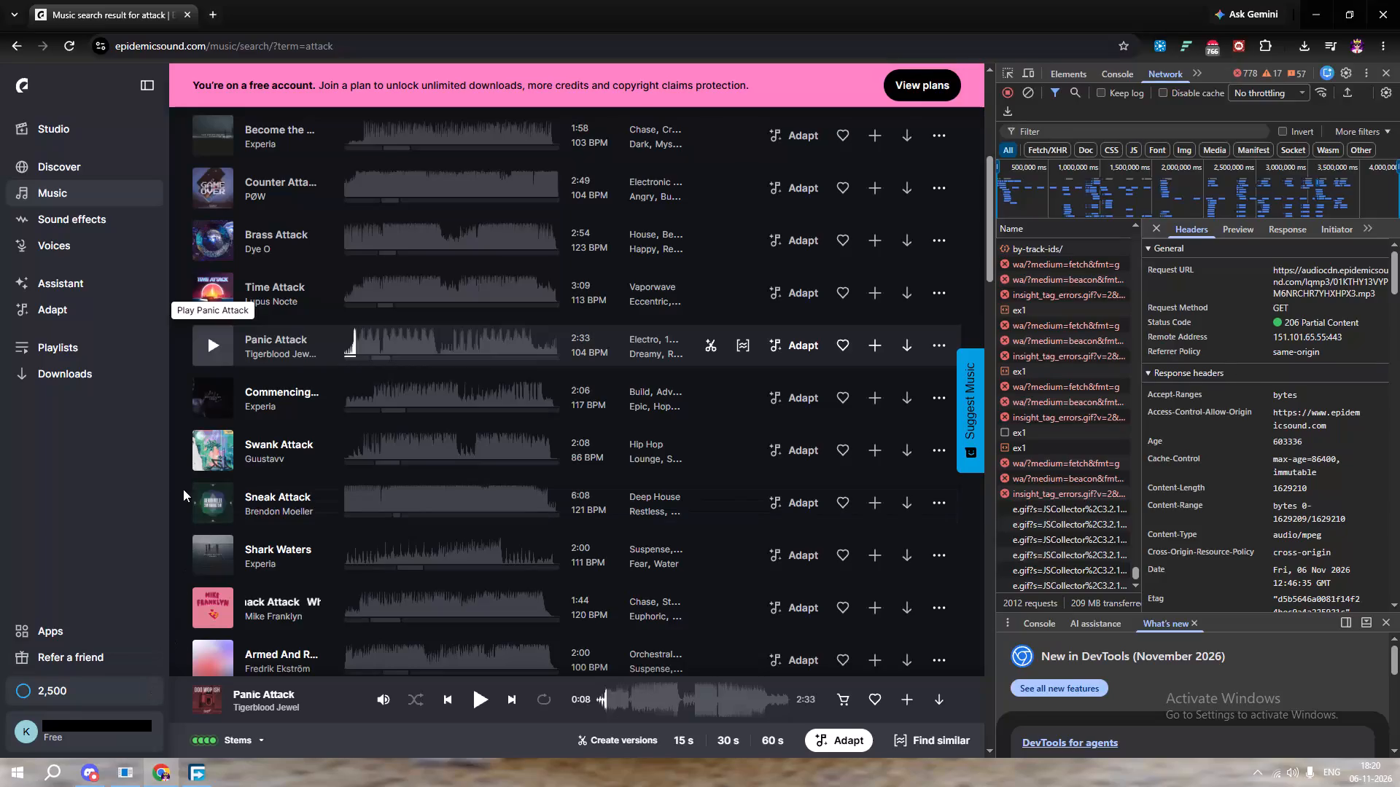
Preview the tracks Panic Attack and Commencing Attack, sampling several early points of Panic Attack, and pause playback.
click(210, 347)
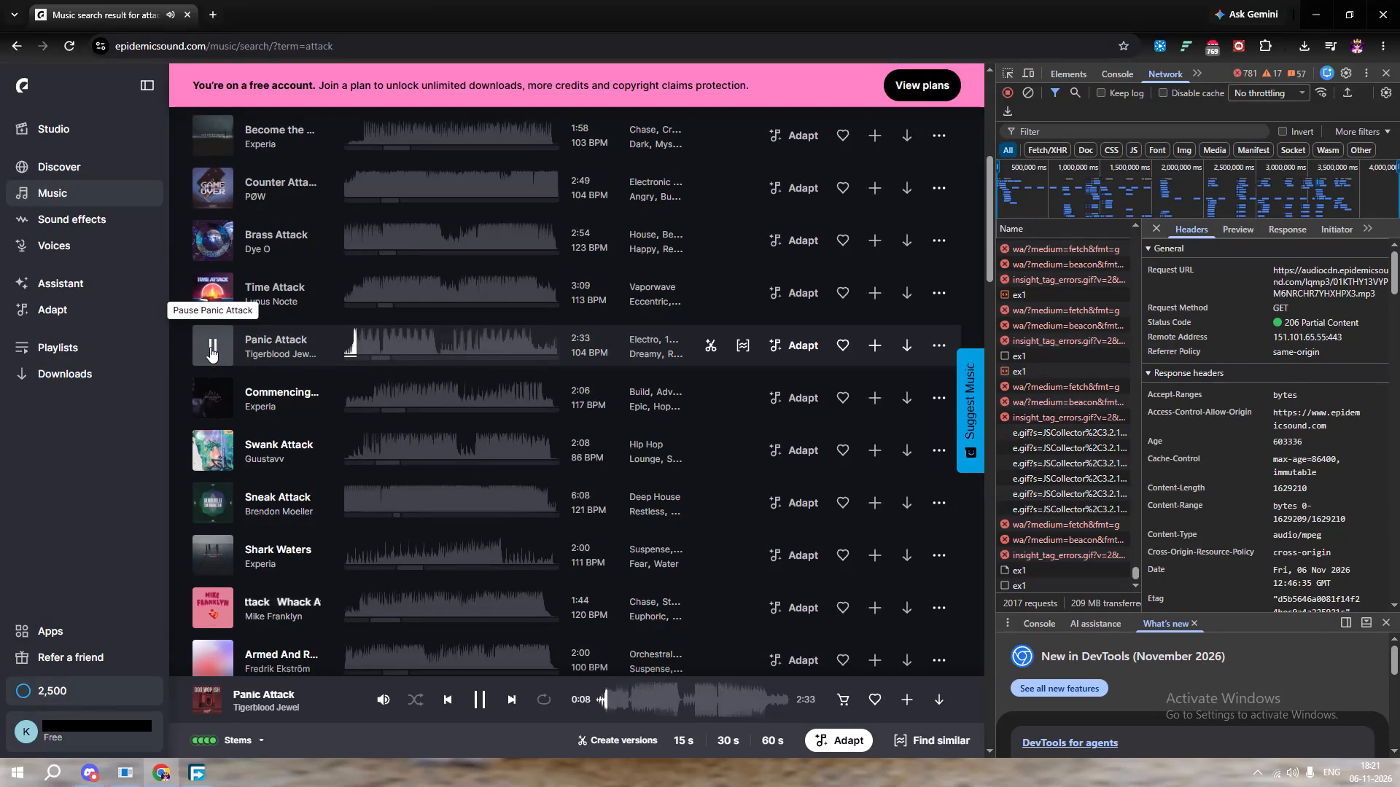
click(211, 347)
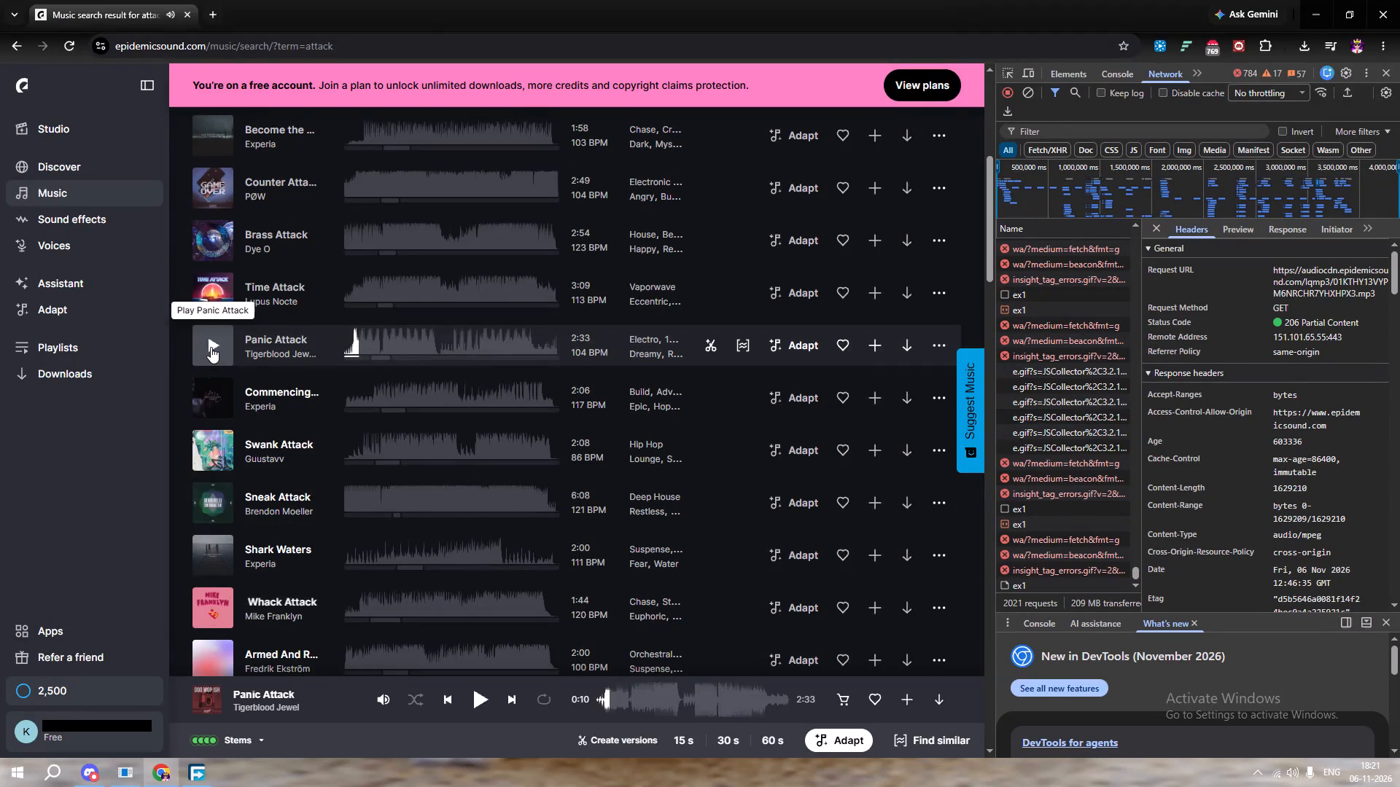
click(218, 403)
click(218, 403)
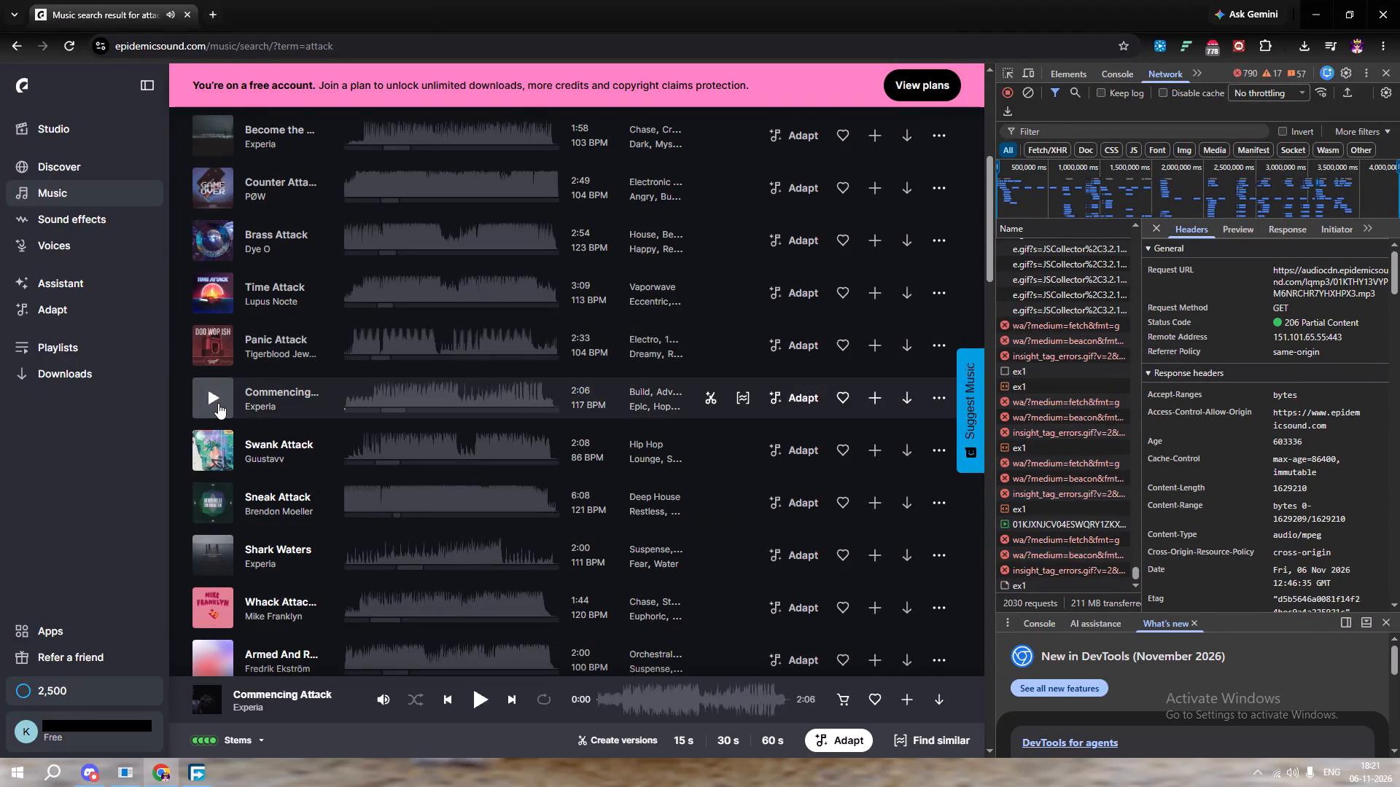
click(218, 403)
click(218, 403)
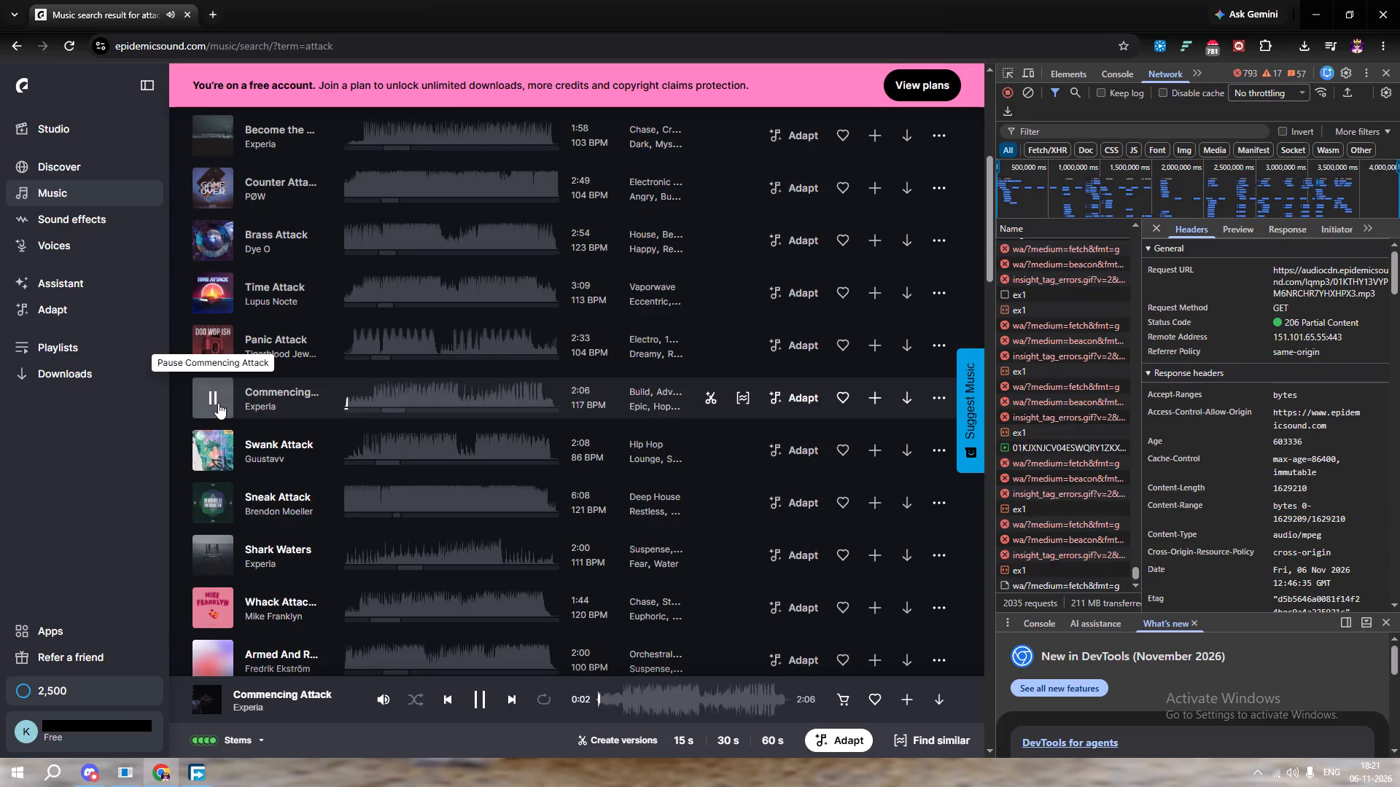
click(215, 342)
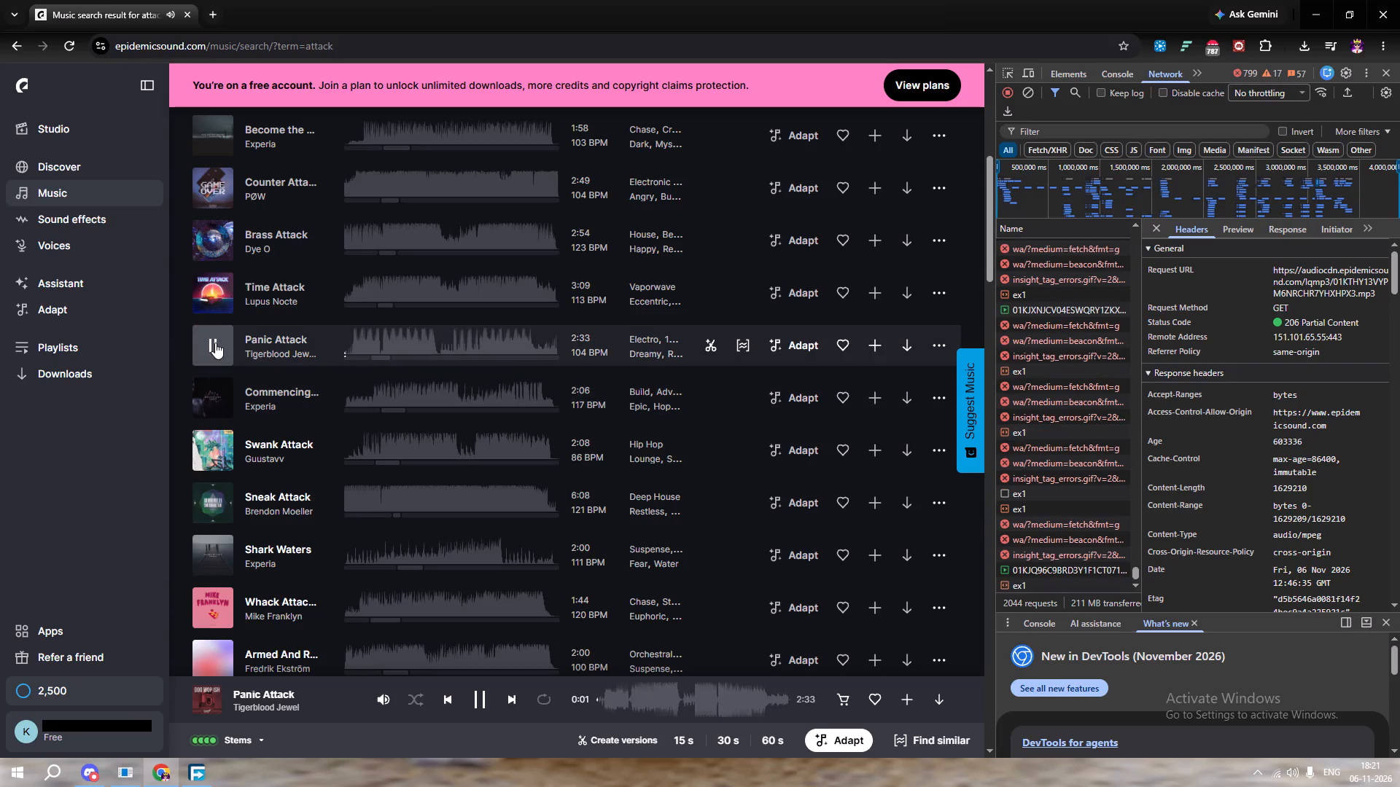
click(215, 342)
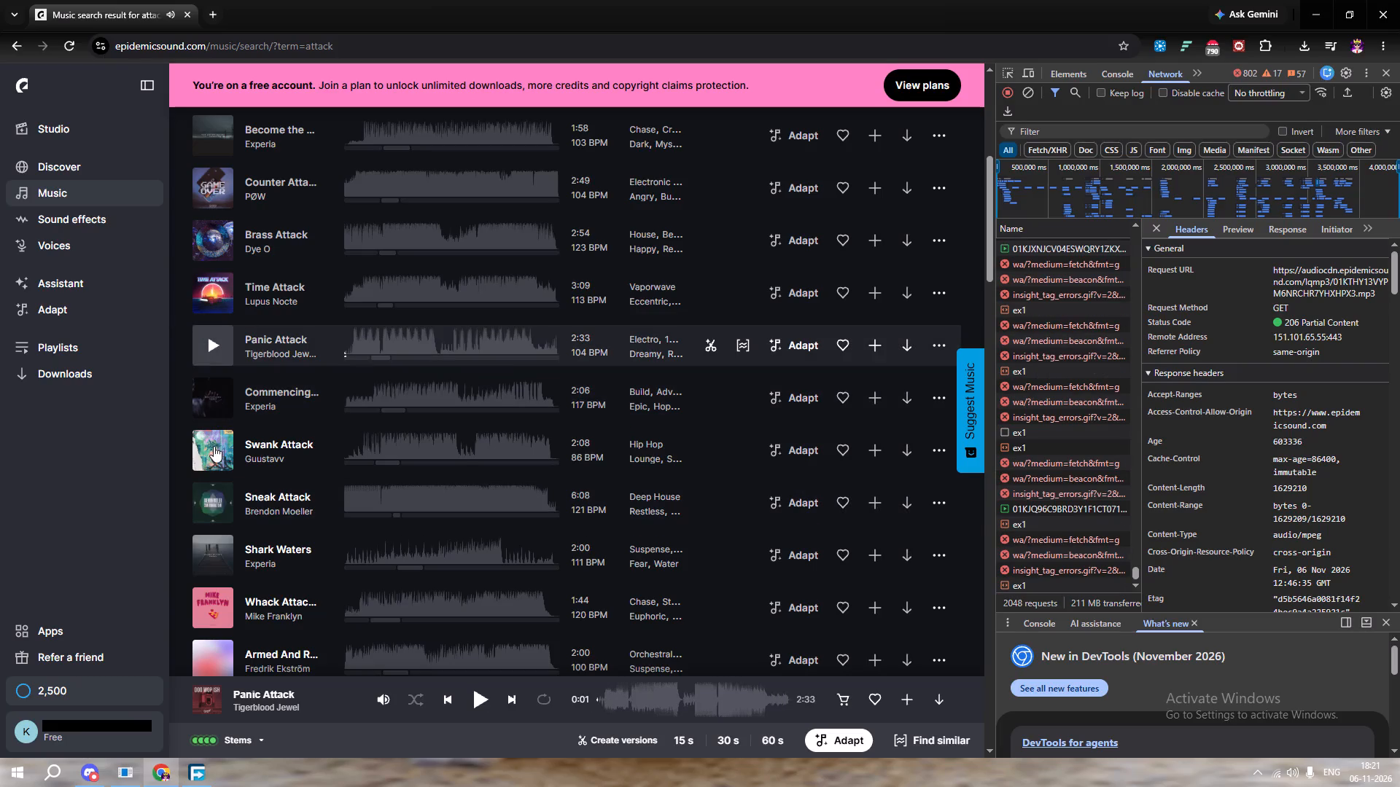
click(391, 347)
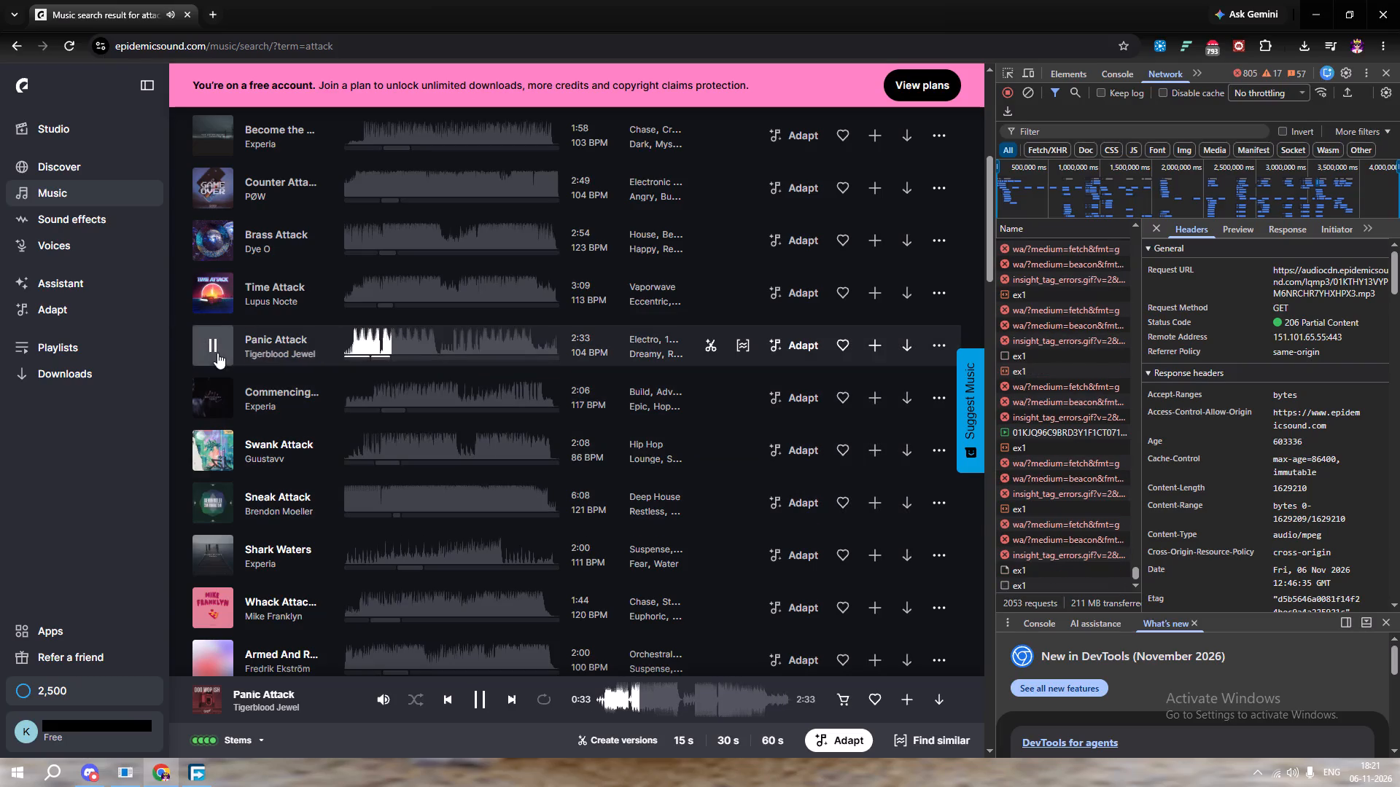
click(366, 341)
click(362, 341)
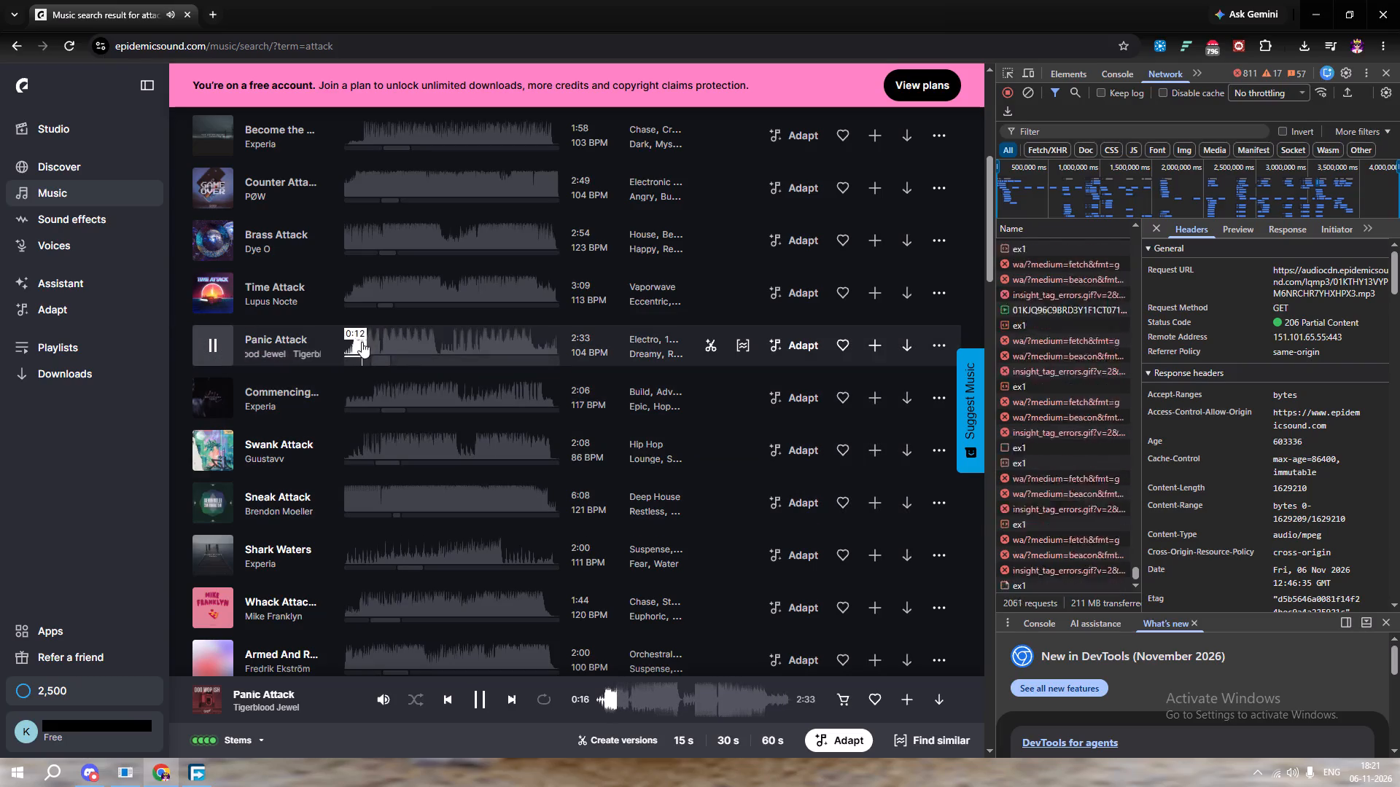
click(358, 342)
click(209, 345)
Preview Shark Waters, Whack Attack and Armed And Ready further down the attack results, skipping ahead in Shark Waters and Armed And Ready.
scroll(211, 436, down, 3)
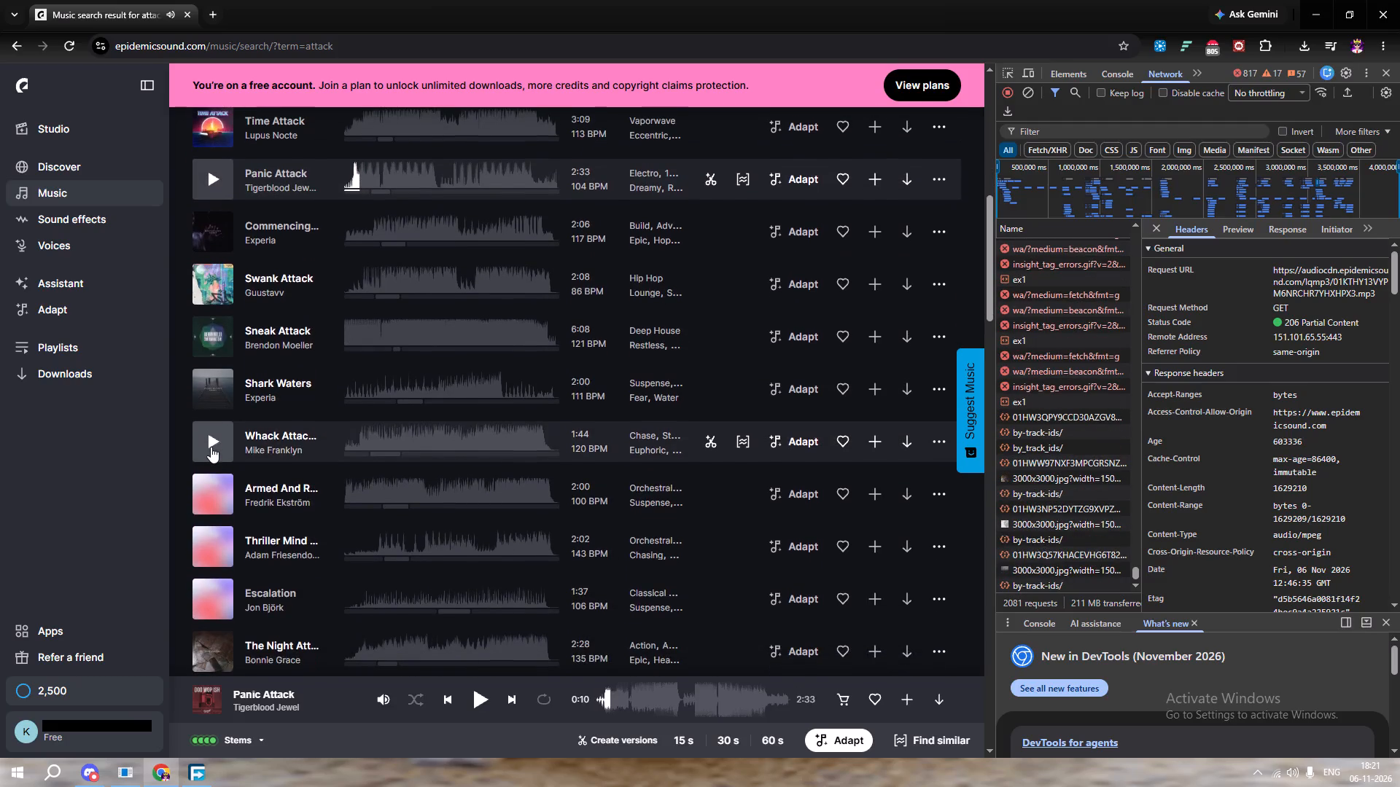
click(215, 391)
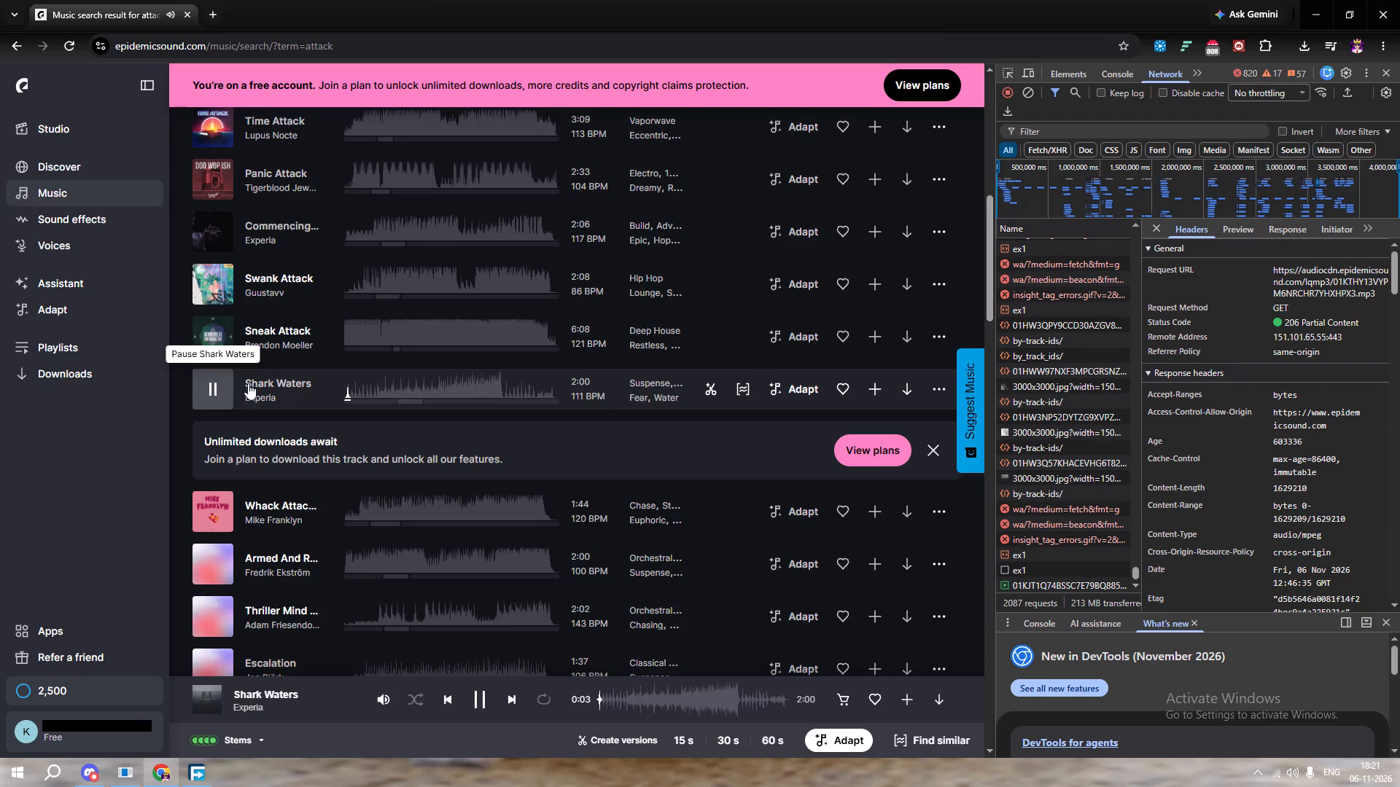
click(376, 383)
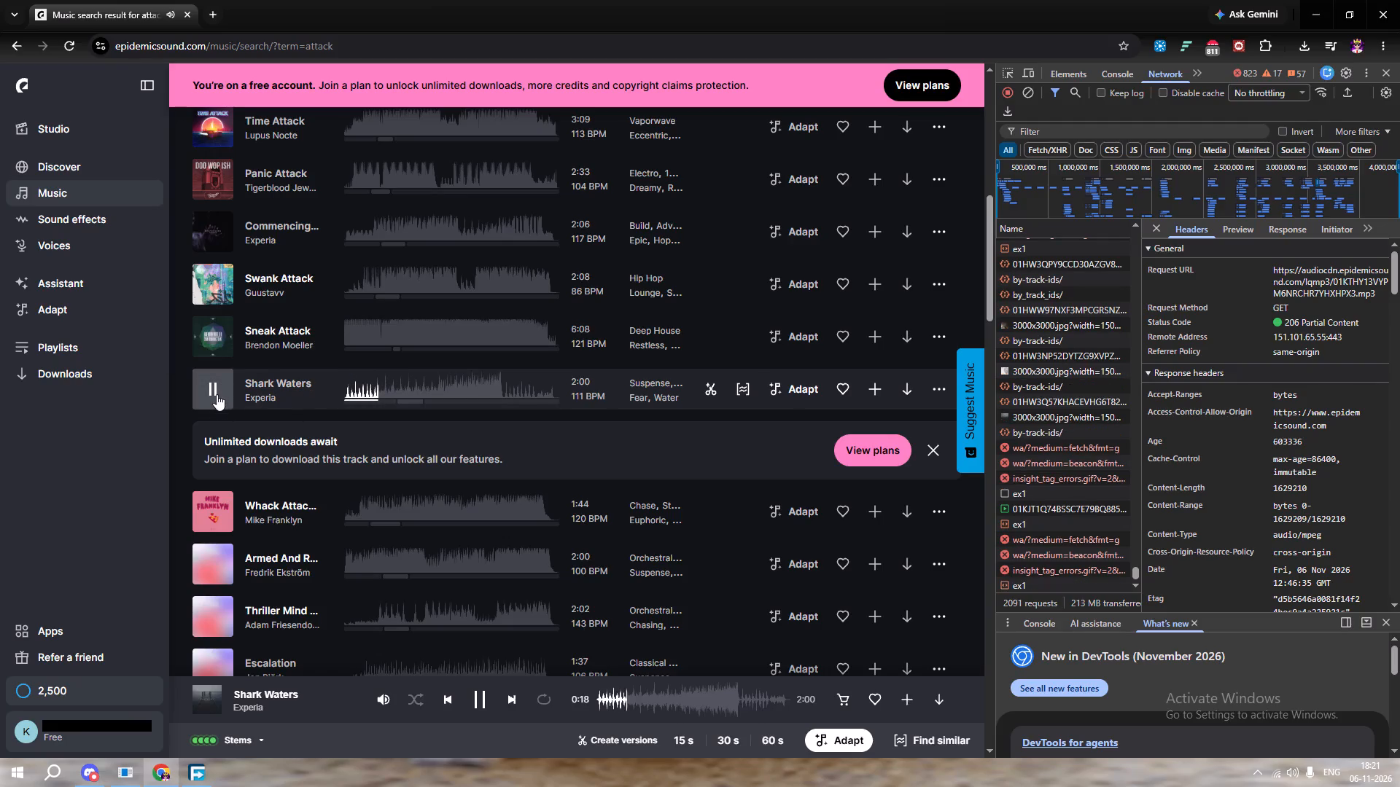
click(217, 394)
click(212, 508)
scroll(211, 501, down, 3)
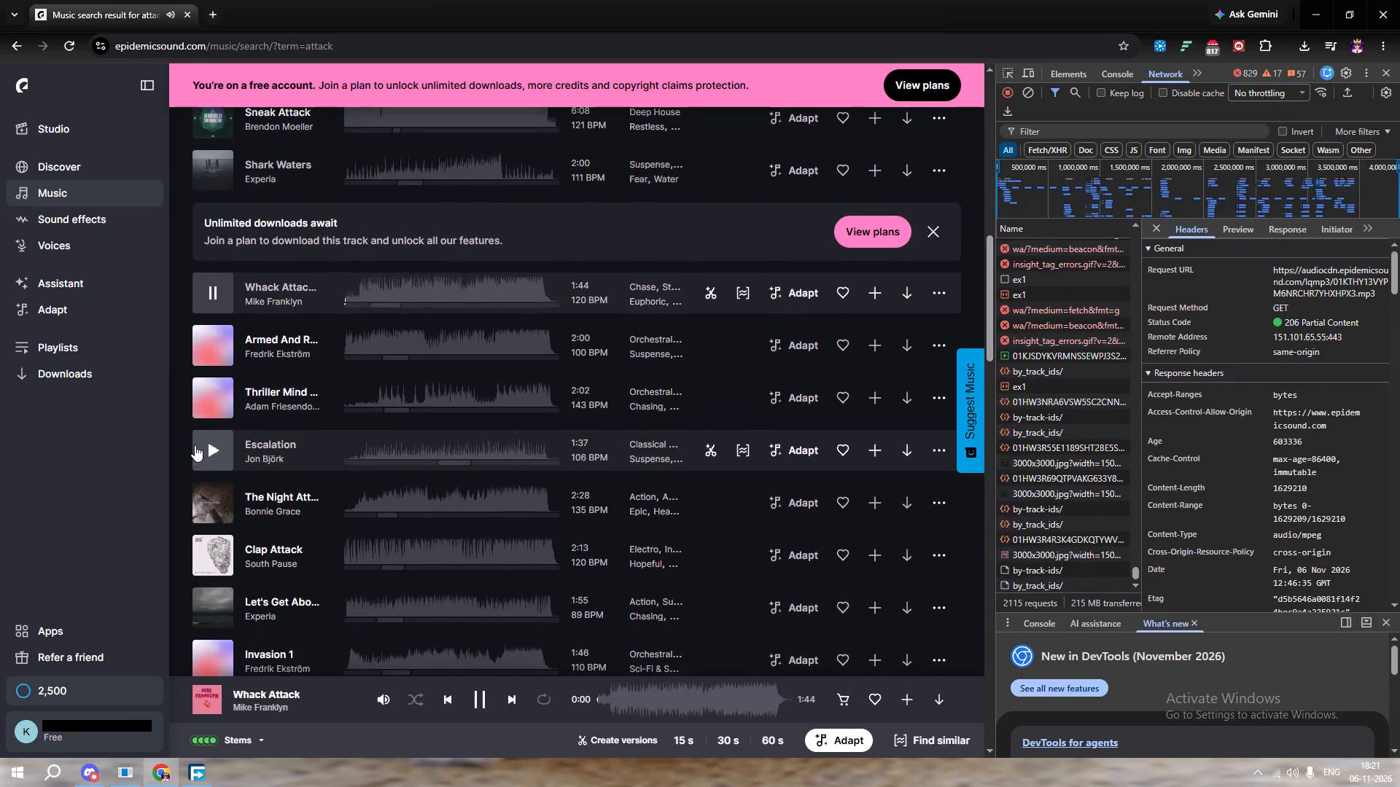
click(216, 340)
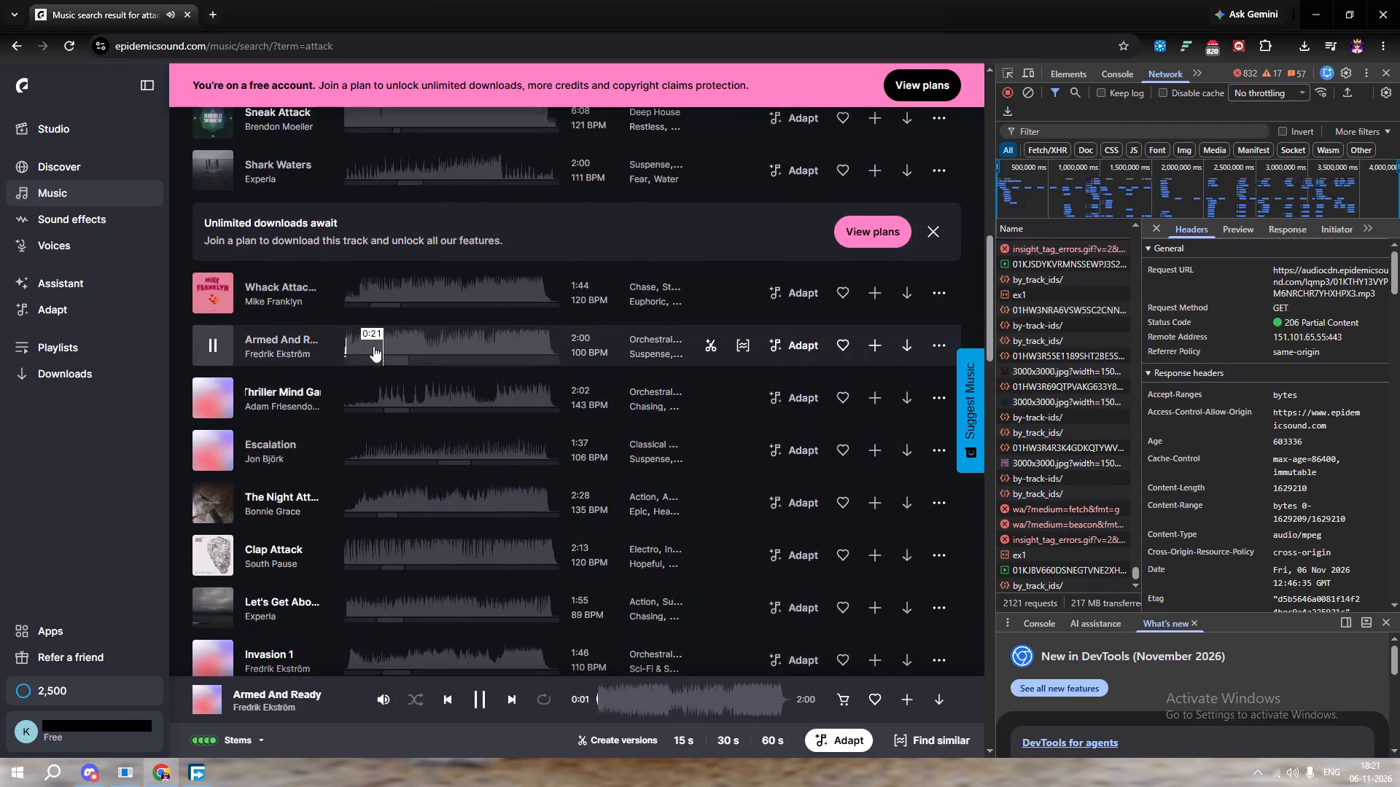
click(358, 348)
Preview Thriller Mind Games at several points in its opening, briefly comparing it with Escalation, and replay it from the start.
click(217, 401)
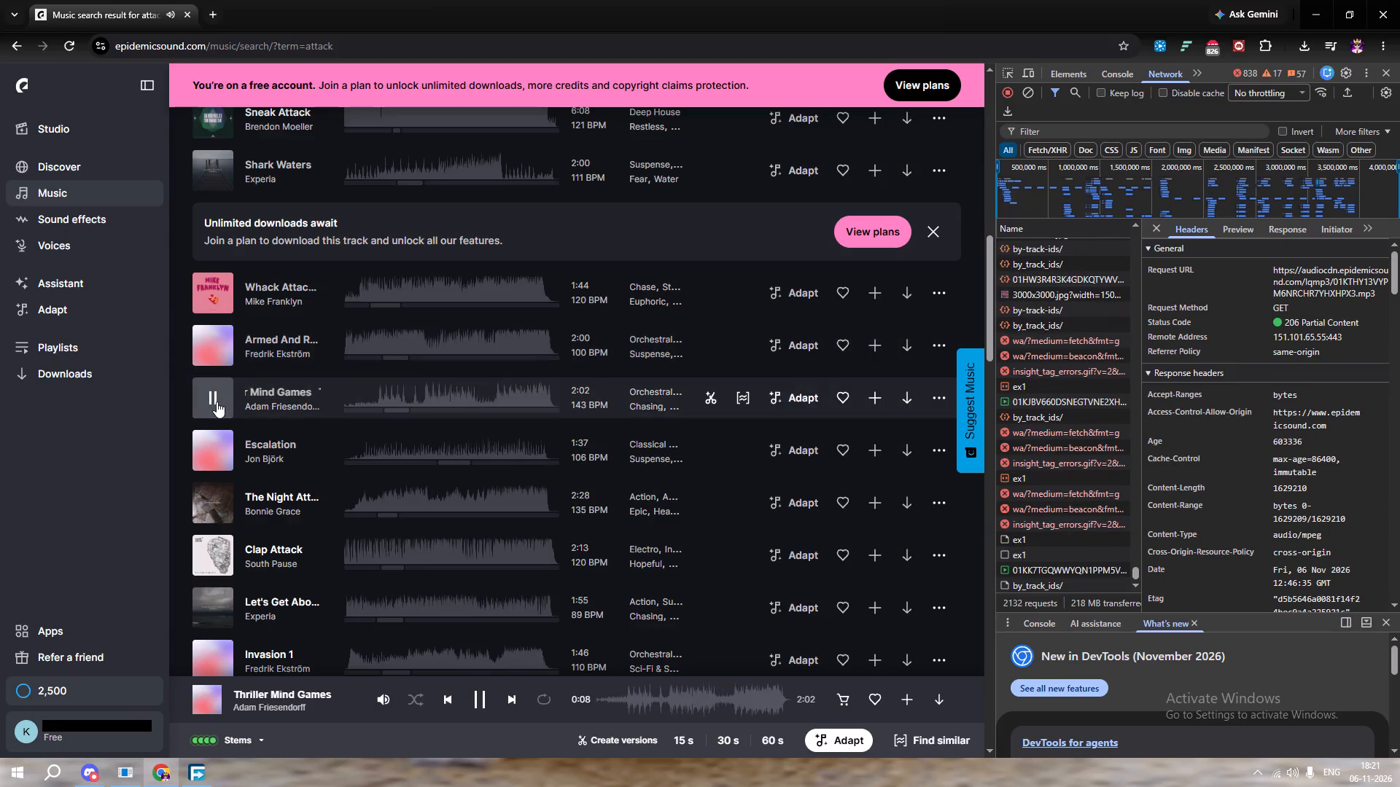
click(352, 405)
click(359, 406)
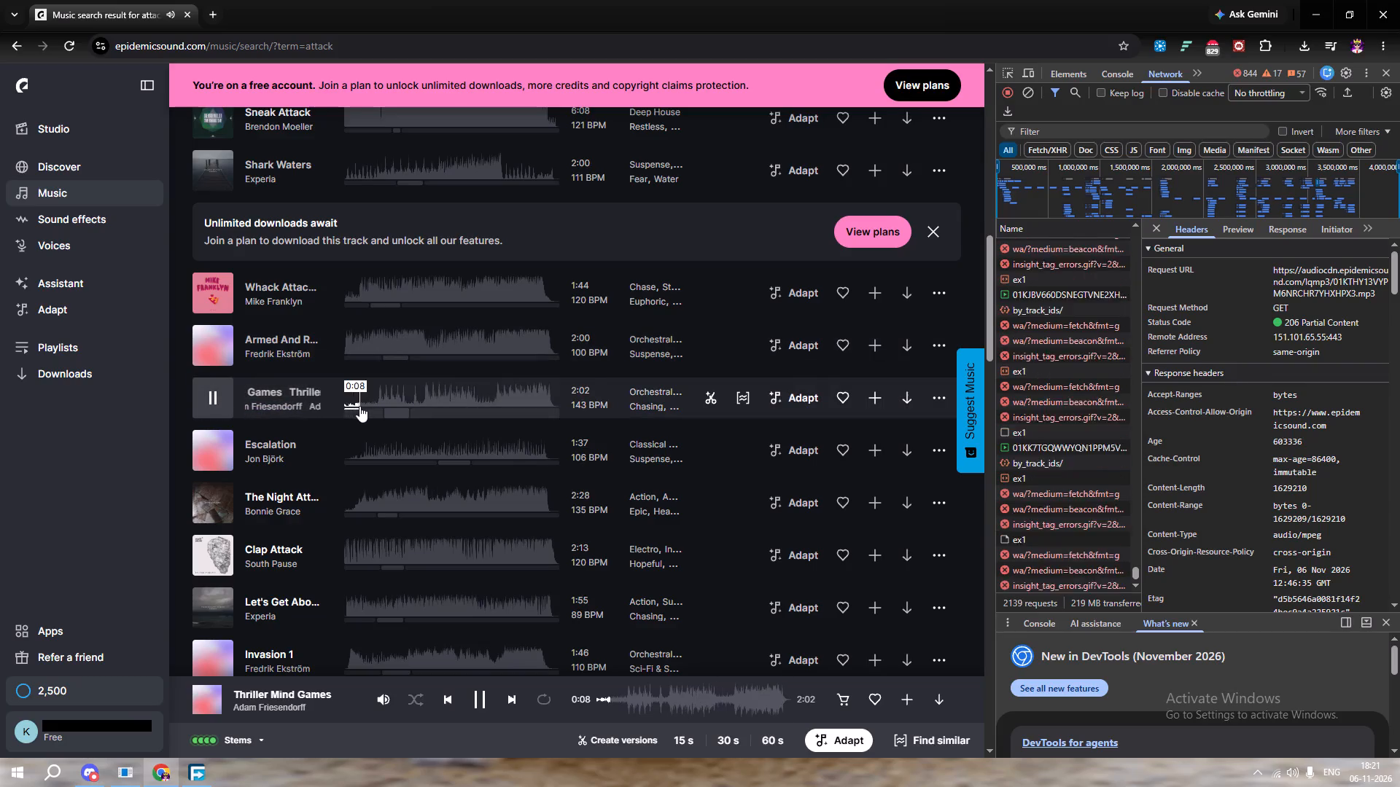
click(210, 453)
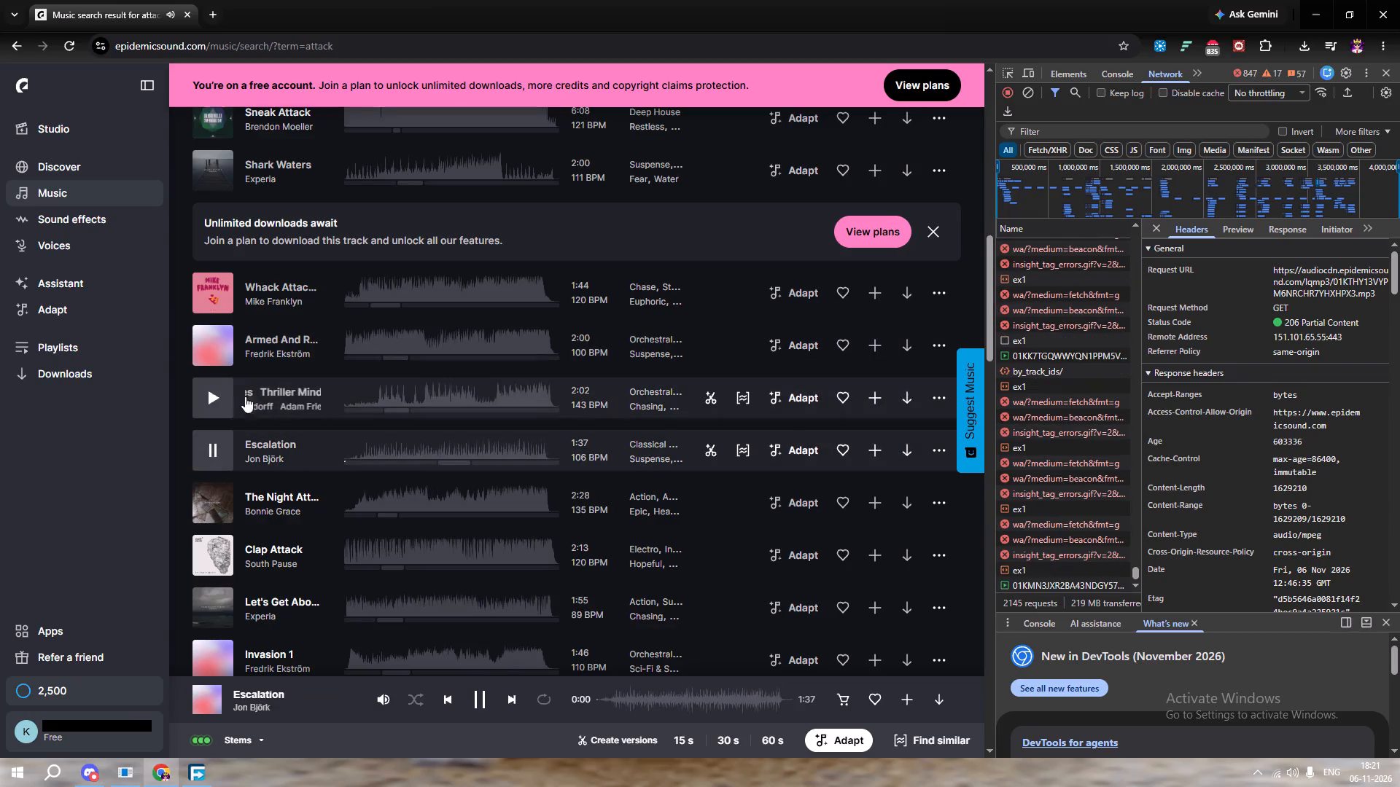
click(244, 396)
click(224, 392)
click(369, 402)
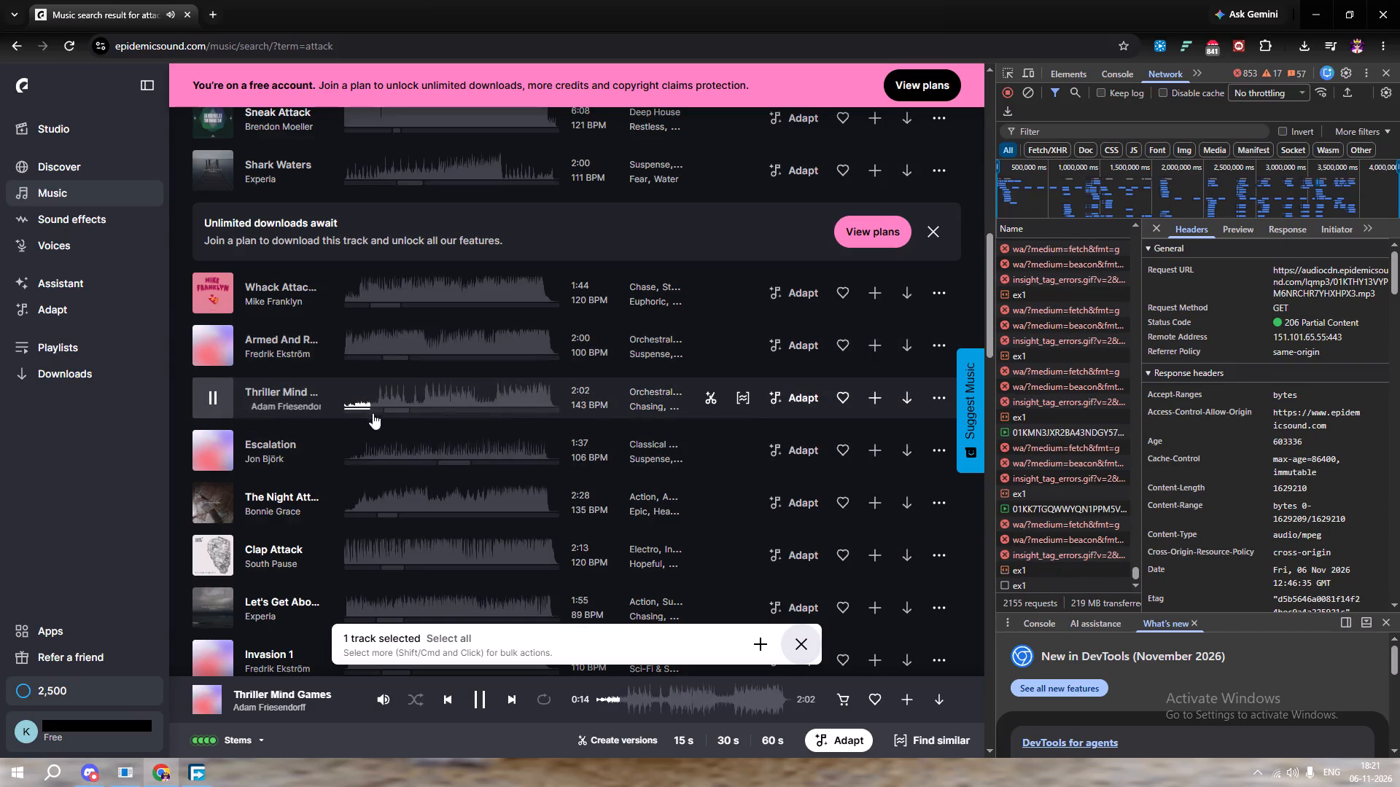
click(801, 647)
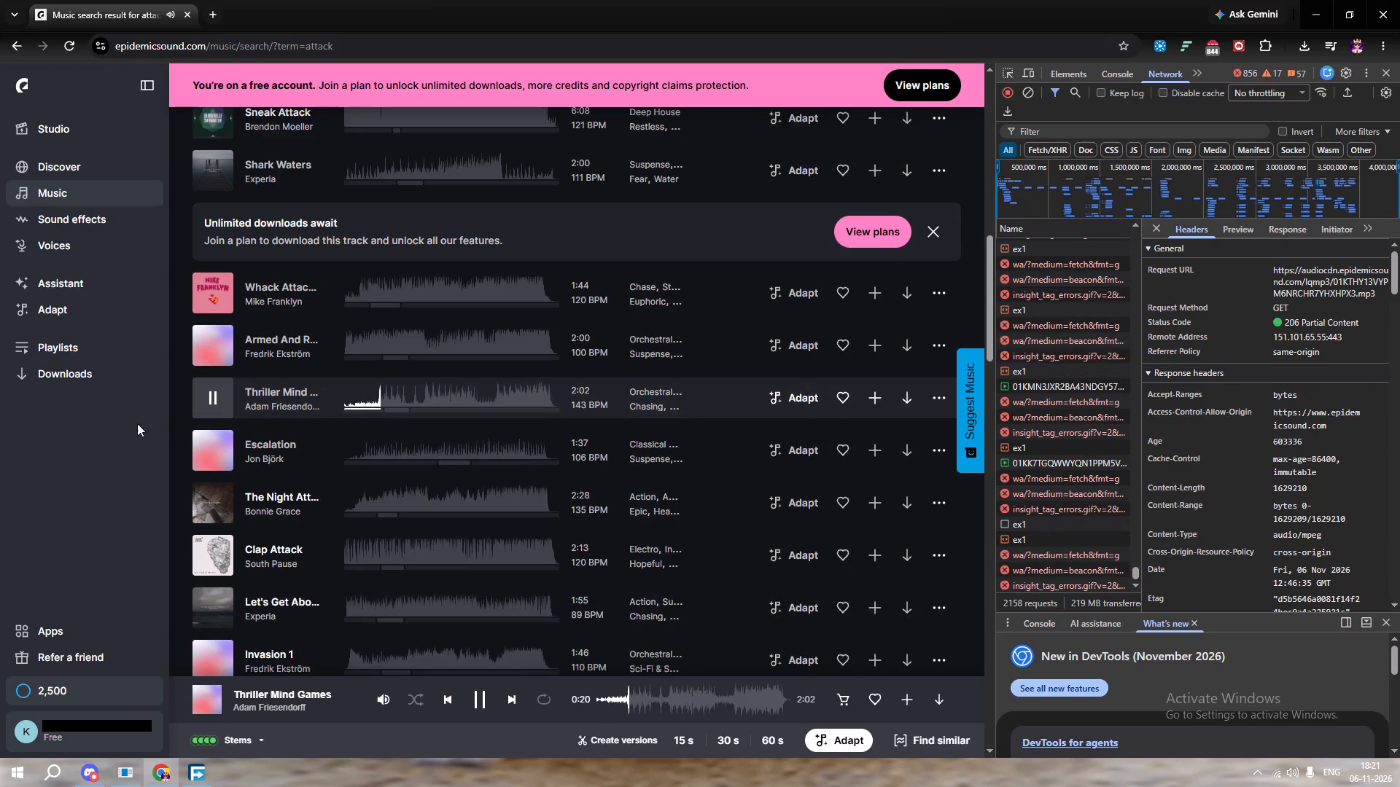
click(212, 397)
drag(360, 382, 275, 410)
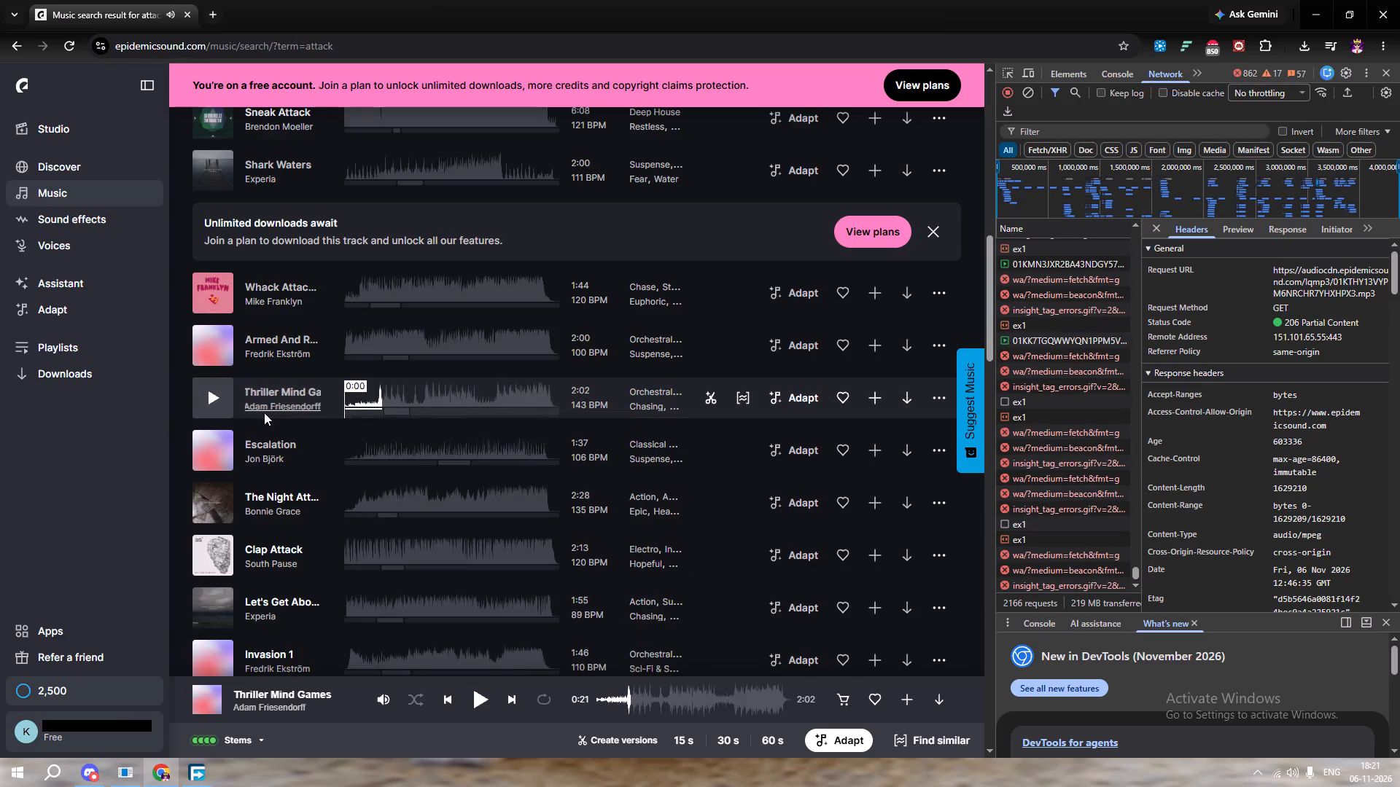
click(221, 398)
click(341, 402)
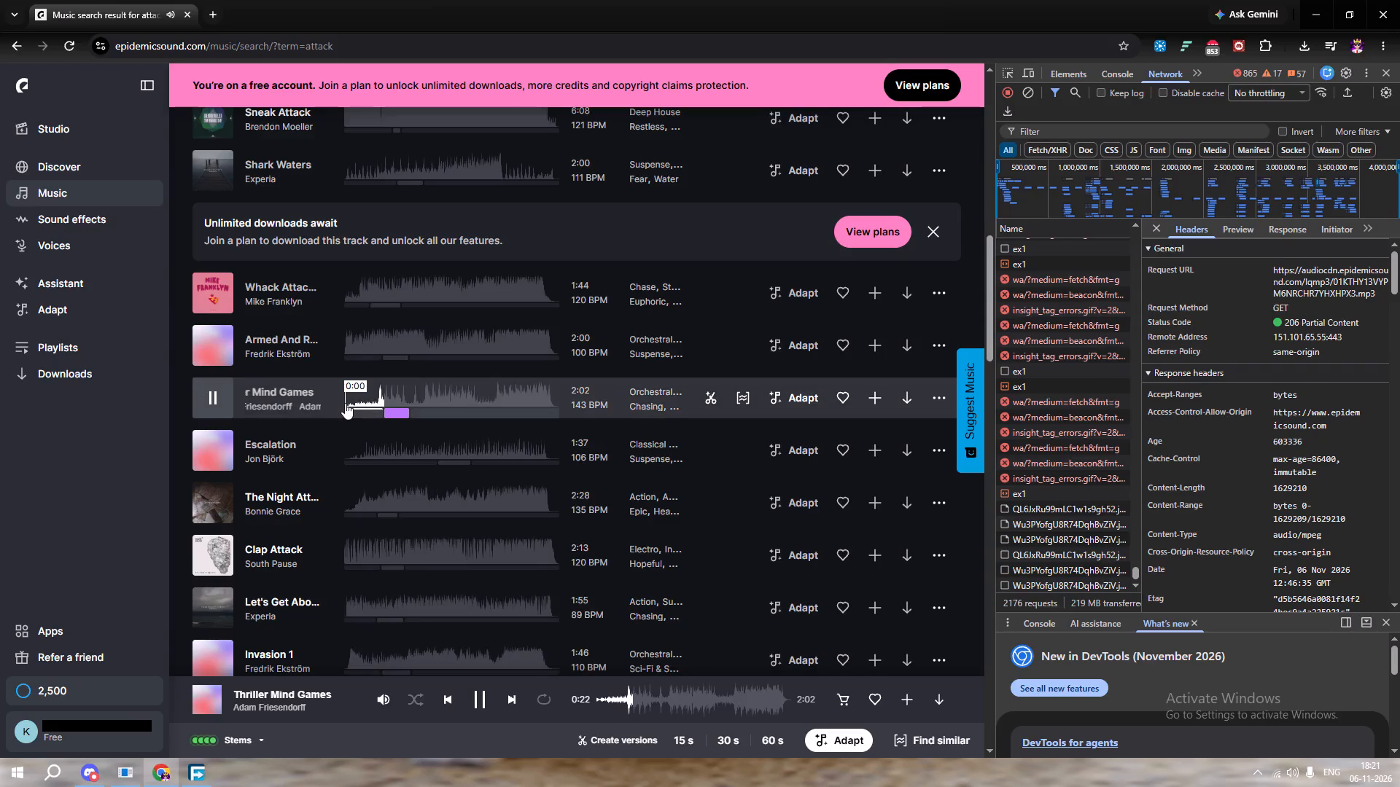
click(345, 403)
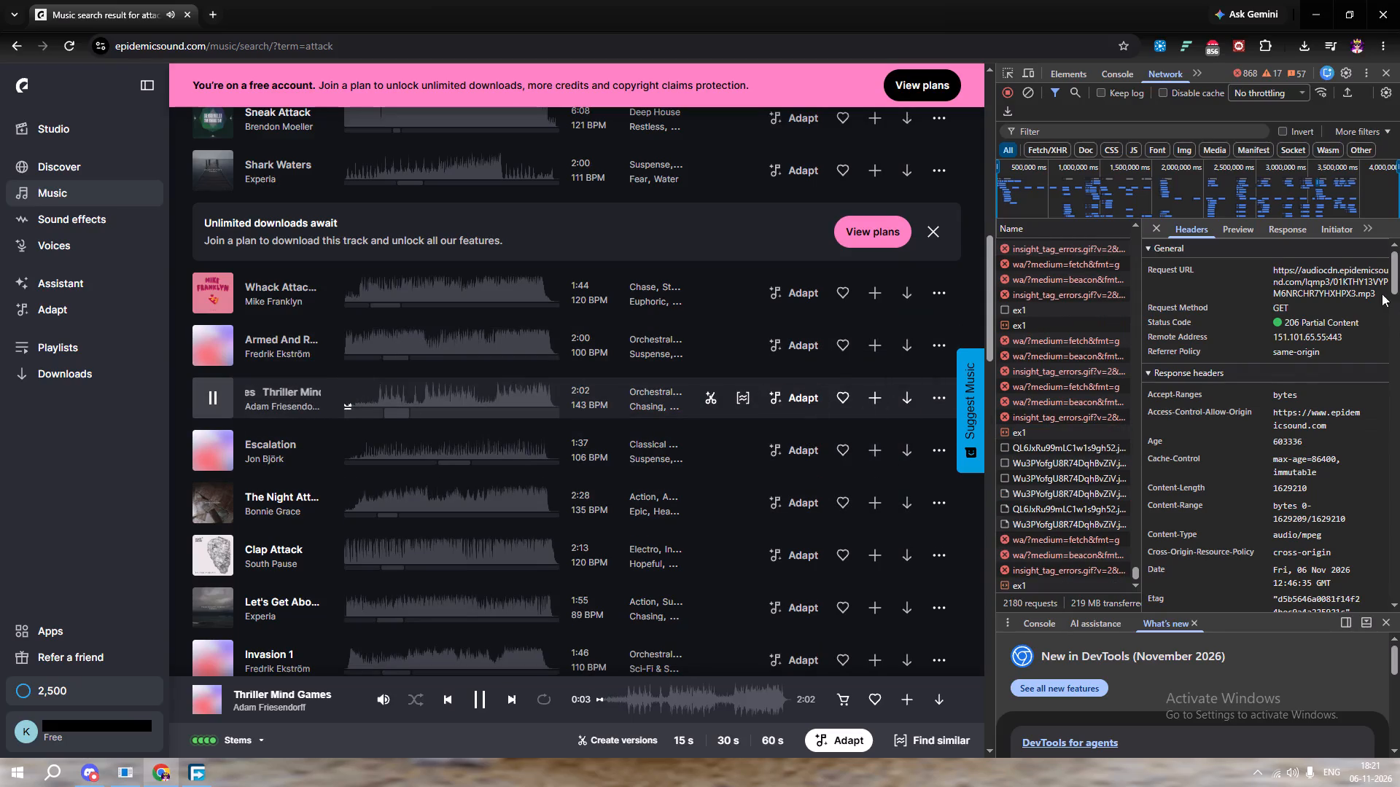
Open the Thriller Mind Games MP3 from the logged network requests in its own tab and pause its playback on the results page.
scroll(1098, 418, down, 9)
scroll(1120, 536, up, 4)
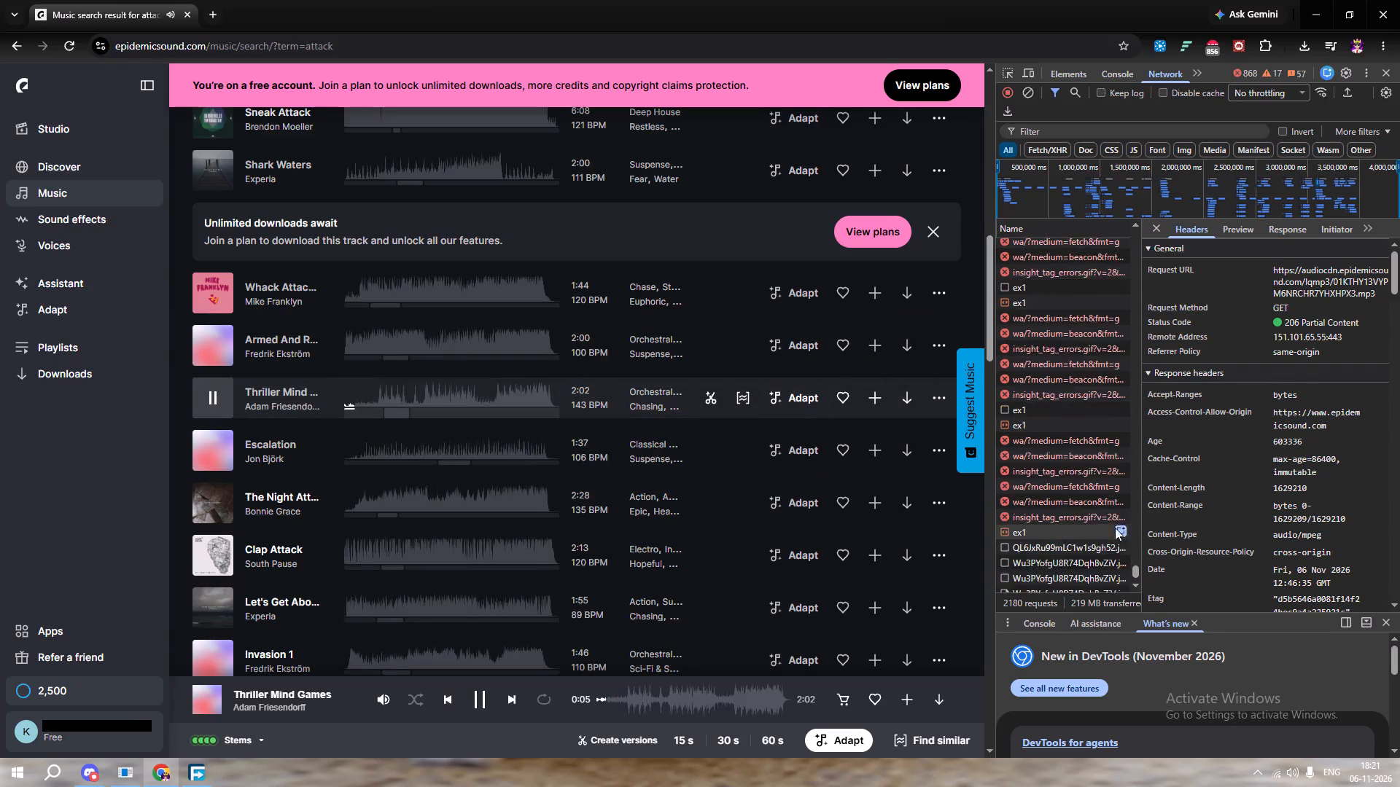
scroll(1115, 528, up, 3)
double_click(1046, 547)
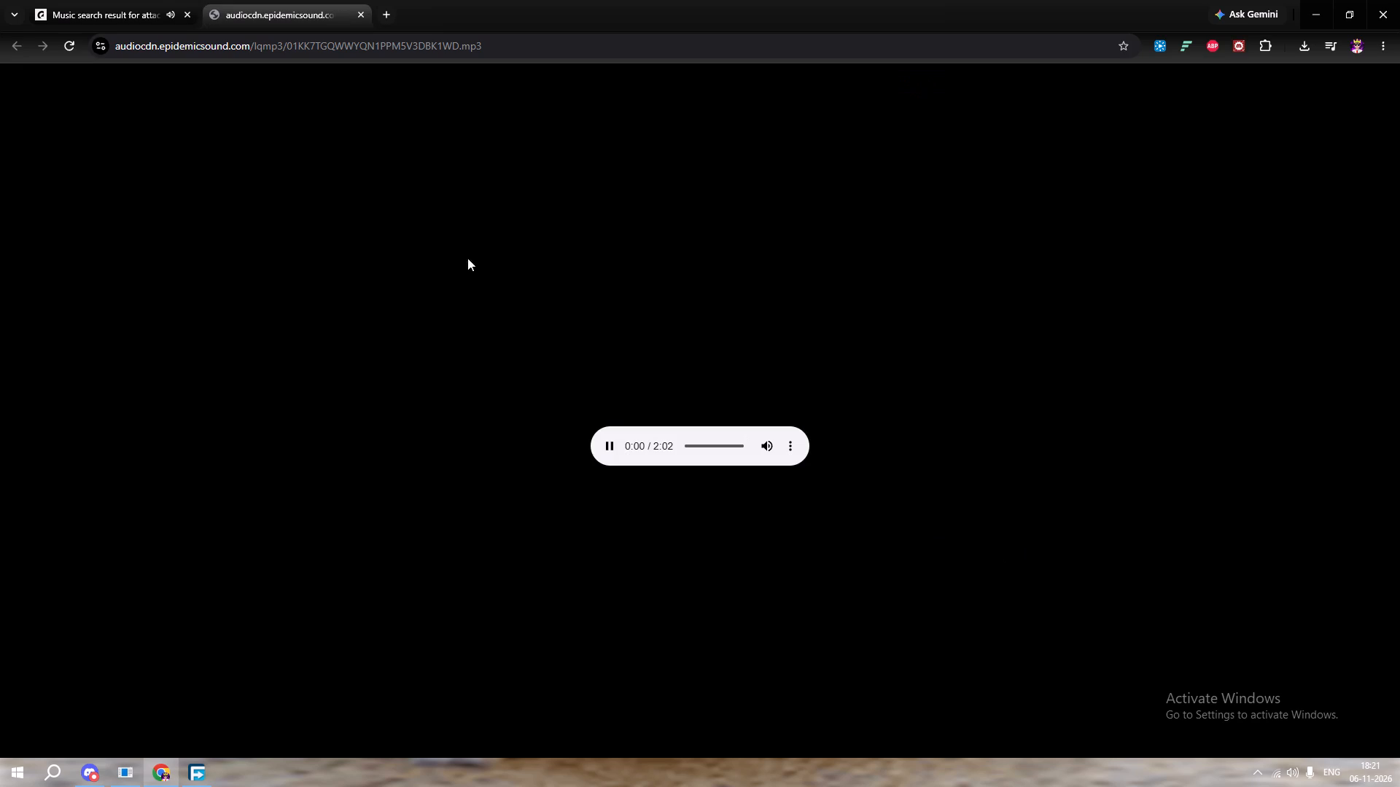
click(85, 0)
click(481, 697)
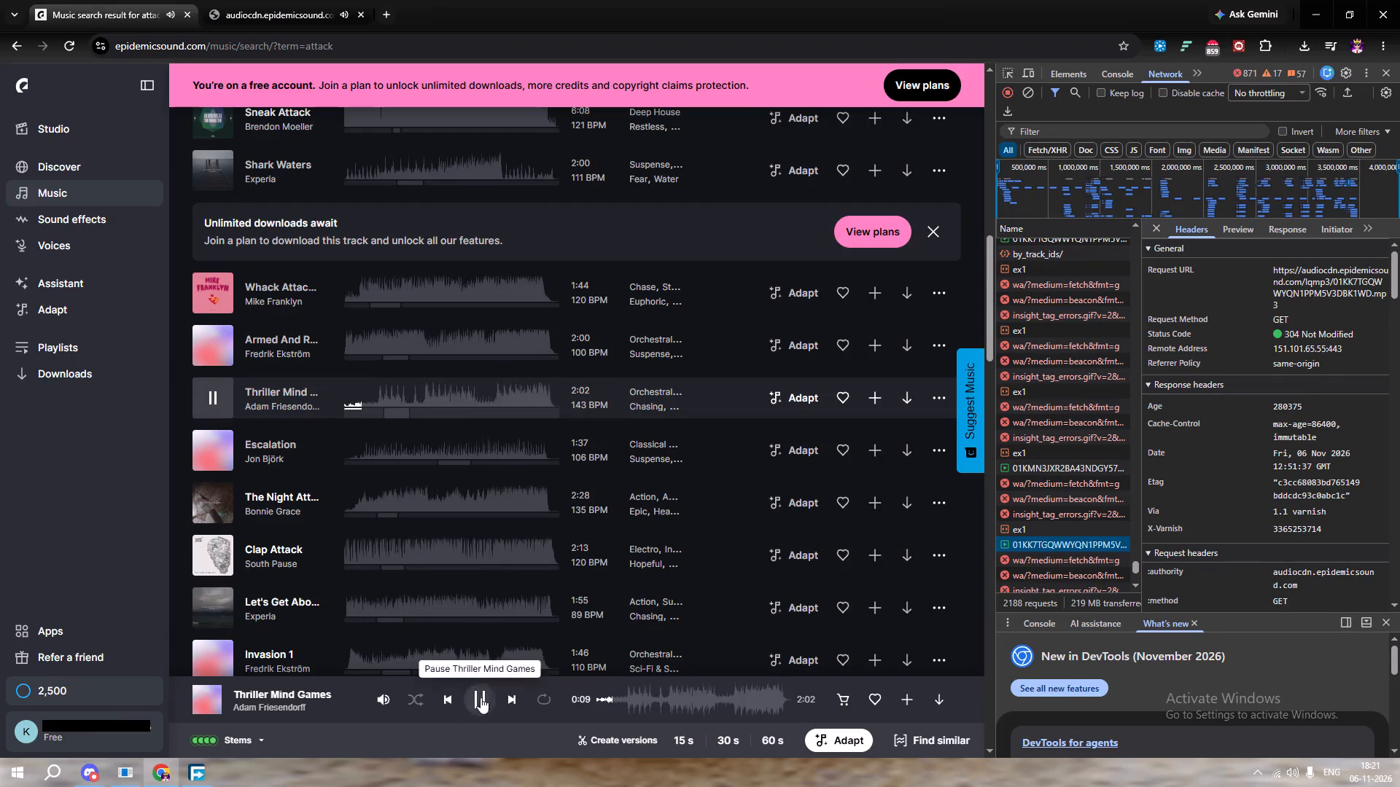
click(256, 0)
click(610, 439)
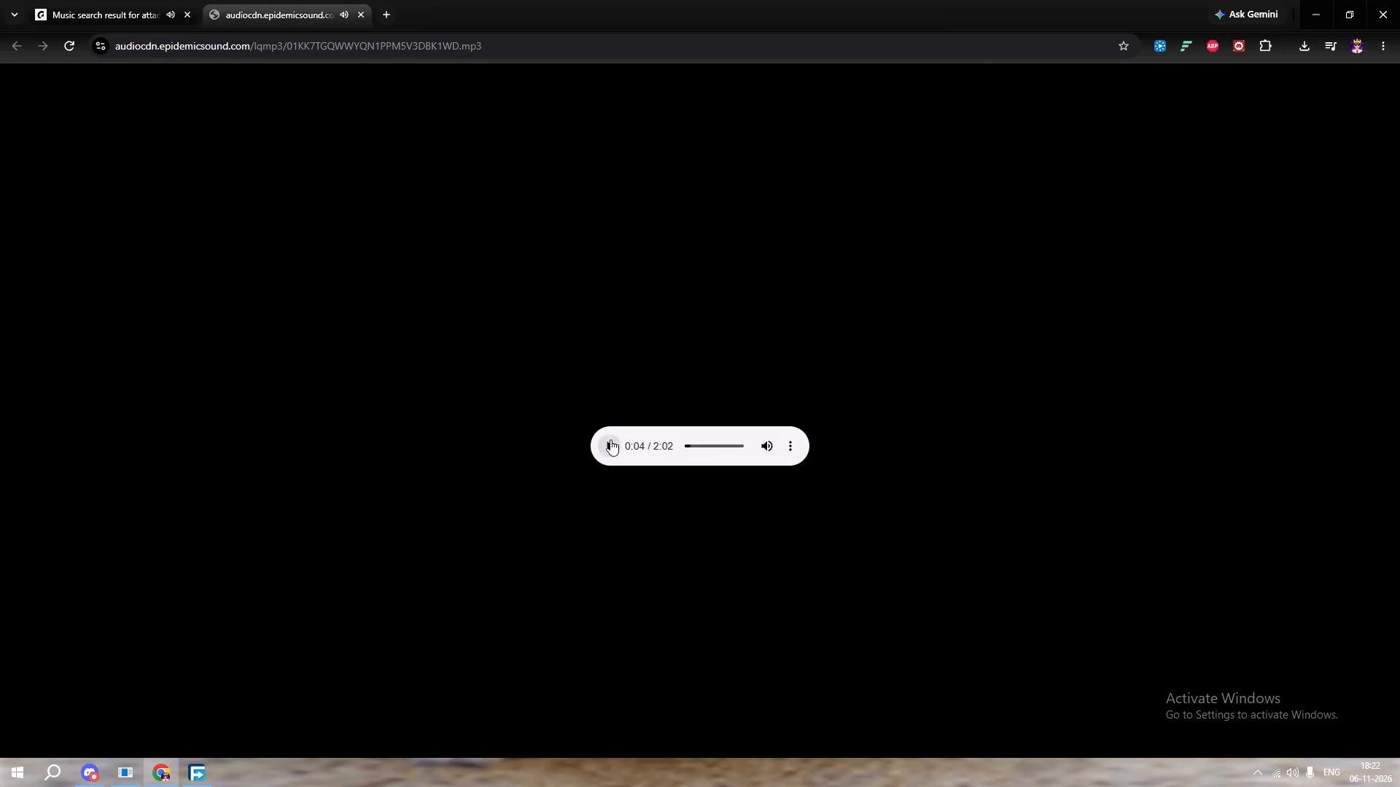
Download the opened MP3 to the Downloads folder with Free Download Manager, keeping its file name, and close the audio tab.
click(804, 448)
click(791, 450)
click(775, 389)
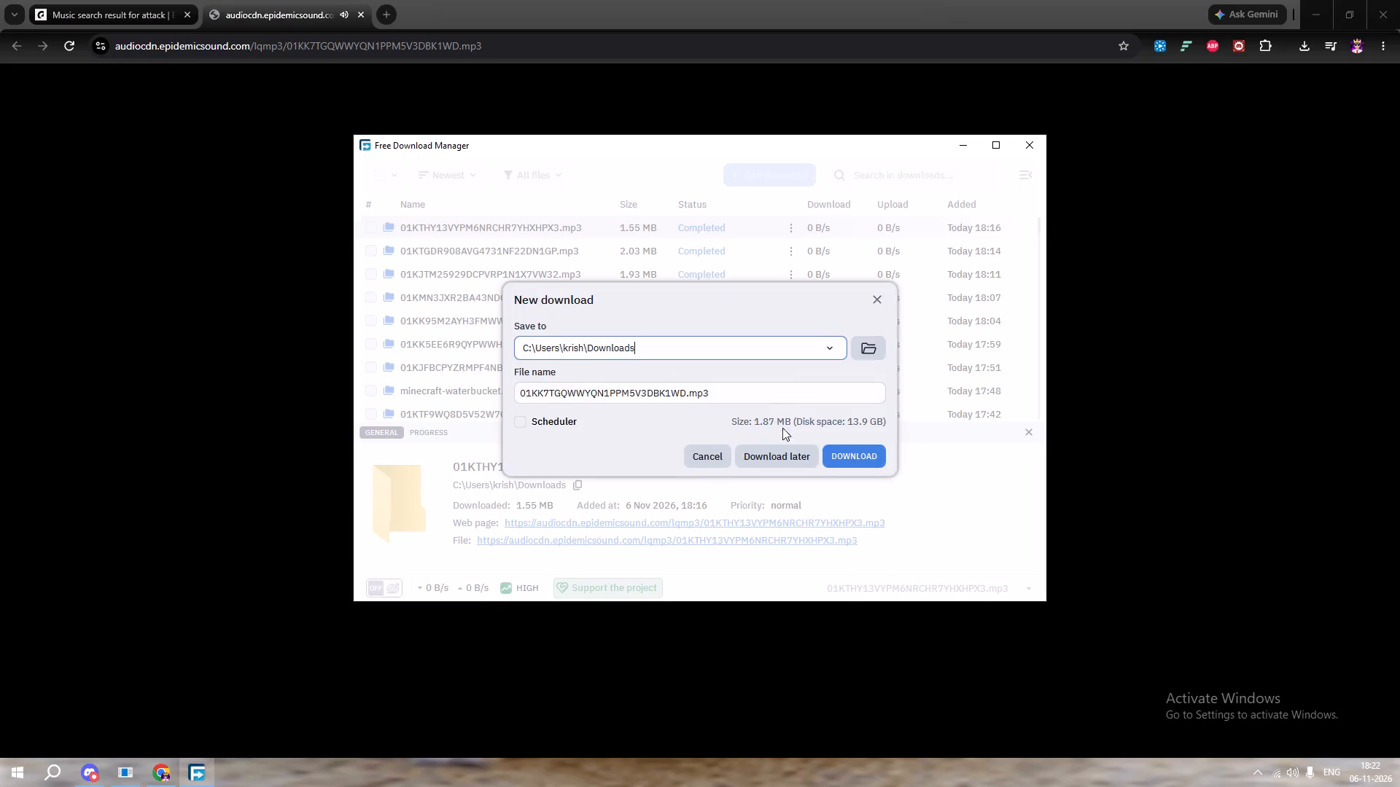
click(844, 461)
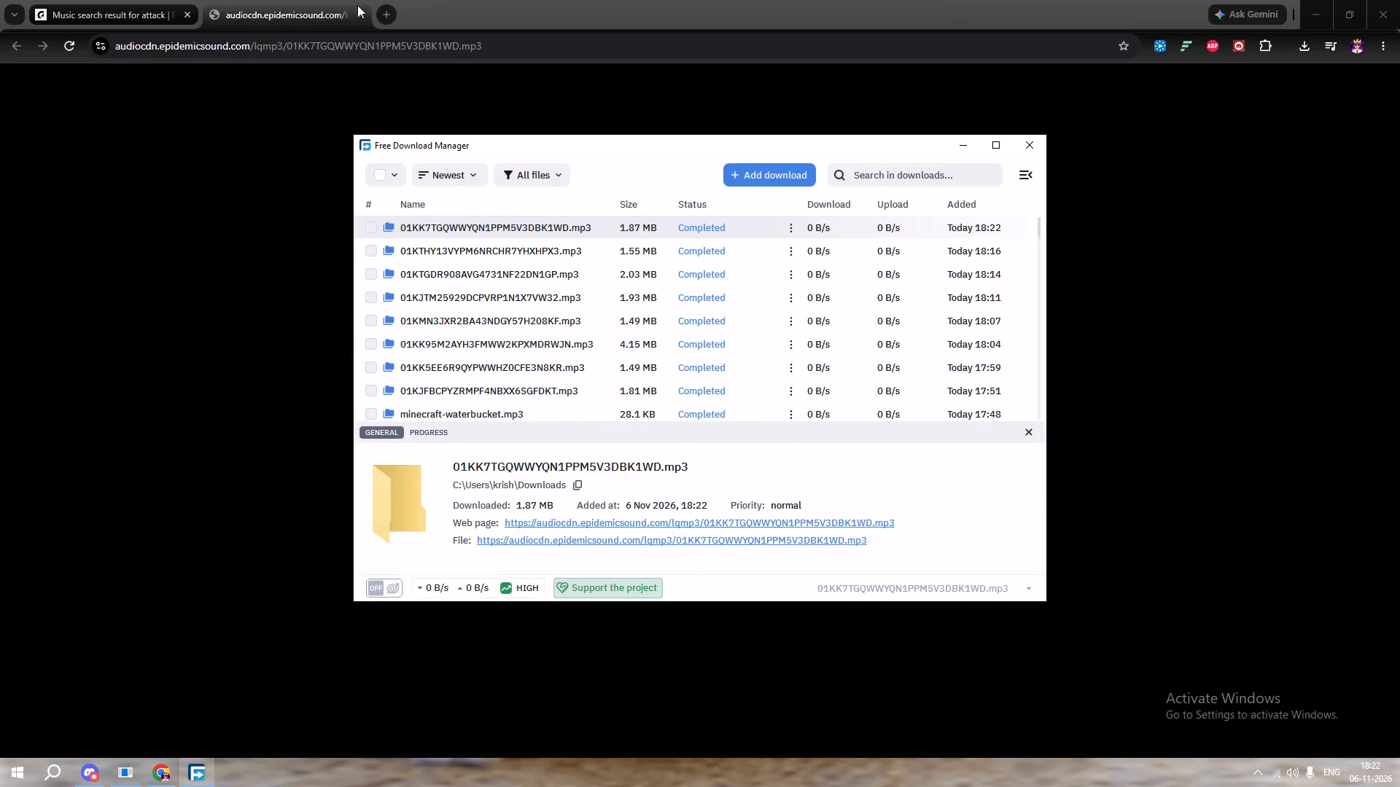
click(364, 9)
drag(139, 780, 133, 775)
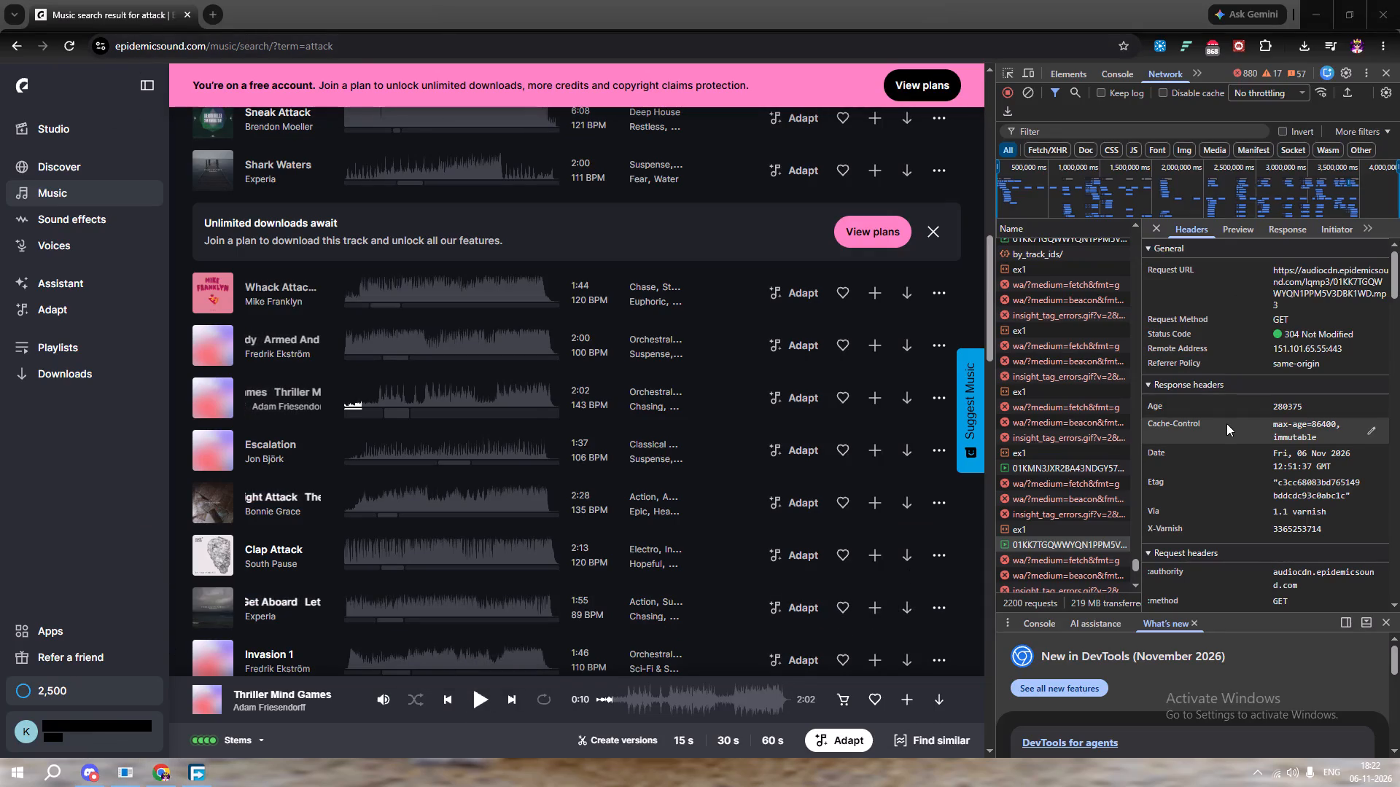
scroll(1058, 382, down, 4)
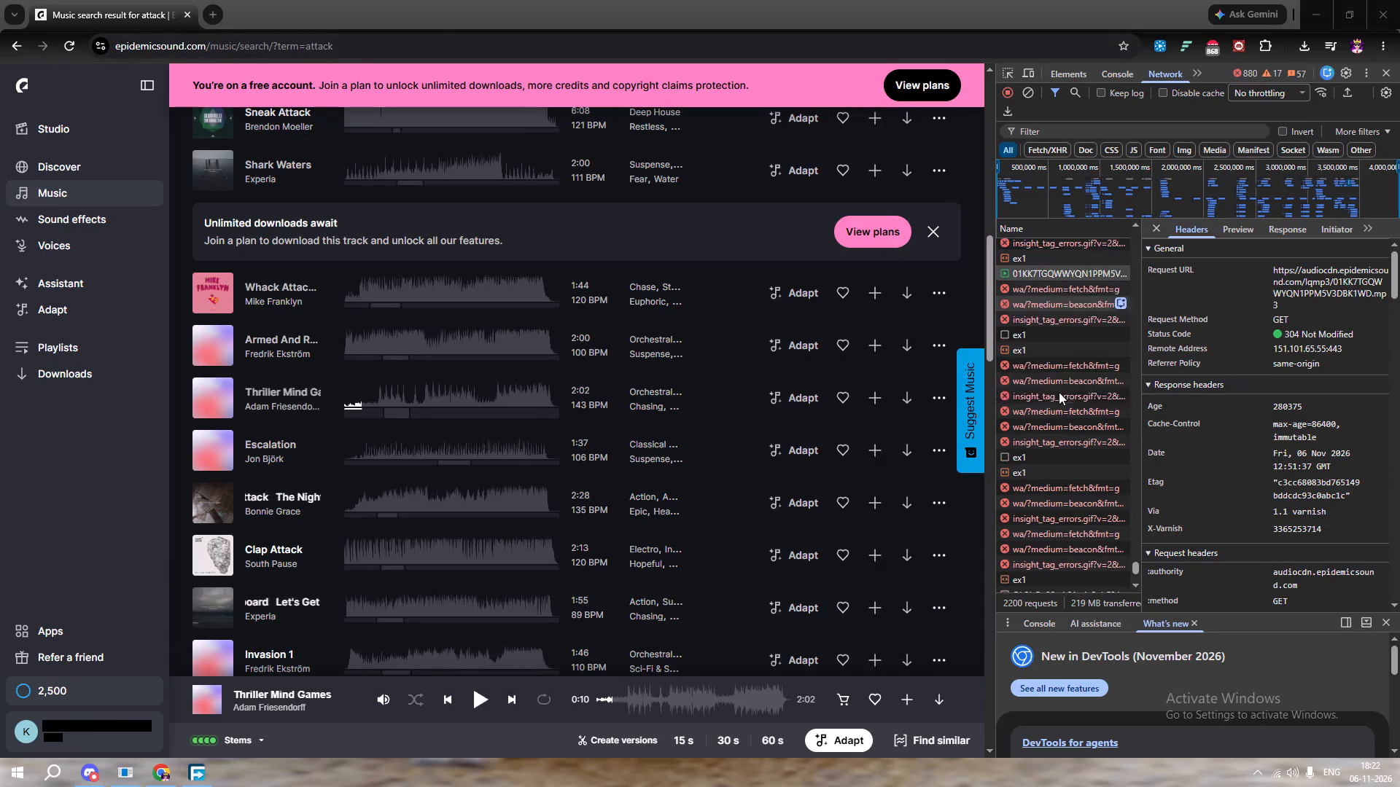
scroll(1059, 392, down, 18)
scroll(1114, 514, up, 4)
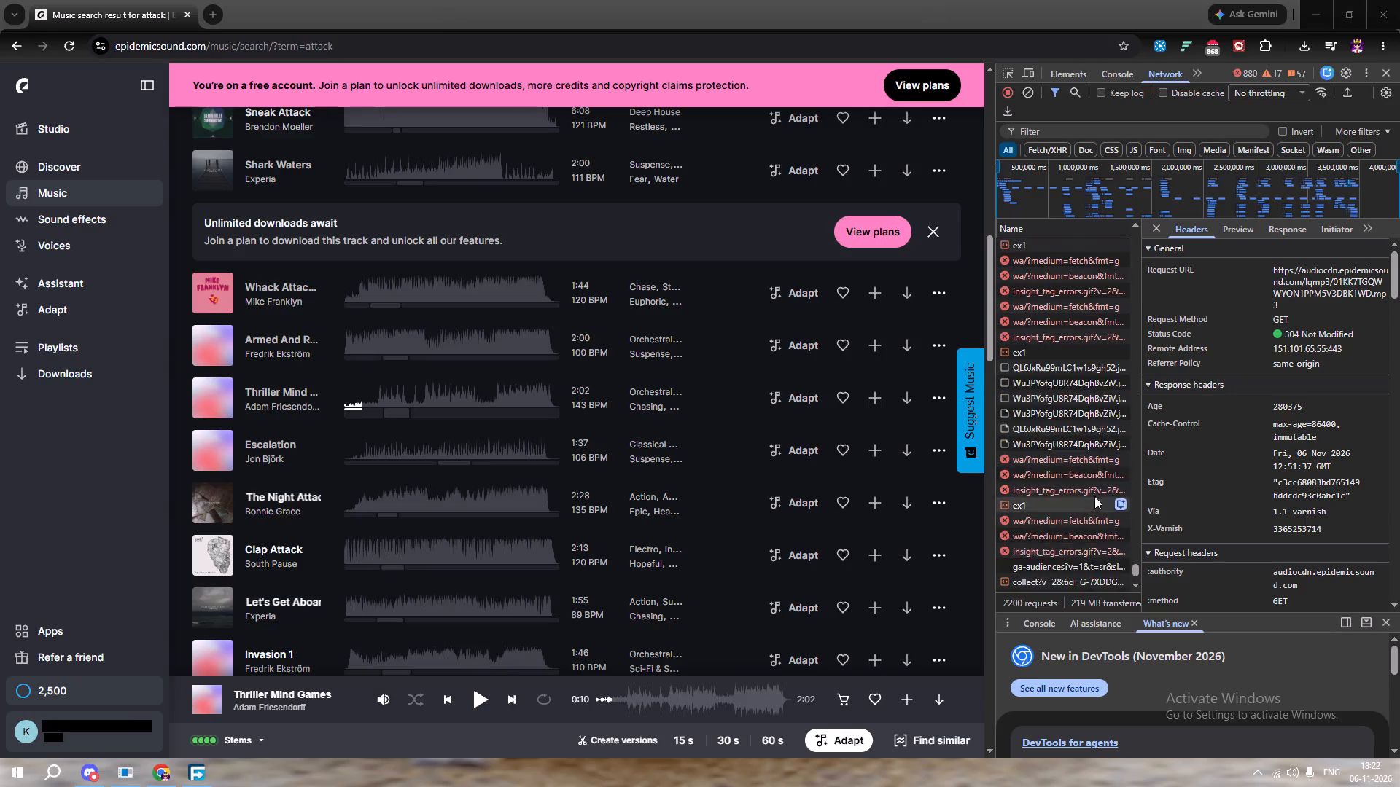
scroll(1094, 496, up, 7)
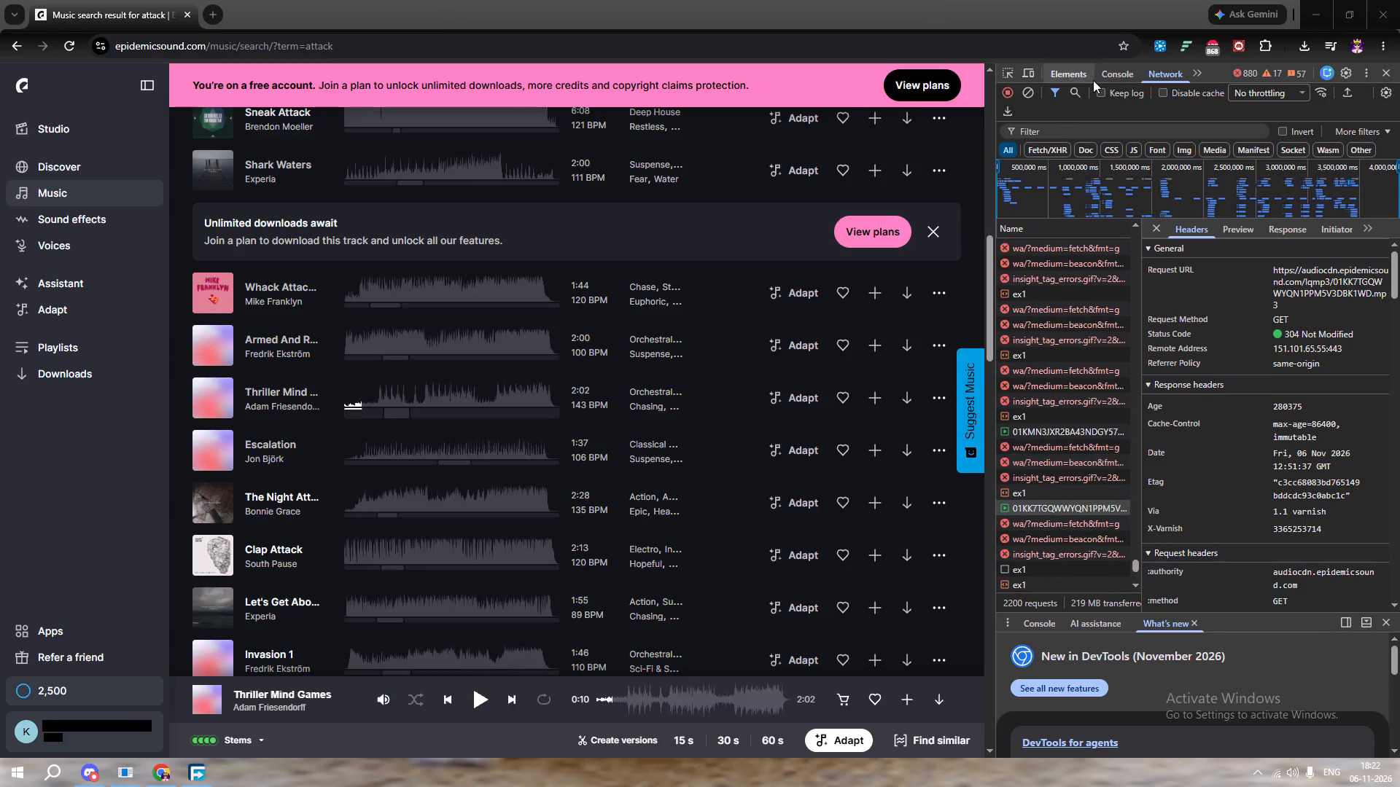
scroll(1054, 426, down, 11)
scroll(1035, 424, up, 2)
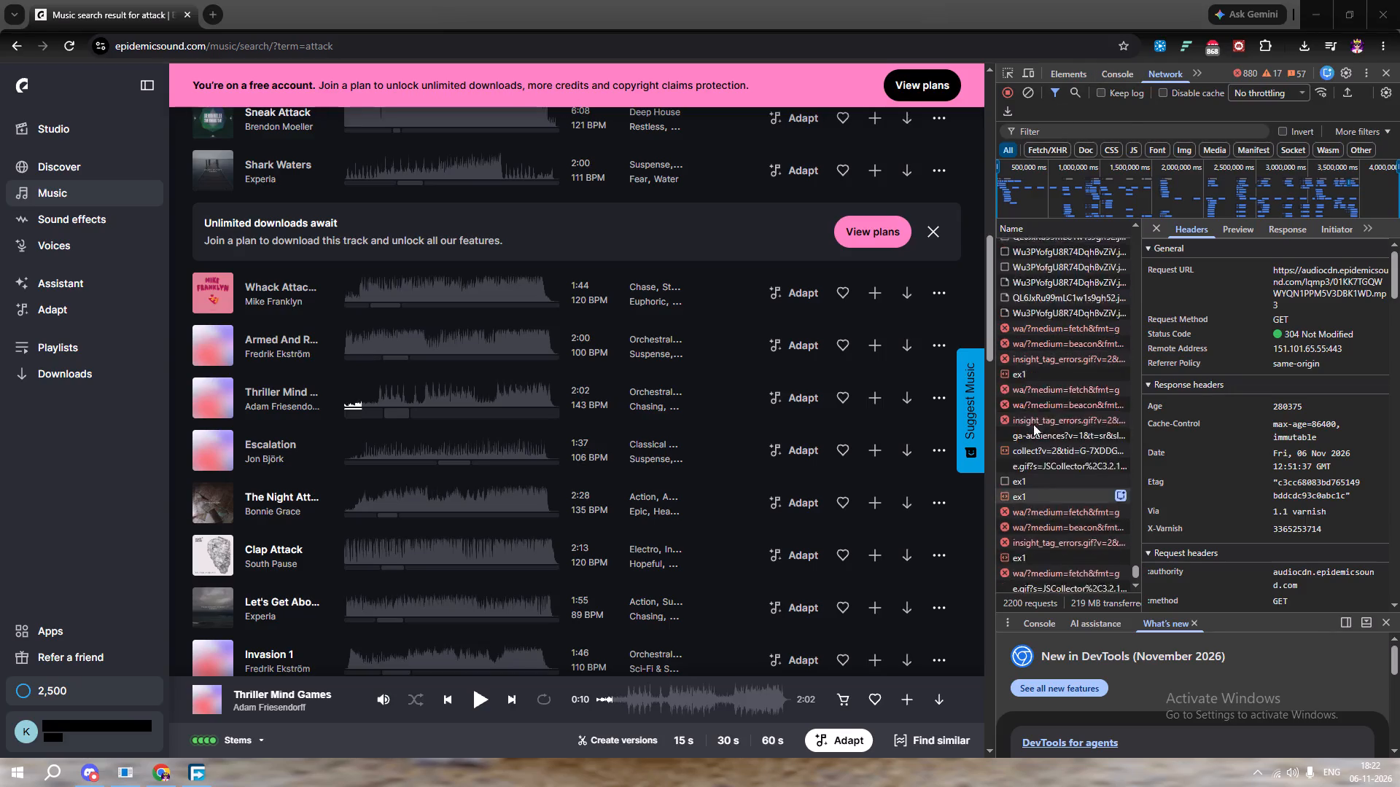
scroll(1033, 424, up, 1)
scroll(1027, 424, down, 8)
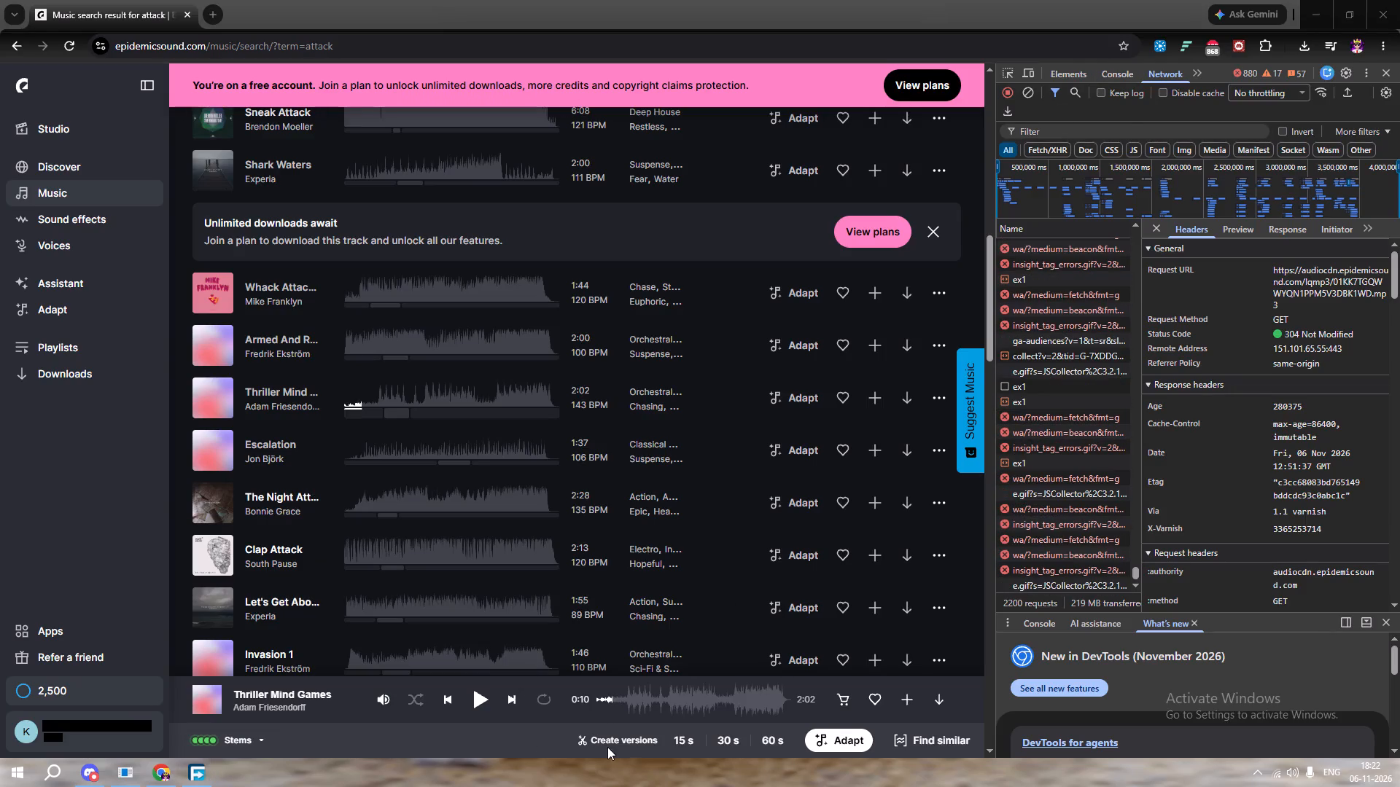
Switch to Premiere, set the playhead near 00:14:29:36, and import 01KK7TGQWWYQN1PPM5V3DBK1WD.mp3 from Downloads into the project.
click(133, 767)
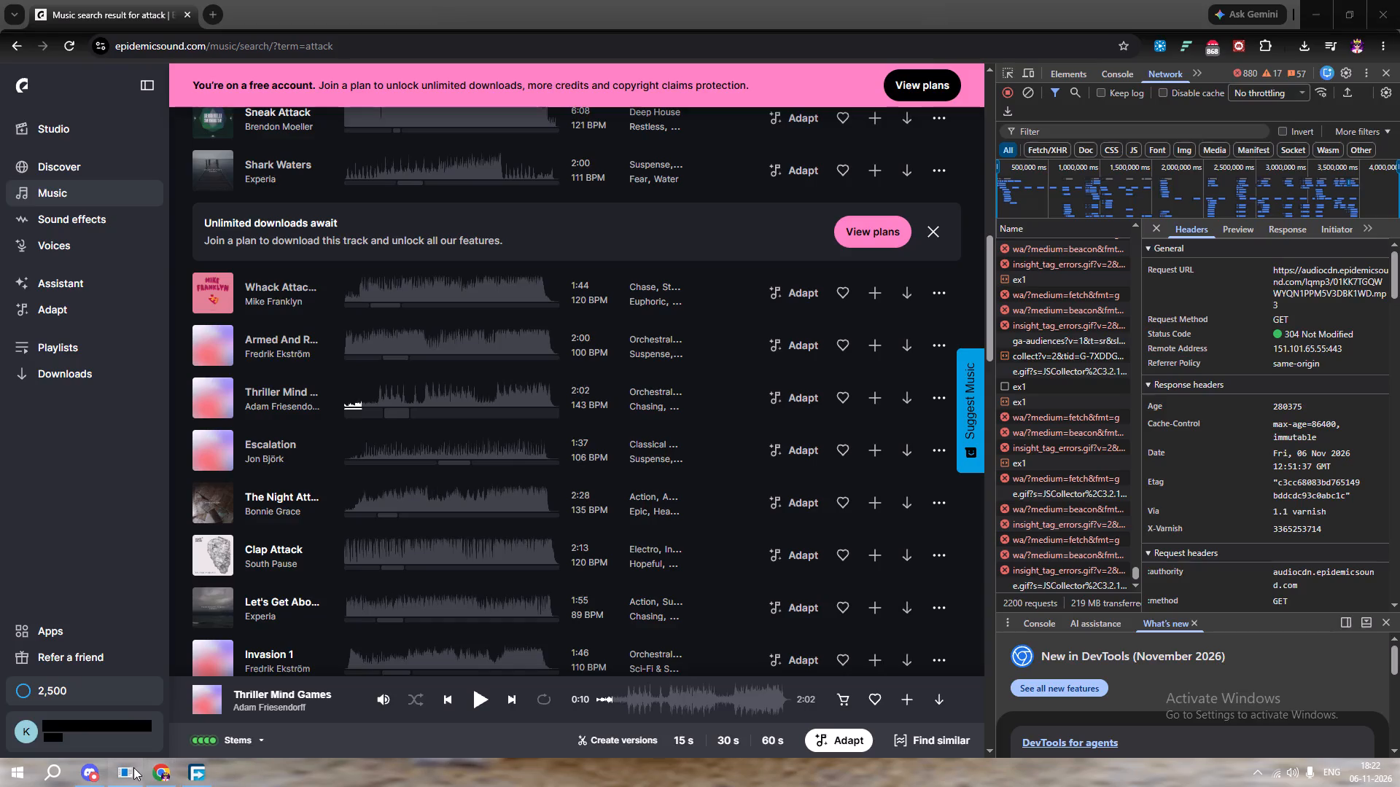
drag(426, 507, 449, 501)
click(443, 503)
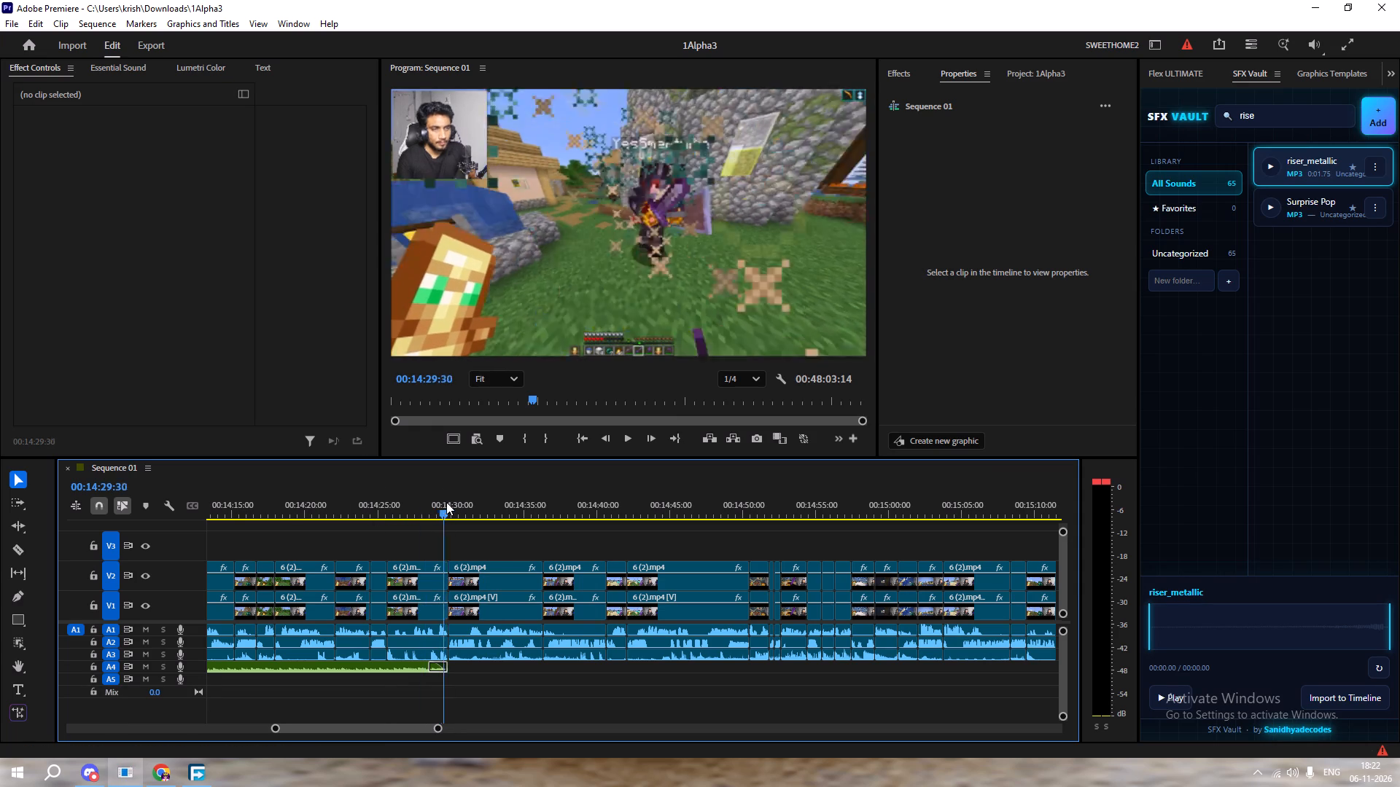
click(1050, 90)
click(1032, 77)
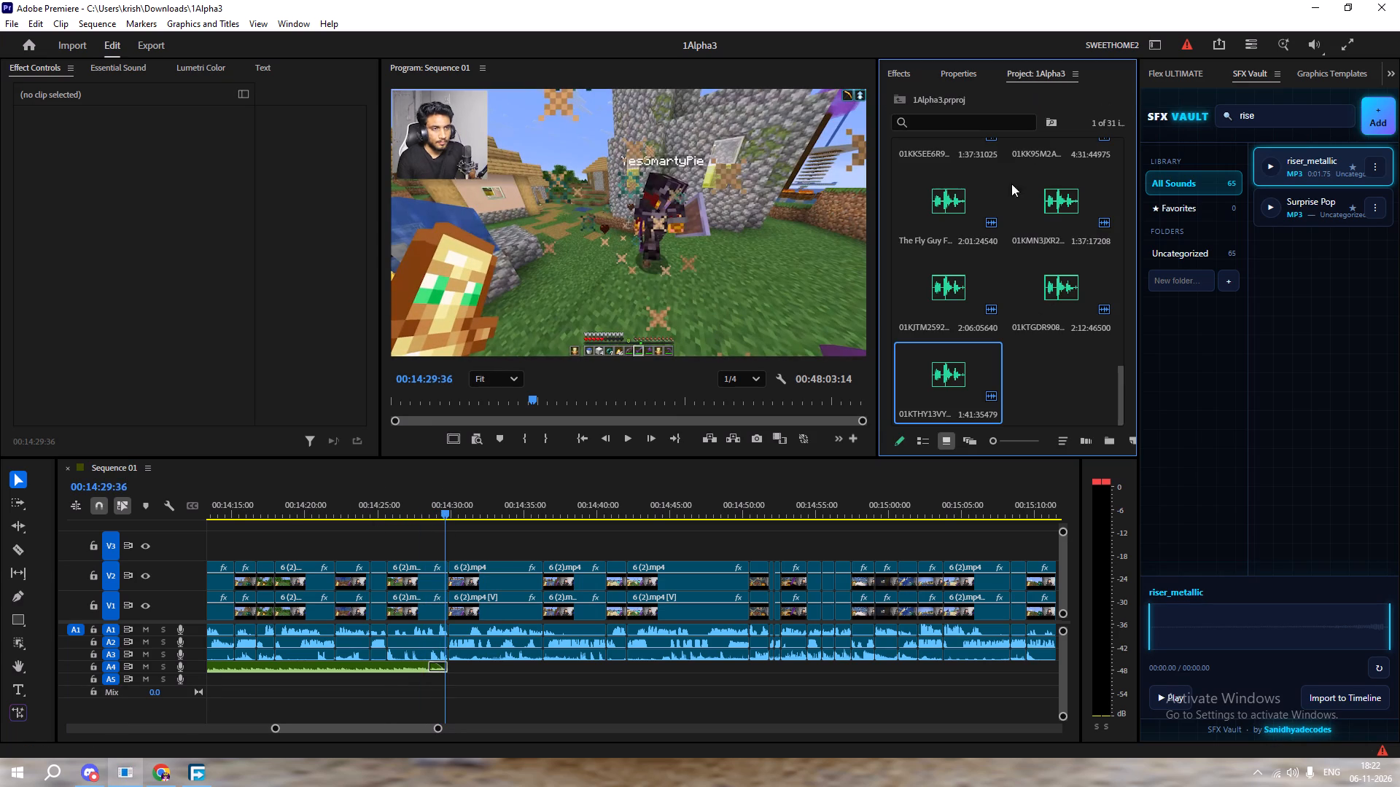
double_click(1019, 370)
scroll(236, 168, up, 1)
click(233, 152)
double_click(297, 157)
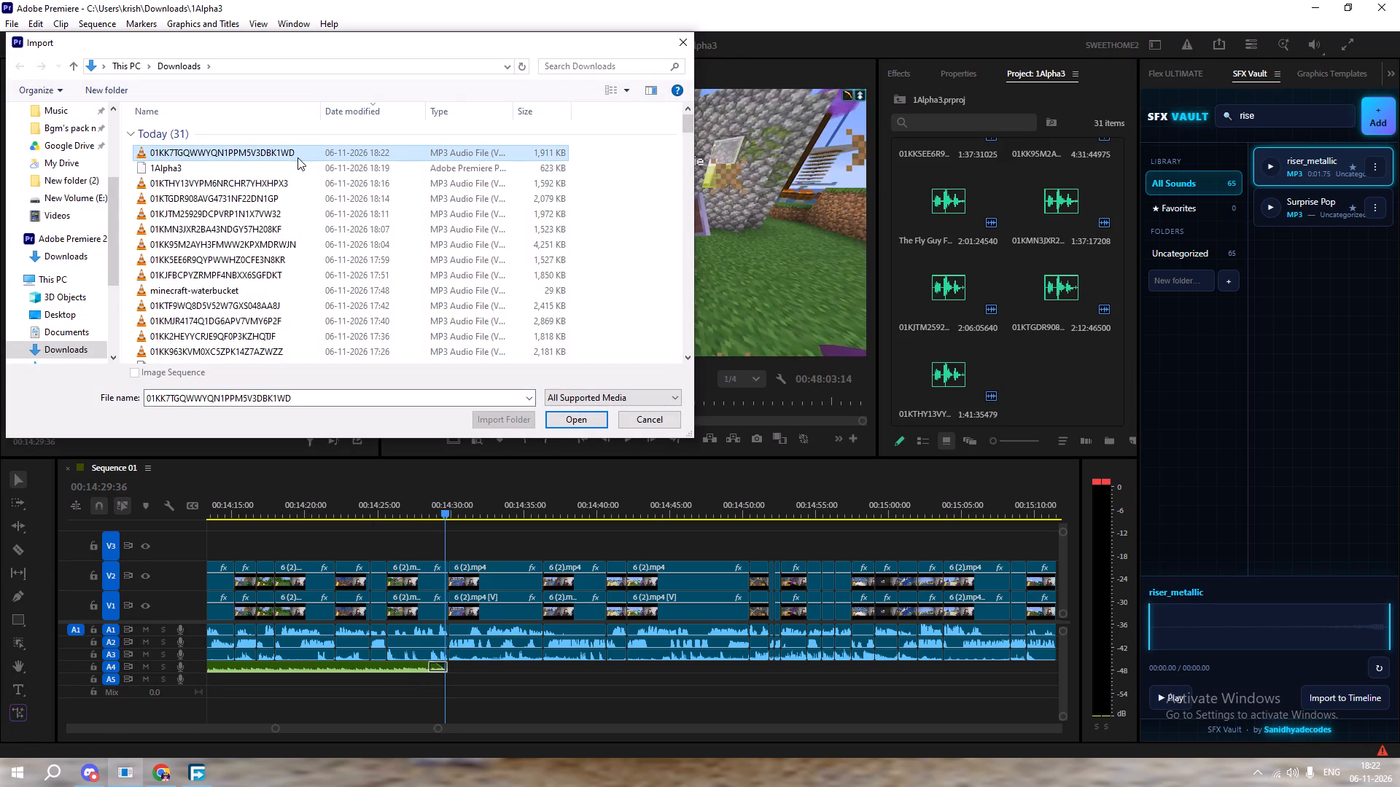
drag(1054, 345, 1078, 372)
drag(1073, 387, 1059, 398)
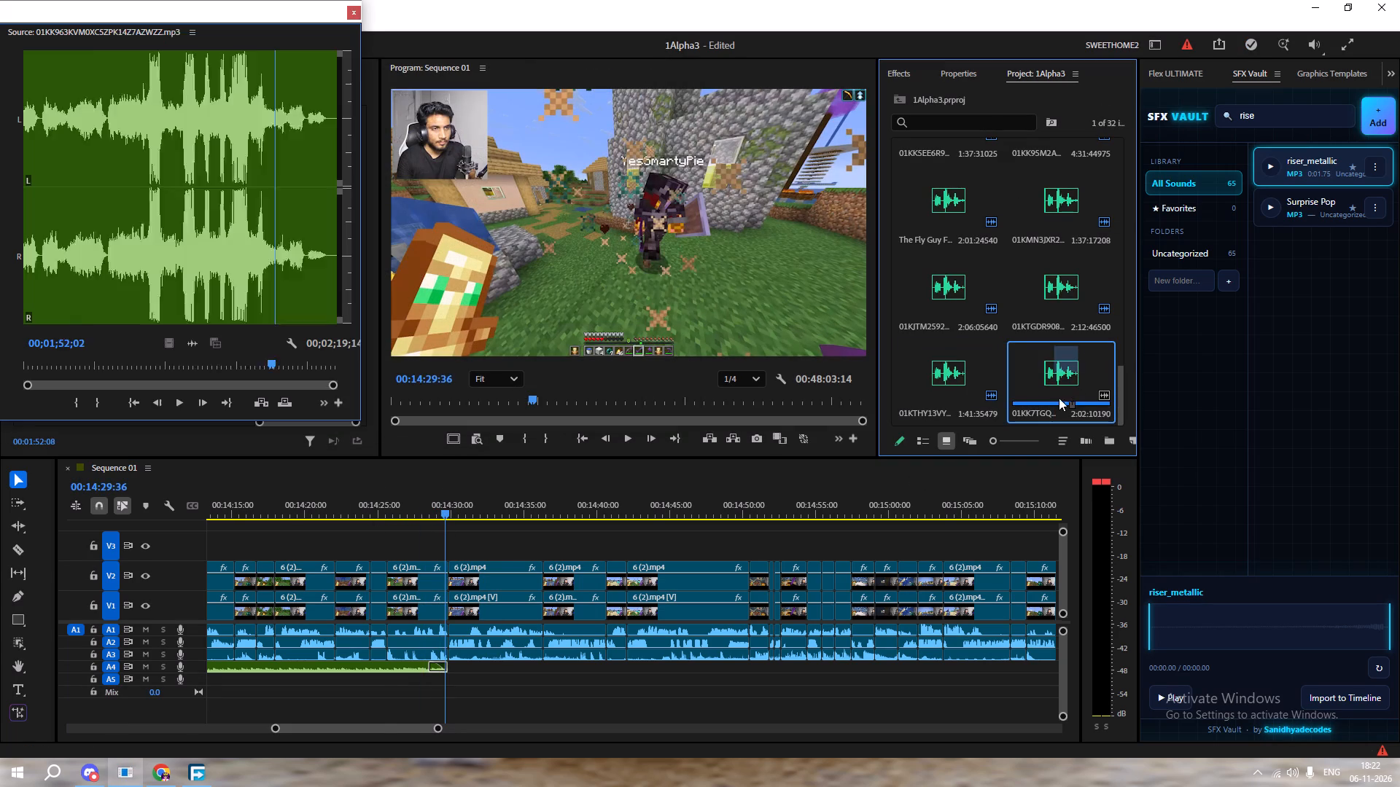
Place the imported track on A4 directly after the music ending near 00:14:30, with a short audio fade at its start.
drag(1059, 398, 521, 665)
drag(1070, 369, 516, 677)
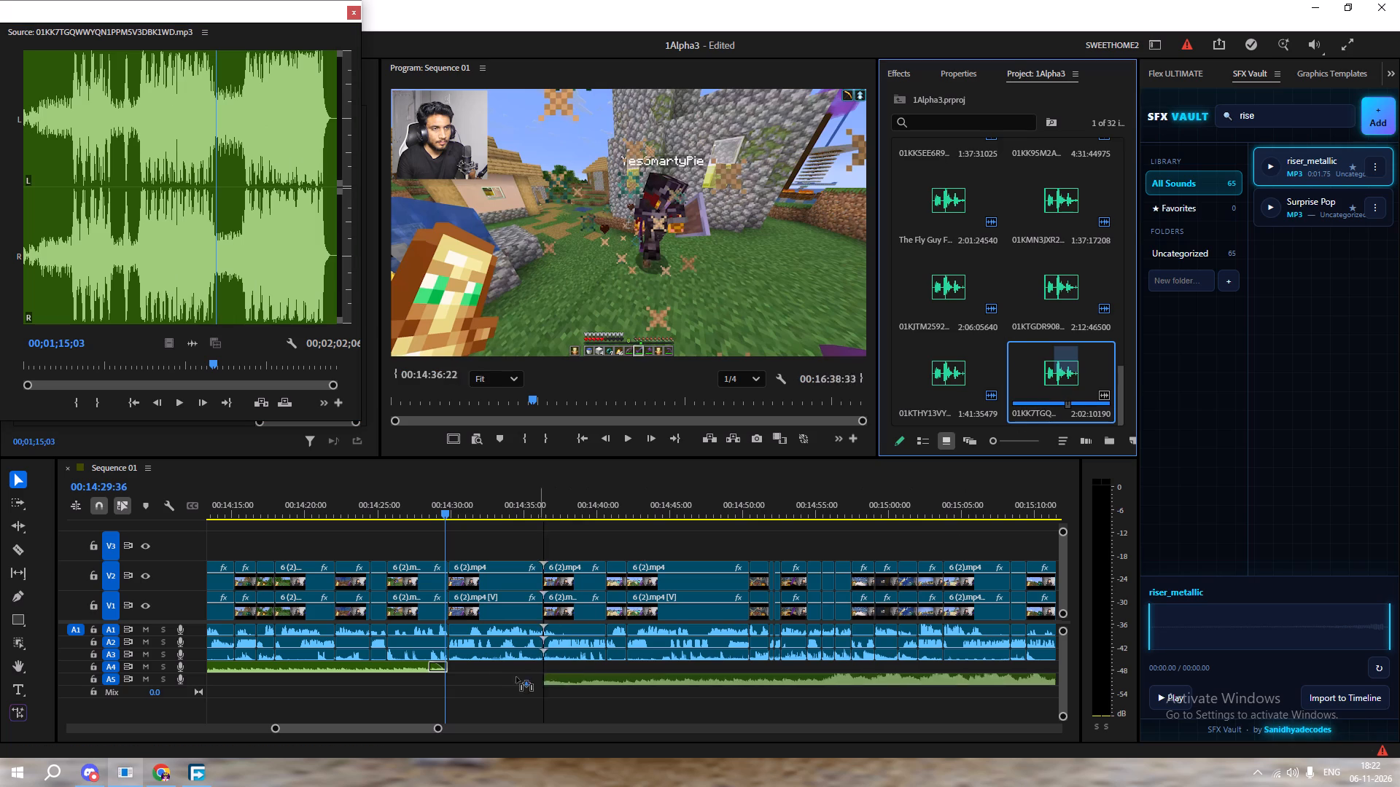
drag(516, 677, 454, 671)
drag(457, 665, 468, 665)
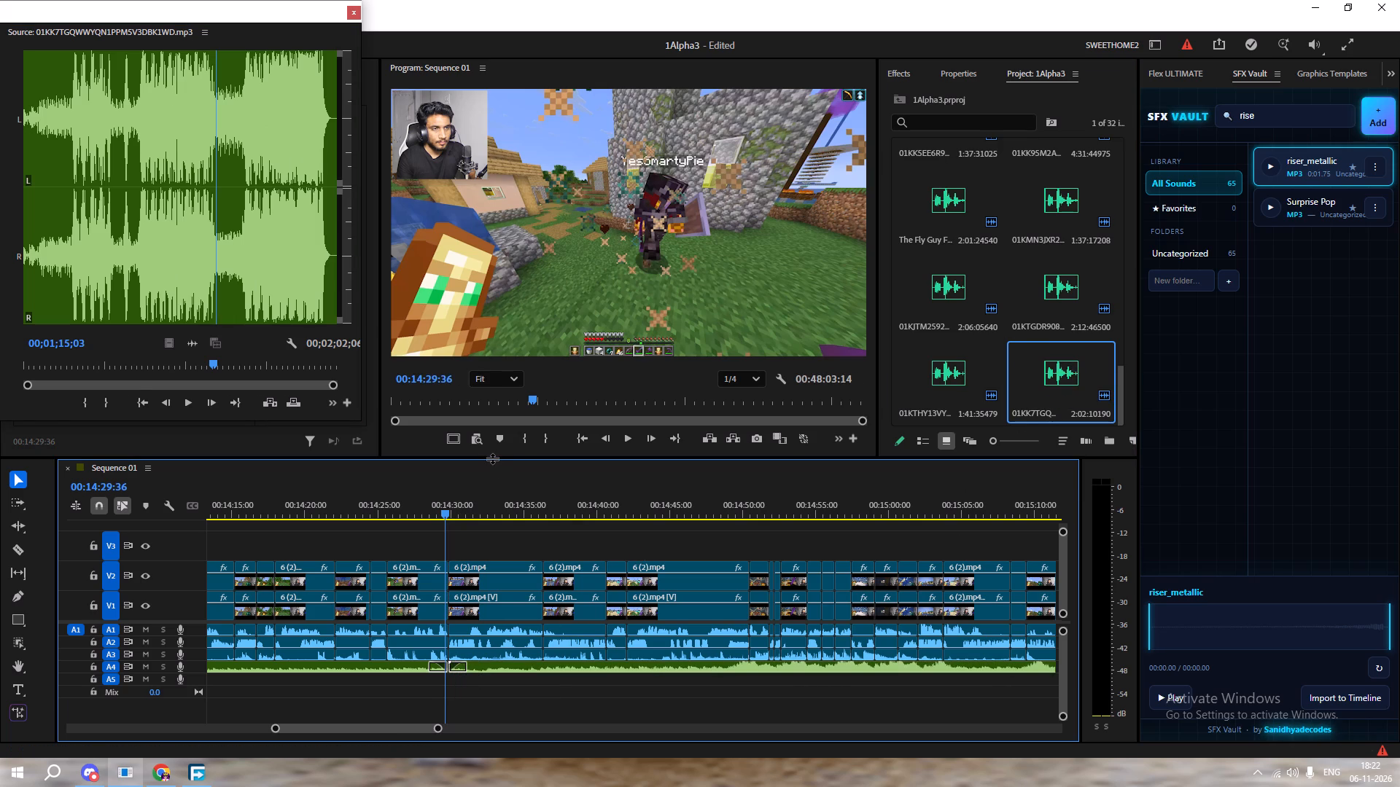
Review the footage under the new music and ripple-delete the gameplay clips and their audio from about 00:14:41 to 00:15:28, excluding the A4 music.
key(space)
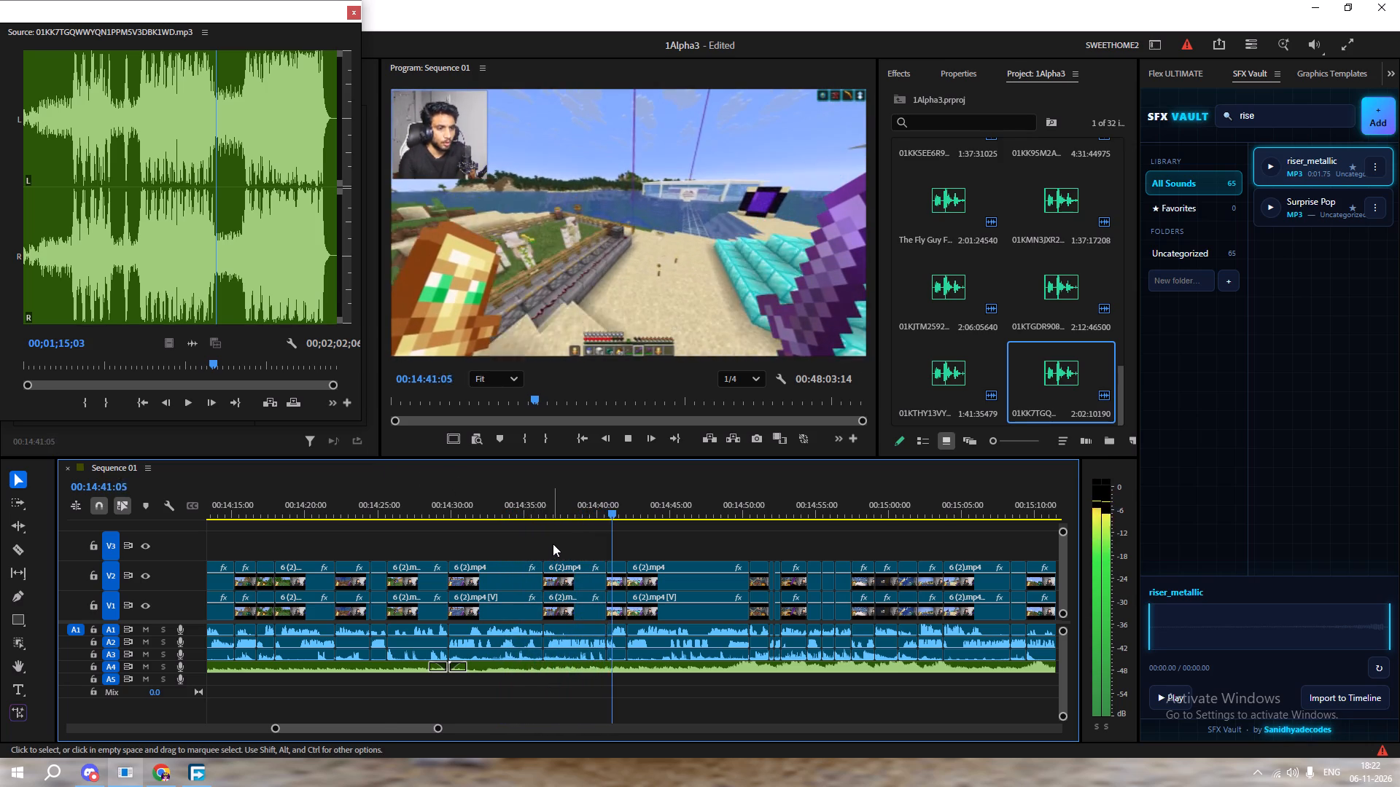
alt+scroll(708, 543, down, 3)
drag(639, 549, 657, 563)
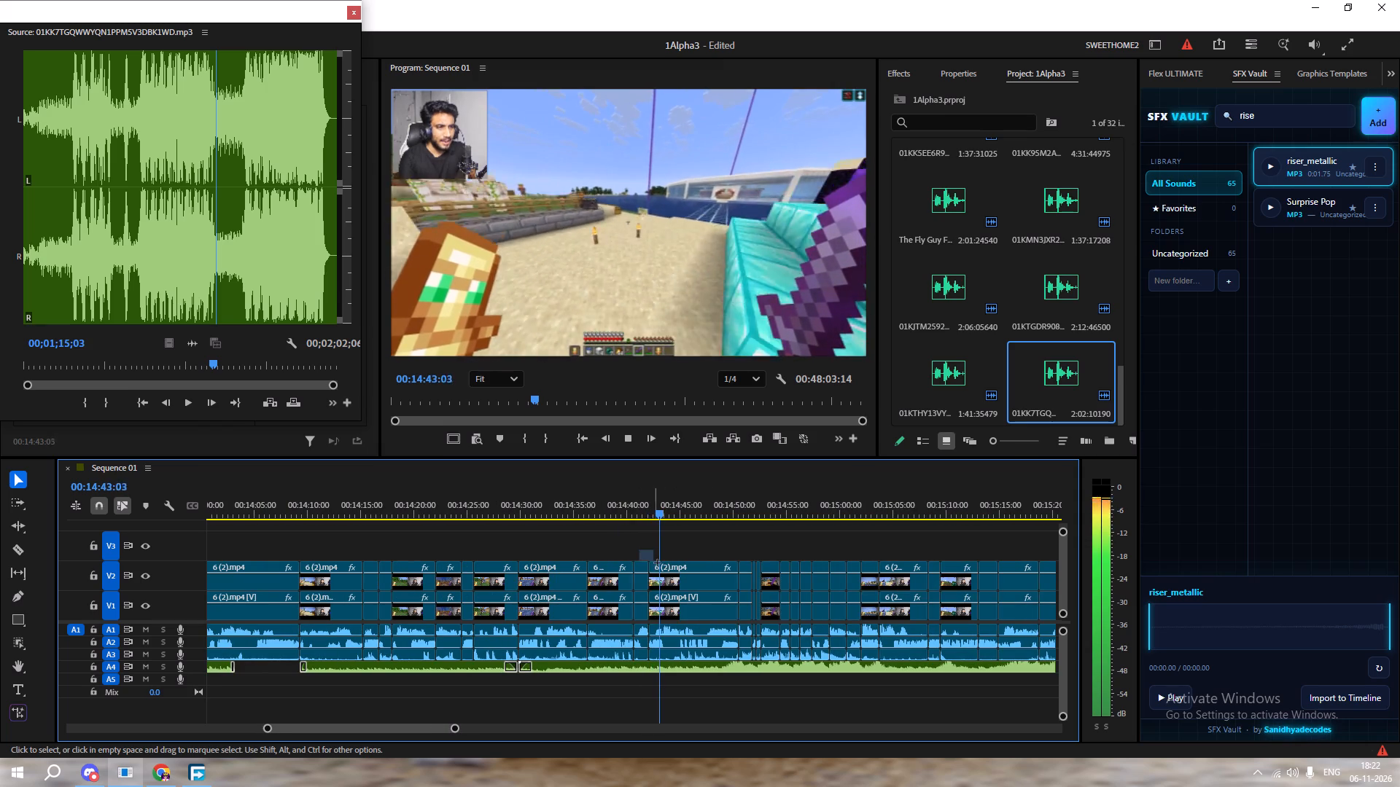
drag(657, 563, 728, 650)
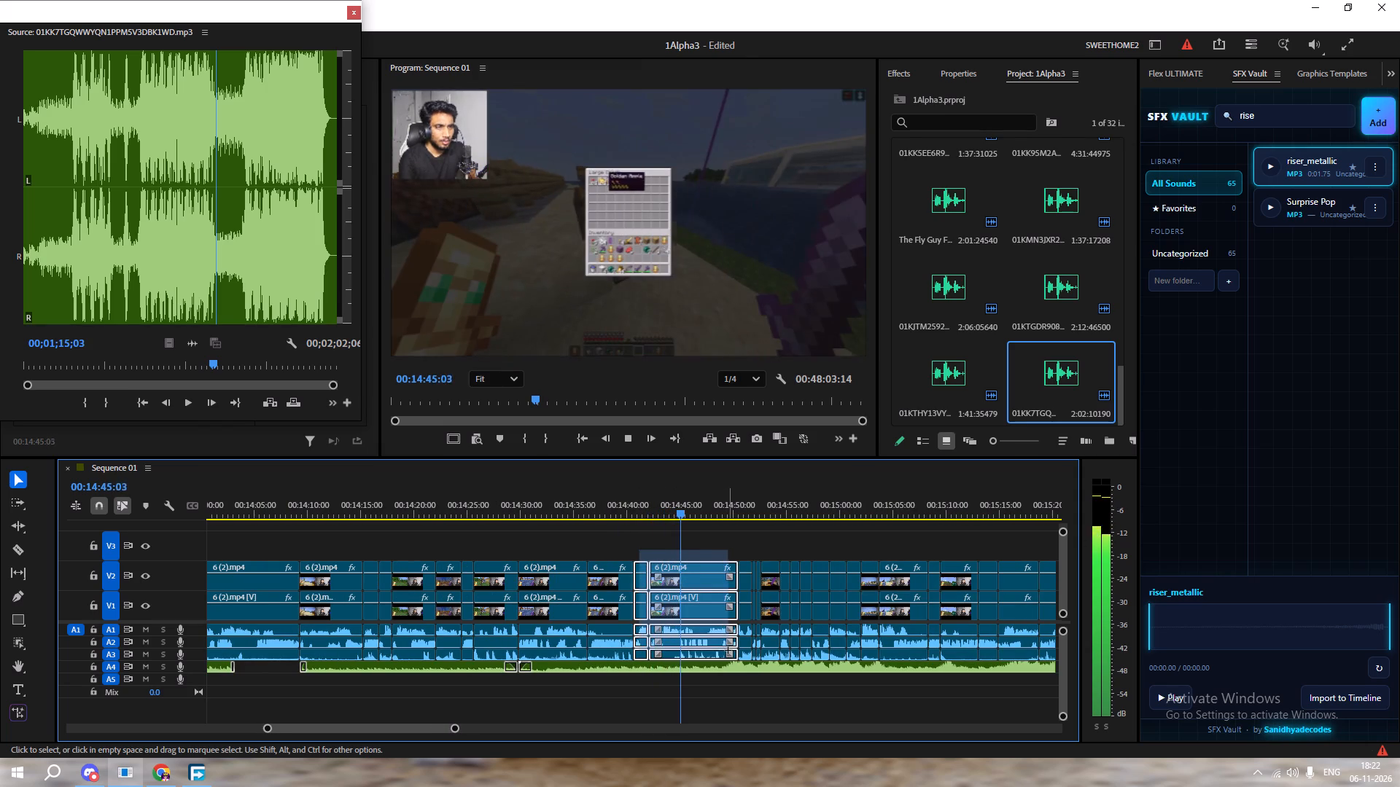
drag(728, 650, 767, 653)
drag(701, 512, 717, 514)
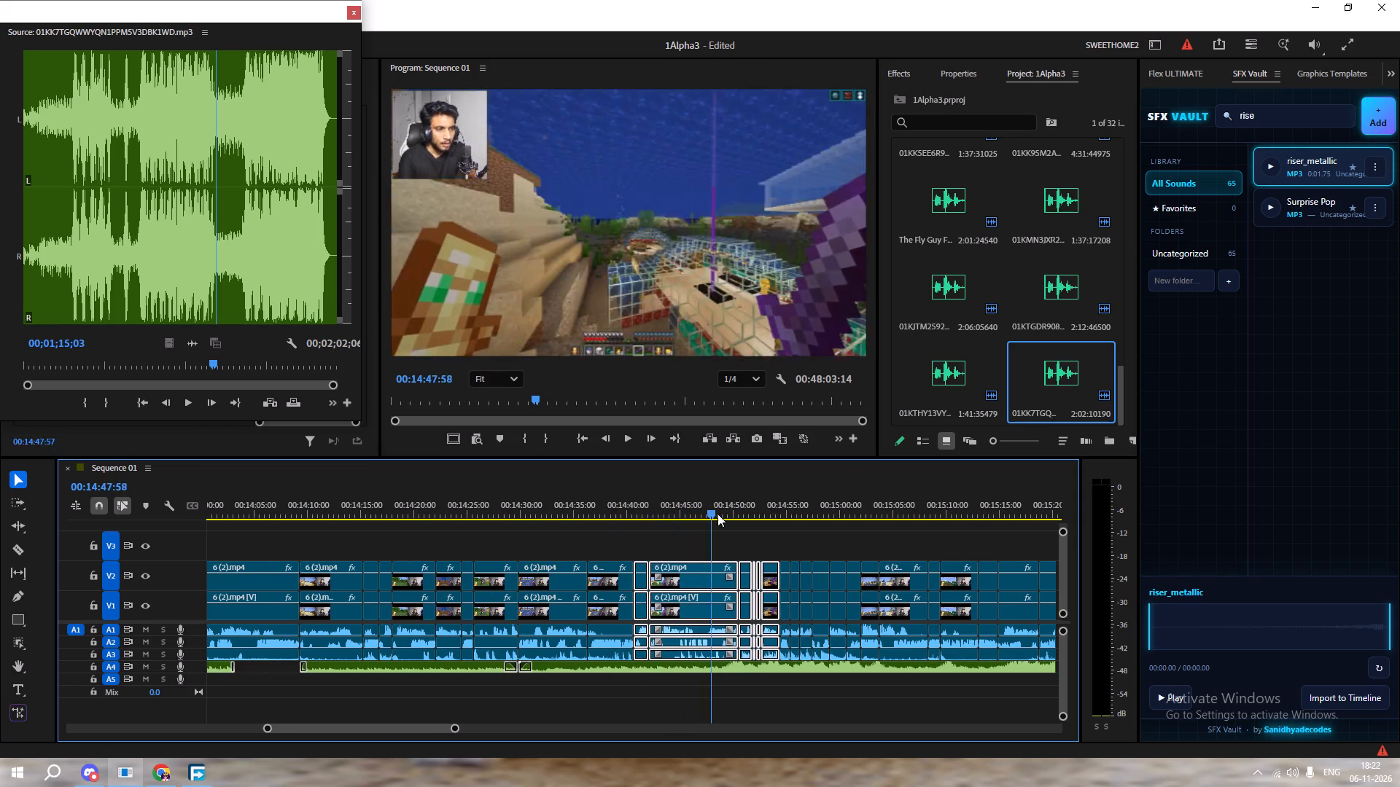
drag(717, 514, 841, 525)
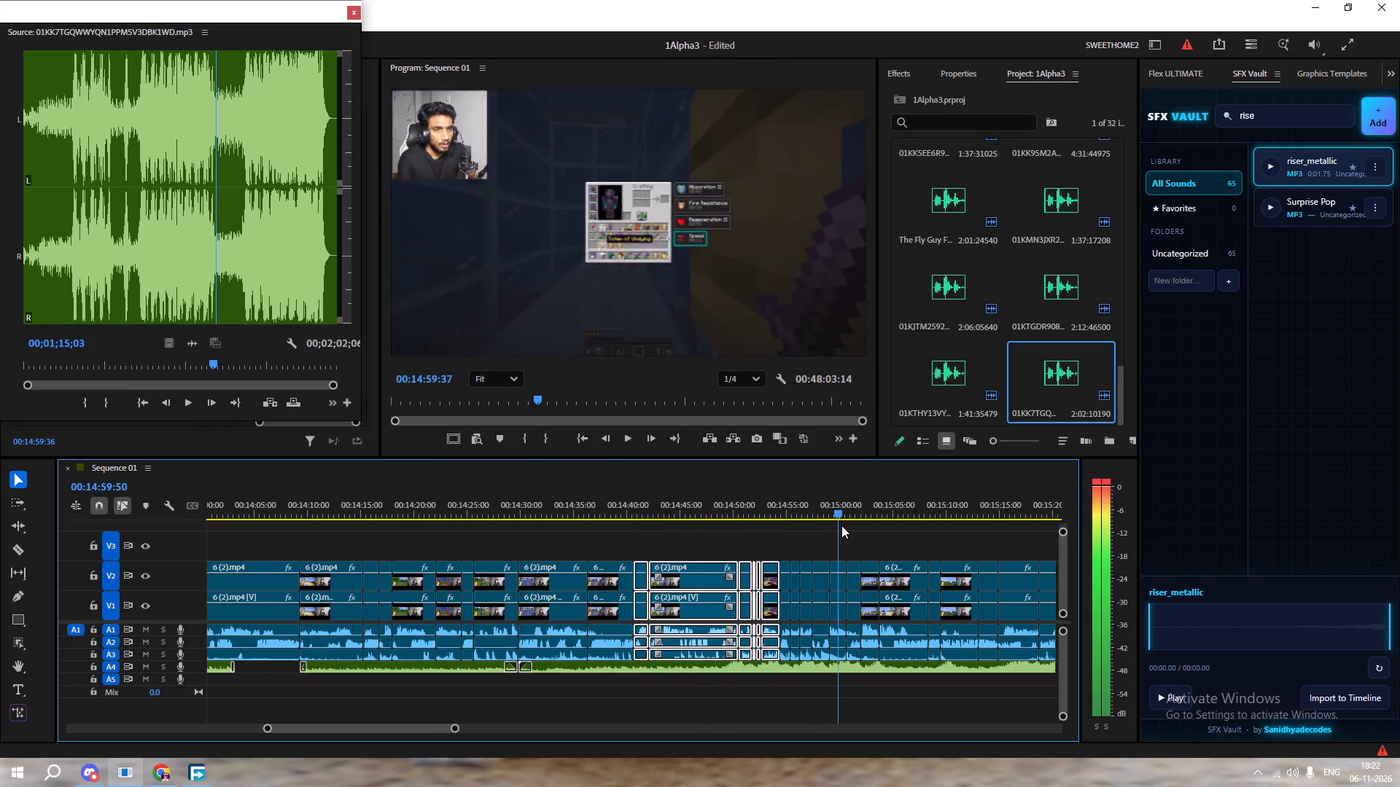
drag(841, 525, 936, 532)
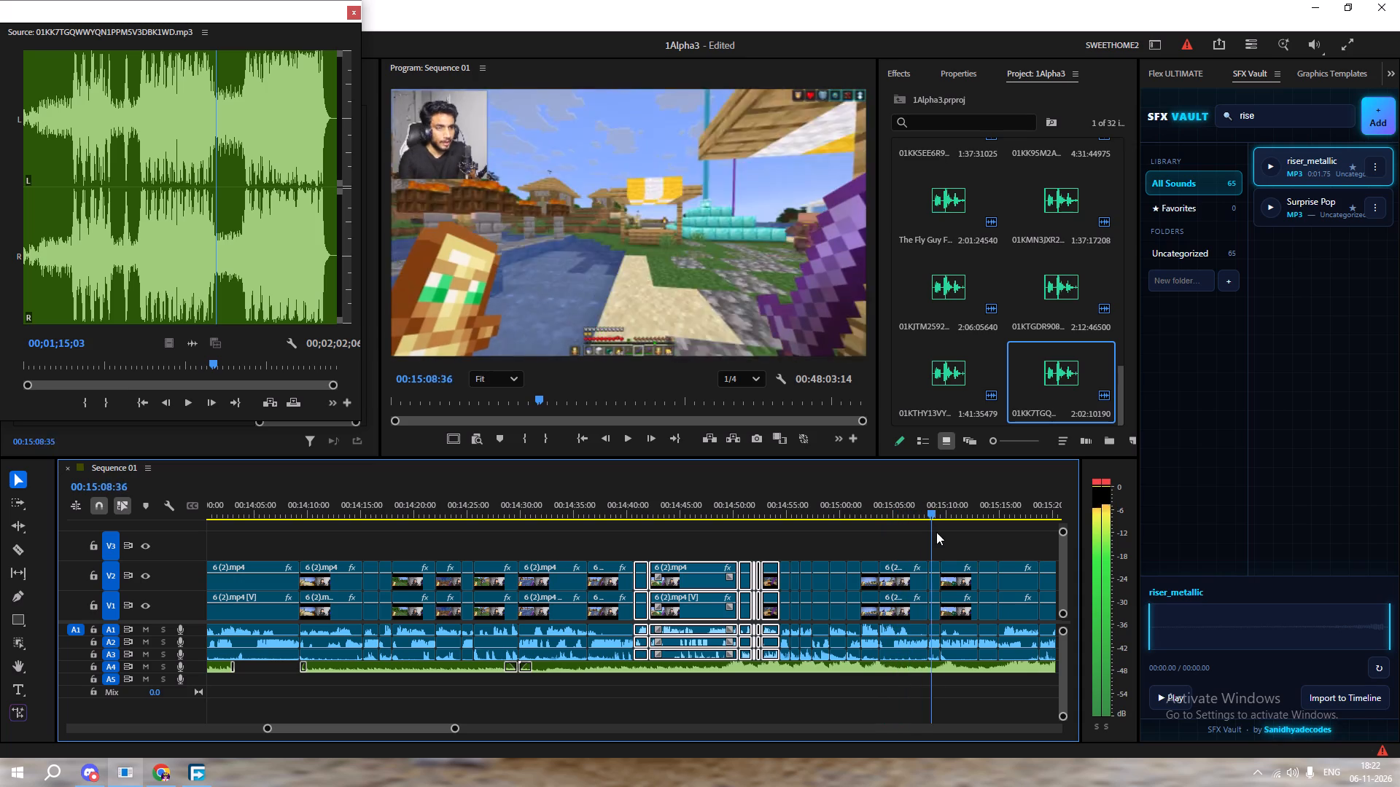
drag(936, 532, 1037, 528)
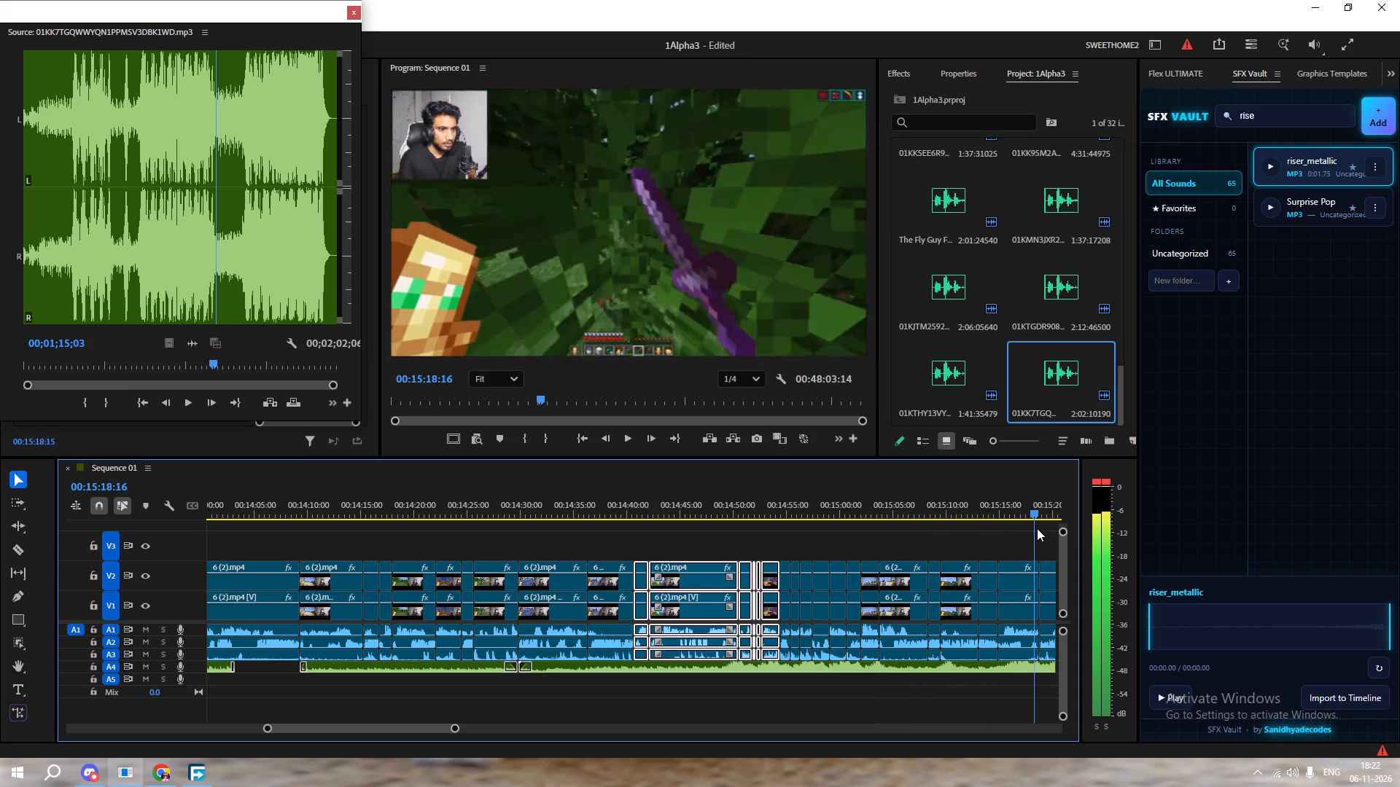
drag(1037, 528, 981, 538)
drag(423, 550, 541, 585)
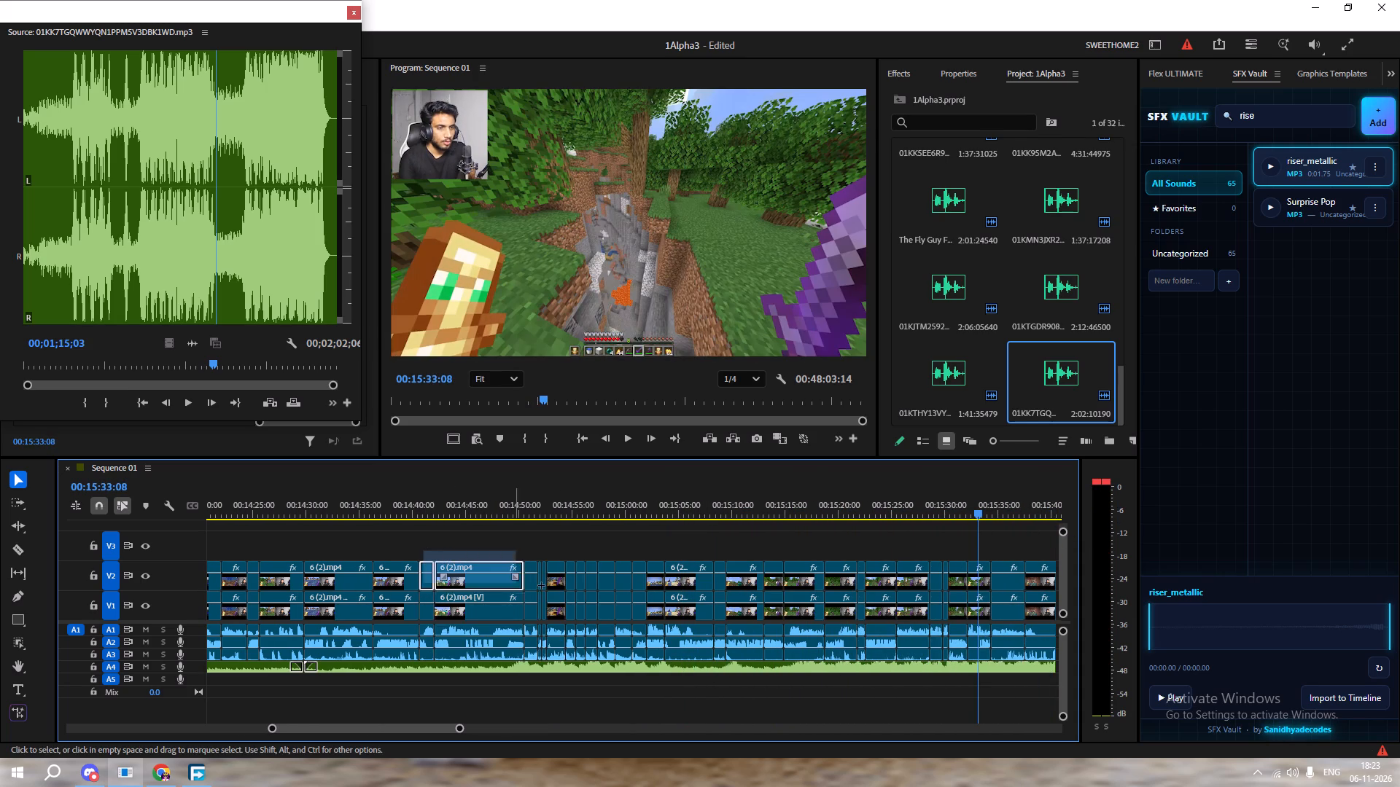
drag(541, 585, 906, 639)
drag(952, 518, 928, 524)
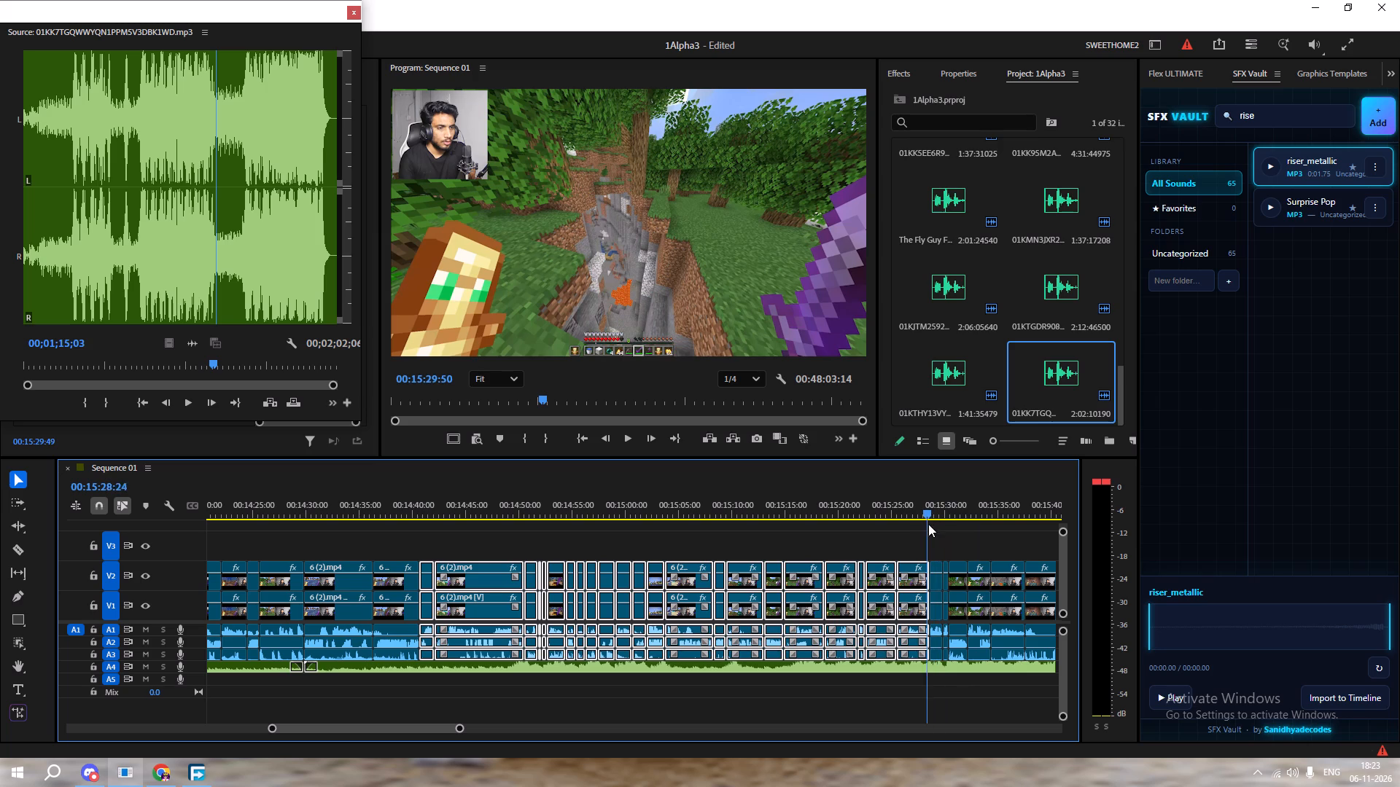
drag(928, 524, 929, 527)
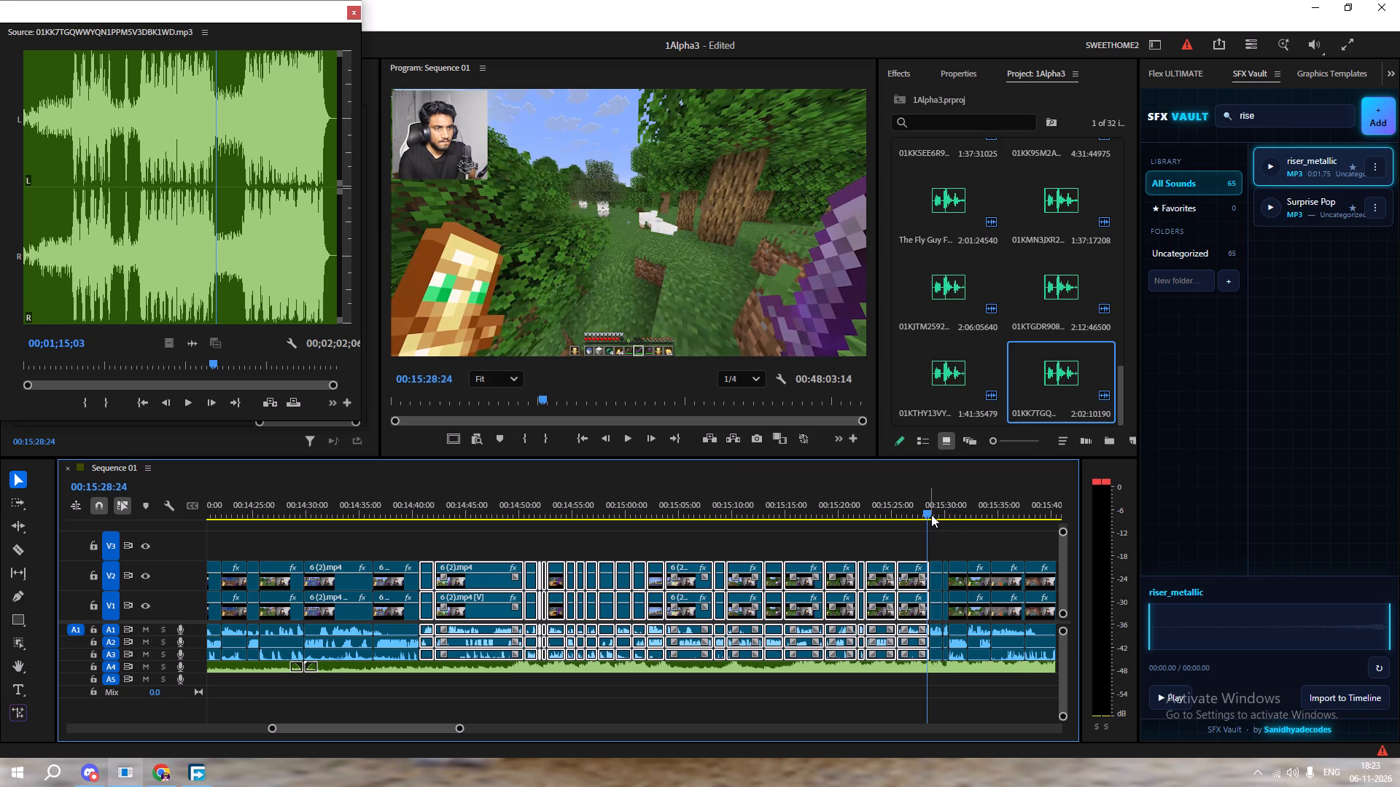
key(n)
Move the playhead to just before the new cut, near 00:14:39, for a short playback and save the project.
click(452, 529)
drag(424, 504, 409, 510)
key(space)
key(ctrl+s)
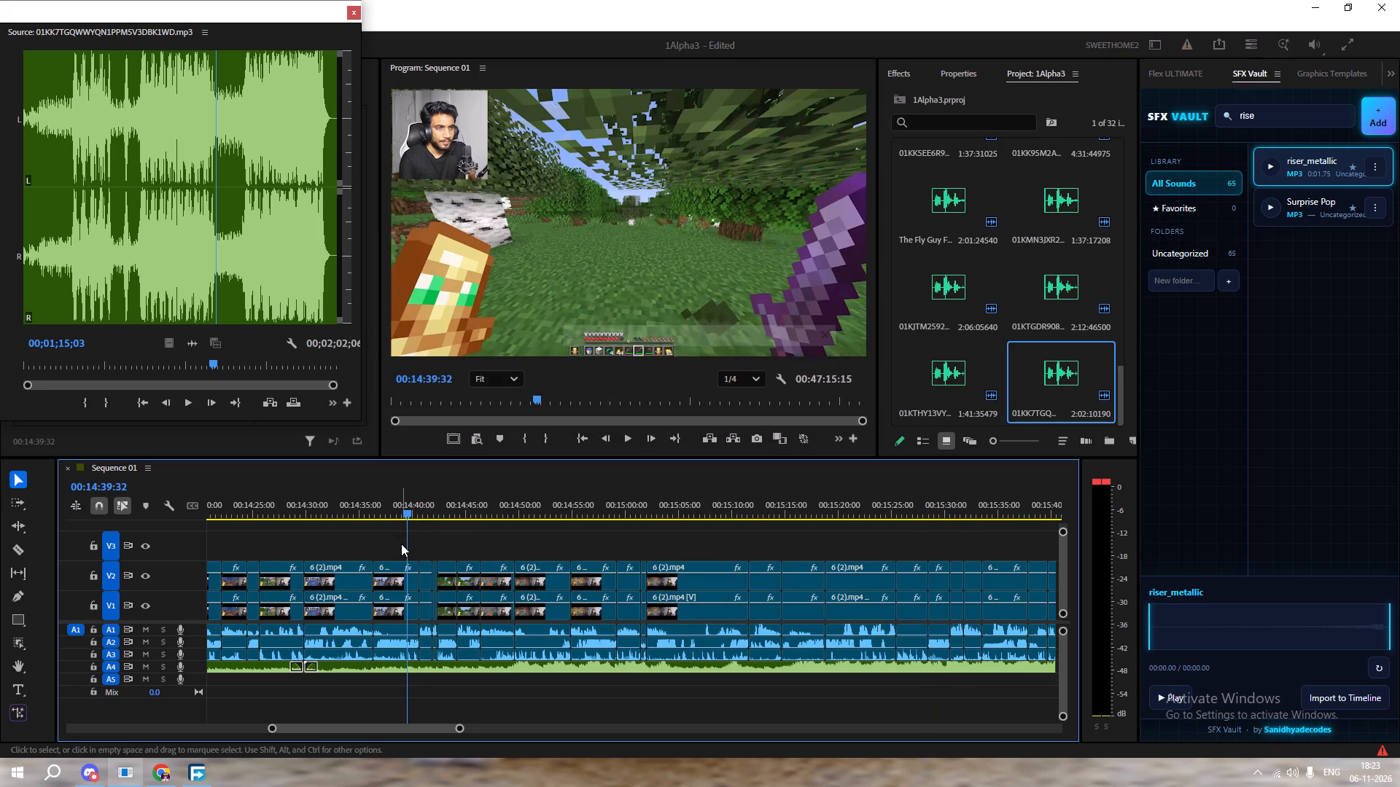
key(space)
key(space)
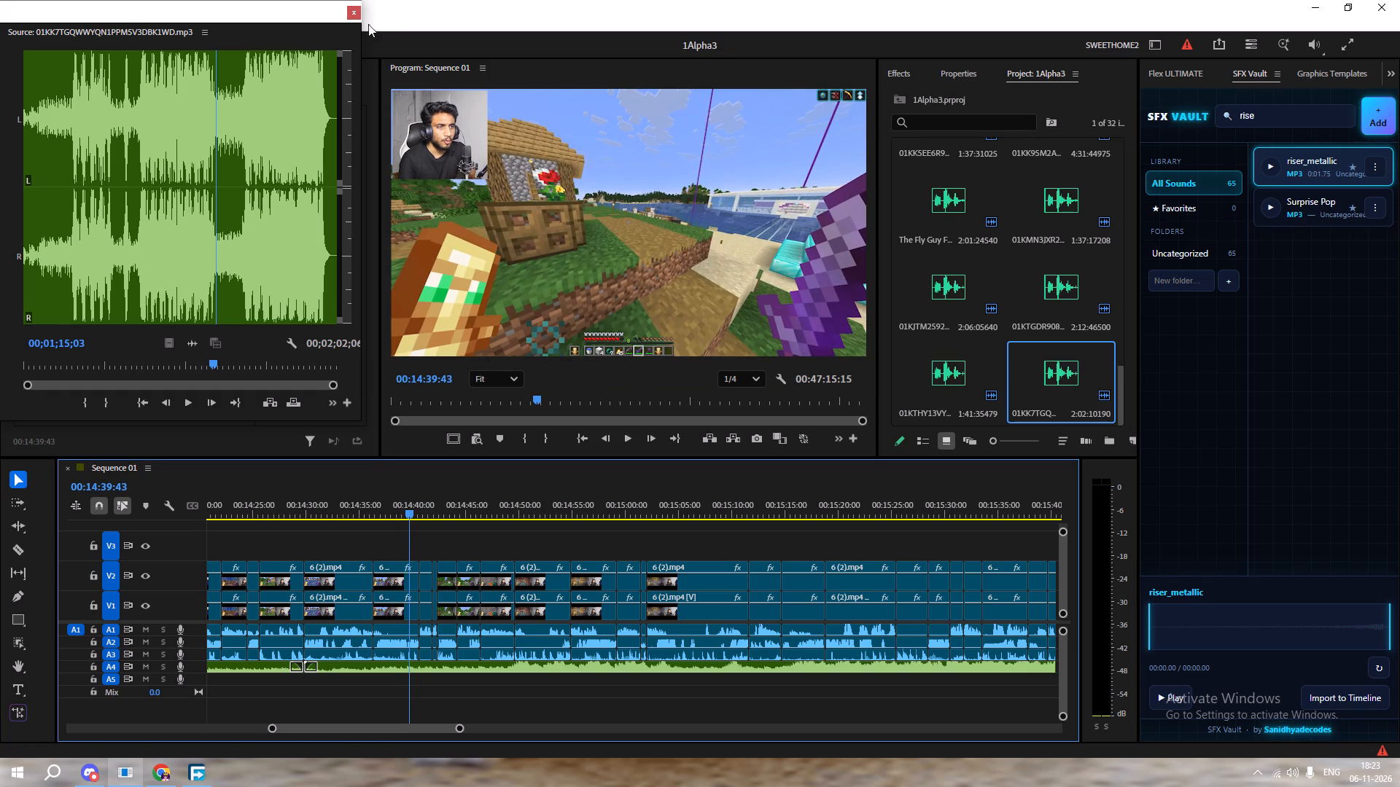
Close the floating Source monitor window.
click(354, 15)
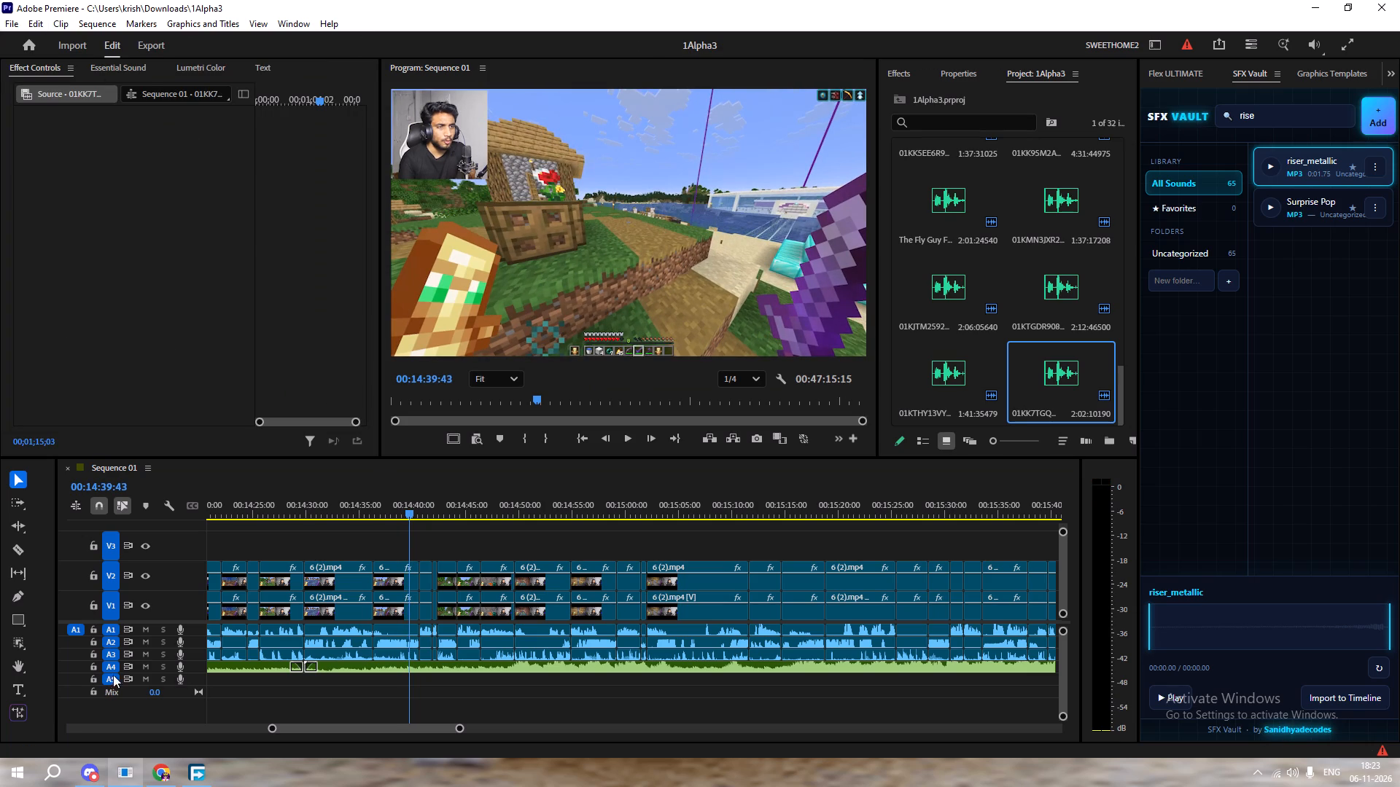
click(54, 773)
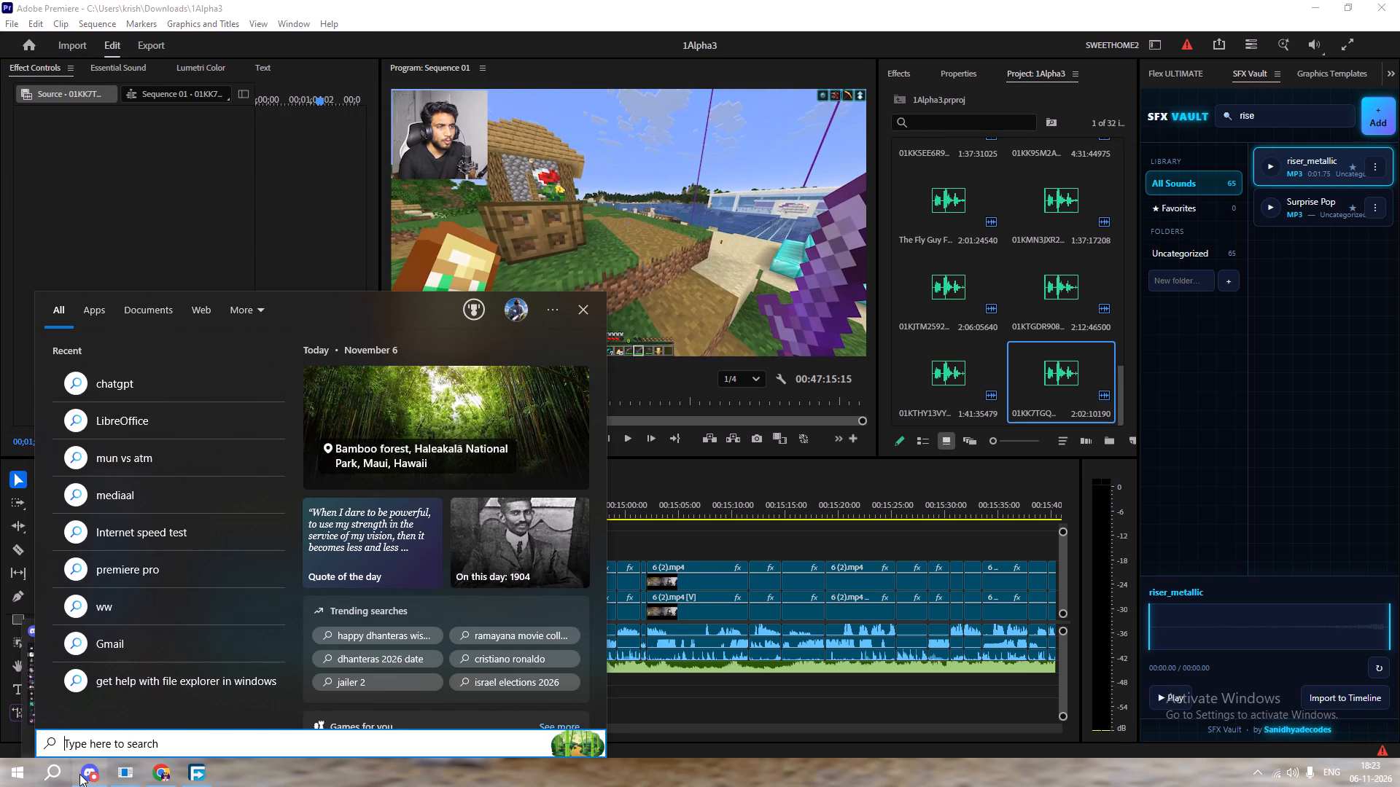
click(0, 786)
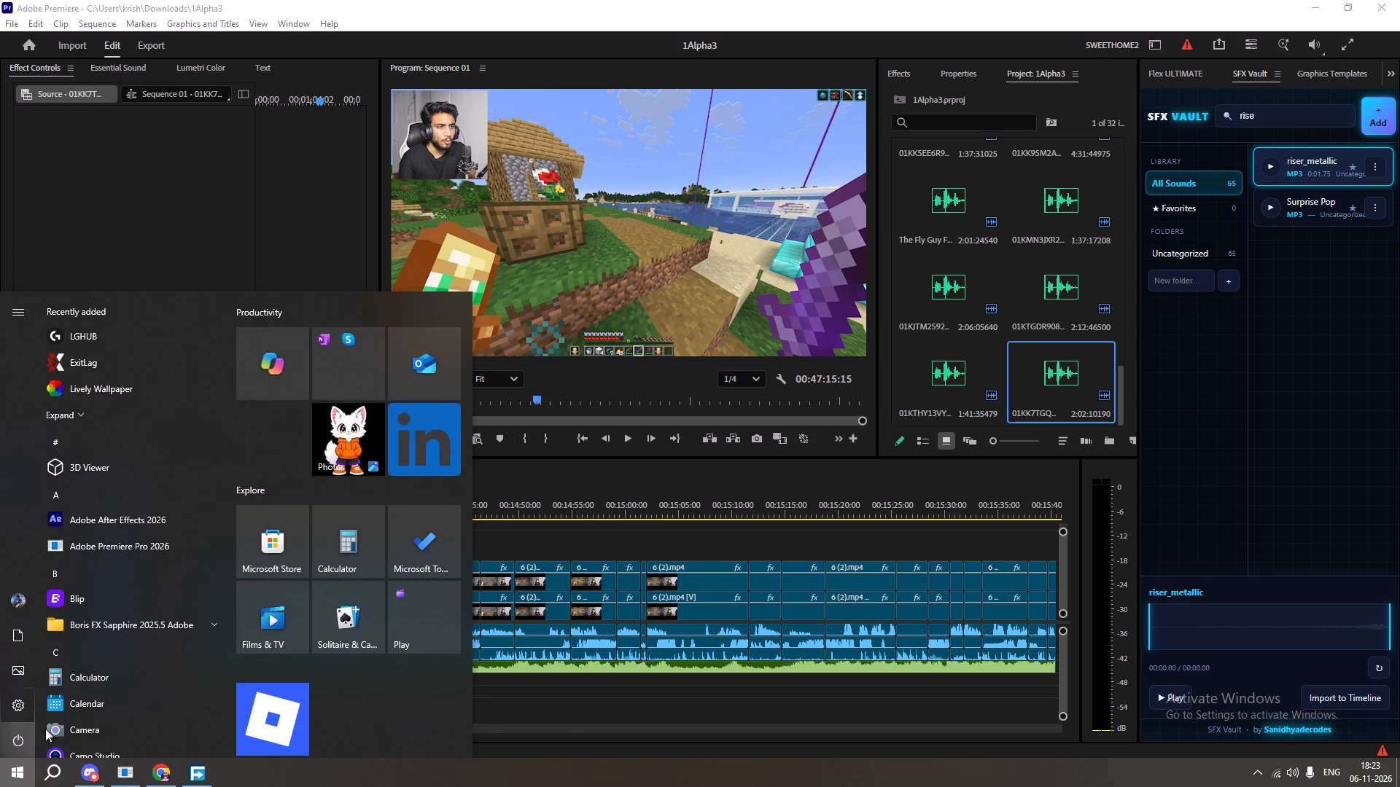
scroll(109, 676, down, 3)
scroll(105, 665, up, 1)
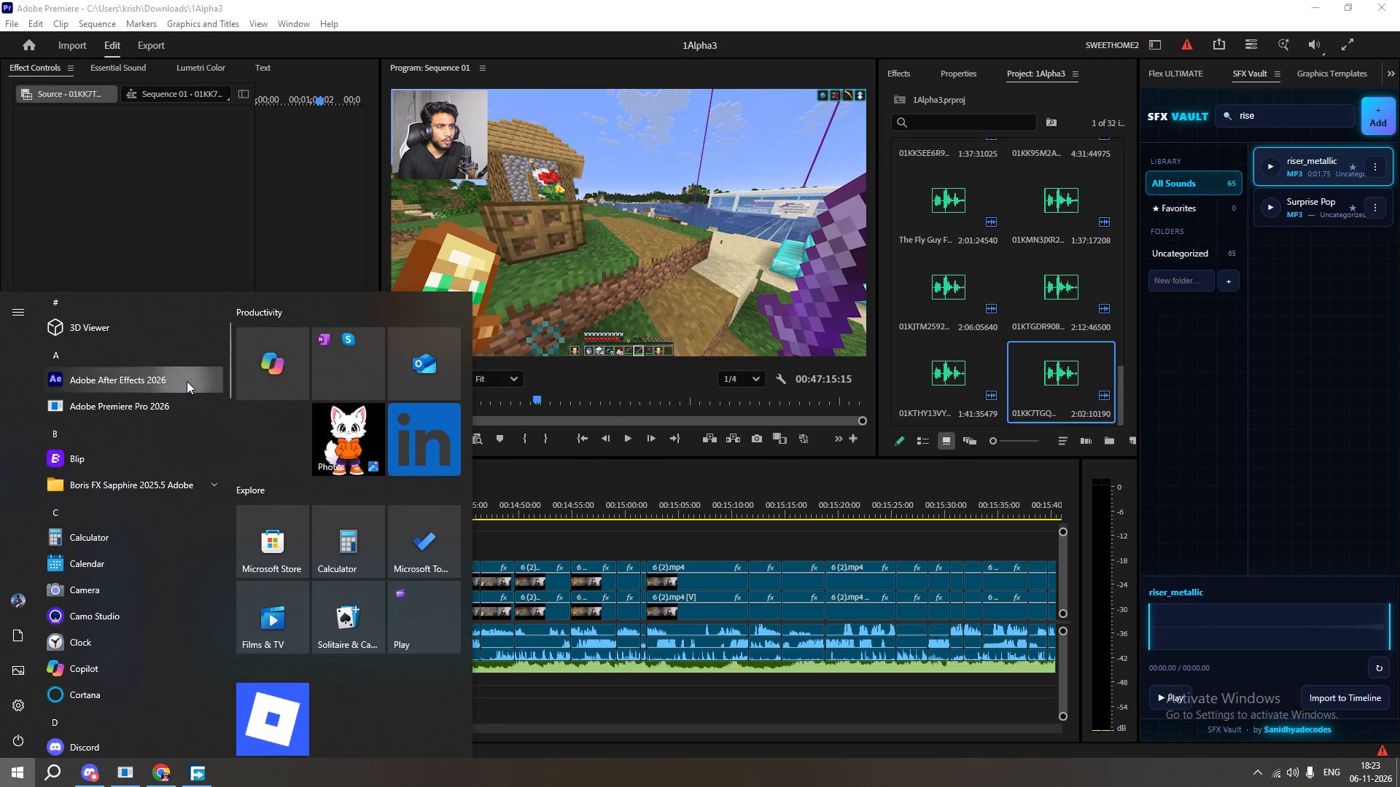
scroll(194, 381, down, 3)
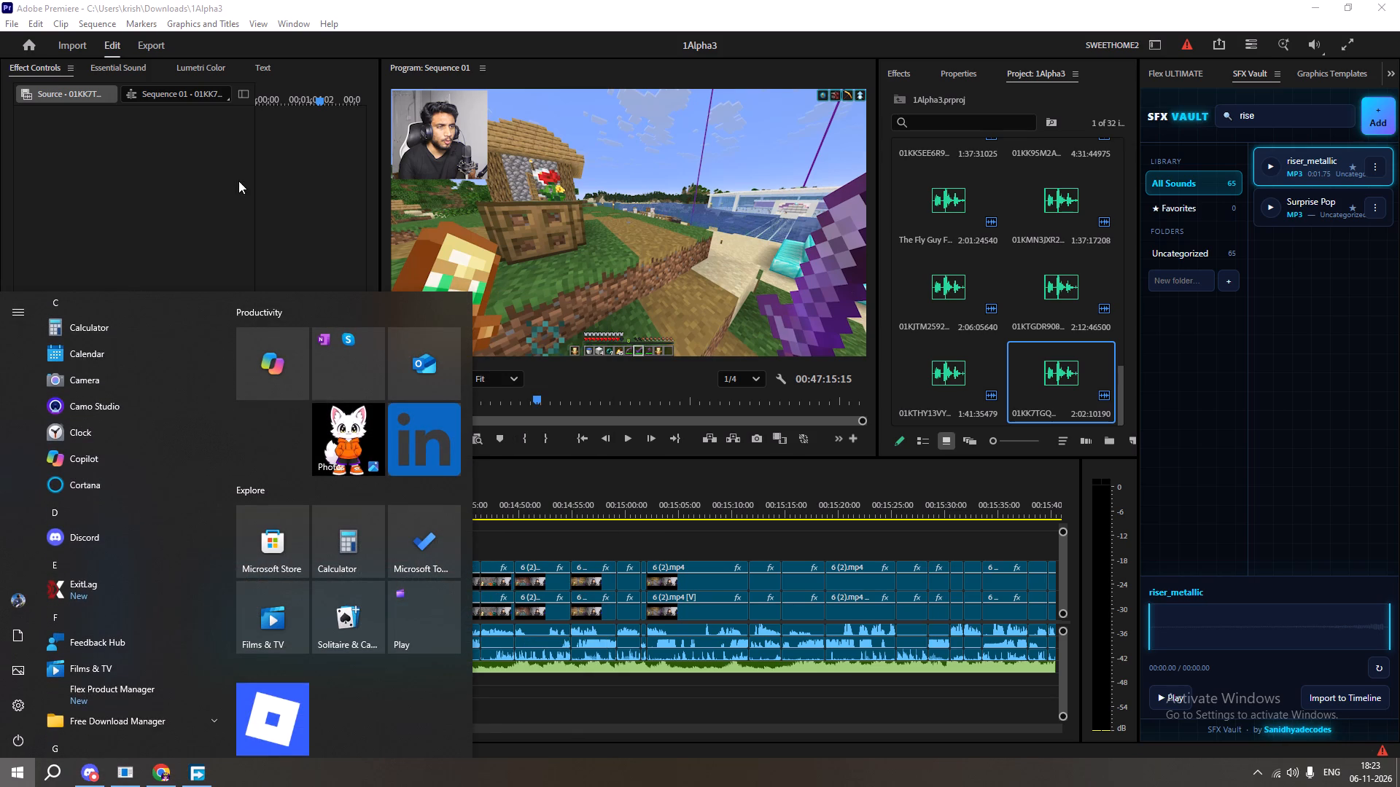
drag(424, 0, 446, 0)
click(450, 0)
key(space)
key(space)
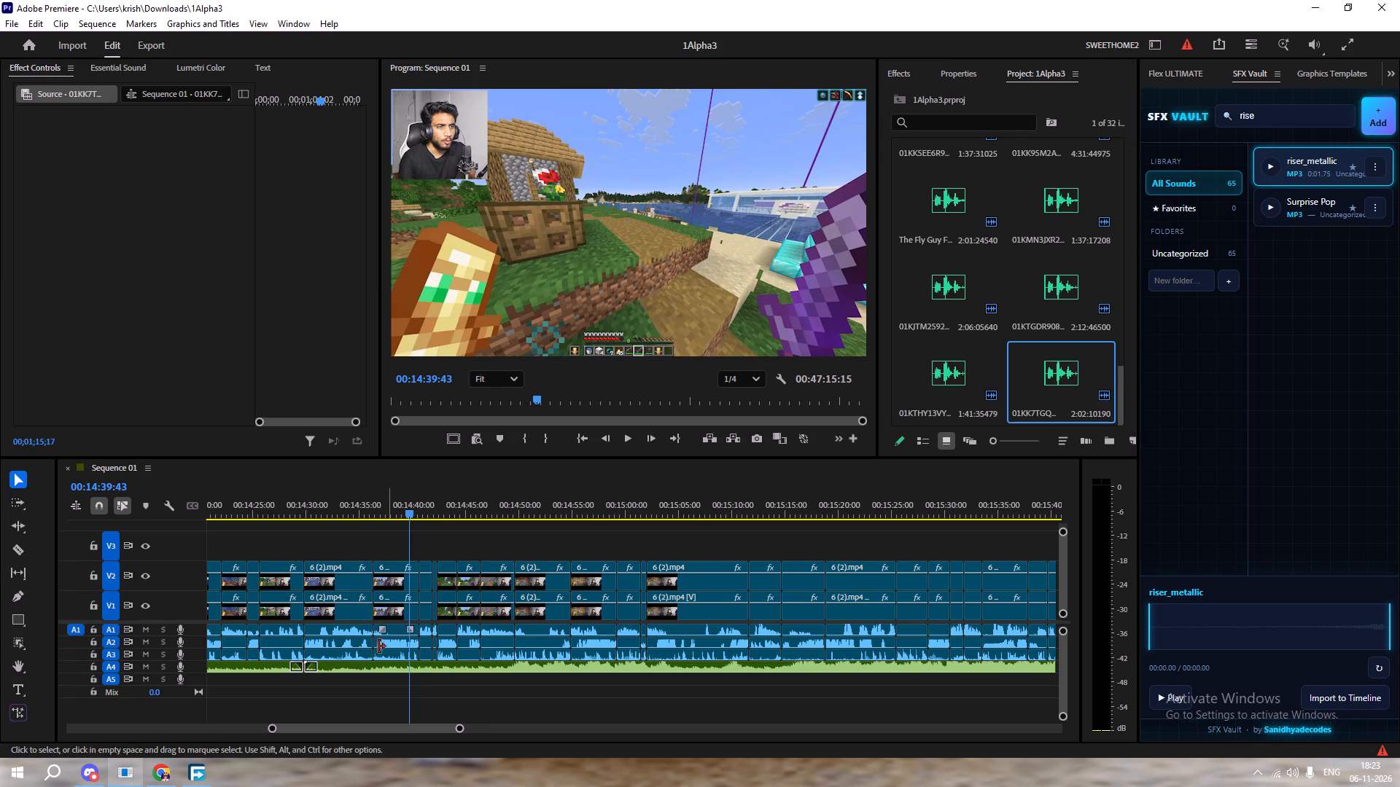
Return the playhead to the start of the new music, at about 00:14:29:49.
drag(405, 515, 300, 568)
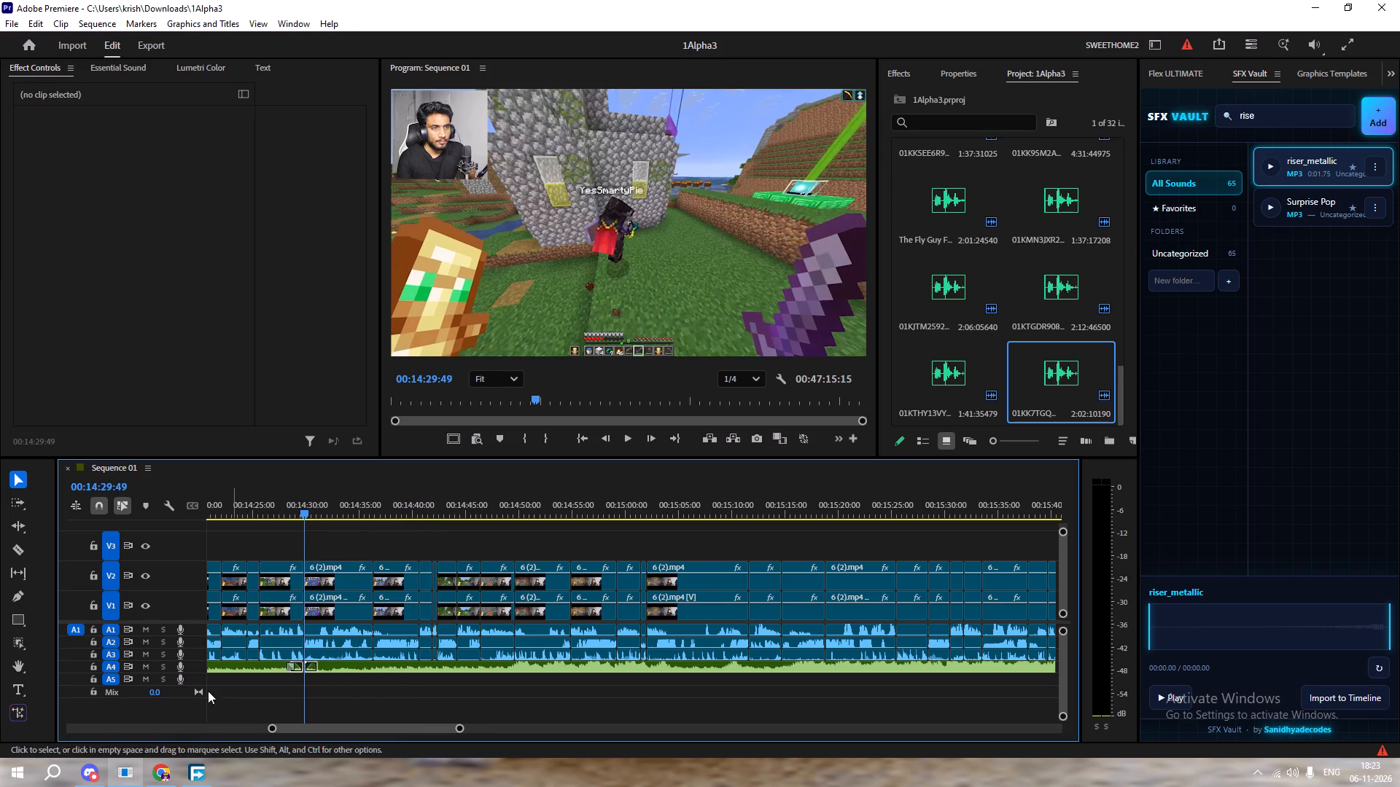
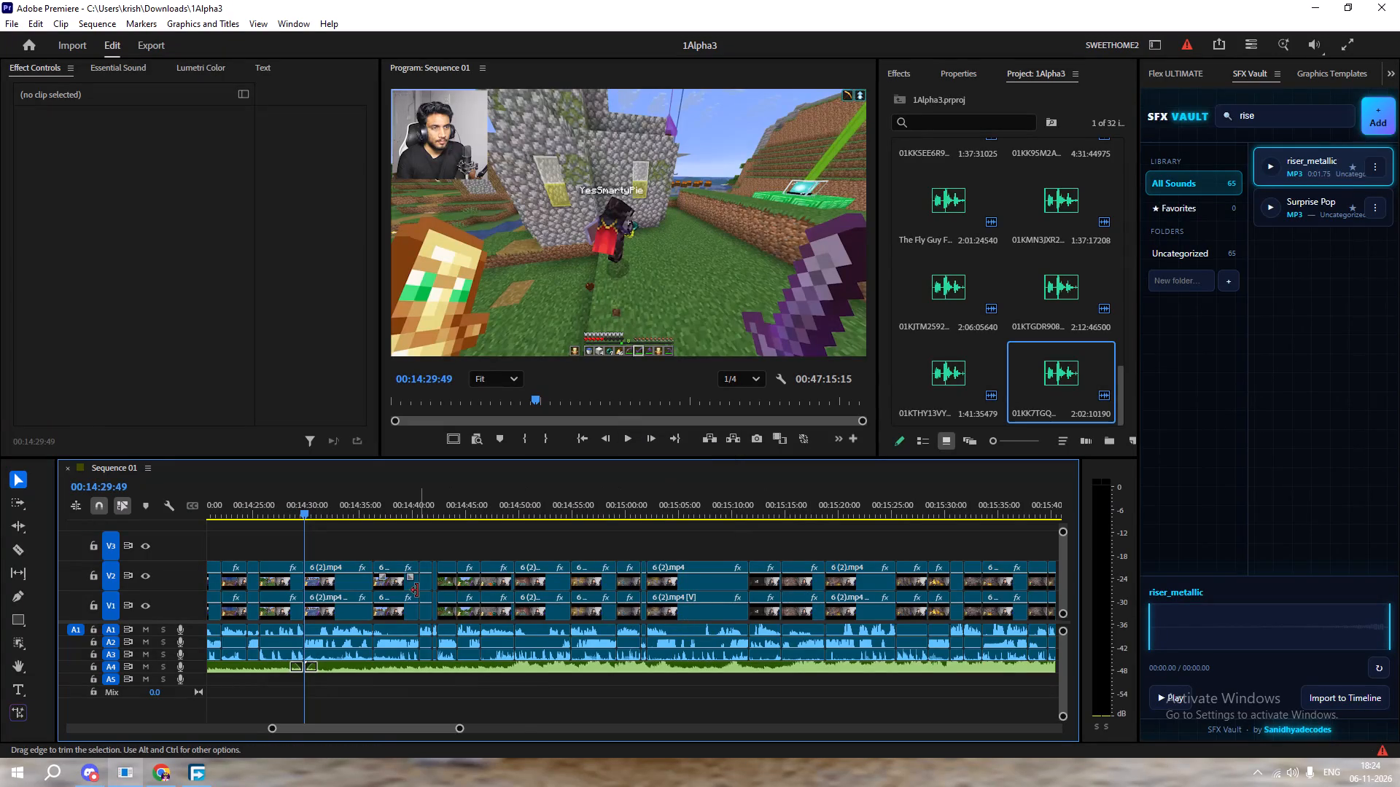
Survey the clip and music layout across the whole sequence, and briefly play back the new music's start from 00:14:29:49.
alt+scroll(417, 590, down, 13)
alt+scroll(339, 572, down, 17)
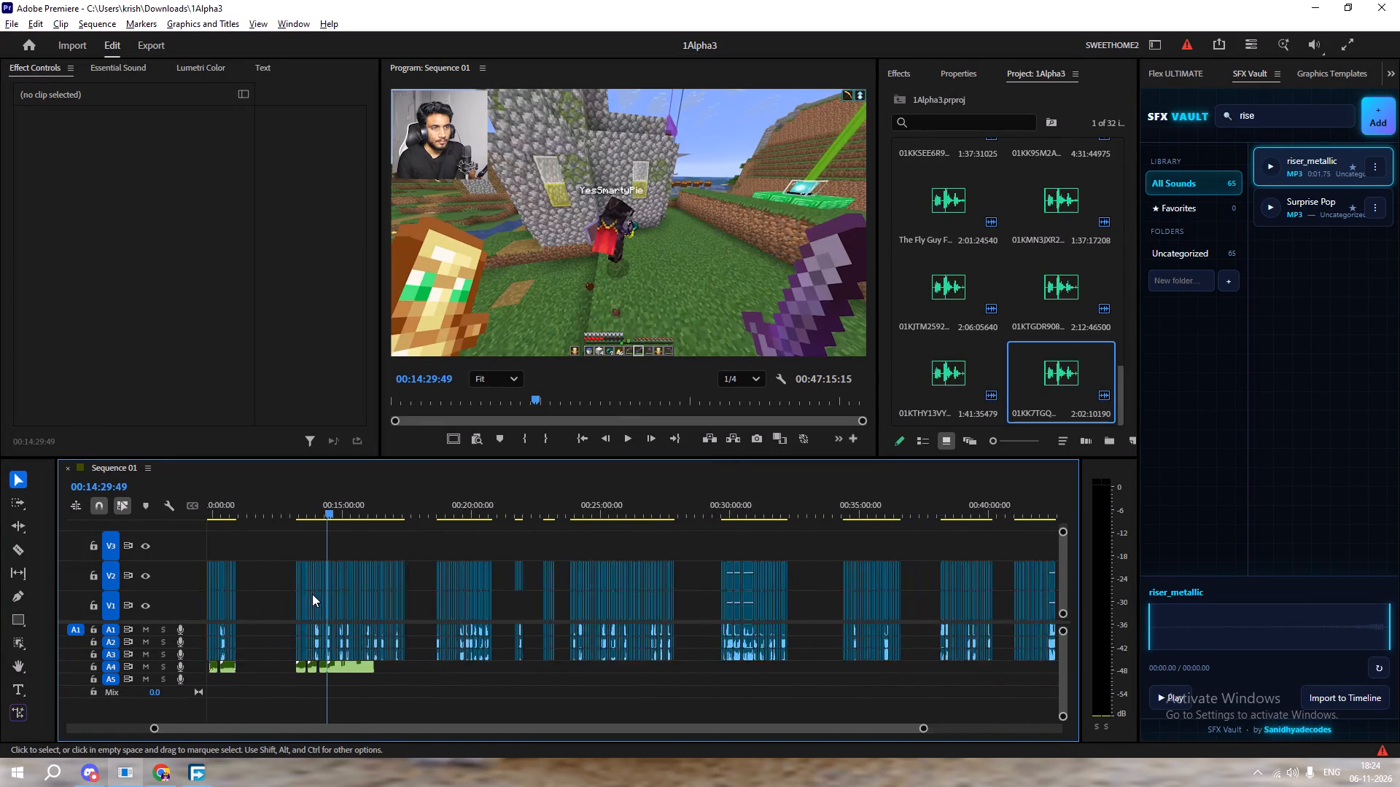
drag(450, 725, 271, 707)
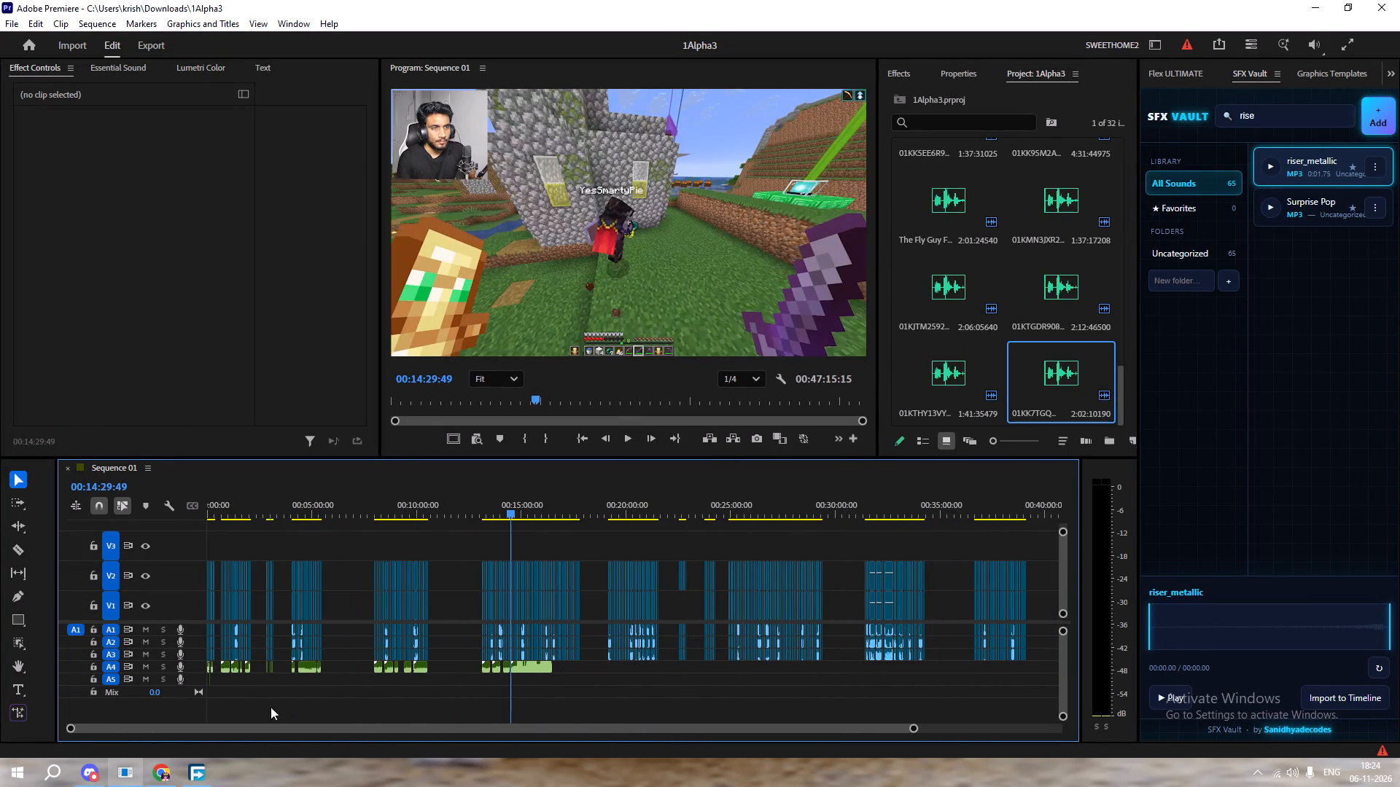
drag(271, 707, 432, 724)
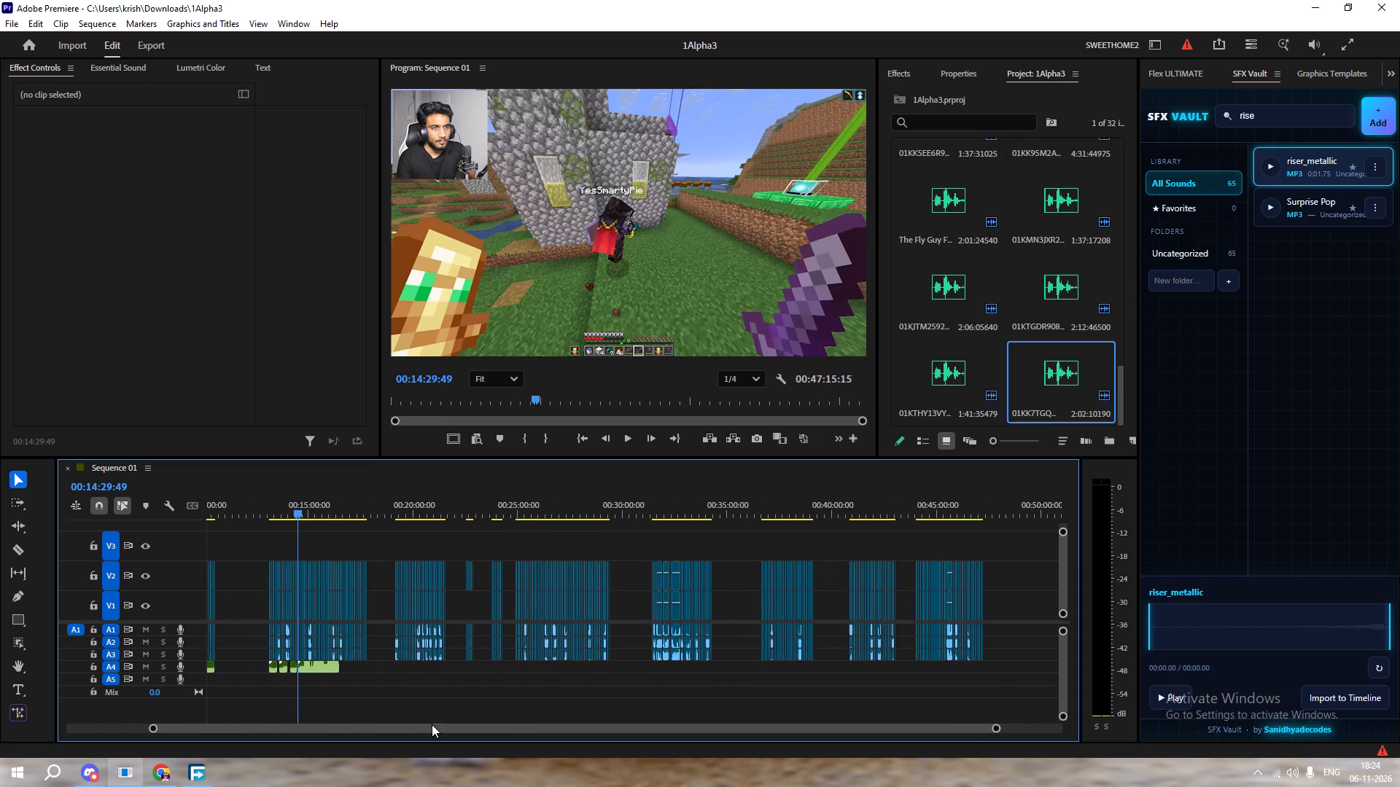
drag(432, 724, 346, 722)
alt+scroll(530, 665, up, 10)
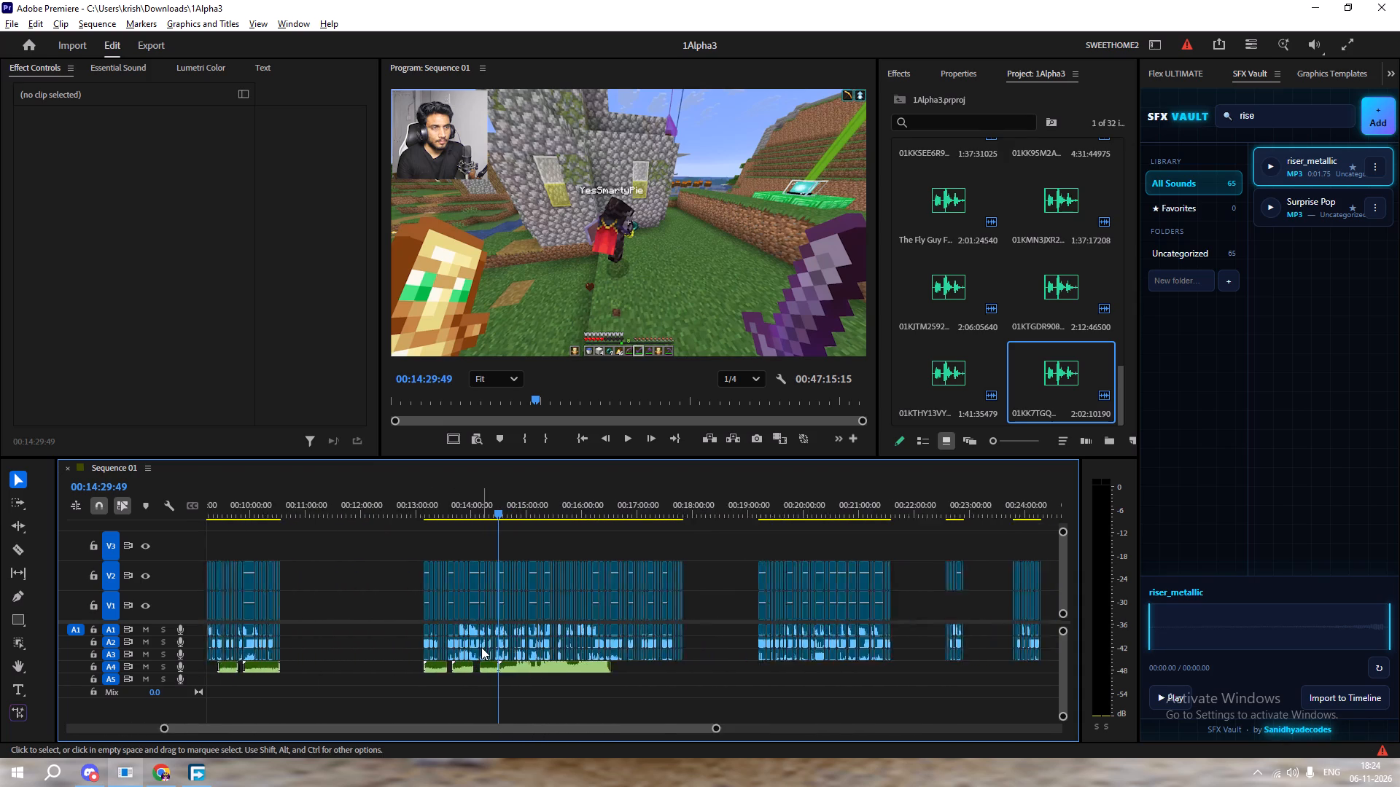
alt+scroll(481, 647, up, 10)
alt+right_click(486, 642)
alt+scroll(516, 631, up, 5)
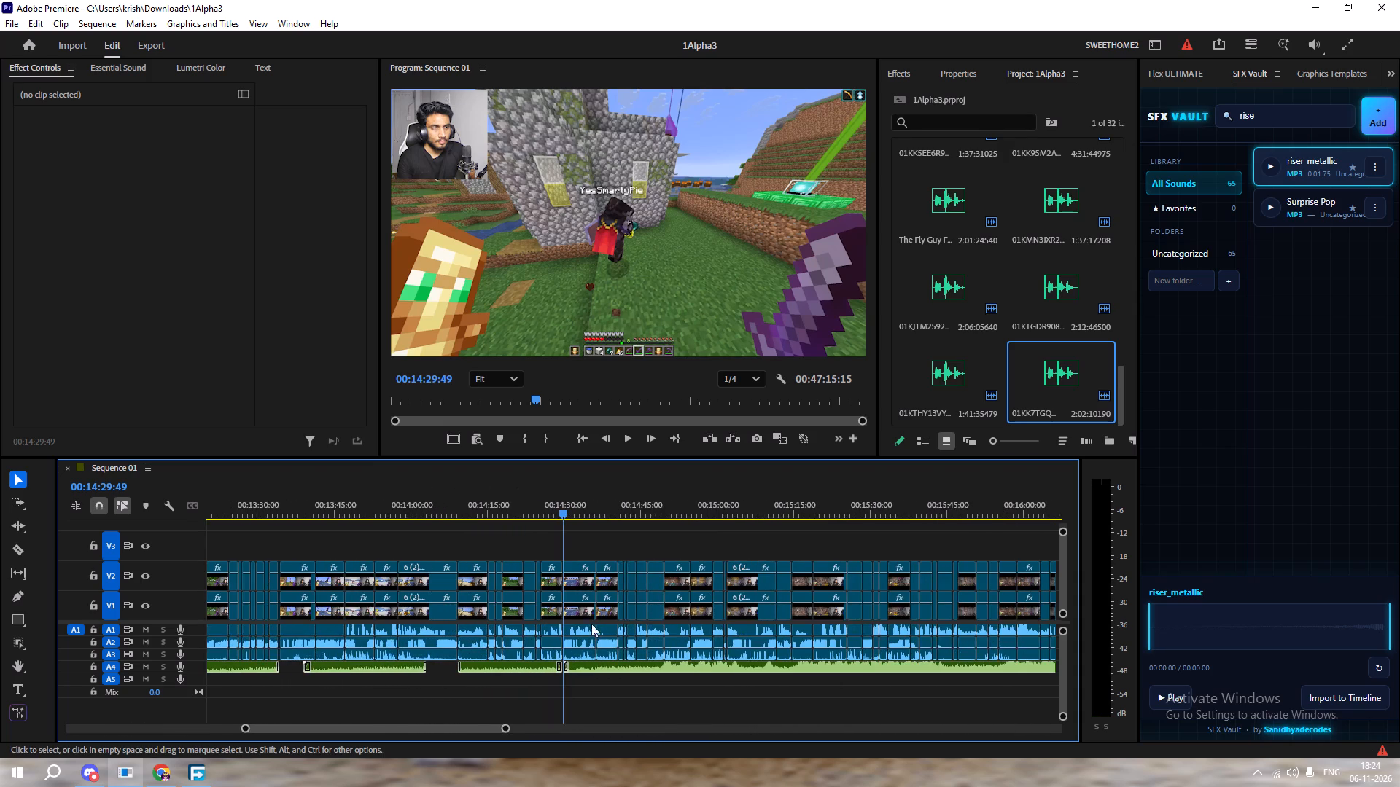
alt+scroll(618, 619, up, 3)
alt+scroll(548, 616, up, 4)
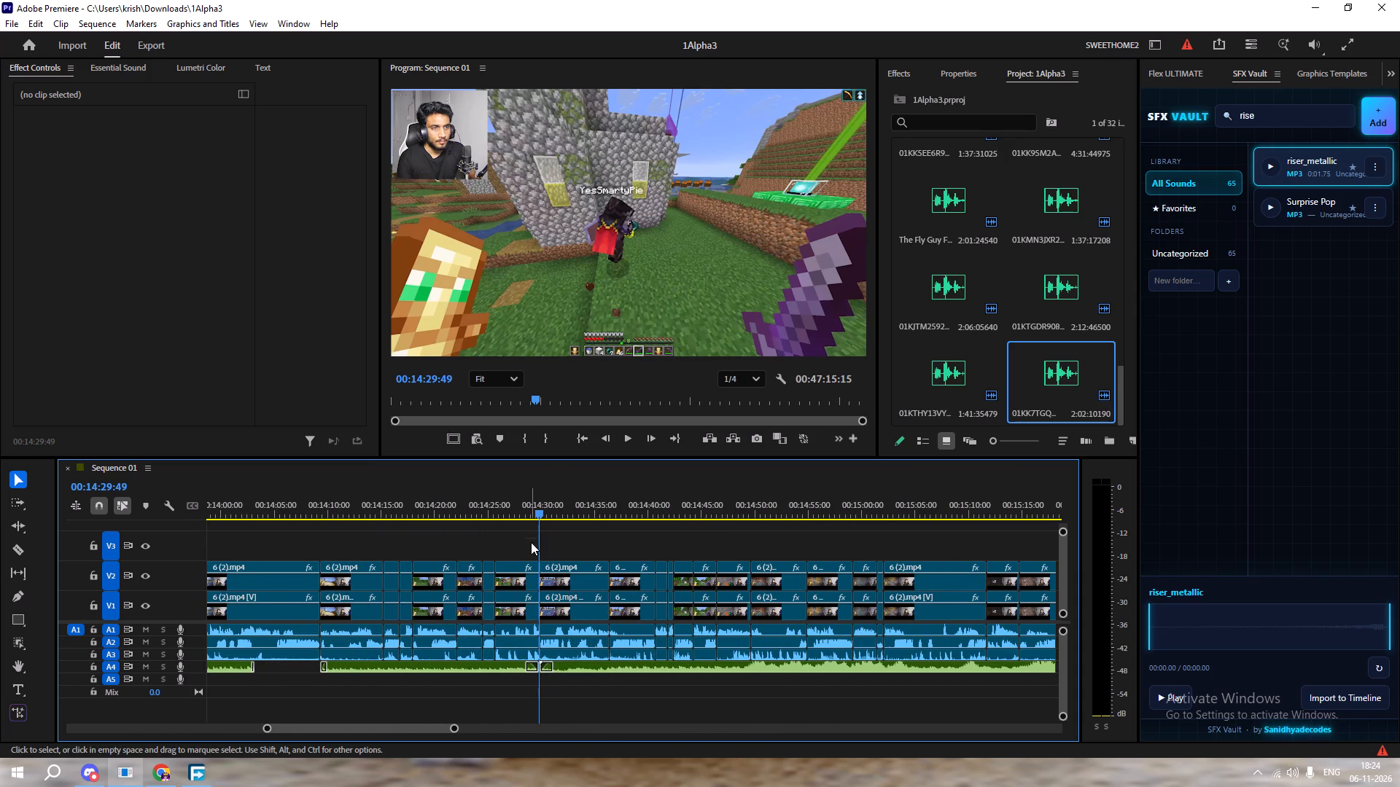
key(space)
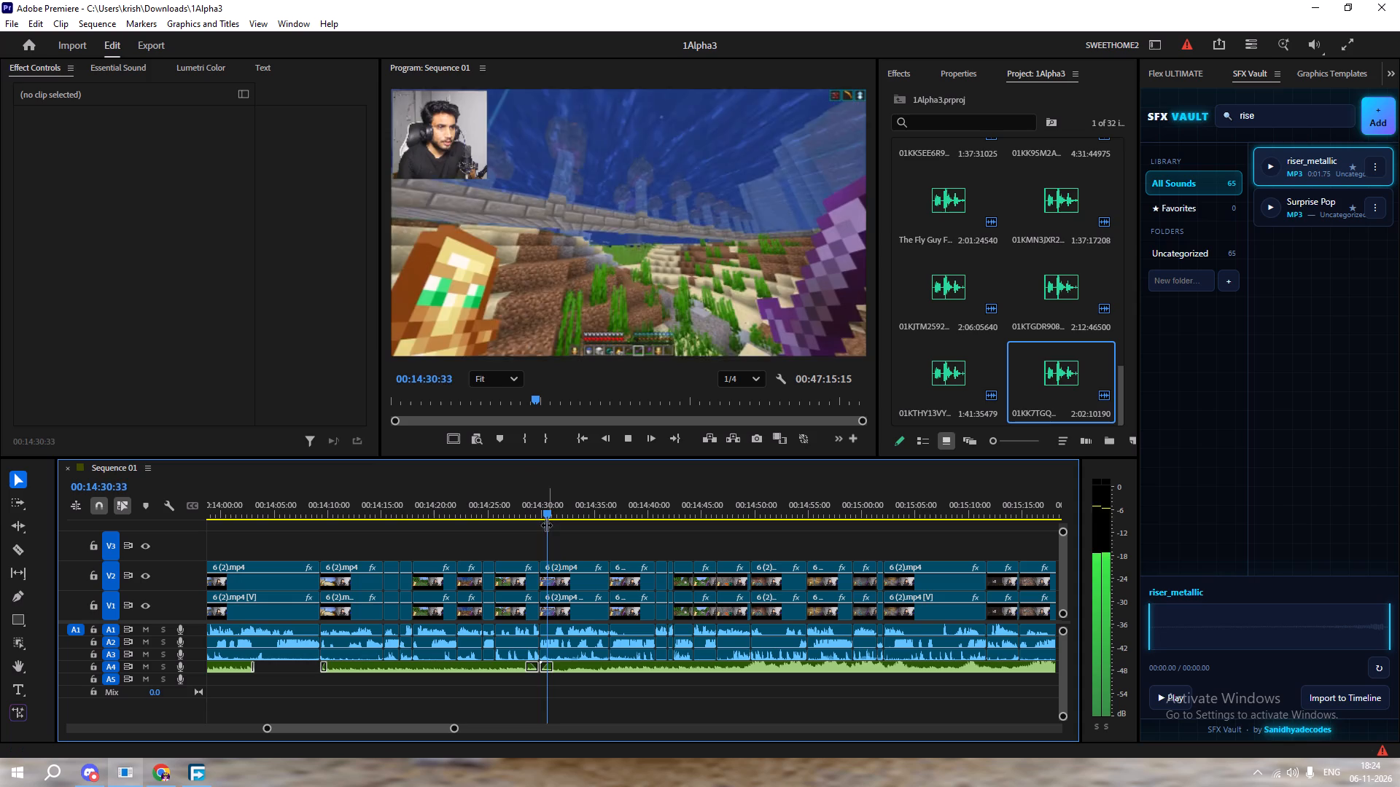
key(space)
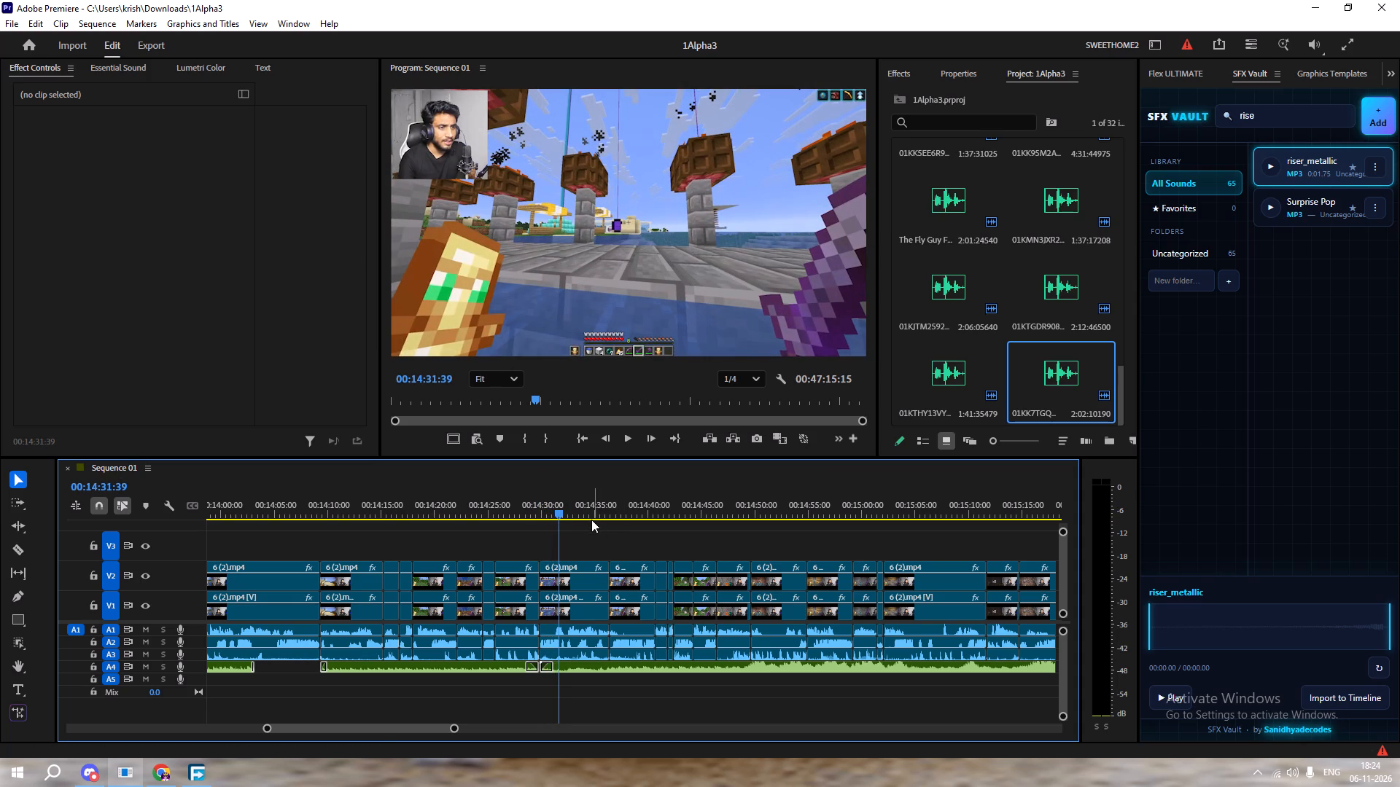
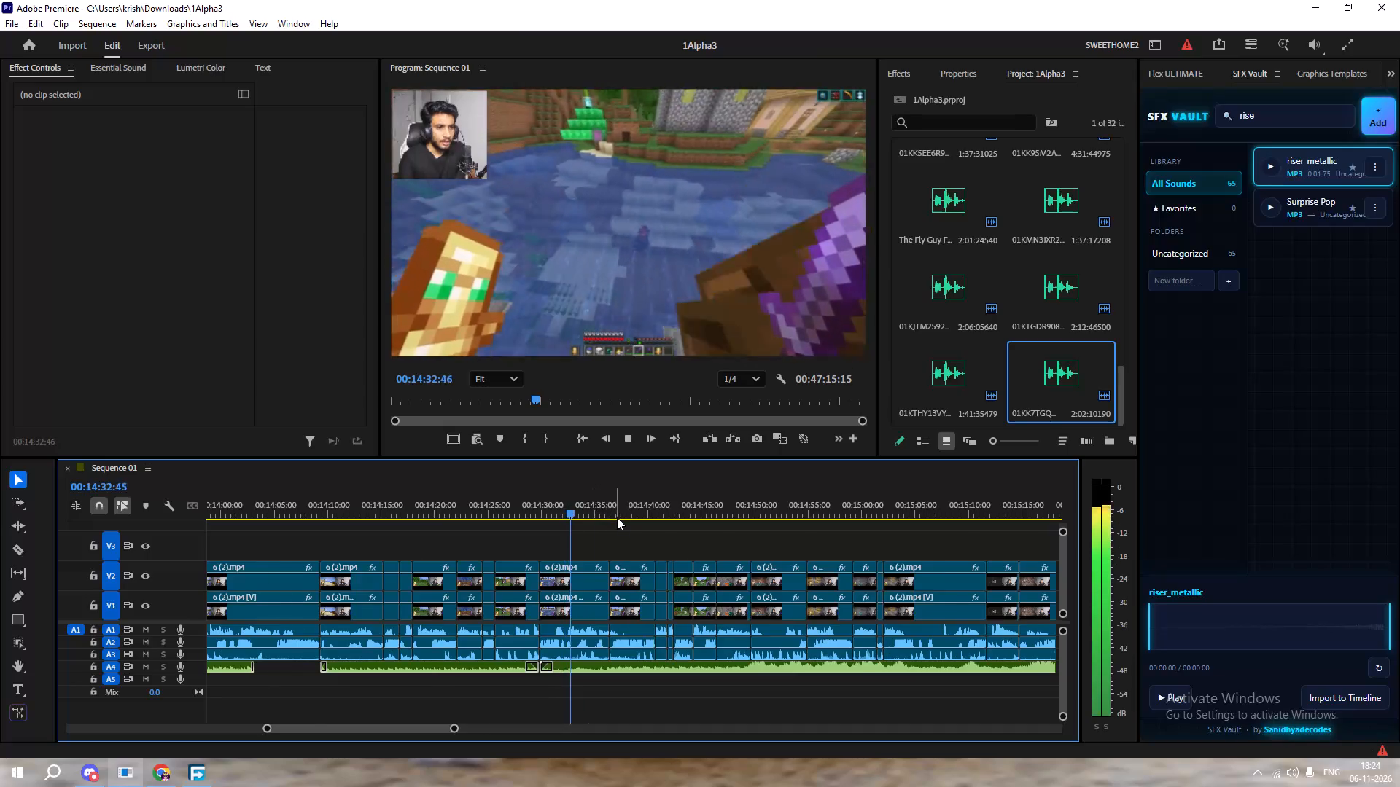
Scrub through the gameplay footage beneath the new music between about 00:14:33 and 00:14:45, and briefly play it near 00:14:39.
key(space)
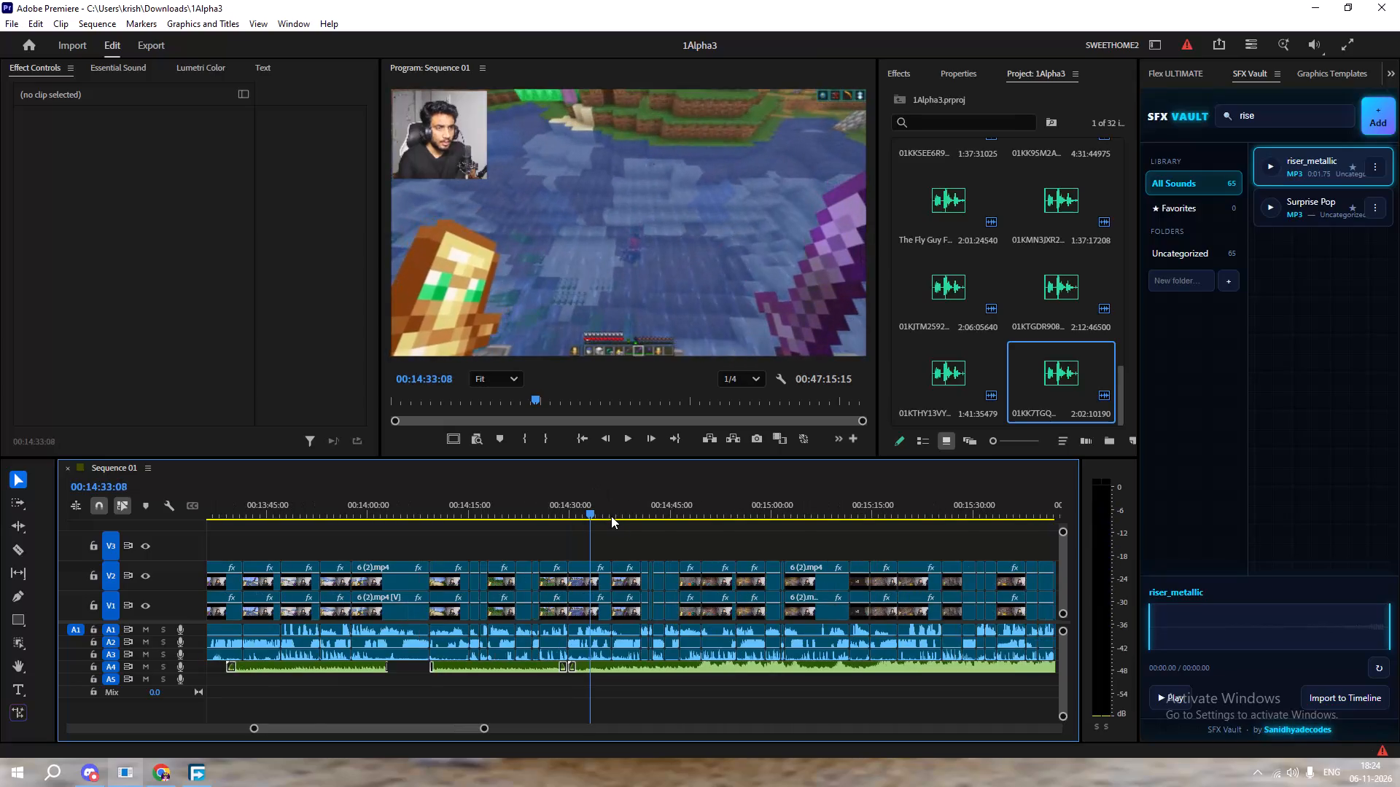
drag(601, 510, 639, 513)
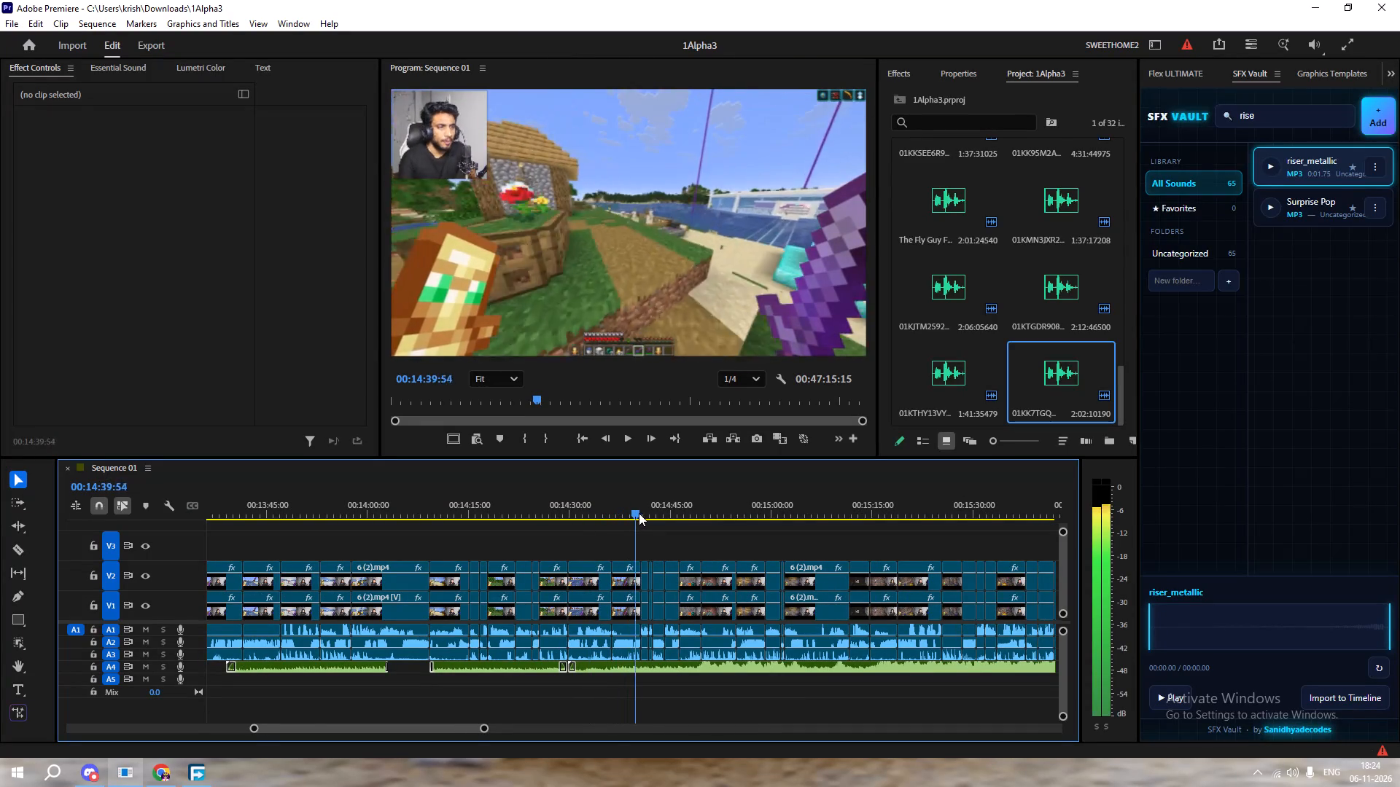
drag(639, 513, 675, 509)
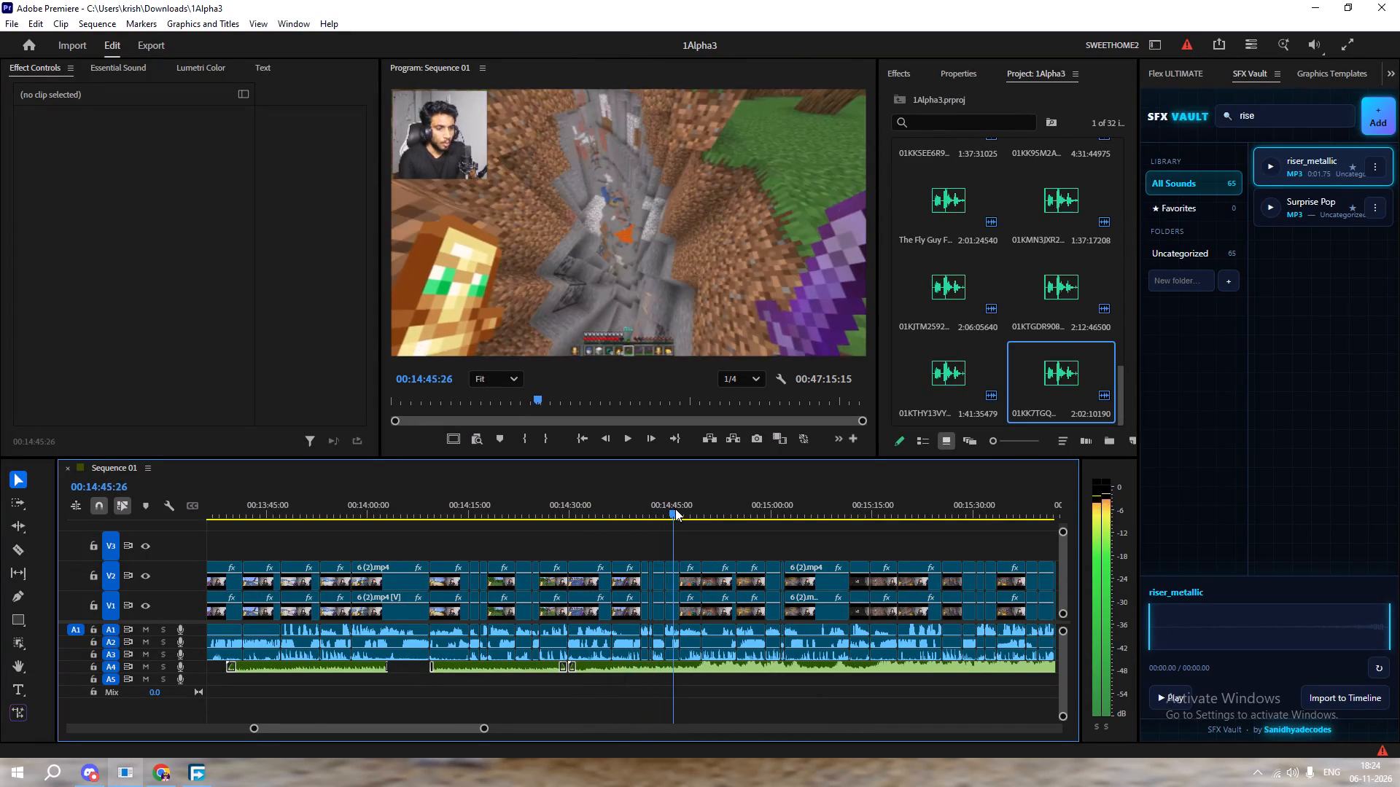
drag(675, 509, 641, 509)
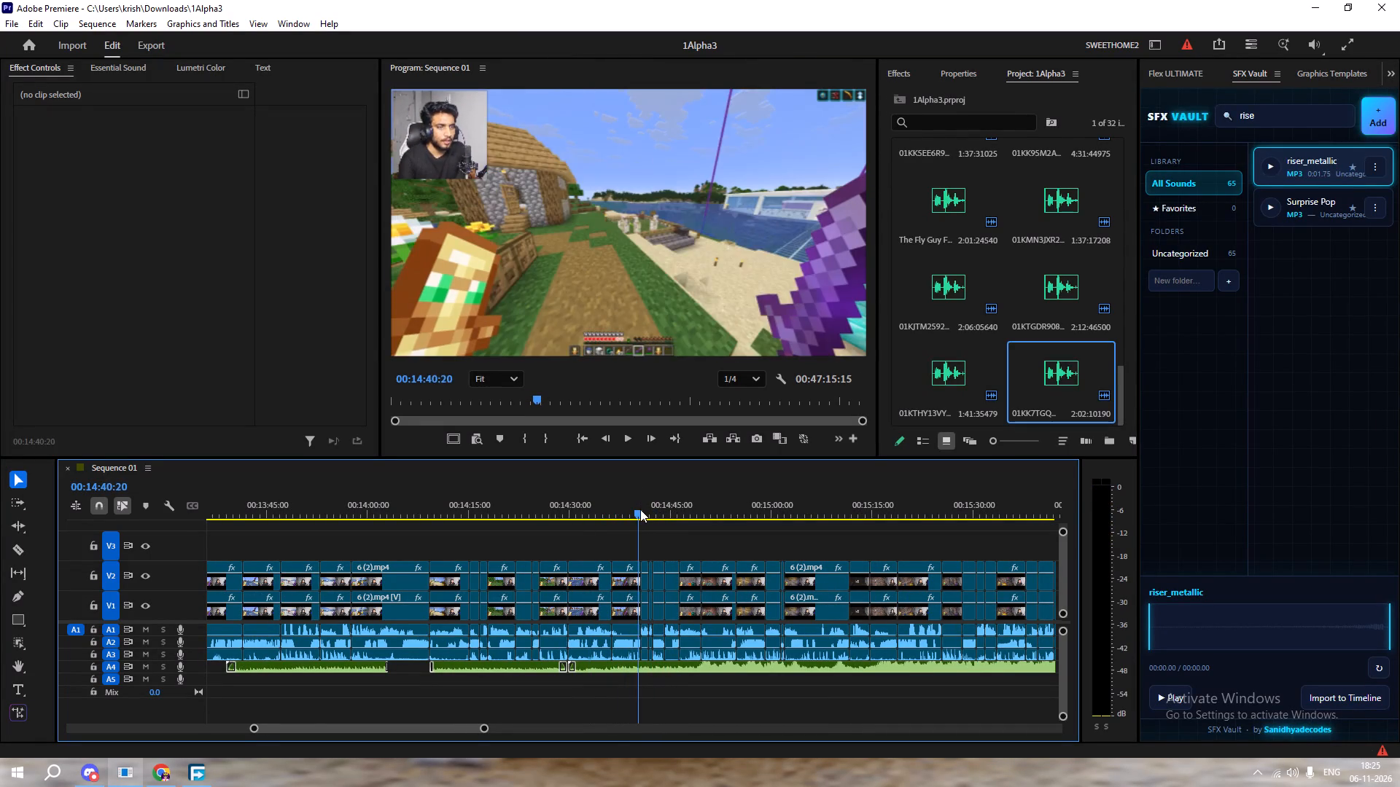
click(639, 509)
key(space)
key(space)
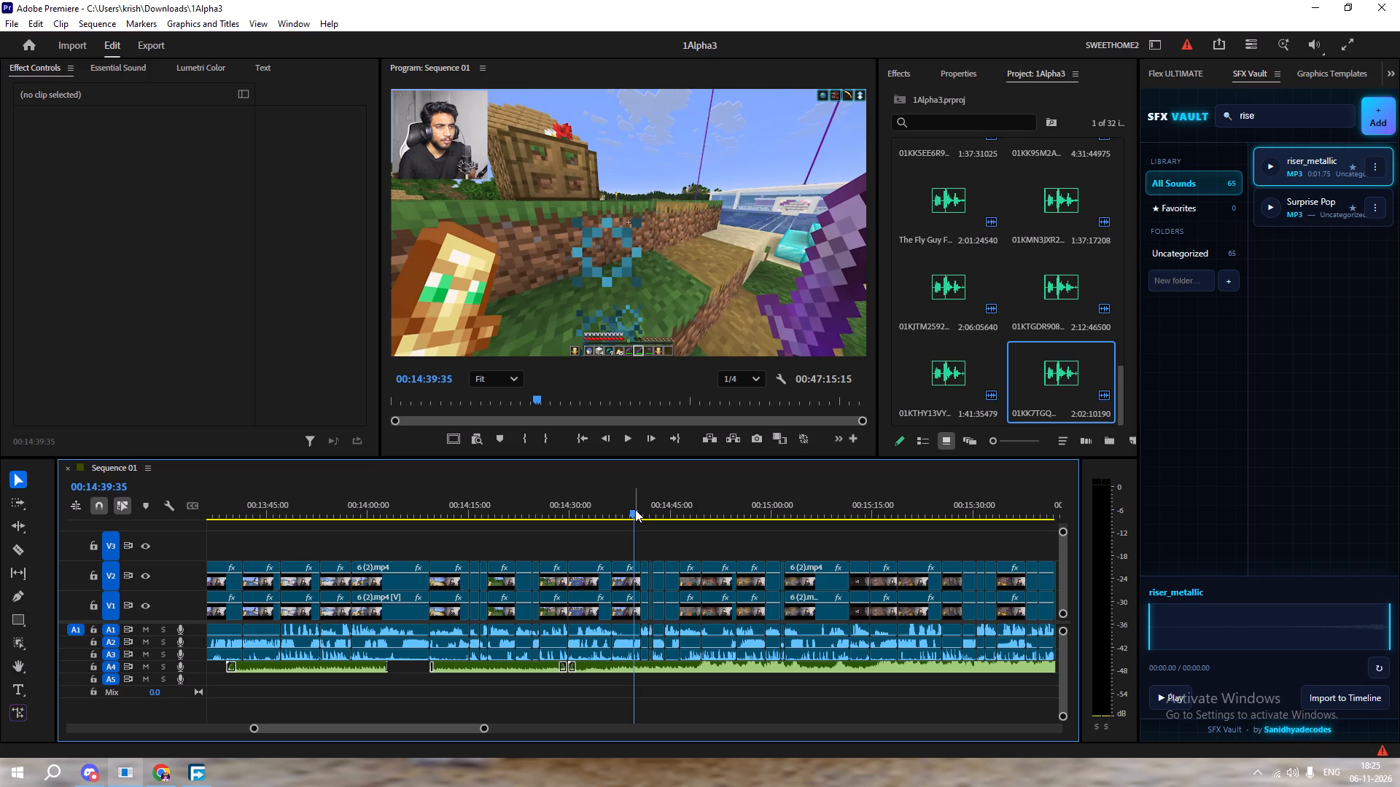
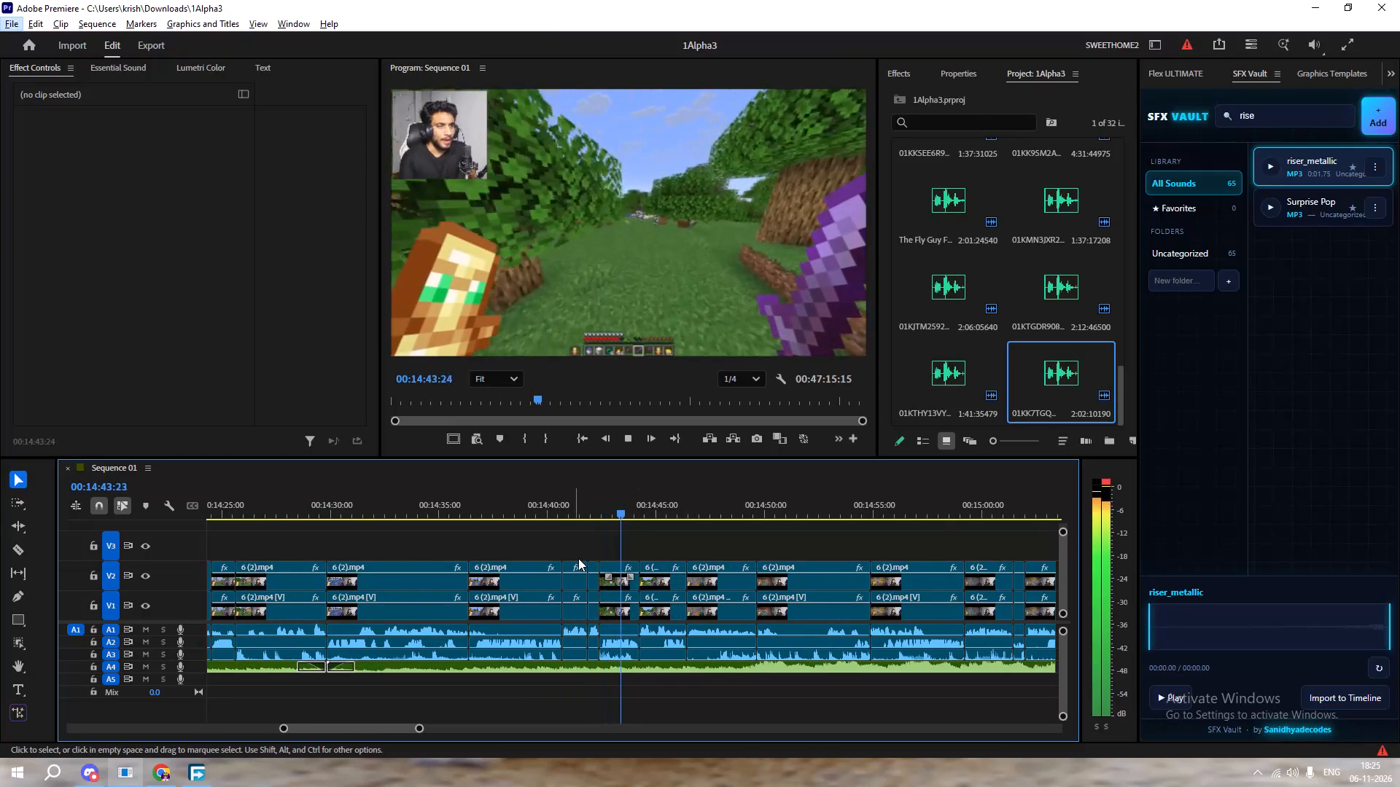
Split the music at about 00:14:42, remove its portion up to about 00:14:44 to leave a gap, and save the project.
key(space)
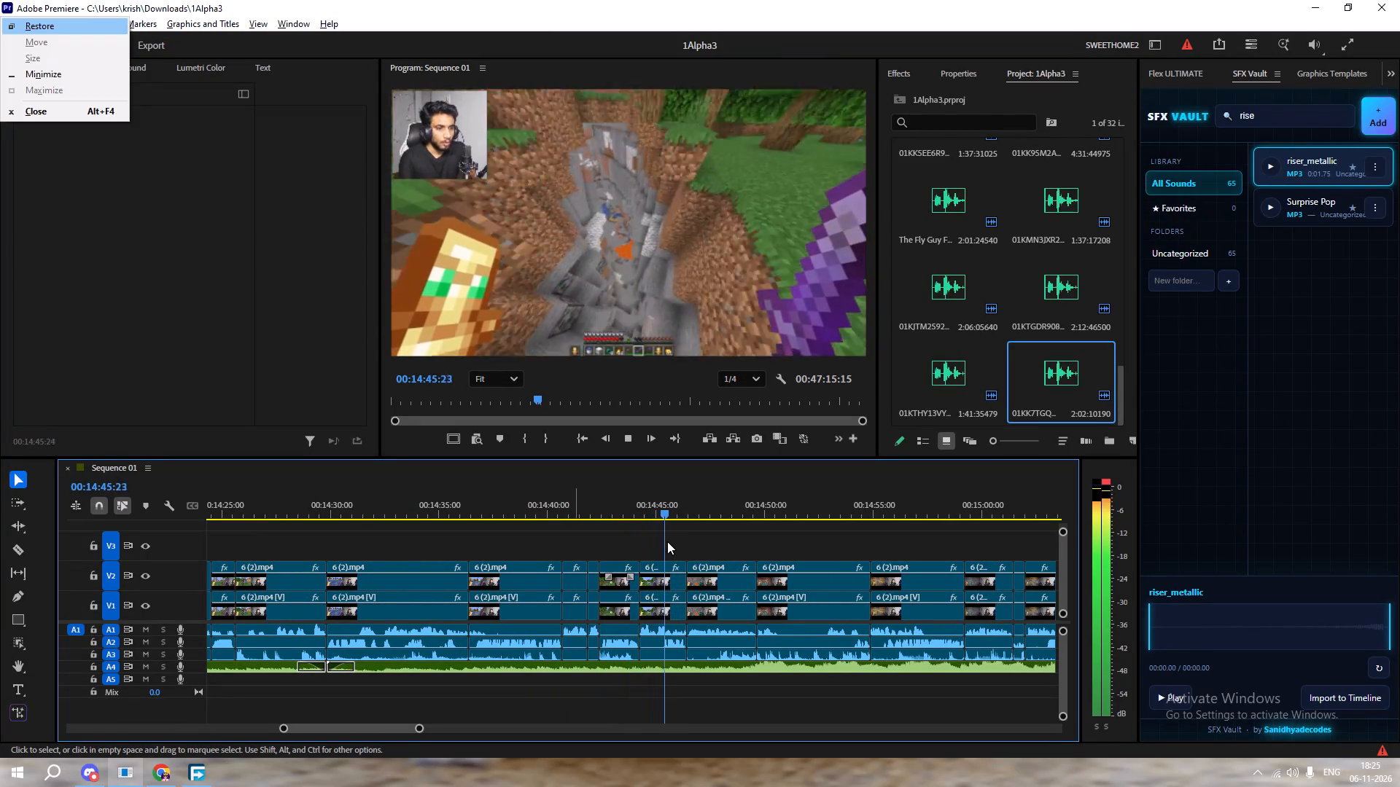
drag(661, 511, 605, 514)
key(space)
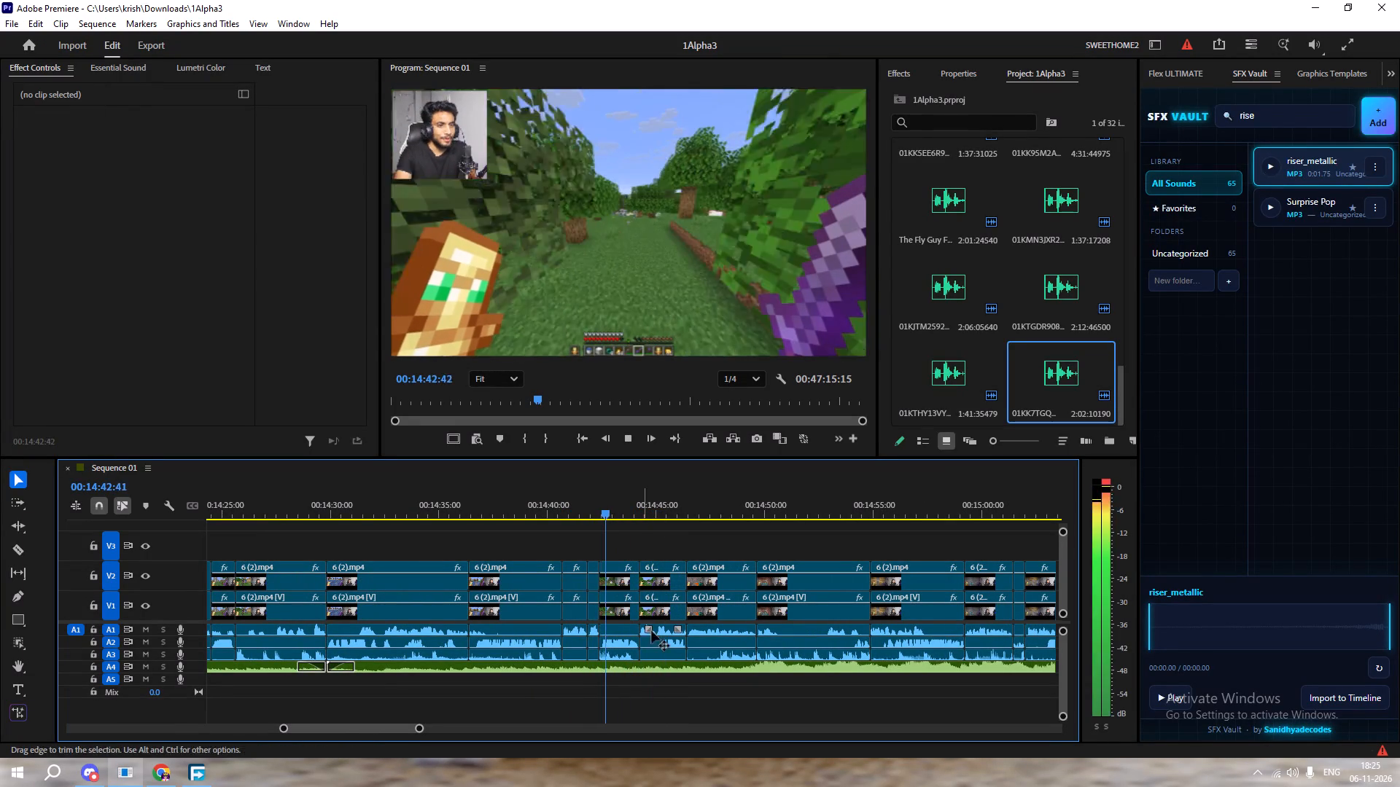
key(space)
key(c)
click(604, 673)
key(v)
key(space)
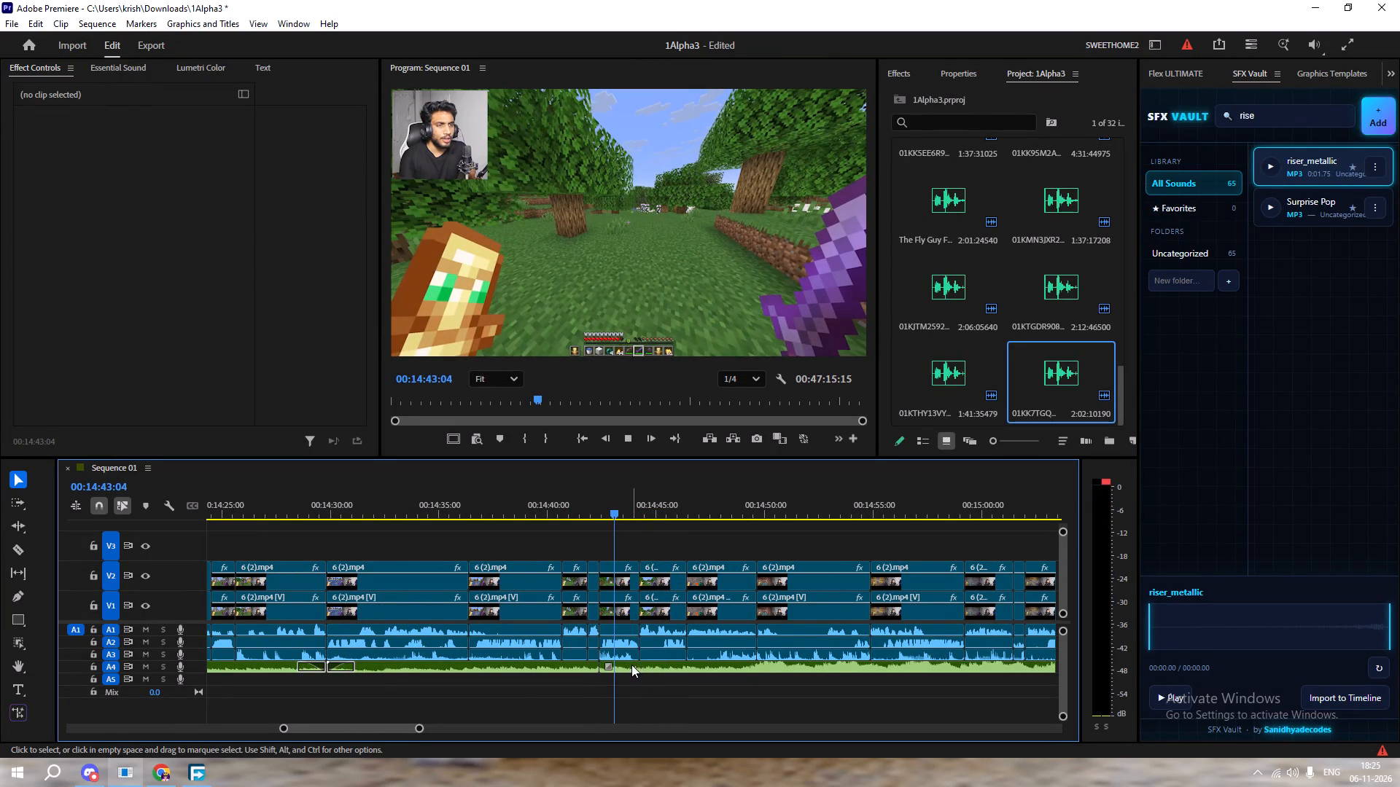
key(space)
drag(639, 669, 677, 665)
click(667, 666)
click(615, 532)
key(ctrl+s)
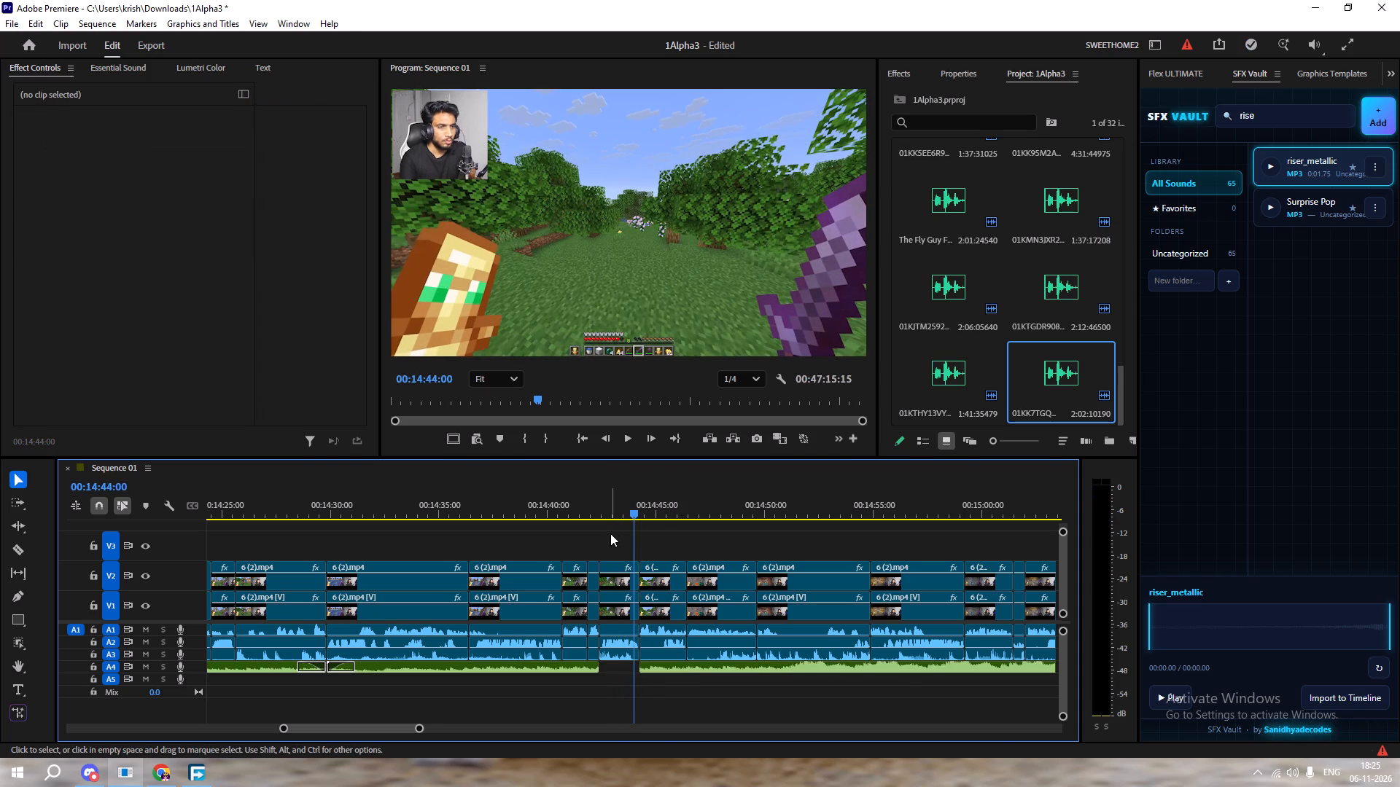
Add a fade-out of about 1.4 seconds to the end of the music clip before the gap.
drag(623, 507, 583, 528)
key(space)
key(space)
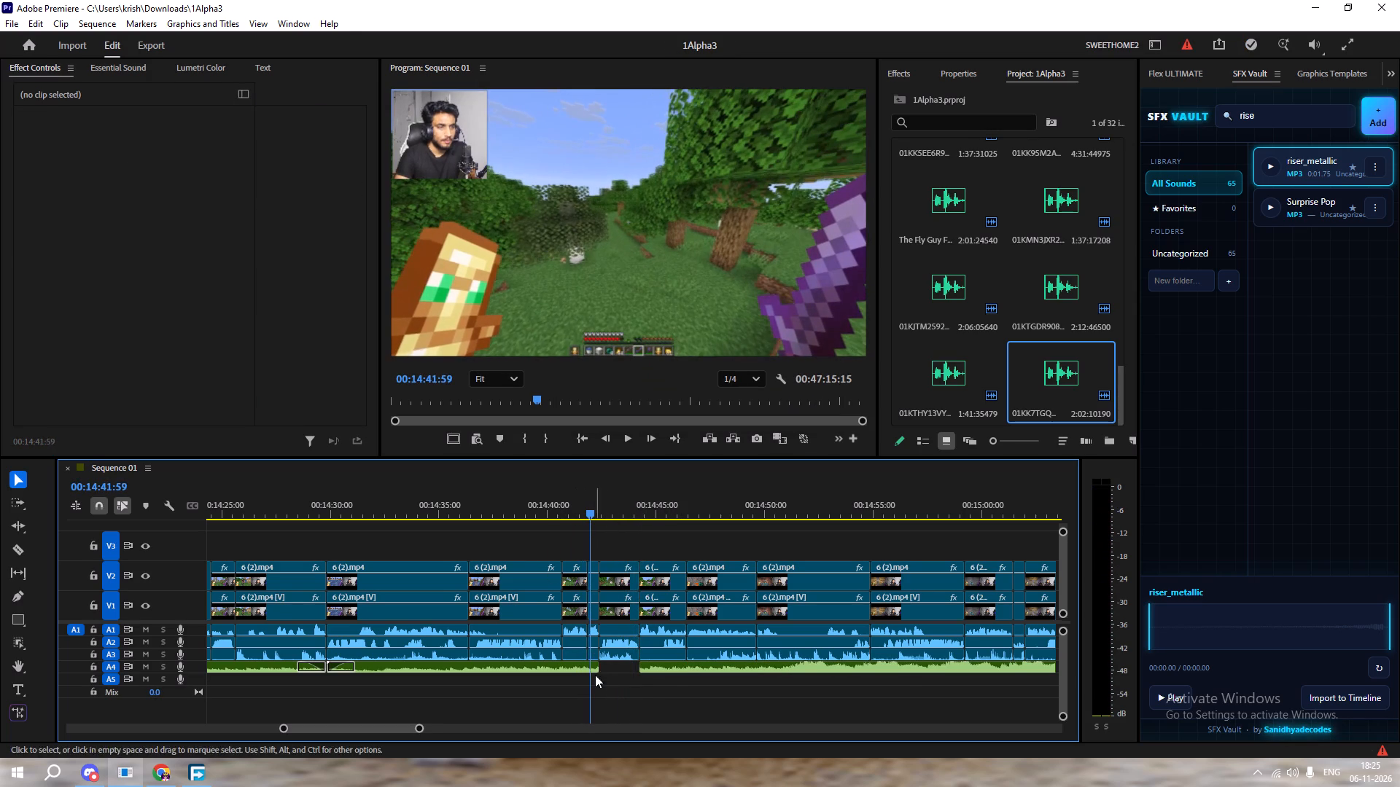
drag(588, 668, 568, 672)
key(space)
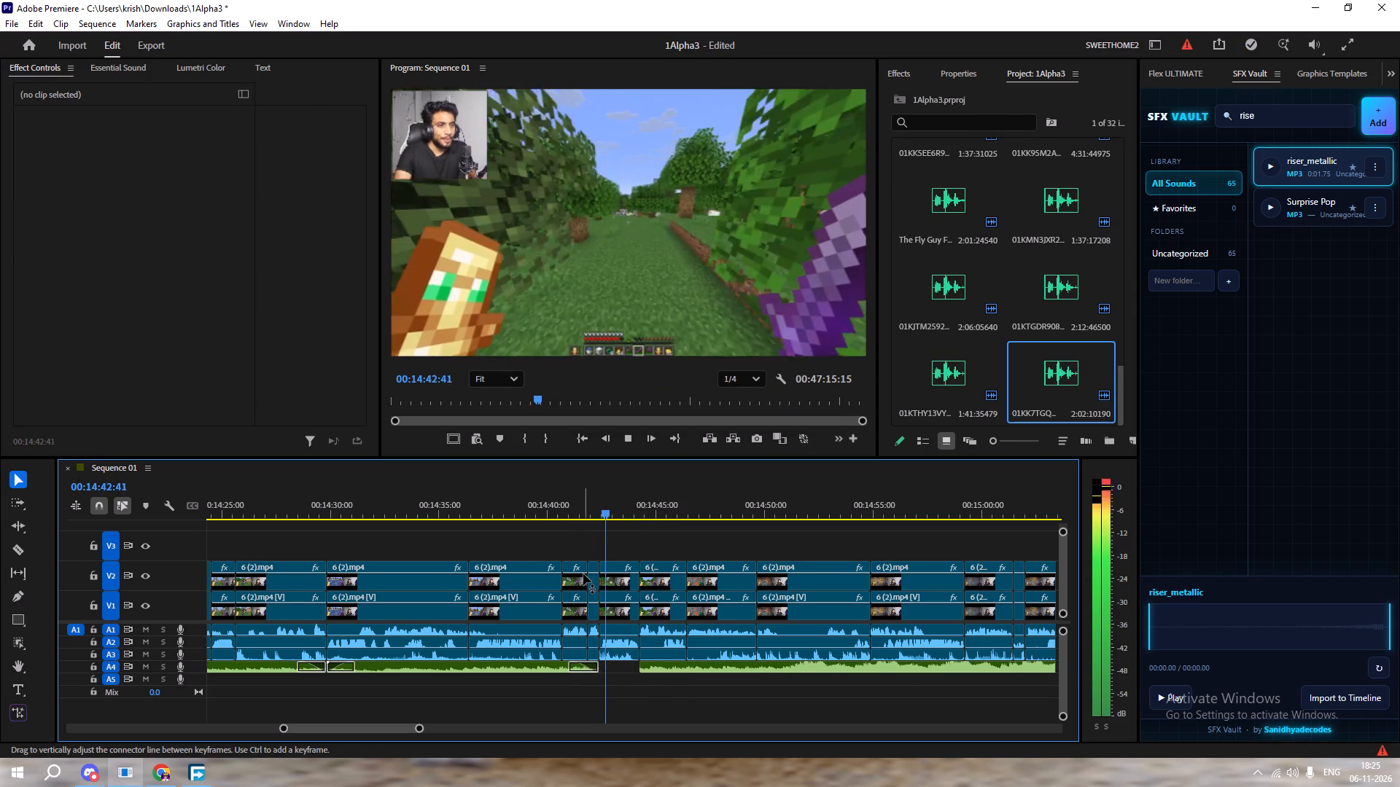
Add a fade-in of about 1 second to the start of the music clip after the gap at about 00:14:44.
click(649, 666)
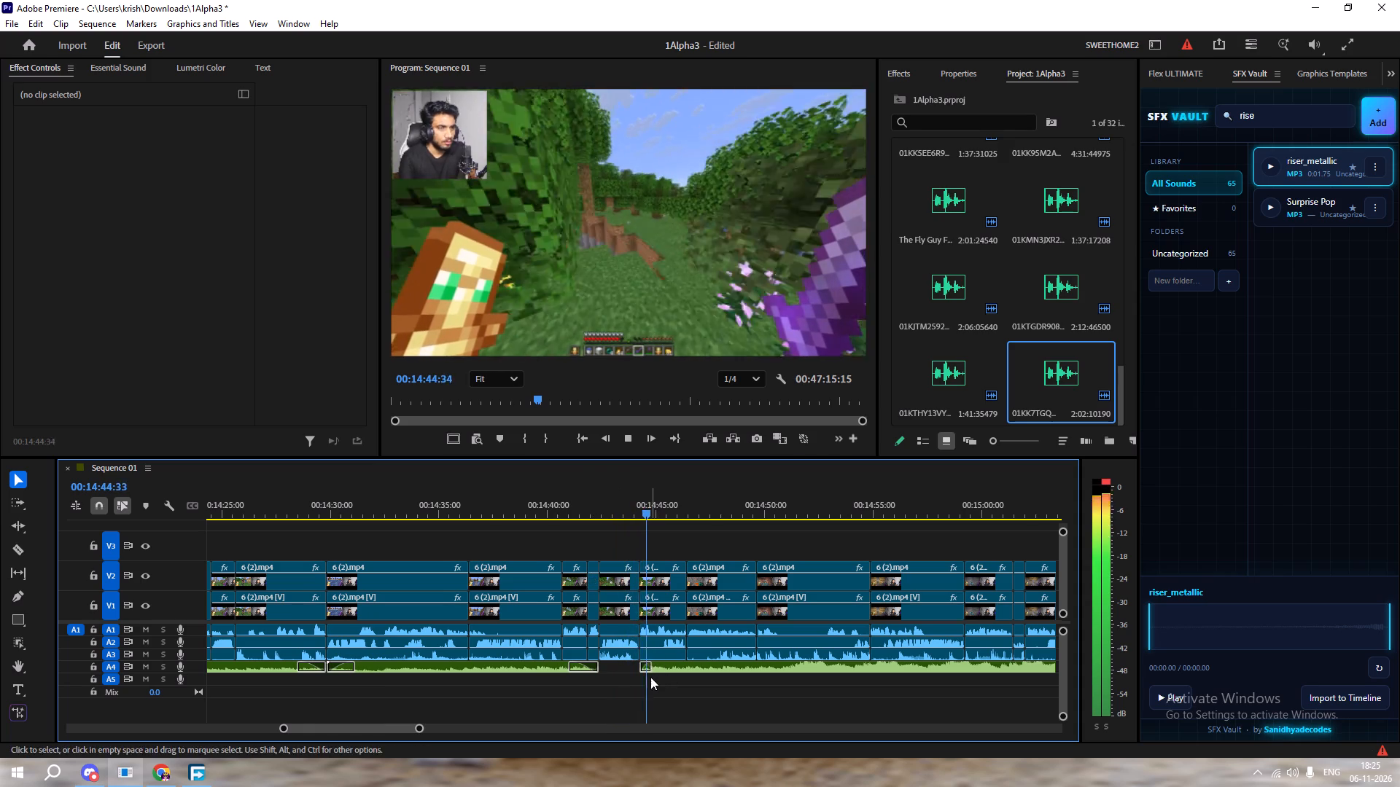
key(space)
click(637, 515)
key(space)
drag(652, 666, 660, 666)
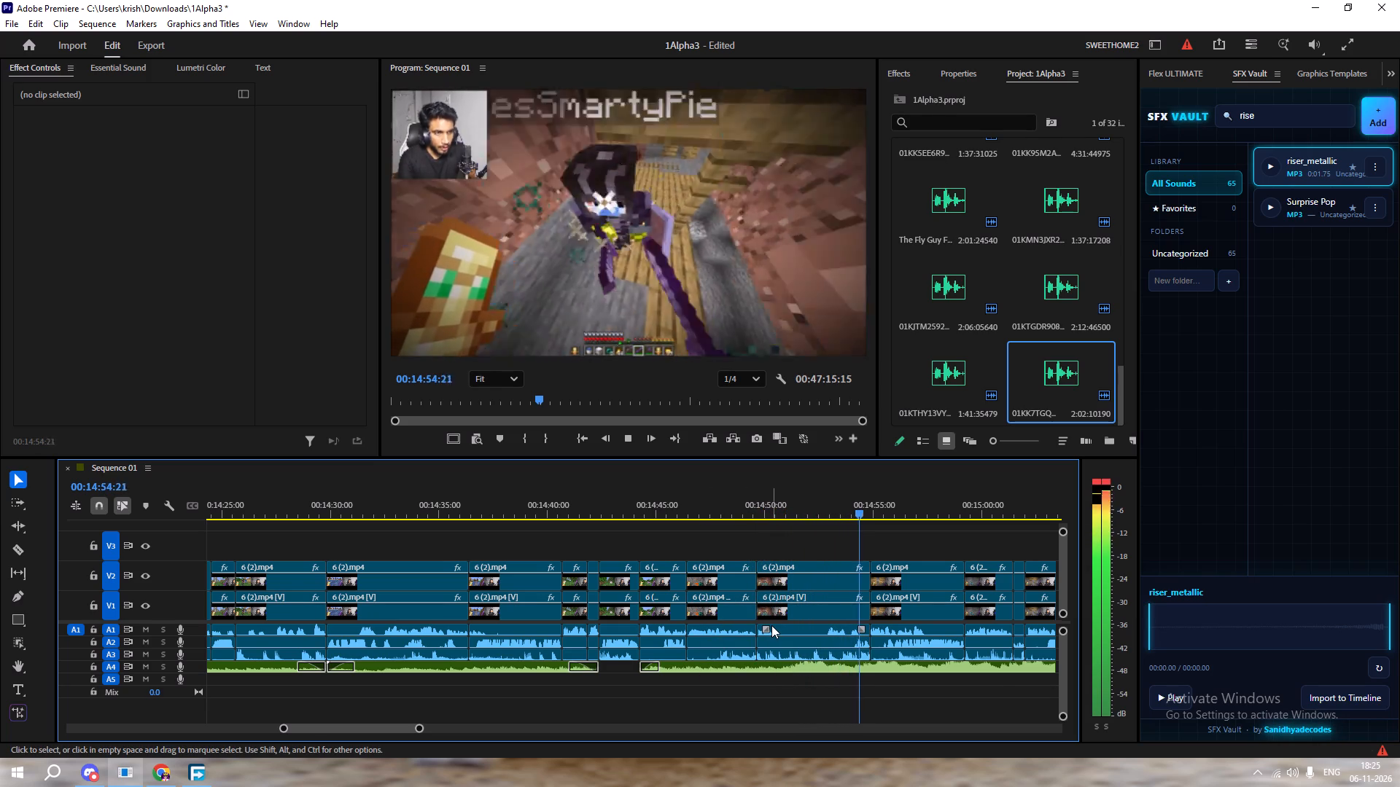
Lower the volume of the music clip after the gap and of the one between about 00:14:30 and 00:14:42.
click(906, 668)
click(945, 69)
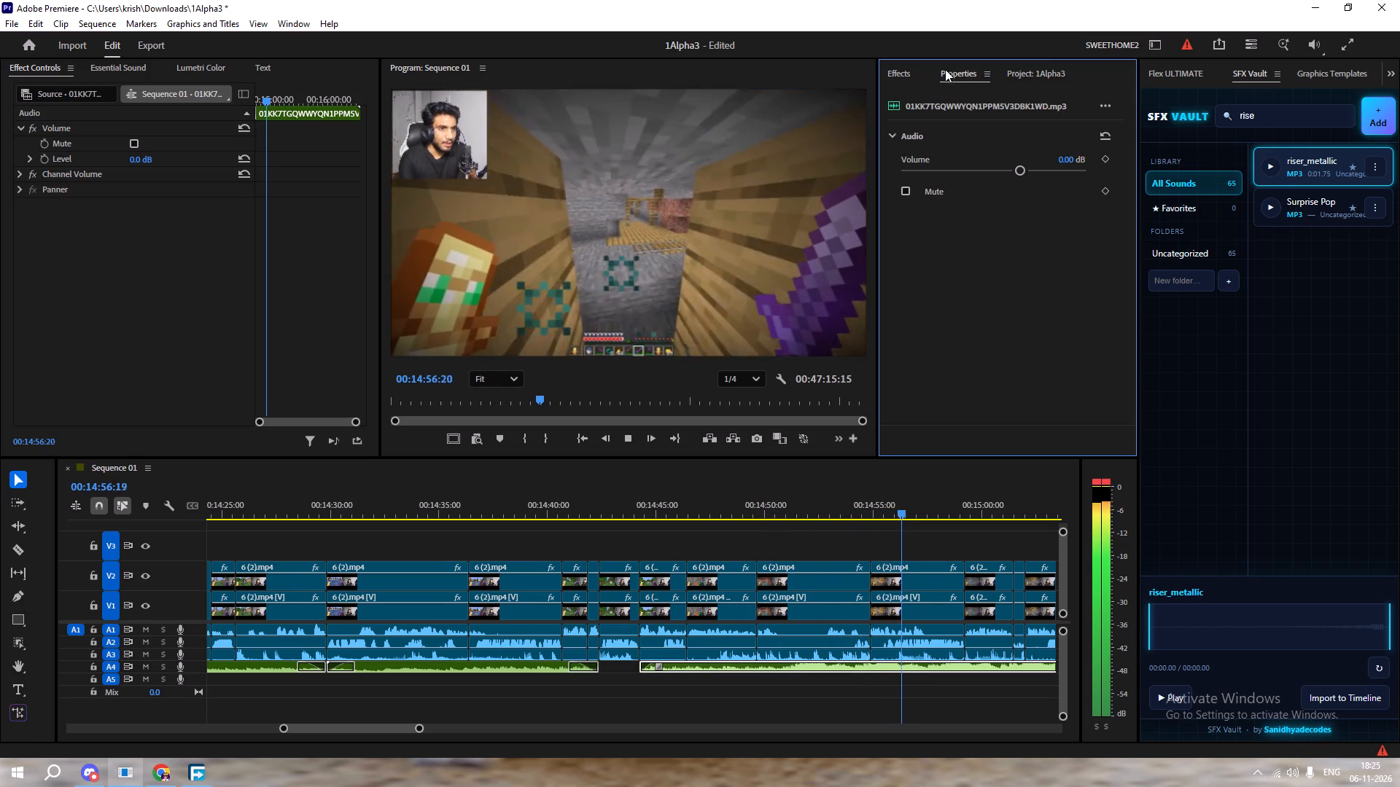
drag(1016, 163, 979, 172)
drag(1013, 174, 968, 179)
click(822, 547)
click(532, 665)
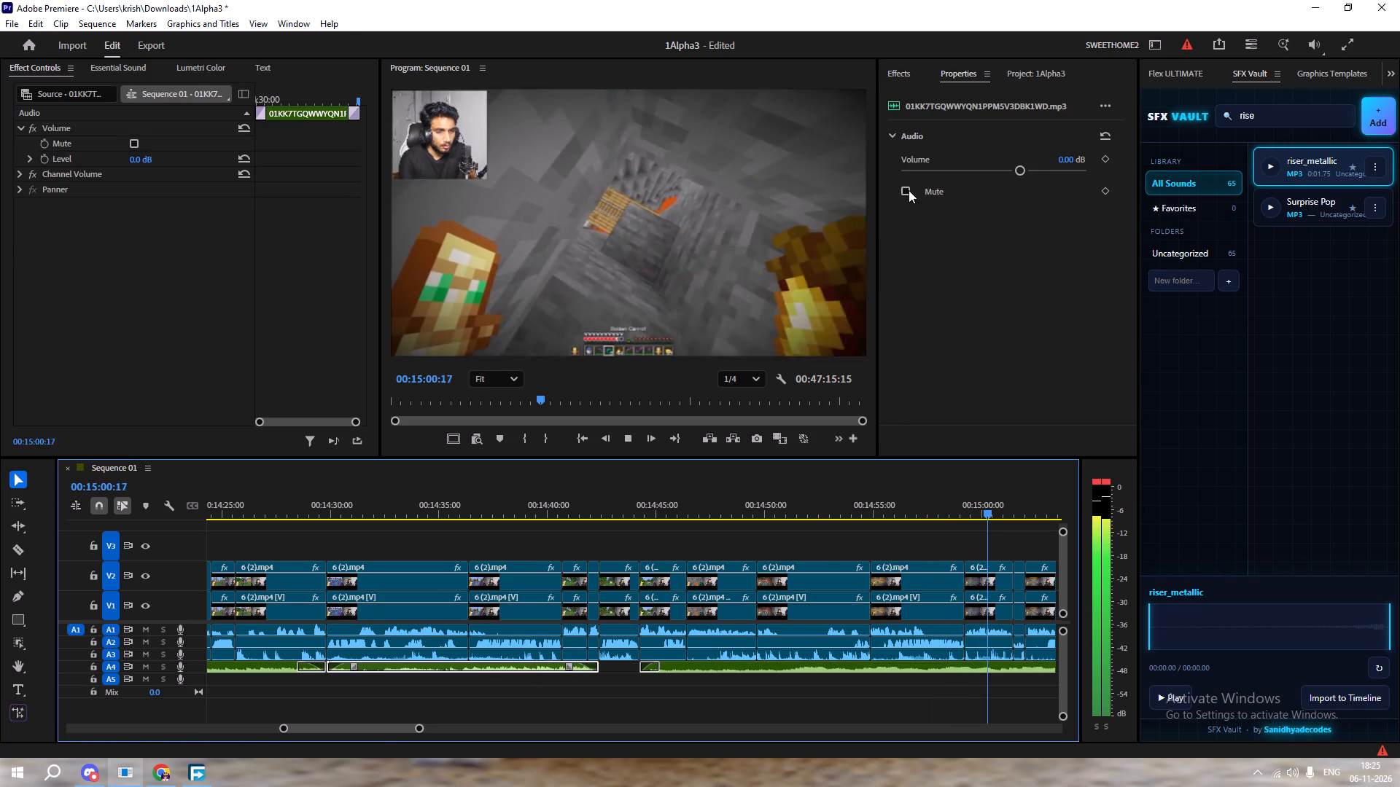
drag(1017, 173, 974, 180)
click(460, 539)
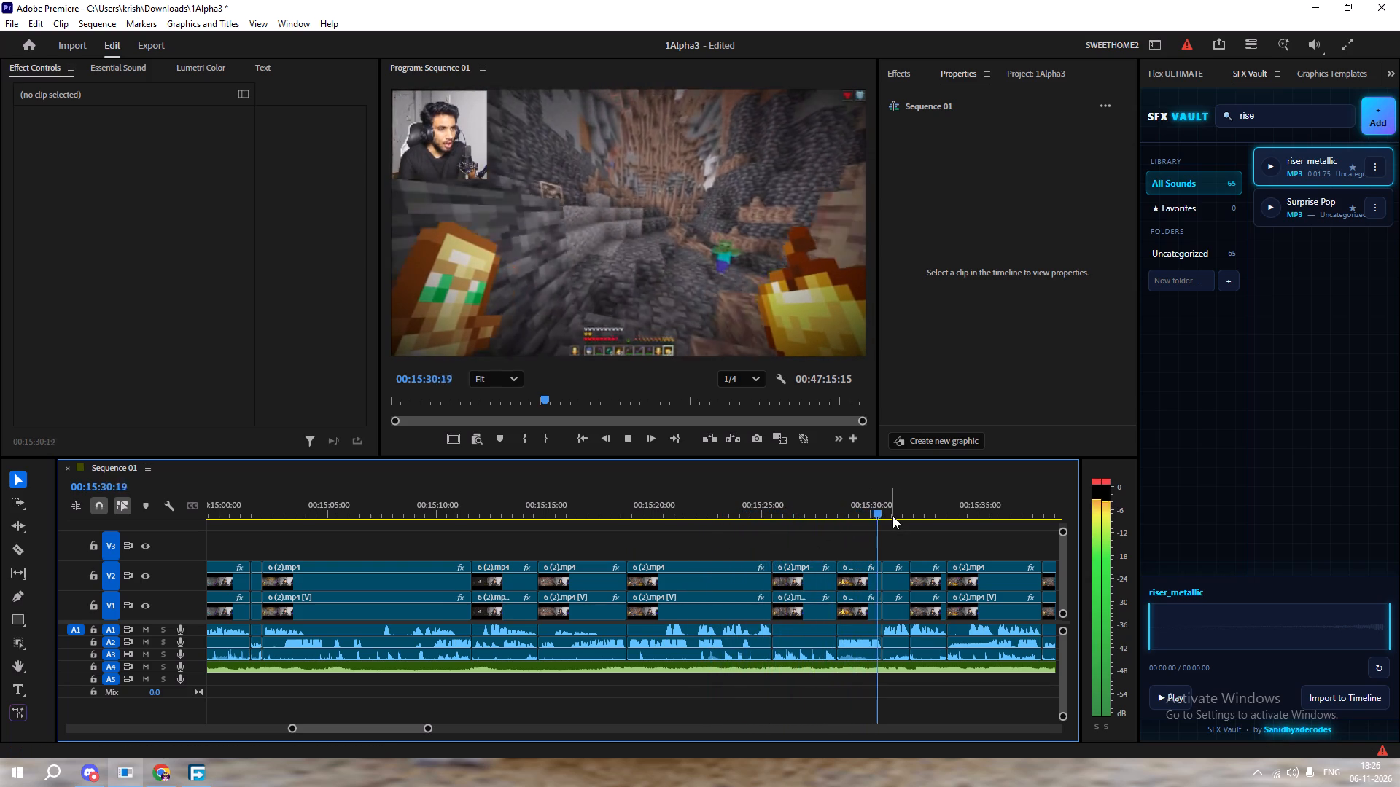
Ripple-delete the three gameplay segments between about 00:15:30 and 00:15:38, save the project, and play from the new cut.
drag(890, 514, 1054, 528)
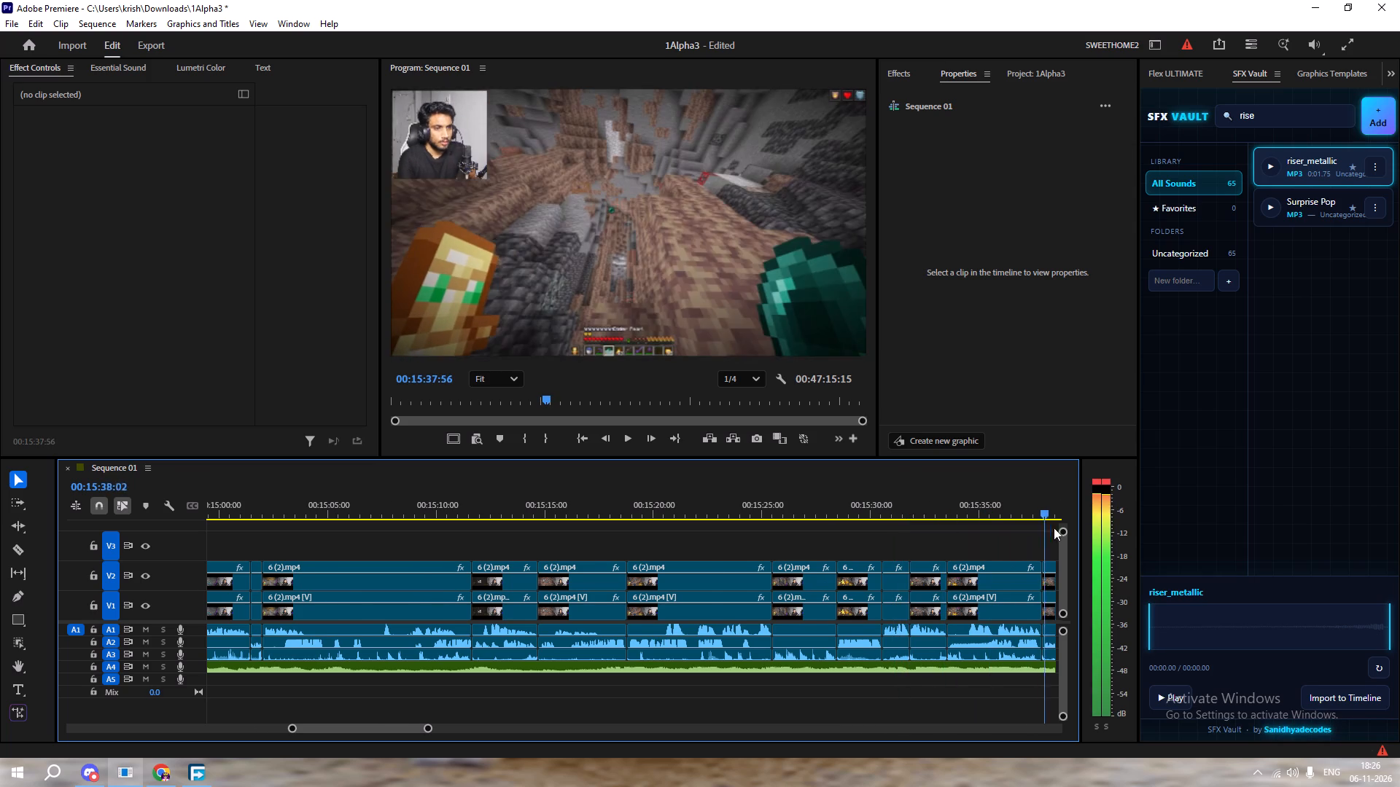
drag(1054, 528, 954, 532)
drag(737, 547, 936, 643)
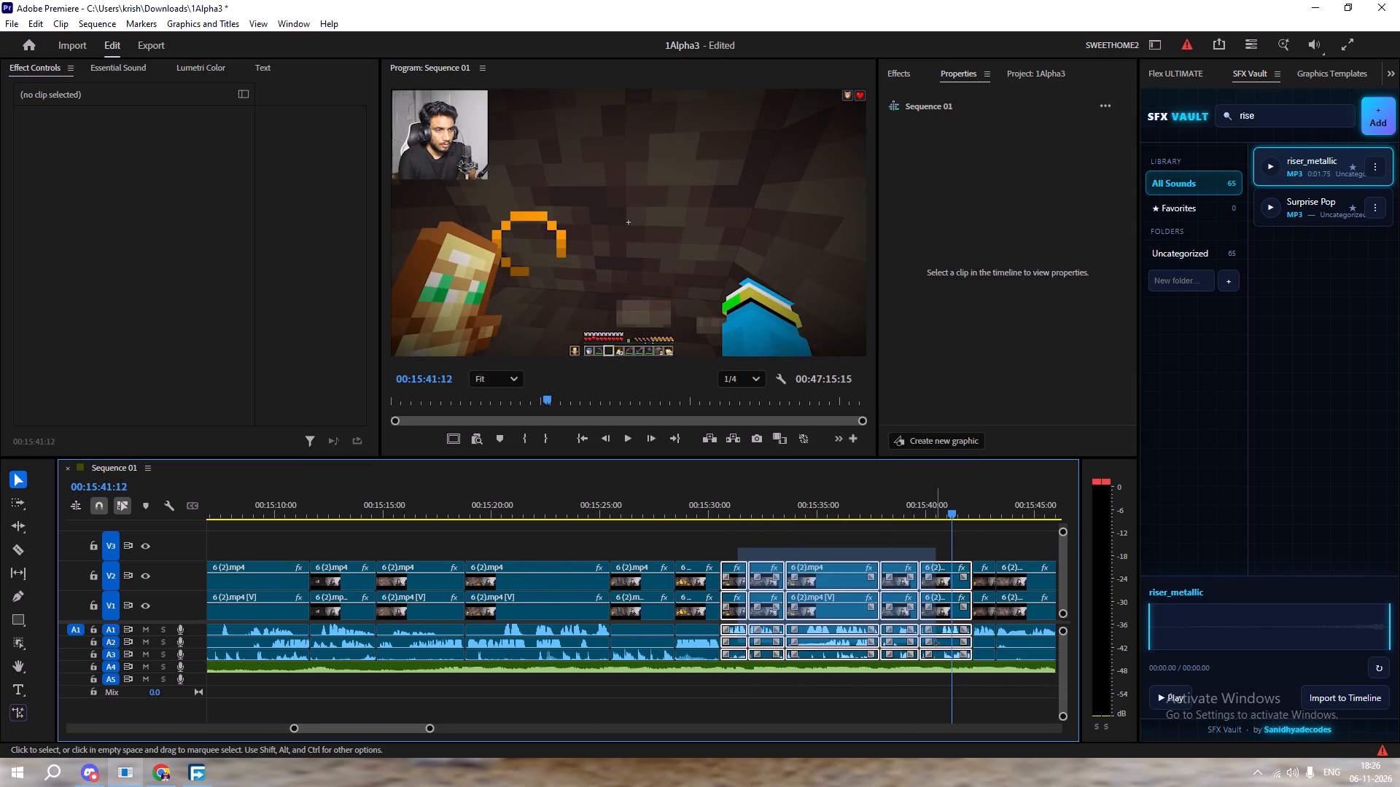
drag(936, 643, 938, 650)
drag(949, 509, 891, 519)
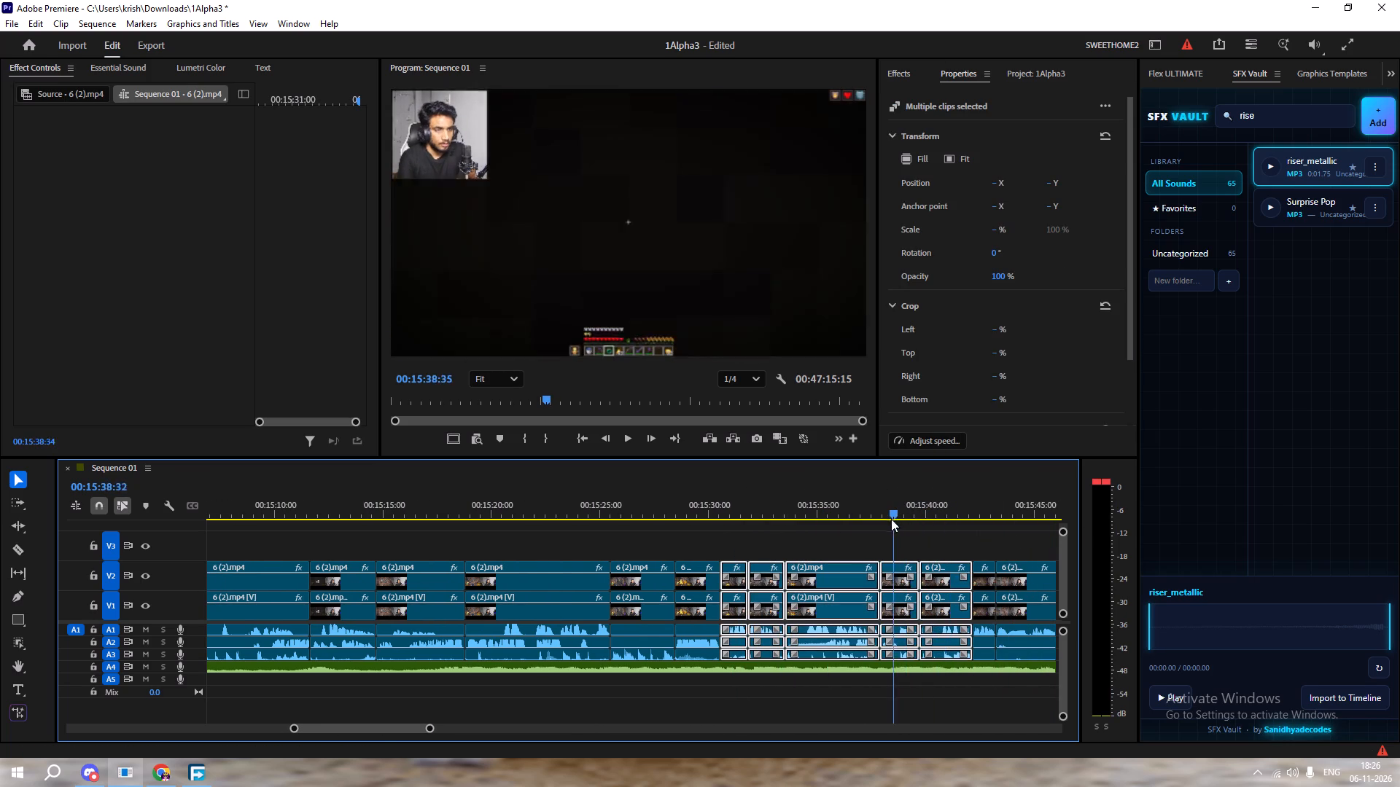
drag(891, 519, 848, 536)
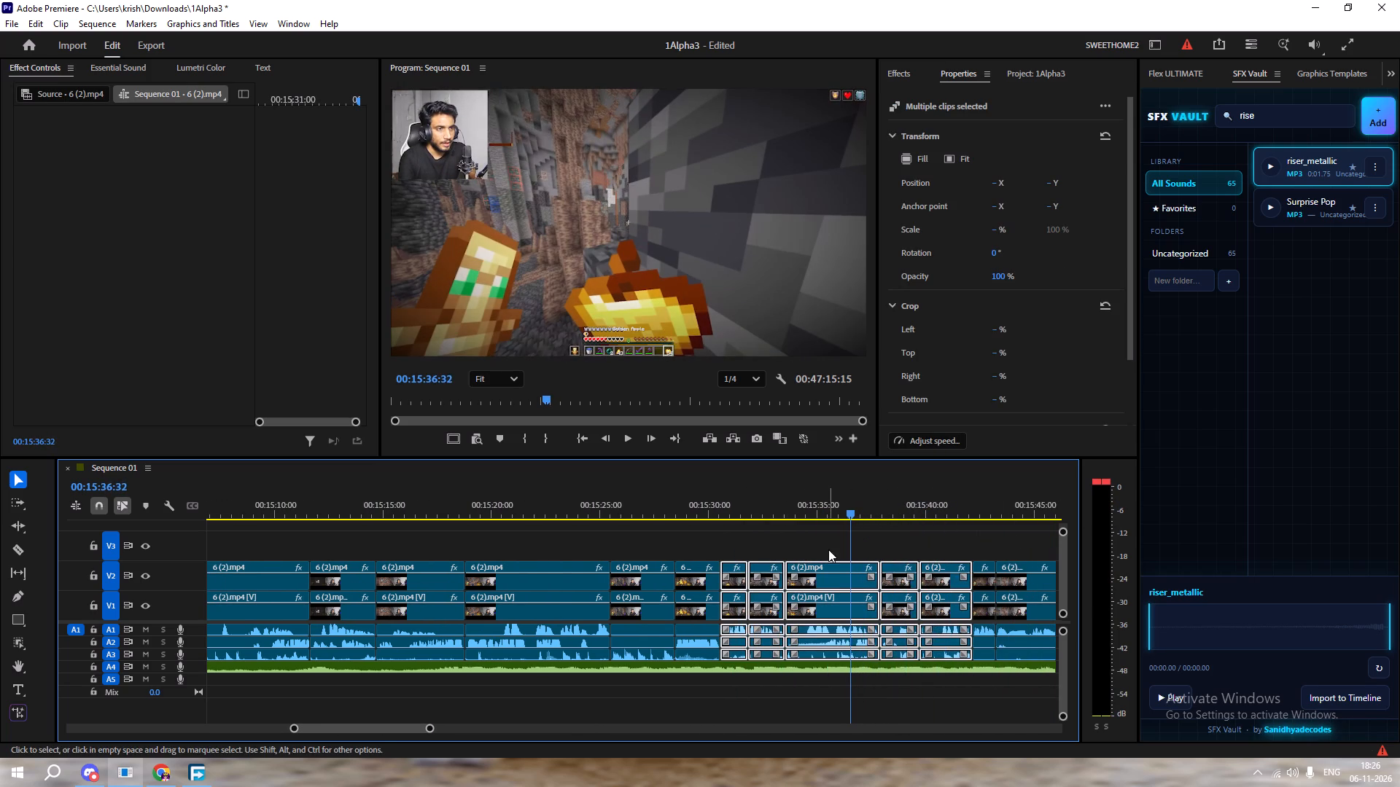
drag(846, 512, 859, 525)
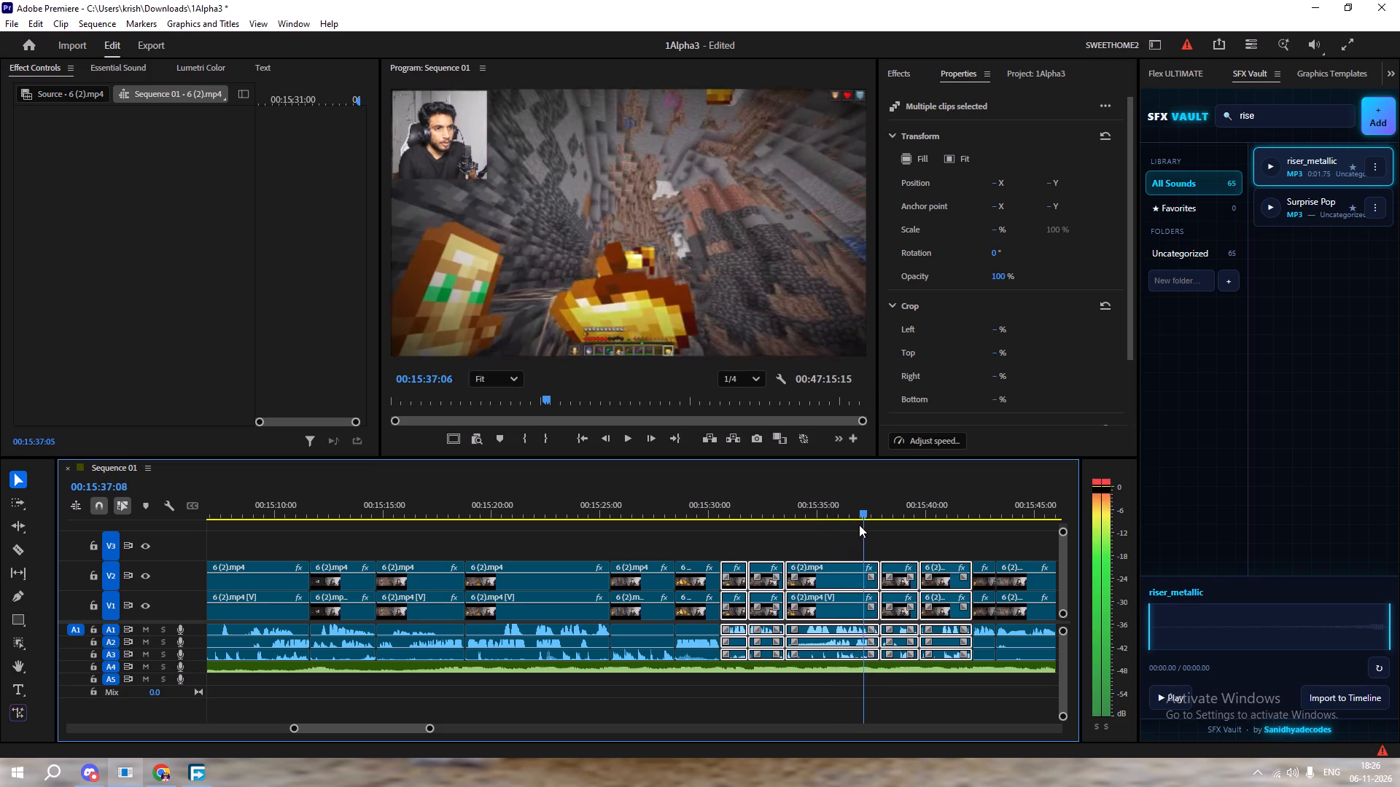
drag(859, 525, 873, 522)
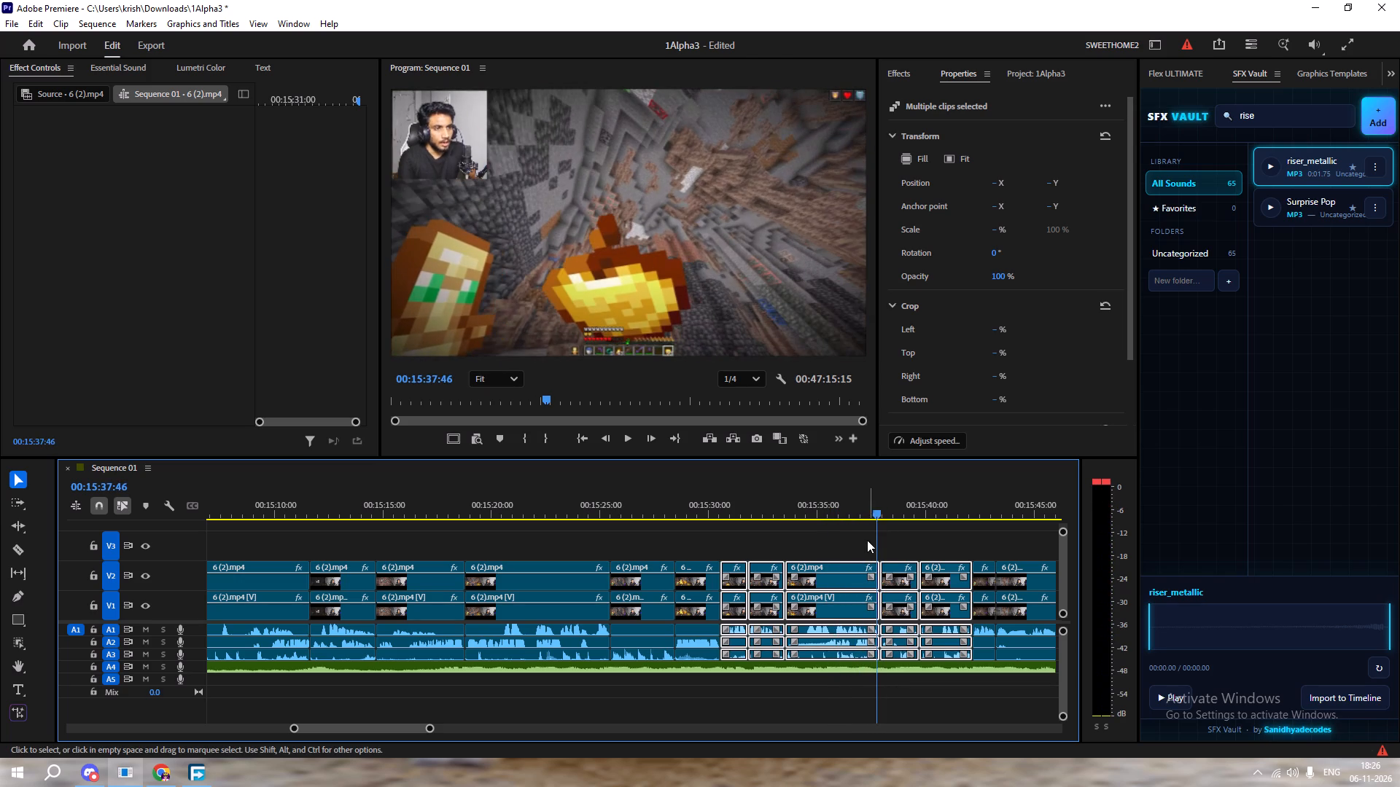
click(838, 539)
drag(737, 545, 835, 630)
key(n)
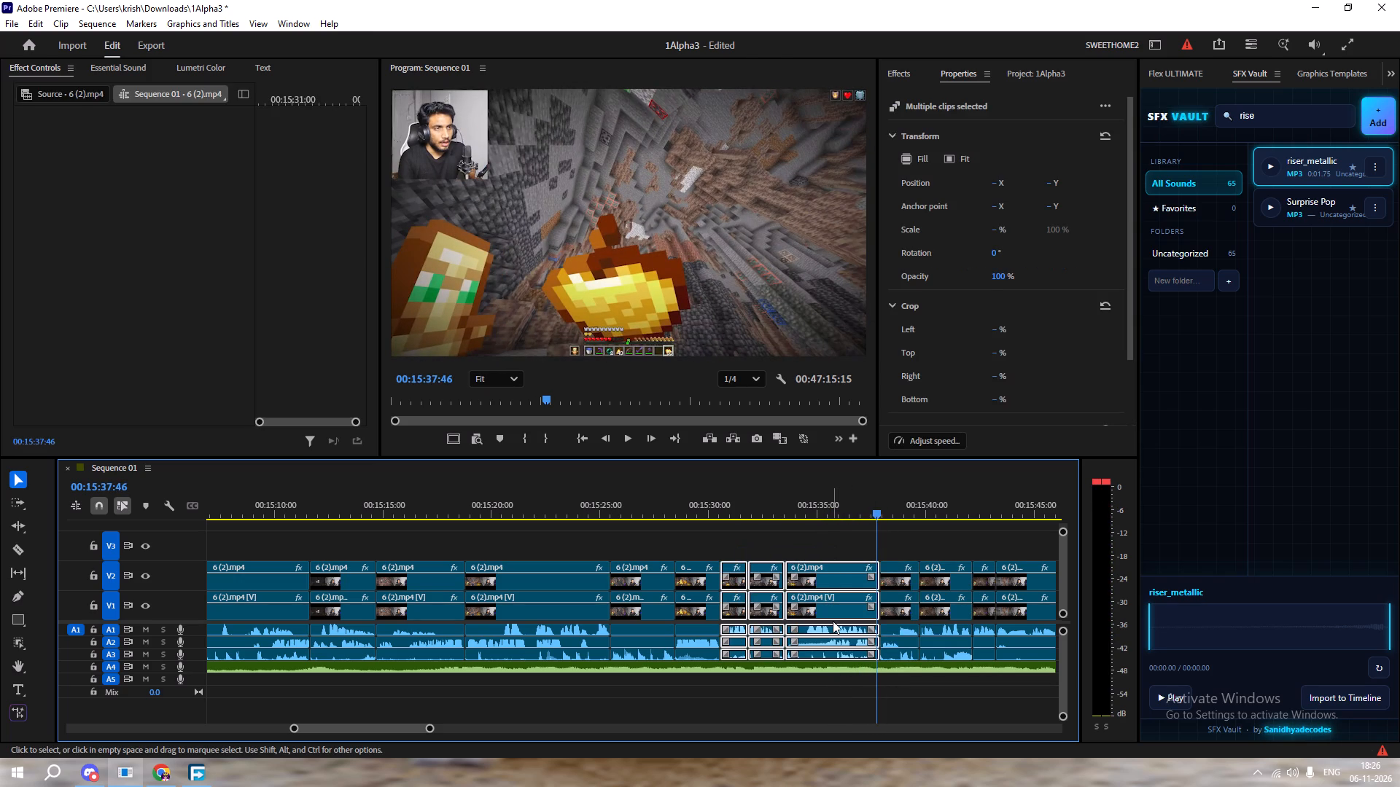
key(ctrl+s)
key(space)
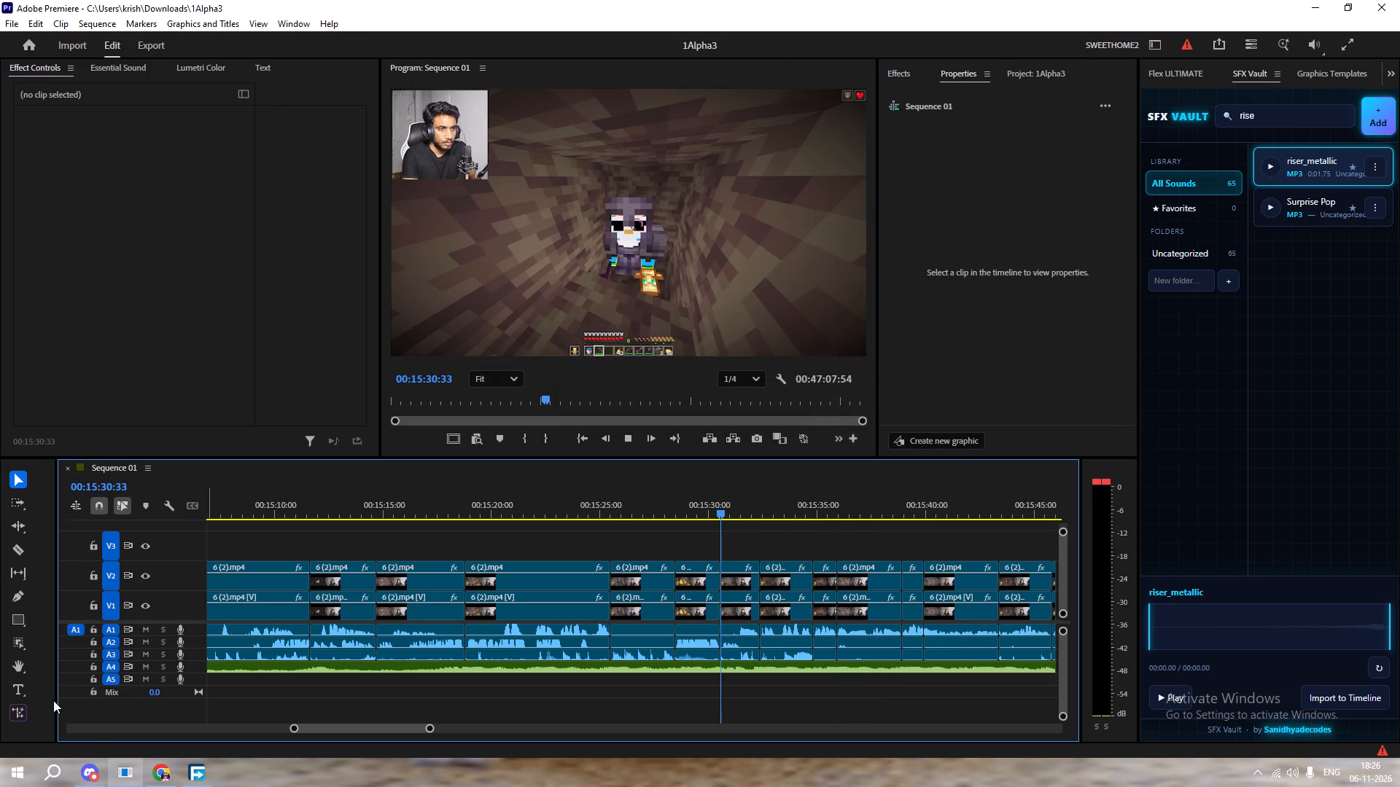
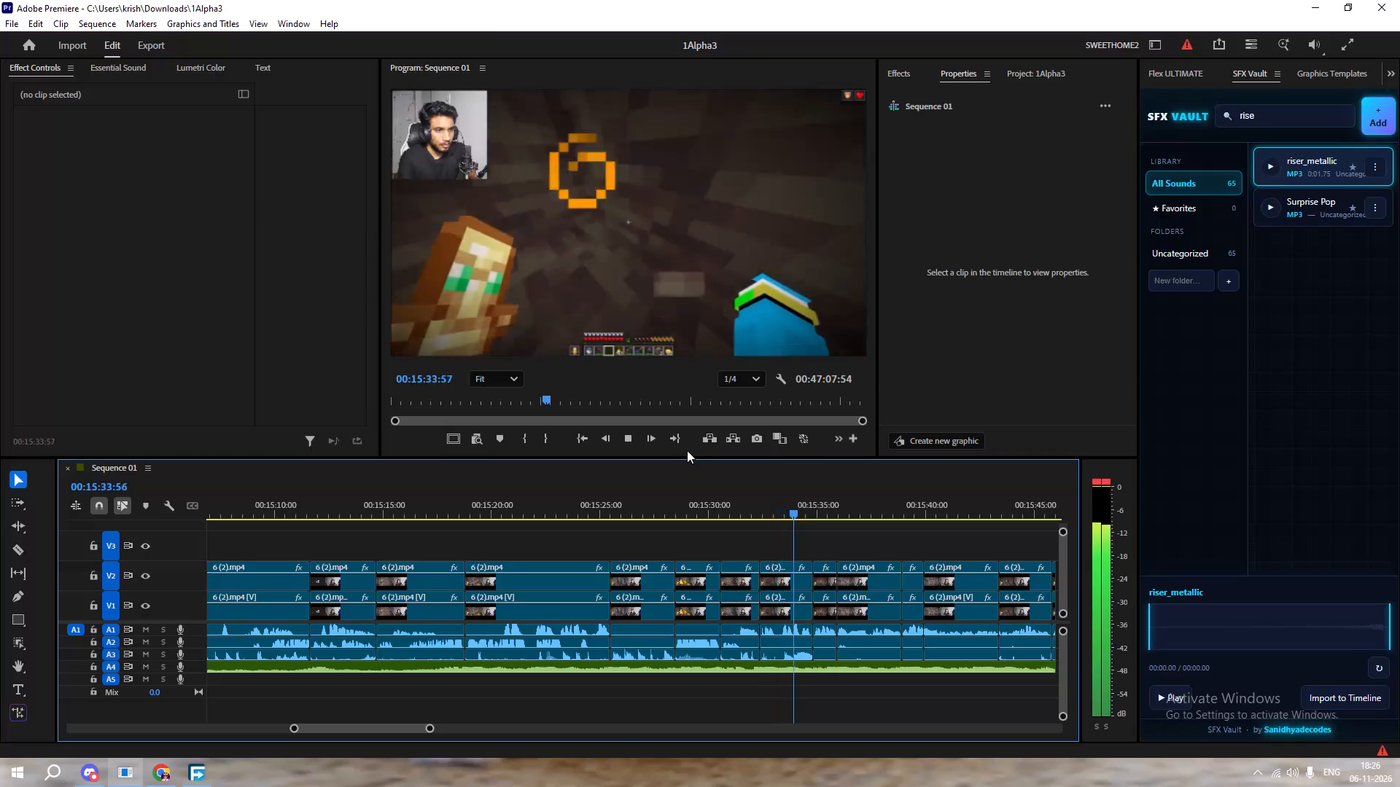
Cut the music at about 00:15:34:45, delete its remainder after the cut, and save the project.
key(space)
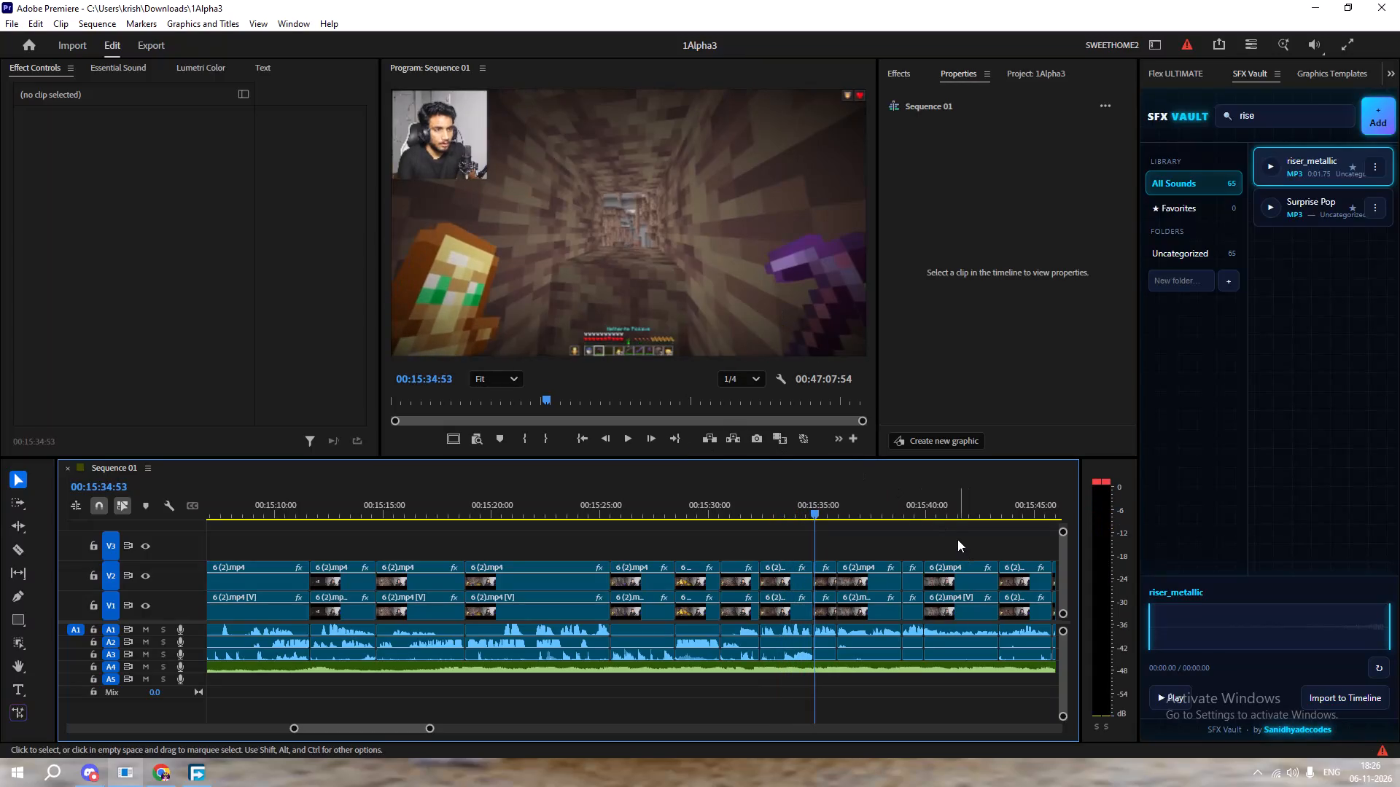
drag(809, 512, 796, 533)
key(c)
click(815, 665)
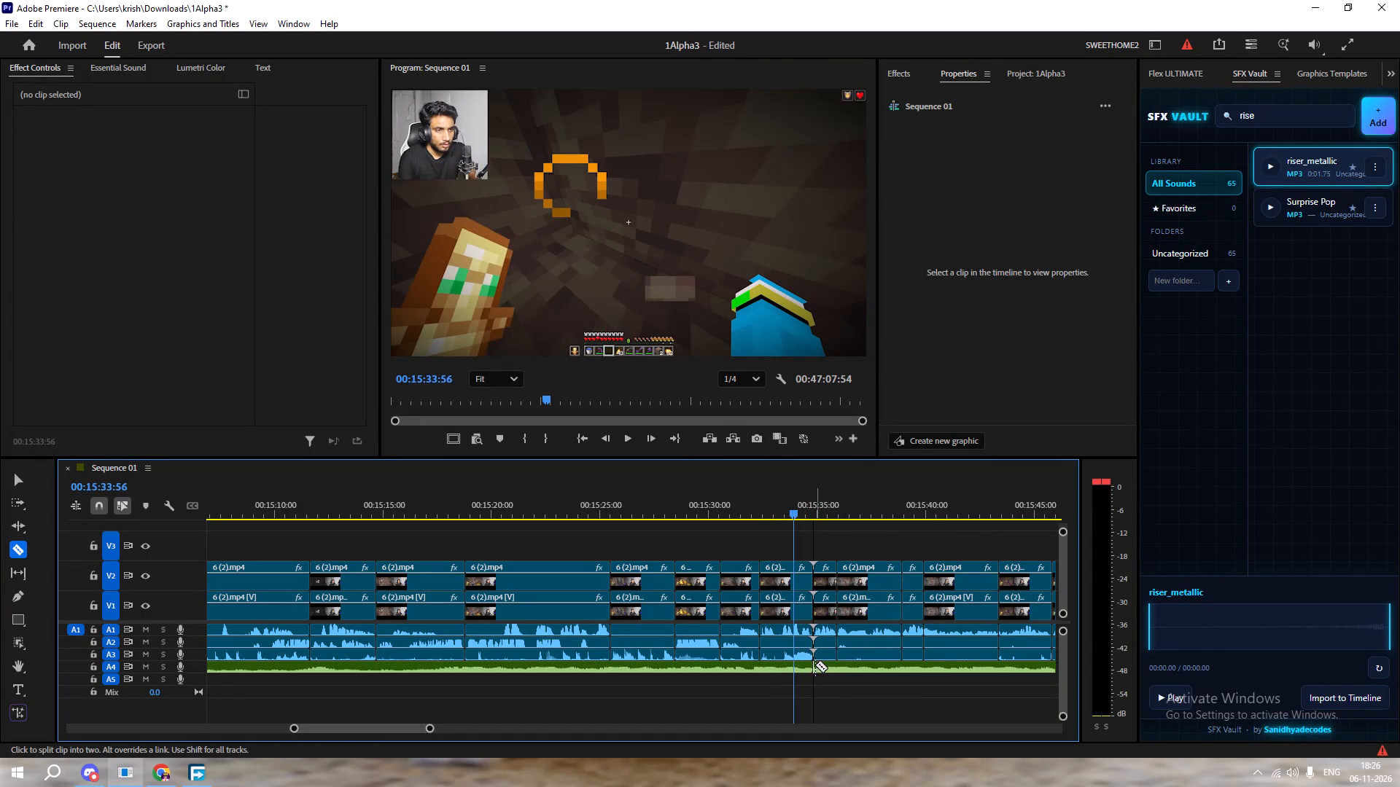
key(v)
click(805, 667)
key(space)
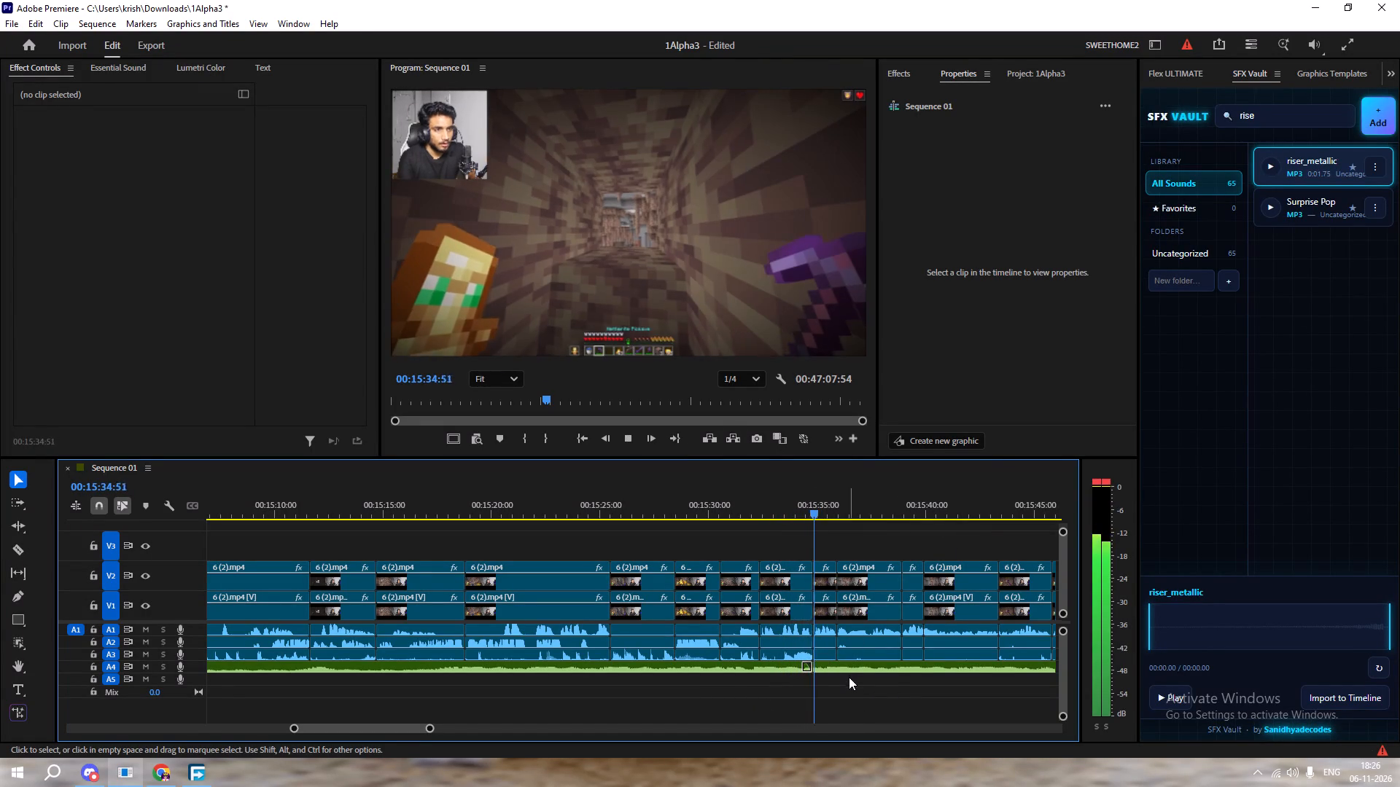
key(space)
drag(848, 671, 867, 669)
key(Delete)
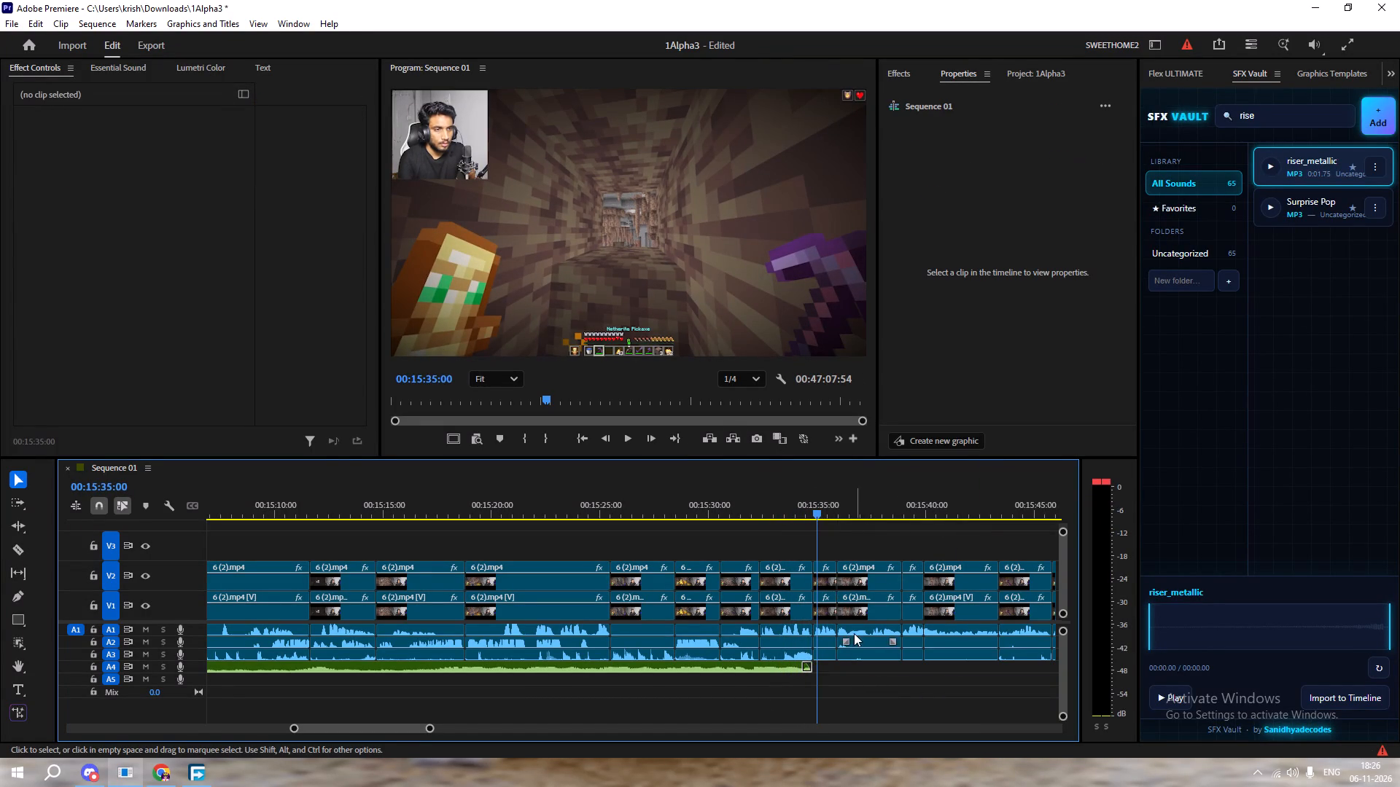
drag(819, 503, 804, 504)
key(ctrl+s)
Remove the four gameplay segments from about 00:15:36 to 00:15:45:44, close the resulting gap, and save the project.
key(space)
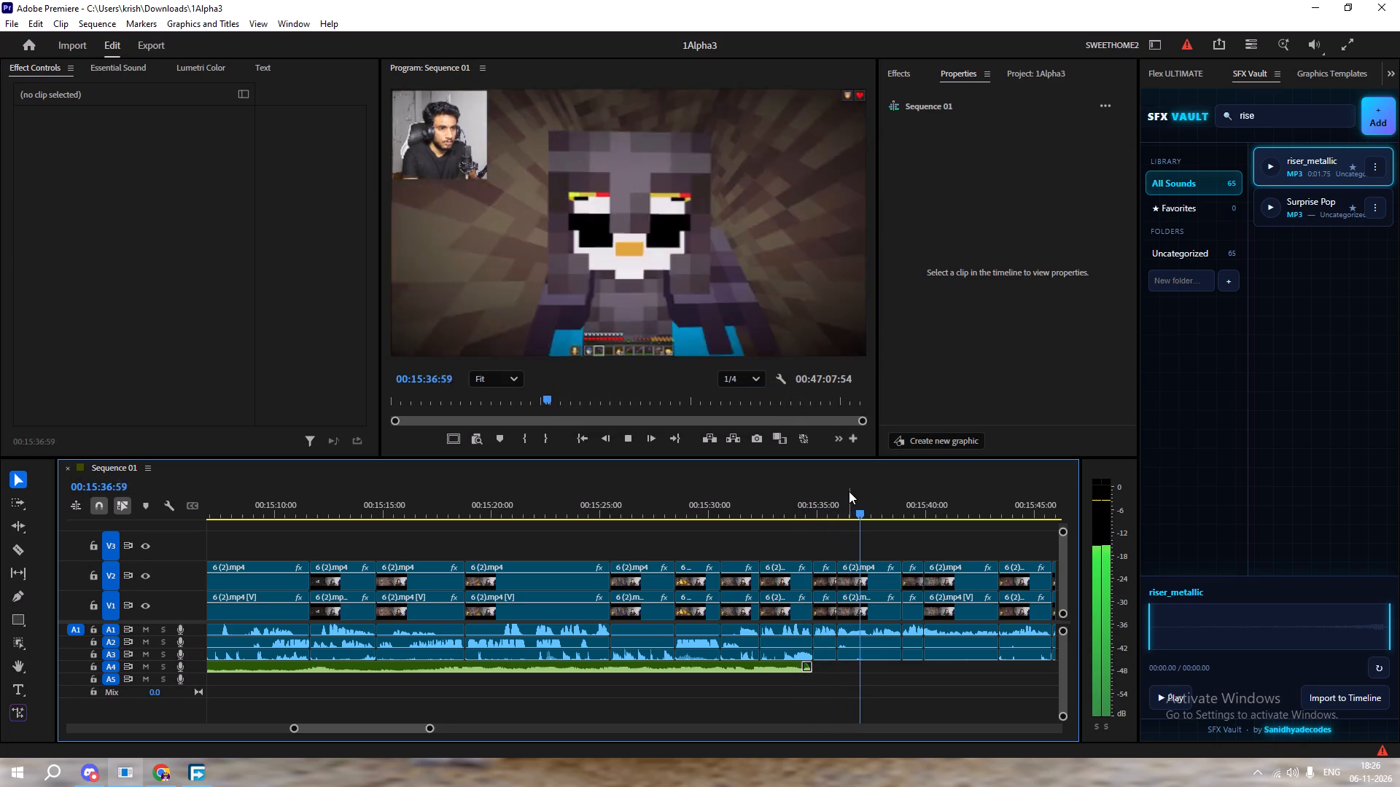
drag(836, 509, 810, 525)
key(space)
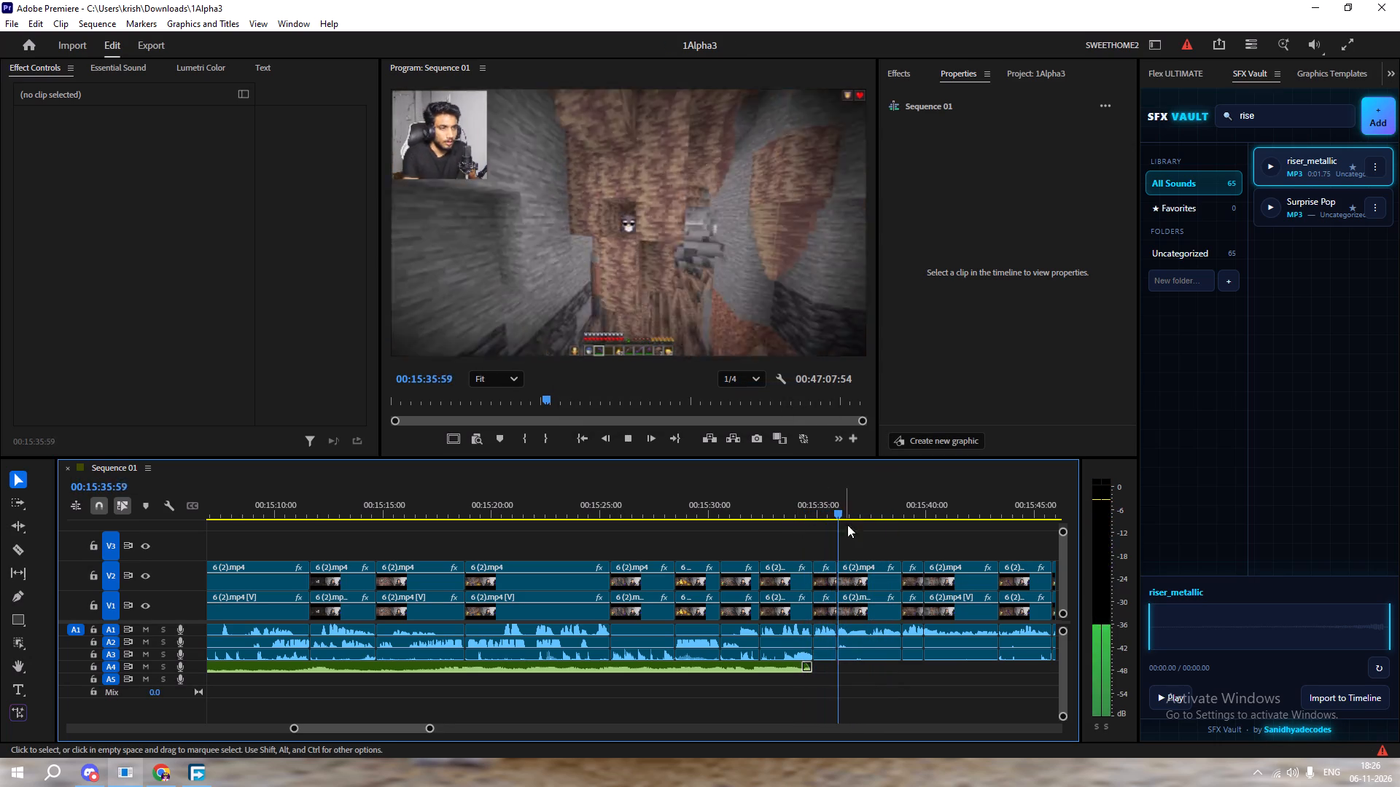
key(space)
drag(855, 513, 860, 522)
key(space)
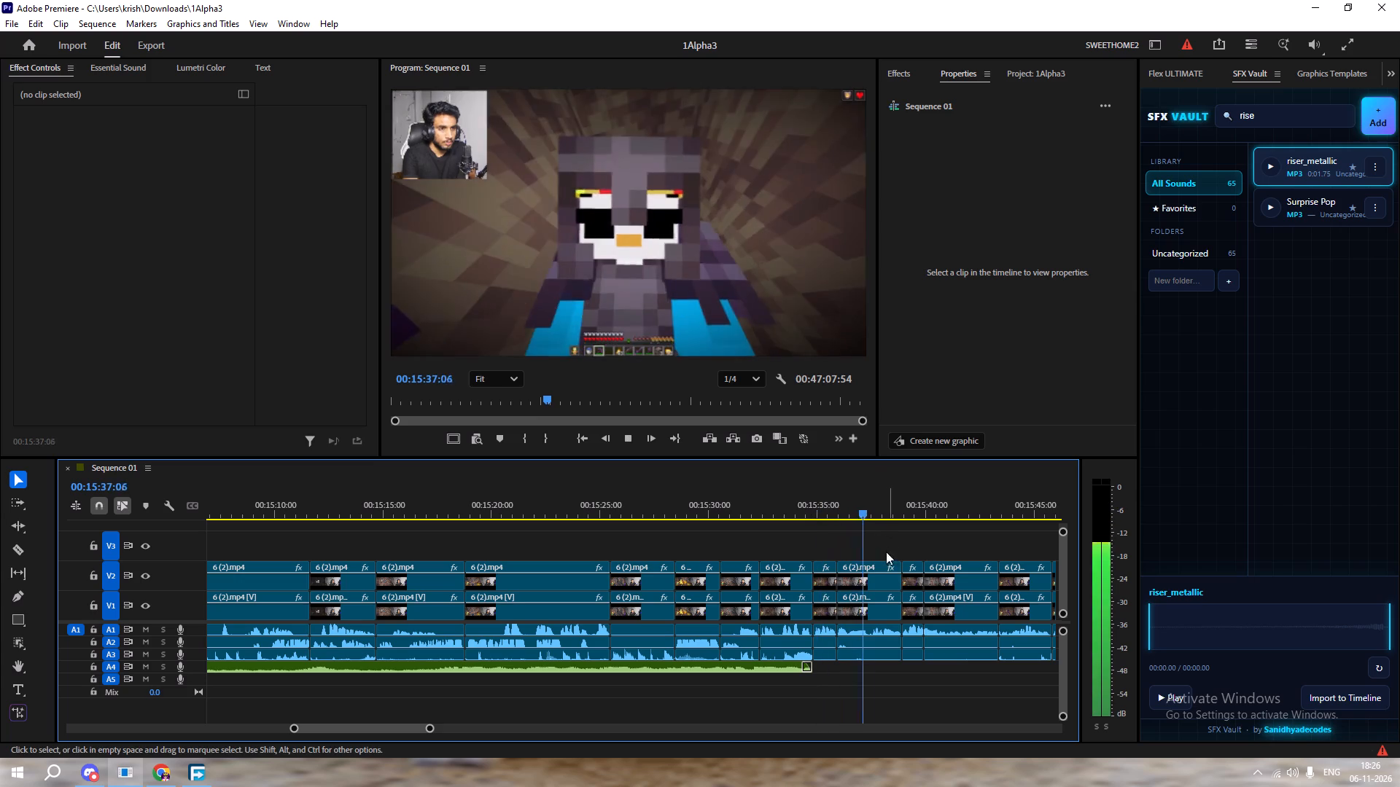
drag(859, 551, 895, 678)
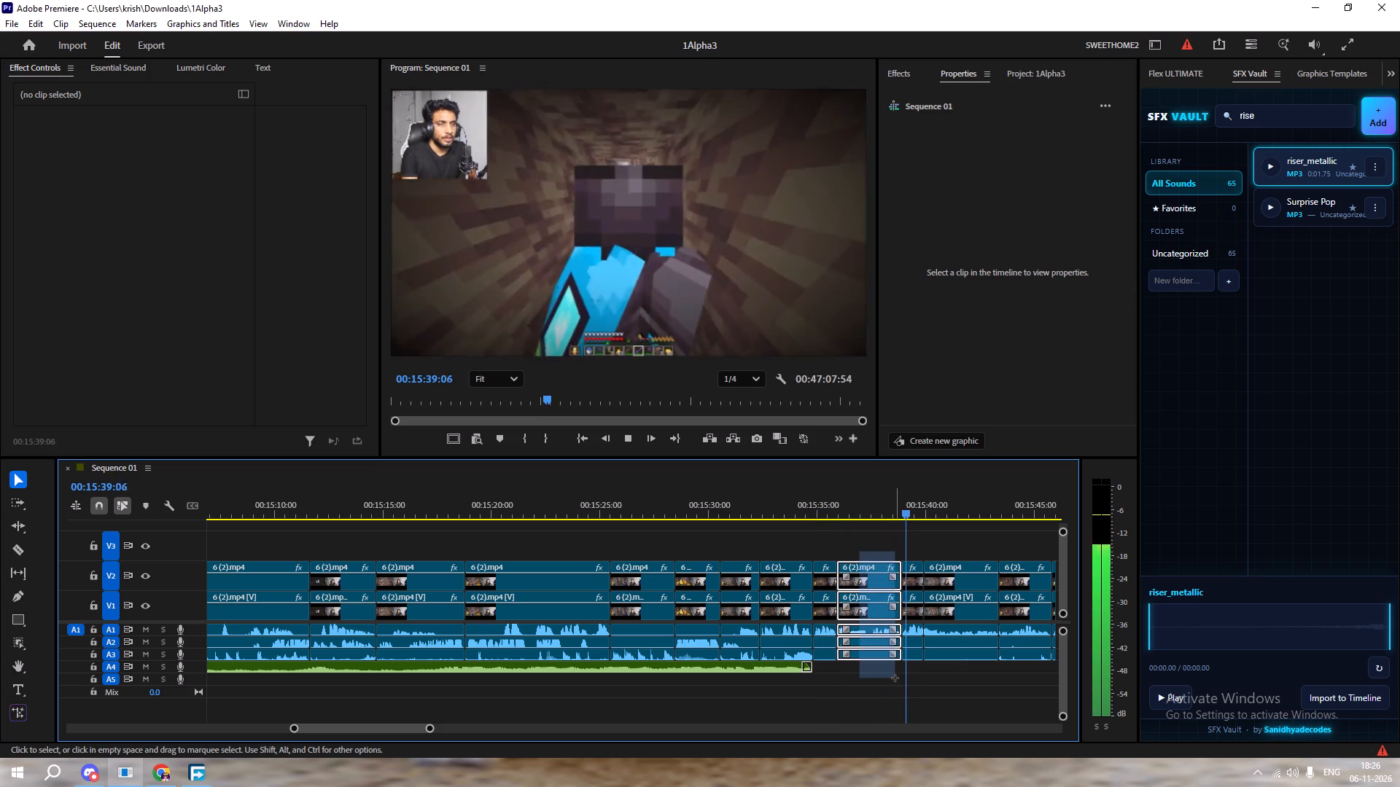
drag(895, 678, 892, 667)
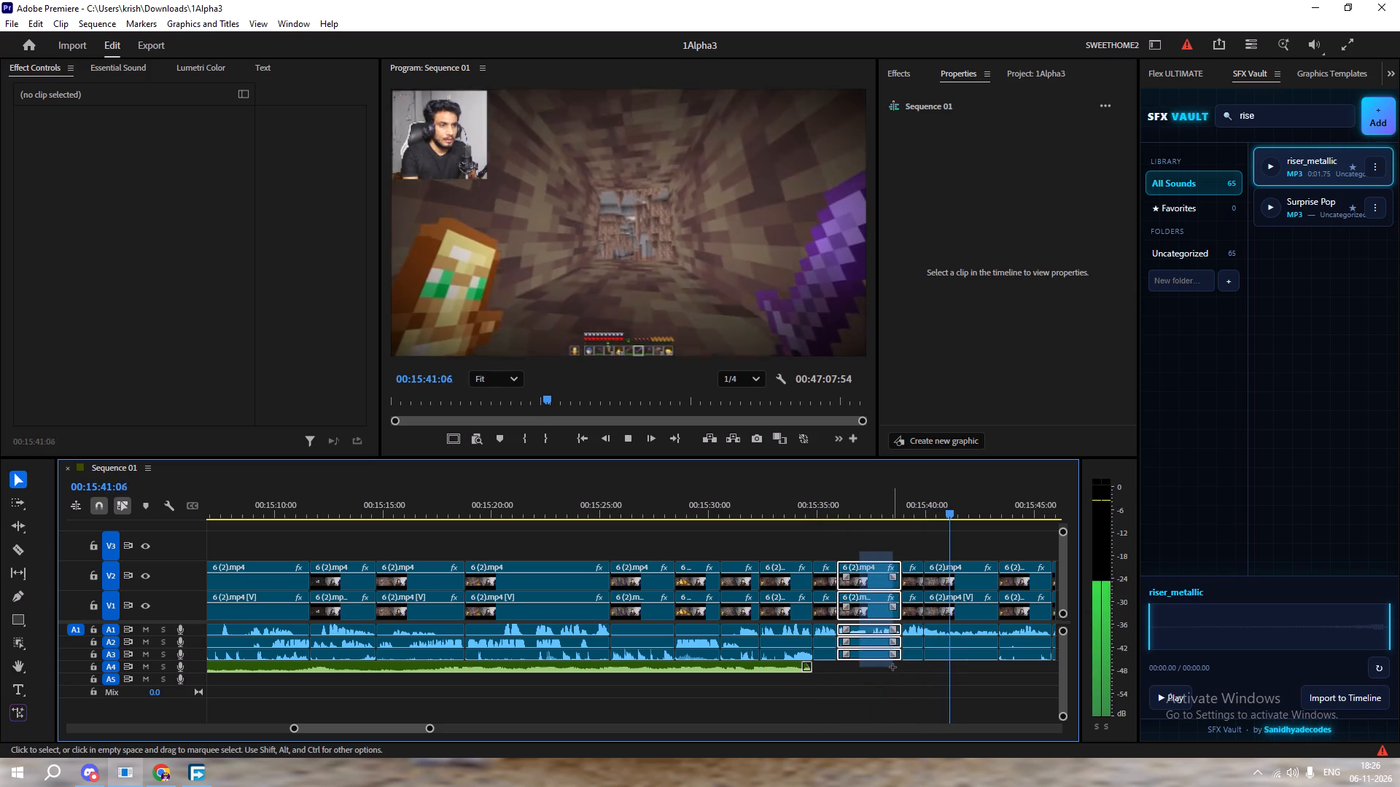
drag(892, 667, 961, 669)
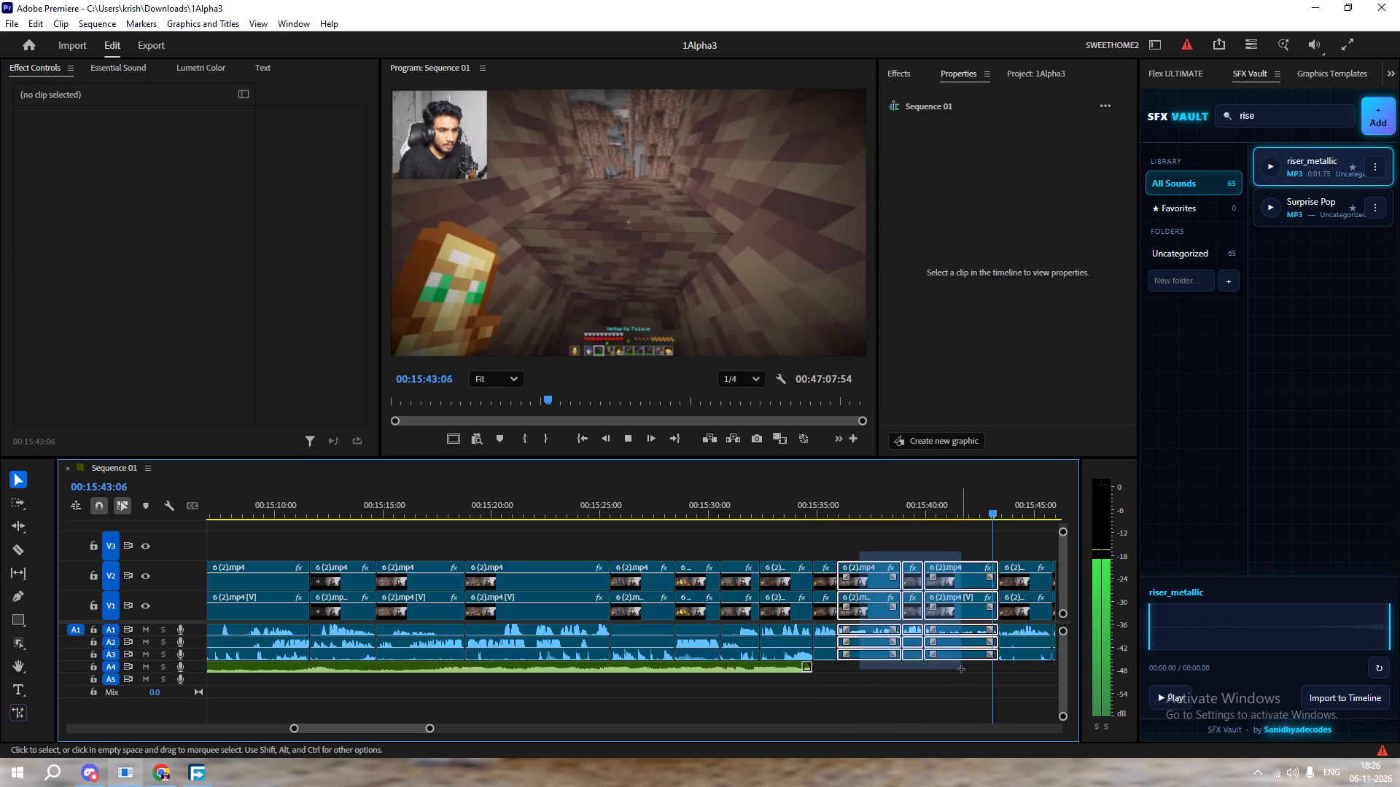
drag(961, 669, 884, 675)
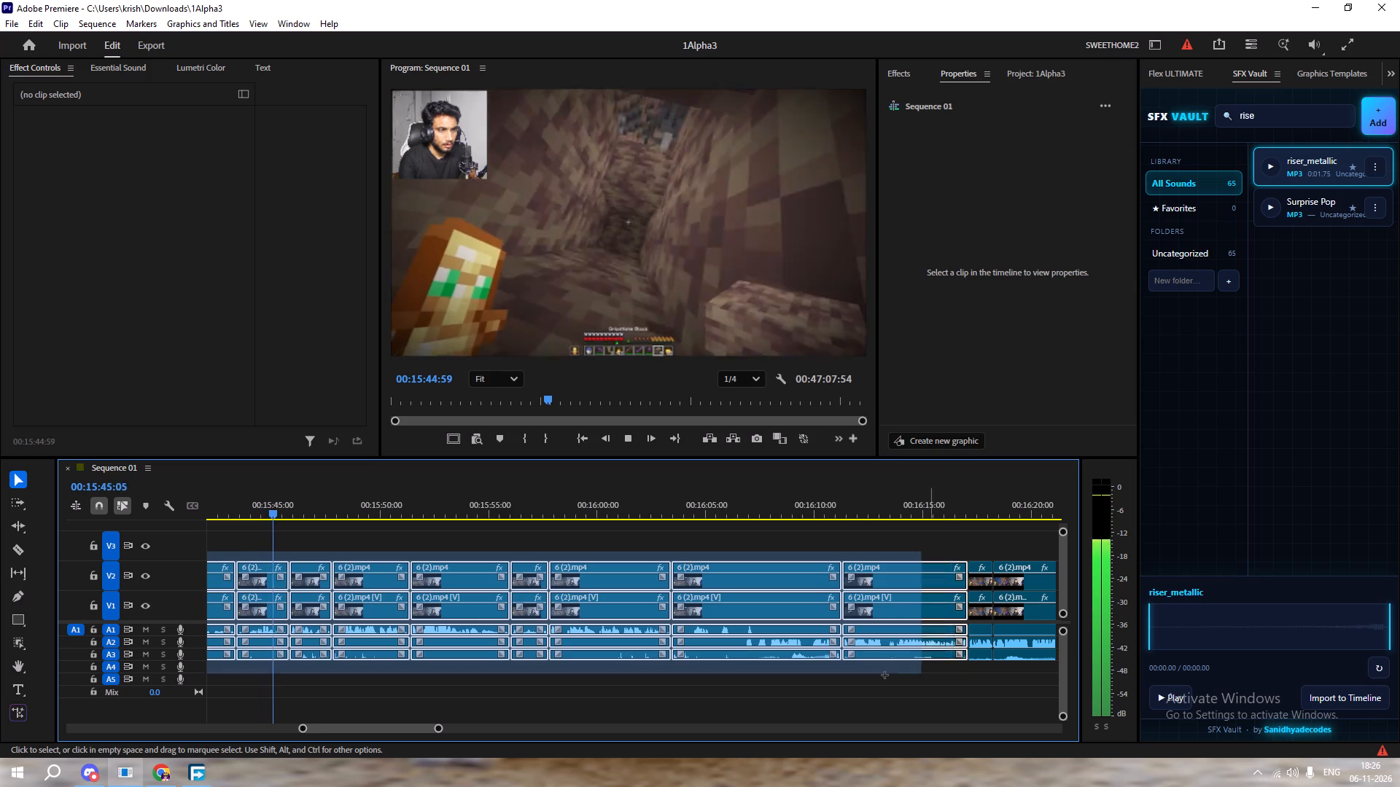
drag(884, 675, 276, 656)
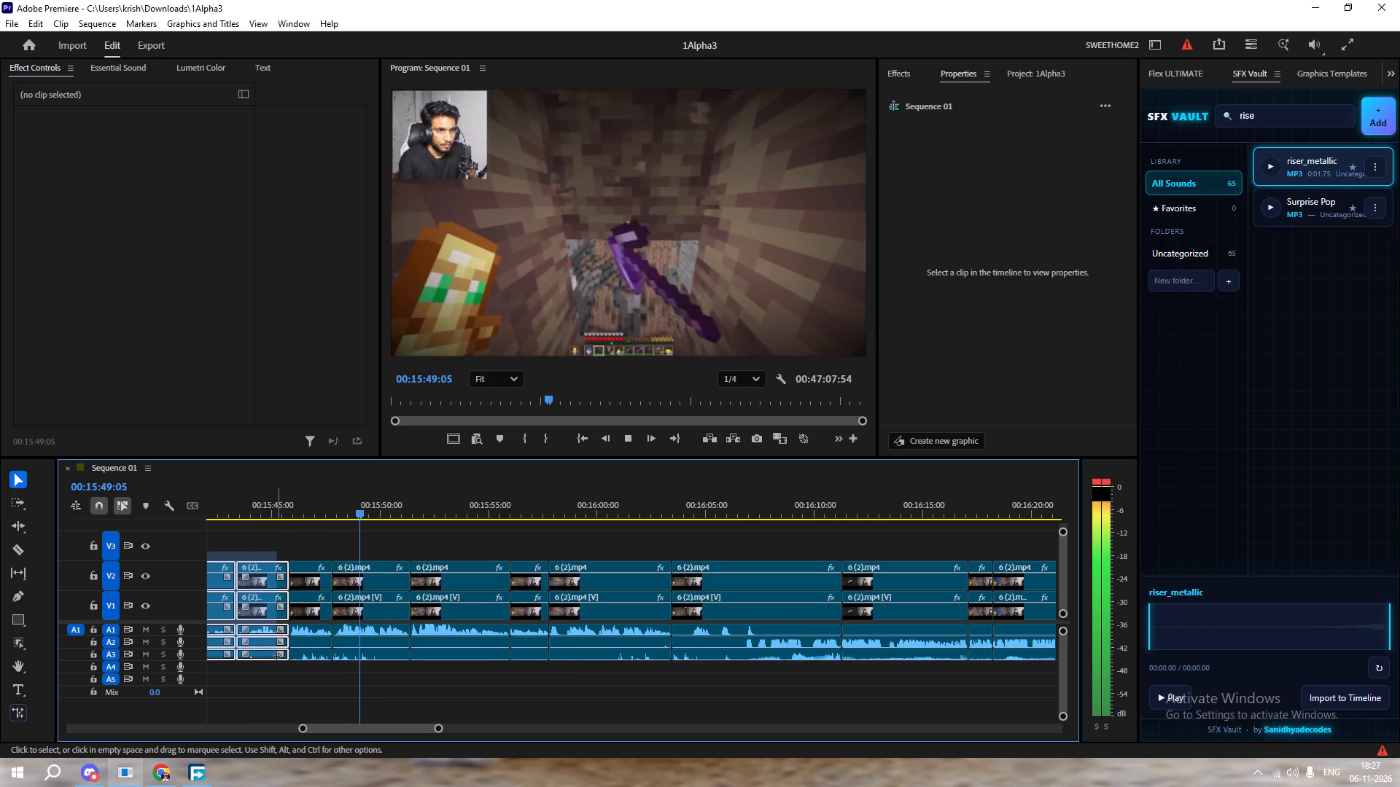
drag(276, 656, 274, 656)
drag(303, 508, 289, 513)
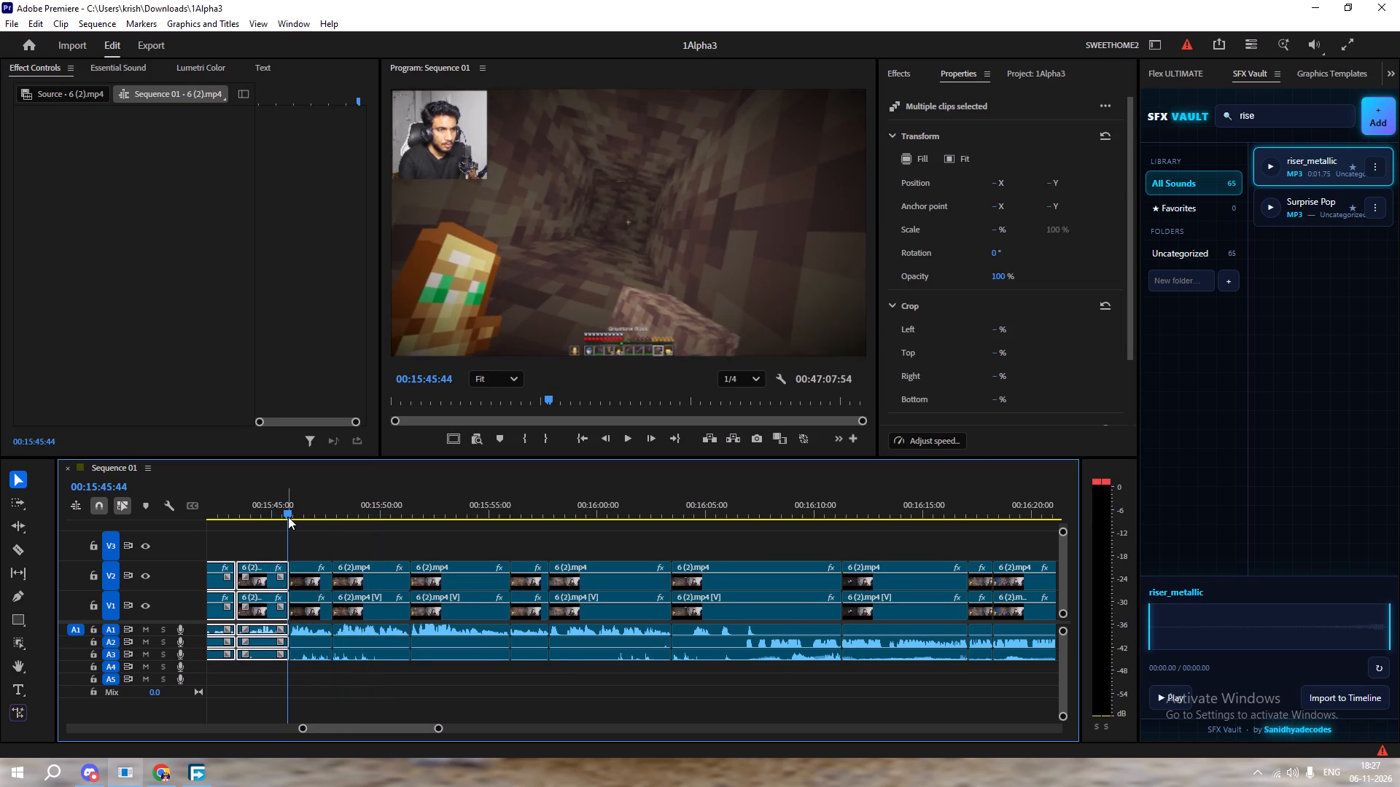
key(Delete)
drag(287, 505, 433, 544)
click(447, 579)
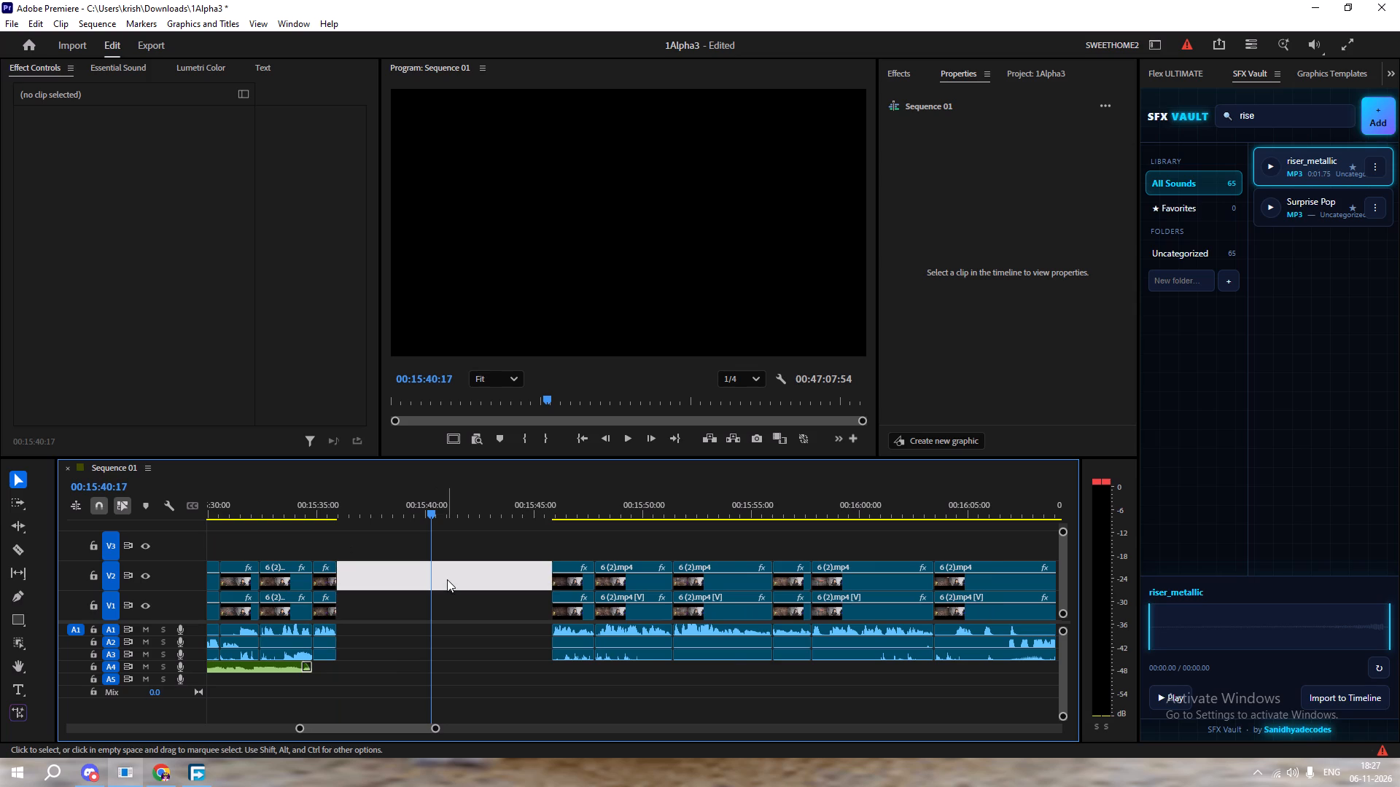
key(Delete)
key(ctrl+s)
Play the sequence from about 00:15:34 across the new cut to review the footage without music.
drag(380, 506, 303, 528)
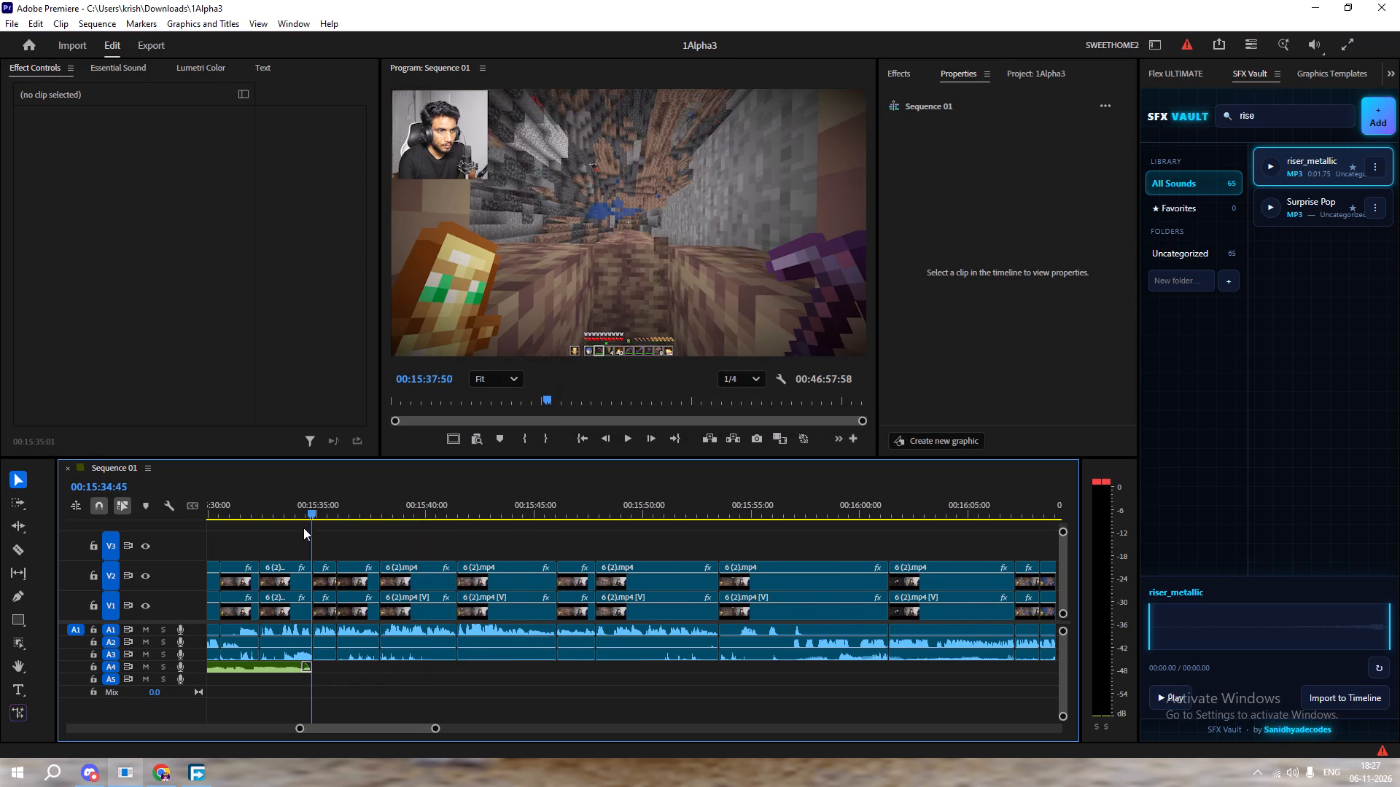
drag(303, 528, 287, 533)
key(space)
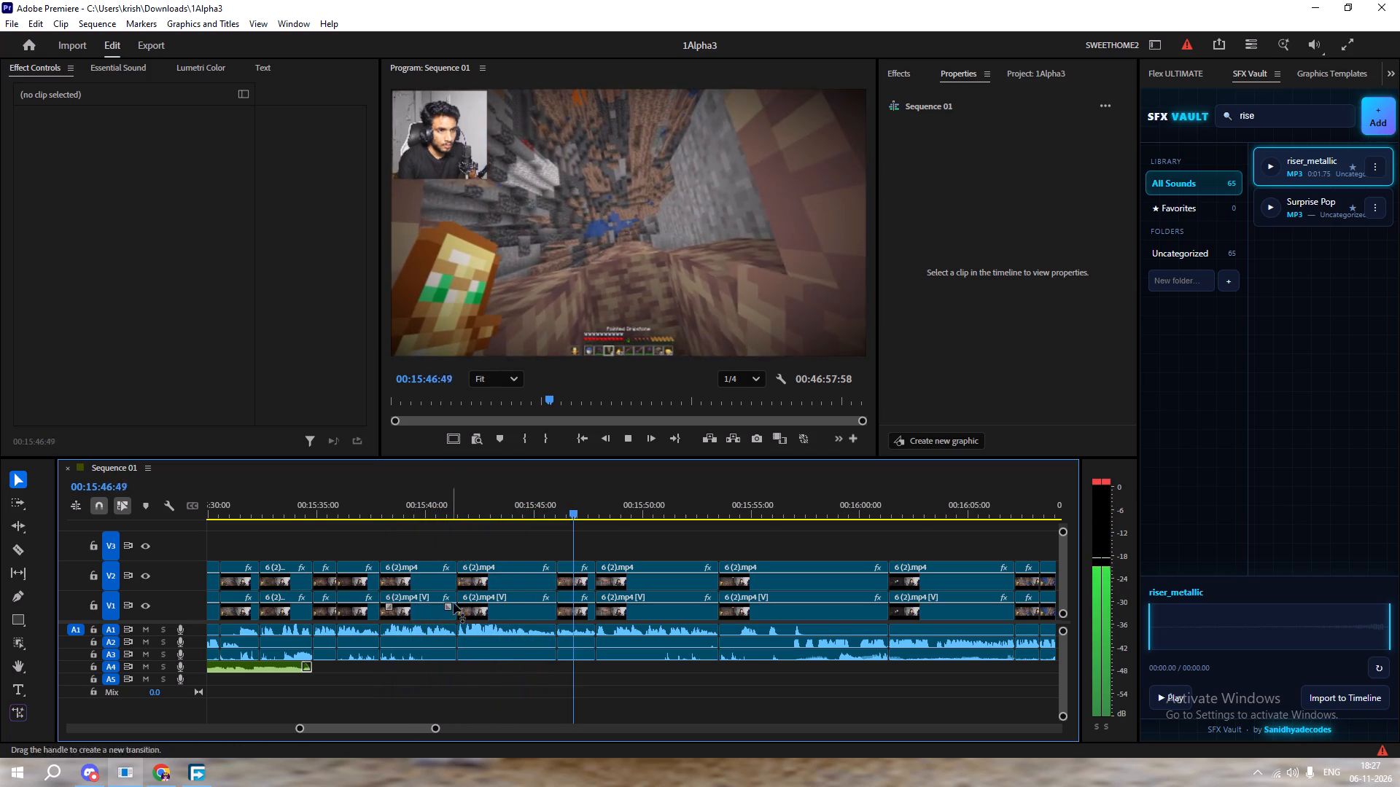
key(space)
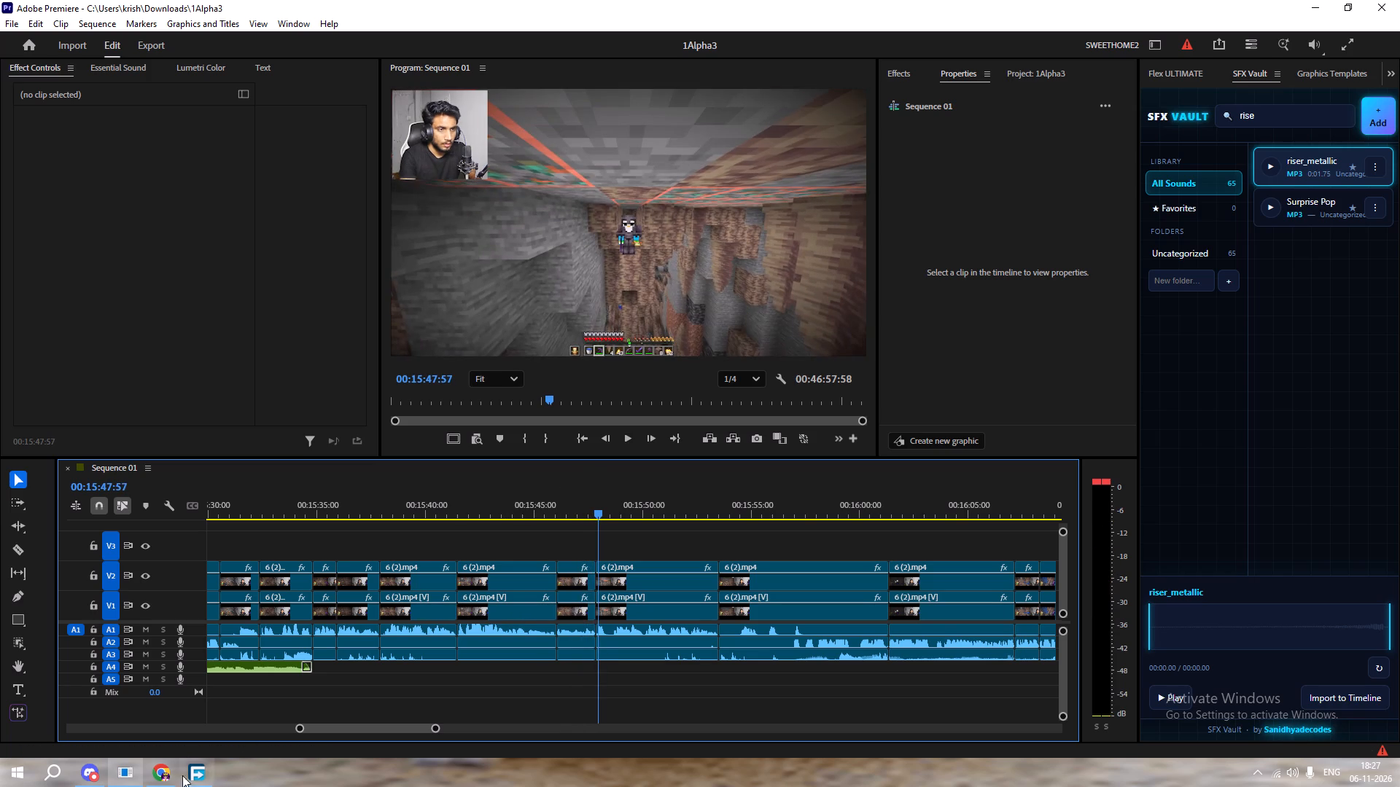
key(space)
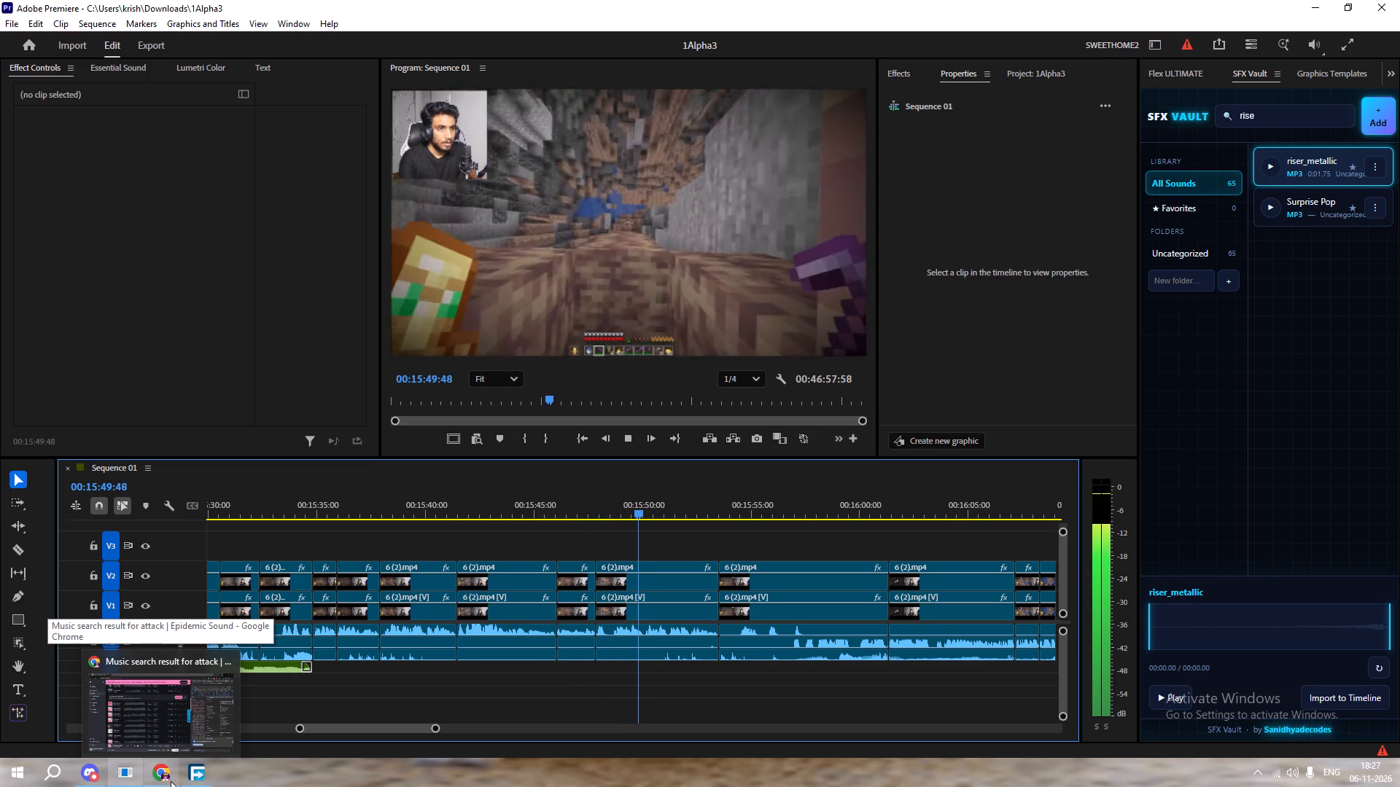
key(space)
Switch to Epidemic Sound in Chrome and search the music for "intense build up".
click(165, 777)
scroll(487, 252, up, 8)
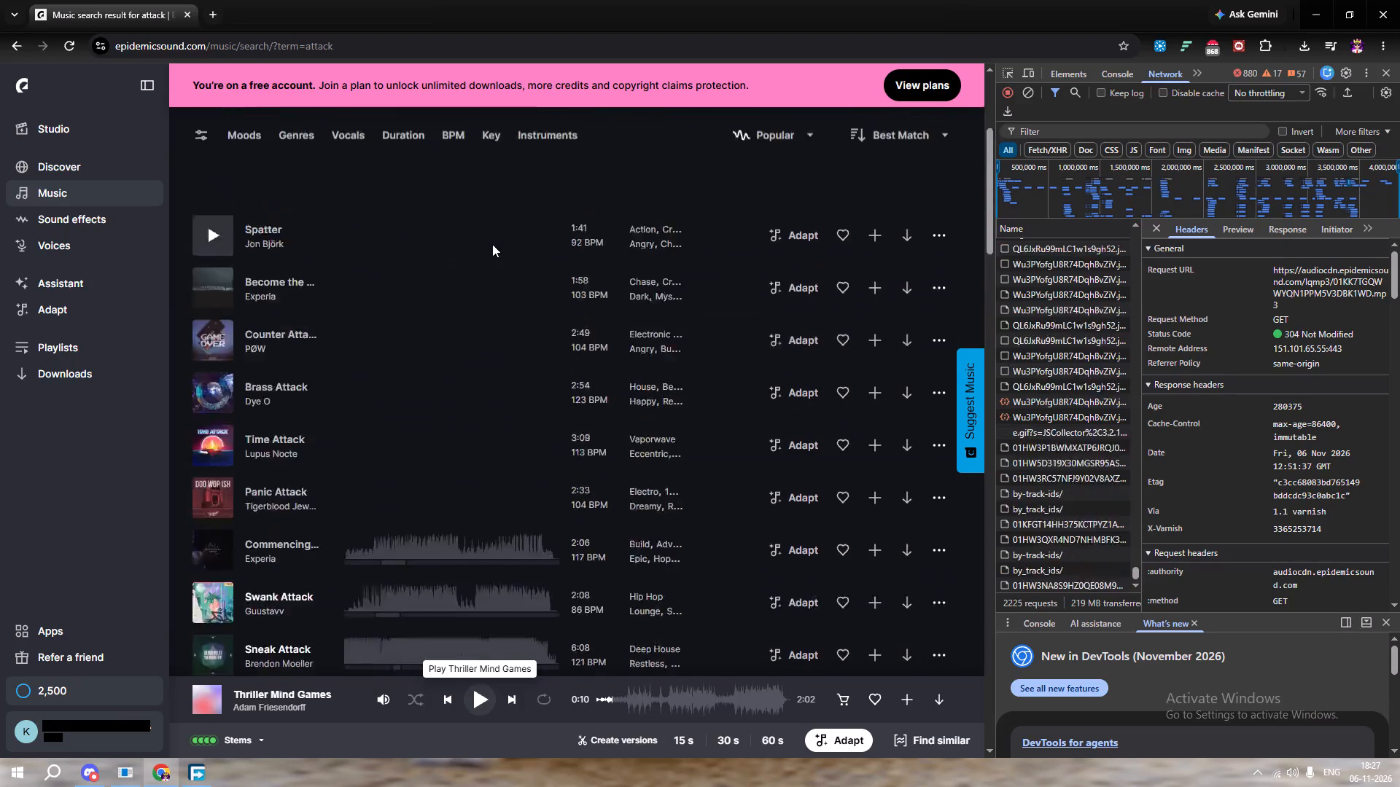
scroll(492, 244, up, 7)
click(809, 190)
drag(707, 189, 699, 188)
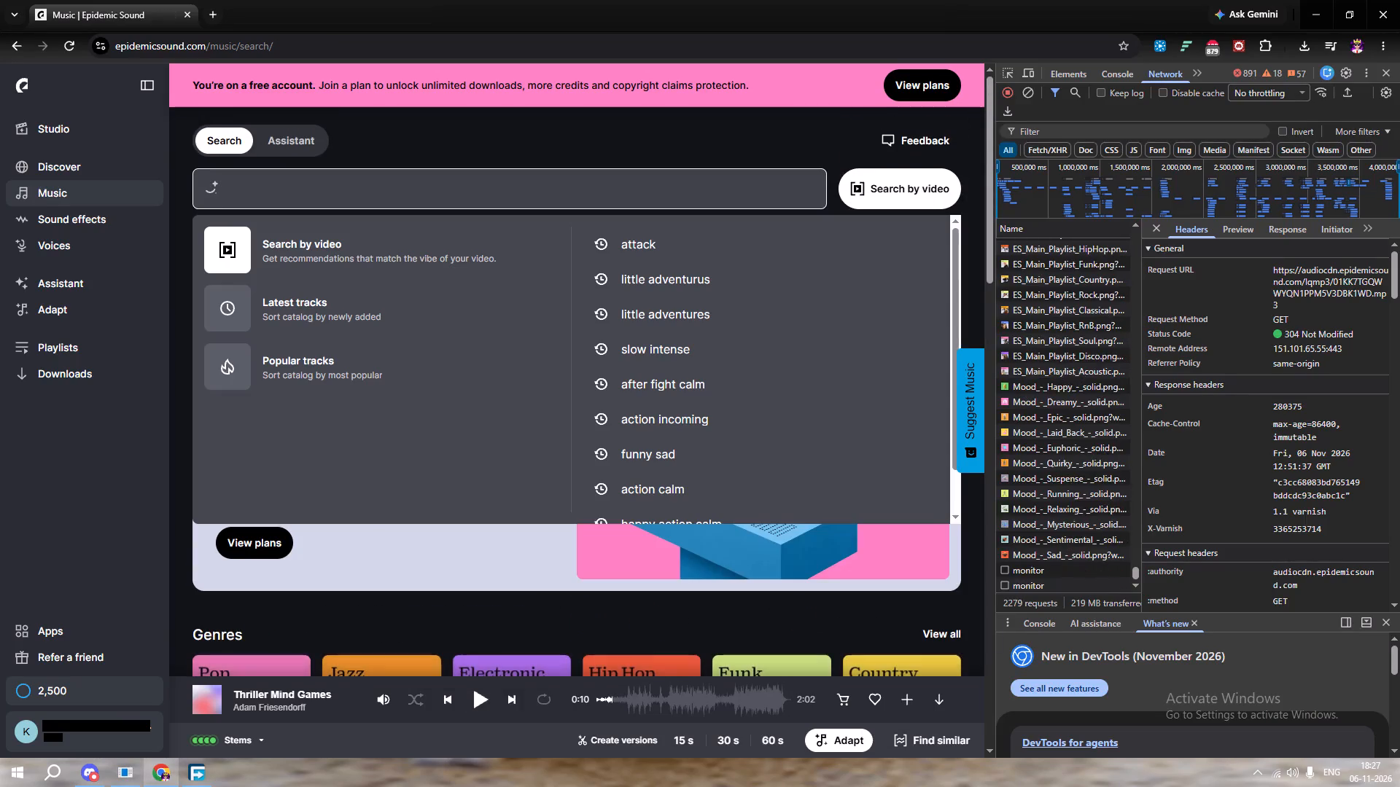
text(intense build u)
key(p)
key(Return)
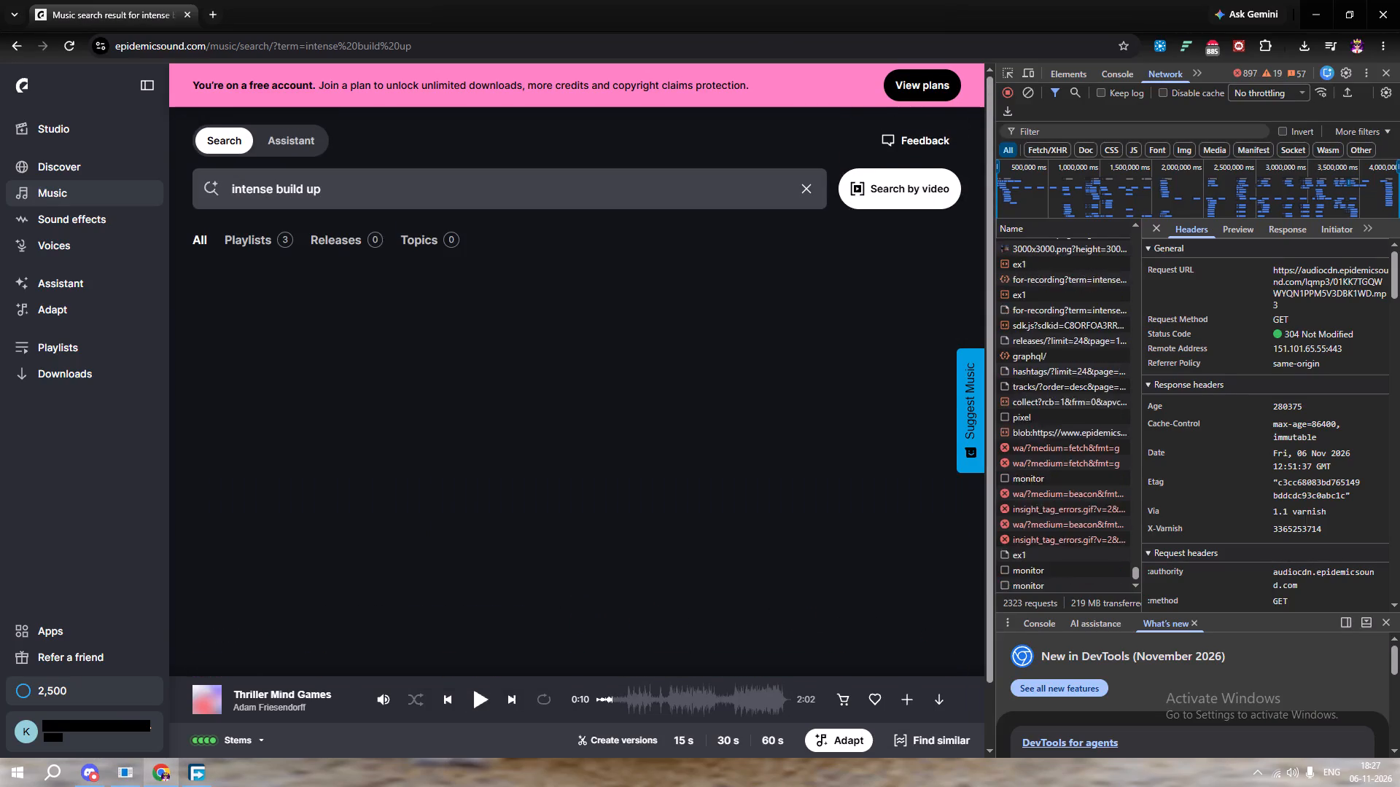
Preview the tracks Automatic City, The Reaping, Final Parade and Coming Back for More.
click(204, 369)
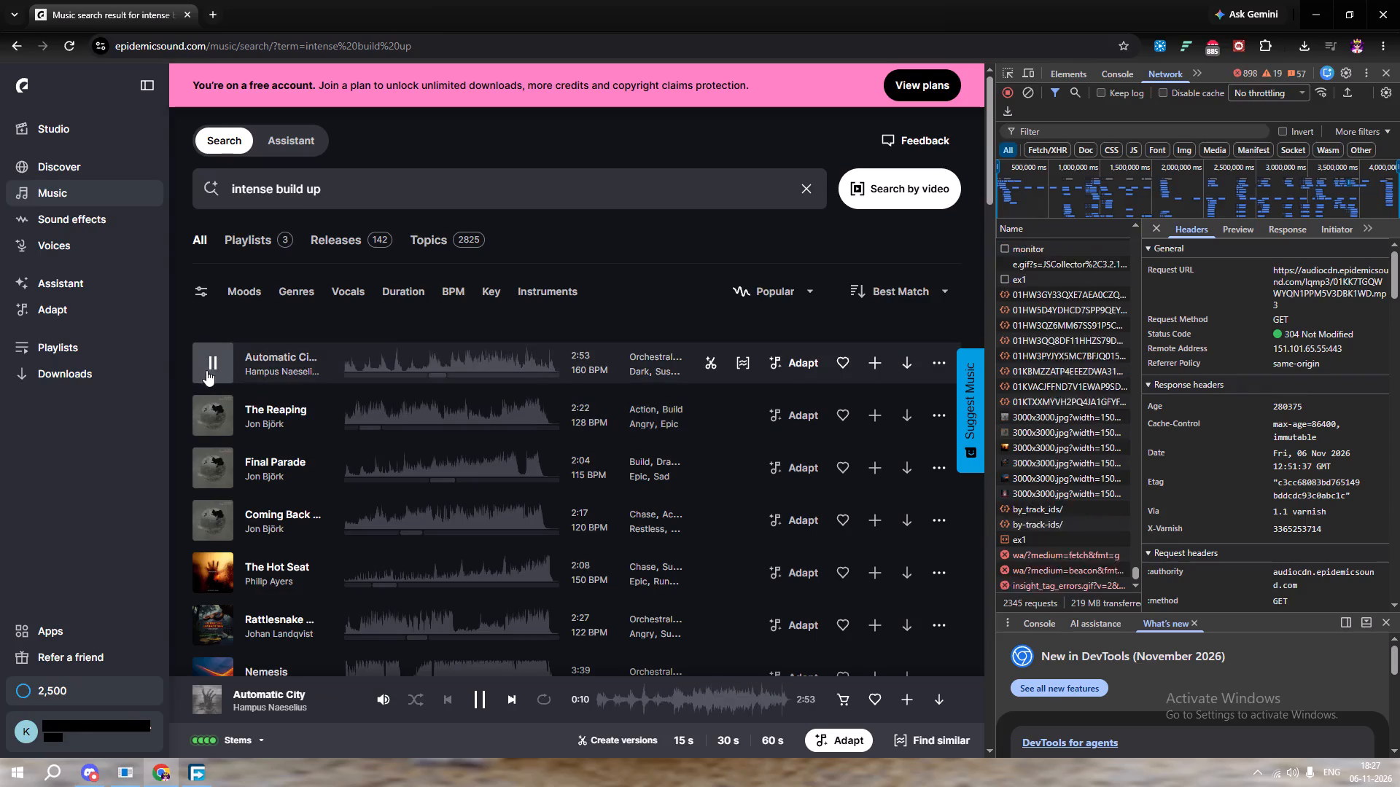
click(359, 370)
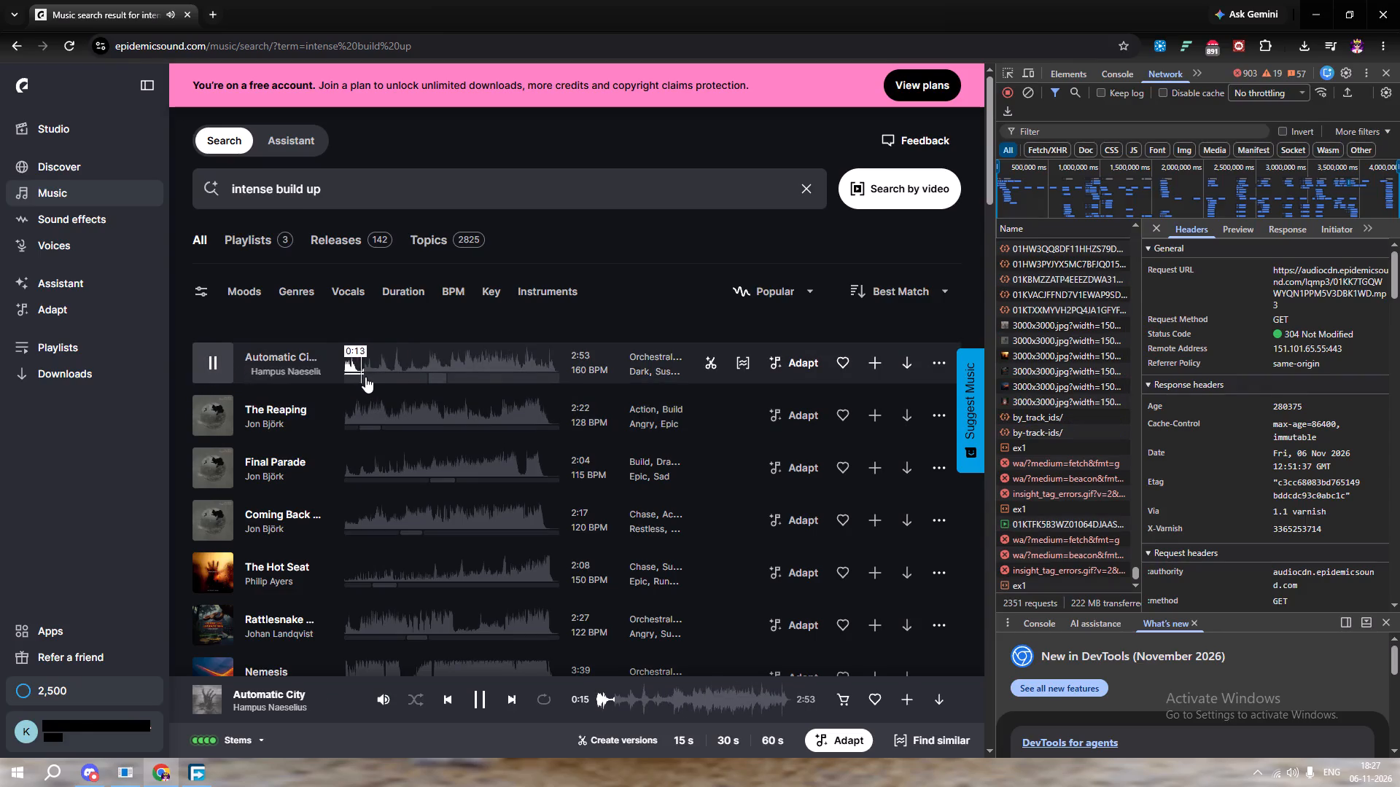
click(203, 420)
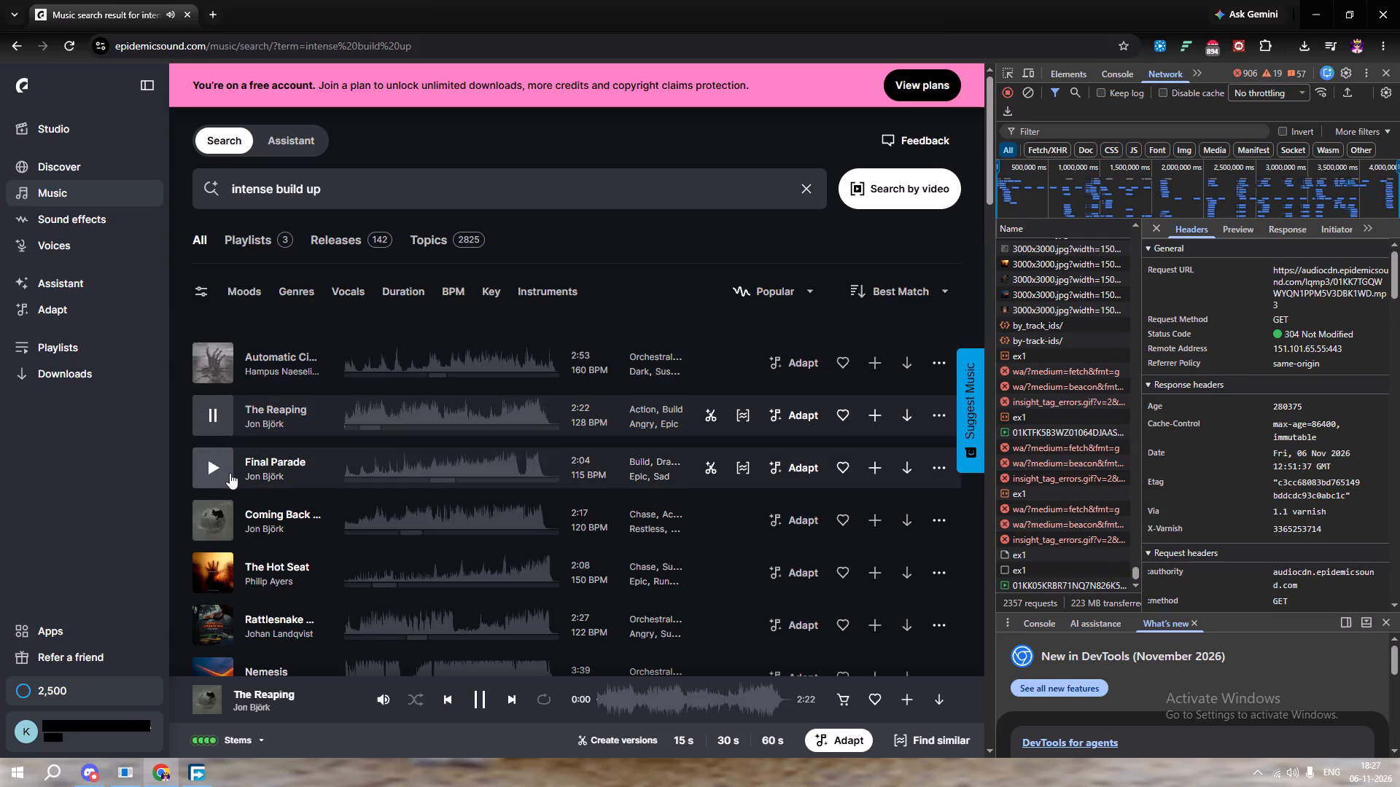
click(214, 461)
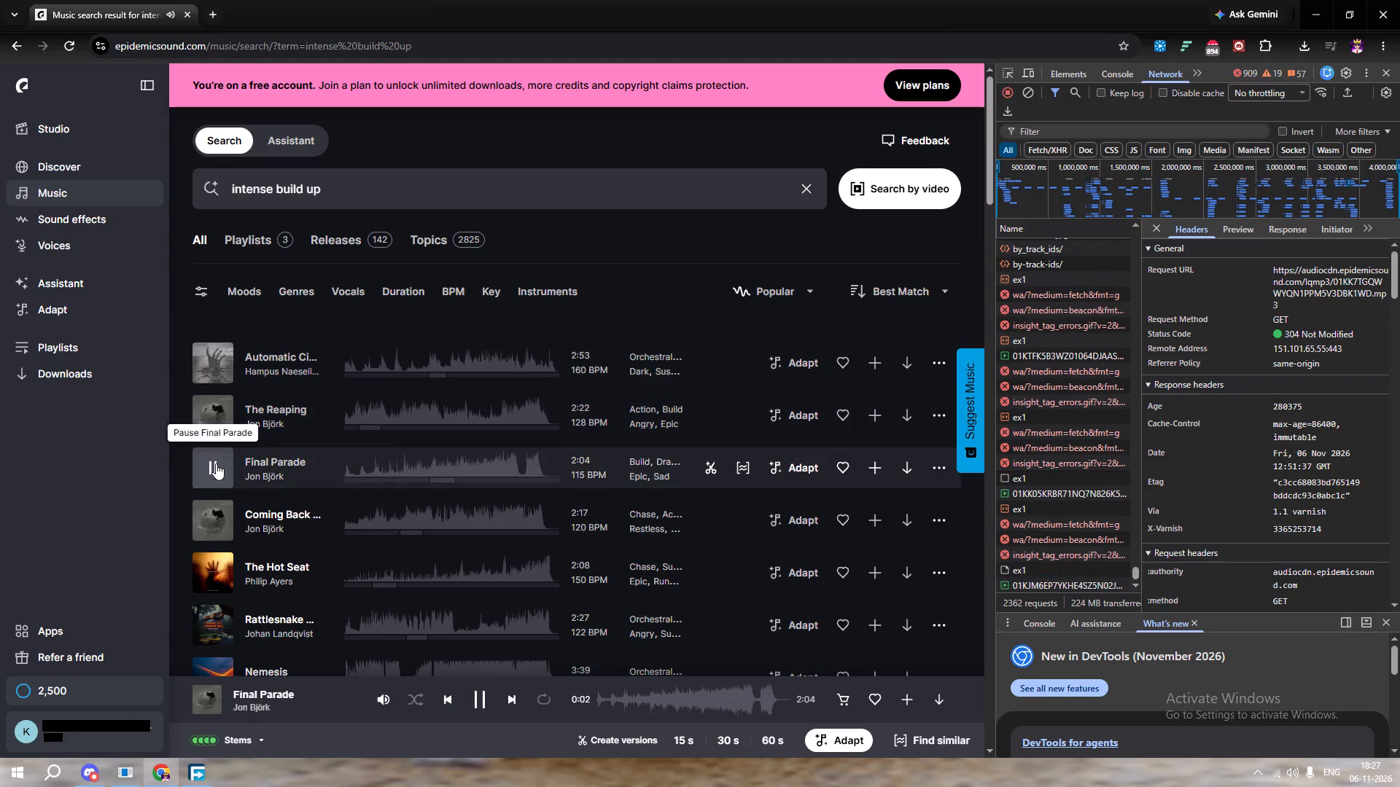
click(210, 525)
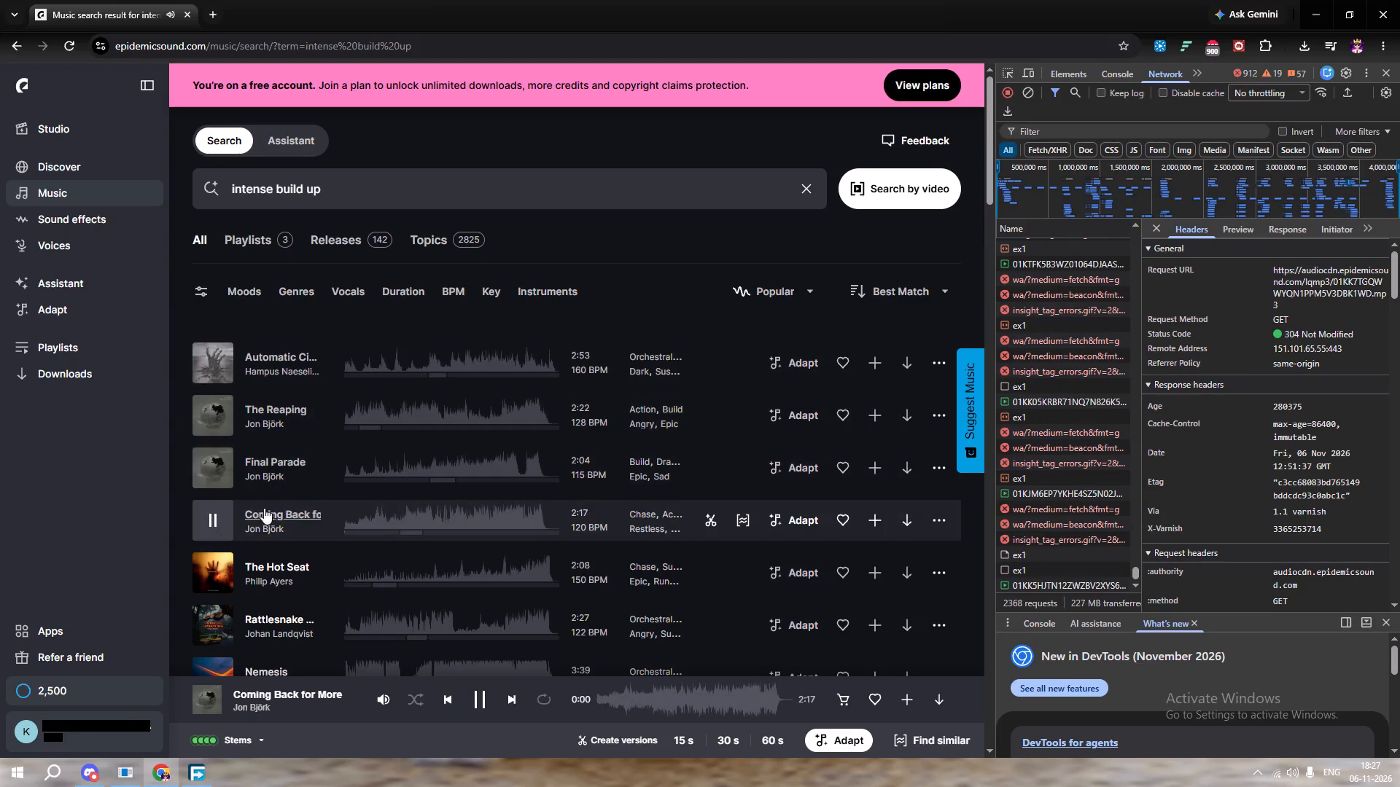
Preview the track The Hot Seat, skipping ahead to its middle section around 1:04.
scroll(279, 540, down, 1)
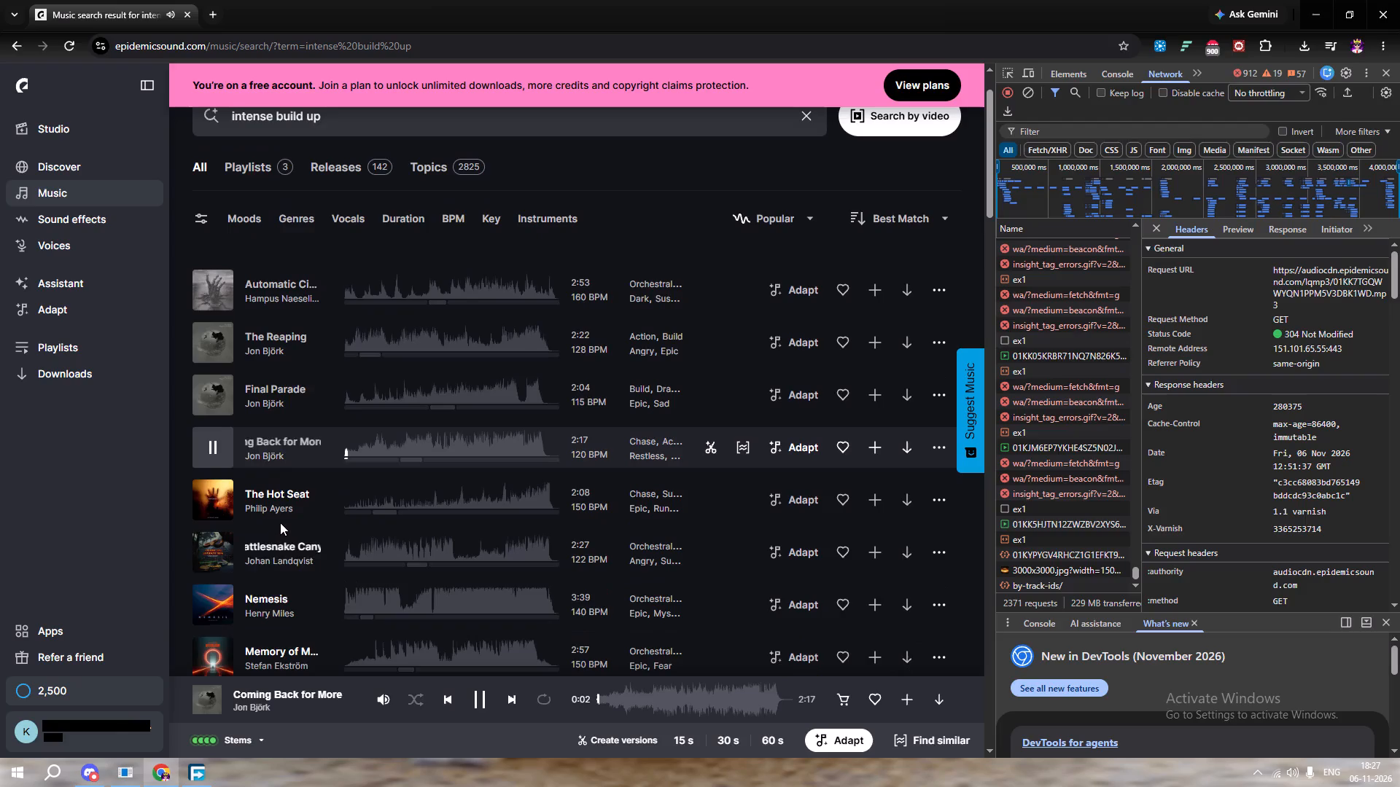
click(203, 501)
scroll(219, 521, down, 1)
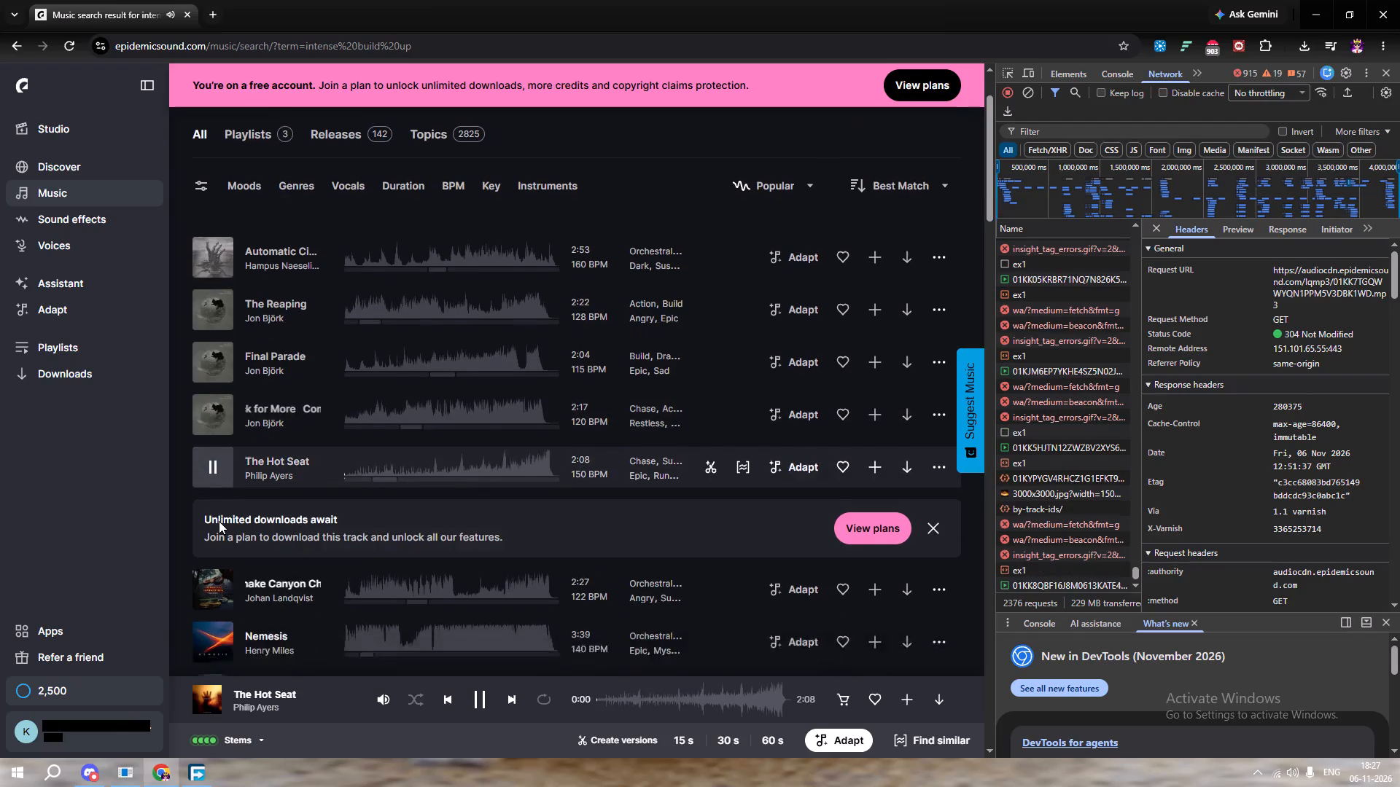
scroll(220, 525, down, 1)
click(426, 356)
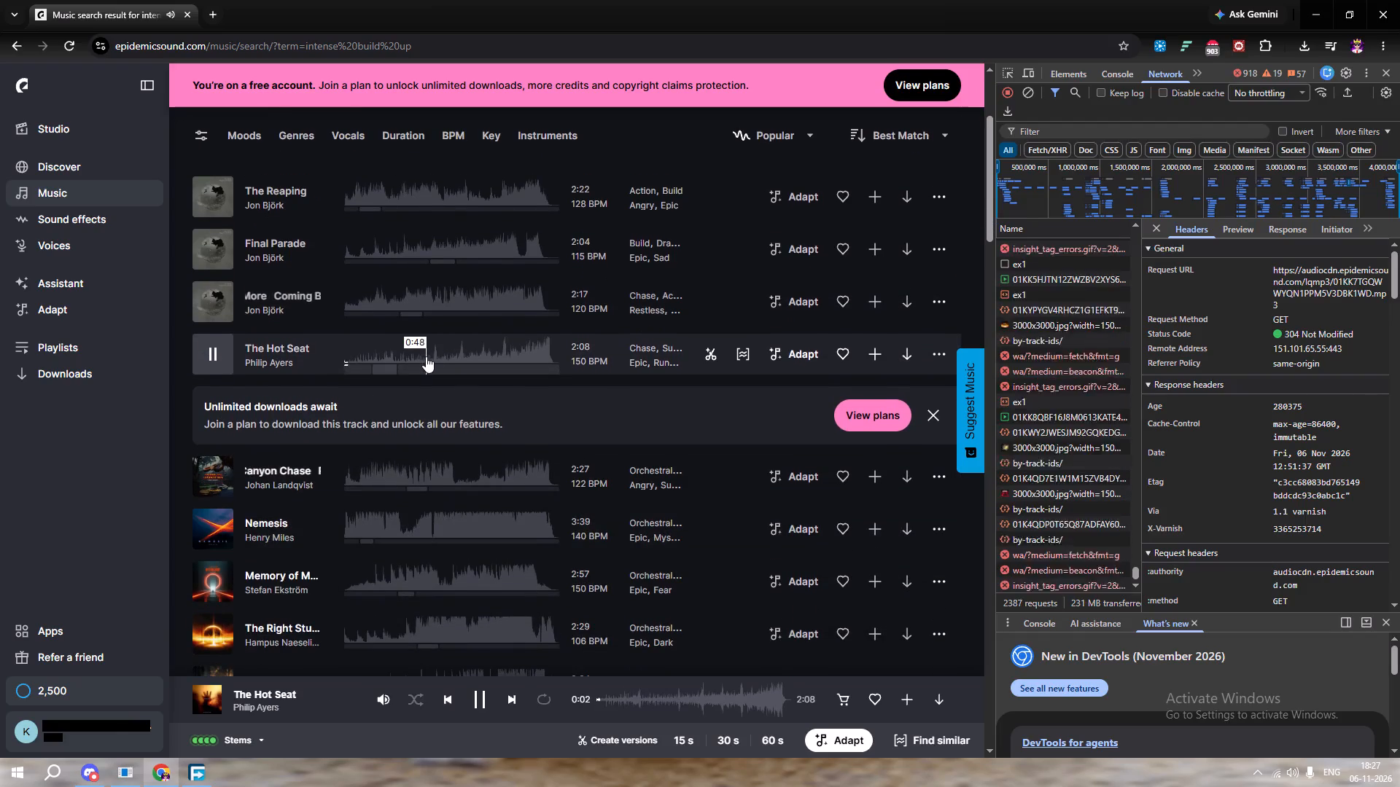
click(441, 357)
right_click(456, 357)
click(456, 357)
click(452, 354)
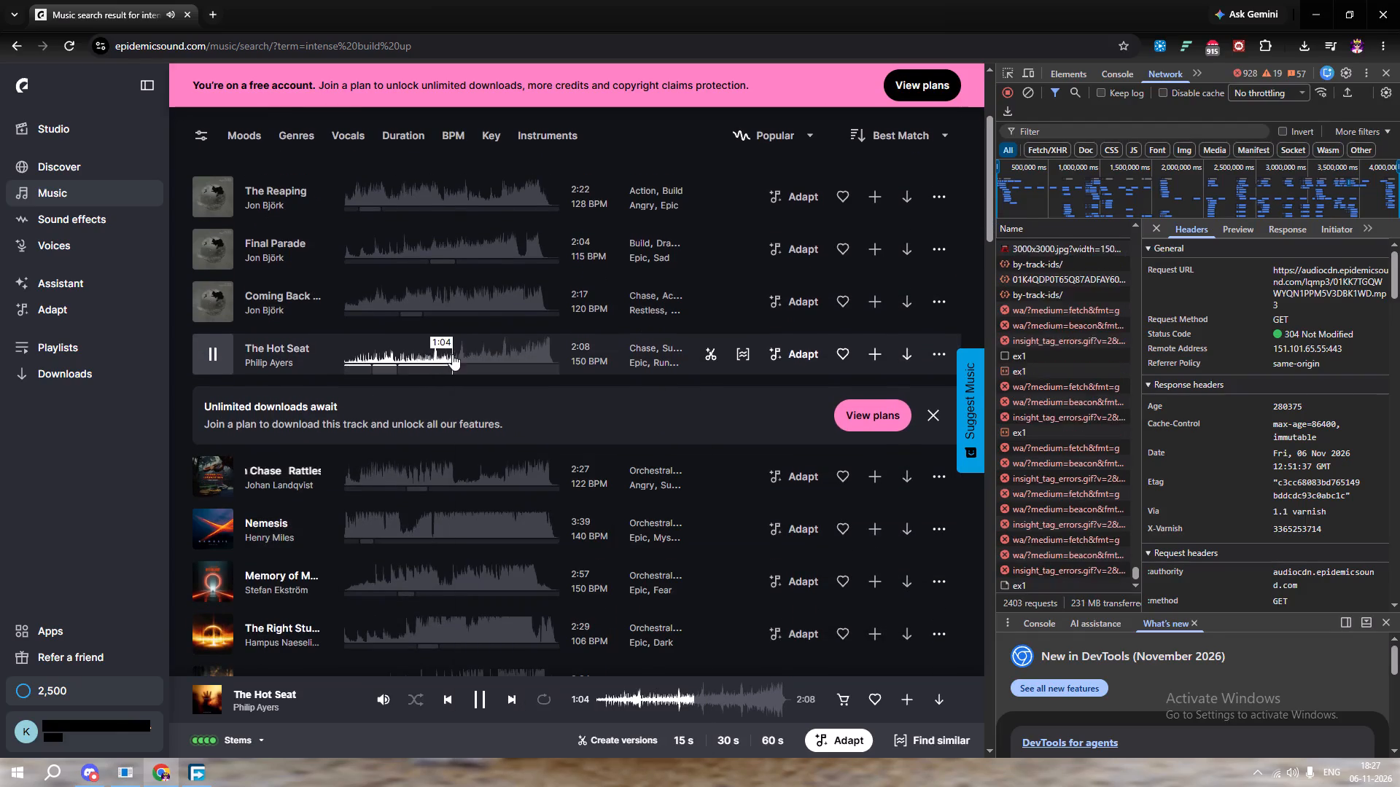
click(458, 357)
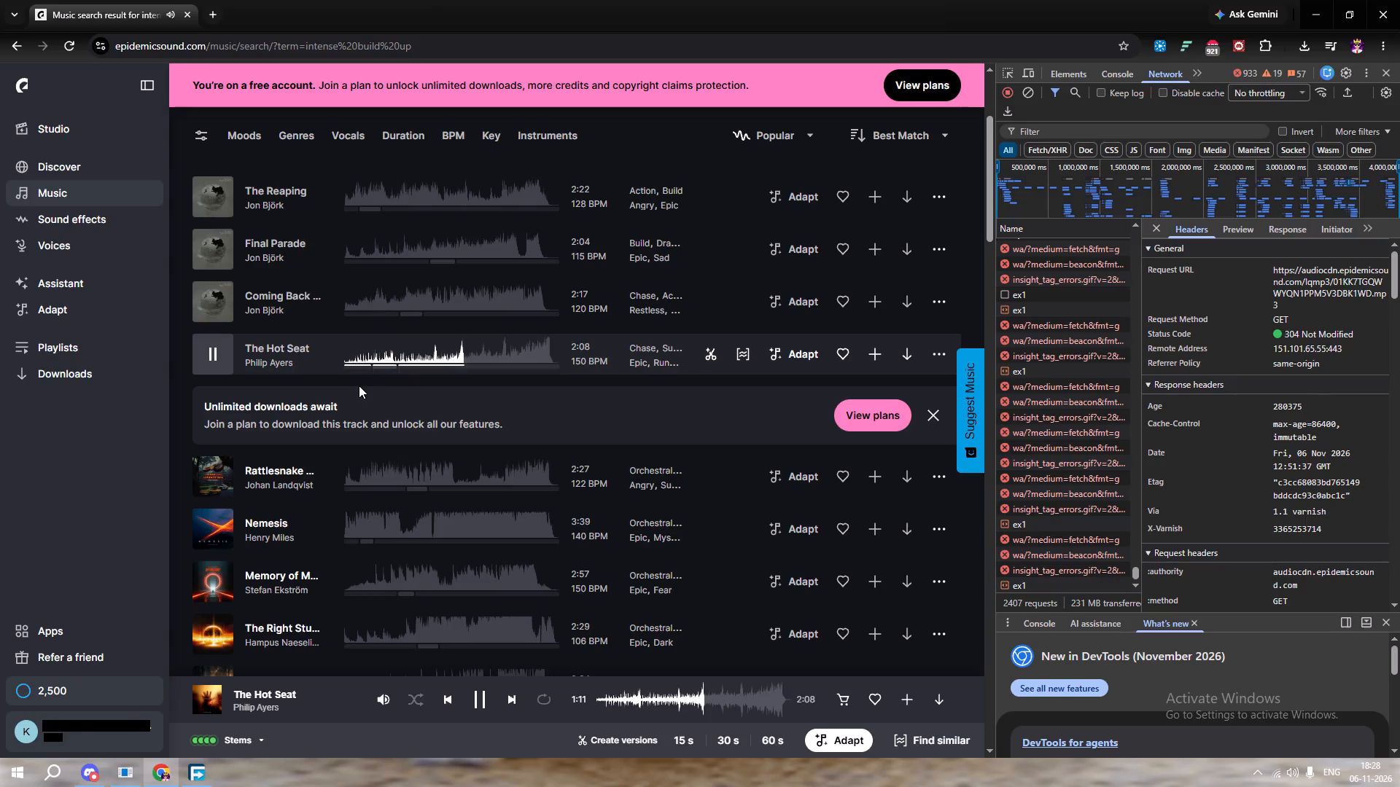
Preview the tracks Rattlesnake Canyon Chase, Nemesis, Memory of Man (skipping ahead to about 0:21) and The Right Stuff.
click(209, 479)
scroll(221, 495, down, 2)
click(347, 331)
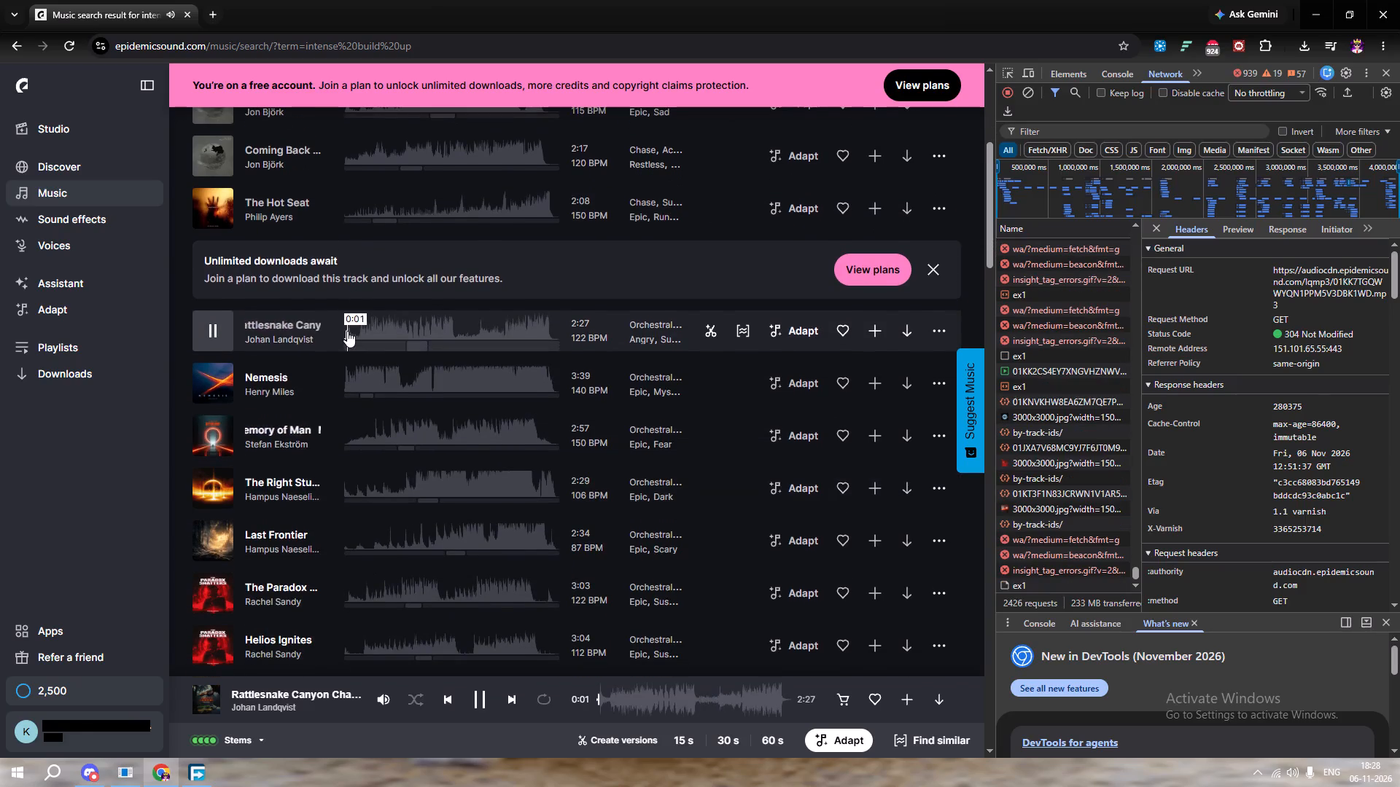
click(227, 390)
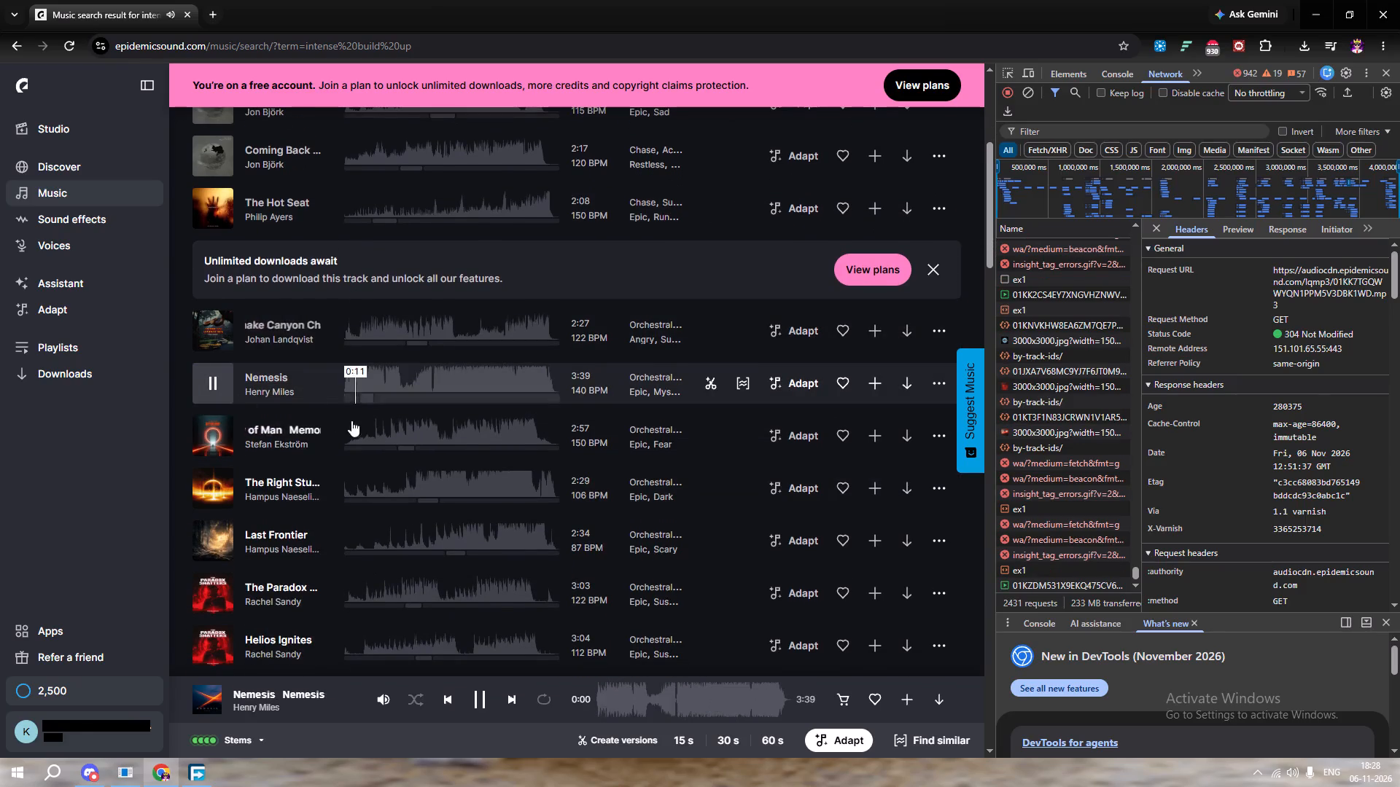
click(211, 436)
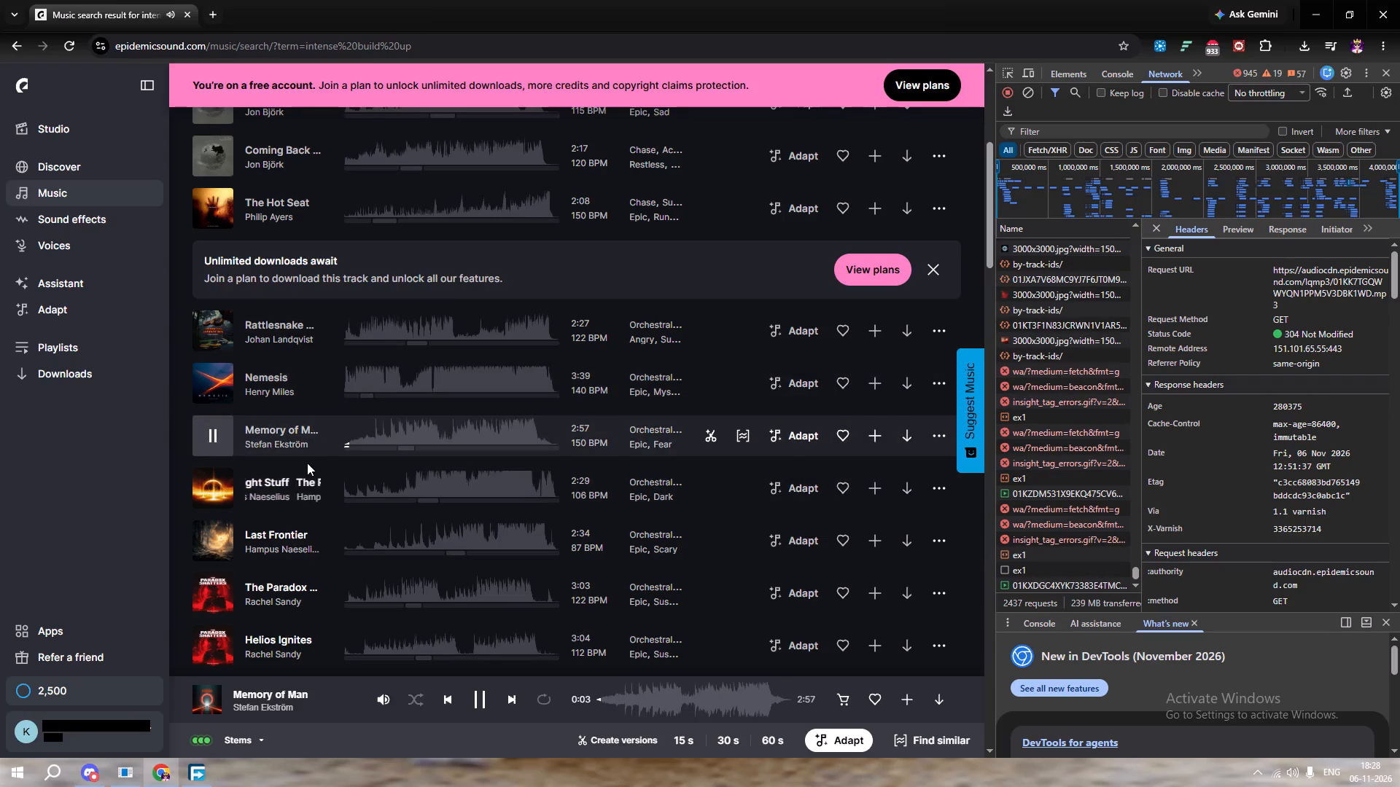
click(370, 441)
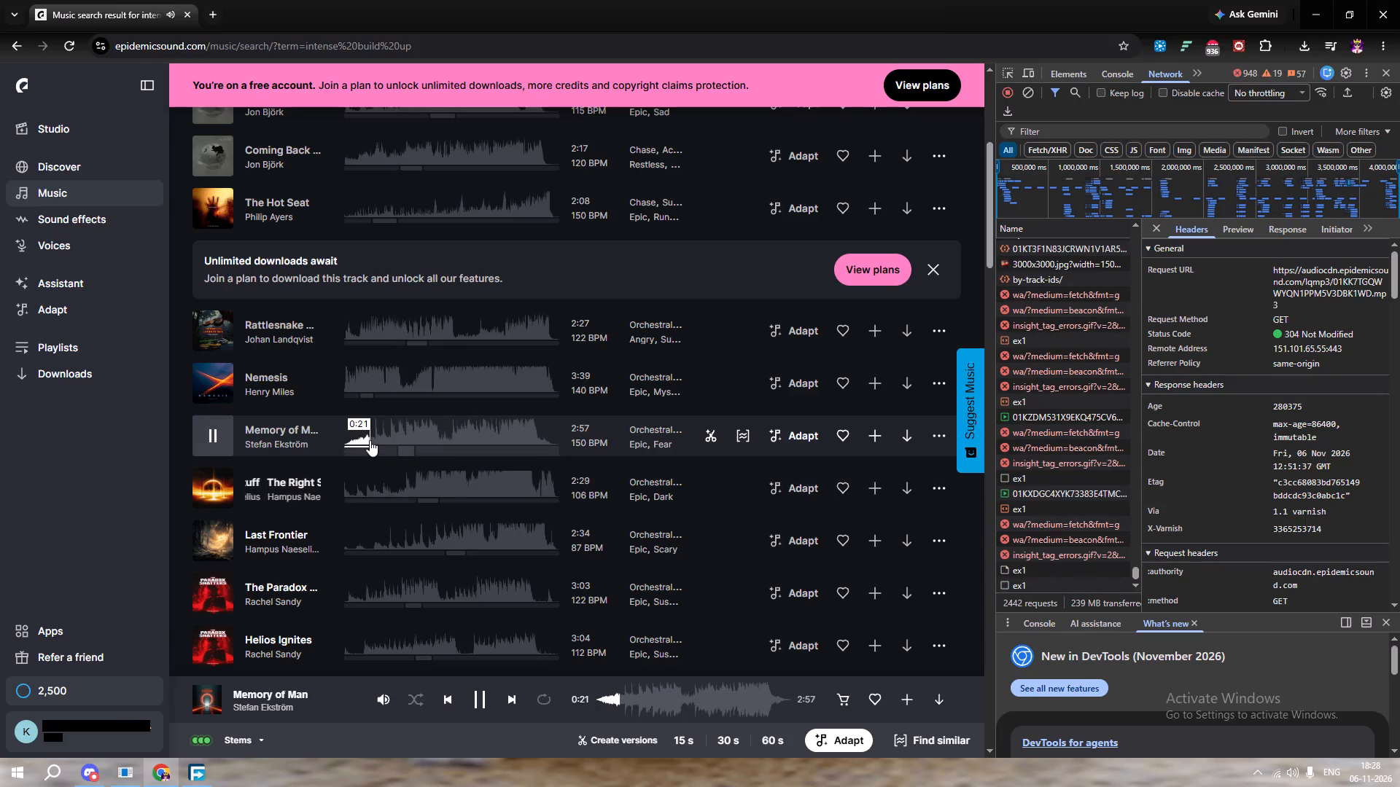
click(211, 487)
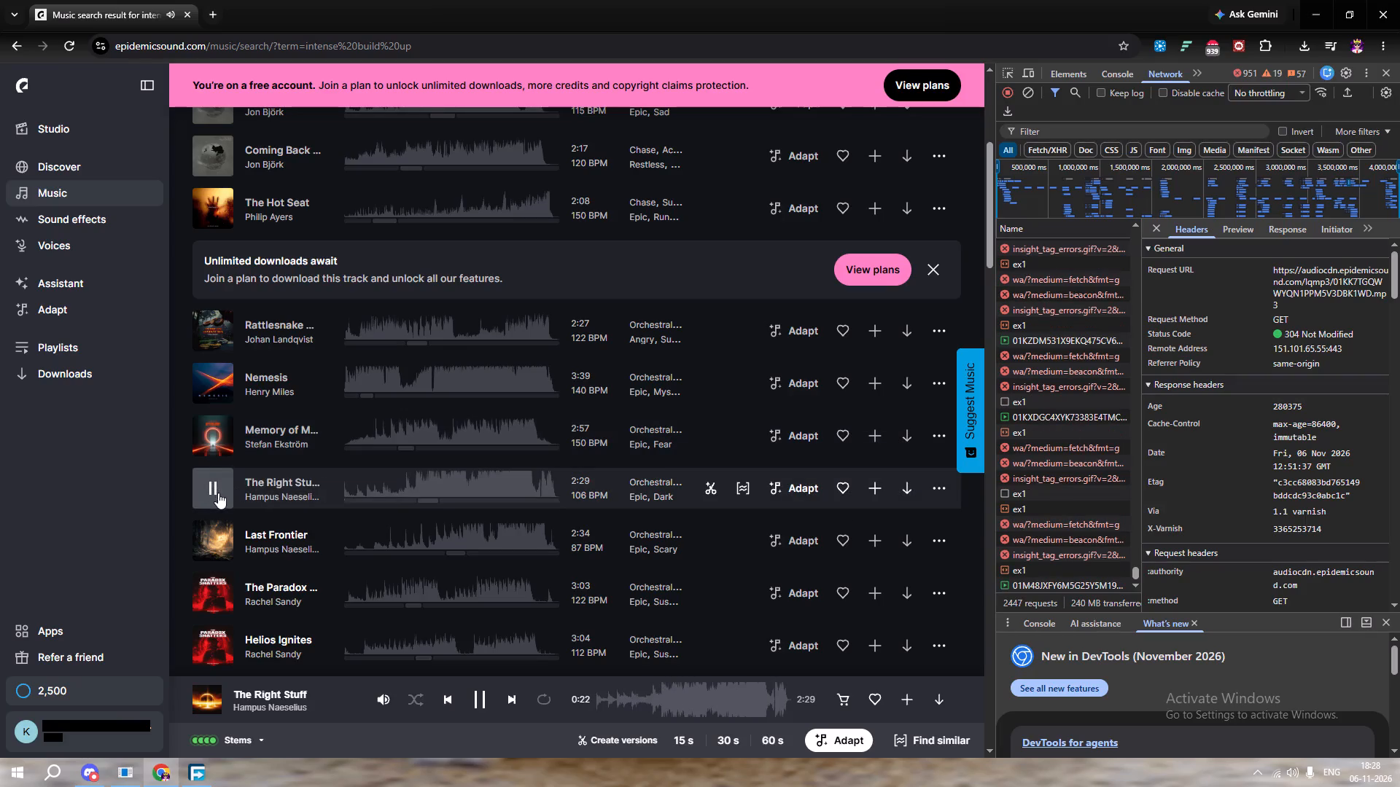
Preview the tracks Power Pulse, Neon Blitz and All Hands on Deck further down the search results.
scroll(233, 496, down, 5)
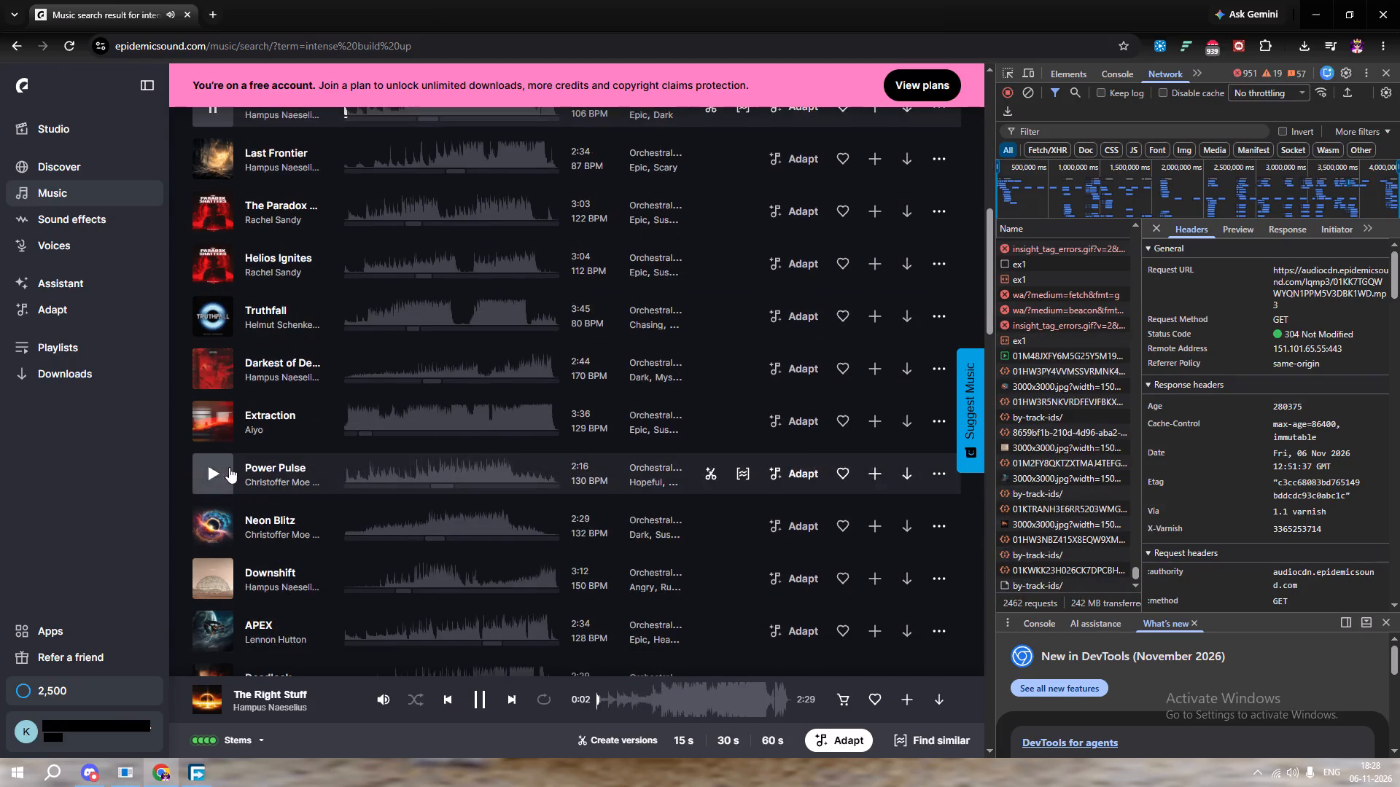
click(214, 470)
click(217, 527)
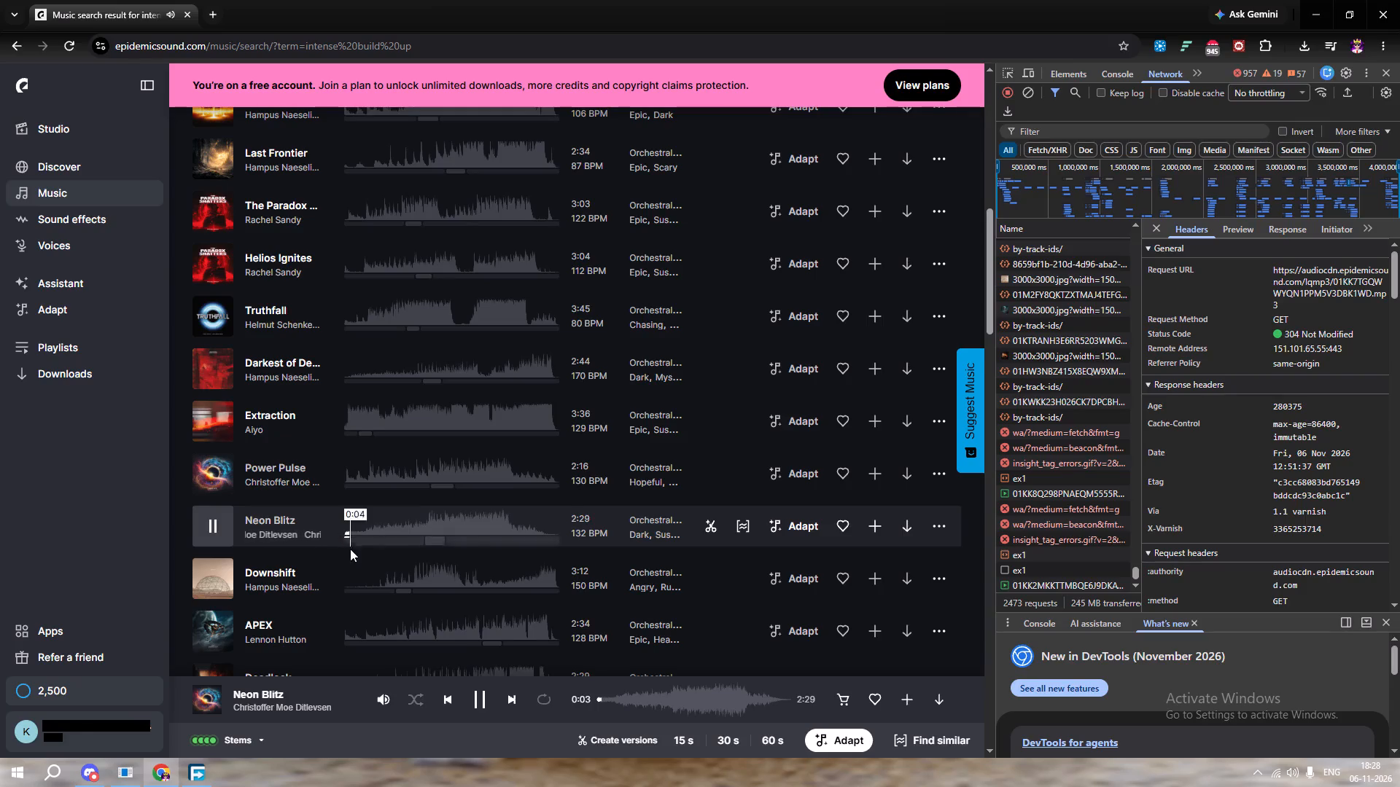
scroll(359, 563, down, 4)
click(214, 447)
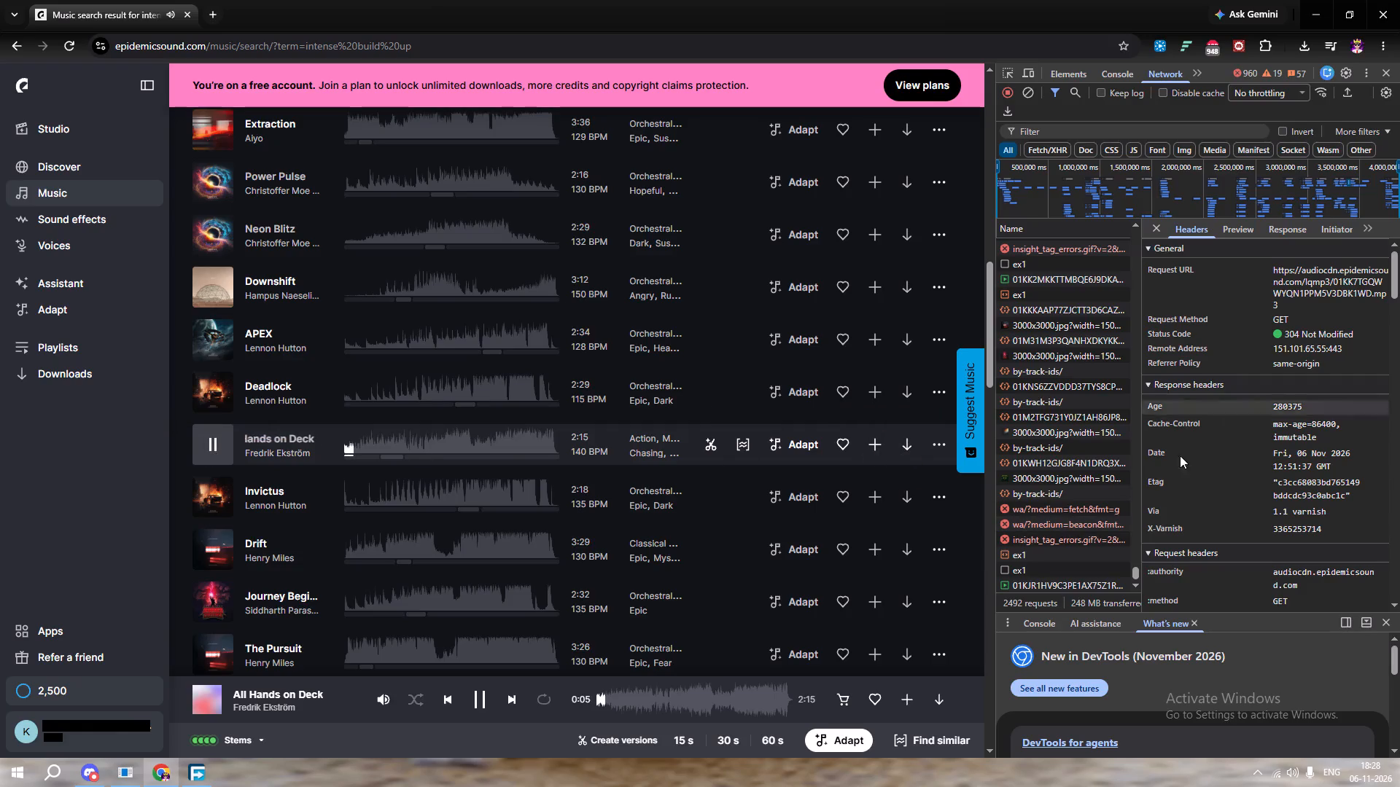
Open the All Hands on Deck MP3 from the network requests in a separate tab and pause the track's site preview.
drag(1134, 571, 1127, 605)
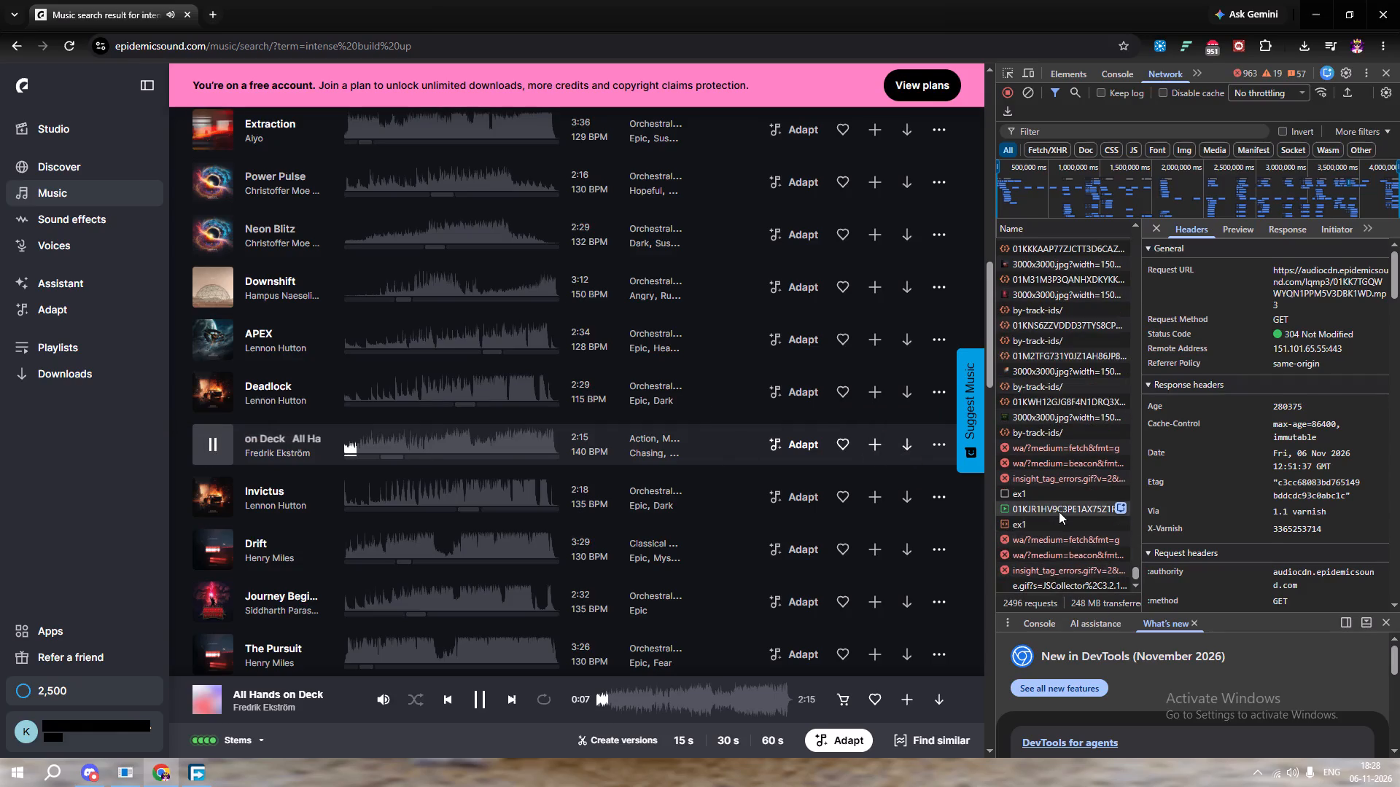
double_click(1059, 511)
click(131, 0)
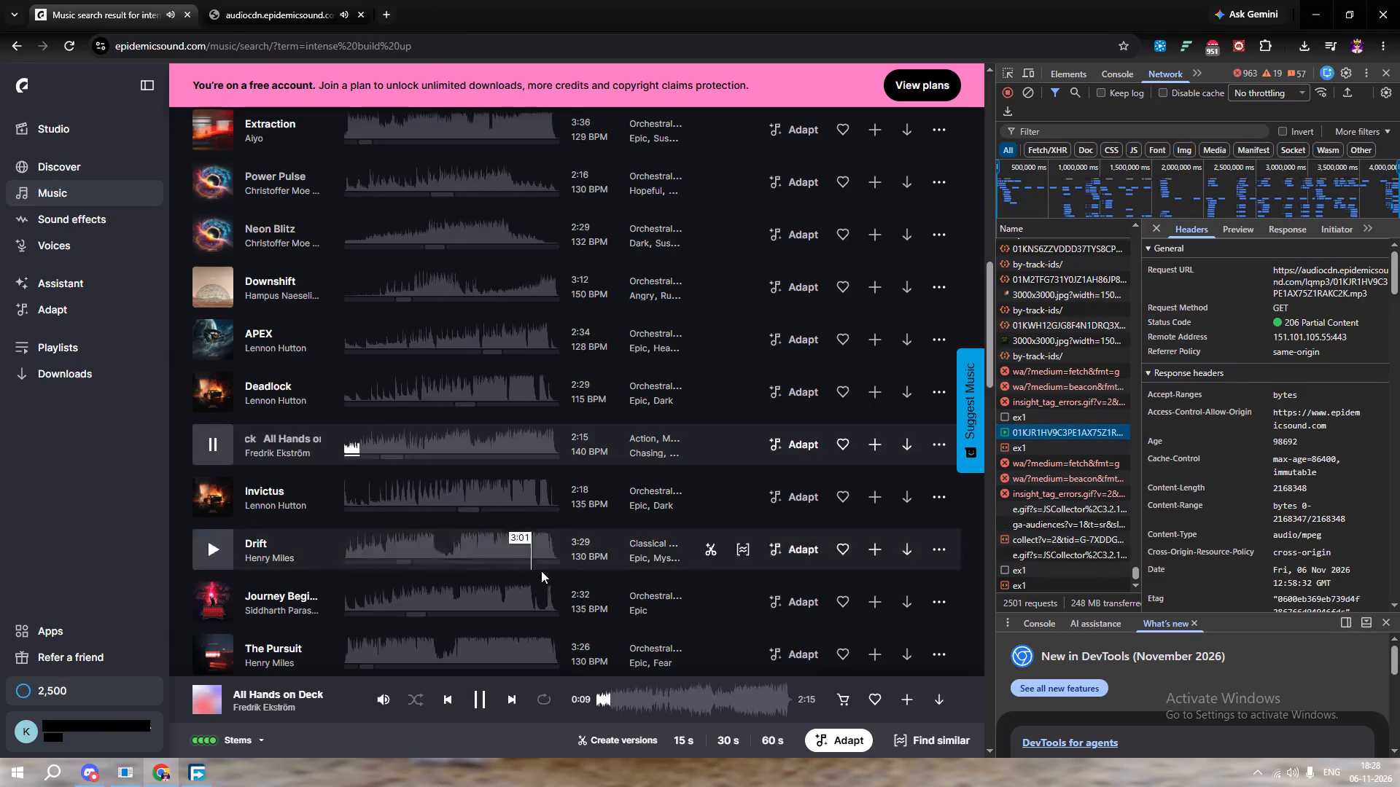
click(487, 703)
Download 01KJR1HV9C3PE1AX75Z1RAKC2K.mp3 to the Downloads folder with Free Download Manager and close the audio tab.
click(308, 0)
click(787, 443)
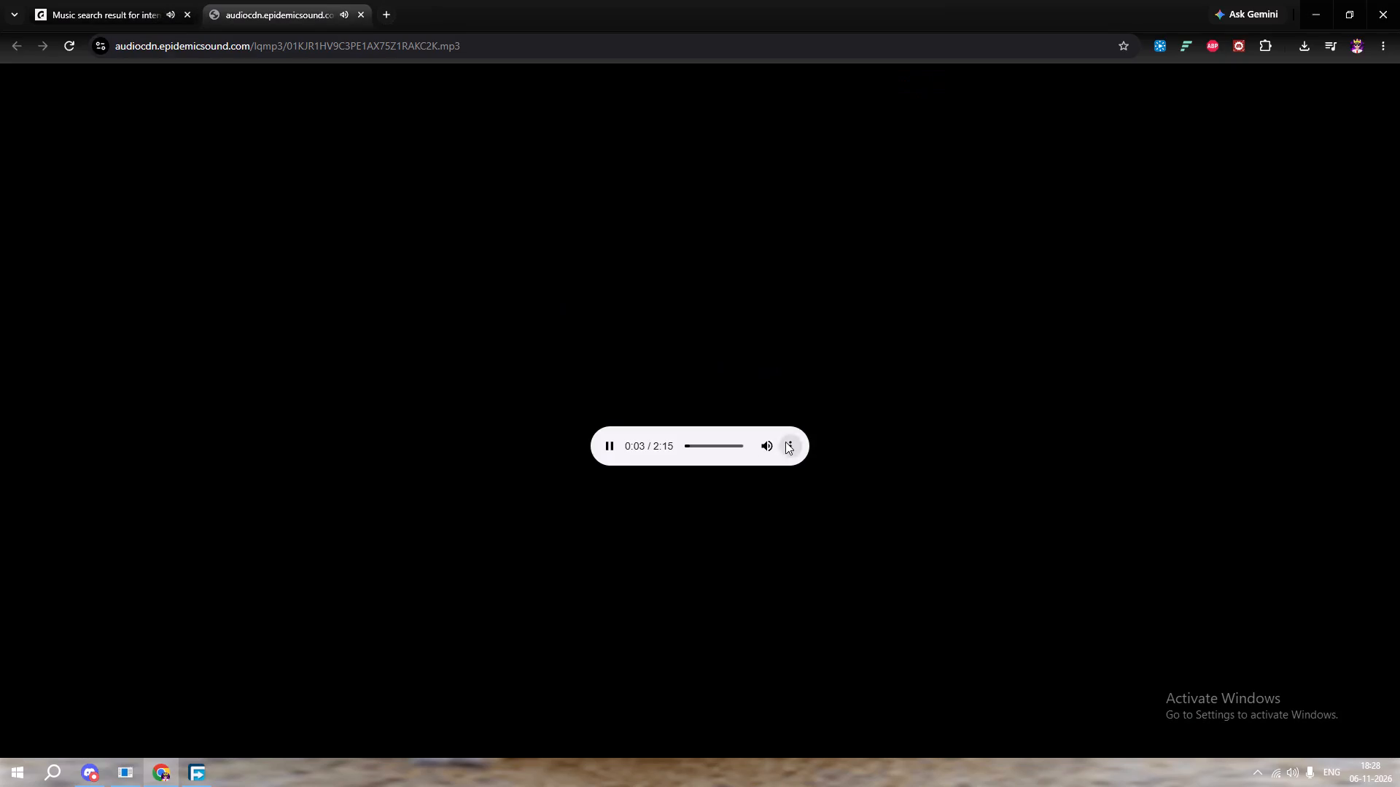
click(742, 399)
click(855, 468)
click(853, 465)
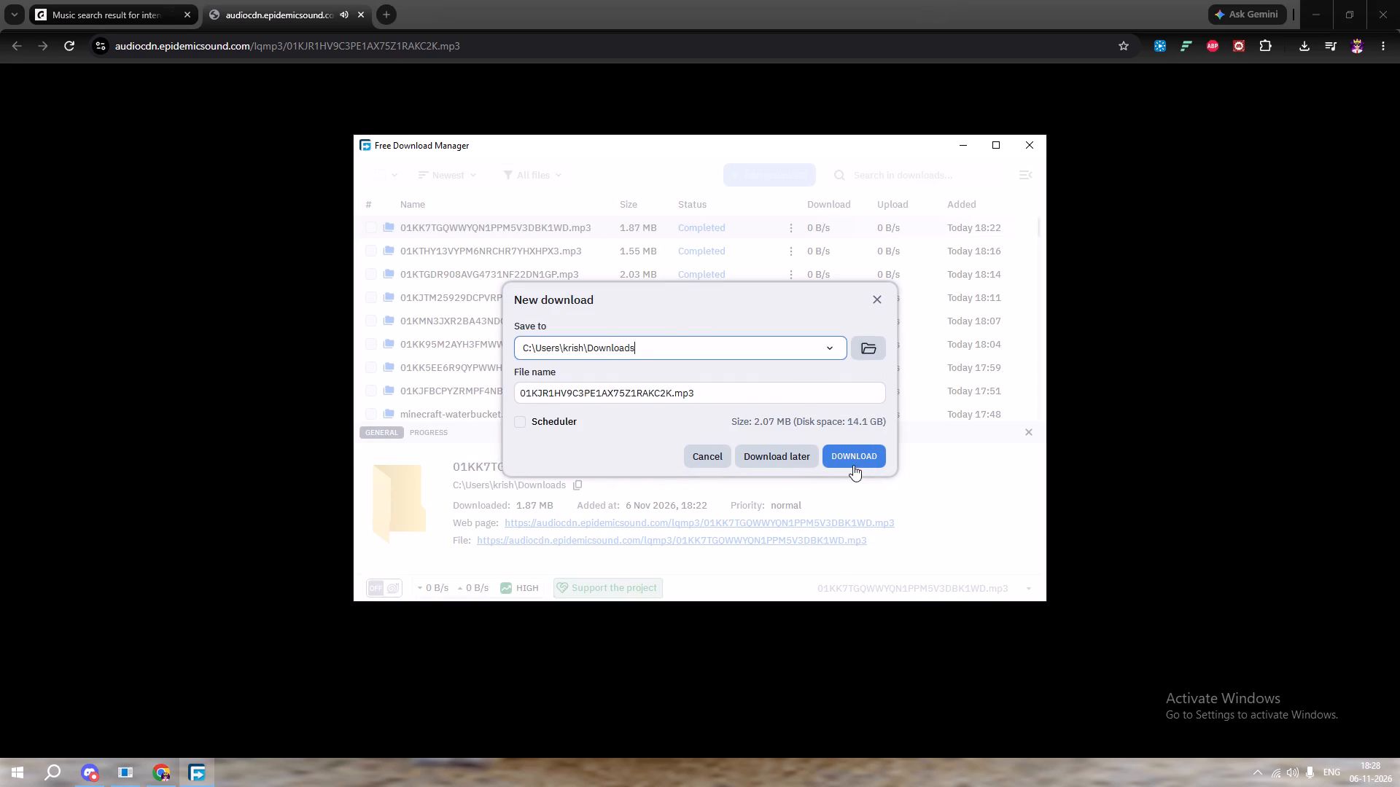
click(360, 8)
click(359, 13)
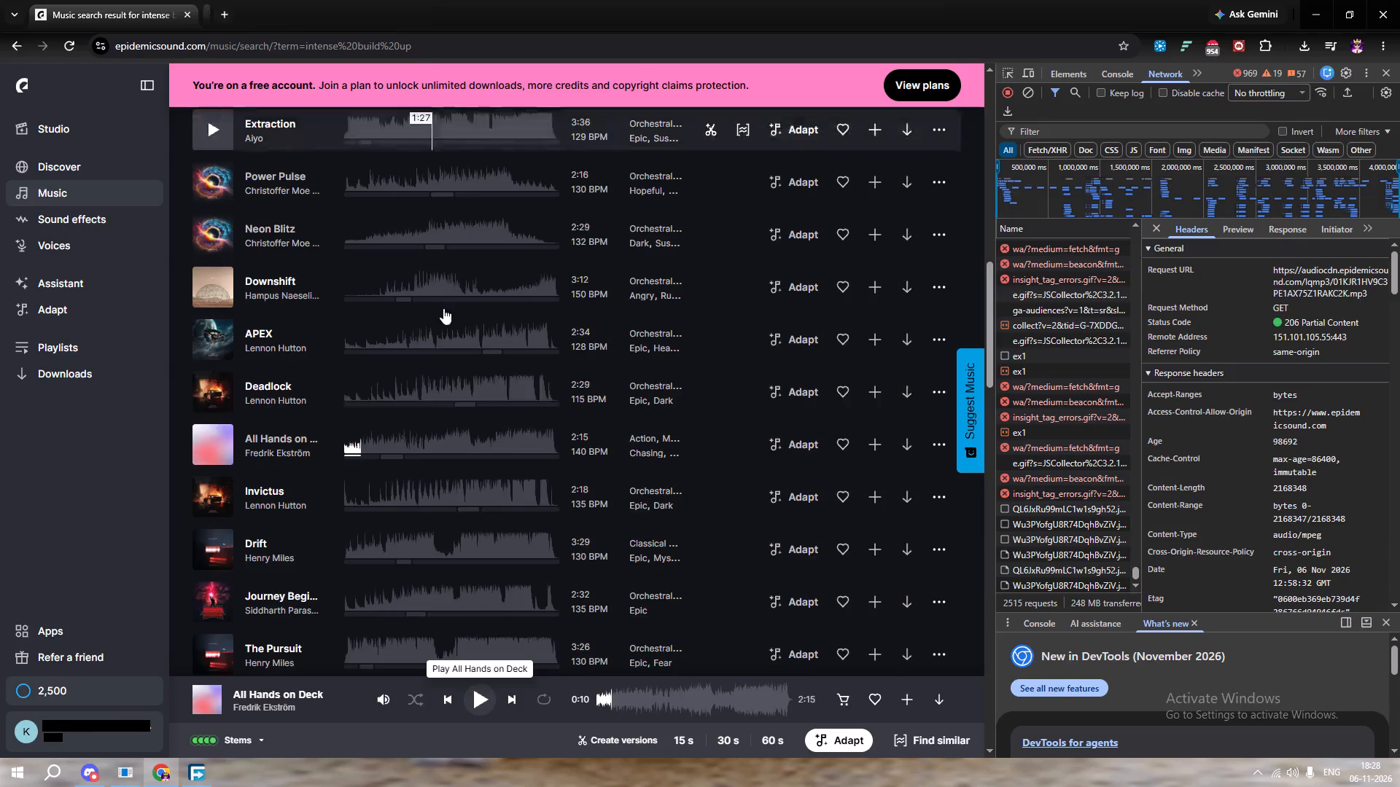
Switch to Adobe Premiere and show the media of project 1Alpha3.
click(133, 774)
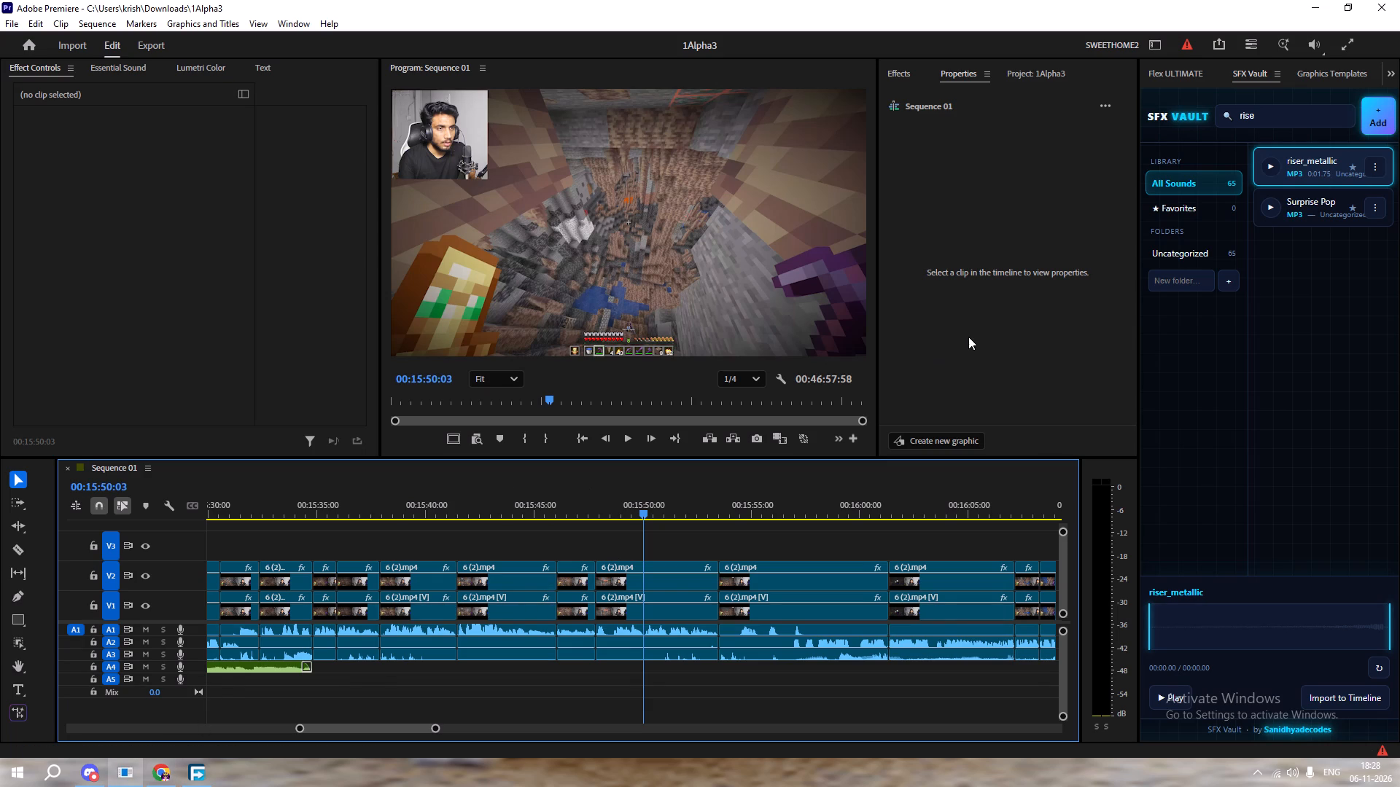
click(1021, 80)
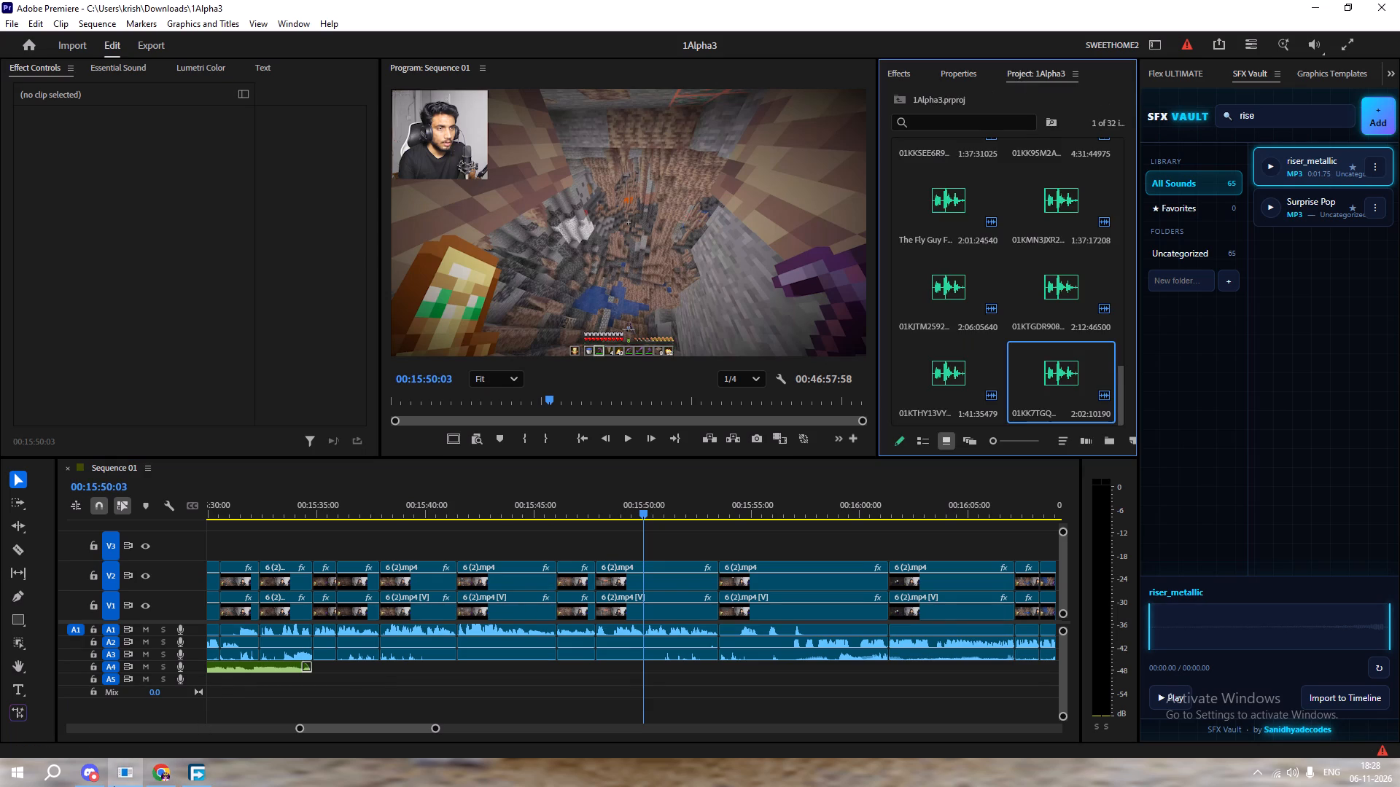
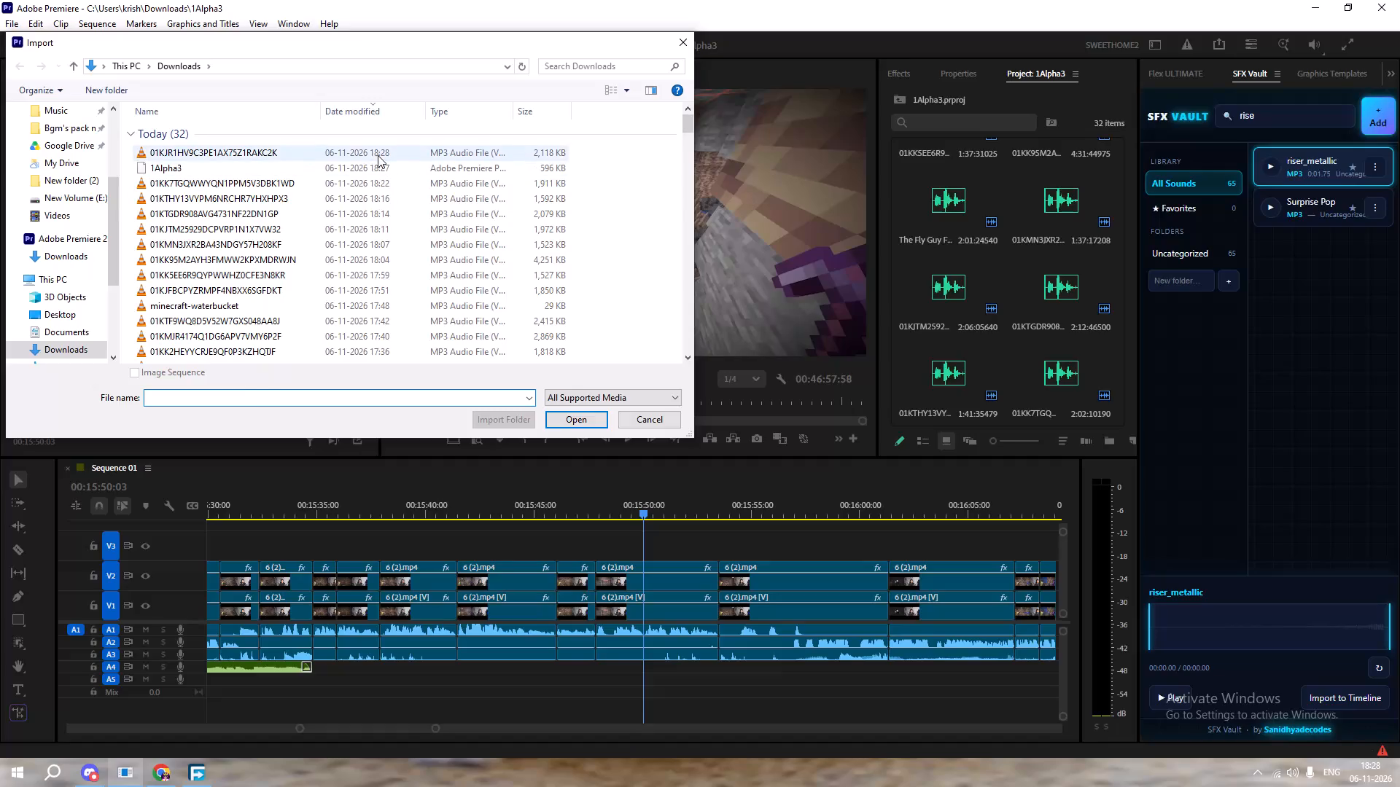
Import 01KJR1HV9C3PE1AX75Z1RAKC2K.mp3 into the project and place it on audio track A4 starting at 00:15:50:03.
double_click(378, 155)
drag(924, 383, 627, 665)
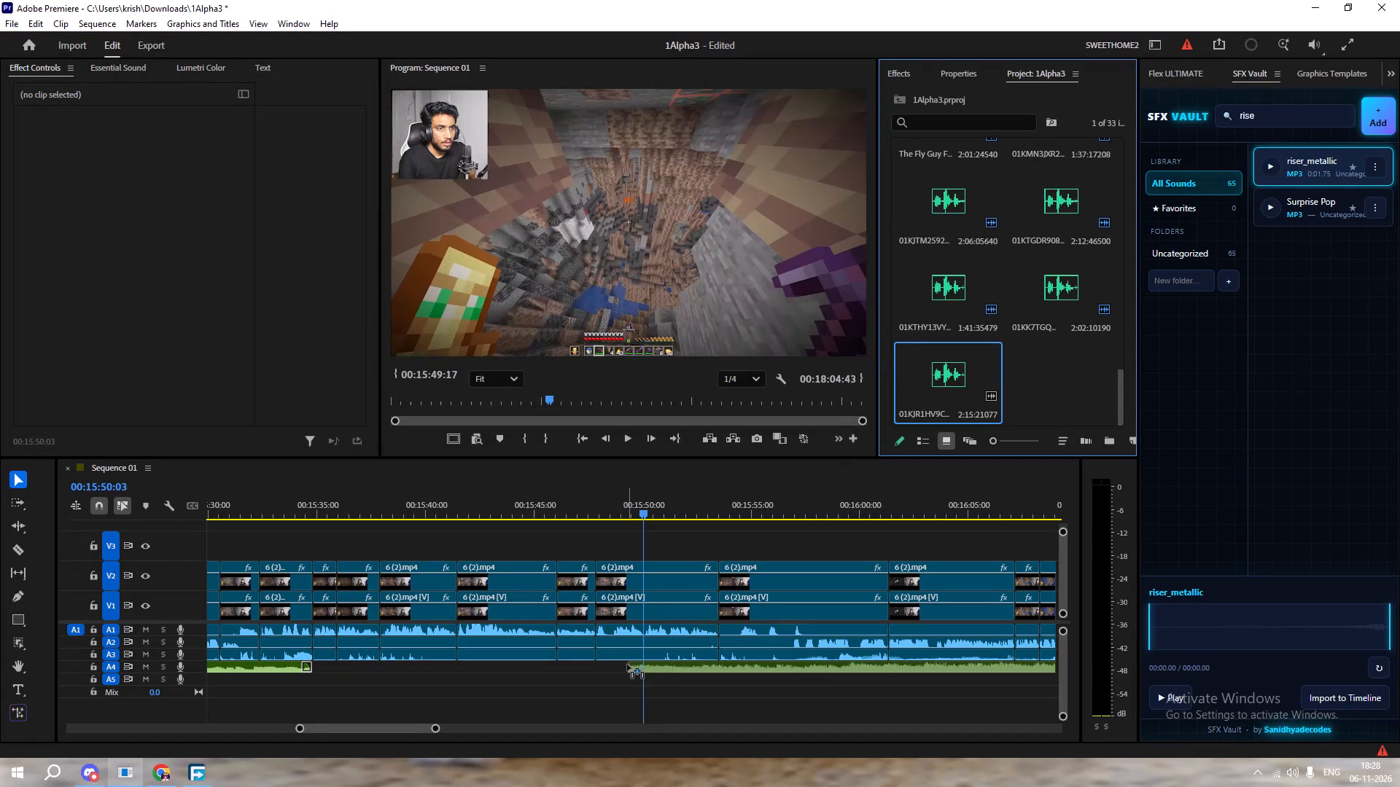
drag(627, 665, 646, 670)
Give the new music clip on A4 a fade-in of about one second and set its volume to -13.20 dB.
drag(654, 668, 666, 668)
click(687, 669)
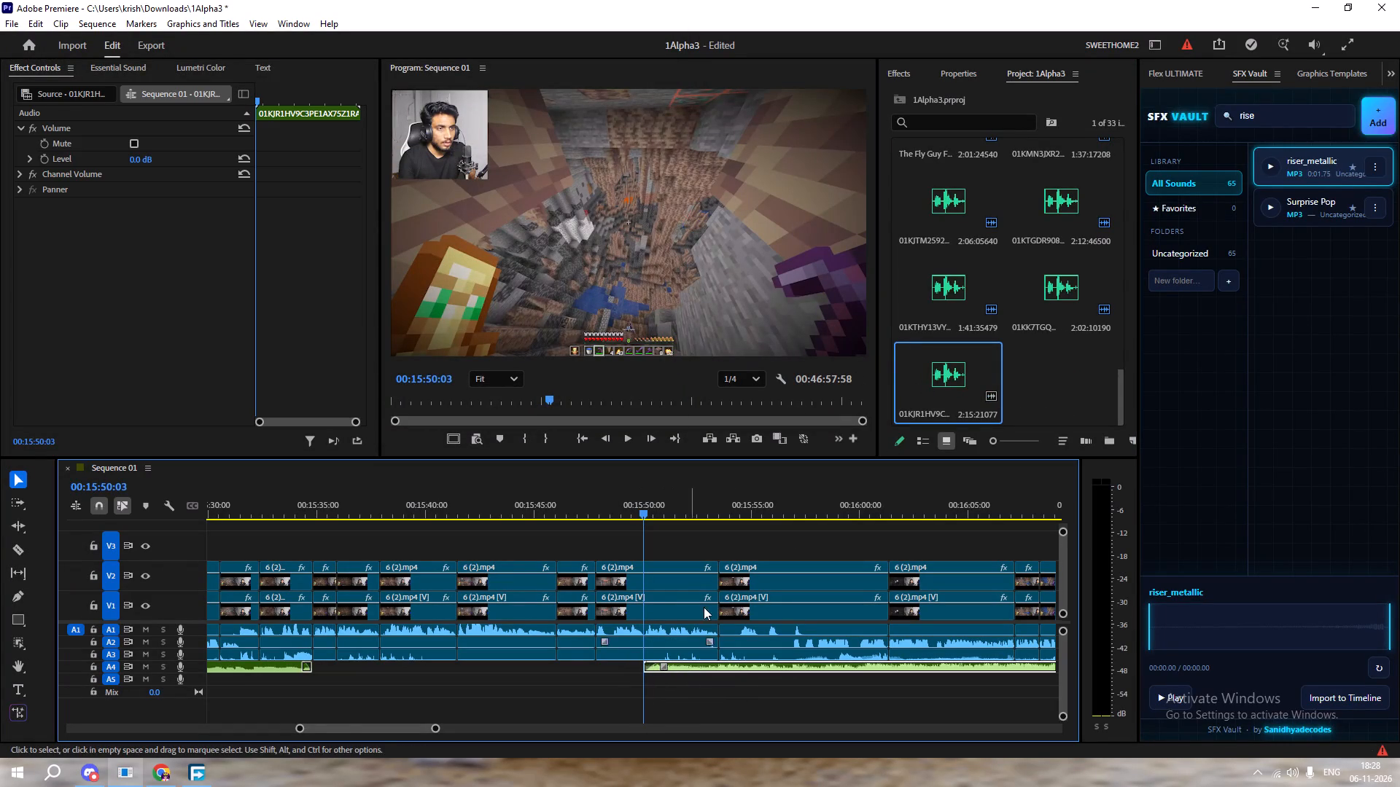
click(960, 77)
drag(1014, 172, 964, 181)
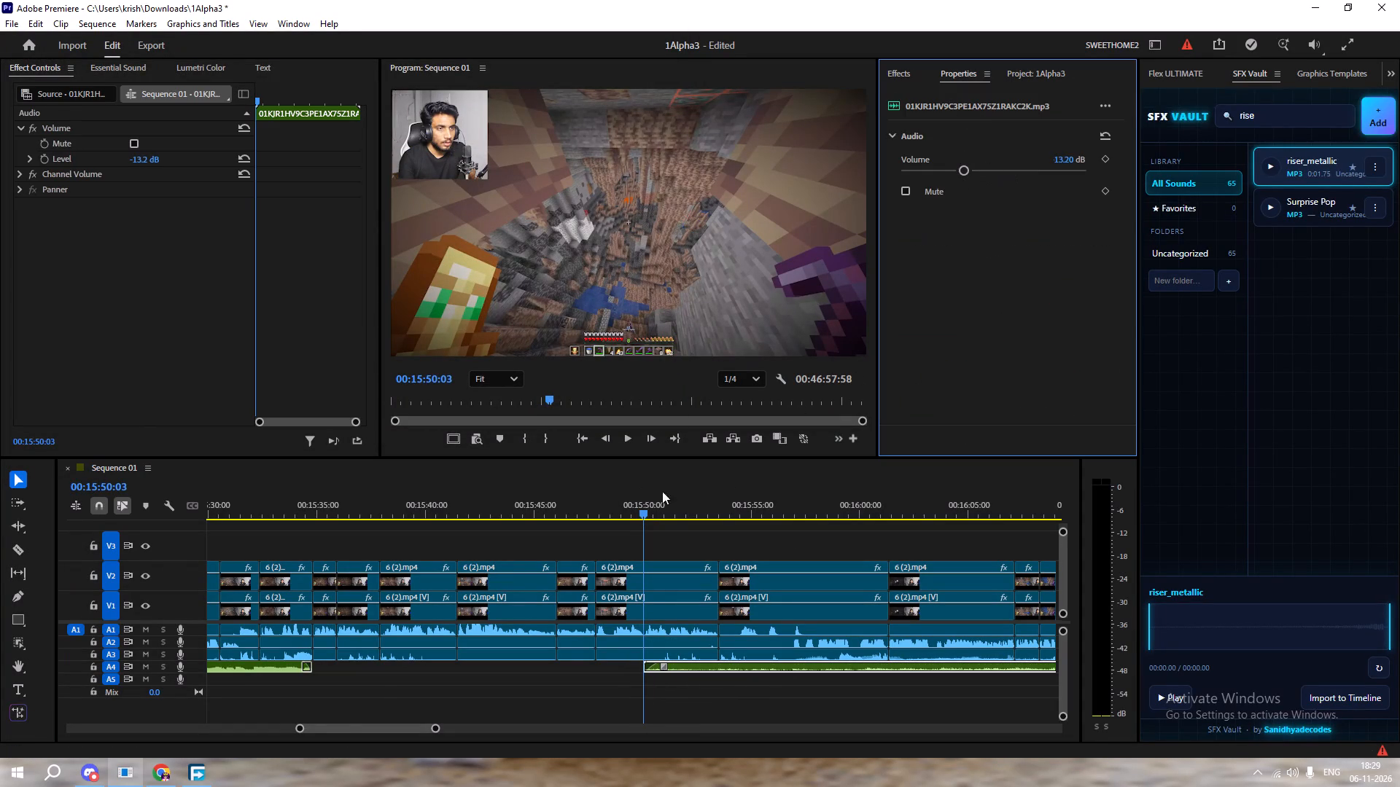
Check the music's entry in playback and move the clip earlier on A4 to start at the video cut near 00:15:48.
click(659, 528)
click(642, 504)
key(space)
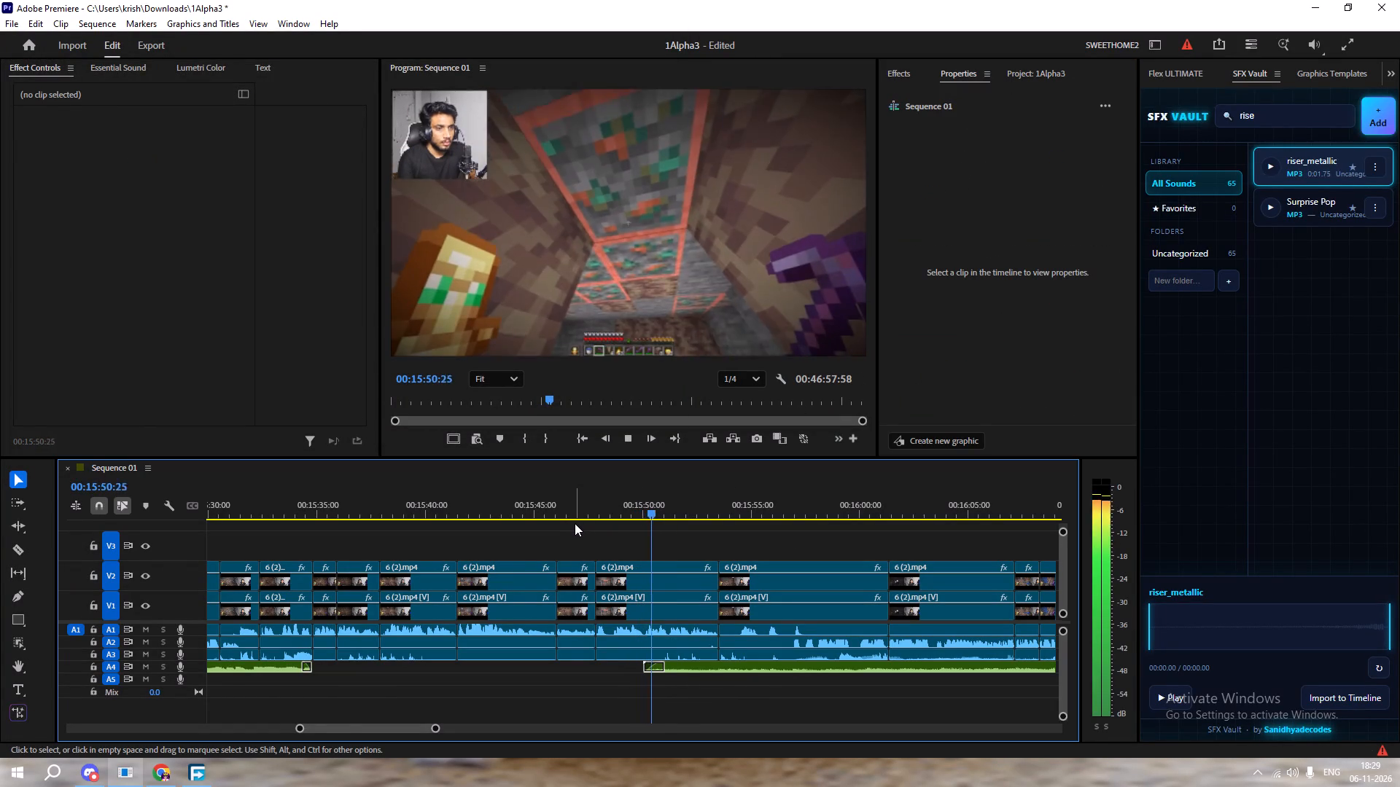
key(space)
drag(666, 514, 564, 535)
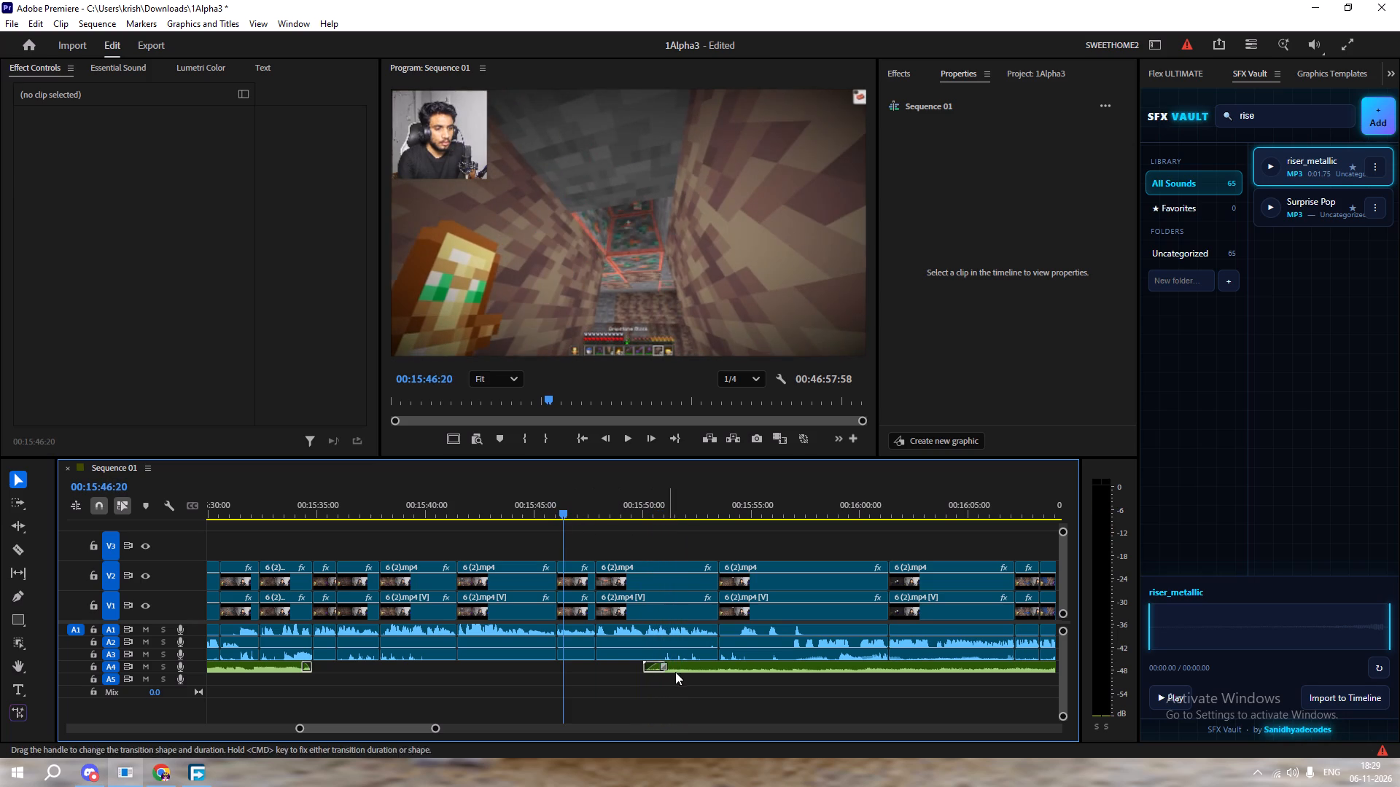
drag(685, 669, 633, 673)
Play back the section from about 00:15:34 to 00:15:51 to review the gap between the two music clips.
click(650, 558)
key(space)
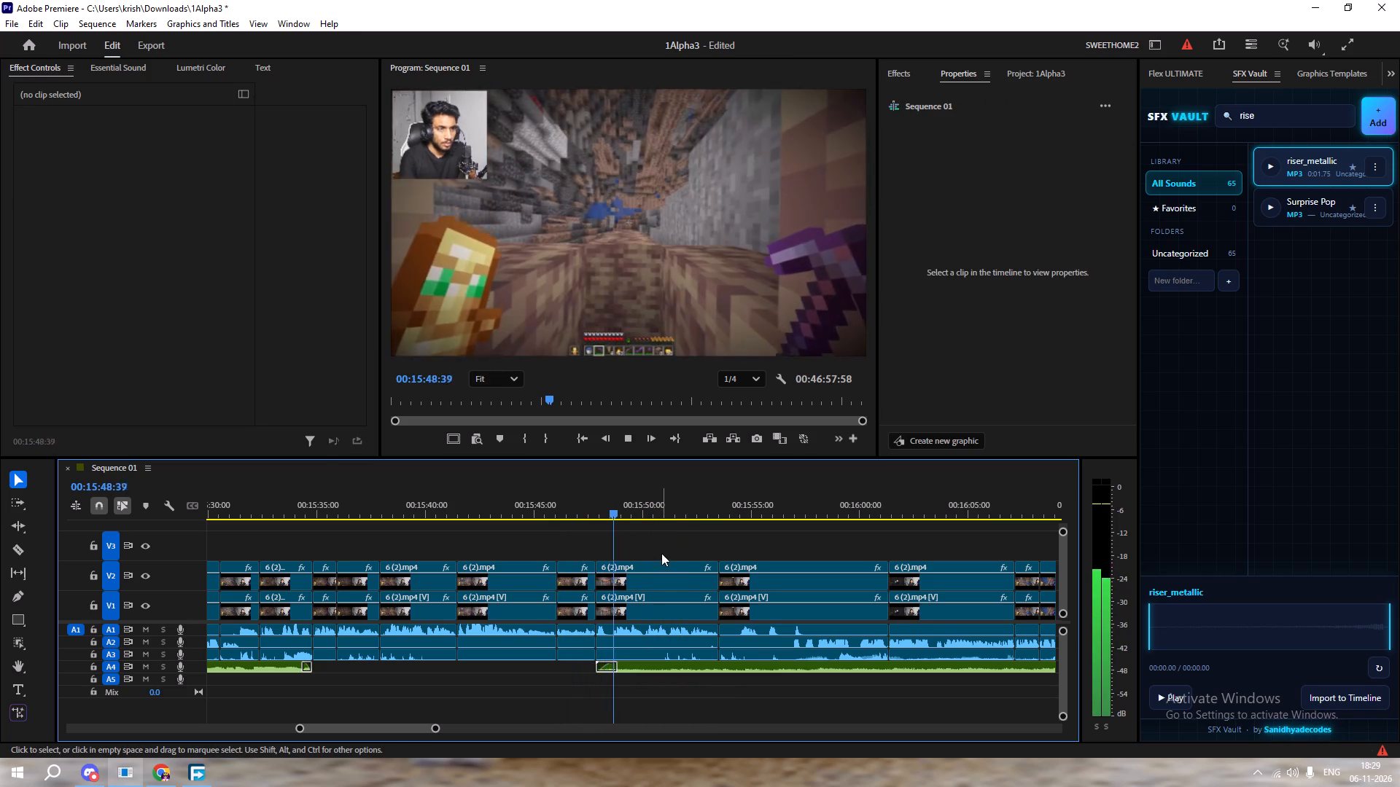
drag(433, 498, 316, 522)
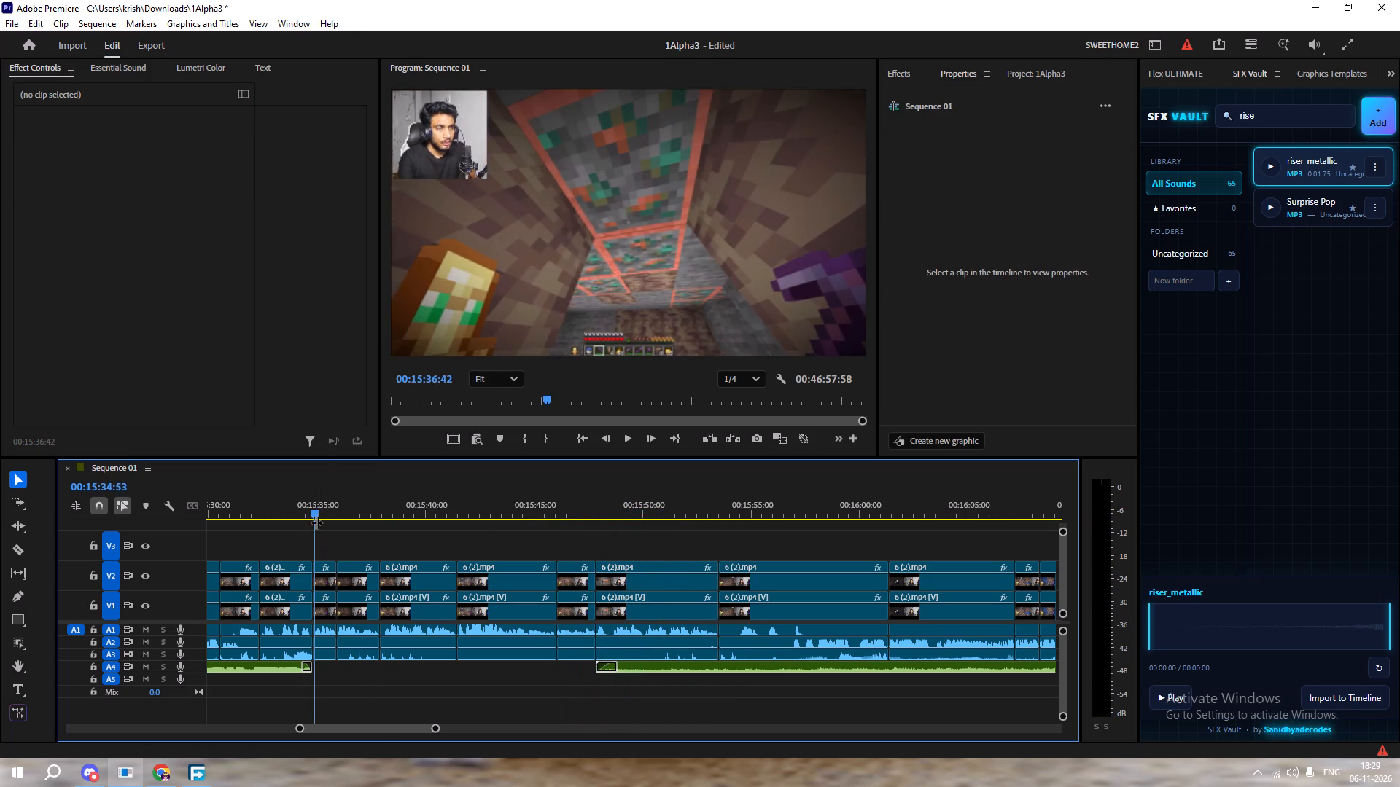
drag(311, 509, 300, 512)
key(space)
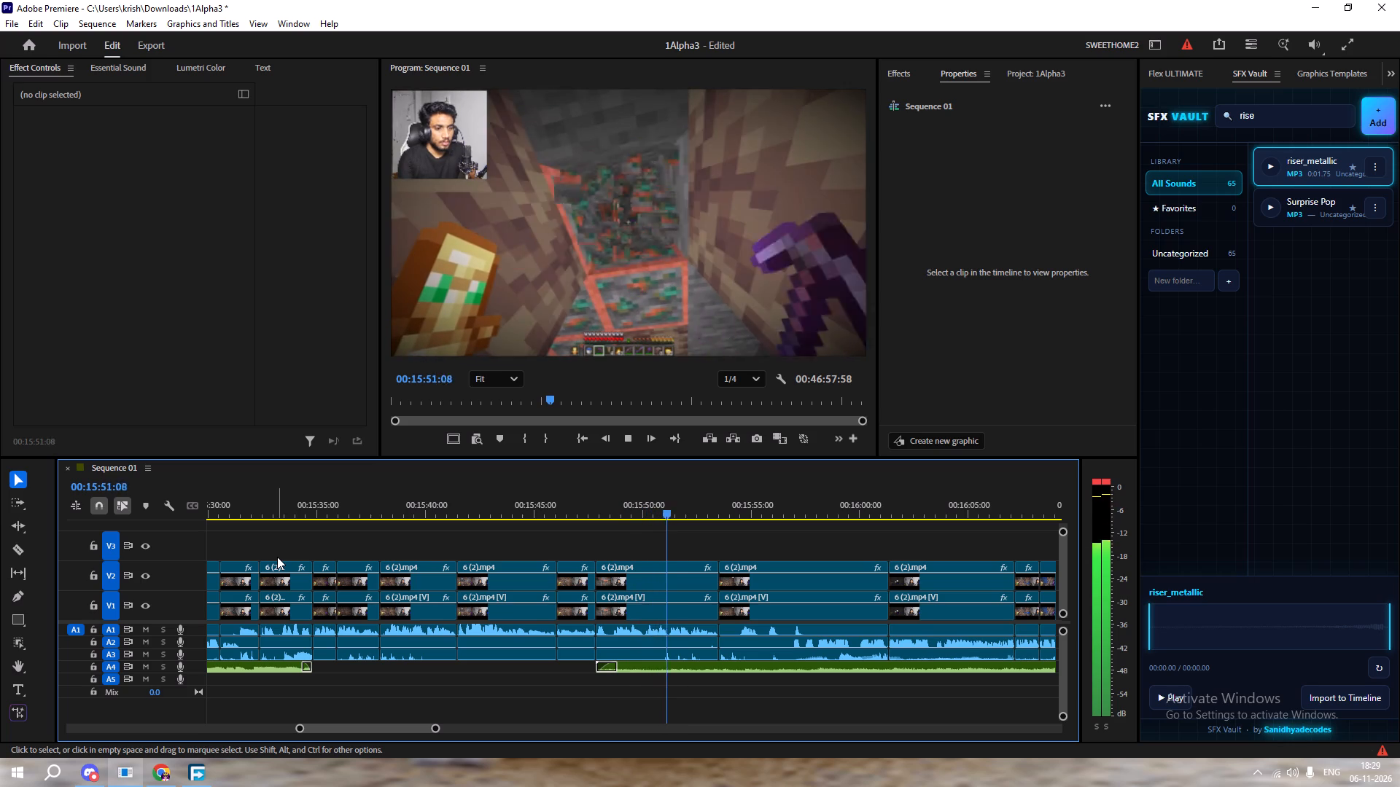
click(490, 498)
key(space)
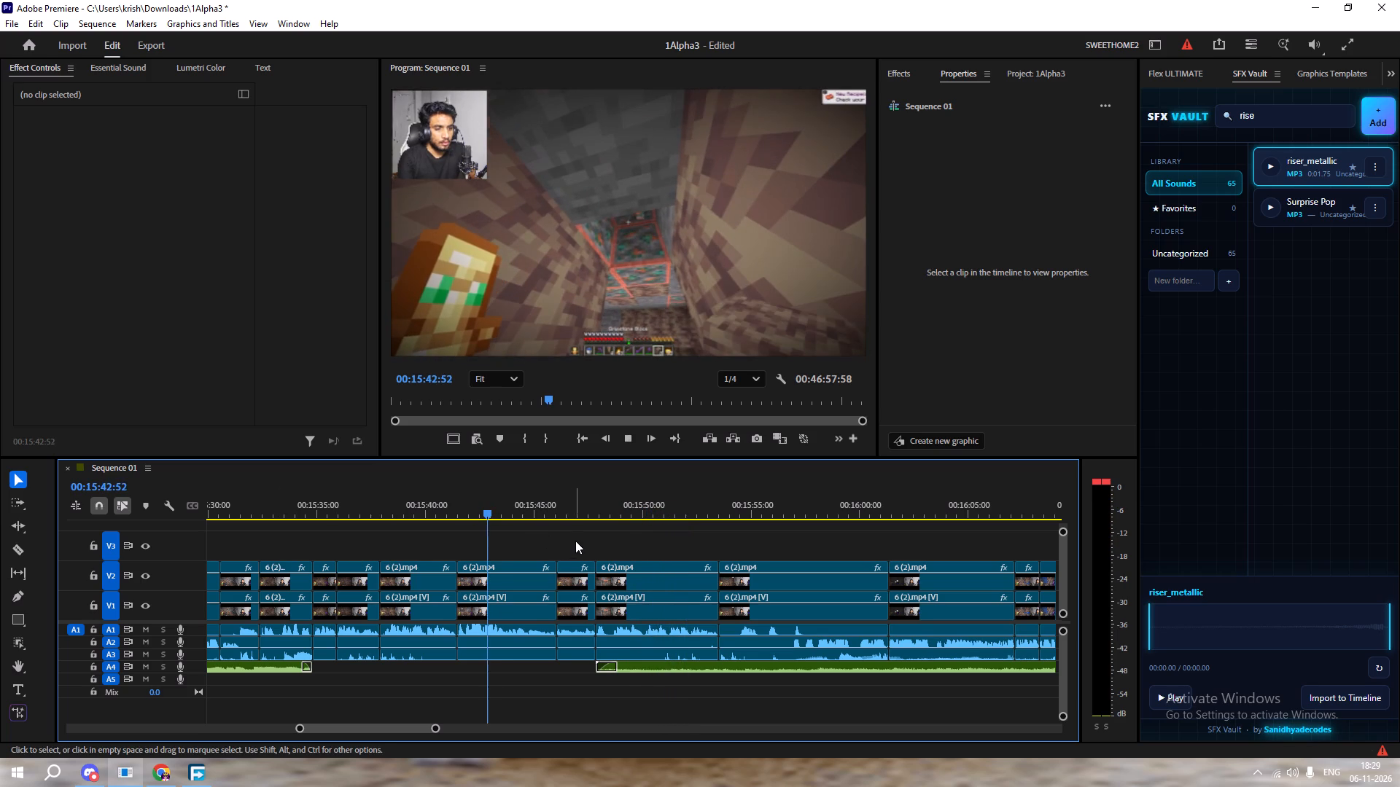
Ripple-delete the short 6 (2).mp4 segment between about 00:15:46 and 00:15:48 on all its tracks and save the project.
drag(572, 541, 577, 649)
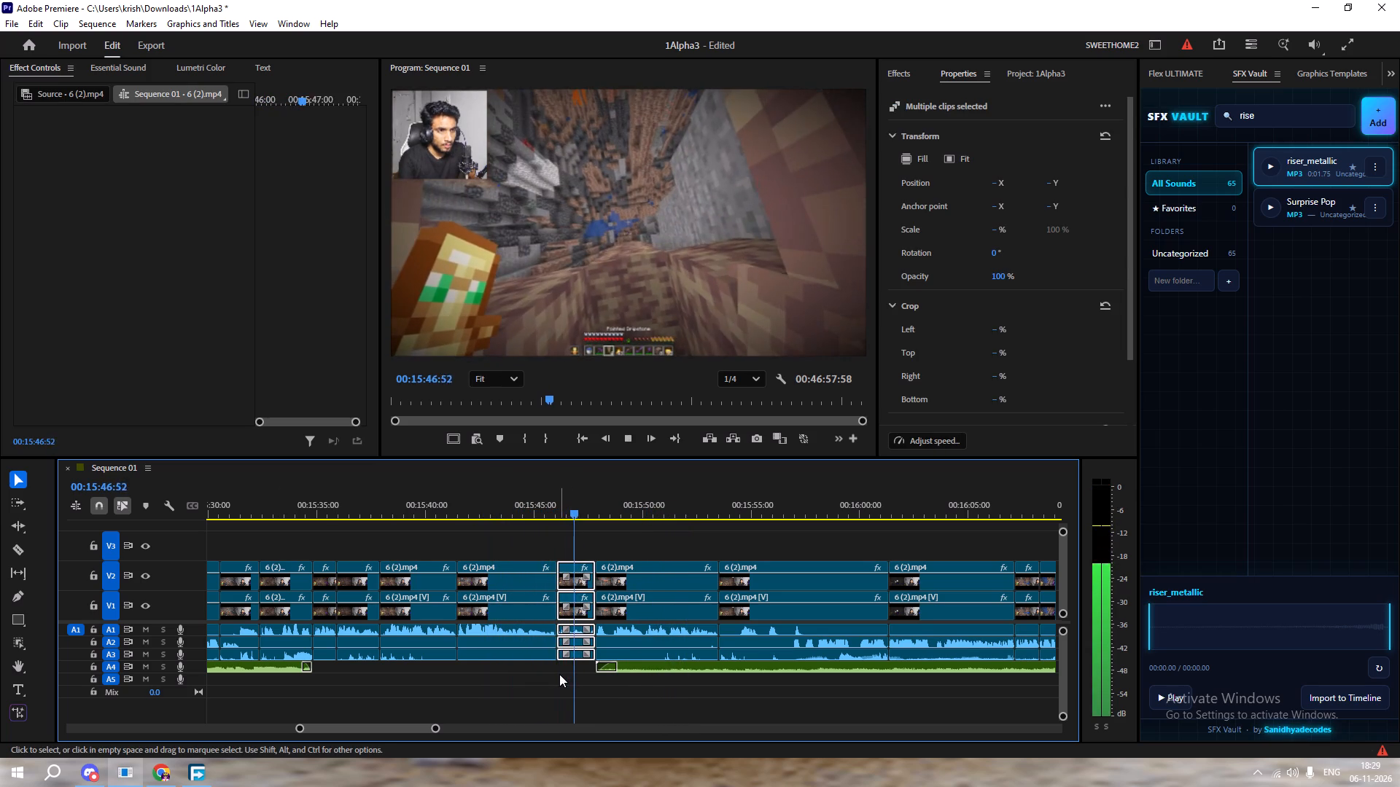
key(n)
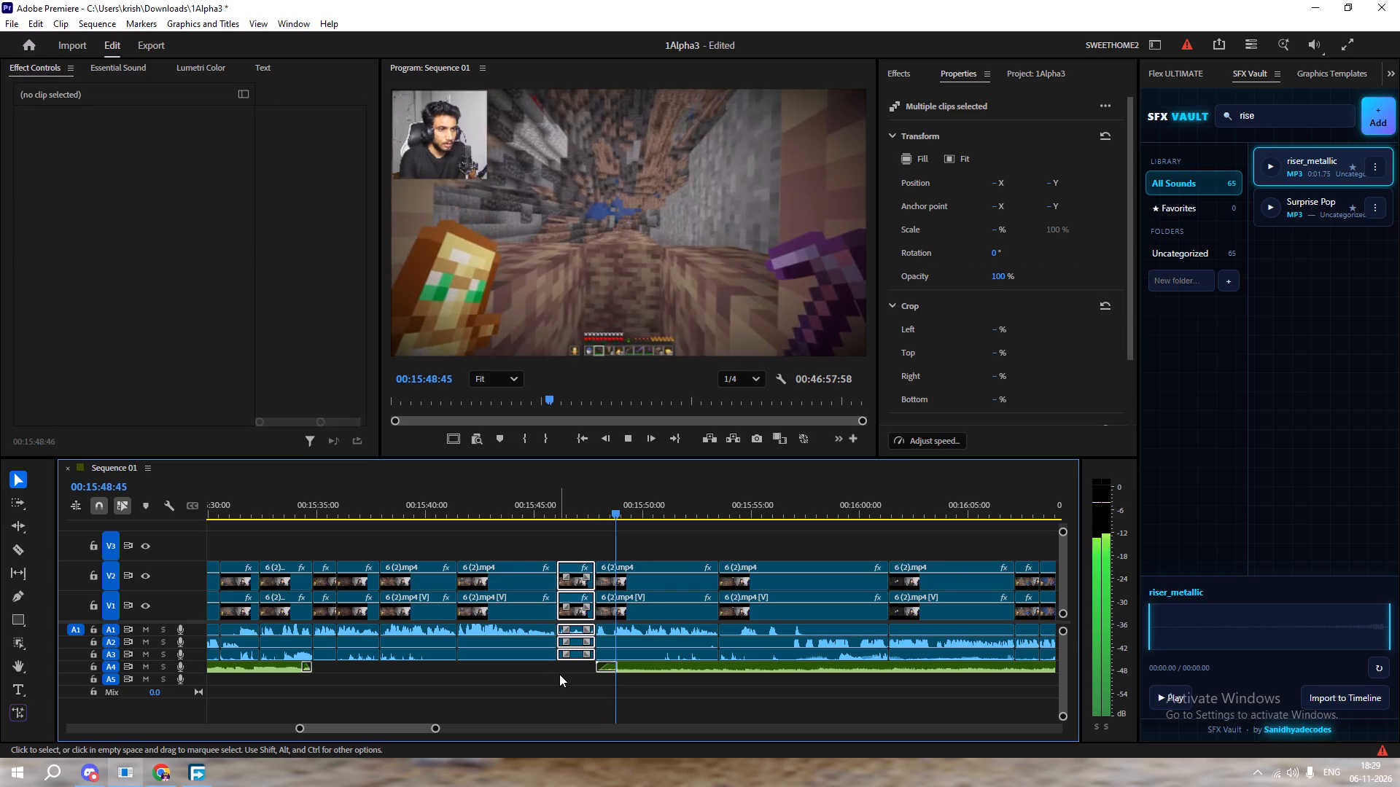
key(ctrl+s)
Play back the new cut and the music's entry from about 00:15:44:49.
drag(540, 508, 532, 510)
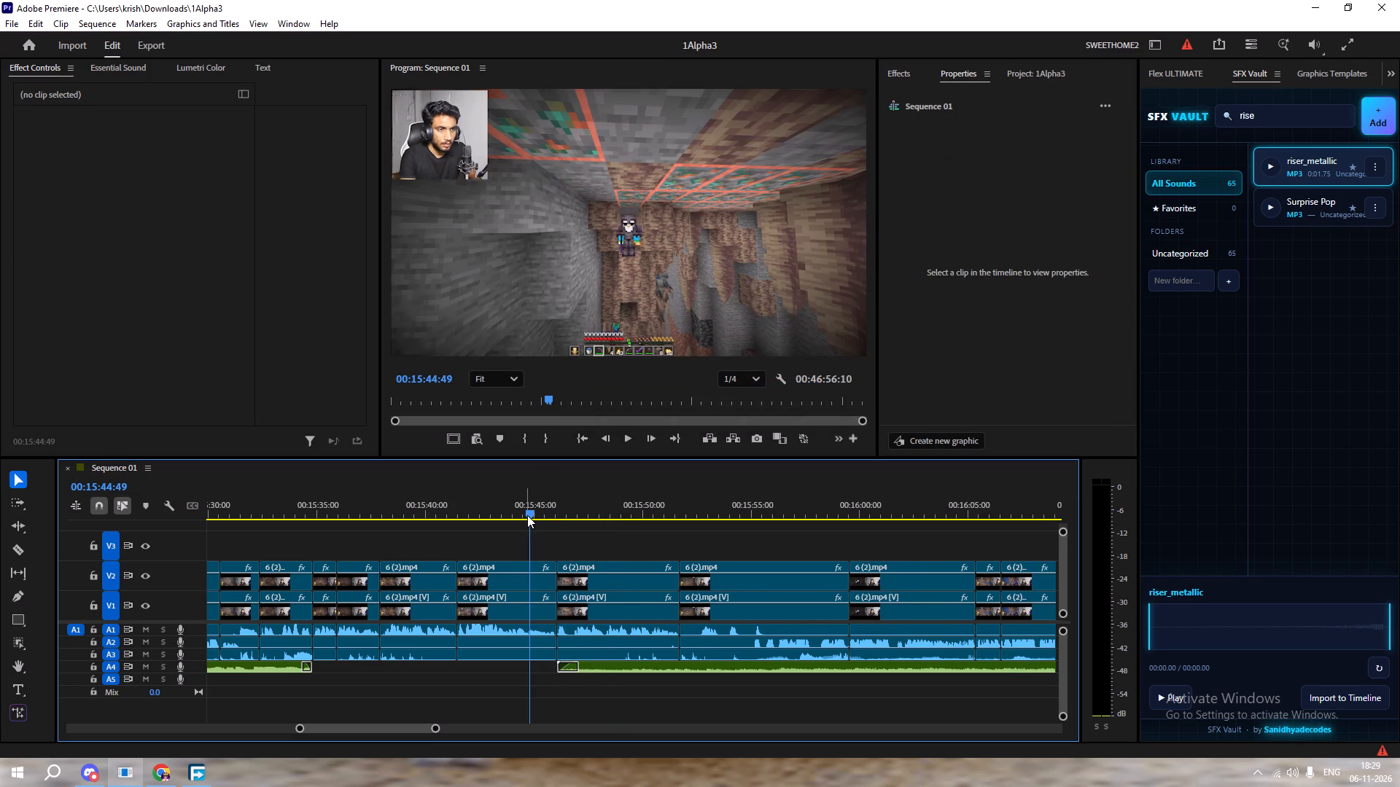
key(space)
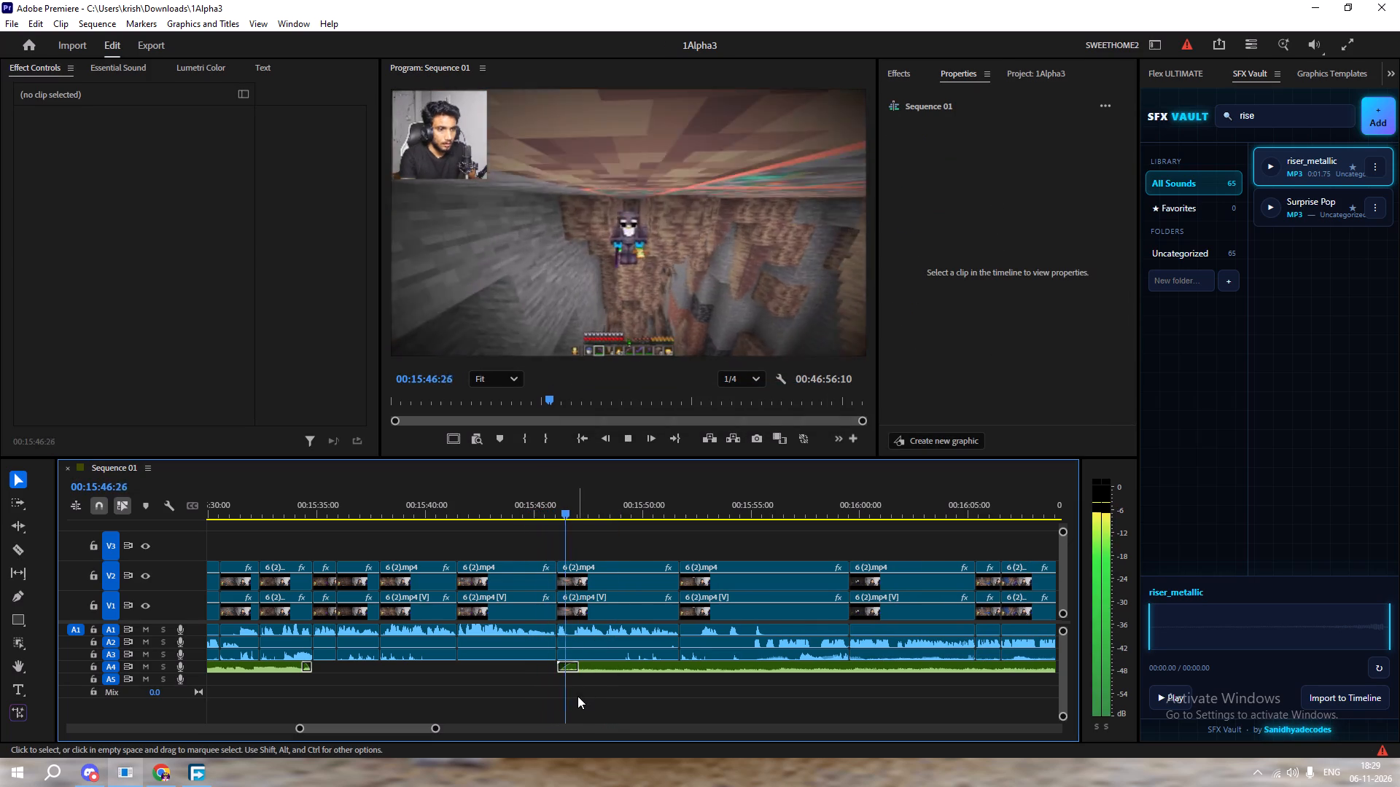
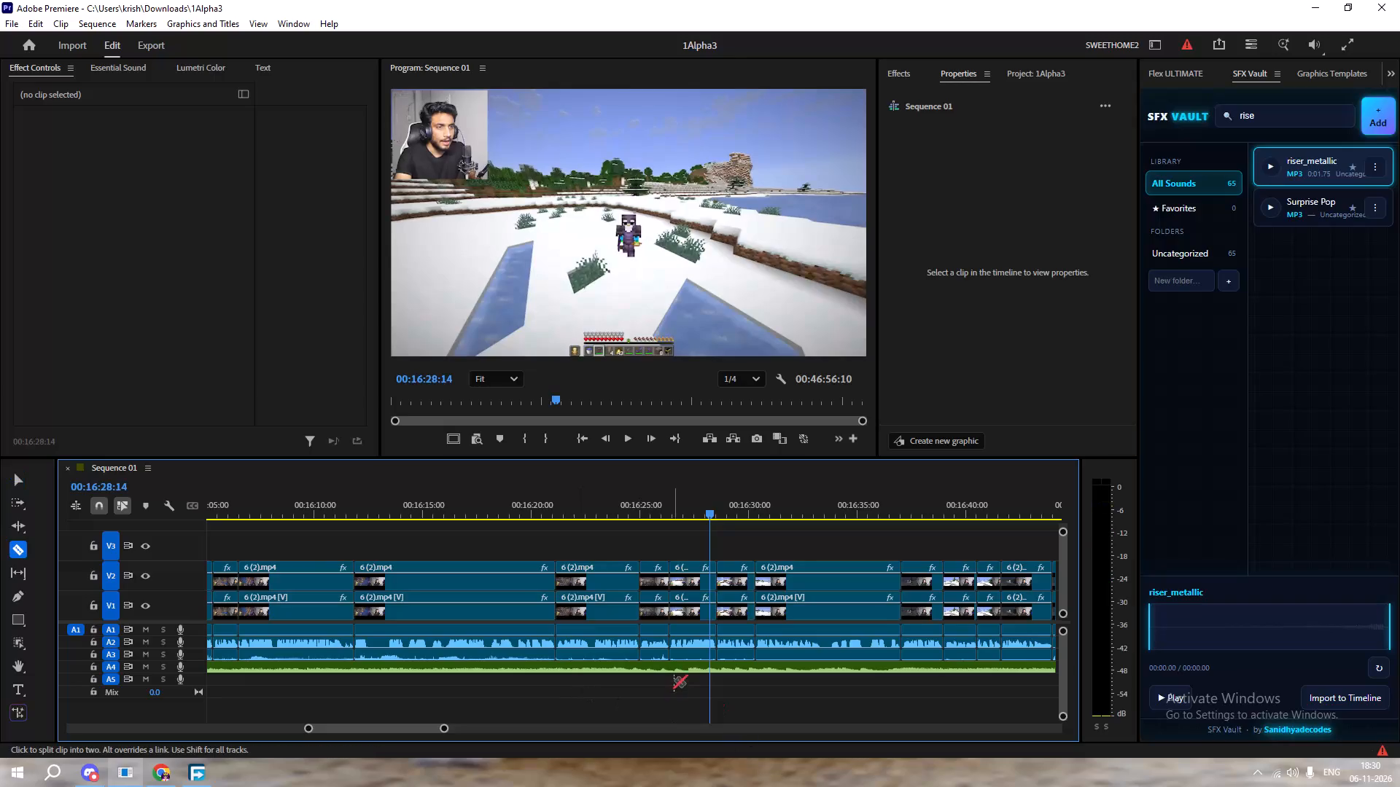
Split the A4 music at the video cut near 00:16:26 and delete the part after the split.
click(672, 666)
key(v)
click(703, 668)
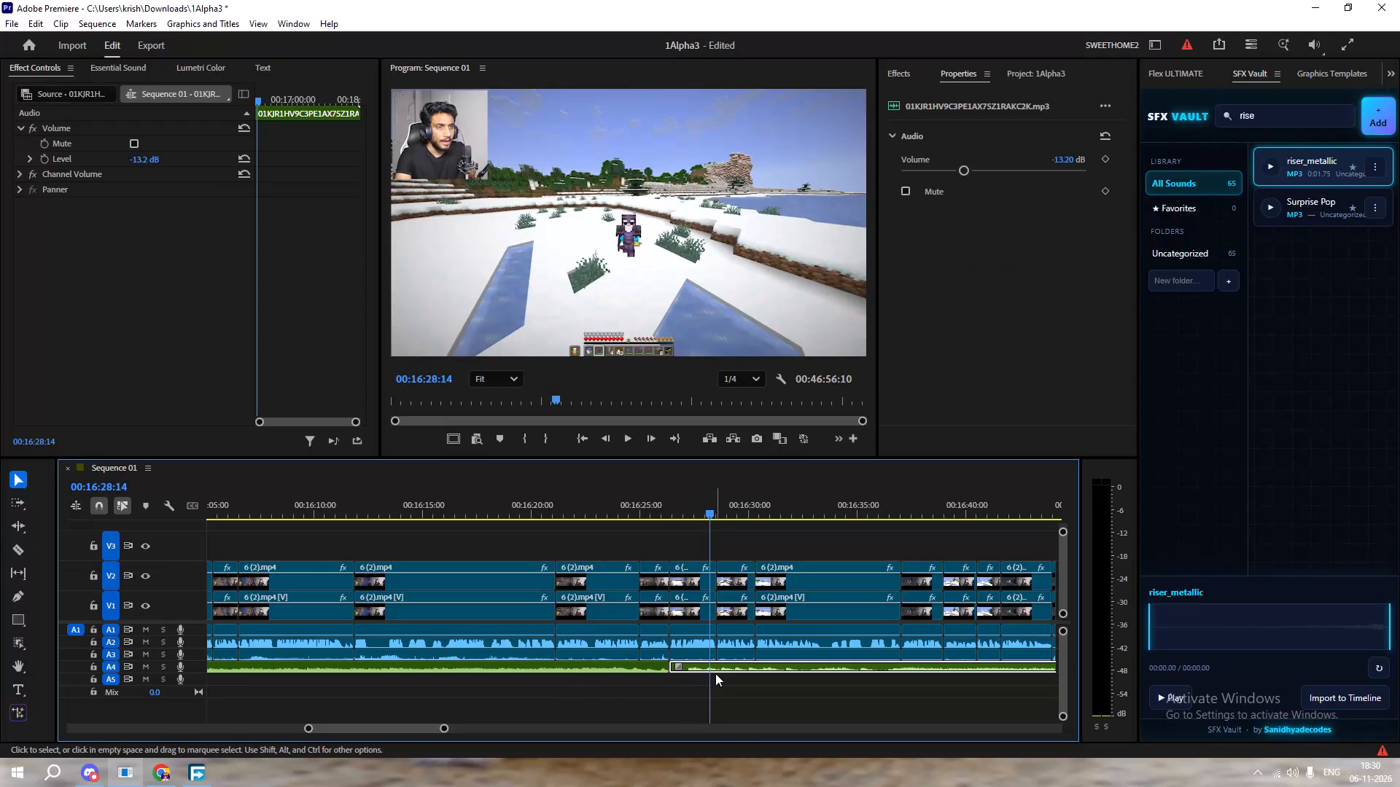
key(Delete)
Fade out the end of the A4 music over about 2.5 seconds and play it back from 00:16:22:58.
drag(658, 665, 615, 664)
click(597, 511)
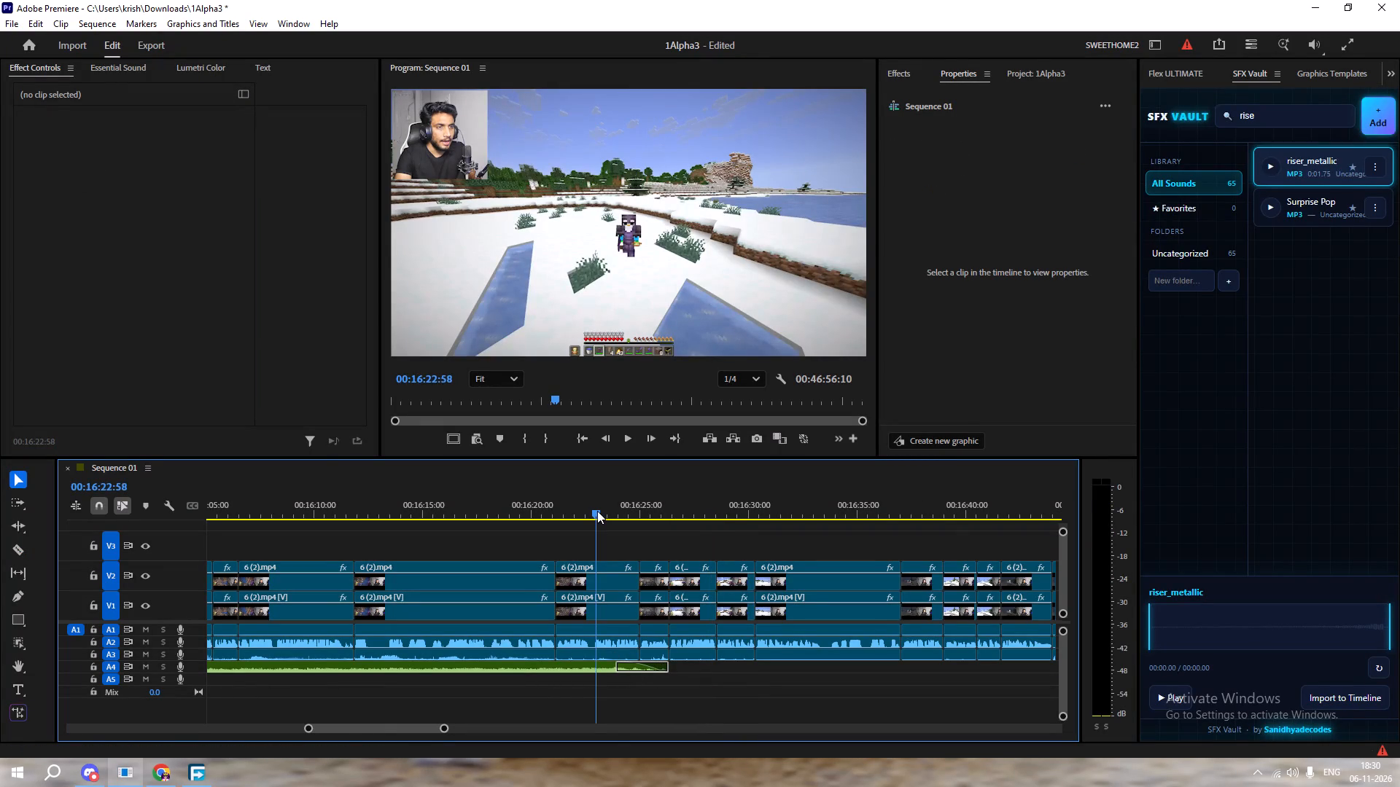
key(space)
alt+scroll(491, 574, down, 3)
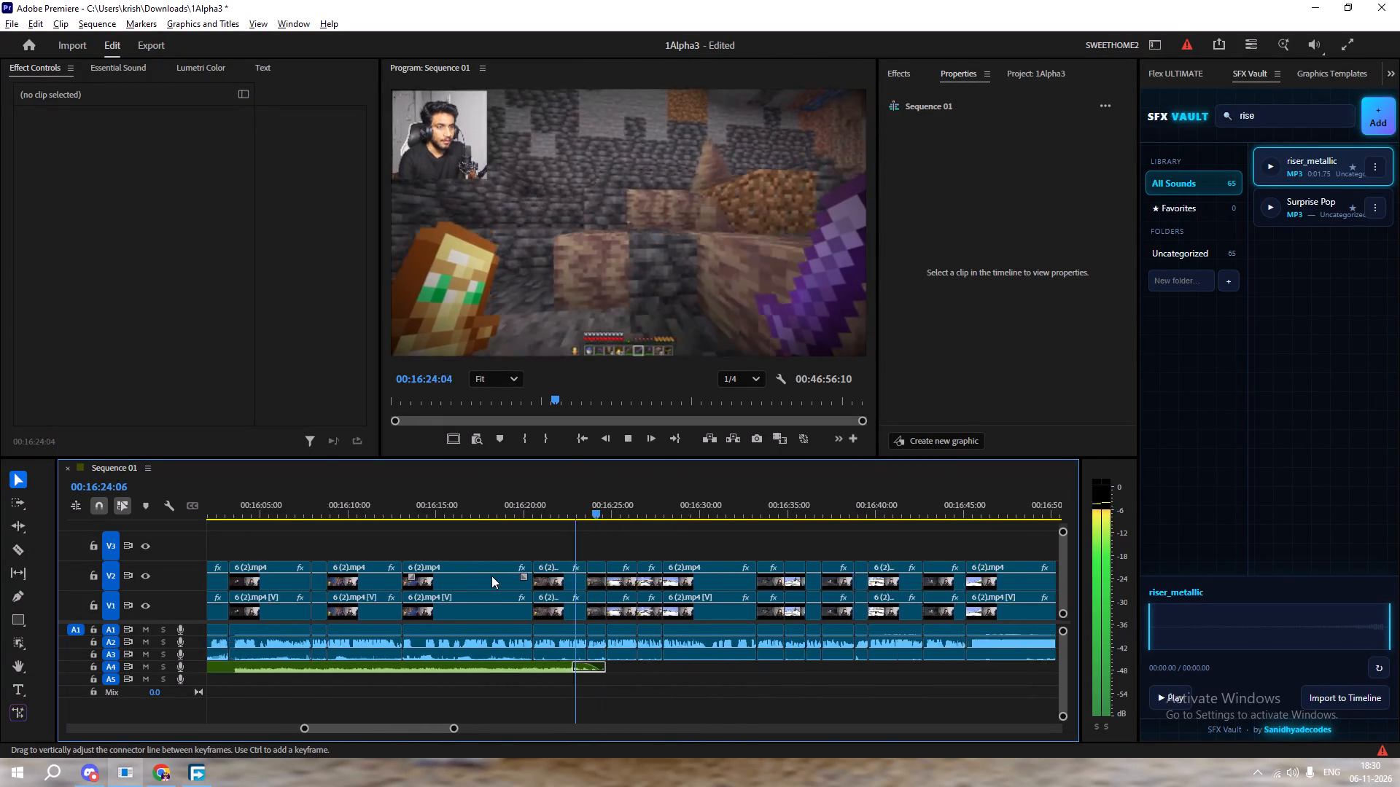
alt+scroll(491, 576, down, 4)
Lower the A4 music clip's volume to -15.55 dB and play back its ending from about 00:16:20.
click(475, 671)
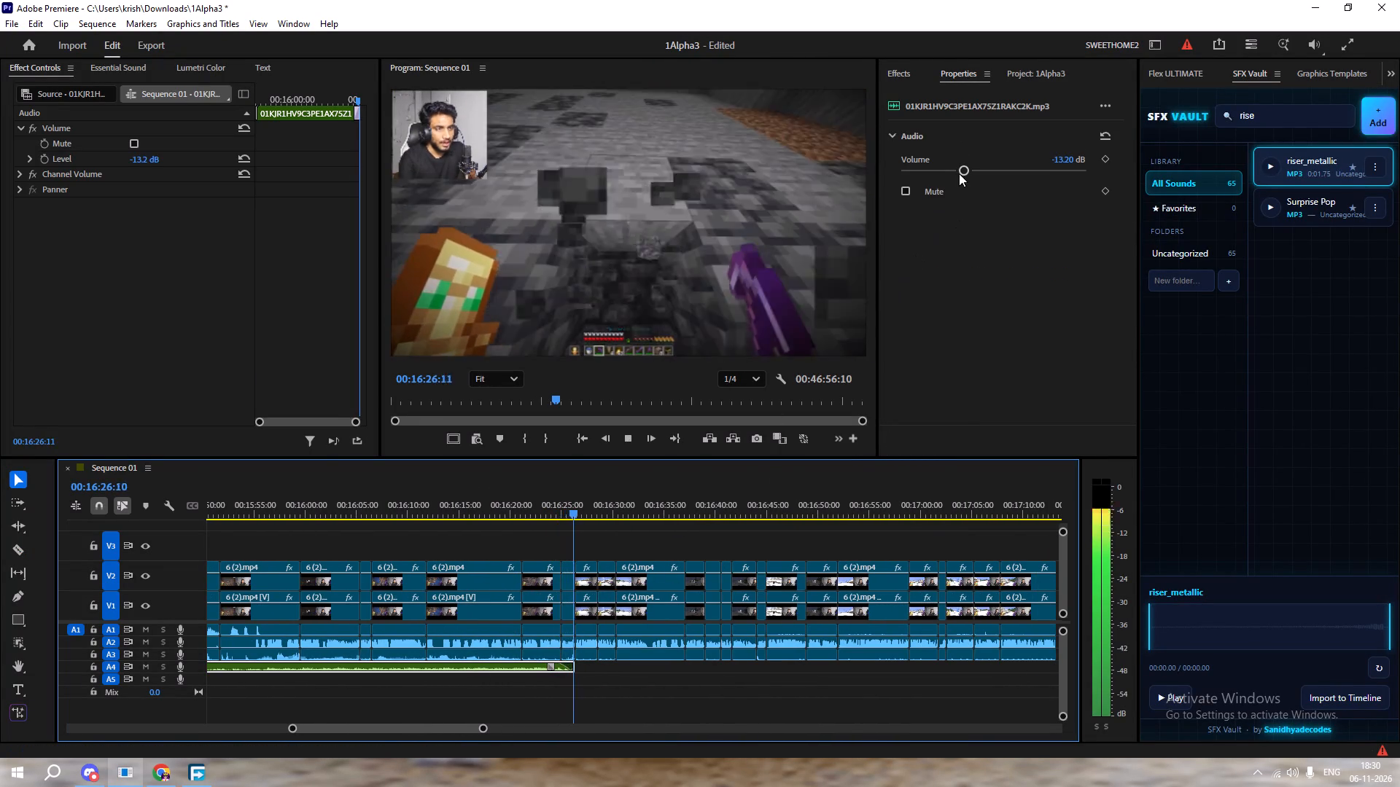
drag(959, 169, 952, 169)
click(539, 515)
drag(531, 504, 521, 509)
key(space)
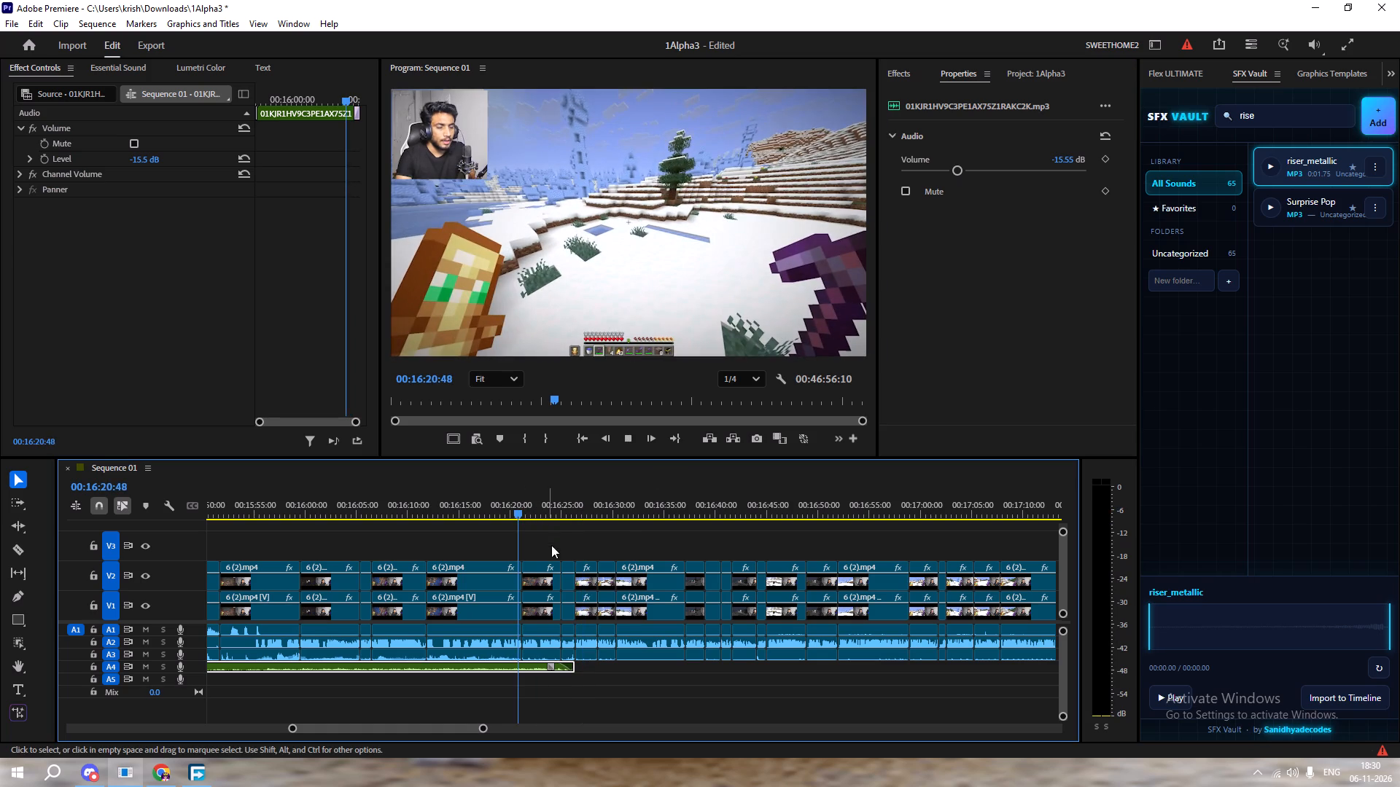
click(623, 531)
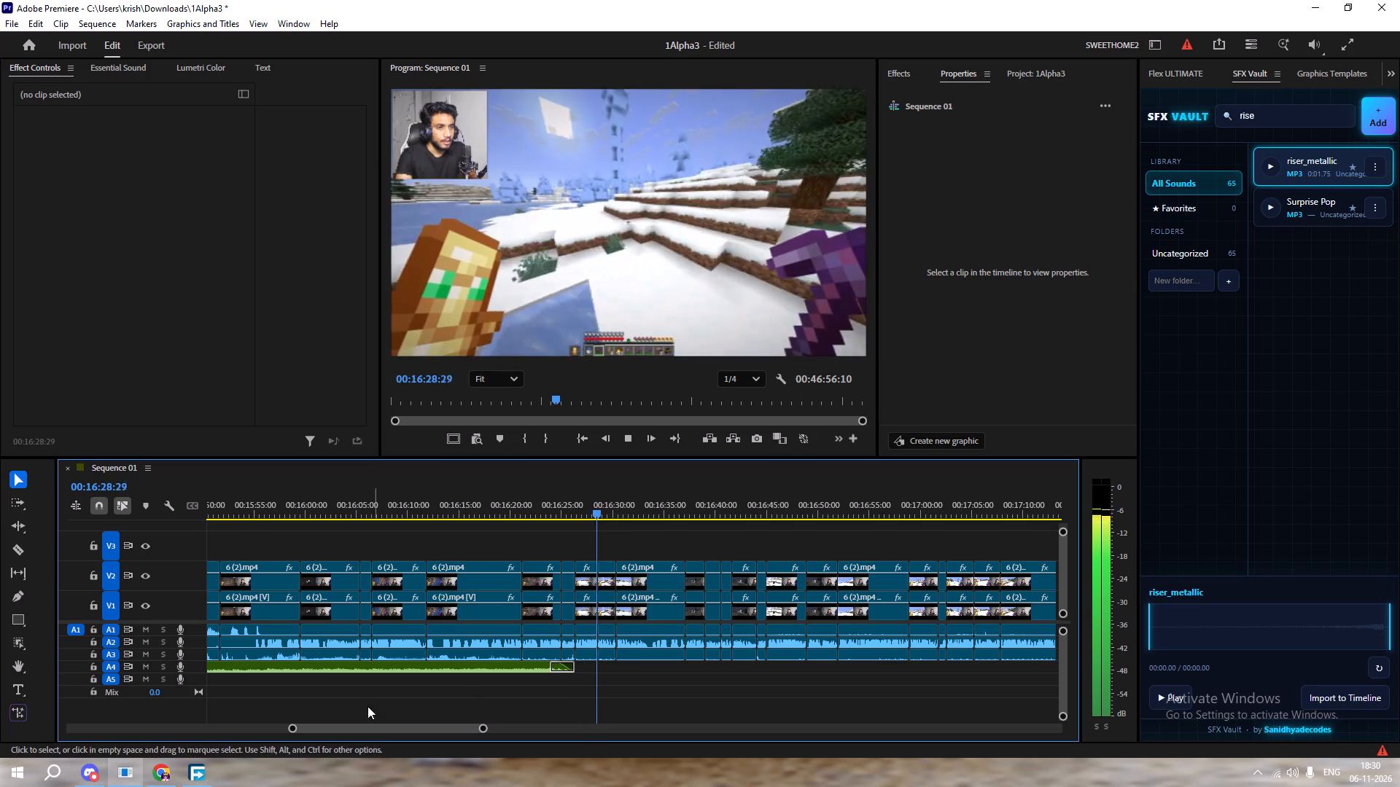
Switch to Chrome and preview the tracks Invictus and Drift in the Epidemic Sound results.
click(165, 767)
click(216, 506)
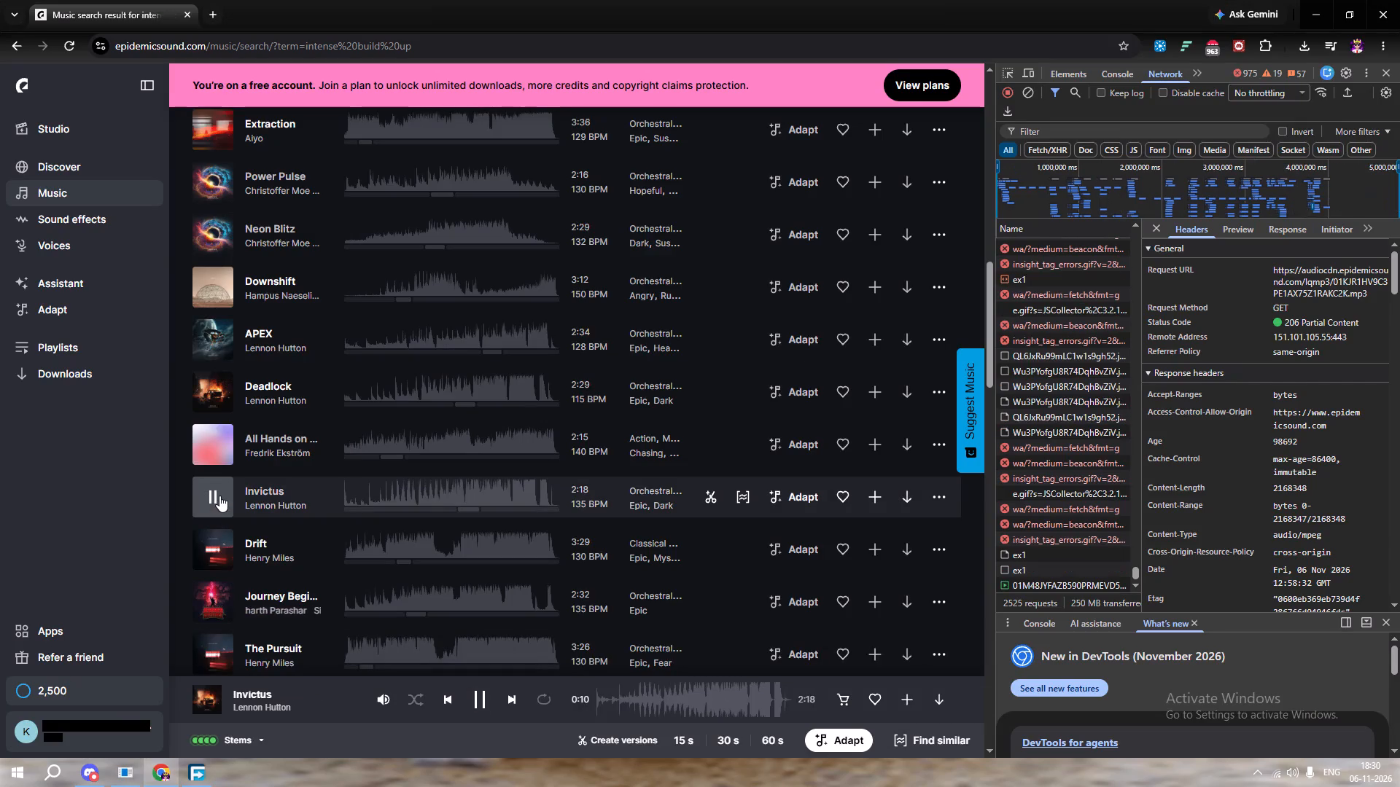
click(213, 545)
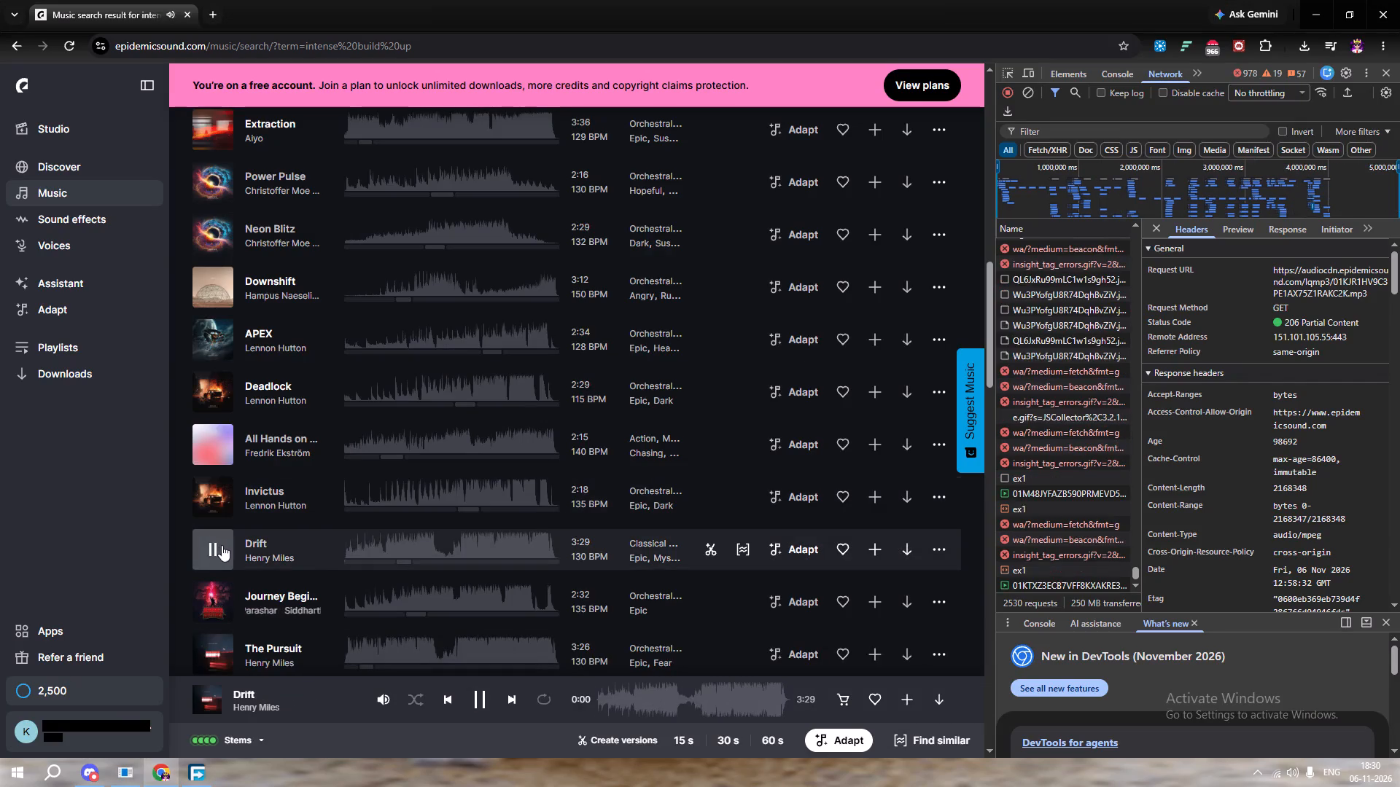
click(472, 690)
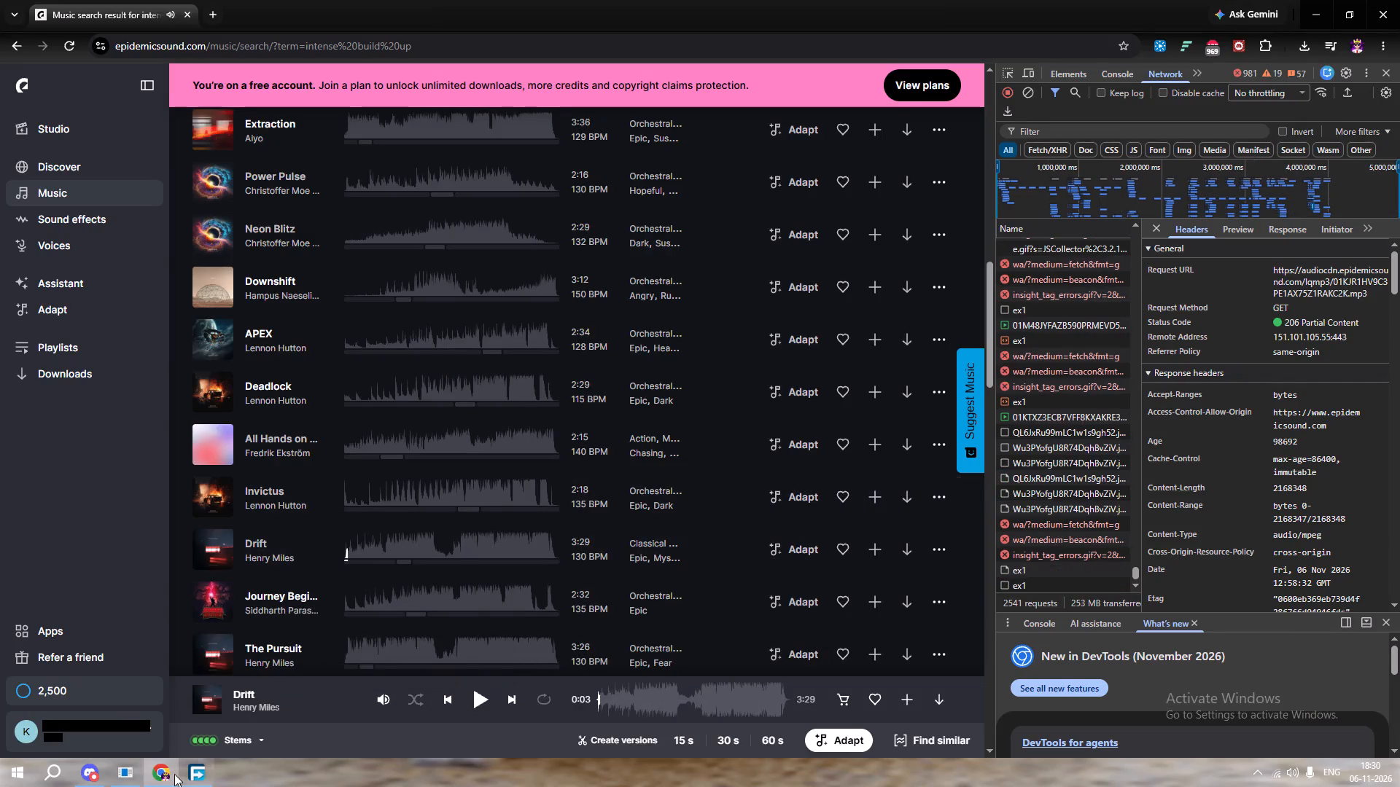
Return to Premiere and replay the footage around the end of the music near 00:16:26.
click(122, 772)
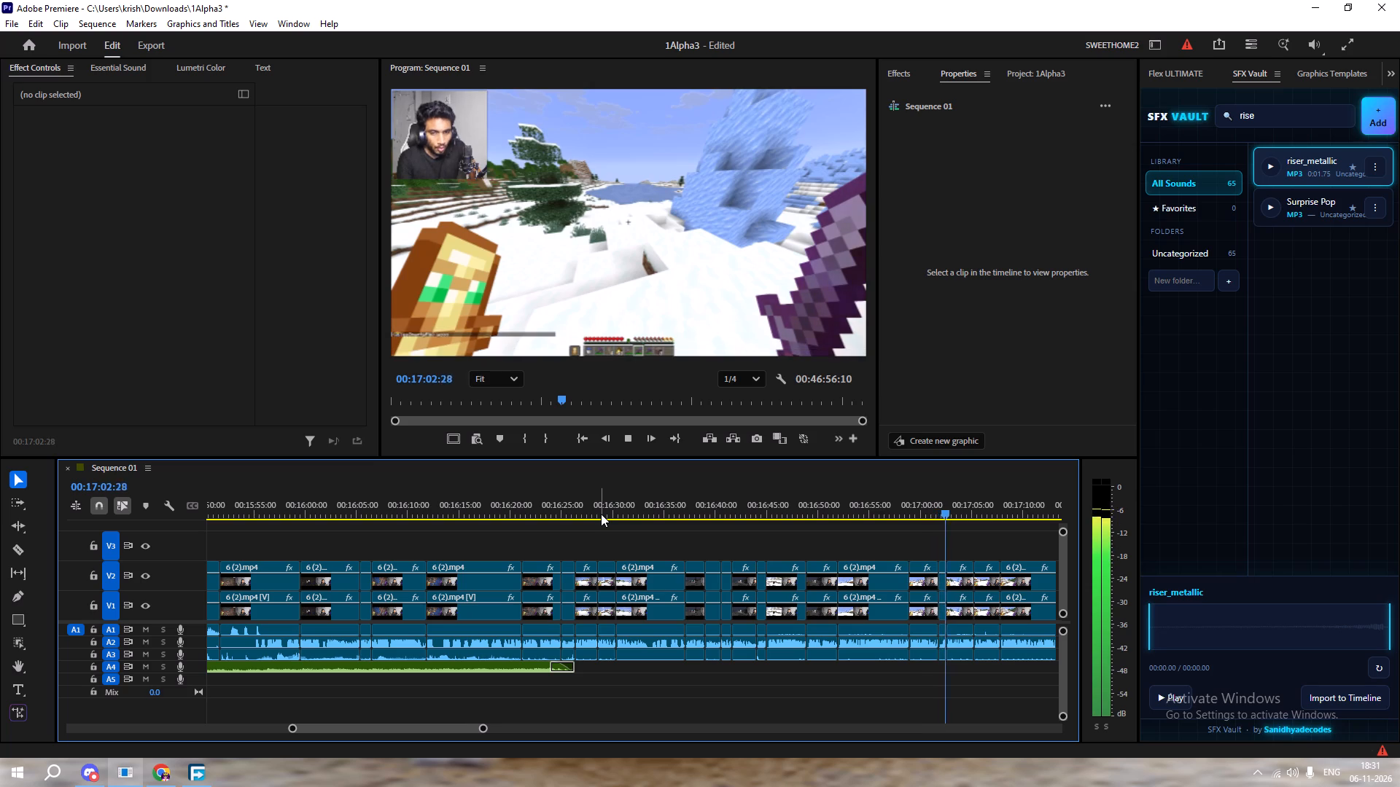
key(space)
drag(601, 504, 586, 508)
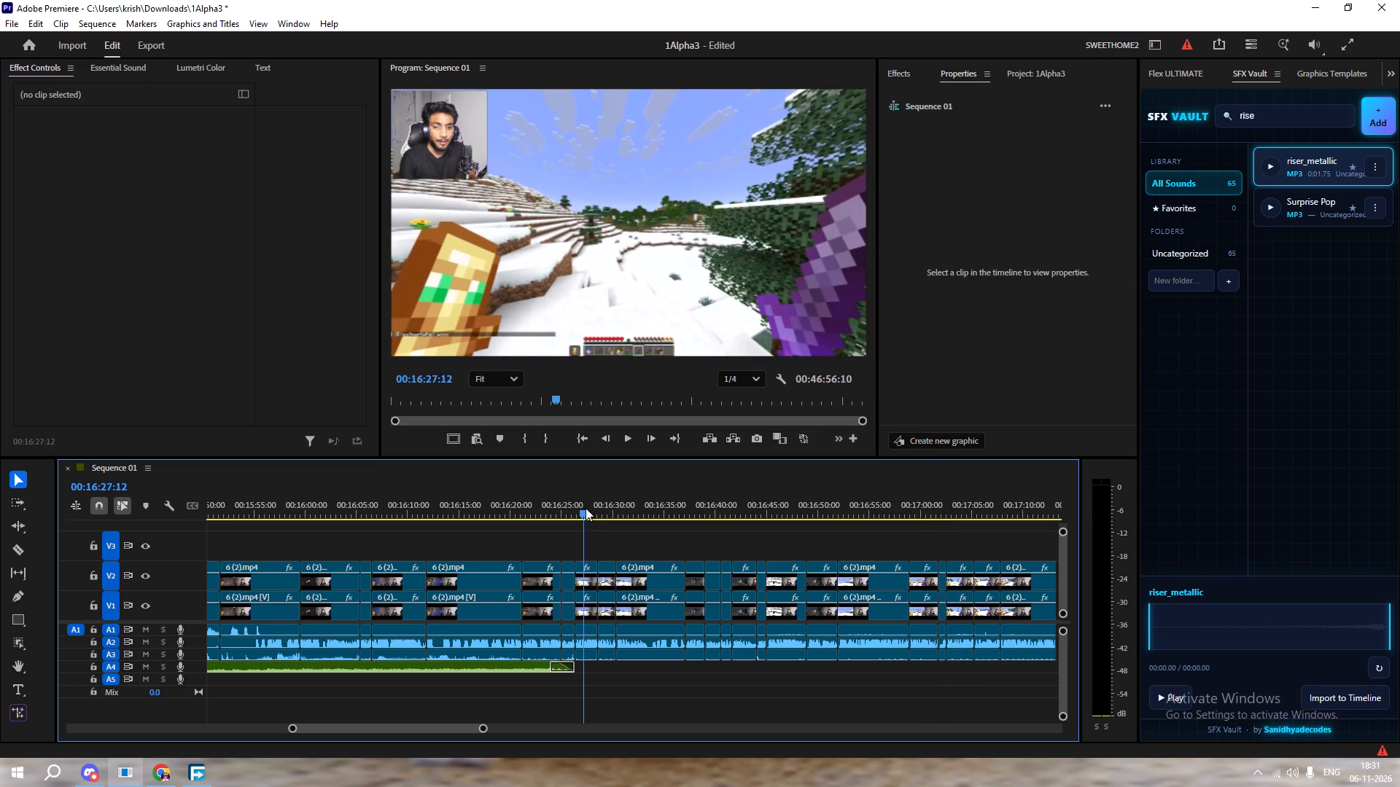
drag(586, 508, 574, 513)
key(space)
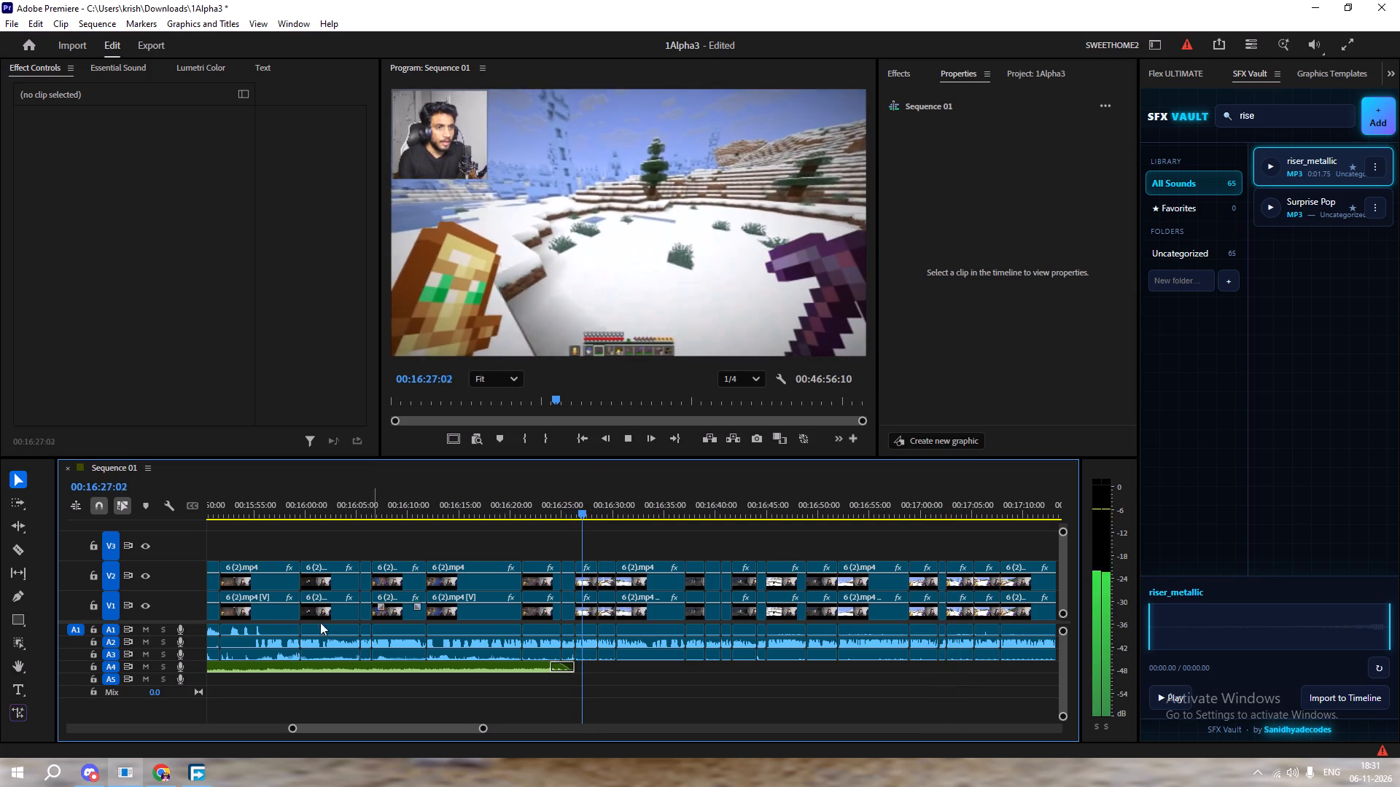
key(space)
Switch to Chrome and audition Downshift at several points through its first minute or so.
click(116, 771)
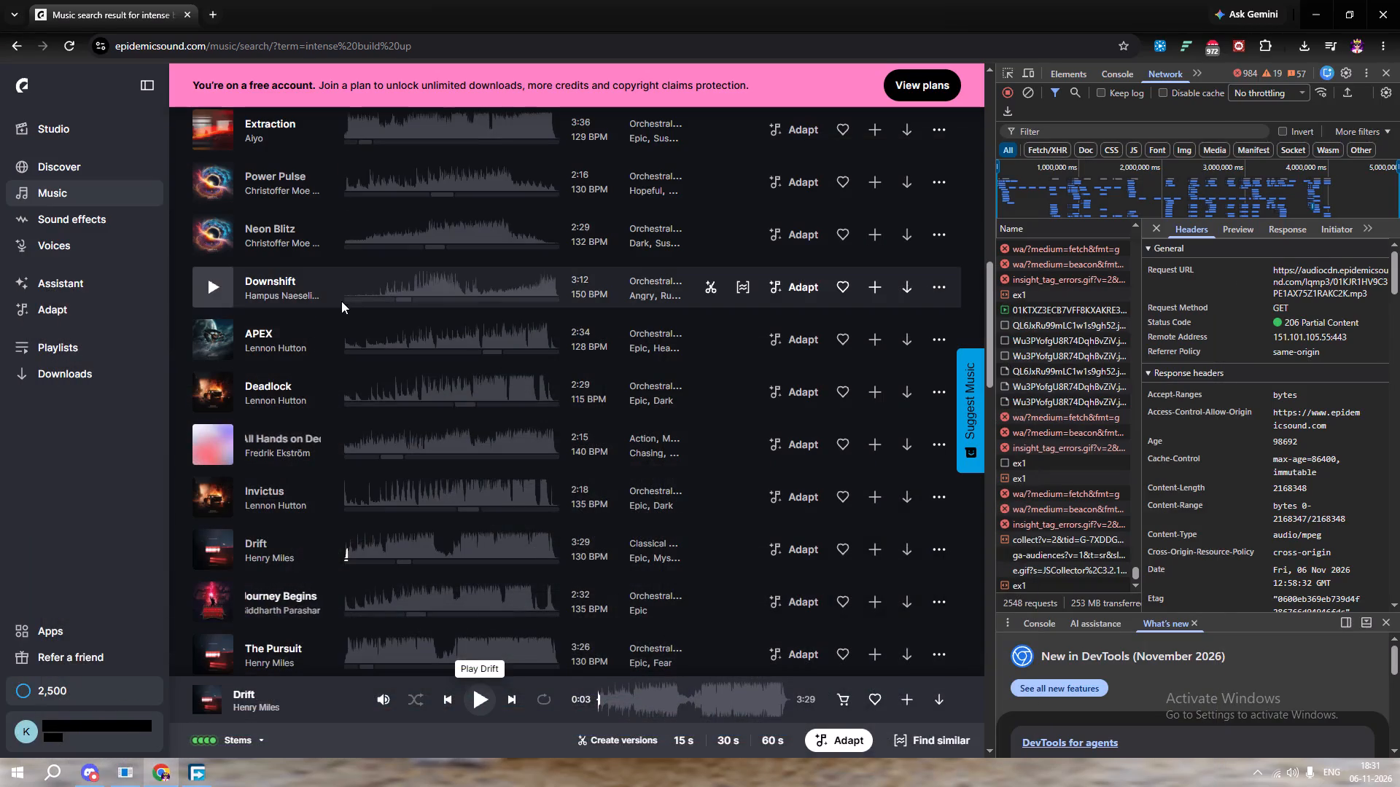
click(225, 278)
click(213, 286)
click(222, 286)
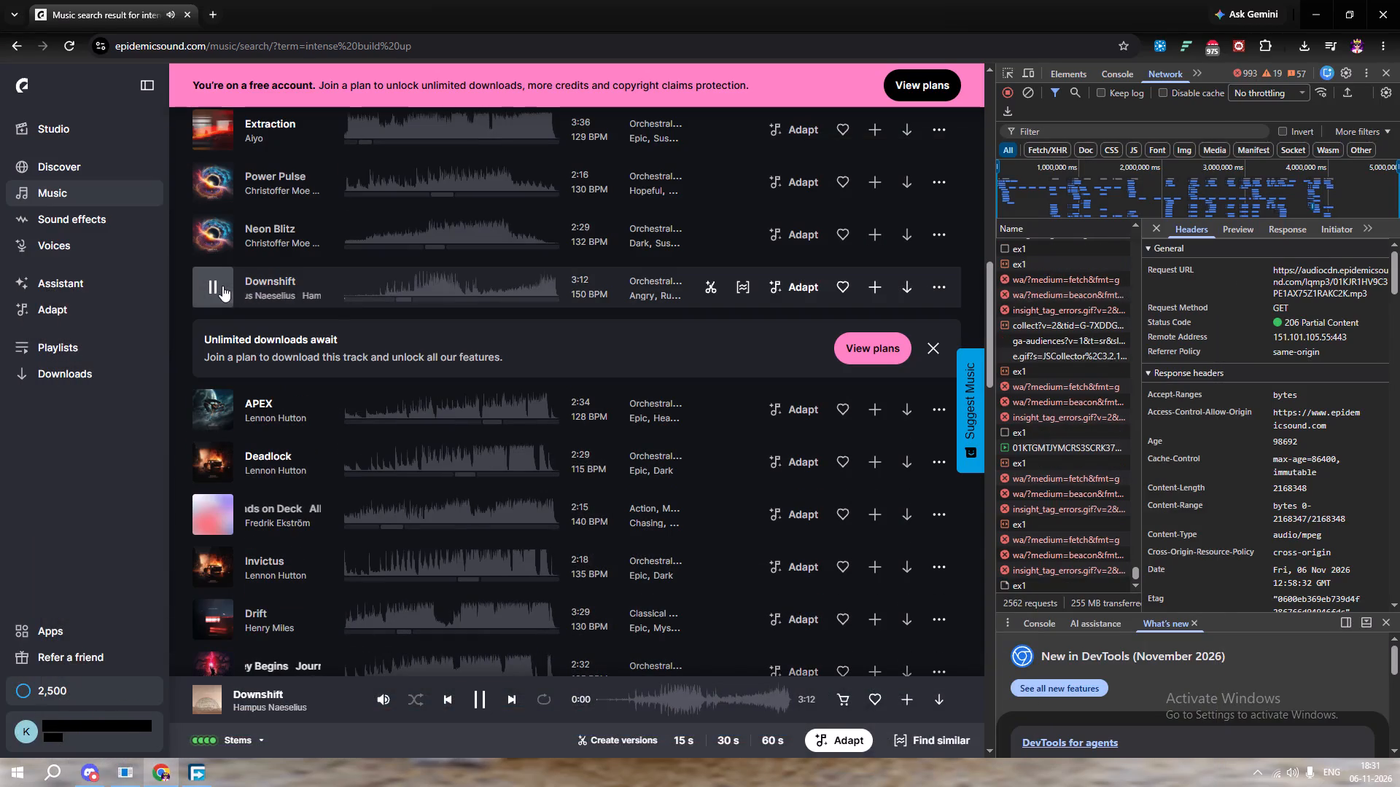
click(360, 295)
click(377, 294)
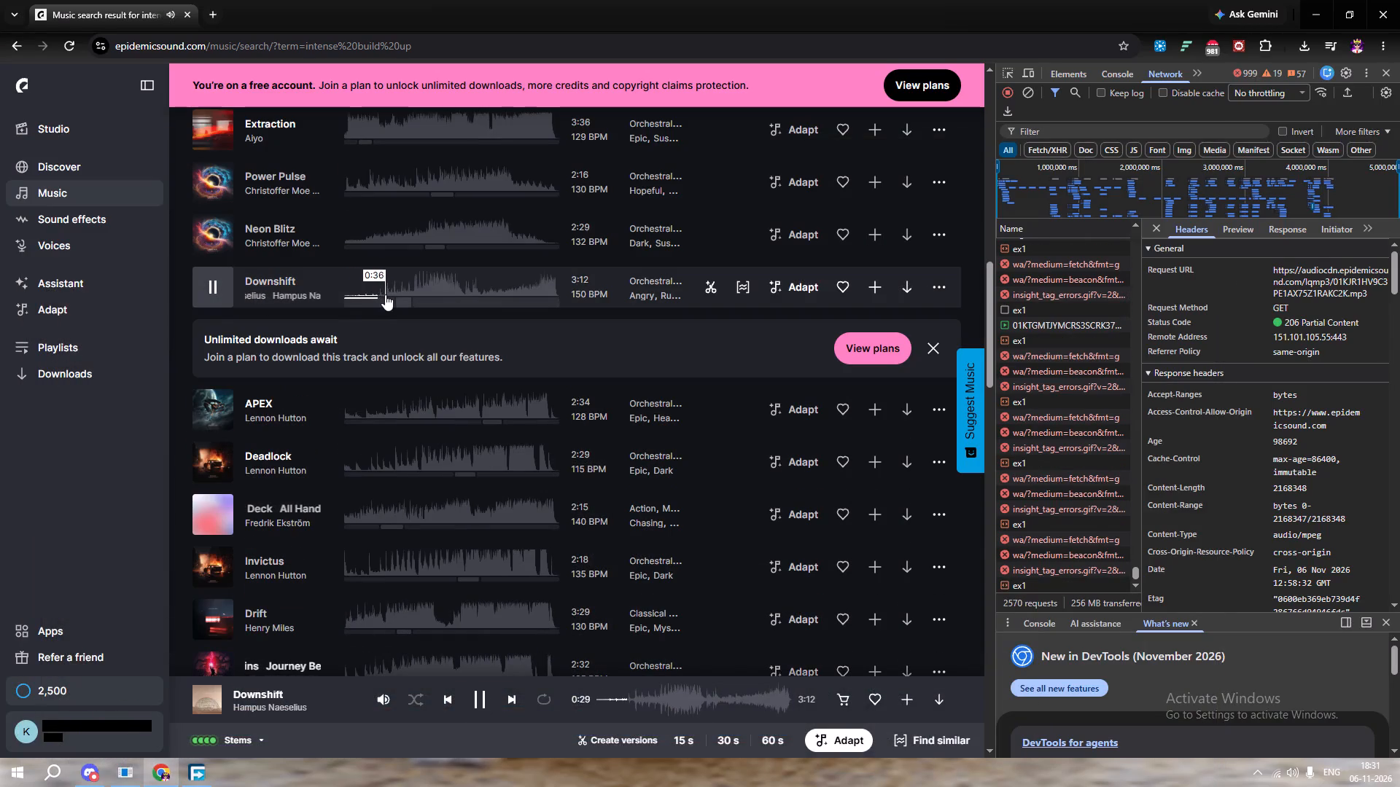
click(385, 295)
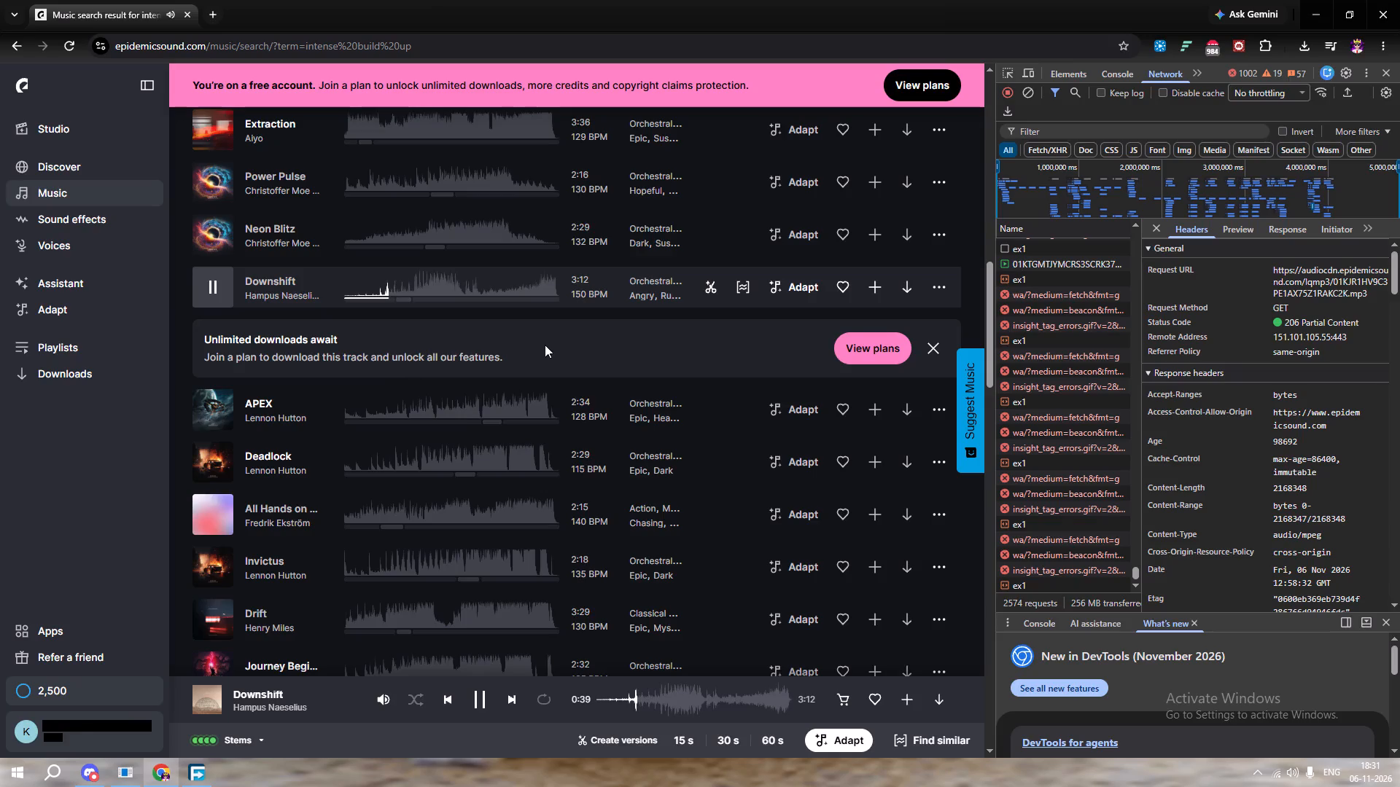
click(399, 291)
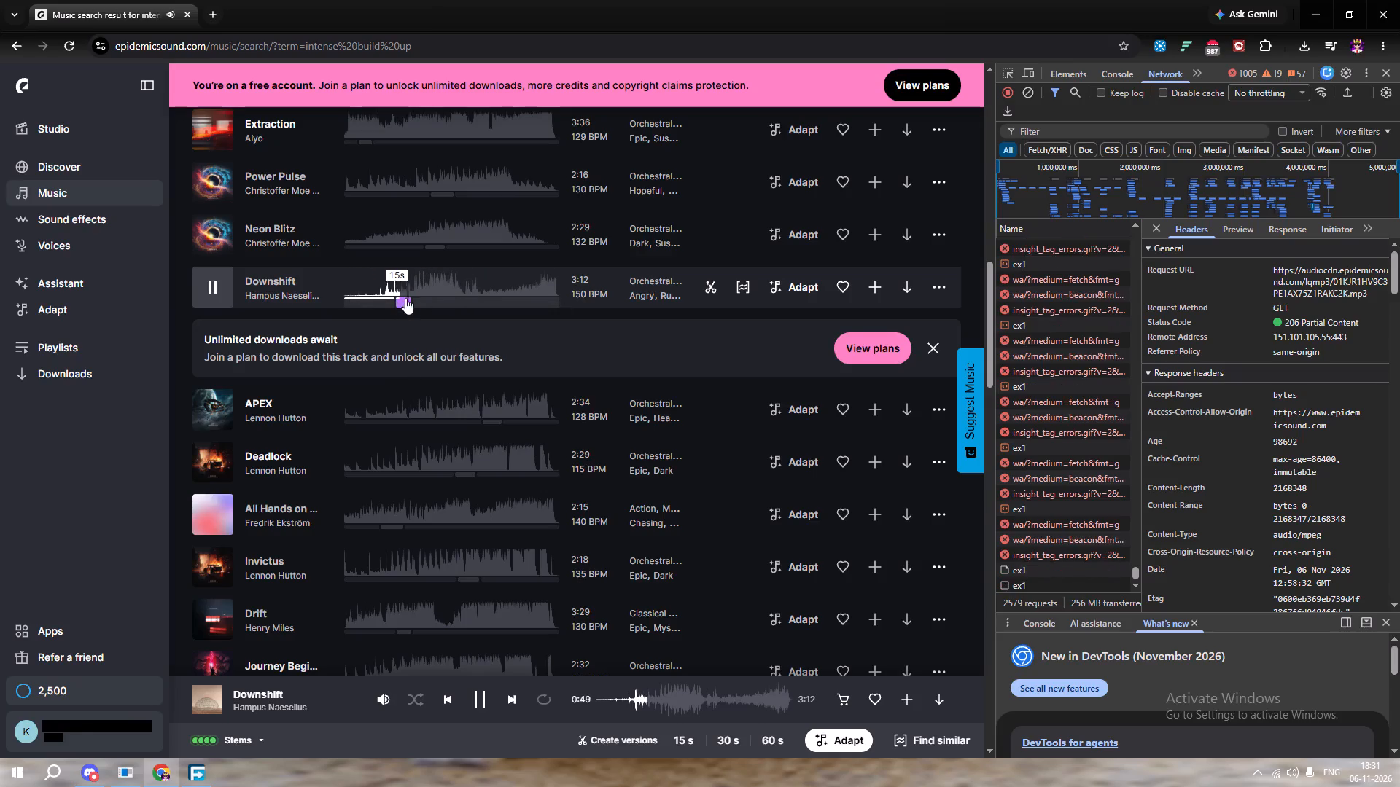
click(405, 297)
click(408, 299)
click(416, 300)
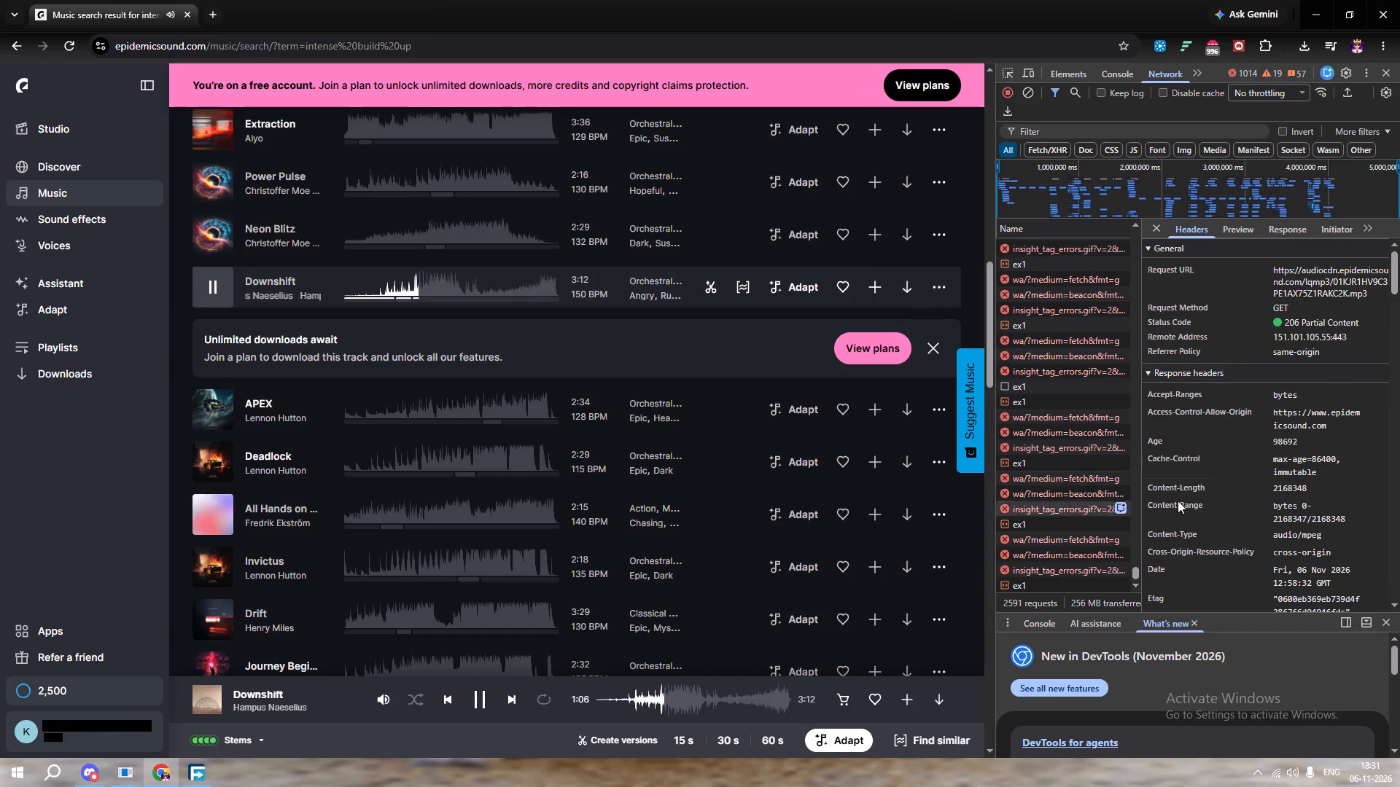
Find Downshift's MP3 among the network requests, open it in a separate tab, and pause the track on the music page.
drag(1135, 575, 1137, 635)
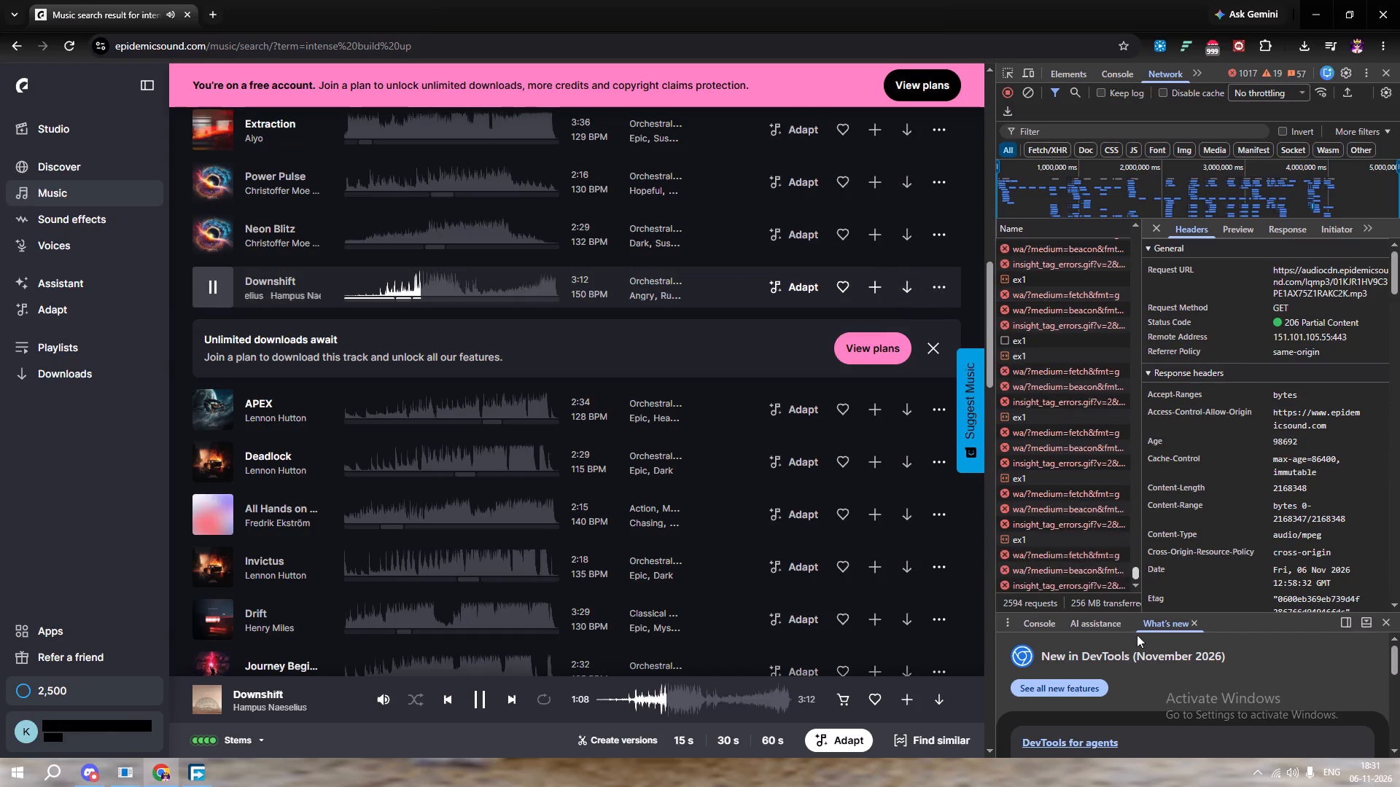
drag(1137, 635, 1136, 635)
scroll(1066, 530, up, 7)
scroll(1062, 509, down, 18)
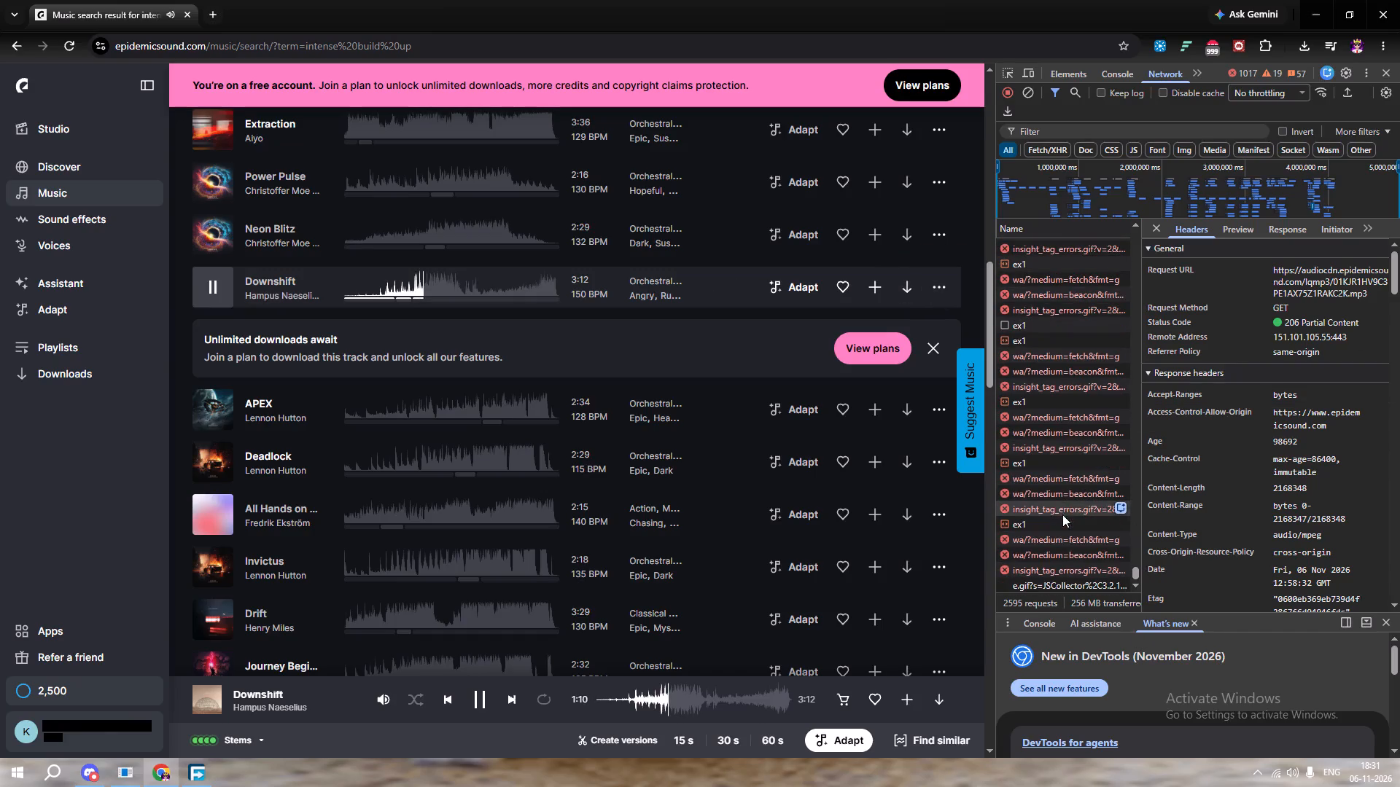
scroll(1062, 514, down, 2)
scroll(1111, 552, up, 10)
scroll(1062, 505, down, 2)
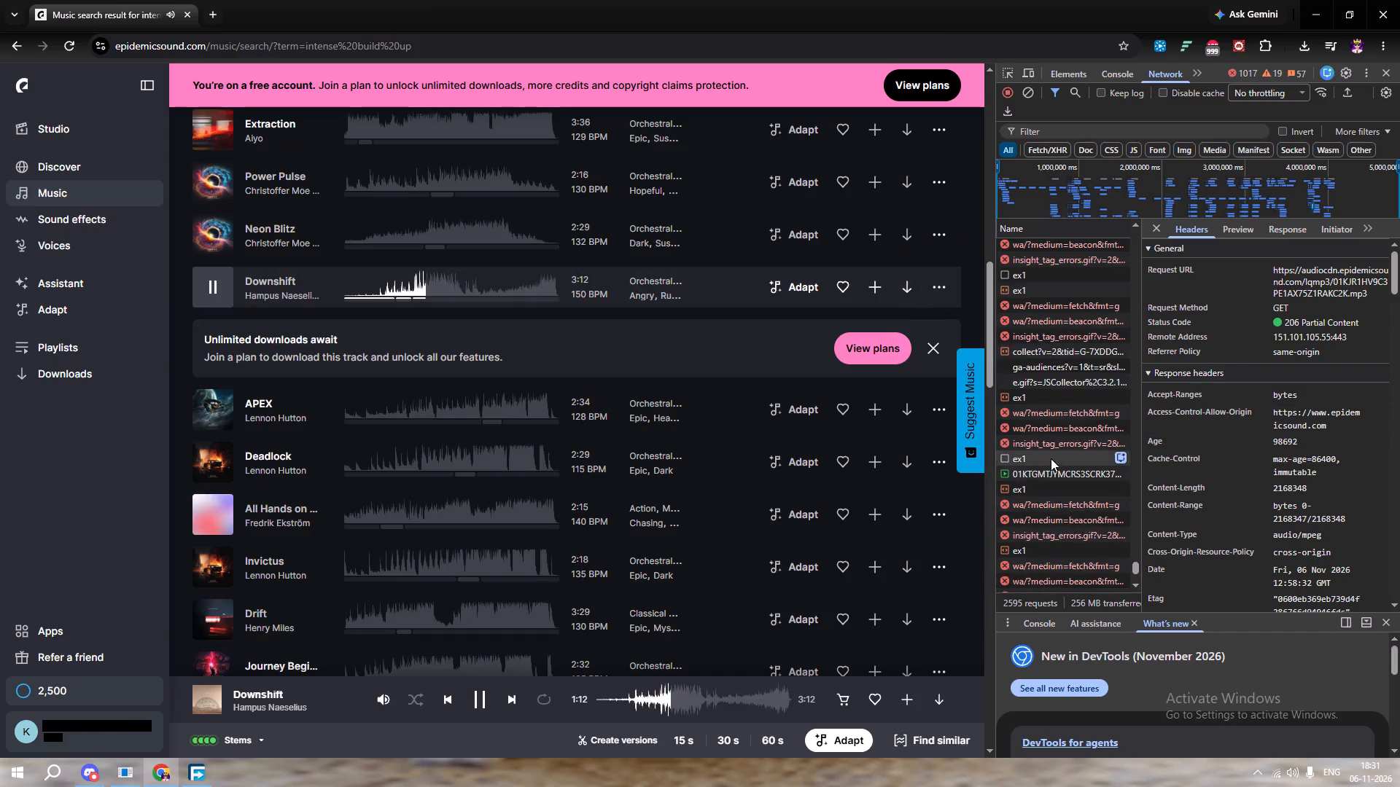
double_click(1049, 471)
click(104, 0)
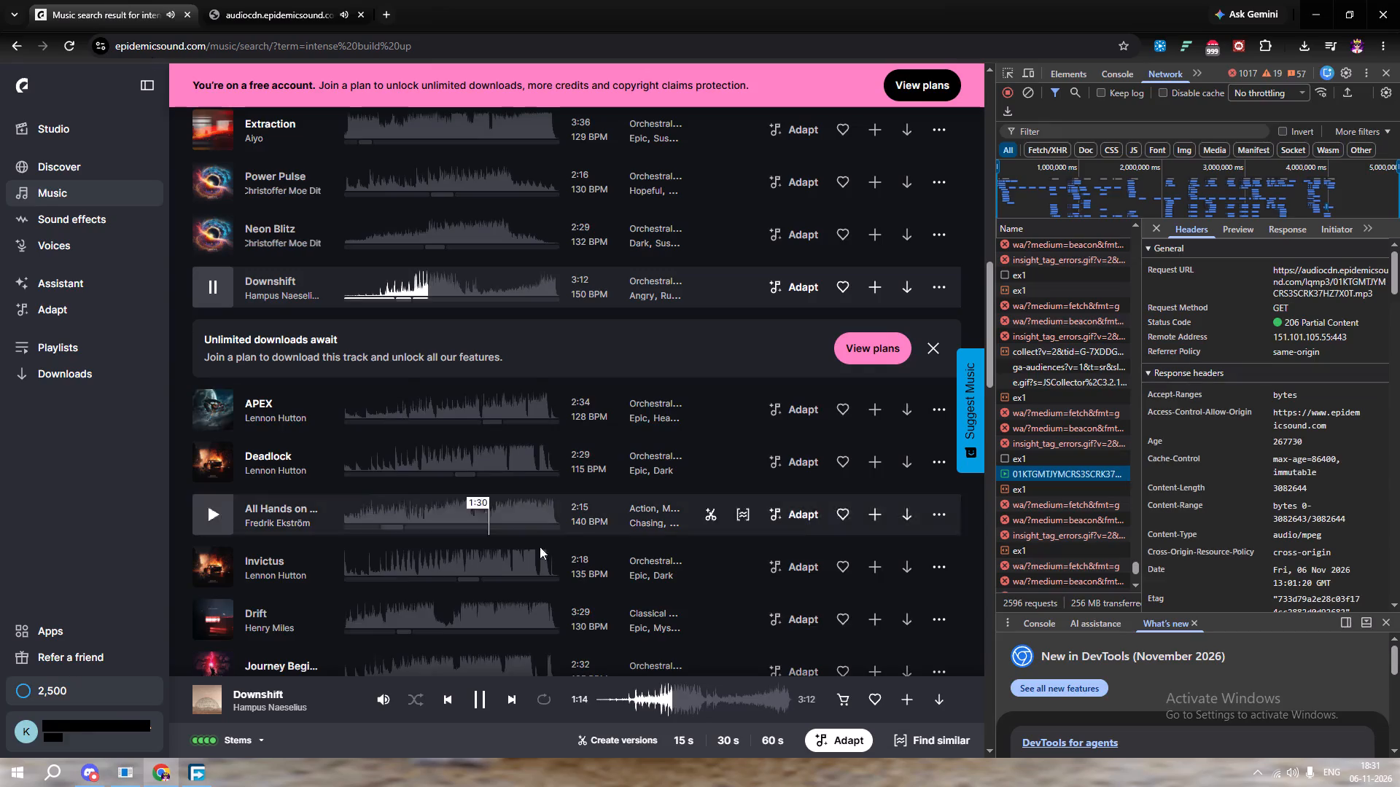
click(491, 690)
click(288, 0)
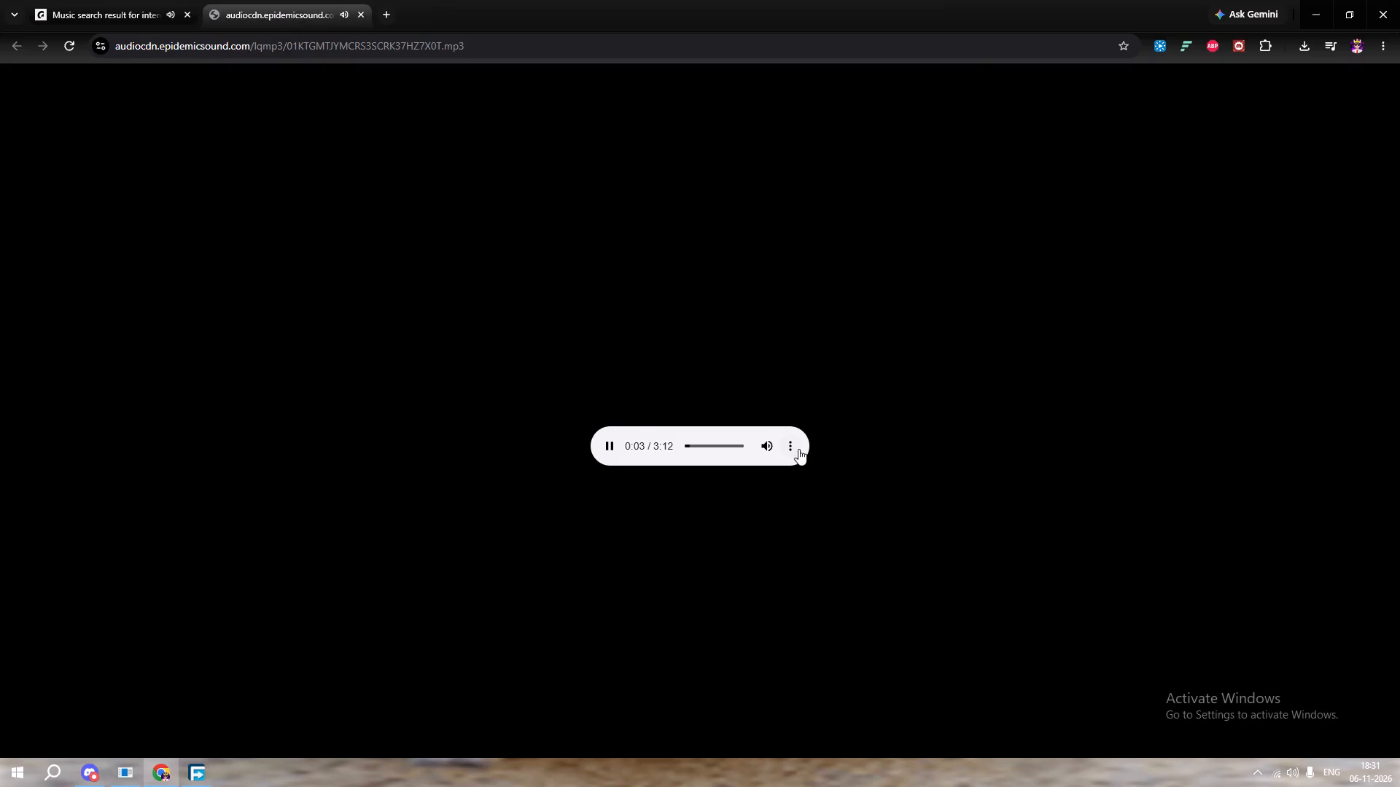
Download the Downshift audio to the Downloads folder as lastdhk, and close the download manager and the audio tab.
click(798, 449)
click(744, 399)
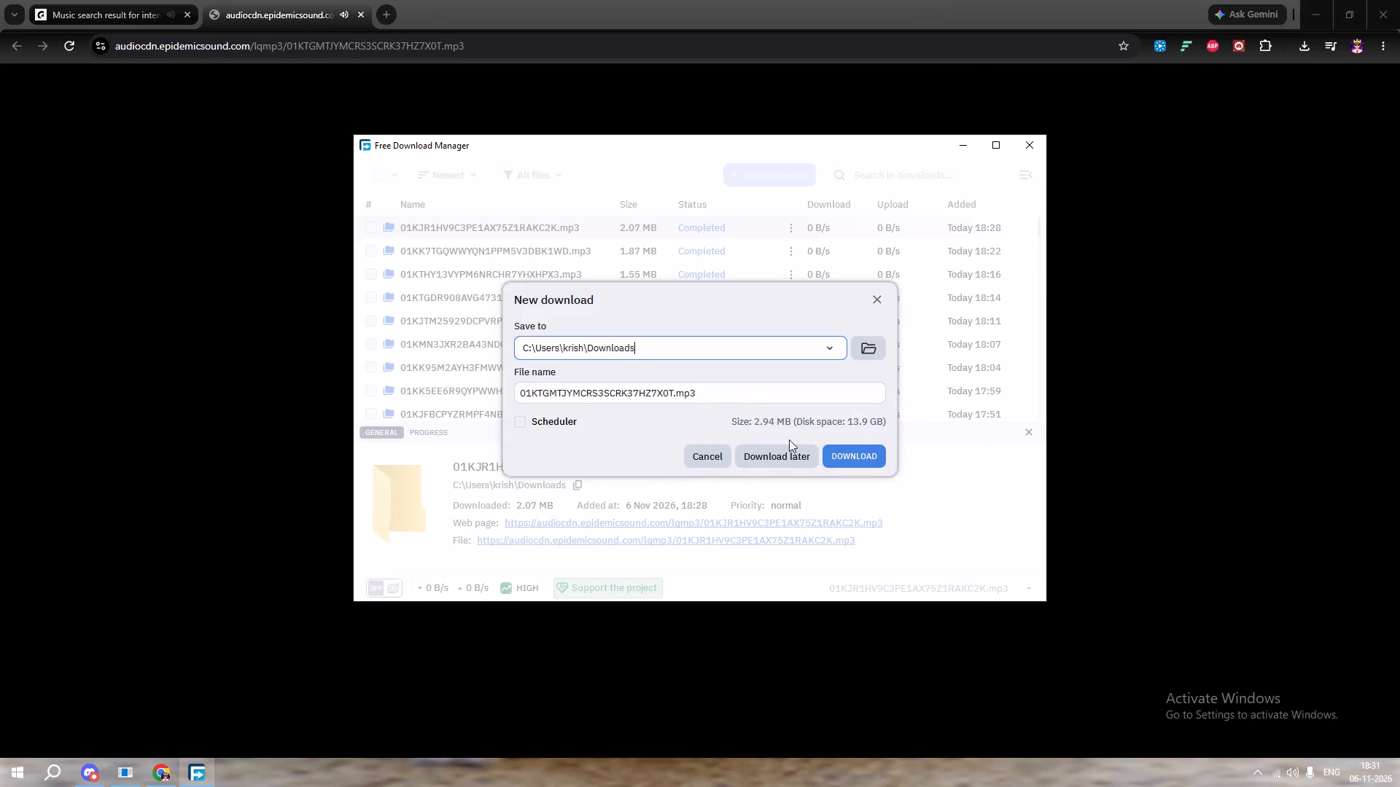
drag(746, 401, 520, 397)
key(BackSpace)
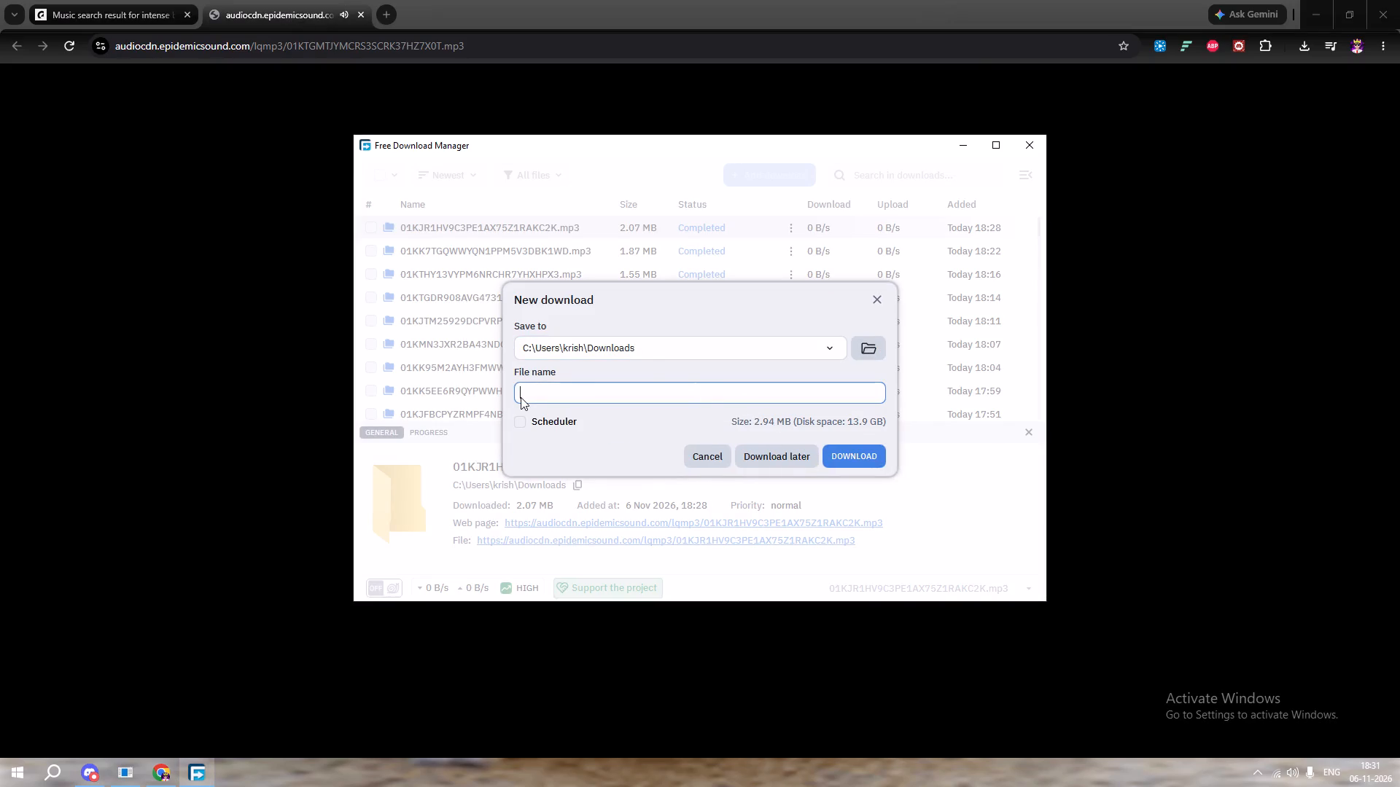
text(last)
text(dhk)
key(Return)
click(847, 451)
click(1030, 146)
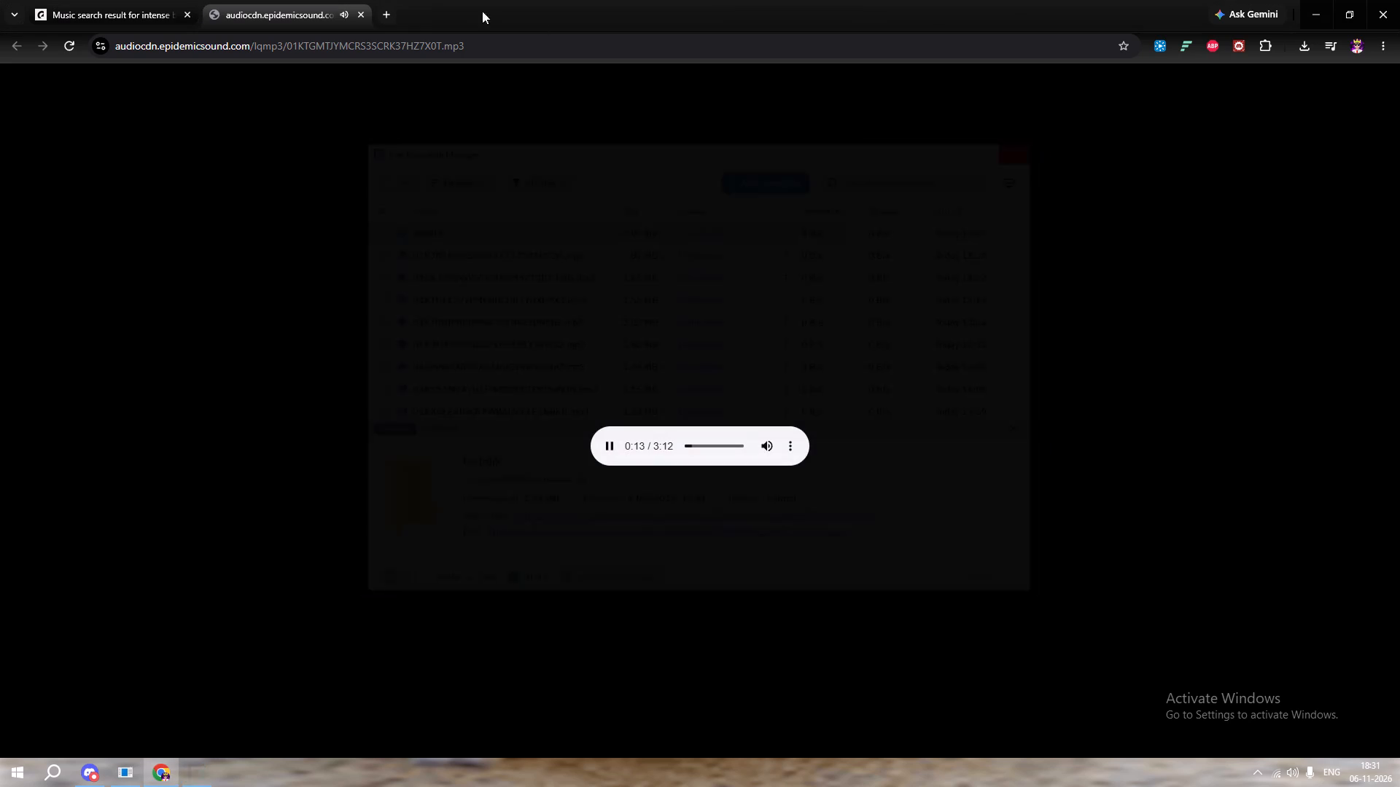
click(354, 15)
click(359, 12)
Search Epidemic Sound music for "interesting".
scroll(314, 290, up, 6)
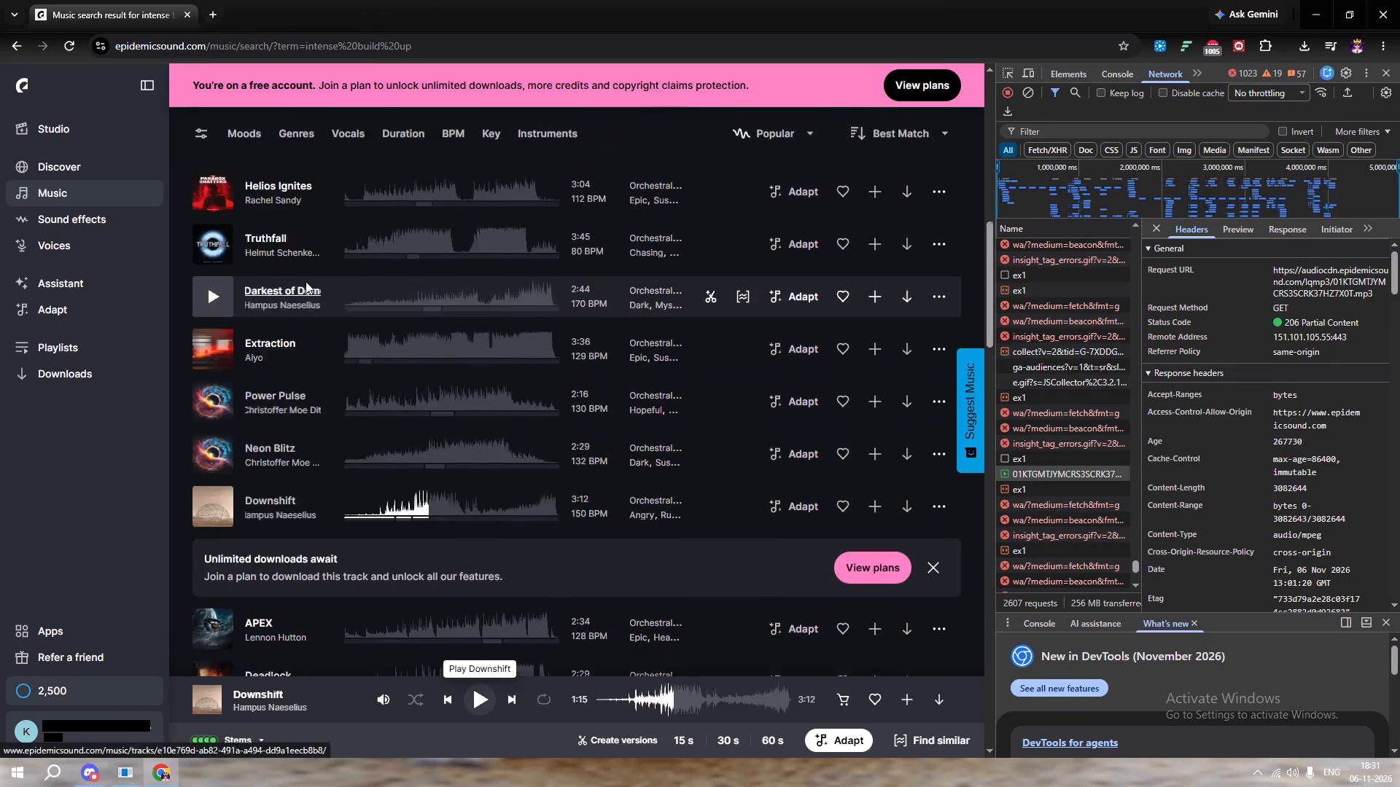
scroll(306, 281, up, 13)
click(803, 190)
click(709, 195)
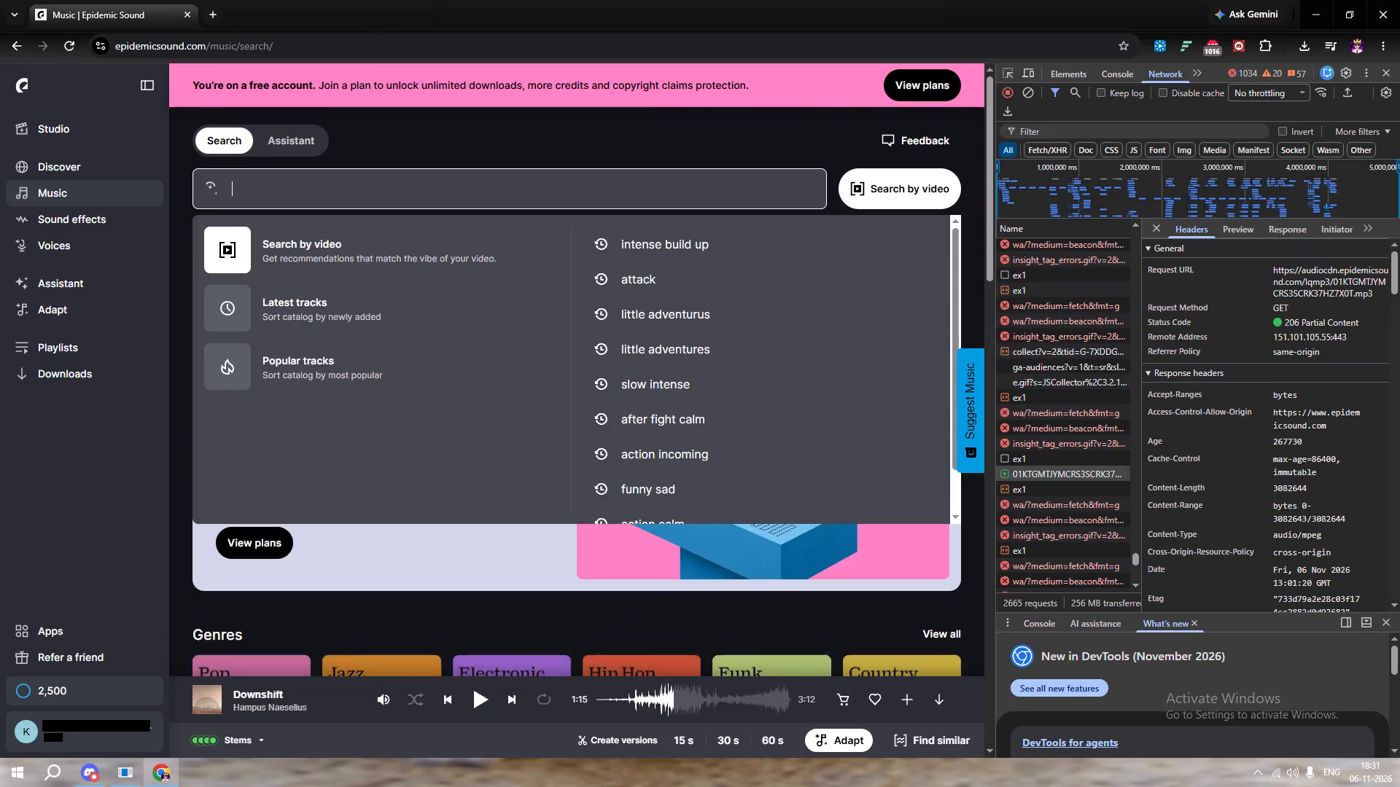
text(interesting)
key(Return)
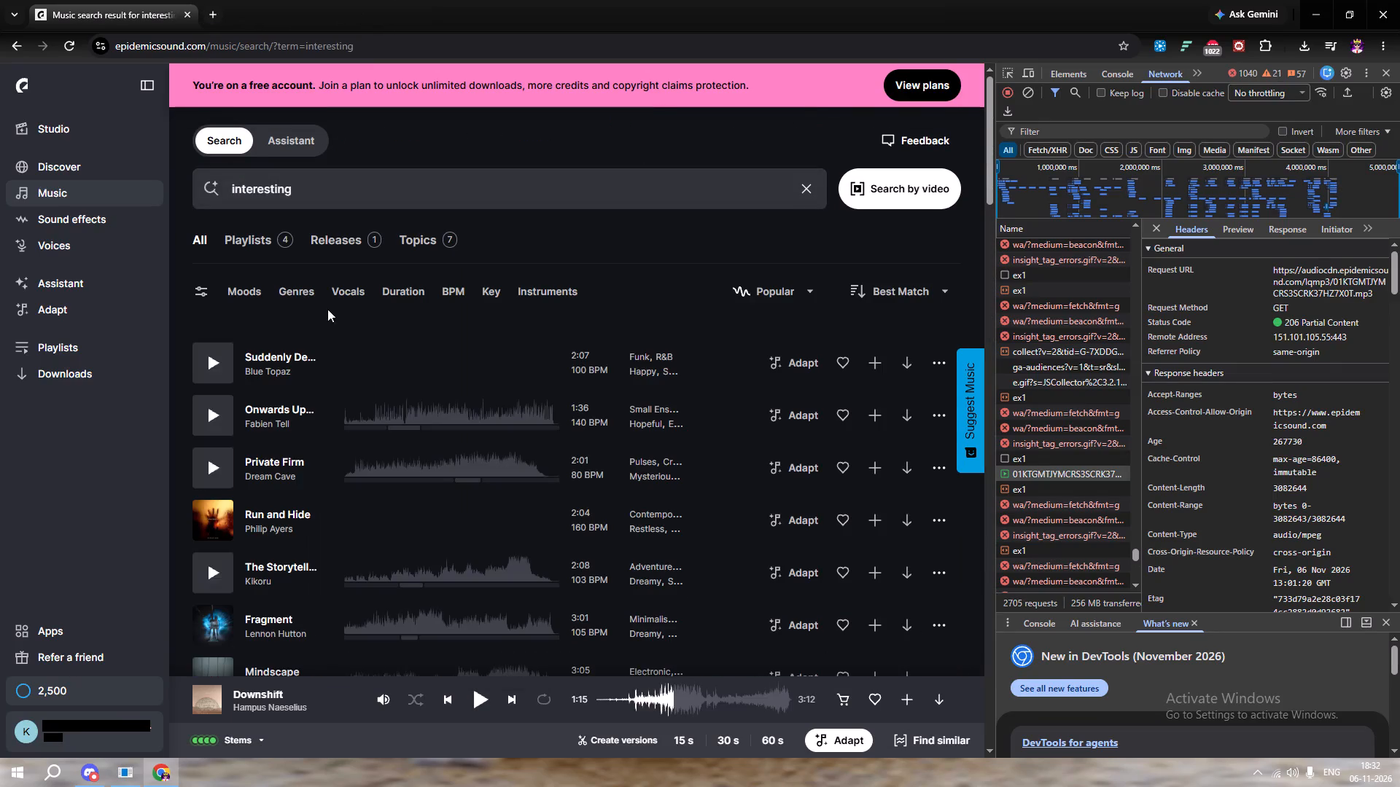
Preview the blue-topaz track Suddenly Deeply Interesting and several points in the opening of Onwards Upwards.
click(214, 364)
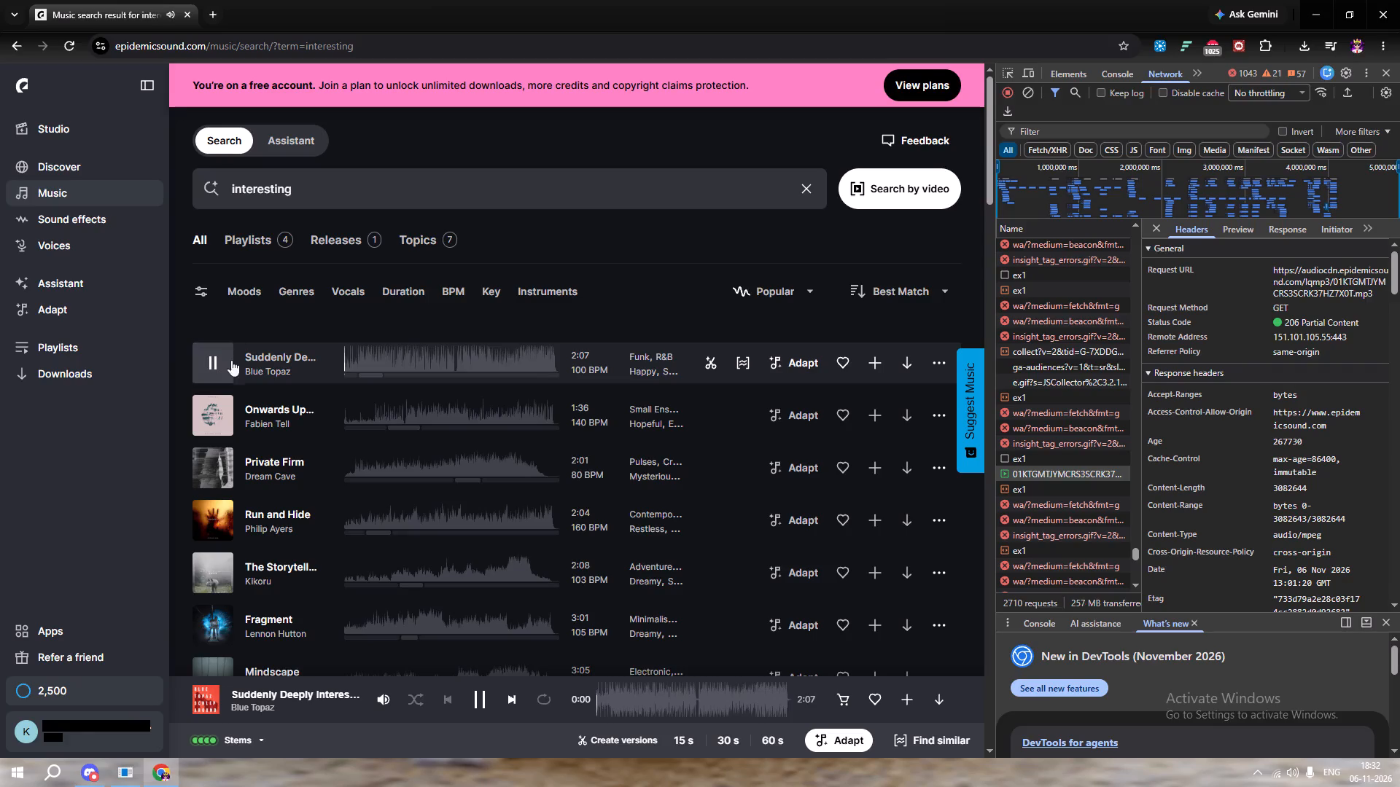
click(217, 414)
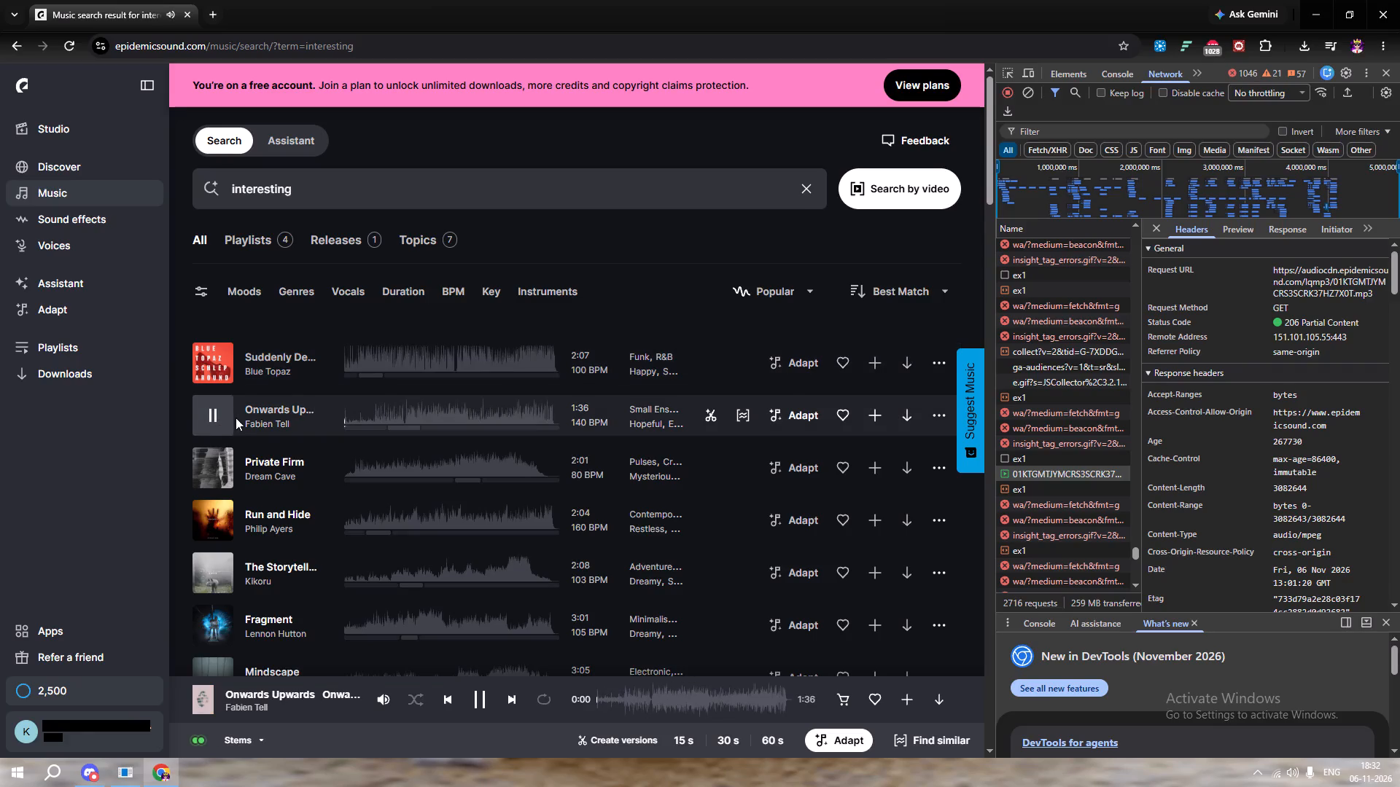
scroll(236, 418, down, 2)
click(361, 271)
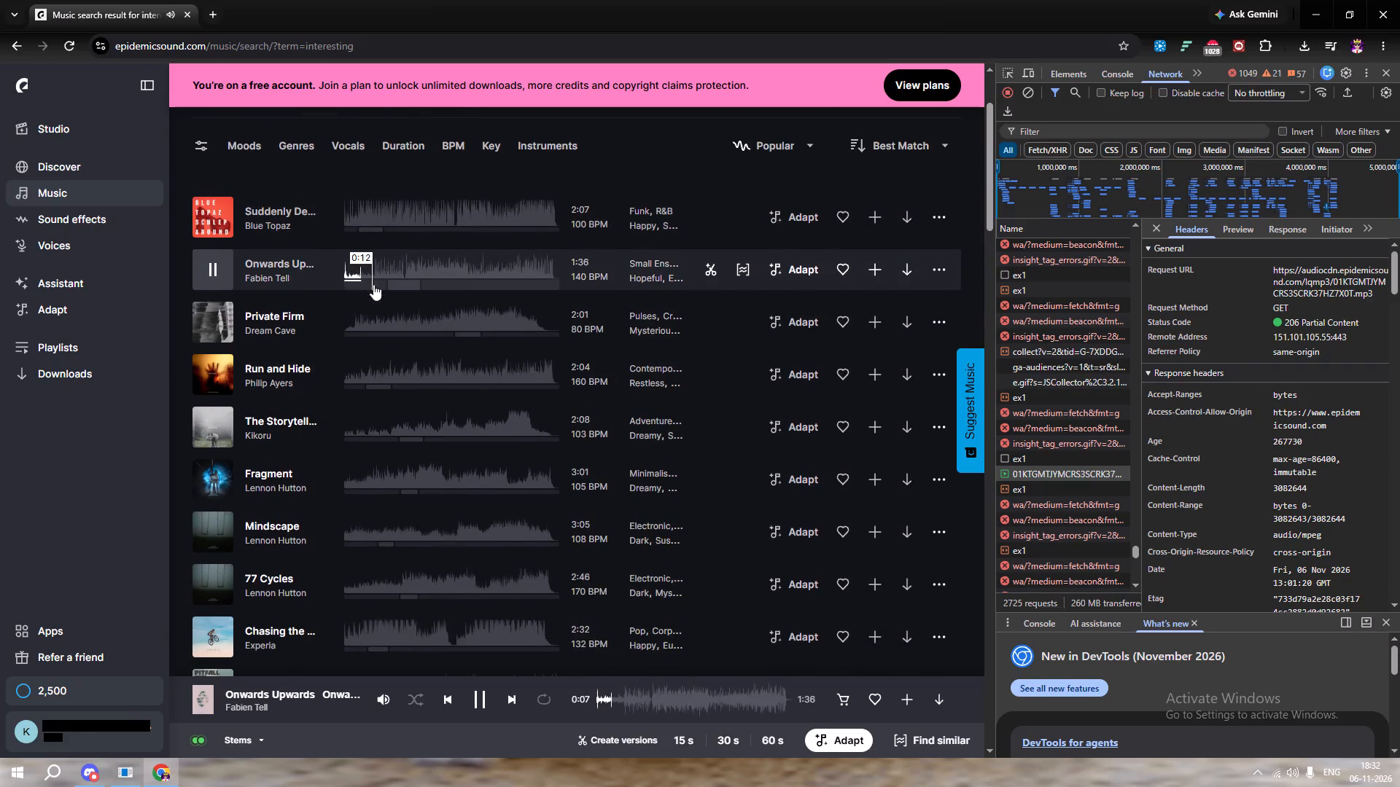
click(374, 273)
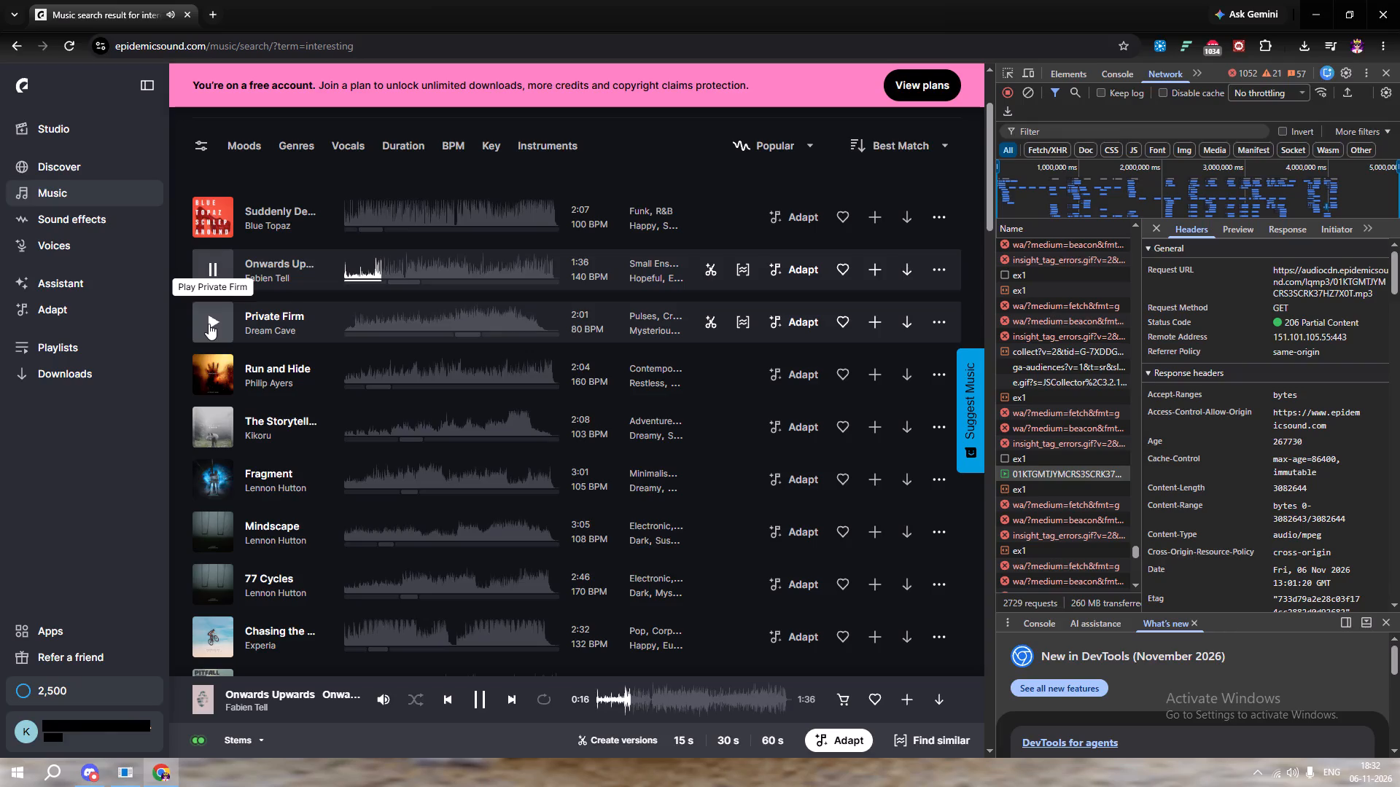
Preview the tracks Private Firm and Run and Hide, compare them with Onwards Upwards, and pause Onwards Upwards.
click(209, 322)
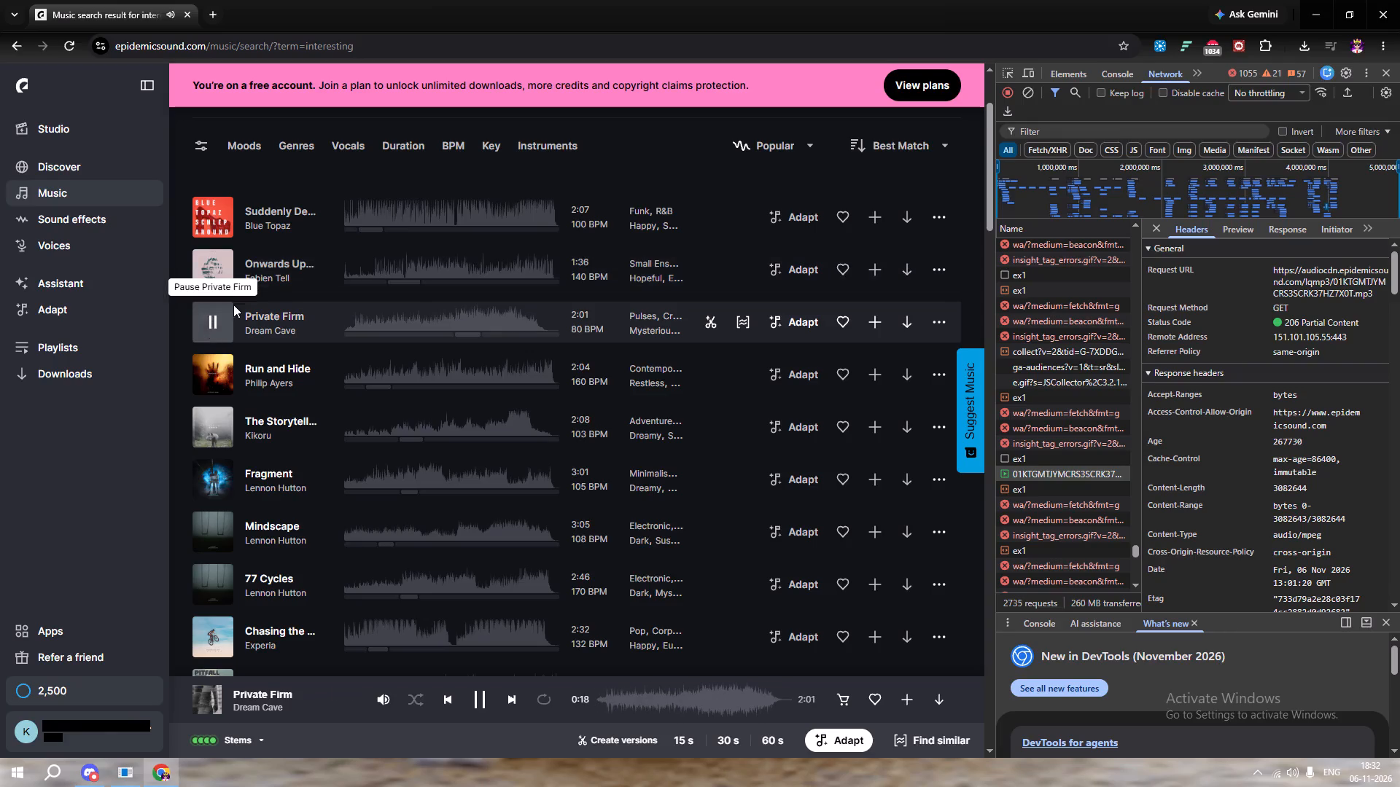
click(361, 323)
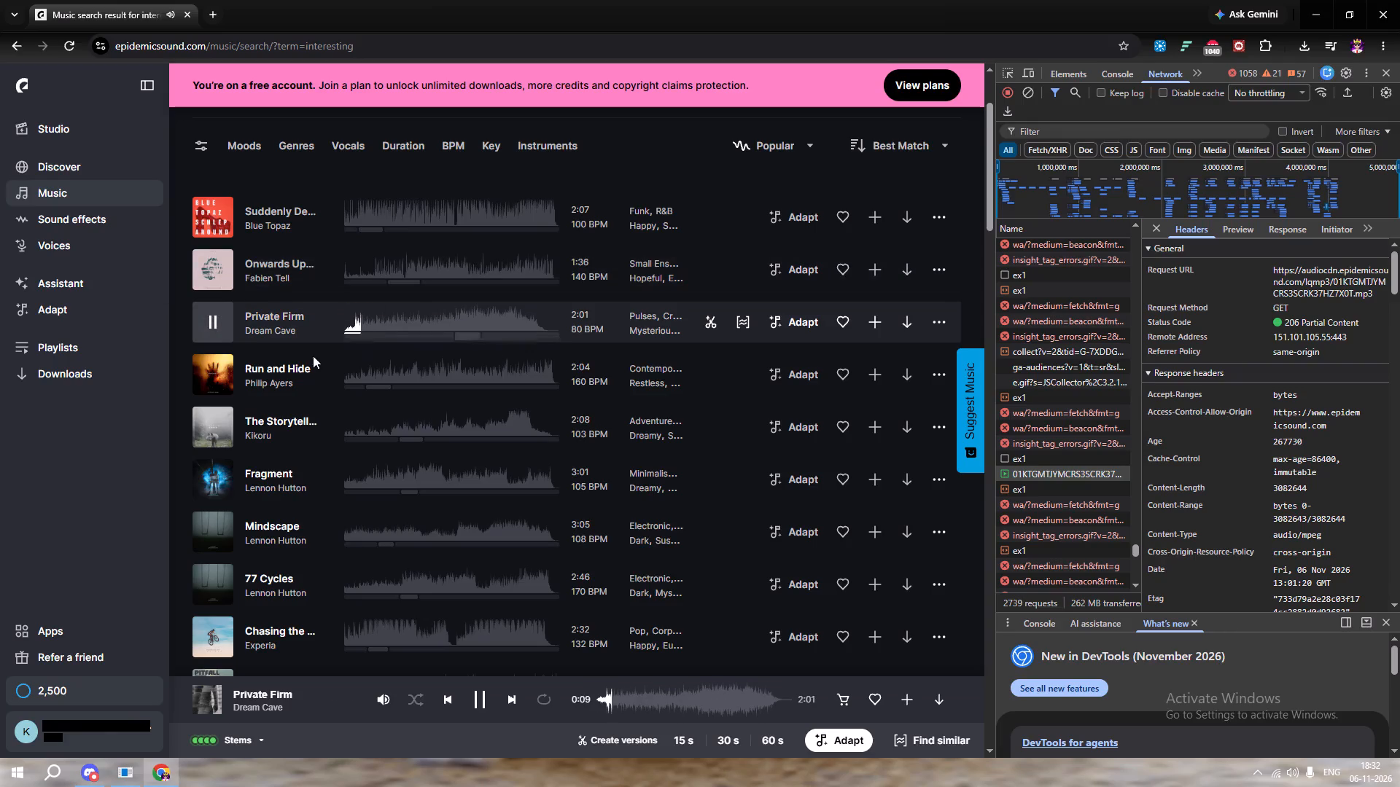
click(217, 373)
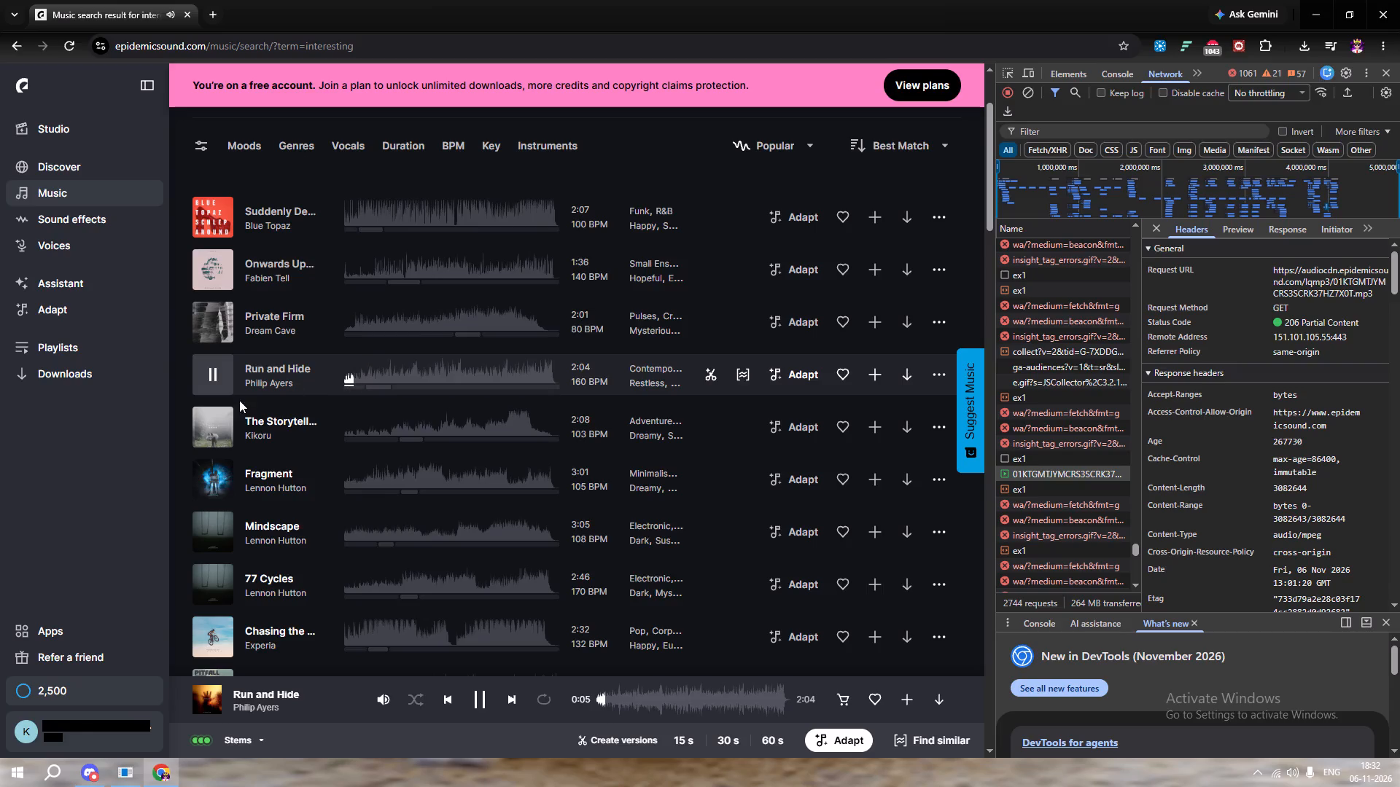
click(213, 311)
click(210, 266)
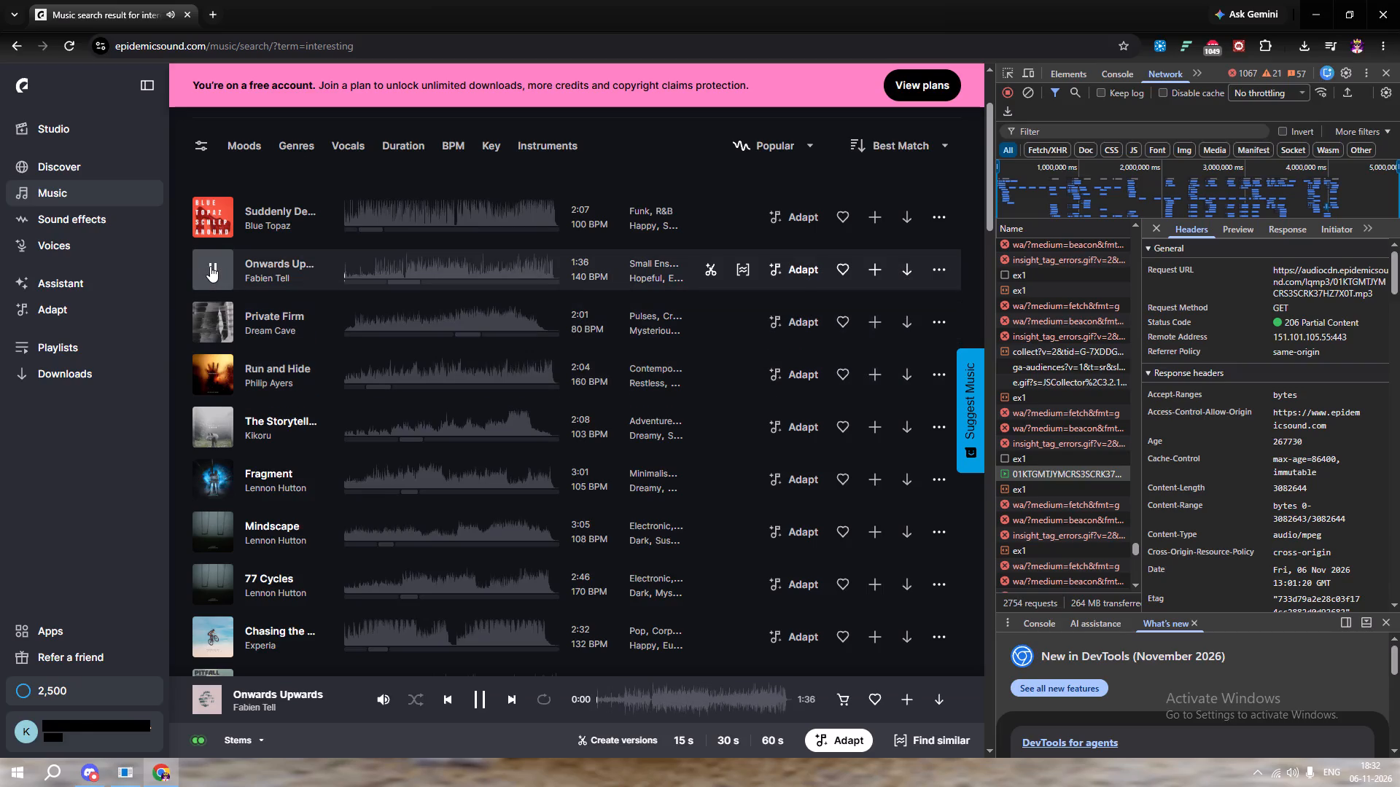
click(212, 308)
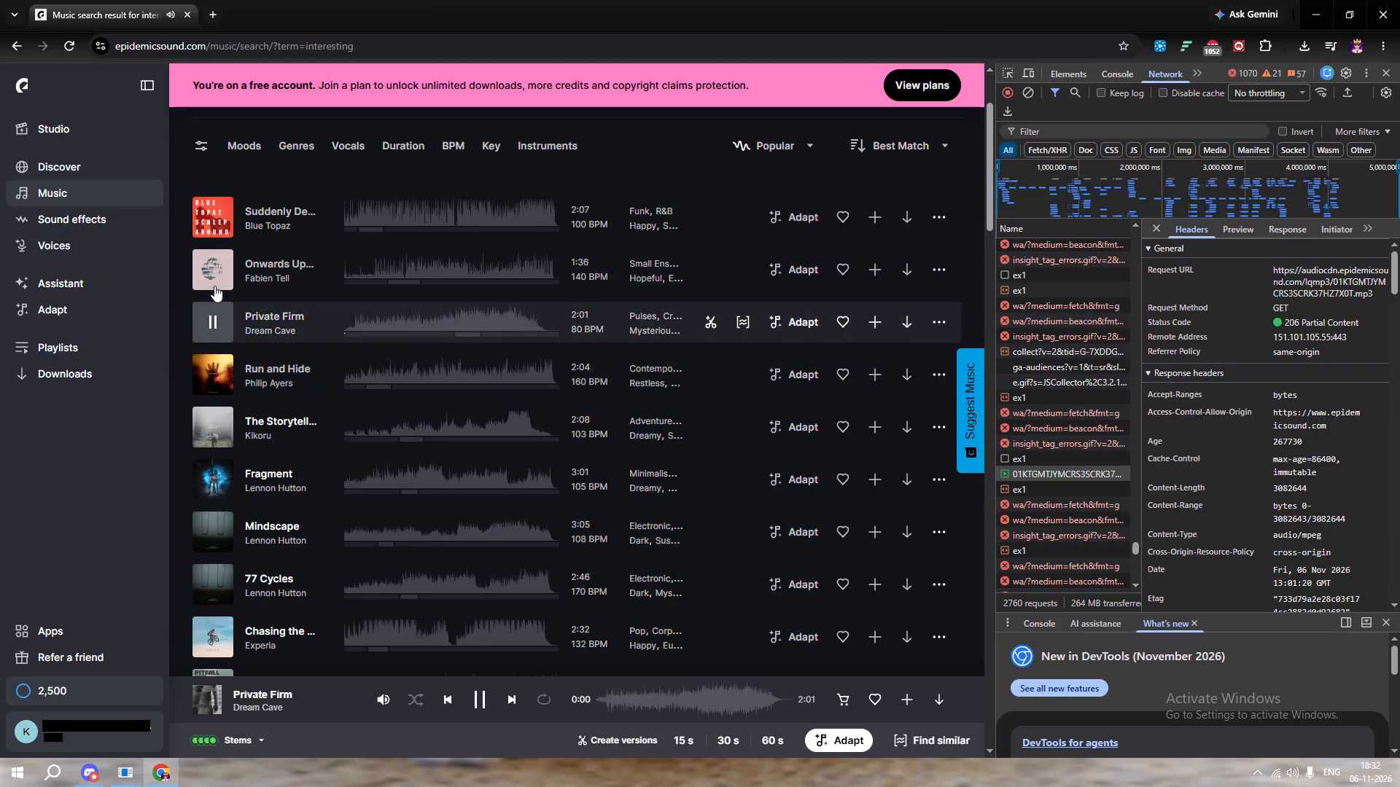
click(211, 261)
click(211, 267)
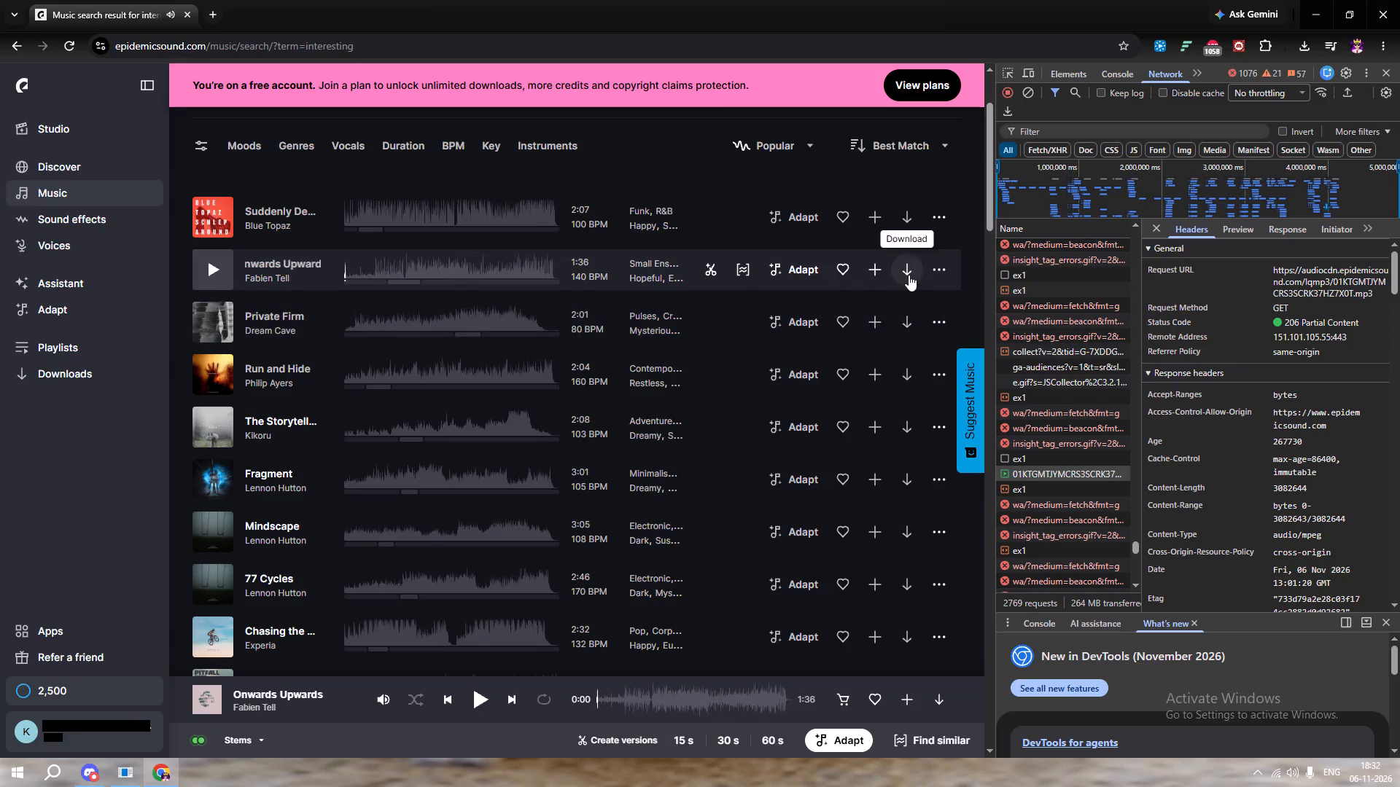
Open the Onwards Upwards MP3 from the network requests, download it to the Downloads folder, and close the audio tab.
drag(1135, 547, 1133, 600)
double_click(1048, 479)
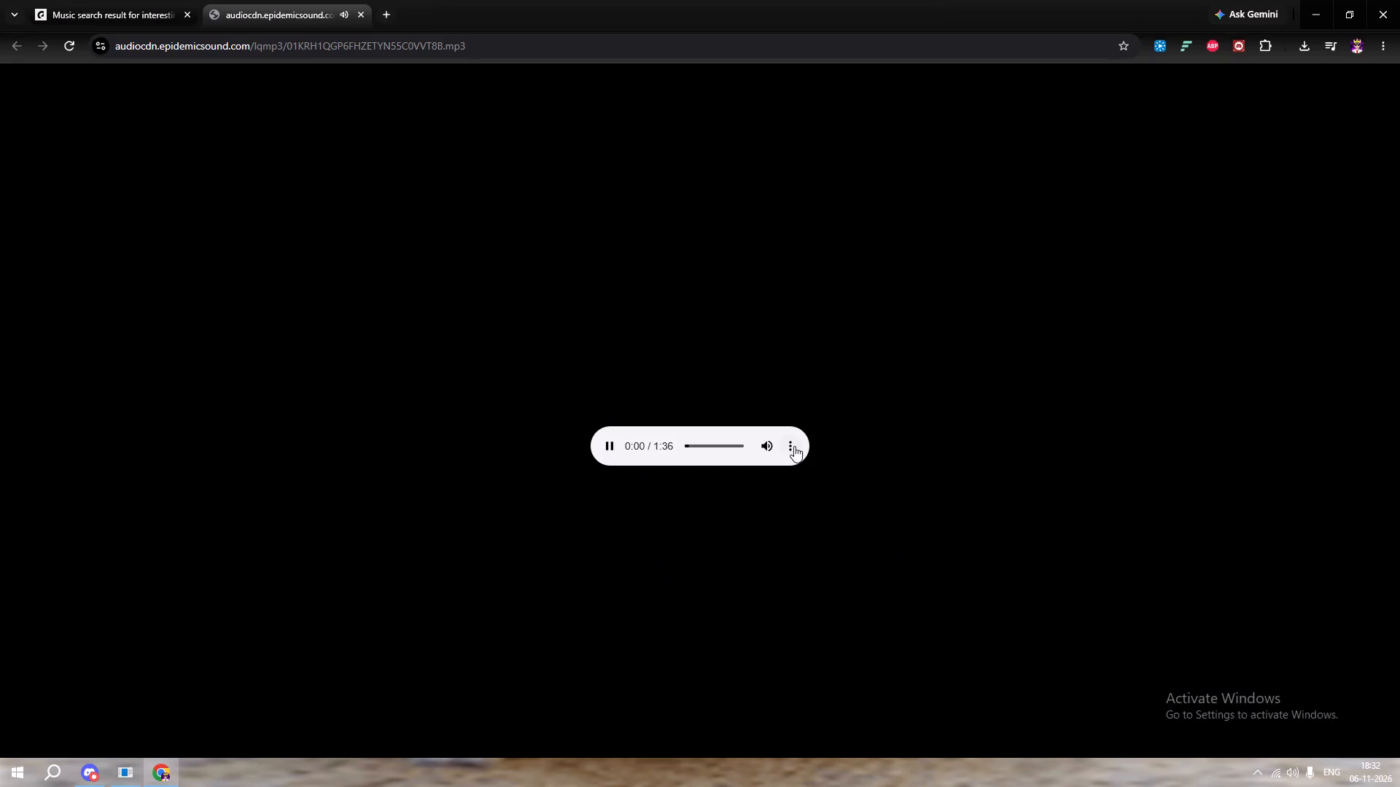
click(794, 446)
click(746, 402)
click(849, 450)
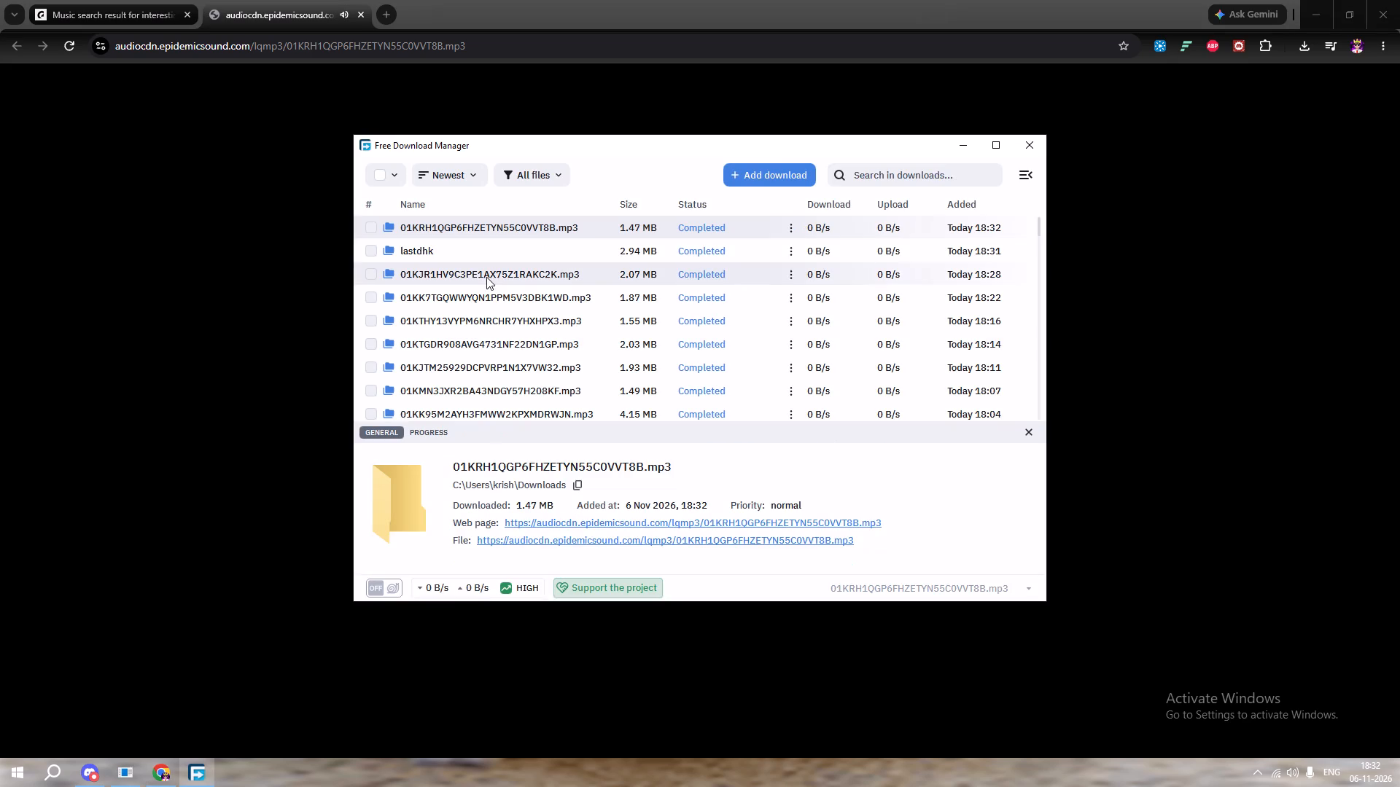
click(121, 4)
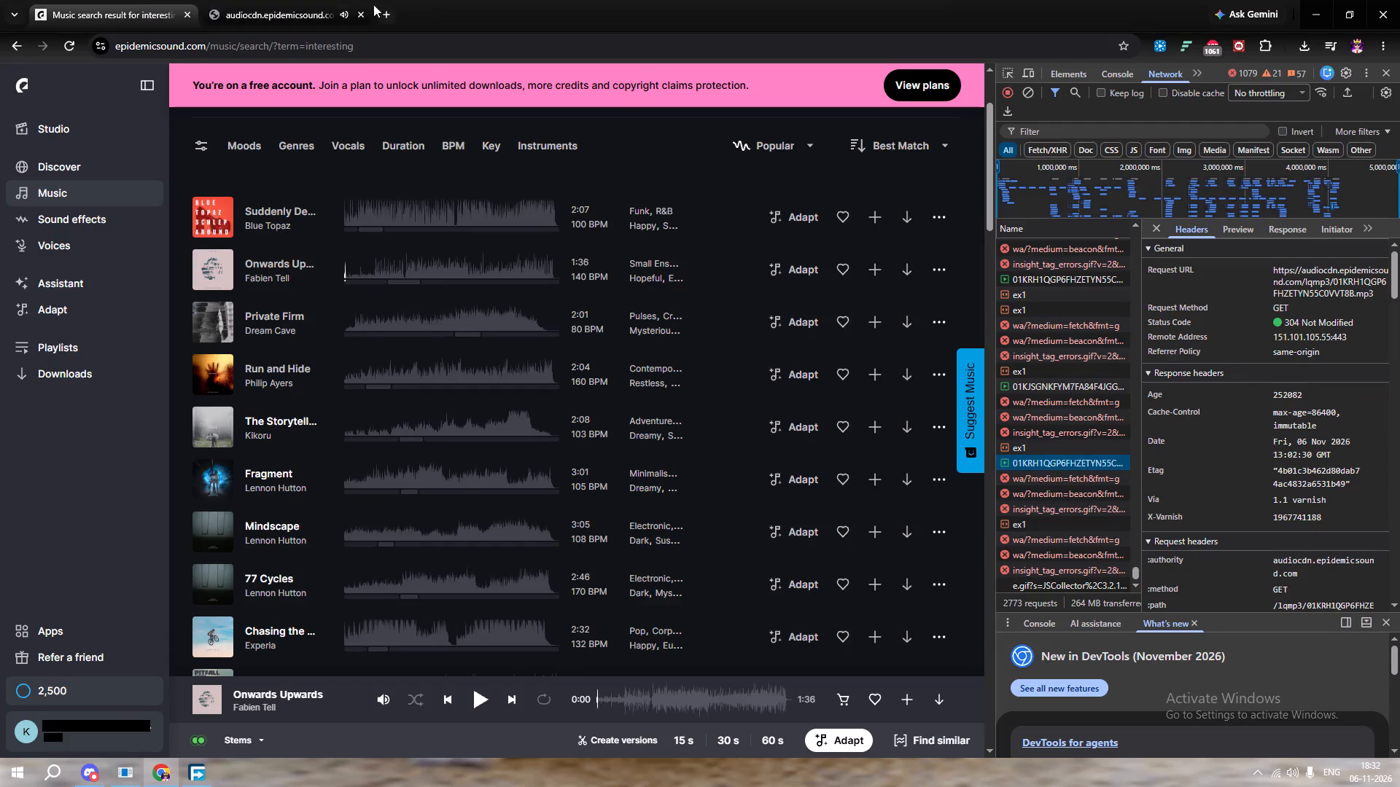
click(360, 14)
Switch to Adobe Premiere and import the downloaded file 01KRH1QGP6FHZETYN55C0VVT8B from Downloads into the project.
click(147, 748)
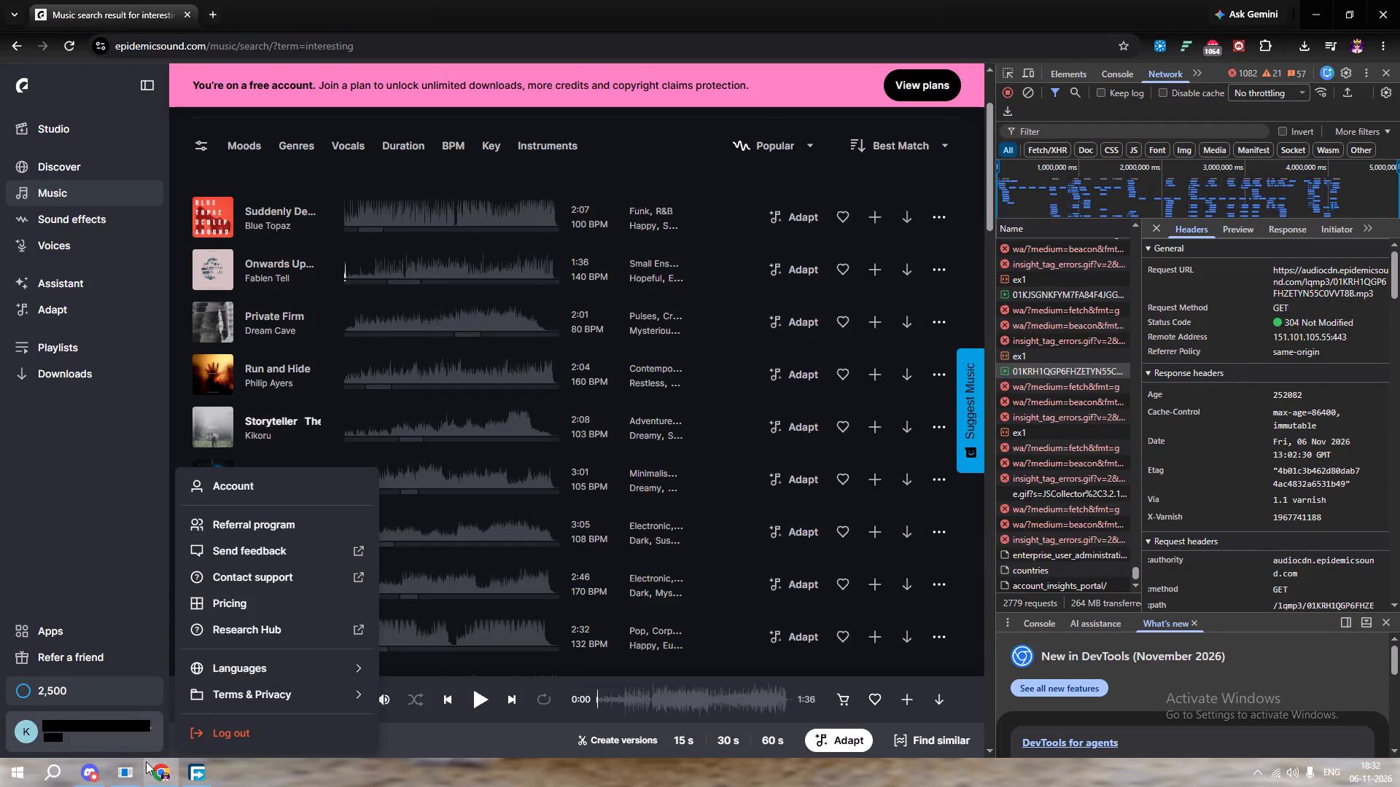
click(146, 761)
click(124, 779)
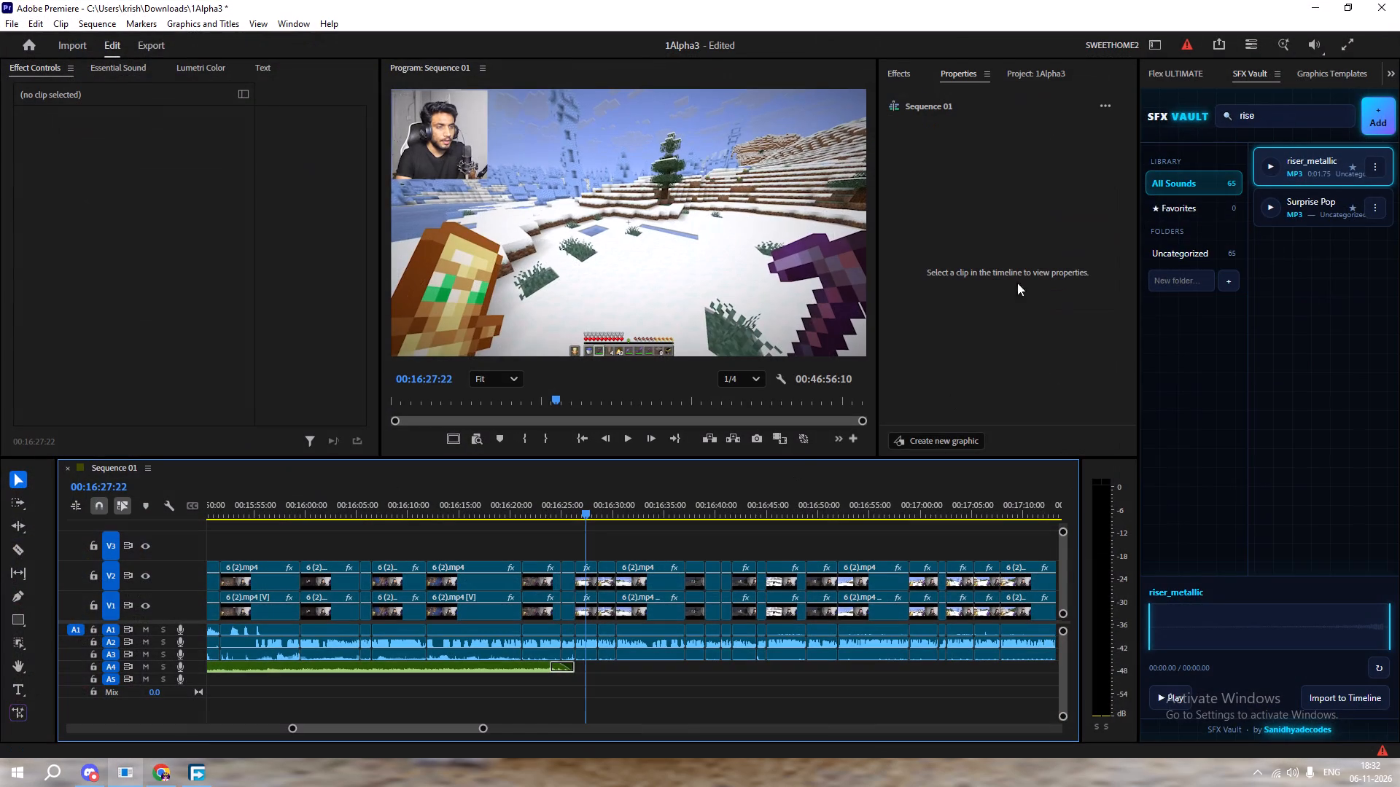
click(1043, 85)
double_click(1040, 354)
scroll(369, 184, up, 3)
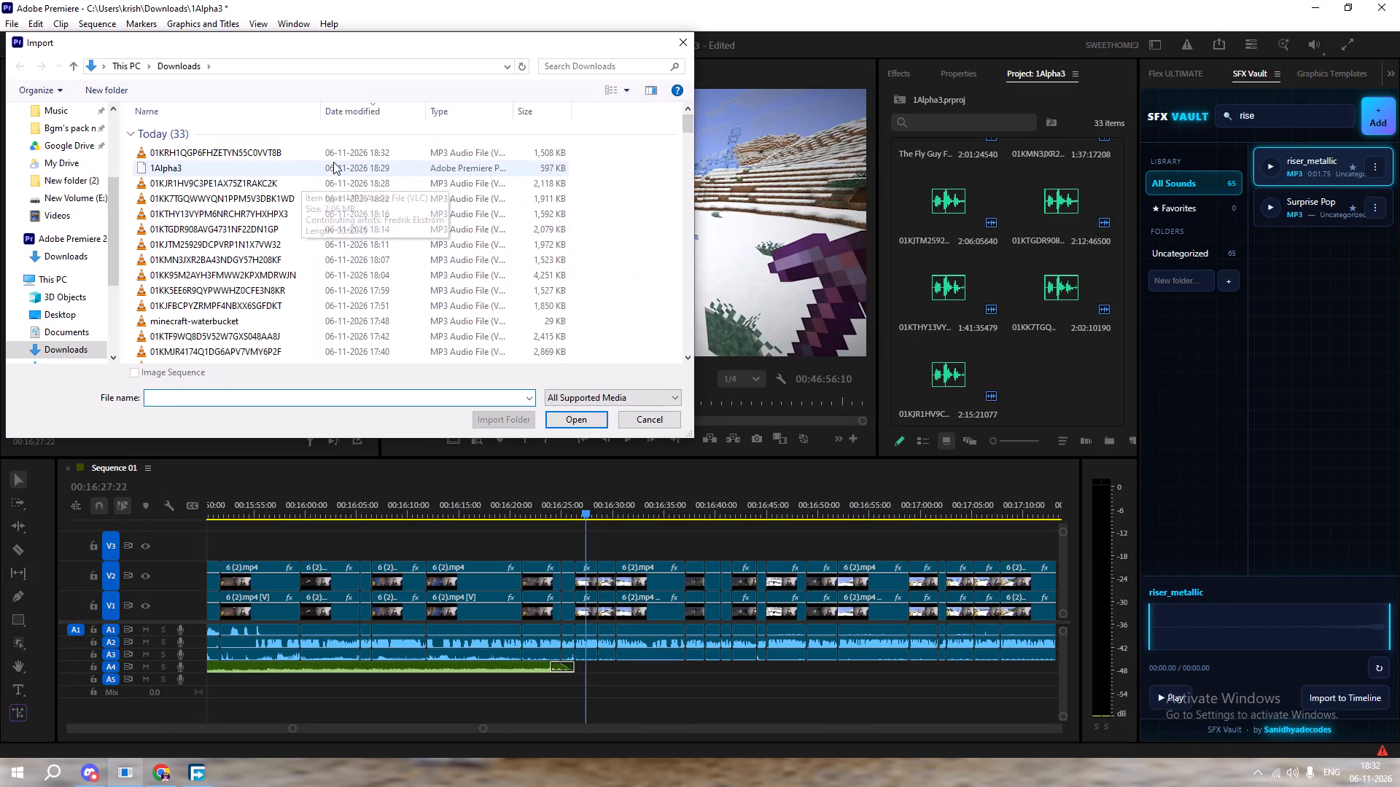
double_click(353, 154)
Place the imported track on A4 at 00:16:26:22, directly after the faded-out music, and give its start a short fade-in.
drag(1049, 389, 579, 665)
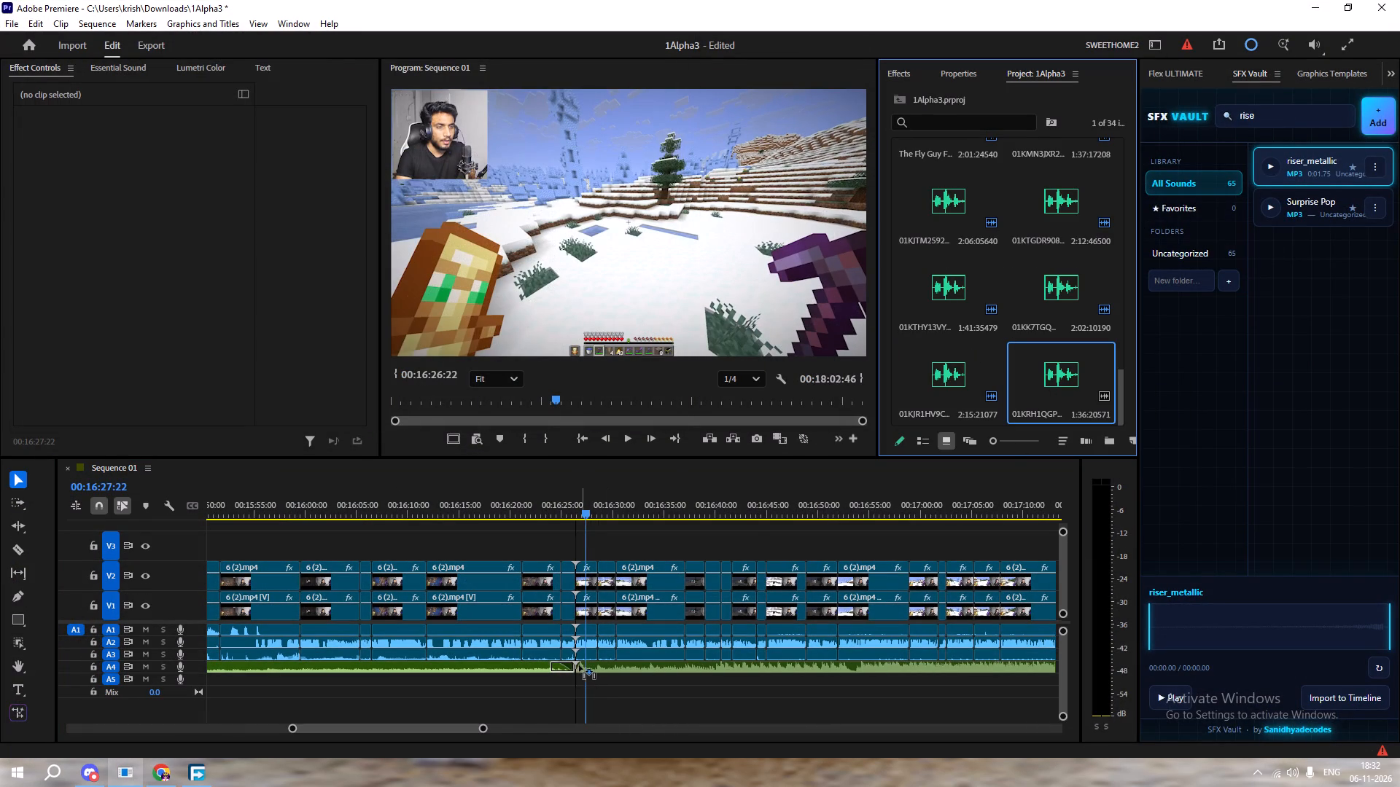
drag(579, 665, 577, 665)
drag(579, 503, 564, 512)
key(space)
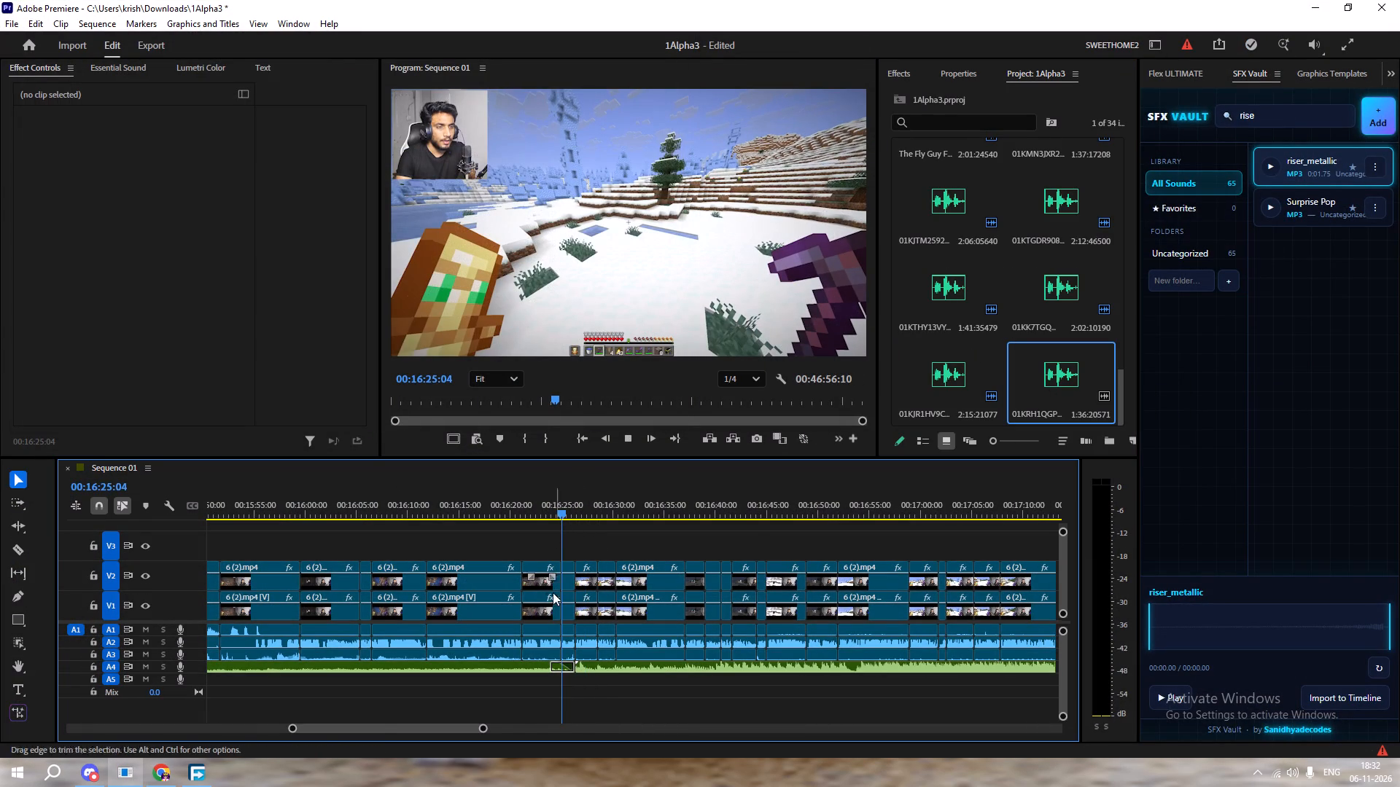
key(space)
drag(586, 666, 596, 666)
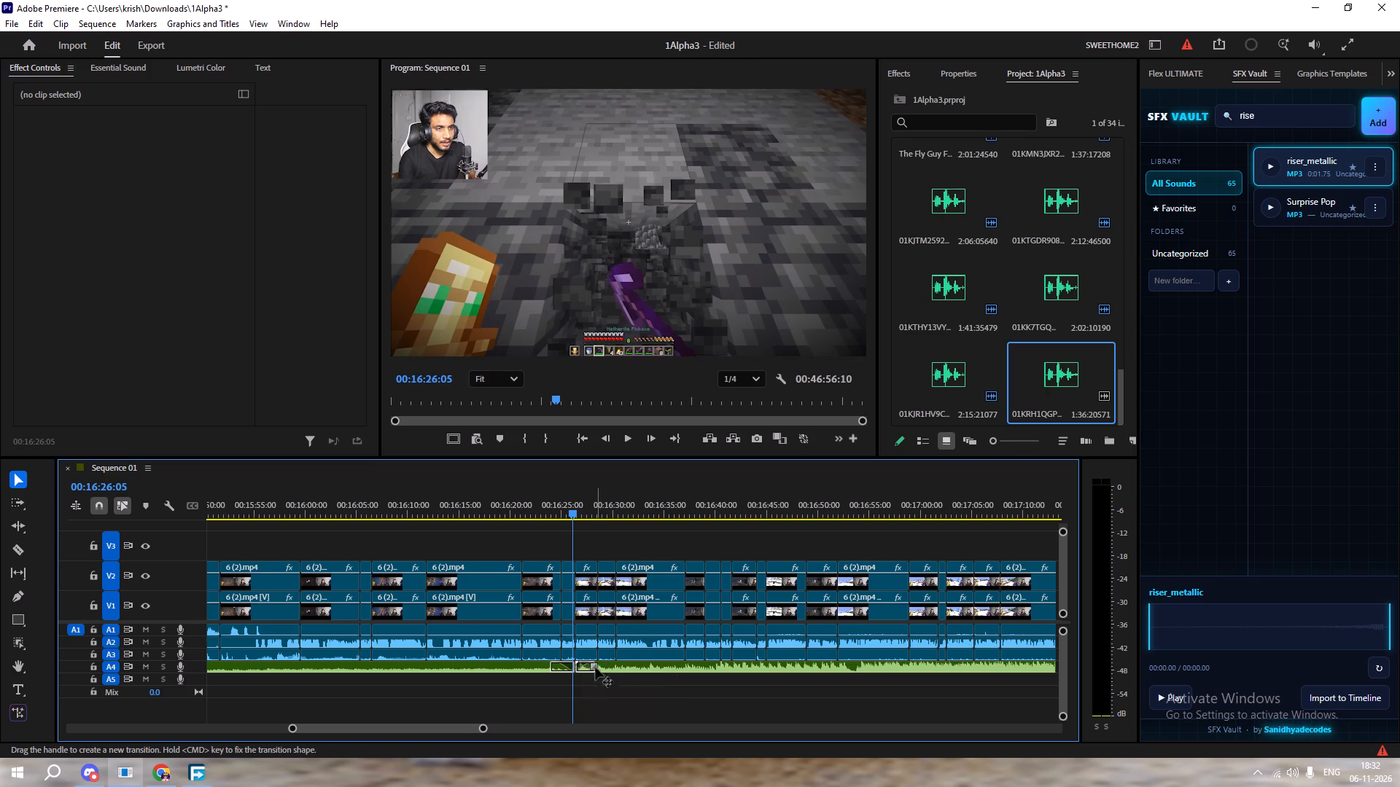
key(space)
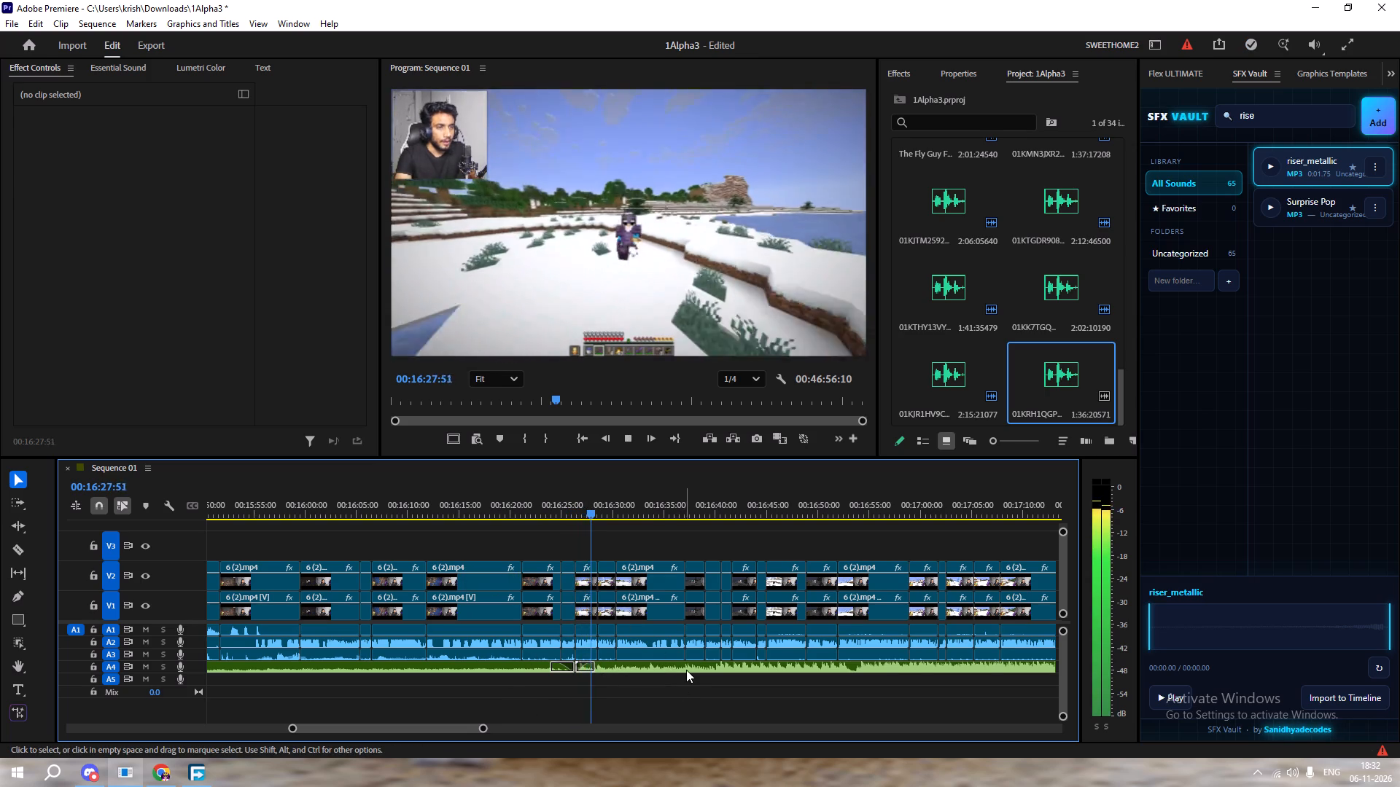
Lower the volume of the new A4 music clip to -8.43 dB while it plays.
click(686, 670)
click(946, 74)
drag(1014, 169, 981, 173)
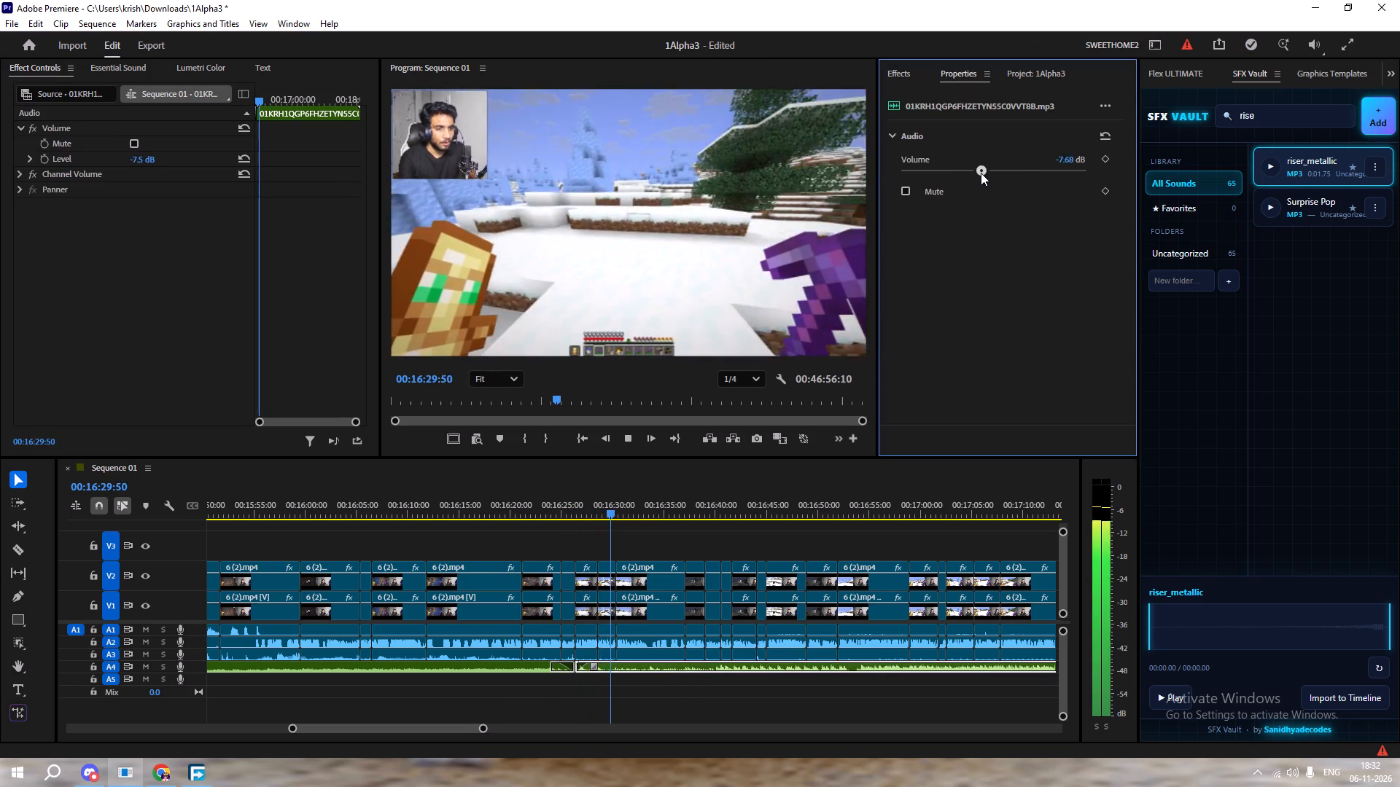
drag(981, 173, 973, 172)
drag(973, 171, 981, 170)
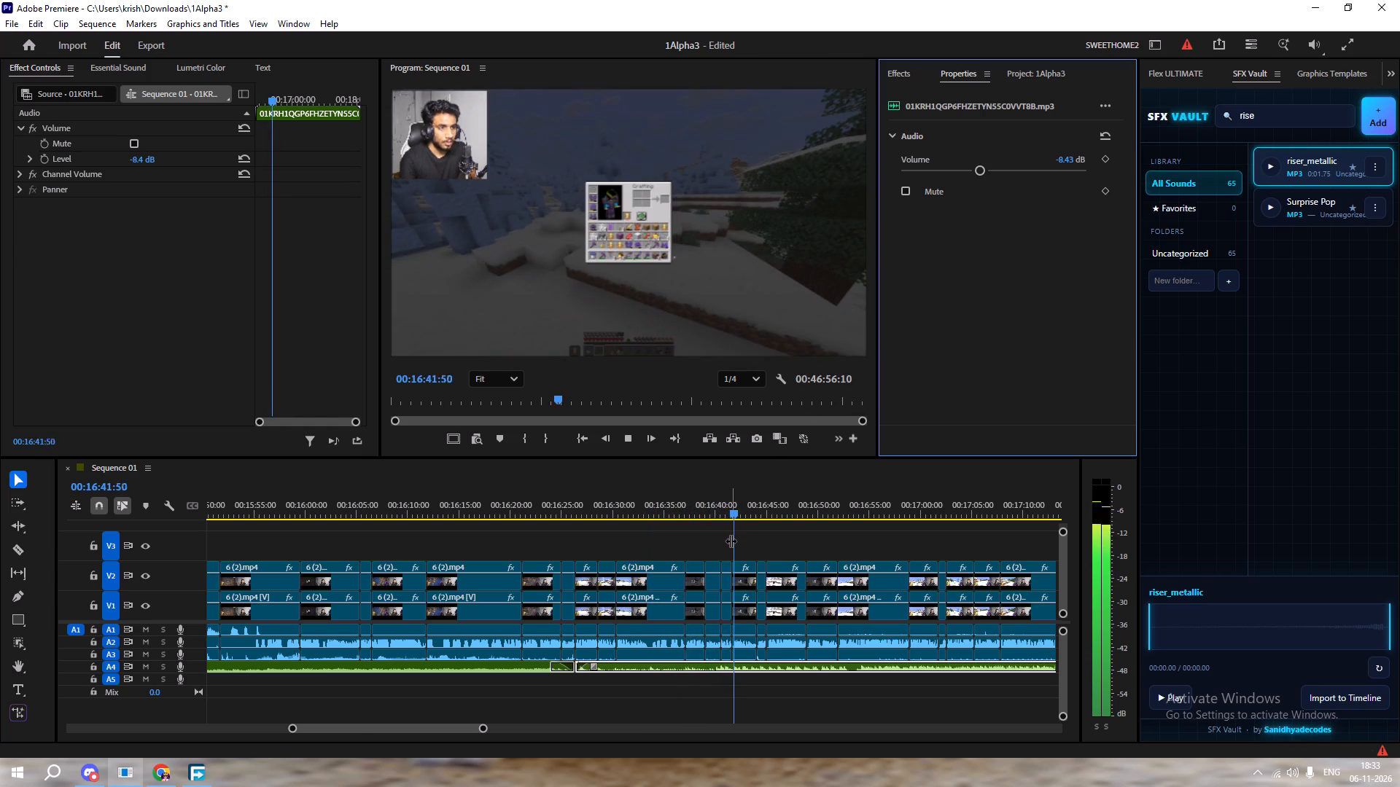
Delete the crafting-inventory clip at about 00:16:42 with its linked audio and close the gap it leaves.
key(space)
key(space)
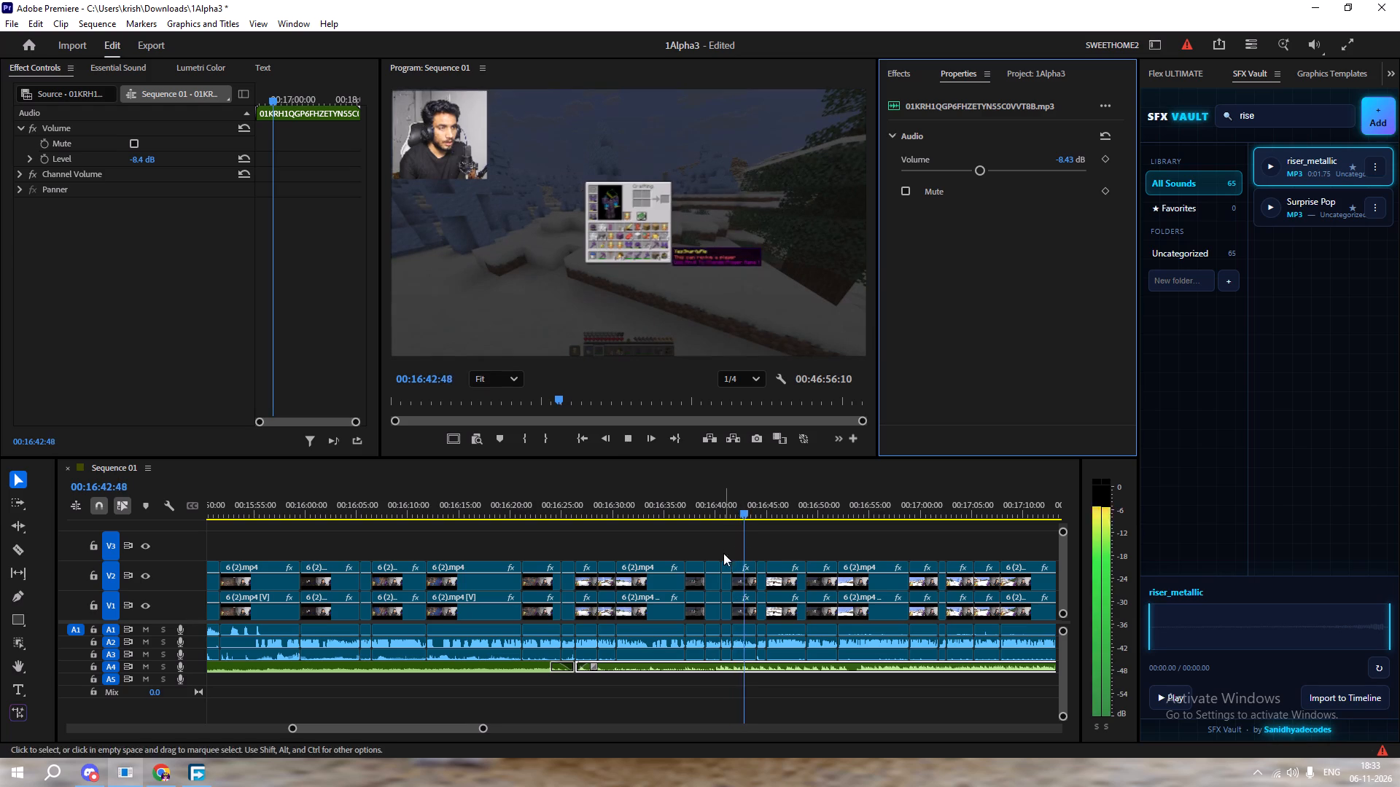
key(space)
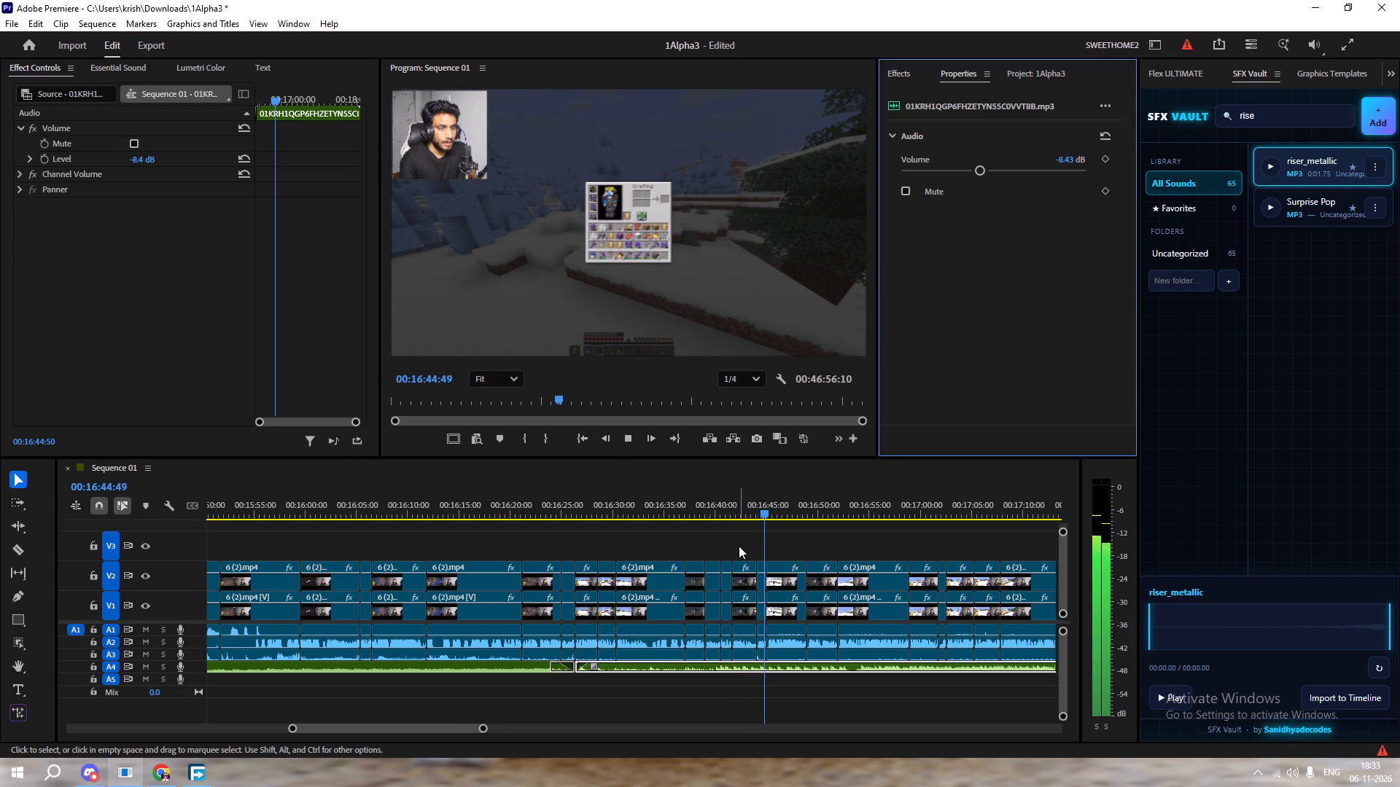
drag(740, 545, 742, 627)
key(Delete)
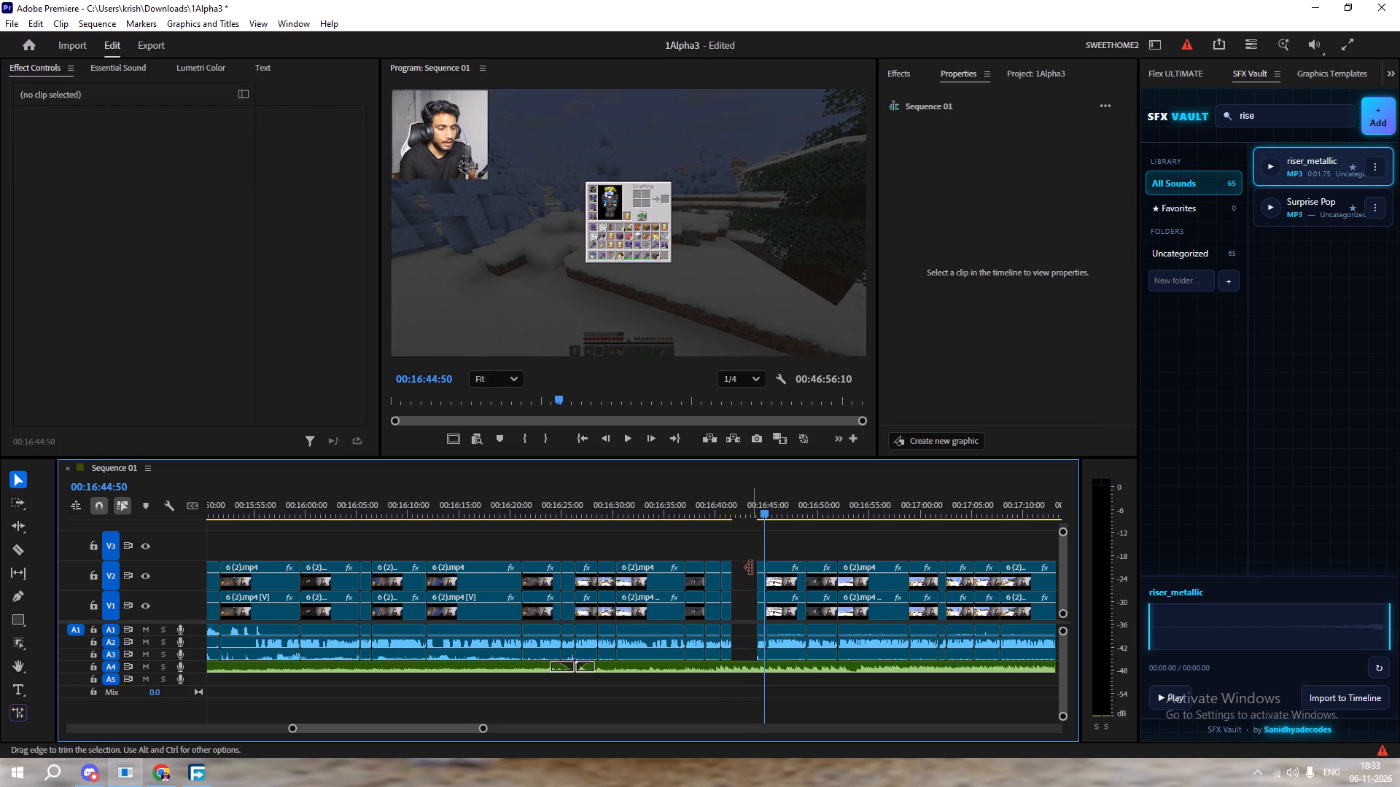
click(744, 573)
key(Delete)
Play back the closed cut from shortly before 00:16:41 and save the project.
drag(744, 487, 722, 504)
drag(724, 509, 714, 515)
key(space)
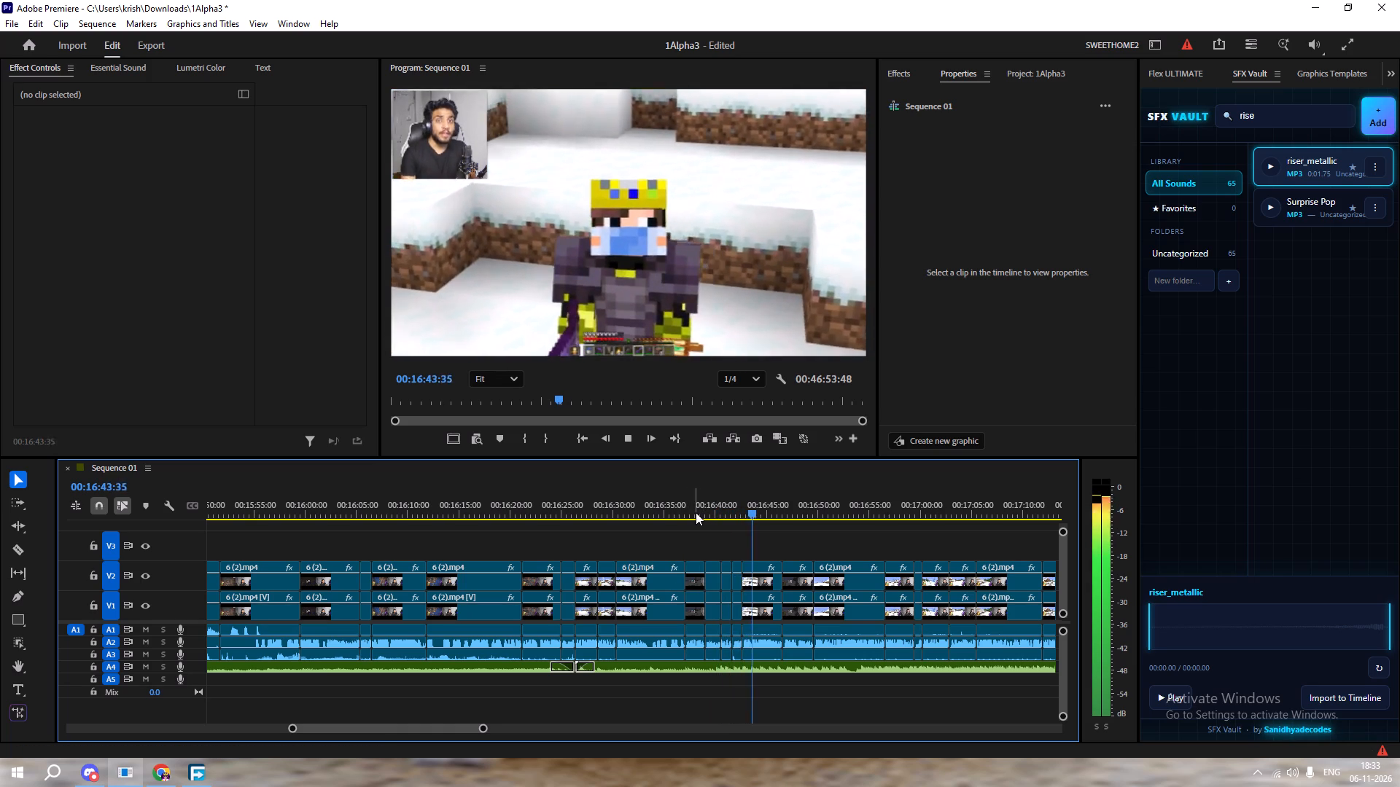
key(ctrl+s)
key(space)
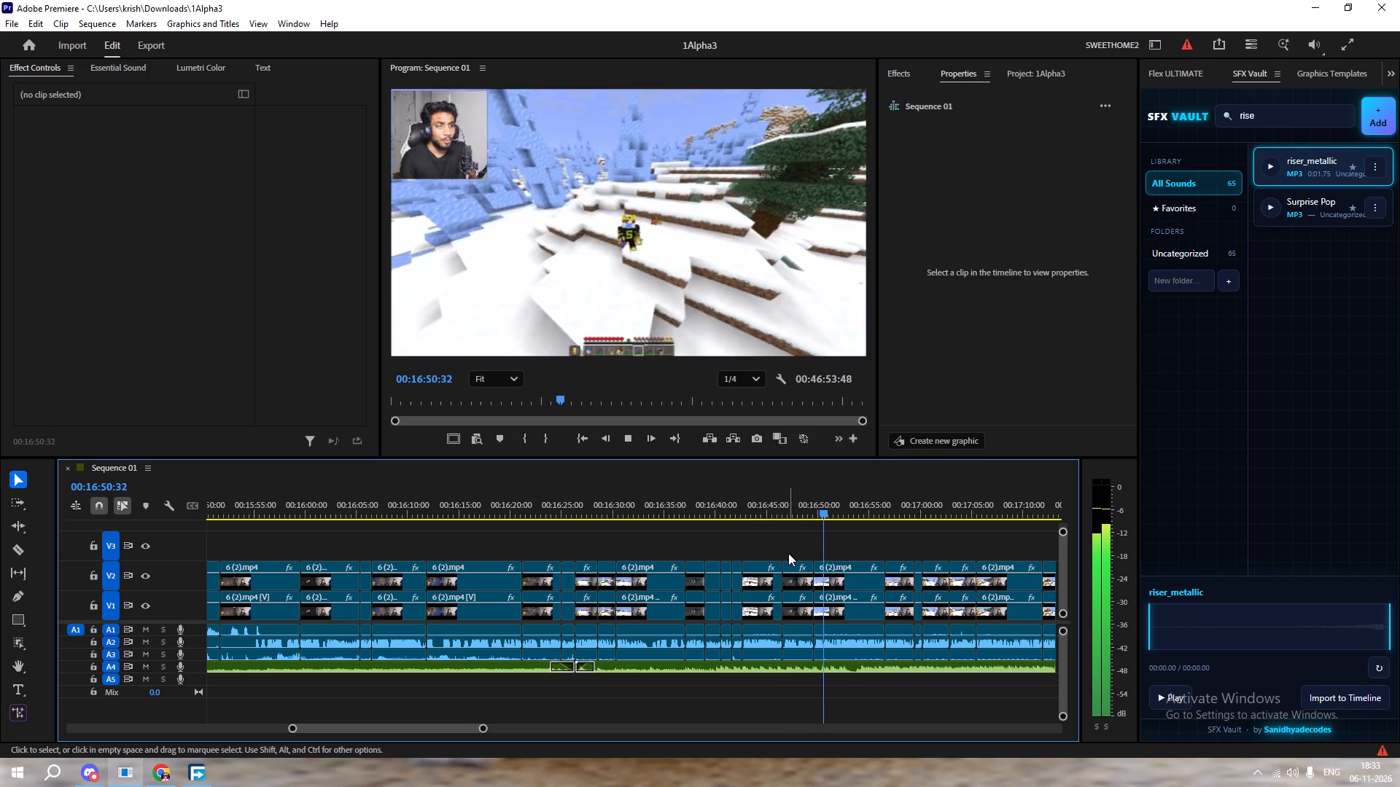
Play on past 00:17:12, lower the new A4 music clip's volume to -13.0 dB, and save the project.
scroll(788, 553, up, 1)
scroll(870, 560, up, 1)
scroll(918, 558, down, 2)
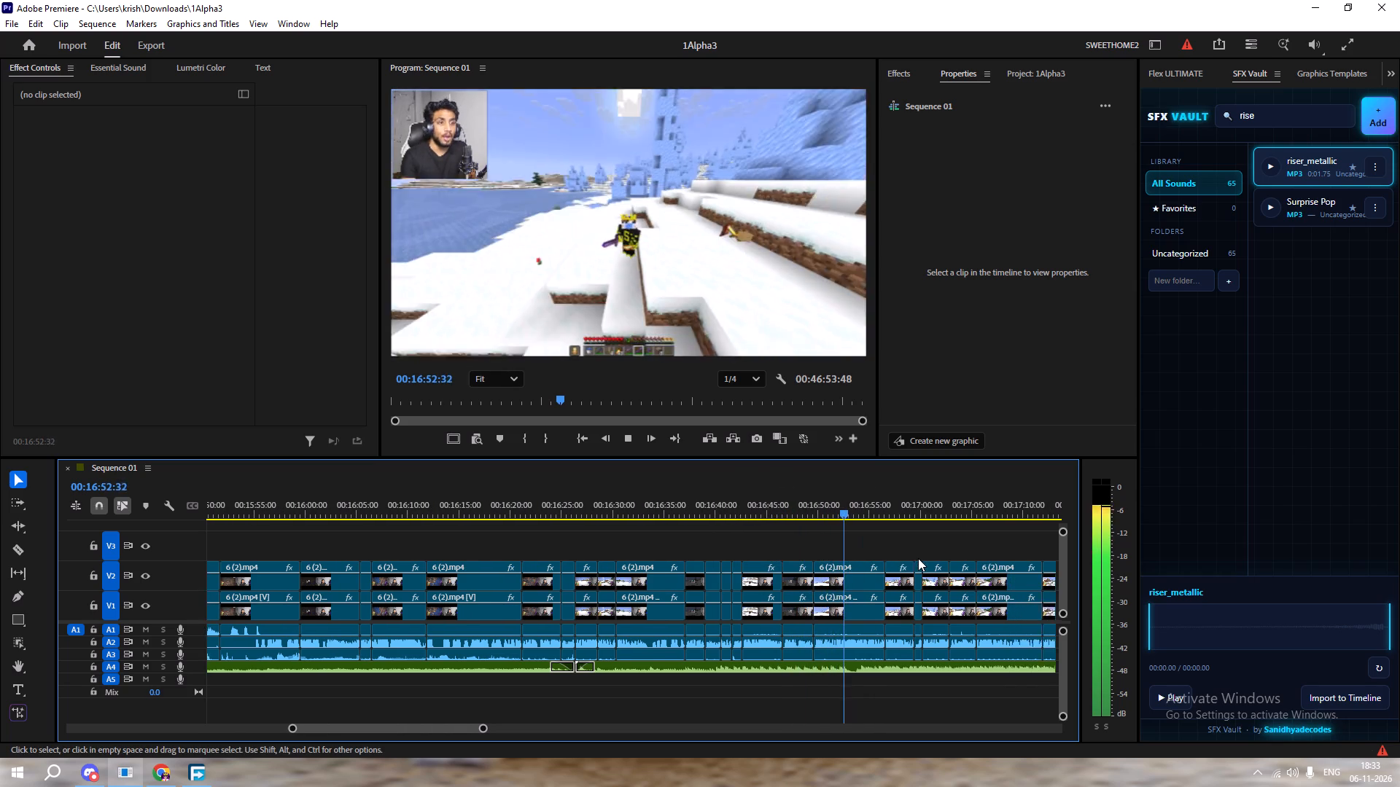
scroll(918, 558, down, 11)
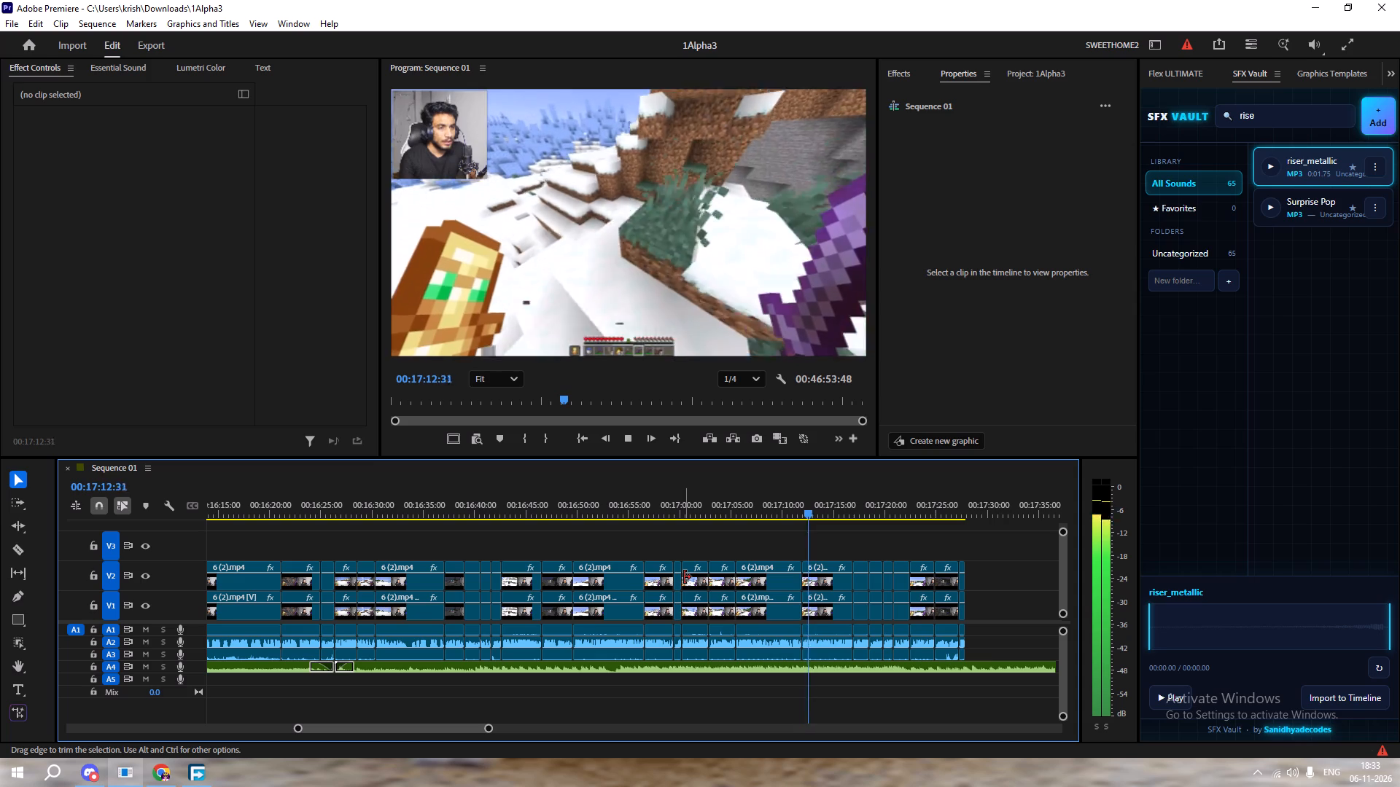
click(908, 667)
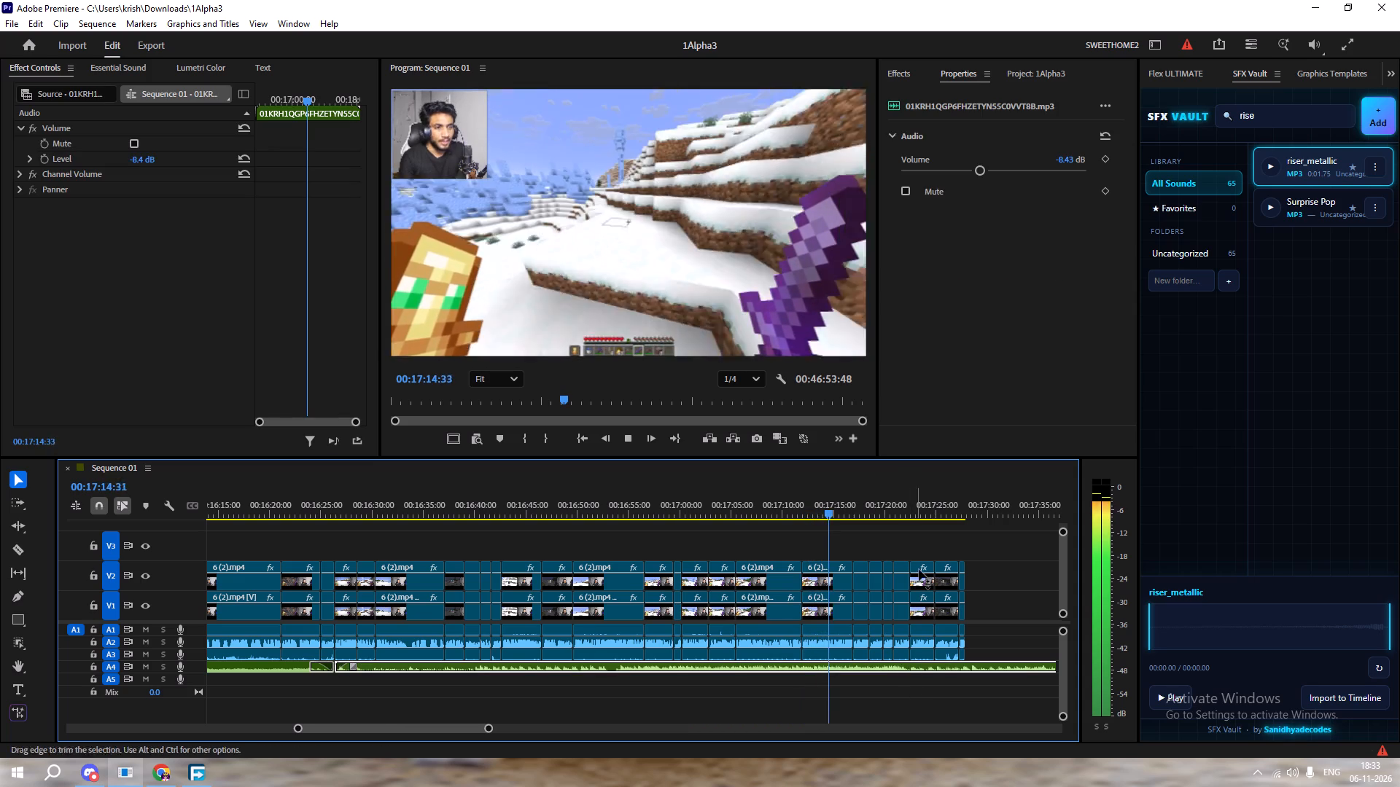
drag(977, 171, 962, 173)
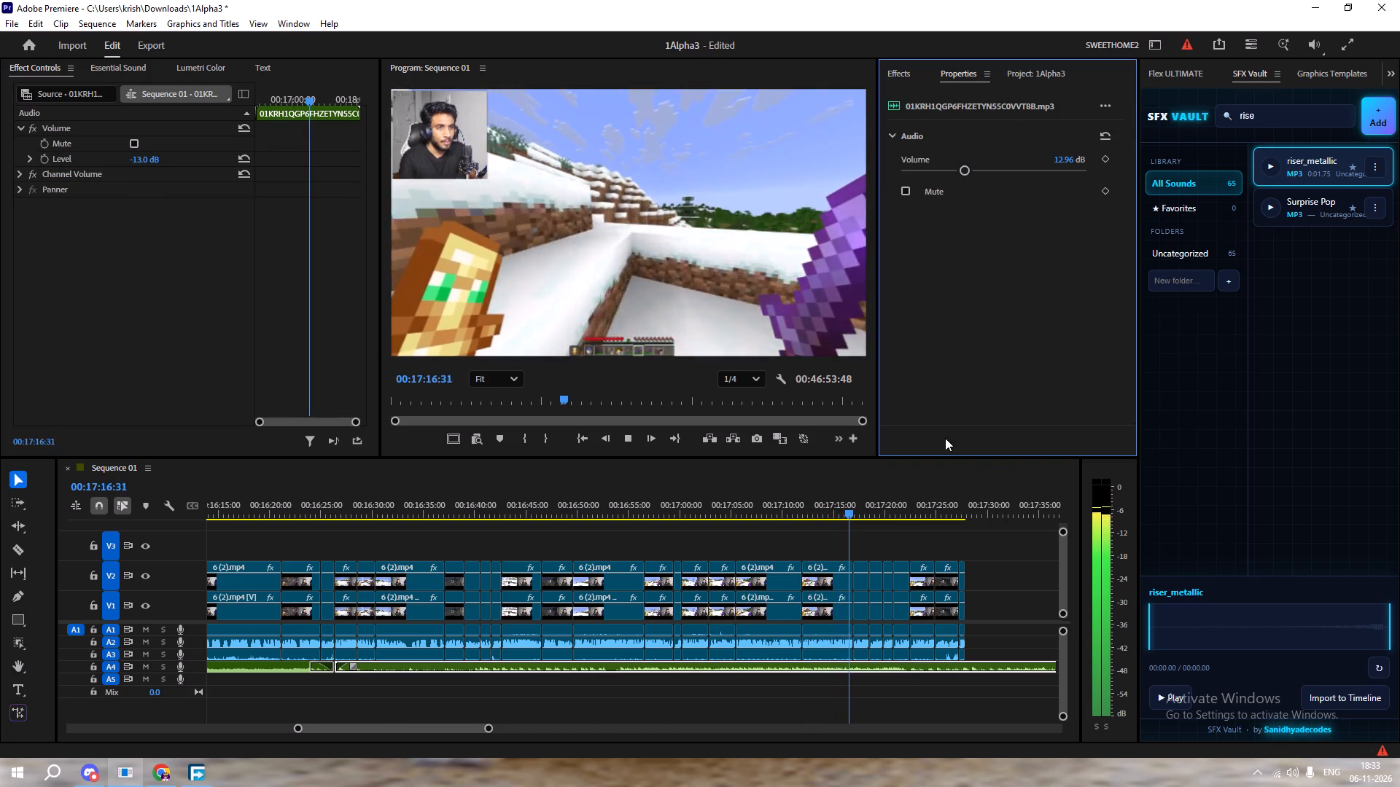
click(928, 538)
key(ctrl+s)
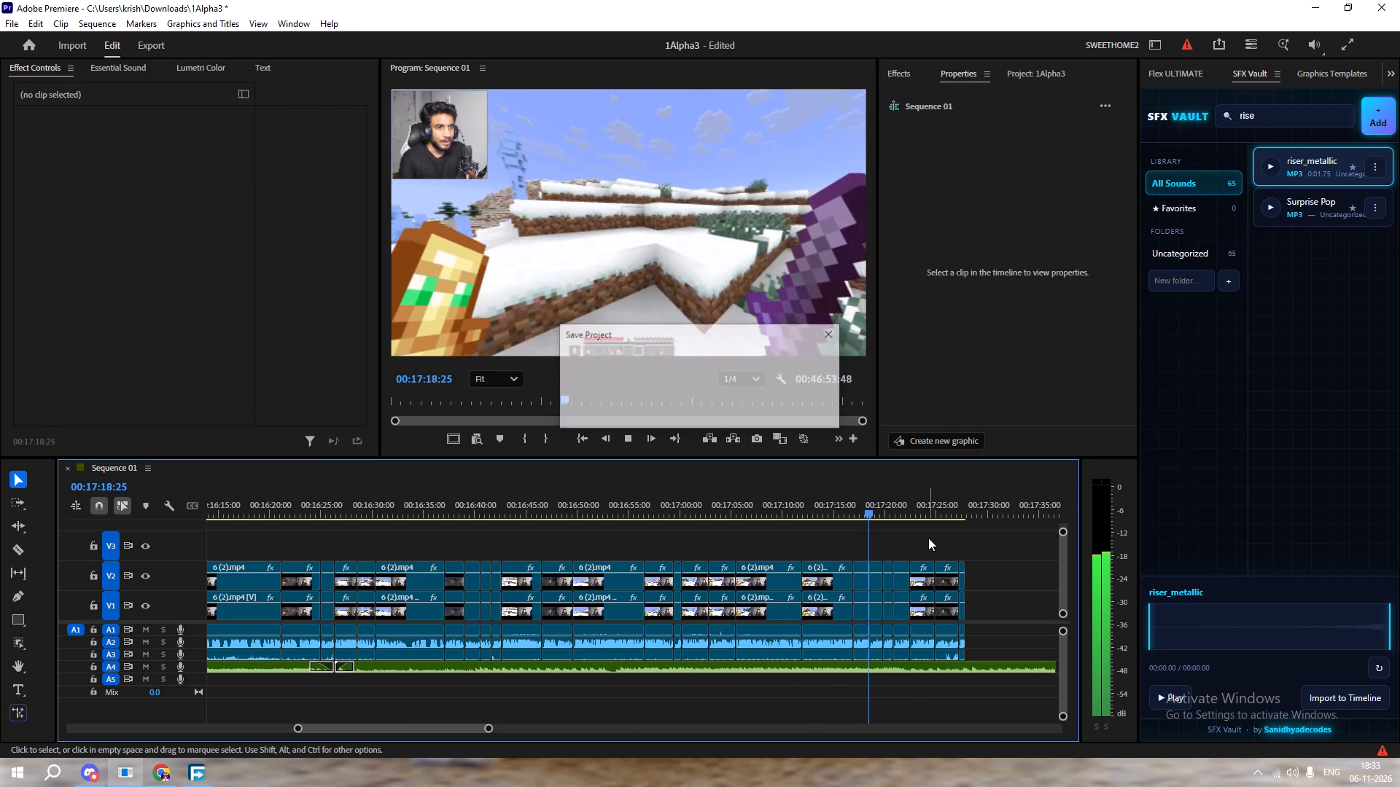
Cut the A4 music where the footage section ends near 00:17:27 and delete the remainder beyond the cut.
key(space)
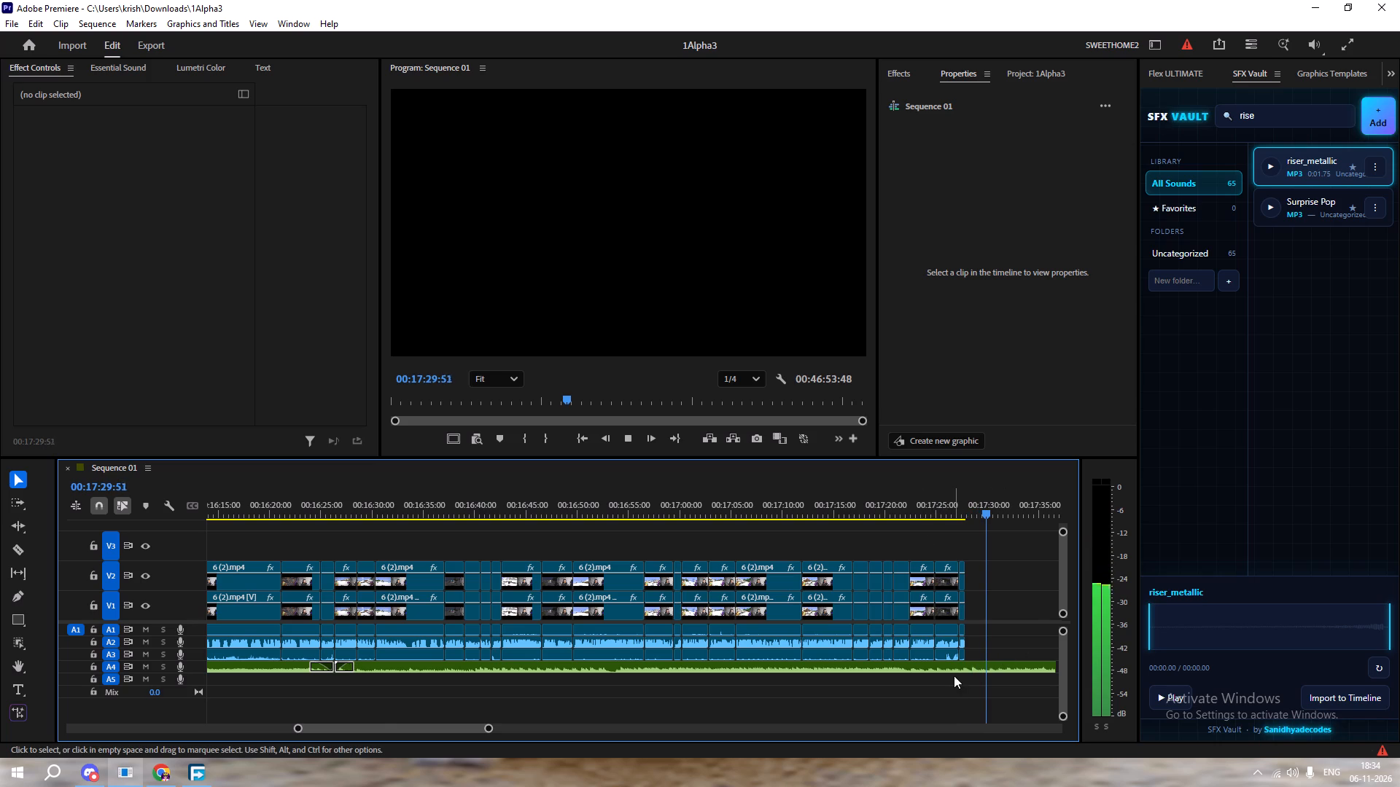
key(space)
key(c)
click(968, 666)
key(v)
click(997, 666)
key(Delete)
Add a fade-out of about two seconds to the end of the trimmed A4 music and play it back.
click(948, 511)
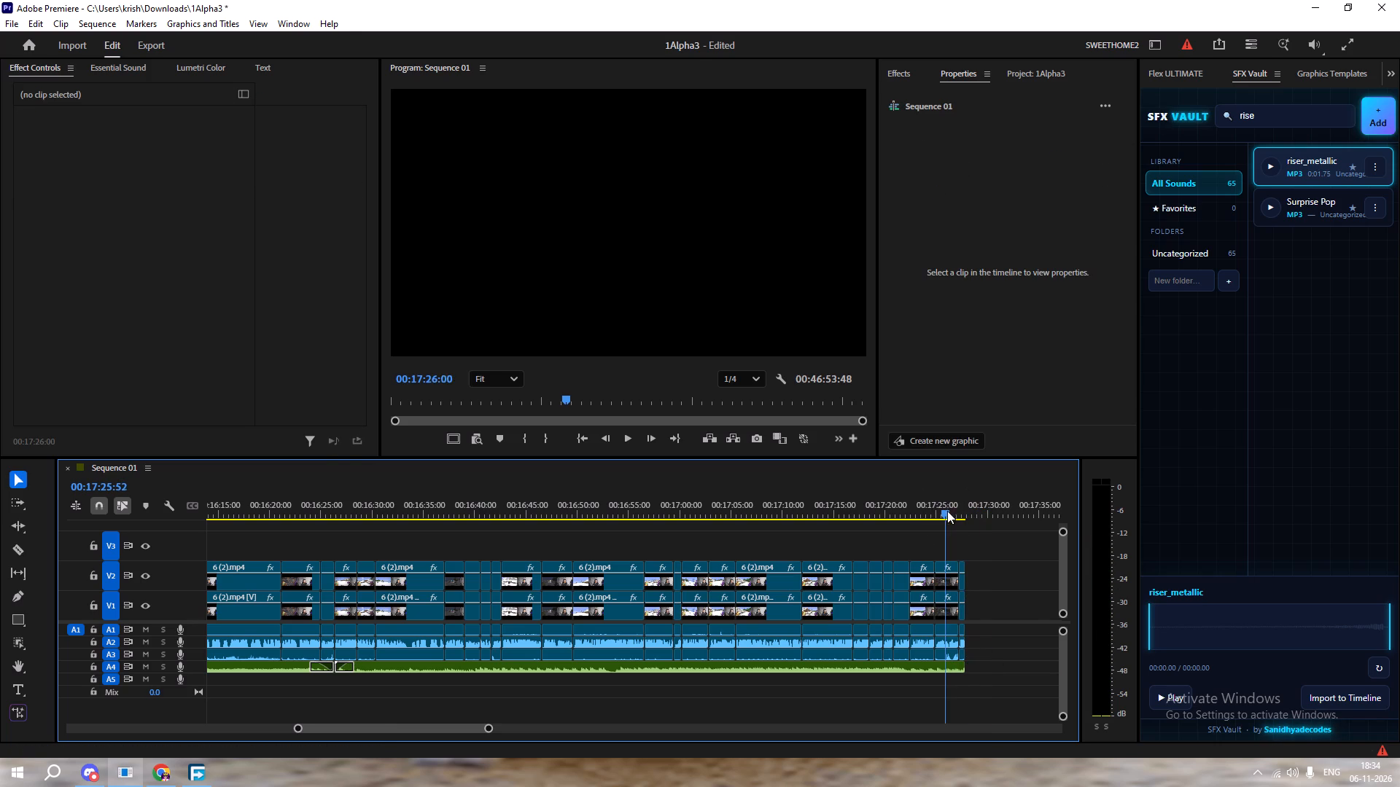
key(space)
drag(955, 667, 944, 668)
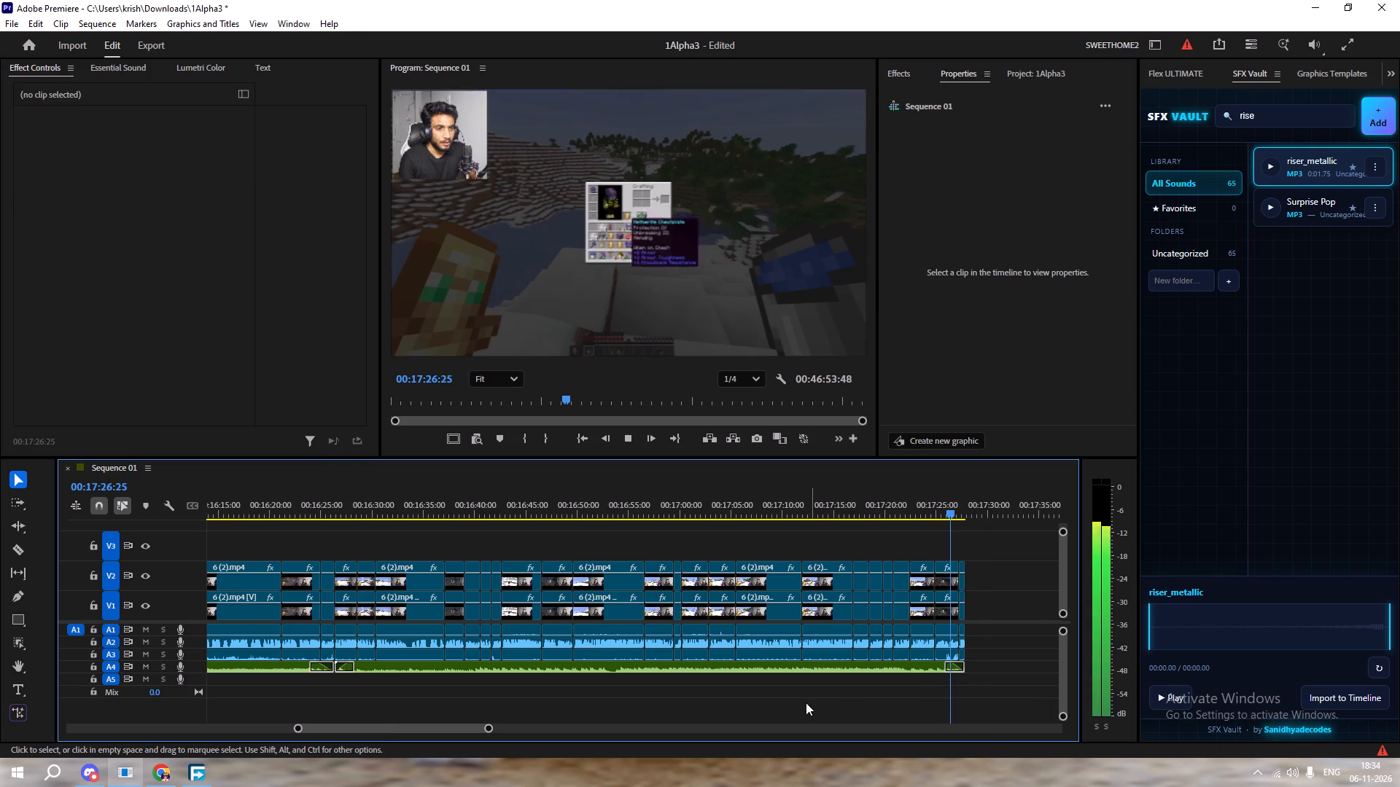
key(space)
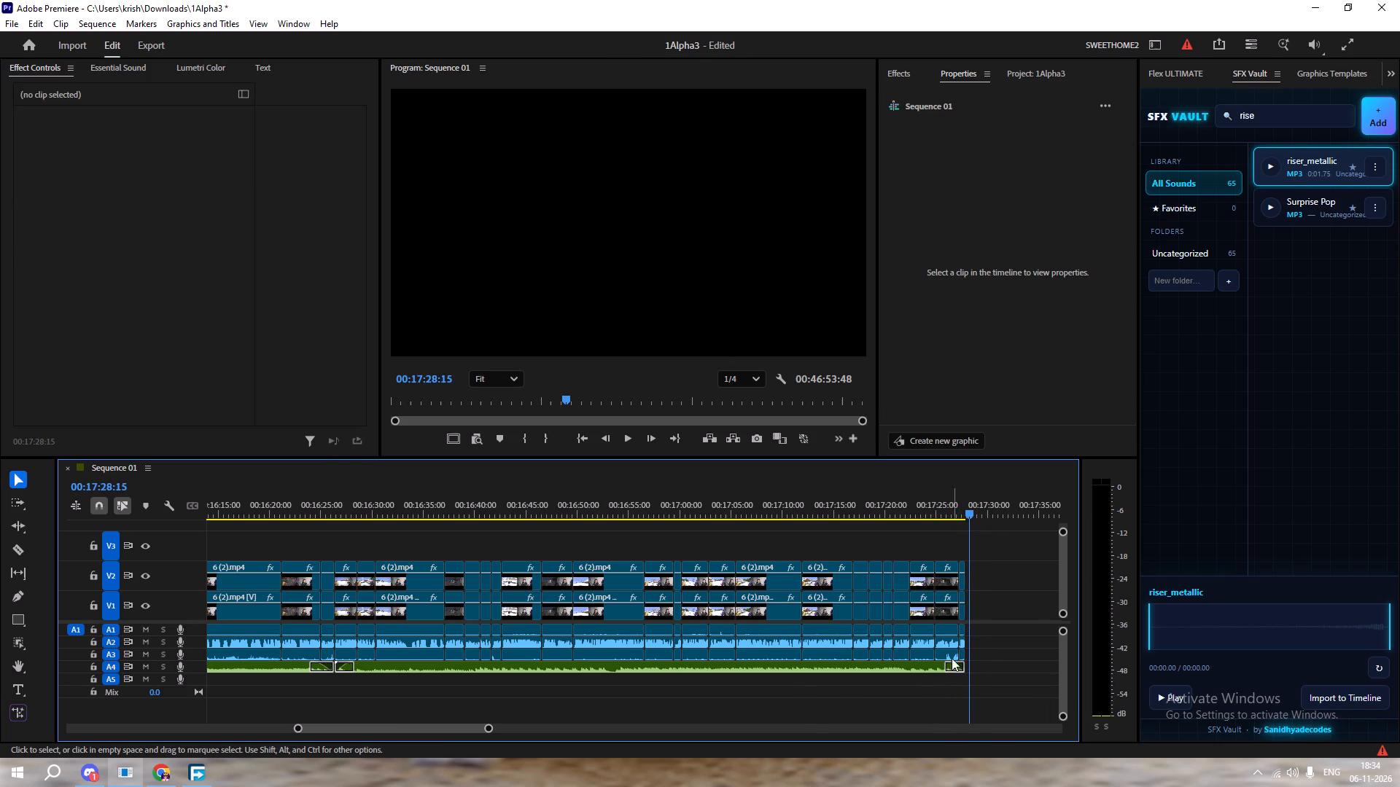
Shorten the fade-out at the end of the A4 music to a fraction of a second, replay it, and save the project.
drag(944, 669, 960, 668)
click(954, 506)
key(space)
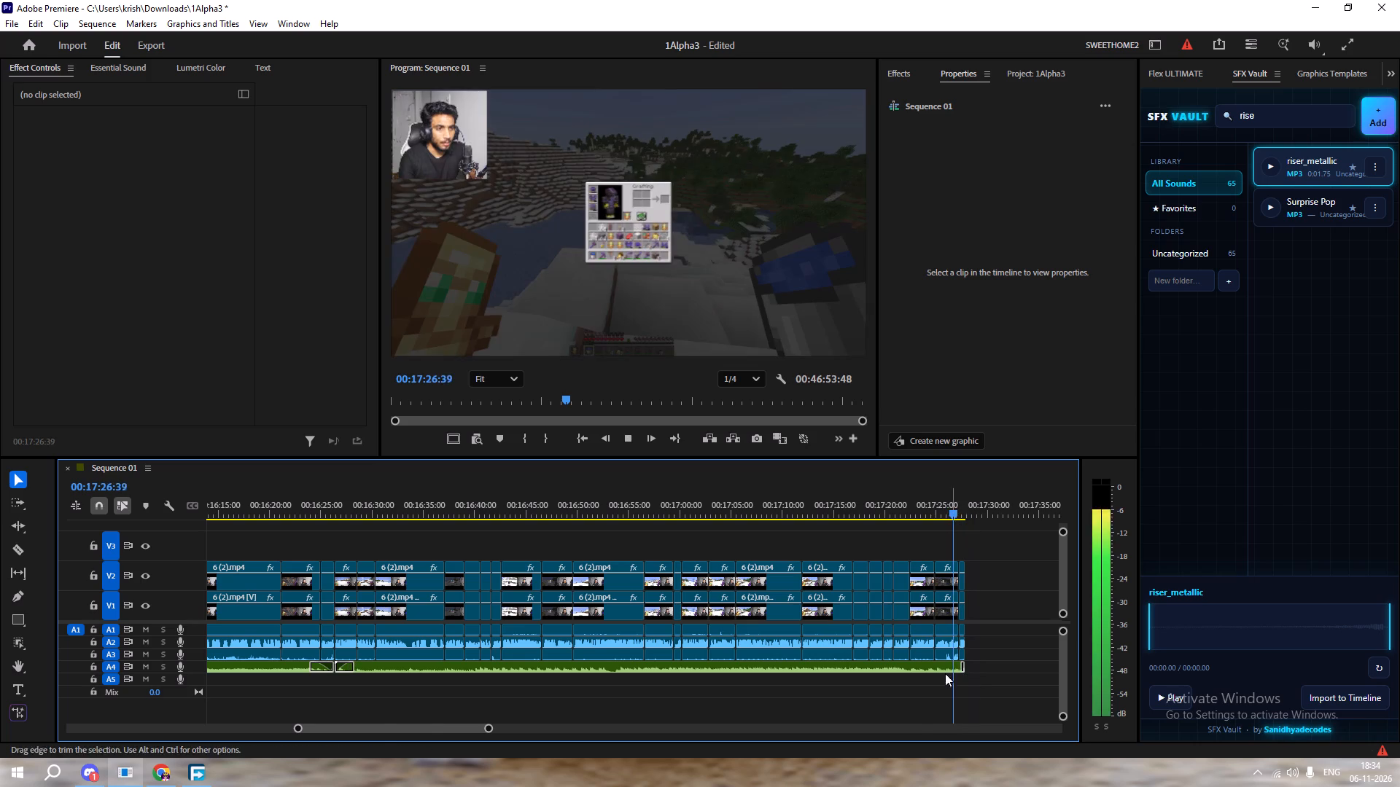
key(ctrl+s)
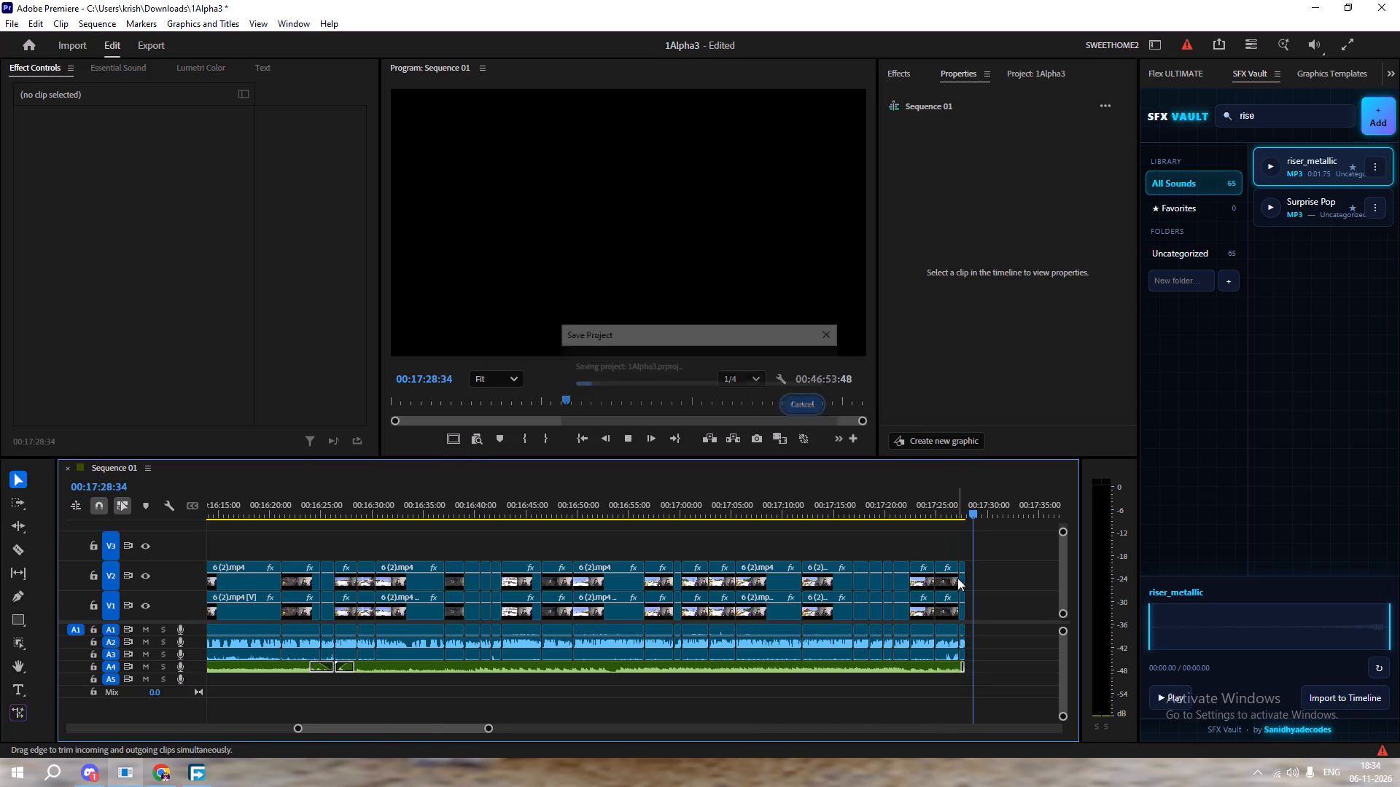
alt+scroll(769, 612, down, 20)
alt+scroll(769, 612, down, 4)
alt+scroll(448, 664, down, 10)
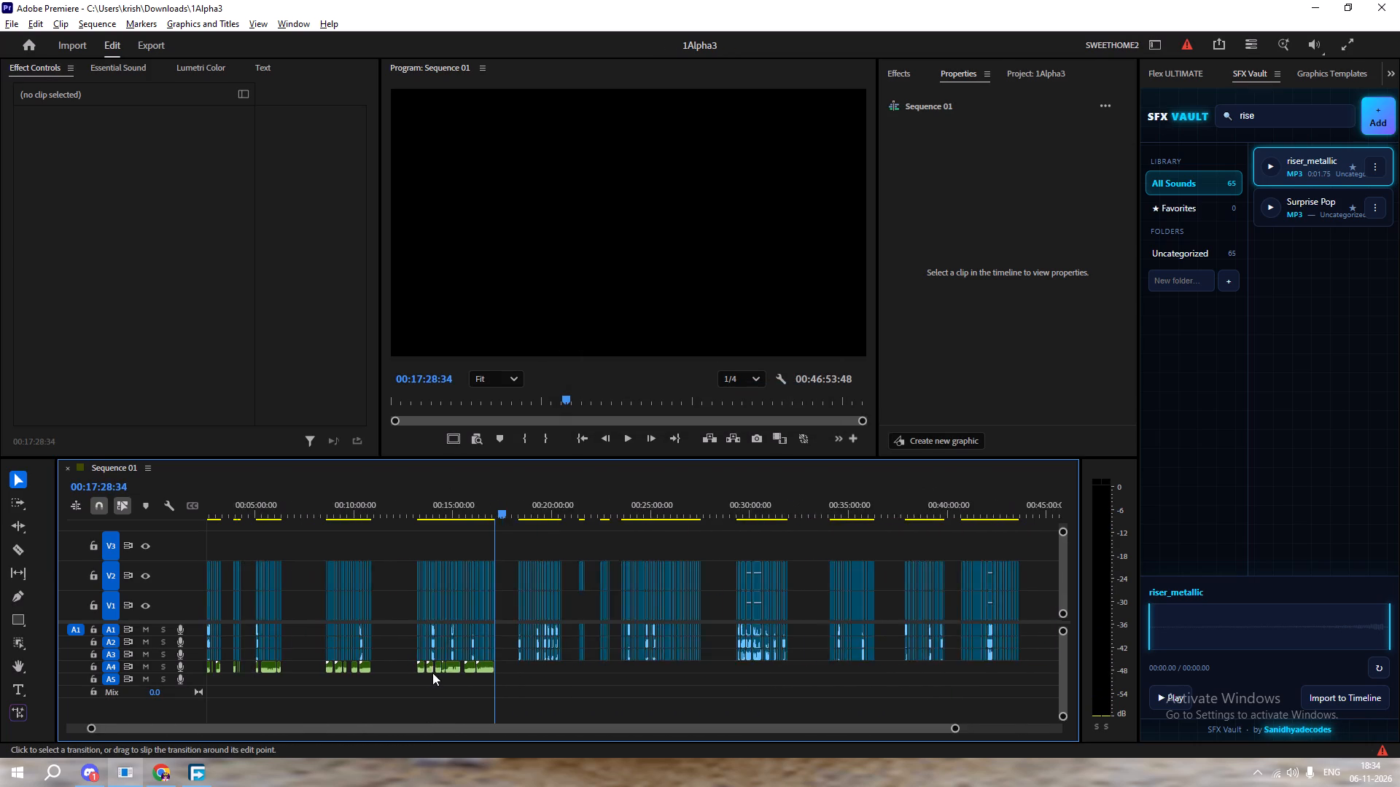
Play the start of the next footage section past the gap, up to around 00:19:03, and return to about 00:18:58.
alt+scroll(432, 673, down, 8)
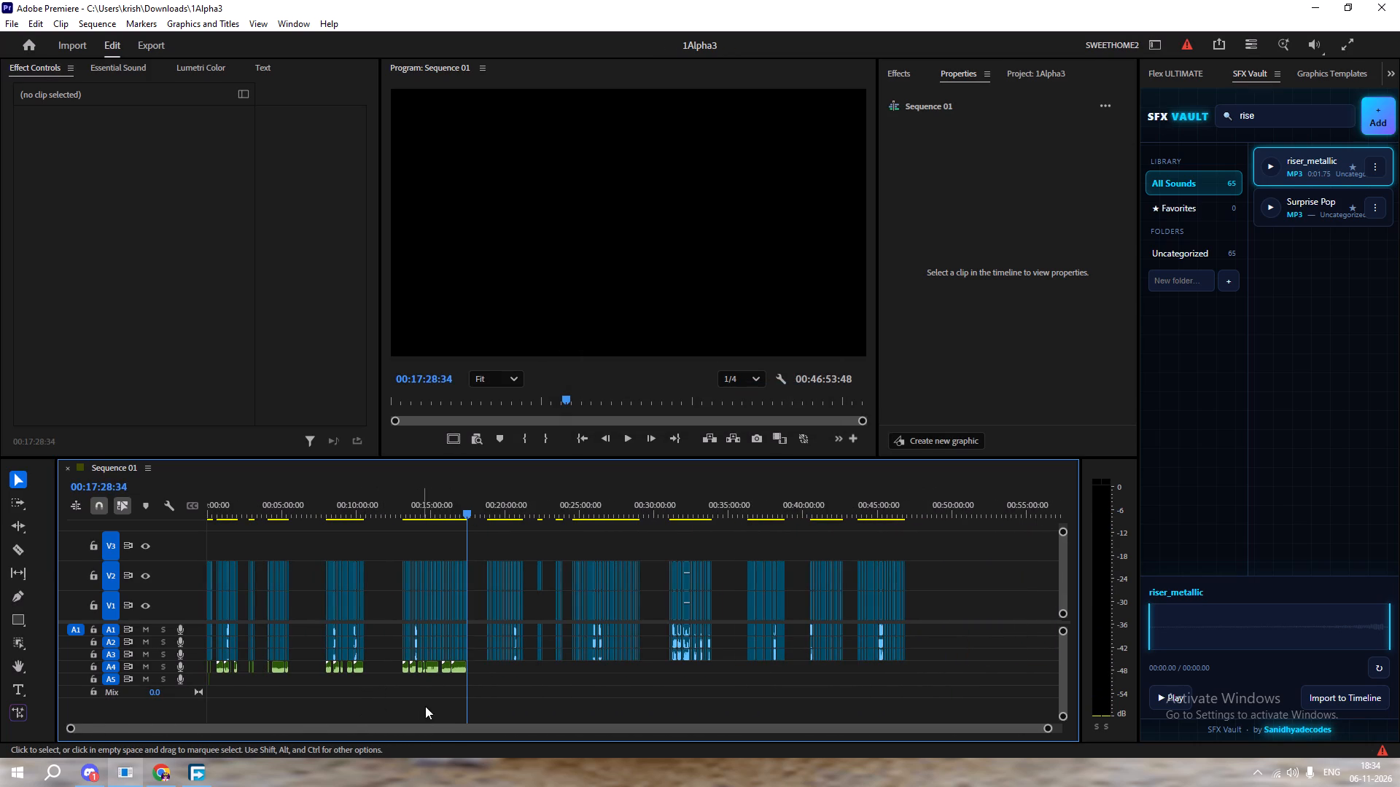
alt+scroll(486, 568, up, 4)
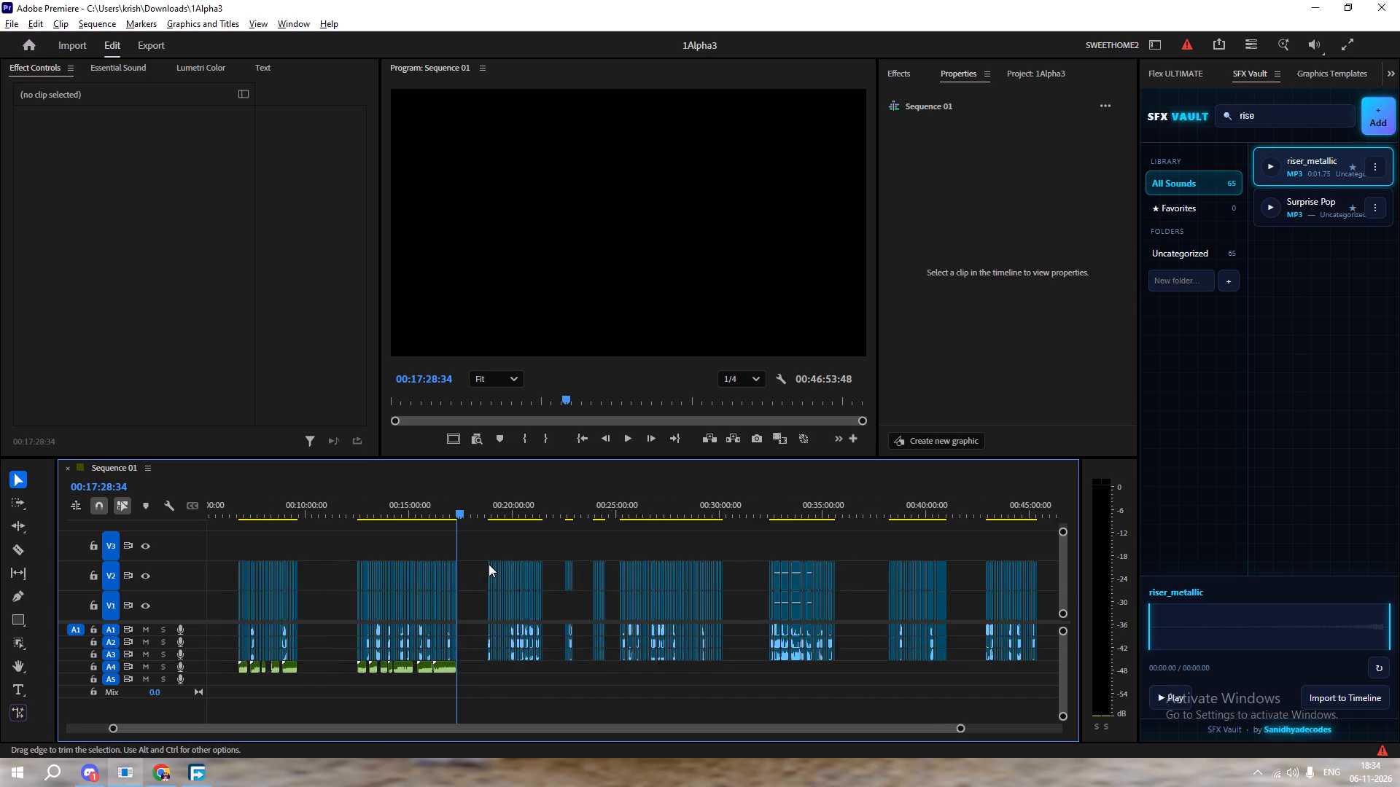
alt+scroll(489, 564, up, 12)
click(474, 512)
key(space)
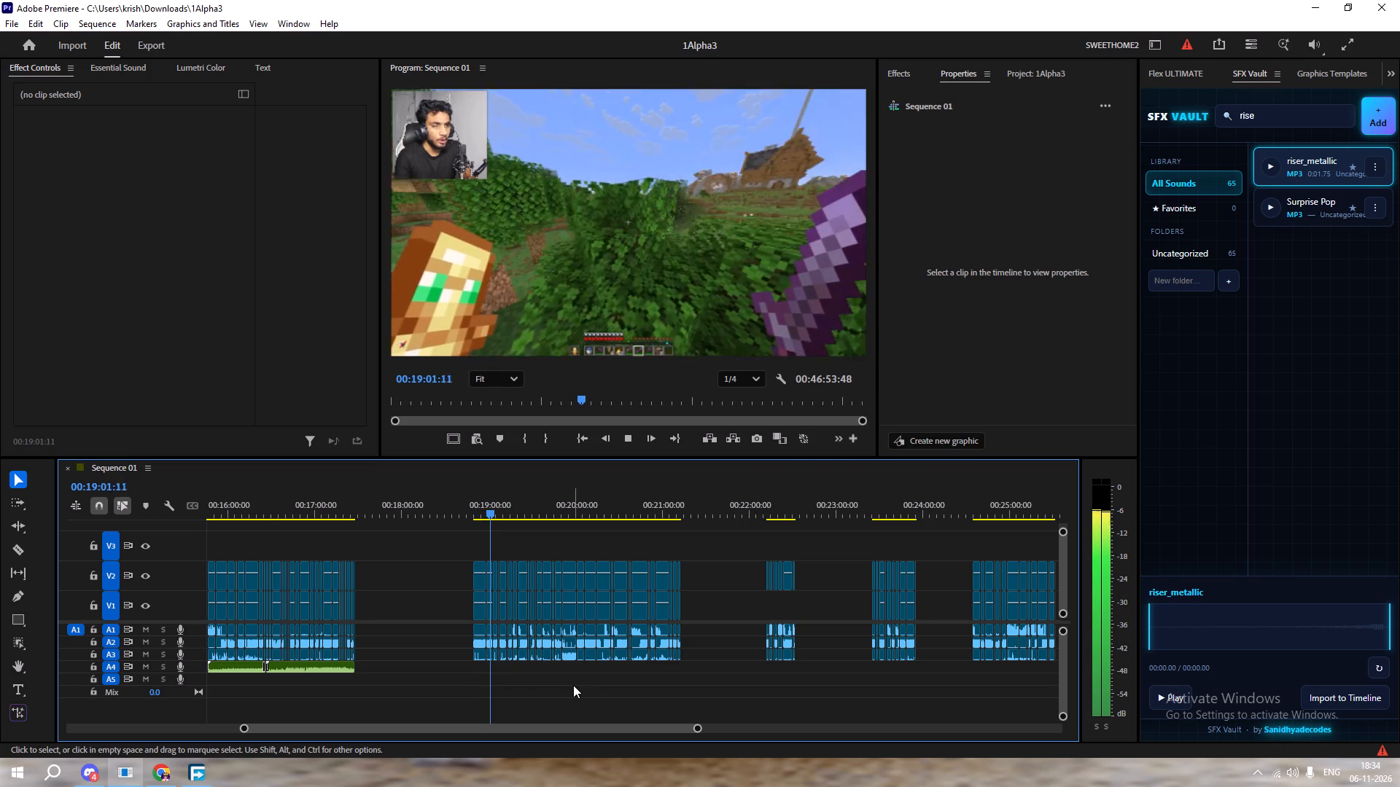
alt+scroll(535, 677, up, 13)
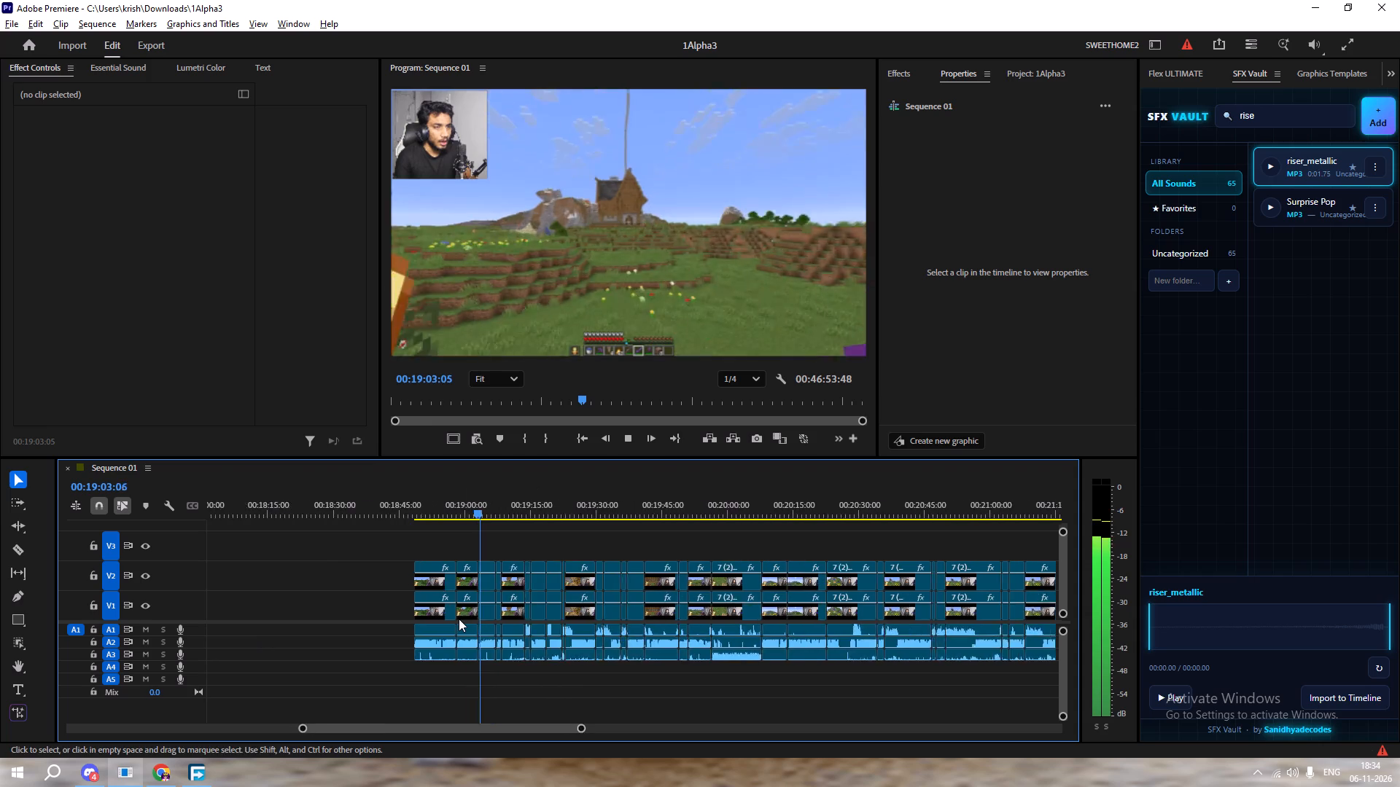
alt+scroll(459, 619, up, 9)
click(446, 514)
key(space)
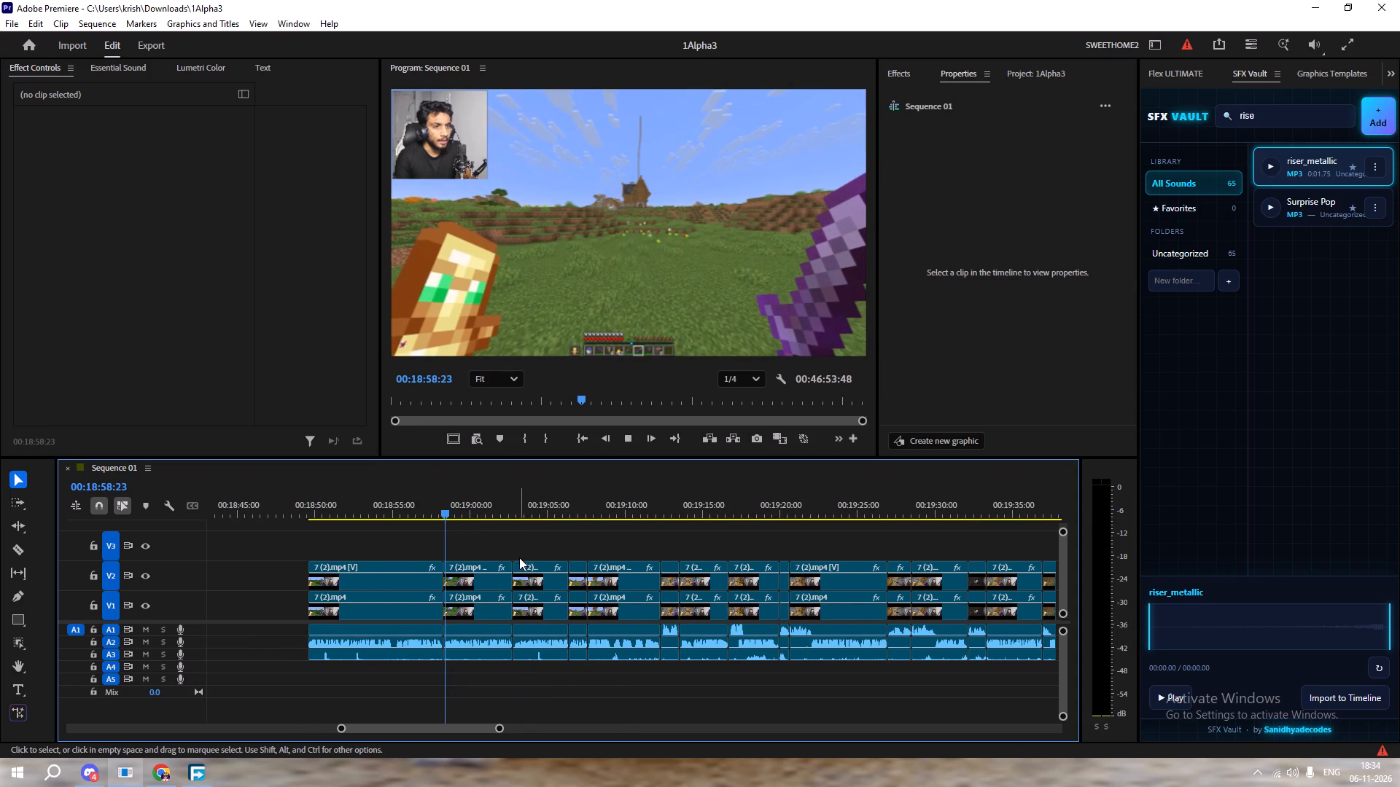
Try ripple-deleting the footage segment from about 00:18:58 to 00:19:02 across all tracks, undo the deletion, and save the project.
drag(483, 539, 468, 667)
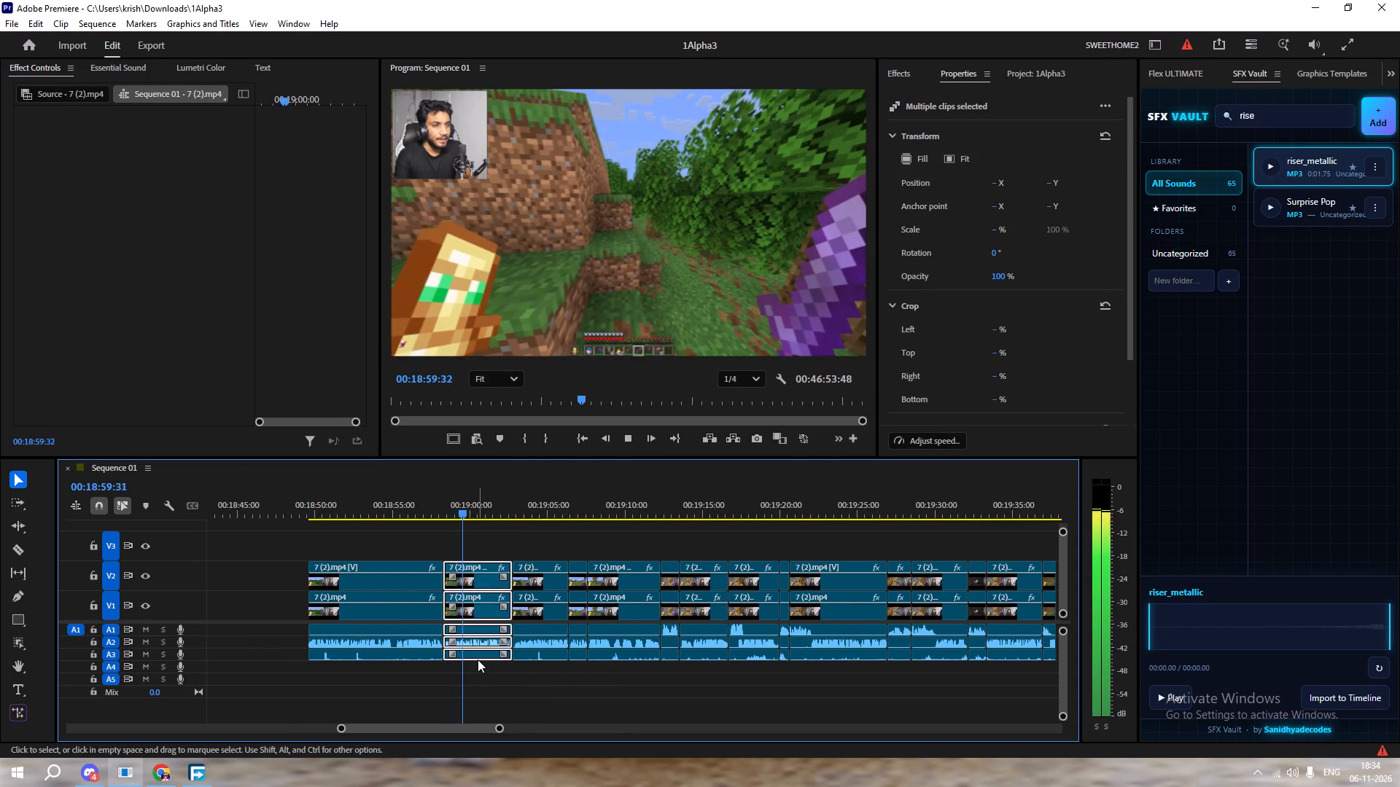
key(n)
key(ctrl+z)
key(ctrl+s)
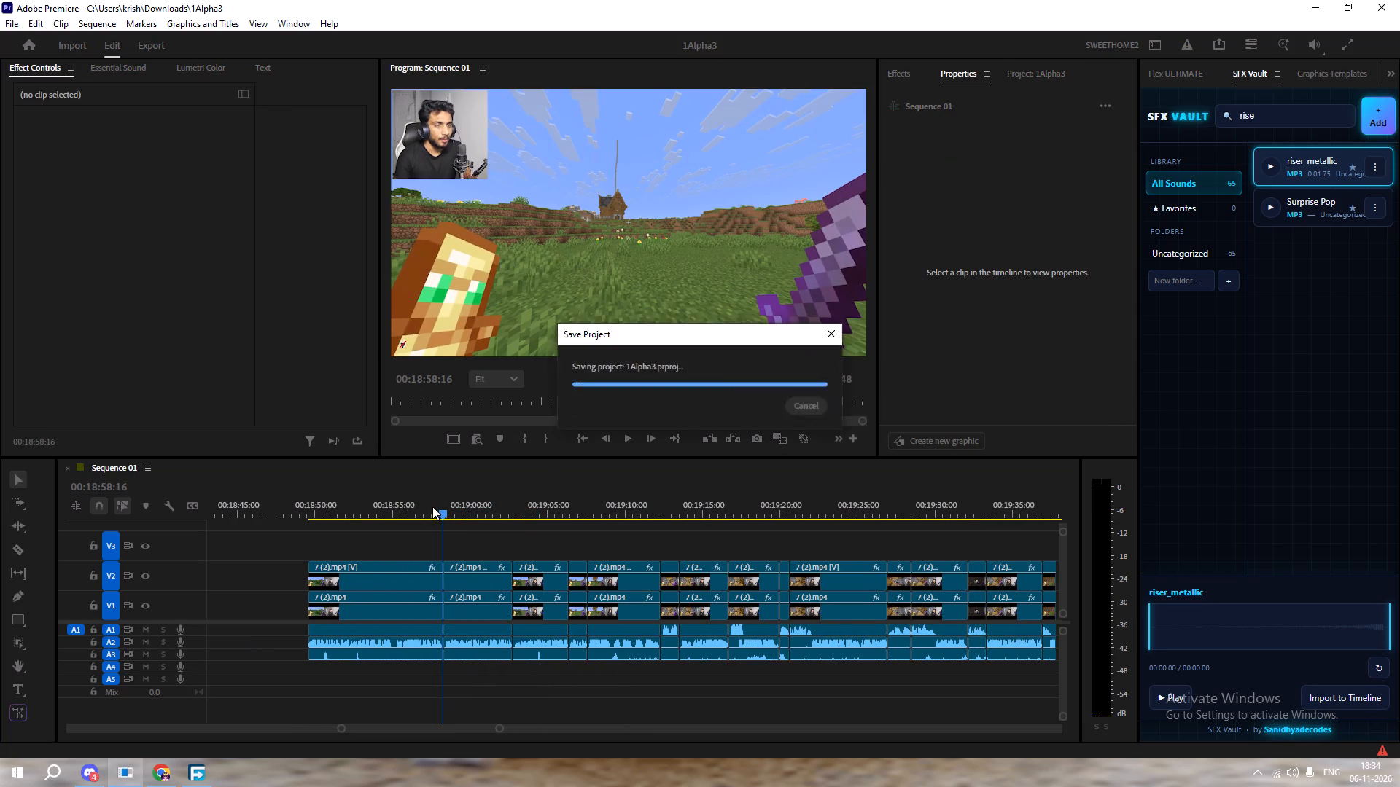
Replay the footage leading up to the cut near 00:18:58 from about 00:18:56 to examine where it should be tightened.
click(436, 508)
key(space)
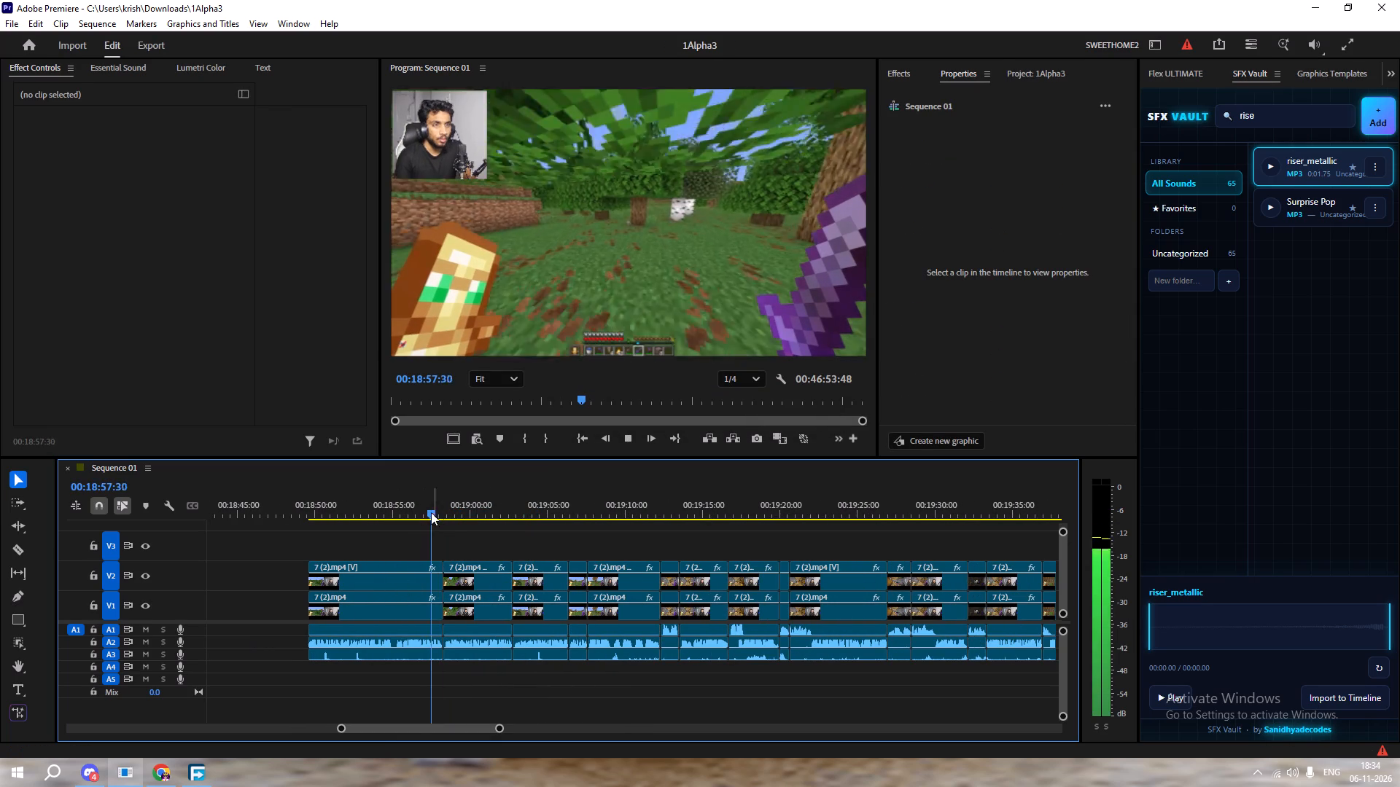
drag(440, 510, 413, 519)
key(space)
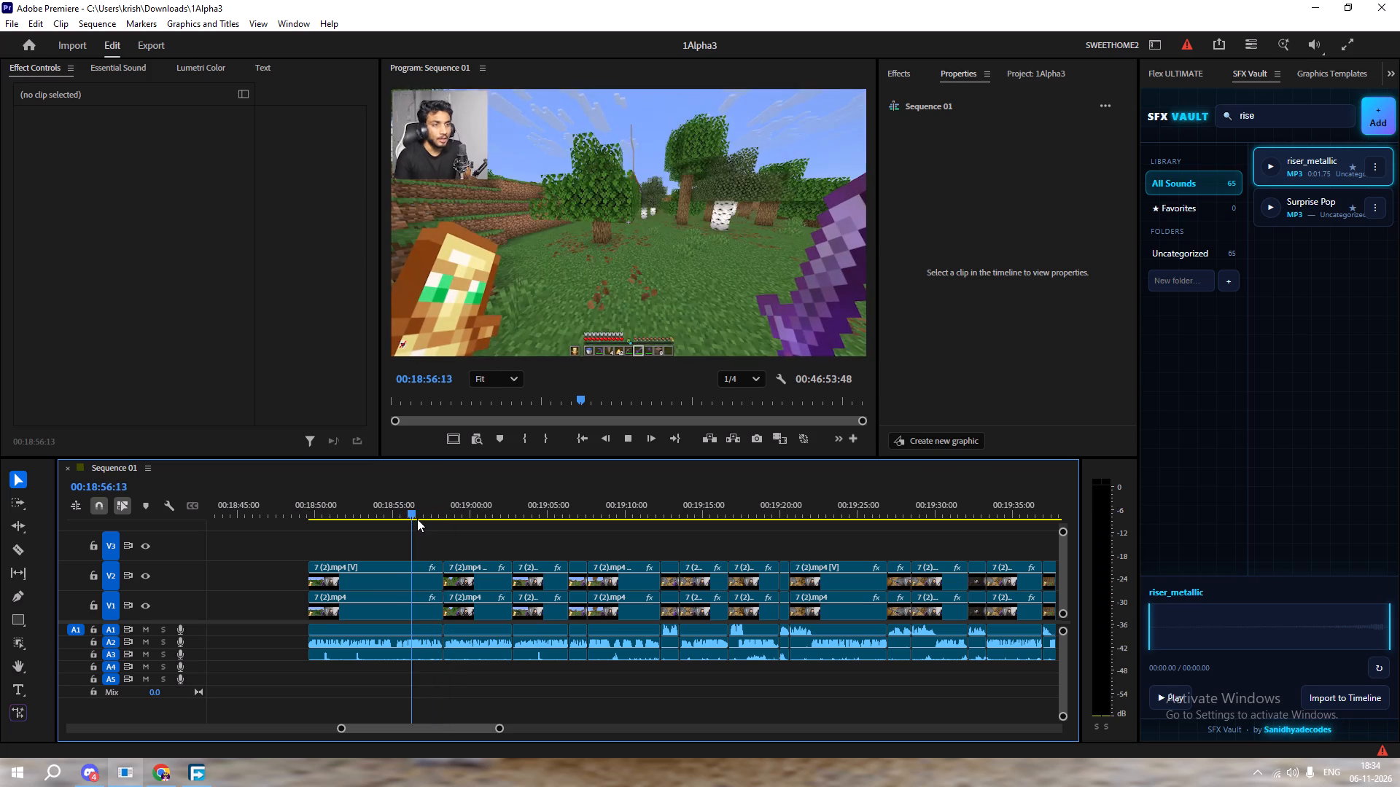
alt+scroll(409, 562, up, 7)
key(space)
alt+scroll(463, 566, up, 6)
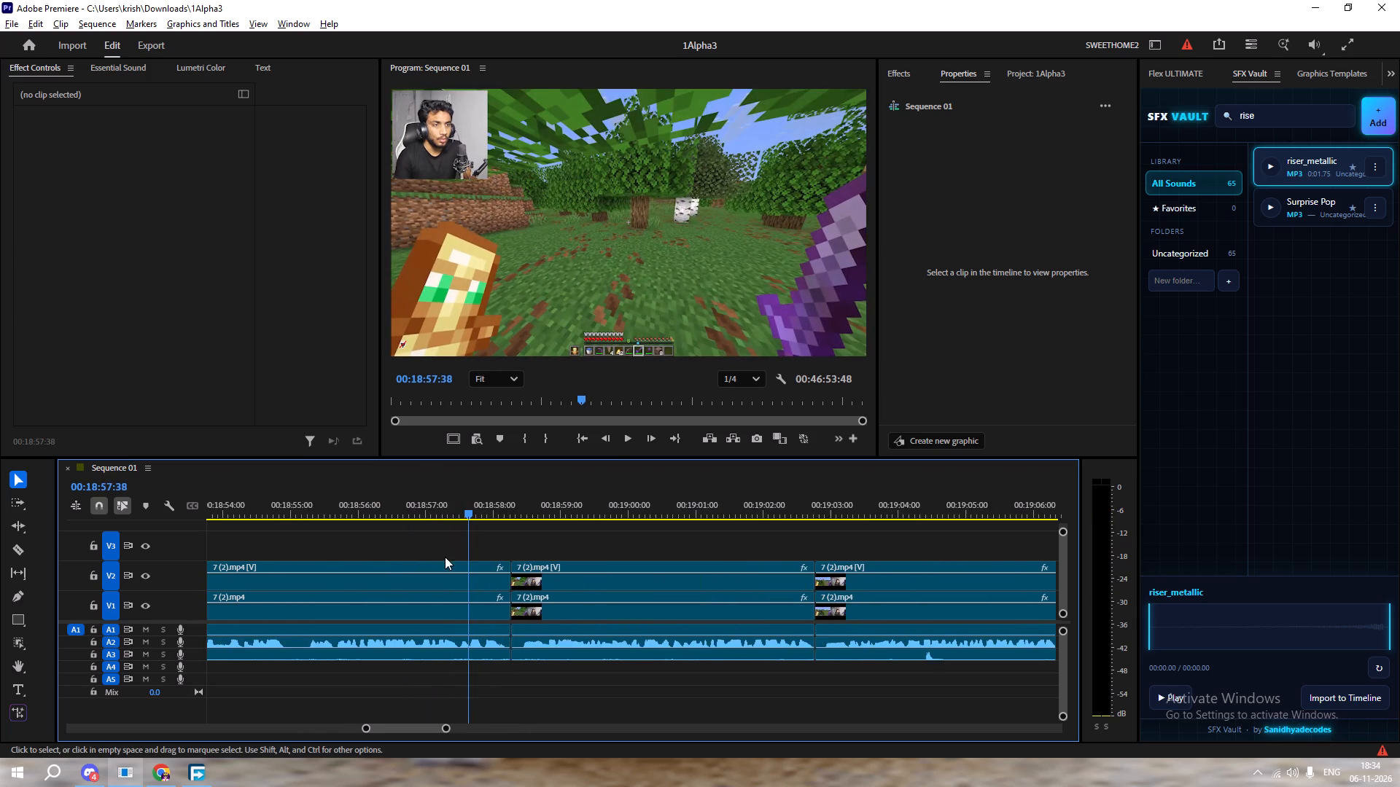
alt+scroll(445, 557, up, 4)
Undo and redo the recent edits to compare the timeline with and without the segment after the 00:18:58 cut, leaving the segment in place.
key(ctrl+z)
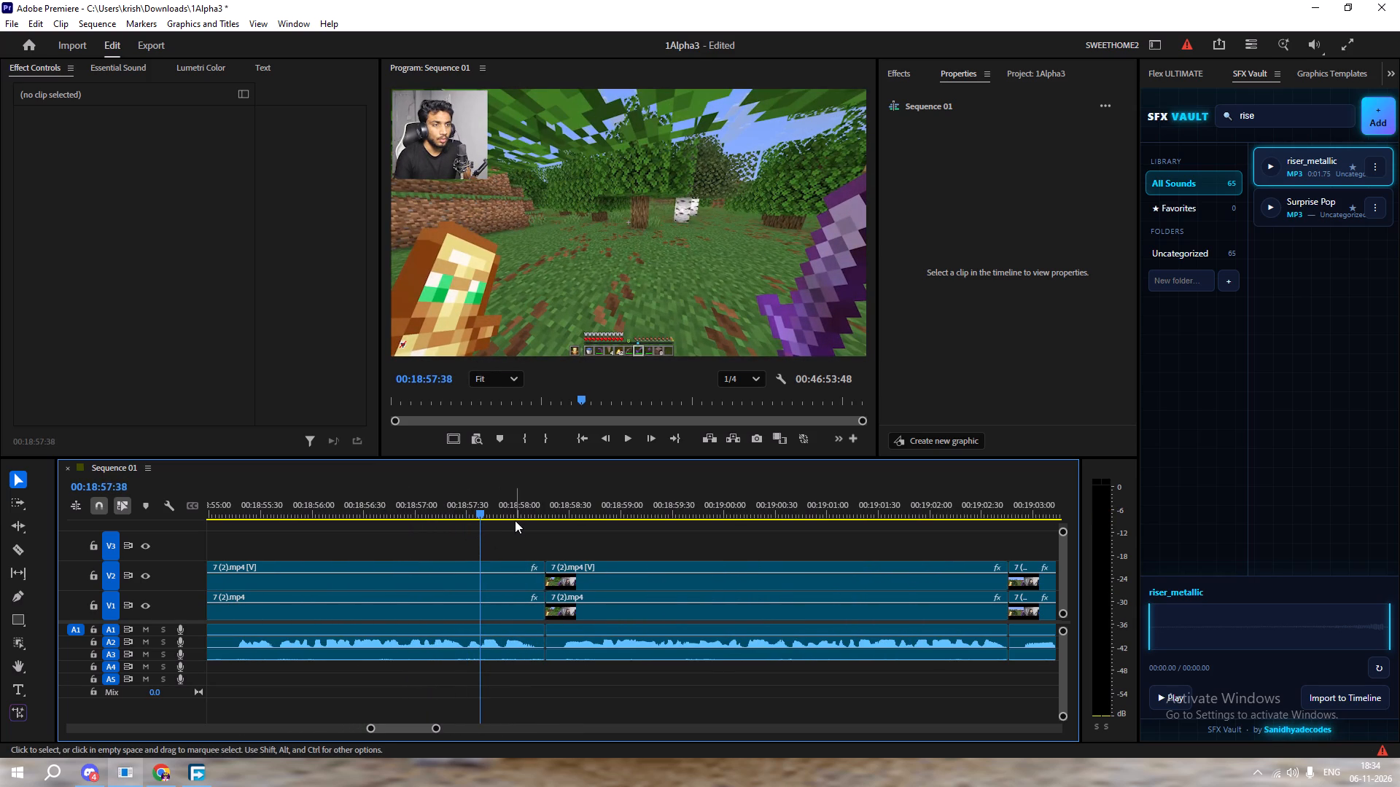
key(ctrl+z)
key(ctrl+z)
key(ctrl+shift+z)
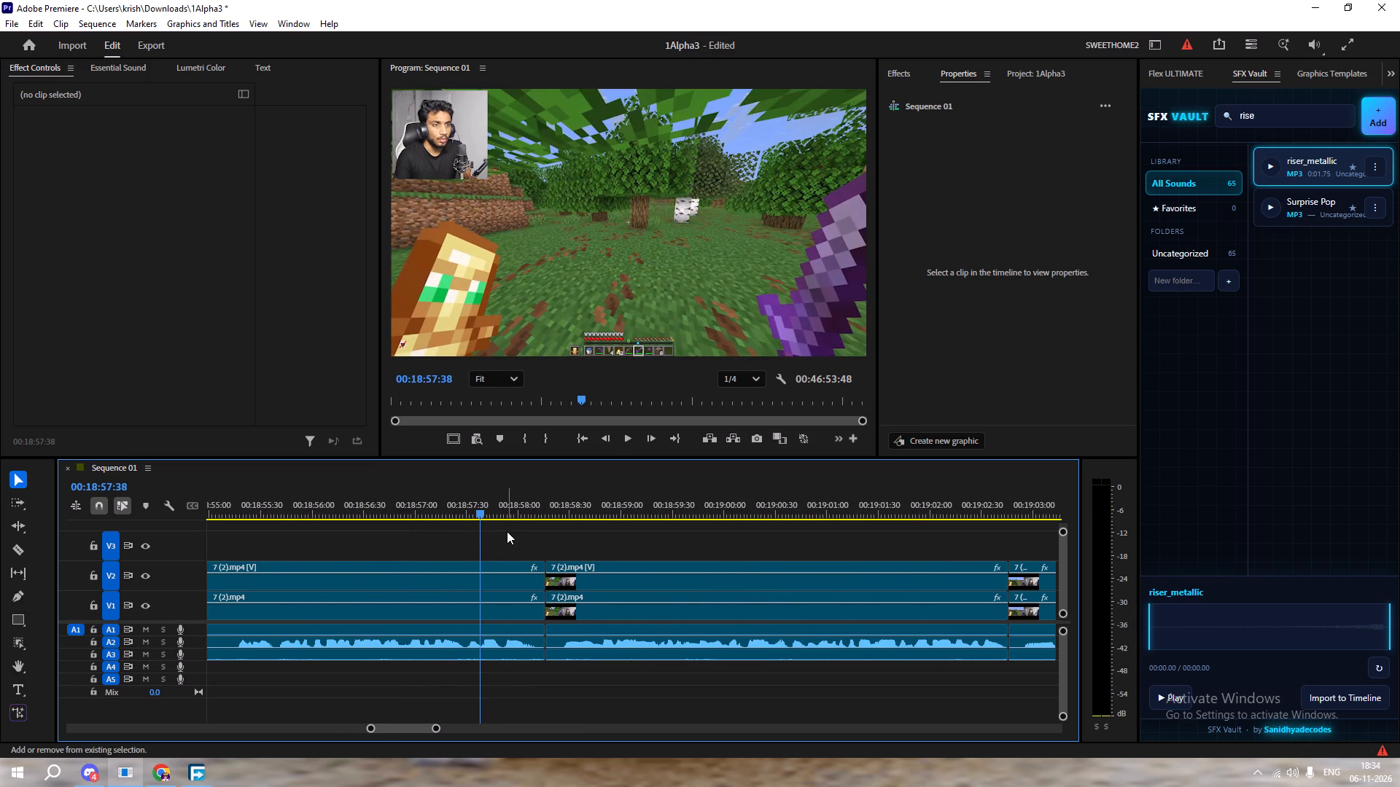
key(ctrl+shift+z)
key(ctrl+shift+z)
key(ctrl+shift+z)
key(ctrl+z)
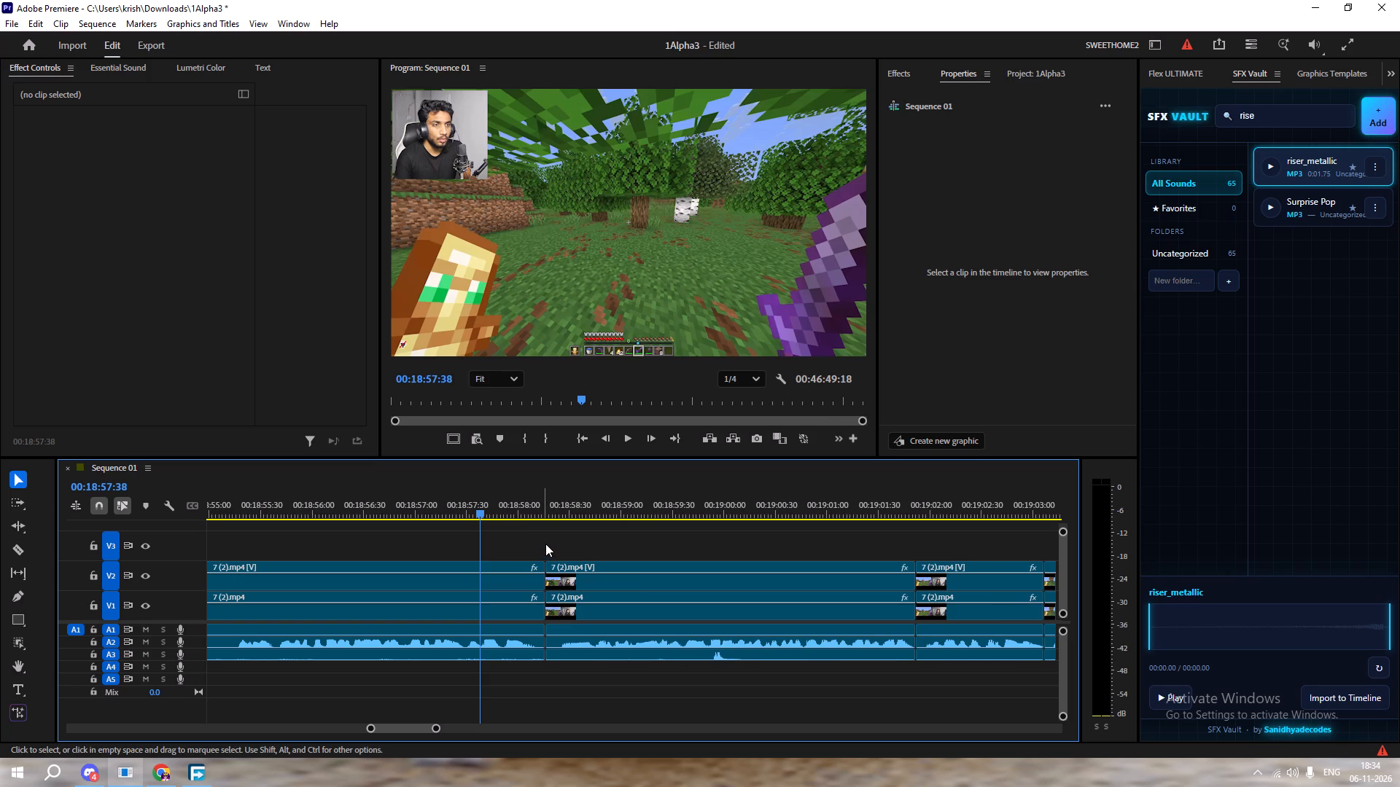
Play past the cut near 00:18:58 and ripple-trim the first few frames off the clip that follows it on all tracks.
click(546, 543)
key(space)
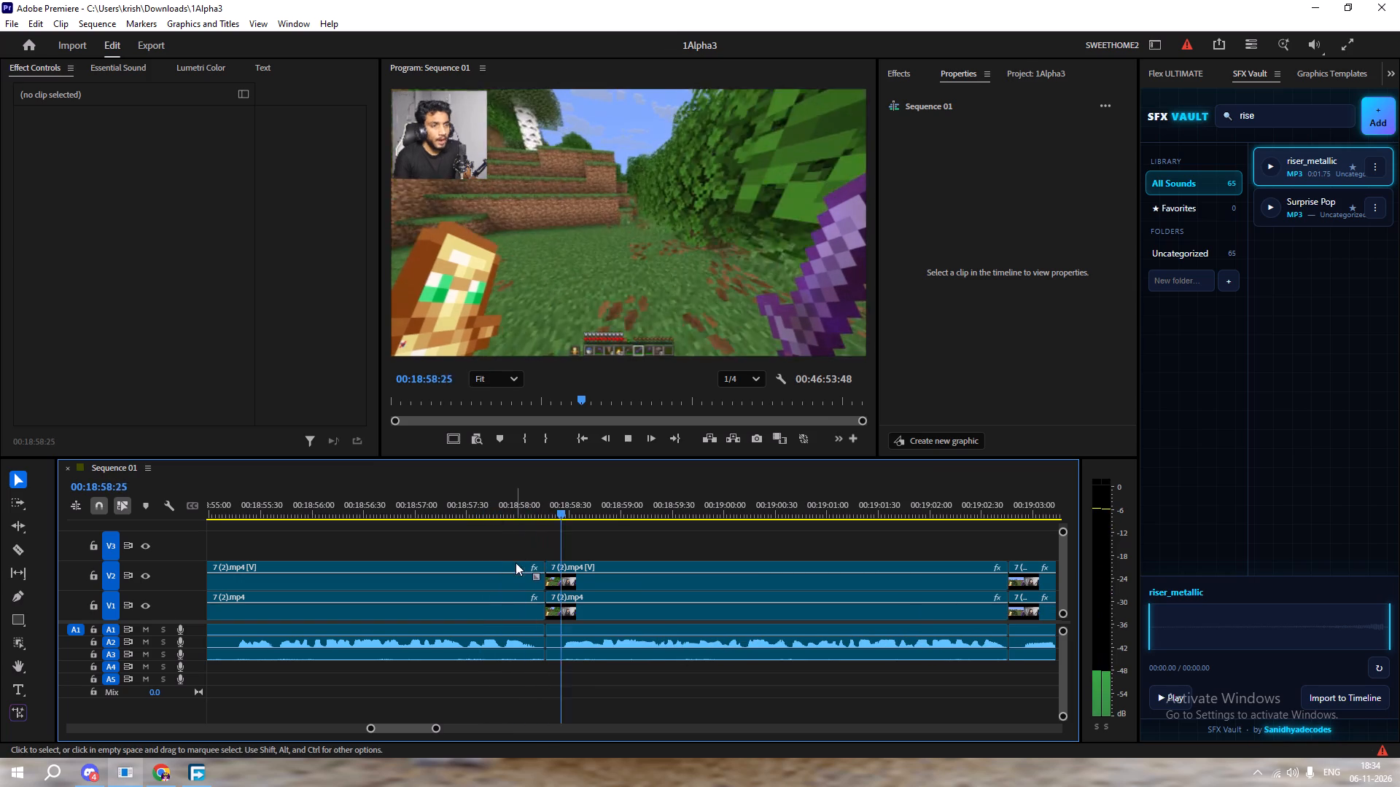
drag(634, 508, 580, 548)
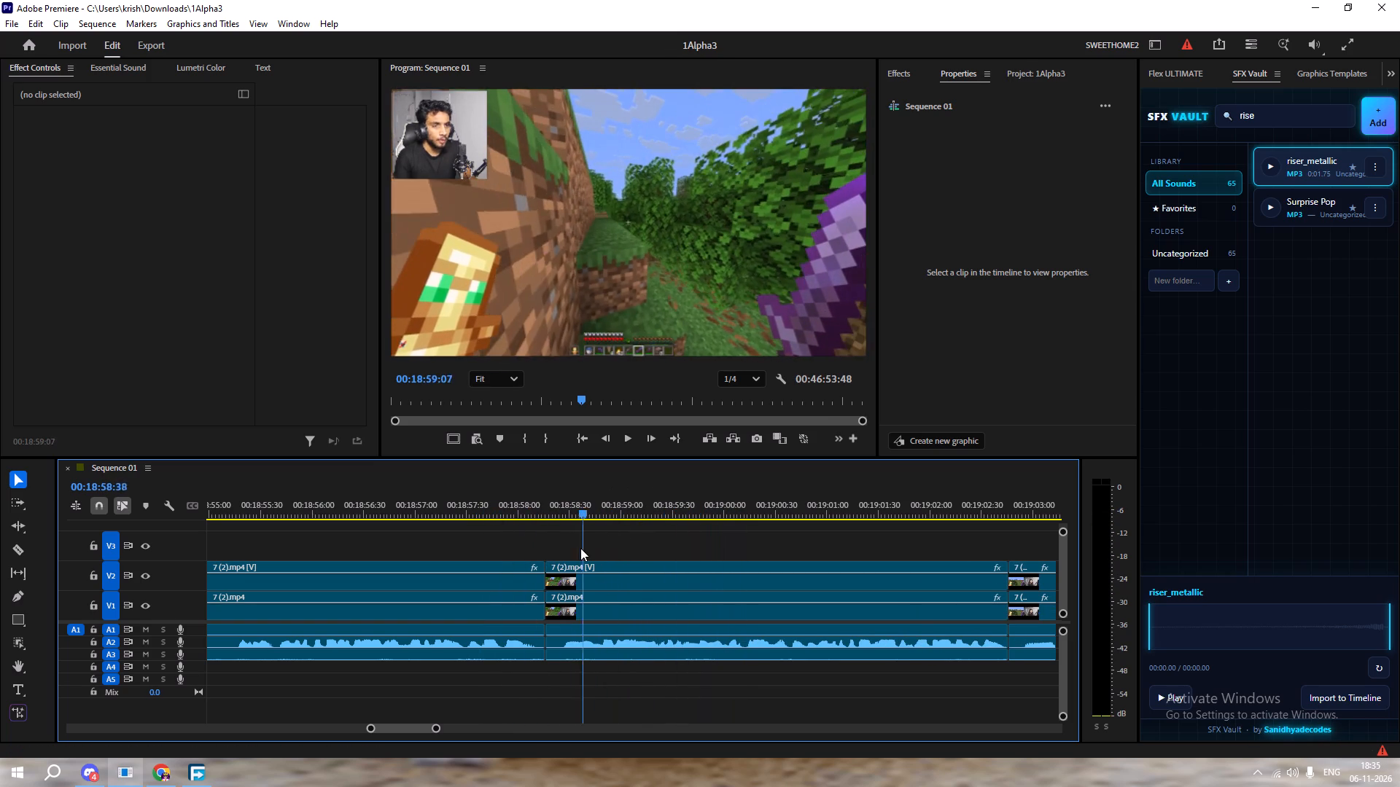
drag(580, 548, 563, 550)
key(x)
Cut the footage at 00:18:57:28, ripple-delete the remainder up to the next clip on all tracks, and save the project.
drag(551, 512, 446, 549)
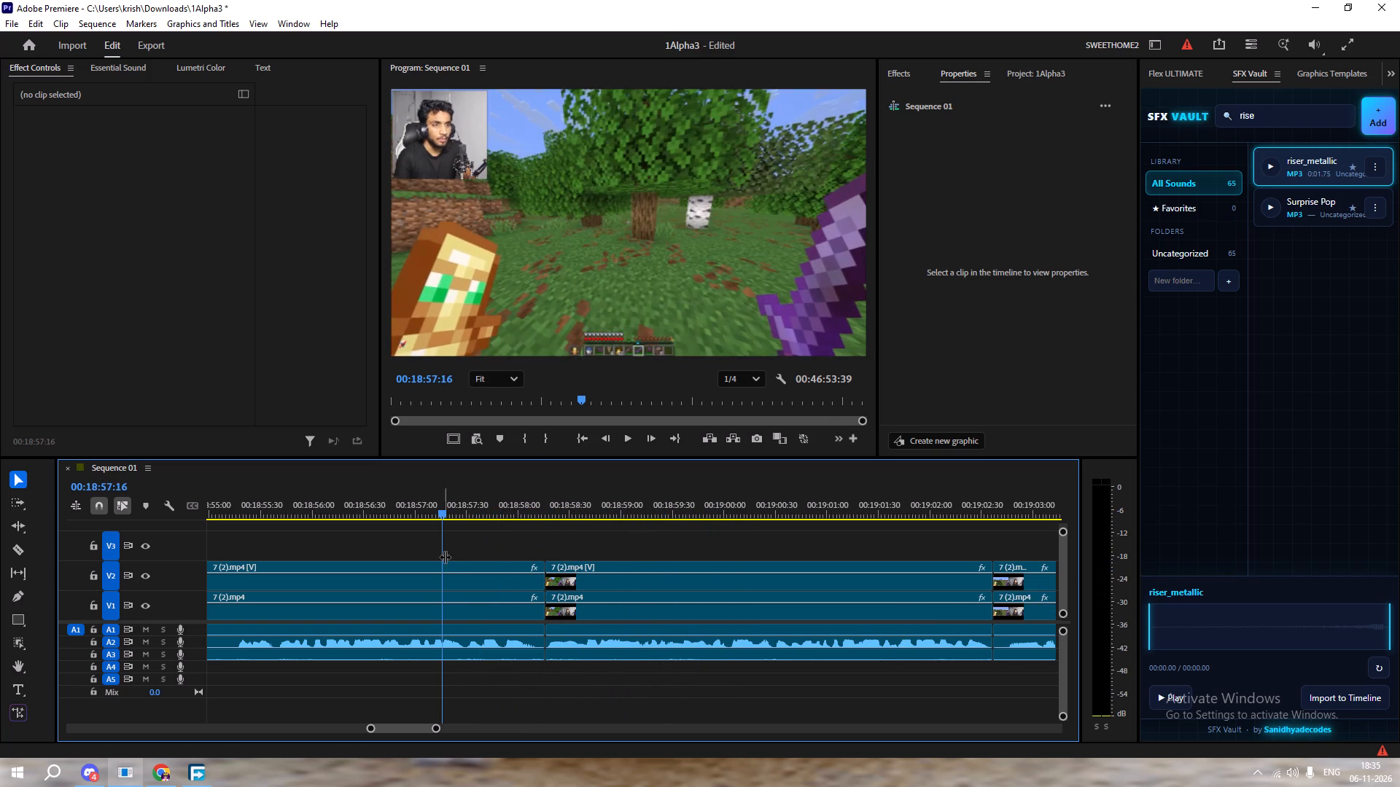
key(space)
key(space)
drag(480, 498, 465, 511)
key(z)
drag(498, 541, 509, 659)
key(n)
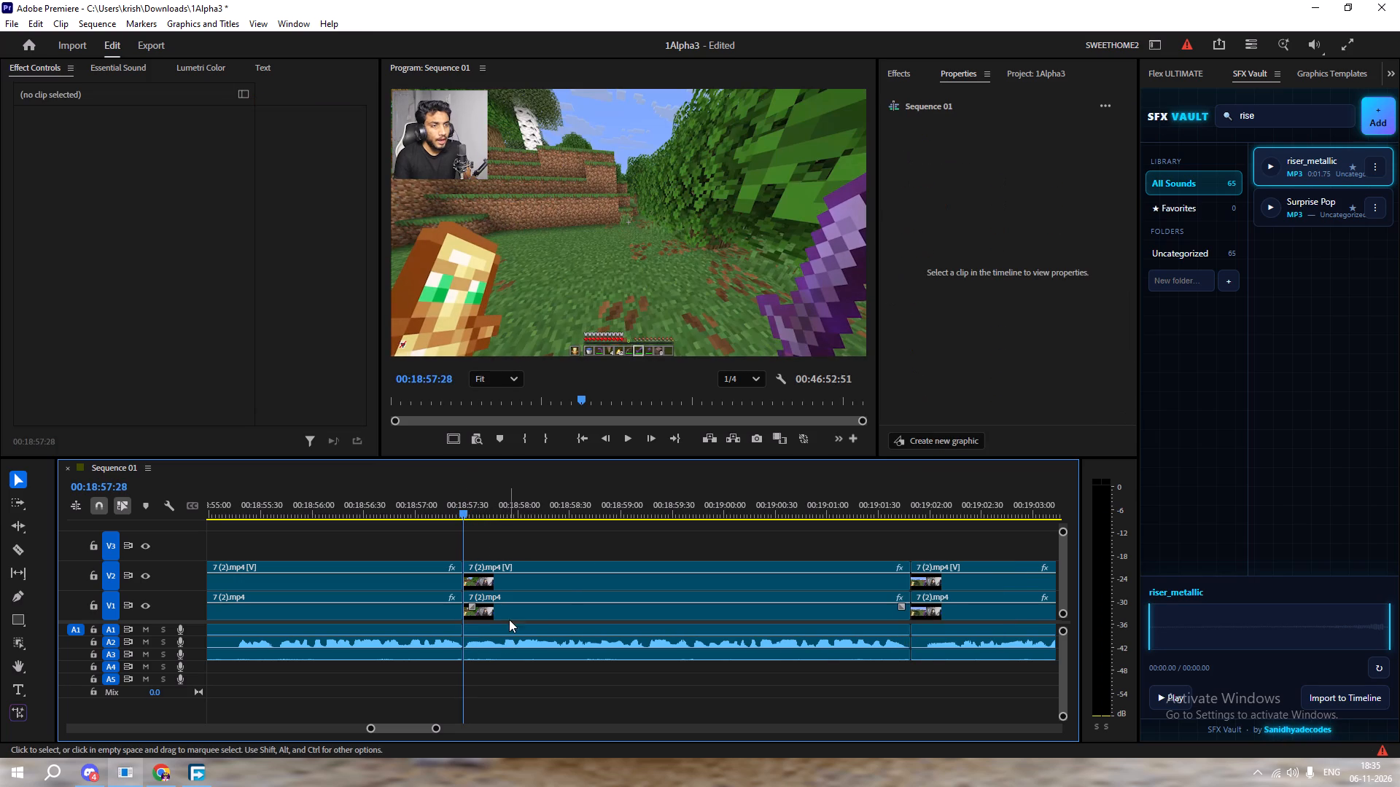
key(ctrl+s)
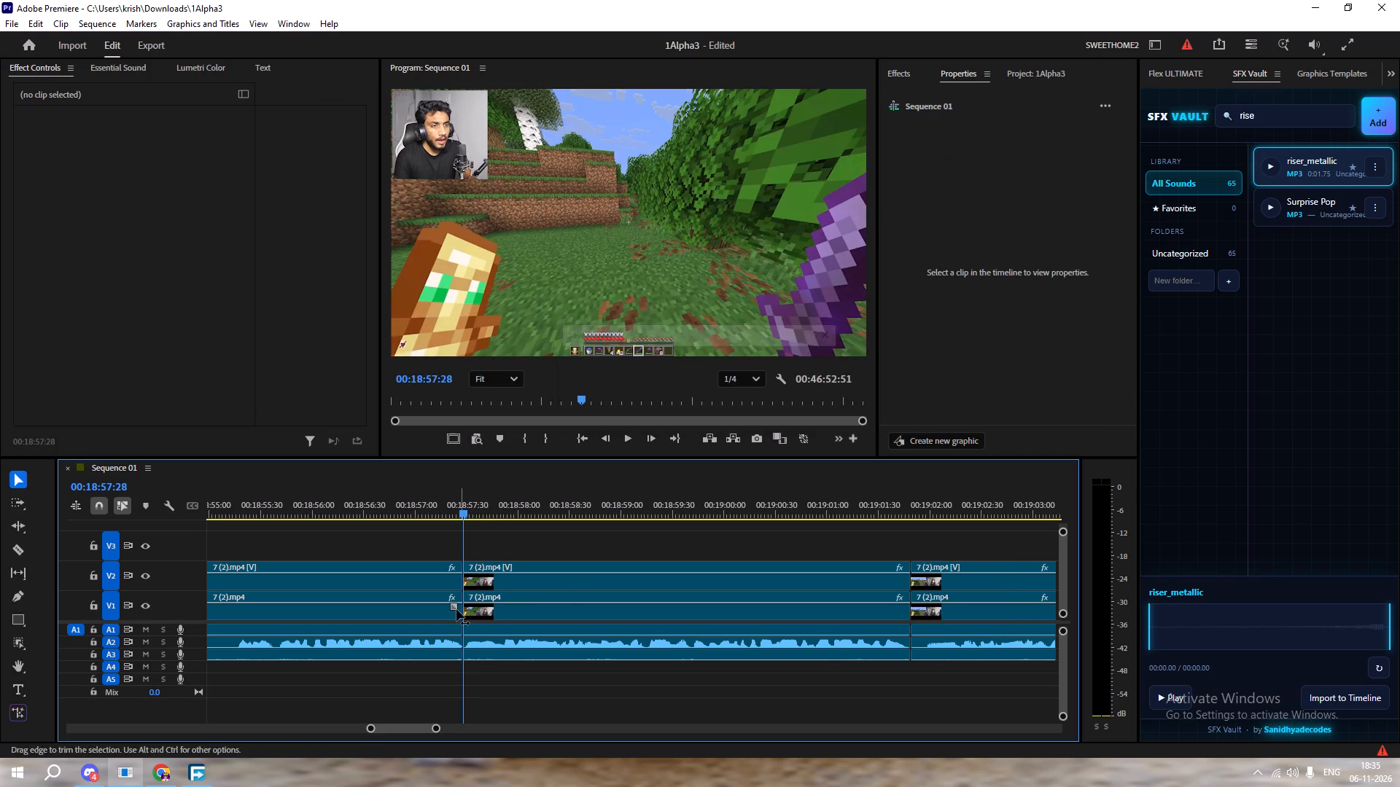
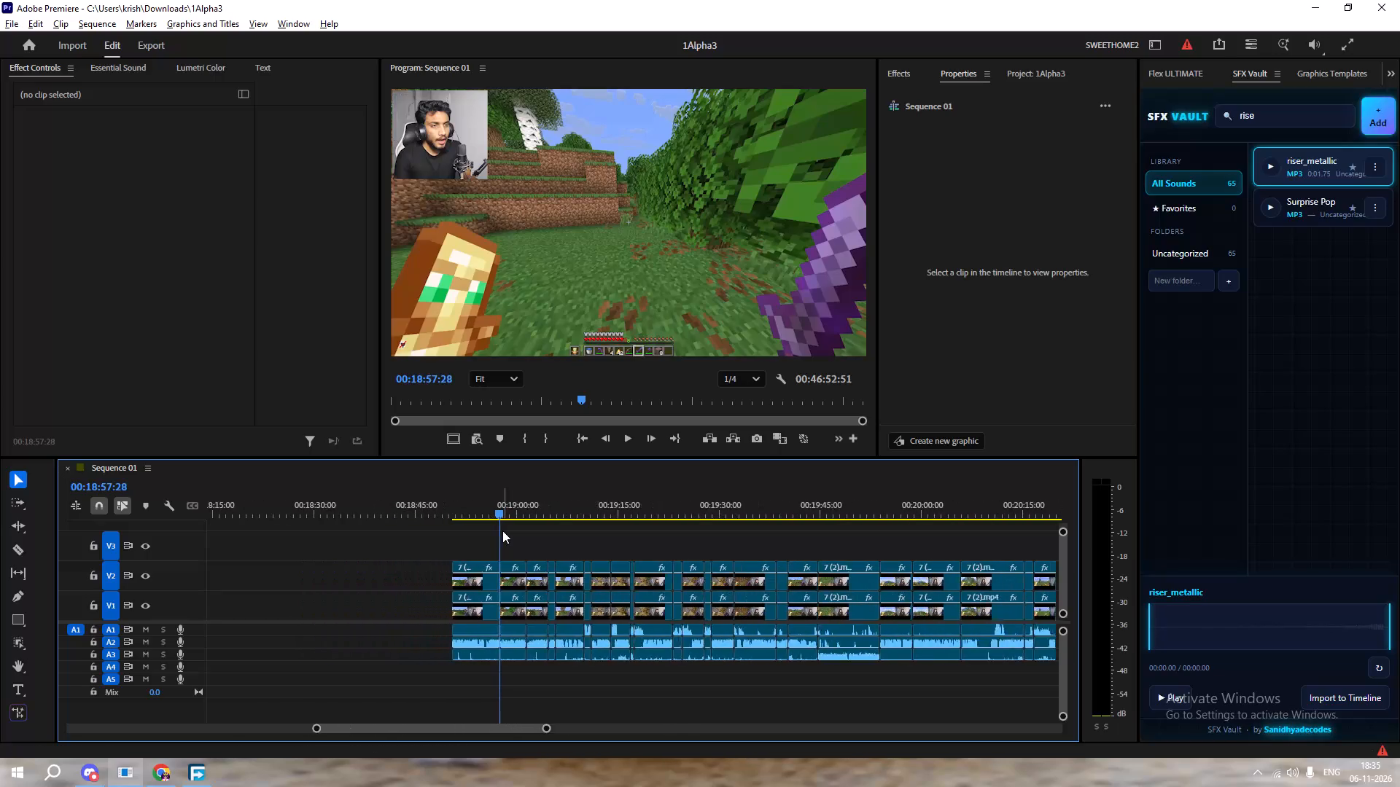
Save the project.
key(ctrl+s)
Scrub through the remaining footage sections to examine them, ending at the start of the last section near 00:43:40.
drag(527, 504, 628, 504)
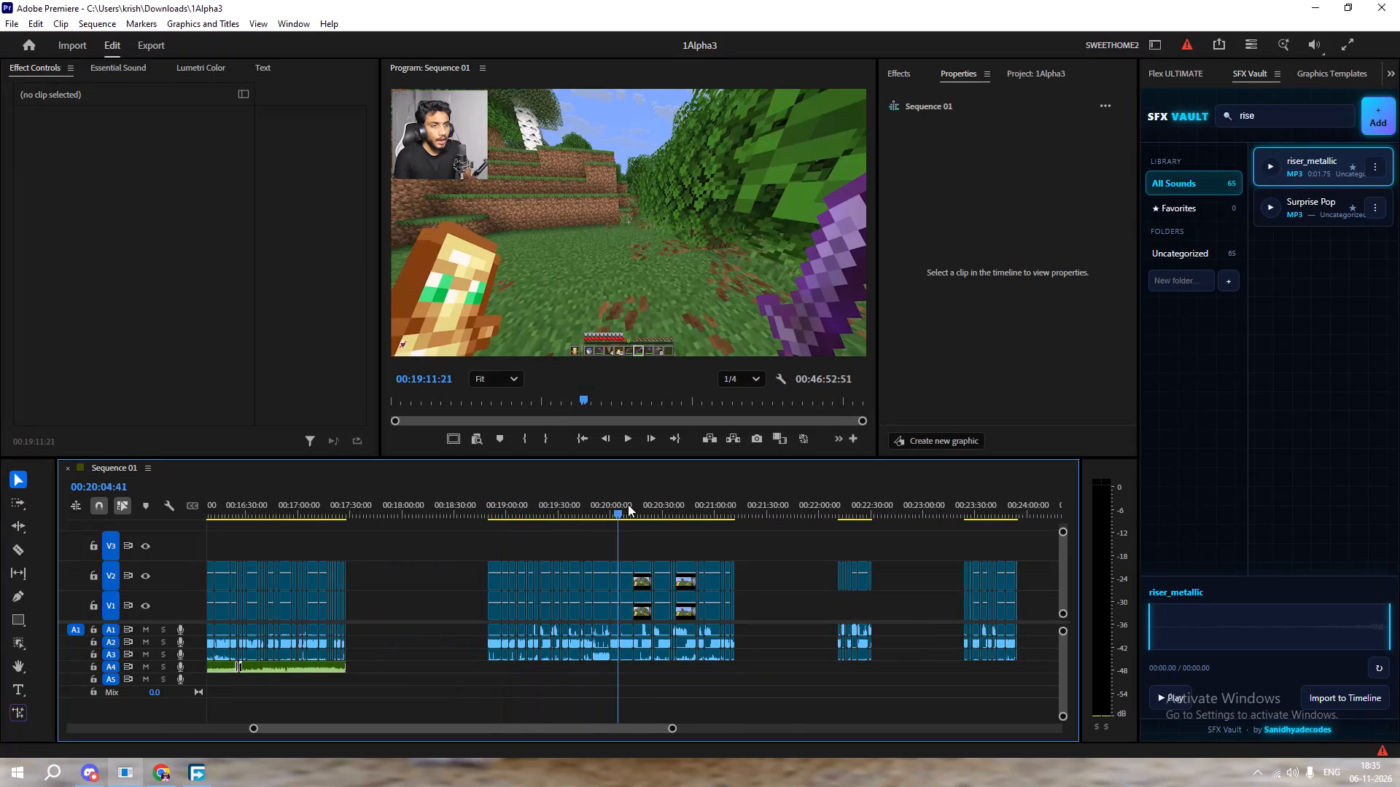
drag(628, 504, 429, 558)
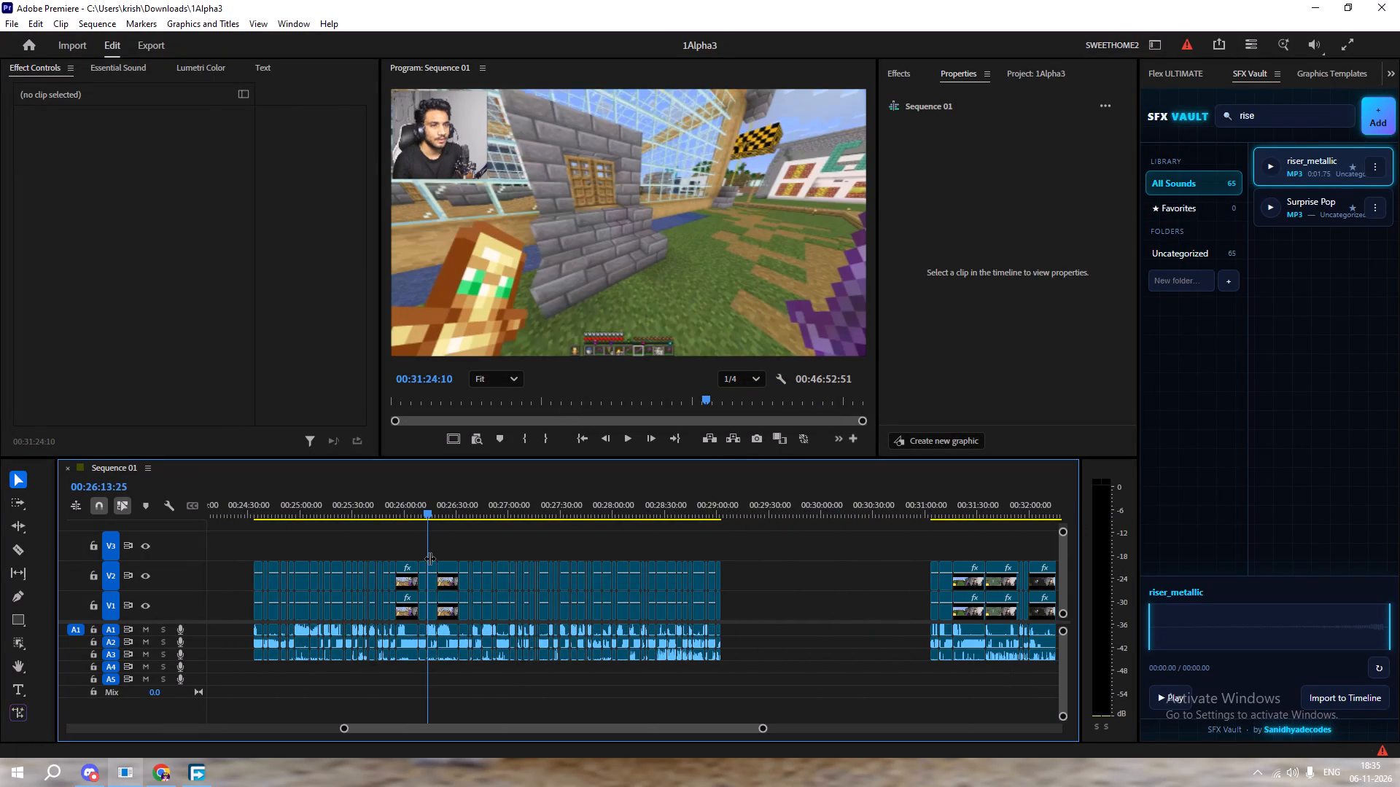
drag(429, 558, 1087, 535)
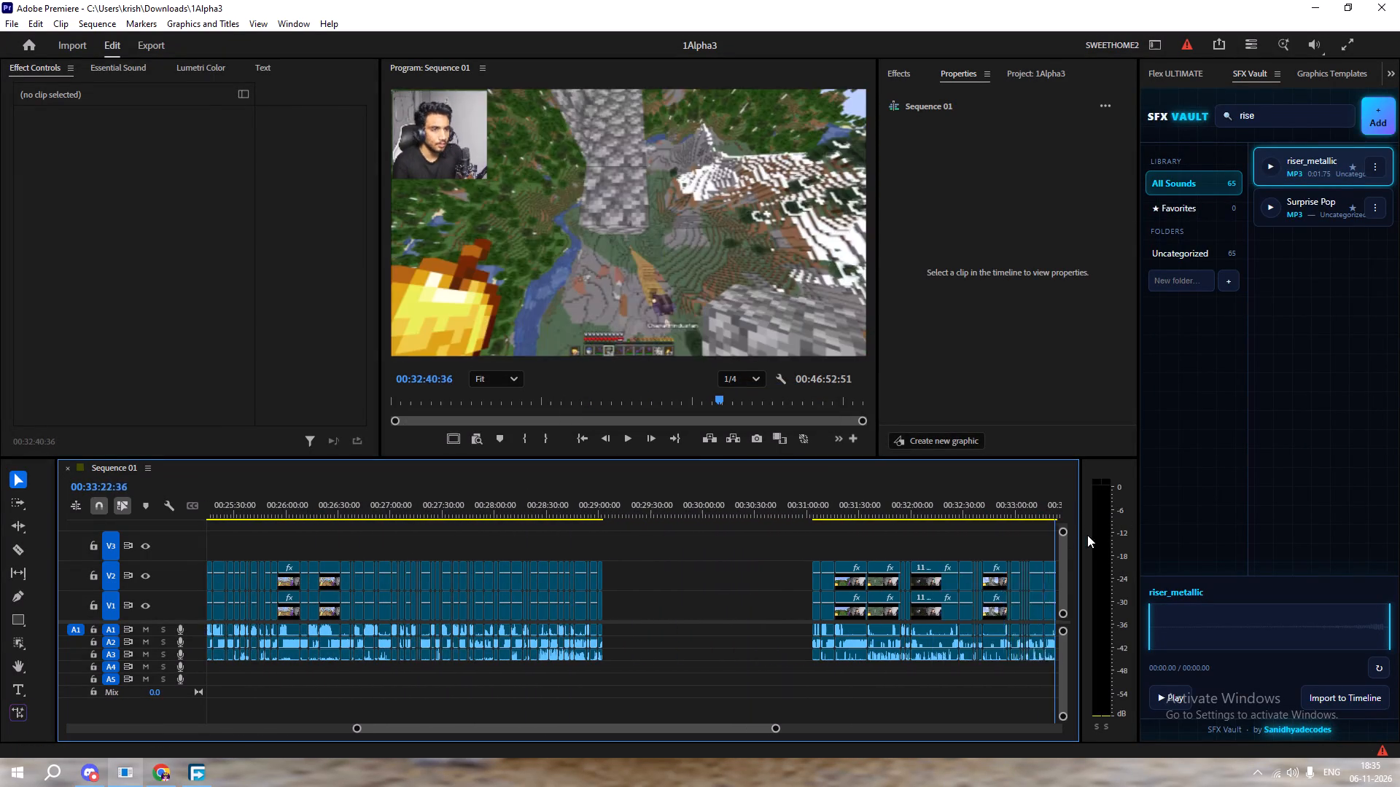
drag(1087, 535, 617, 573)
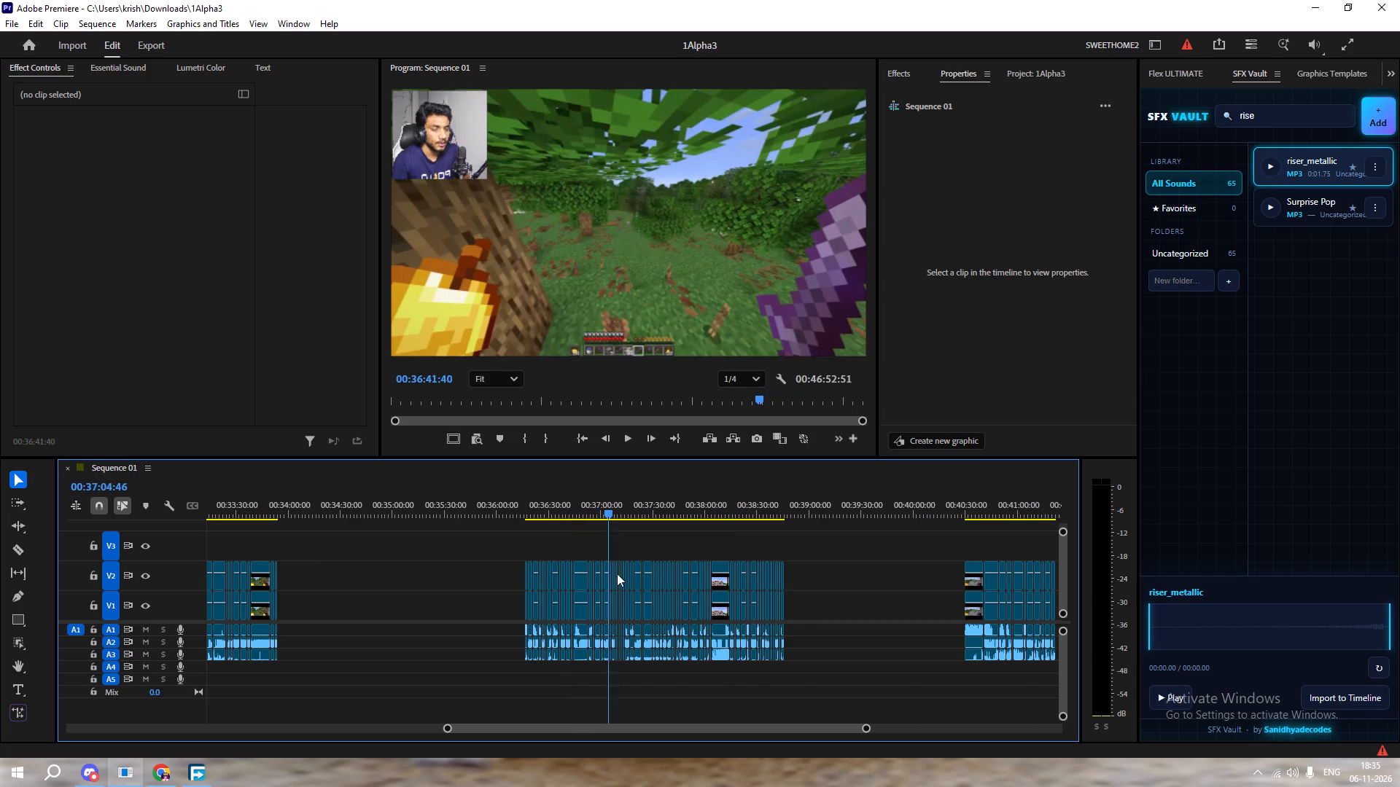
drag(617, 573, 262, 573)
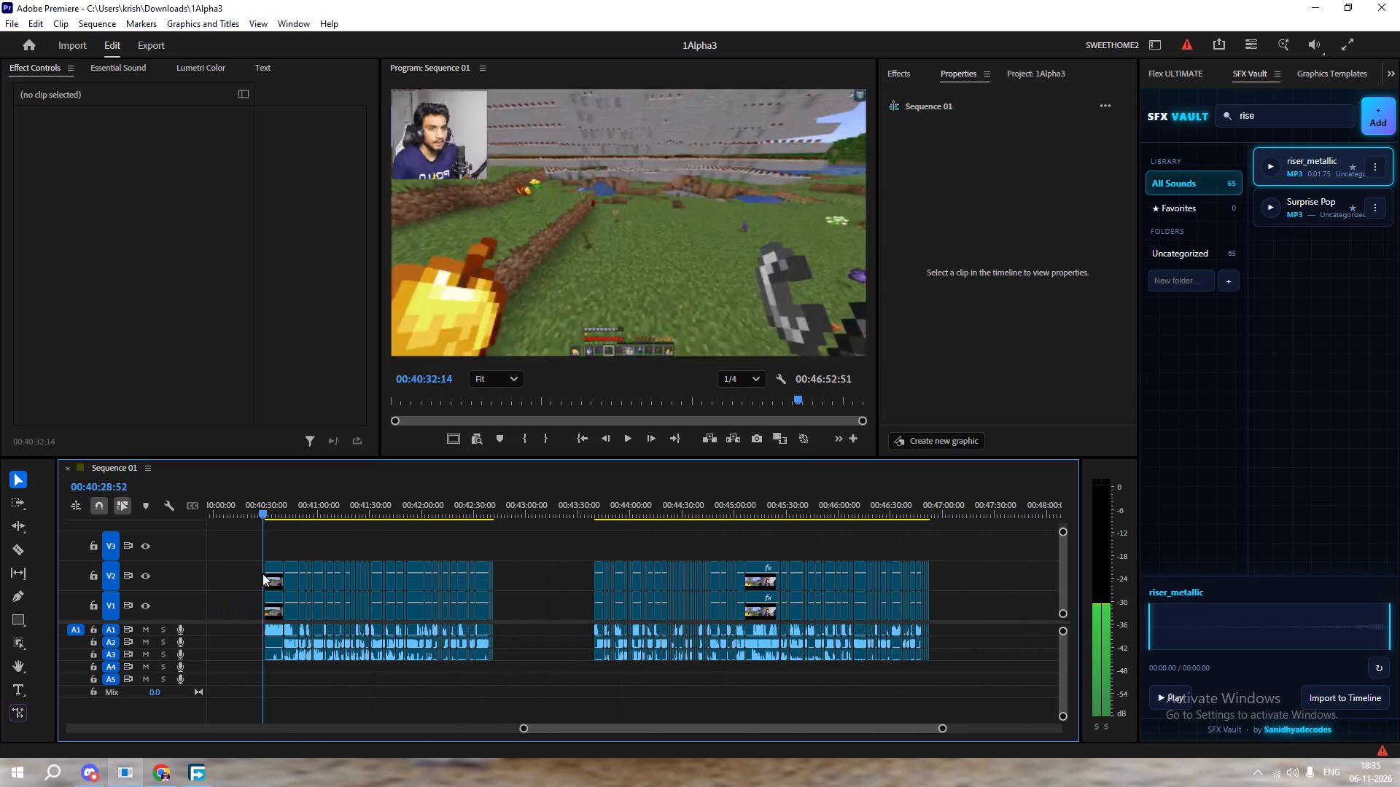
drag(262, 573, 473, 565)
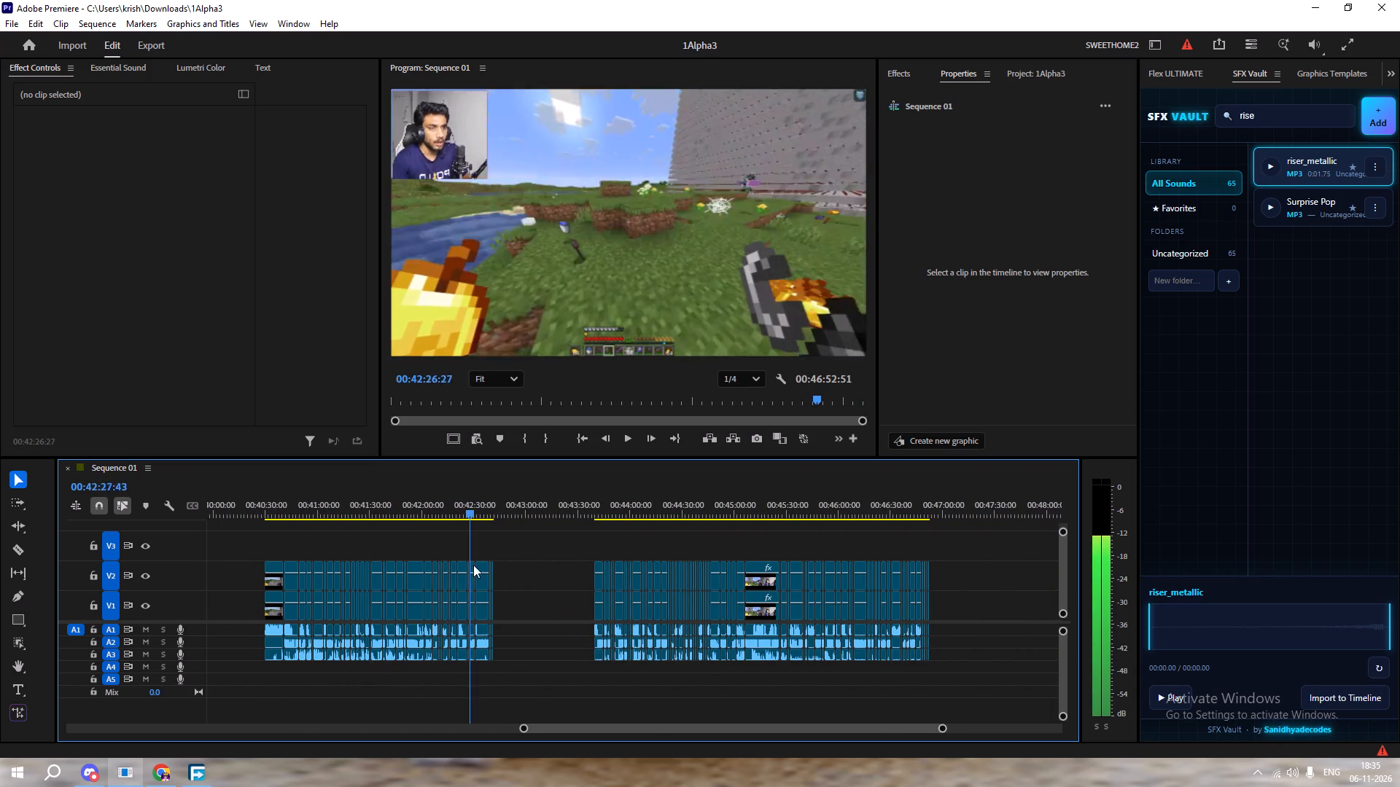
drag(473, 565, 836, 557)
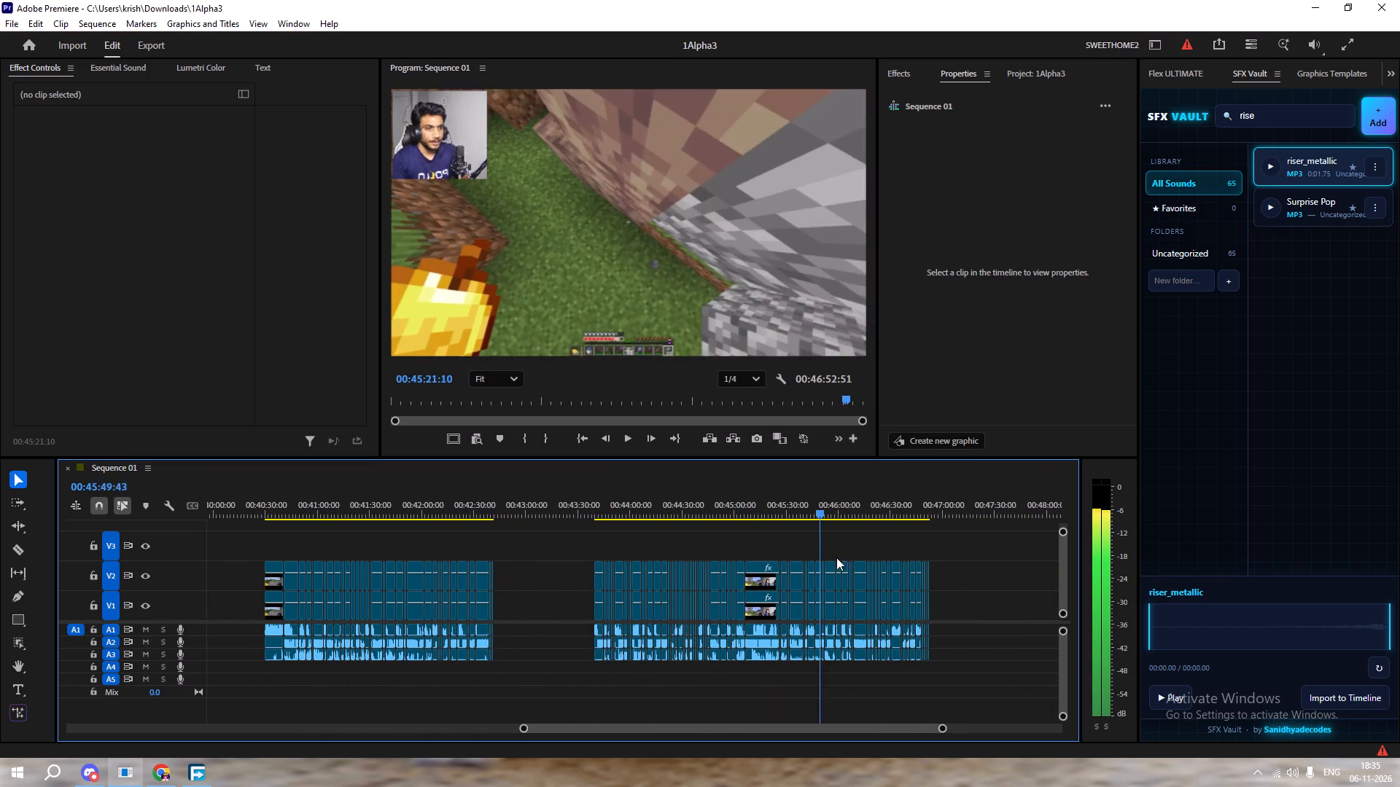
drag(836, 557, 597, 598)
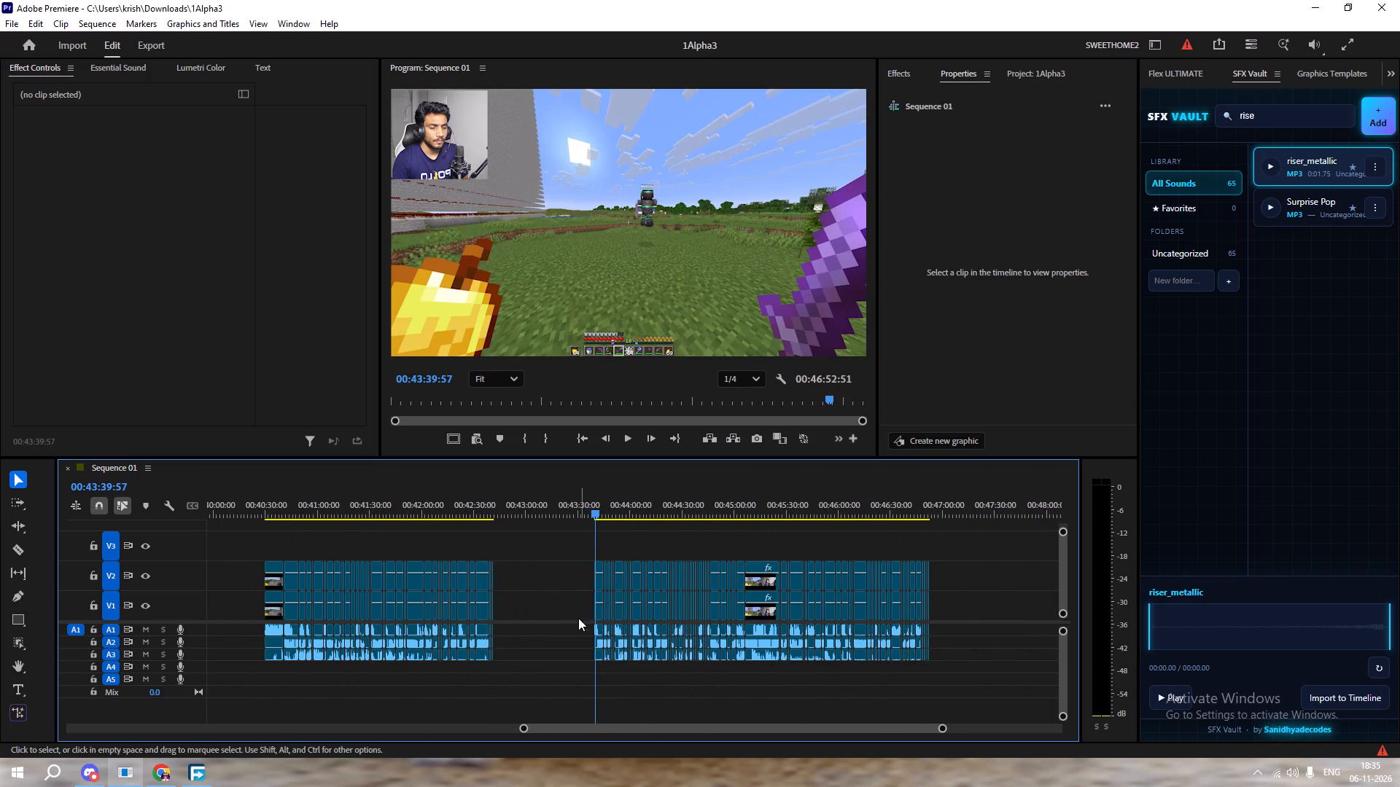
alt+scroll(575, 632, up, 19)
Open a blank Notepad document, move its window clear of the timeline and make it narrower.
click(43, 777)
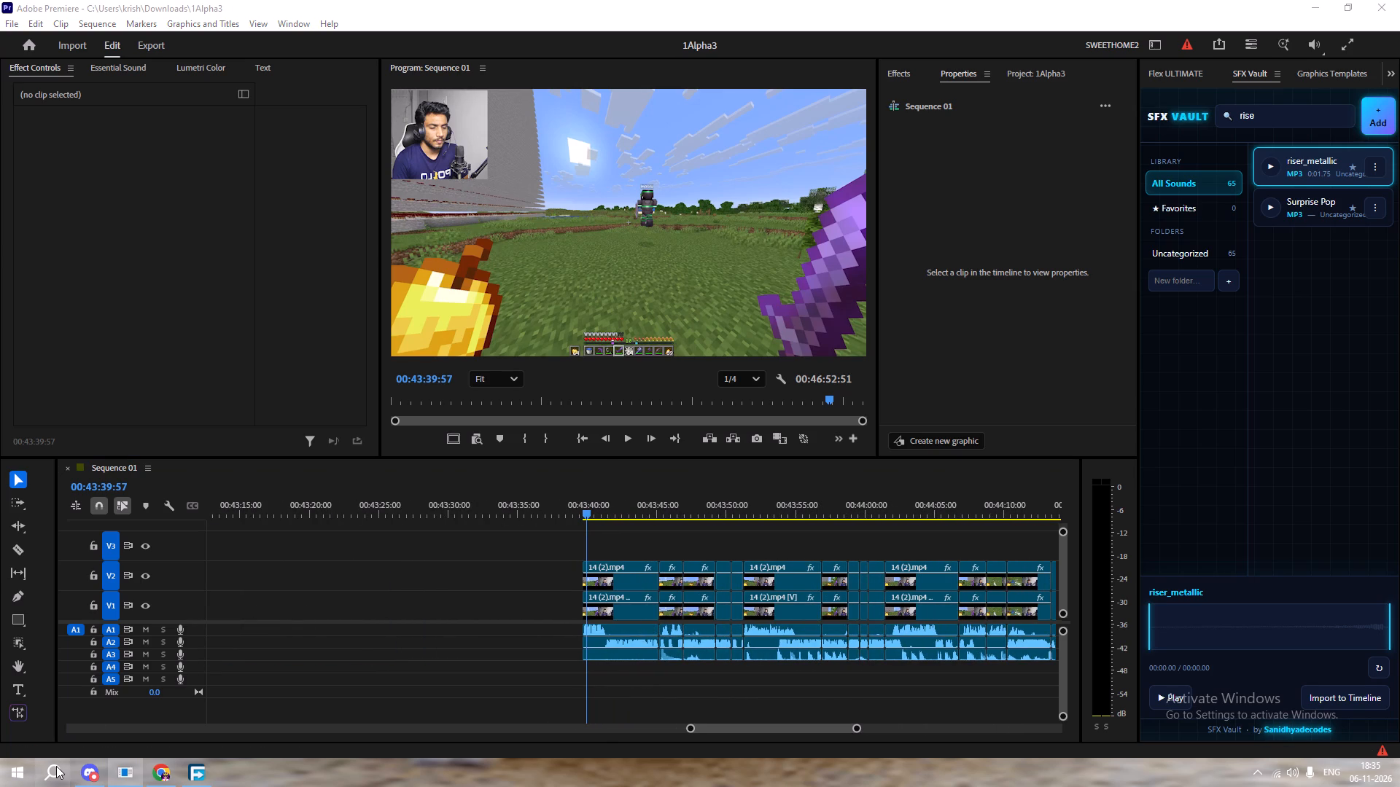
text(nio)
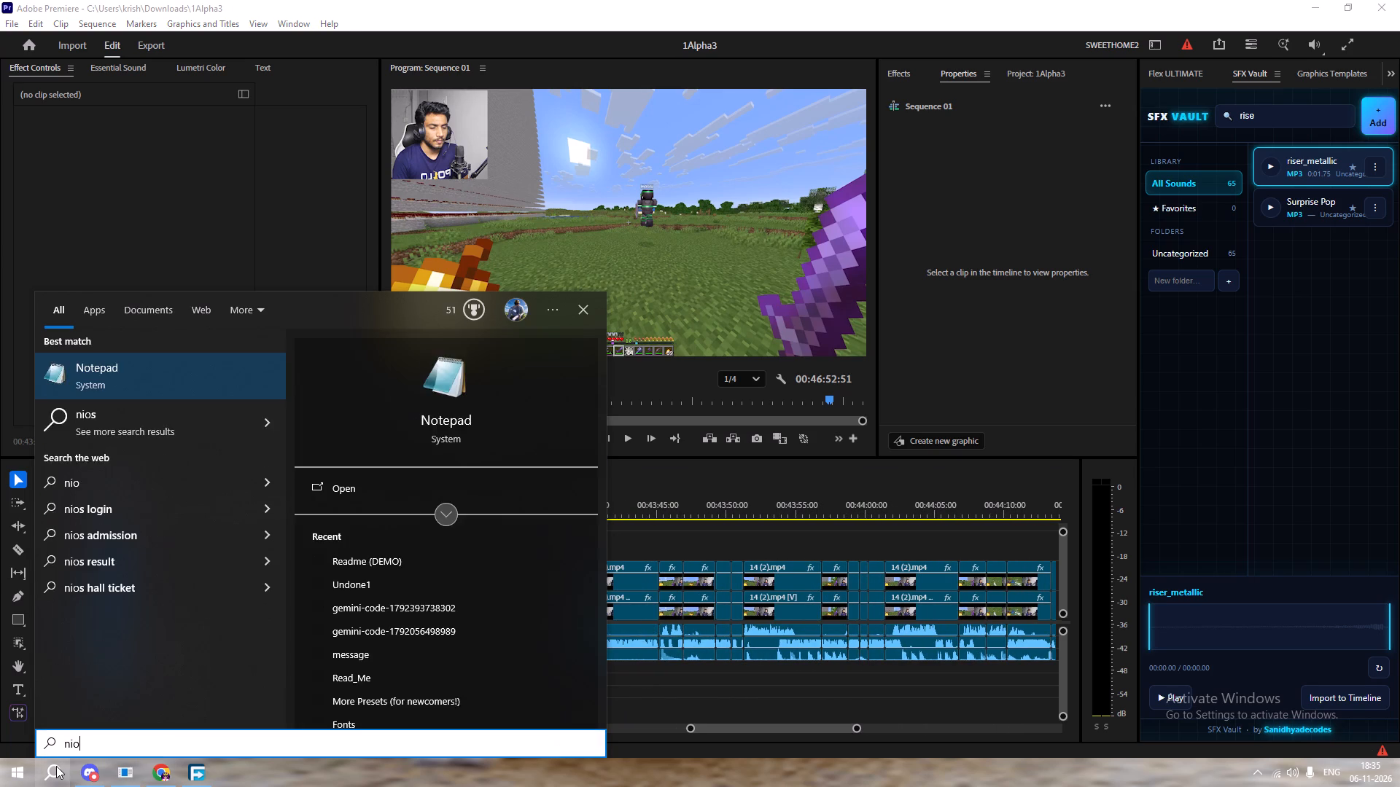
key(BackSpace)
key(BackSpace)
text(ot)
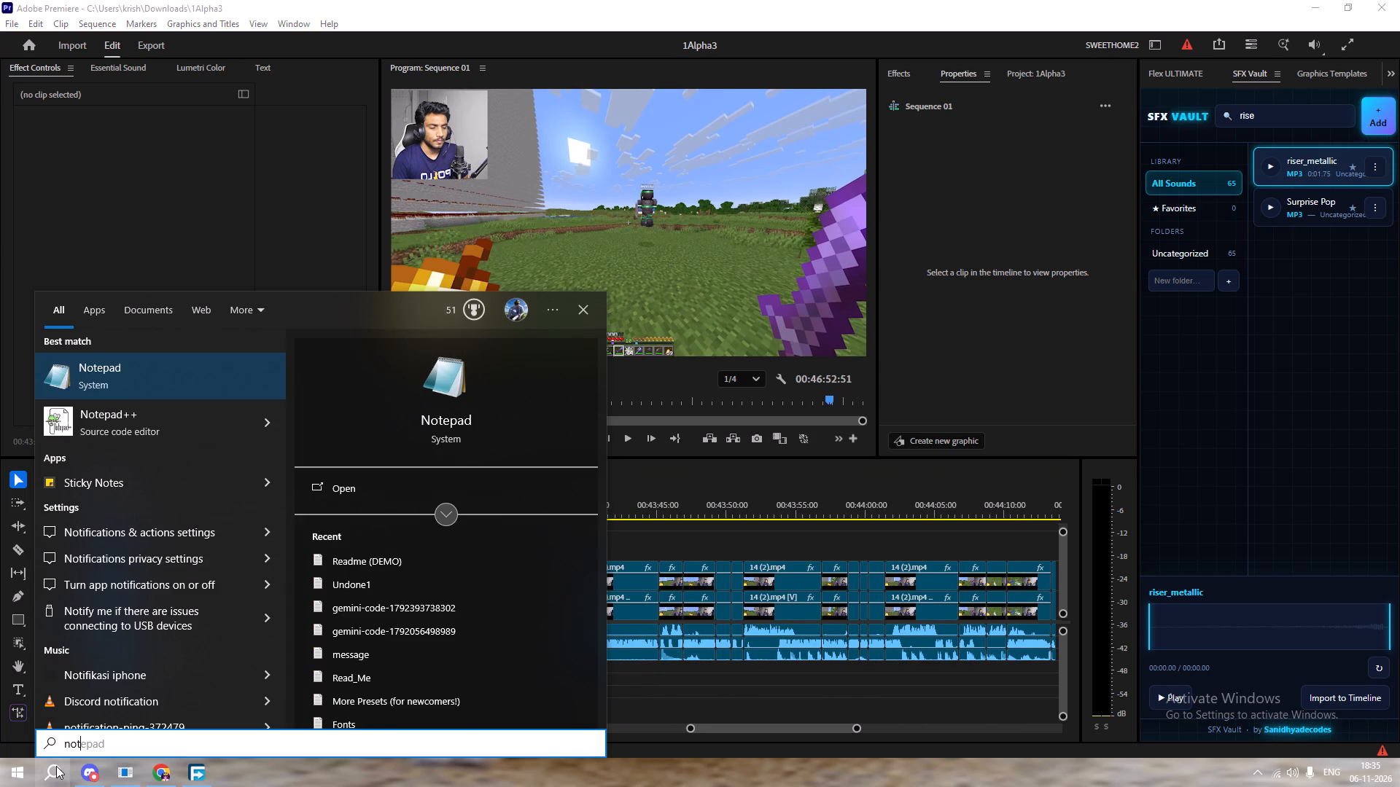
key(Return)
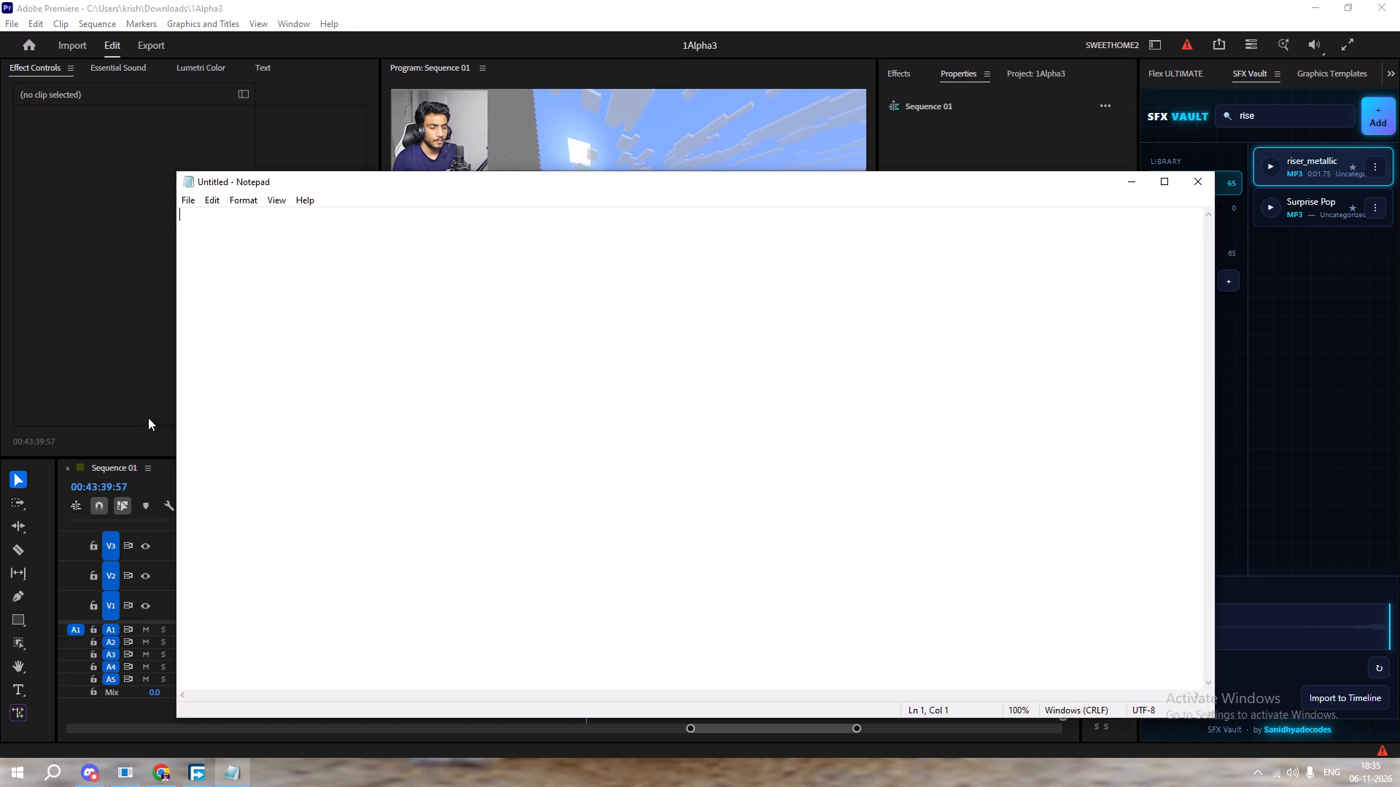
drag(451, 179, 271, 11)
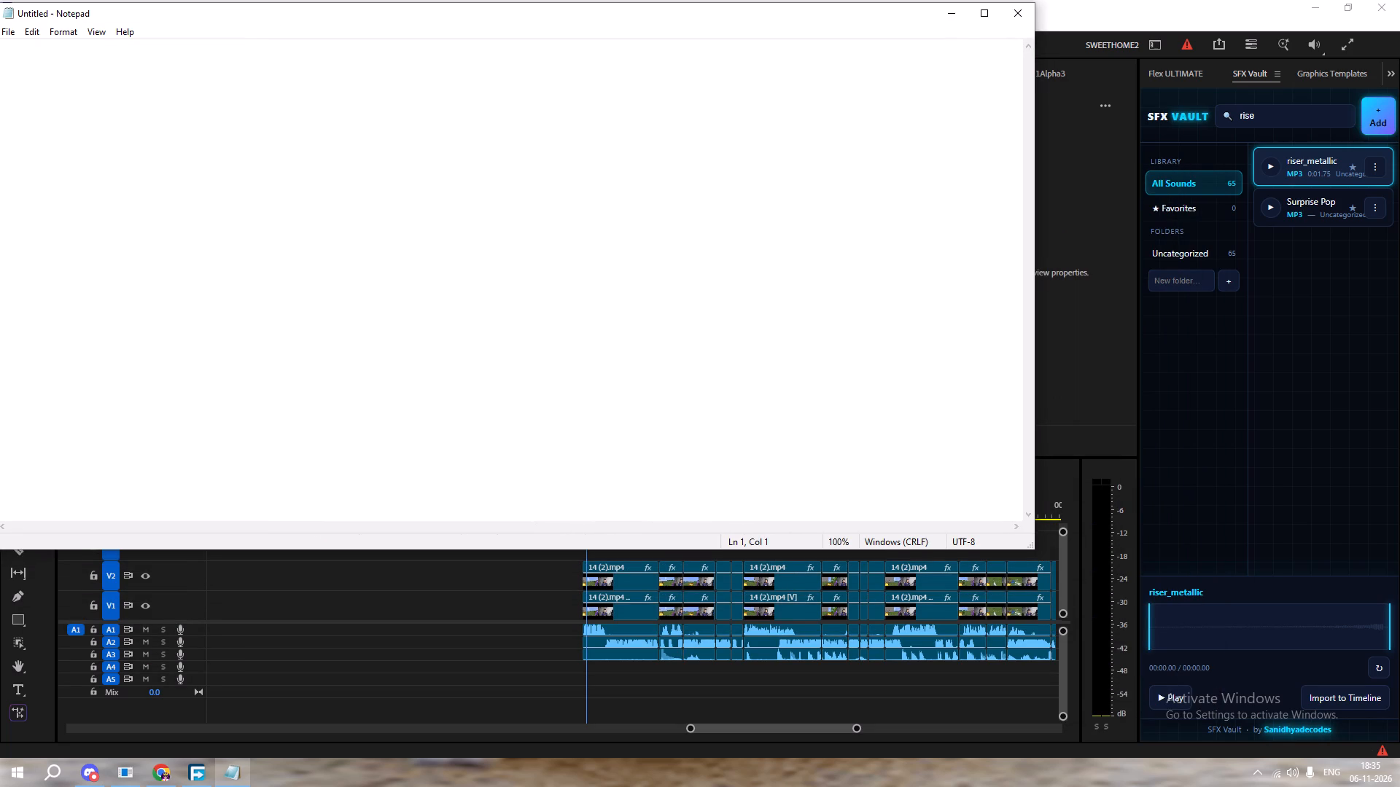
drag(1036, 143, 661, 159)
Play the last section from 00:43:40 to about 00:43:47 and note "Lets Go! (angered excitement)" as the first line in Notepad.
click(756, 536)
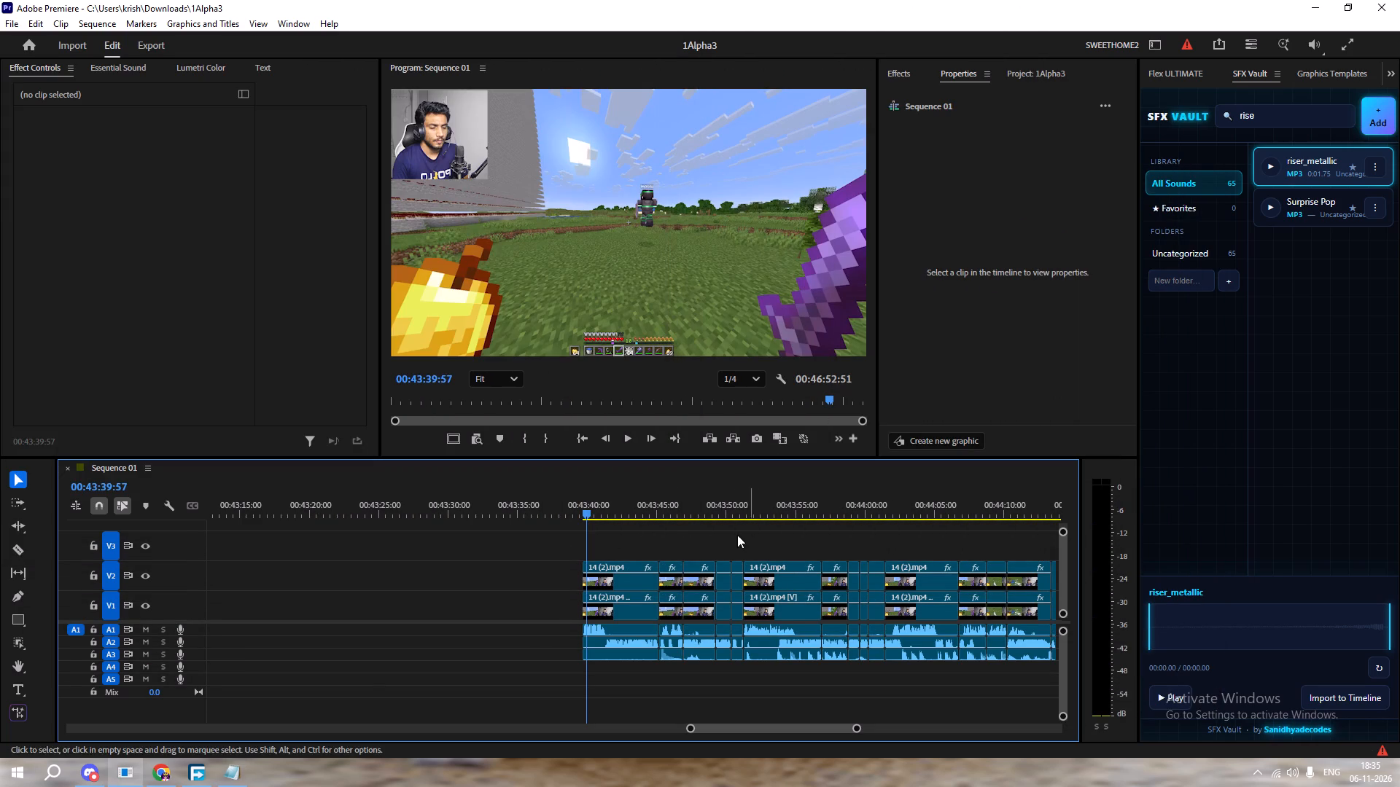
drag(594, 501, 583, 499)
key(space)
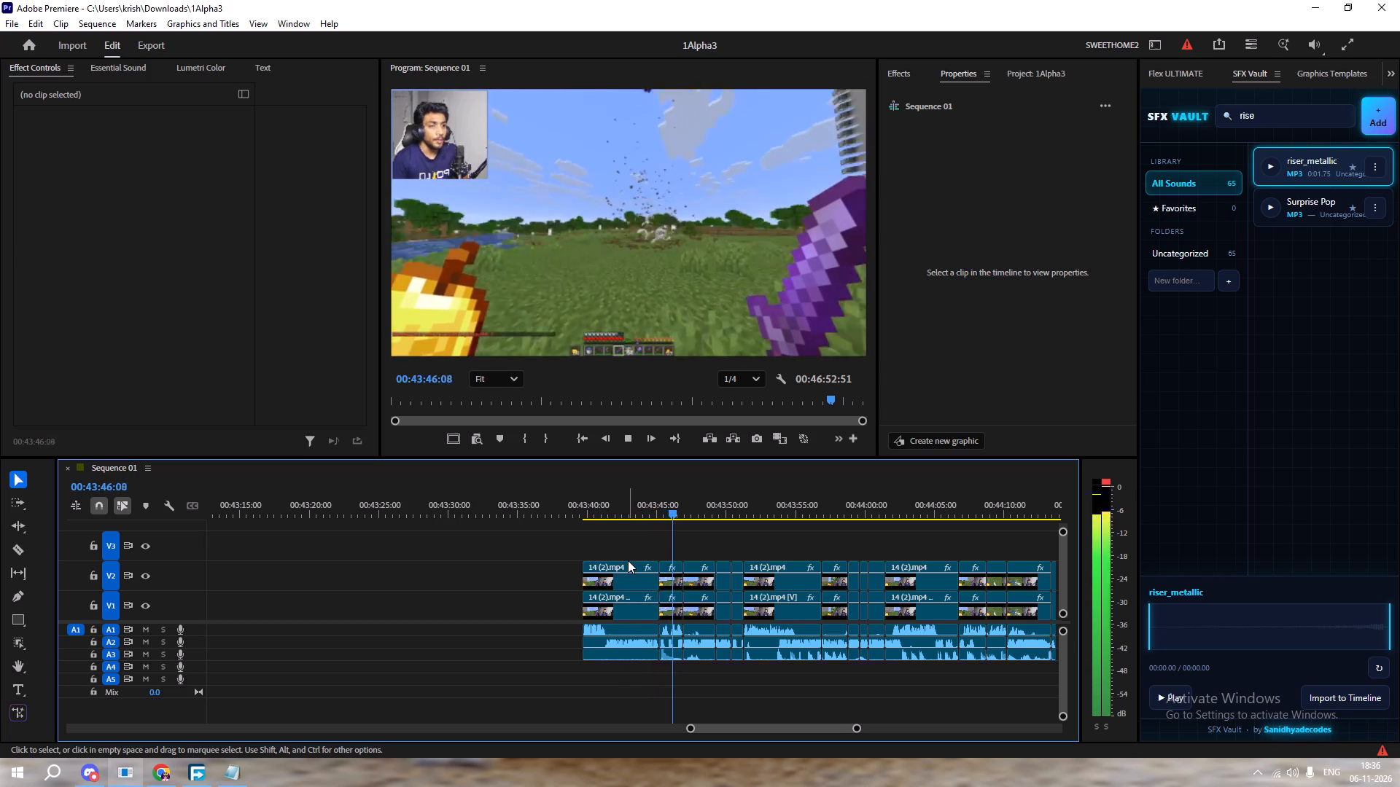
key(space)
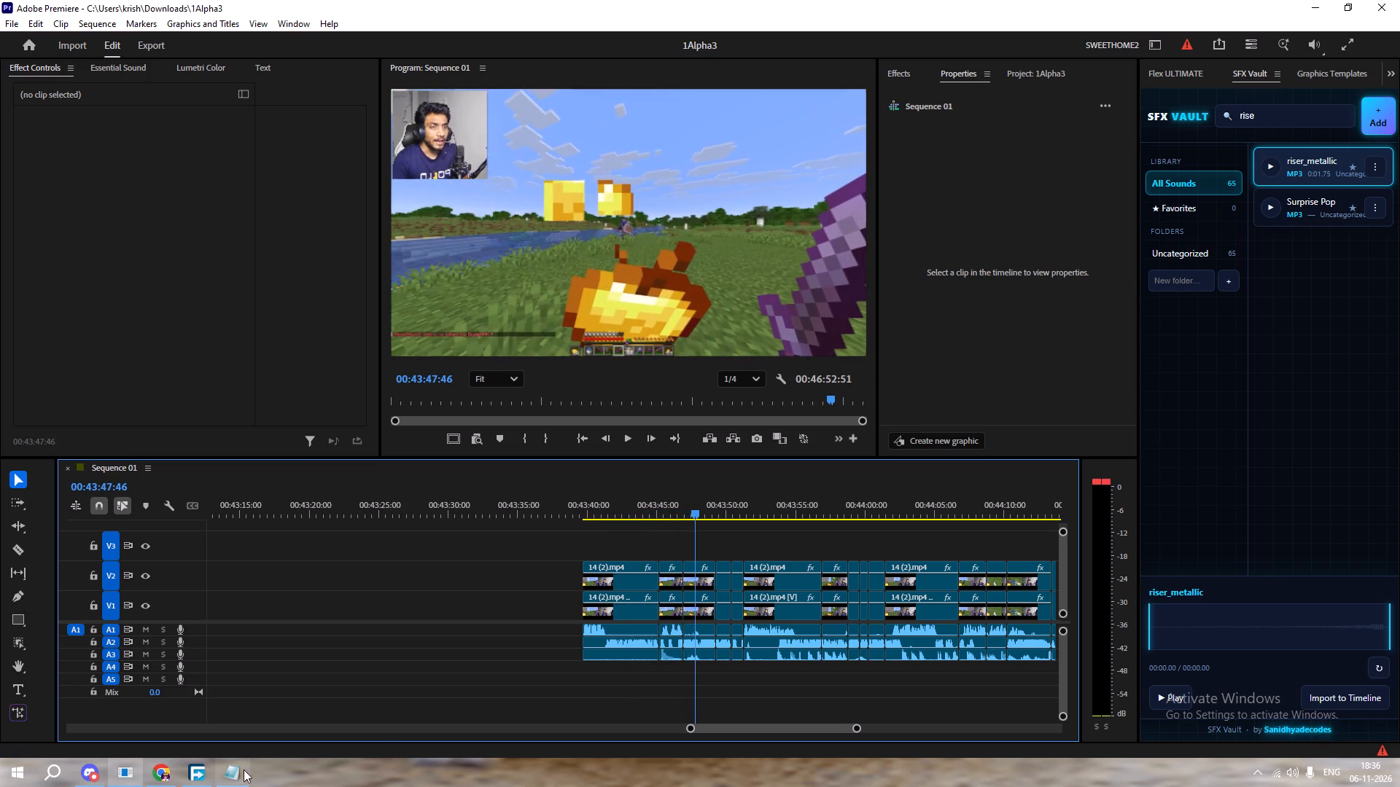
click(228, 777)
click(31, 48)
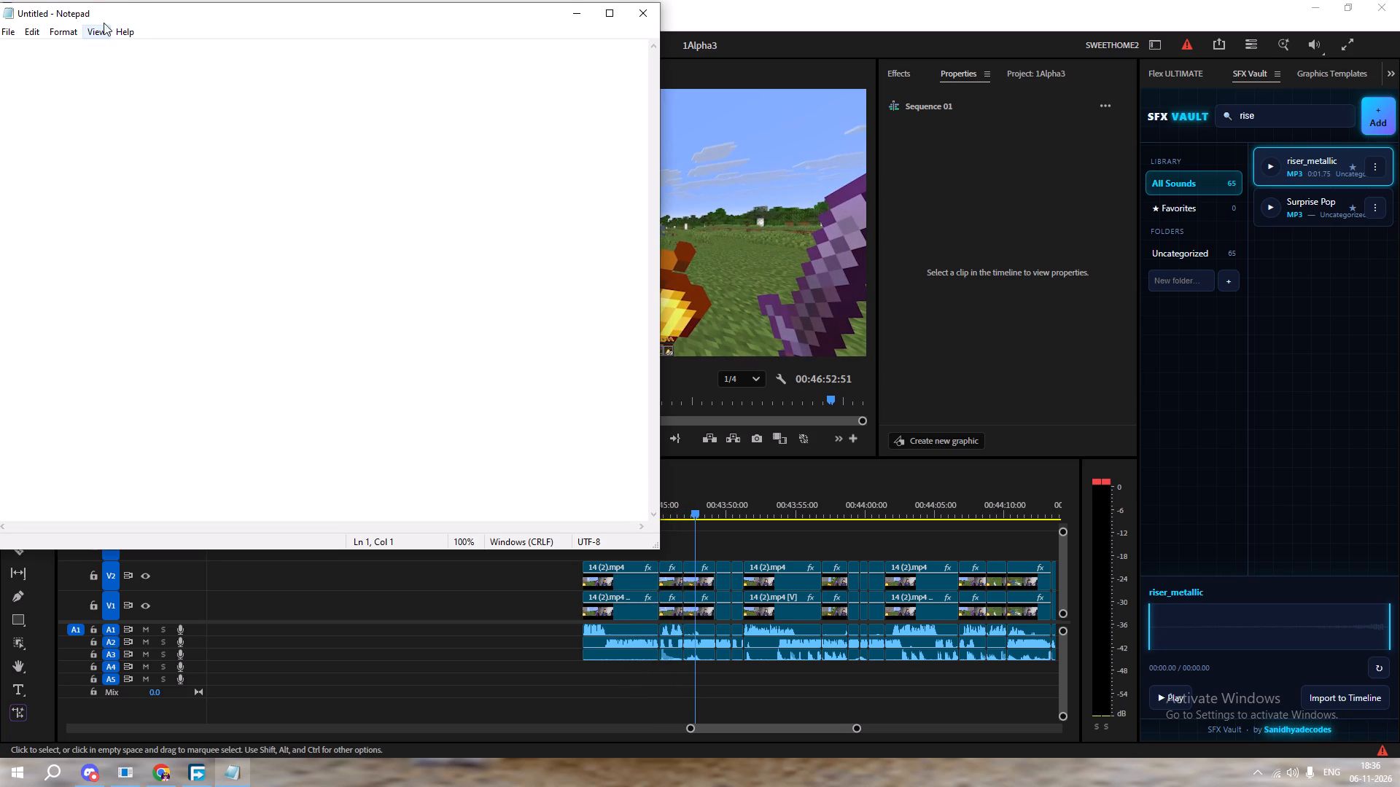
drag(125, 9, 136, 7)
text(Lets Go! (angre)
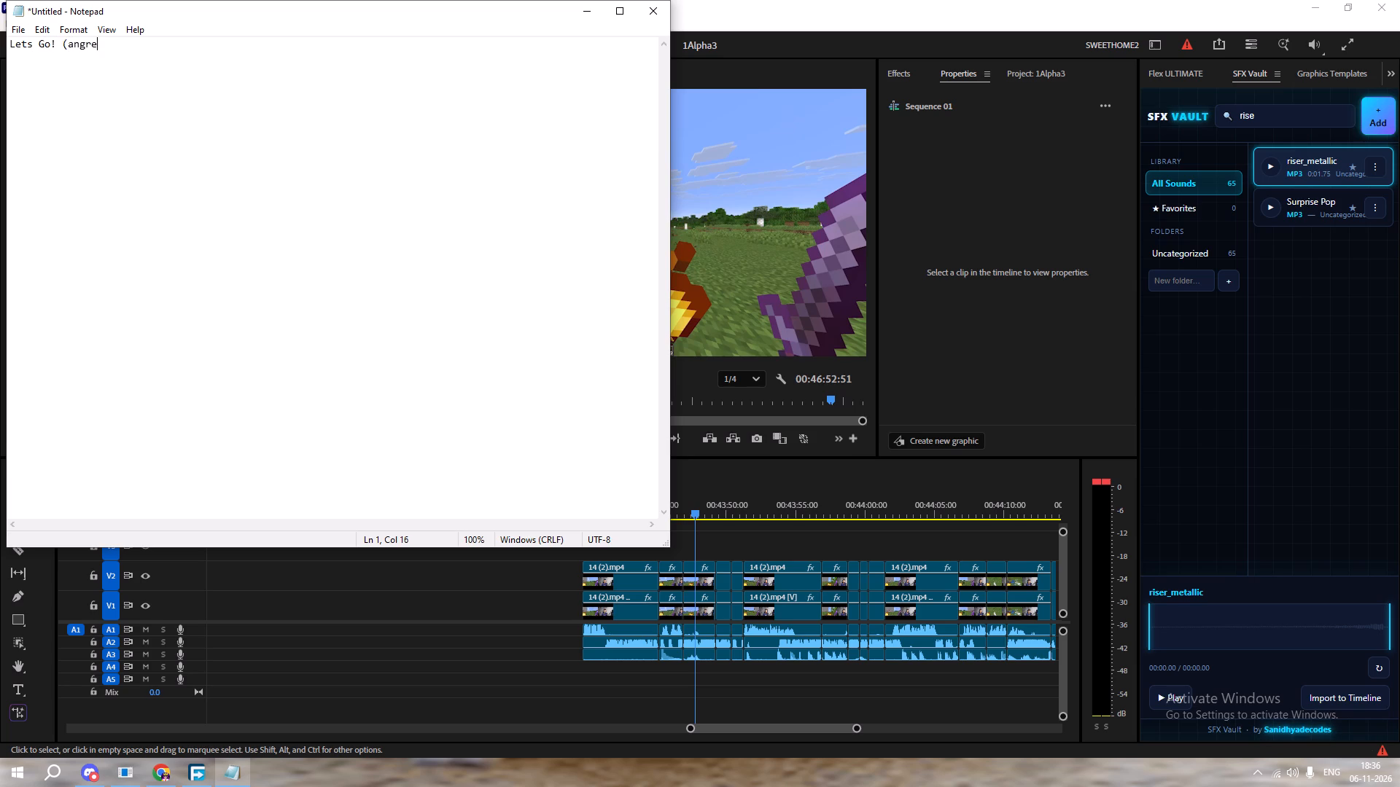
key(BackSpace)
key(BackSpace)
text(ered exi)
key(BackSpace)
text(cit)
text(e,)
key(BackSpace)
key(BackSpace)
text(ment)
key(BackSpace)
key(BackSpace)
key(BackSpace)
key(BackSpace)
text(ement))
key(shift+Return)
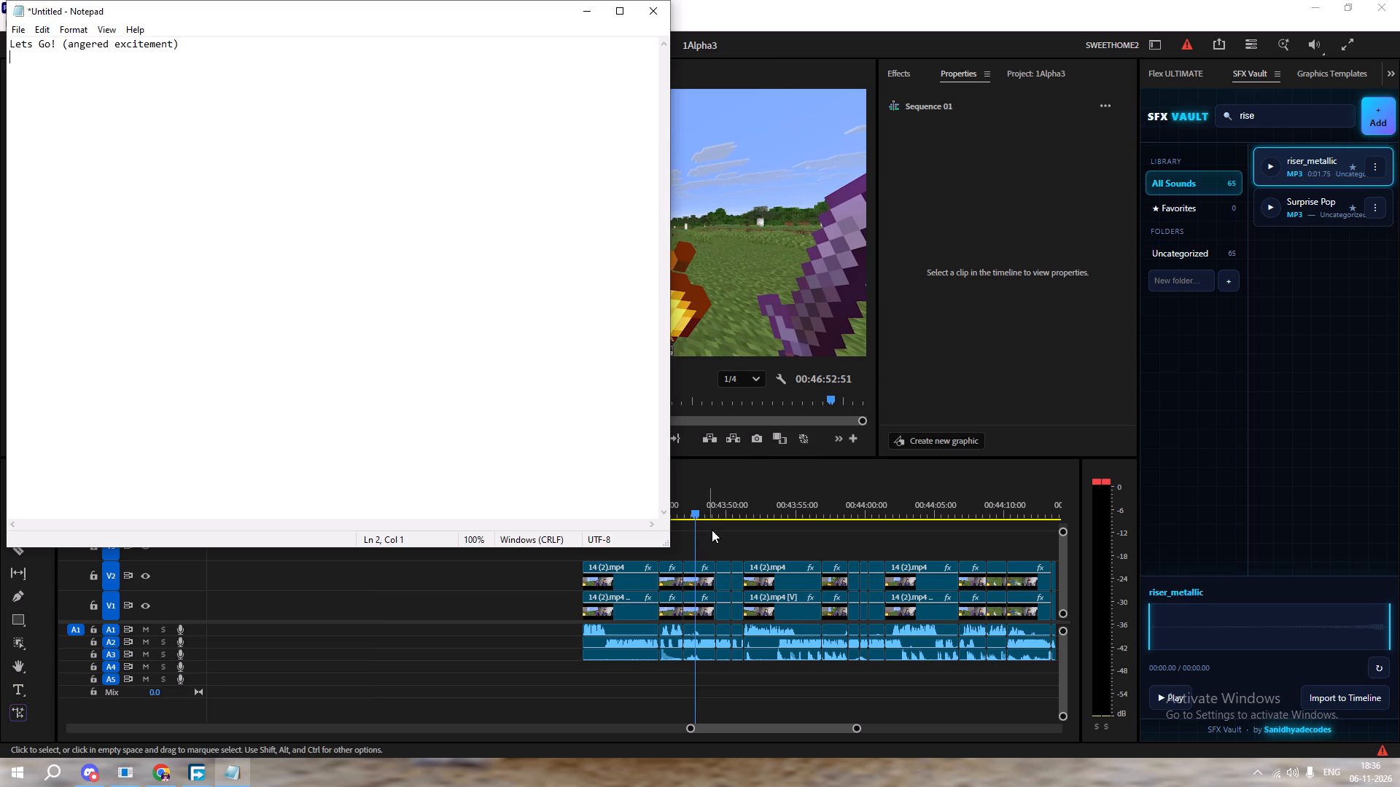
Play to about 00:43:54 and note "Bhai Tumne Meri Machine Todne Ki Koshish Kaise Kari !? Ab Nhi Bachoge Tum Log ! (angry)" on Notepad's second line.
click(712, 530)
key(space)
click(744, 509)
key(space)
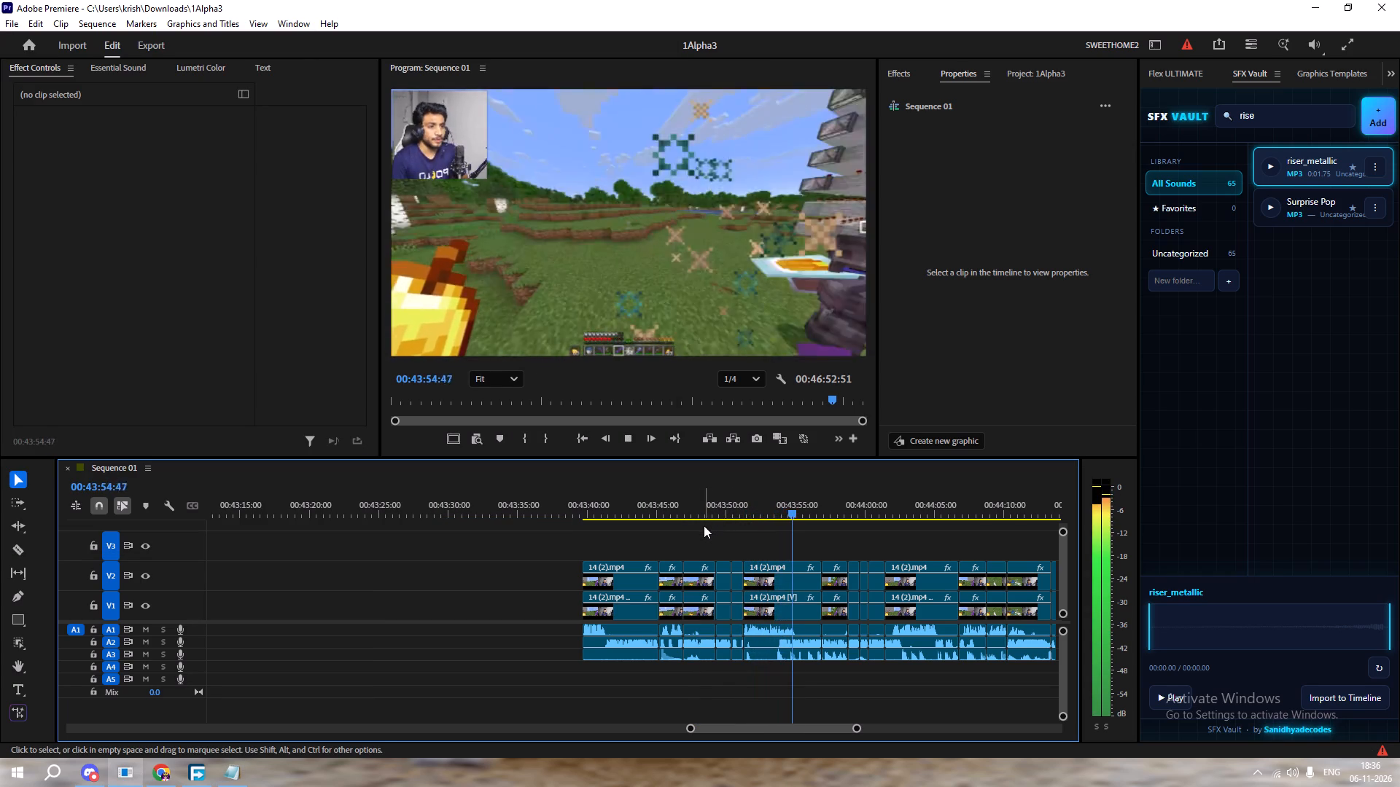
key(space)
click(779, 501)
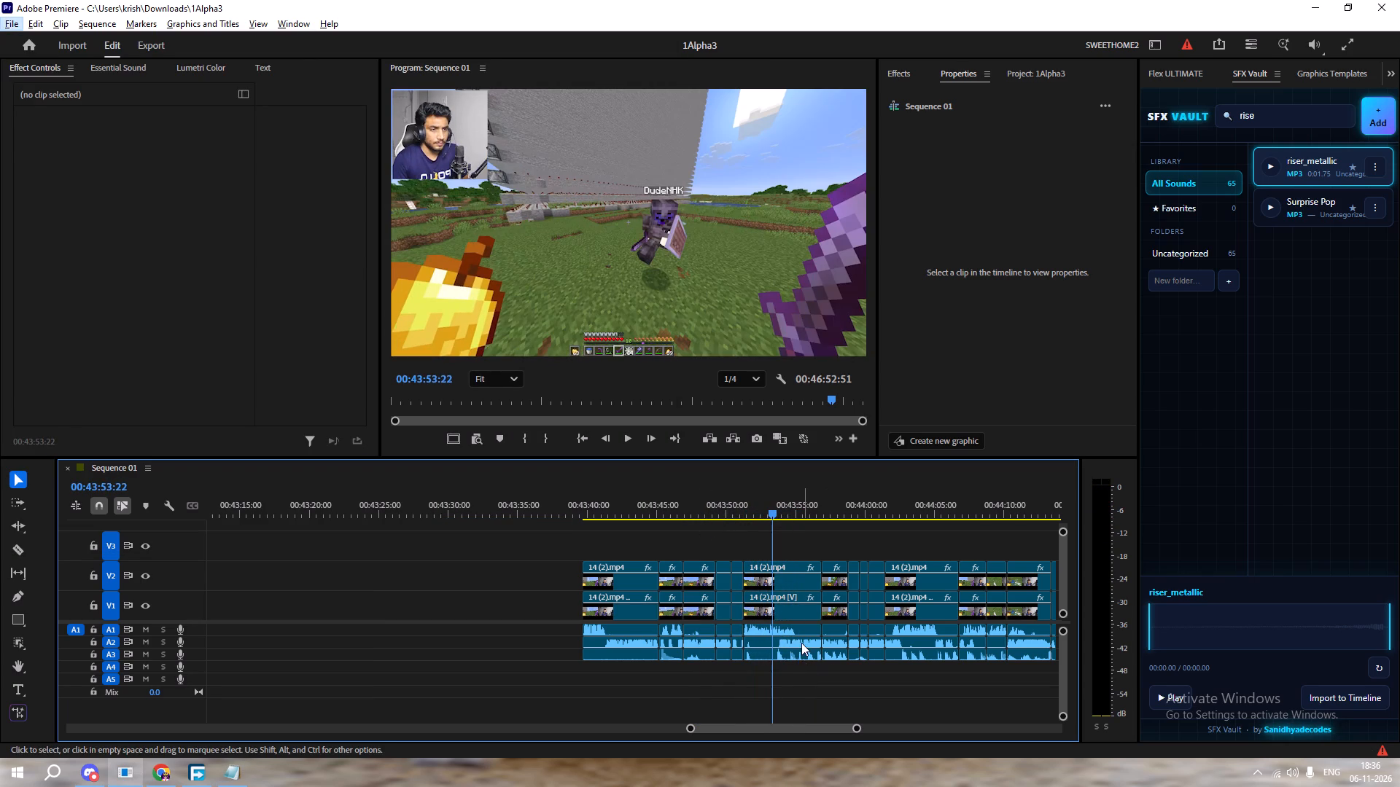
click(801, 643)
click(796, 542)
key(space)
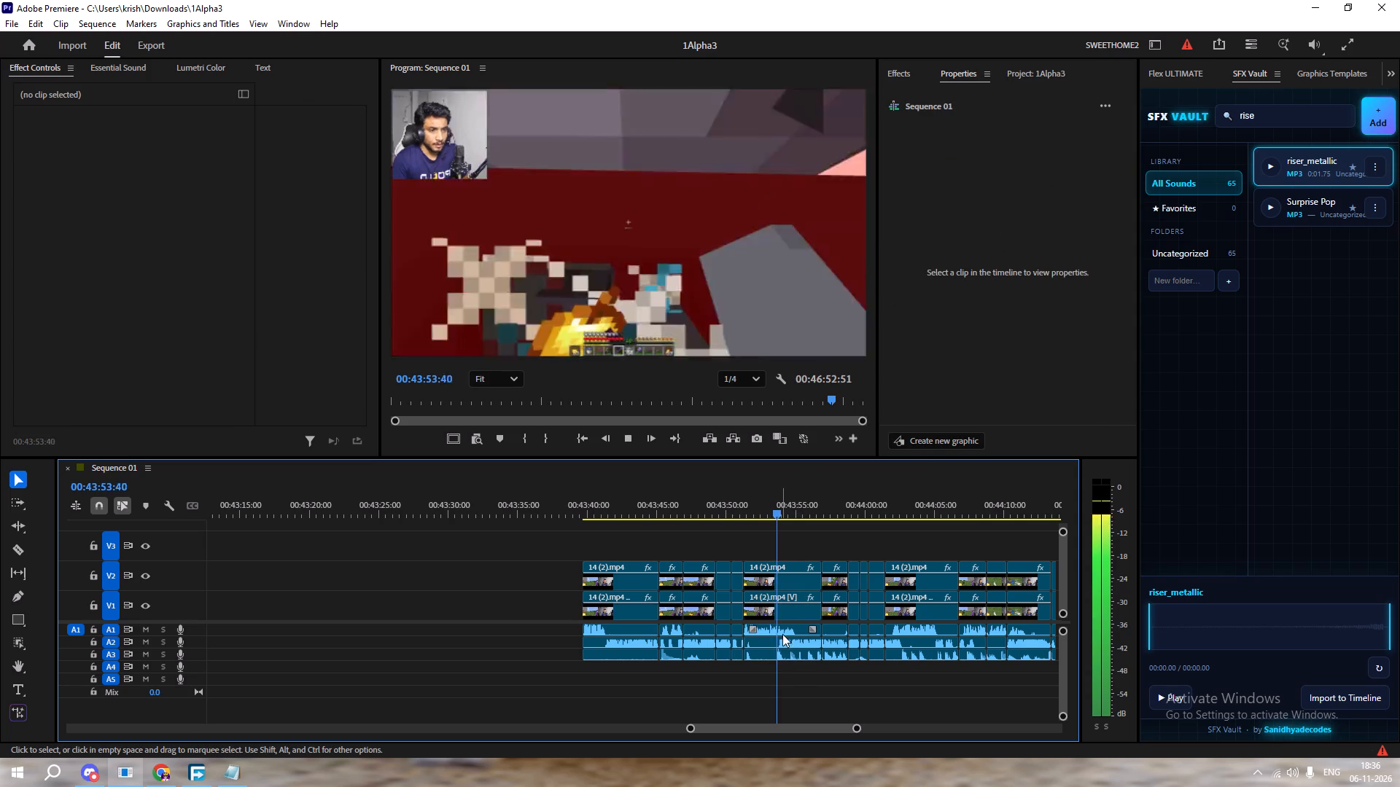
key(space)
click(233, 775)
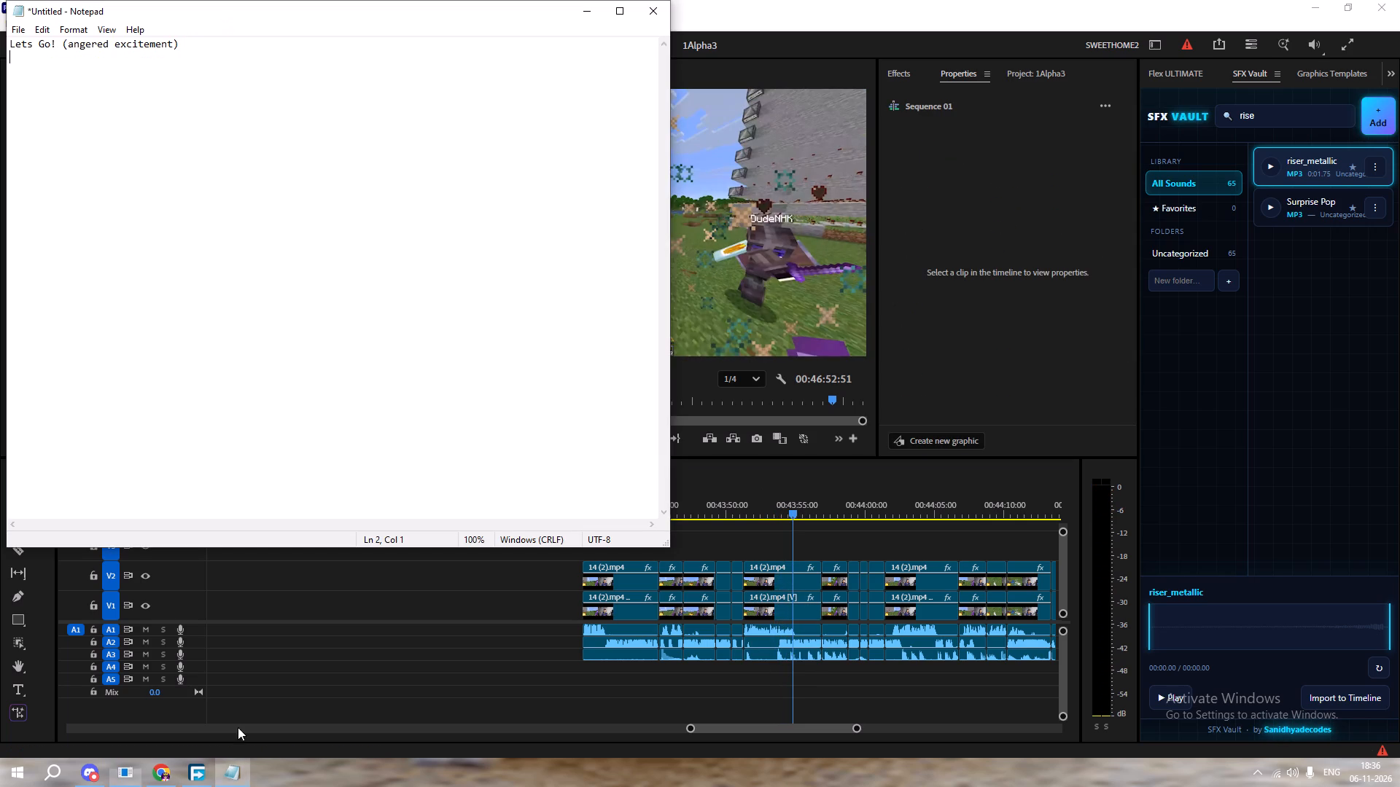
text(Bhai Tumne Meri Machine Todne Ki Koshish Kaise Kari)
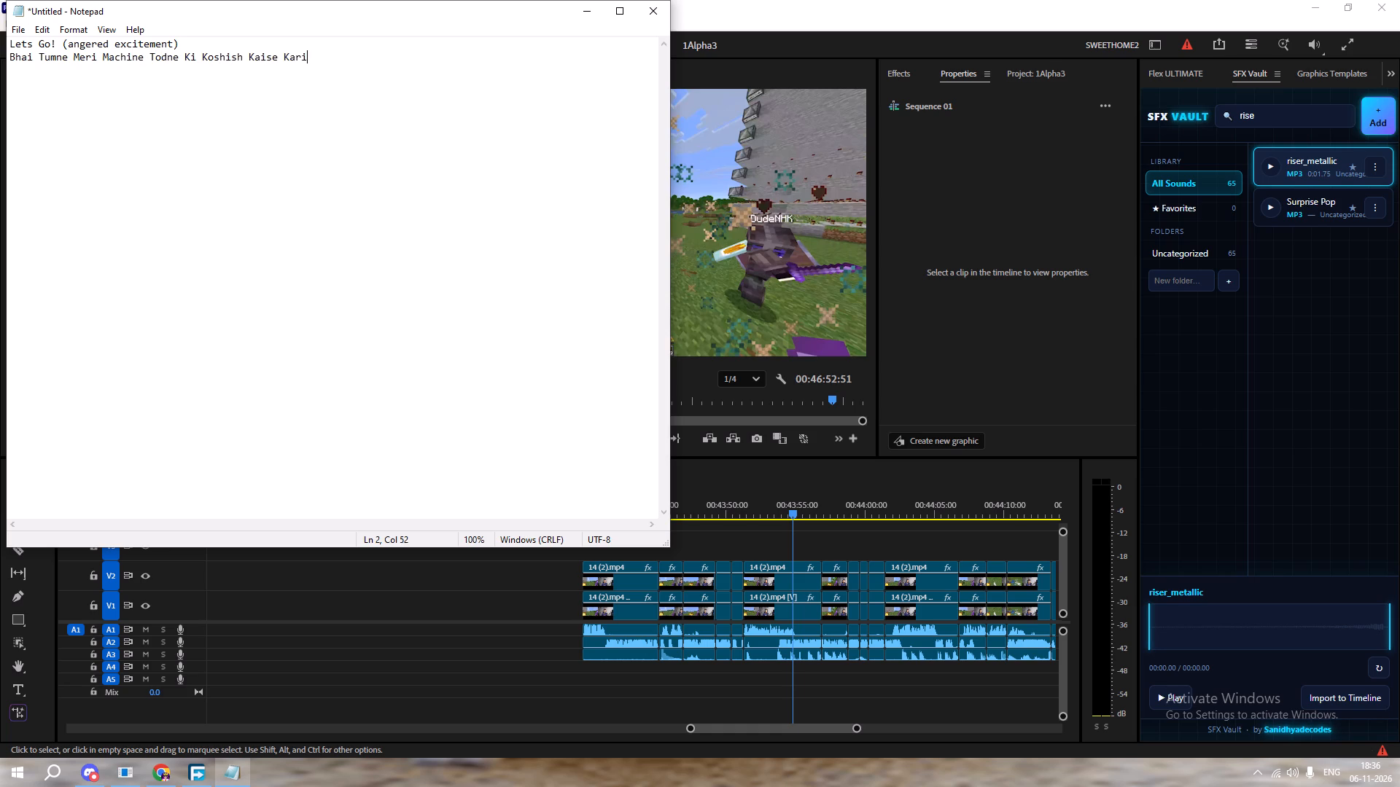
key(space)
text(!? Ab Nhi Bachoge Tum Log ! (angry))
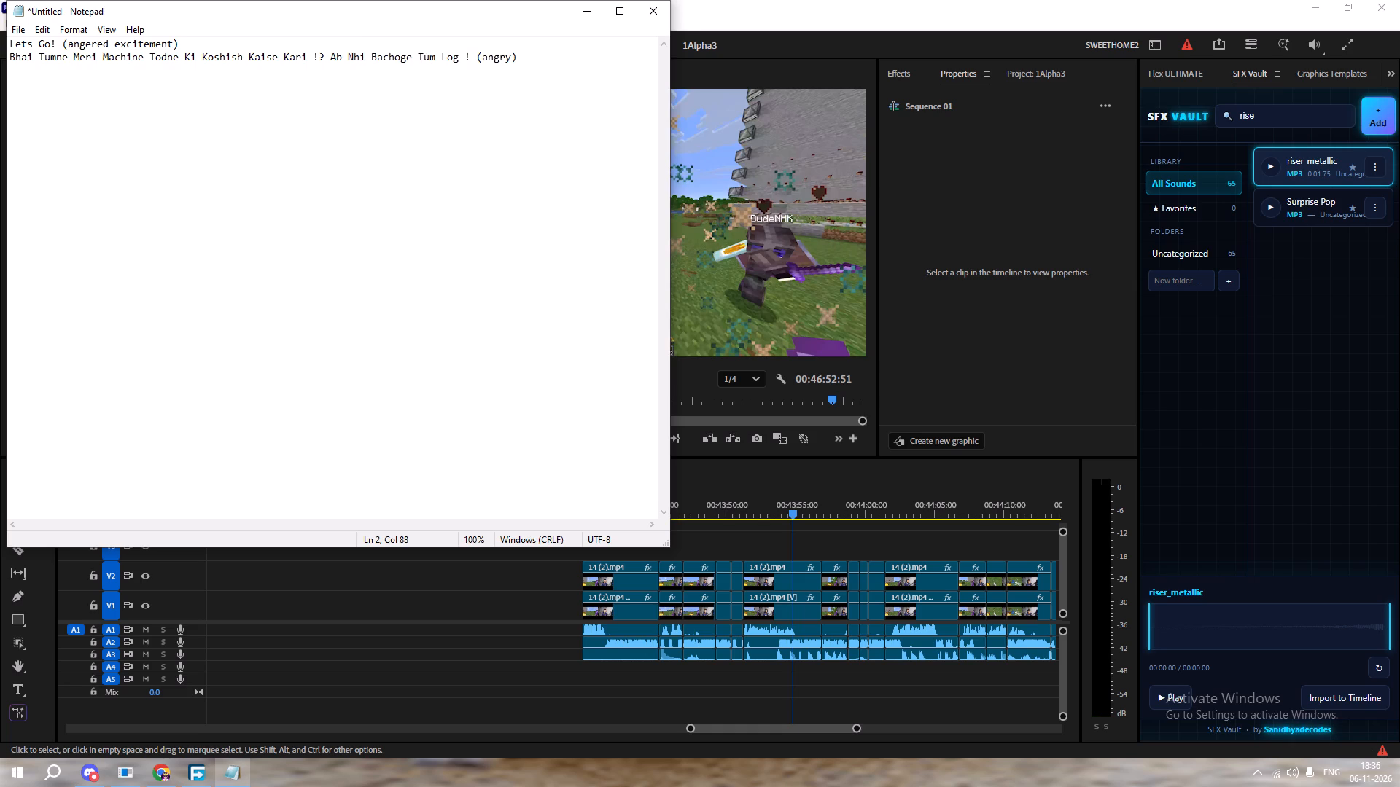
Play to about 00:44:05 and note "Nhi tum Nhi Bachoge Bhai Meri Machine Kaise Destroy karre Ho ! (angry+??)" as the third line in Notepad.
click(814, 518)
click(813, 503)
key(space)
drag(841, 504, 855, 504)
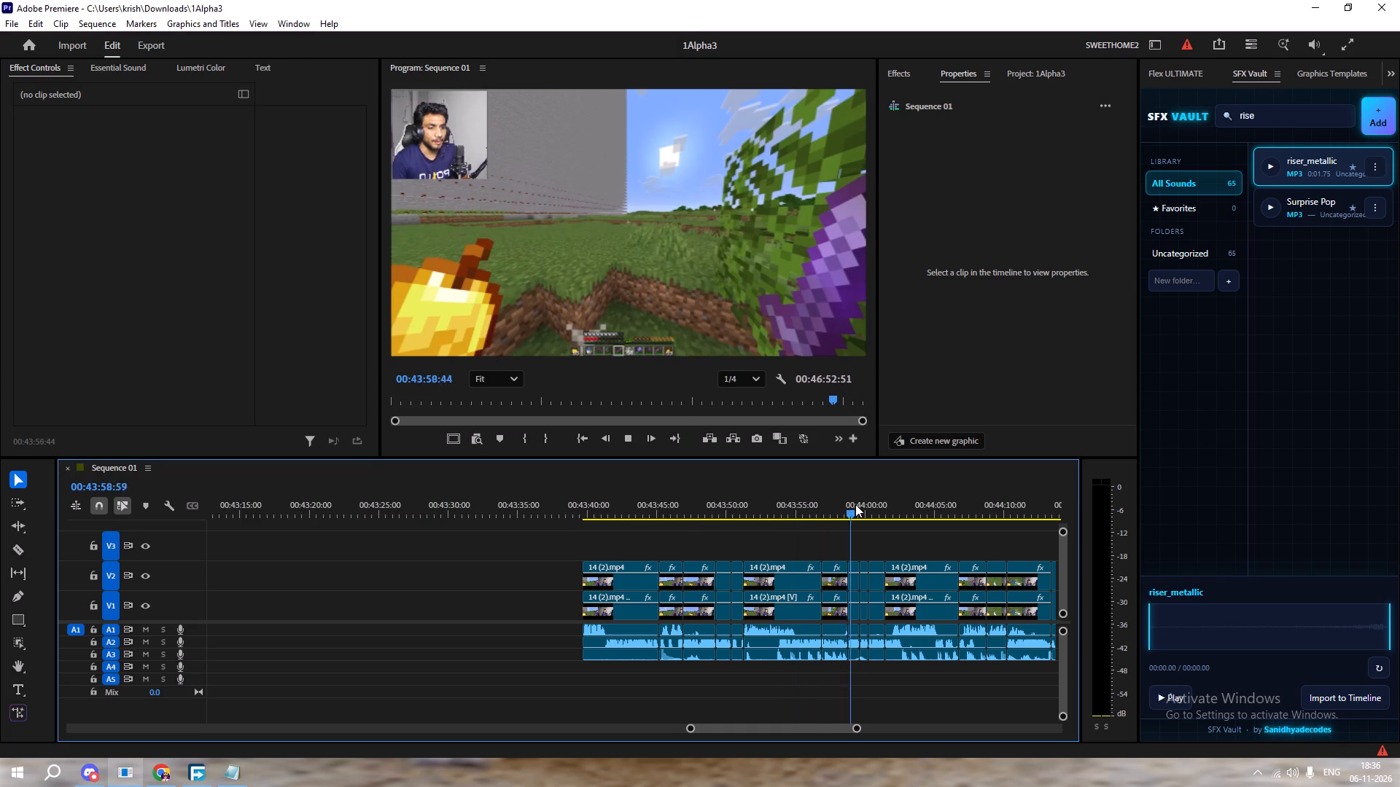
drag(855, 504, 892, 506)
click(892, 506)
key(space)
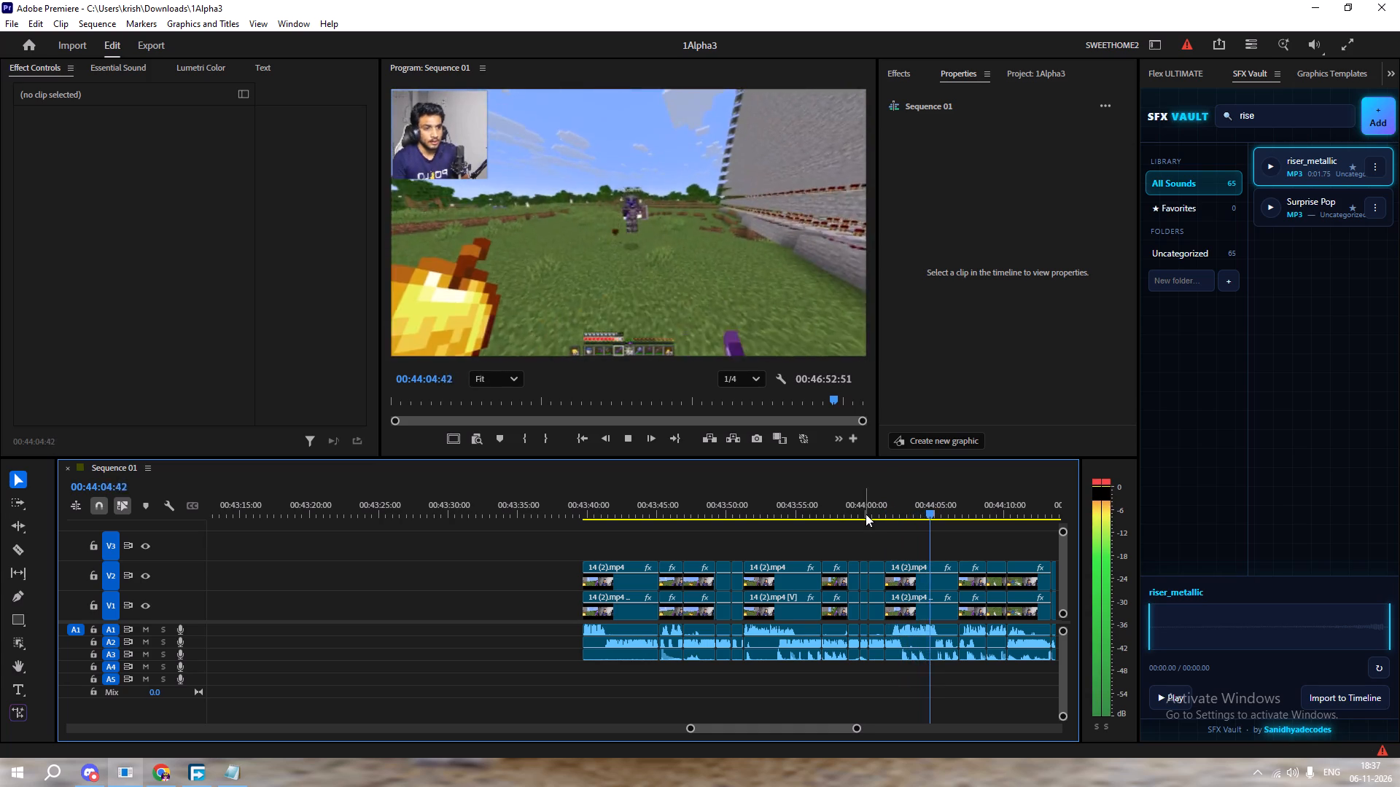
key(space)
click(235, 772)
click(131, 83)
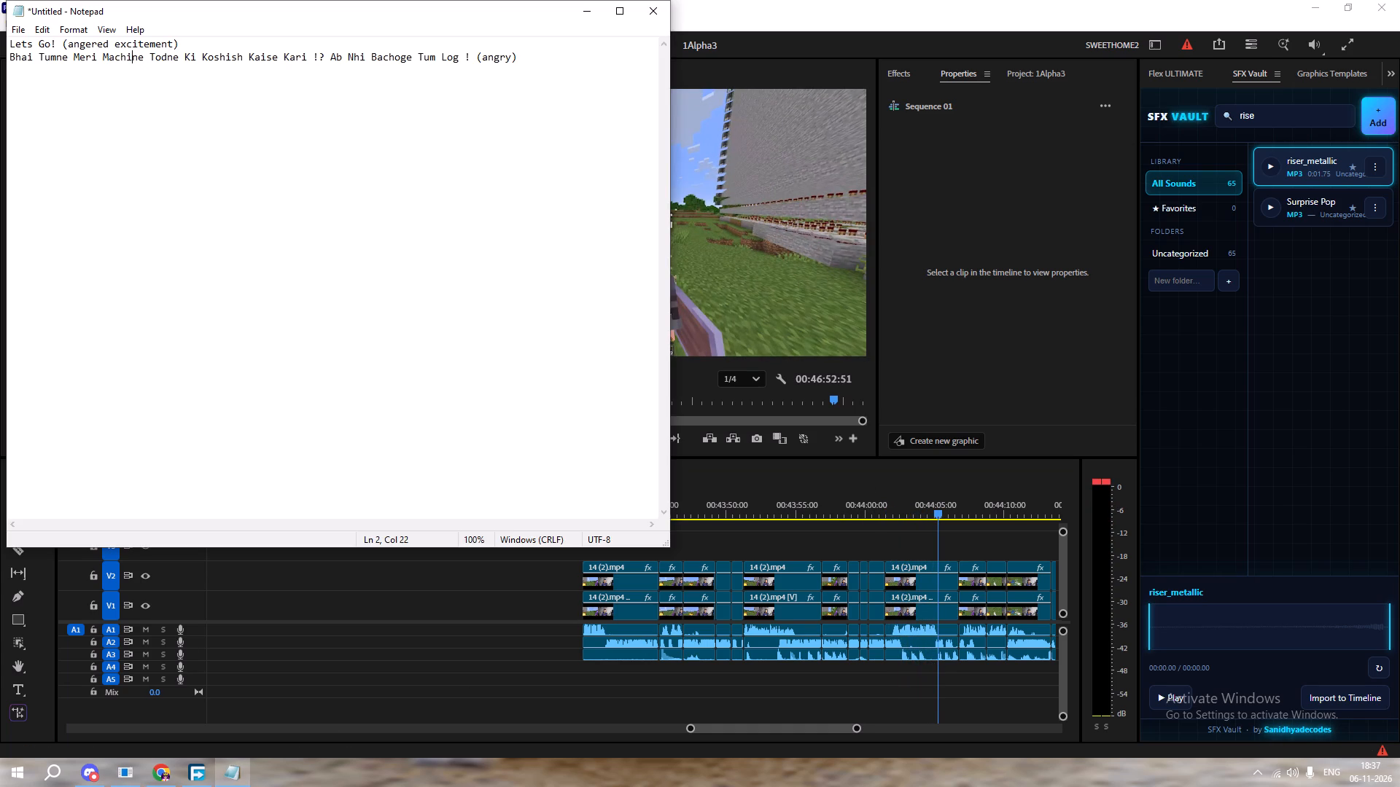
click(540, 59)
key(shift+Return)
text(Nhi tum Nhi Bachoge Bhai Meri Machine K)
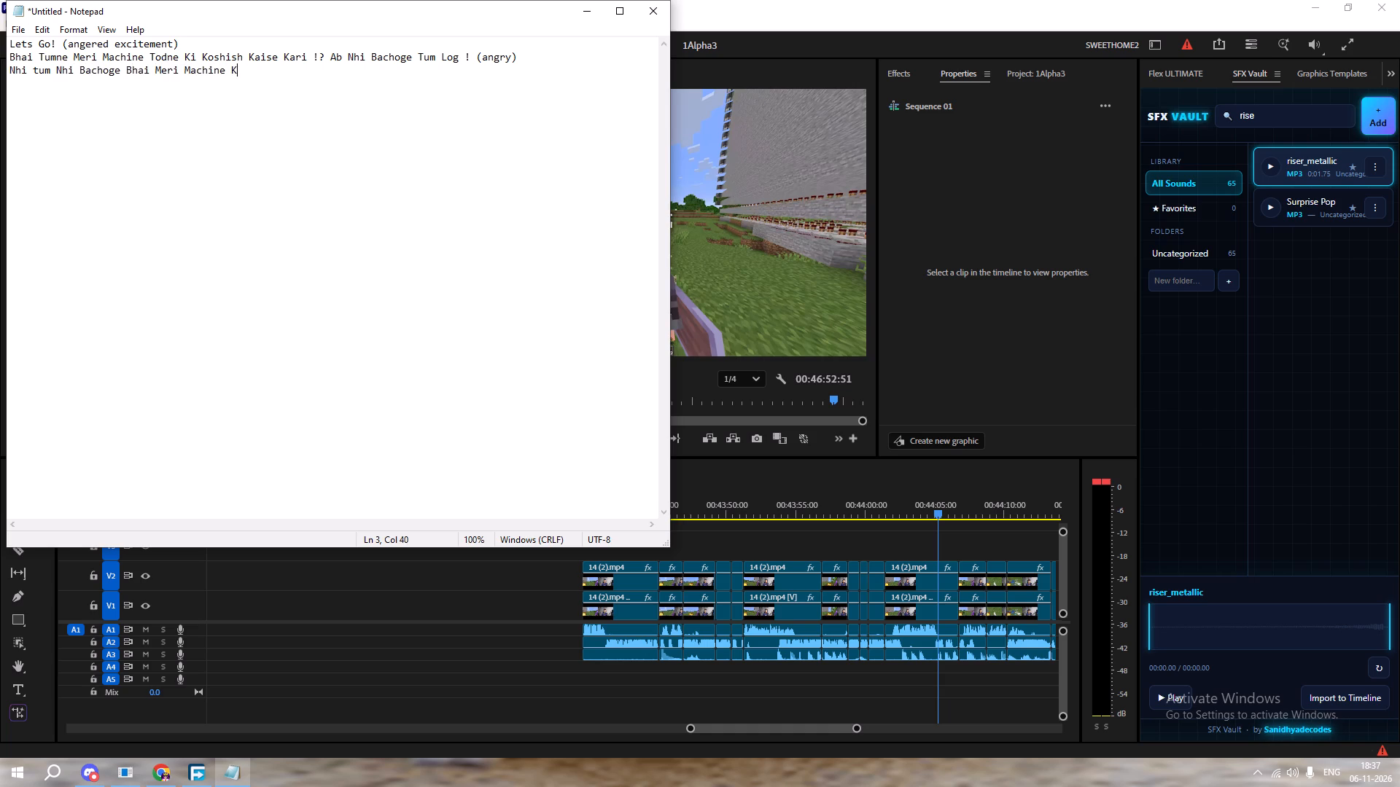
text(aise Destroy karre Ho ! (angry)
key(m)
key(BackSpace)
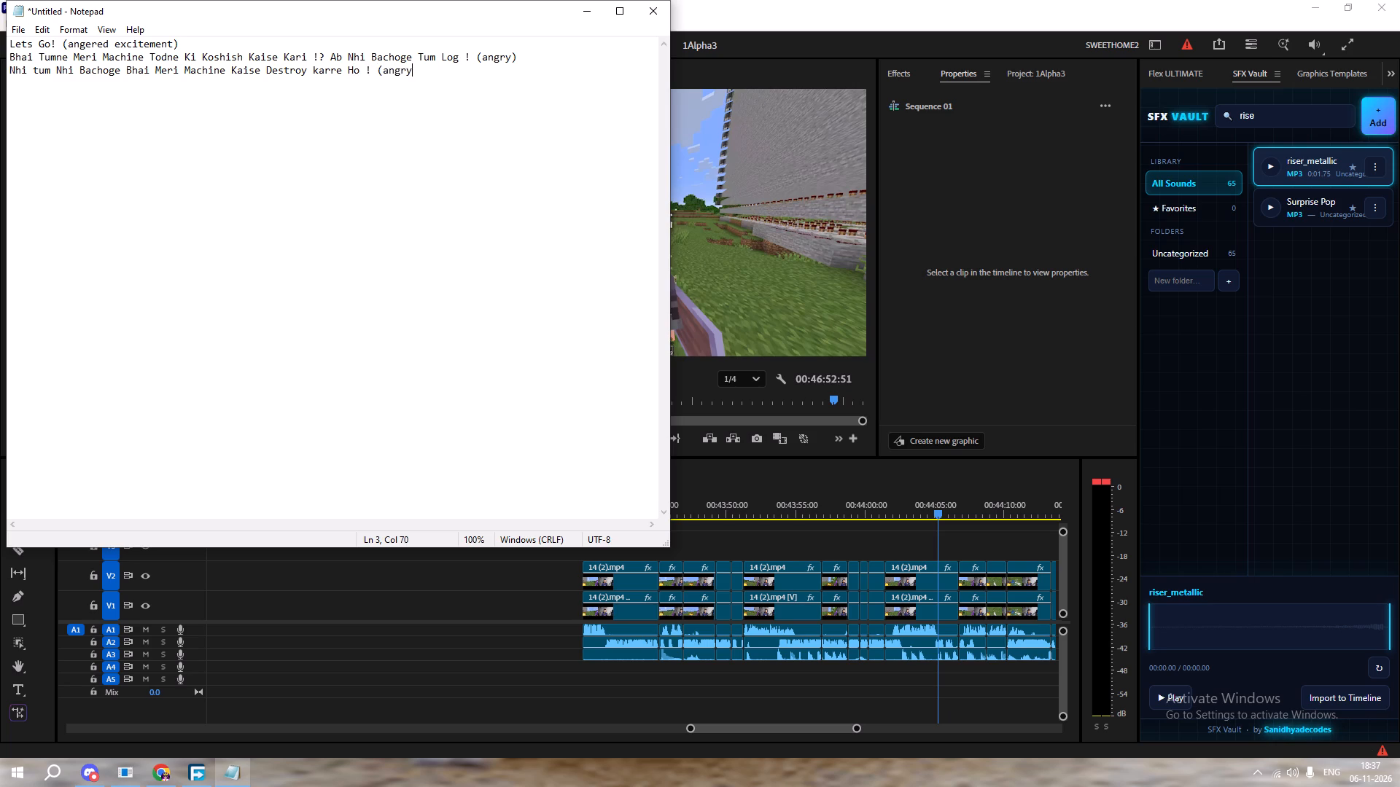
text(??))
click(413, 71)
key(shift+plus)
Play from about 00:44:04 to 00:44:10 and note "Acha Acha Apne Boots To Dekhlo! Kaha Chori Hogaye Tumhaare Boots (haha mocking)" as Notepad's fourth line.
click(914, 523)
key(space)
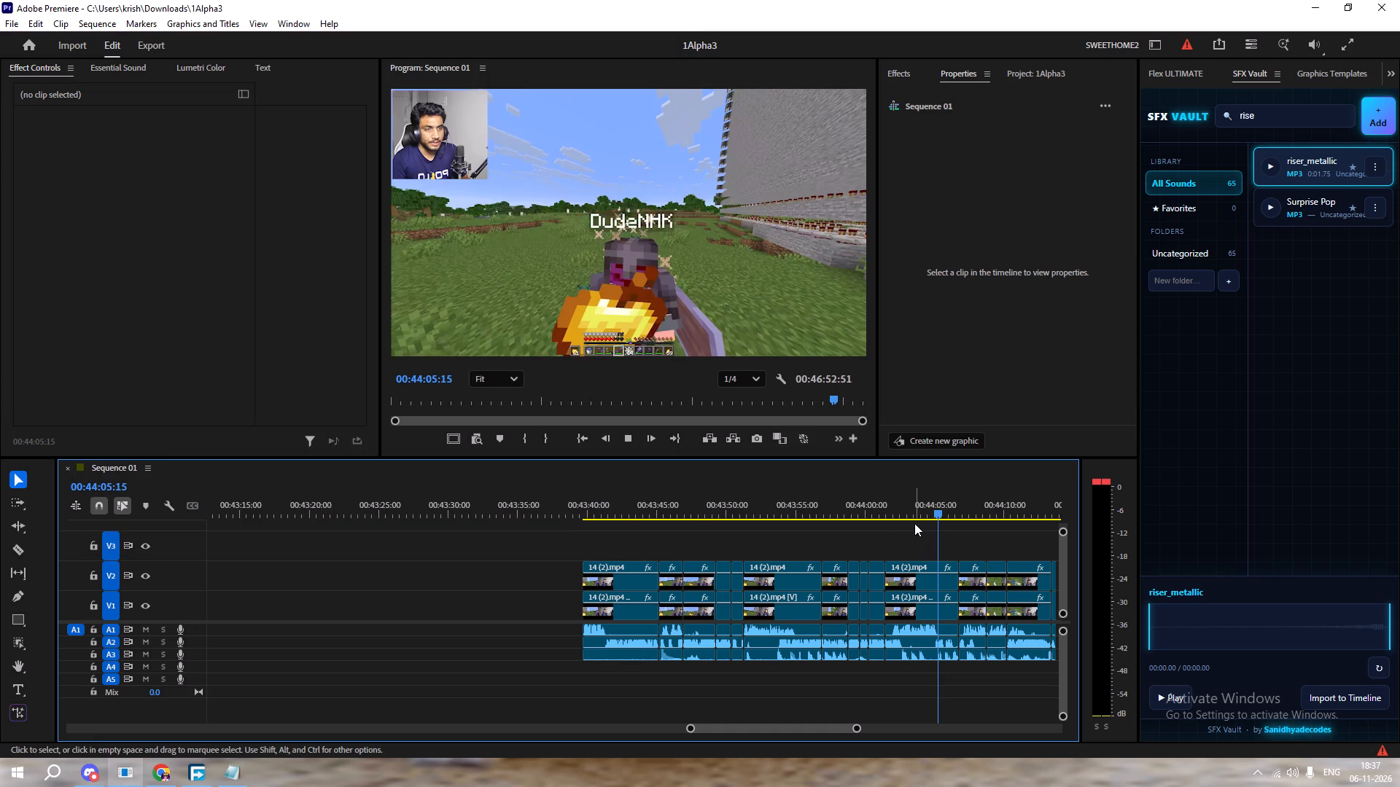
drag(953, 508, 963, 509)
key(space)
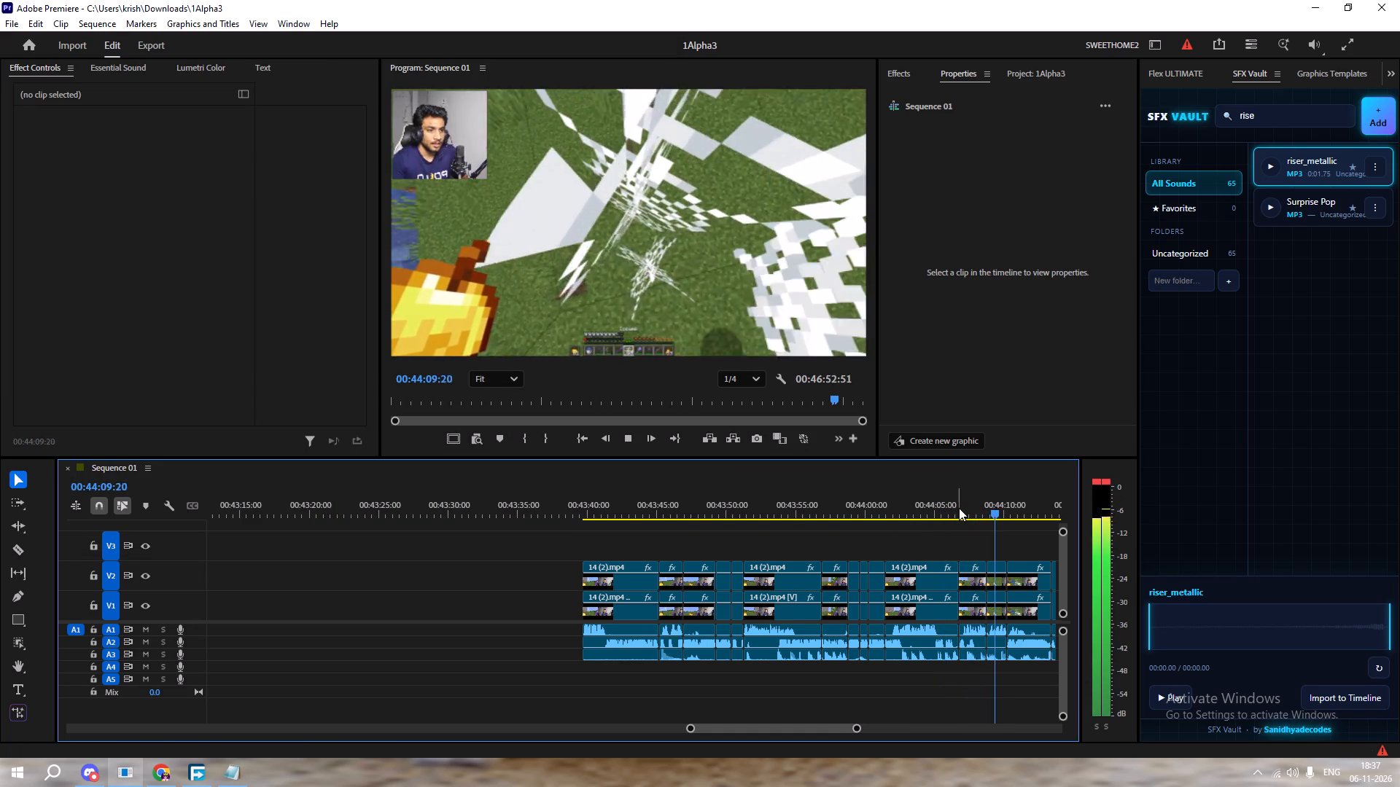
key(space)
key(space)
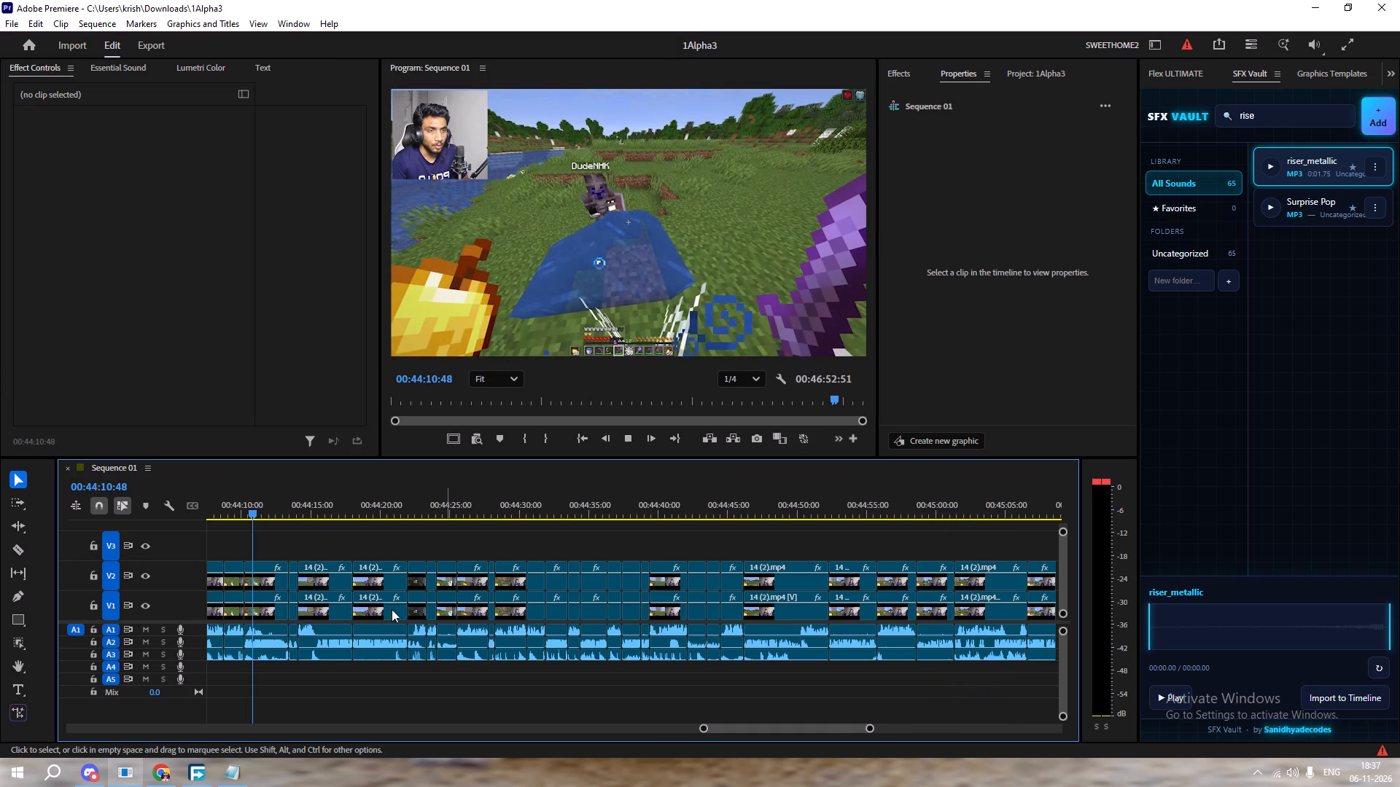
drag(255, 502, 400, 548)
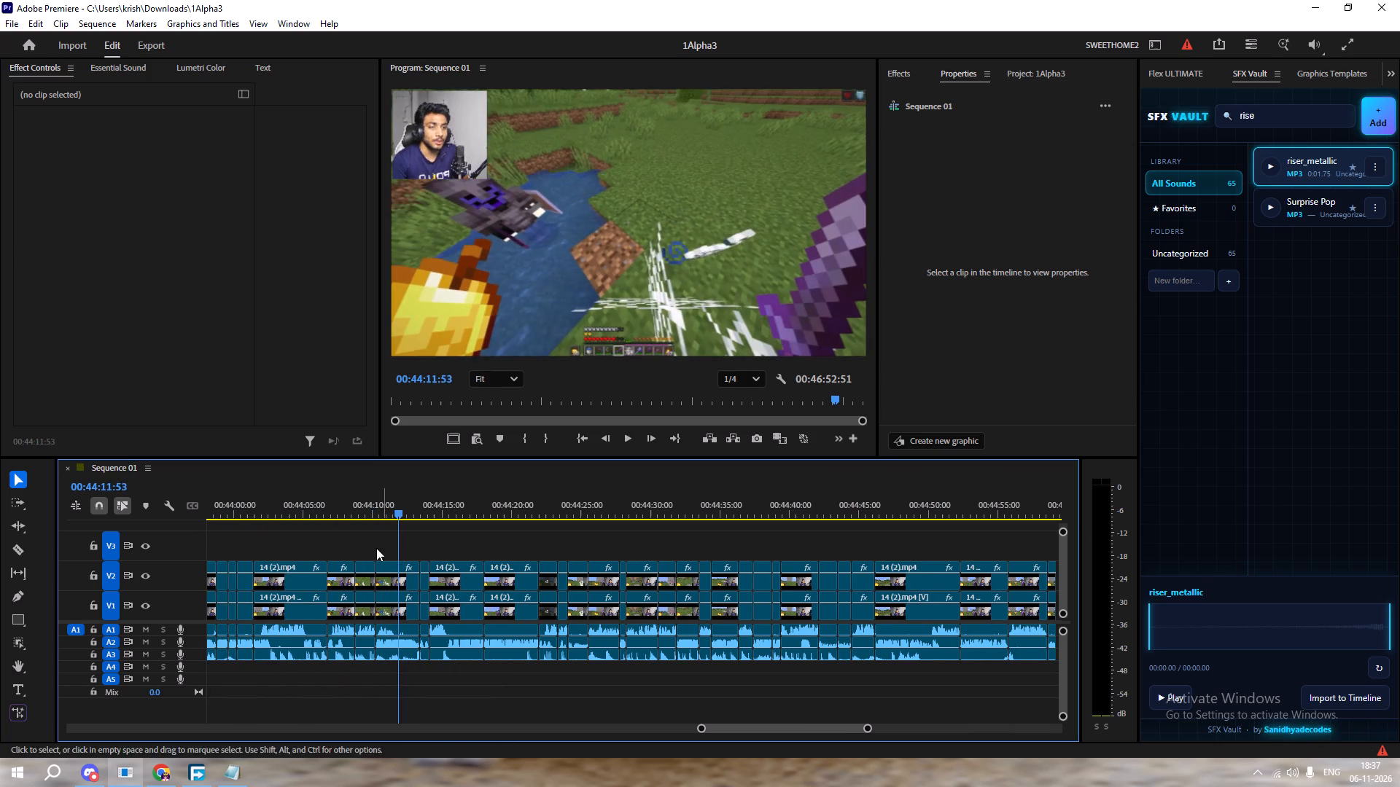
drag(382, 504, 326, 518)
key(space)
key(space)
drag(332, 502, 299, 518)
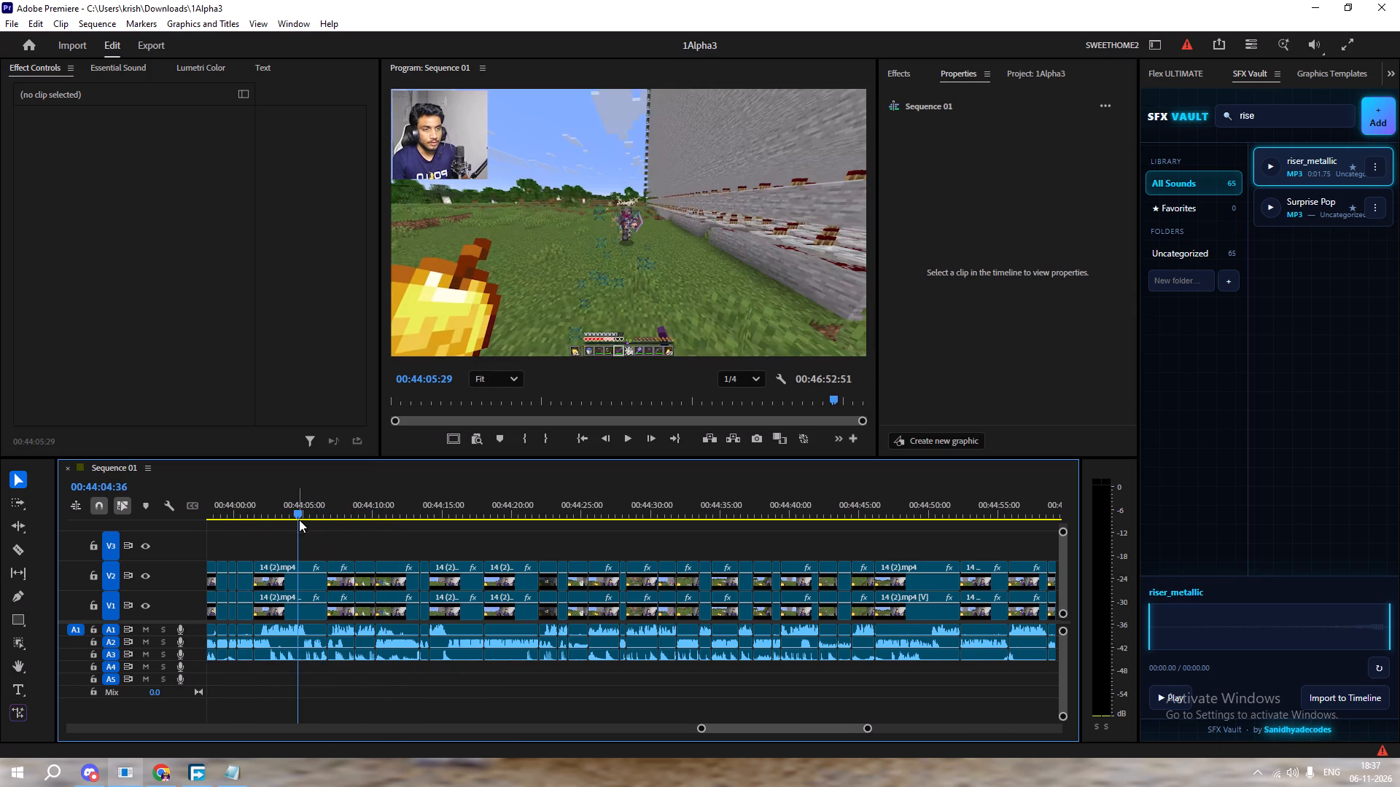
key(space)
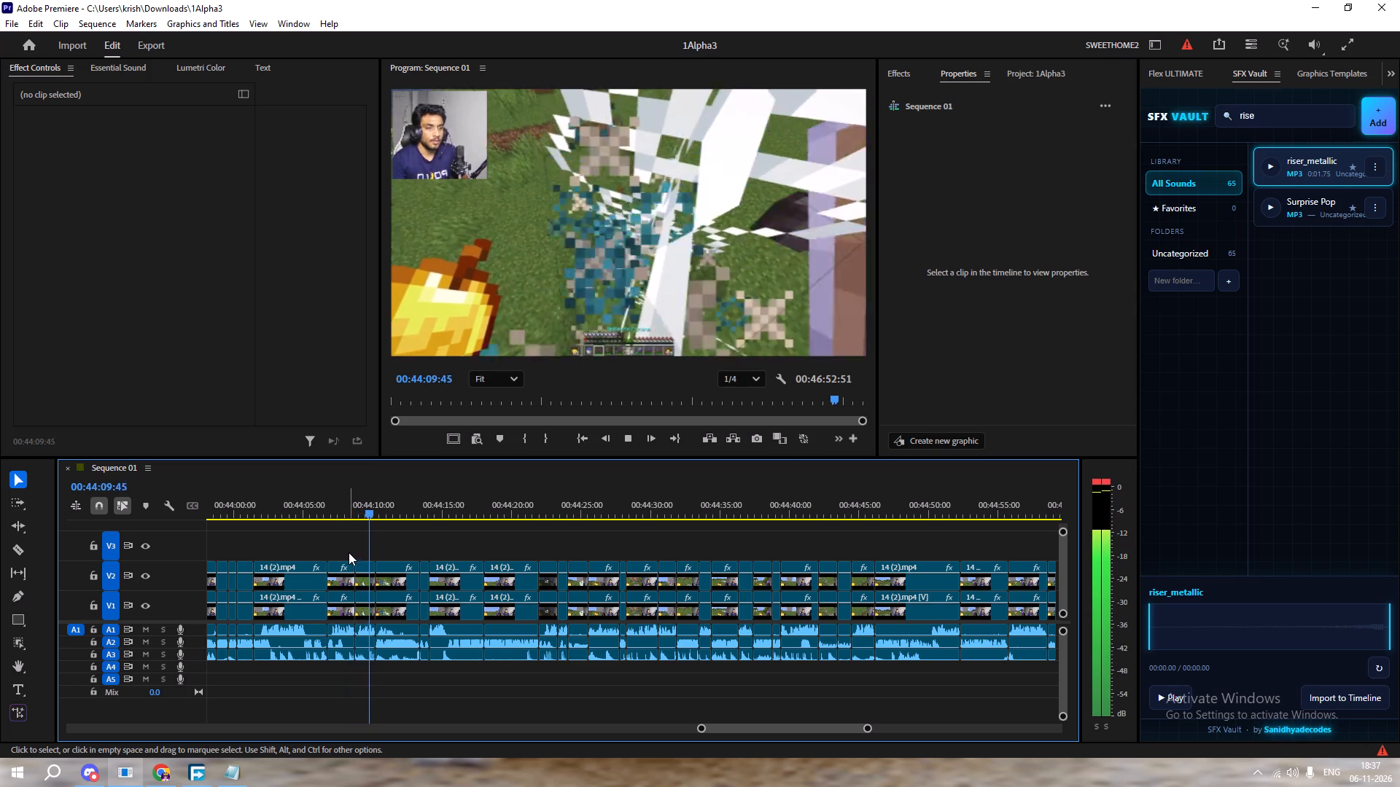
key(space)
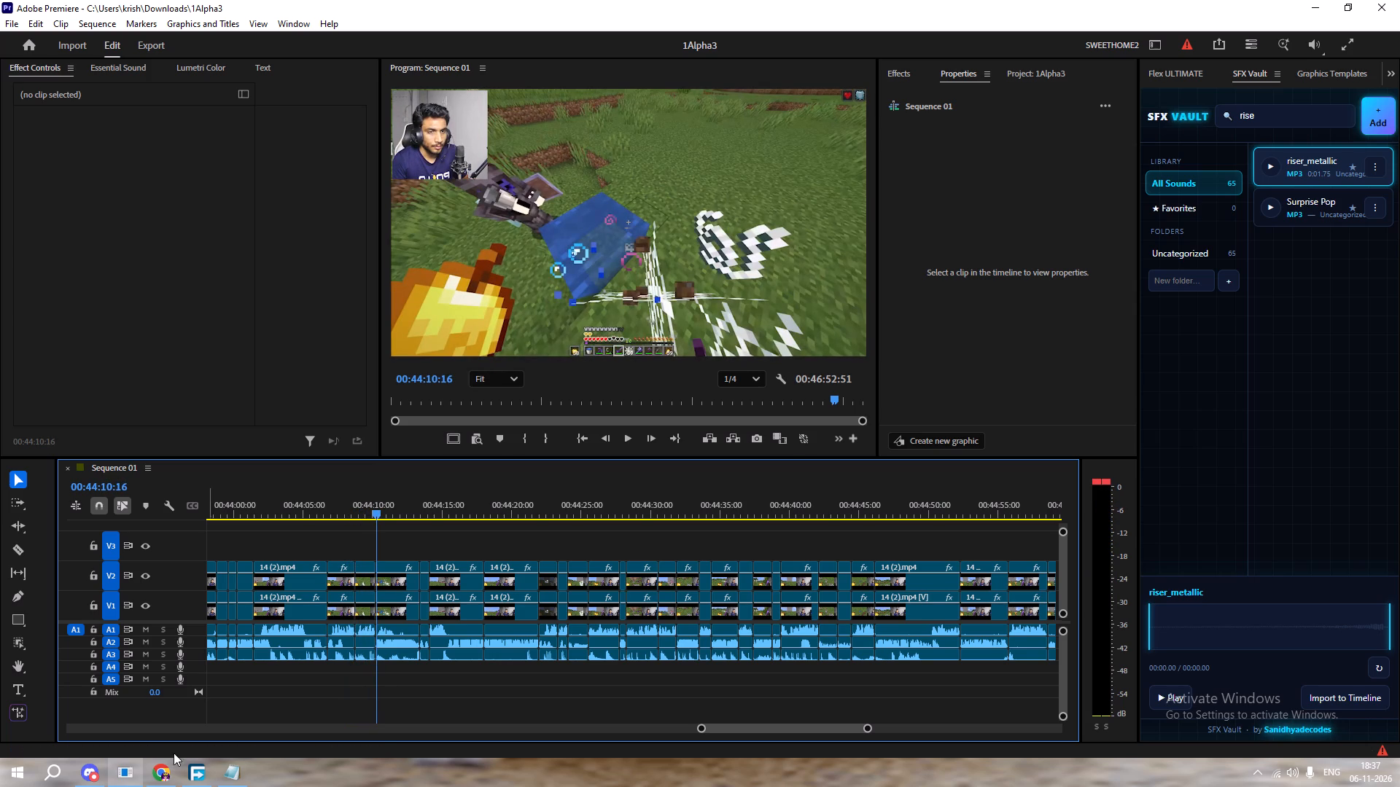
click(238, 770)
click(442, 85)
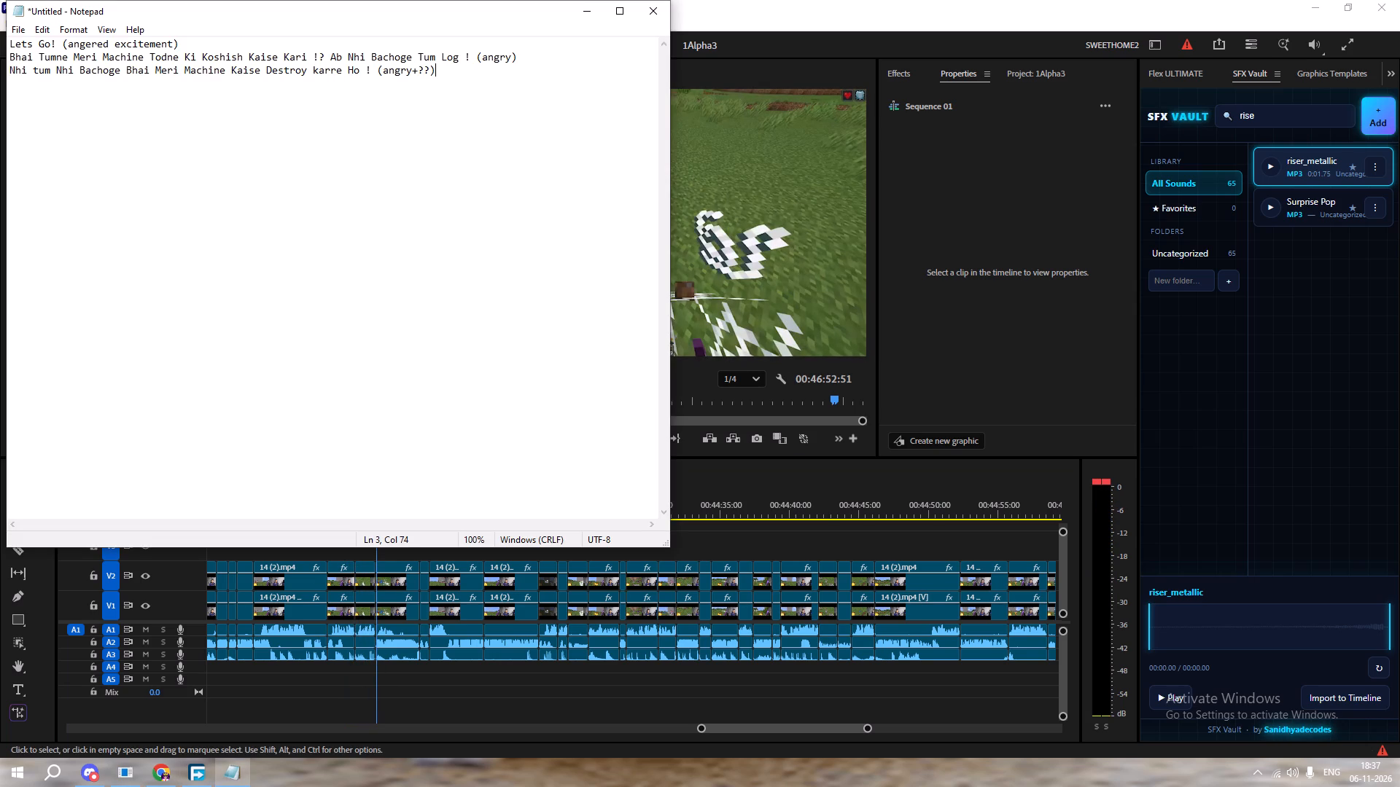
key(shift+Return)
text(Acha Acha Apne Boots To Dekhlo)
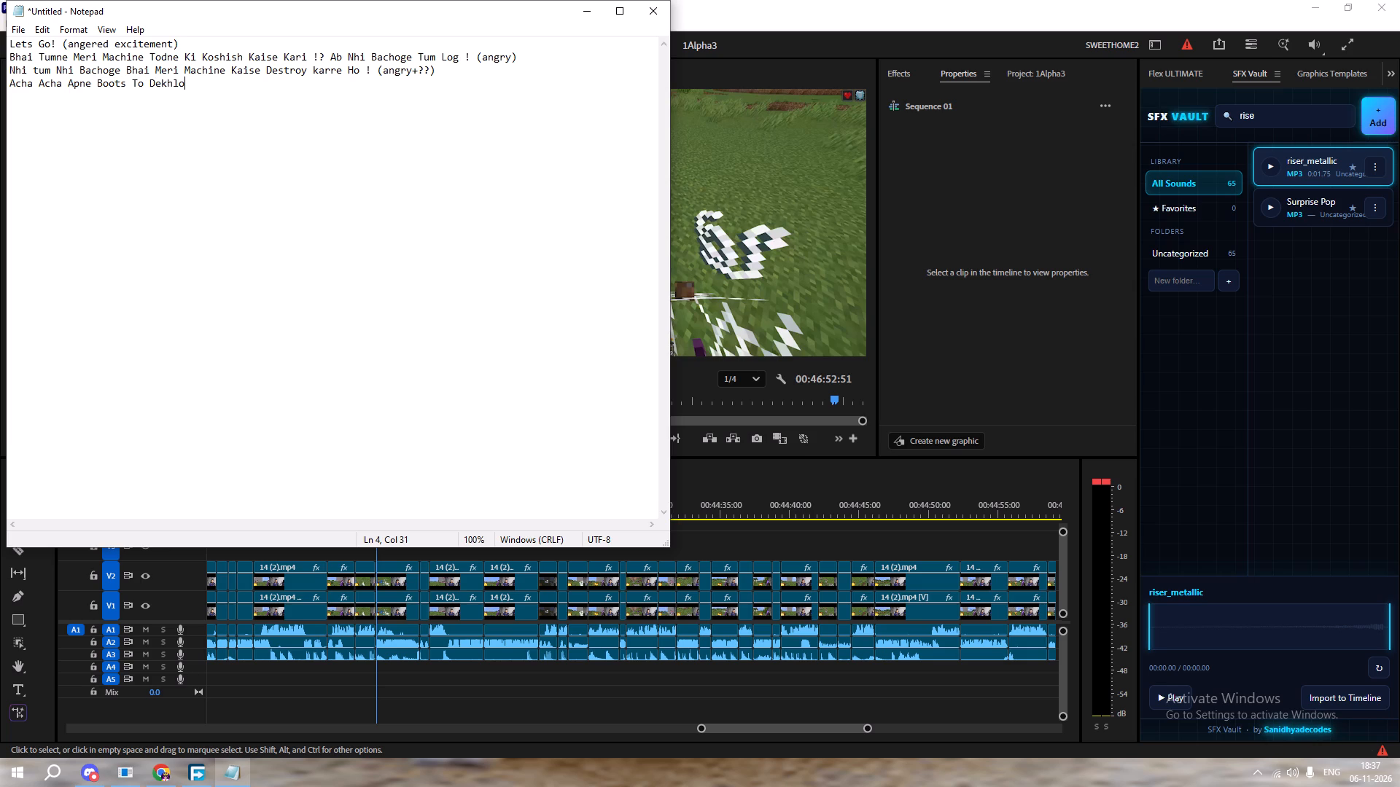
text(! Kaha Chori Hogaye Tumhaare Boo)
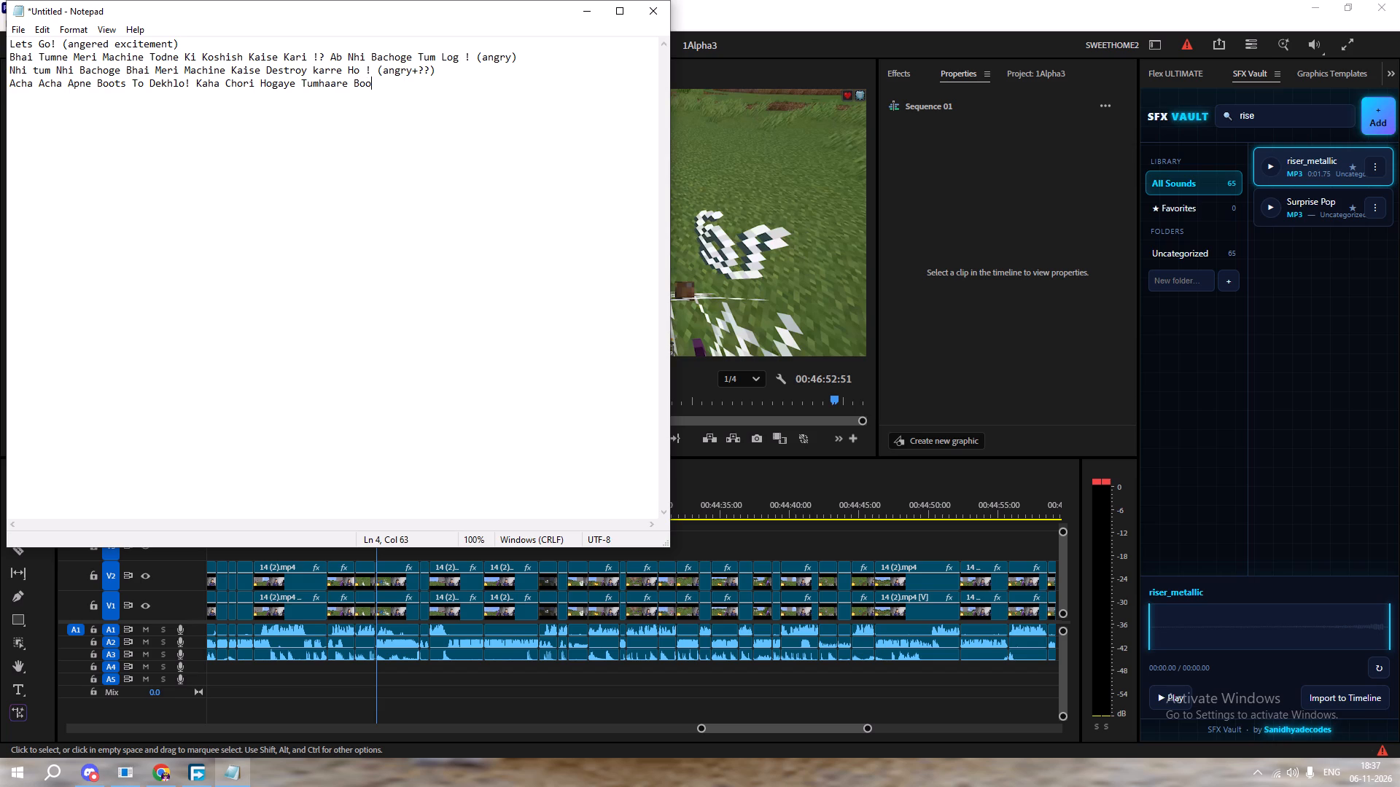
text(ts)
key(space)
text((haha)
key(space)
text(mocking))
Delete the clips between about 00:44:10 and 00:44:14 on all tracks, close the gap and save the project.
click(741, 547)
key(space)
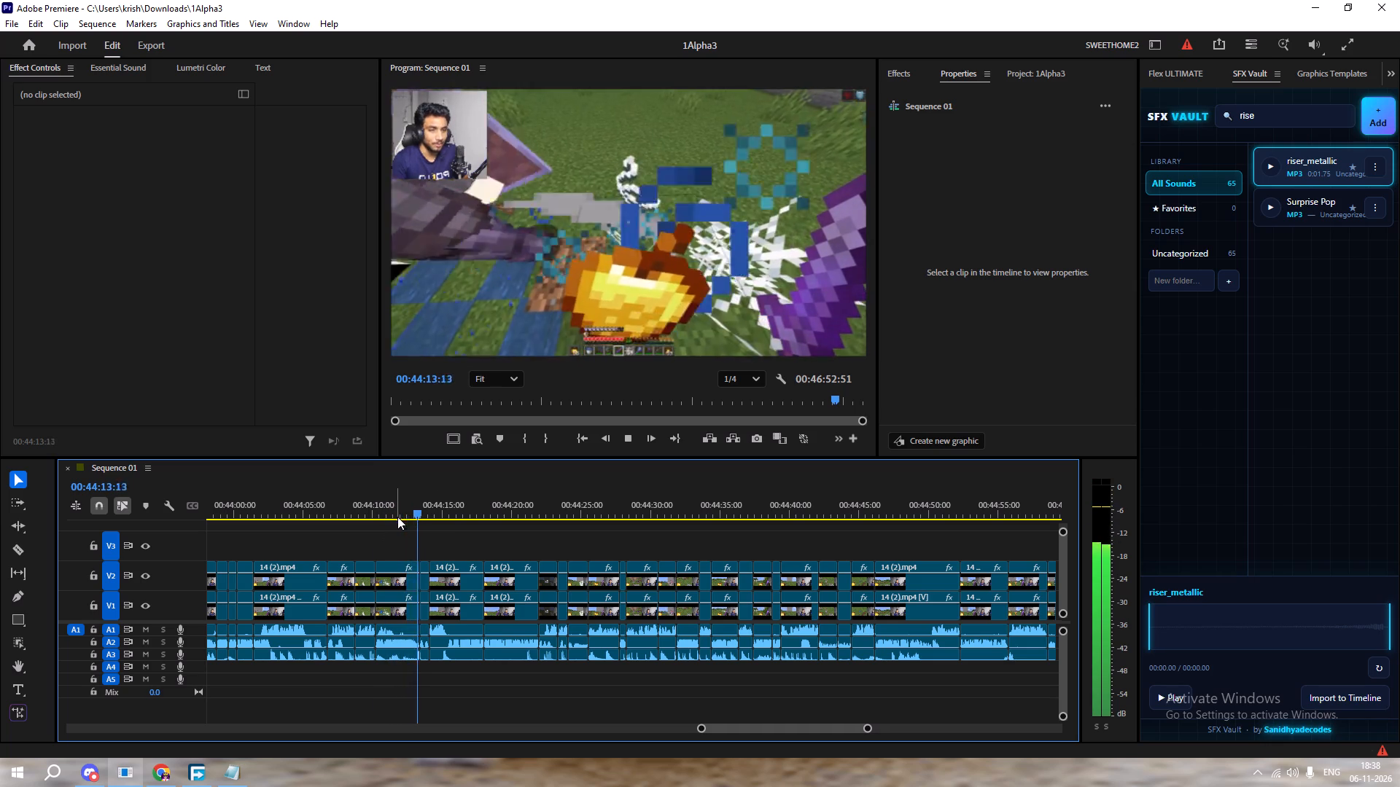
drag(400, 536, 427, 635)
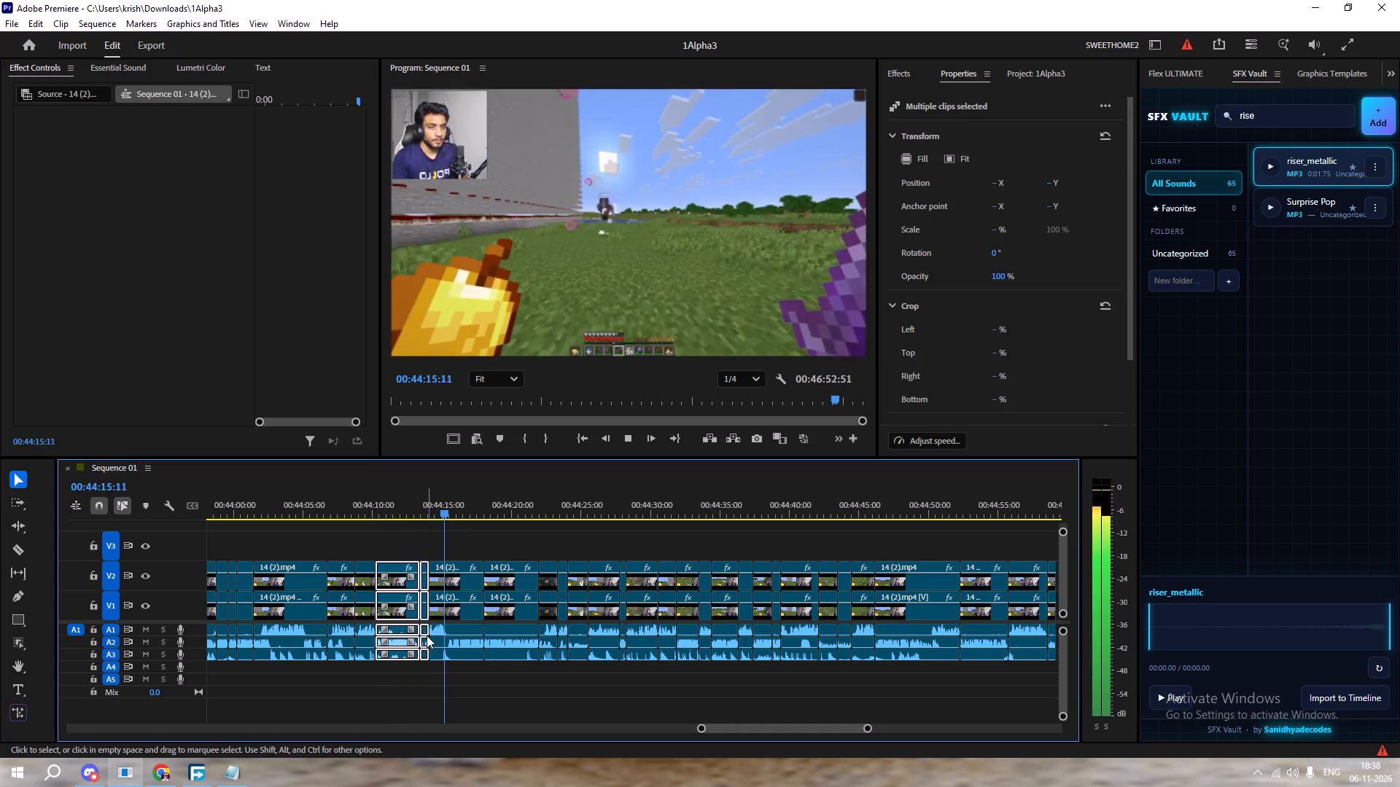
key(Delete)
click(397, 584)
key(Delete)
drag(397, 501, 369, 520)
key(ctrl+s)
Note "Bhai Tu Nhi bachega Aaj" as the fifth line in Notepad.
click(235, 770)
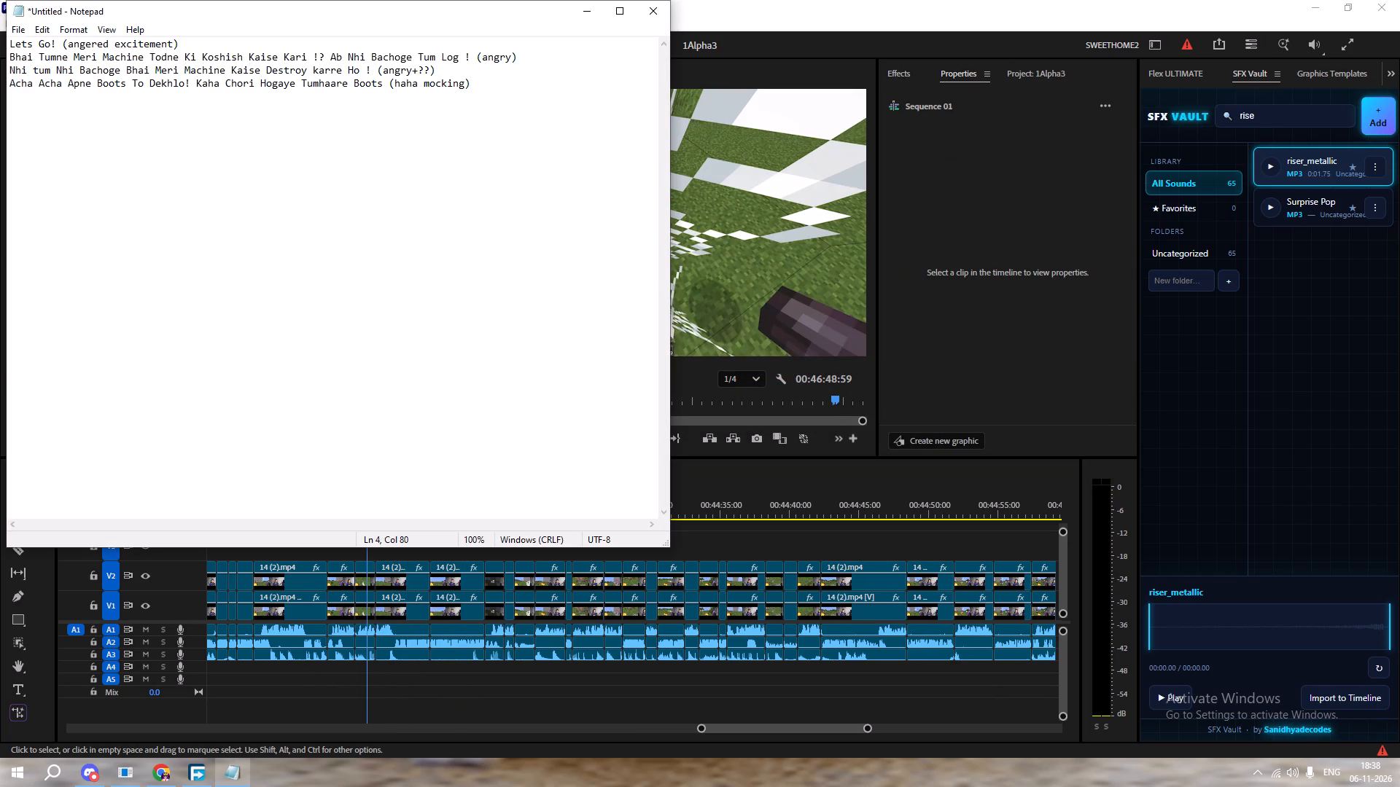
key(shift+bar)
key(BackSpace)
key(shift+Return)
text(Bhai Tun N)
key(BackSpace)
key(BackSpace)
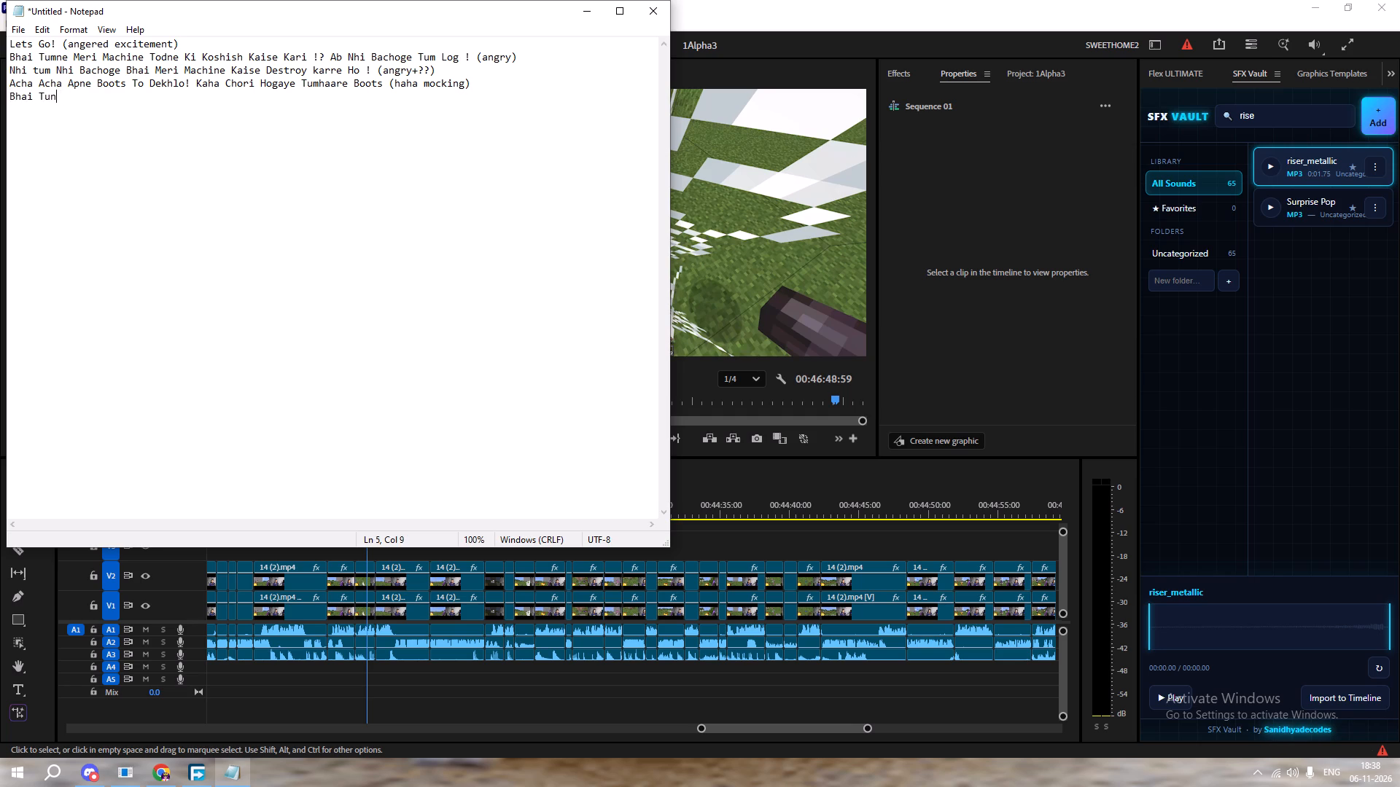
key(space)
key(BackSpace)
key(BackSpace)
key(space)
text(Nhi bachega Aaj)
Play from about 00:44:18 to 00:44:21 and note "Oye SmartyPie, Marja Saale (!!!)" as the sixth line in Notepad.
click(759, 516)
drag(440, 521, 408, 530)
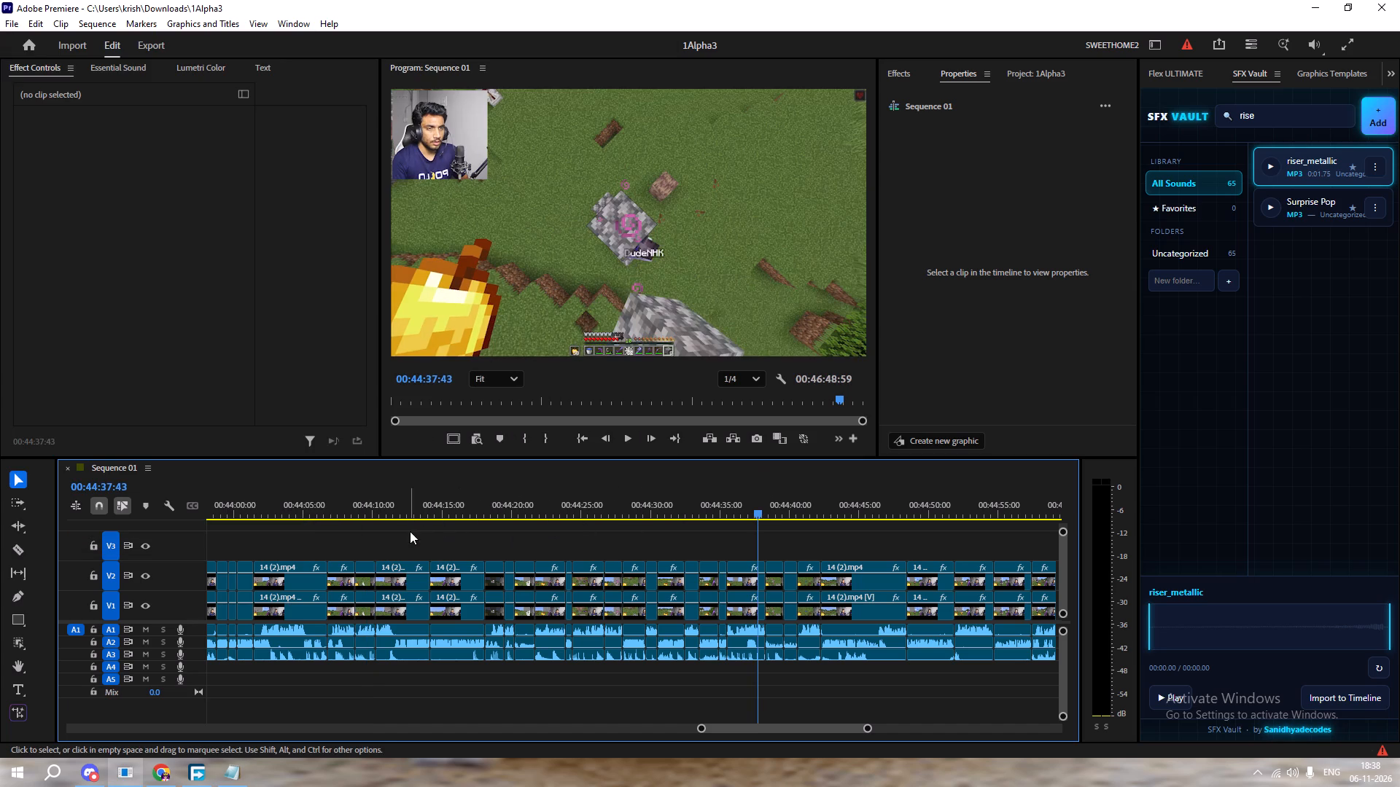
drag(441, 511, 486, 510)
key(space)
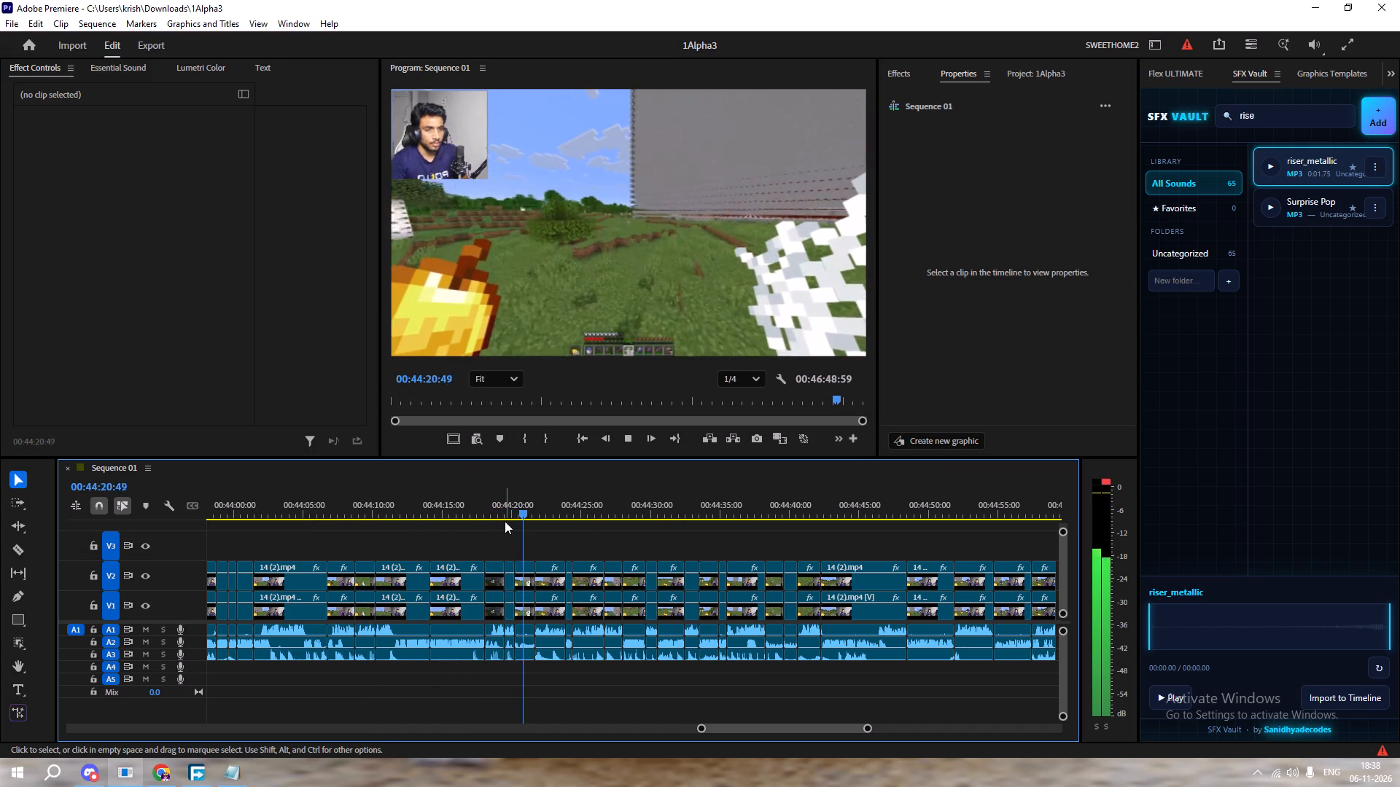
key(space)
click(236, 780)
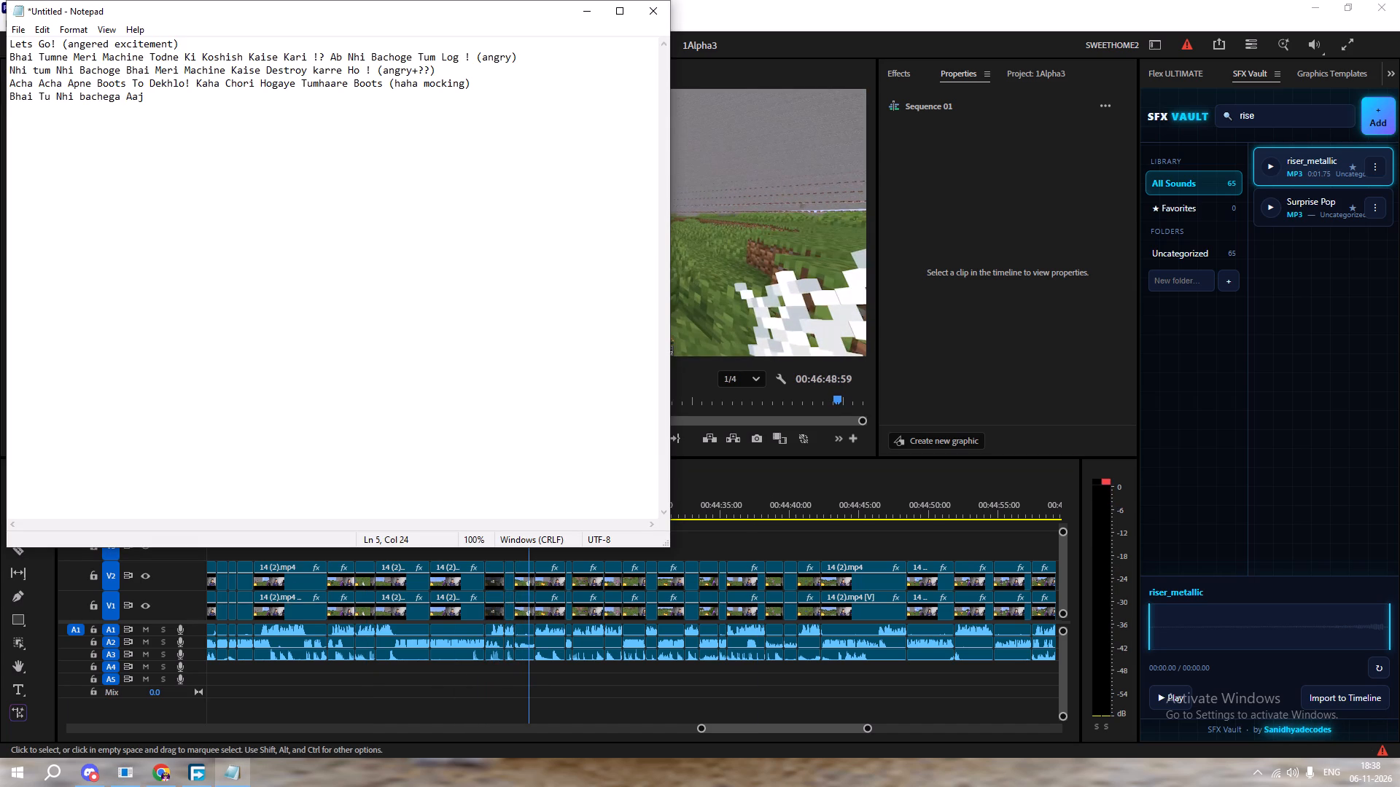
key(shift+Return)
text(Oye SmartyPie, Marja Saale ()
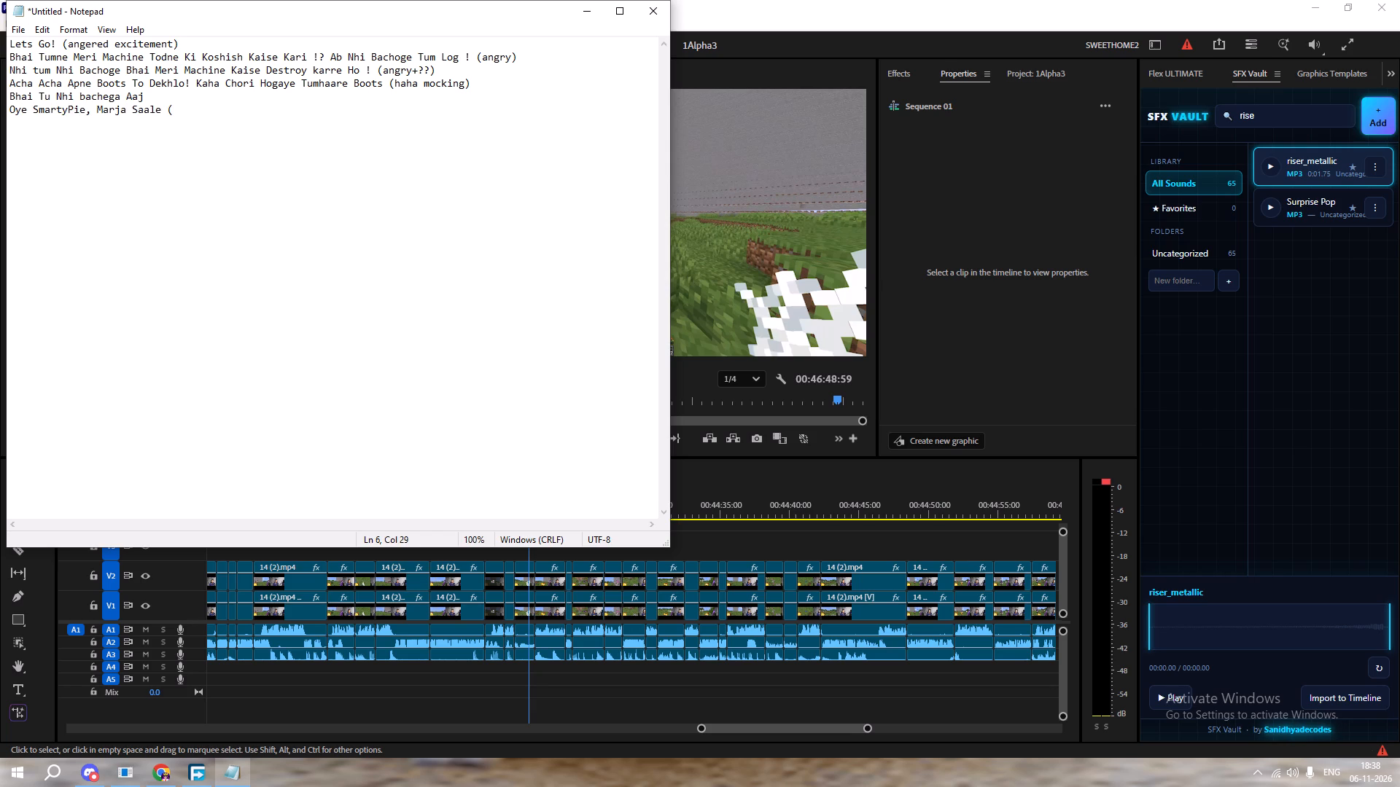
text(!!!))
Play to about 00:44:24 and note "(meri Machine bhai itni mushkil se banayi thi" as the seventh line in Notepad.
click(705, 533)
key(space)
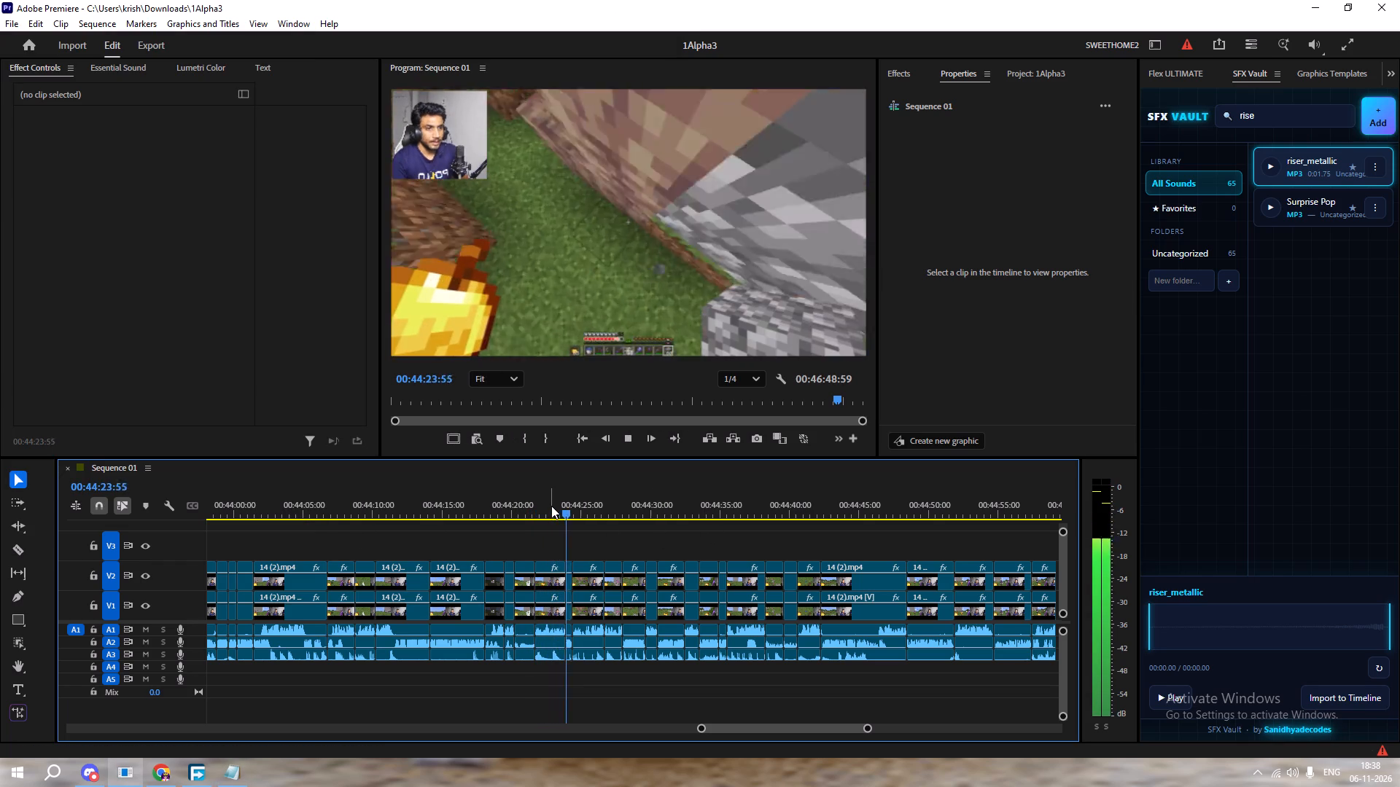
key(space)
click(244, 772)
key(shift+Return)
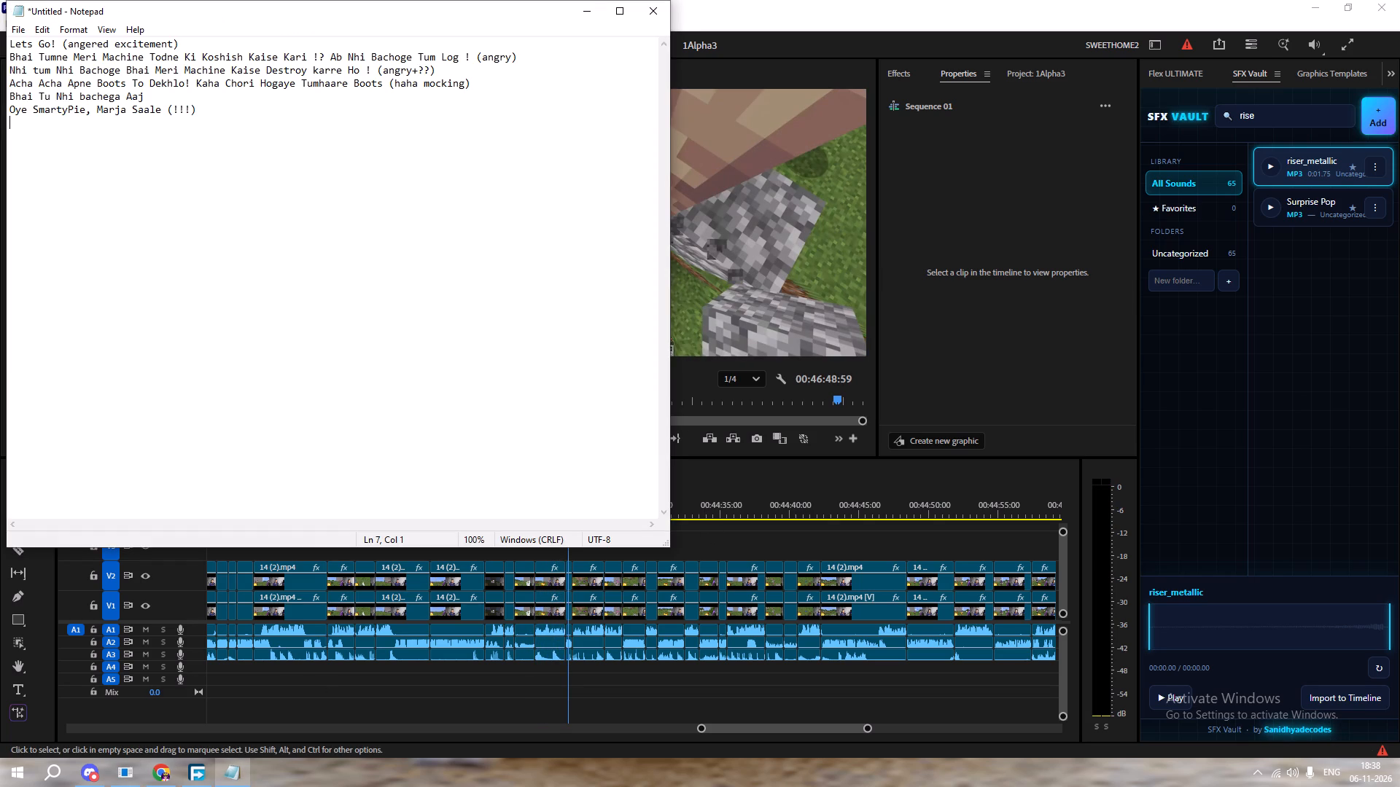
text((meri Machine bhai itni mushkil)
key(space)
text(se banayi thi)
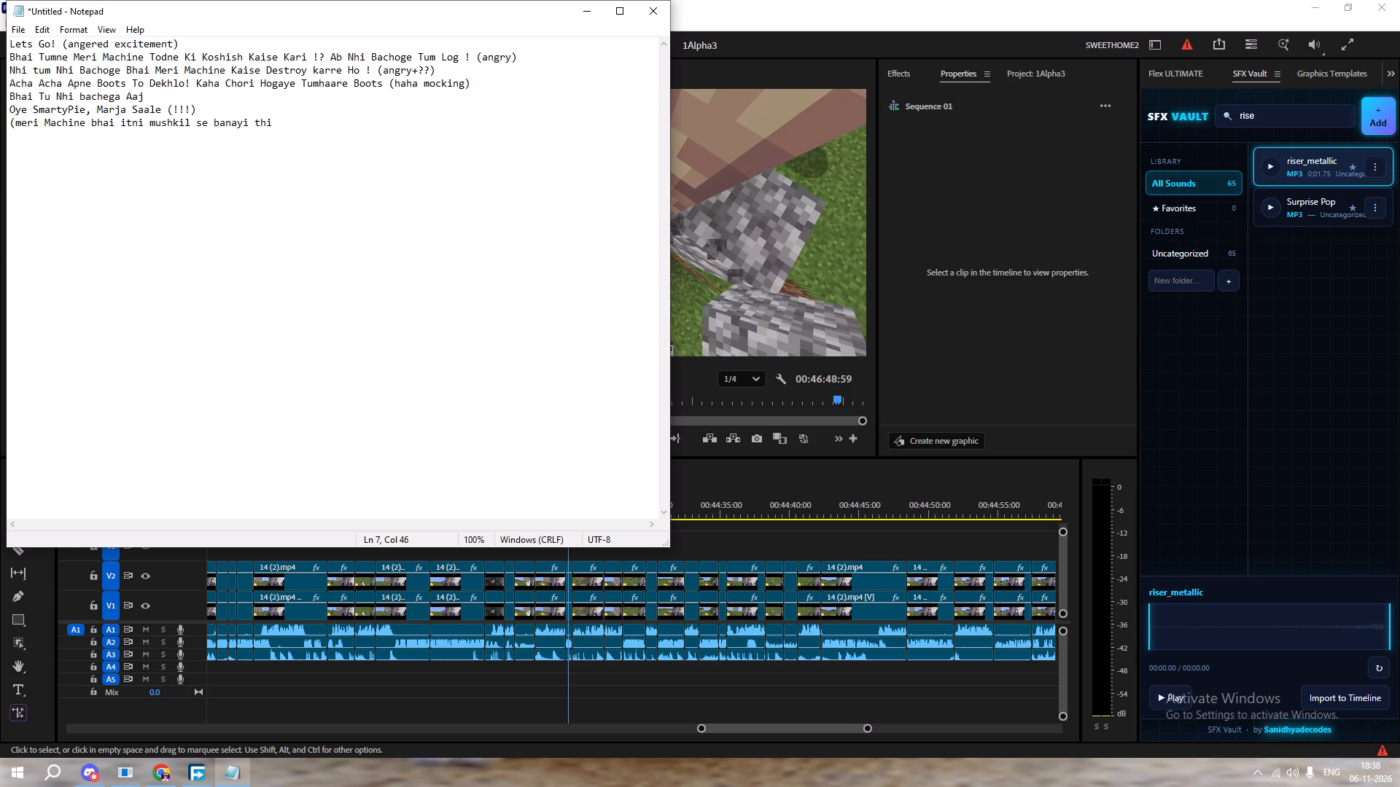
Remove the opening bracket before "meri" at the start of Notepad's seventh line.
key(Left)
key(Left)
key(Left)
key(Left)
key(Left)
key(Left)
key(Left)
key(Left)
key(Left)
key(Left)
key(Left)
key(Left)
key(Left)
key(Left)
key(Left)
key(Left)
key(Left)
key(Left)
key(Left)
key(Left)
key(Left)
key(BackSpace)
Add the emotion "(angry crying)" to the end of the seventh line, after "banayi thi".
key(Right)
key(Right)
key(Right)
key(Right)
key(Right)
key(Right)
key(Right)
key(Right)
key(Right)
key(Right)
key(Right)
key(Right)
key(Right)
key(Right)
key(Right)
key(Right)
key(Right)
key(Right)
key(Right)
key(Right)
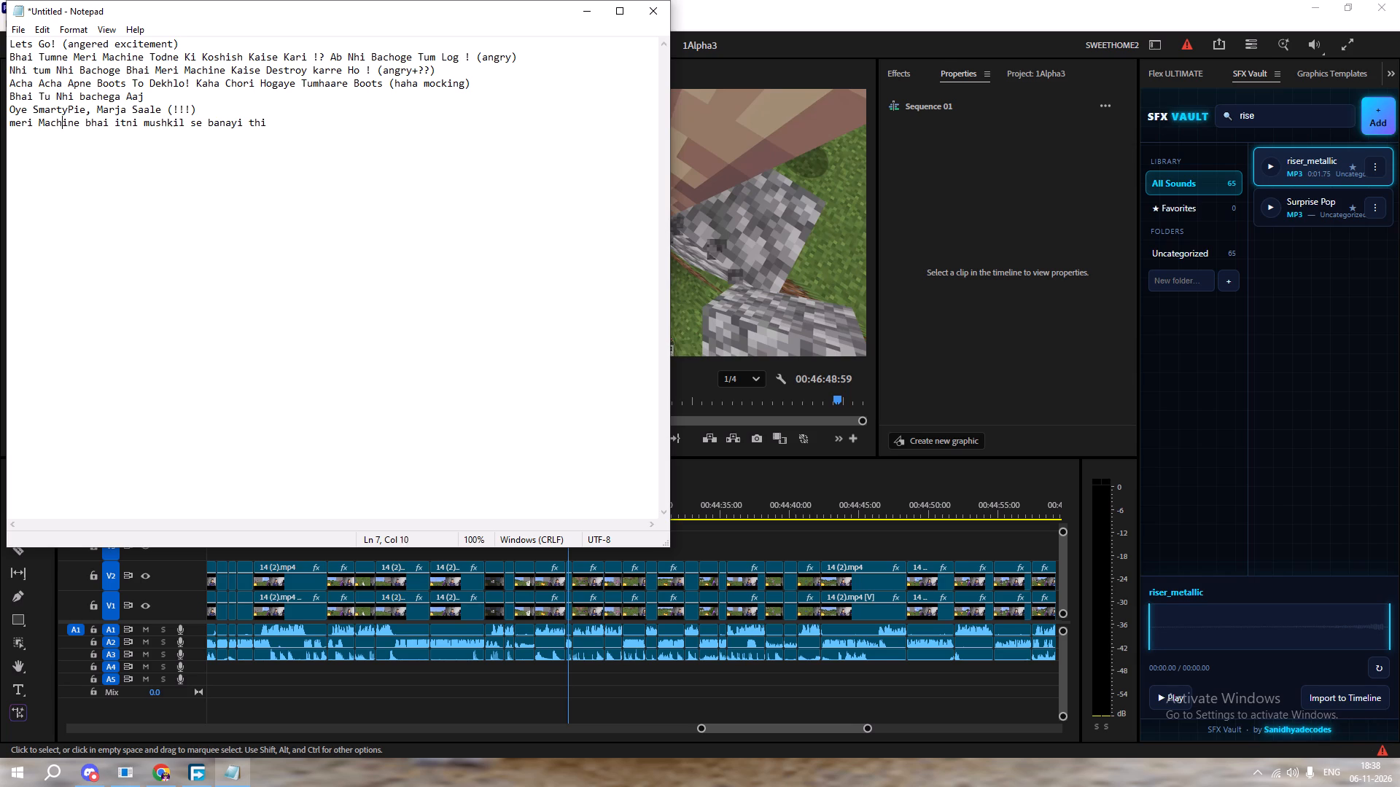
key(space)
text((1)
key(BackSpace)
text(angry cryin)
key(BackSpace)
key(BackSpace)
text(ing))
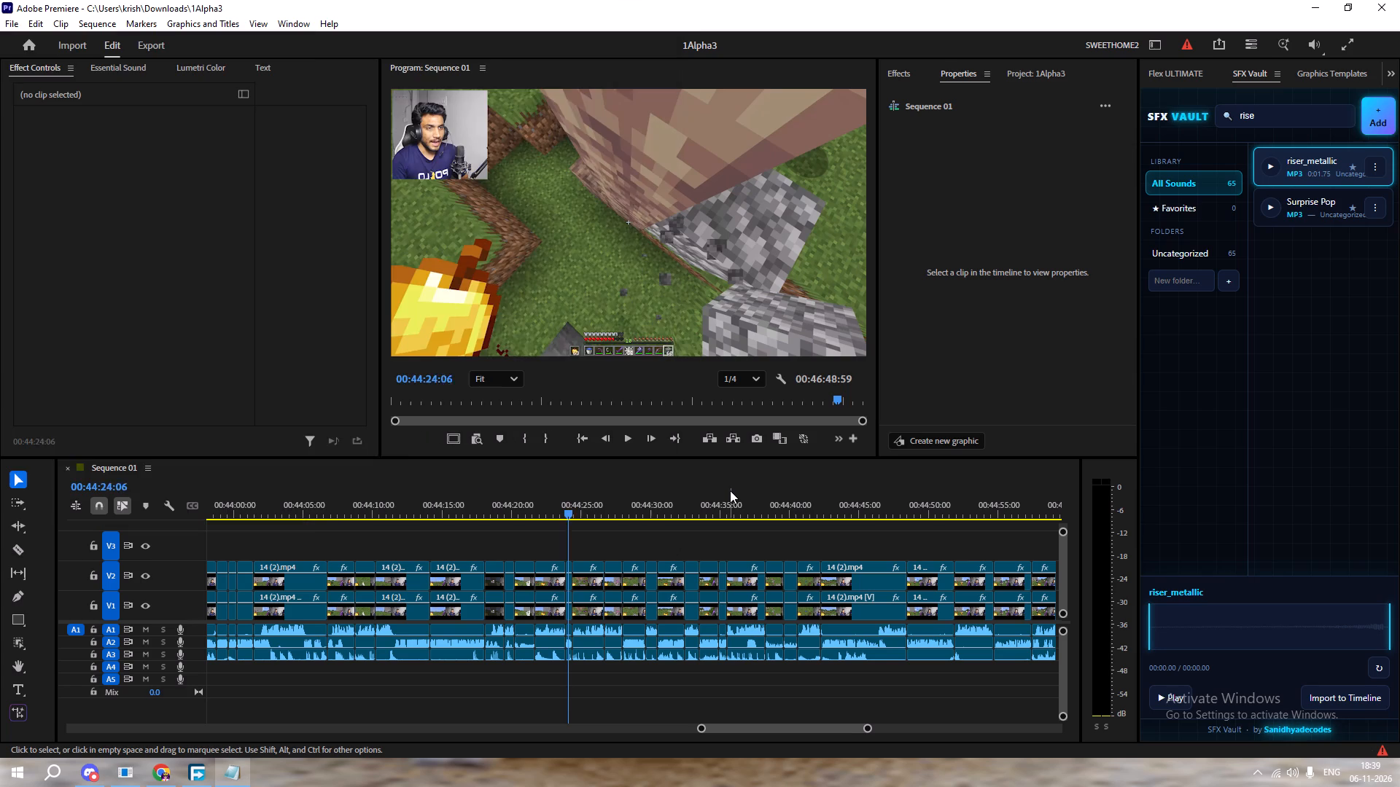
Play from about 00:44:24 to 00:44:28 and note "Kaha tak bhaagega tu!? bhaag ke dikha!! yellle!!" as the eighth line in Notepad.
click(730, 490)
key(space)
drag(610, 493, 576, 515)
key(space)
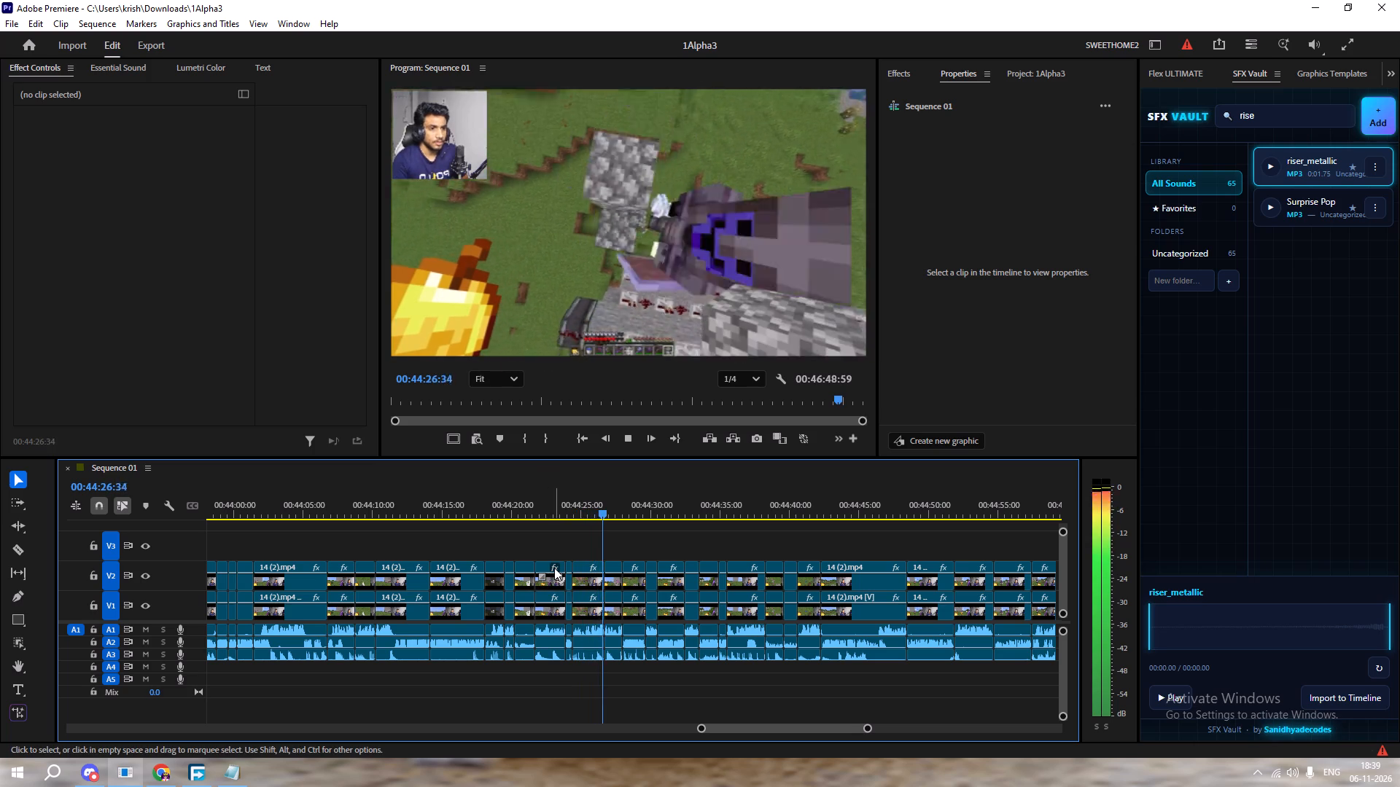
key(space)
key(space)
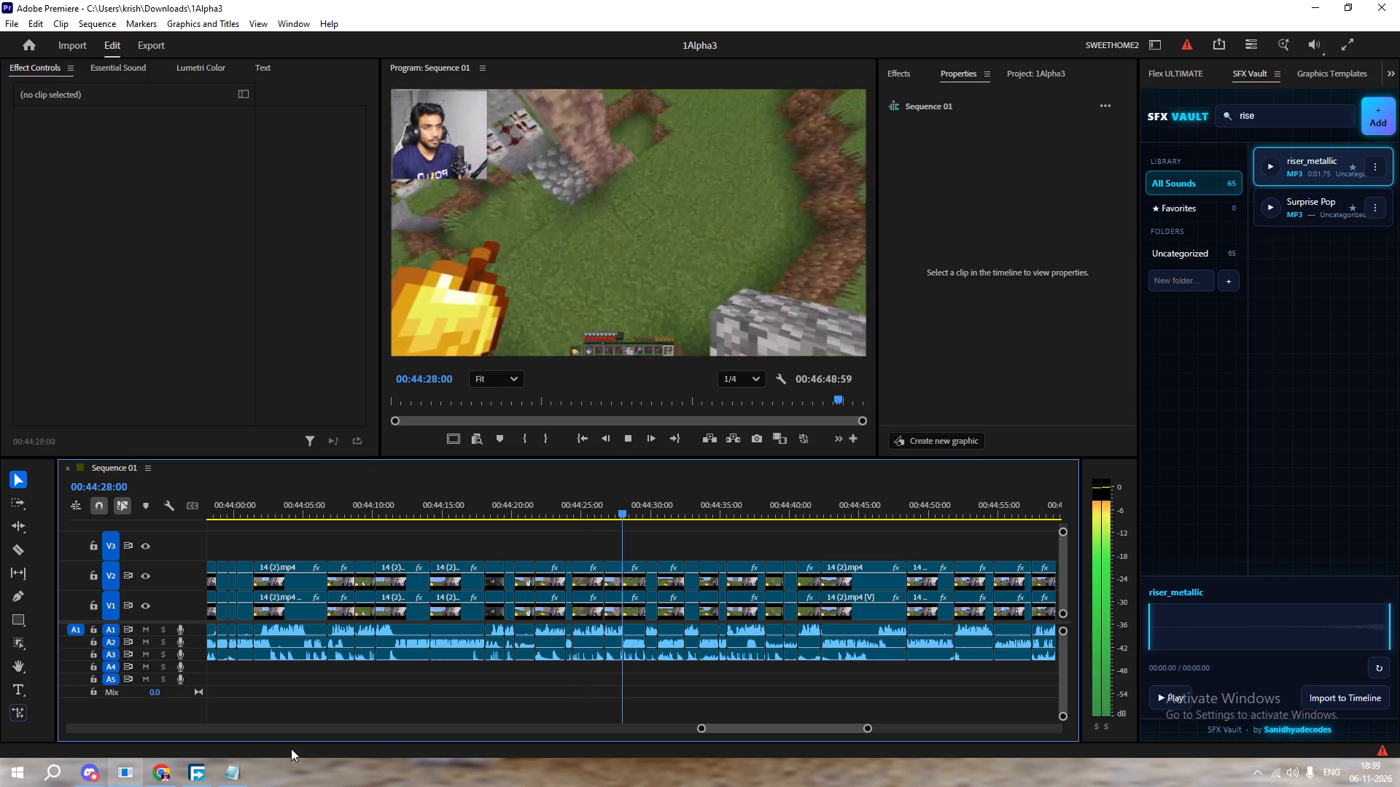
key(space)
click(229, 777)
key(shift+Return)
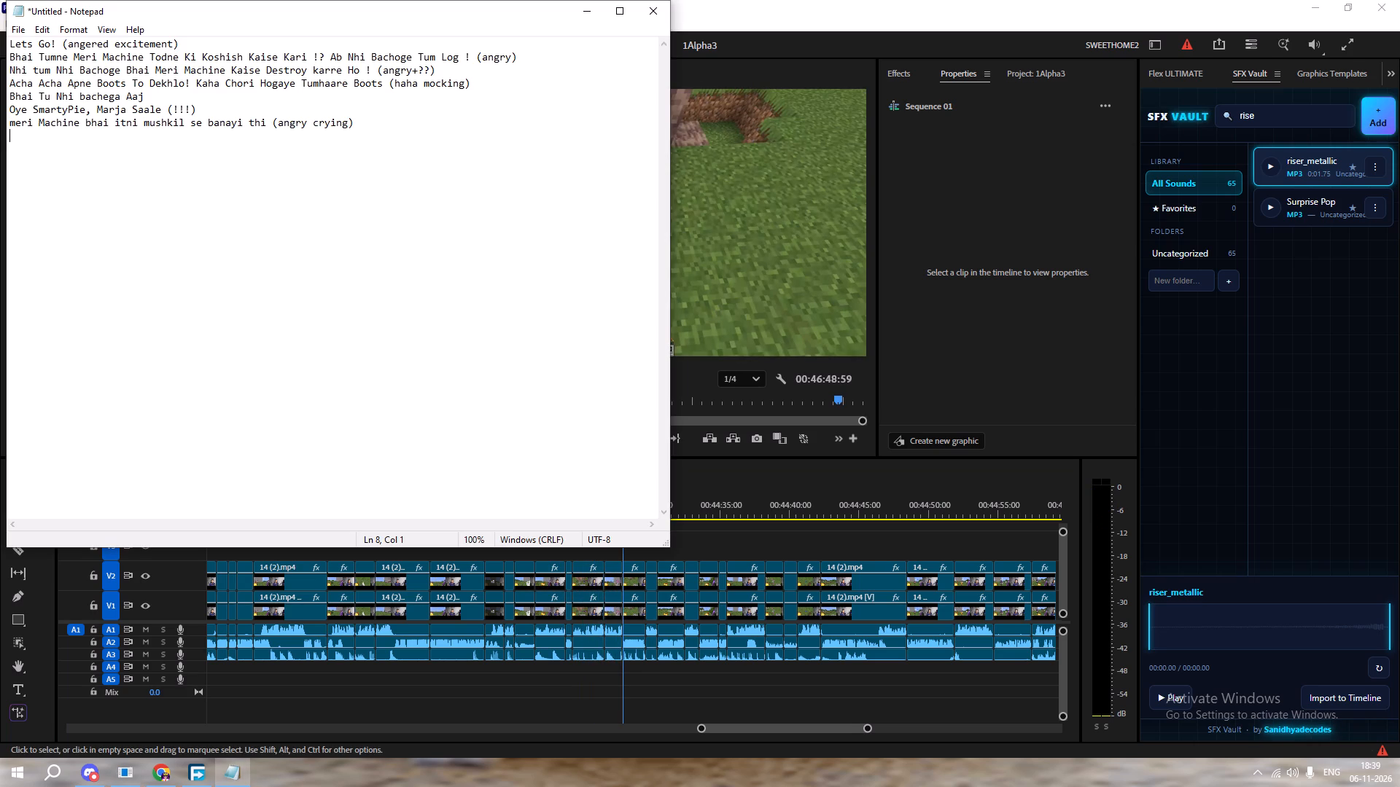
text(Nhi)
key(space)
key(BackSpace)
key(BackSpace)
key(BackSpace)
key(BackSpace)
text(Kaha tak bhaagega tu)
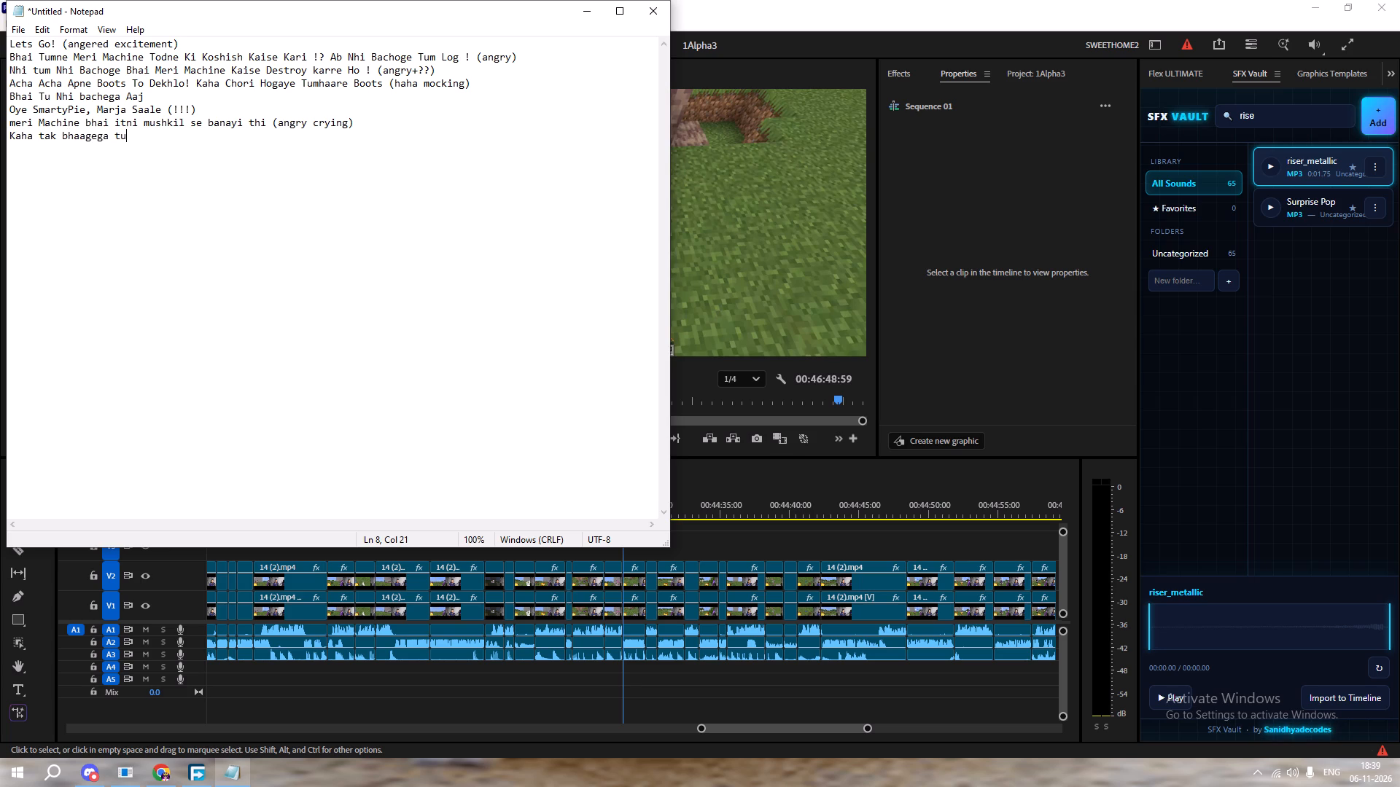
text(!?)
key(space)
text(bhaag ke dikha!! yellle!!)
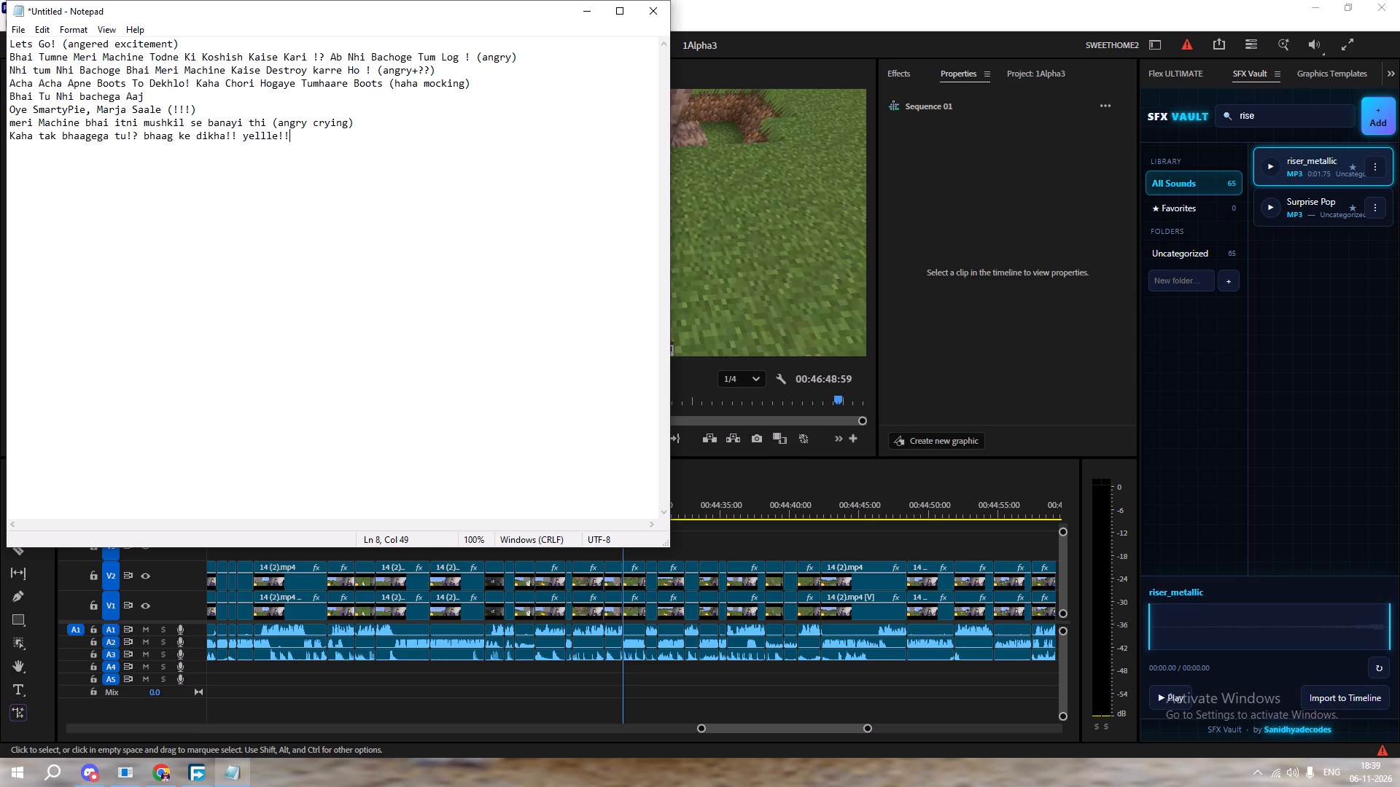
Play on from about 00:44:28 and ripple delete the clip segment at about 00:44:31 on all video and audio tracks.
click(702, 538)
key(space)
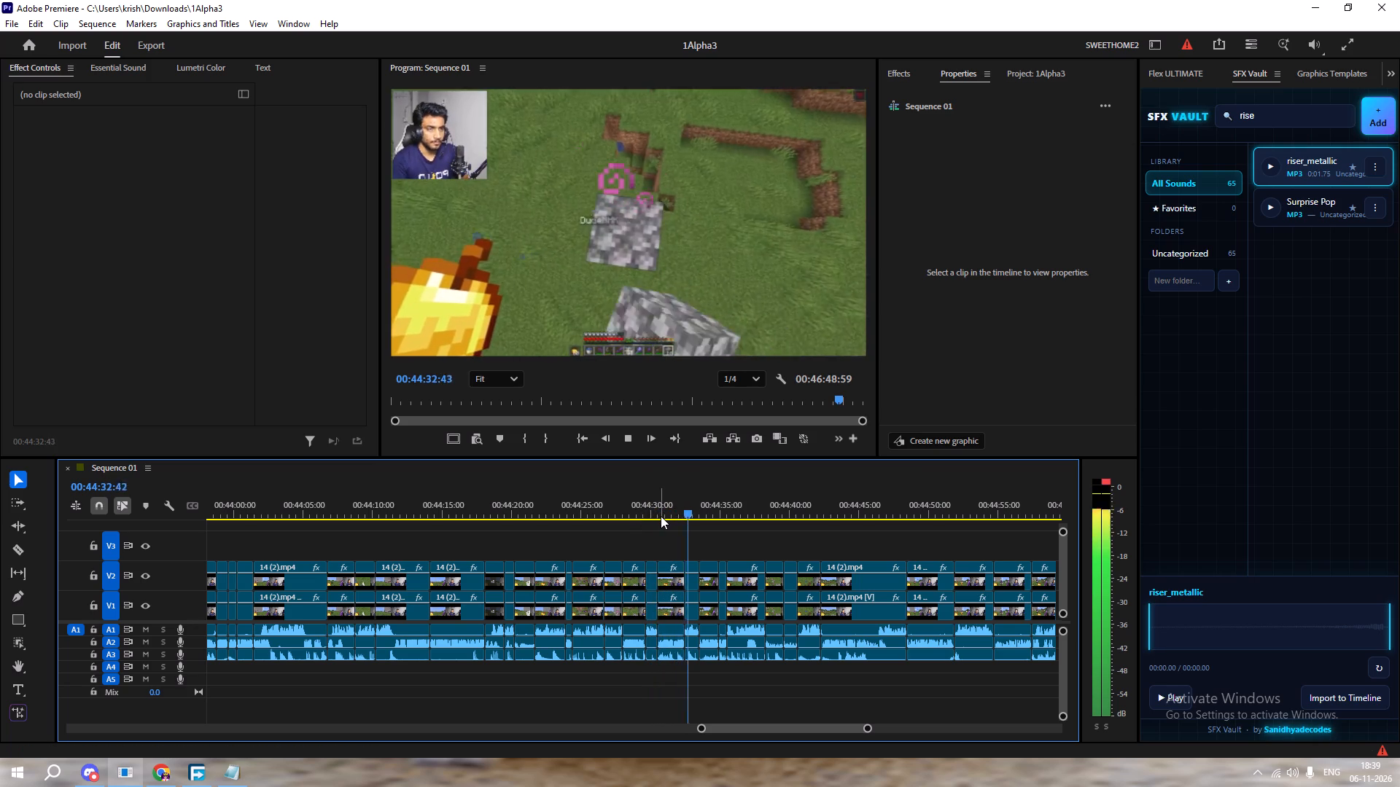
key(space)
key(space)
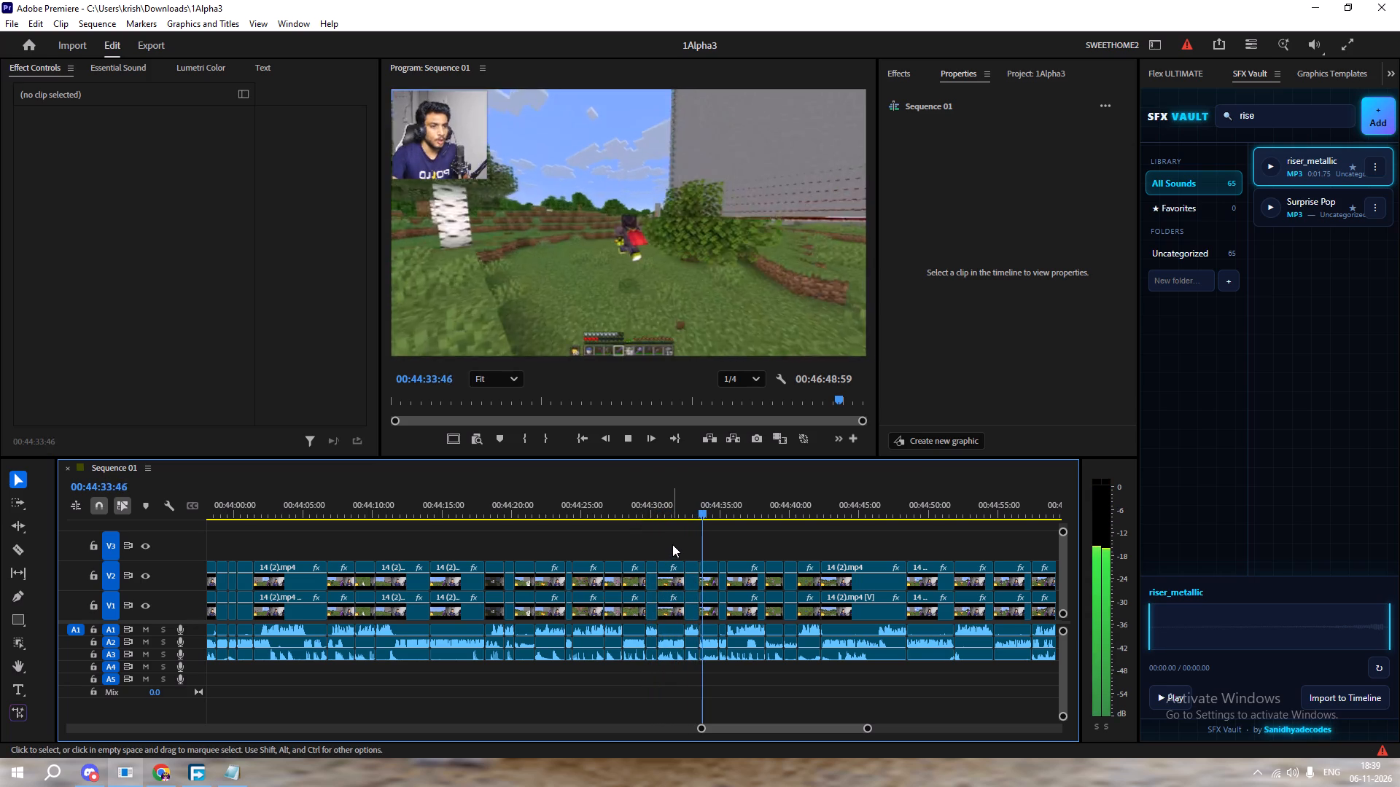
drag(672, 544, 672, 651)
drag(671, 541, 672, 568)
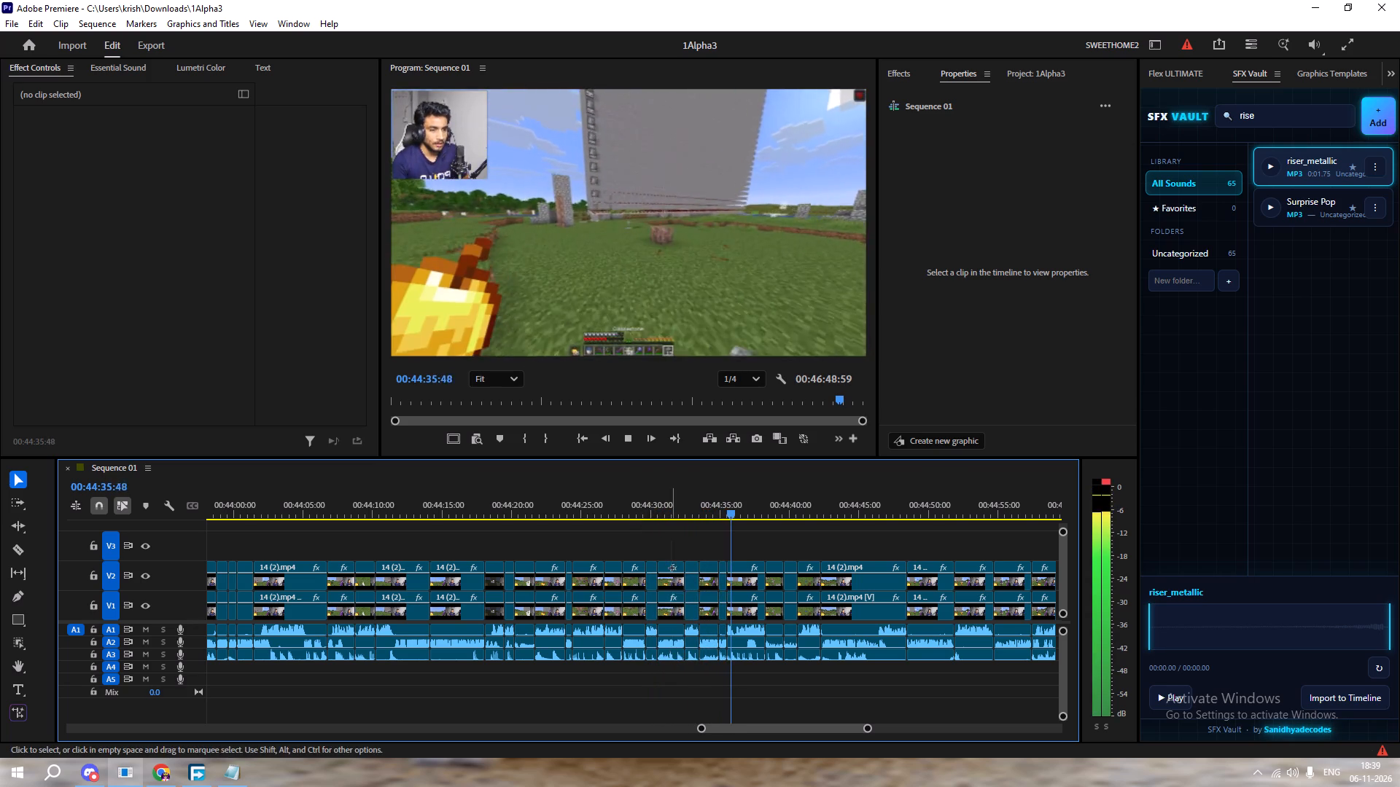
drag(672, 568, 675, 602)
key(n)
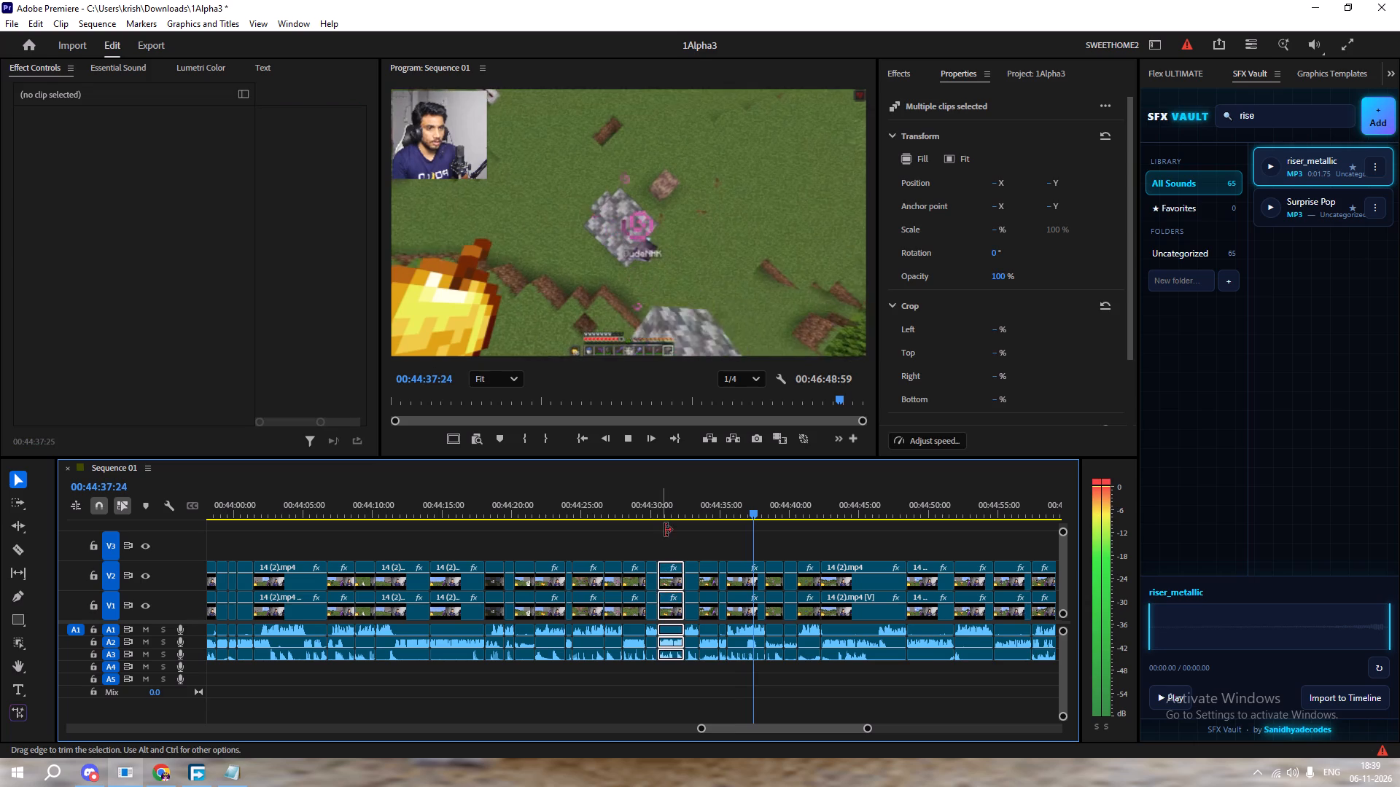
Replay from about 00:44:29, ripple delete the short segment at about 00:44:31 on all tracks, and save the project.
drag(645, 522, 629, 530)
drag(645, 510, 641, 517)
key(space)
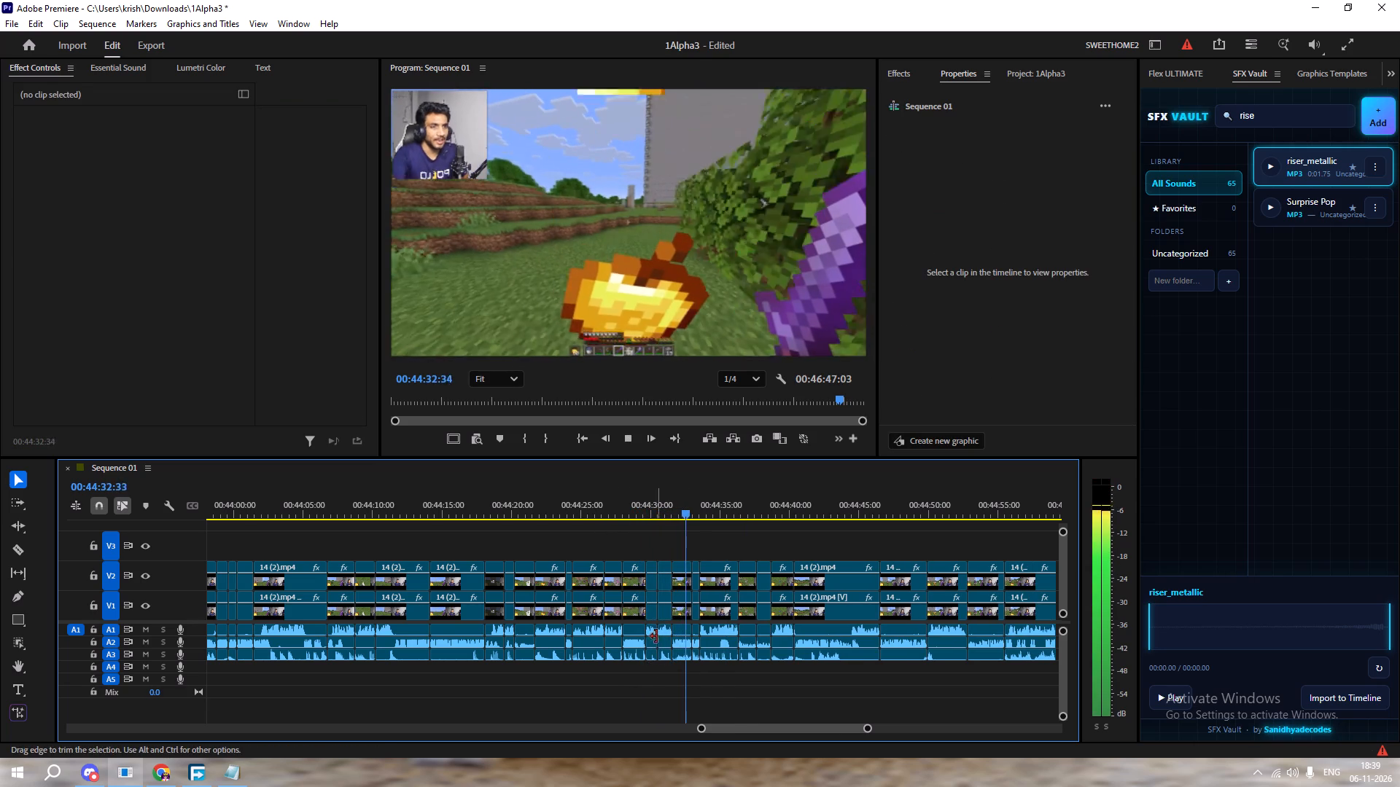
key(space)
drag(668, 547, 664, 638)
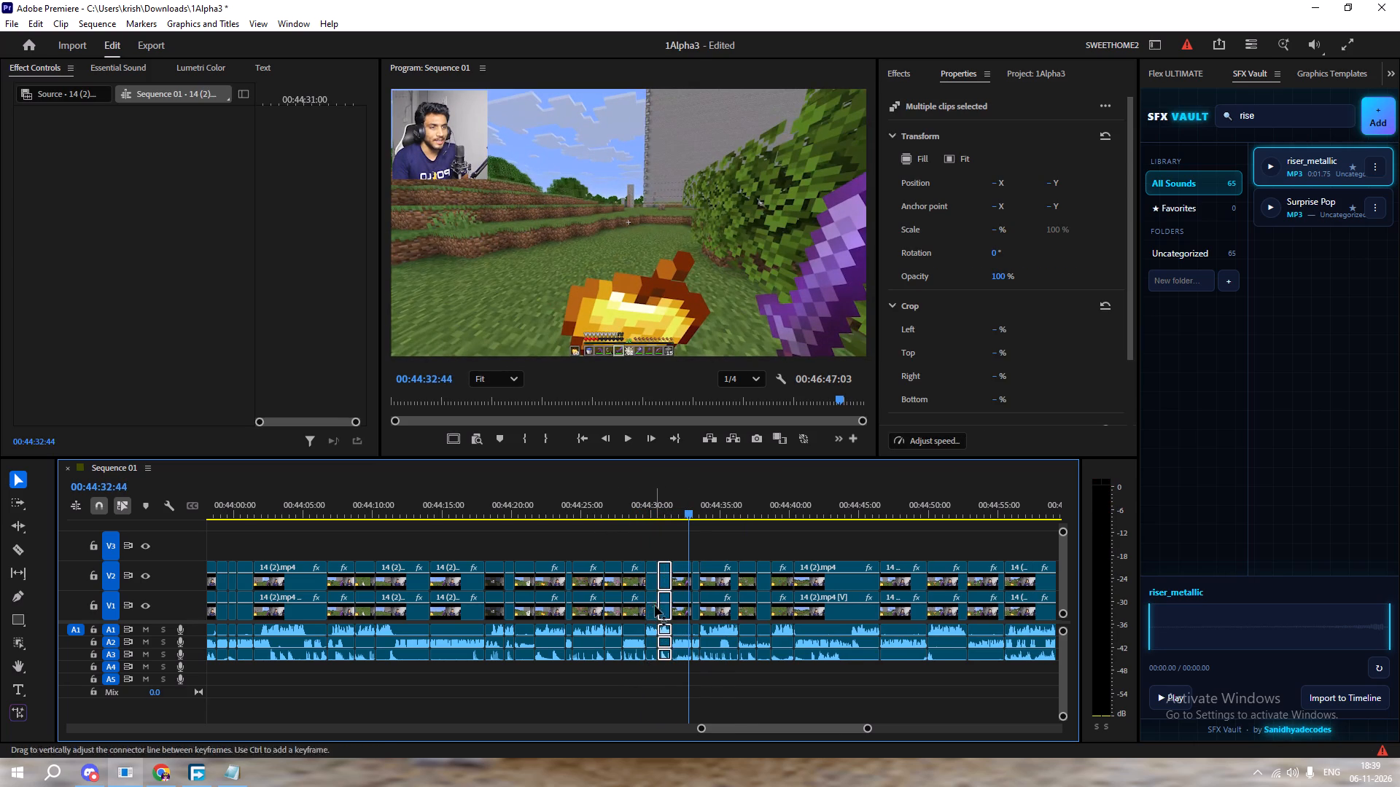
key(n)
key(ctrl+s)
Replay from about 00:44:29 to 00:44:30 and note "Vo Bhi Nhi Karne Dunga !" as the ninth line in Notepad.
drag(659, 500, 650, 504)
drag(650, 506, 643, 506)
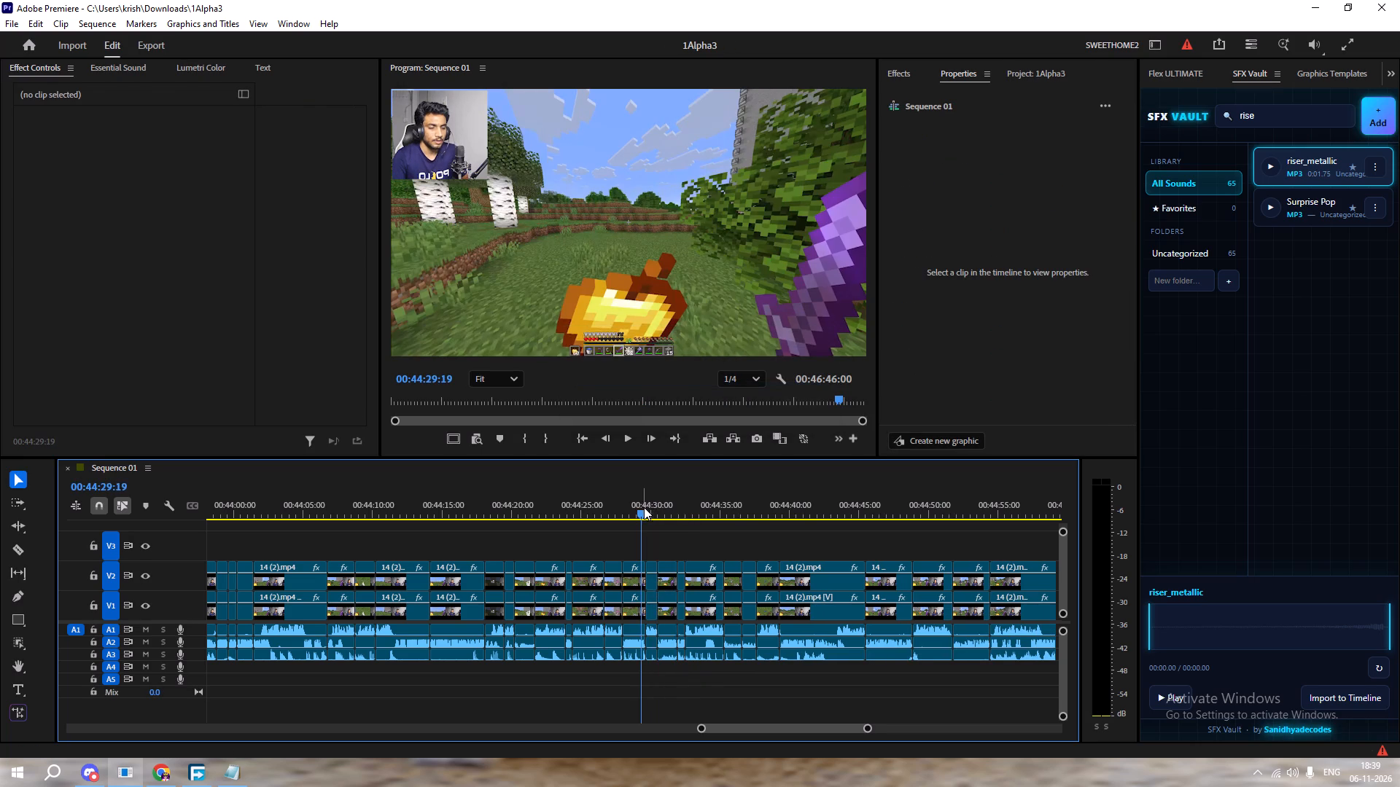
key(space)
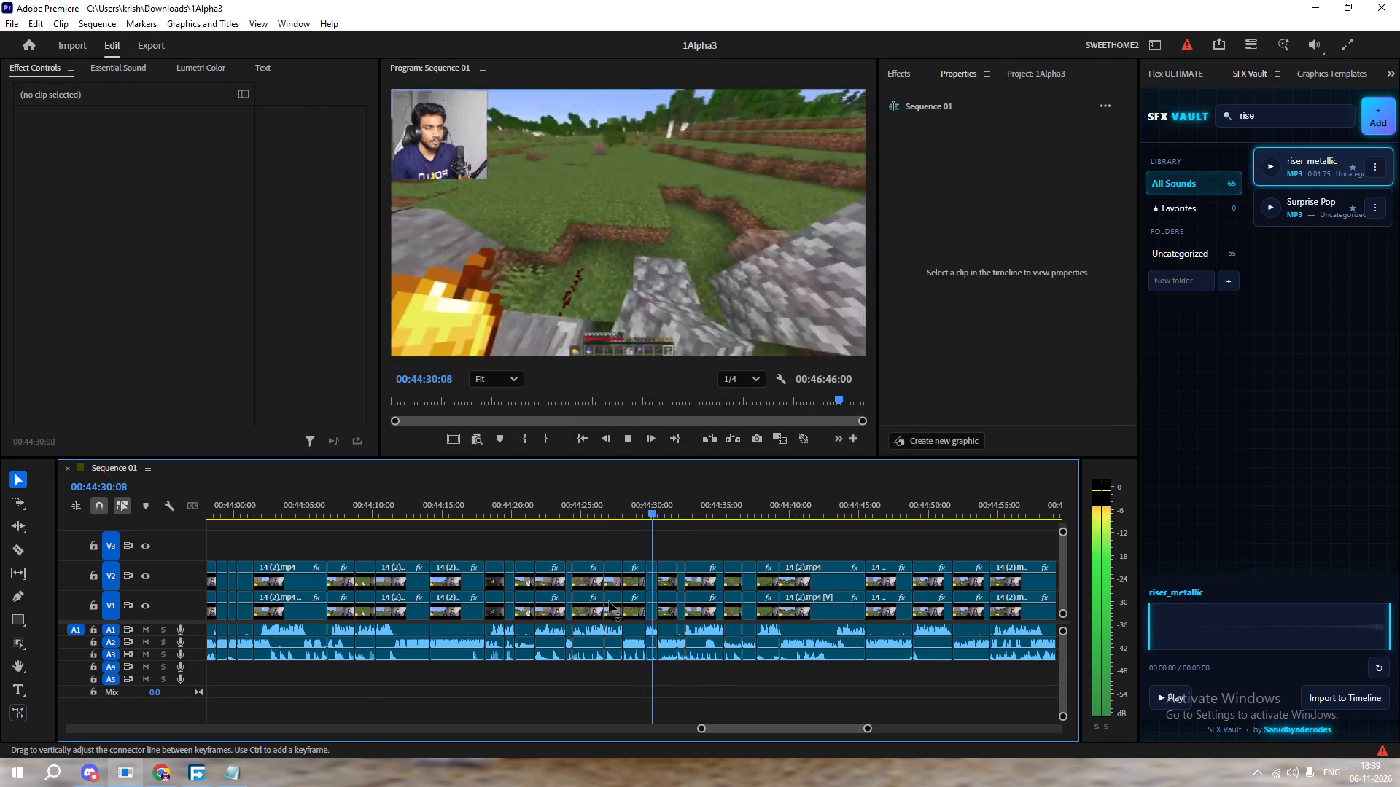
key(space)
drag(656, 501, 640, 506)
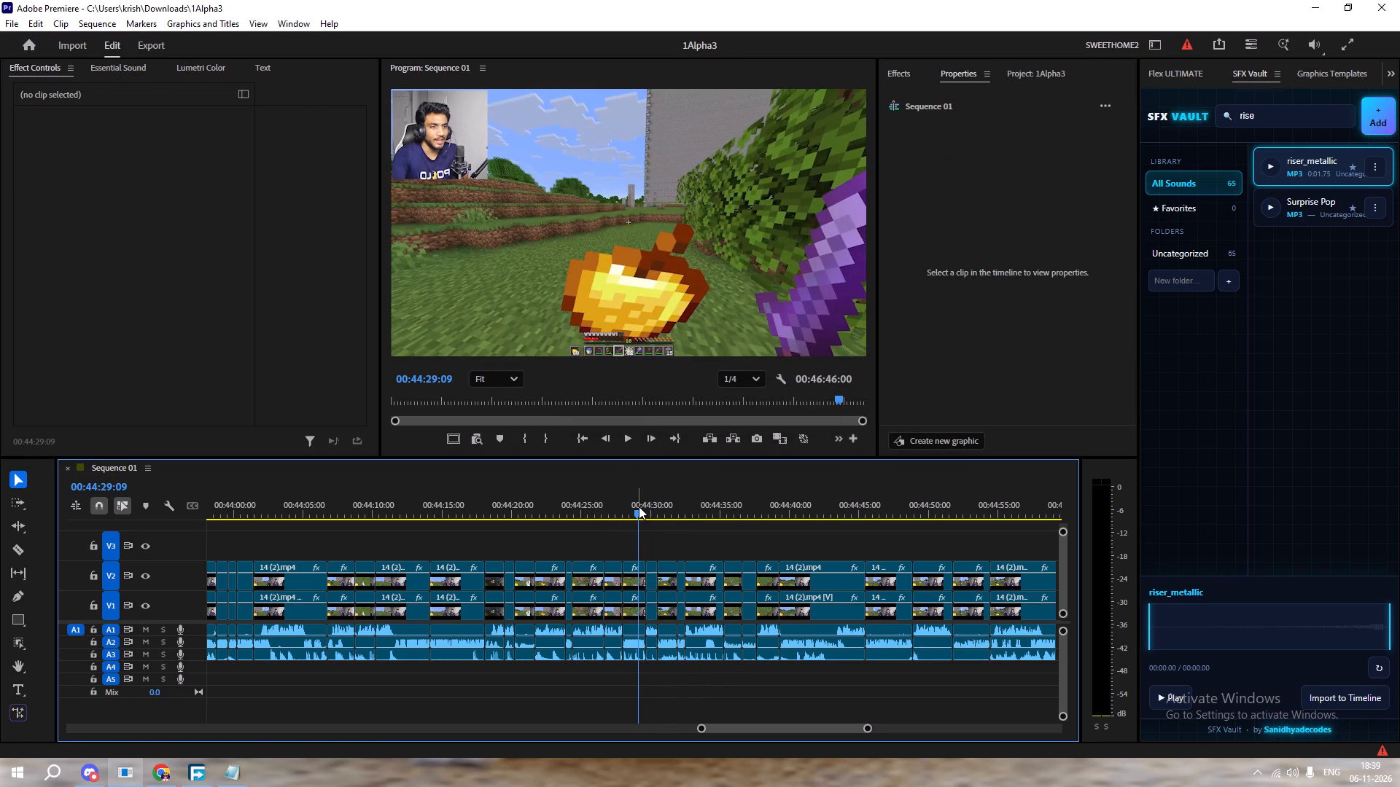
key(space)
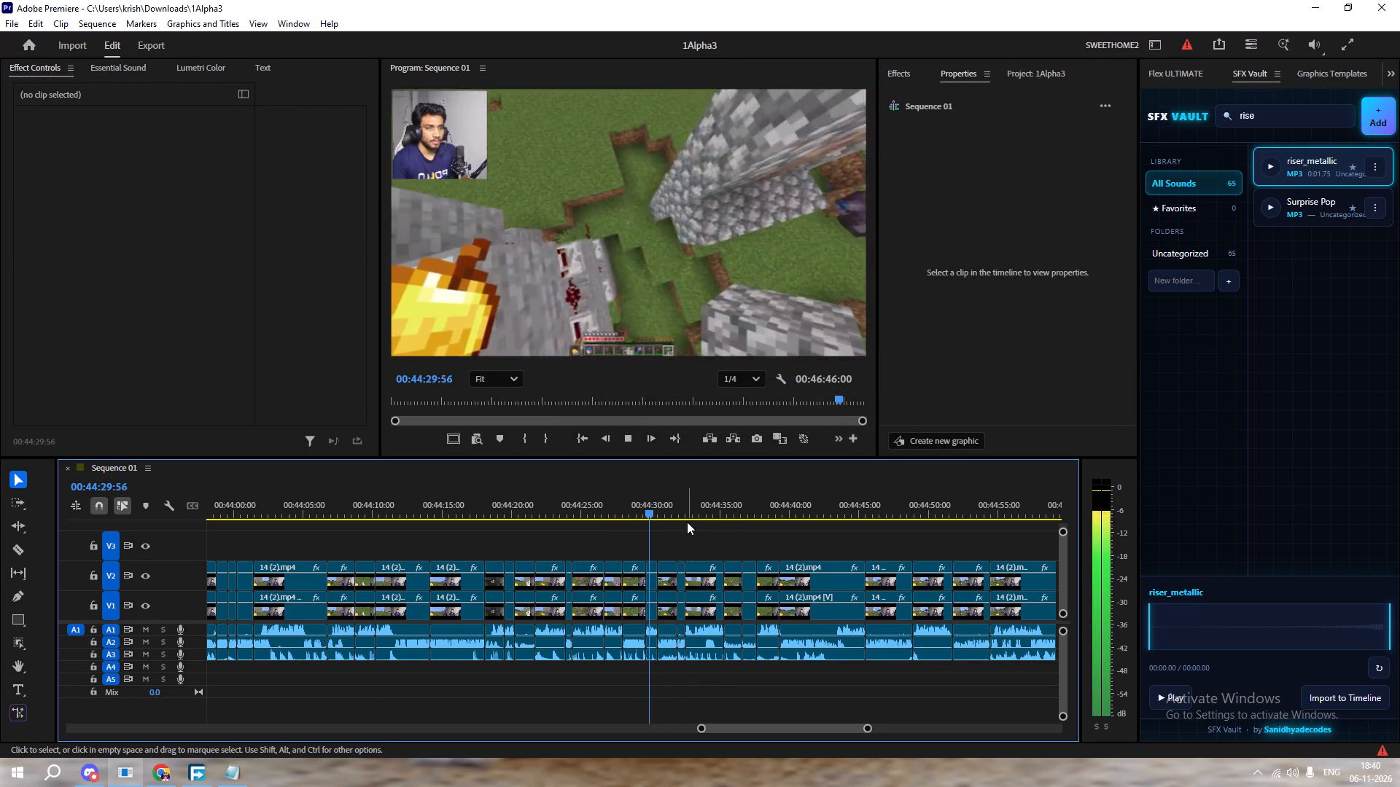
key(space)
click(242, 771)
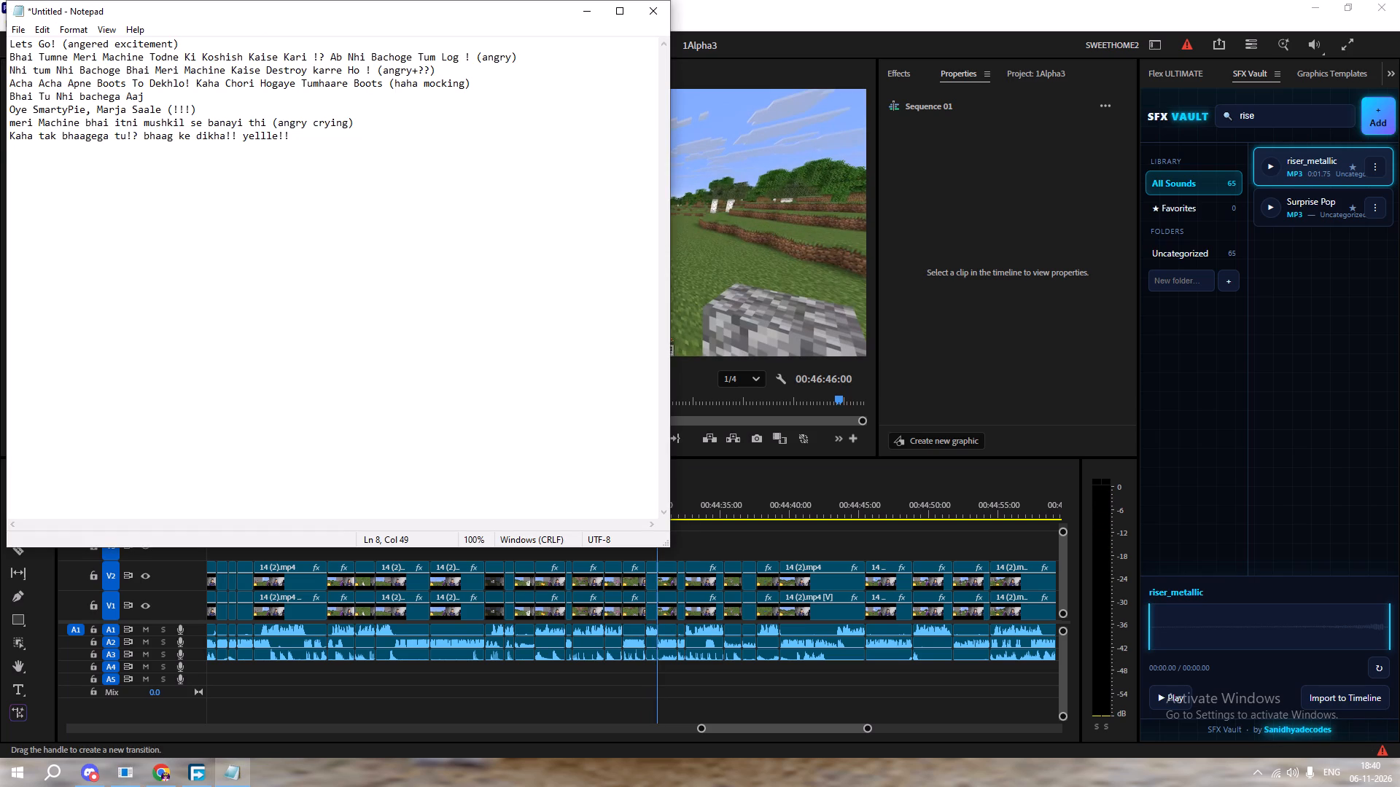
key(shift+Return)
text(Vo Bhi Nhi Karne Dunga !)
Play to about 00:44:35 and note "Thankyou Thankyou baadme Bolna Helmet Bhji Gaya Tera!" as the tenth line in Notepad.
click(771, 531)
key(space)
click(685, 503)
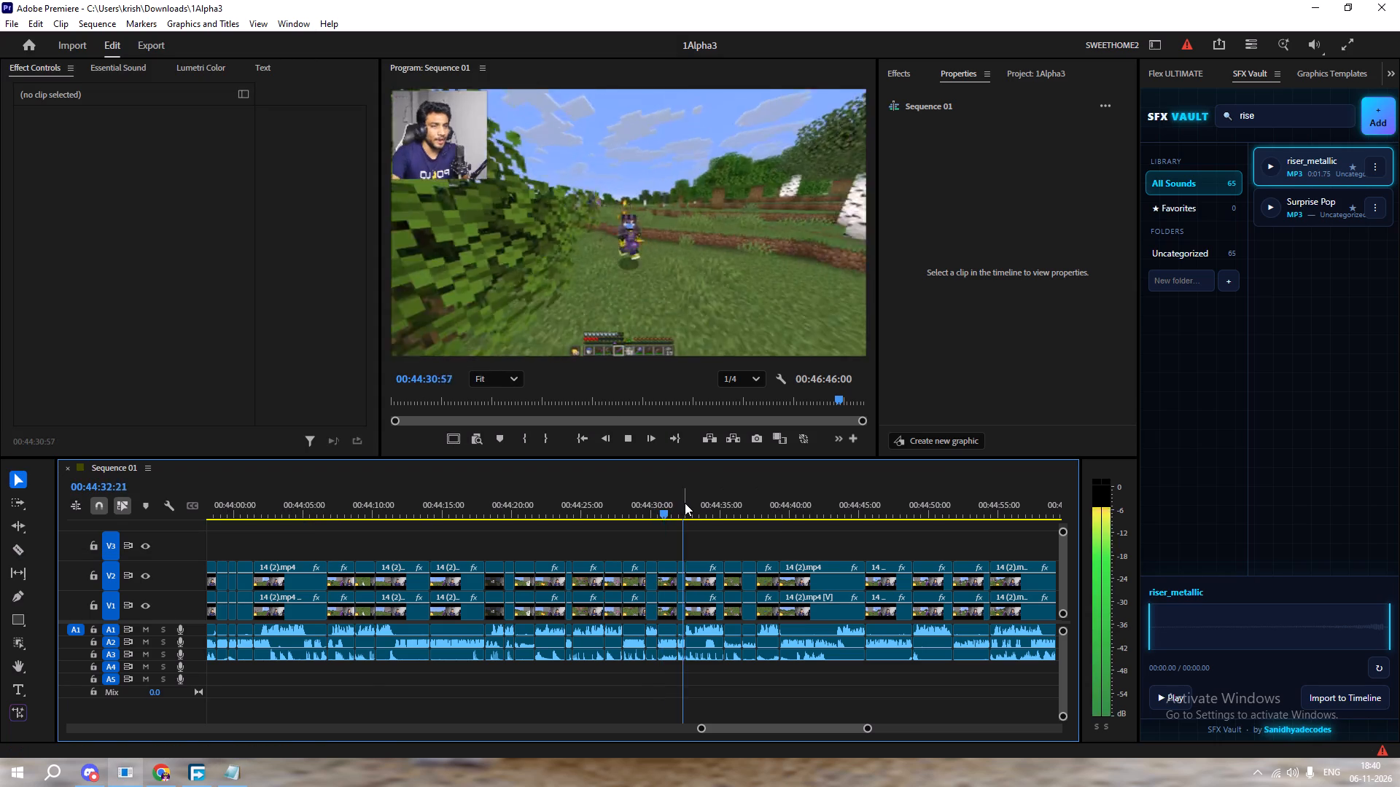
key(space)
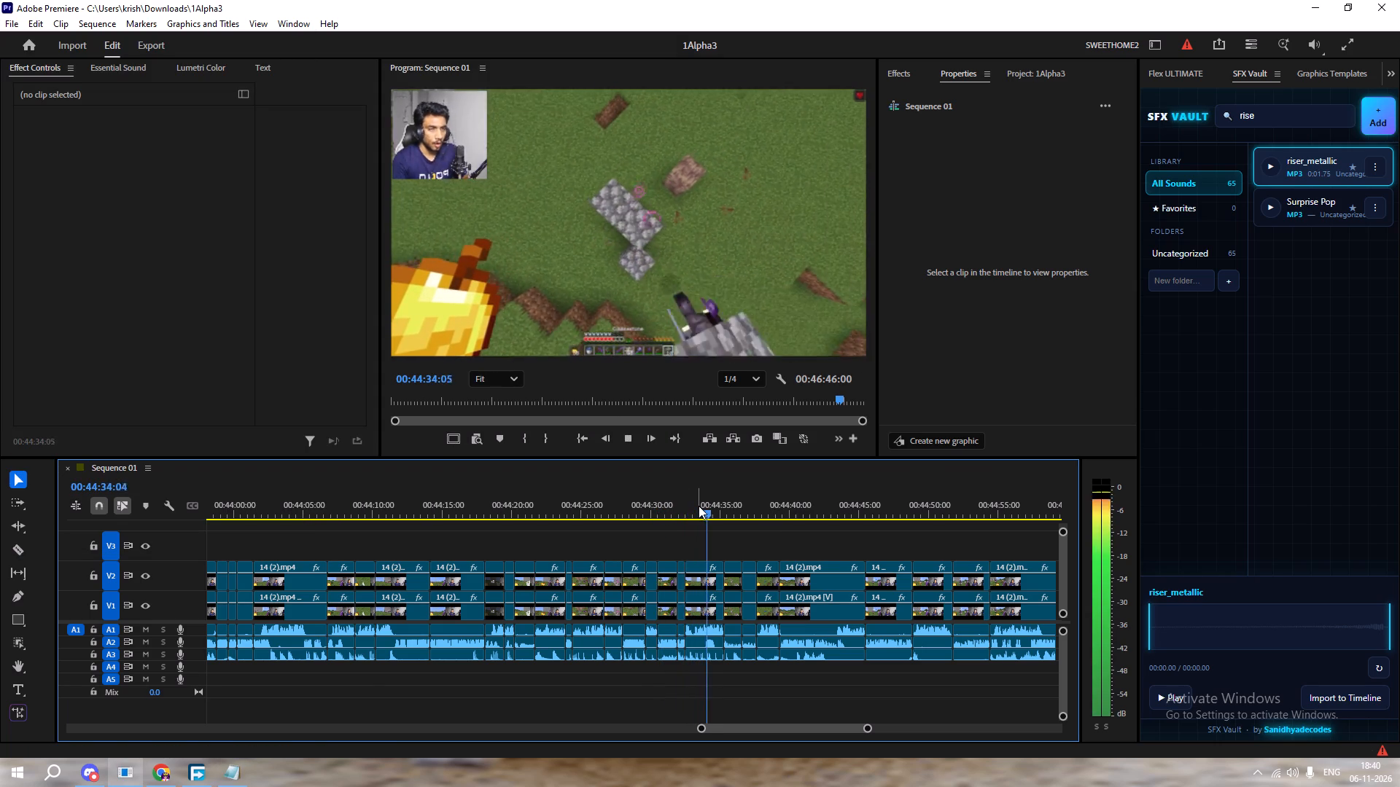
key(space)
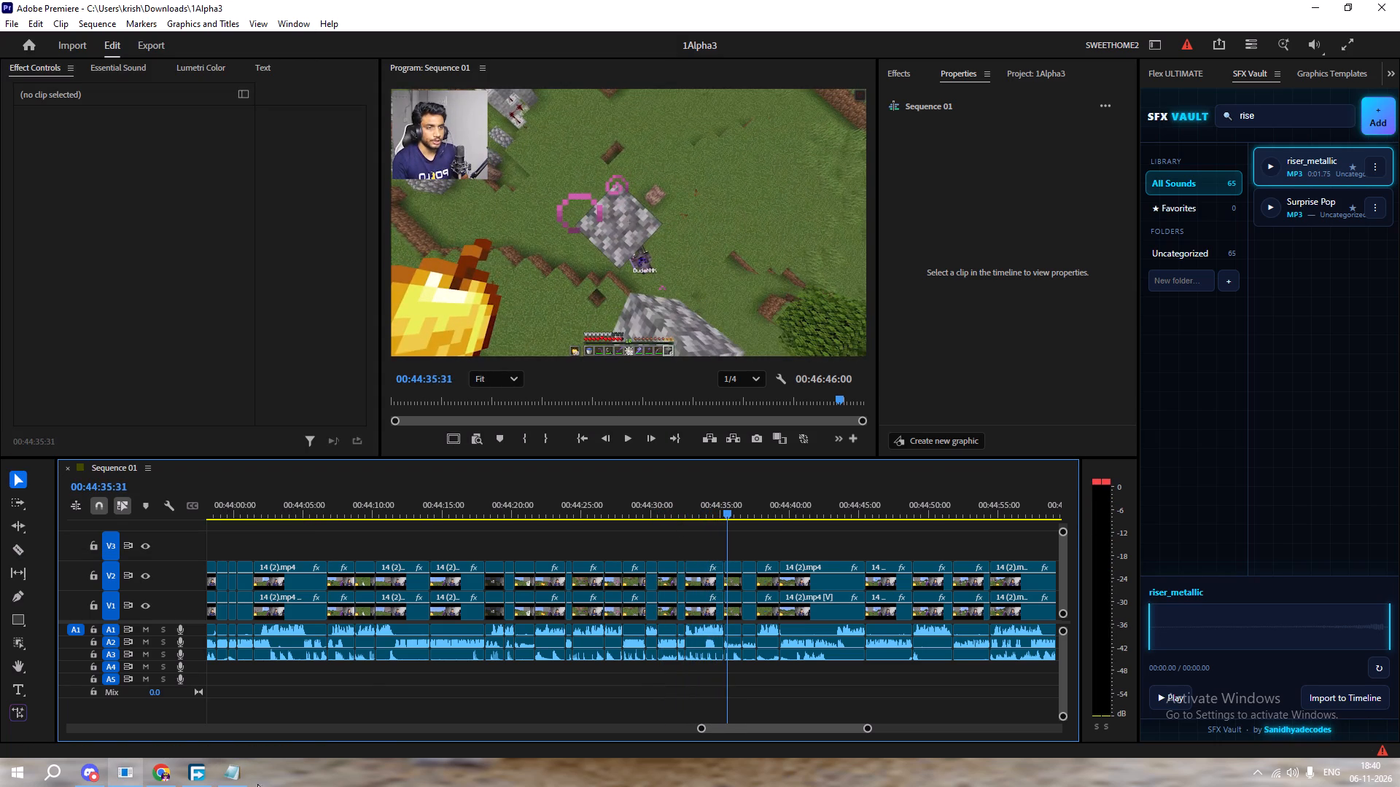
click(250, 782)
key(shift+Return)
text(Thankyou Y)
key(BackSpace)
text(Thanko)
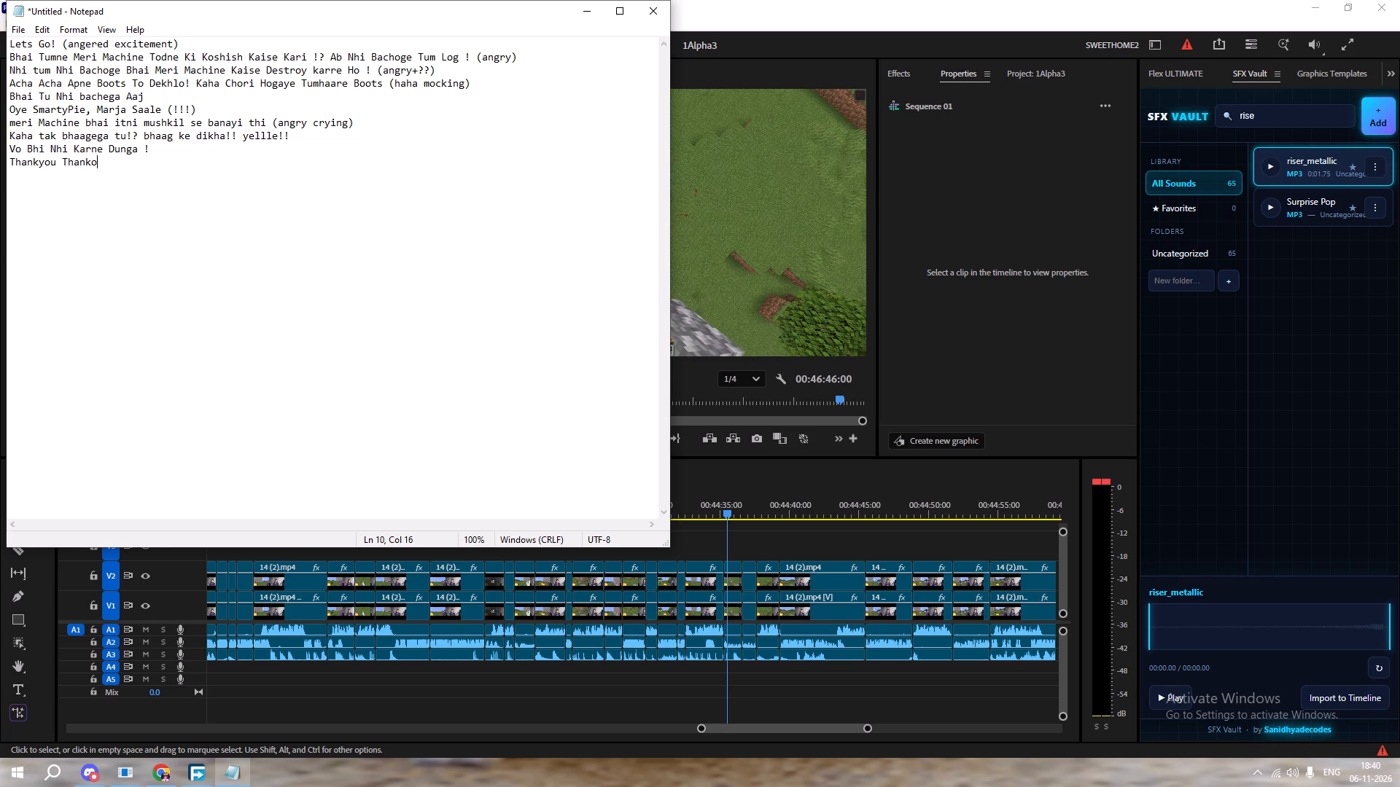
key(BackSpace)
text(you baadme Bolna Helment)
key(space)
key(BackSpace)
key(BackSpace)
key(BackSpace)
text(t Bhji Gaya Tera!)
Play to about 00:44:40 and note "Bhai Bhaag Kidhar Raha HAii!!! (angry)" as the eleventh line in Notepad.
click(777, 523)
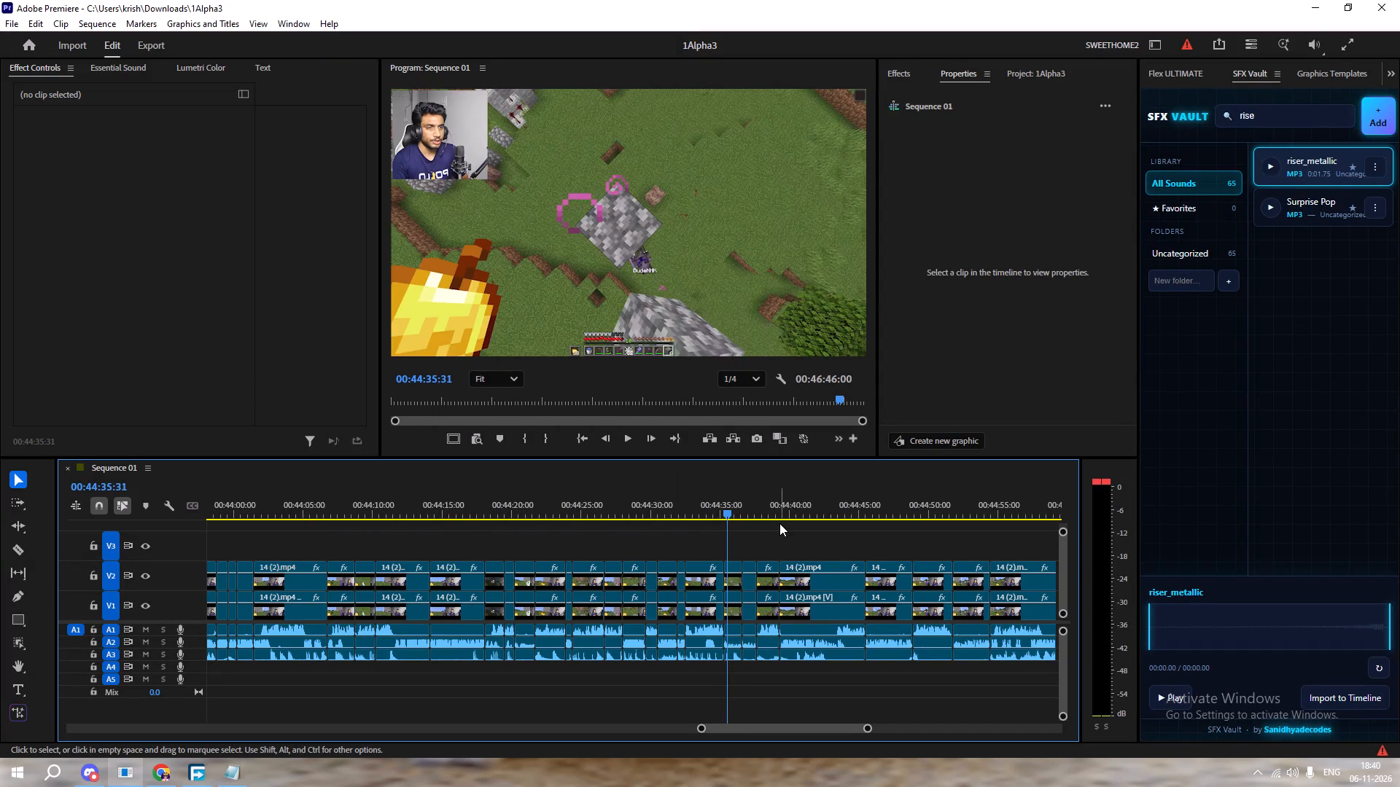
key(space)
click(761, 509)
key(space)
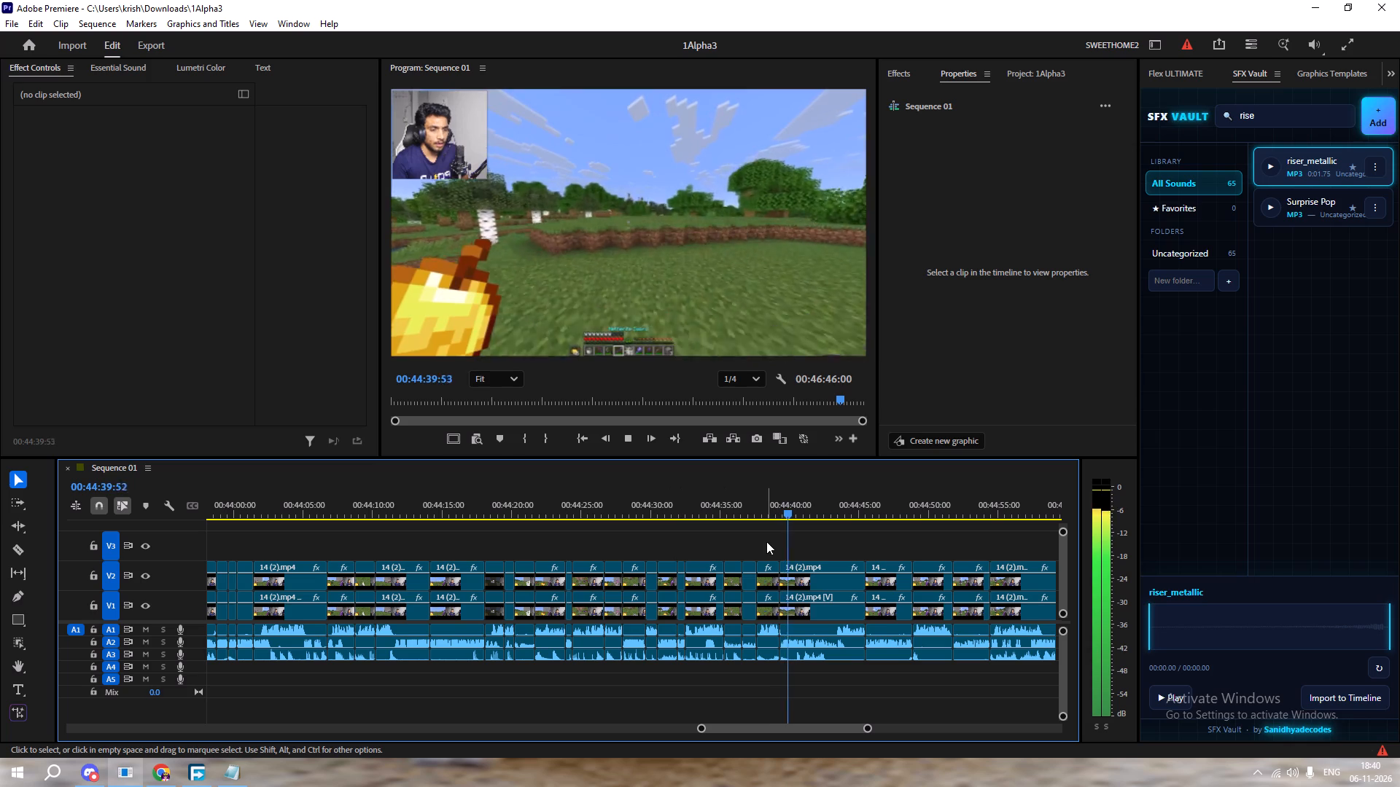
key(space)
click(238, 776)
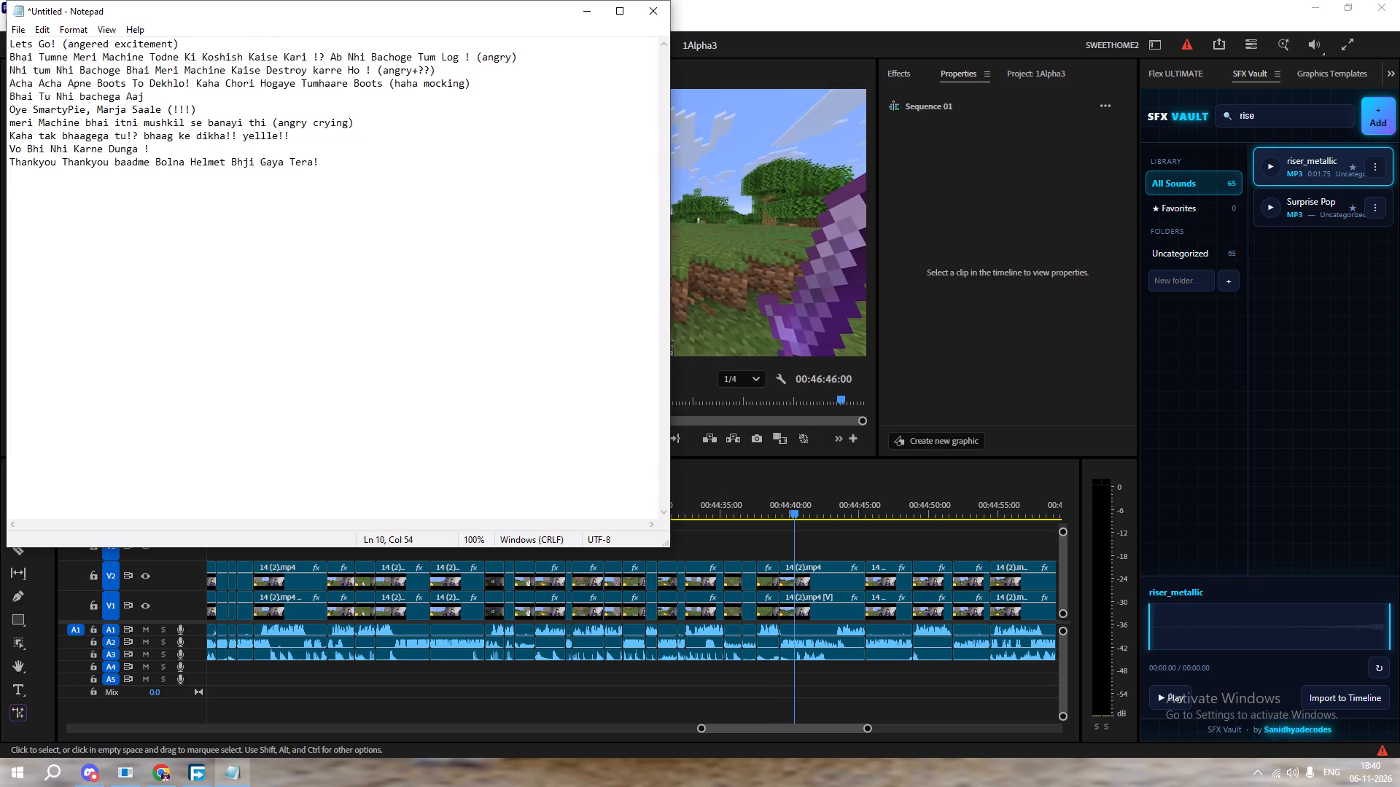
key(shift+Return)
text(Bhai Bhaag Kidhar Raha HAii!!! (angry))
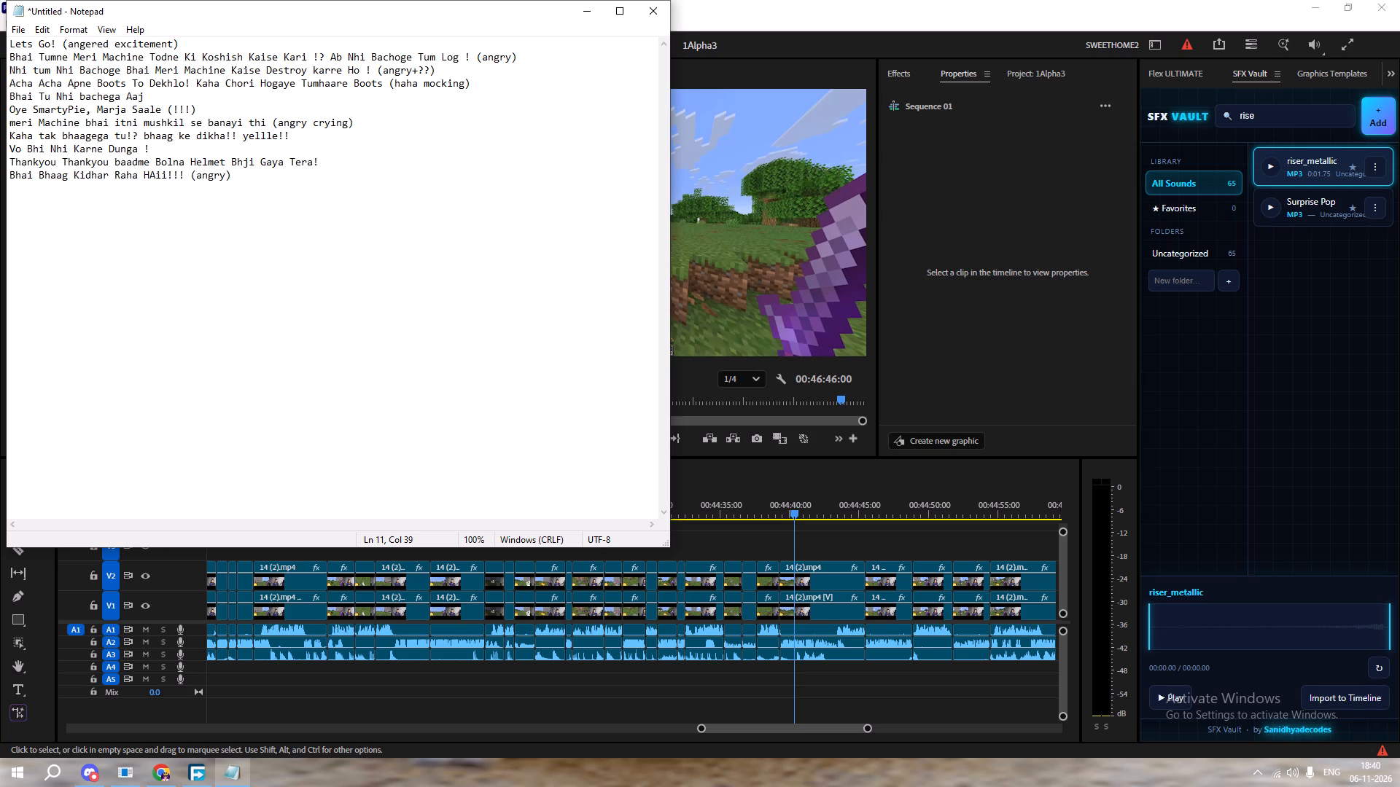
Play from about 00:44:43 to 00:44:46 and note "Ha Ruk Gaya Chal Bata Tune Meri MAchine kyu Destroy Ki" as Notepad's twelfth line.
click(821, 533)
key(space)
click(840, 501)
key(space)
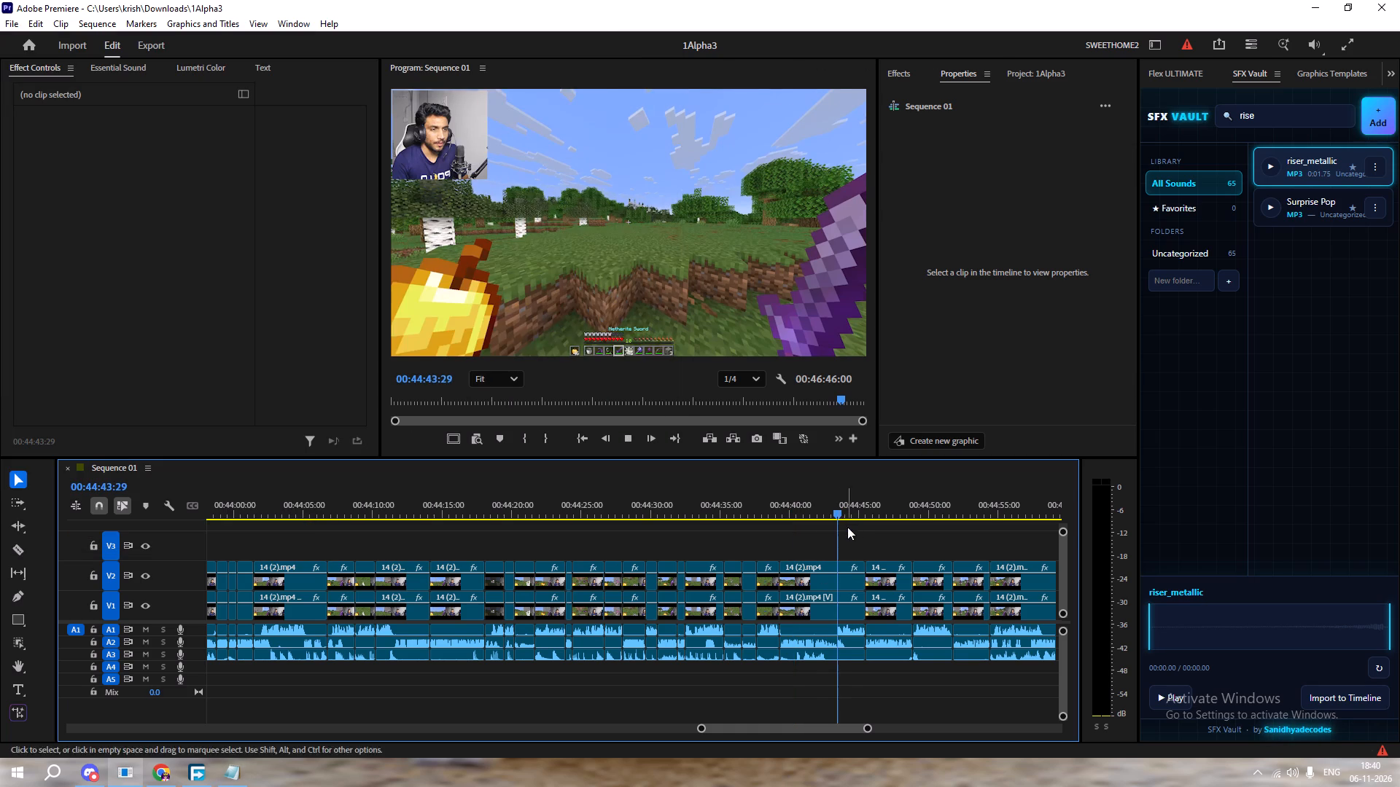
key(space)
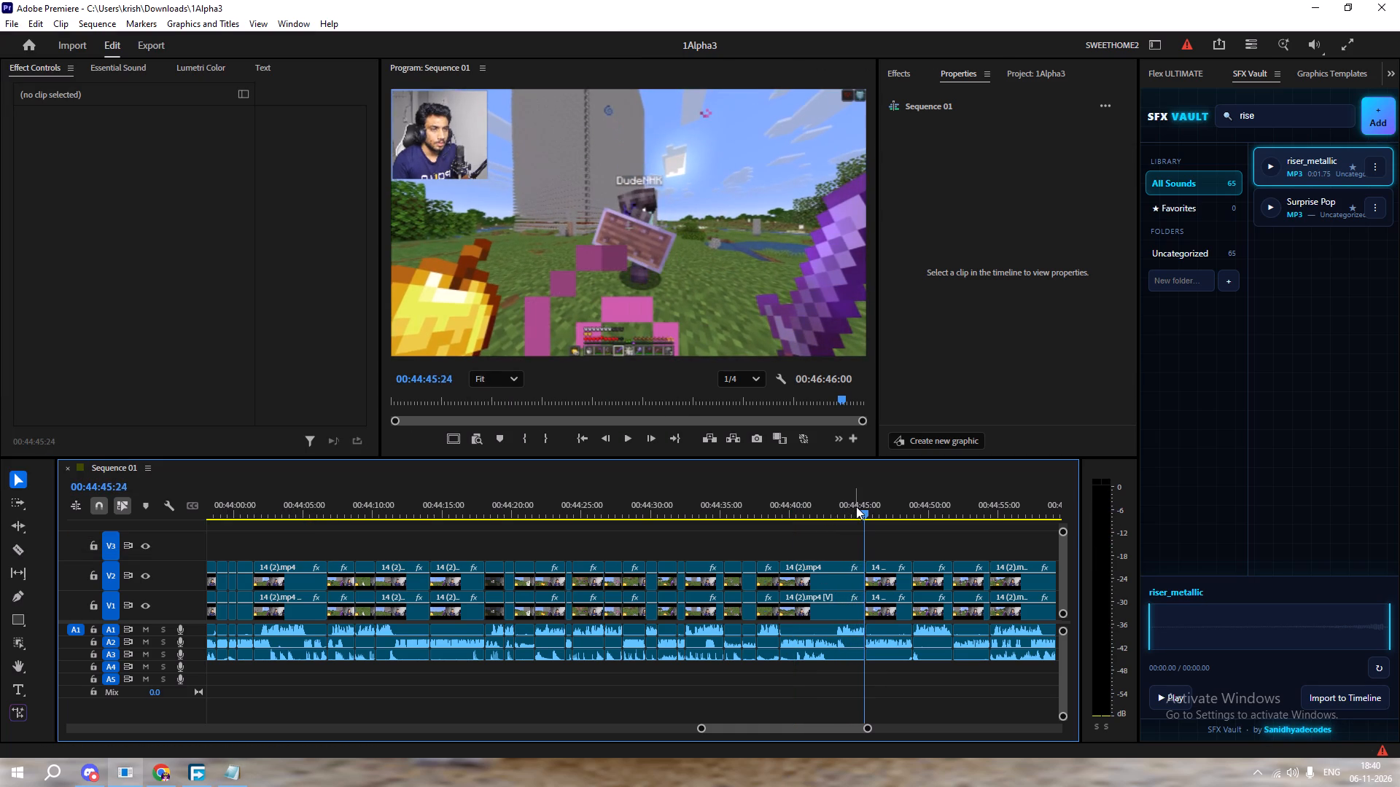
key(space)
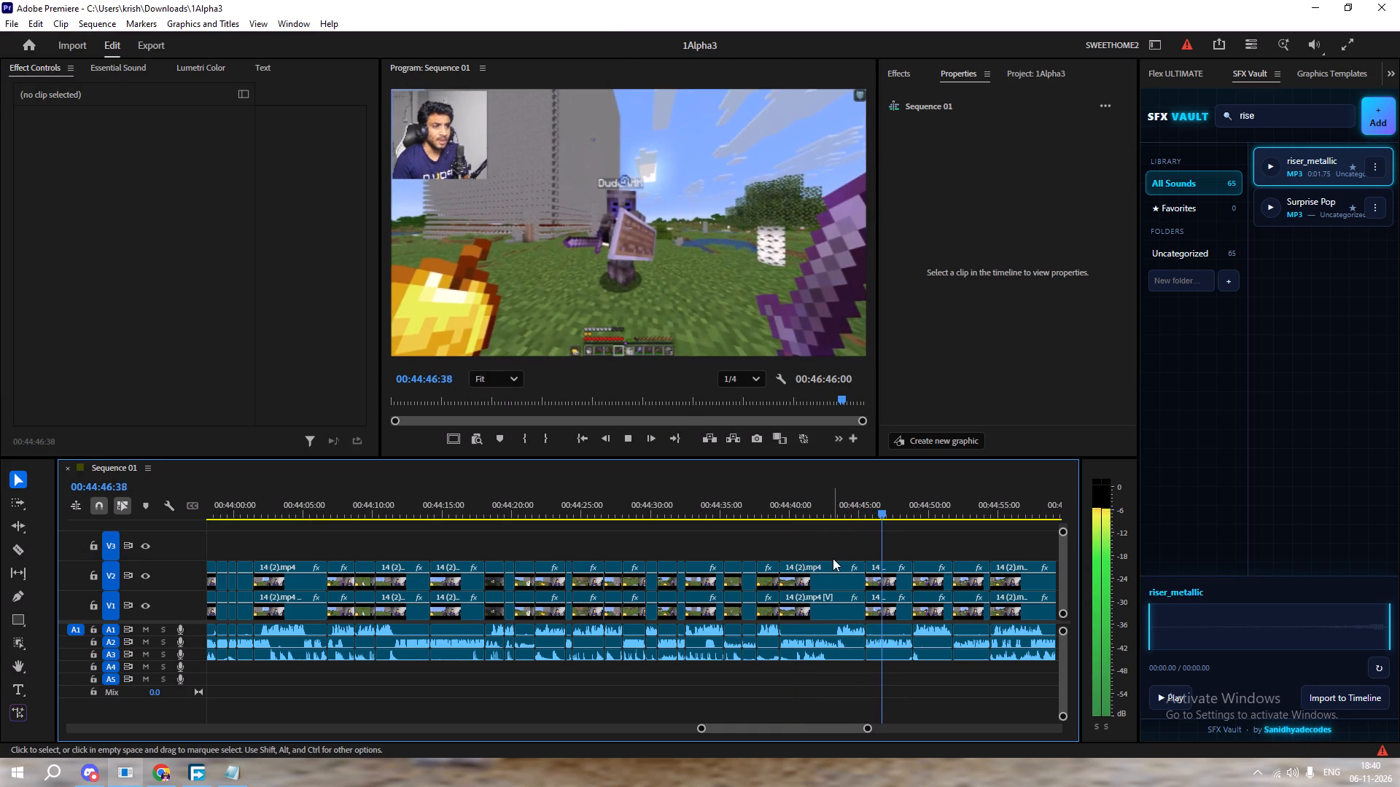
key(space)
click(839, 509)
click(236, 766)
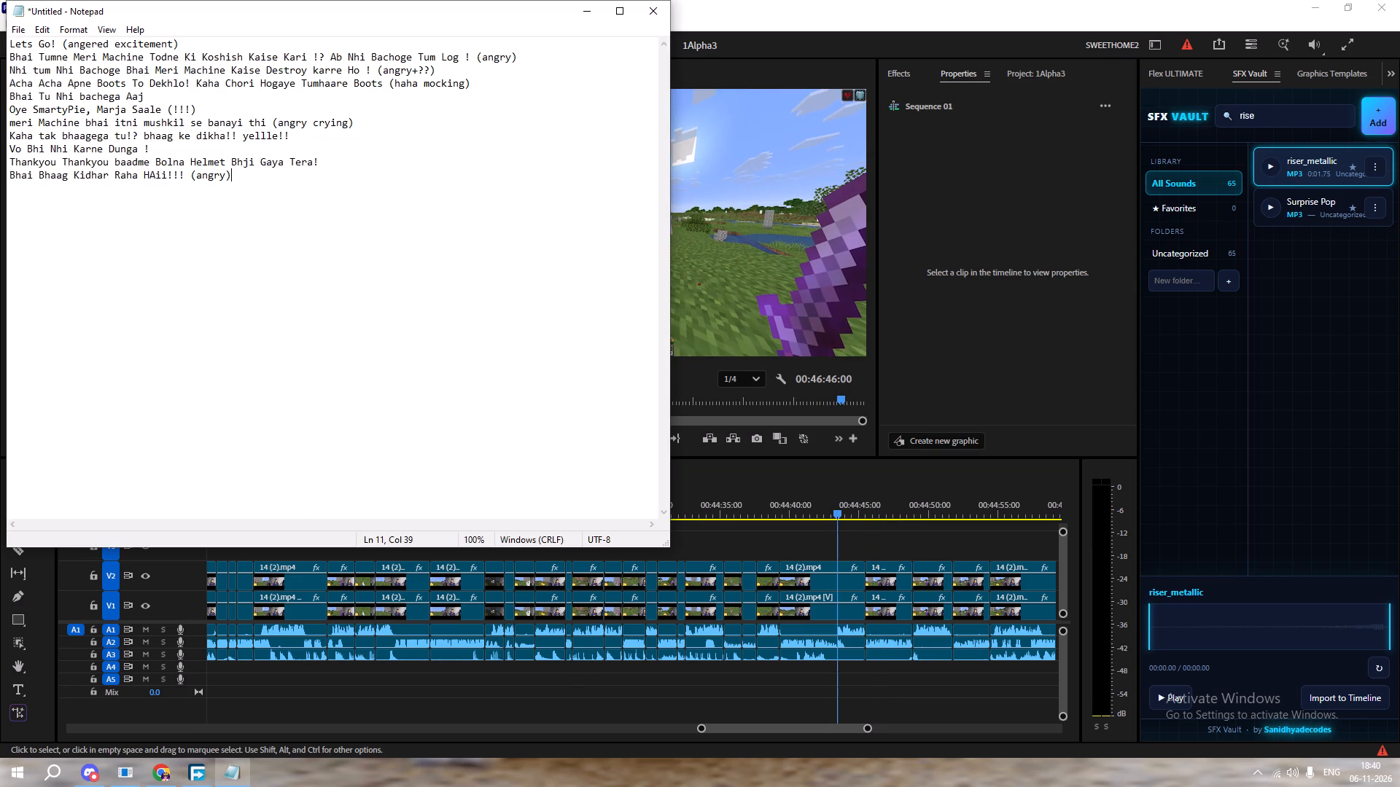
key(shift+Return)
text(Ha Ruk Gaya Chal Bata Tune Meri MAchine)
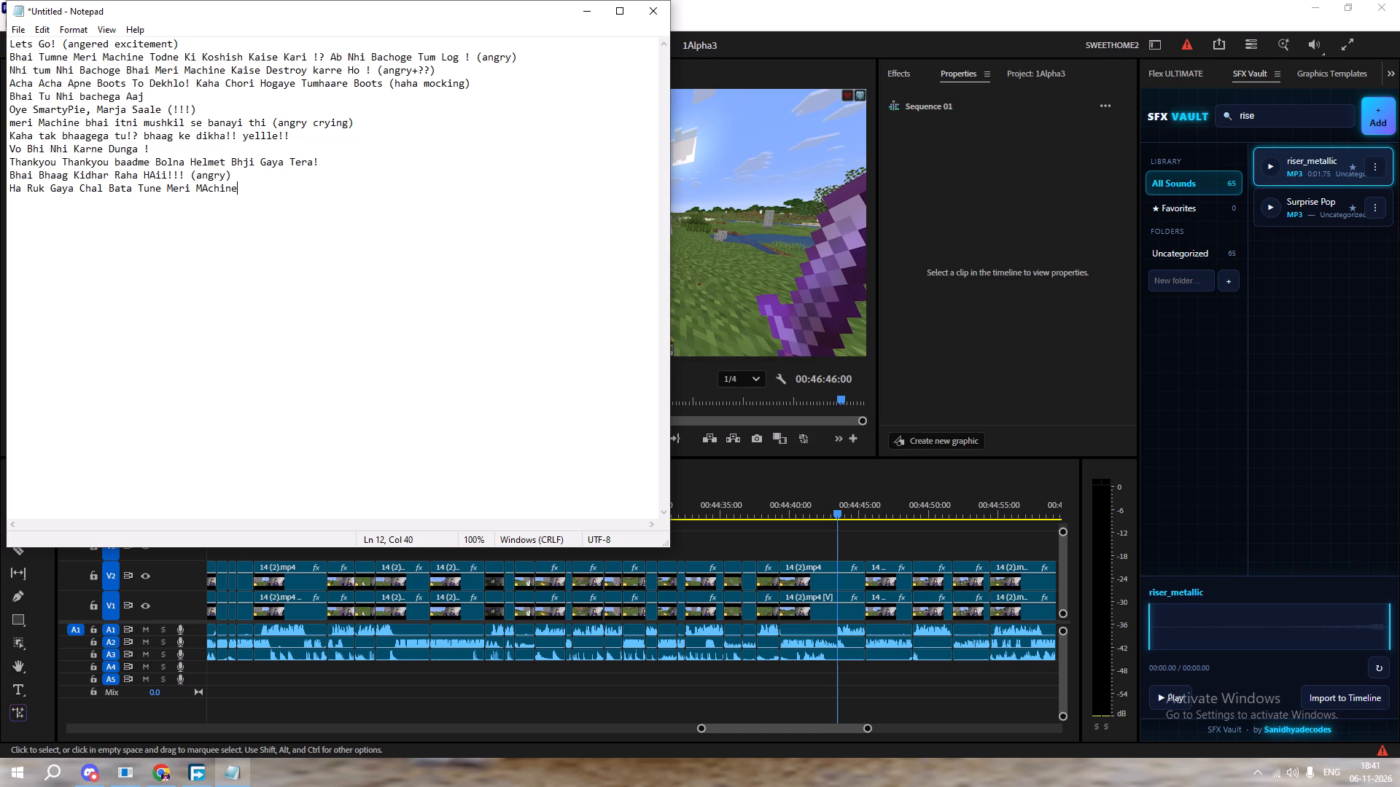
key(space)
text(kyu Destroy Ki)
key(space)
Replay from about 00:44:43 to 00:44:45 to hear the twelfth line's speech and return to Notepad.
click(866, 520)
key(space)
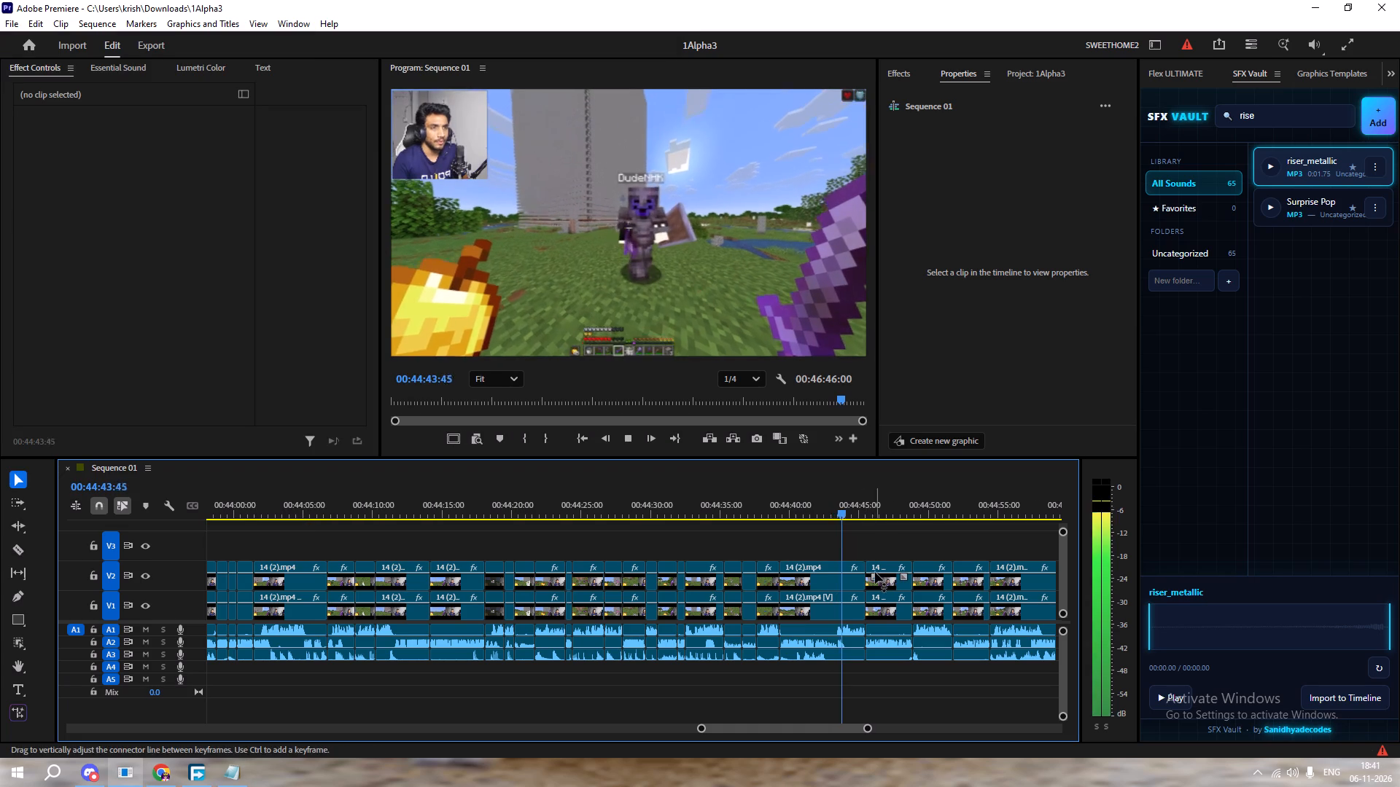
key(space)
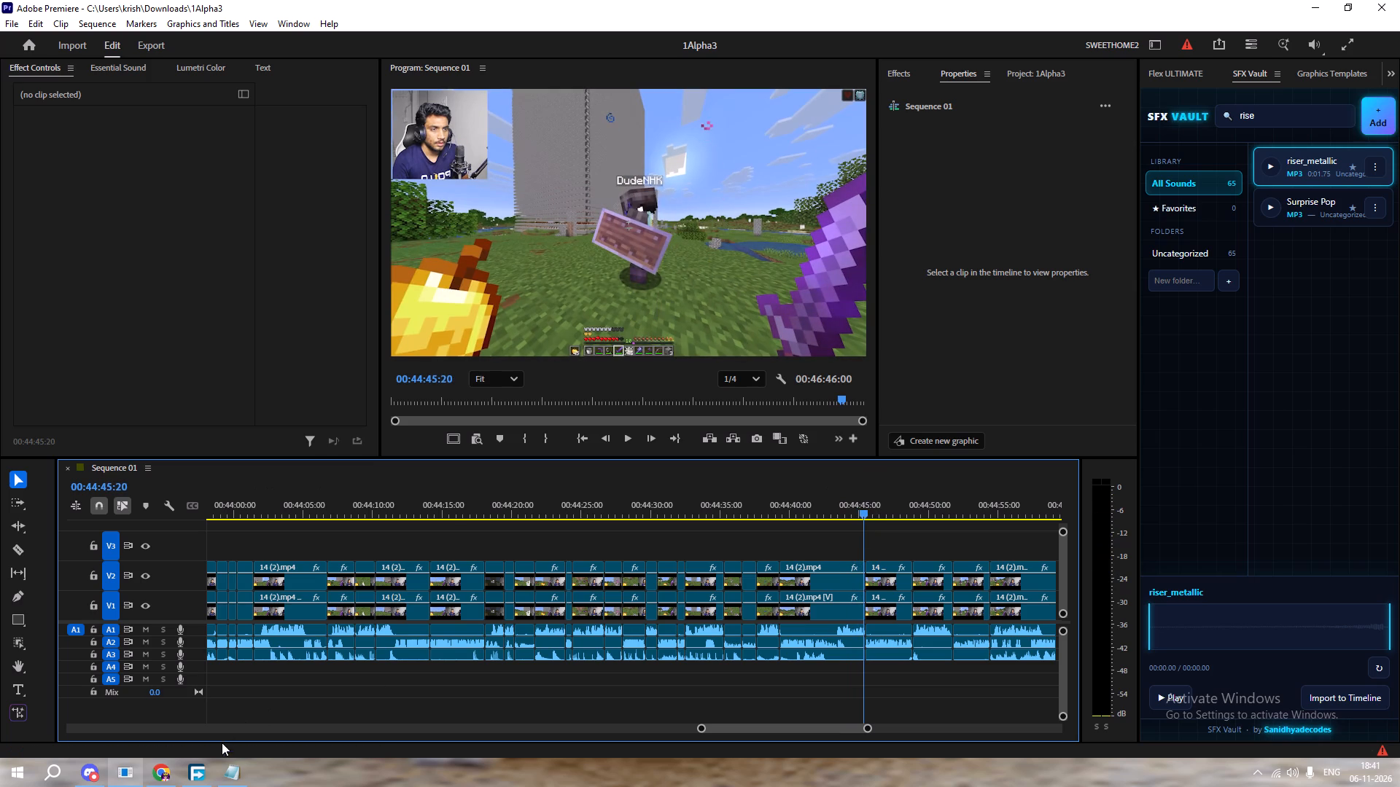
click(238, 761)
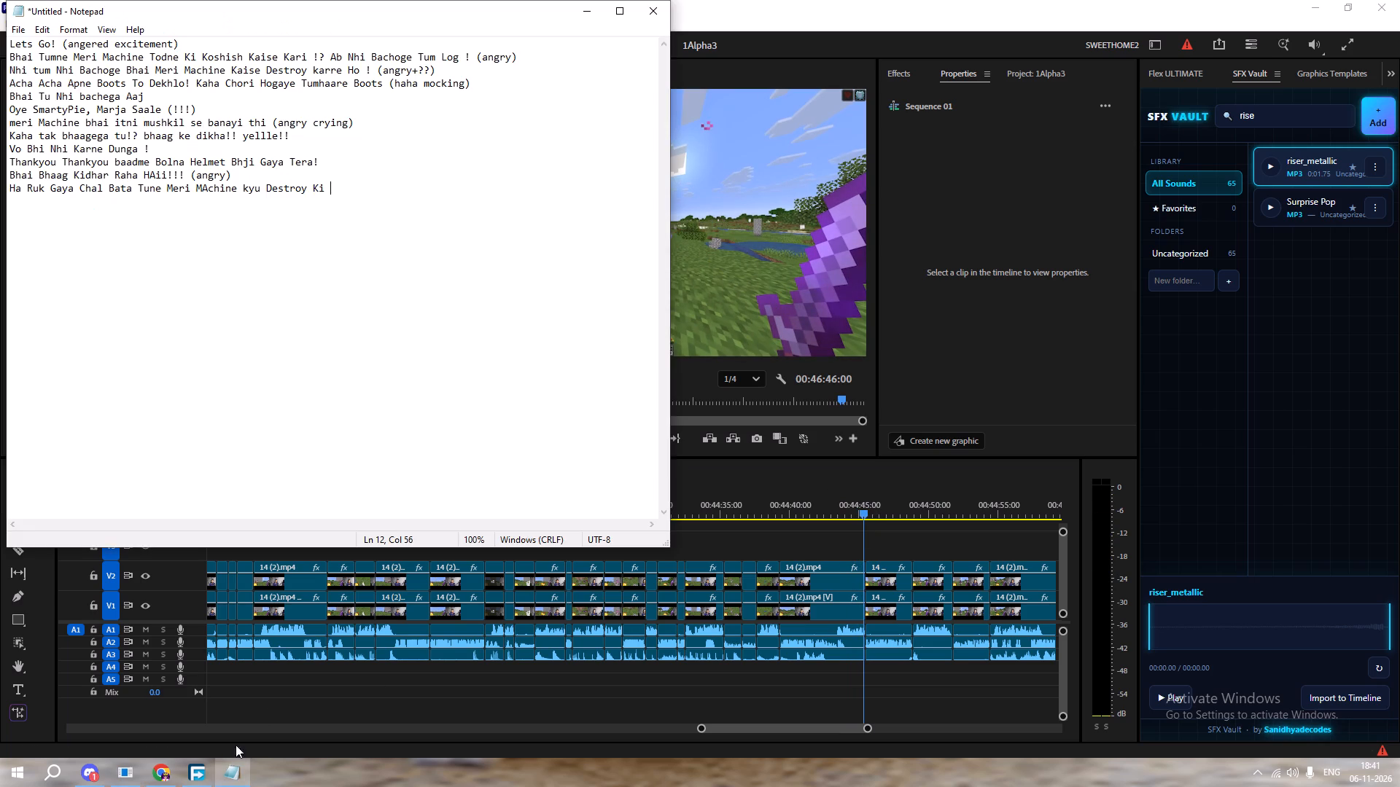
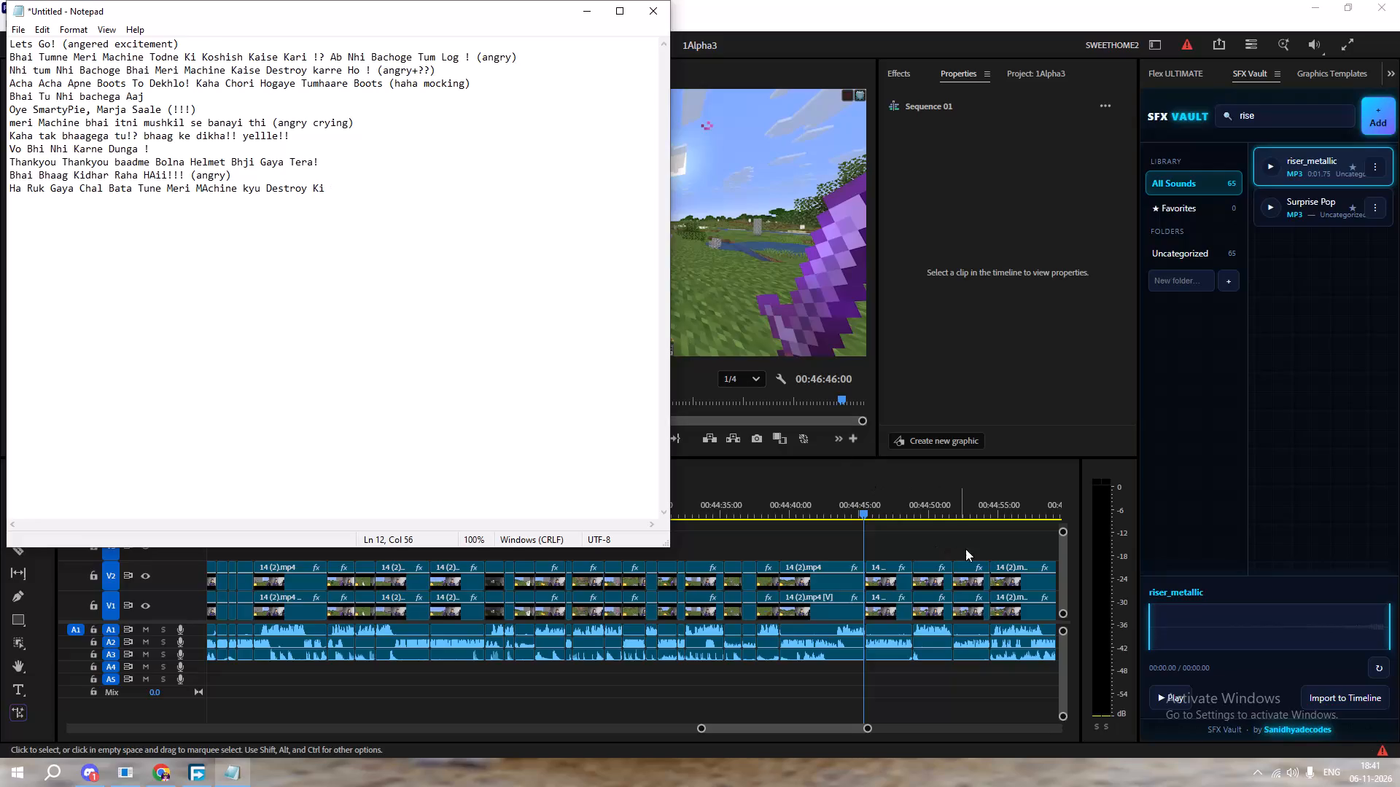
Play the sequence on to about 00:44:46 to hear the speech around the twelfth line, and return to the Notepad list.
click(936, 557)
key(space)
key(space)
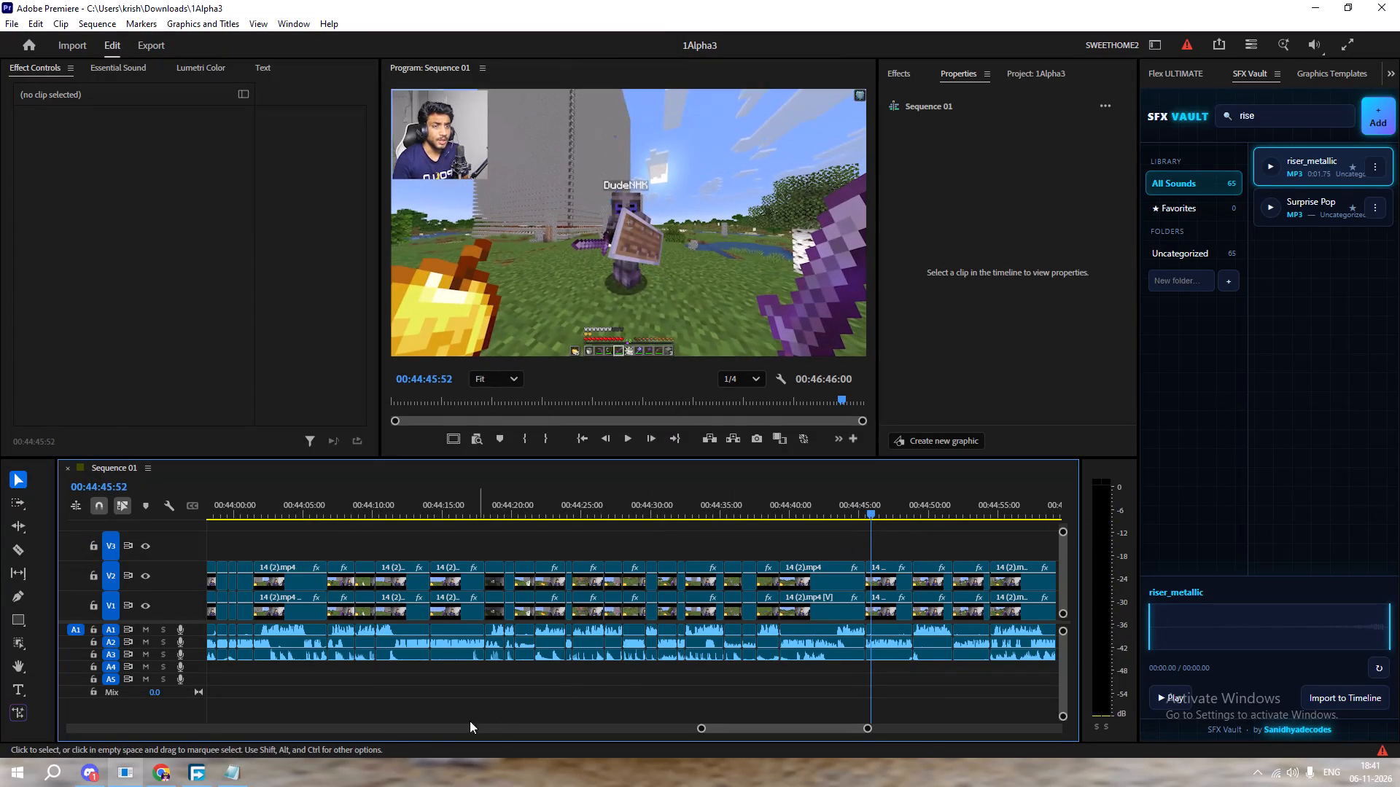
click(237, 783)
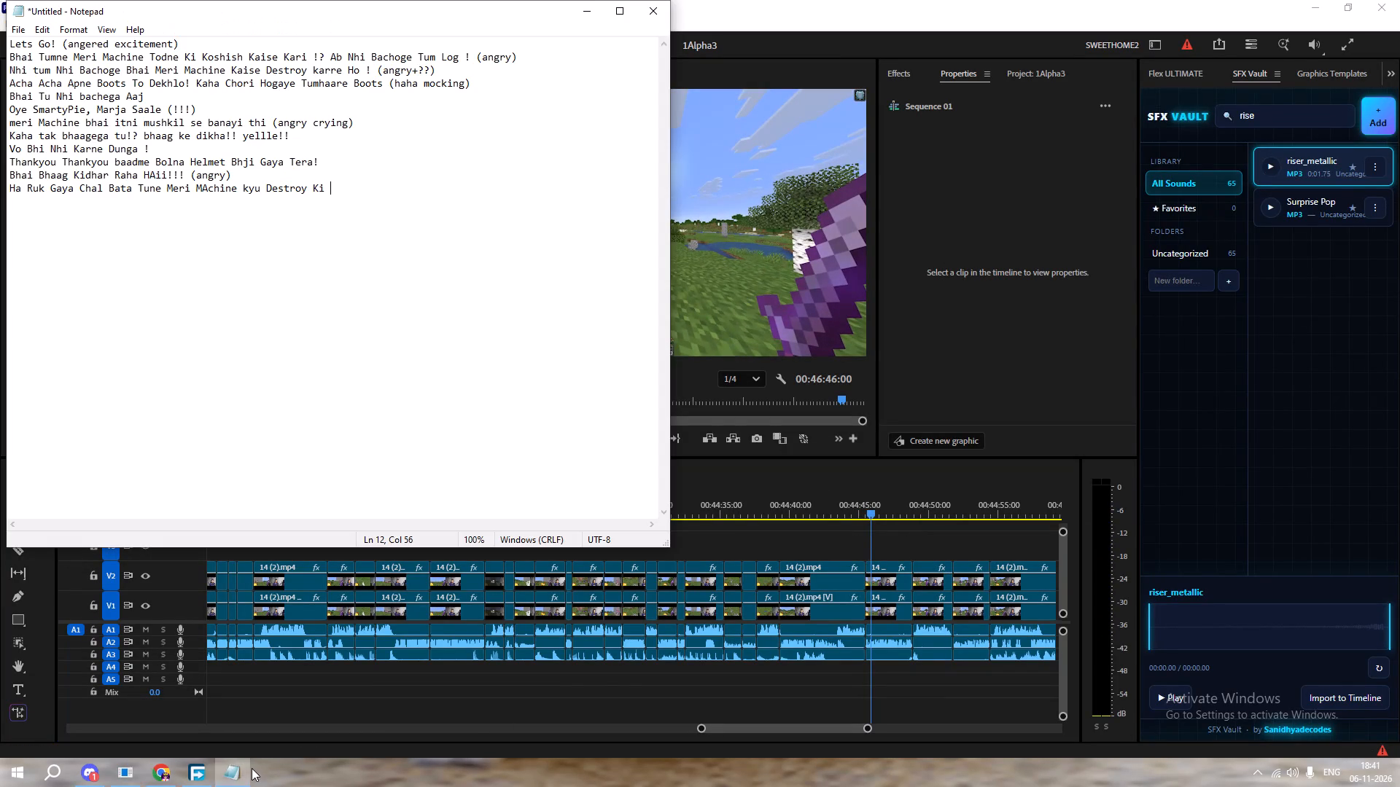
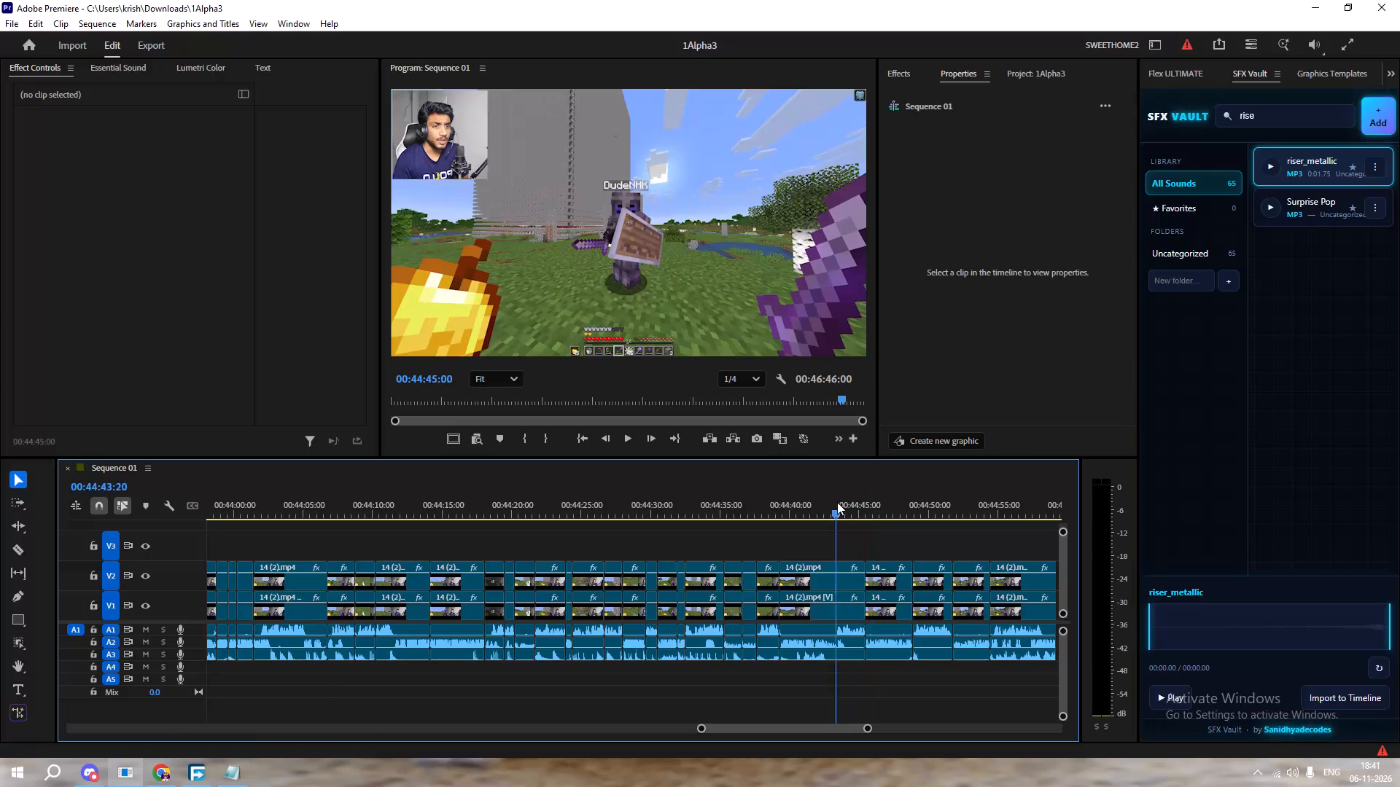
Play the sequence on from about 00:44:45 and delete the word "Chal" from the twelfth line of the Notepad list.
key(space)
click(225, 784)
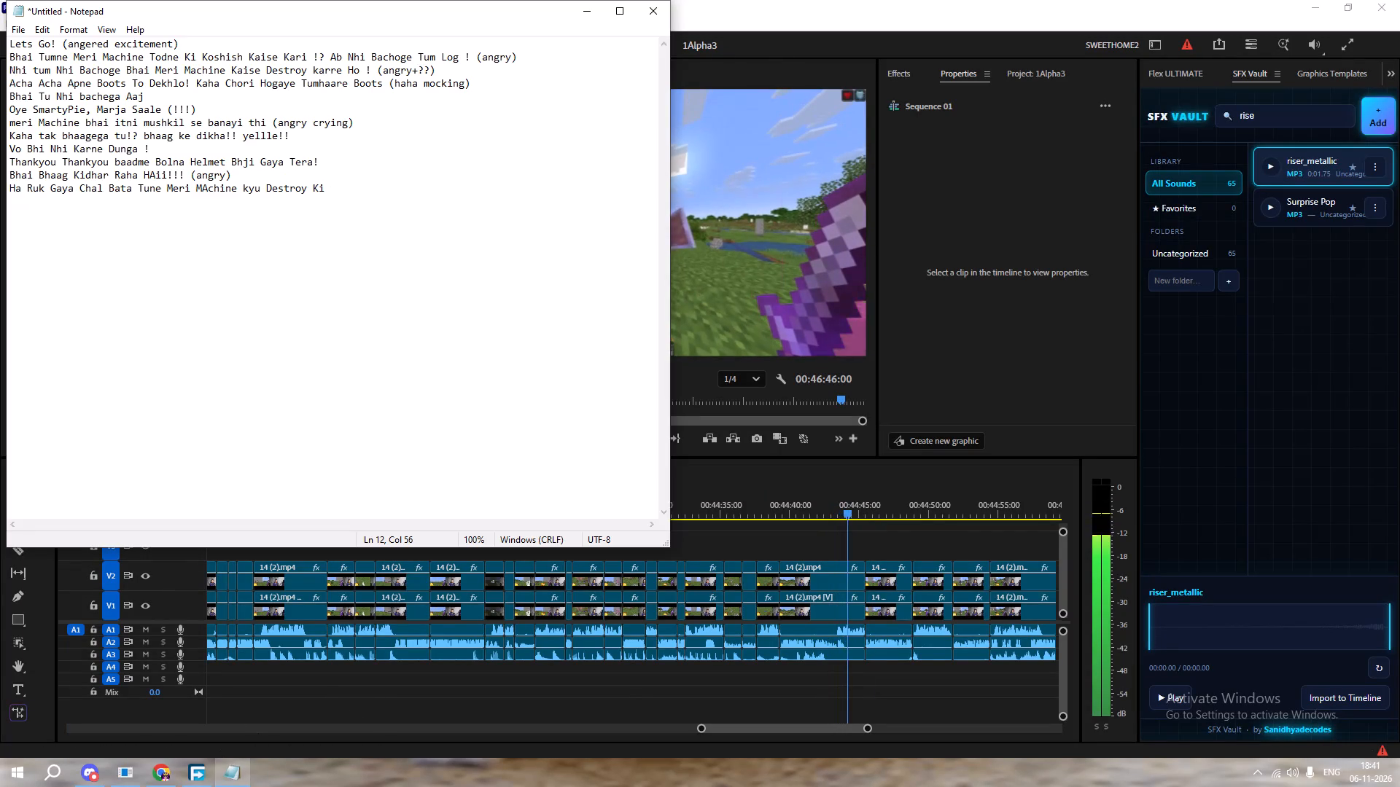
double_click(109, 189)
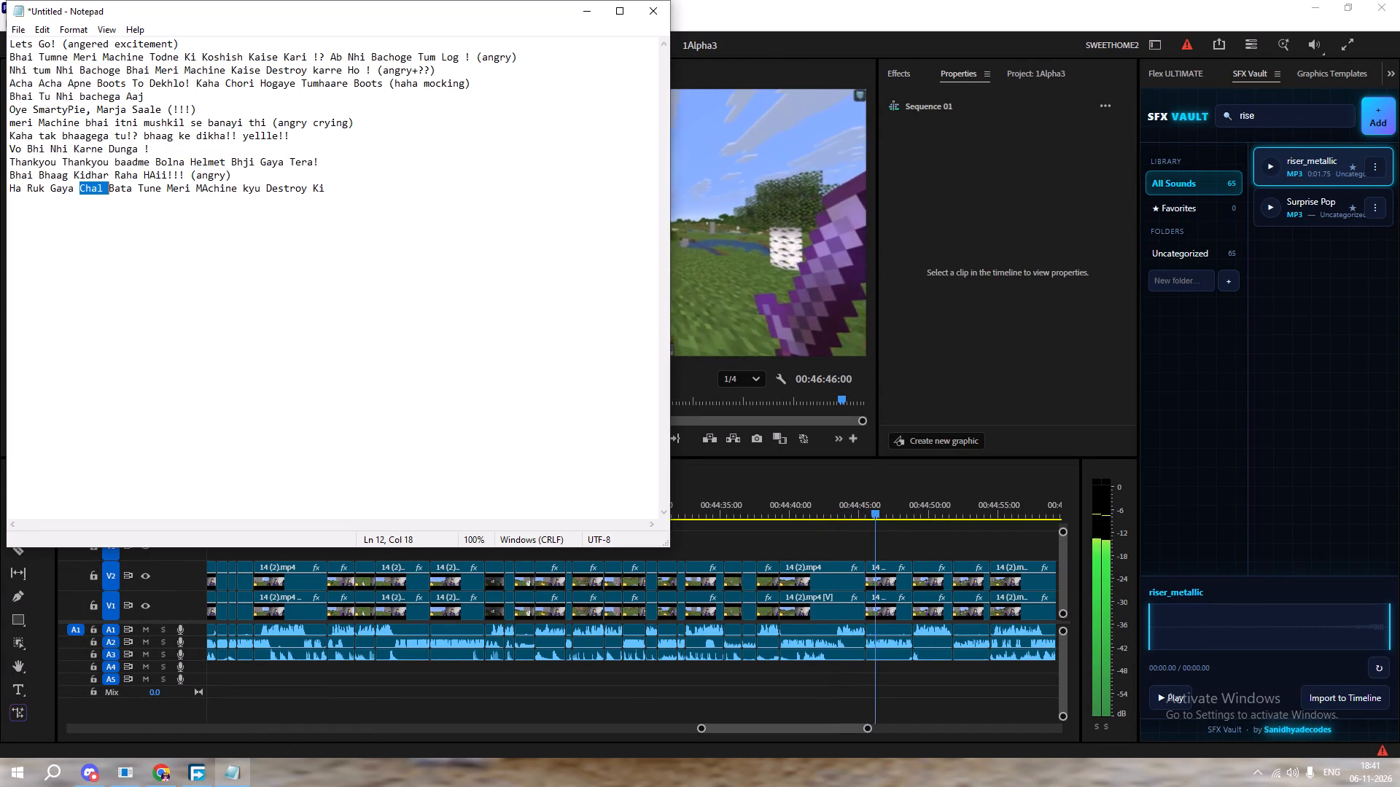
key(BackSpace)
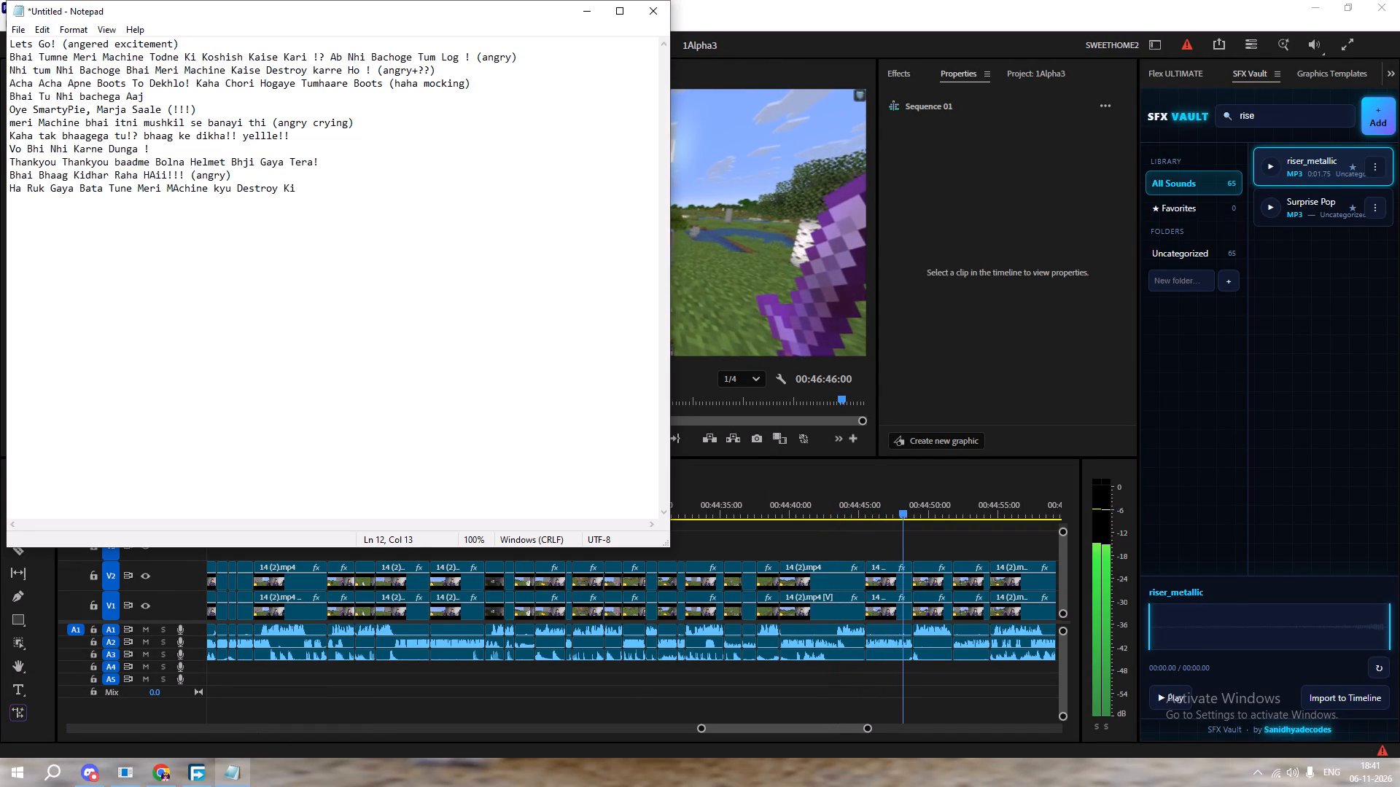
Pause the sequence at about 00:44:51 and add the Notepad line "Bhai Meri Marzi Mai Server Ko band Karu Ya Tabah karu" below the twelfth.
click(887, 525)
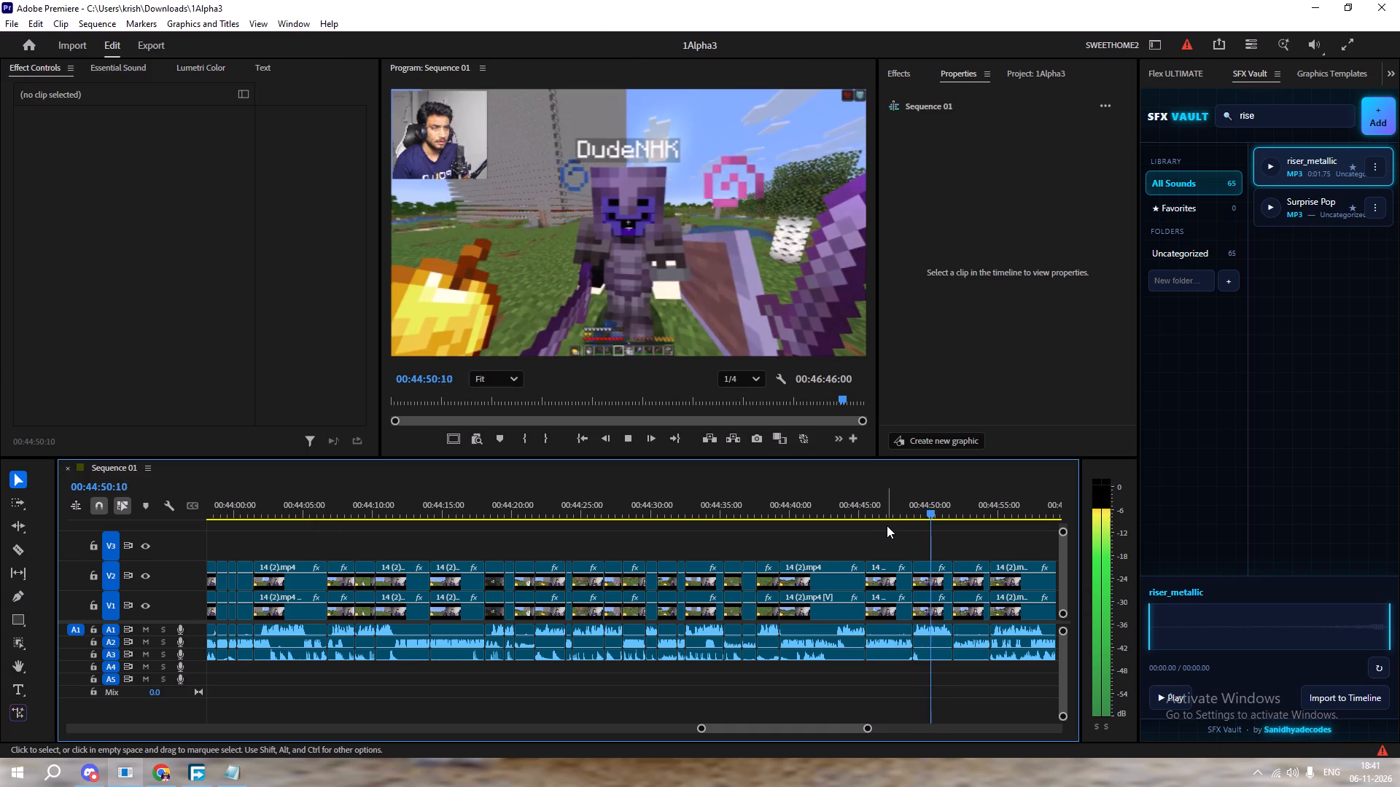
key(space)
click(236, 767)
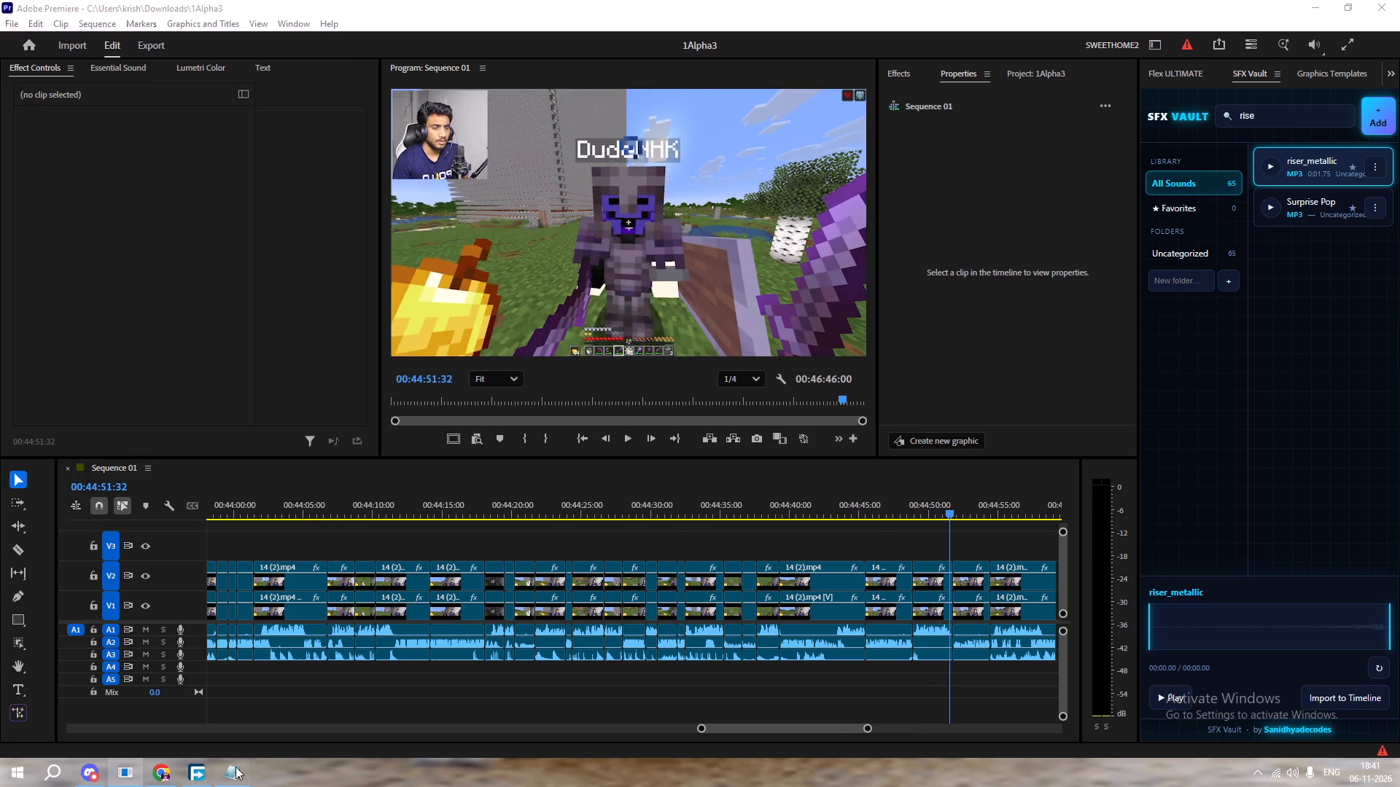
click(319, 179)
click(321, 185)
key(shift+Return)
text(Bhai Meri Marsi)
key(BackSpace)
key(BackSpace)
text(zi Mai Server Ko band Karu Ya Tabah karu)
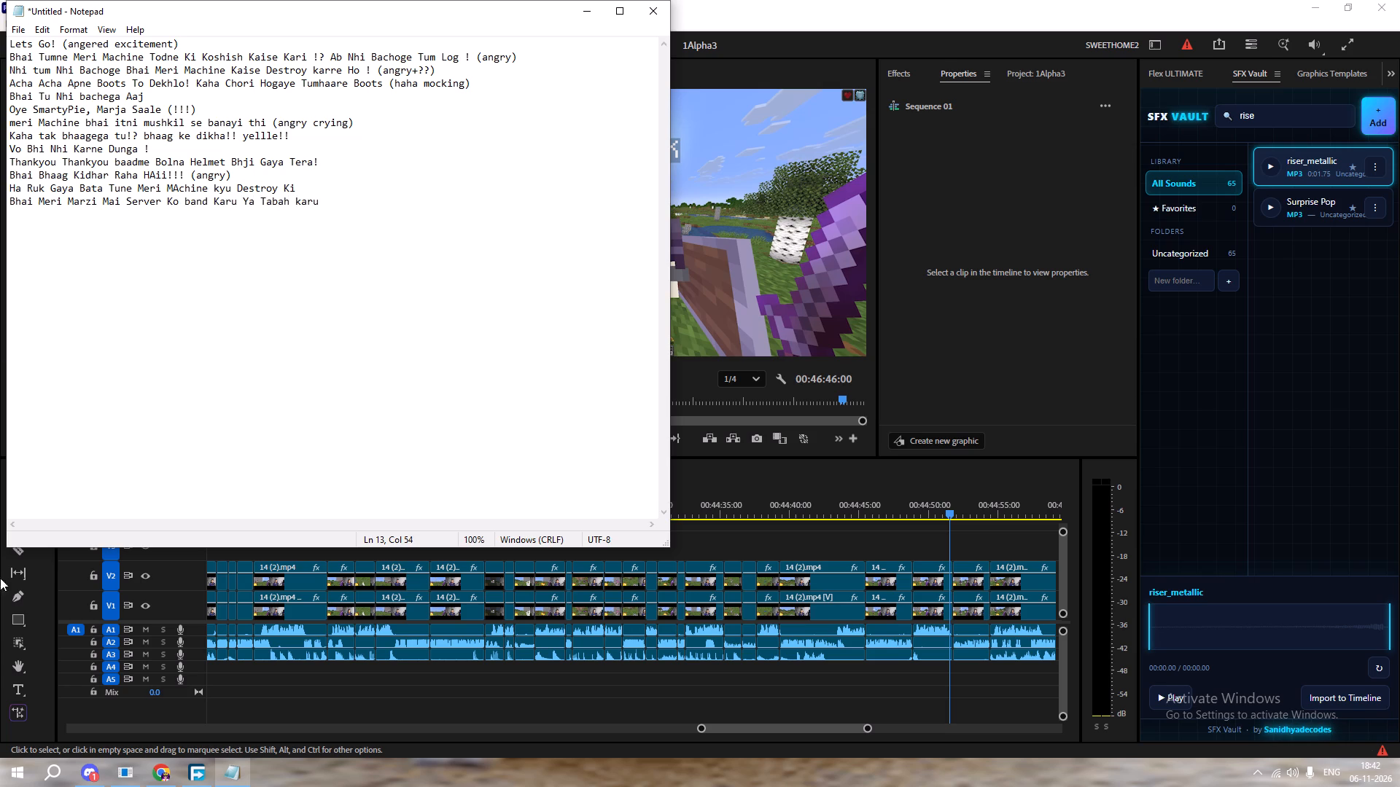
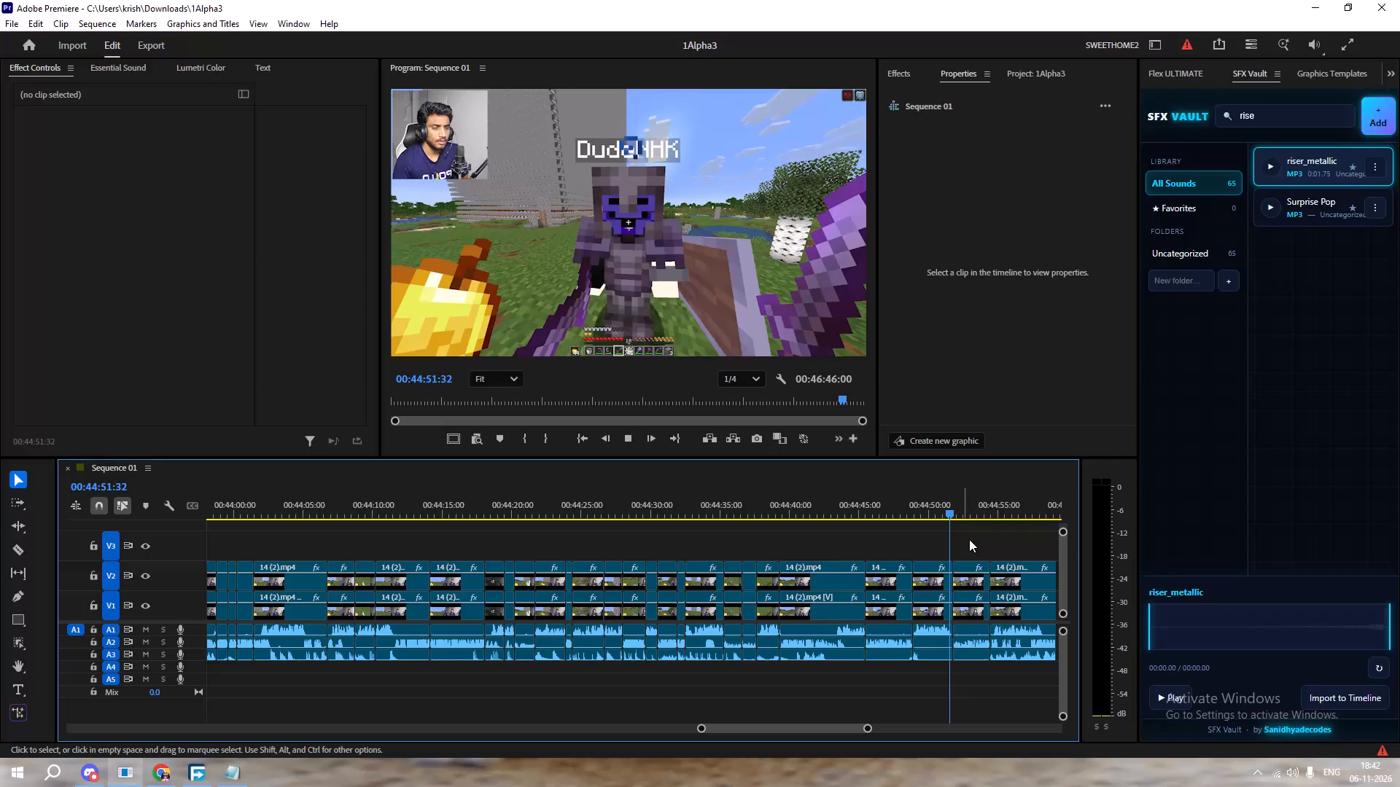
Replay the sequence between about 00:44:52 and 00:44:58 and add the Notepad line "Koi Battameezi Nhi Bhai tereko Maarkar Batata Hu Meri Battameezi".
drag(984, 513, 992, 513)
key(space)
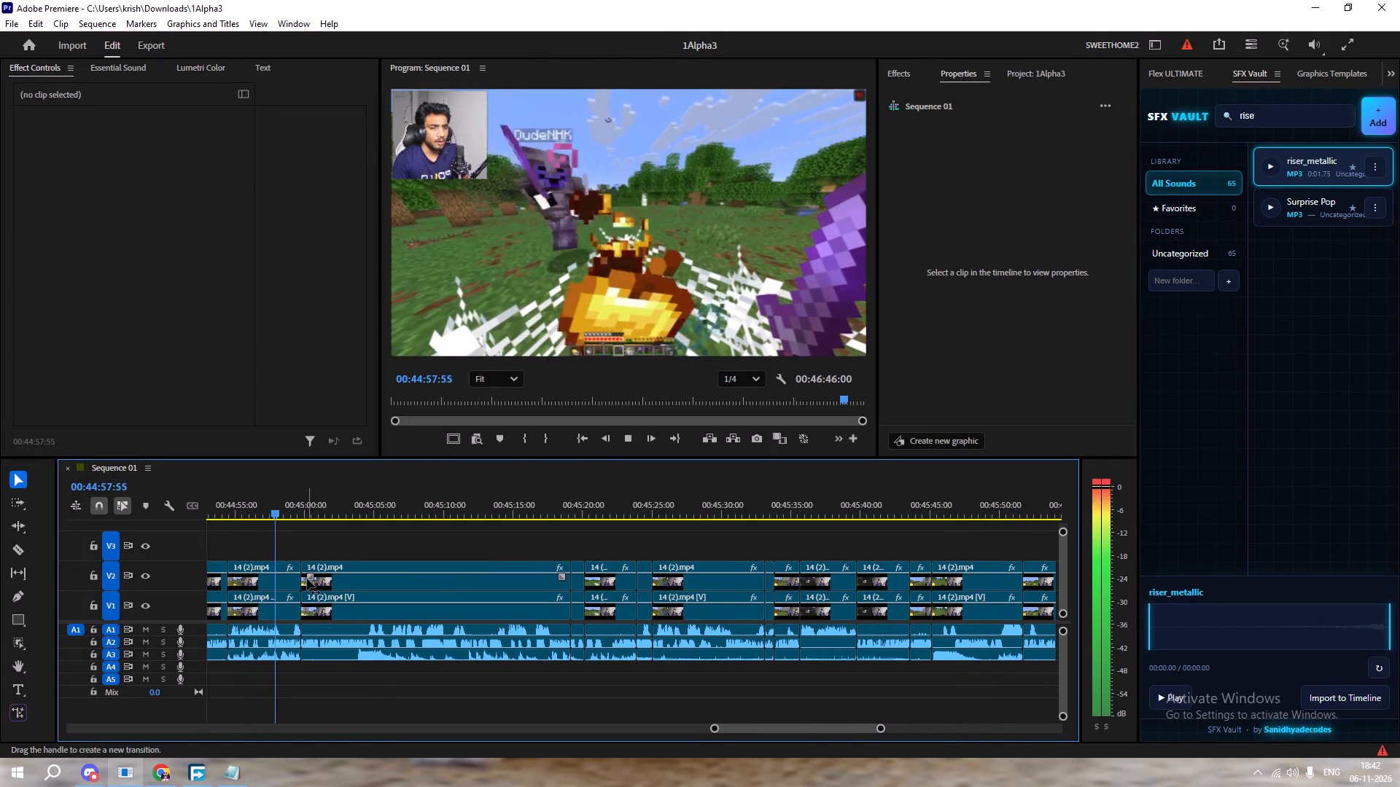
key(space)
drag(247, 506, 227, 516)
key(space)
click(261, 643)
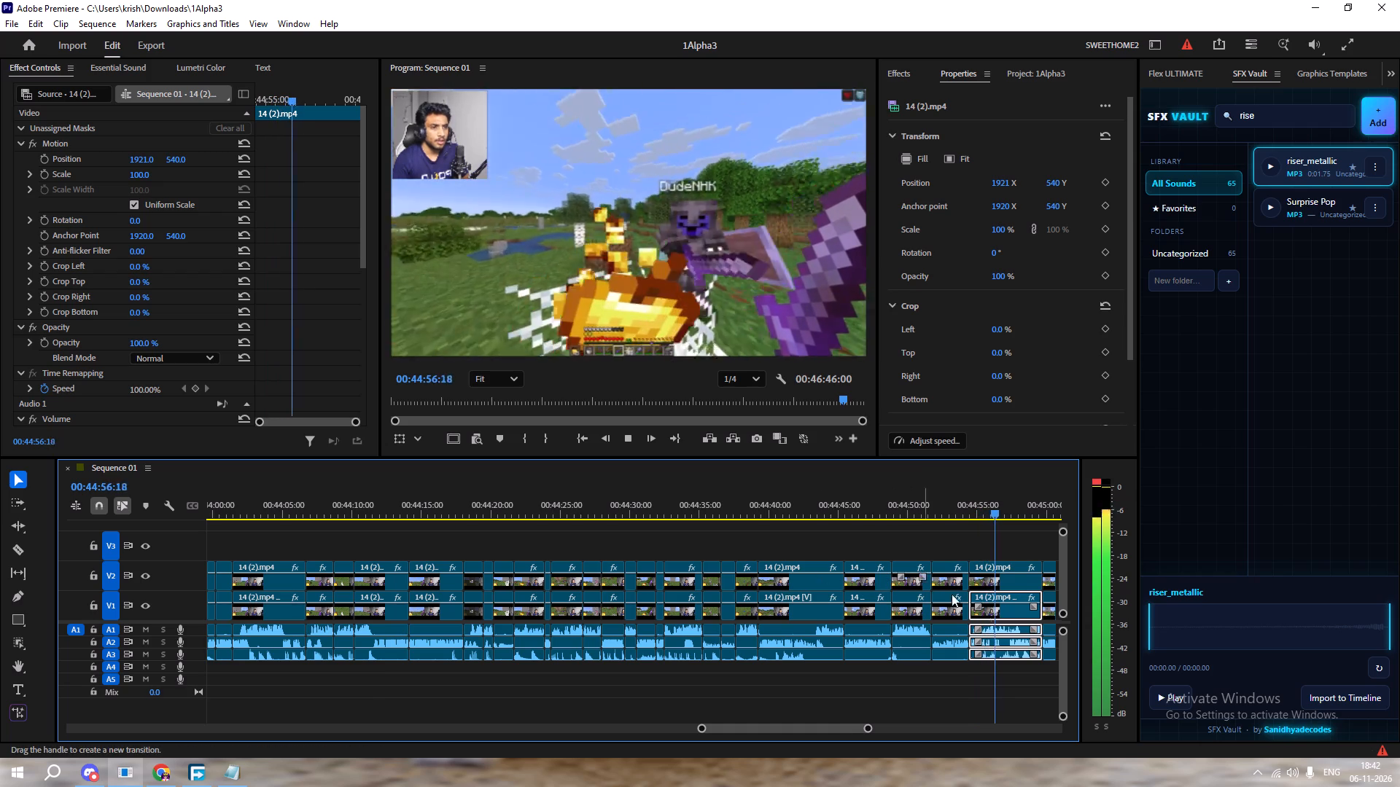
key(space)
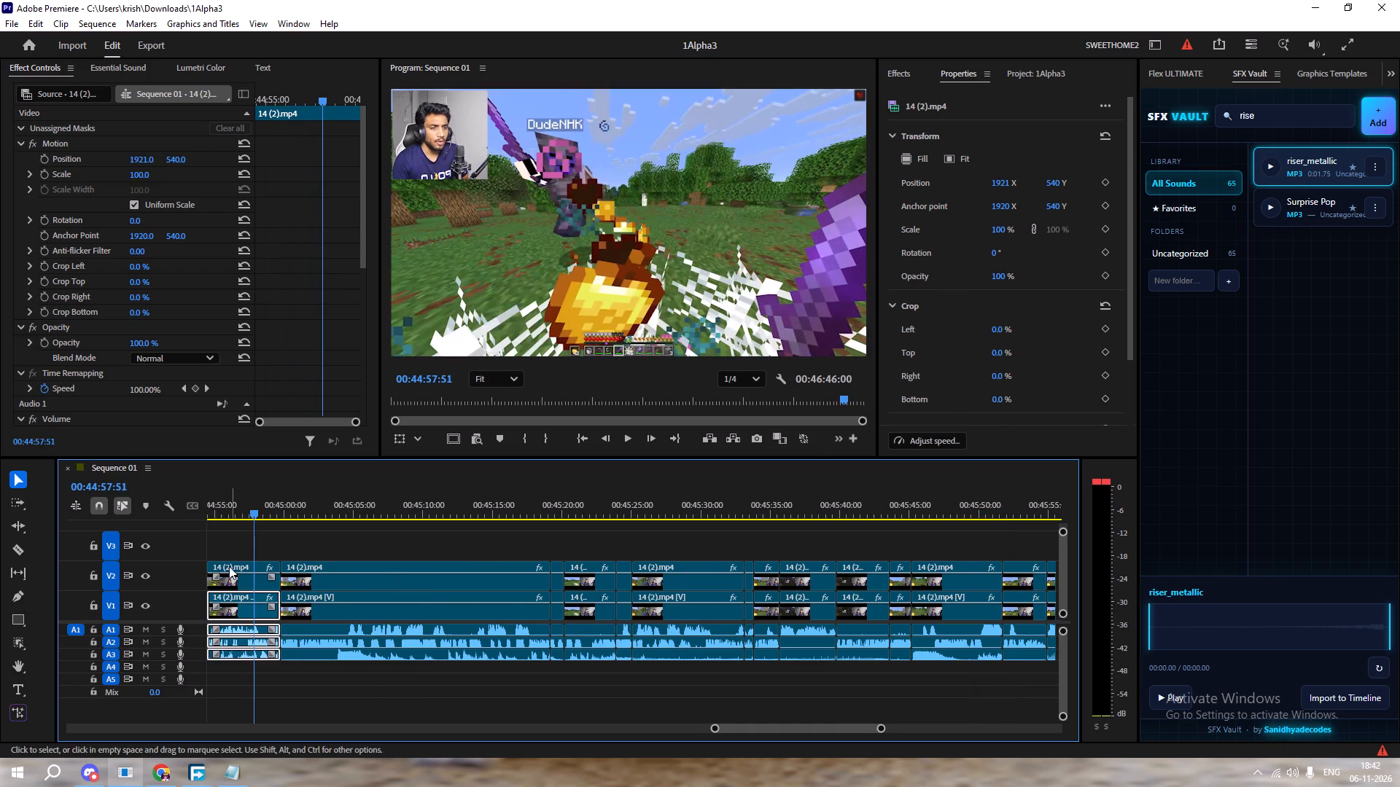
drag(236, 514, 268, 547)
key(space)
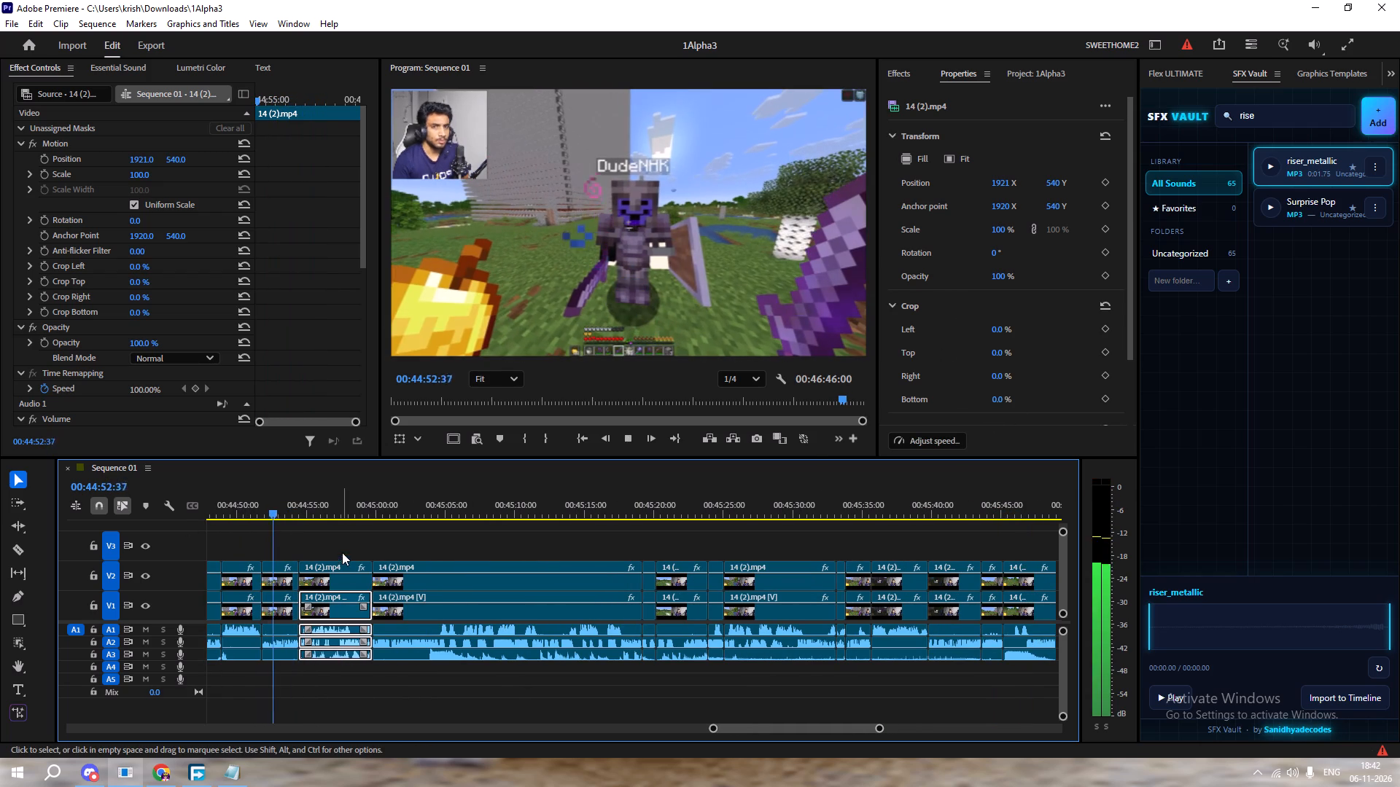
click(342, 536)
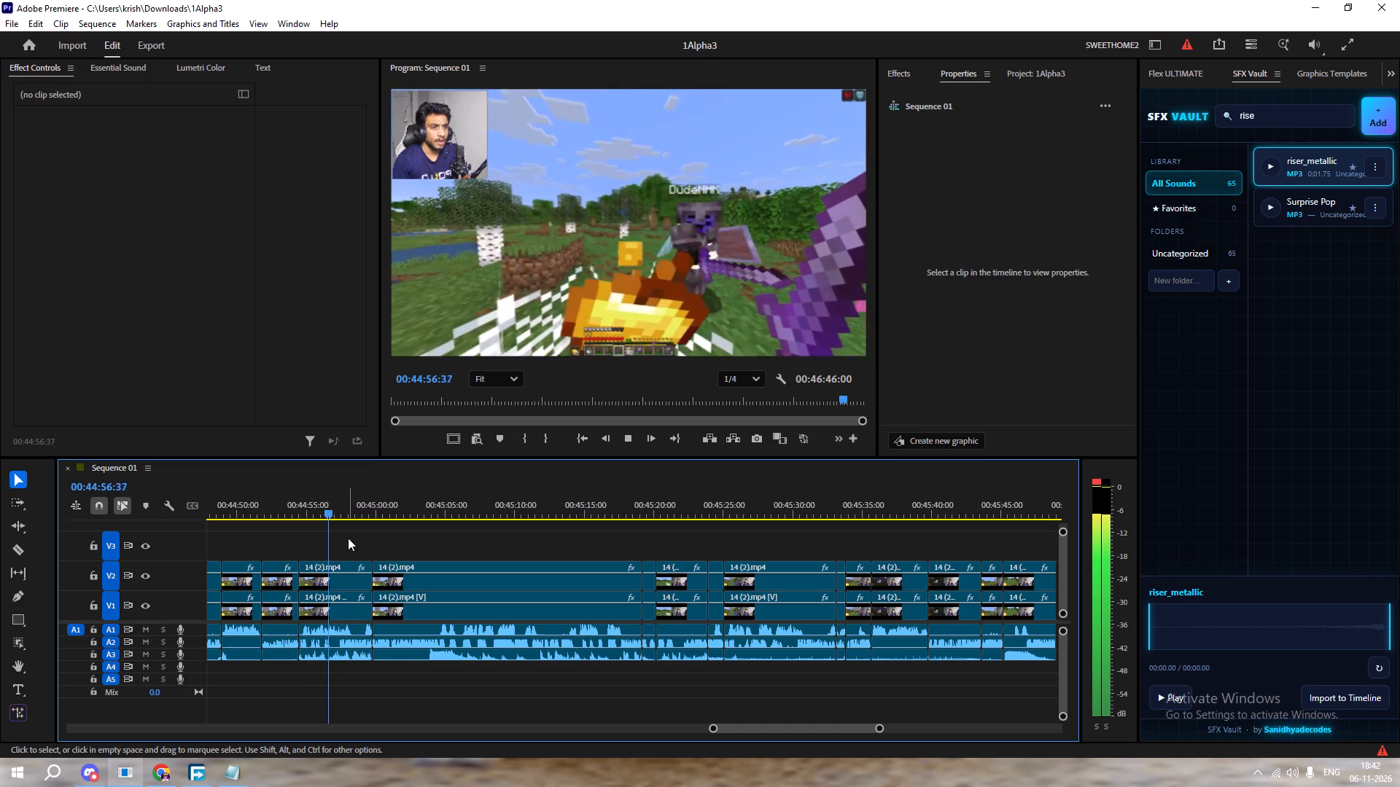
key(space)
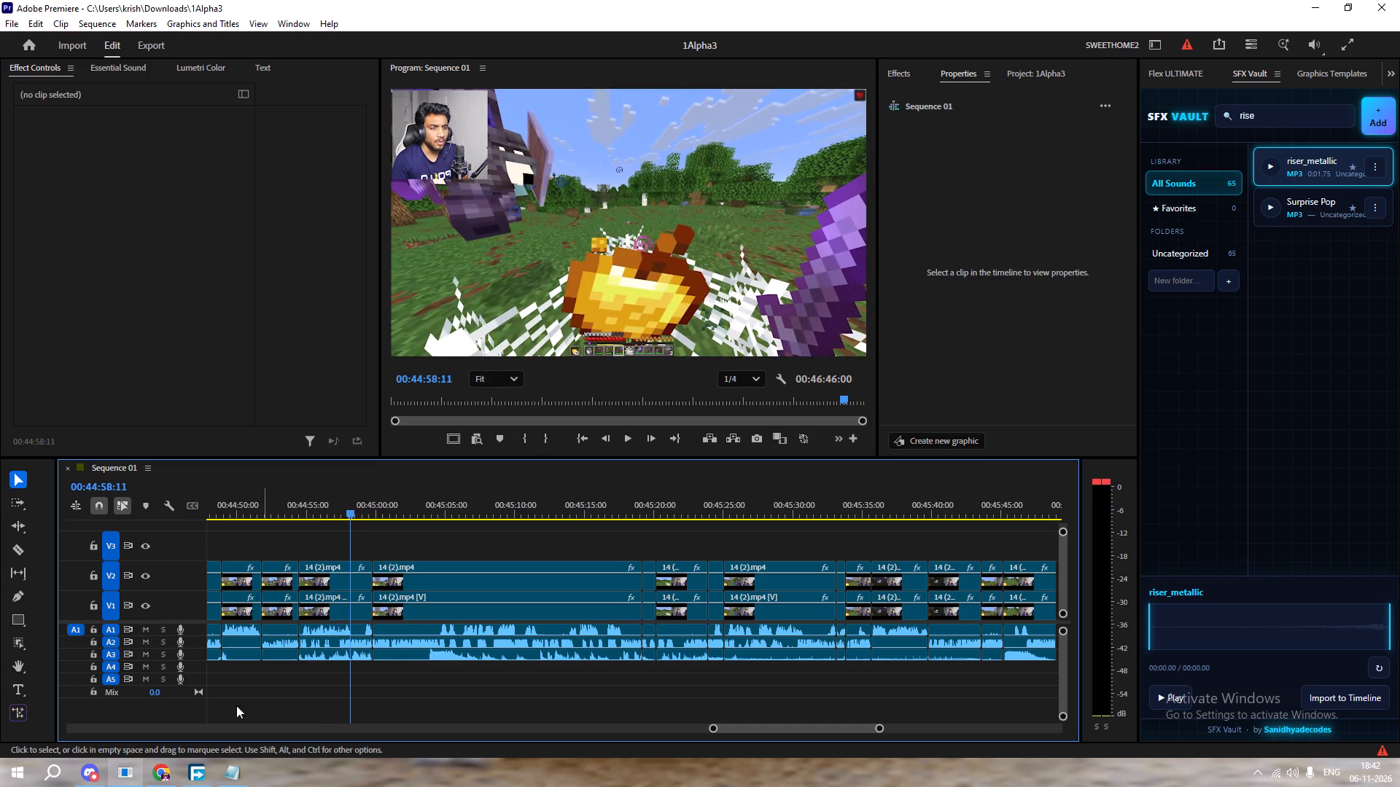
click(226, 772)
key(shift+Return)
text(Koi Battameezi Nhi Bhai)
key(space)
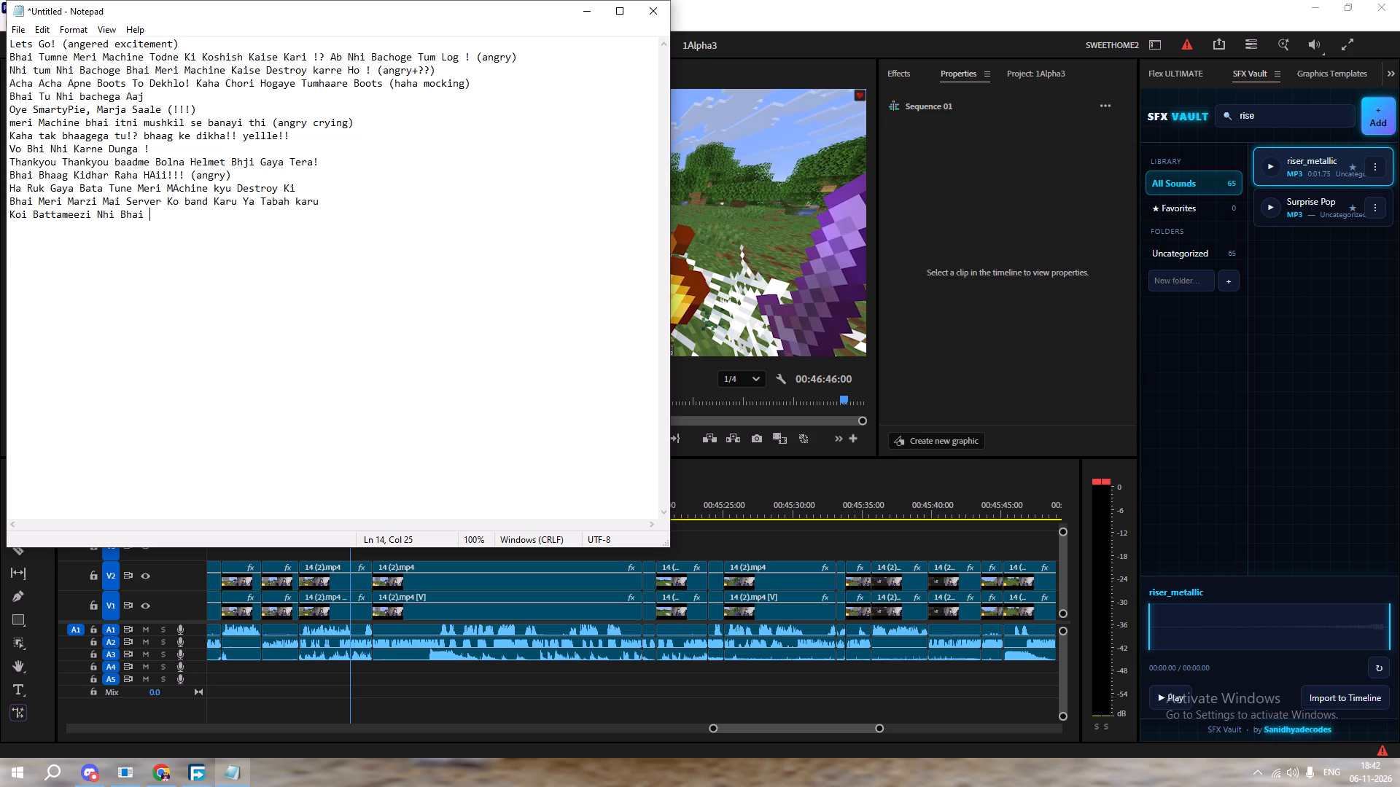
text(tereko Maarkar Batata Hu Meri Battameezi)
Listen to the sequence from about 00:44:58 to 00:45:08, replaying the outburst near 00:45:05, and add the Notepad line "OHH NOO (angry what)".
click(686, 544)
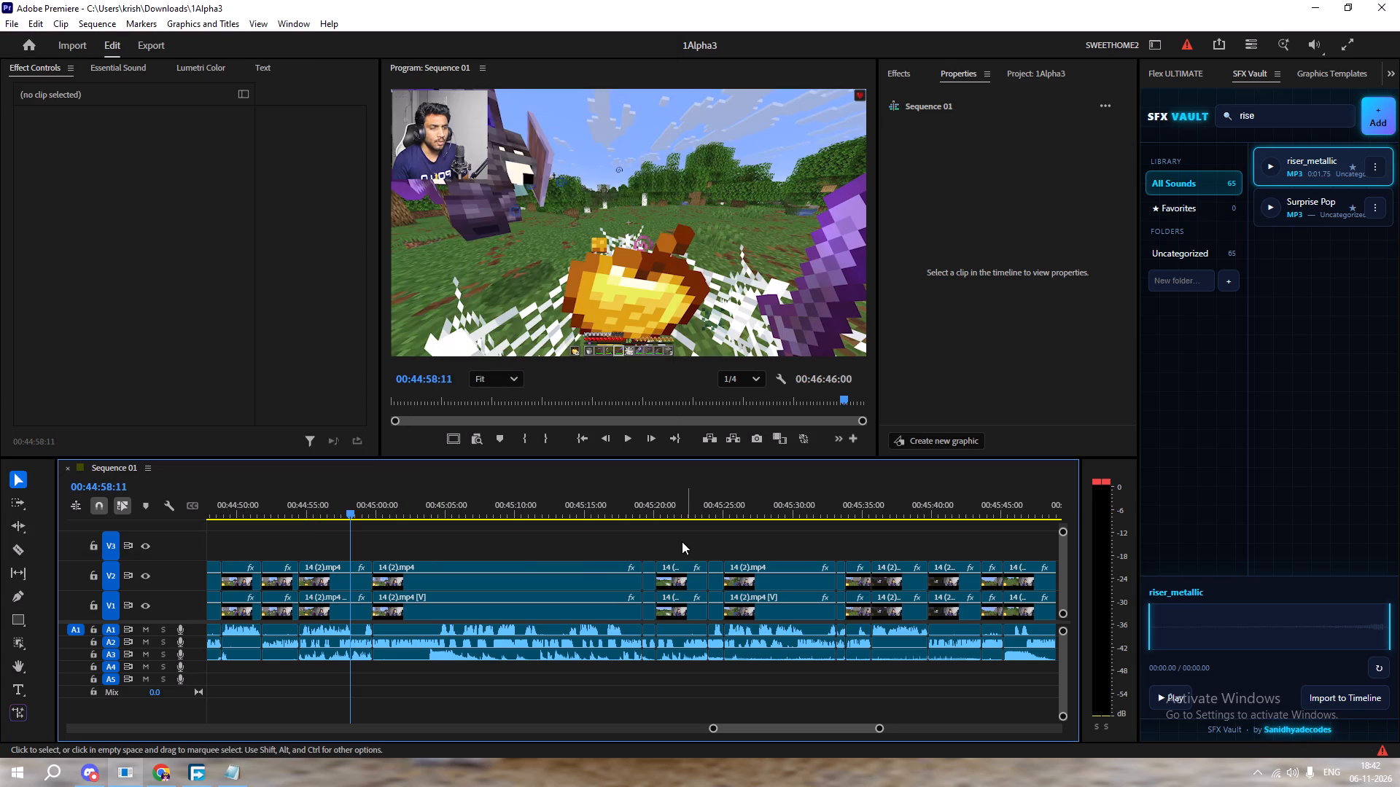
key(space)
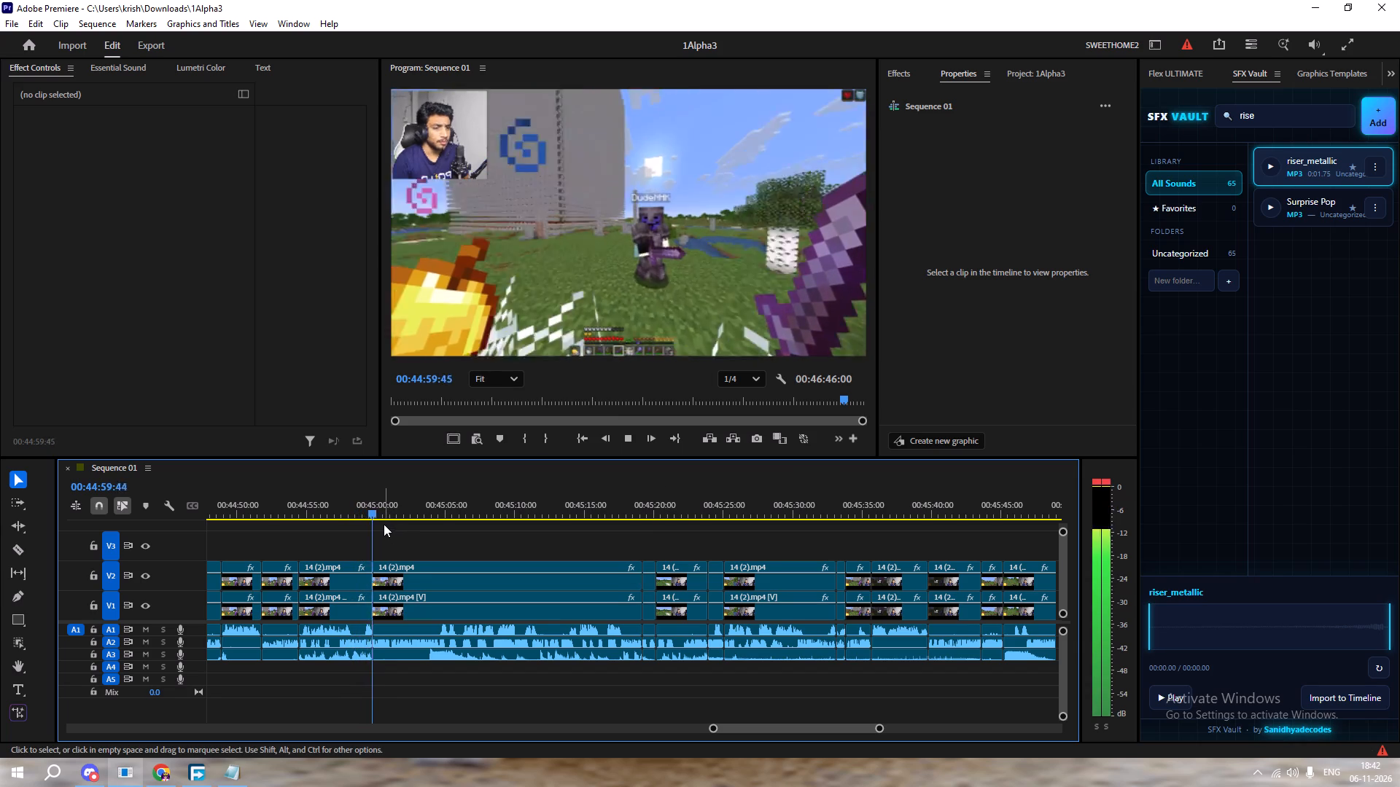
drag(381, 505, 363, 512)
key(space)
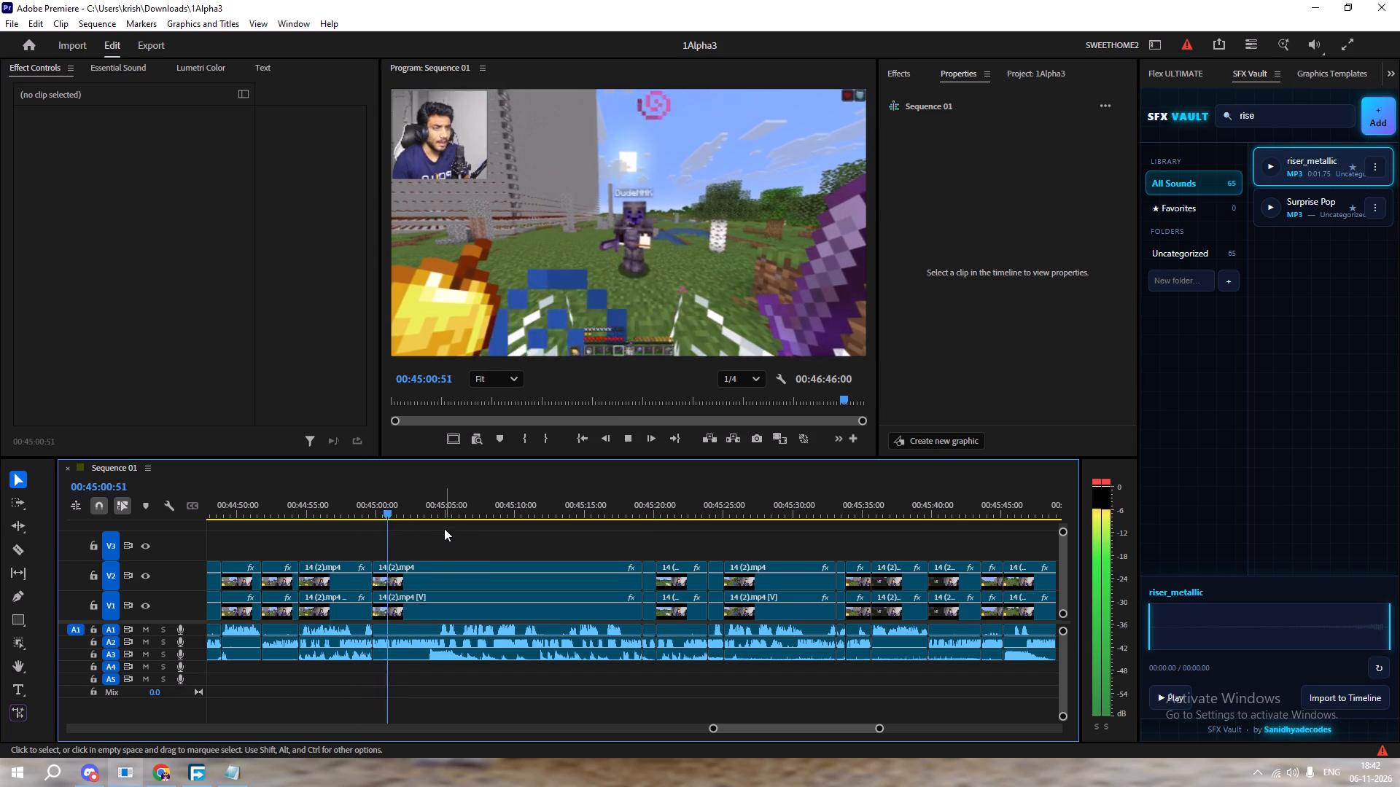
drag(420, 519, 369, 539)
click(374, 512)
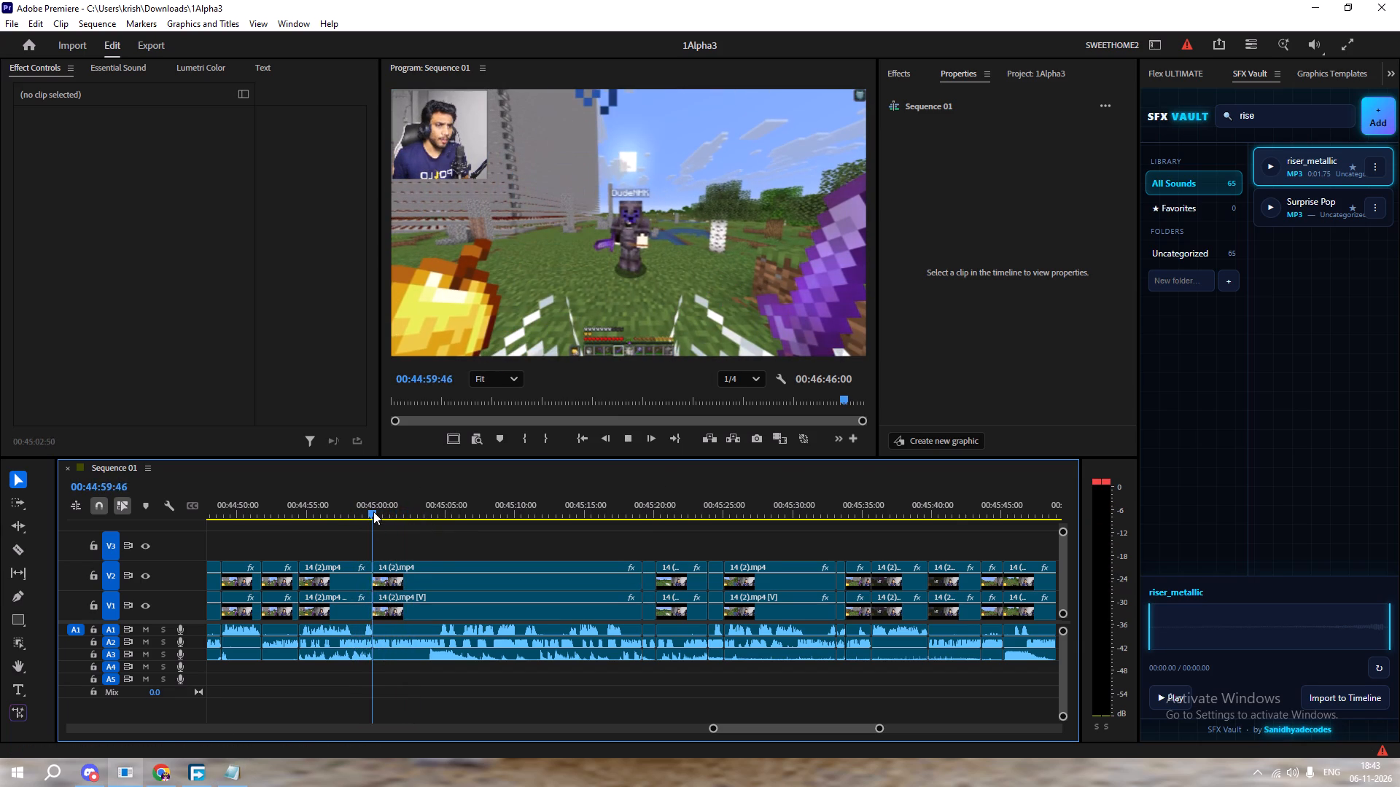
drag(376, 512, 443, 523)
key(space)
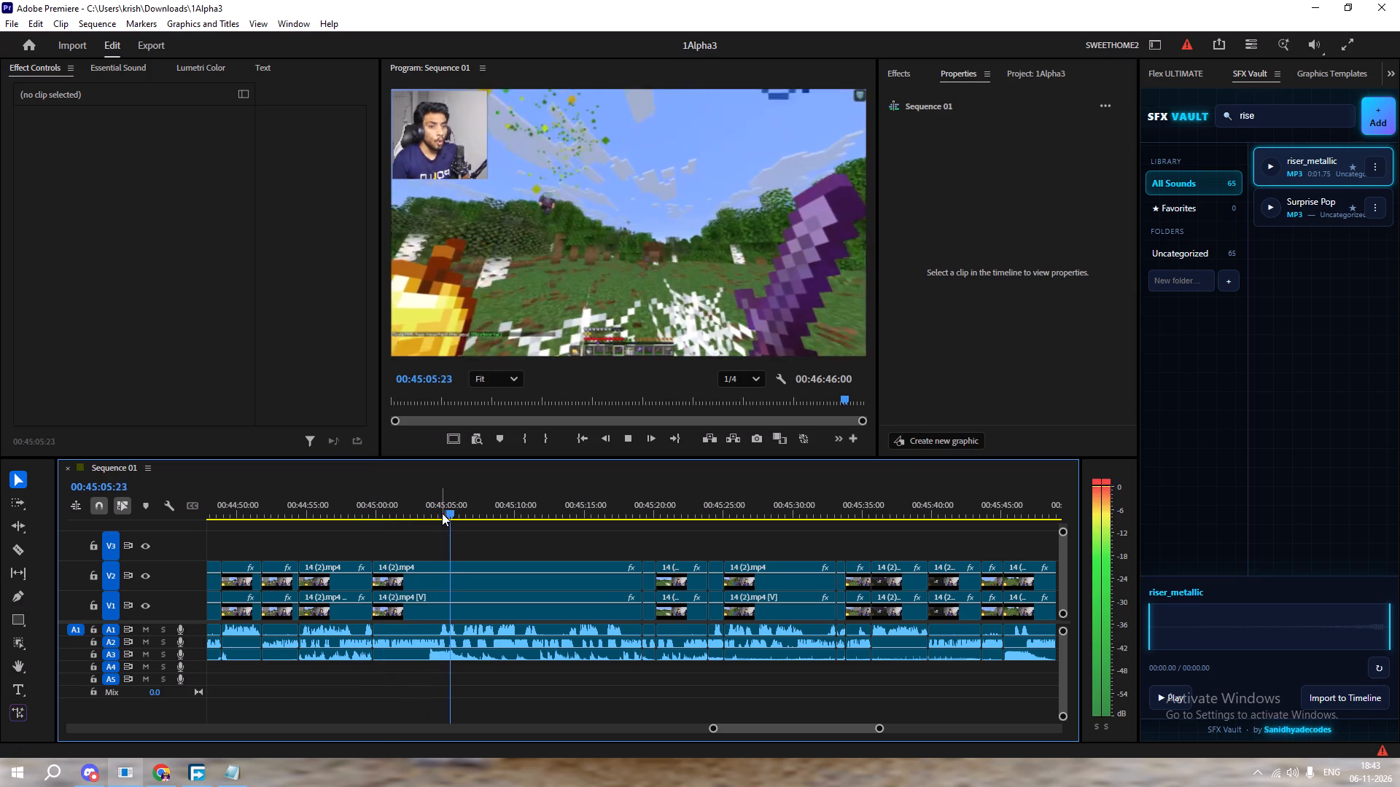
key(space)
drag(453, 506, 438, 515)
key(space)
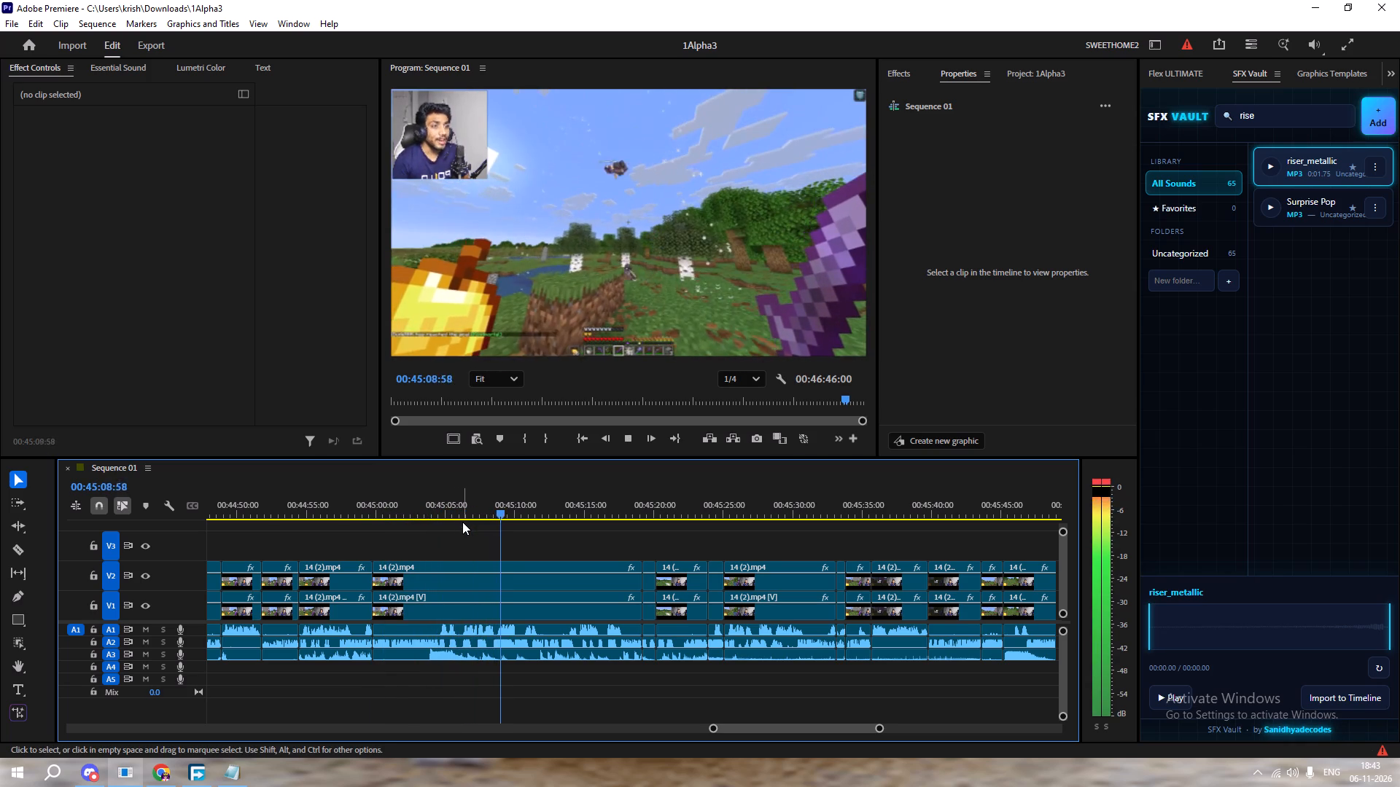
key(space)
drag(462, 505, 439, 512)
key(space)
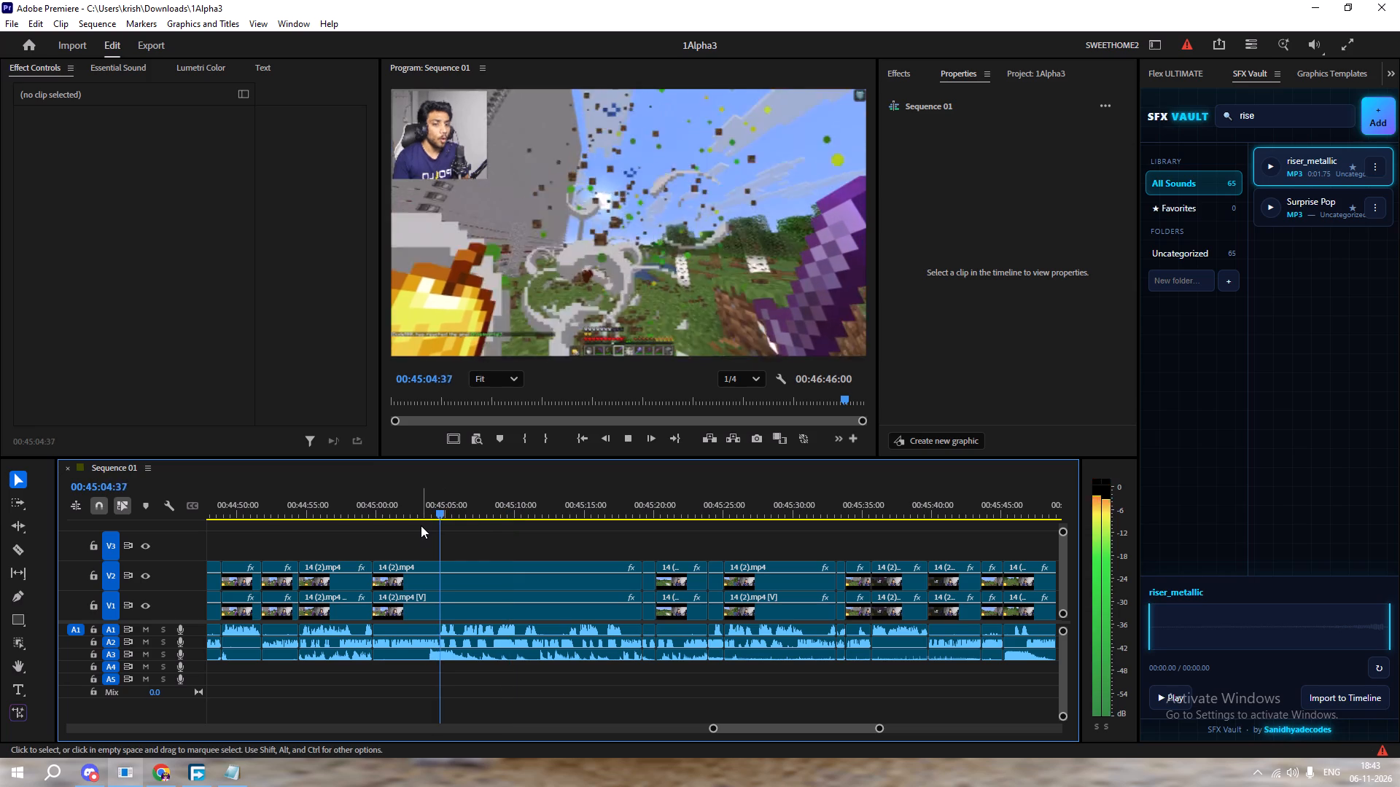
key(space)
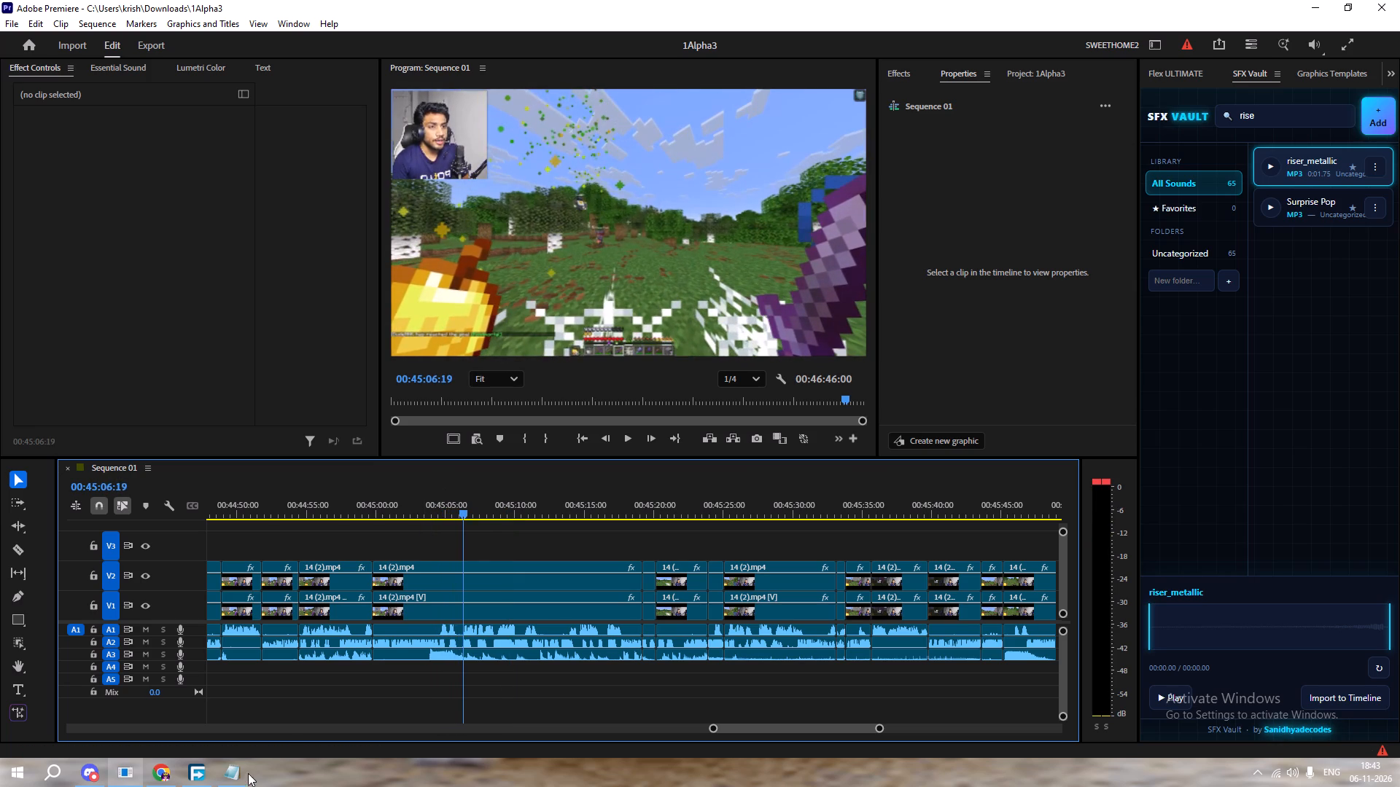
click(226, 767)
key(shift+Return)
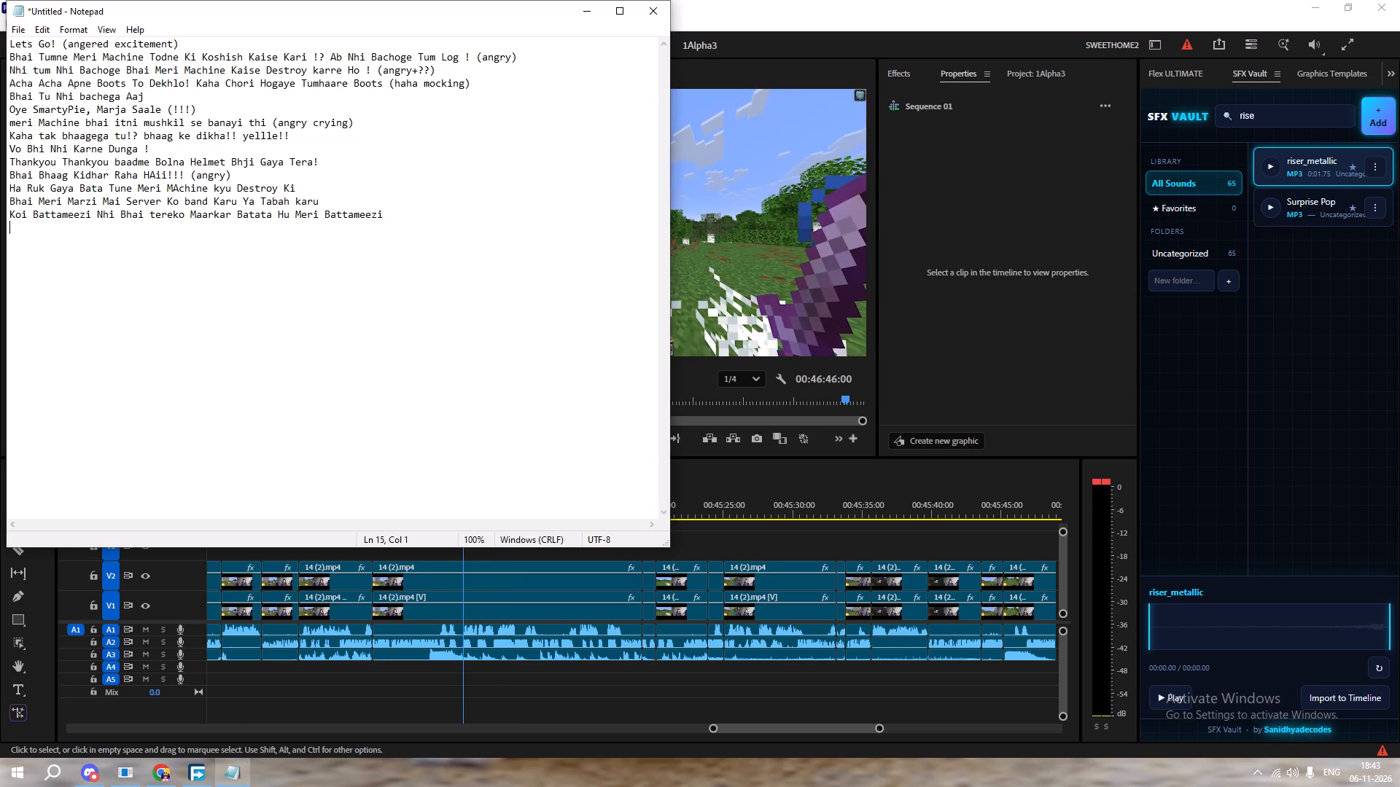
text(OHH NOO (angry what))
Play the sequence on to about 00:45:08 and add the line "YEE KON HAIIII" at the end of the Notepad list.
click(739, 528)
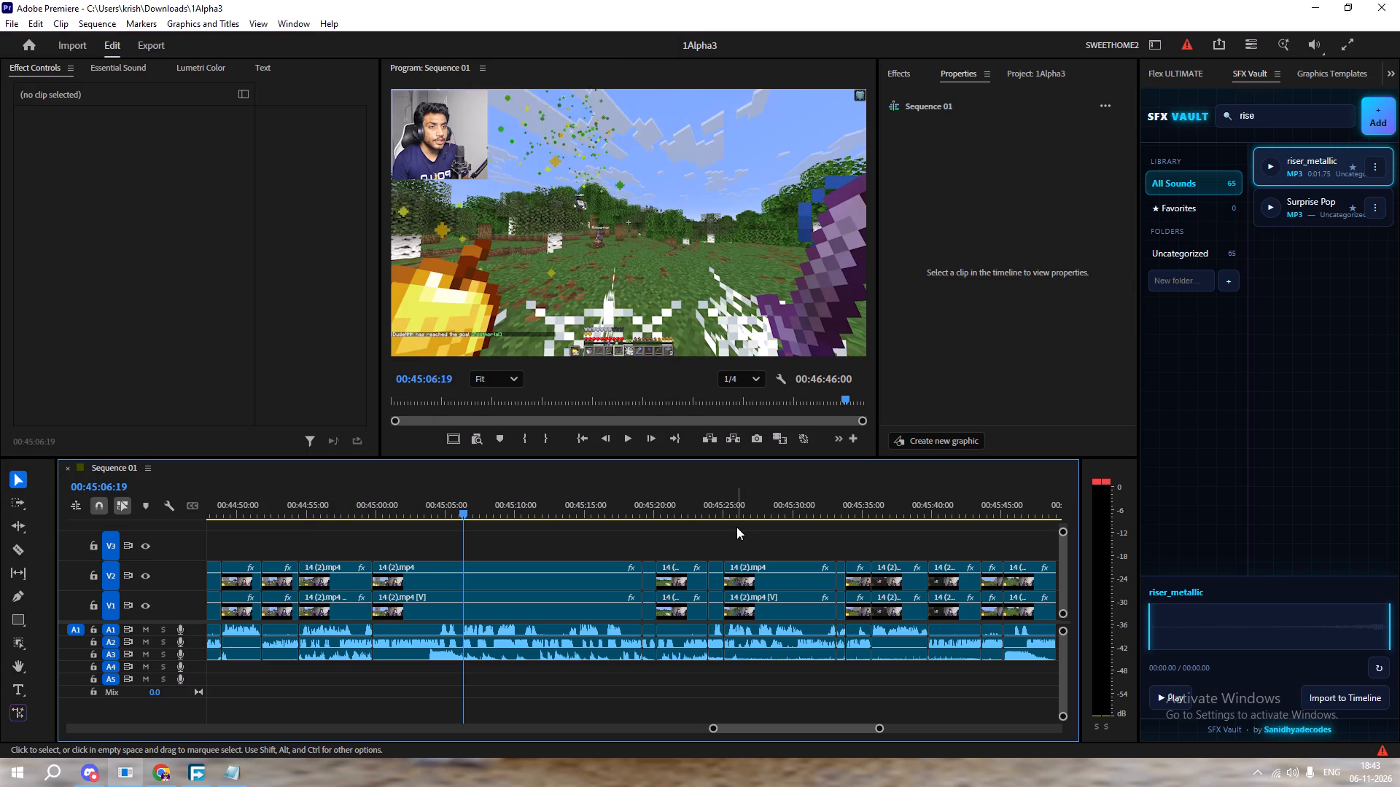
key(space)
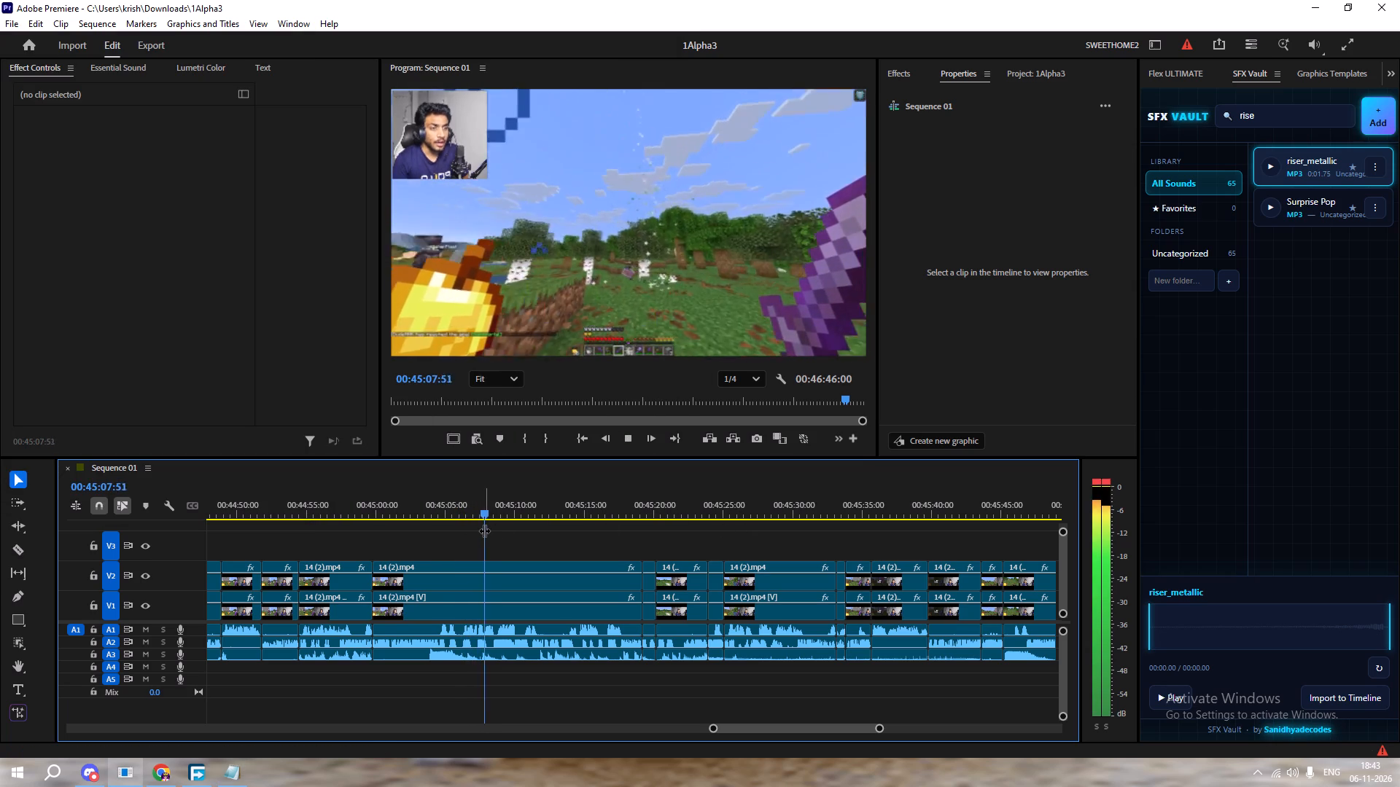
key(space)
click(222, 773)
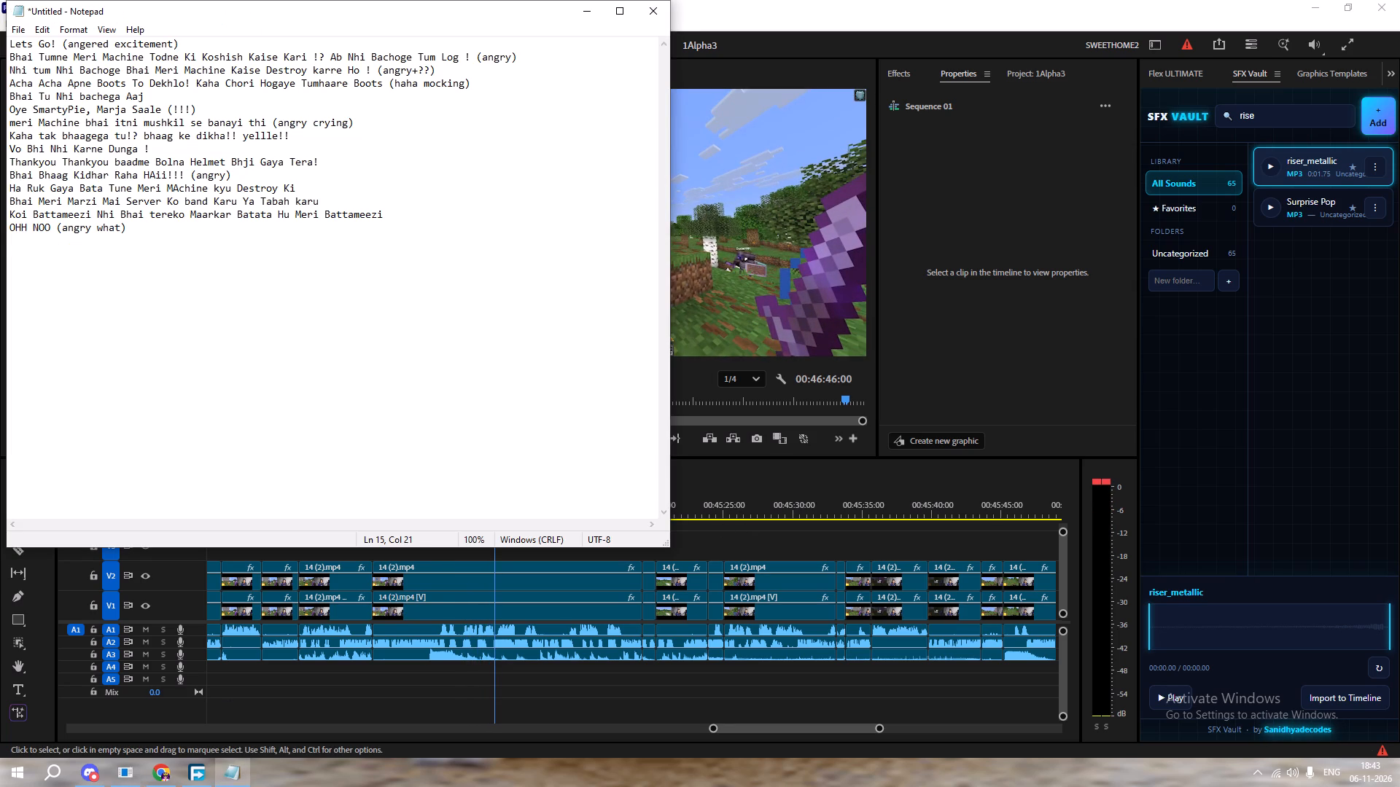
key(shift+Return)
text(YEE KON HAIIII)
Play the sequence on to about 00:45:11 and add "GAMERFLEET!?" as the next line of the Notepad list.
click(731, 546)
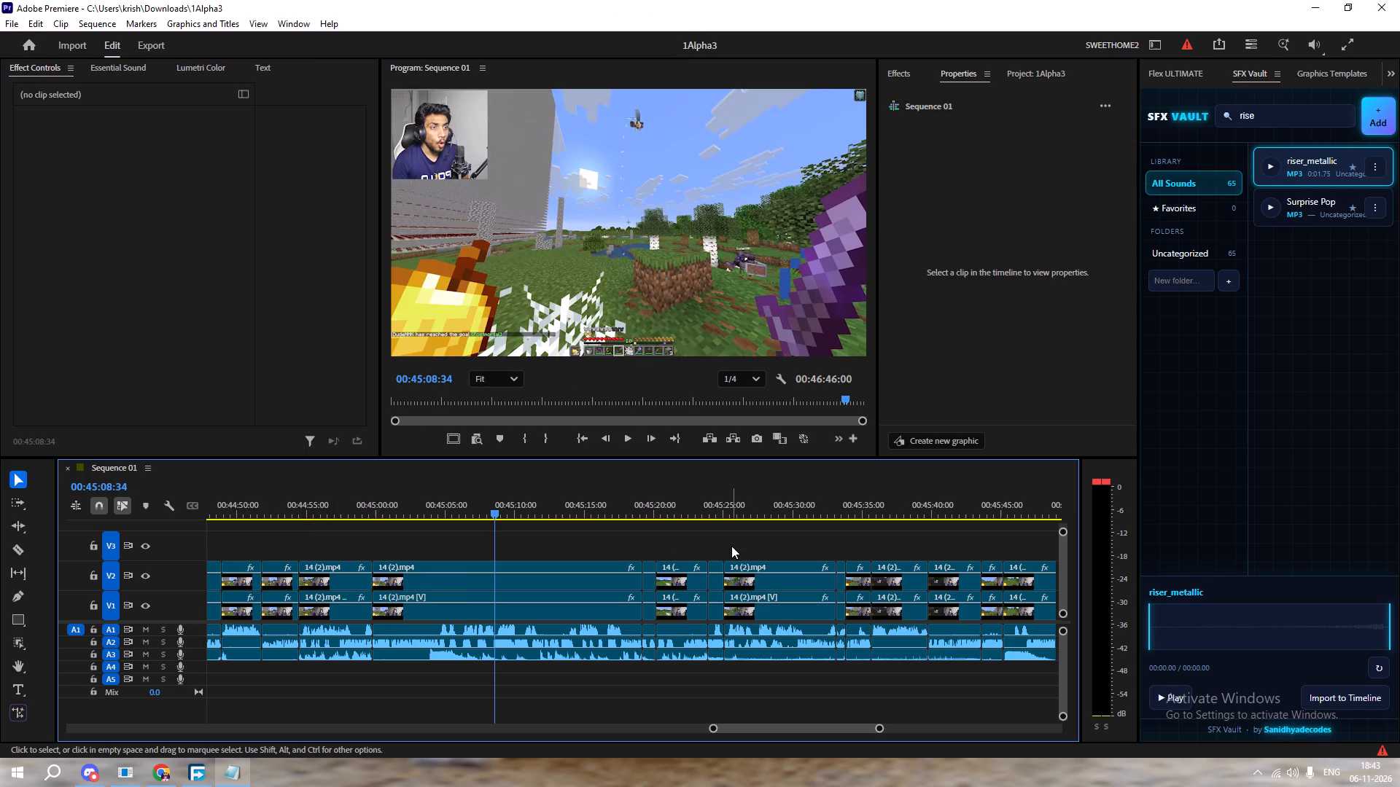
key(space)
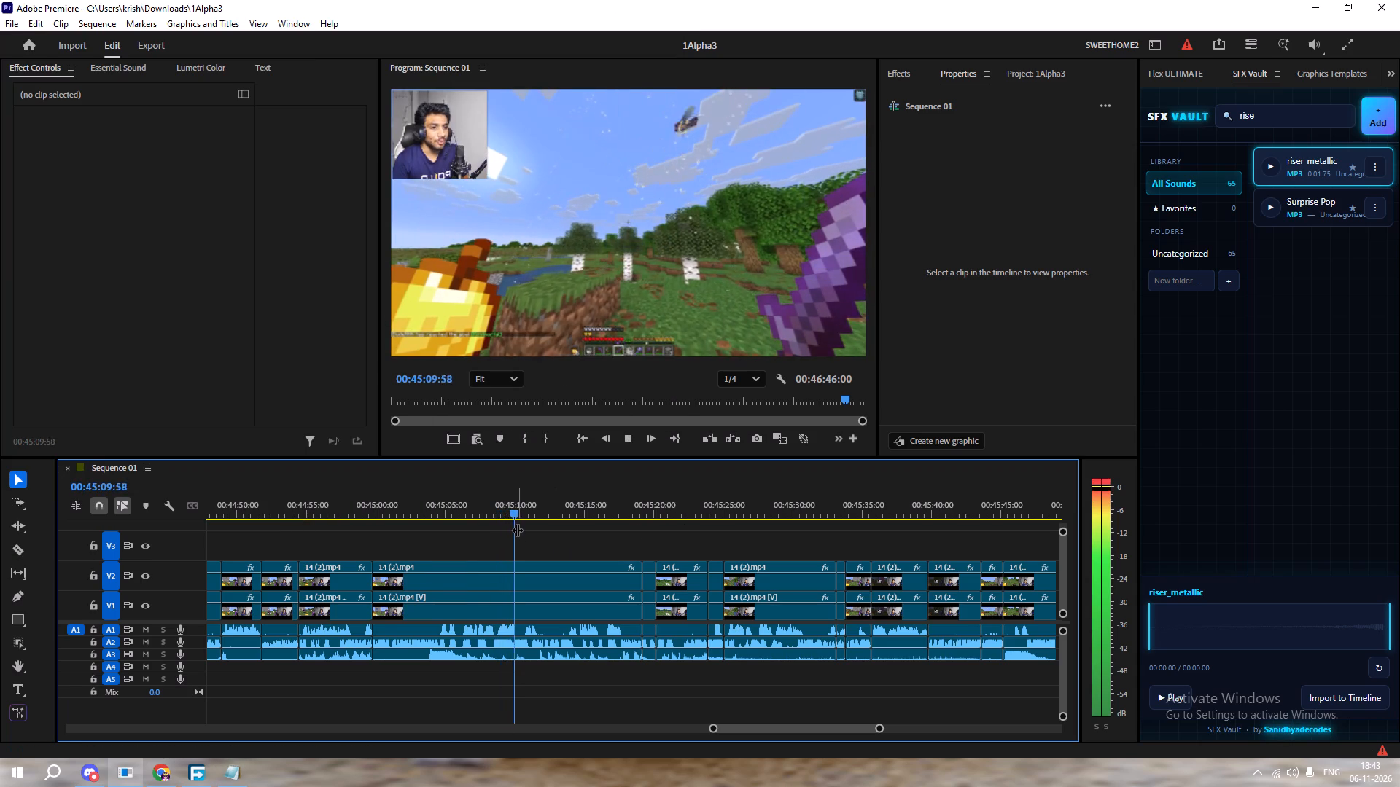
key(space)
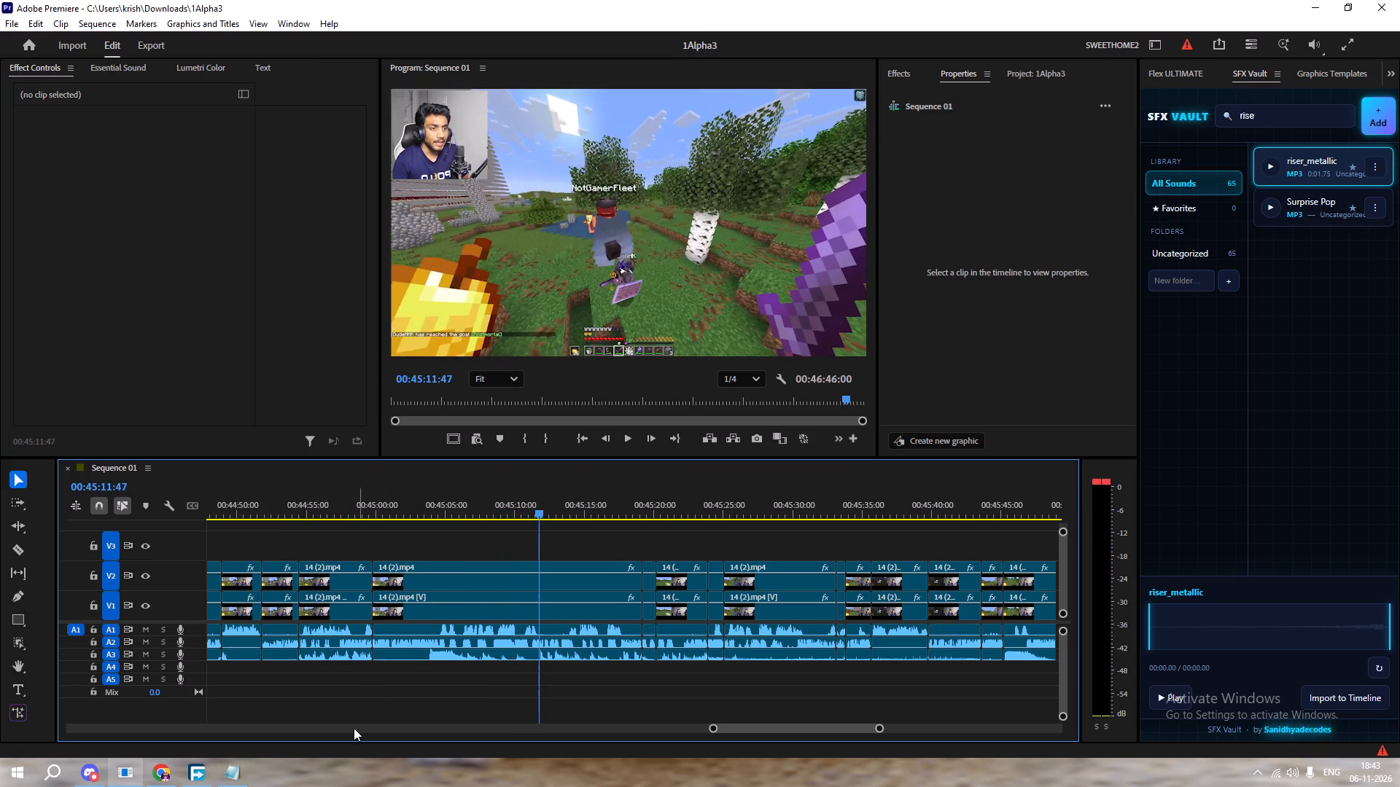
click(244, 764)
key(shift+Return)
text(GAMER)
text(FLEET!?)
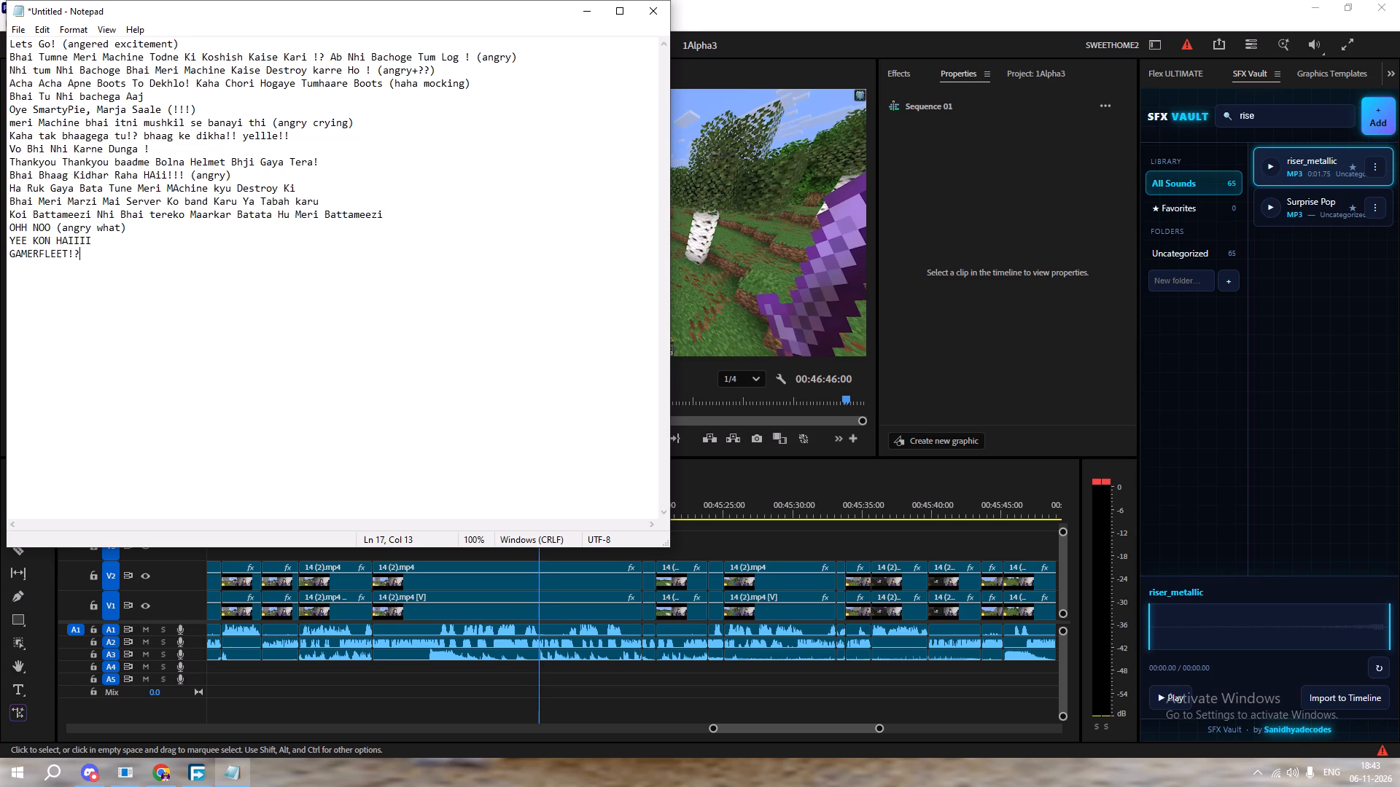
Listen to the sequence up to about 00:45:17, replaying the last seconds, and add the Notepad line "Fleet Saale Tu To Marega!".
click(742, 528)
key(space)
click(569, 501)
key(space)
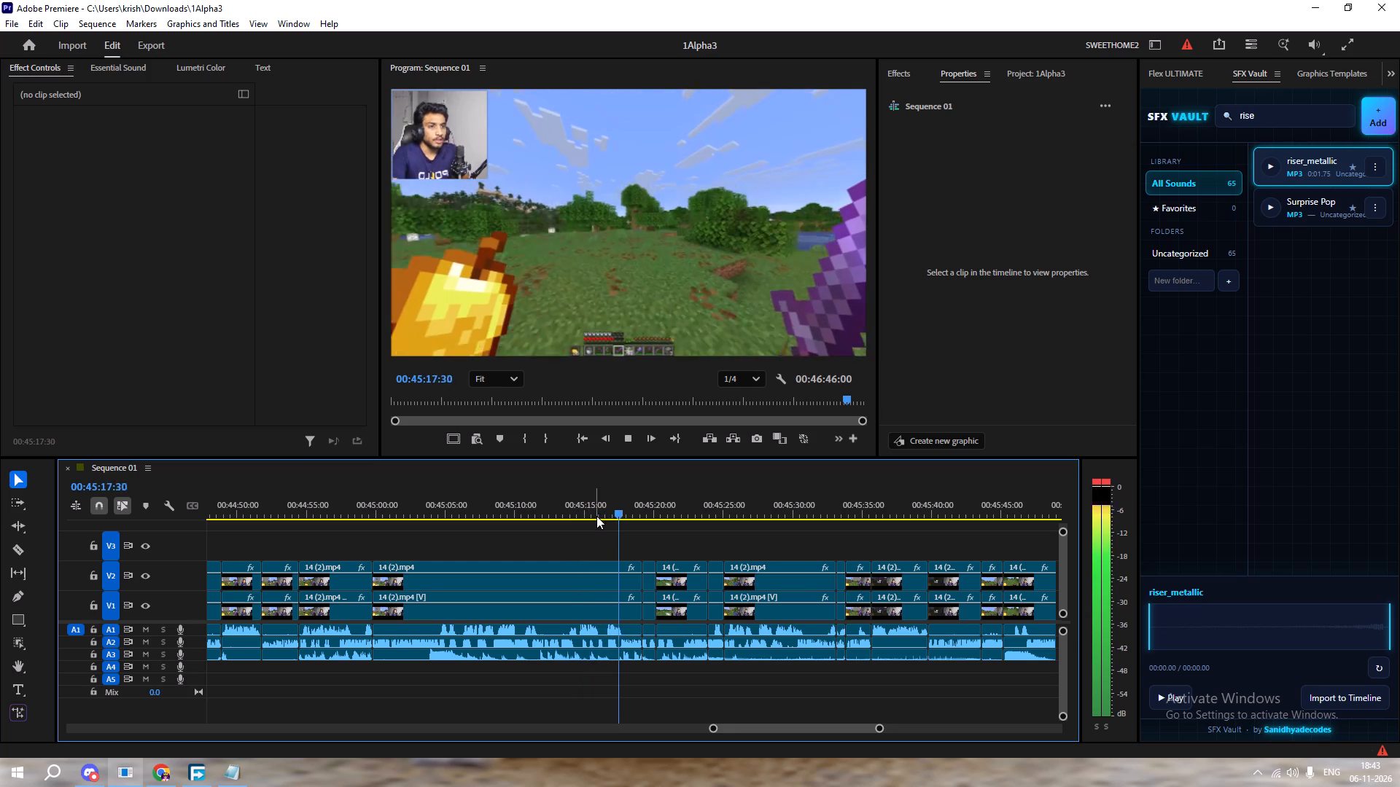
drag(593, 513, 564, 519)
key(space)
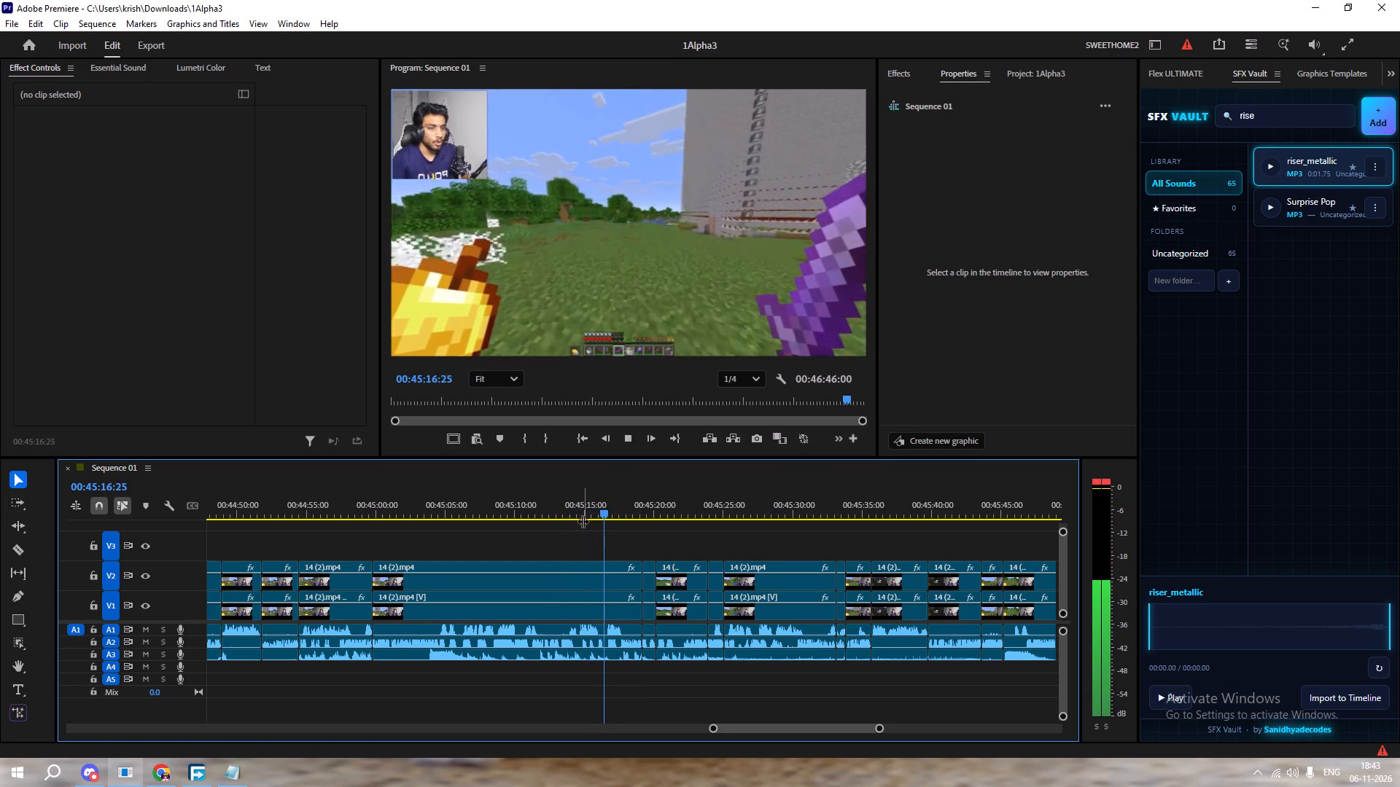
key(space)
click(234, 772)
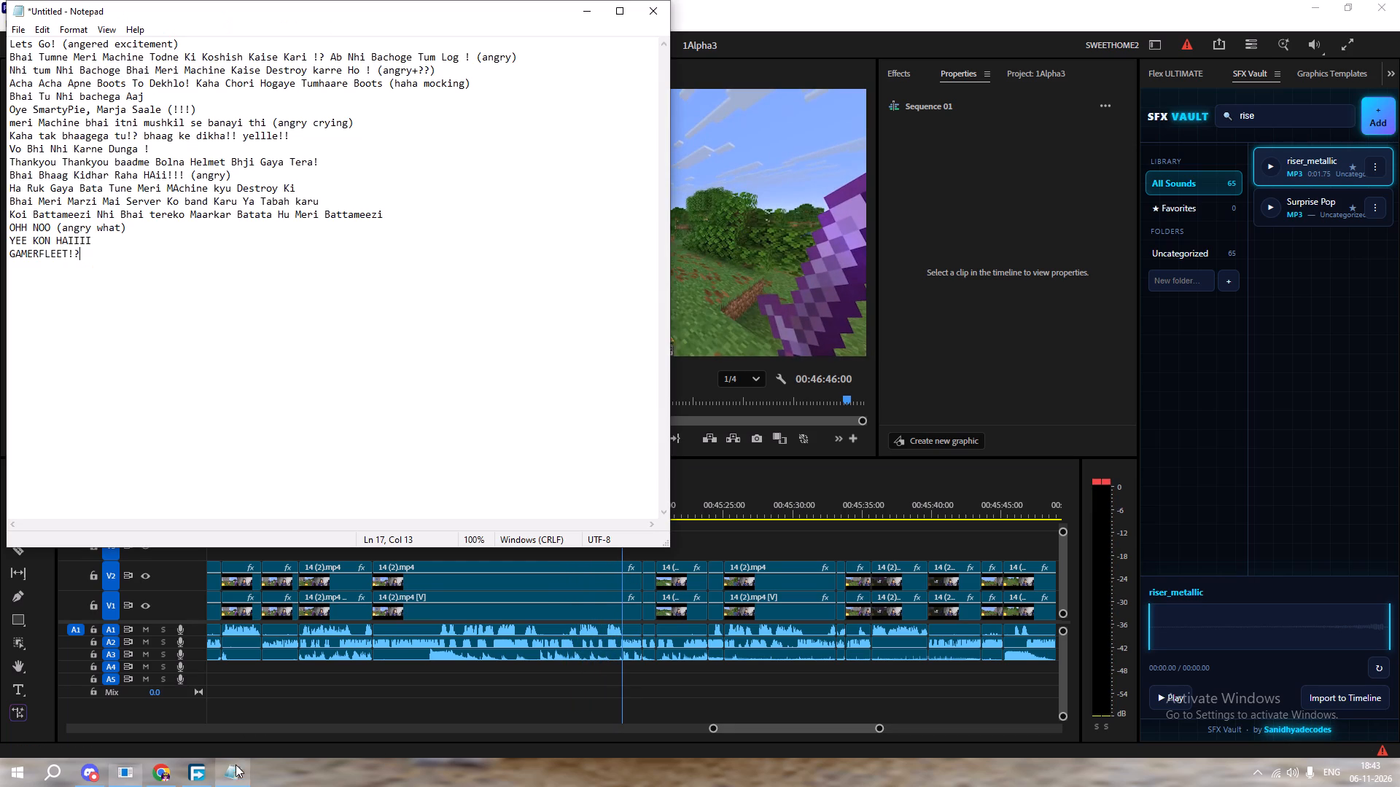
key(shift+Return)
text(Fleet Saale G)
key(BackSpace)
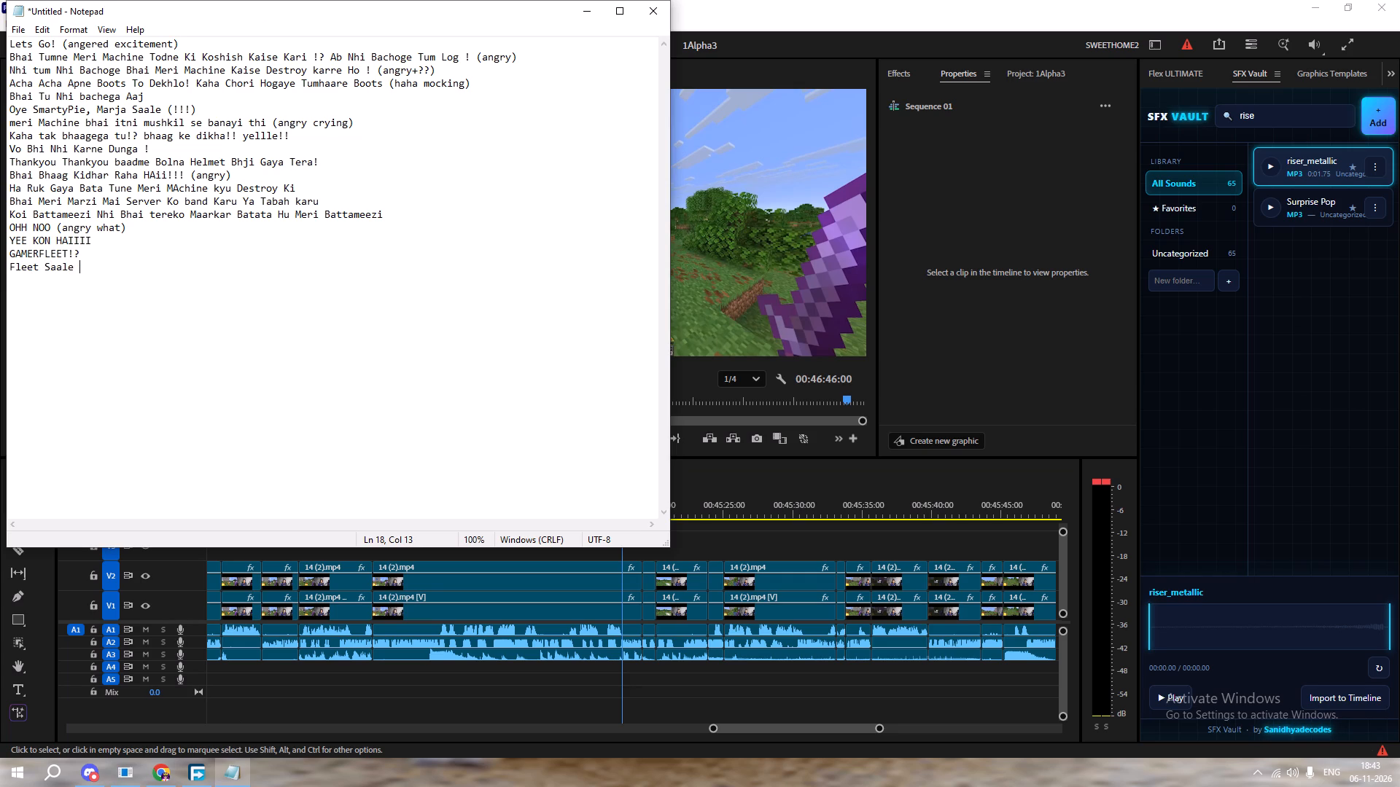
text(Tu To Marega)
key(shift+exclam)
Replay the sequence around 00:45:17, skip ahead to about 00:45:24 and listen on to about 00:45:51 for further spoken lines.
click(739, 527)
key(space)
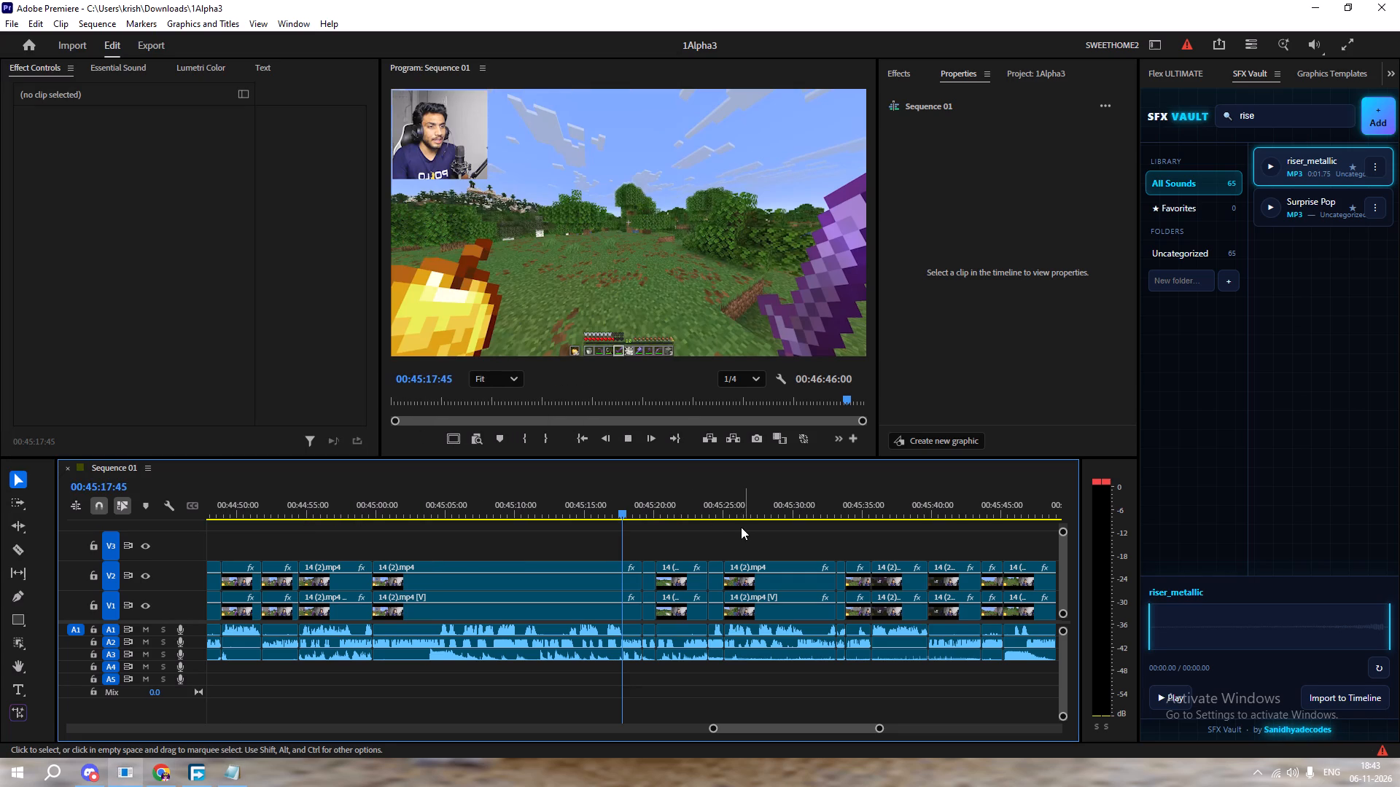
key(space)
drag(629, 509, 585, 528)
key(space)
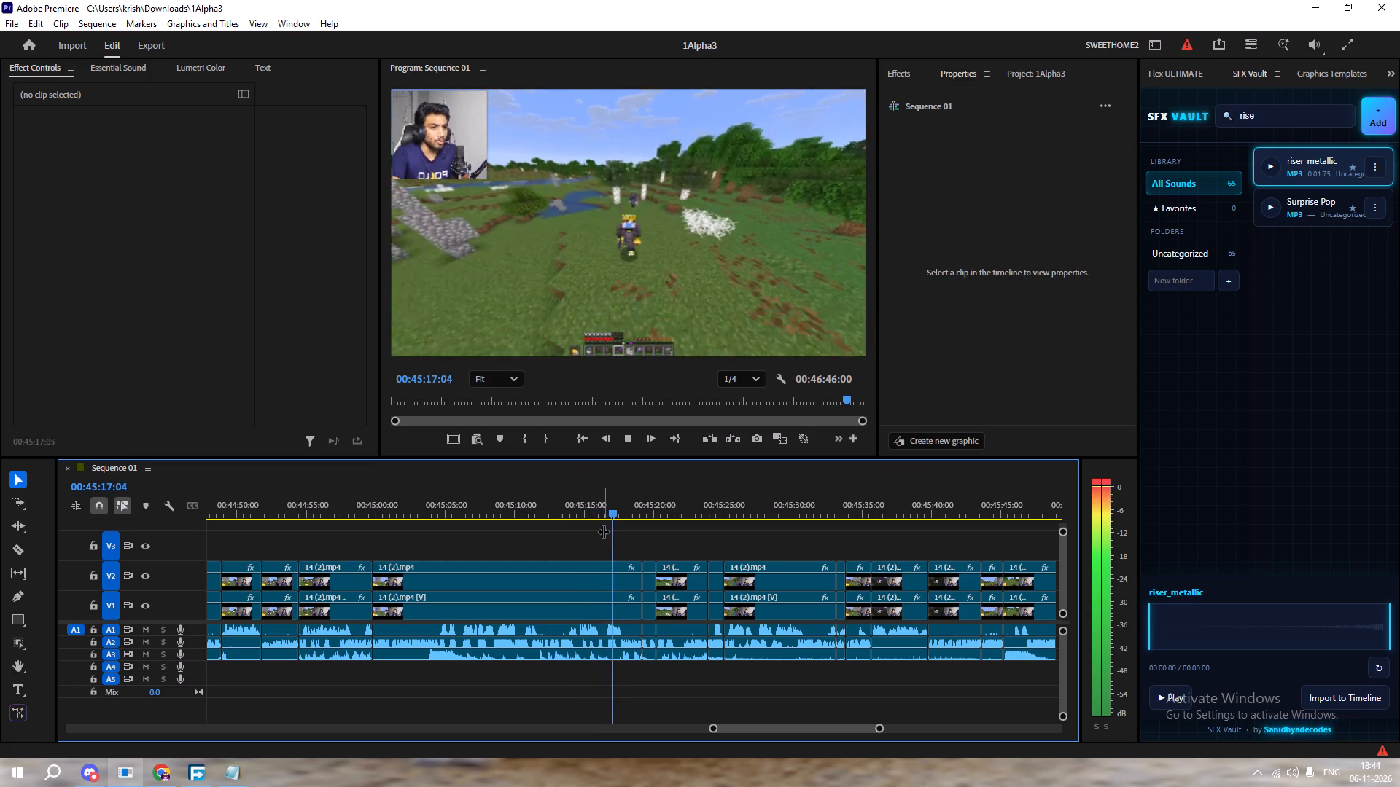
drag(684, 514, 714, 516)
key(space)
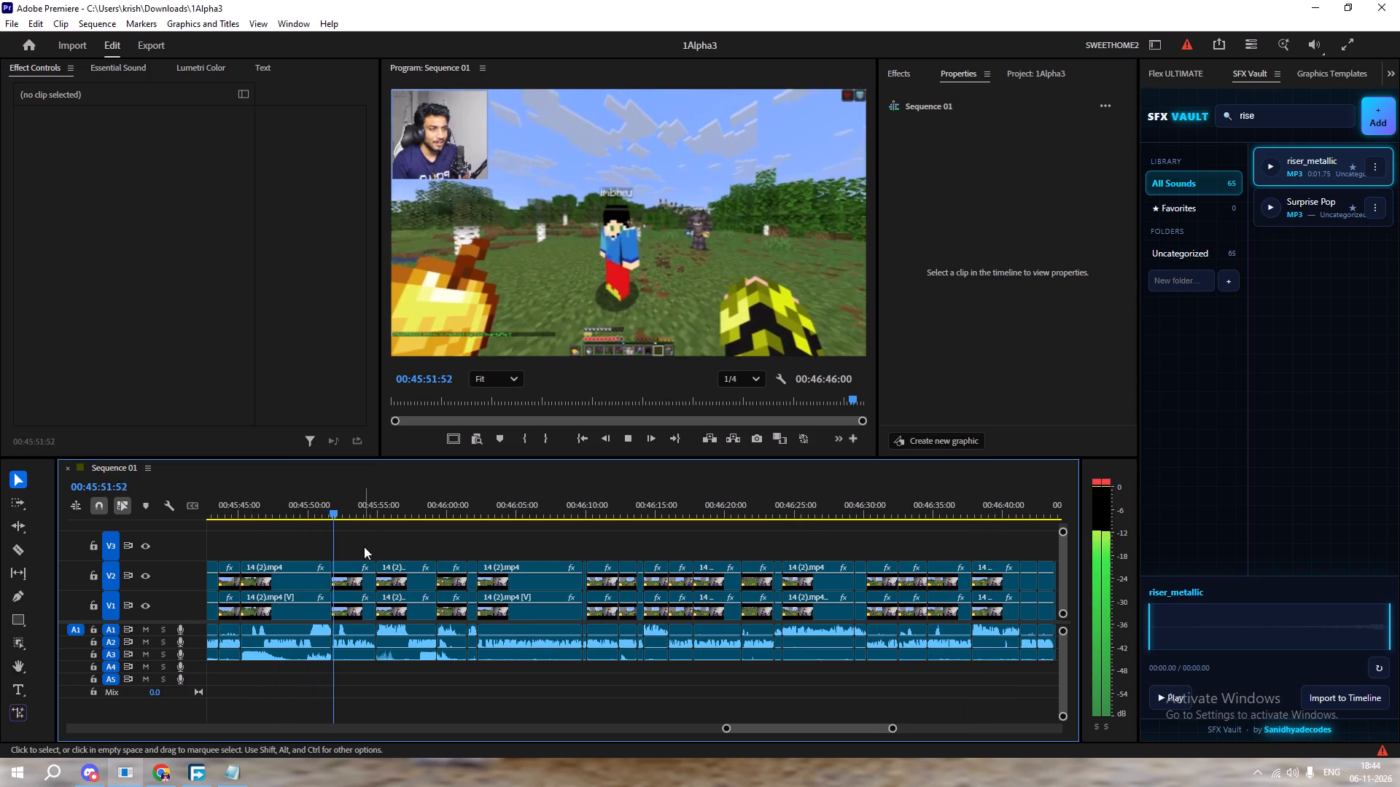
Replay the footage around 00:45:52–00:45:54, ripple delete that whole clip segment on all tracks, and save the project.
click(369, 508)
key(space)
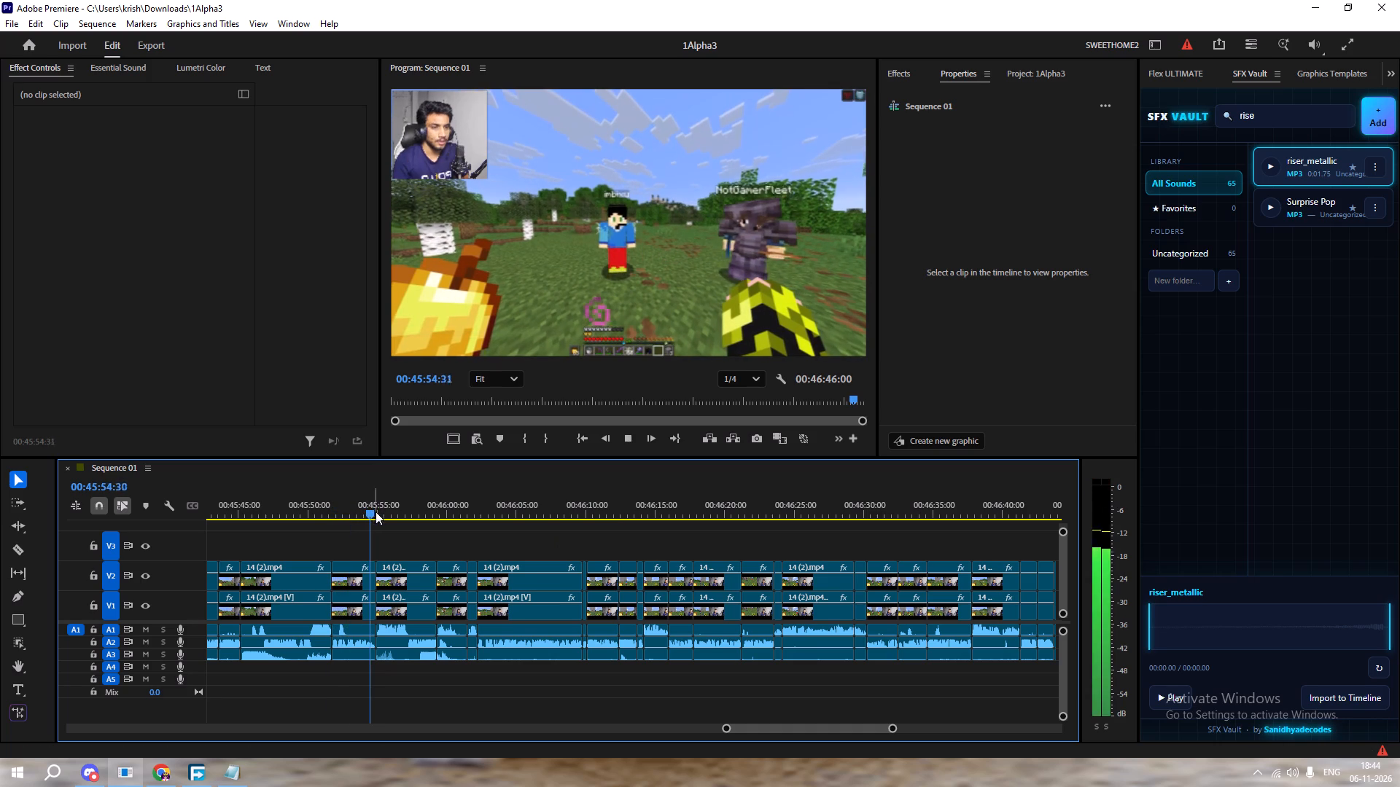
drag(376, 508, 337, 525)
key(space)
key(space)
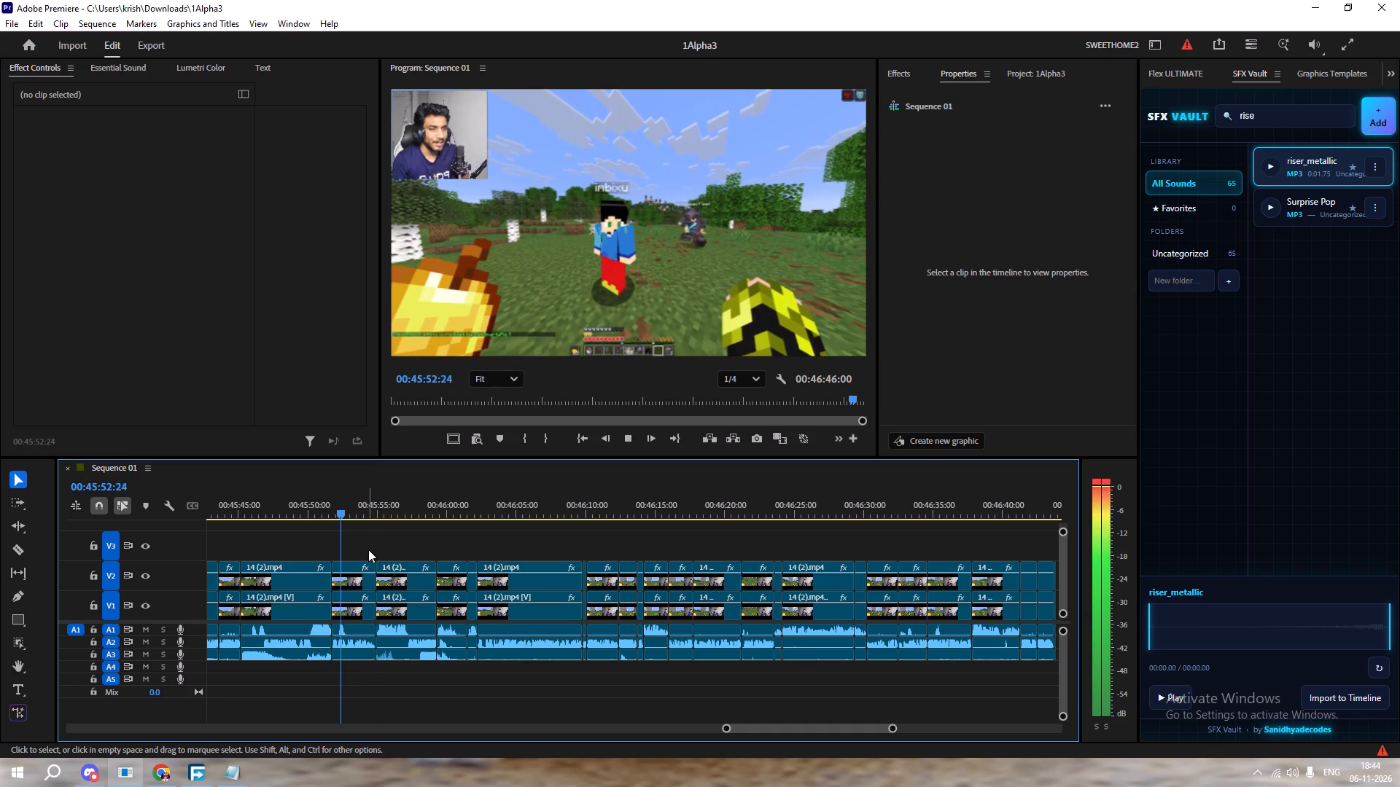
alt+scroll(354, 558, up, 17)
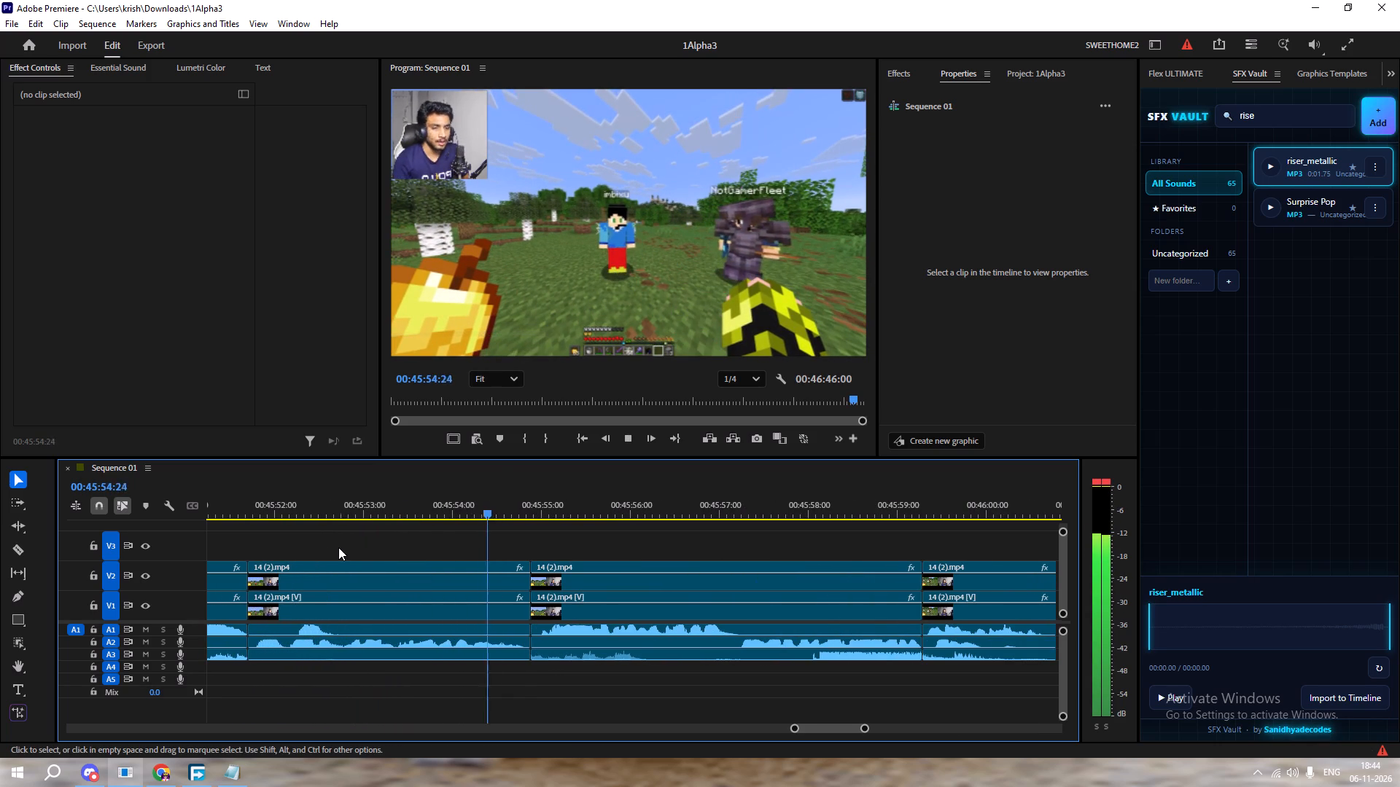
key(space)
drag(370, 503, 266, 541)
key(space)
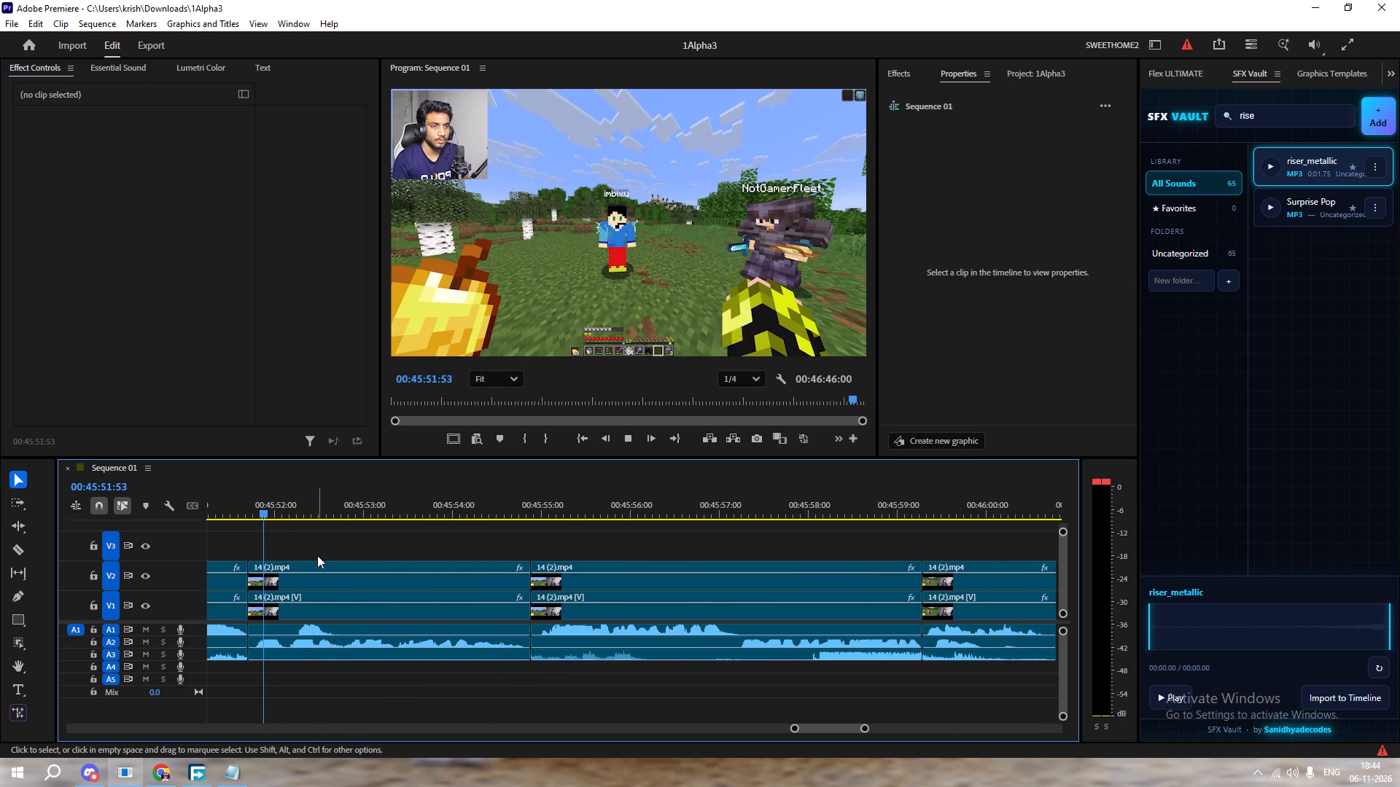
key(space)
drag(412, 541, 417, 644)
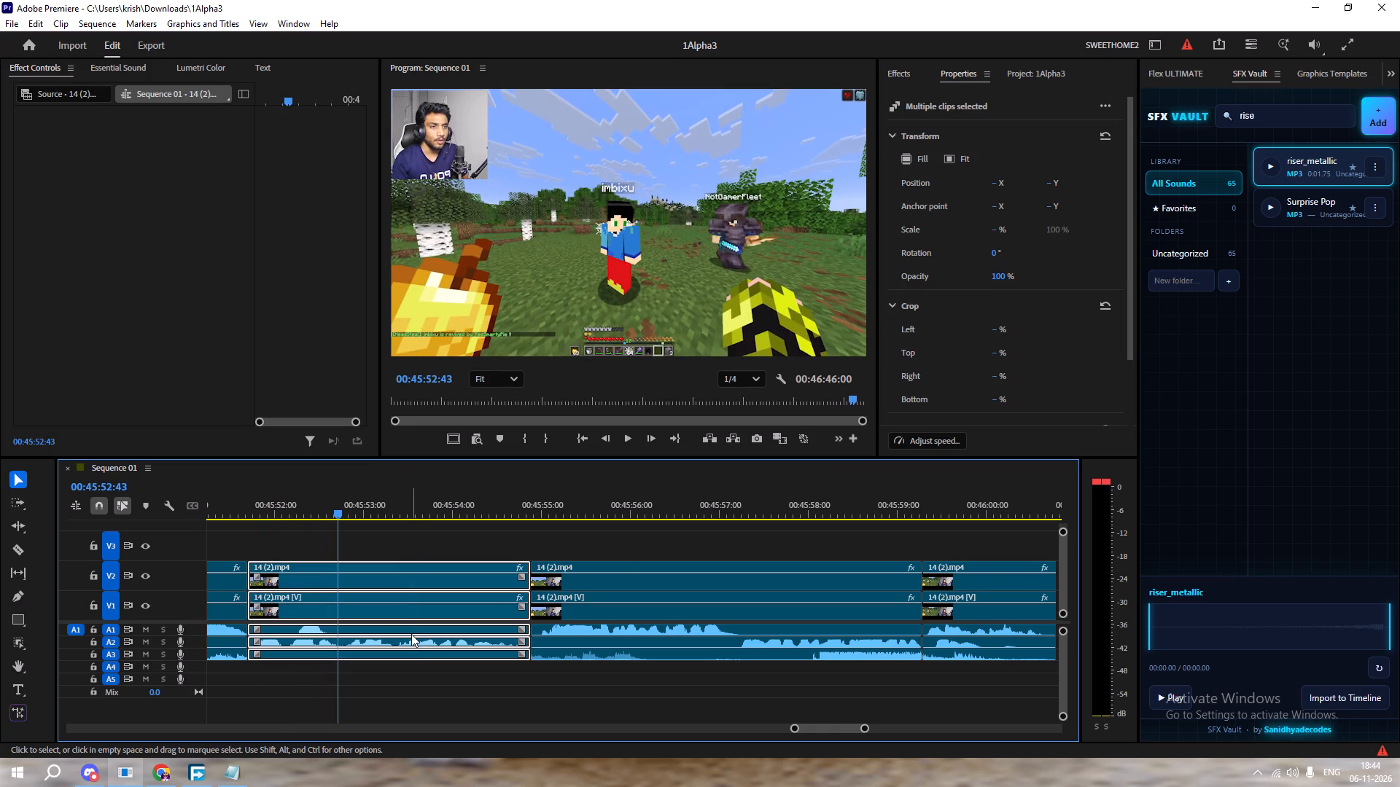
key(n)
key(ctrl+s)
Ripple-trim the start of the clip that begins at about 00:45:51 up to 00:45:51:48.
key(space)
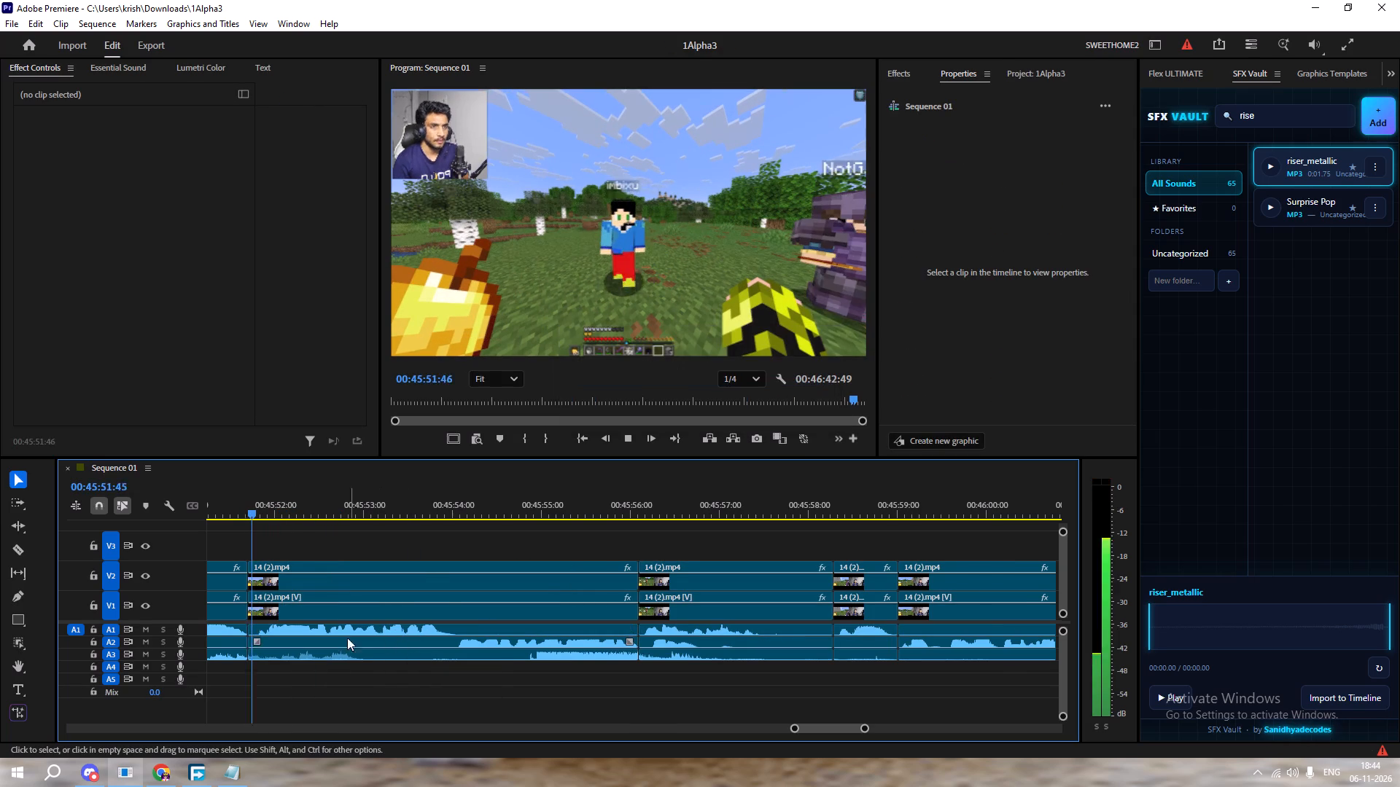
drag(312, 496, 258, 538)
key(x)
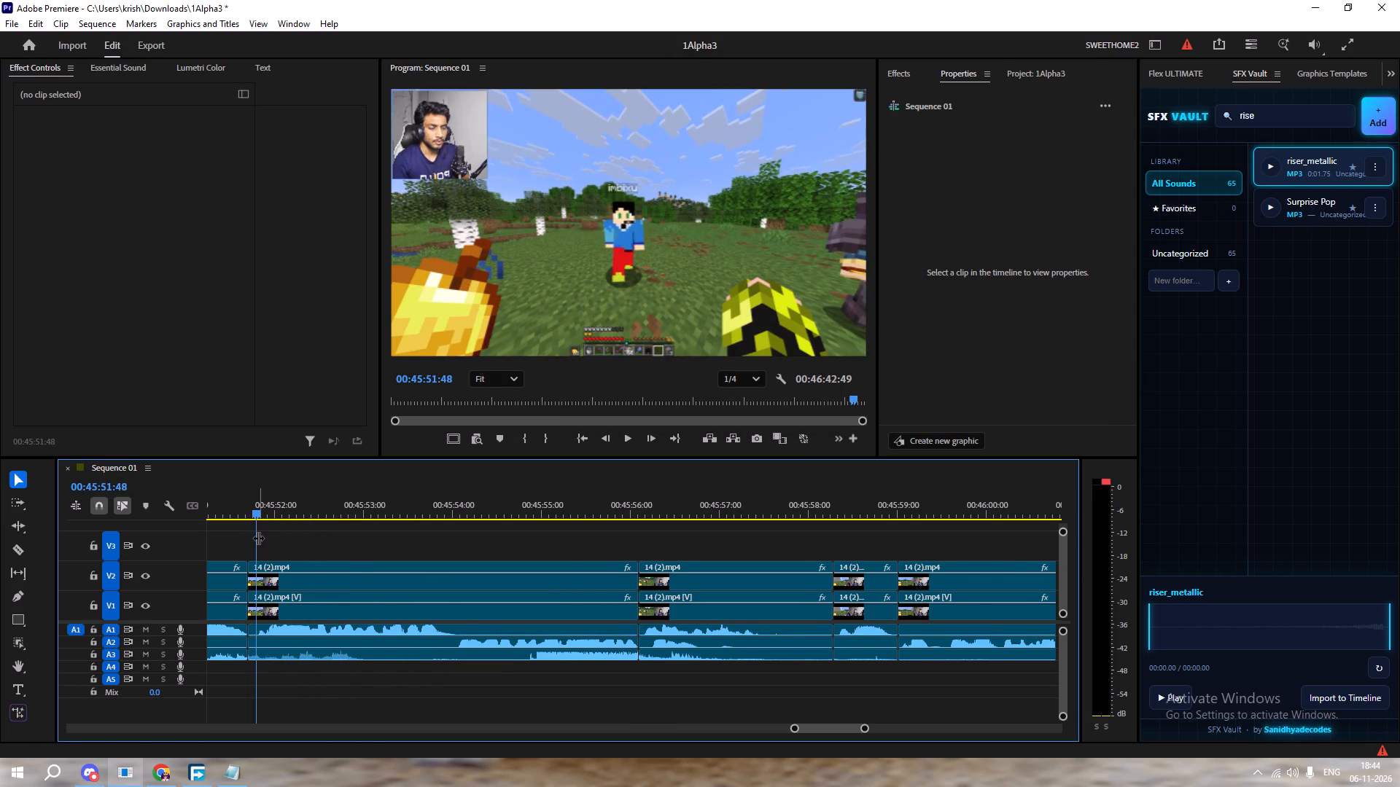
Play the sequence on to about 00:45:58 and add "Tumhaari Aisi Ki Tai-" as the next line of the Notepad list.
key(space)
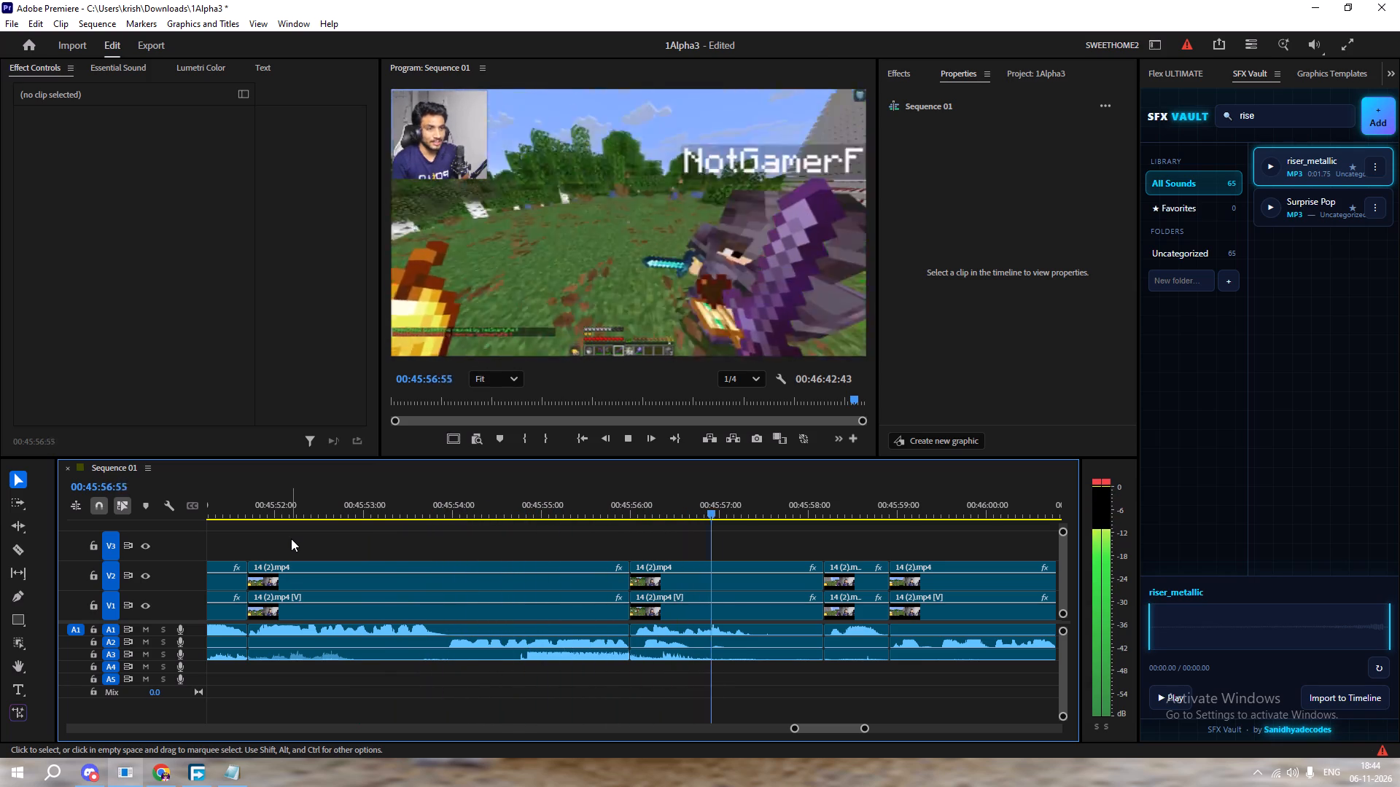
key(space)
click(231, 780)
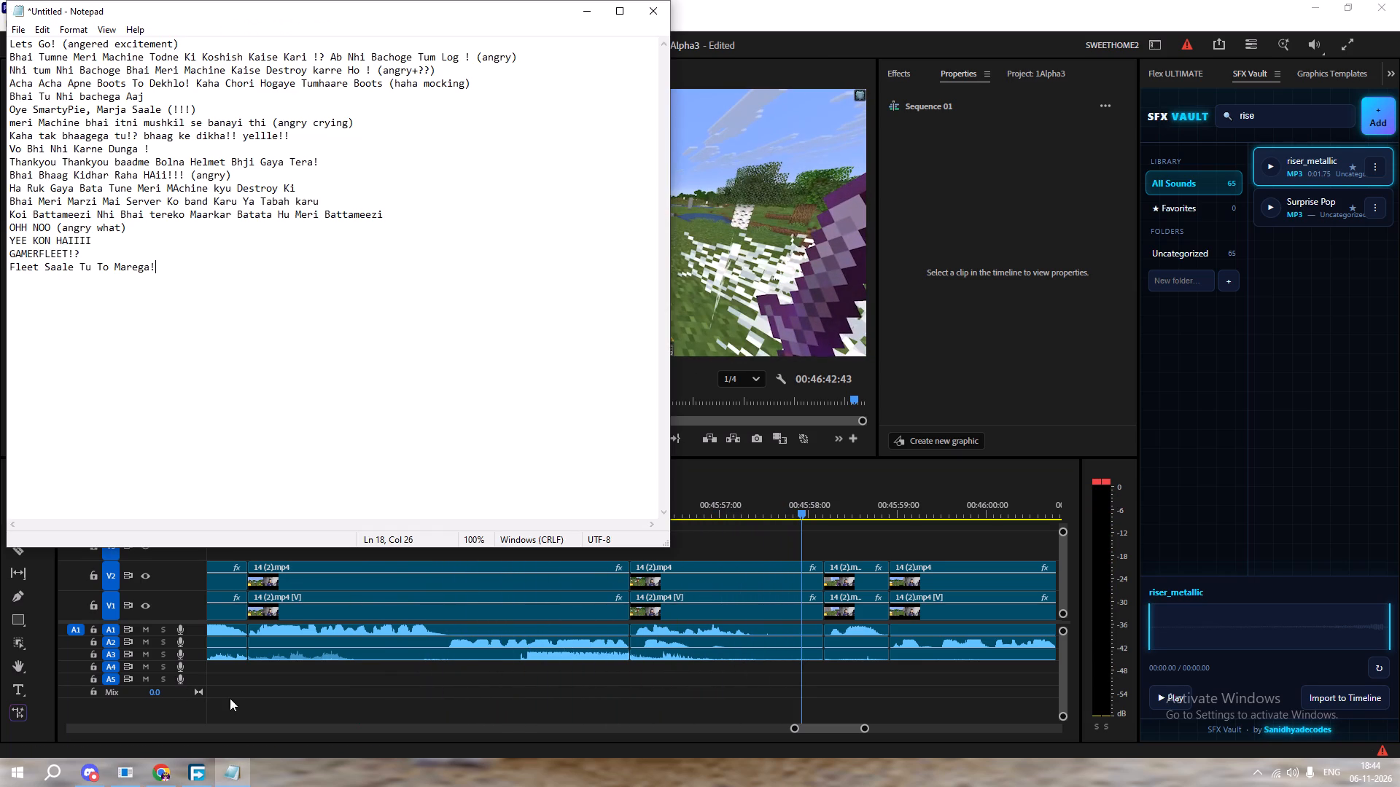
key(shift+Return)
text(Tumhaari Aisi Ki)
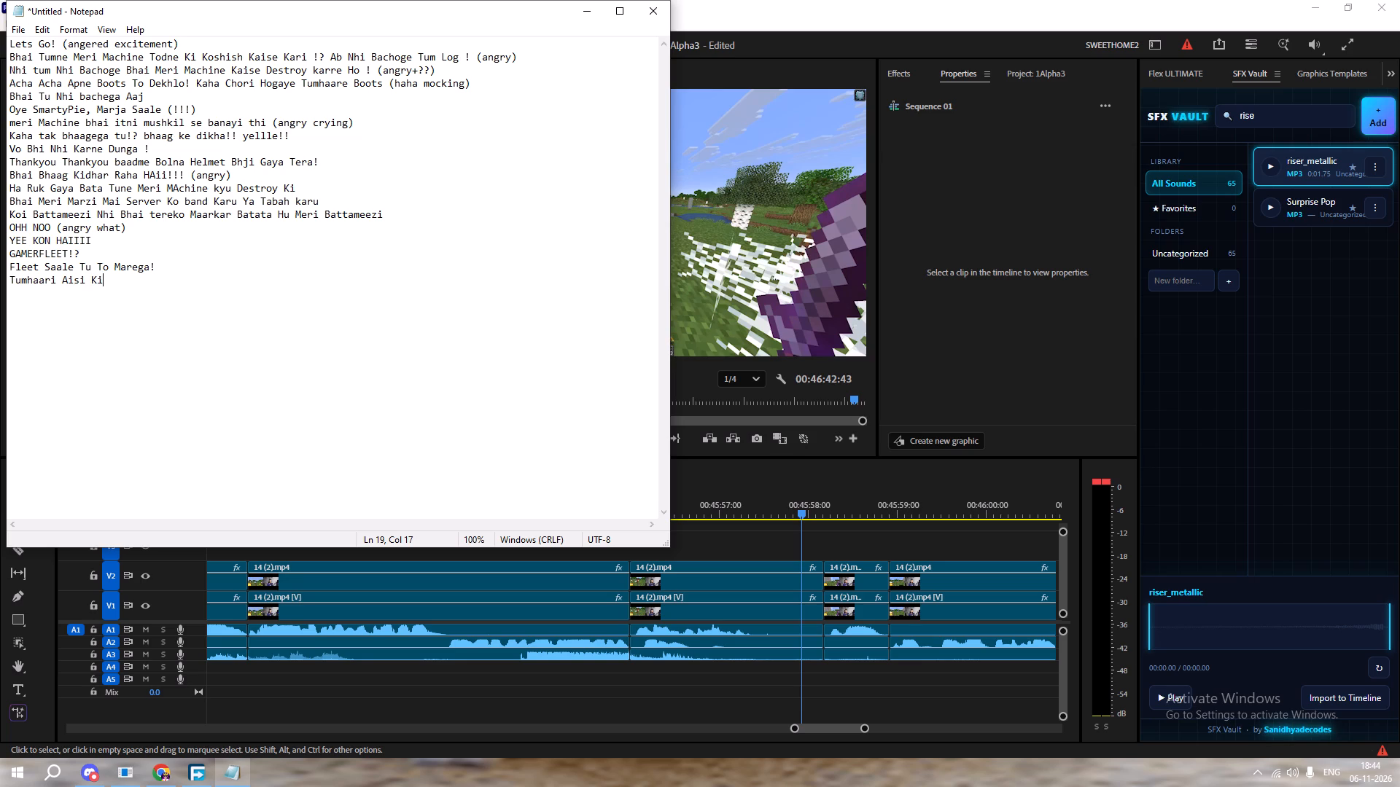
key(space)
text(Tai-)
Back in Premiere, play on to about 00:46:00 and ripple delete the short clip segment starting at 00:45:58:11 on all tracks.
click(869, 557)
key(space)
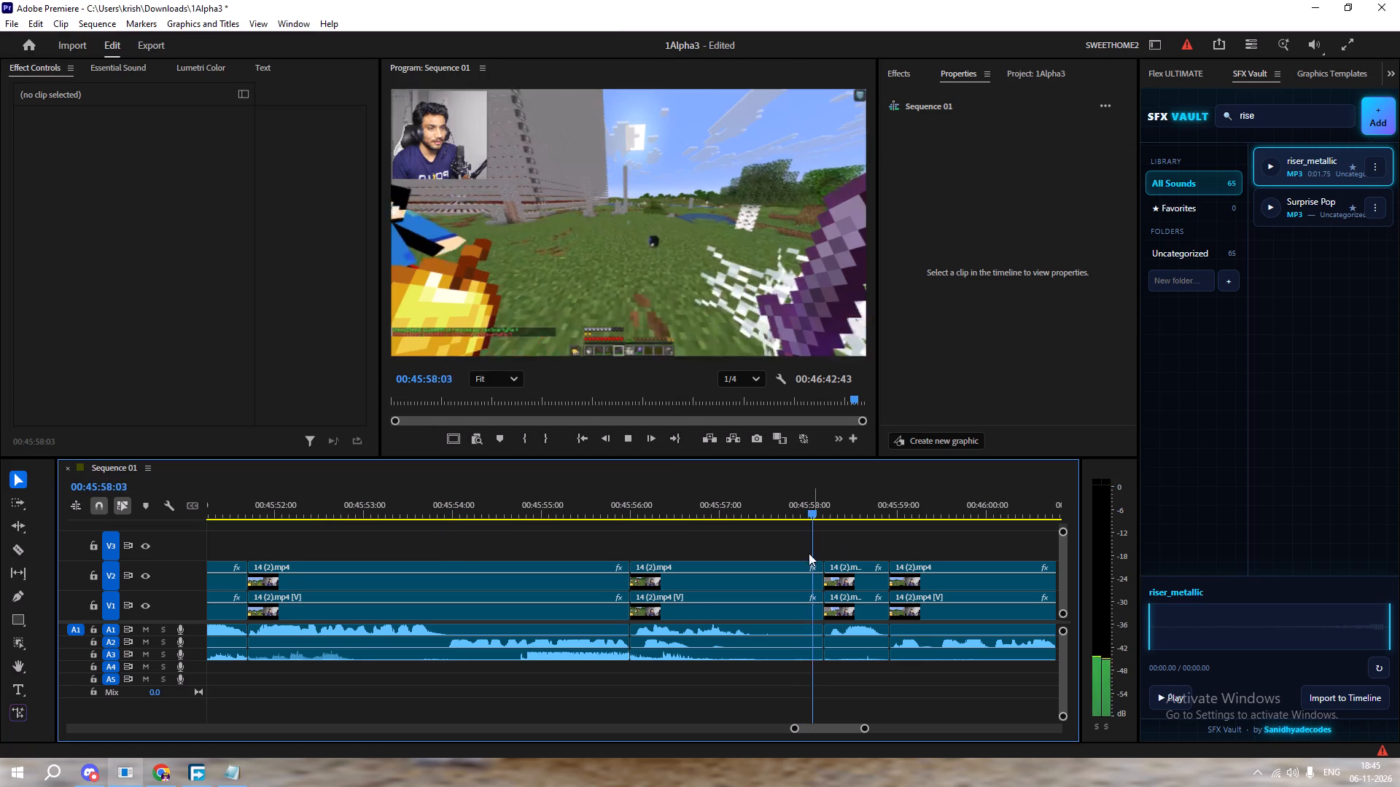
key(space)
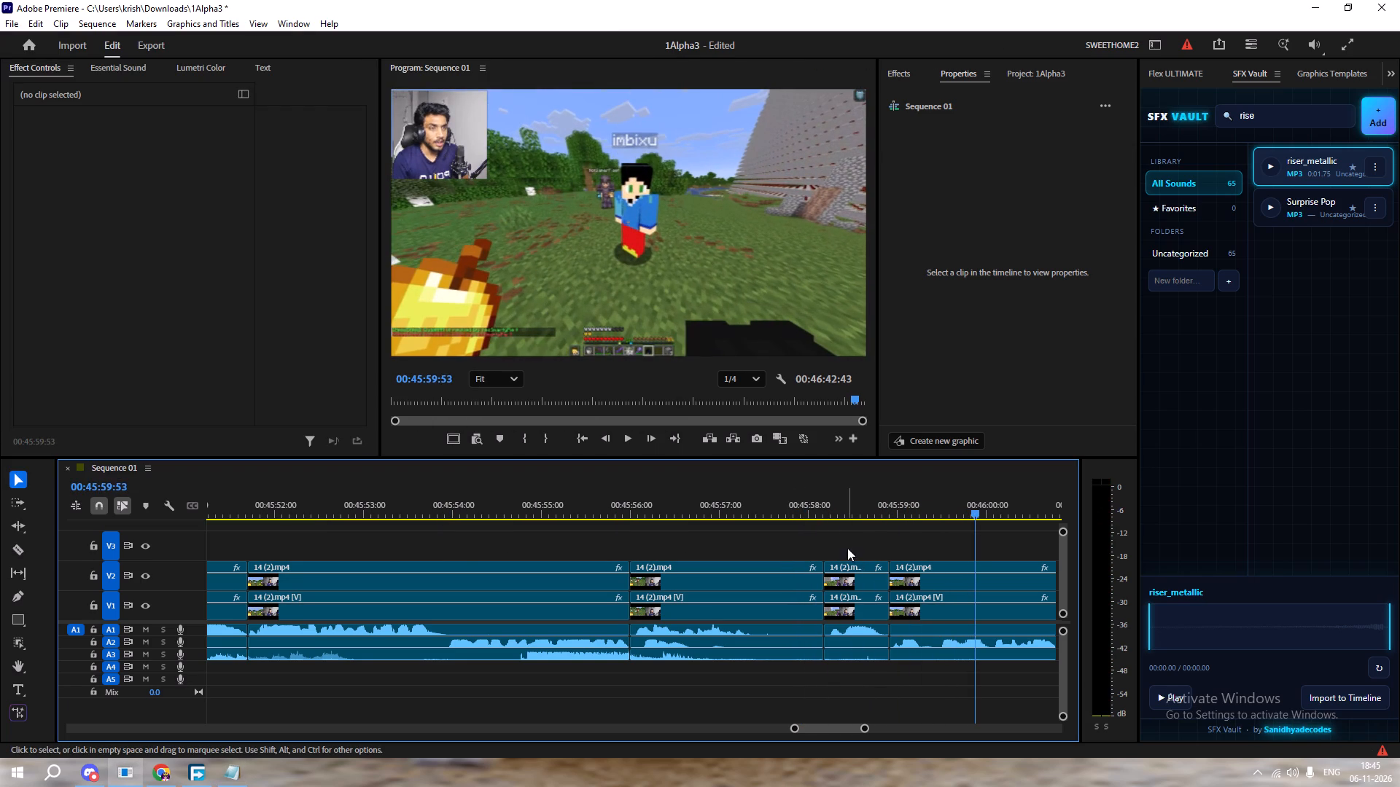
drag(847, 544, 853, 641)
key(n)
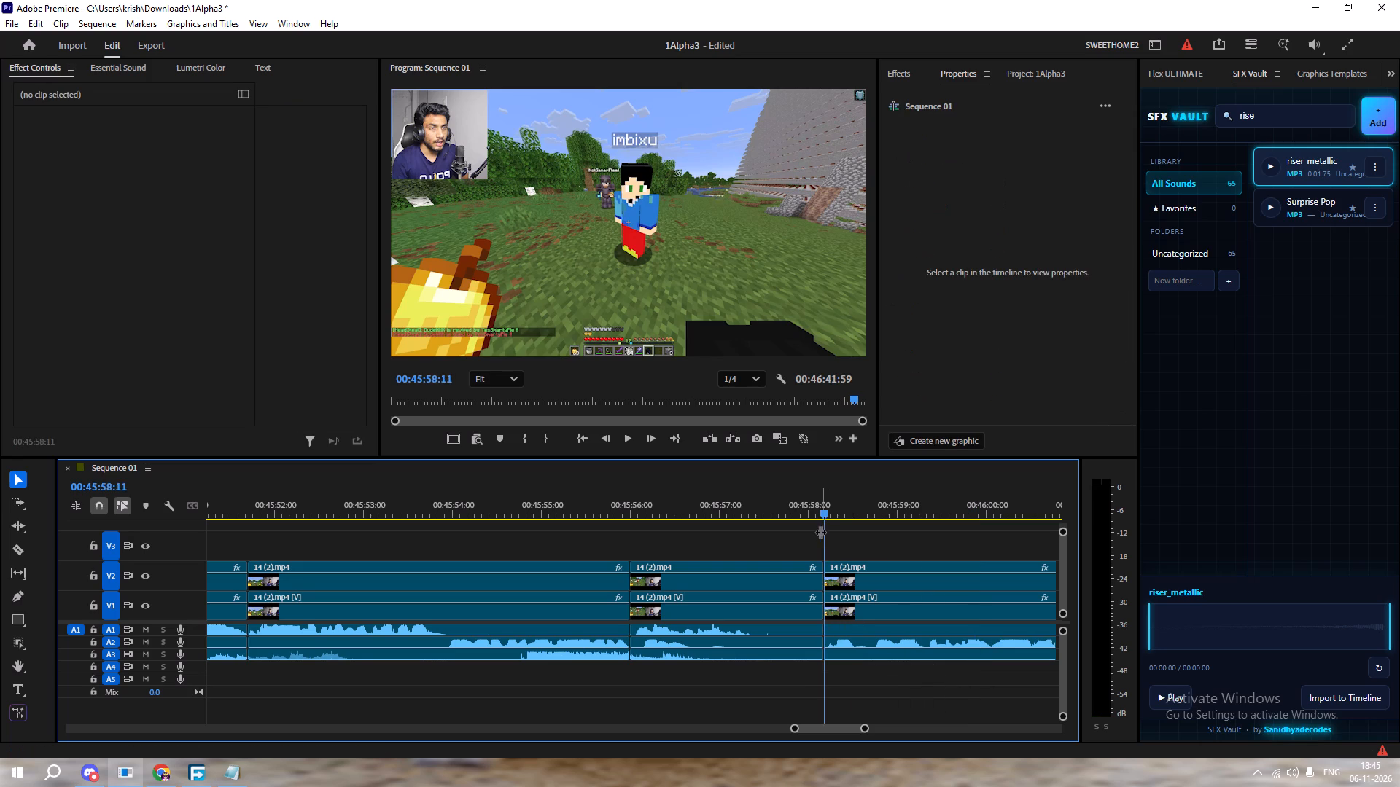
Split all tracks at 00:45:57:23, delete the piece up to the next cut, close the gap, and save the project.
drag(809, 506, 750, 520)
key(space)
alt+scroll(671, 552, down, 5)
key(space)
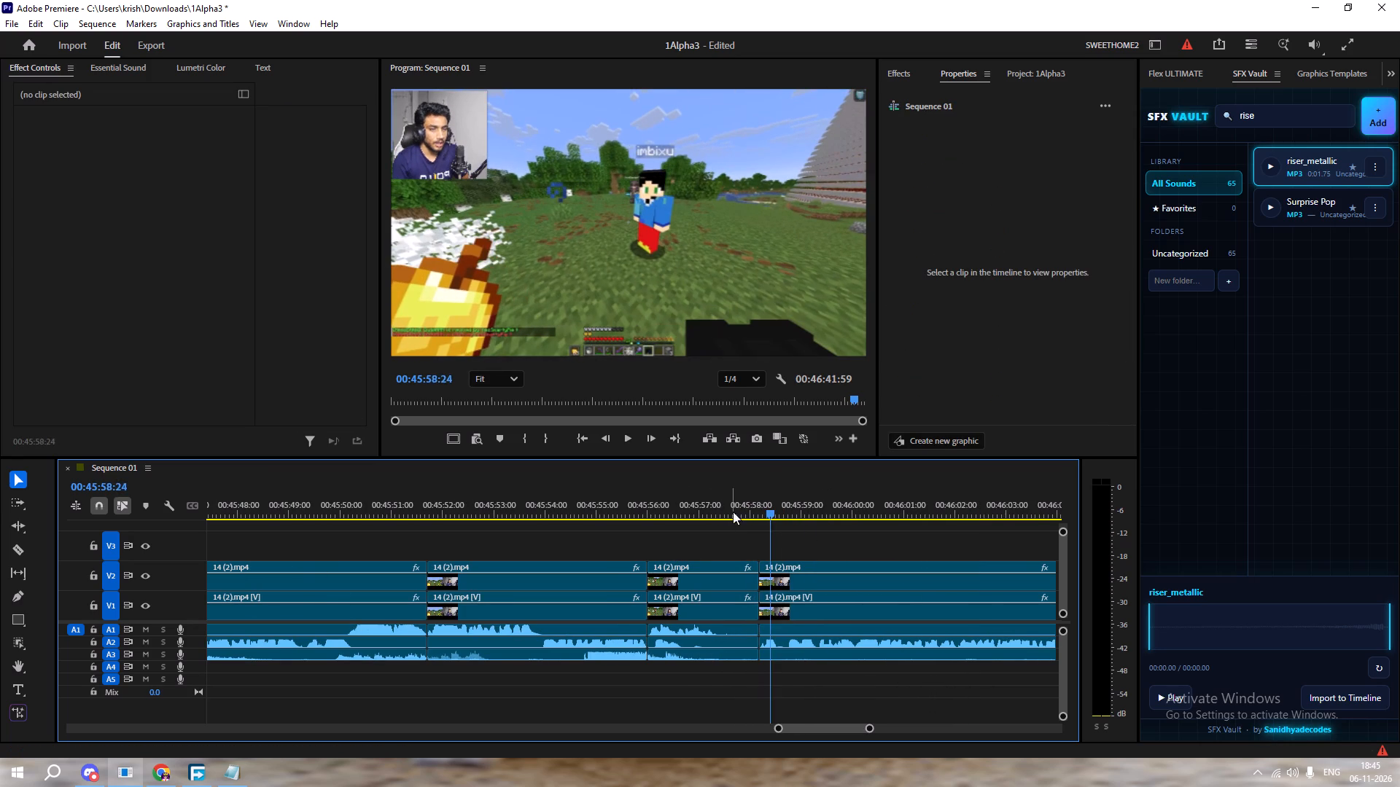
drag(733, 512, 647, 538)
key(space)
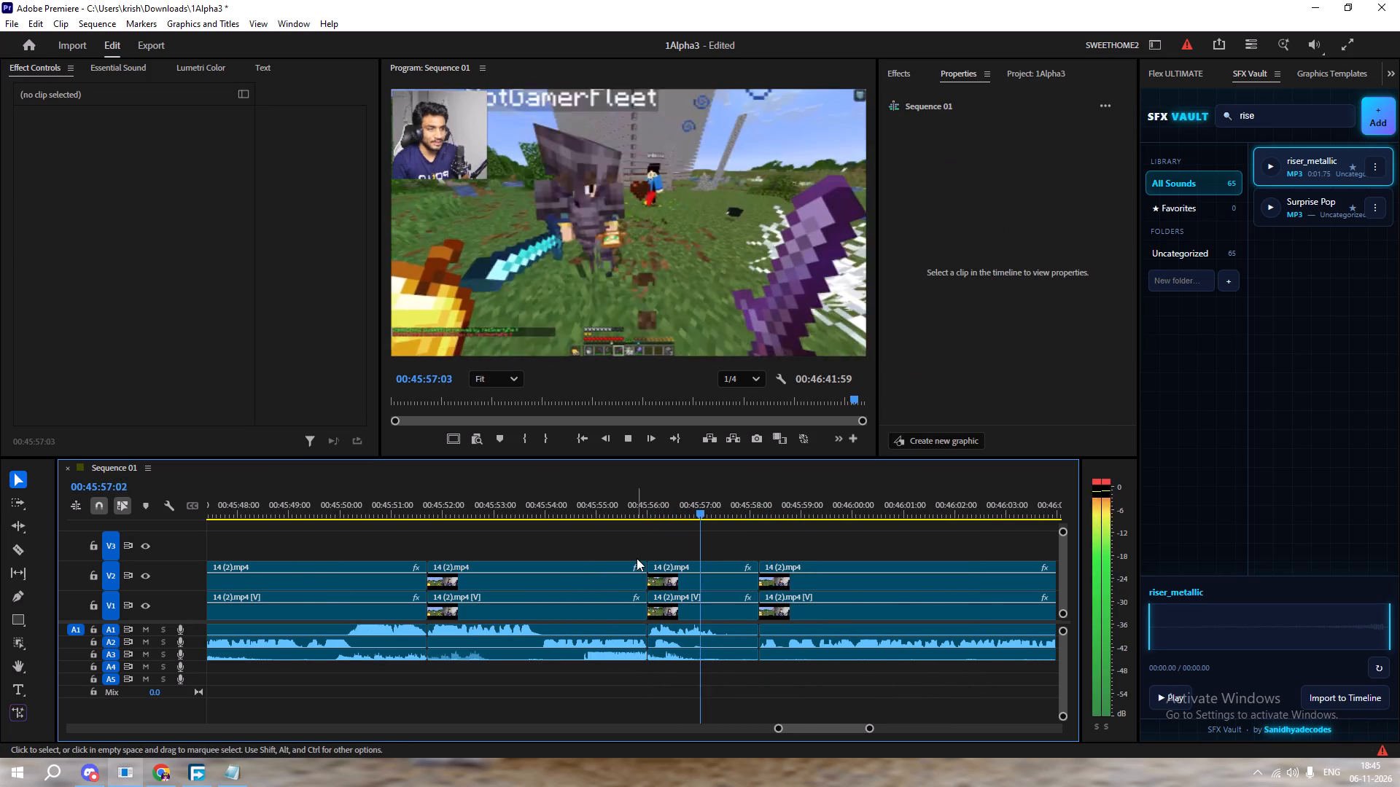
key(space)
key(z)
drag(736, 549, 744, 615)
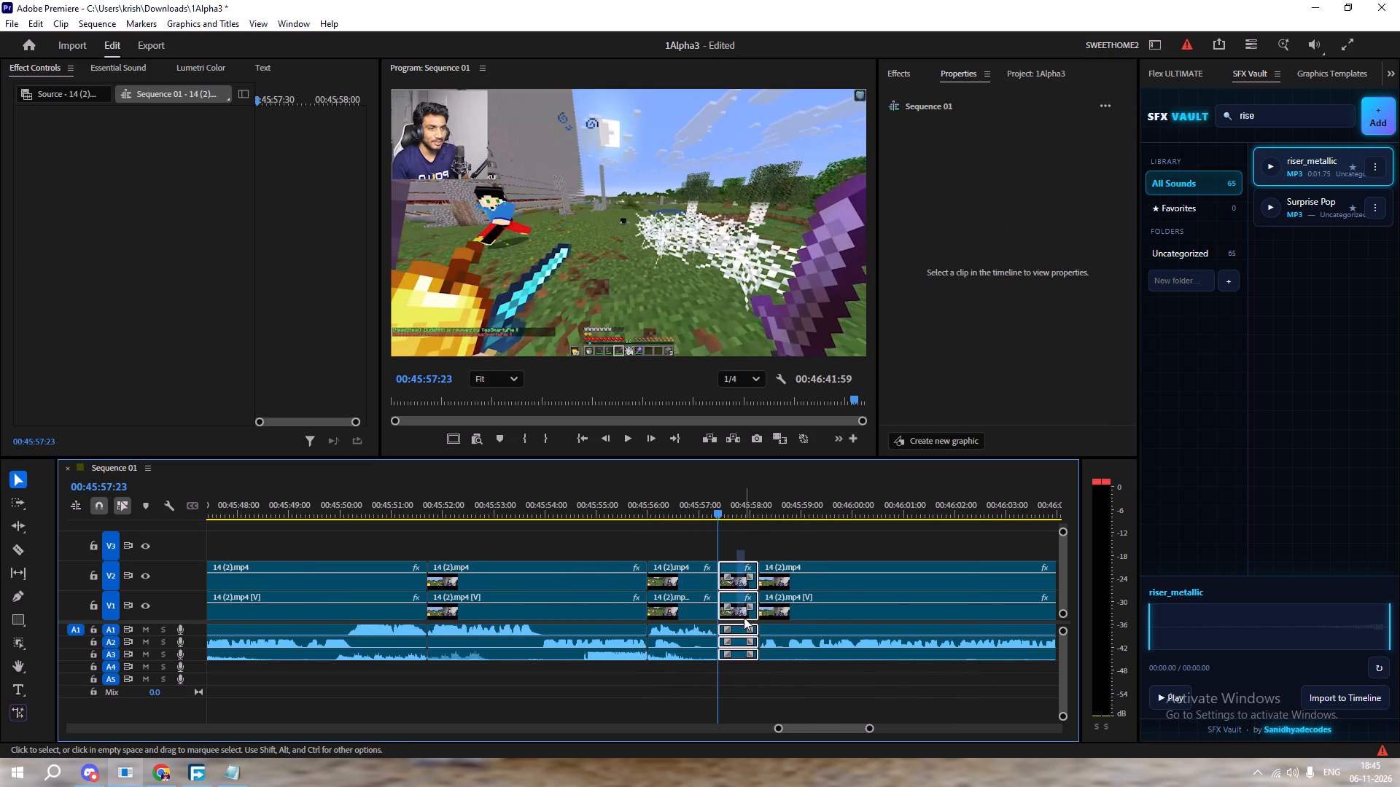
key(Delete)
click(734, 590)
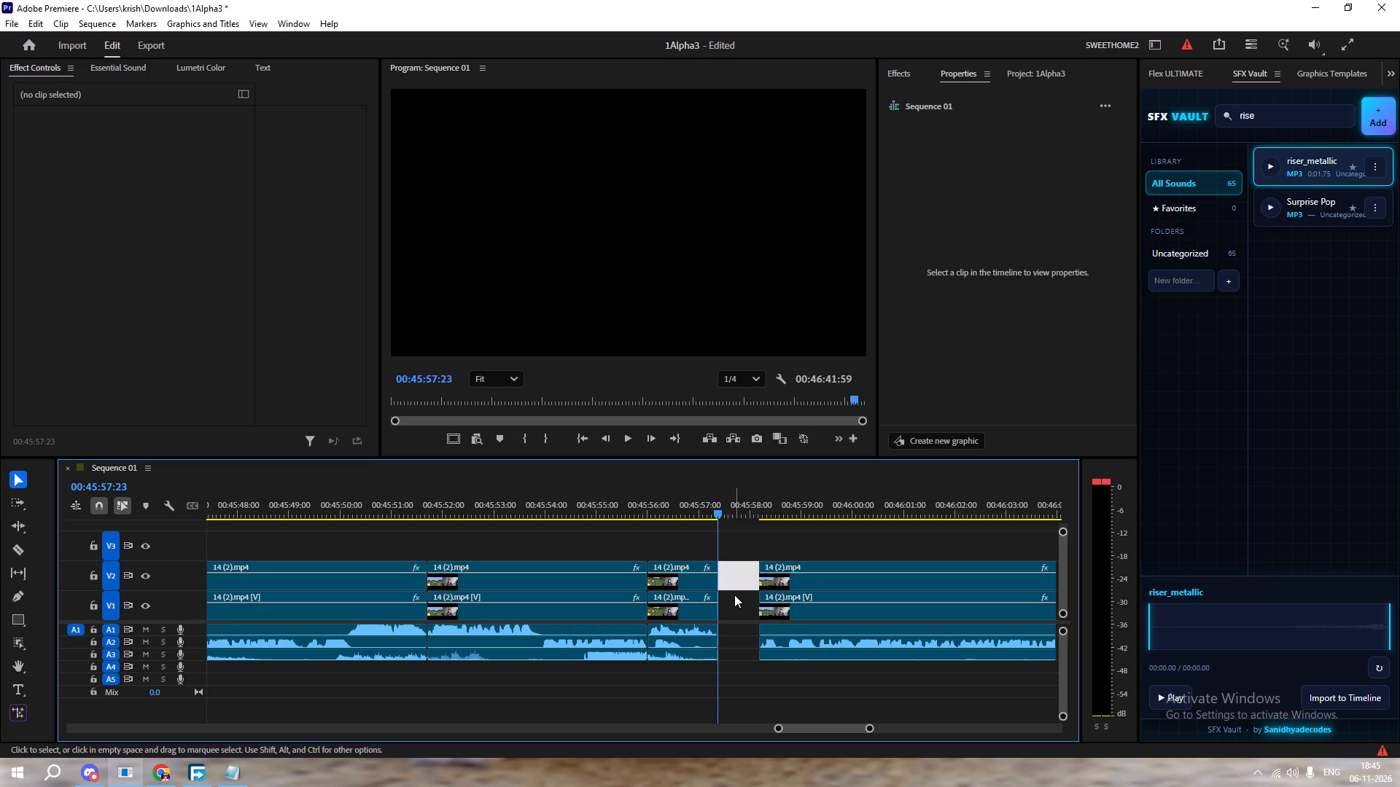
key(n)
key(ctrl+s)
Play through the new cut at 00:45:57:23 and replay it from about 00:45:56 to check how it flows.
key(space)
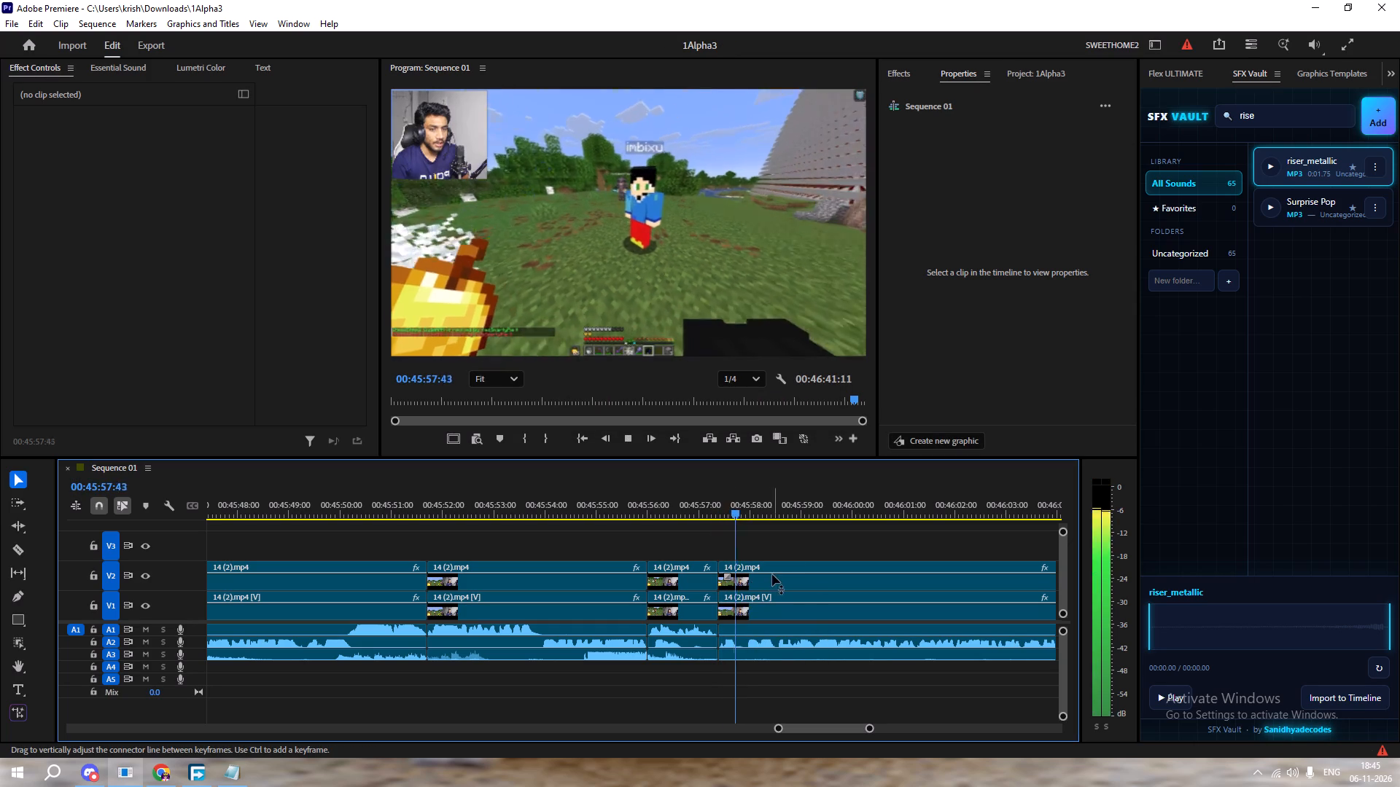
drag(696, 529, 670, 525)
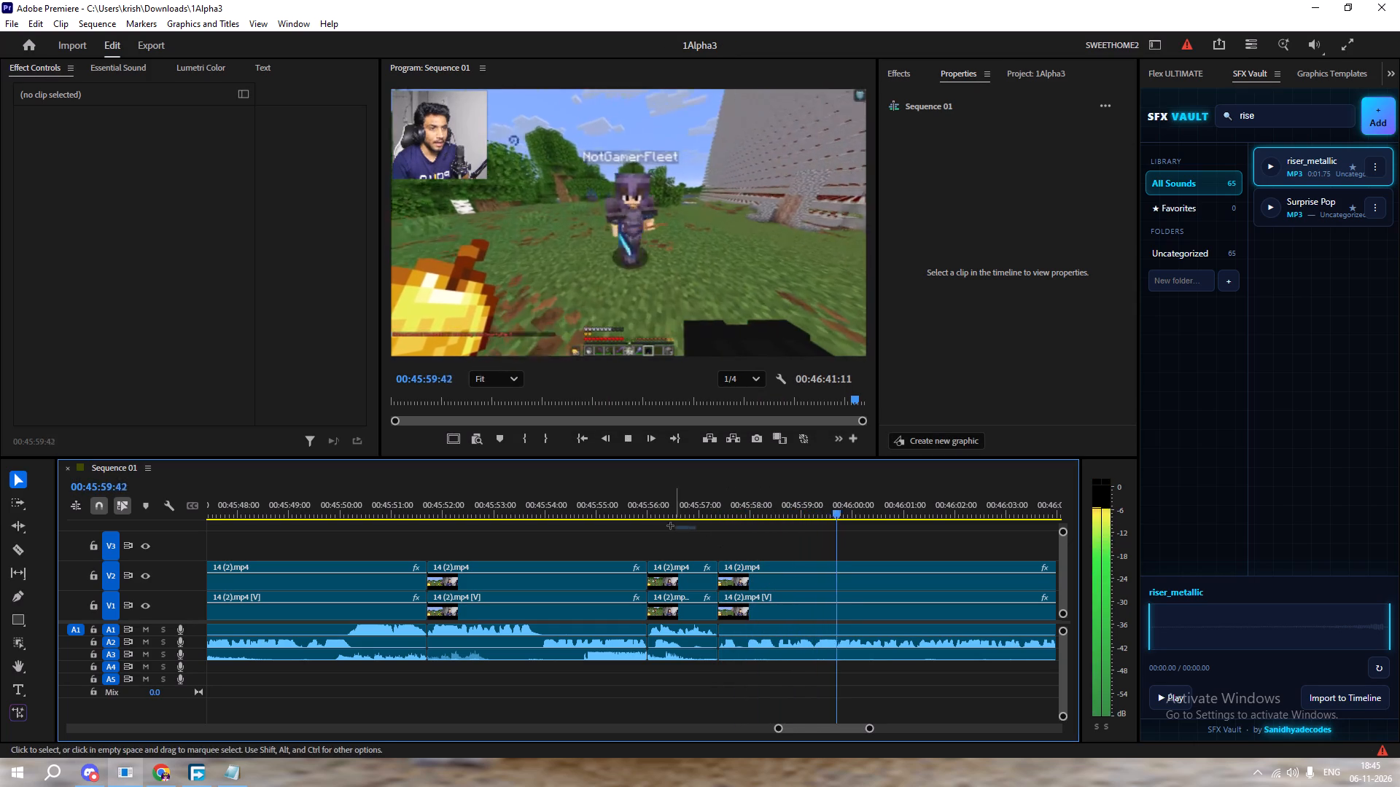
drag(670, 525, 668, 525)
drag(674, 504, 641, 505)
key(space)
alt+scroll(594, 547, down, 8)
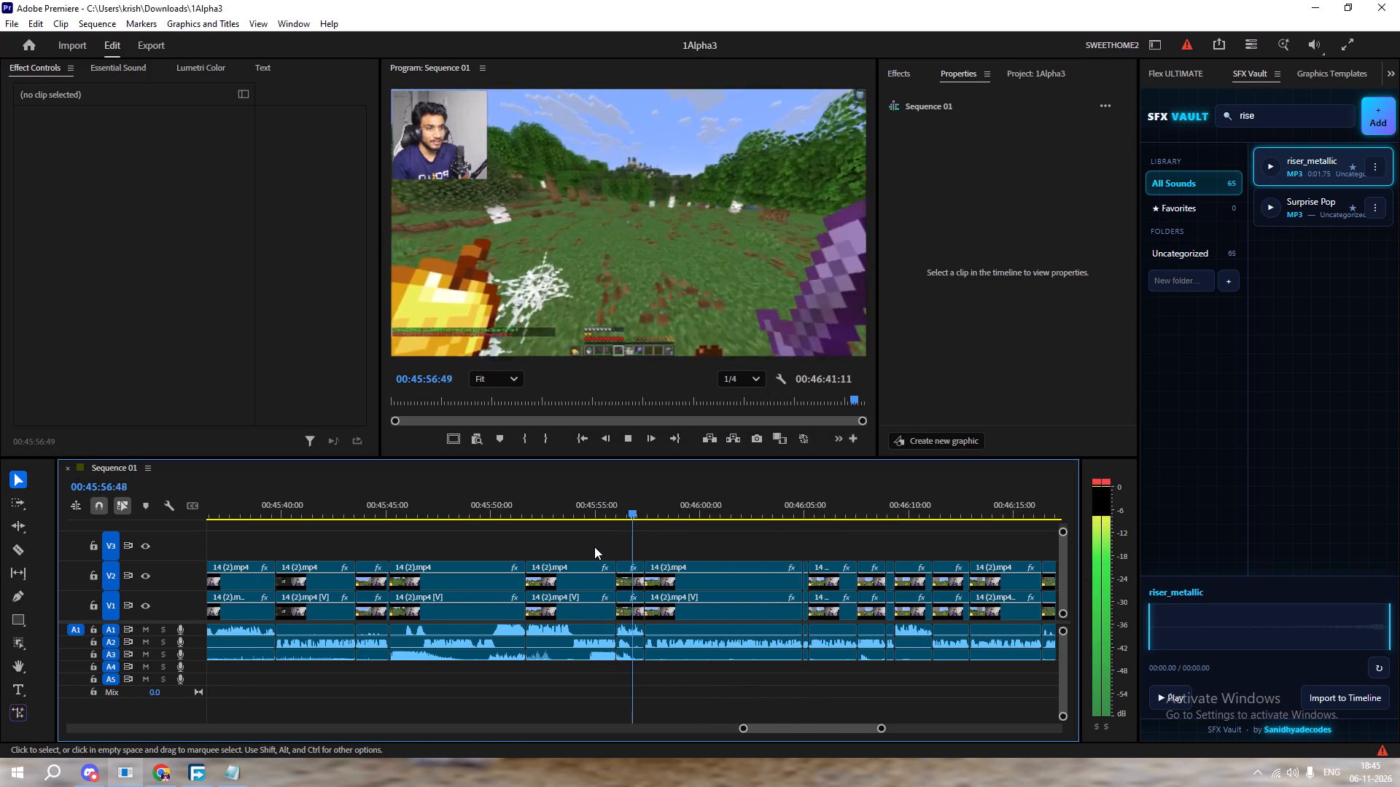
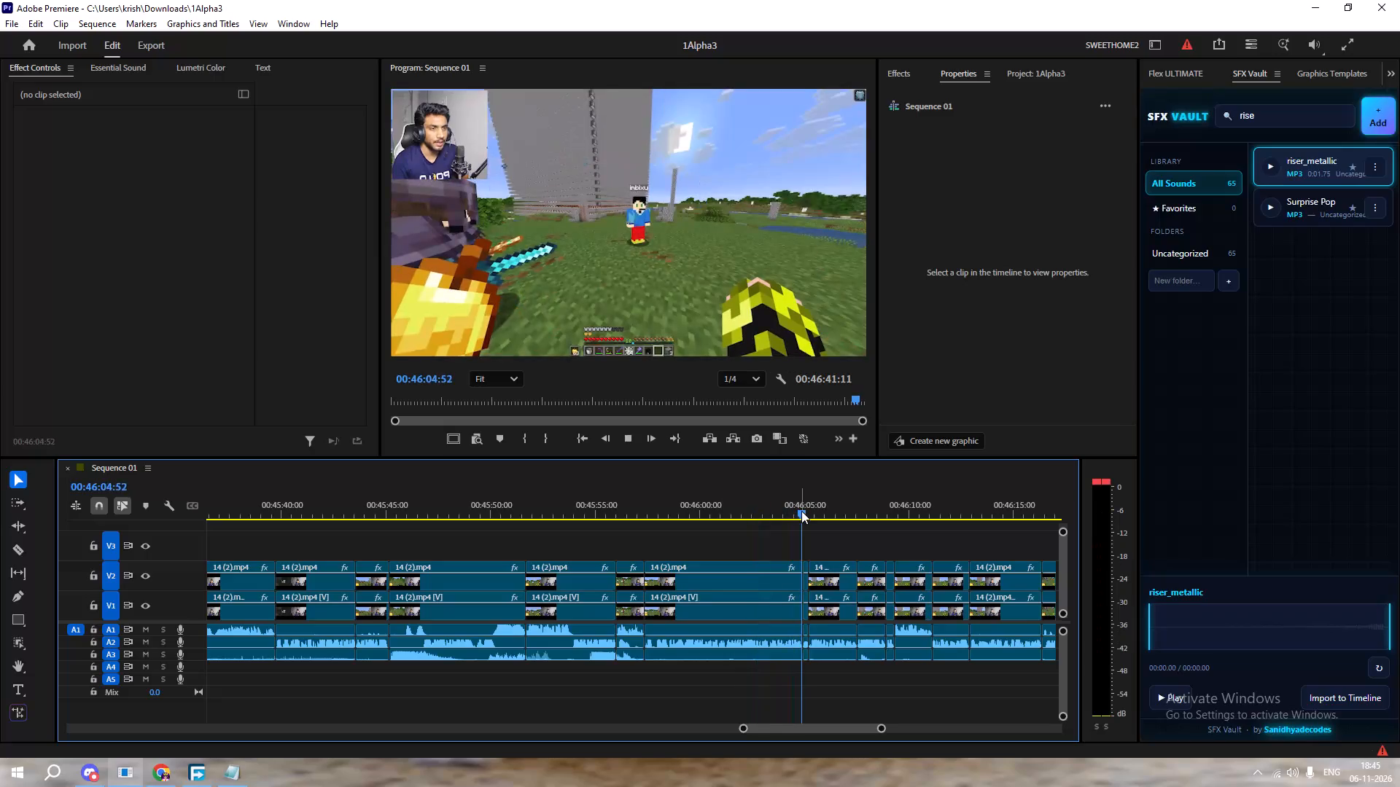
Play and skim the sequence from about 00:46:05 to about 00:46:18, and save the project.
key(space)
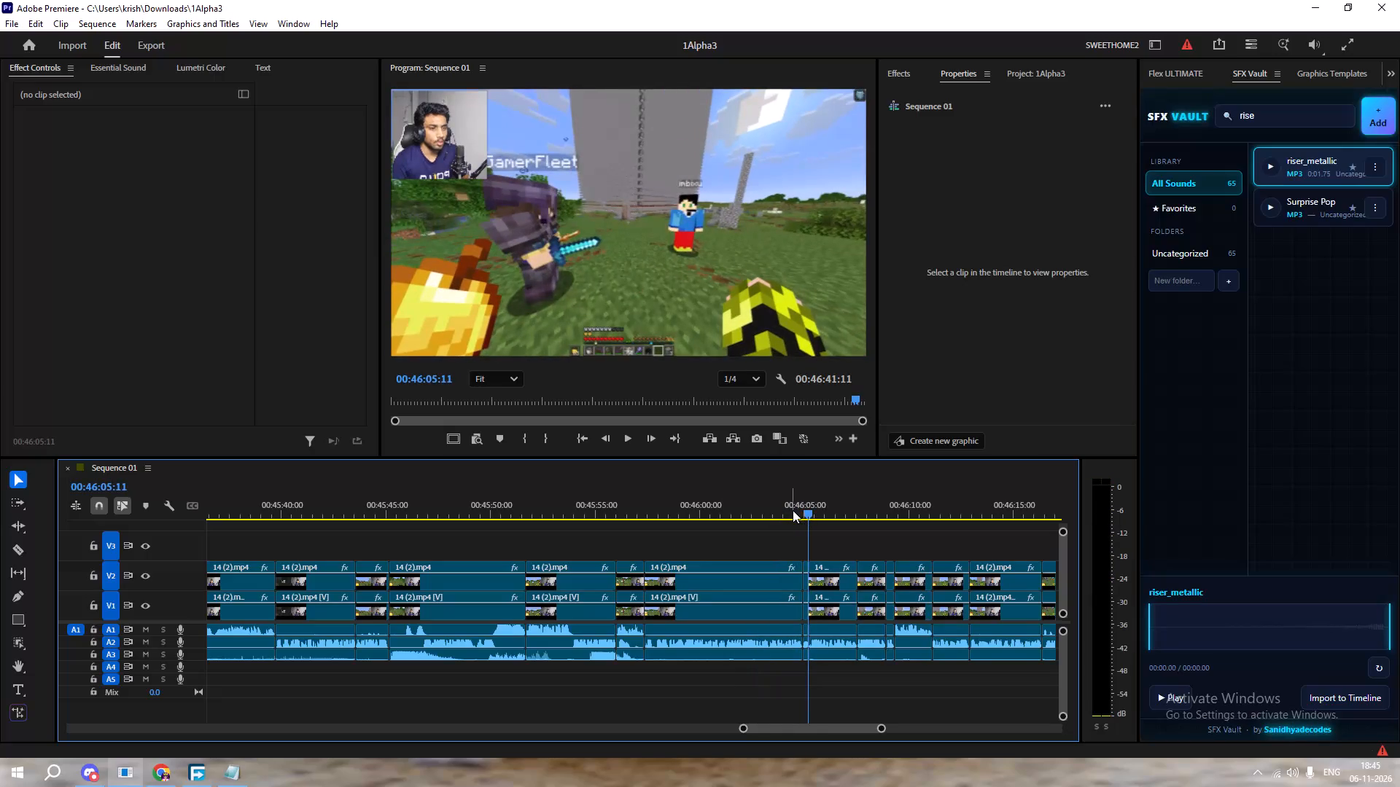
key(space)
drag(886, 512, 898, 517)
key(space)
drag(937, 513, 1034, 519)
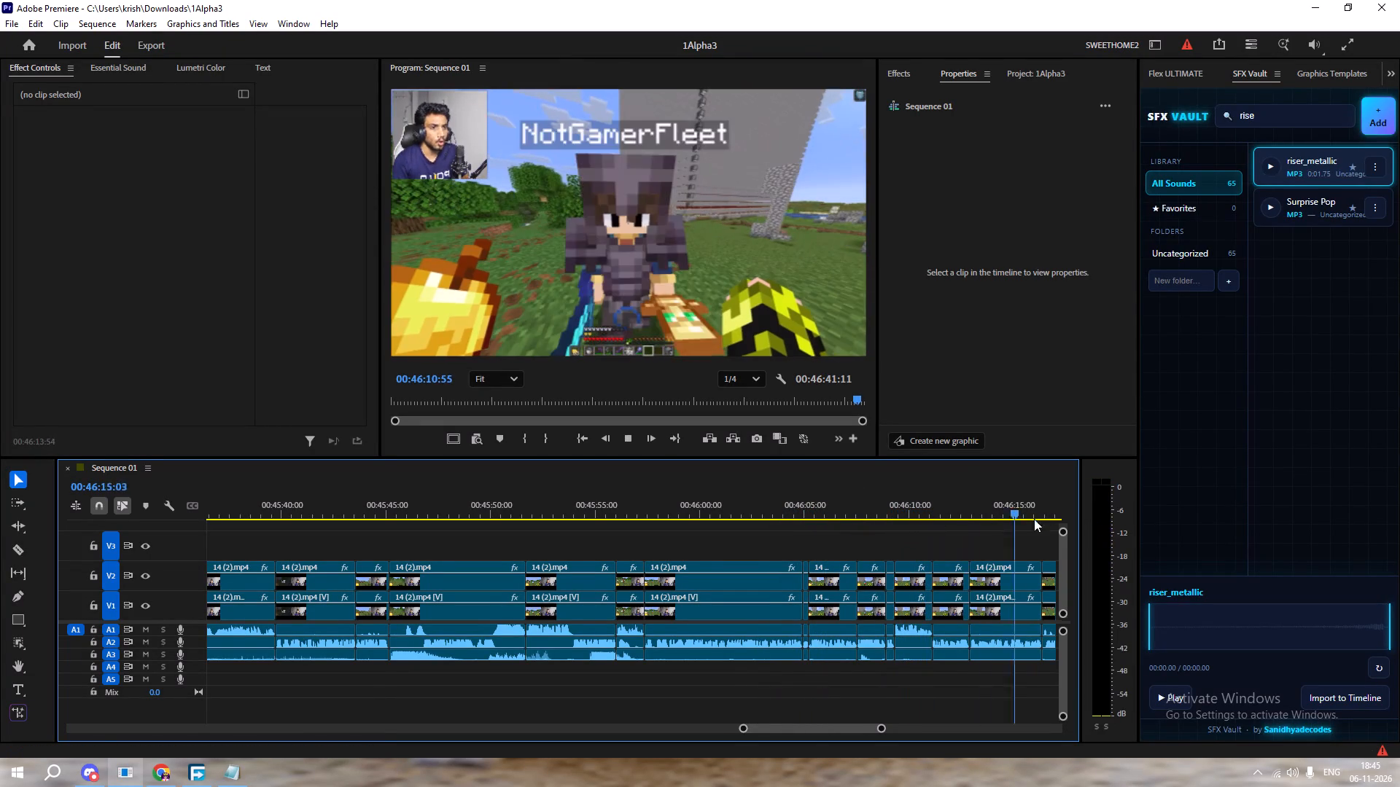
drag(1034, 519, 836, 560)
key(ctrl+s)
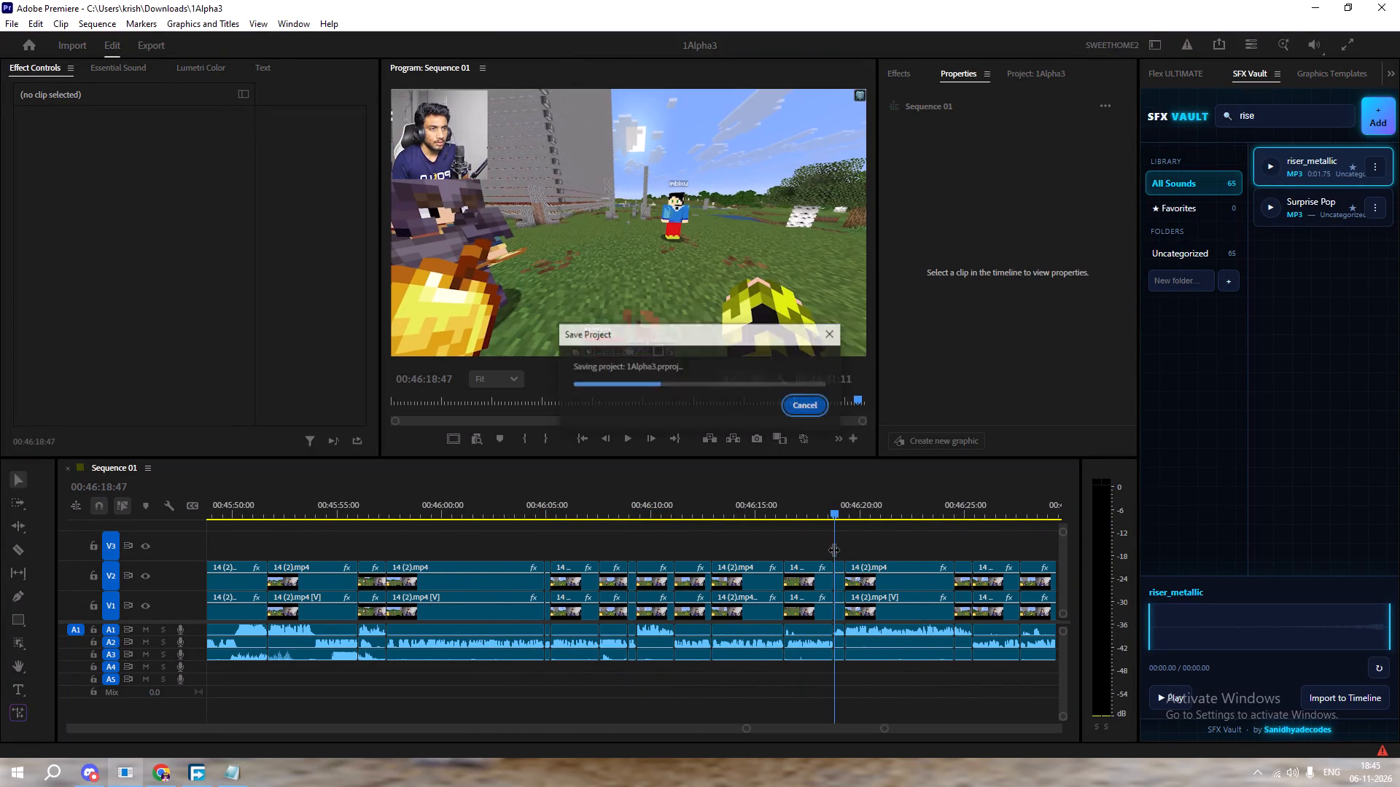
Check the Notepad list of spoken lines briefly and return to Premiere at 00:46:18:36.
click(837, 506)
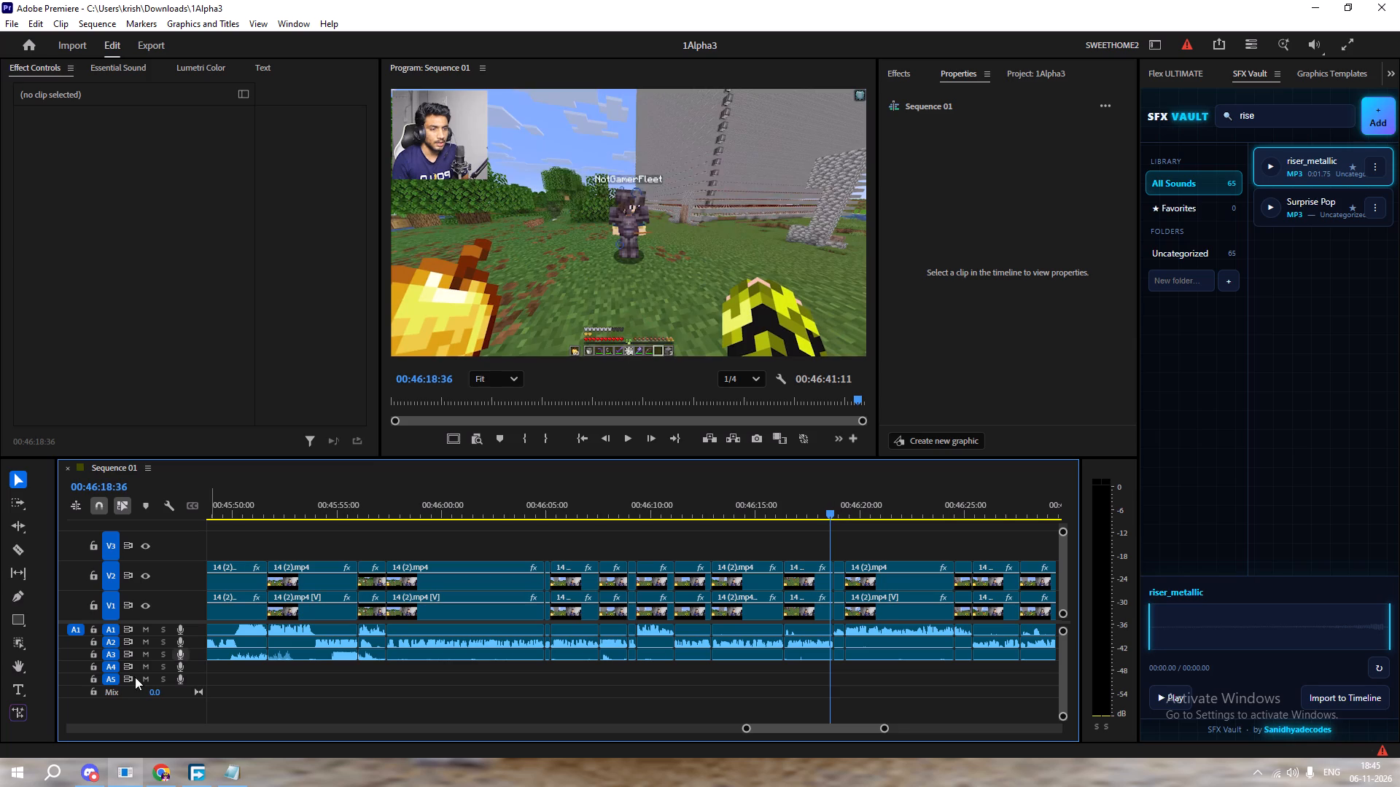
click(222, 772)
click(233, 764)
Review the rest of the sequence from 00:46:18:36 to 00:46:41:00, skipping ahead in places, and save the project.
key(space)
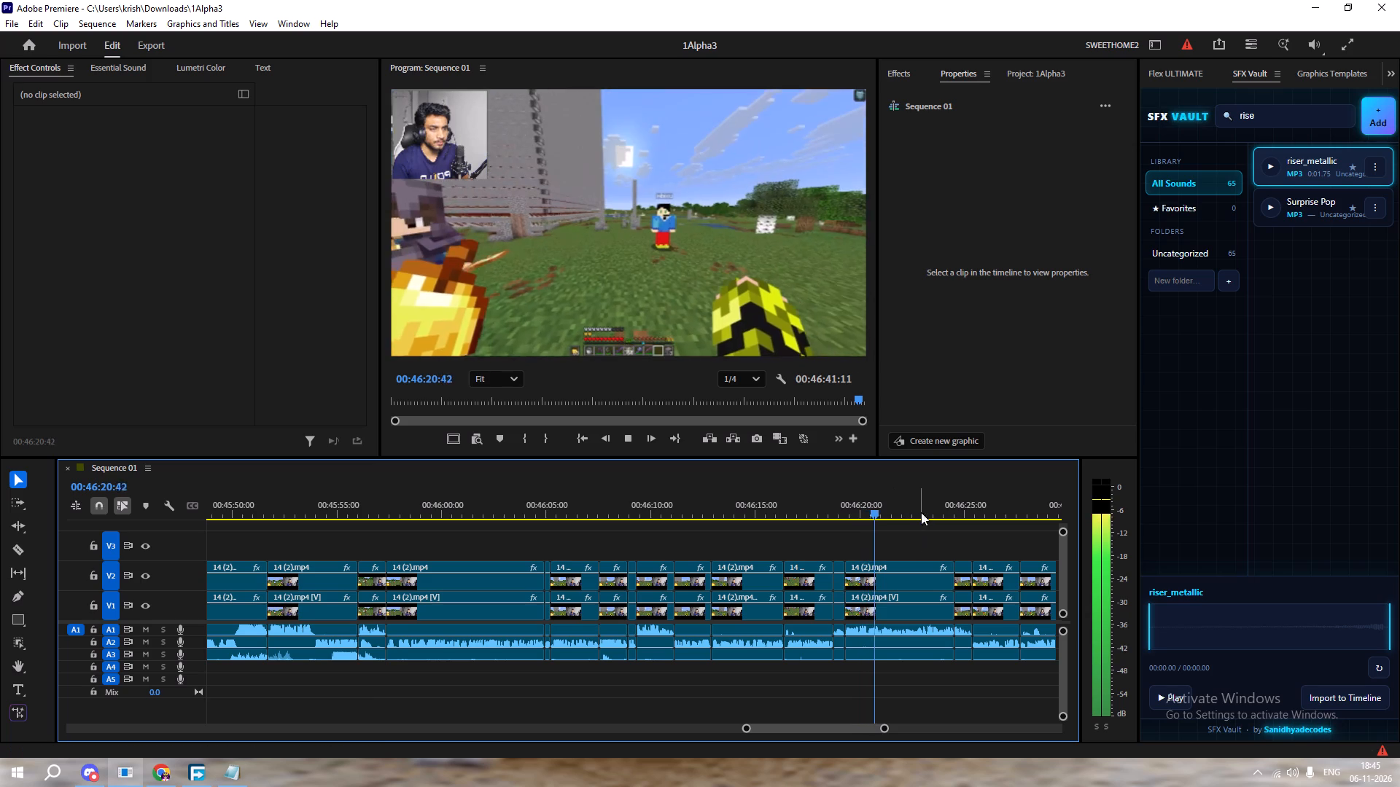
drag(949, 505, 937, 512)
click(952, 510)
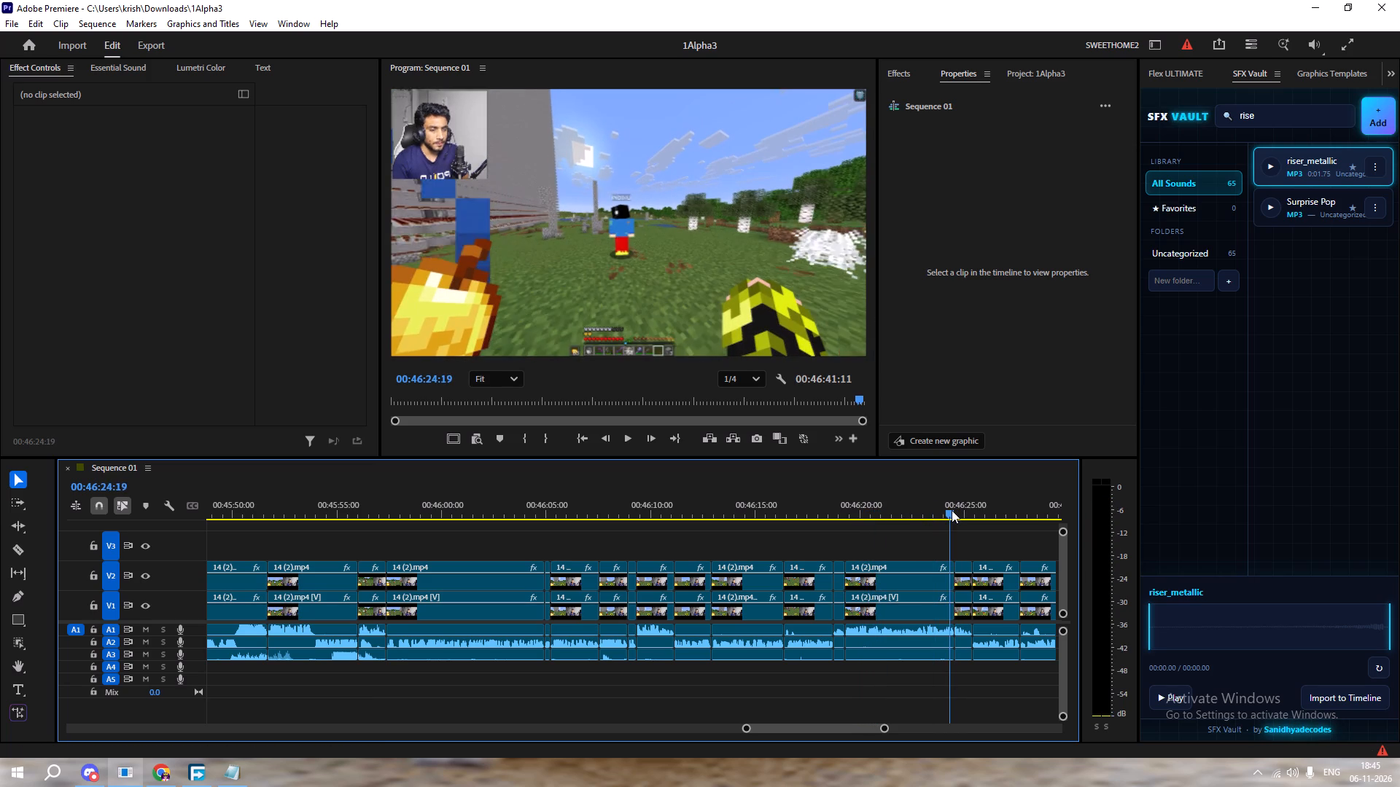
key(space)
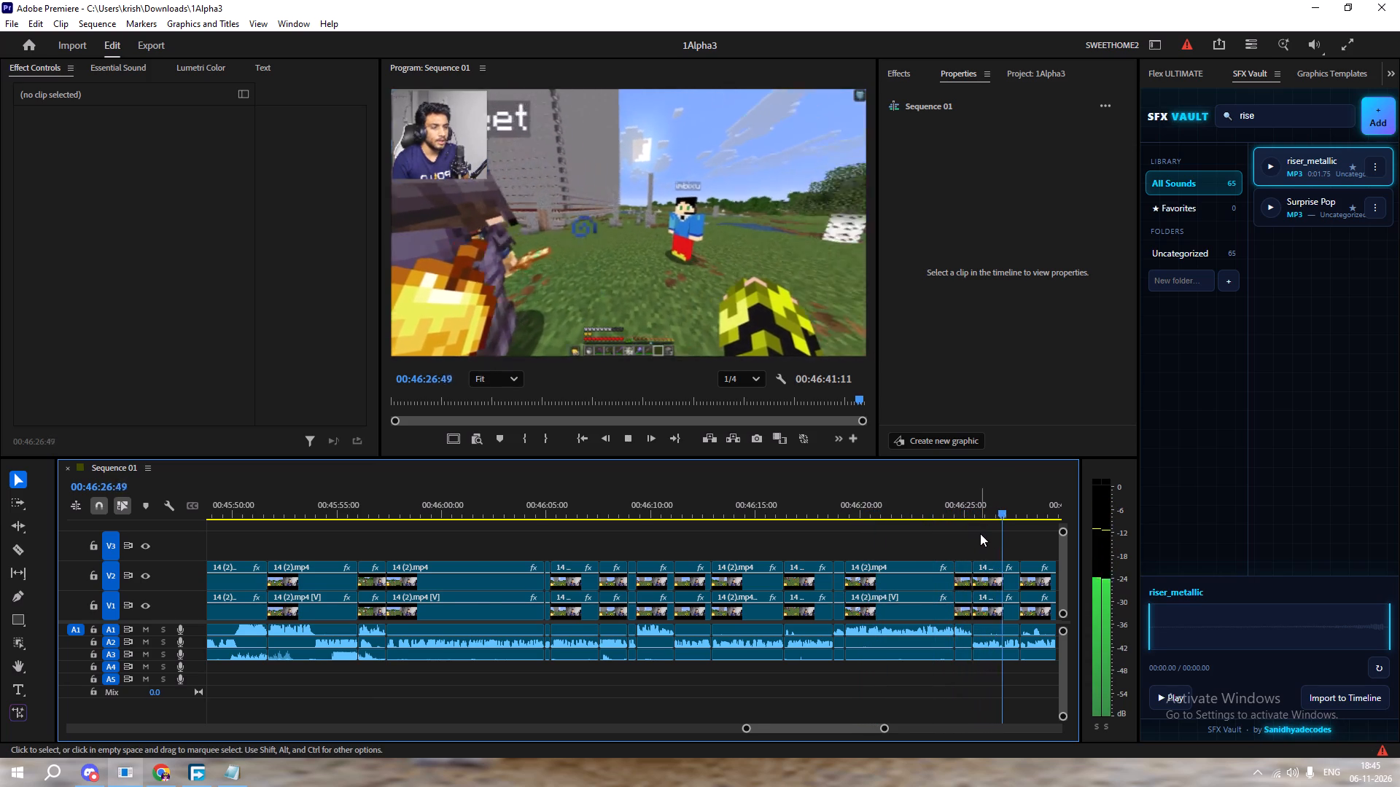
key(space)
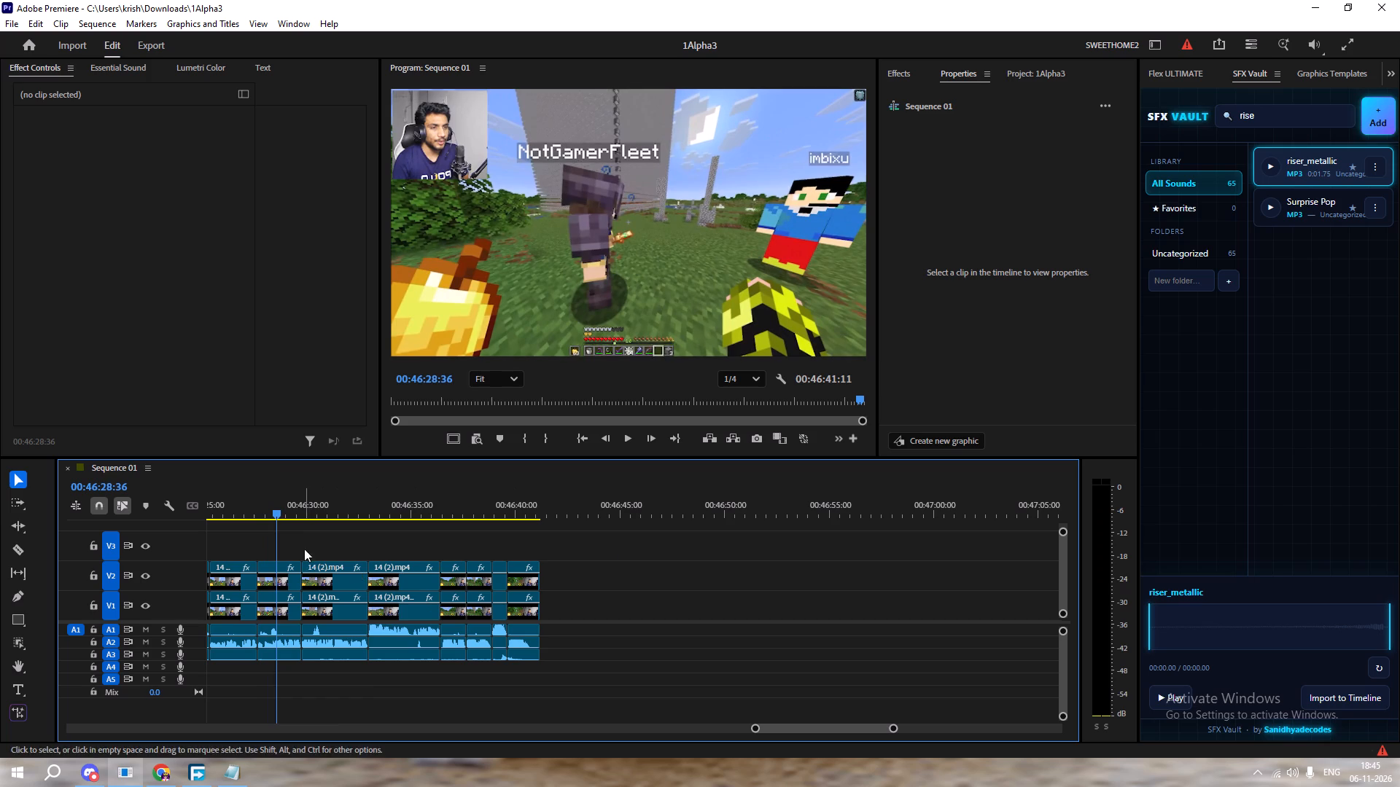
key(space)
drag(349, 510, 313, 523)
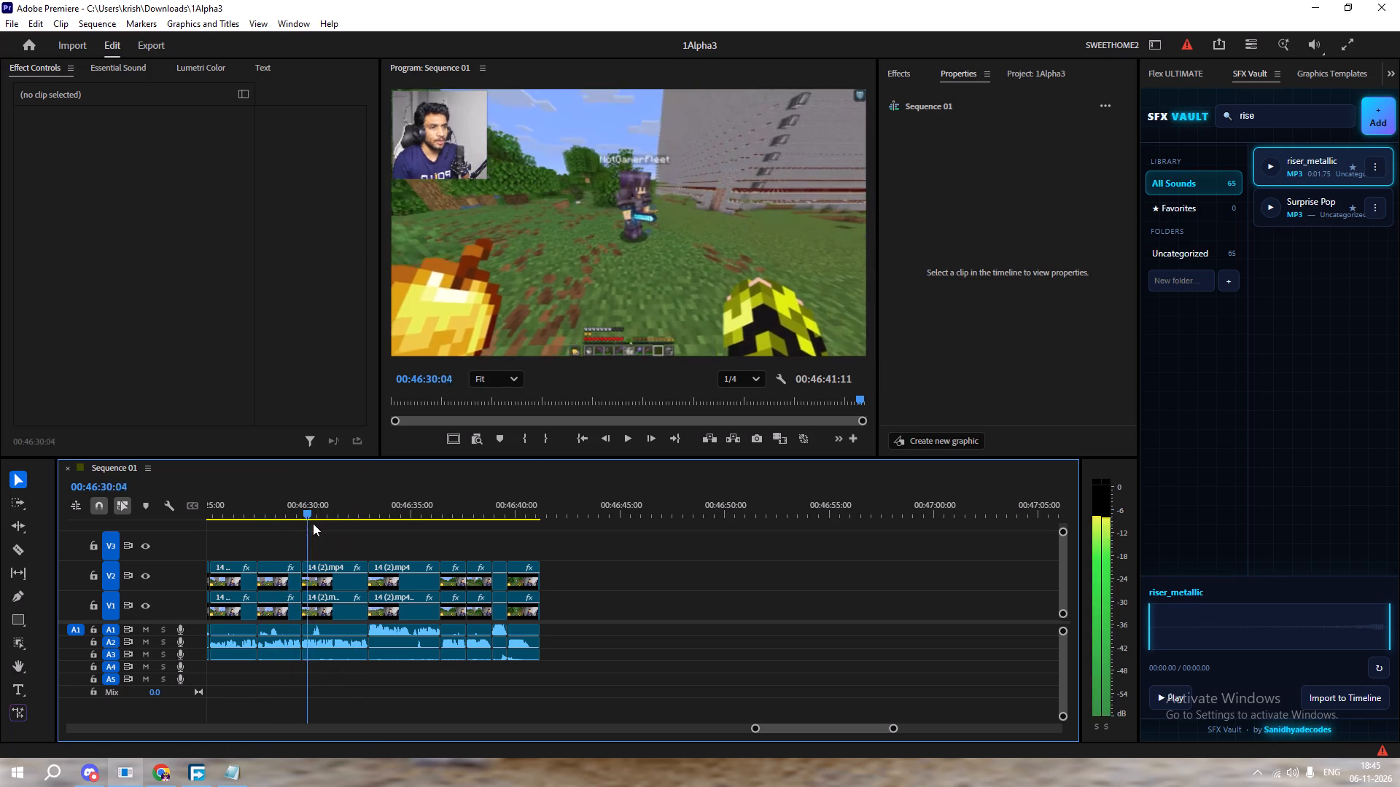
drag(313, 523, 315, 522)
key(space)
click(365, 509)
key(space)
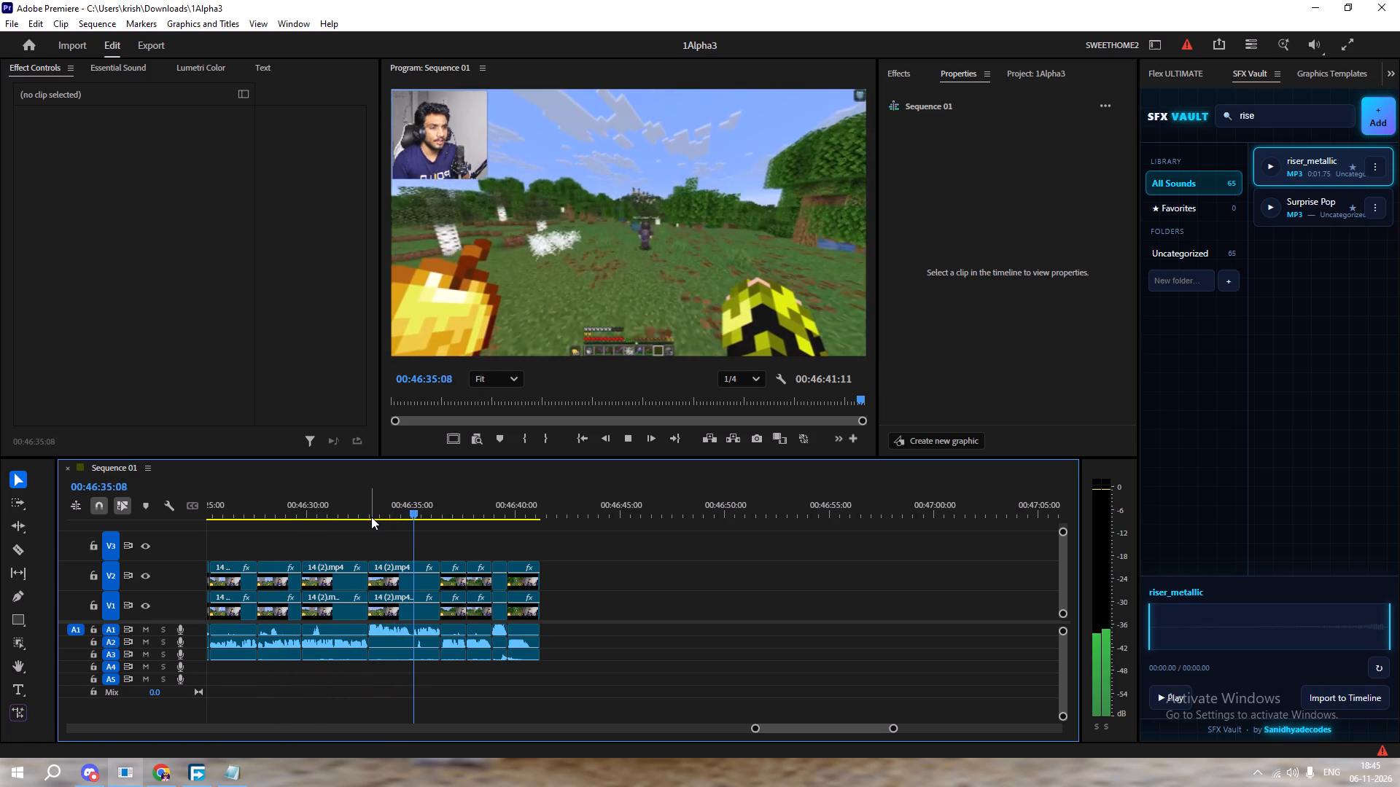
key(space)
key(space)
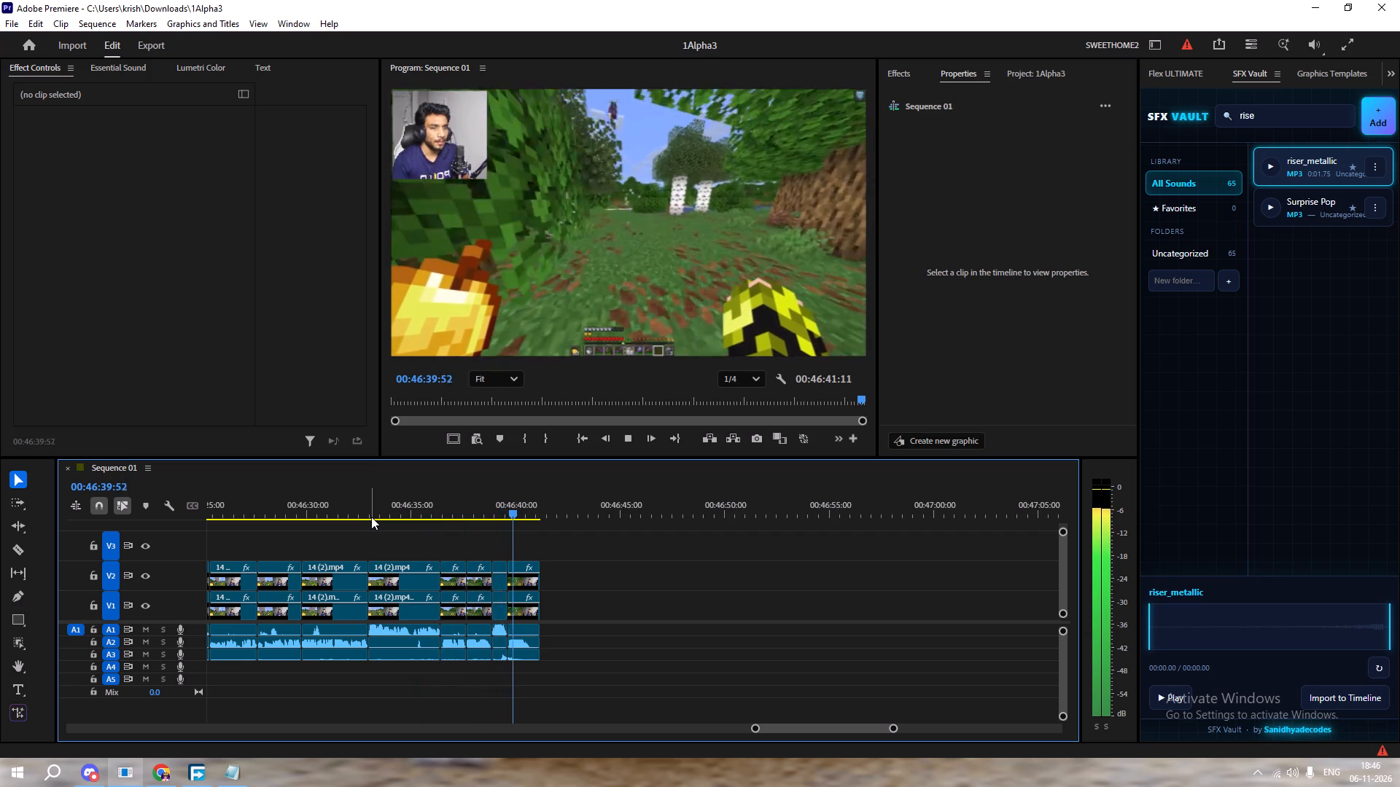
key(space)
key(ctrl+s)
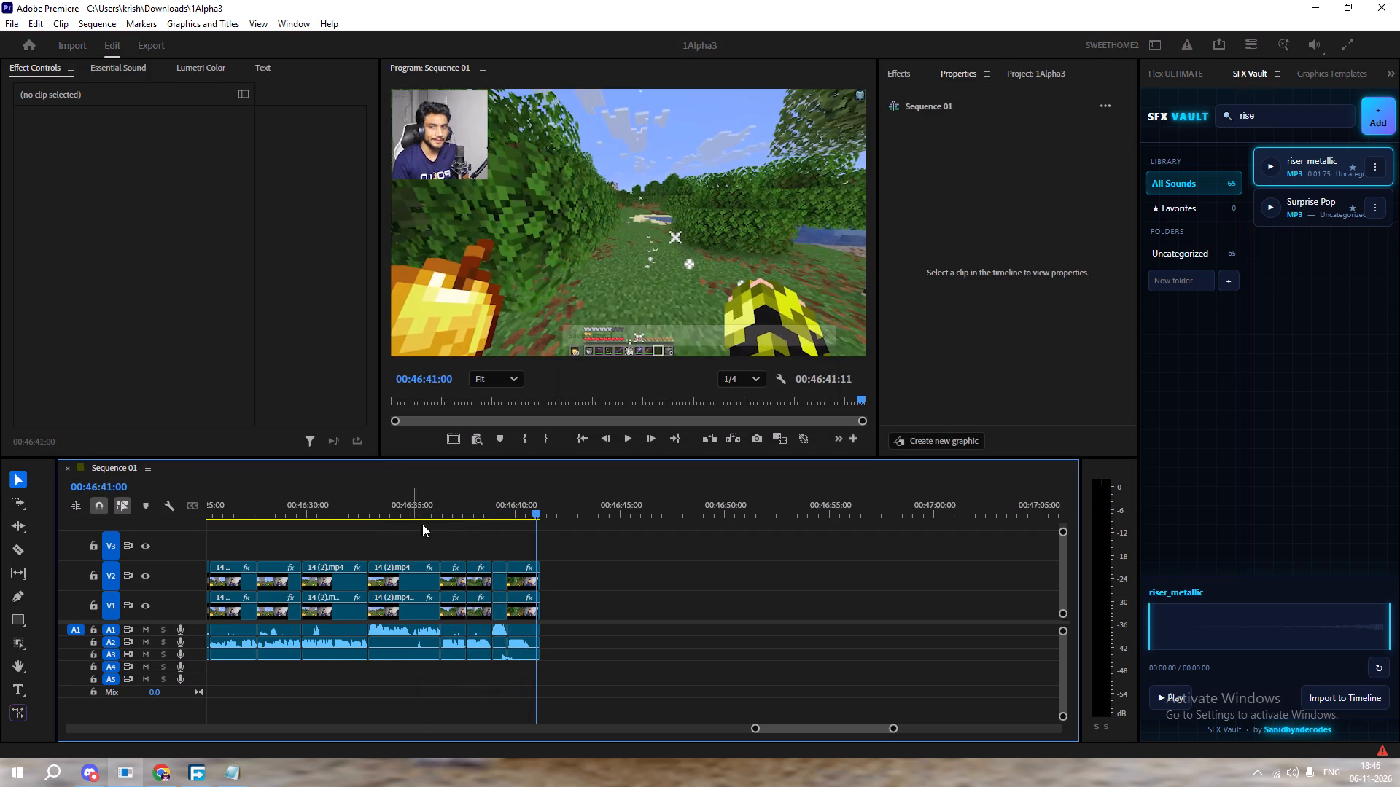
Go back to the opening section of the sequence in the timeline, showing roughly its first 80 seconds.
drag(438, 501, 69, 555)
drag(785, 728, 9, 697)
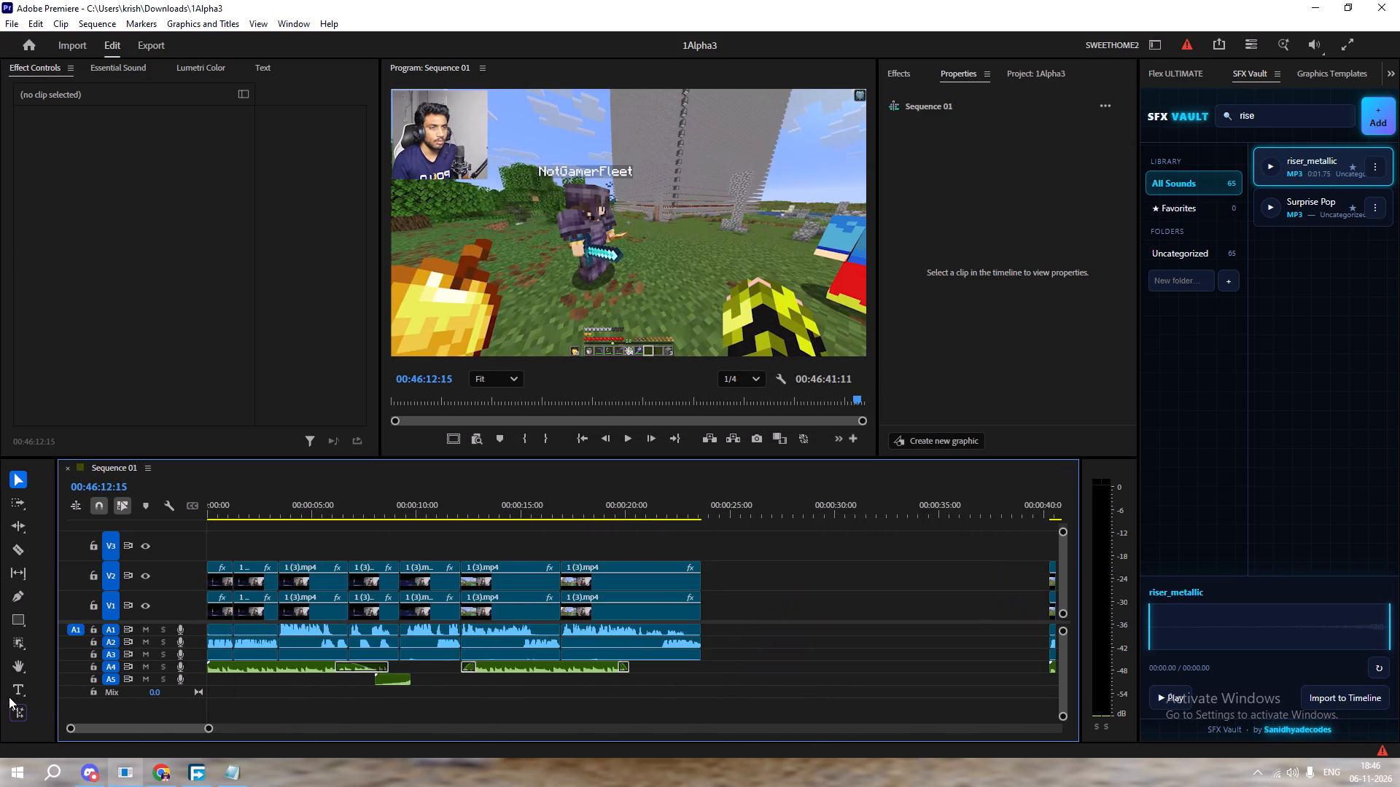
drag(9, 697, 7, 694)
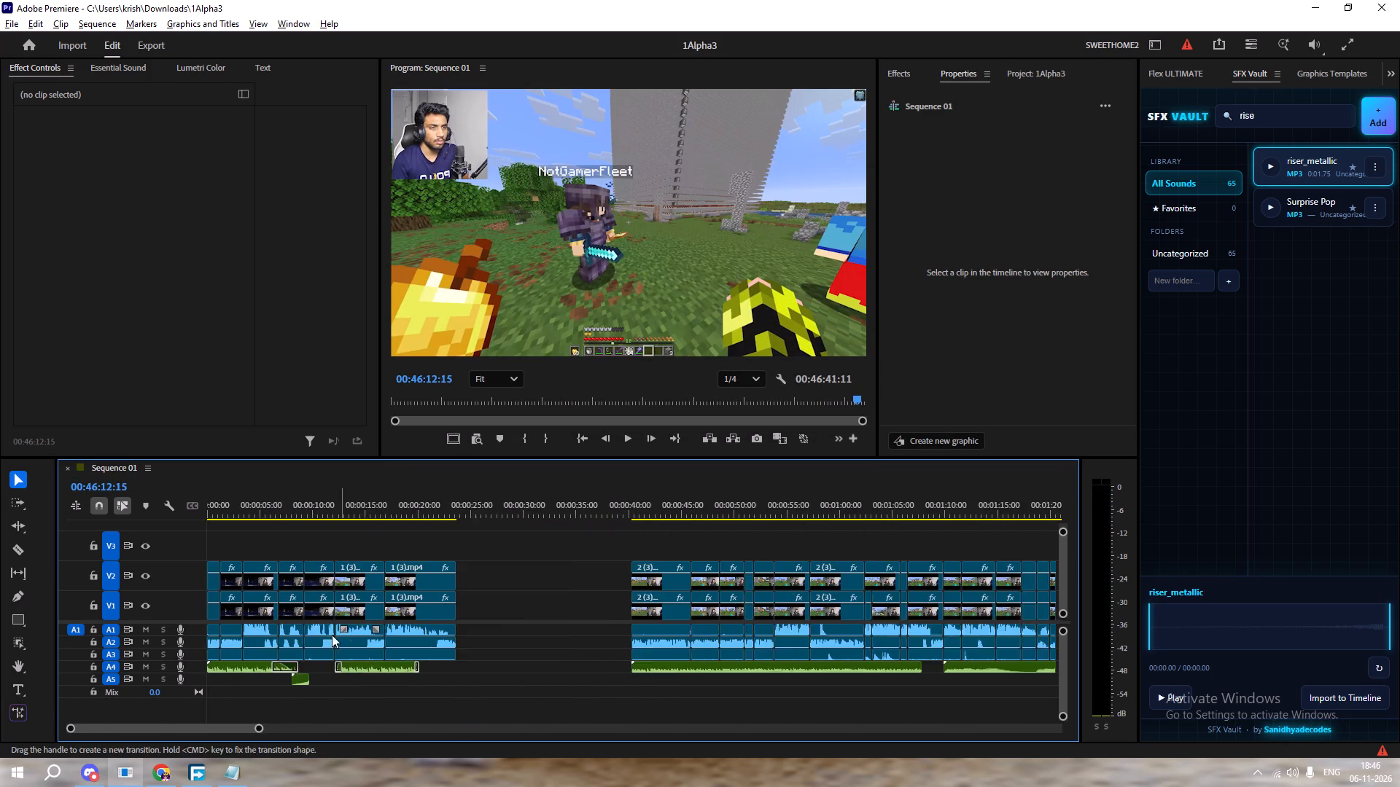
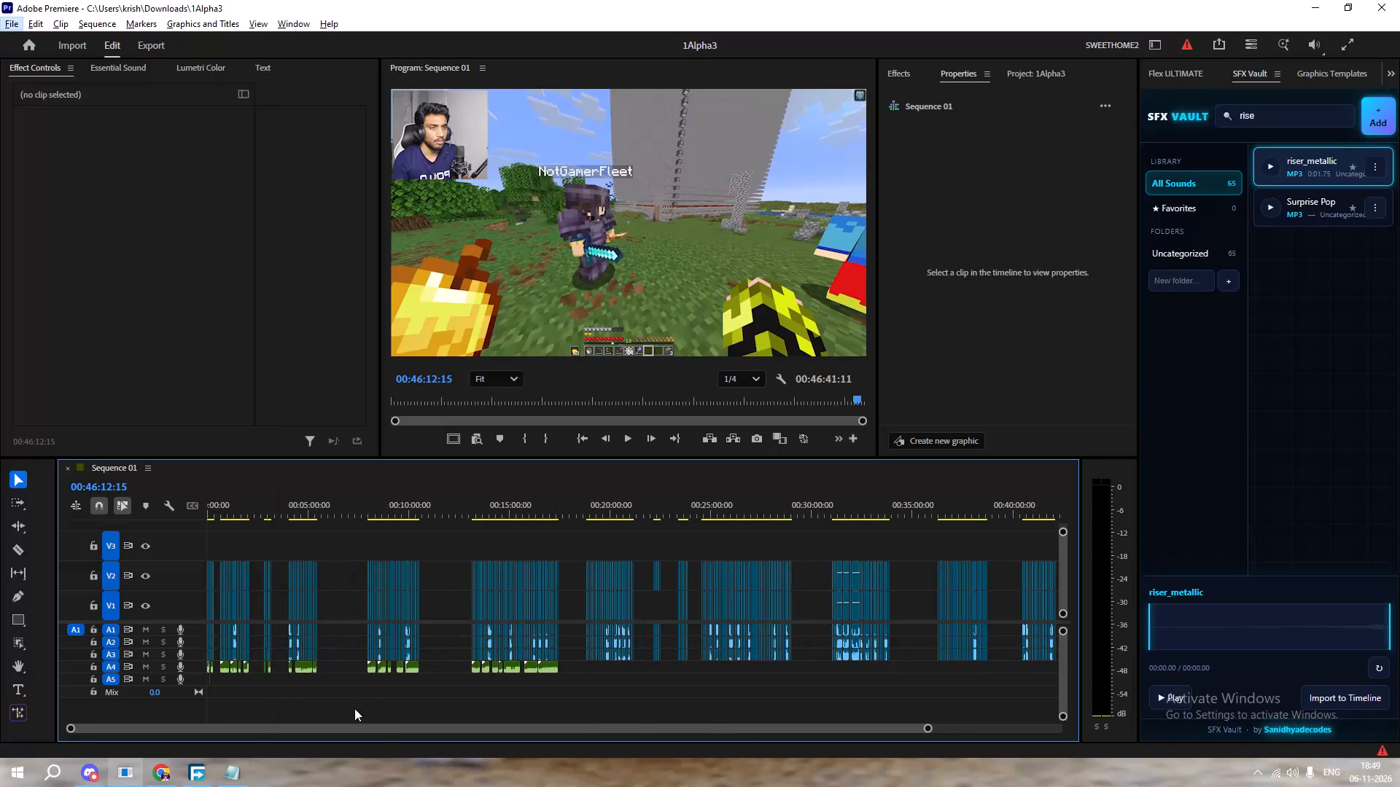
Switch to the Notepad list of spoken lines and save it in Documents as Dude'sVoiceByDark'sScript.
click(239, 764)
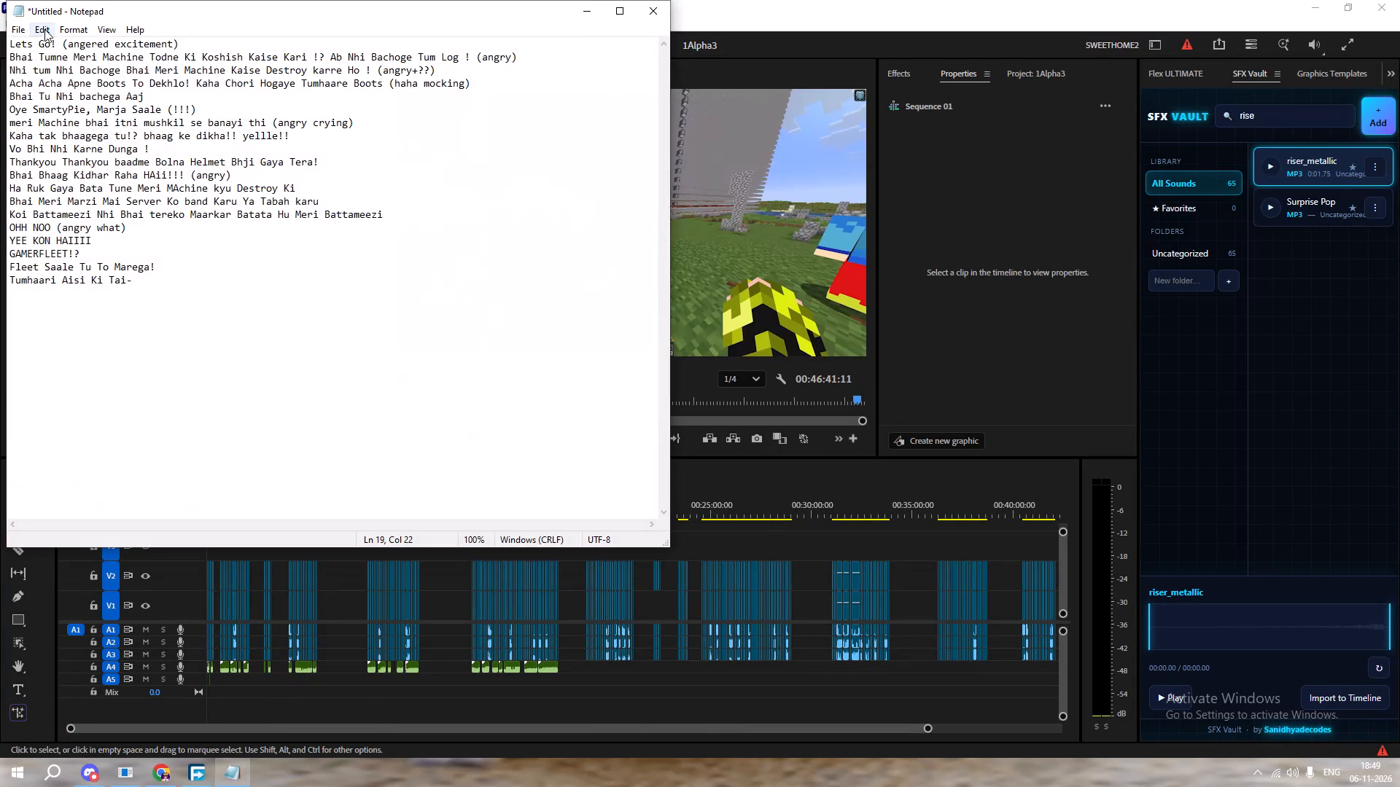
click(30, 28)
click(18, 27)
click(3, 29)
click(12, 31)
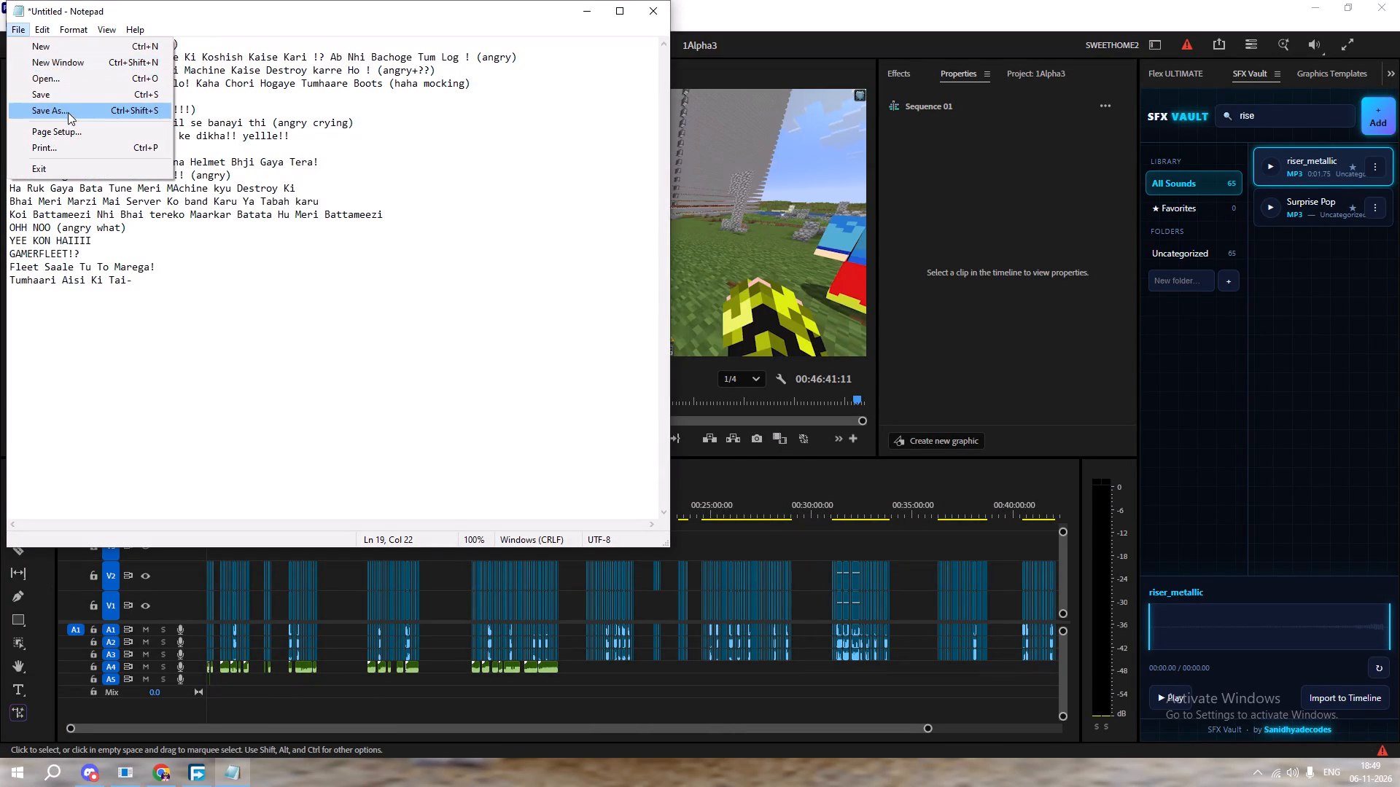
click(69, 114)
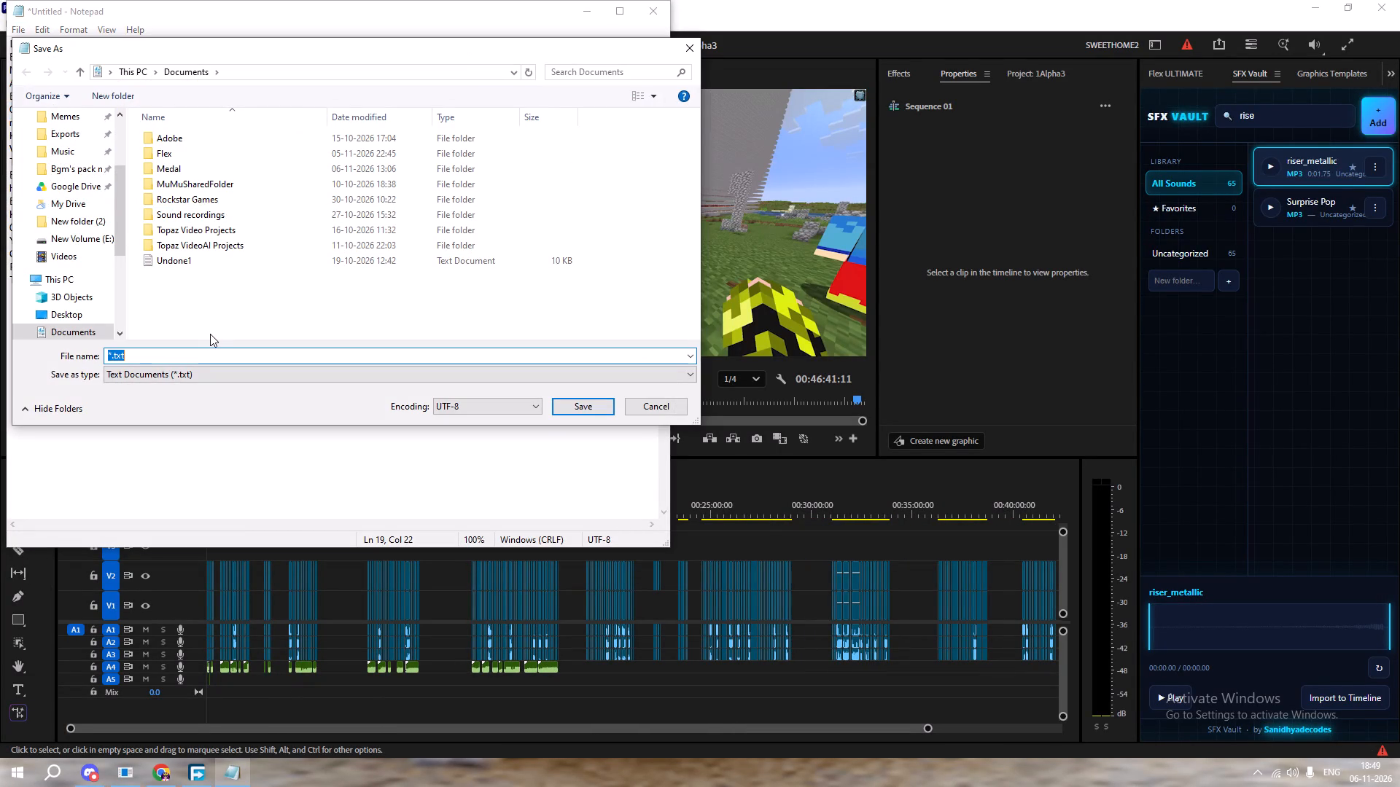
key(BackSpace)
text(DudeN)
key(BackSpace)
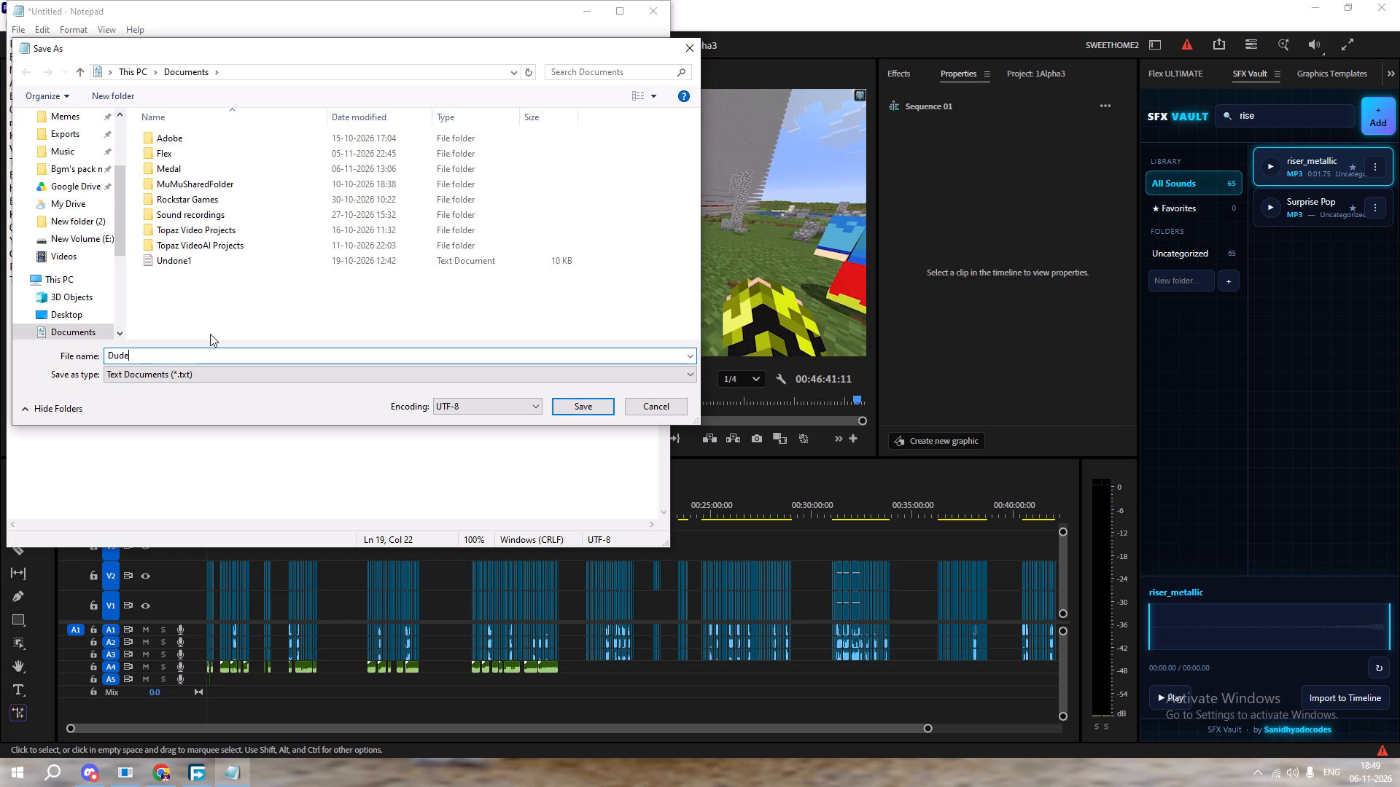
text('s)
text(VoiceByDark's)
key(BackSpace)
key(BackSpace)
text('s)
key(space)
key(BackSpace)
text(Script)
click(586, 401)
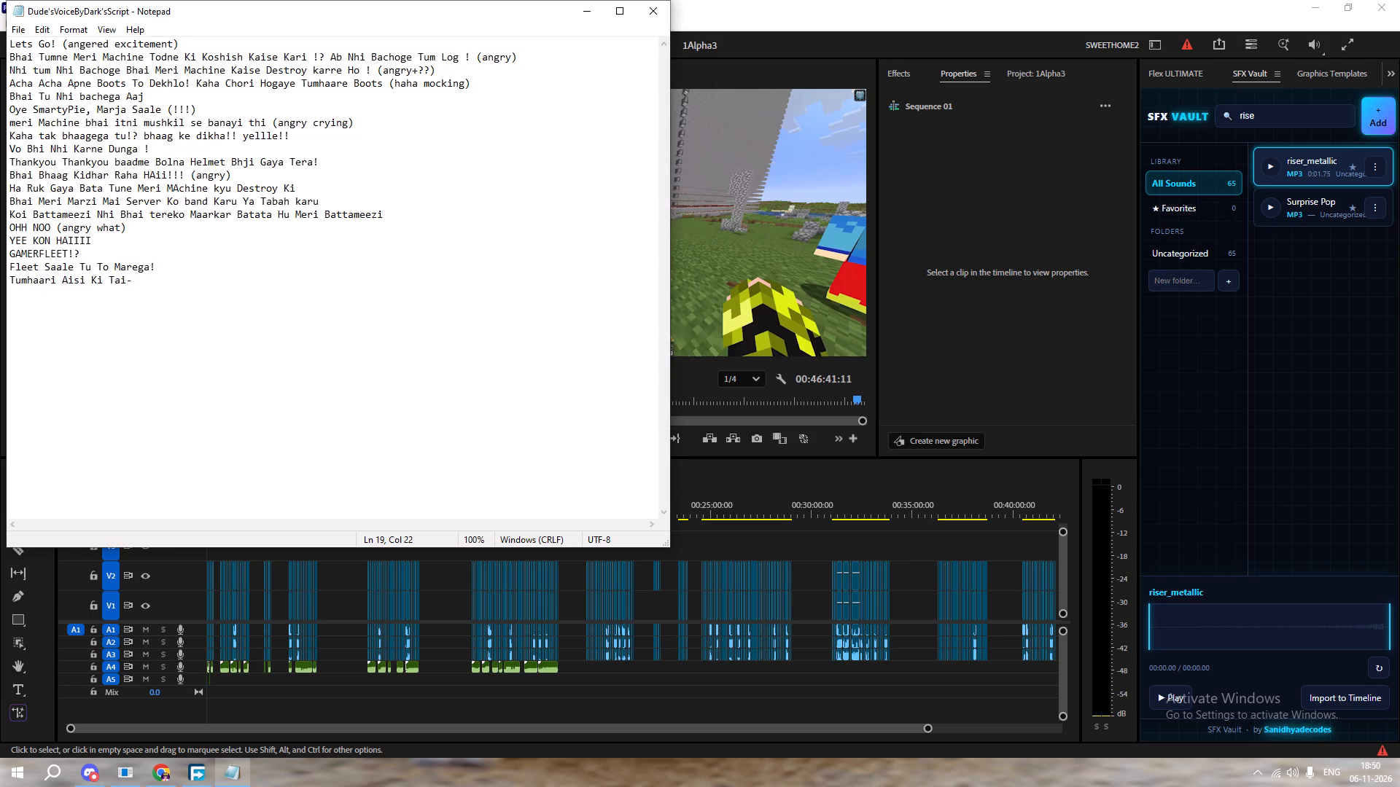
Add a blank line after "Lets Go!" and another after the "Bhai Tumne Meri Machine" line.
click(198, 42)
key(Return)
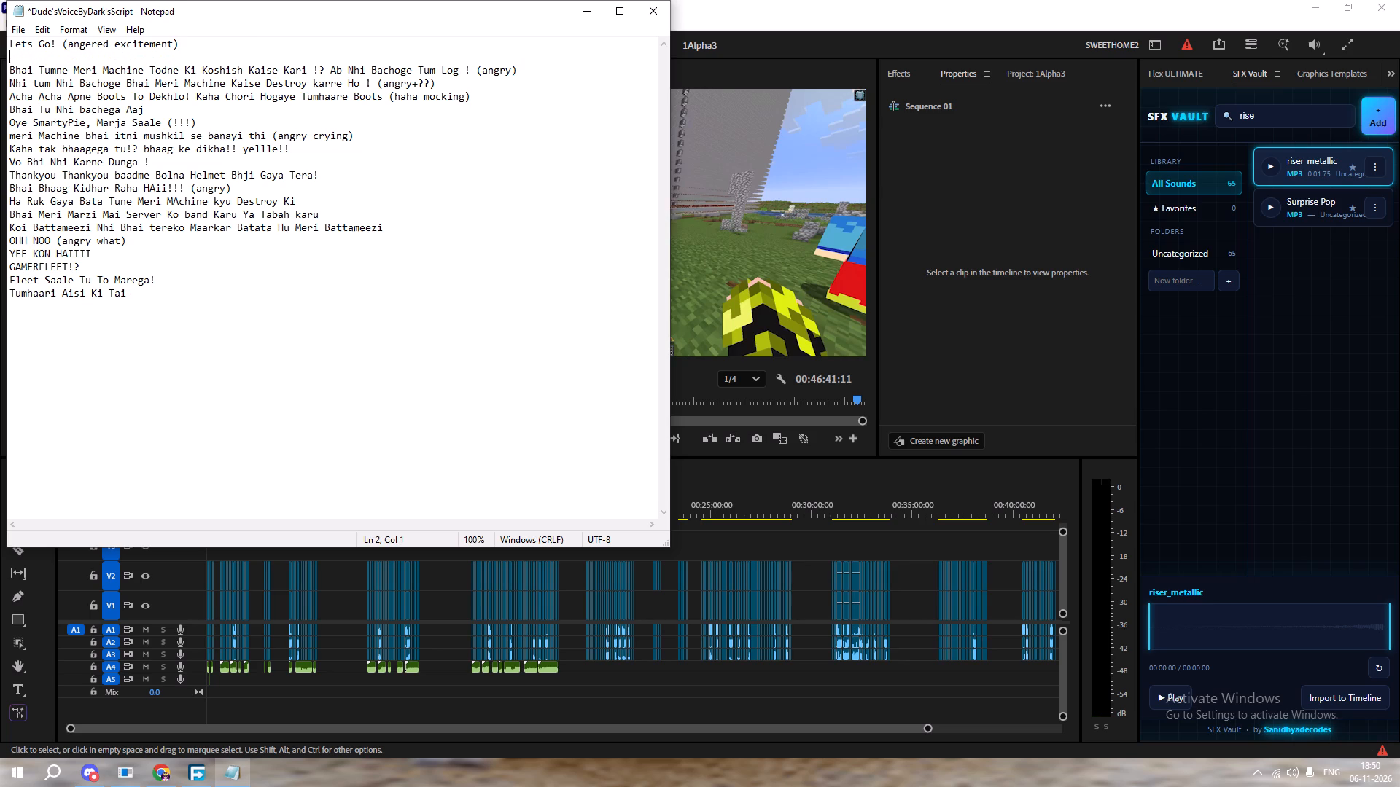
key(Down)
key(Tab)
key(BackSpace)
key(Right)
key(Right)
key(Right)
key(Right)
key(Right)
key(Right)
key(Right)
key(Right)
key(Right)
key(Right)
key(Right)
key(Right)
key(Right)
key(Right)
key(Right)
key(Right)
key(Right)
key(Right)
key(Right)
key(Right)
key(Right)
key(Right)
key(Return)
key(Down)
key(Return)
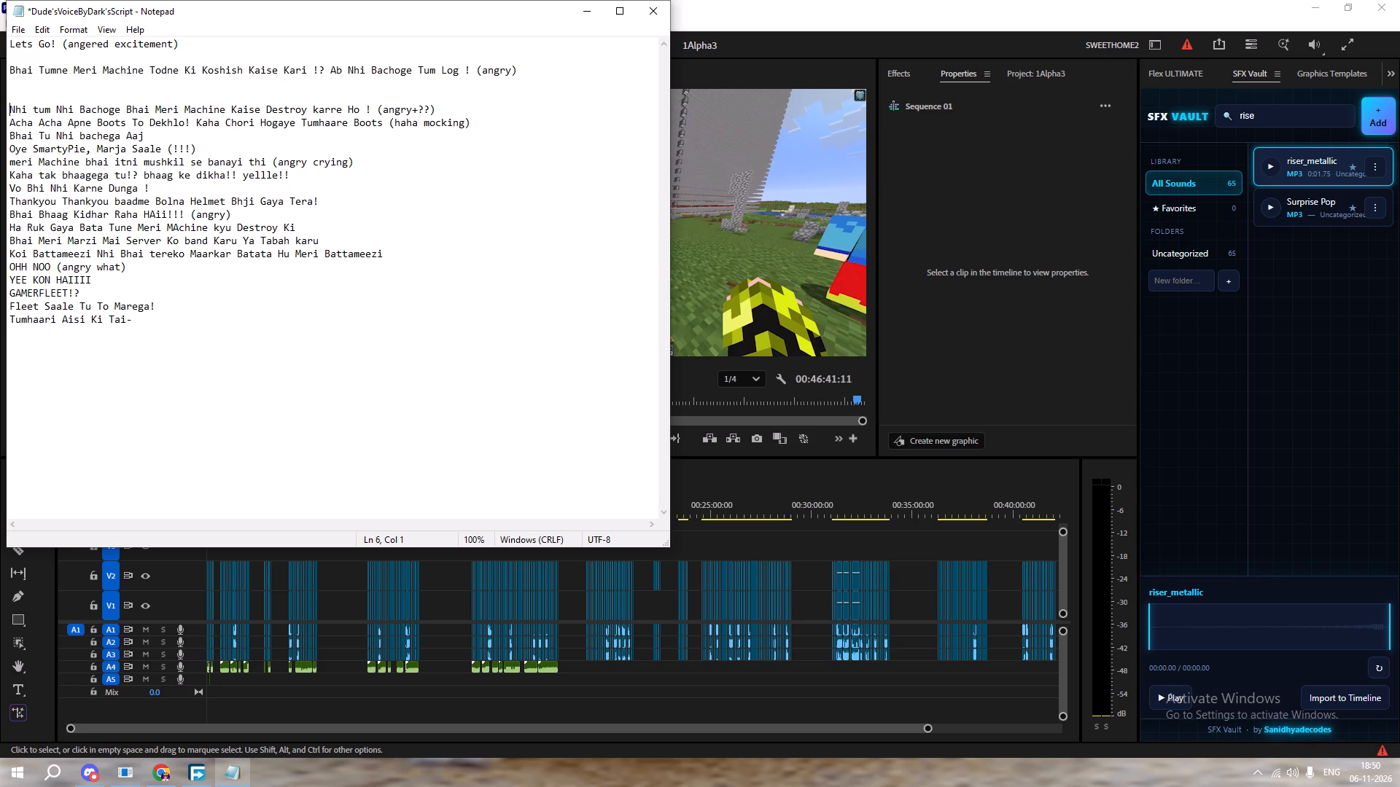
key(BackSpace)
Separate the spoken lines from "Nhi tum Nhi Bachoge" down to "Ha Ruk Gaya Bata" with one blank line each.
key(Down)
key(Return)
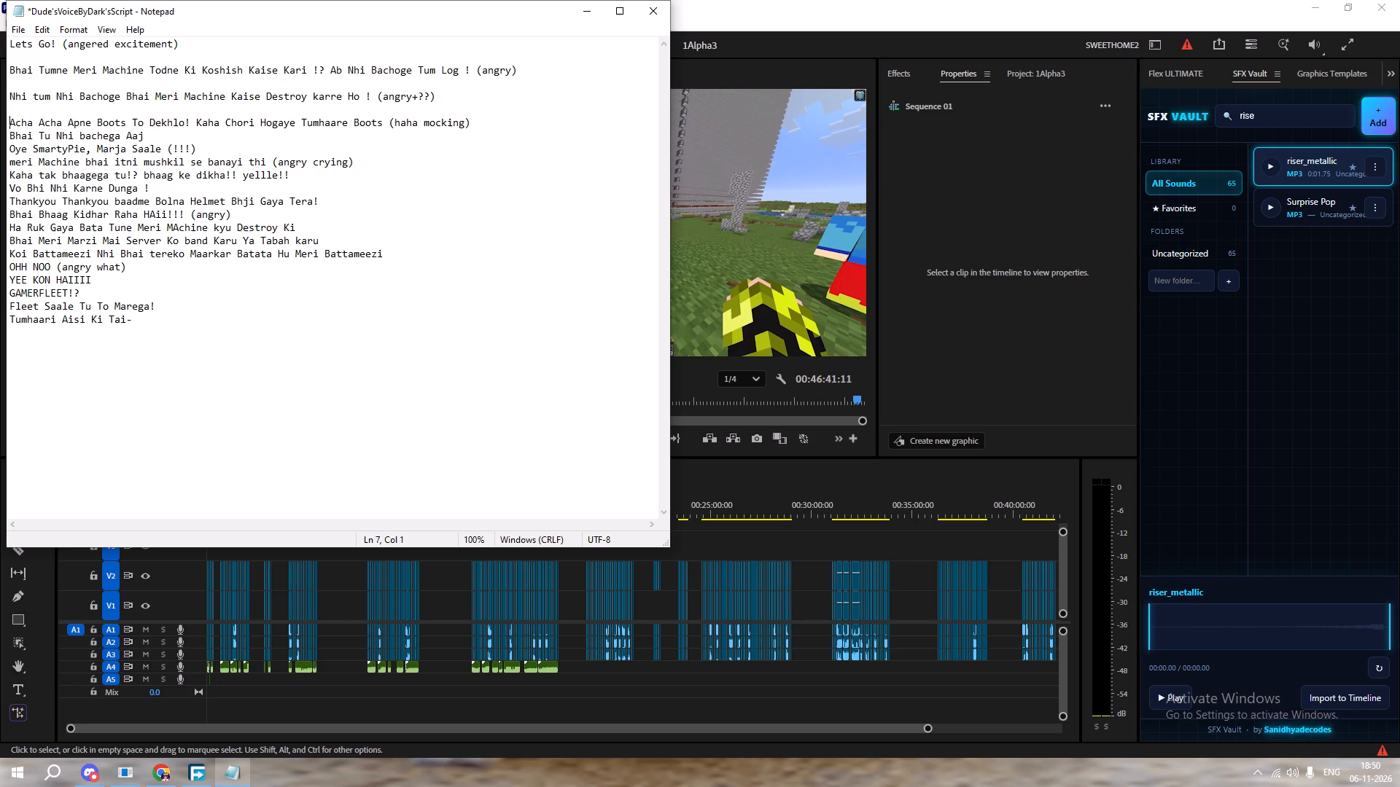
key(Down)
key(Return)
key(Down)
key(Return)
key(Down)
key(Return)
key(Down)
key(Return)
key(Down)
key(Return)
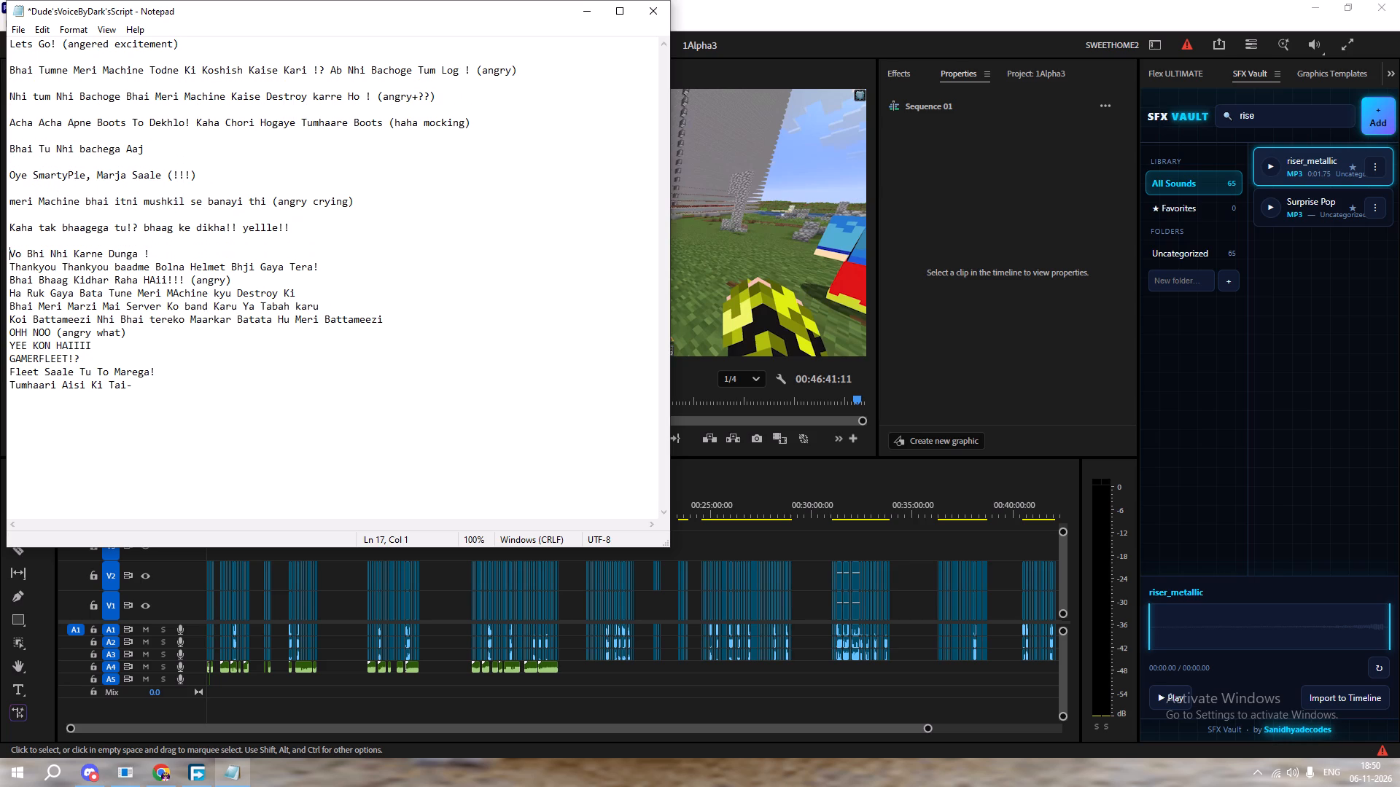
key(Down)
key(Return)
key(Down)
key(Return)
key(Down)
key(Return)
Separate the remaining lines down to "Tumhaari Aisi Ki Tai-" with blank lines, adding one extra above "Ha Ruk Gaya Bata".
key(Down)
key(Down)
key(Up)
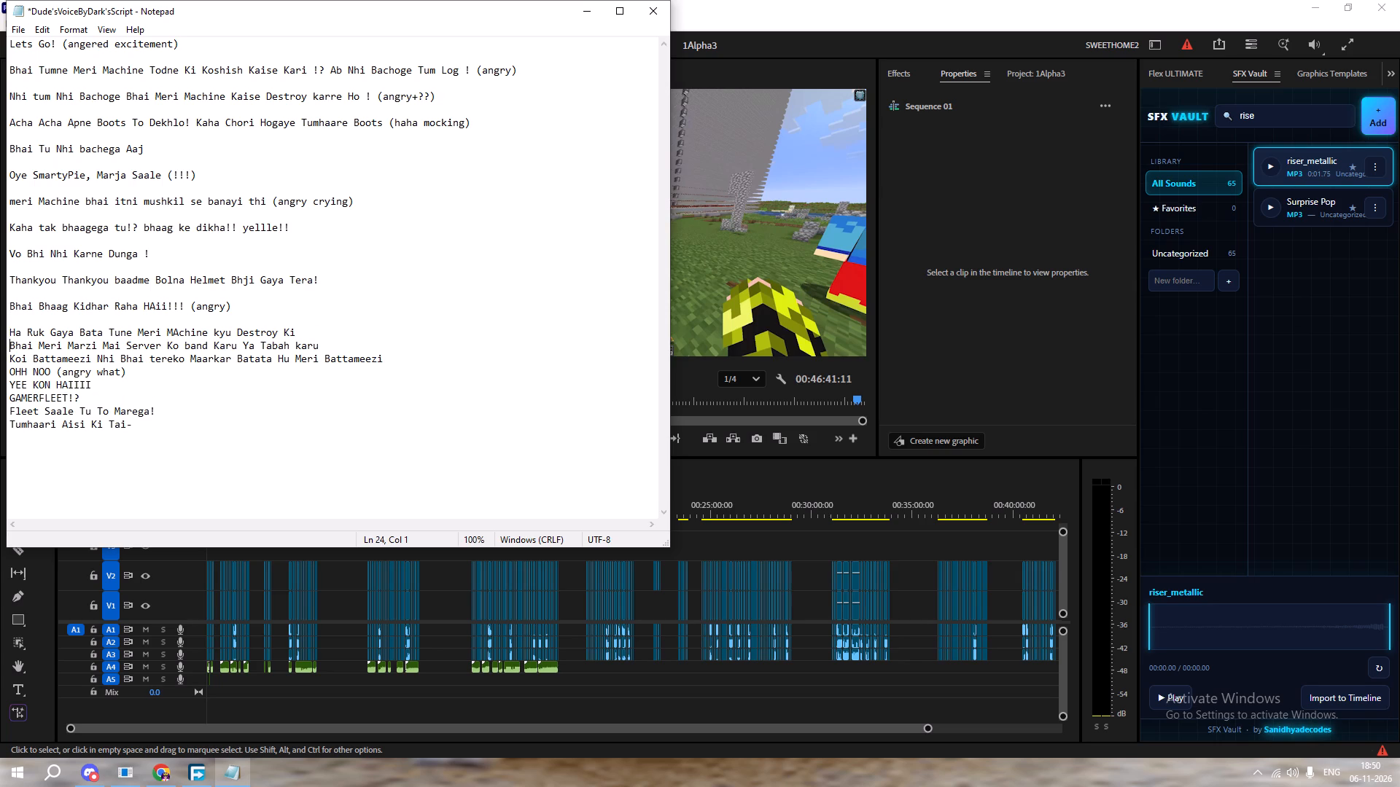
key(Up)
key(Return)
key(Down)
key(Return)
key(Down)
key(Return)
key(Down)
key(Return)
key(Down)
key(Return)
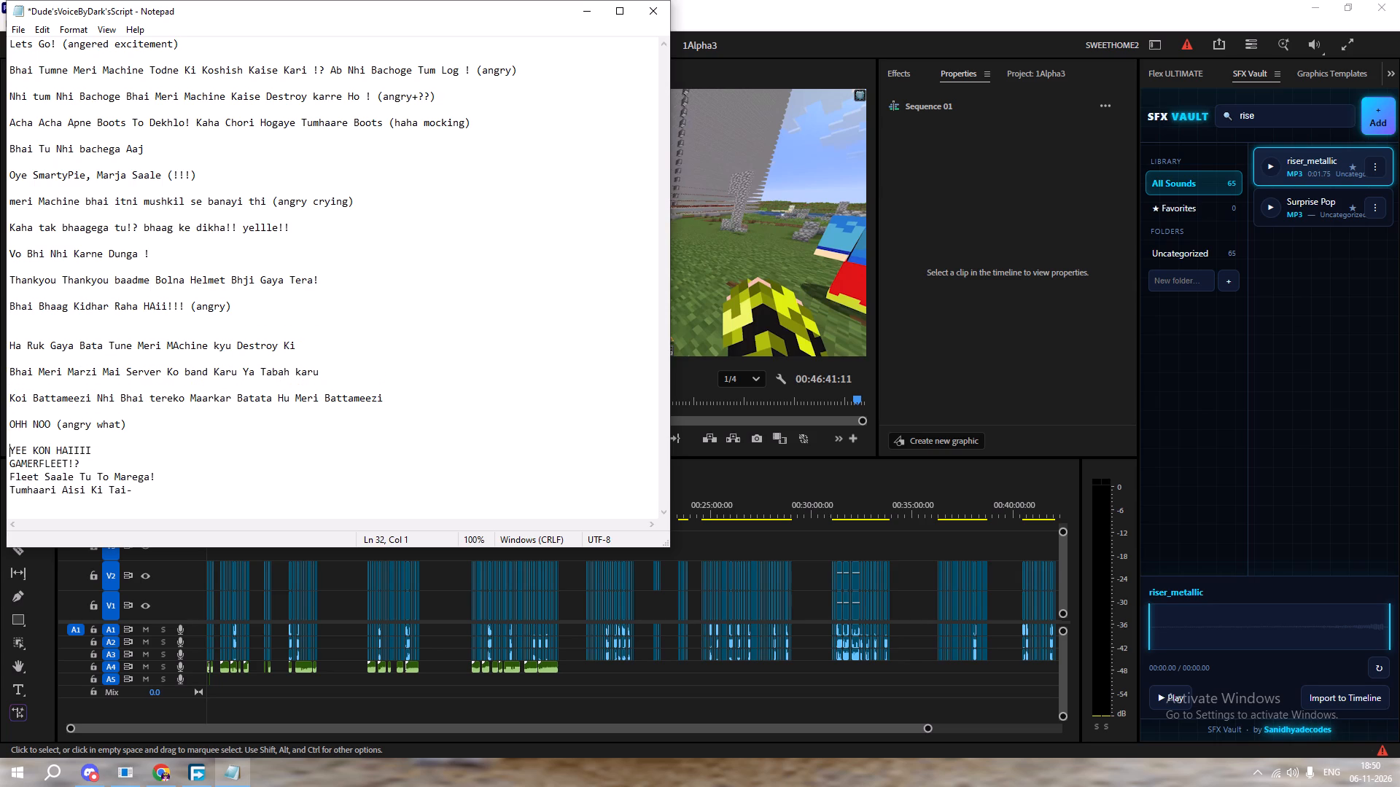
key(Down)
key(Return)
key(Down)
key(Down)
key(Return)
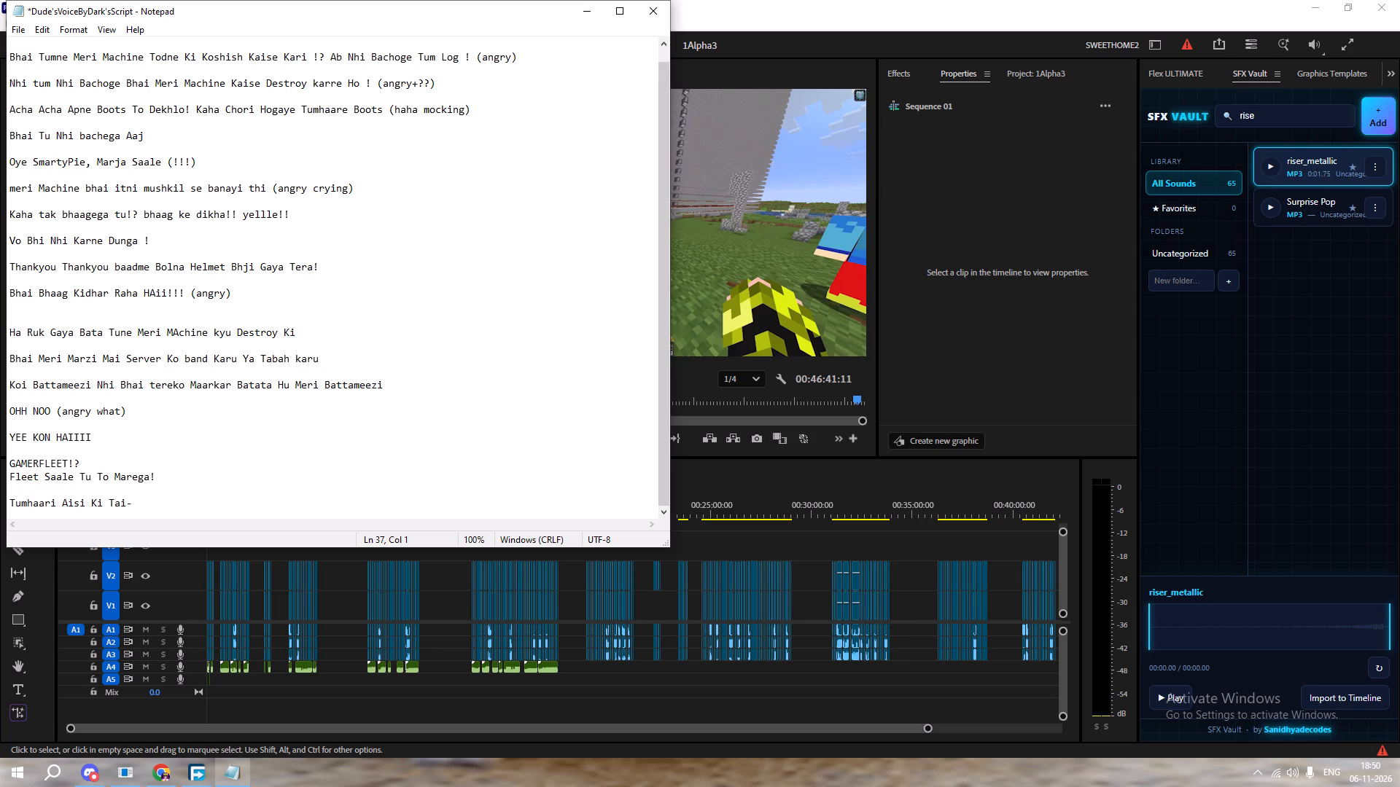
key(Up)
key(Up)
key(Return)
key(Down)
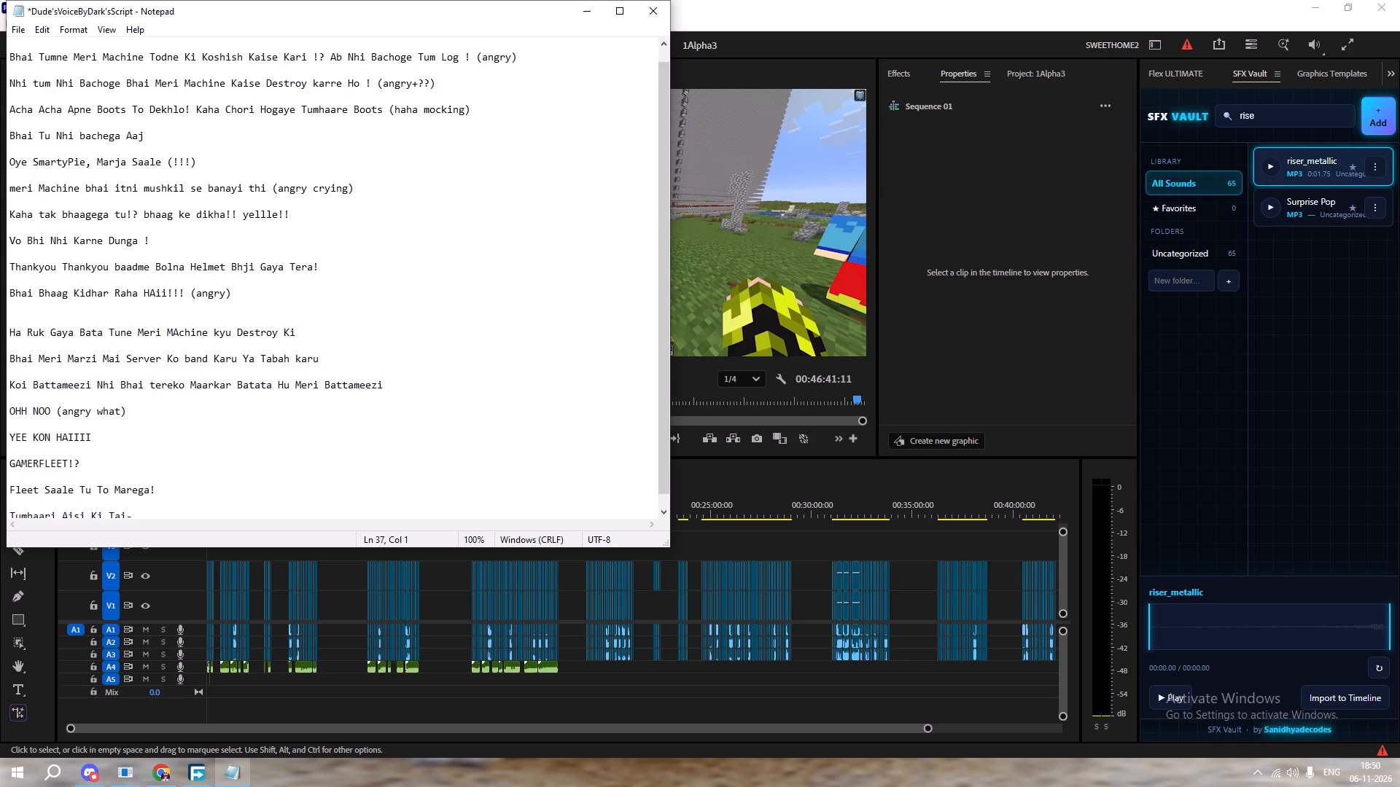
Save the spaced-out script under its existing name and close Notepad.
key(ctrl+s)
click(223, 28)
click(12, 34)
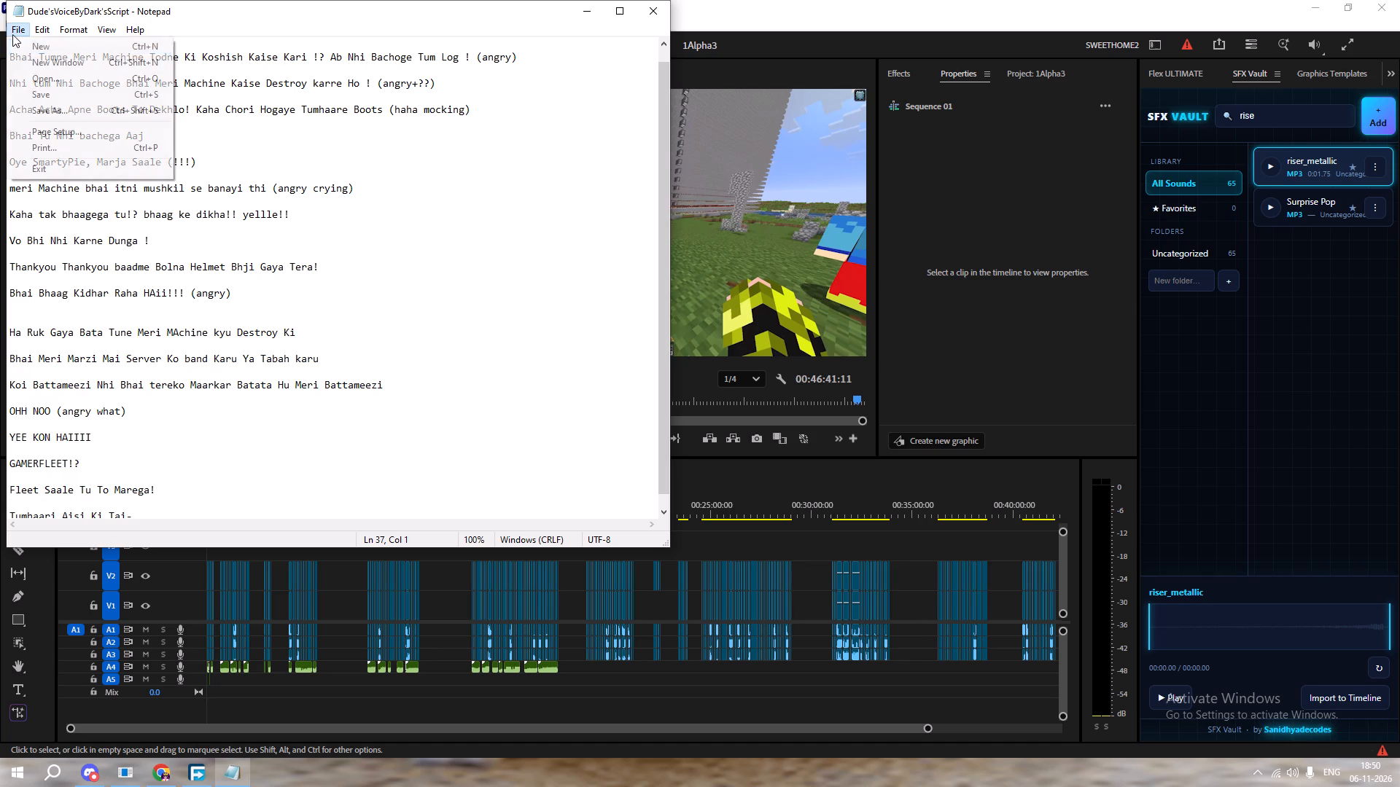
click(54, 109)
click(693, 43)
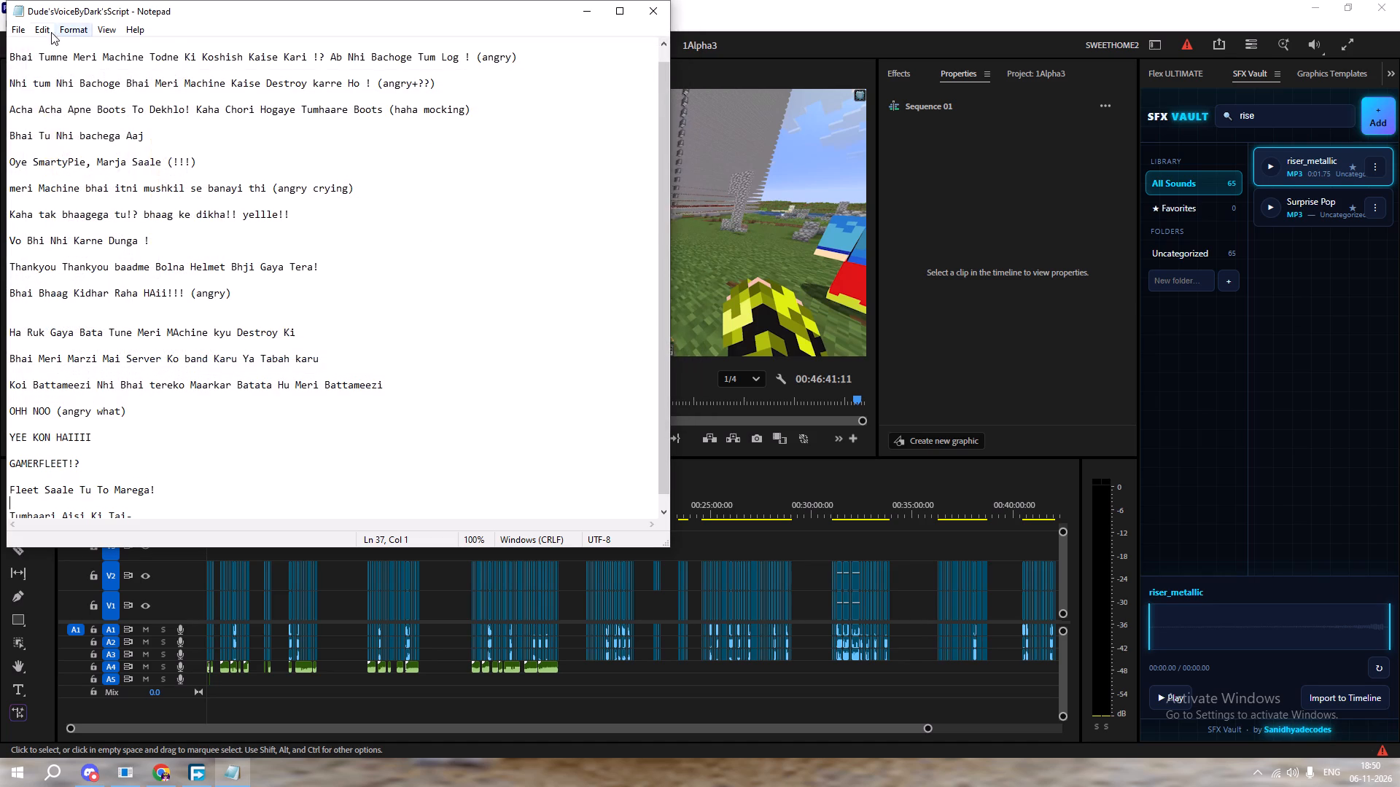
click(26, 36)
click(52, 94)
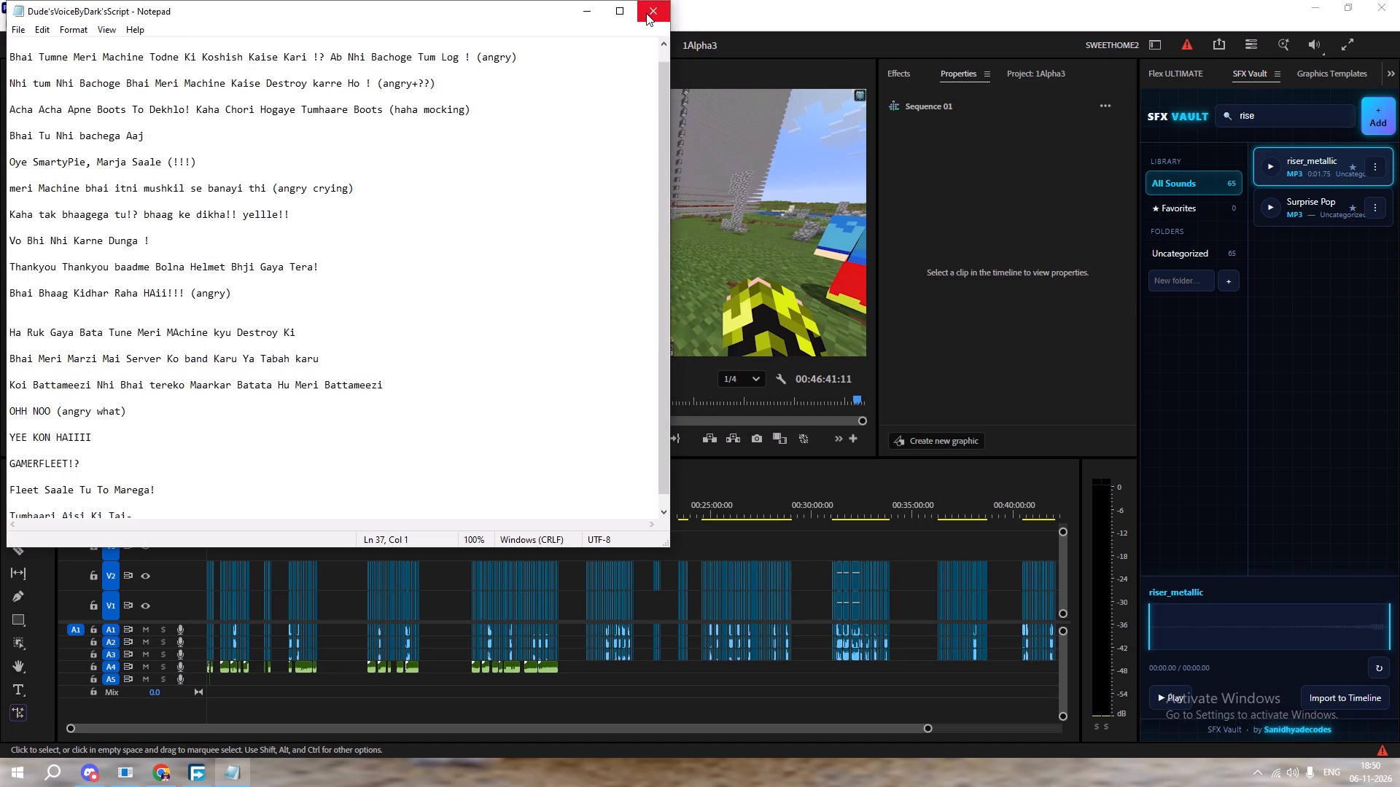
click(646, 13)
Save the 1Alpha3 project in Premiere.
key(ctrl+s)
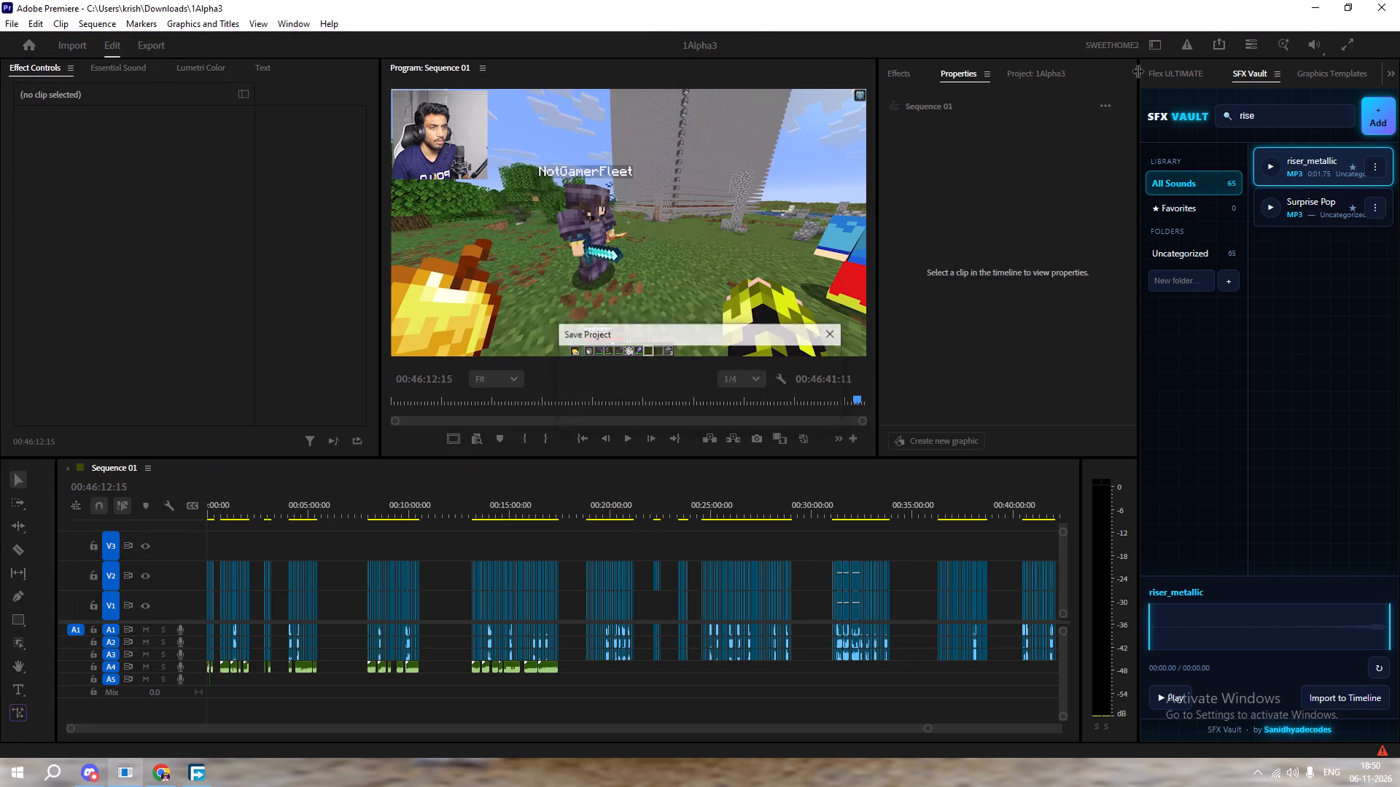
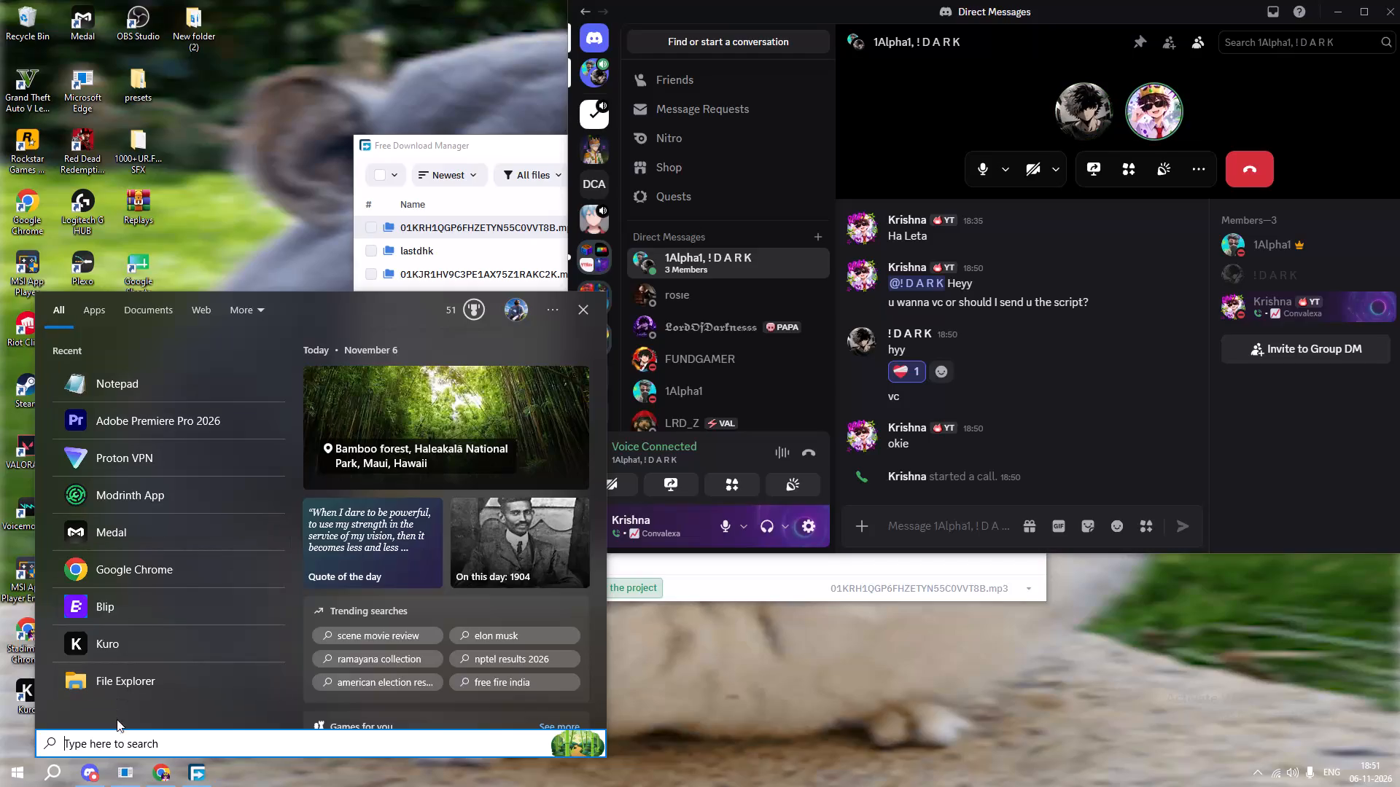
Search the computer for "Dude" and open the Dude'sVoiceByDark'sScript text document in Notepad.
click(116, 738)
click(117, 739)
key(s)
key(BackSpace)
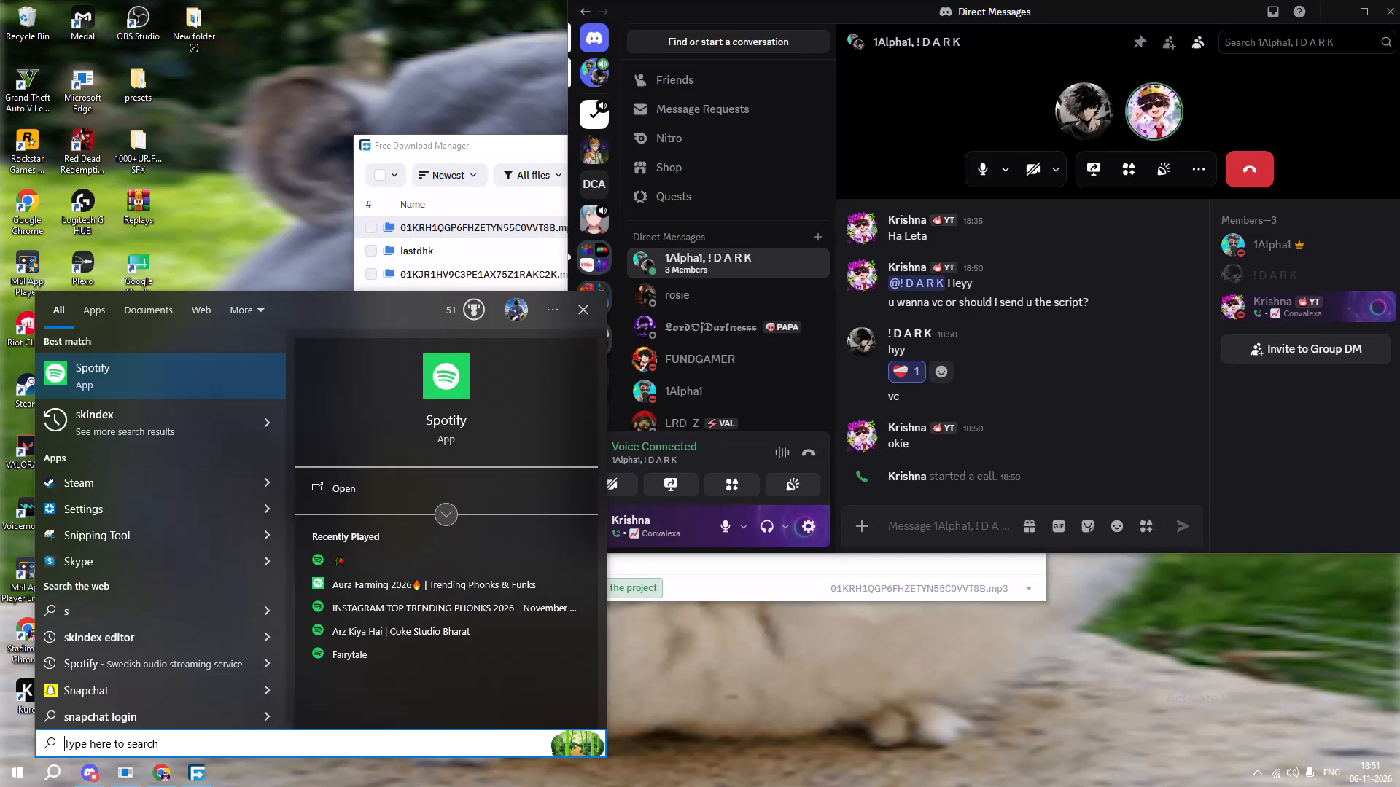
text(Da)
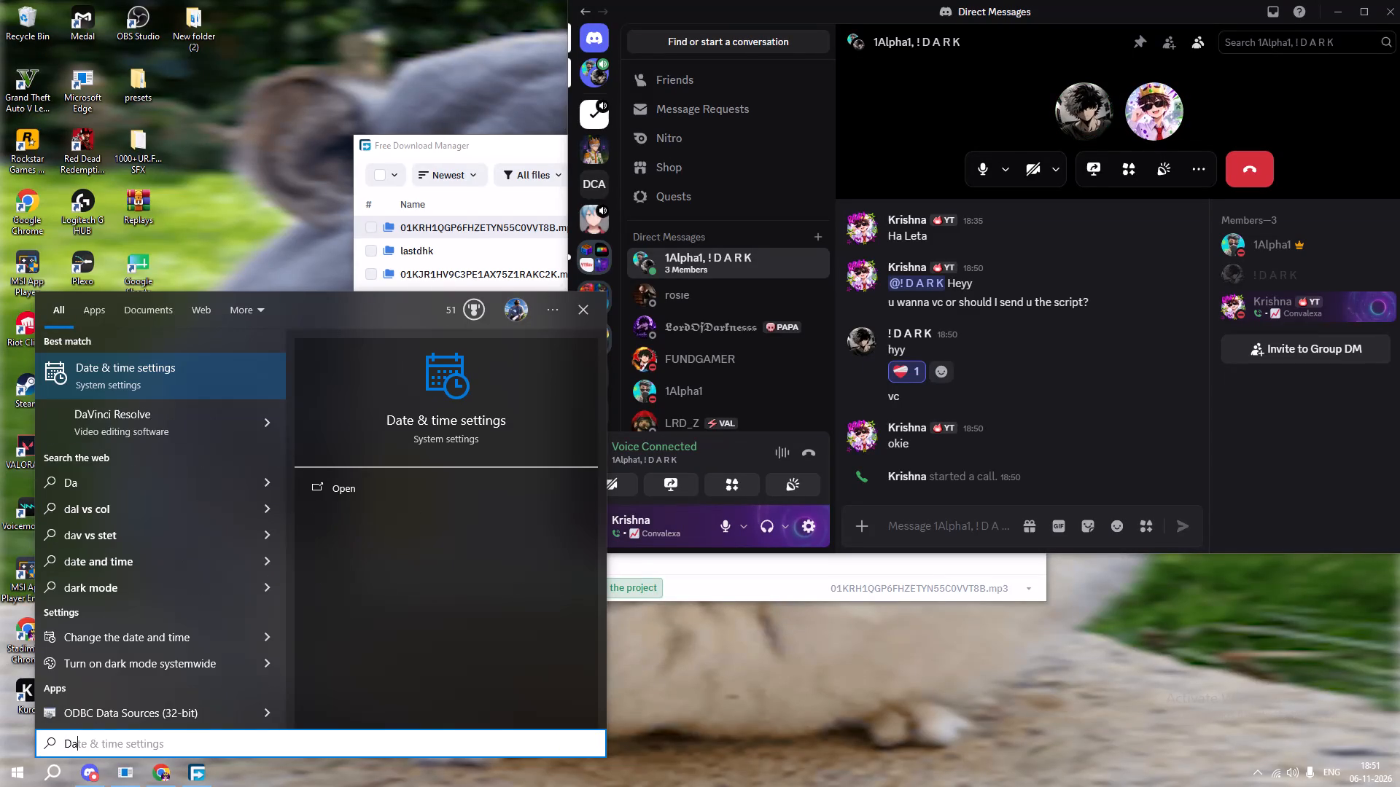
key(BackSpace)
text(ude)
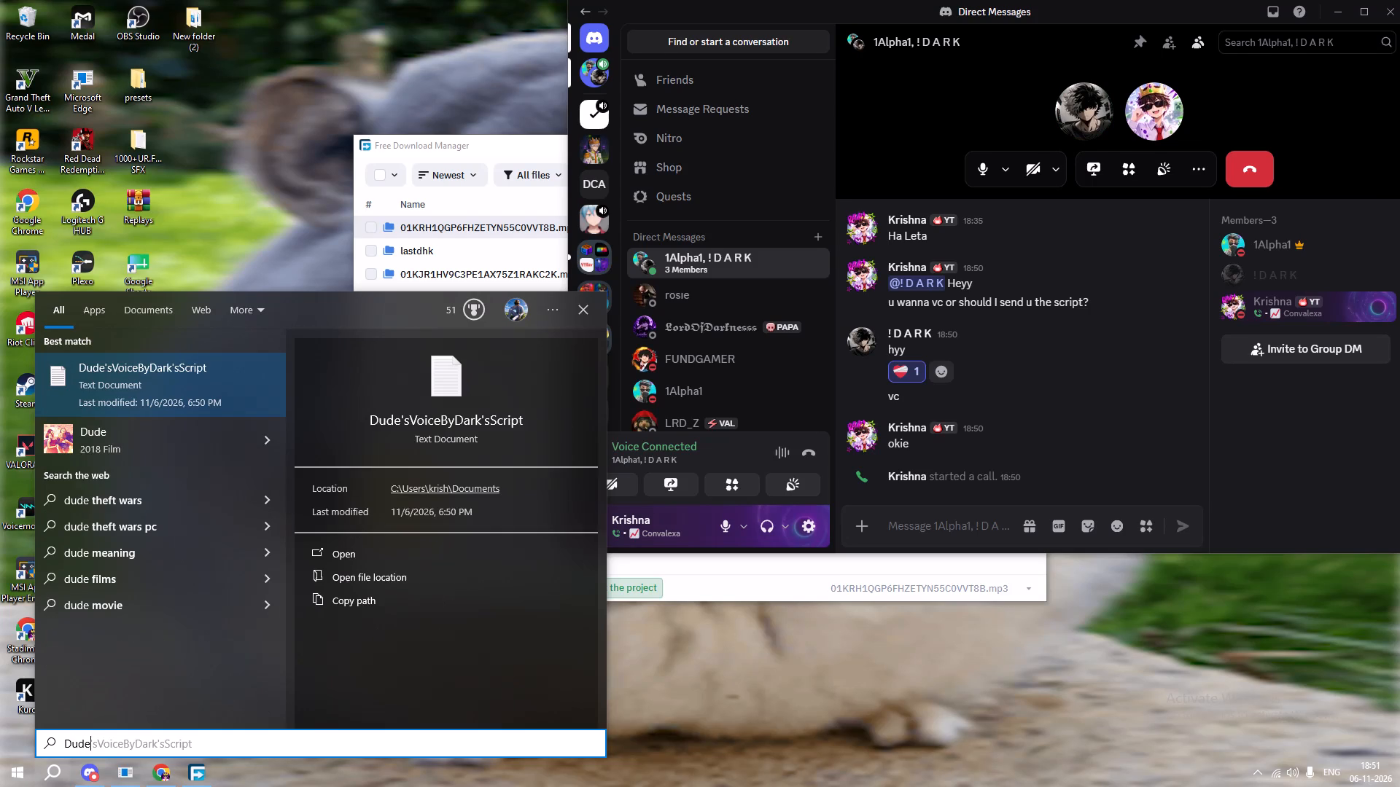
key(Return)
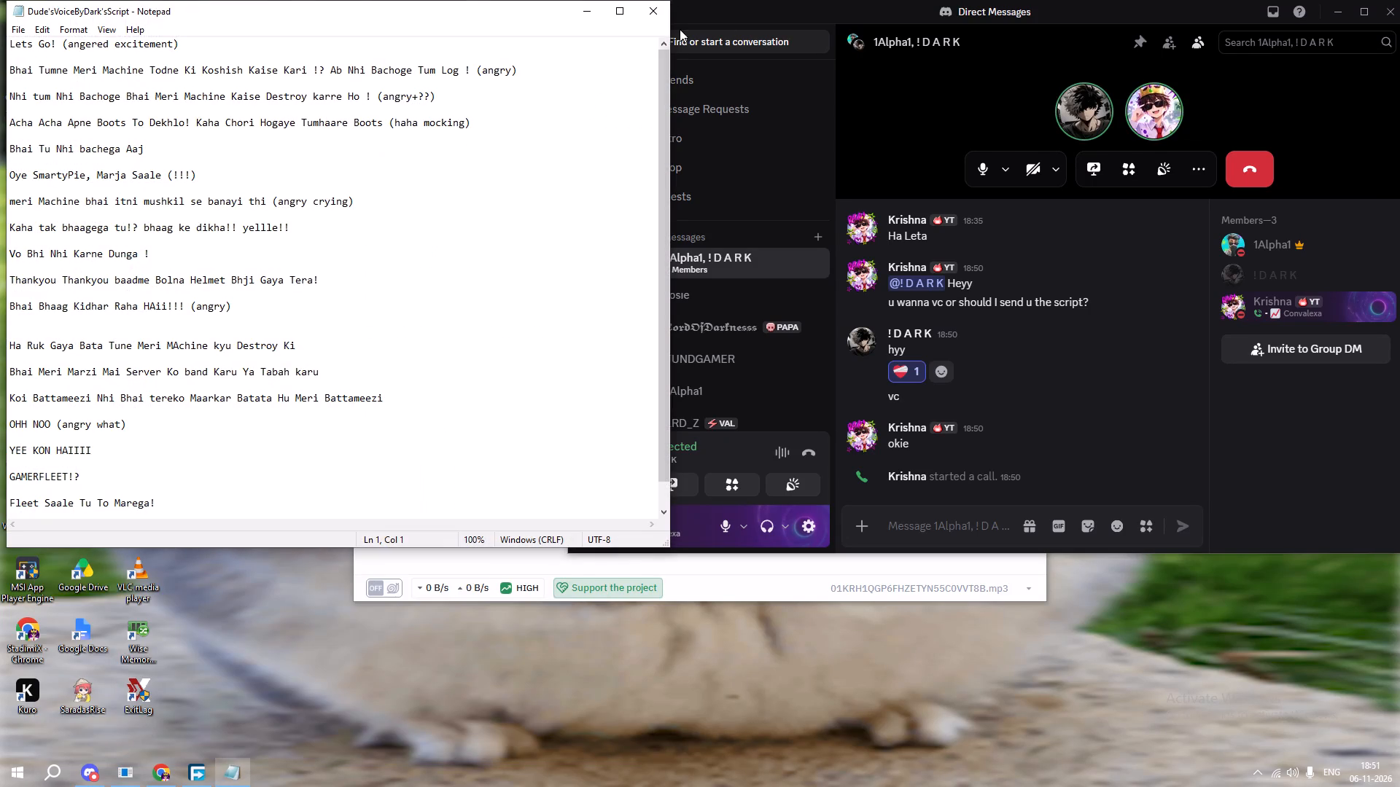
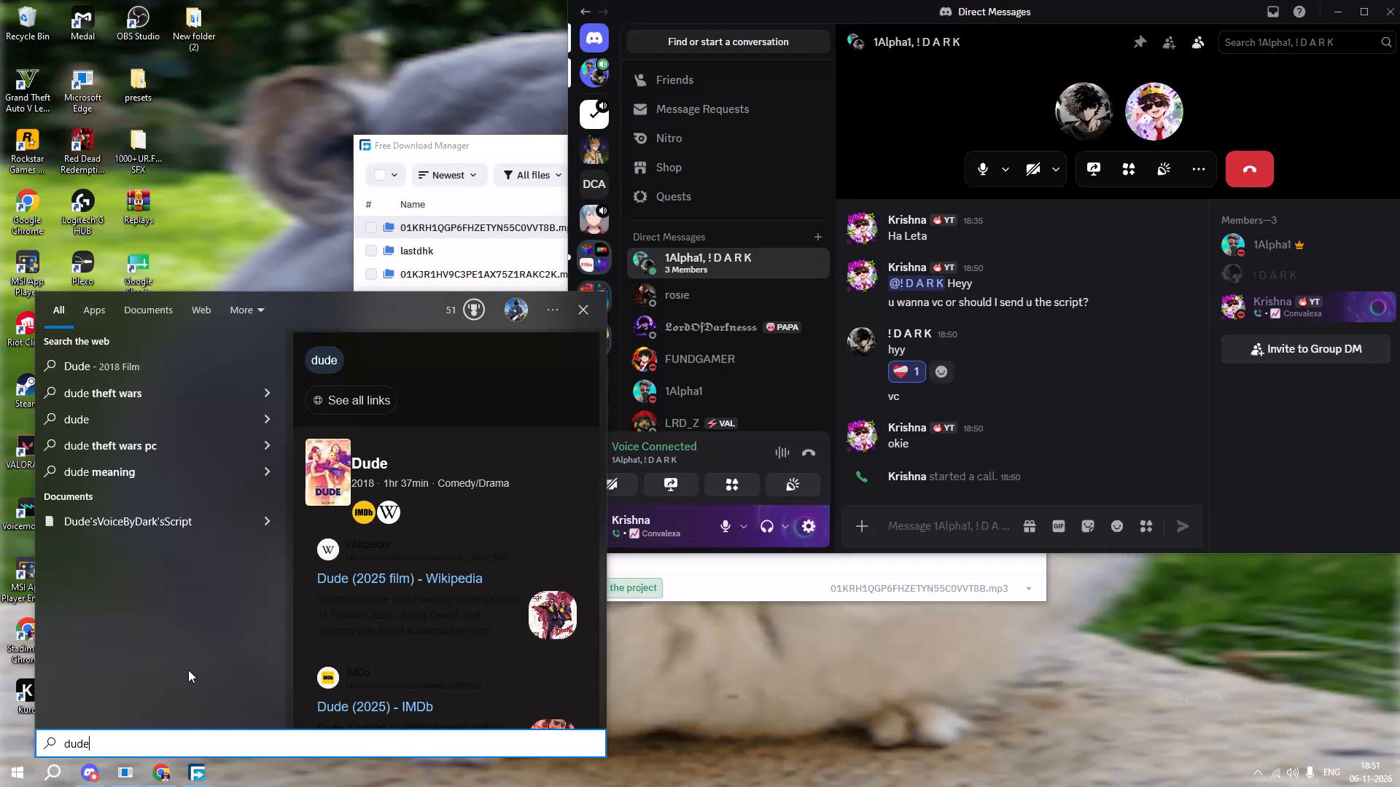
Search the computer for "Dude" and open the file location of the Dude'sVoiceByDark'sScript text document.
text('s)
key(BackSpace)
key(BackSpace)
key(BackSpace)
key(BackSpace)
key(BackSpace)
key(BackSpace)
key(BackSpace)
key(BackSpace)
key(BackSpace)
key(BackSpace)
key(BackSpace)
key(BackSpace)
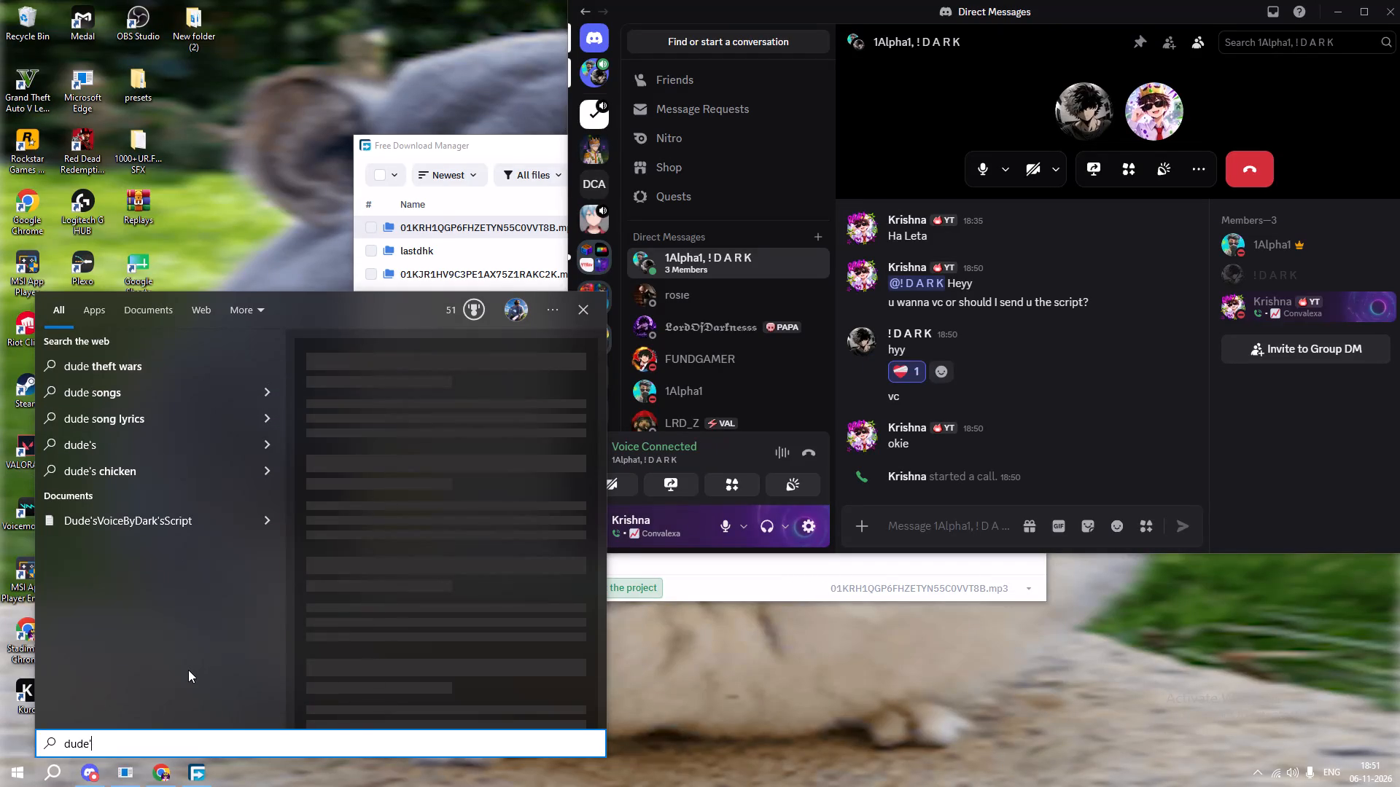
text(Dude)
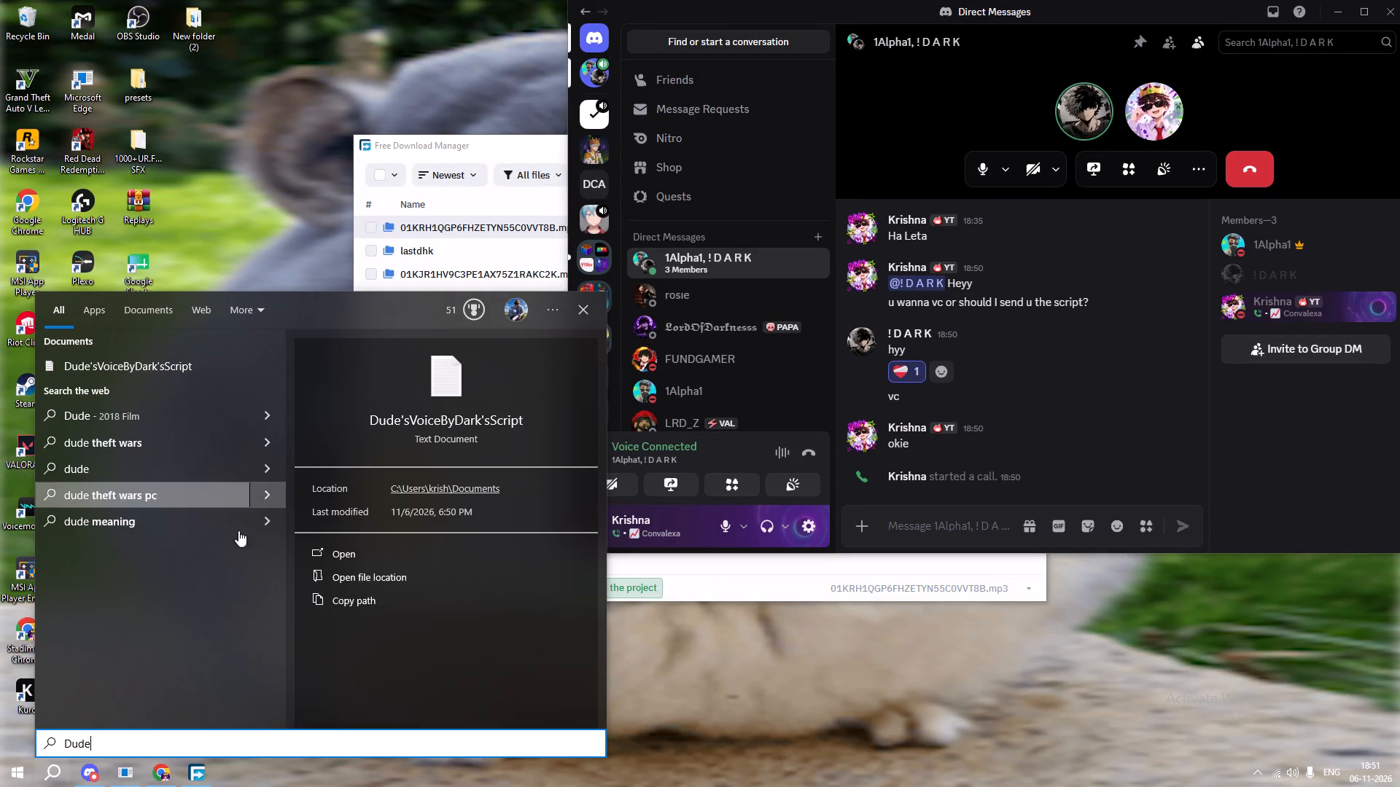
click(419, 571)
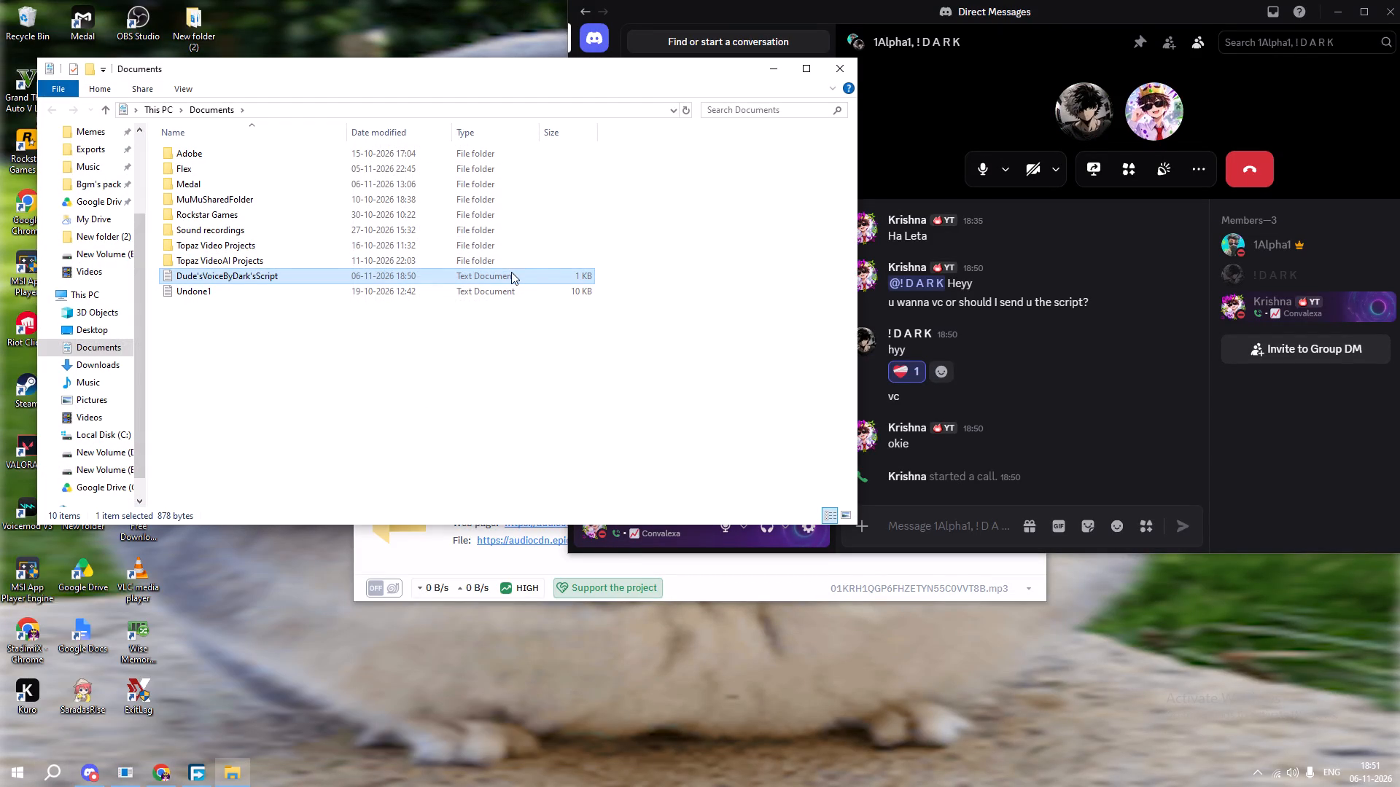
Attach the Dude'sVoiceByDark'sScript text document from the Documents folder to the open Discord group chat.
drag(511, 275, 1043, 418)
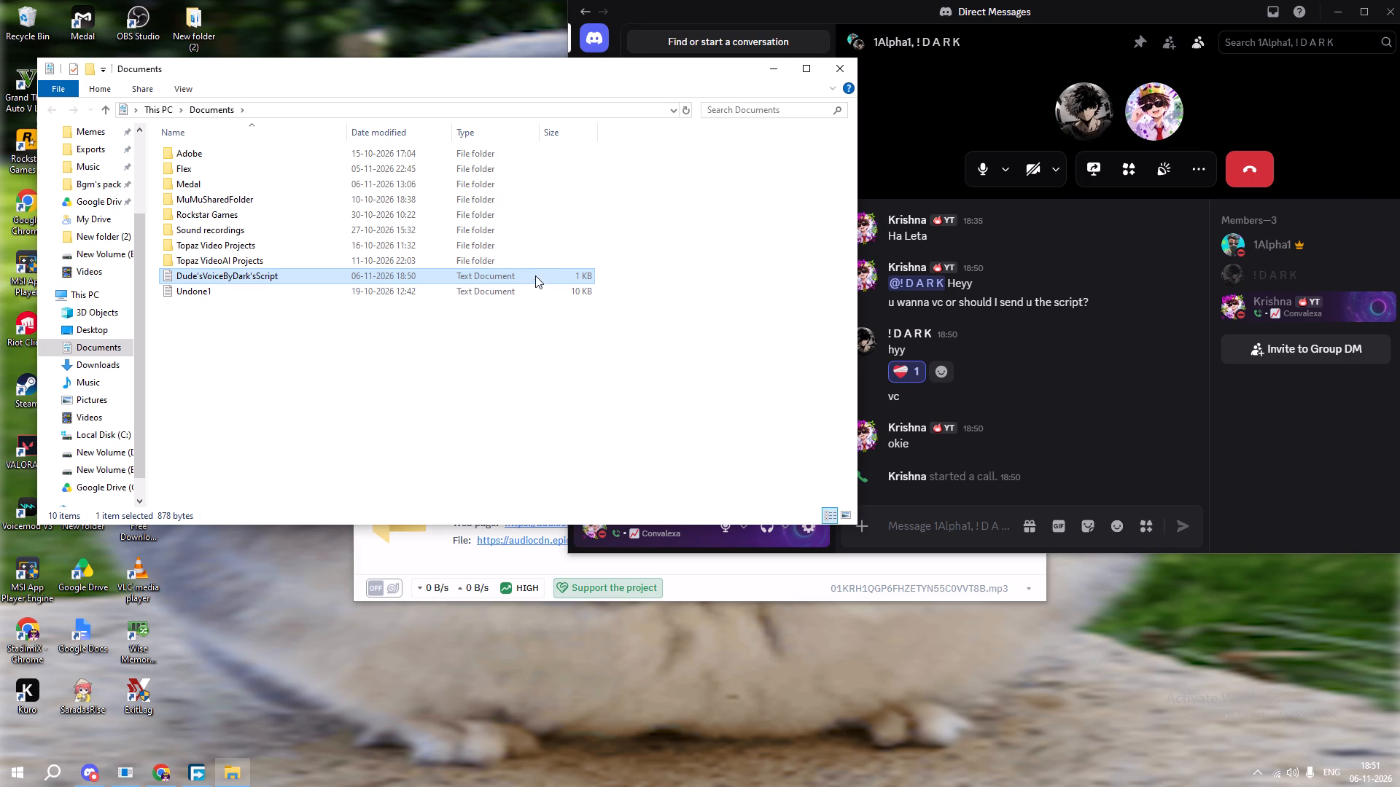
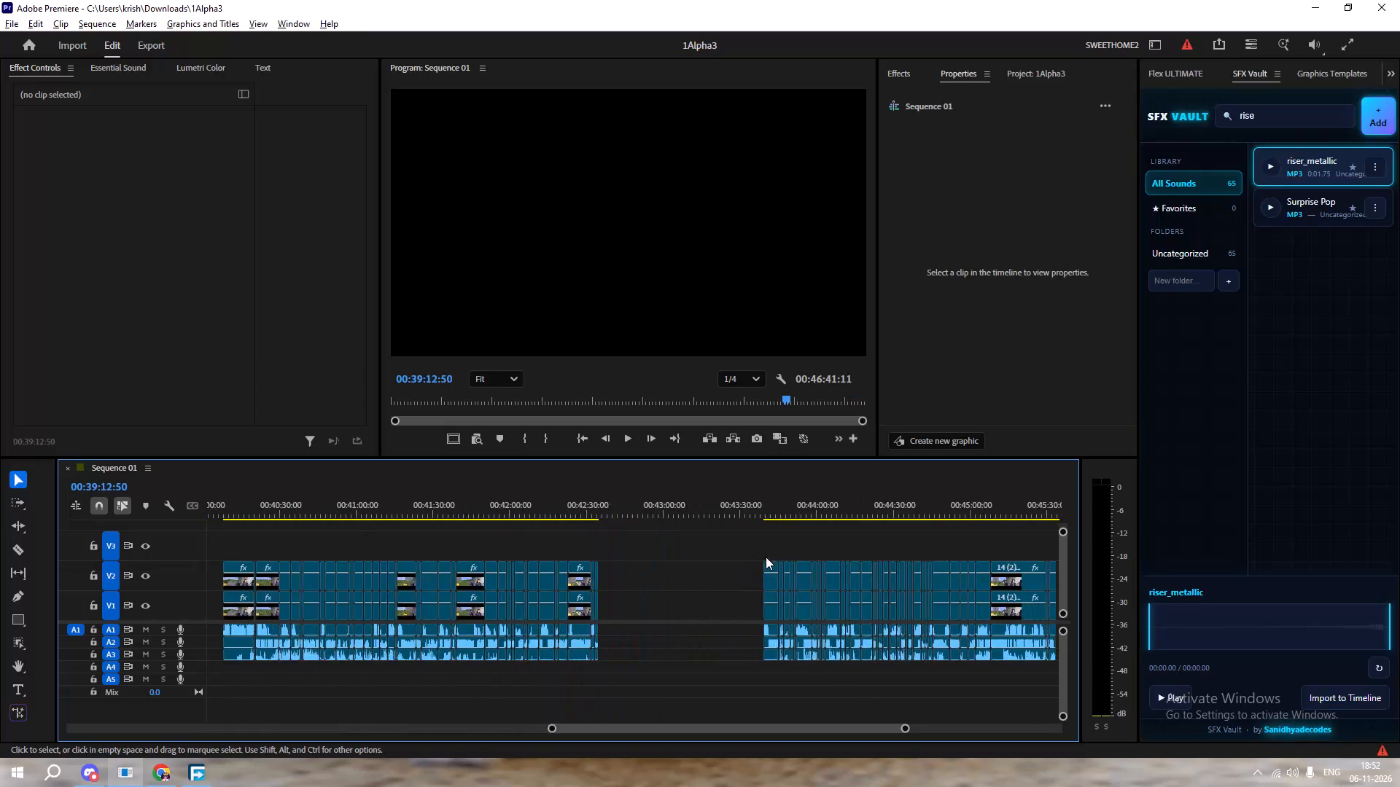
Review the opening seconds of the footage after the timeline gap, from about 00:43:39 to 00:43:49, by scrubbing and playing it back.
click(766, 509)
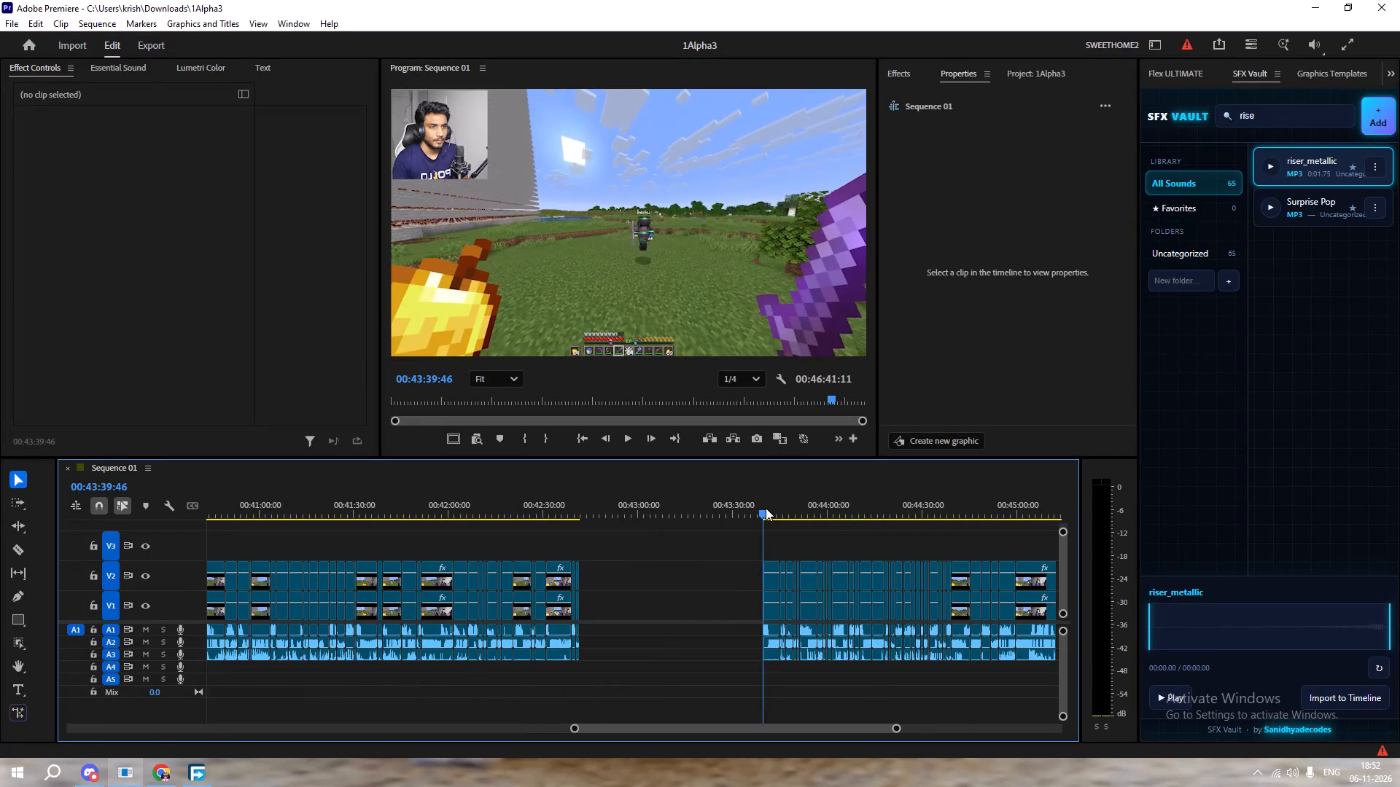
key(space)
drag(782, 508, 798, 512)
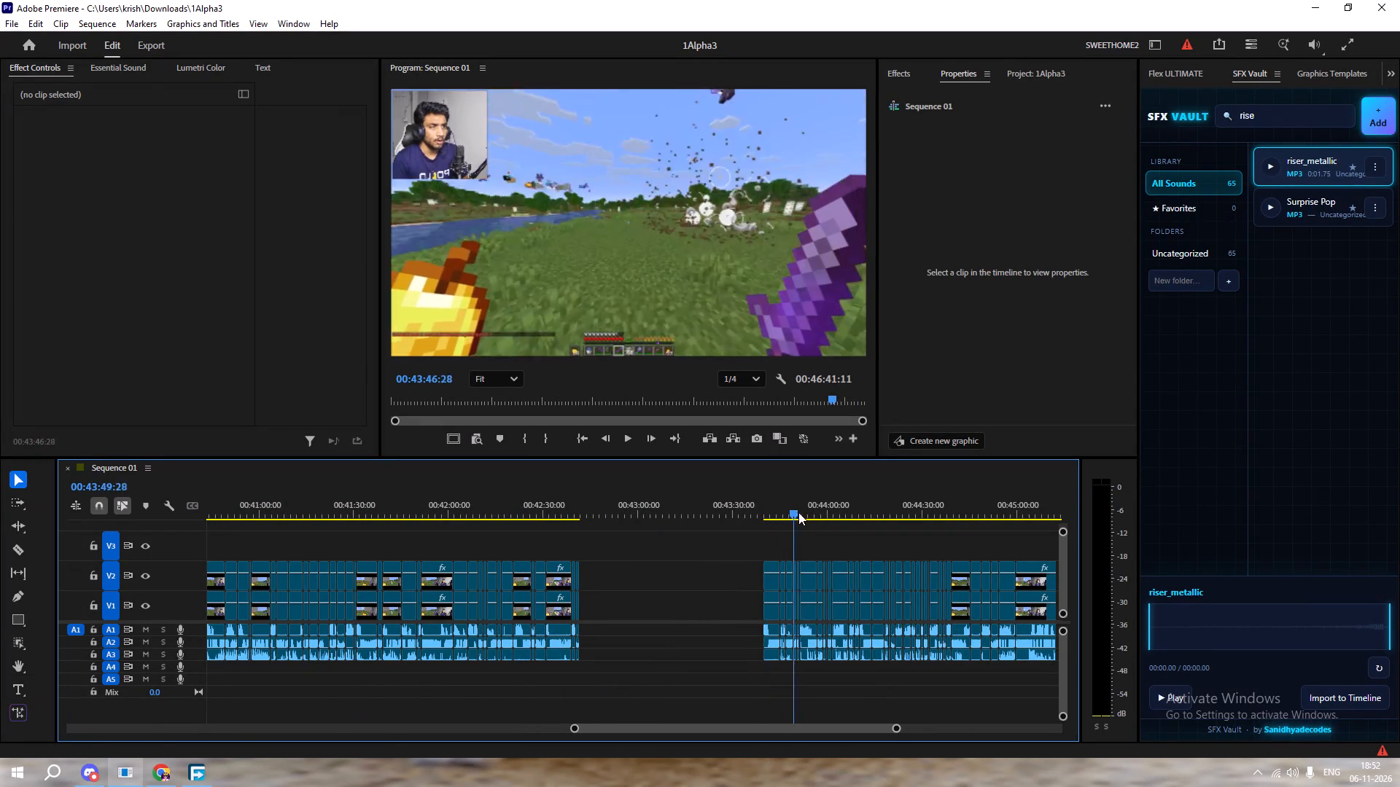
drag(798, 512, 801, 513)
key(space)
key(space)
drag(798, 509, 777, 515)
key(space)
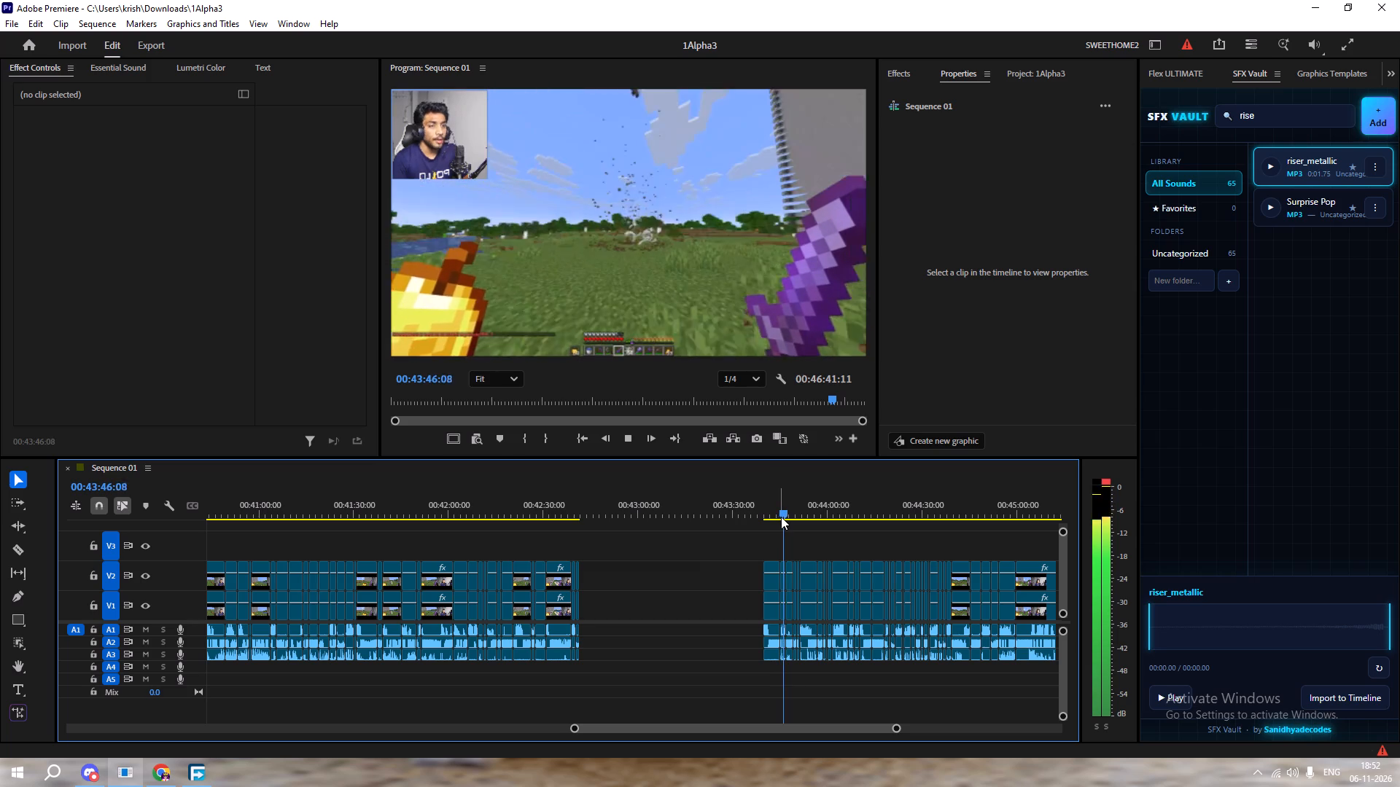
key(space)
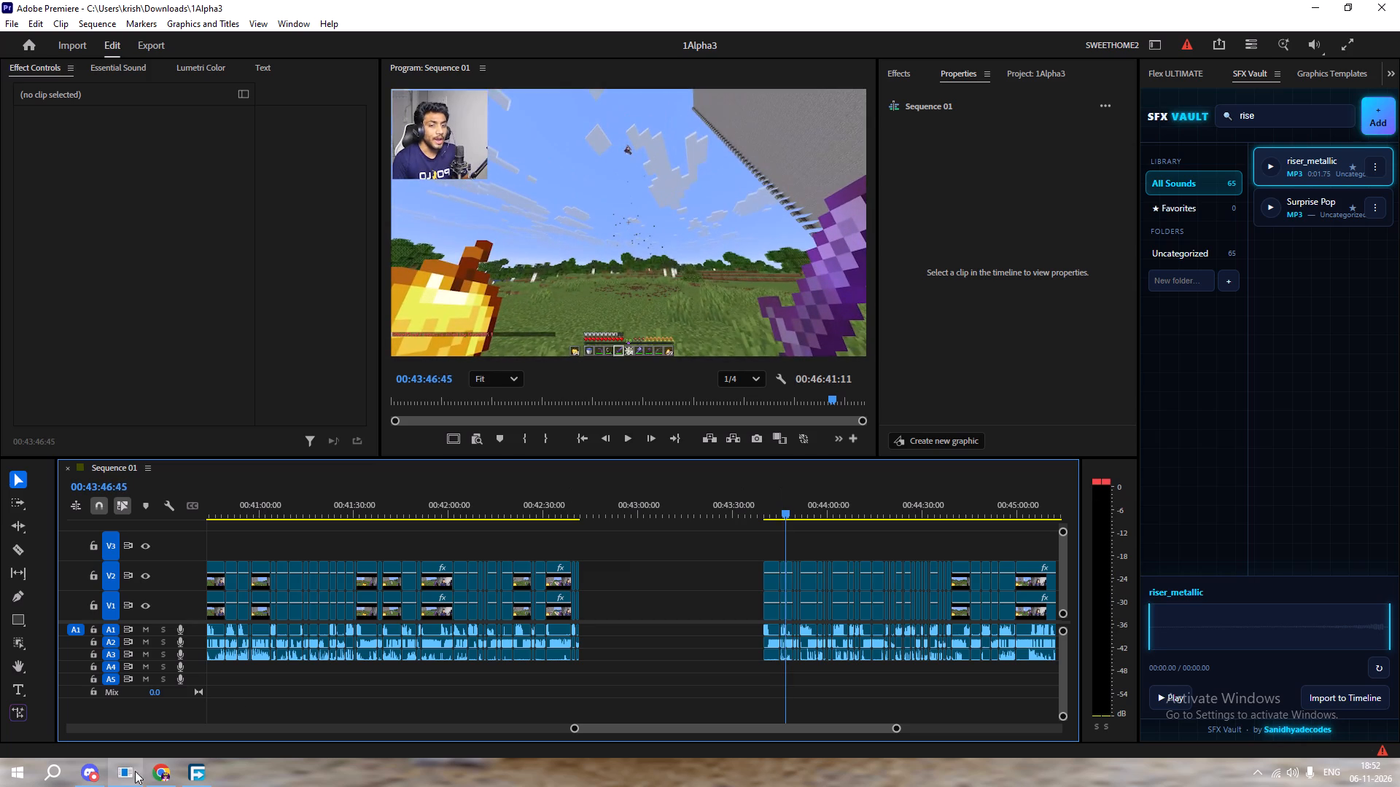
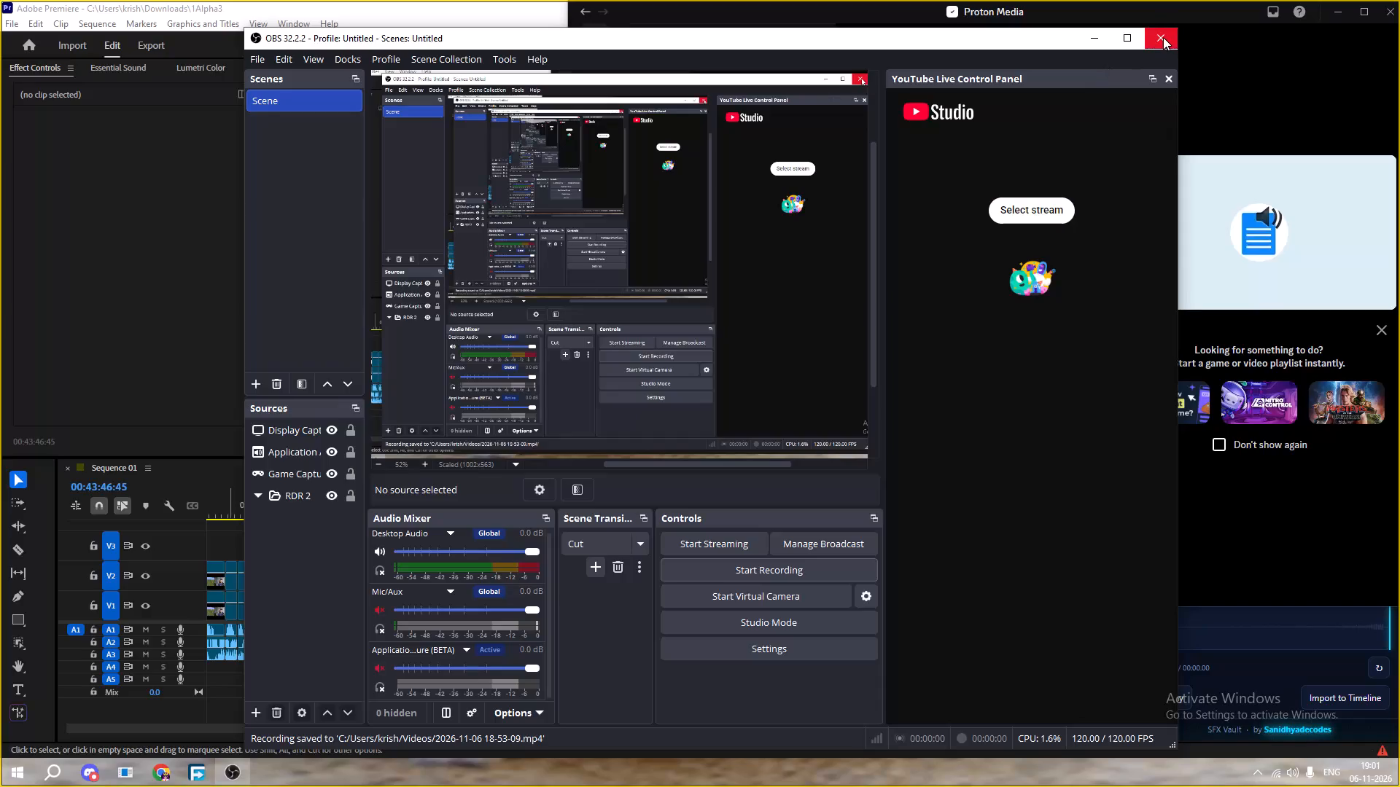
click(249, 56)
click(260, 77)
scroll(411, 387, down, 6)
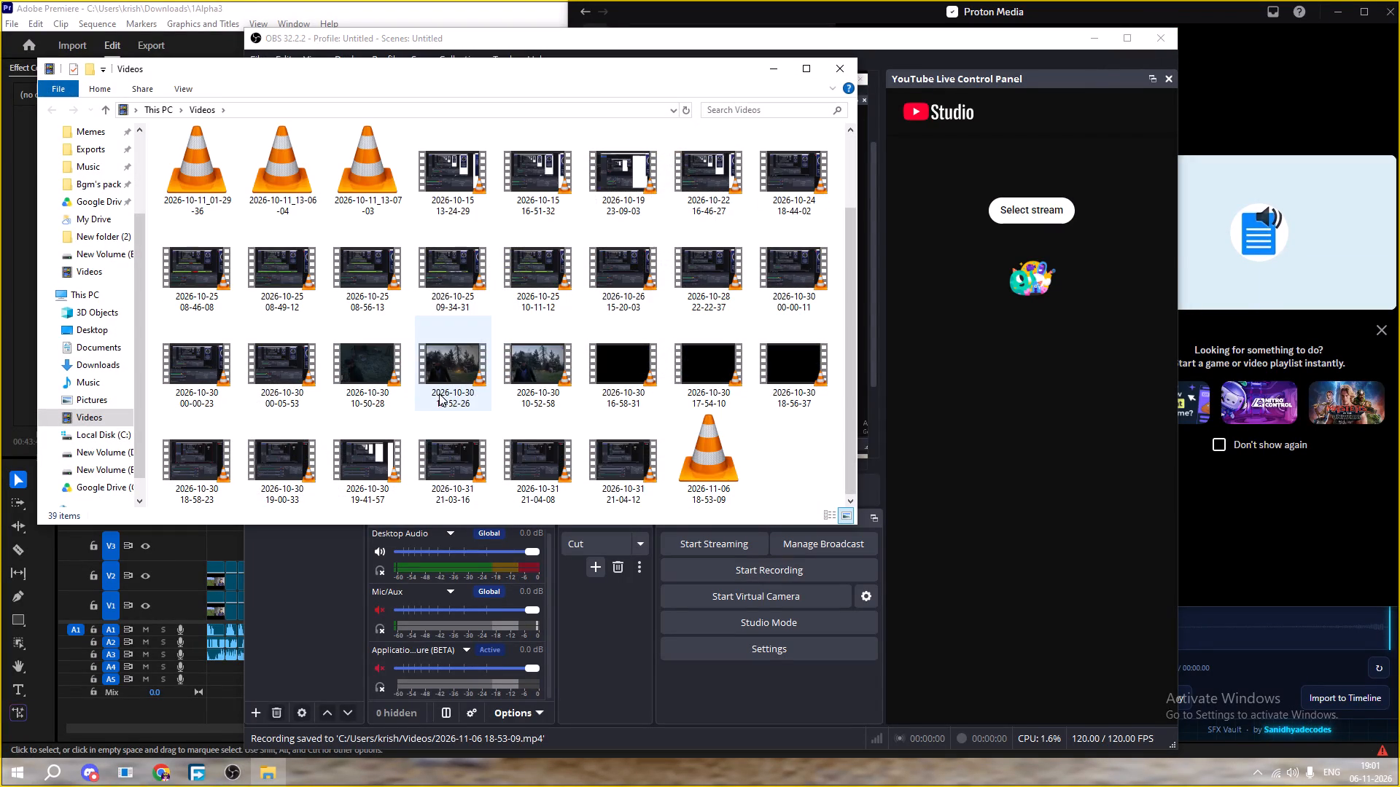
scroll(439, 393, down, 7)
double_click(705, 478)
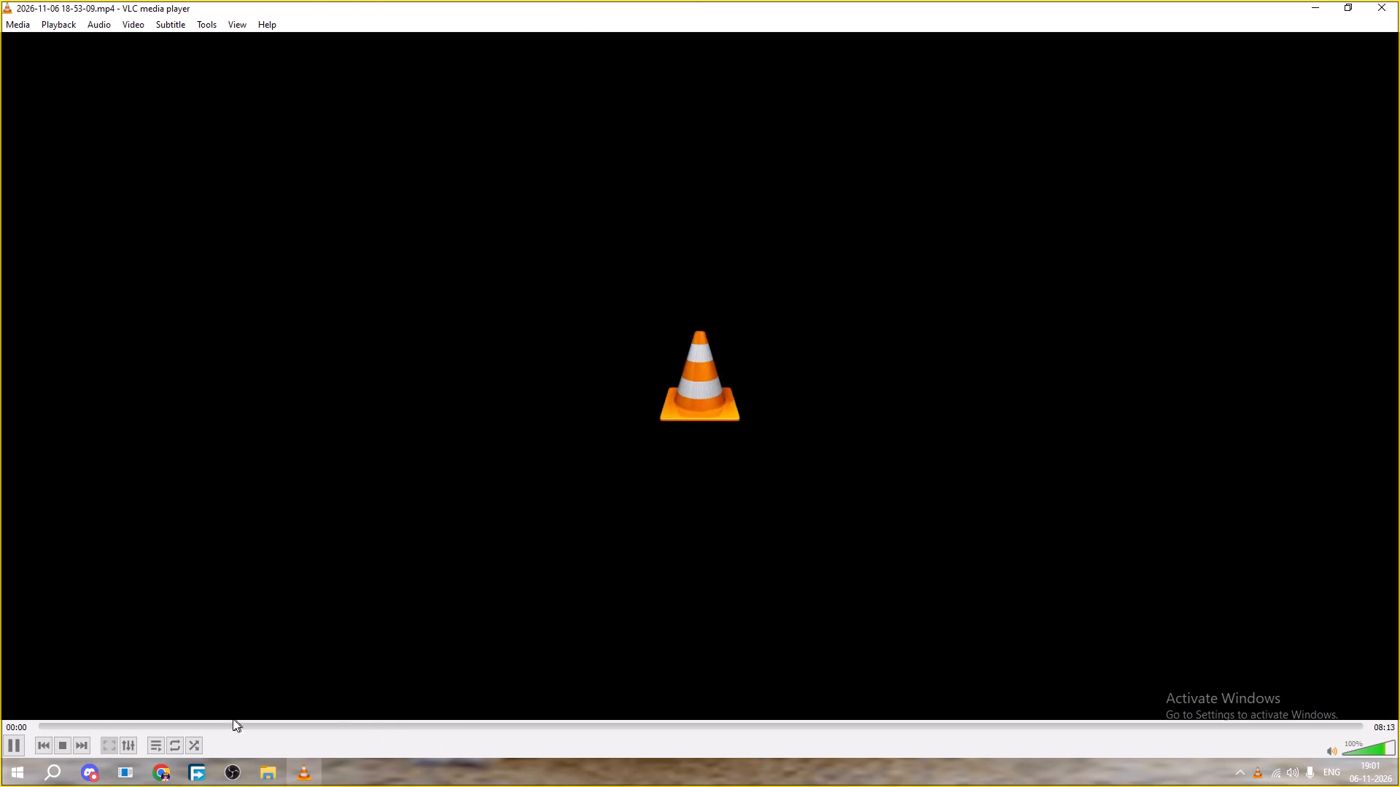
click(117, 722)
click(159, 721)
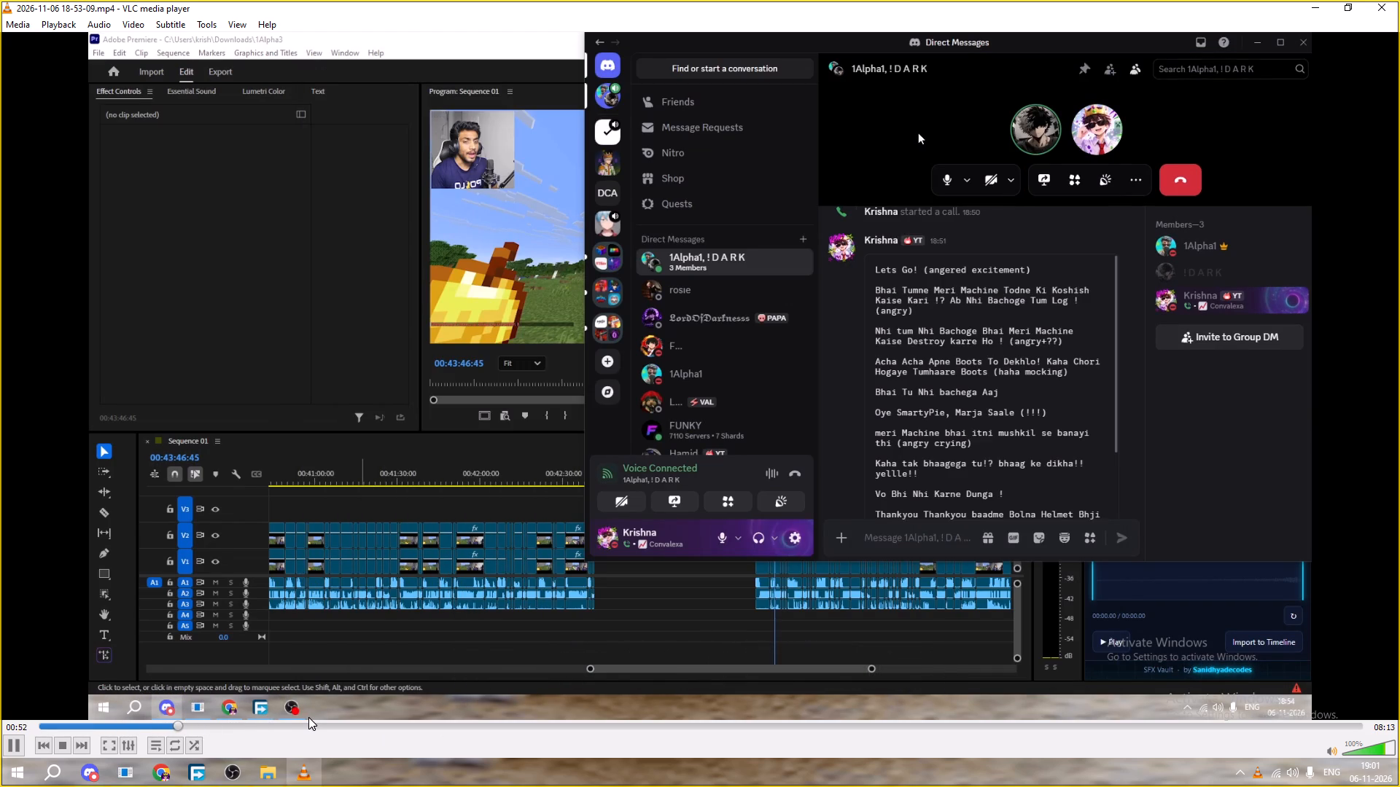
click(1399, 0)
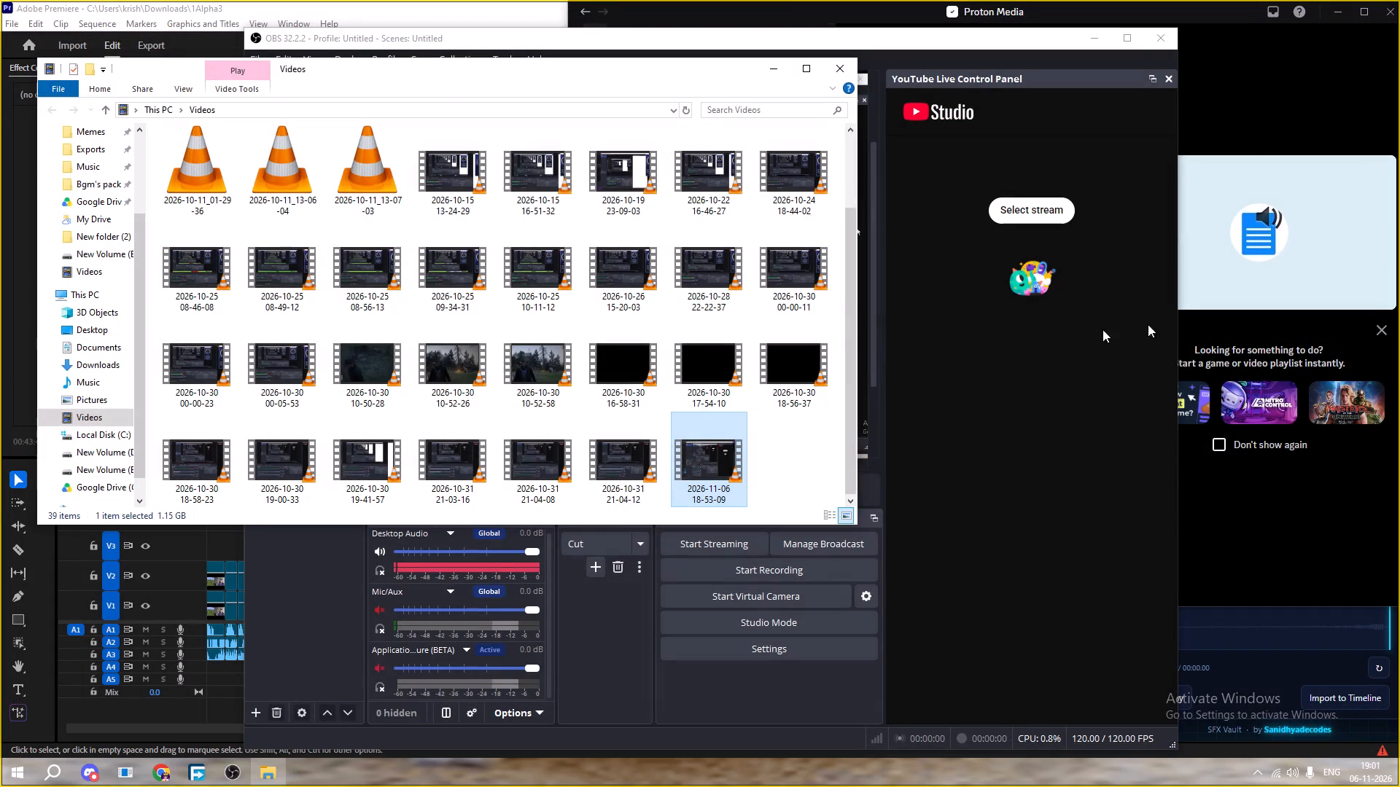
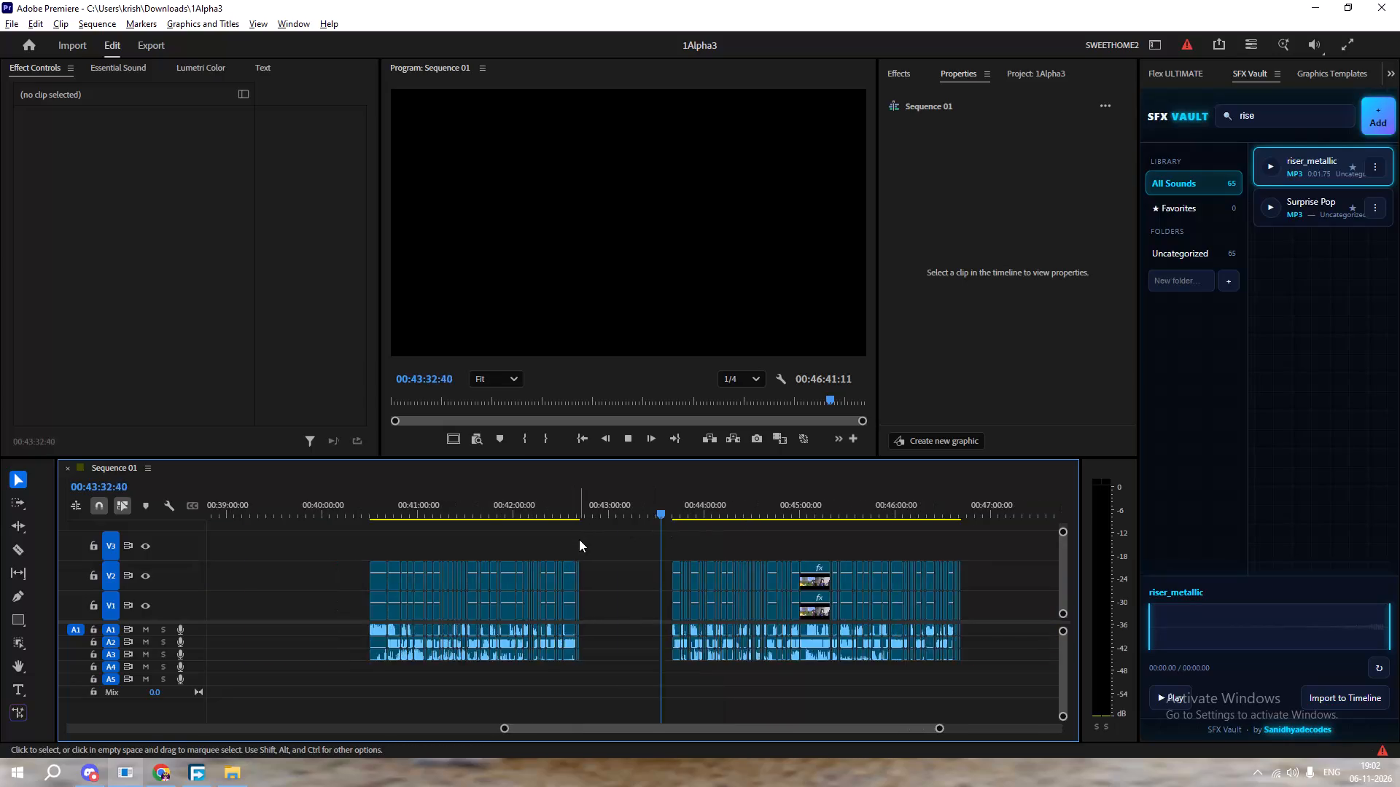
Save the 1Alpha3 project with the whole Sequence 01 edit in view.
alt+scroll(579, 539, down, 10)
alt+scroll(454, 553, down, 3)
alt+scroll(493, 532, up, 10)
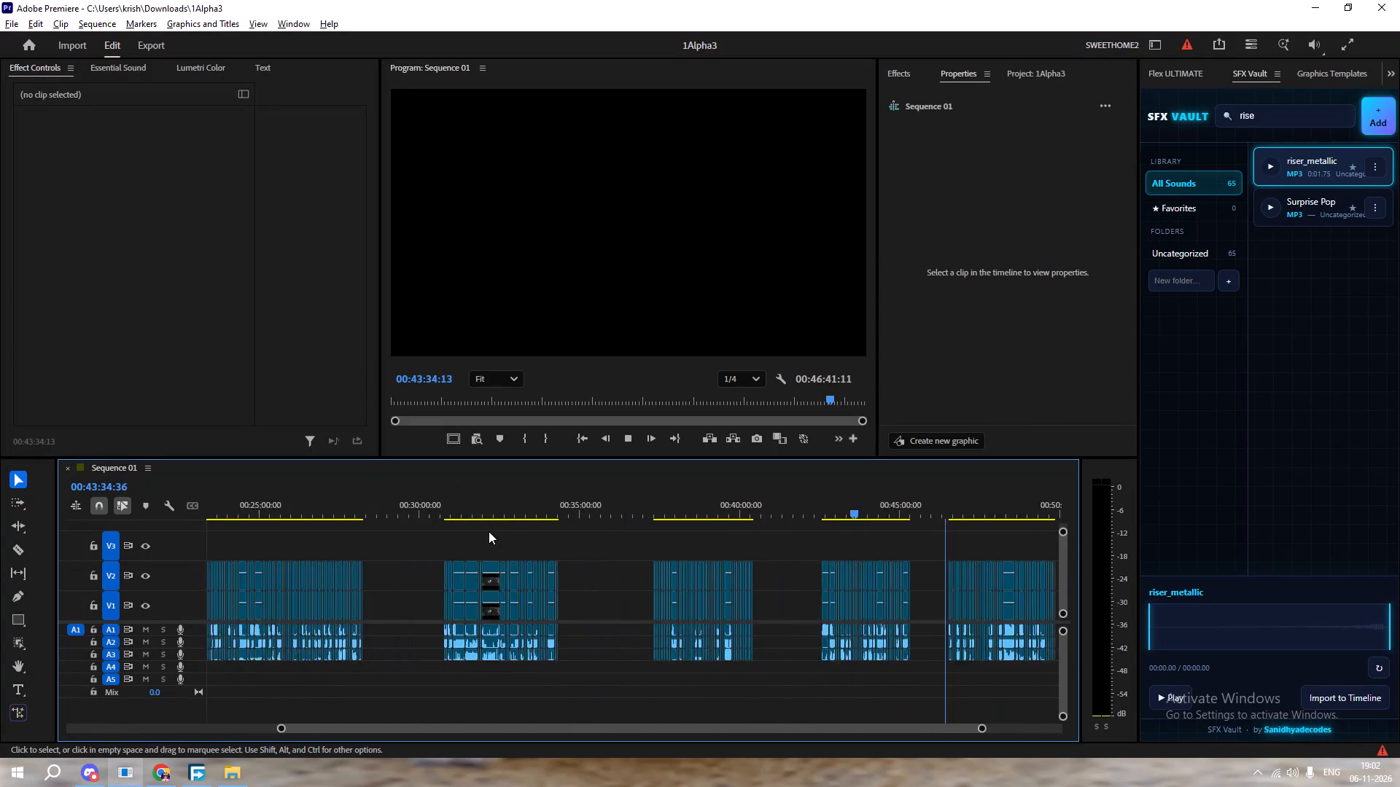
alt+scroll(489, 531, up, 5)
alt+scroll(443, 536, down, 18)
key(ctrl+s)
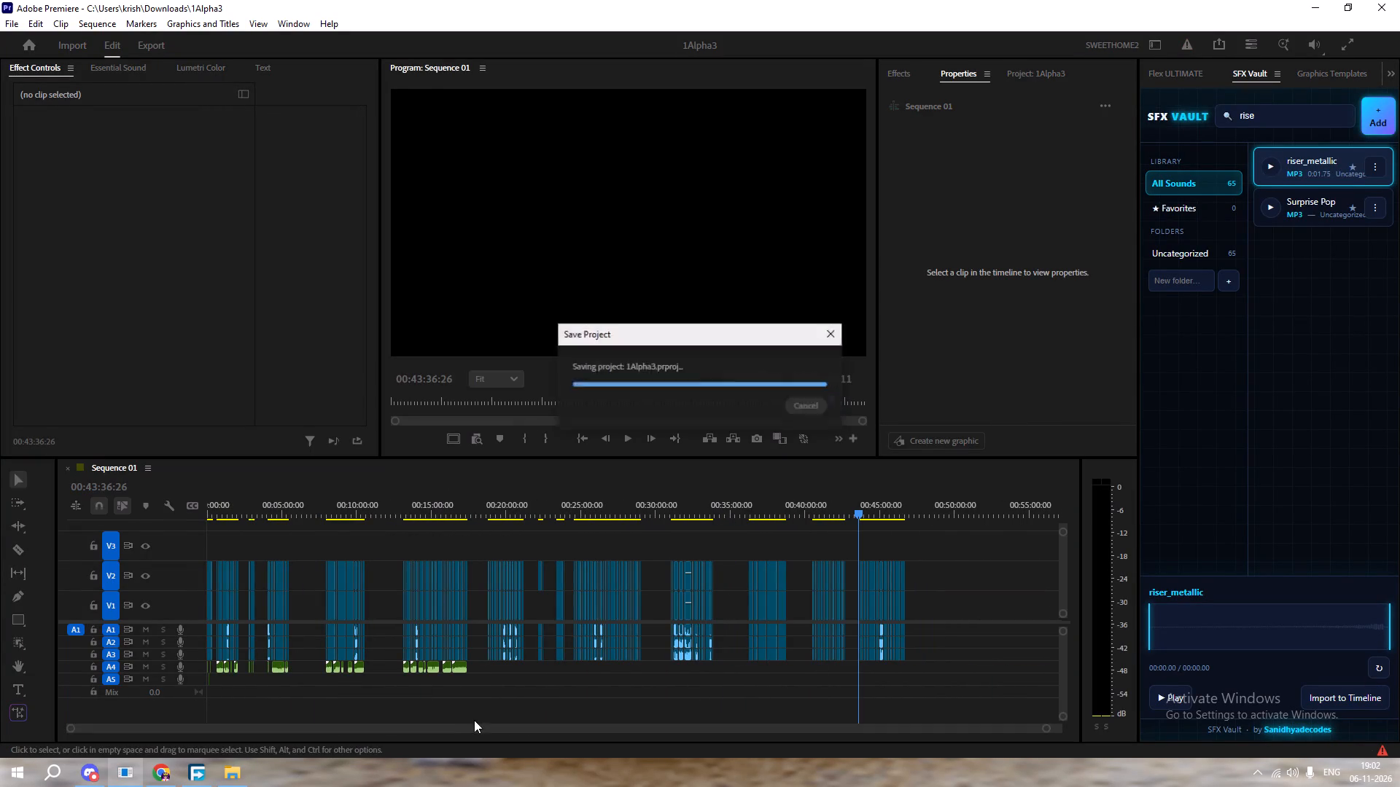
drag(472, 729, 446, 729)
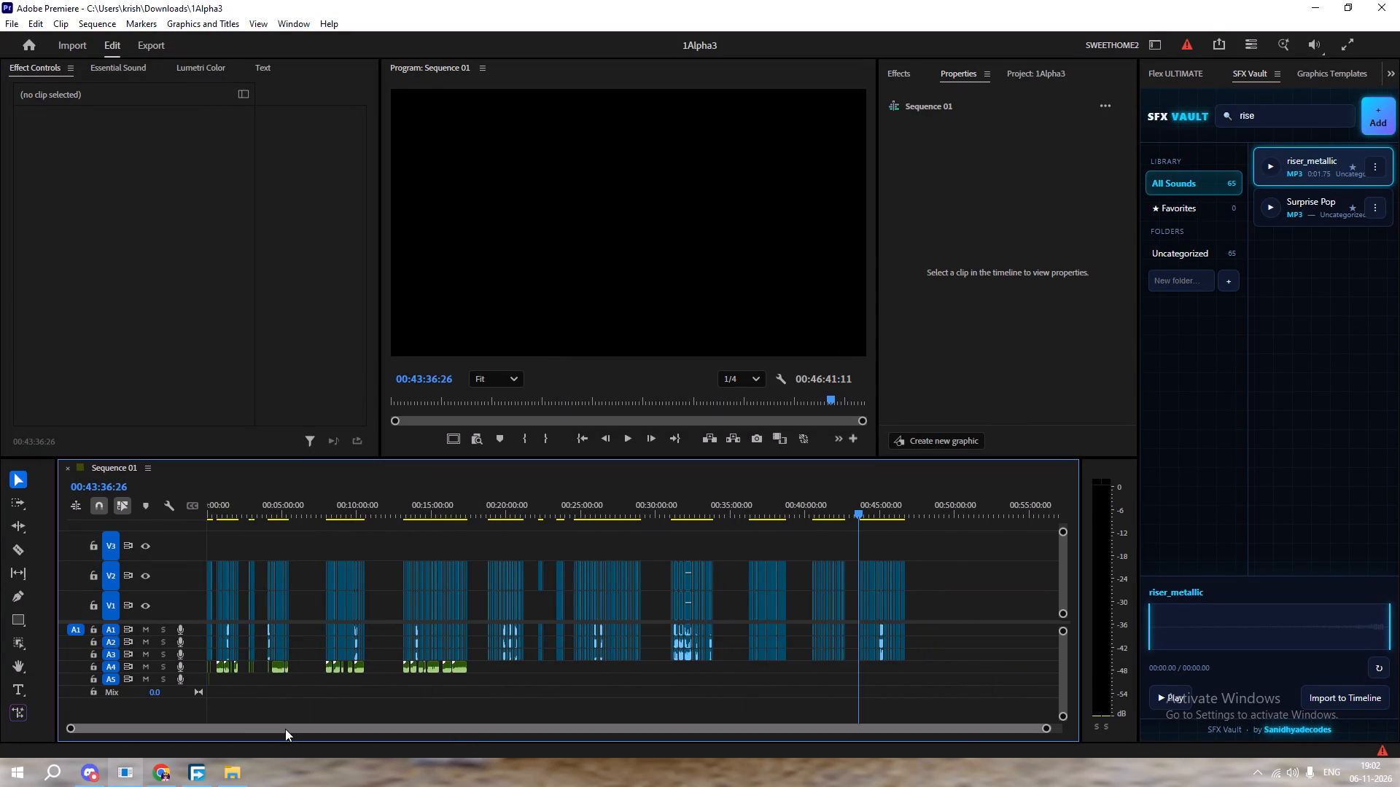